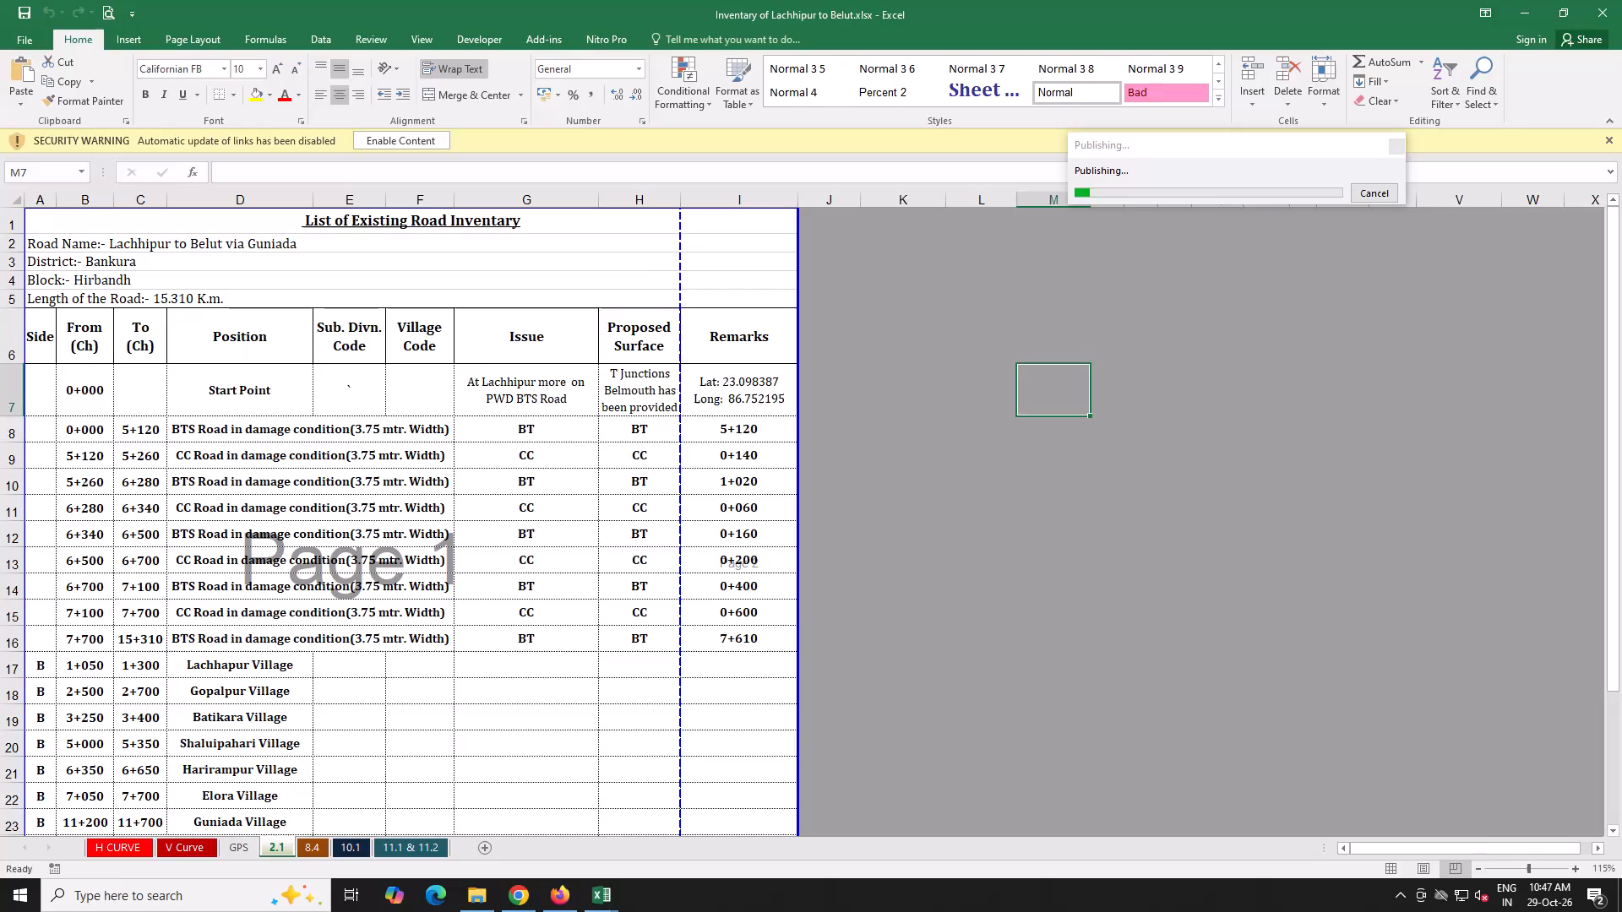
Dismiss the Office activation notice and narrow the Issue column (G) to bring the table within one page width.
left_click(977, 608)
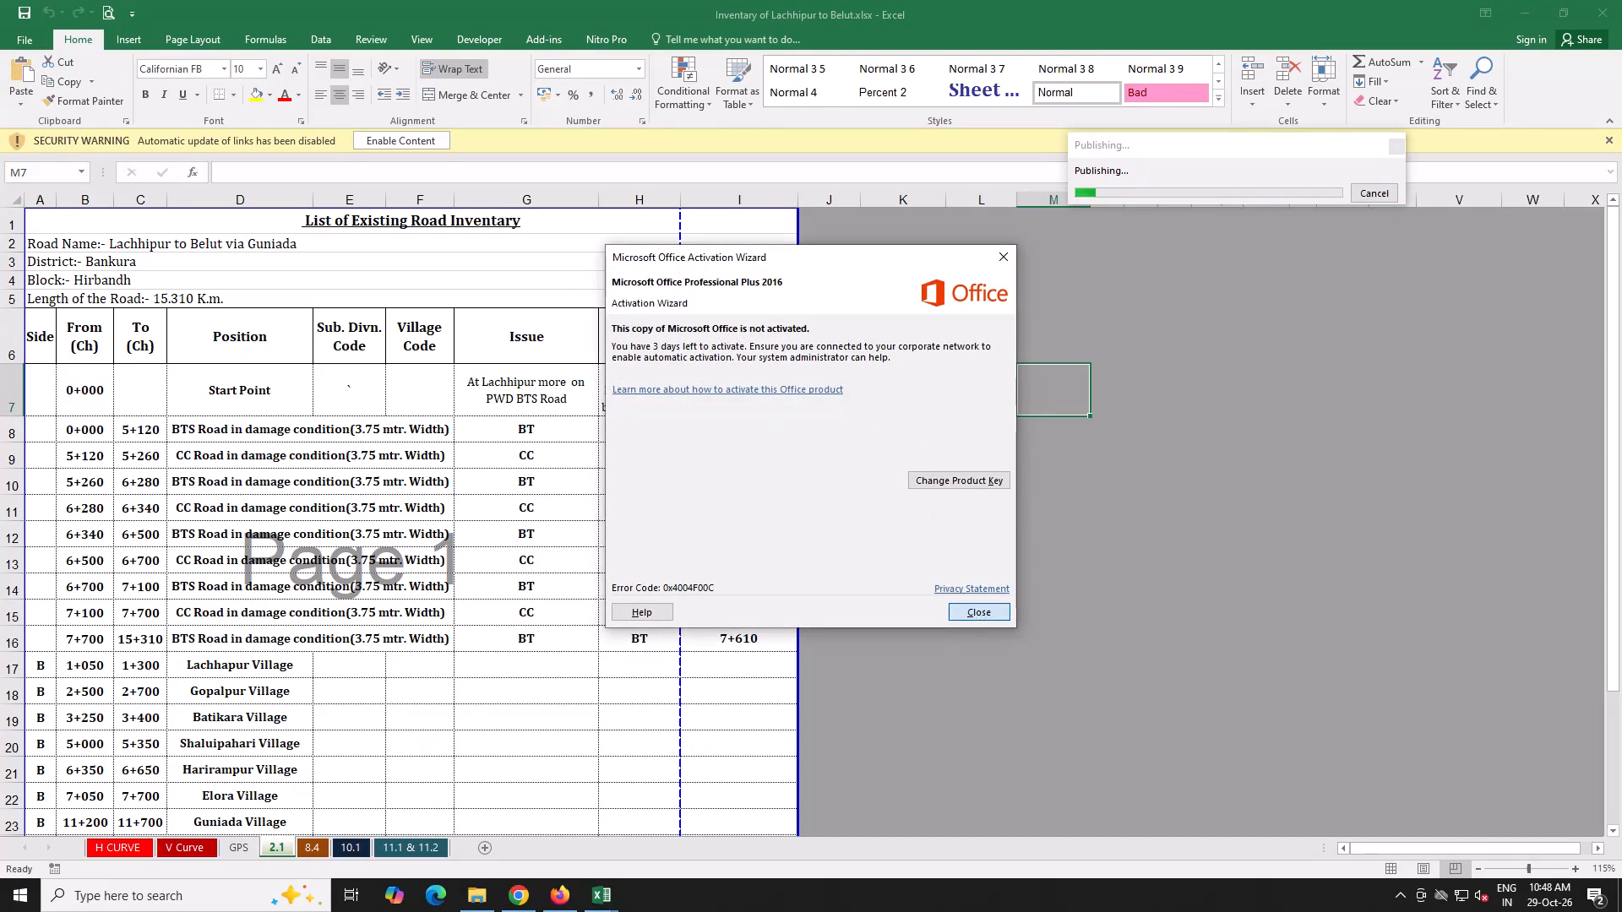
left_click_drag(596, 204, 576, 198)
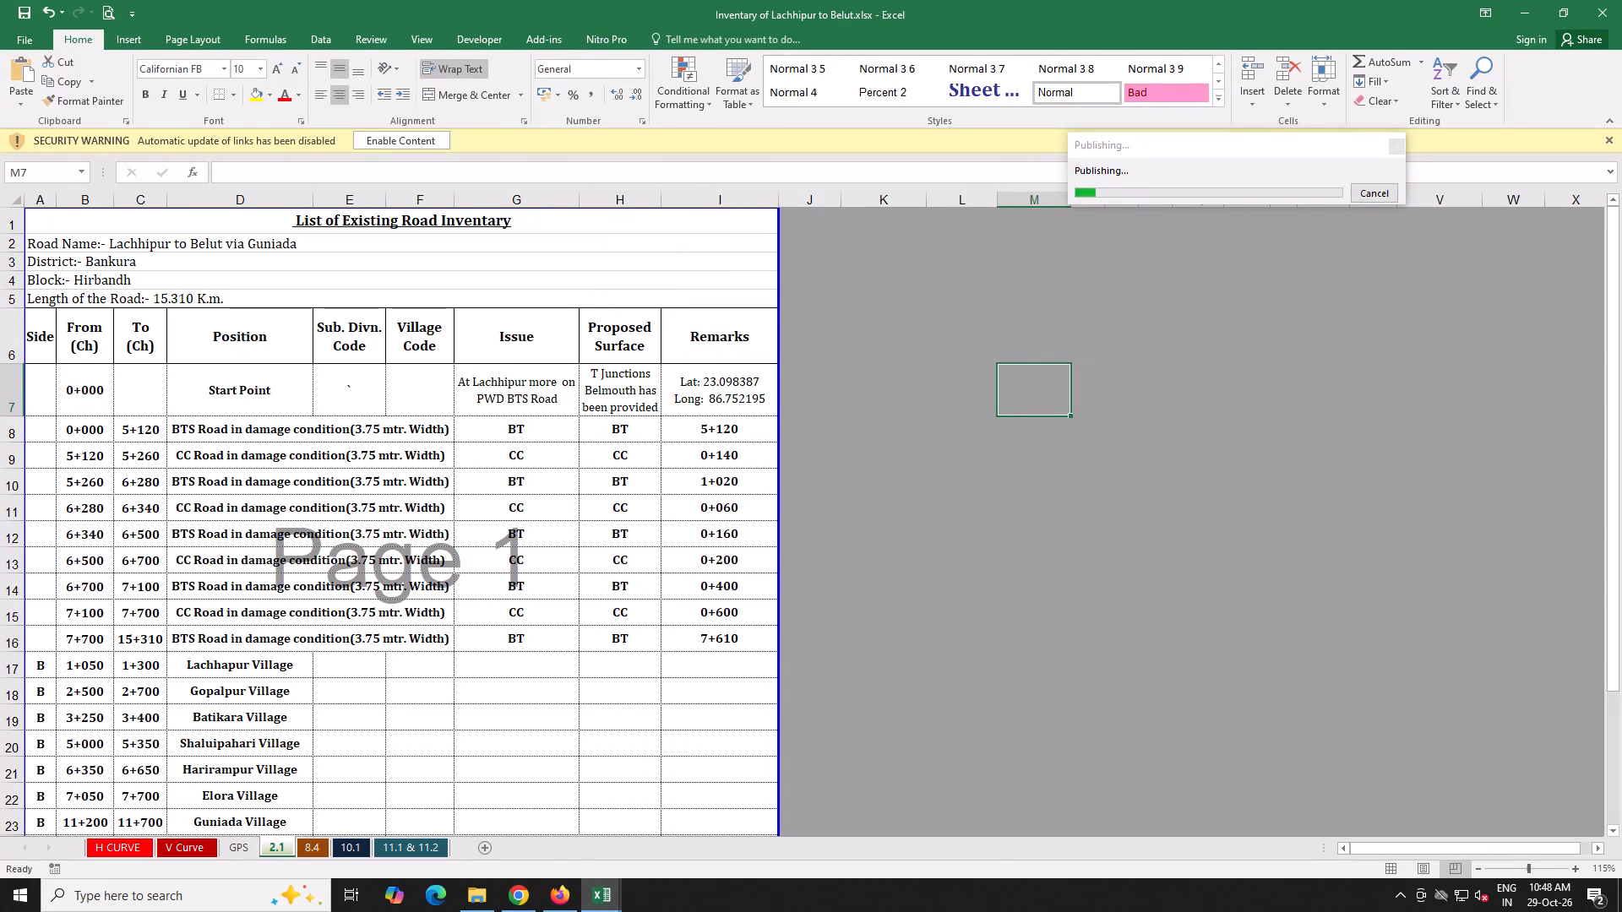
Group sheets 2.1, 10.1 and 11.1 & 11.2 and preview them for printing.
scroll(790, 437, "down", 6)
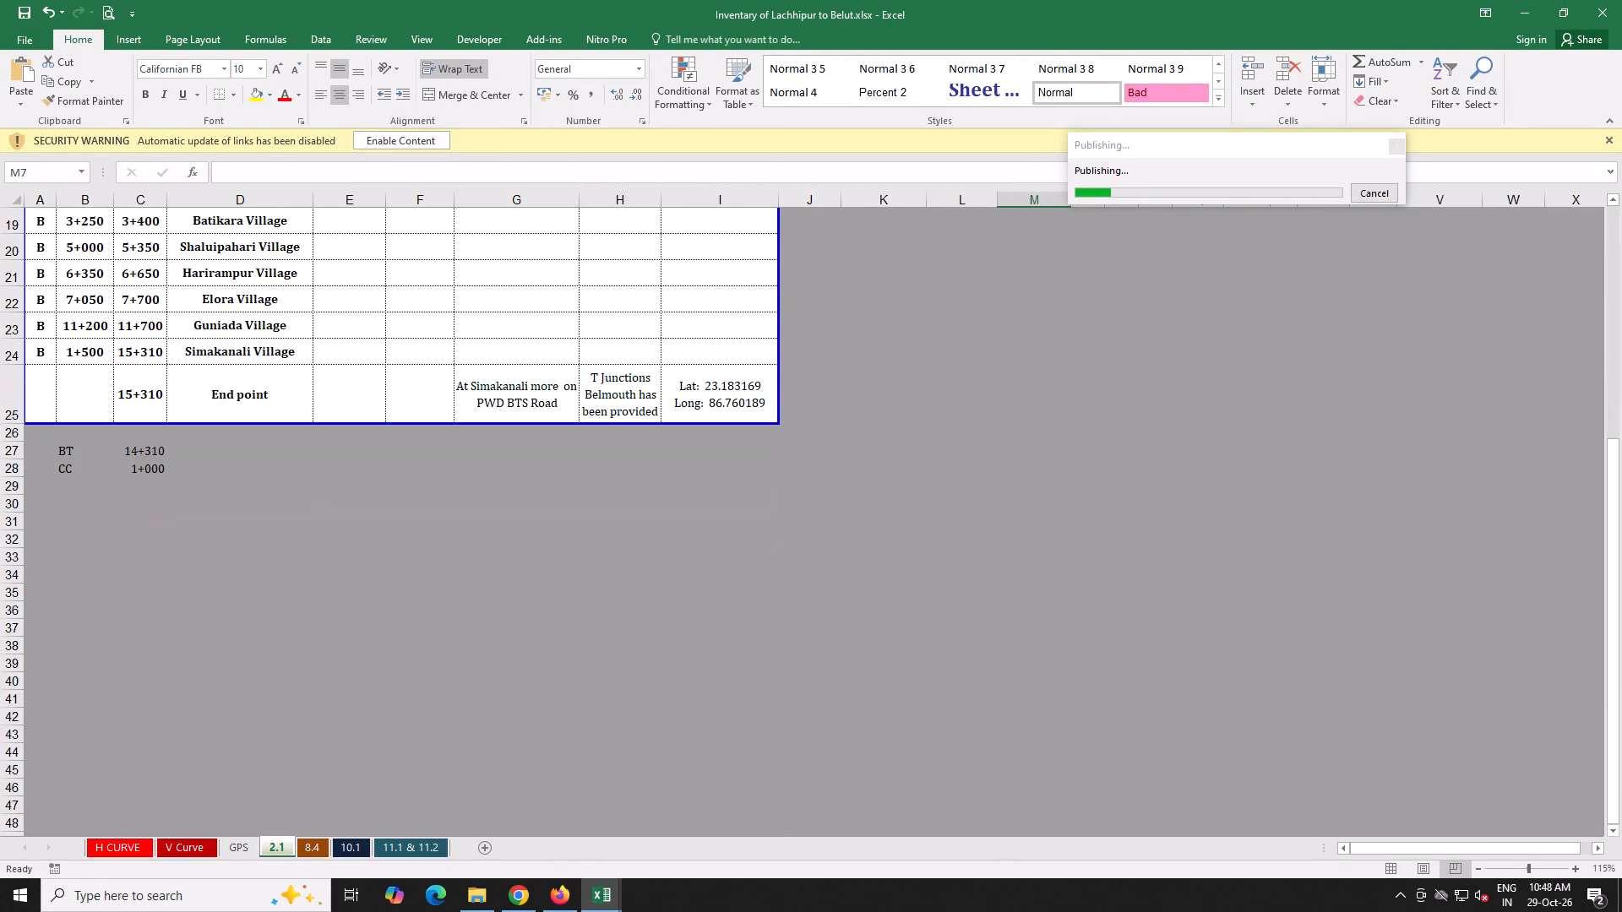
left_click(278, 851)
left_click(348, 848, "ctrl")
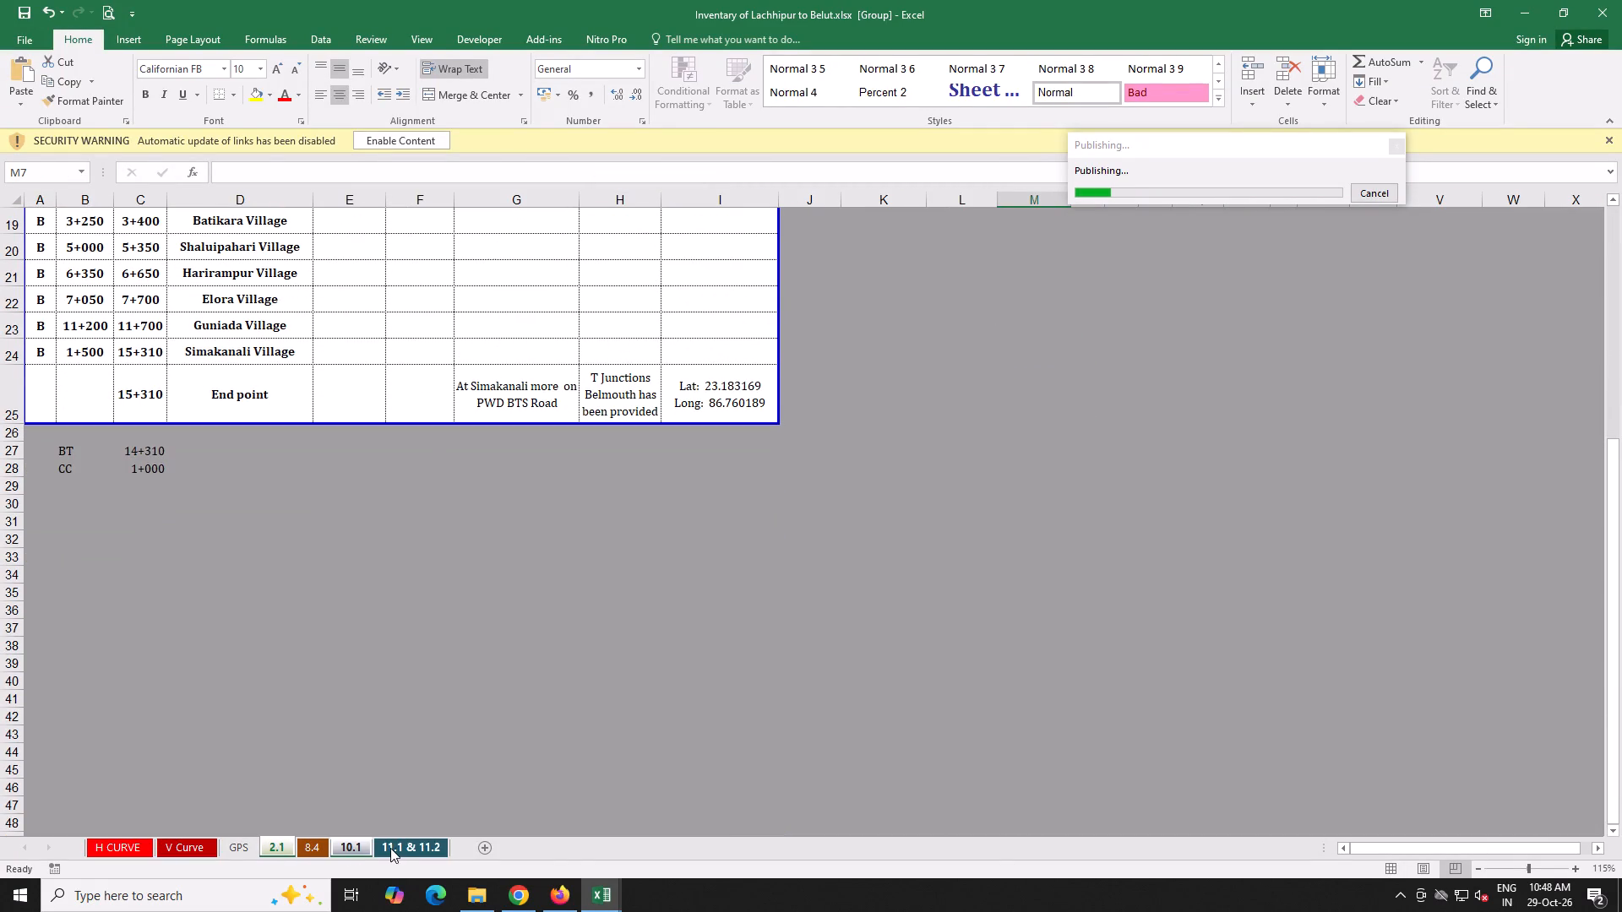
left_click(392, 847, "ctrl")
left_click(98, 3)
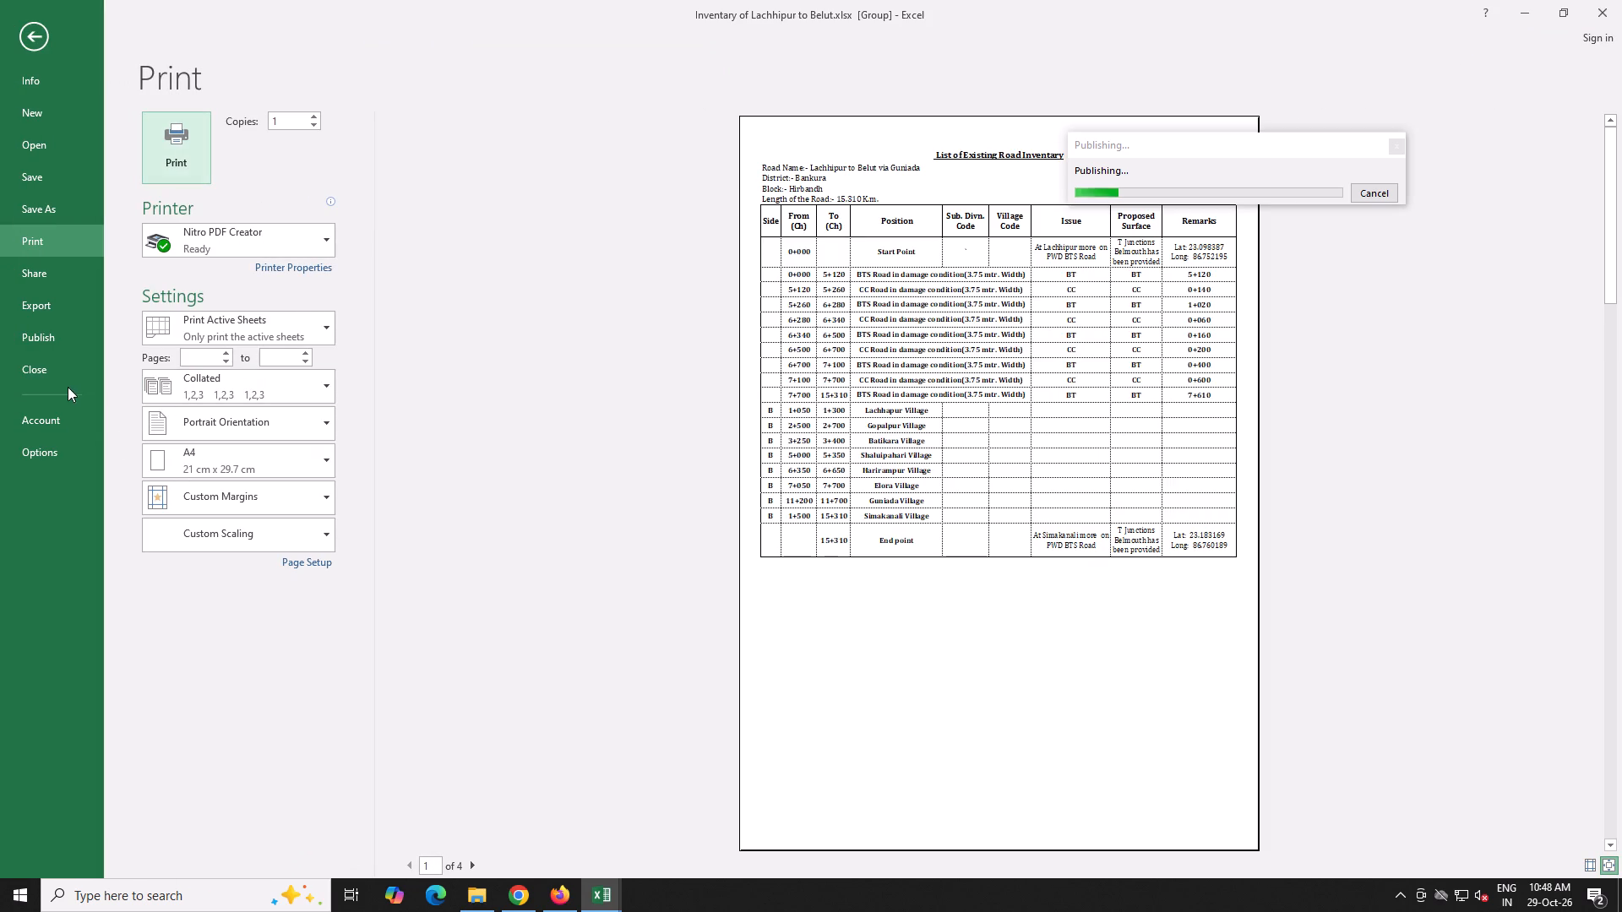
Export the grouped sheets as Inventory of Lachhipur to Belut.pdf in the 1.Lachhipur to belut folder, and close the opened PDF.
left_click(64, 308)
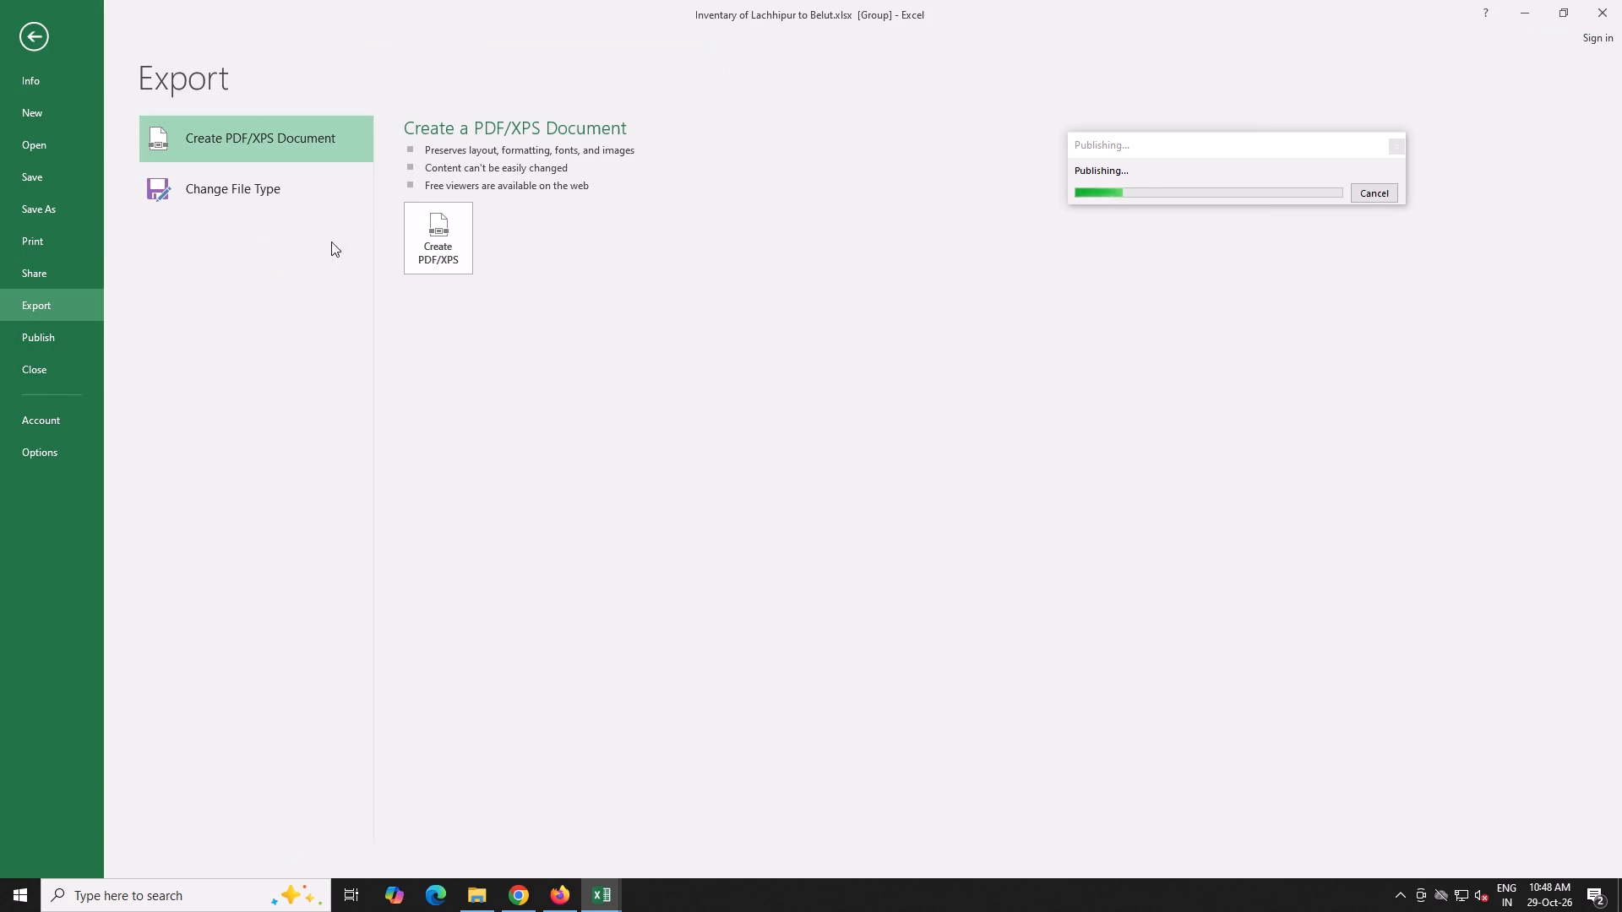
left_click(420, 234)
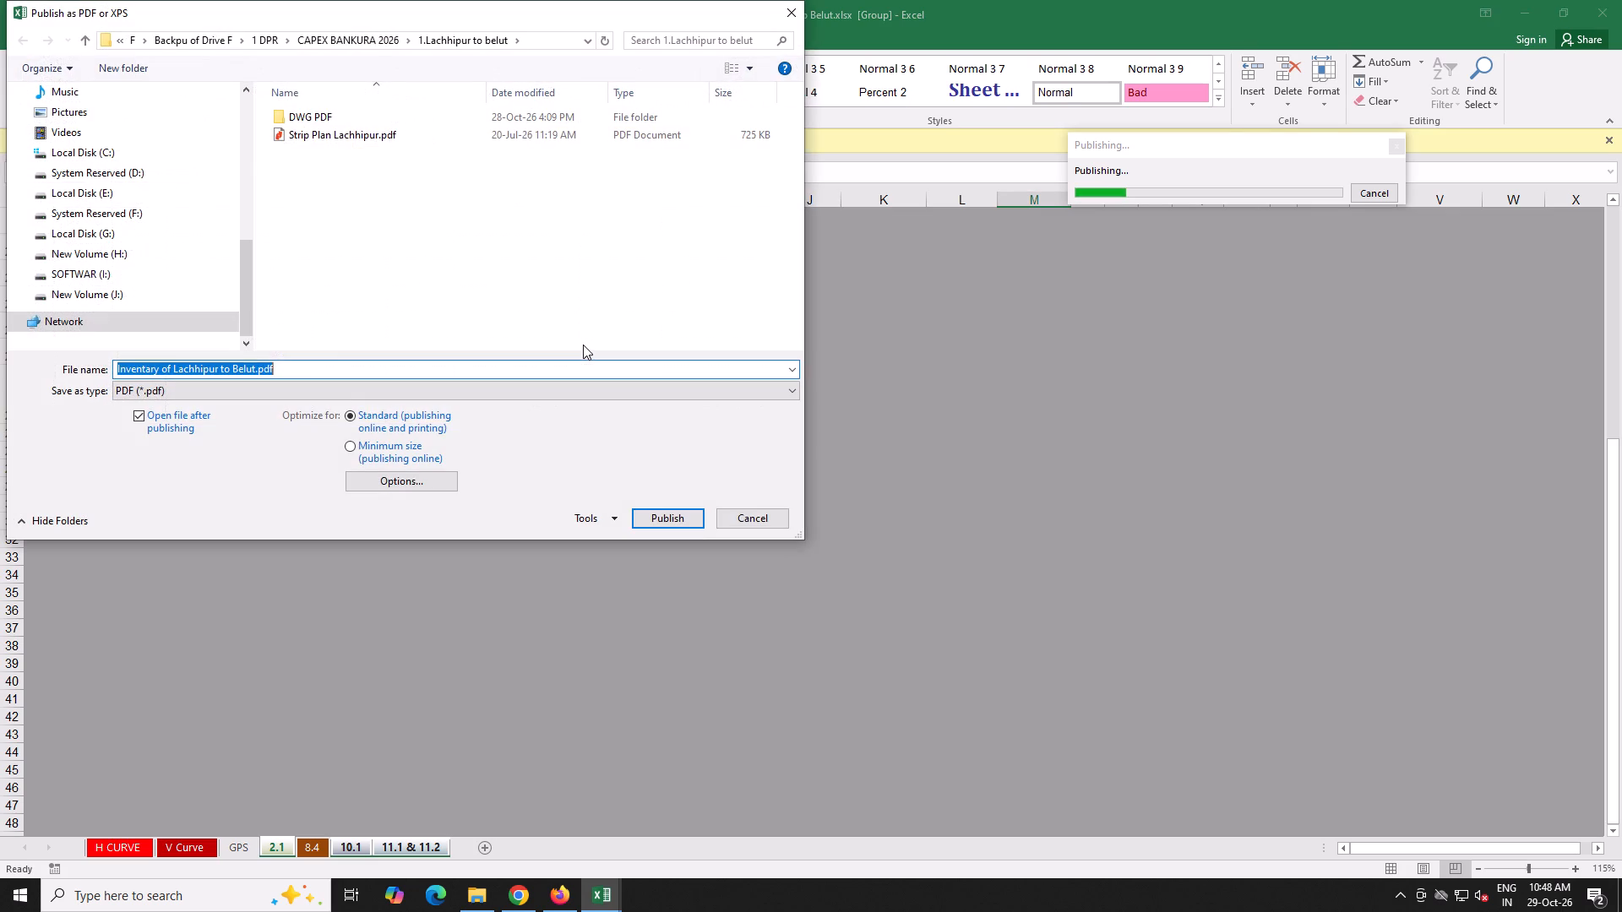
left_click(685, 518)
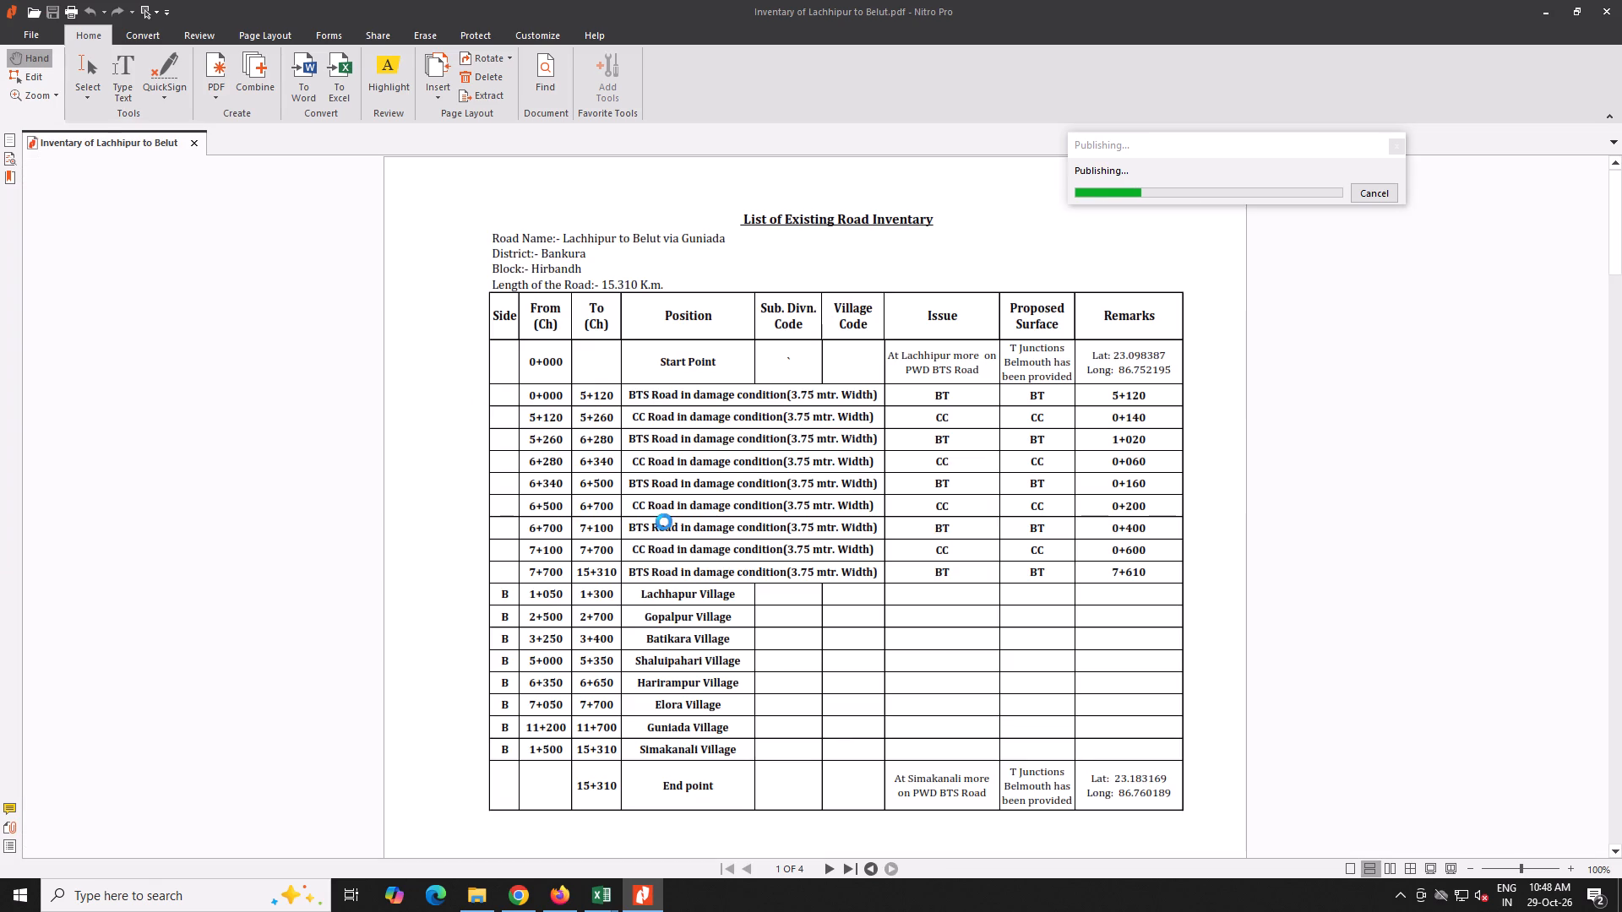
left_click(1616, 8)
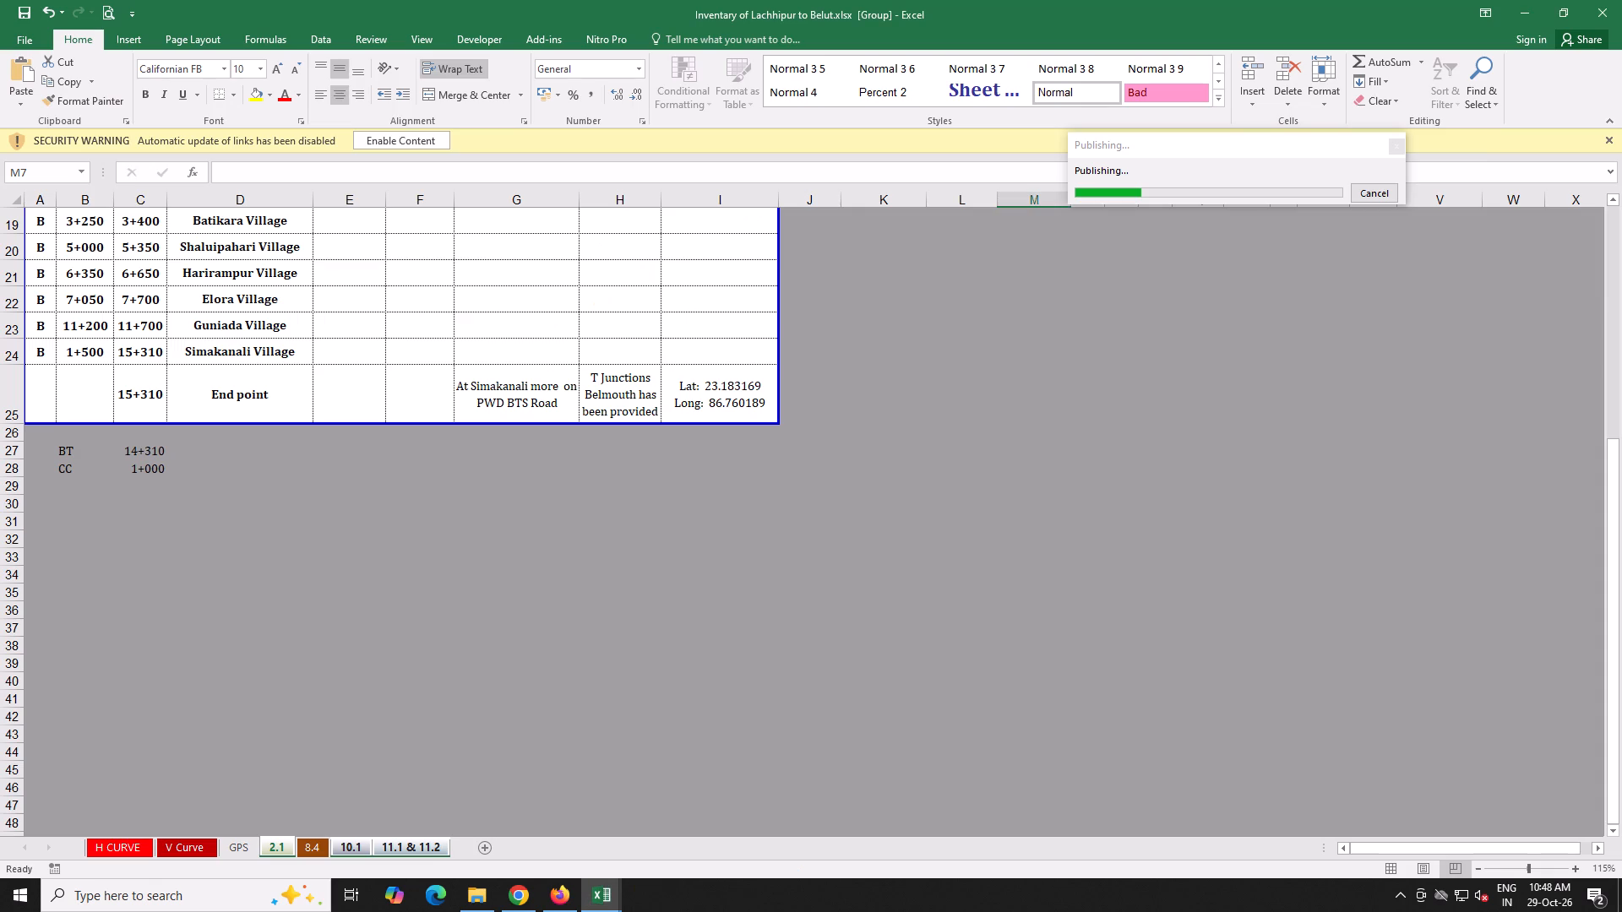
Switch to File Explorer and open the workbook Lachhipur photo.xlsm from the 1.Lachhipur to belut folder.
left_click(1538, 3)
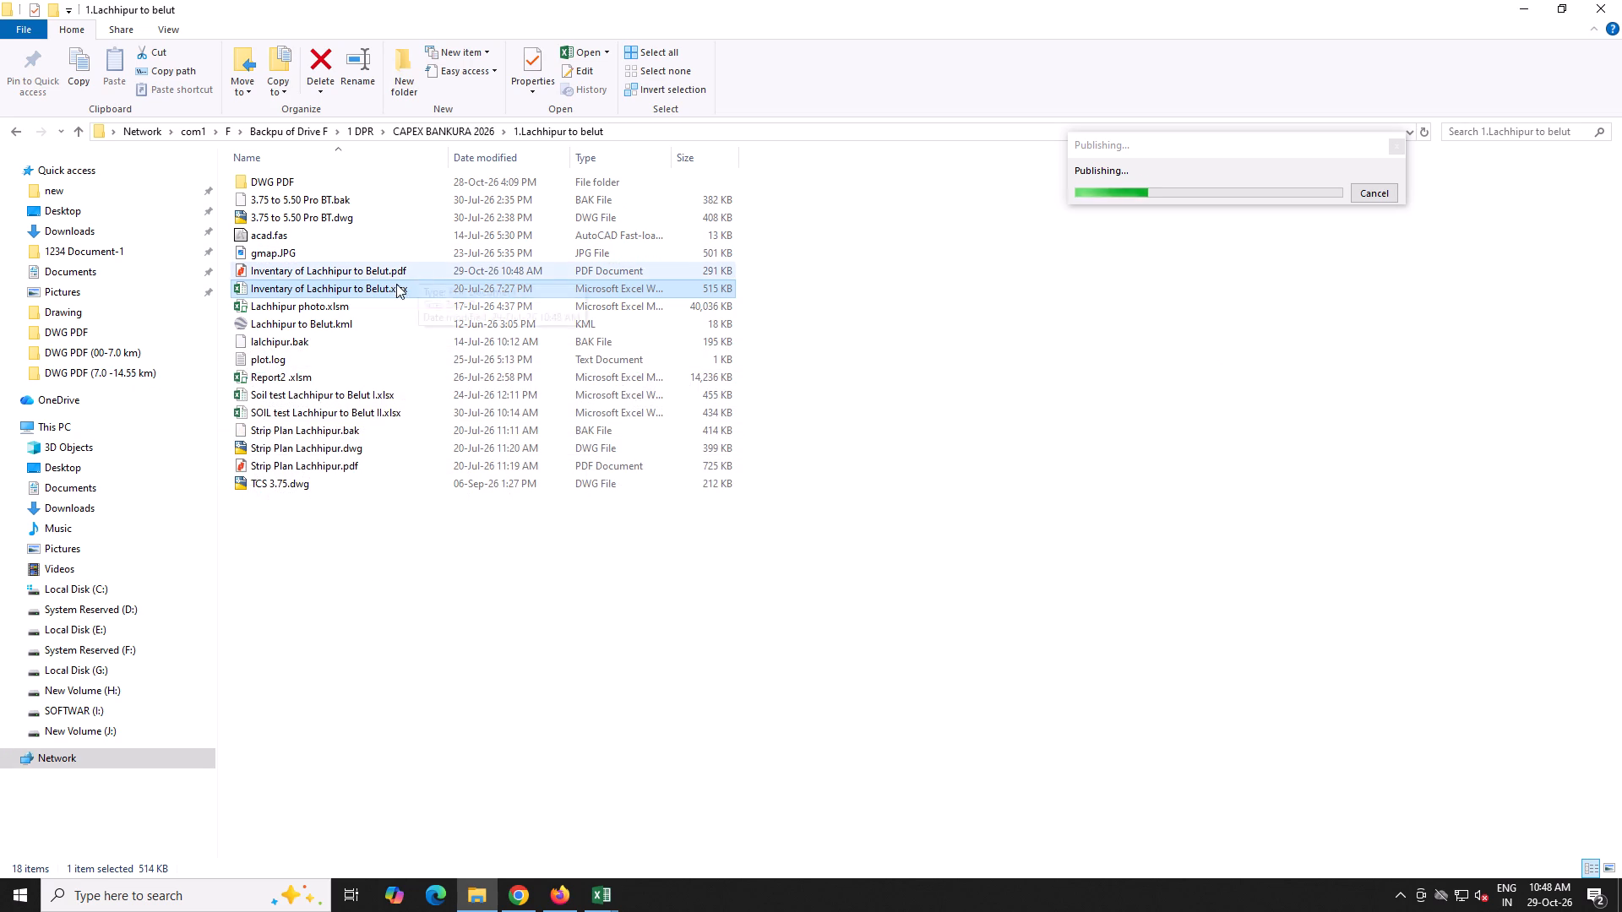
double_click(350, 311)
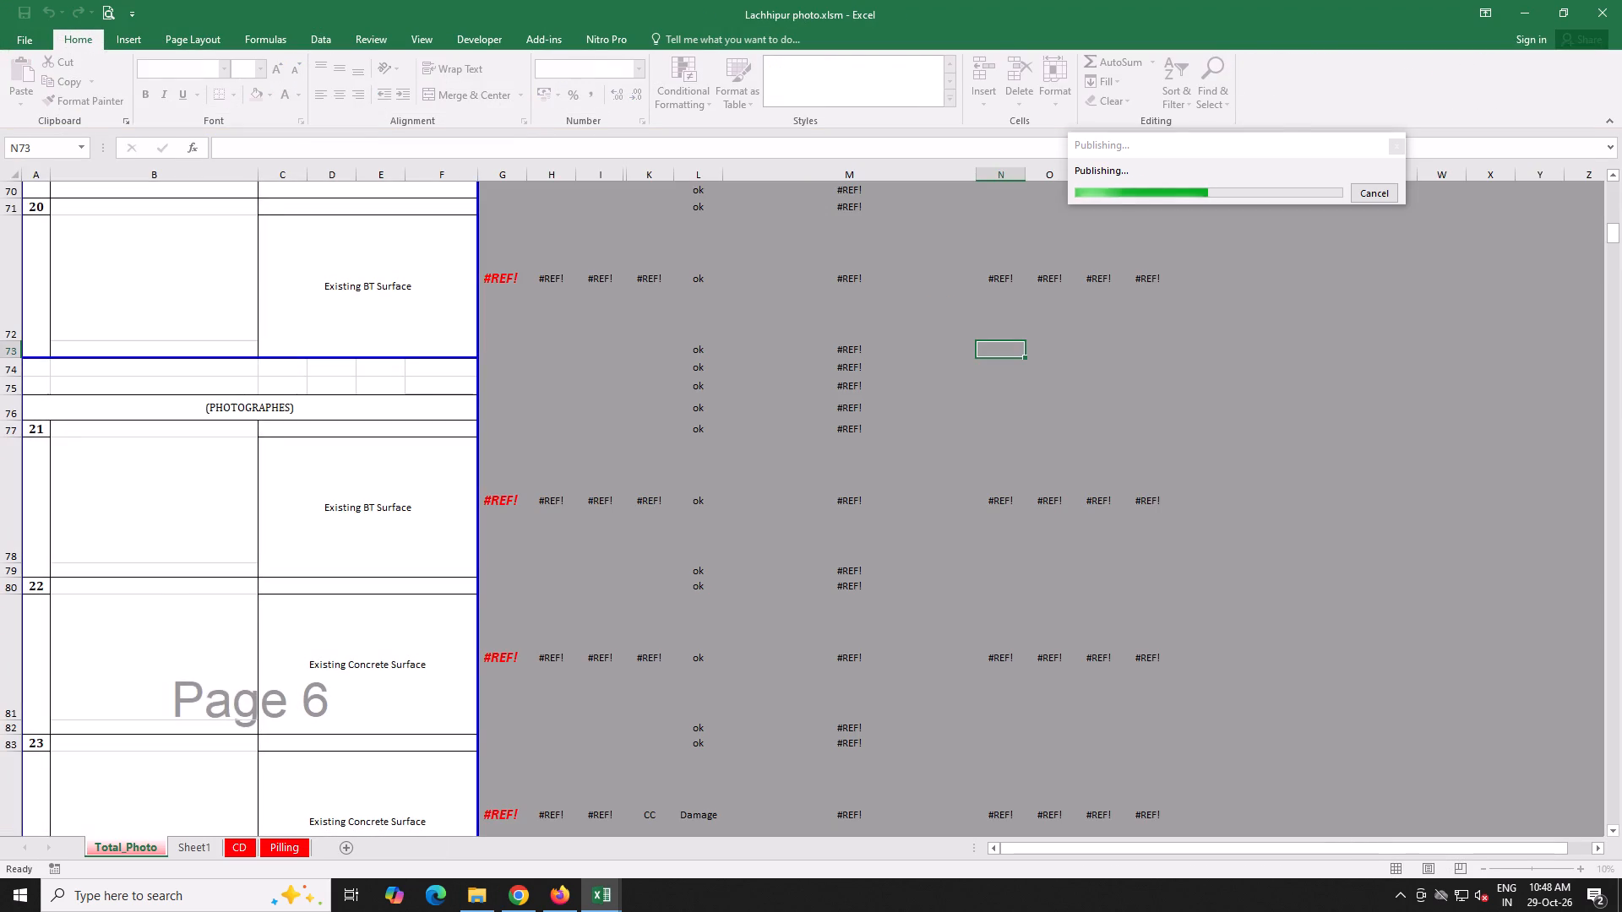
Look through the numbered road photographs and their descriptions on the Total_Photo sheet.
scroll(378, 386, "down", 6)
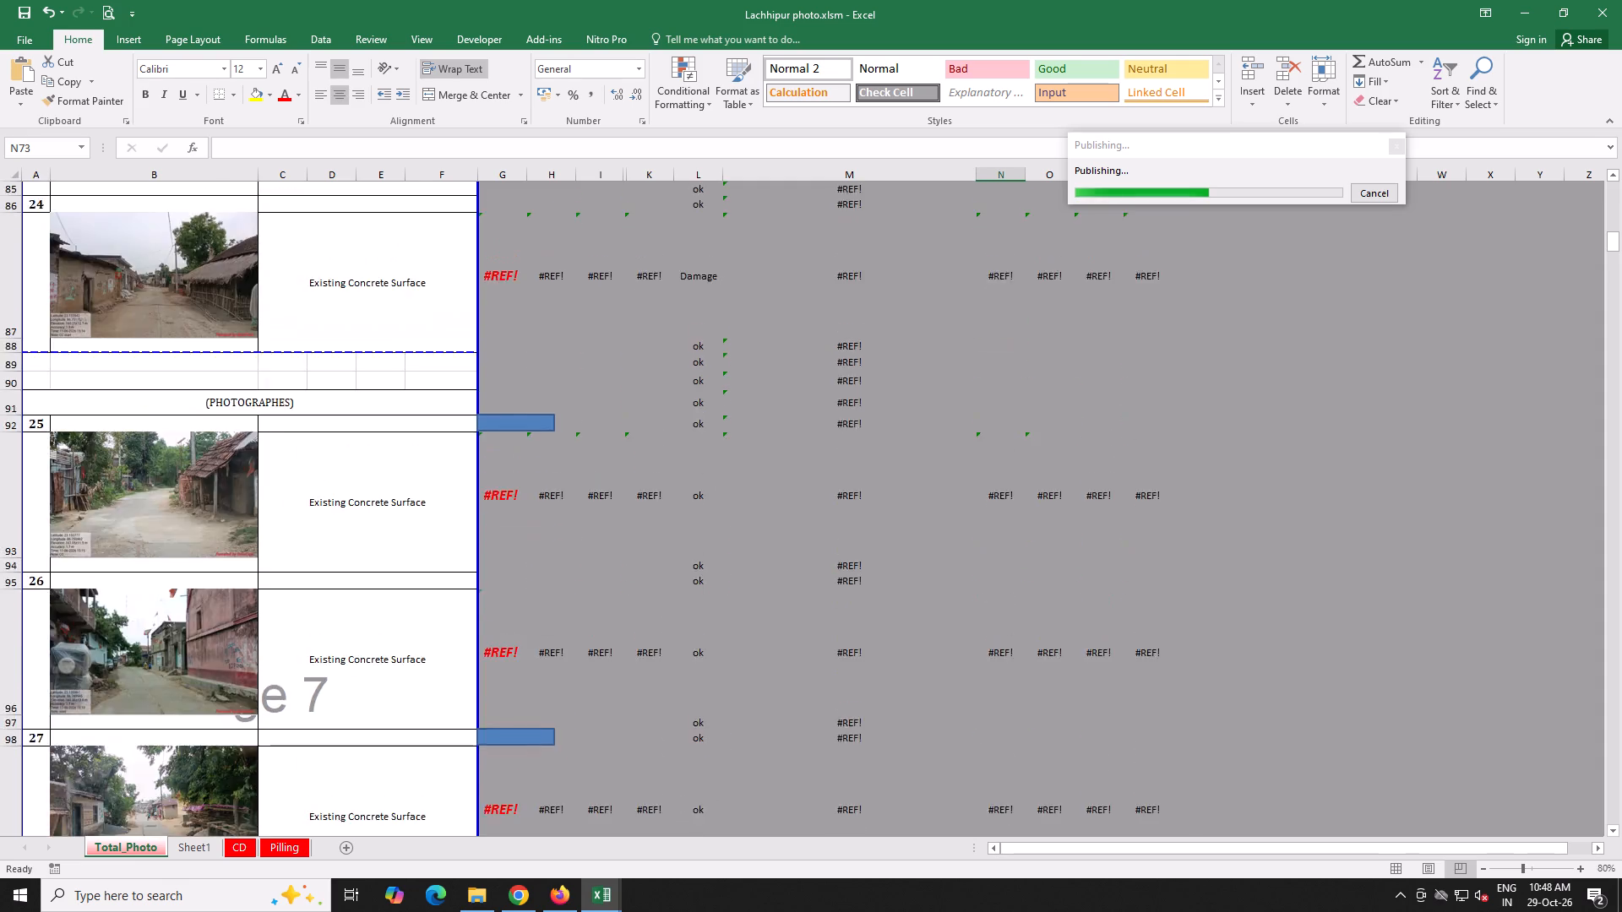
scroll(386, 415, "down", 20)
scroll(386, 415, "down", 5)
scroll(385, 418, "up", 5)
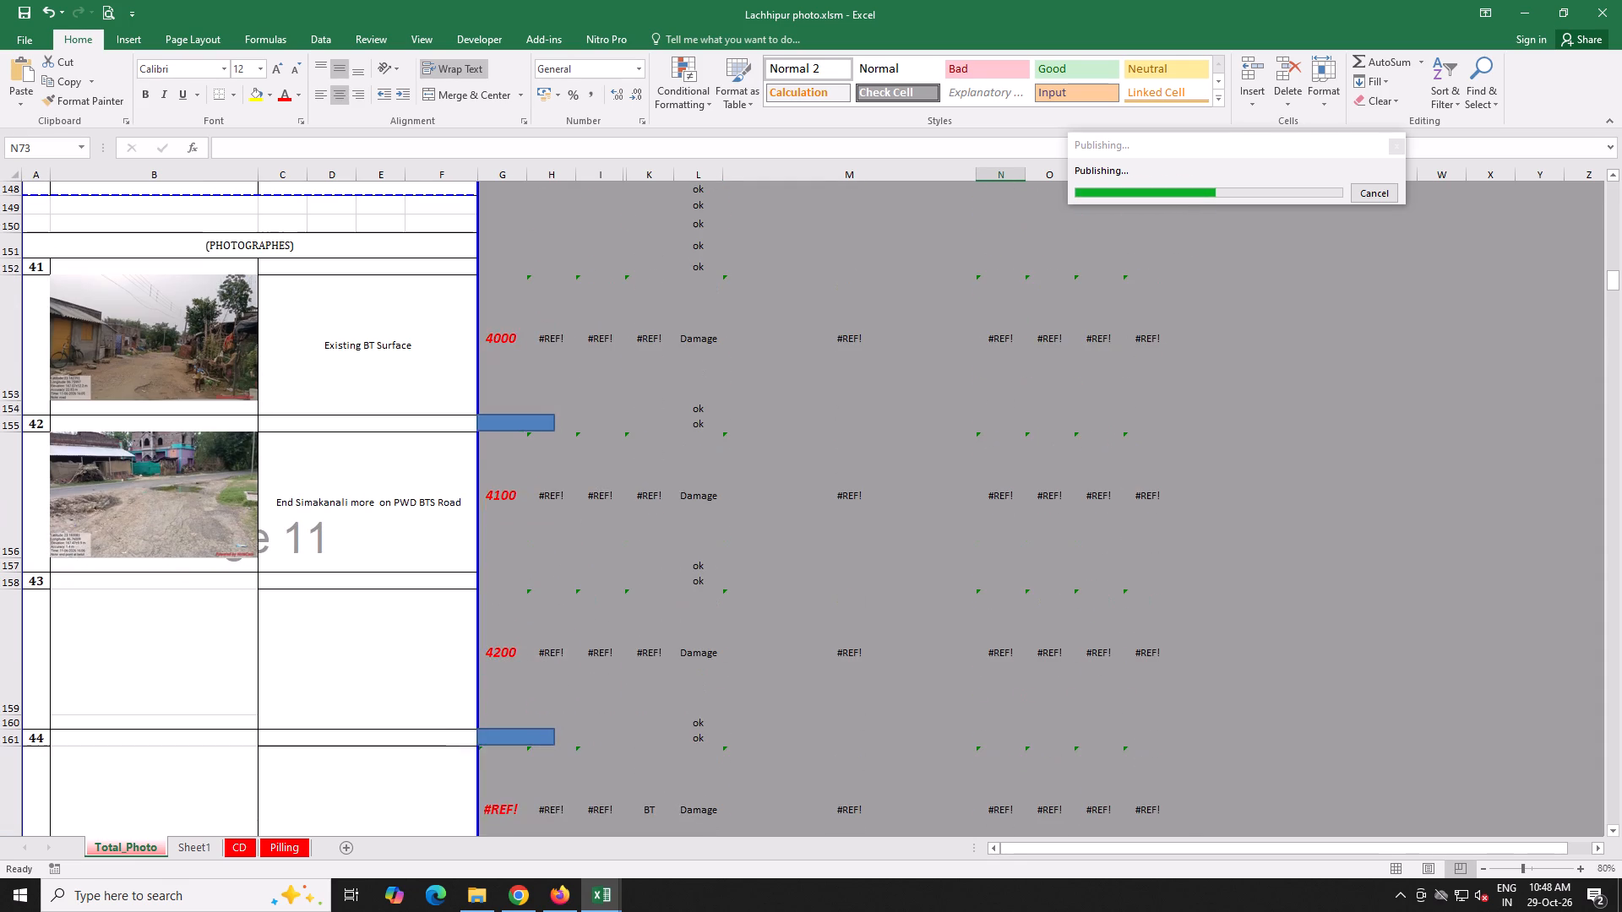
scroll(385, 418, "up", 1)
scroll(385, 418, "down", 4)
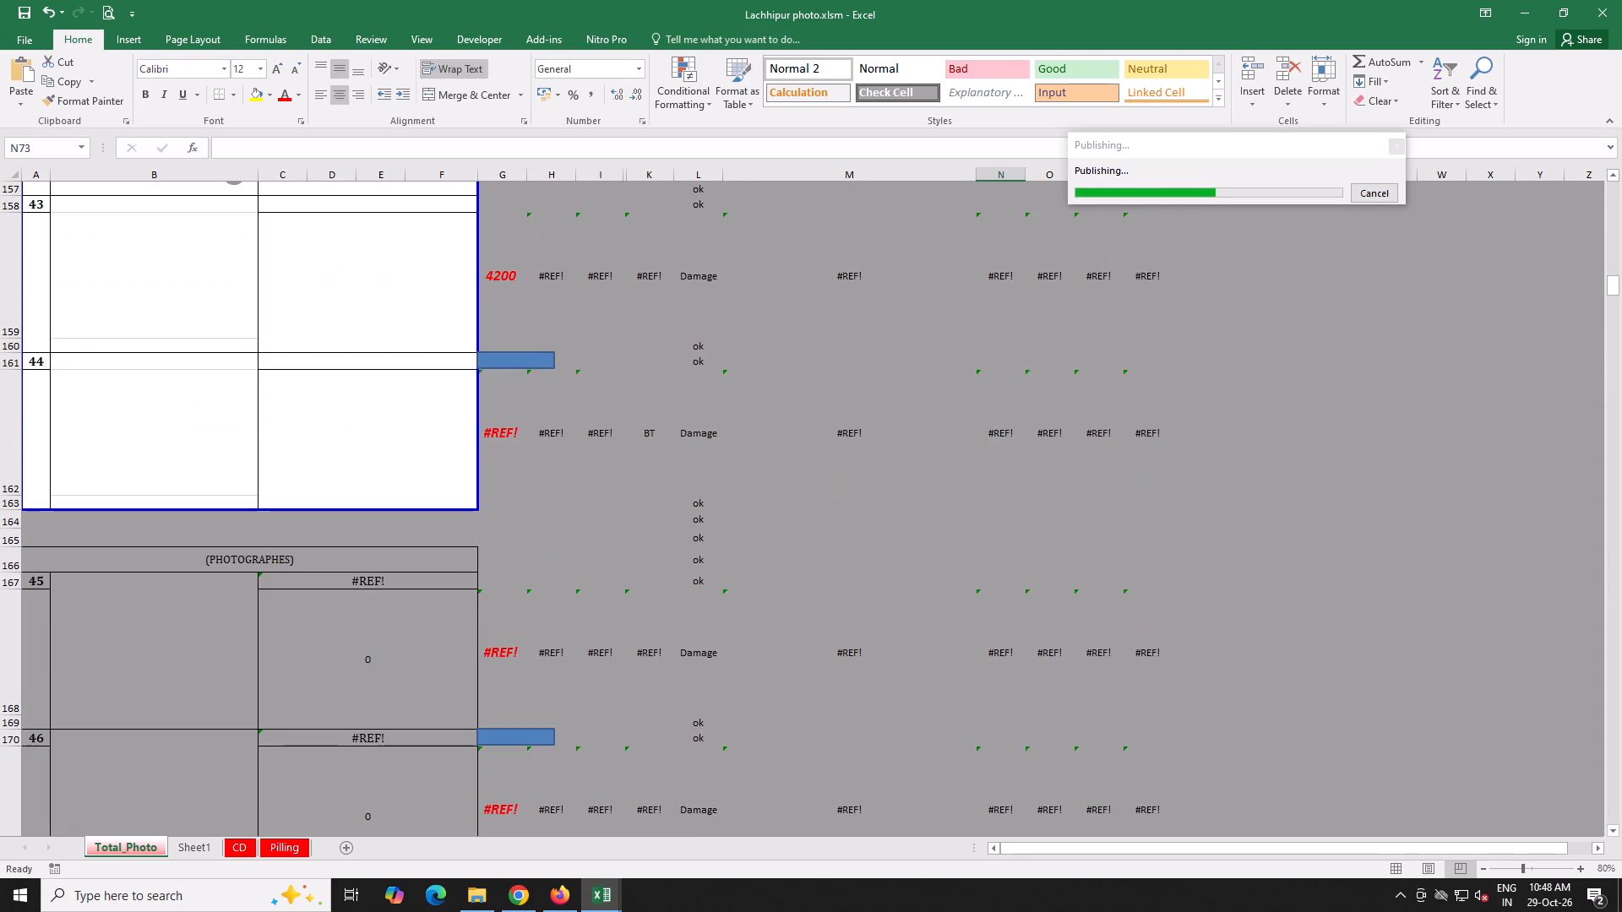
scroll(385, 418, "up", 2)
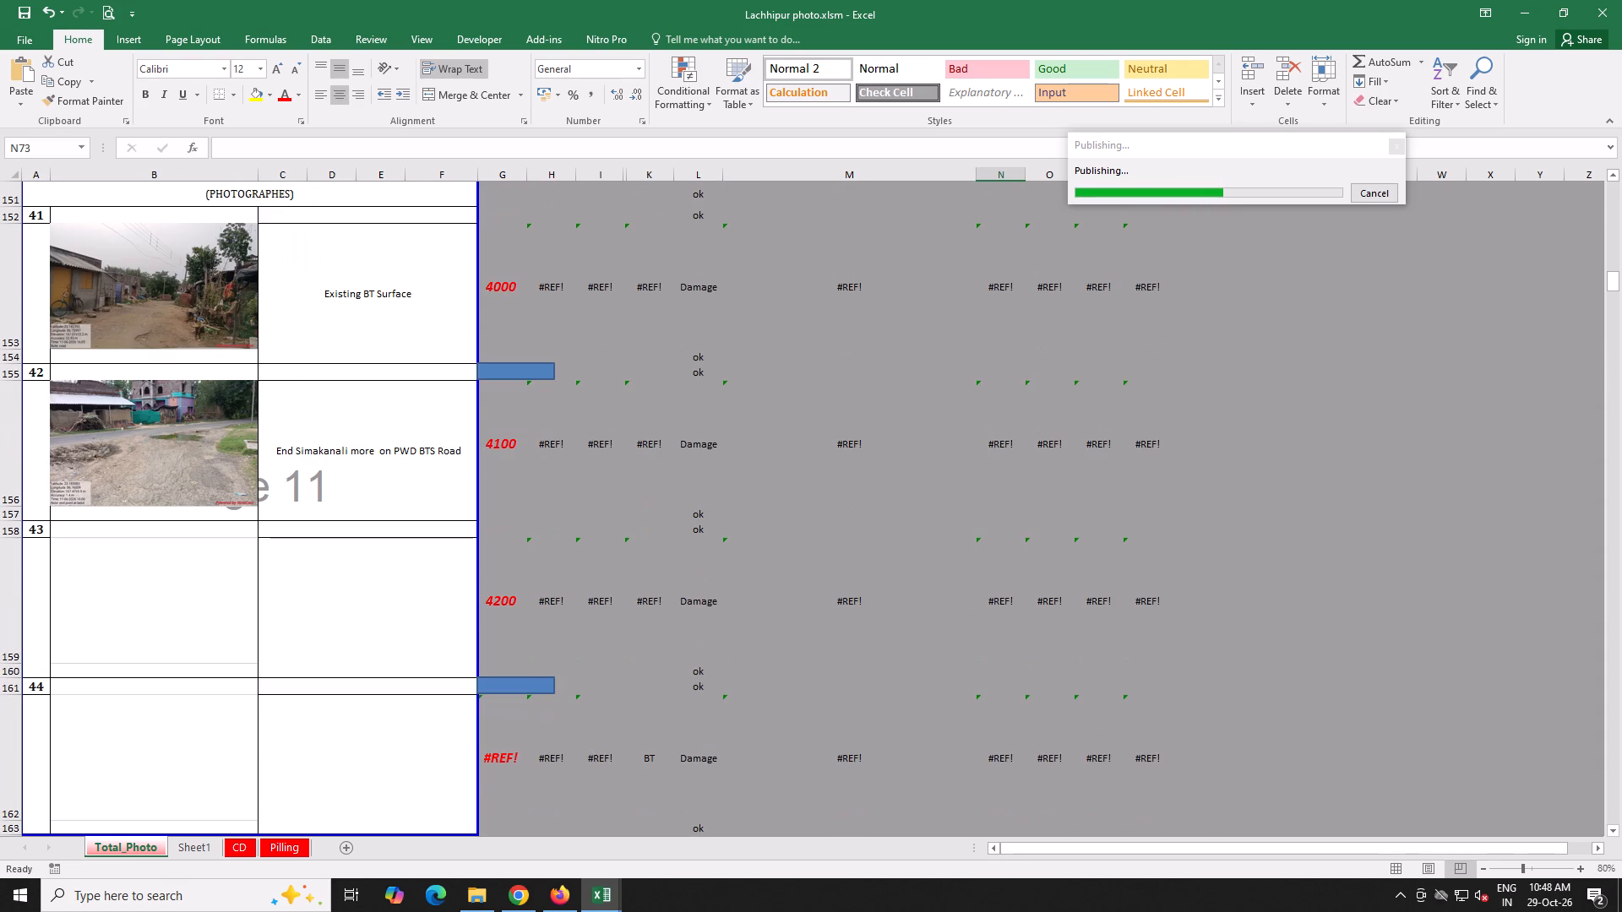
scroll(385, 418, "up", 16)
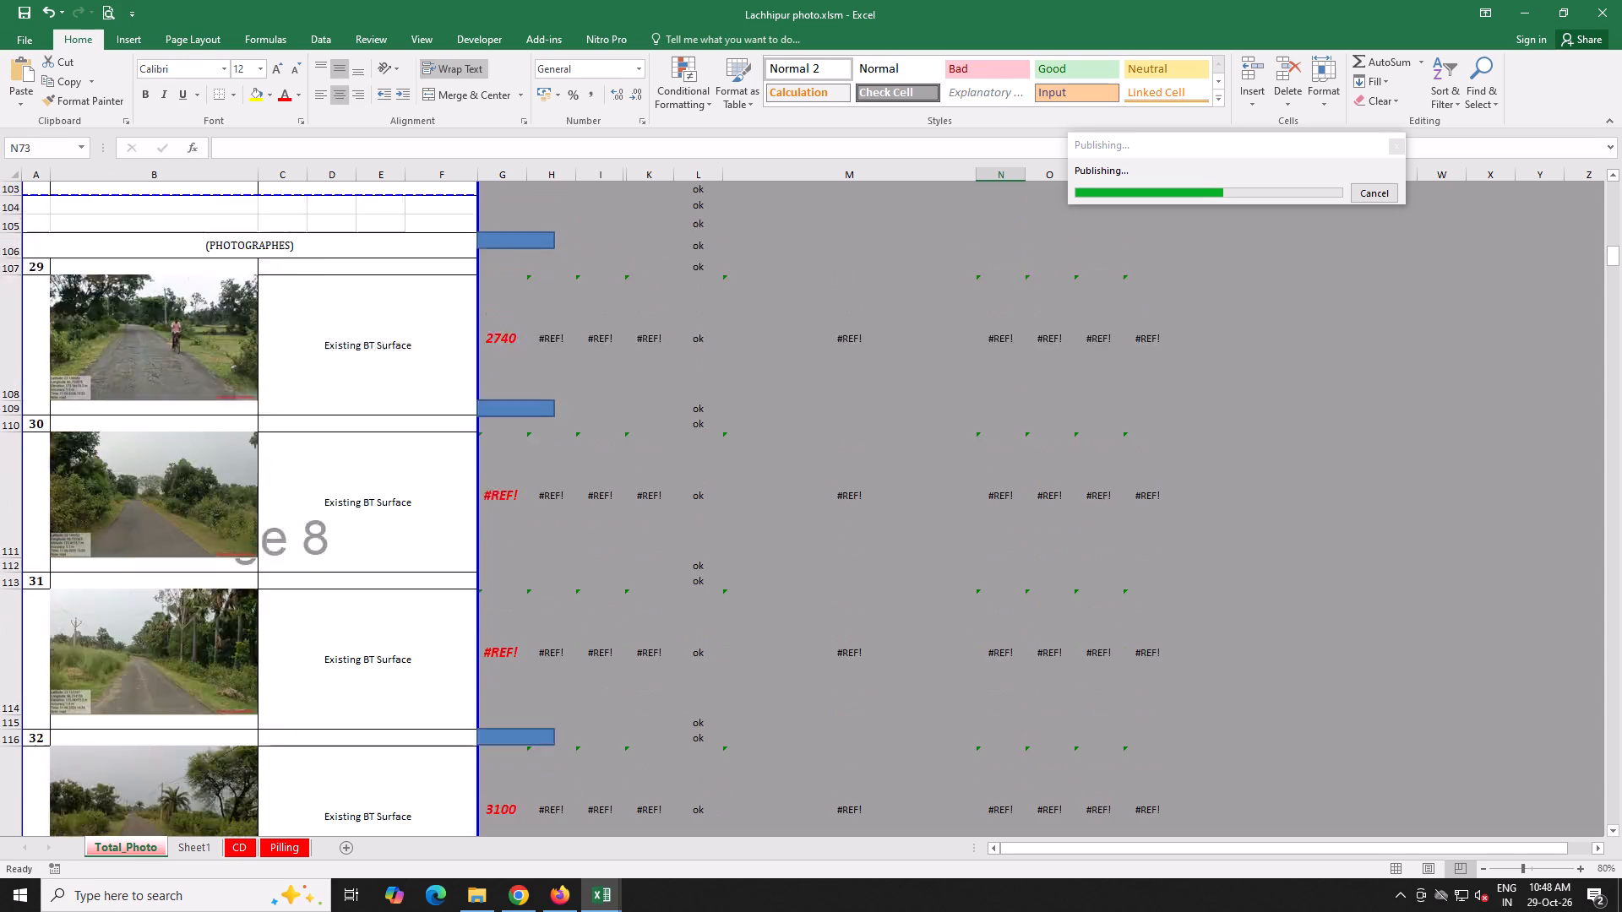
scroll(385, 418, "up", 20)
scroll(385, 418, "up", 6)
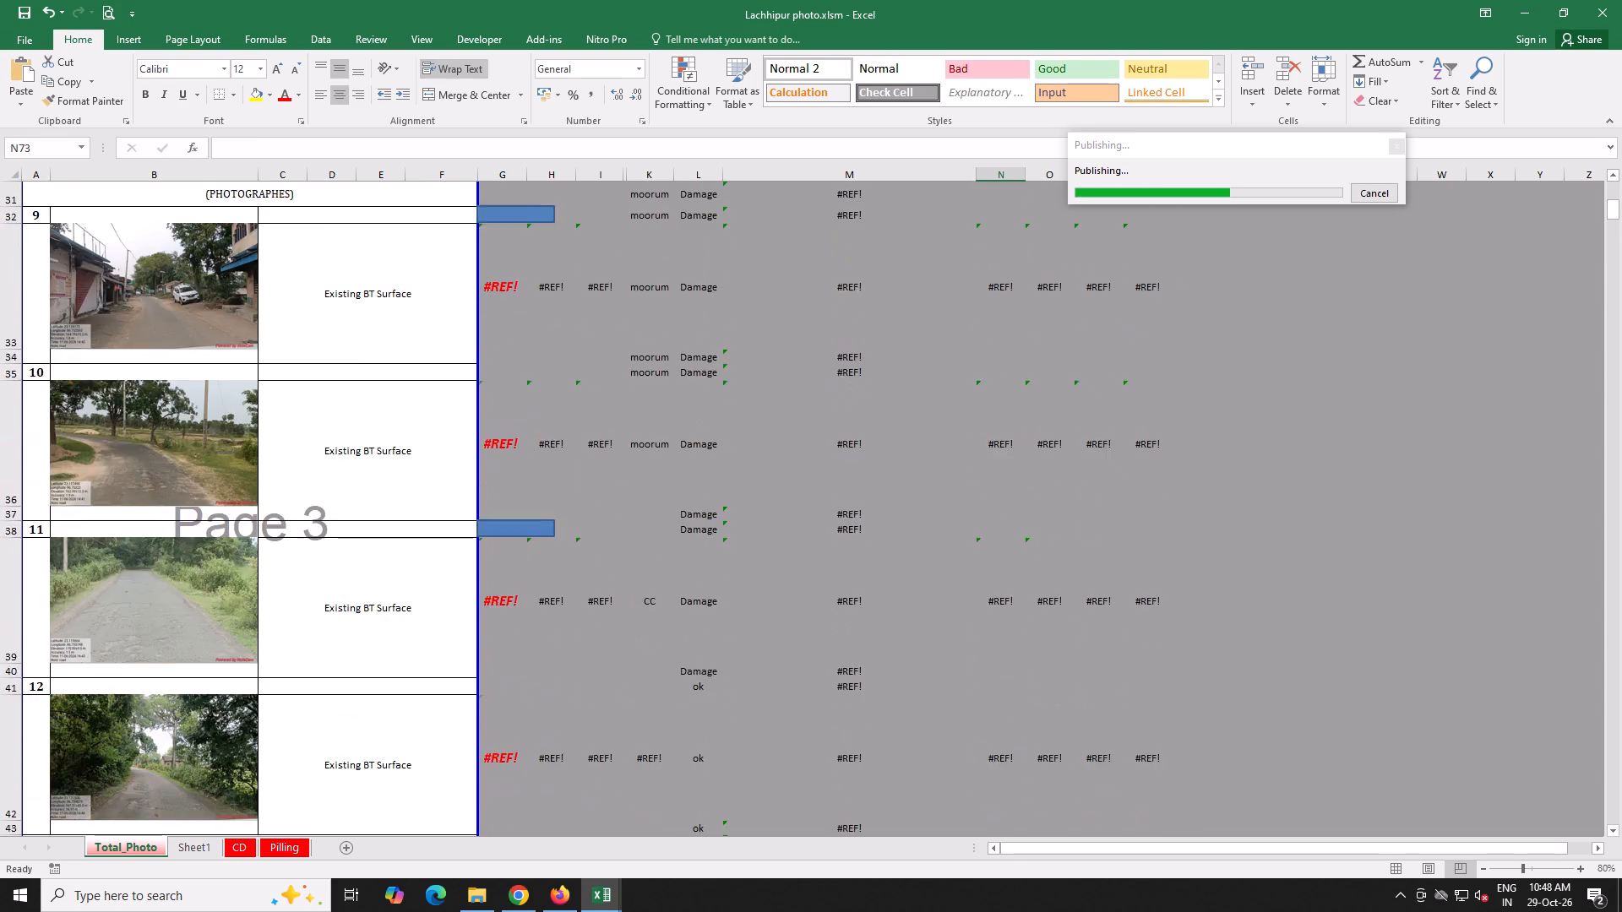
scroll(386, 415, "up", 11)
left_click(371, 375)
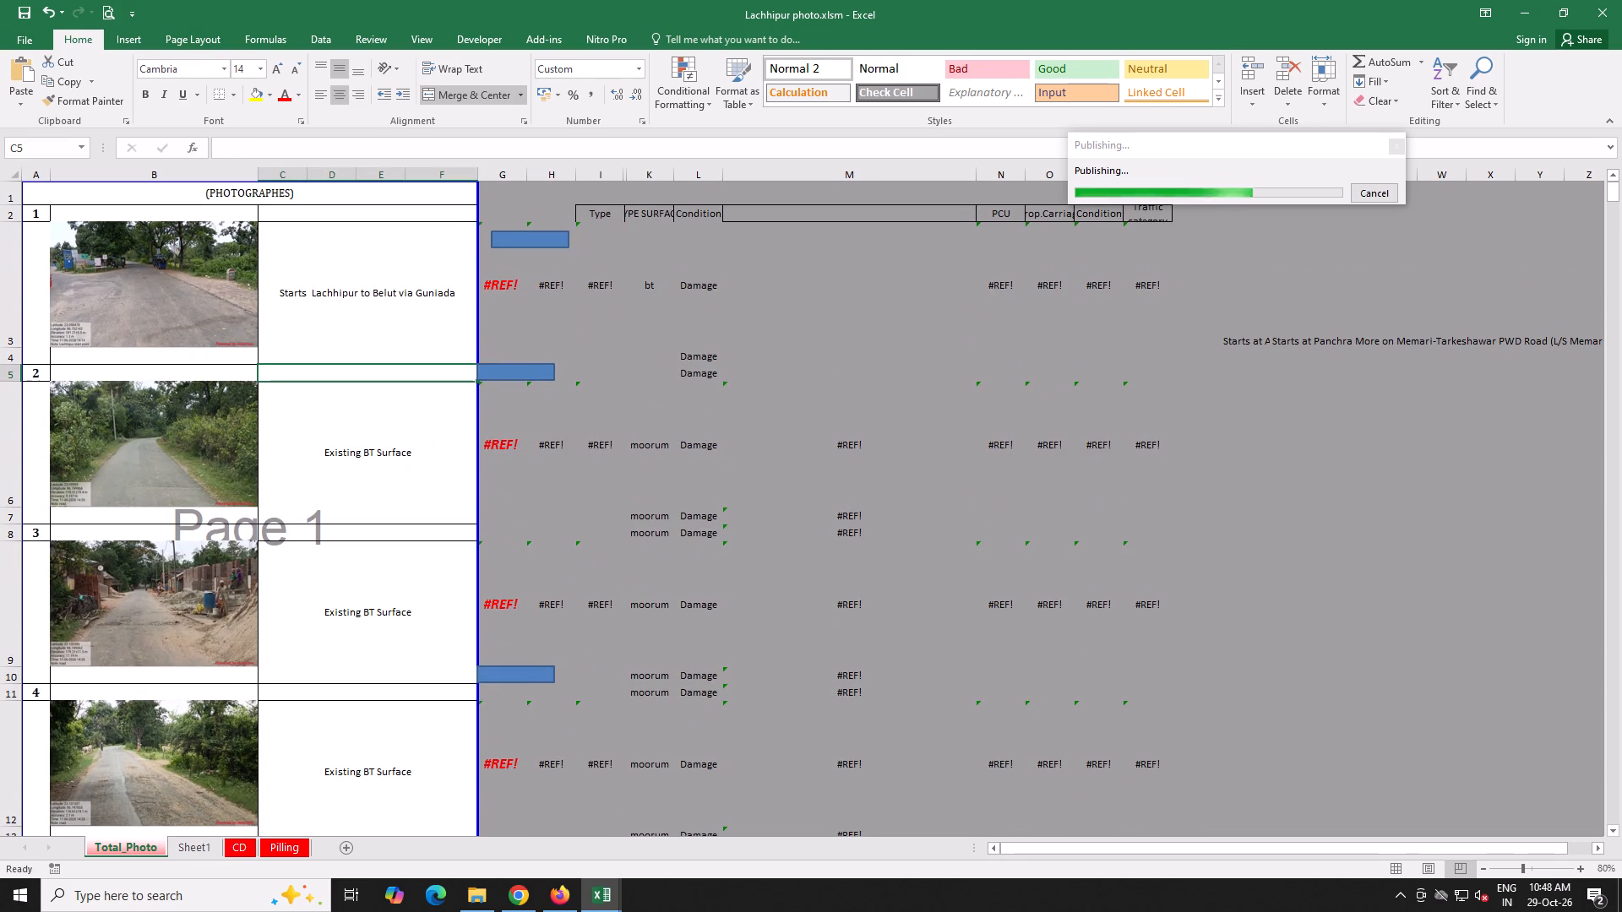
scroll(373, 364, "up", 4)
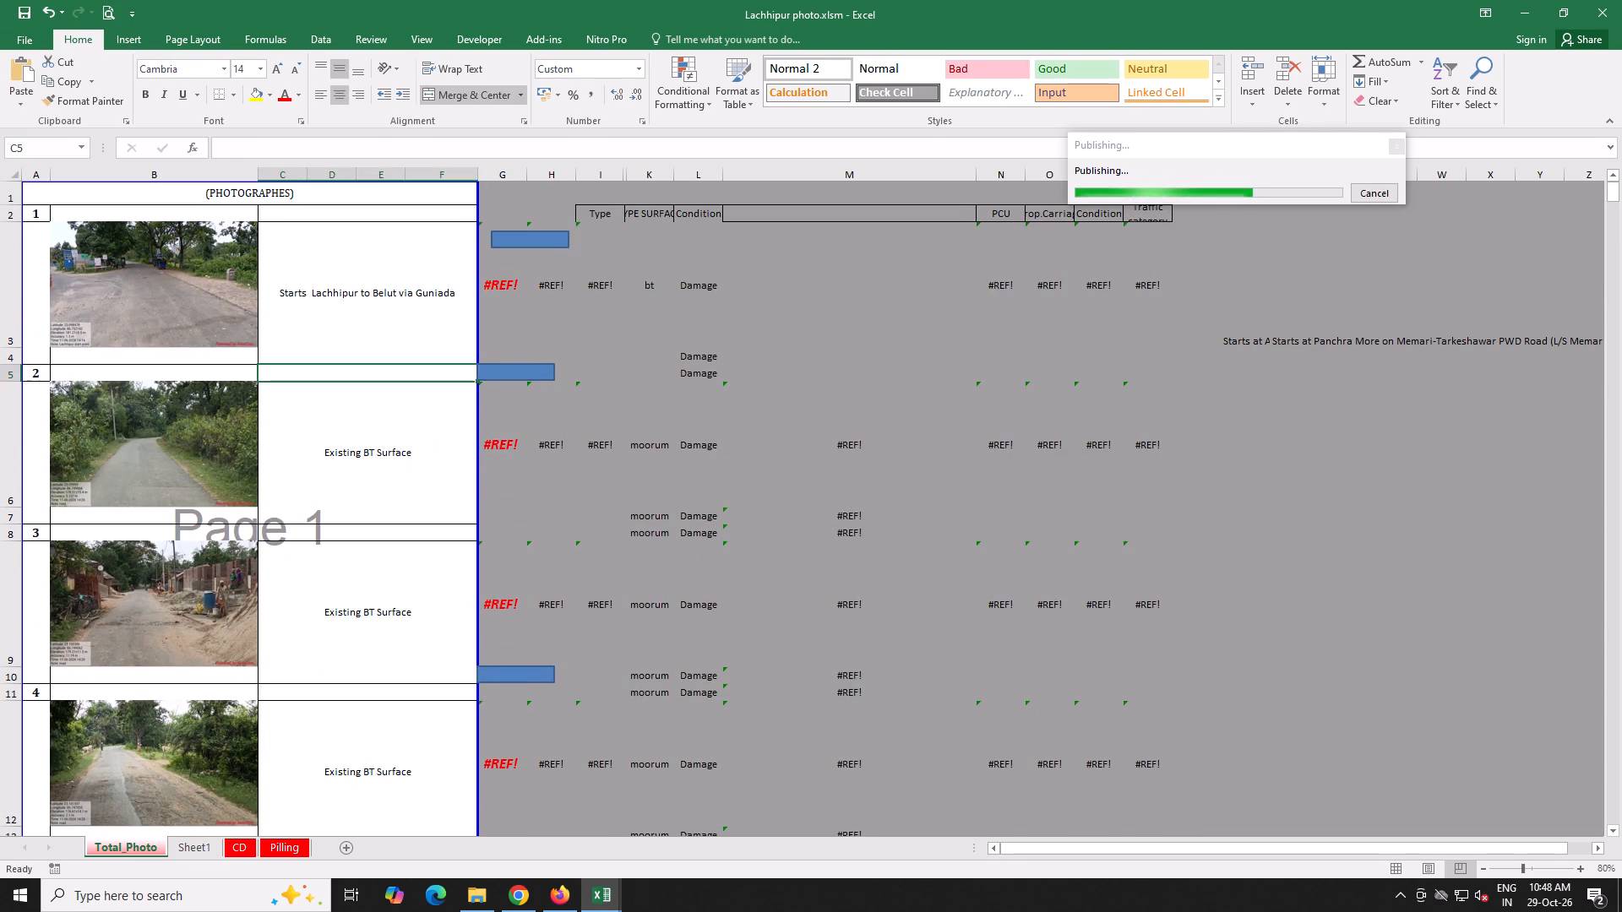
Examine the column G formulas and values beside the photographs, and the surface description formula for photo 32.
left_click(499, 283)
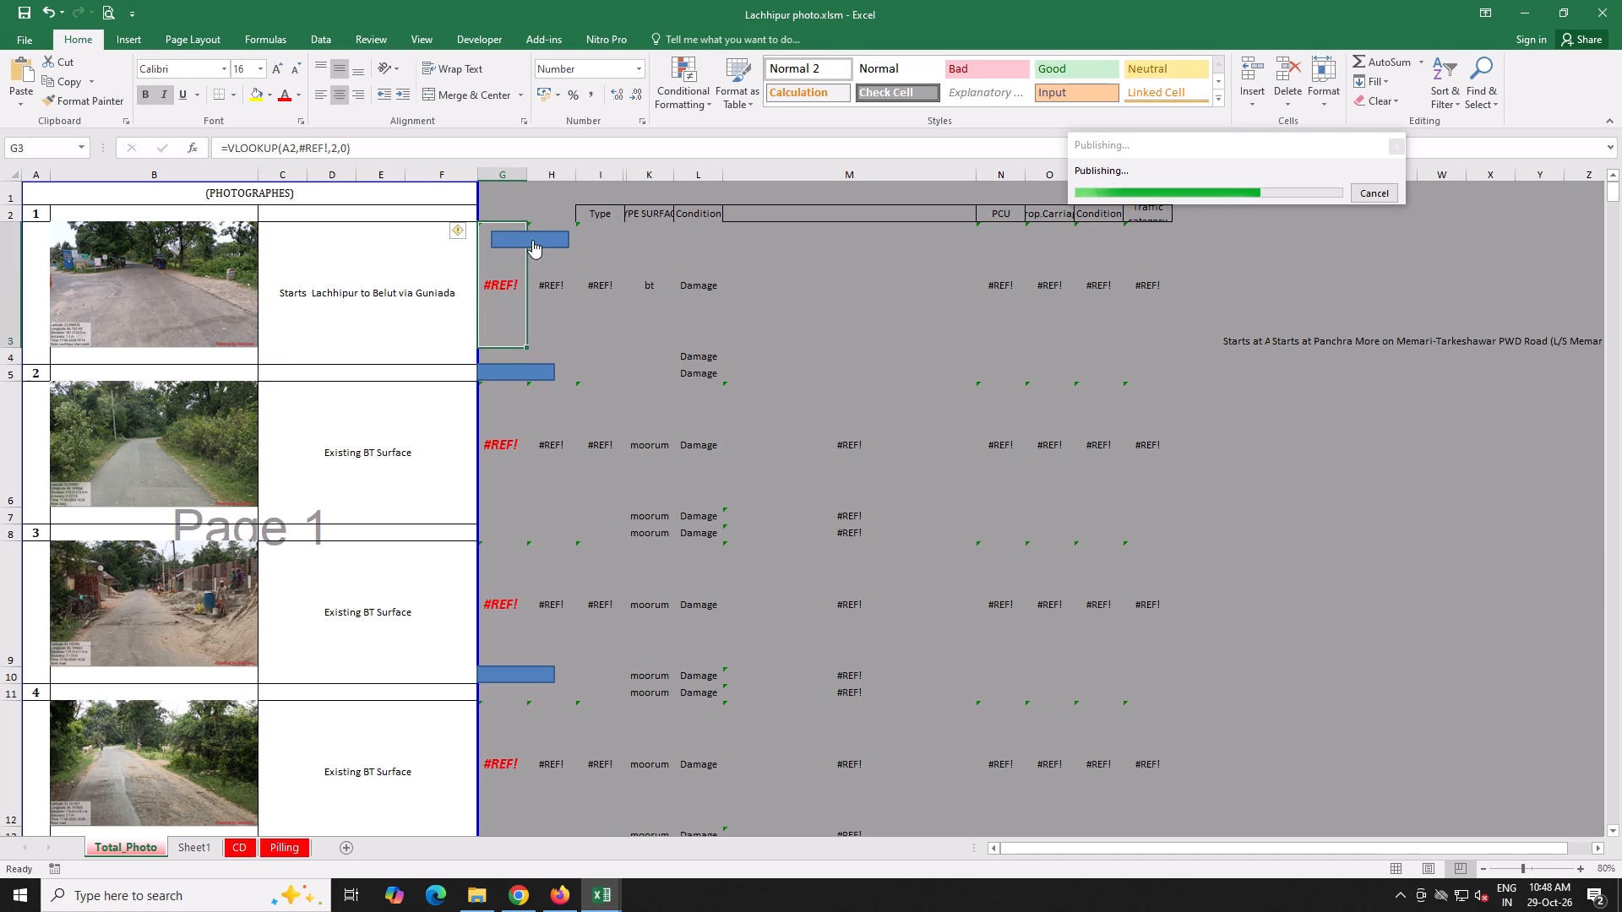
double_click(500, 272)
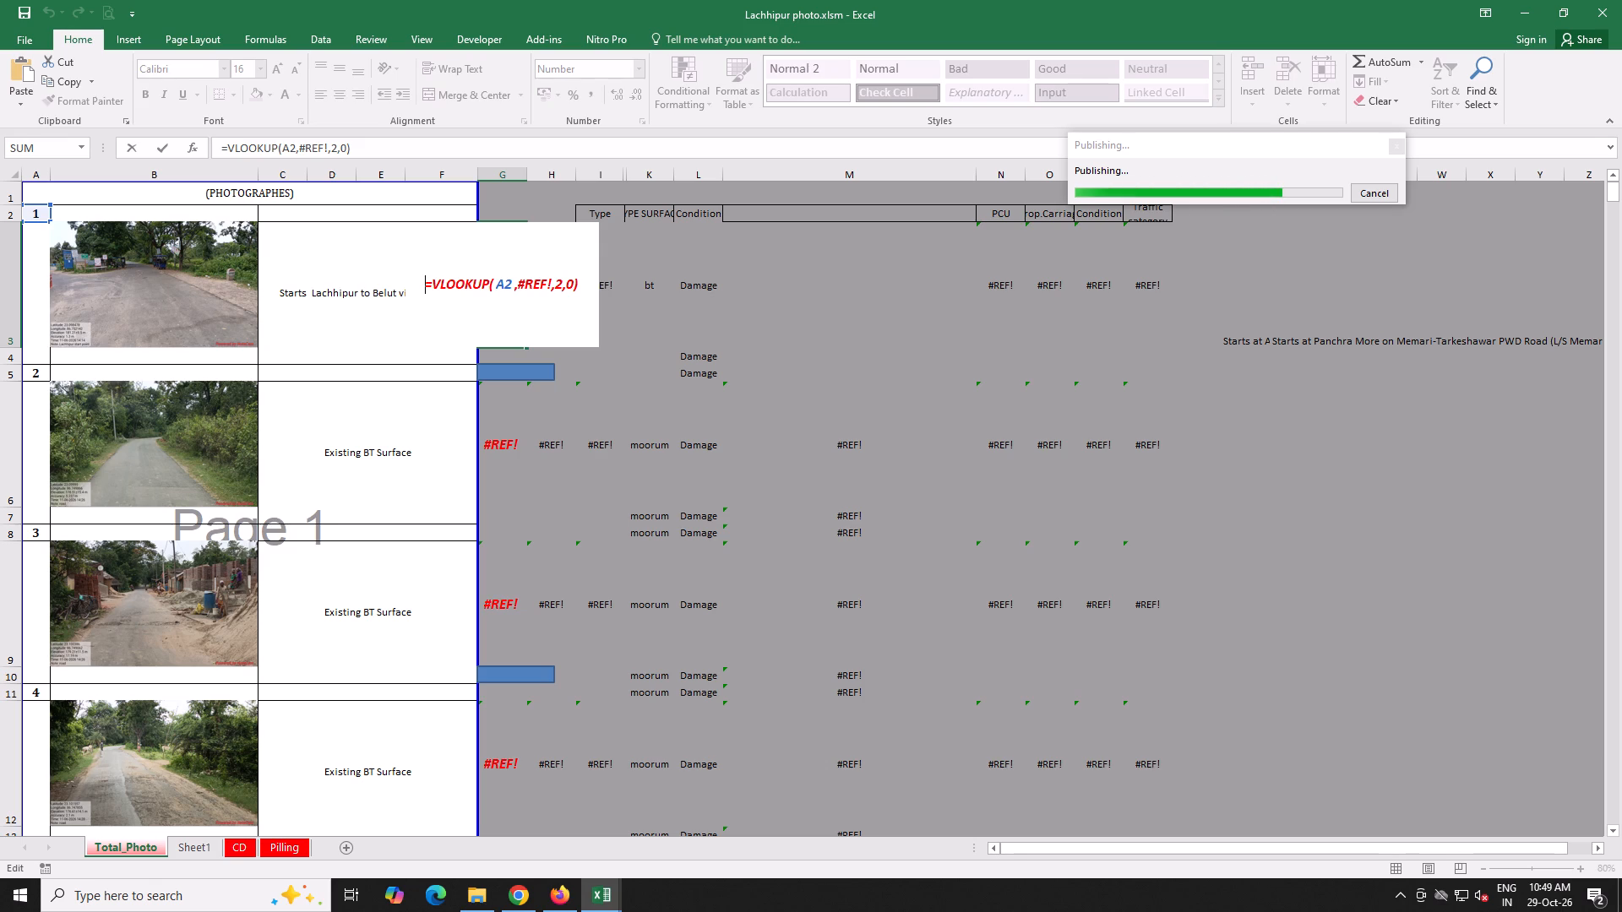
double_click(534, 281)
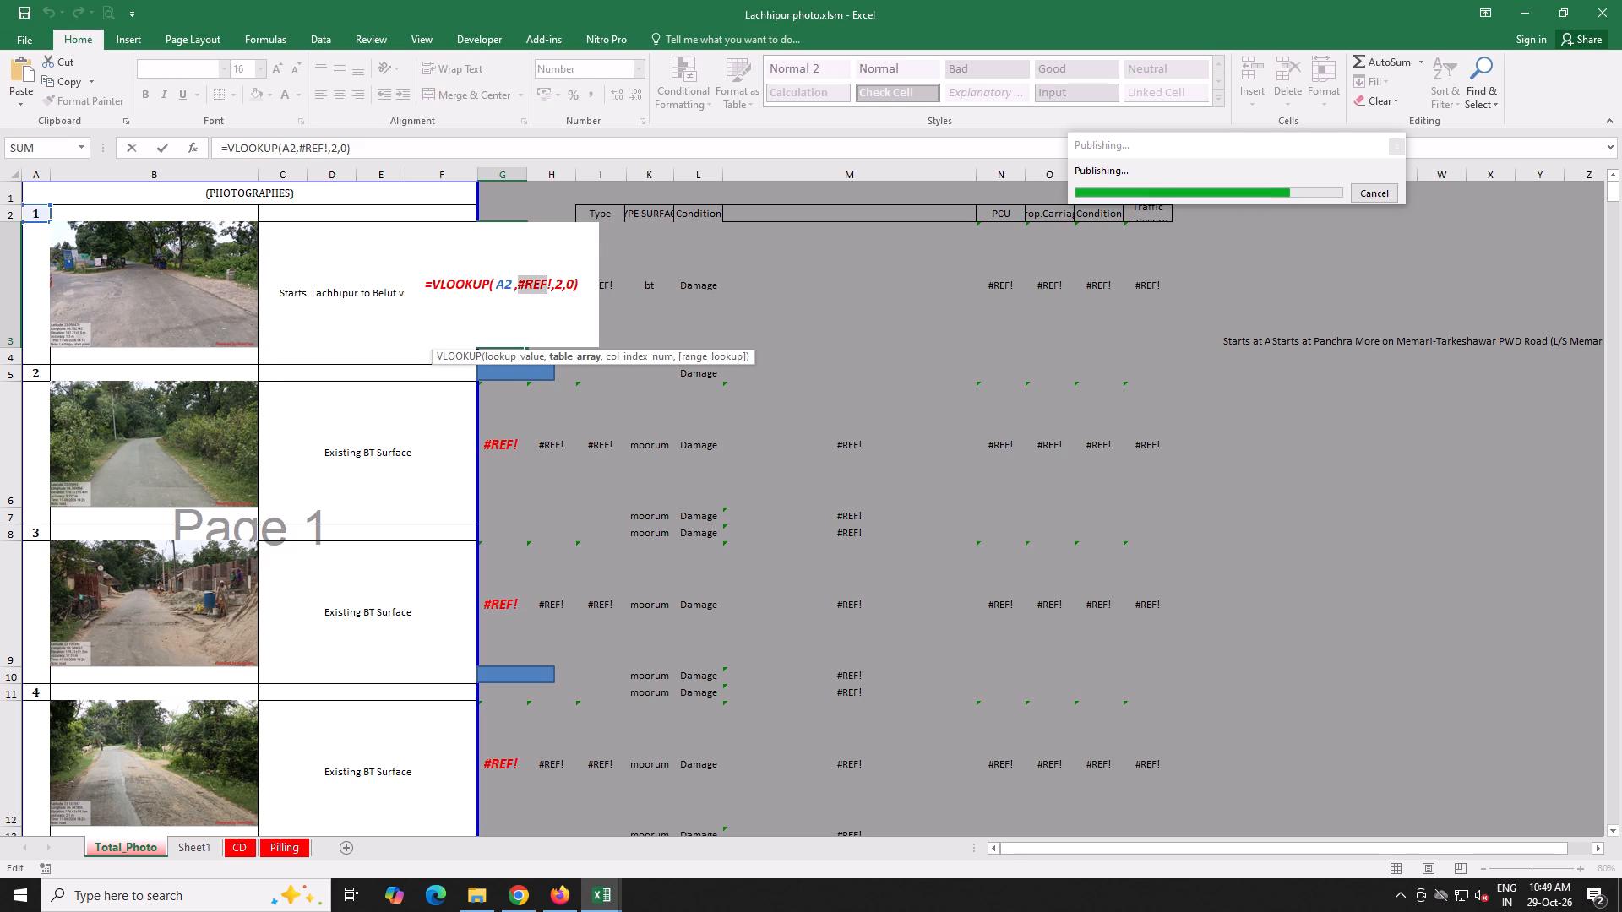
key("Escape")
scroll(607, 453, "down", 20)
scroll(607, 453, "down", 4)
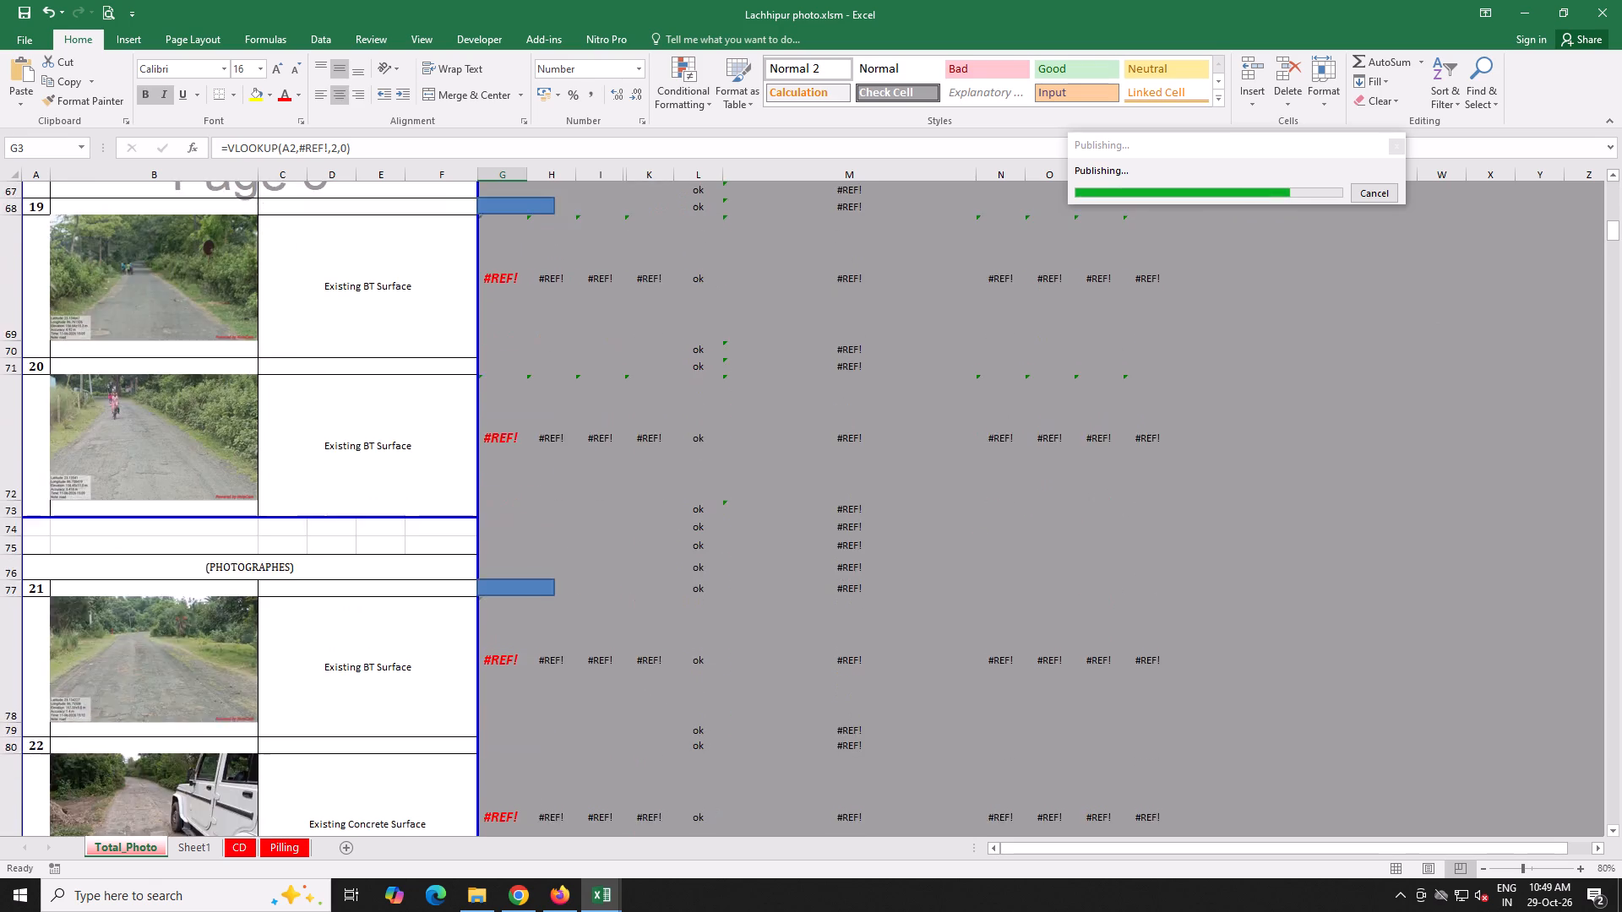
scroll(612, 453, "down", 20)
scroll(612, 453, "down", 18)
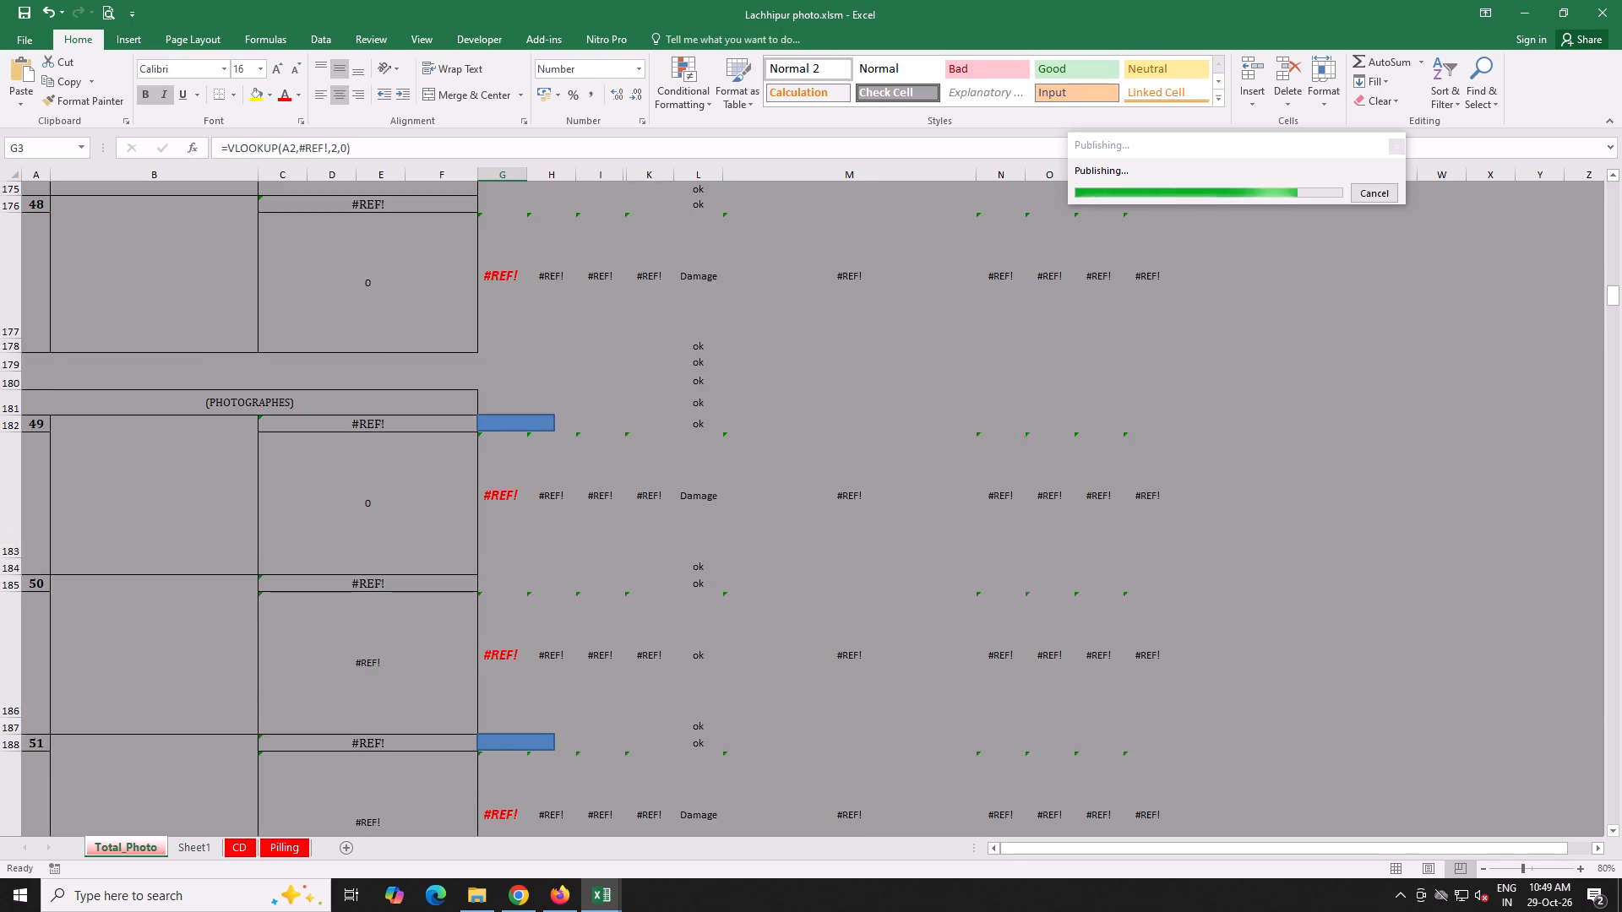
scroll(611, 461, "down", 1)
scroll(611, 461, "up", 13)
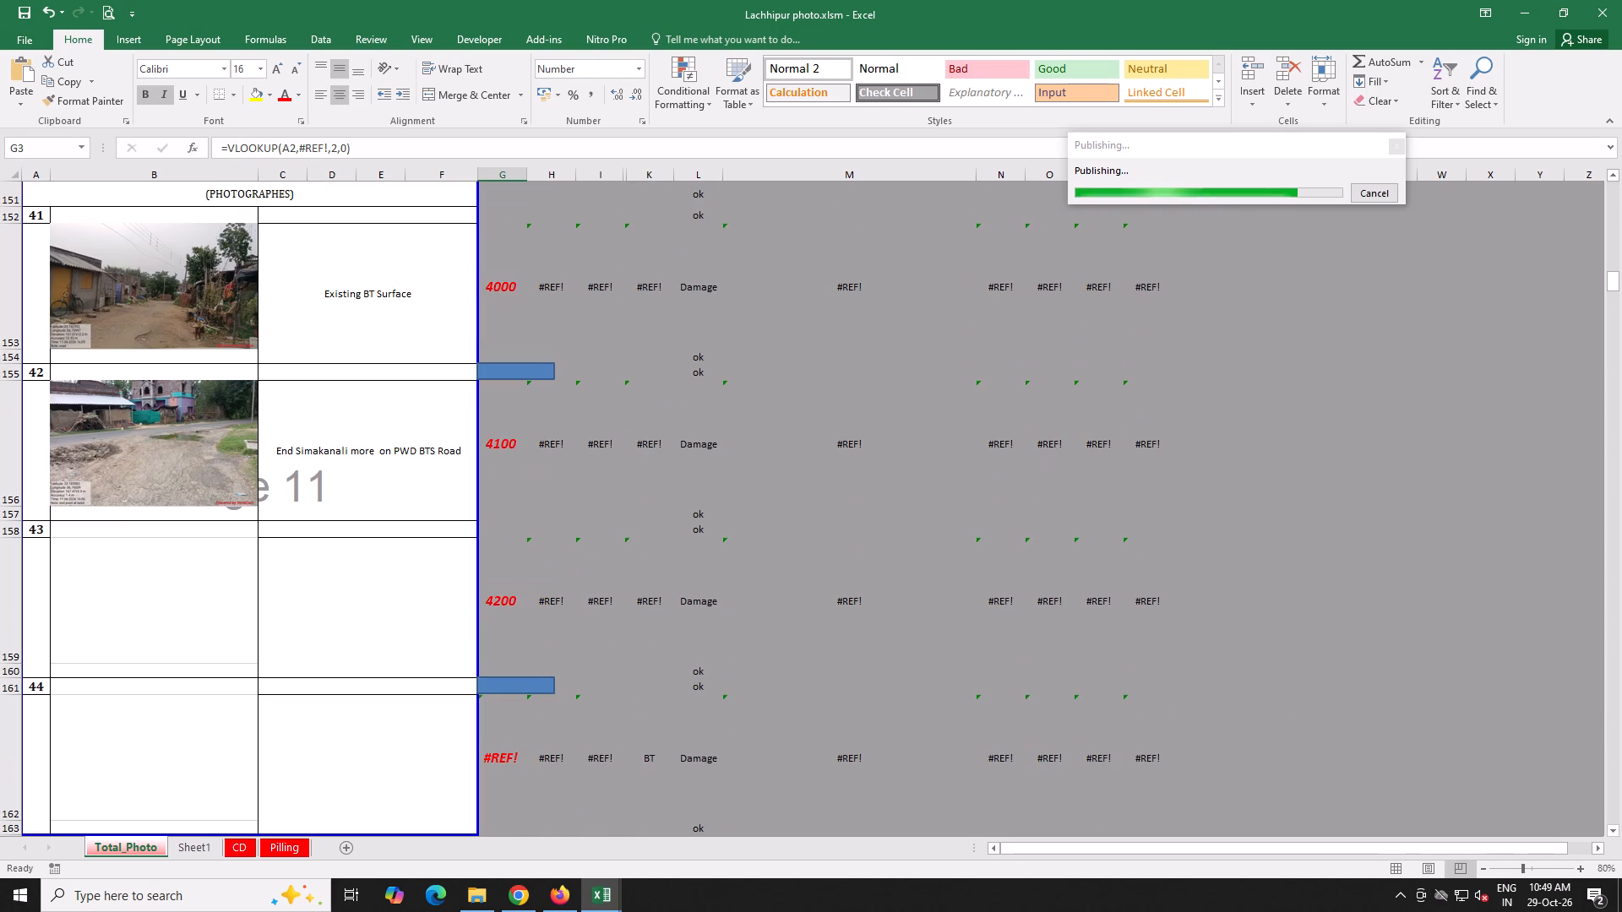
double_click(503, 589)
key("Escape")
left_click(509, 453)
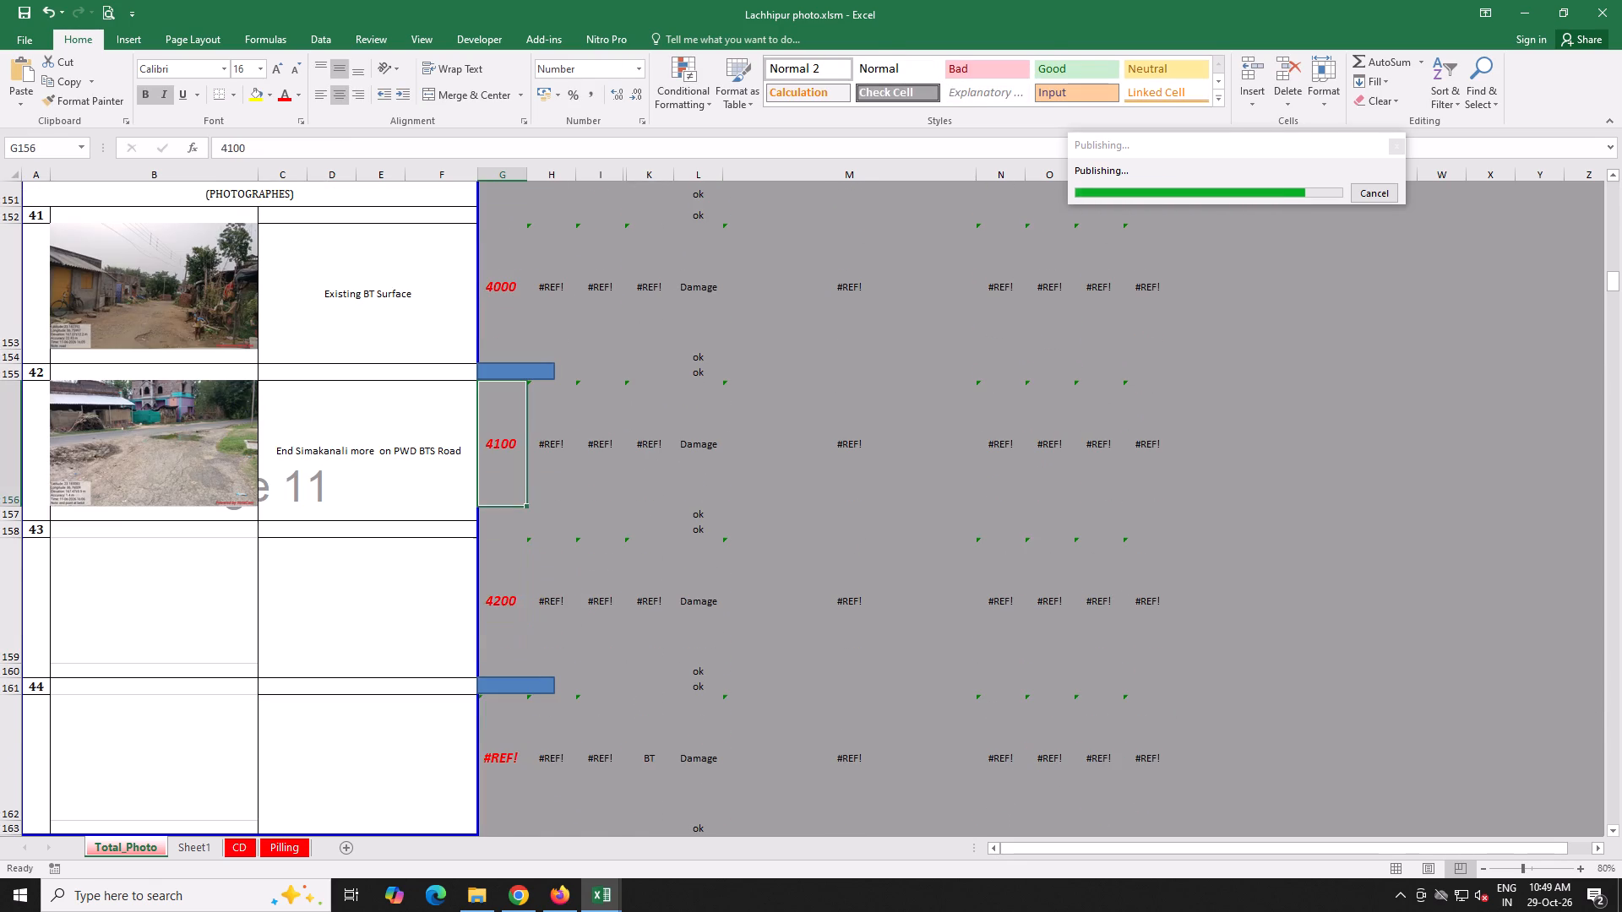
scroll(509, 453, "up", 9)
scroll(482, 510, "down", 4)
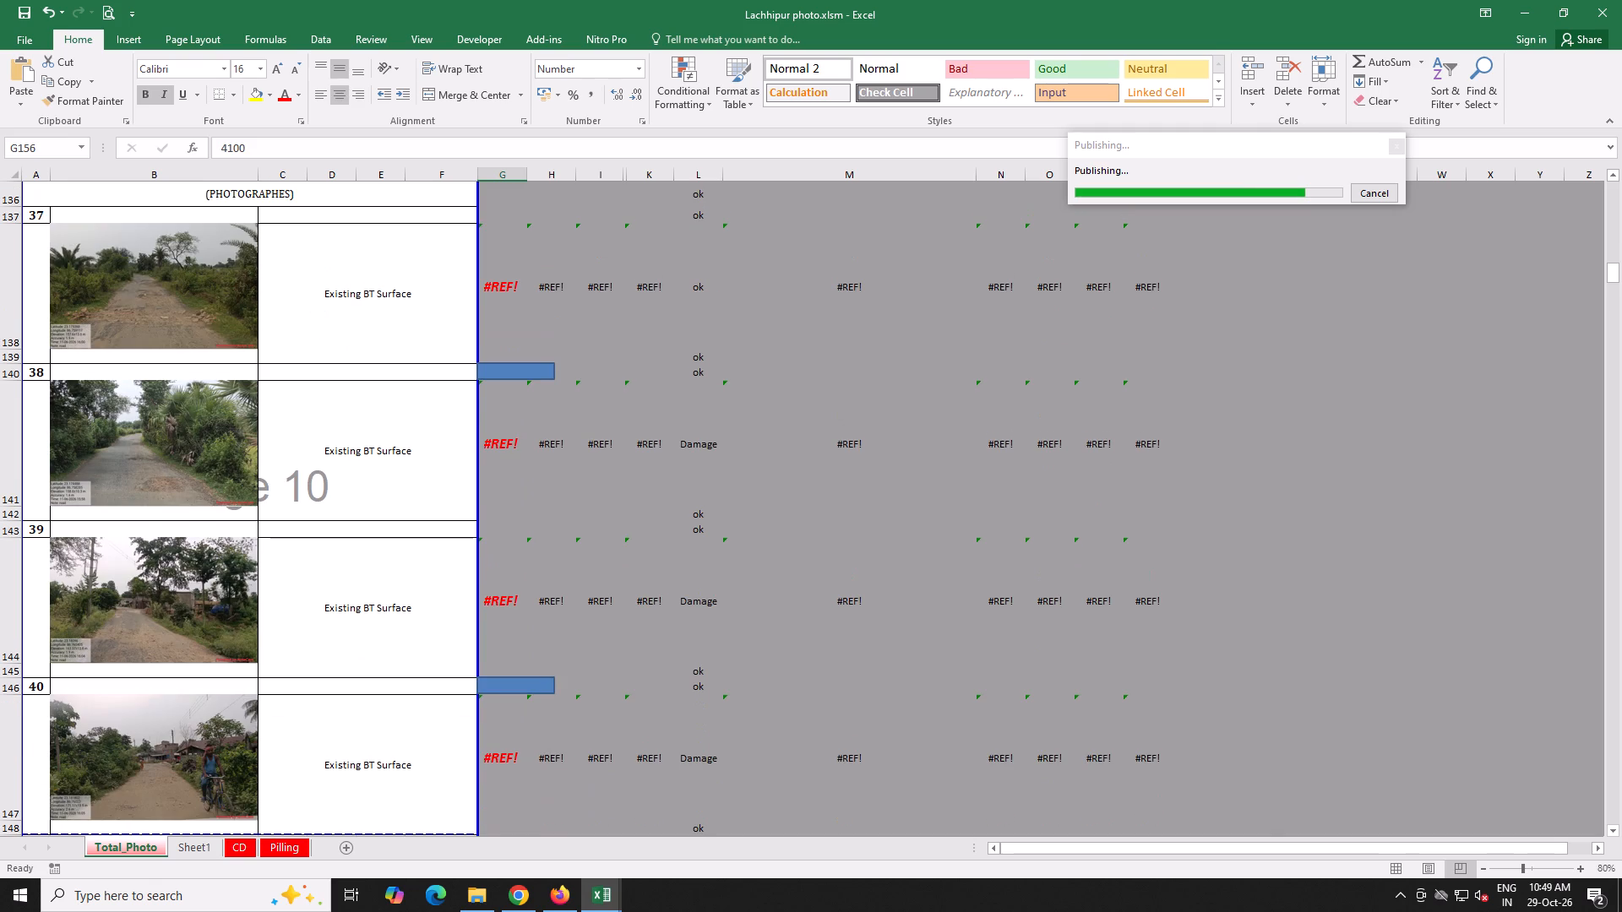
left_click(503, 606)
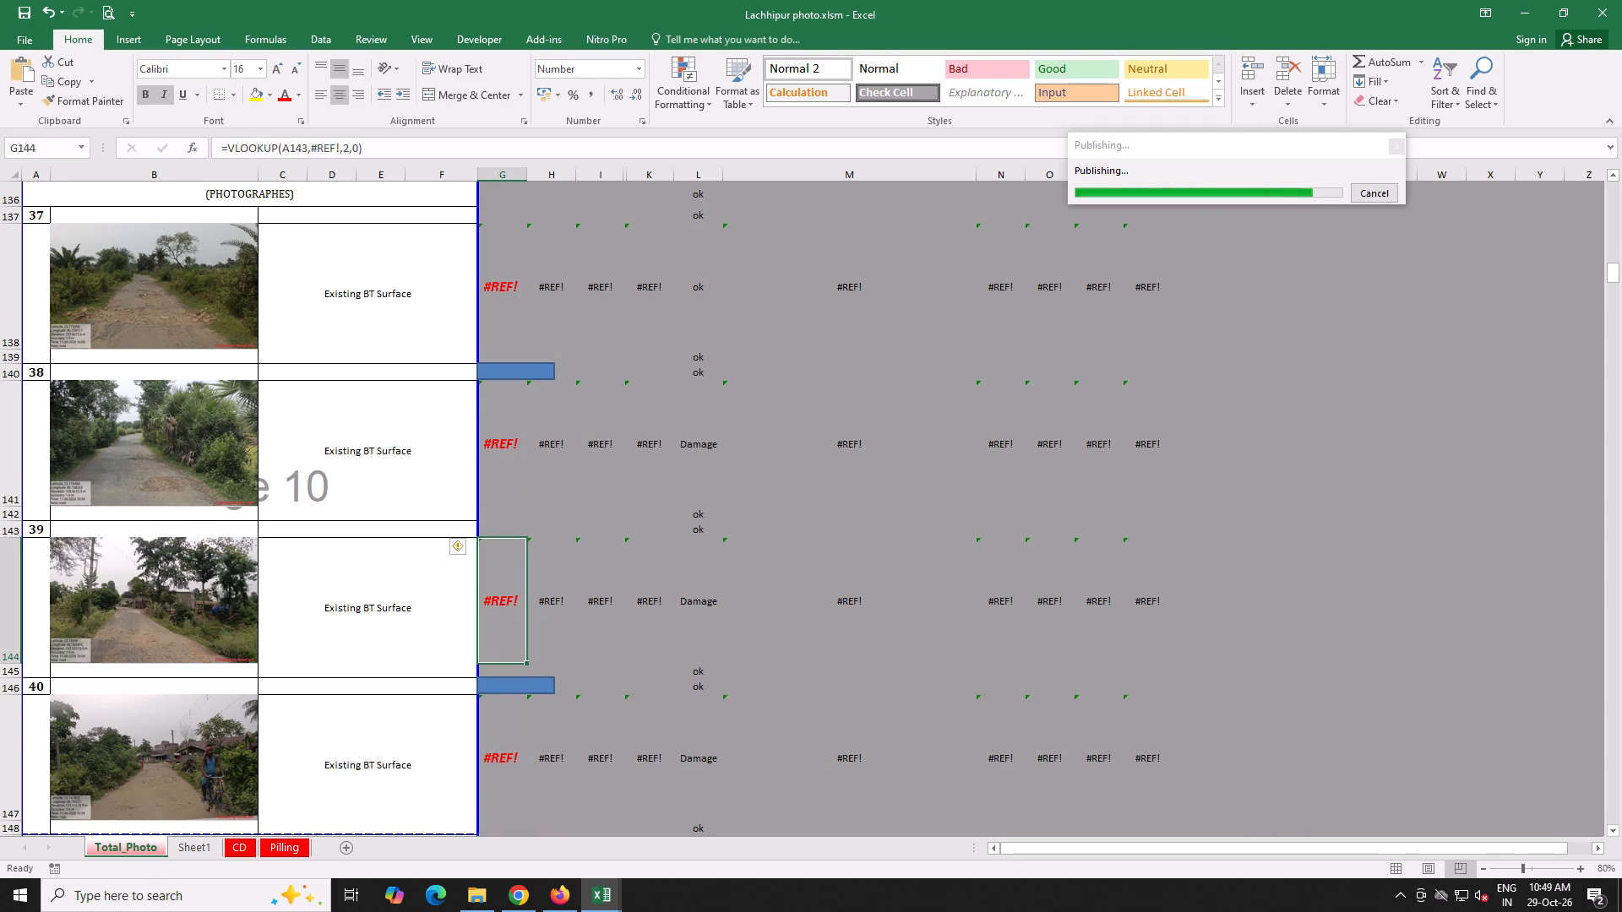
left_click(503, 606)
scroll(487, 317, "up", 2)
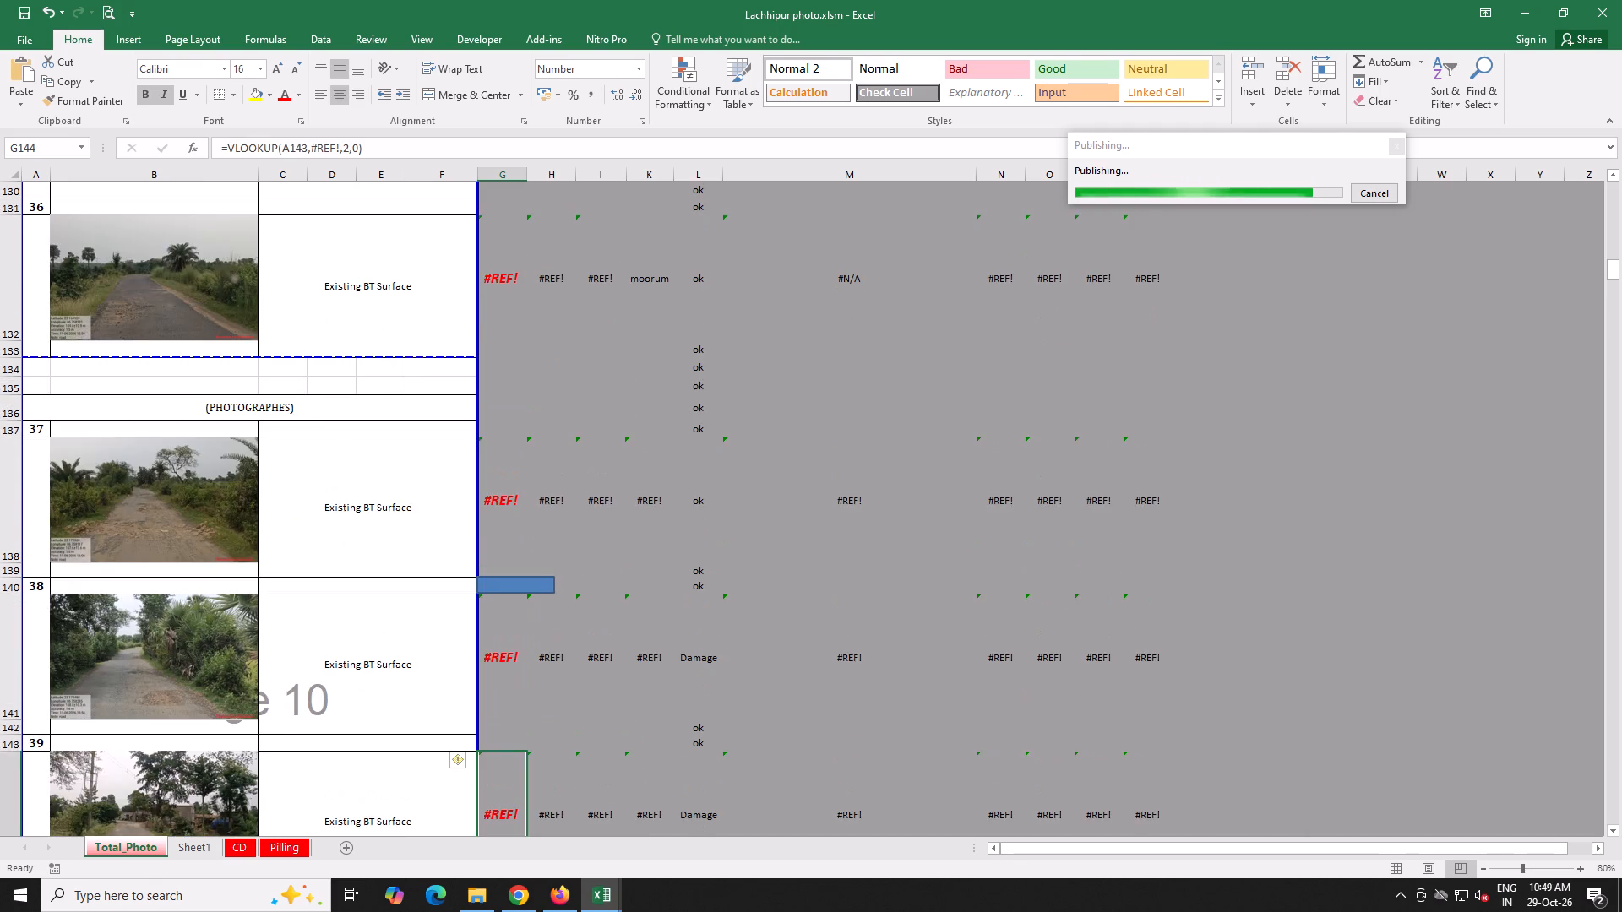
scroll(507, 329, "up", 5)
left_click(514, 281)
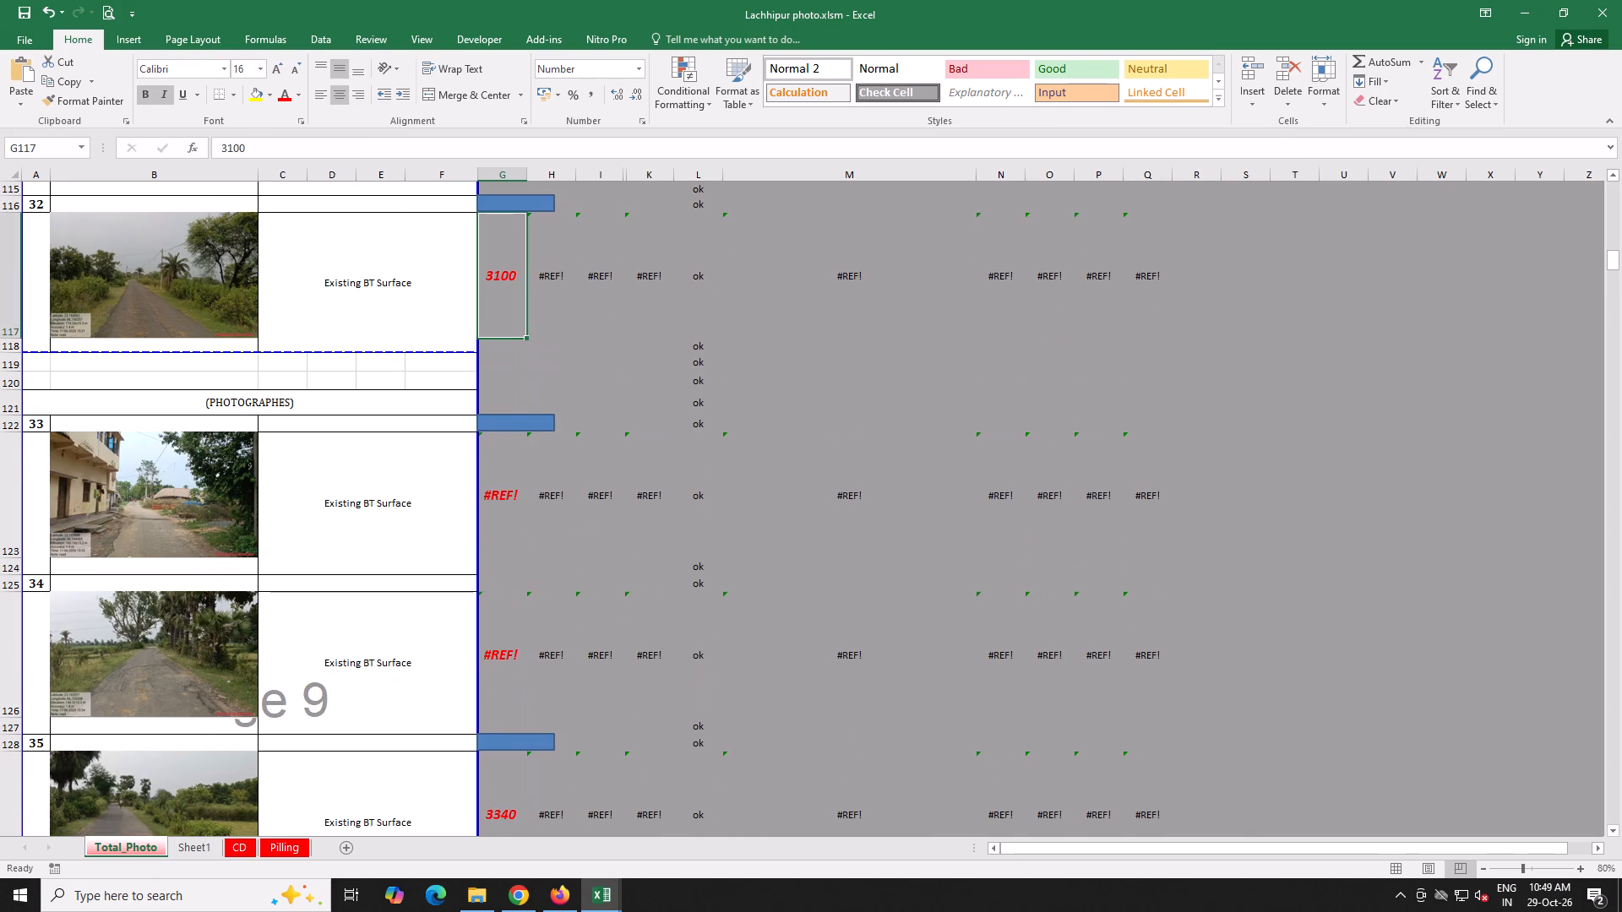
scroll(545, 334, "up", 1)
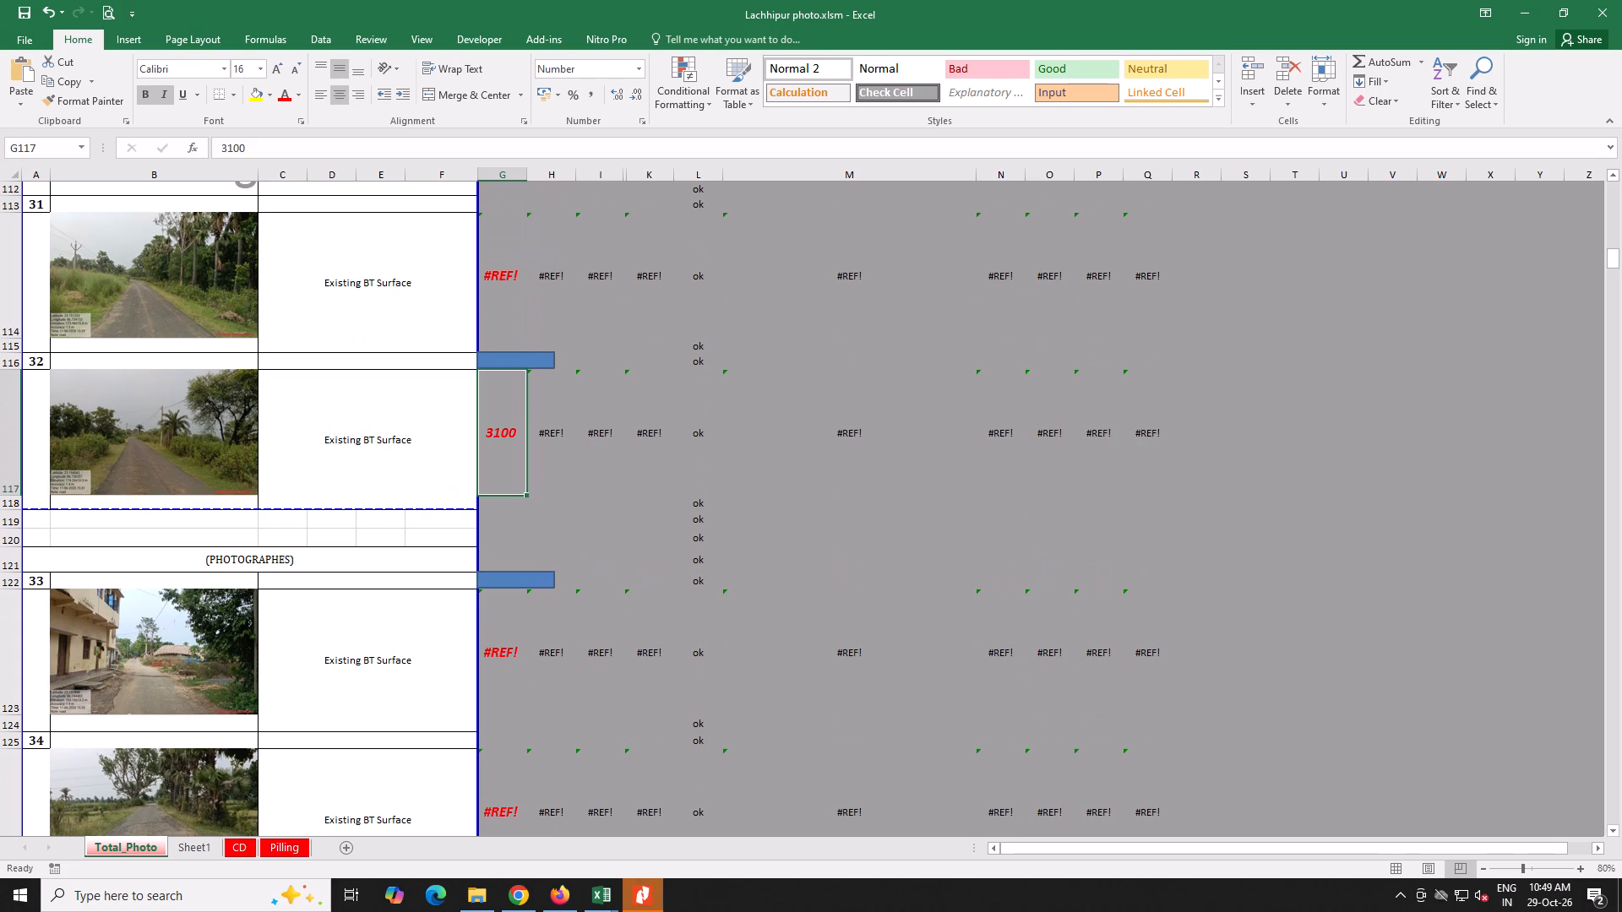
left_click(448, 361)
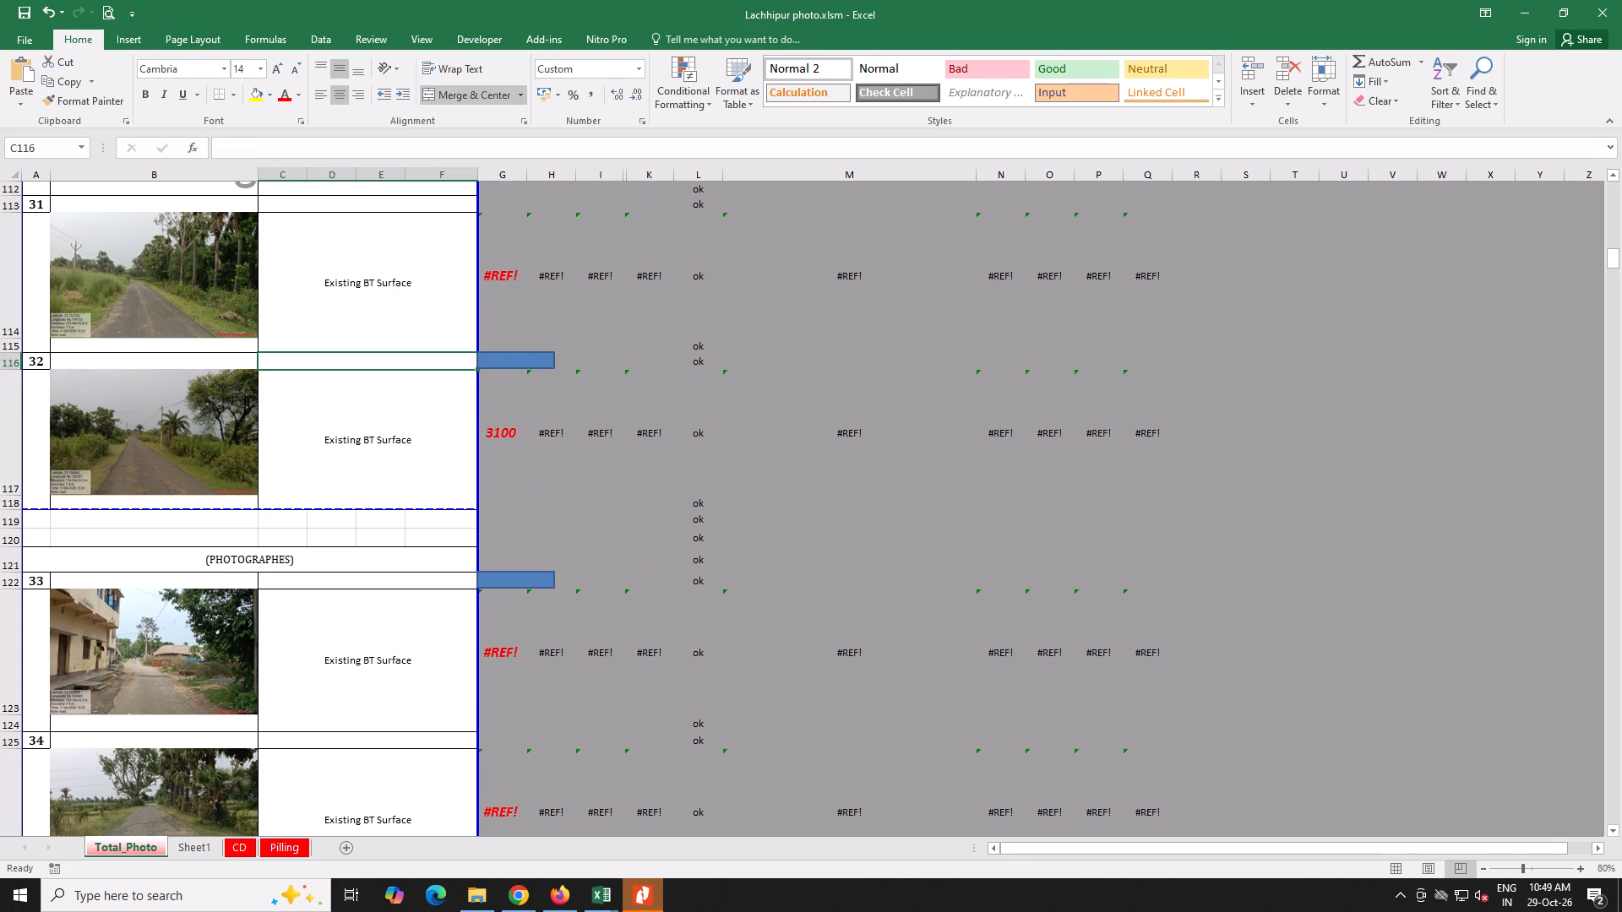
left_click(389, 432)
left_click(389, 432)
key("Escape")
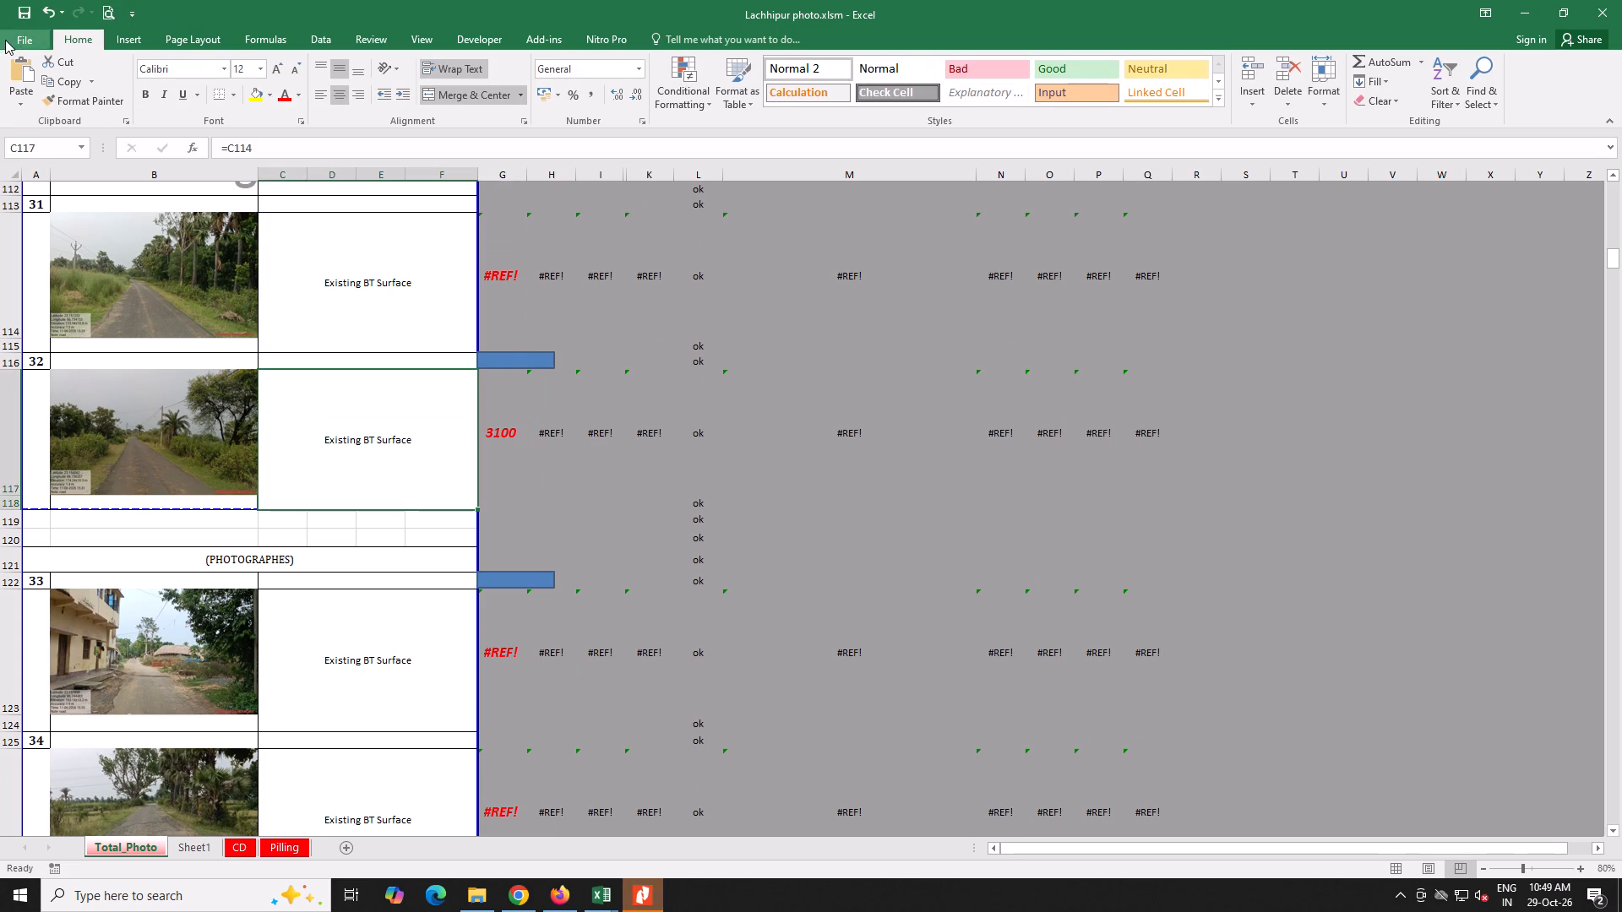
Export the Total_Photo sheet as Lachhipur photo.pdf in the 1.Lachhipur to belut folder.
left_click(5, 40)
left_click(49, 314)
left_click(445, 225)
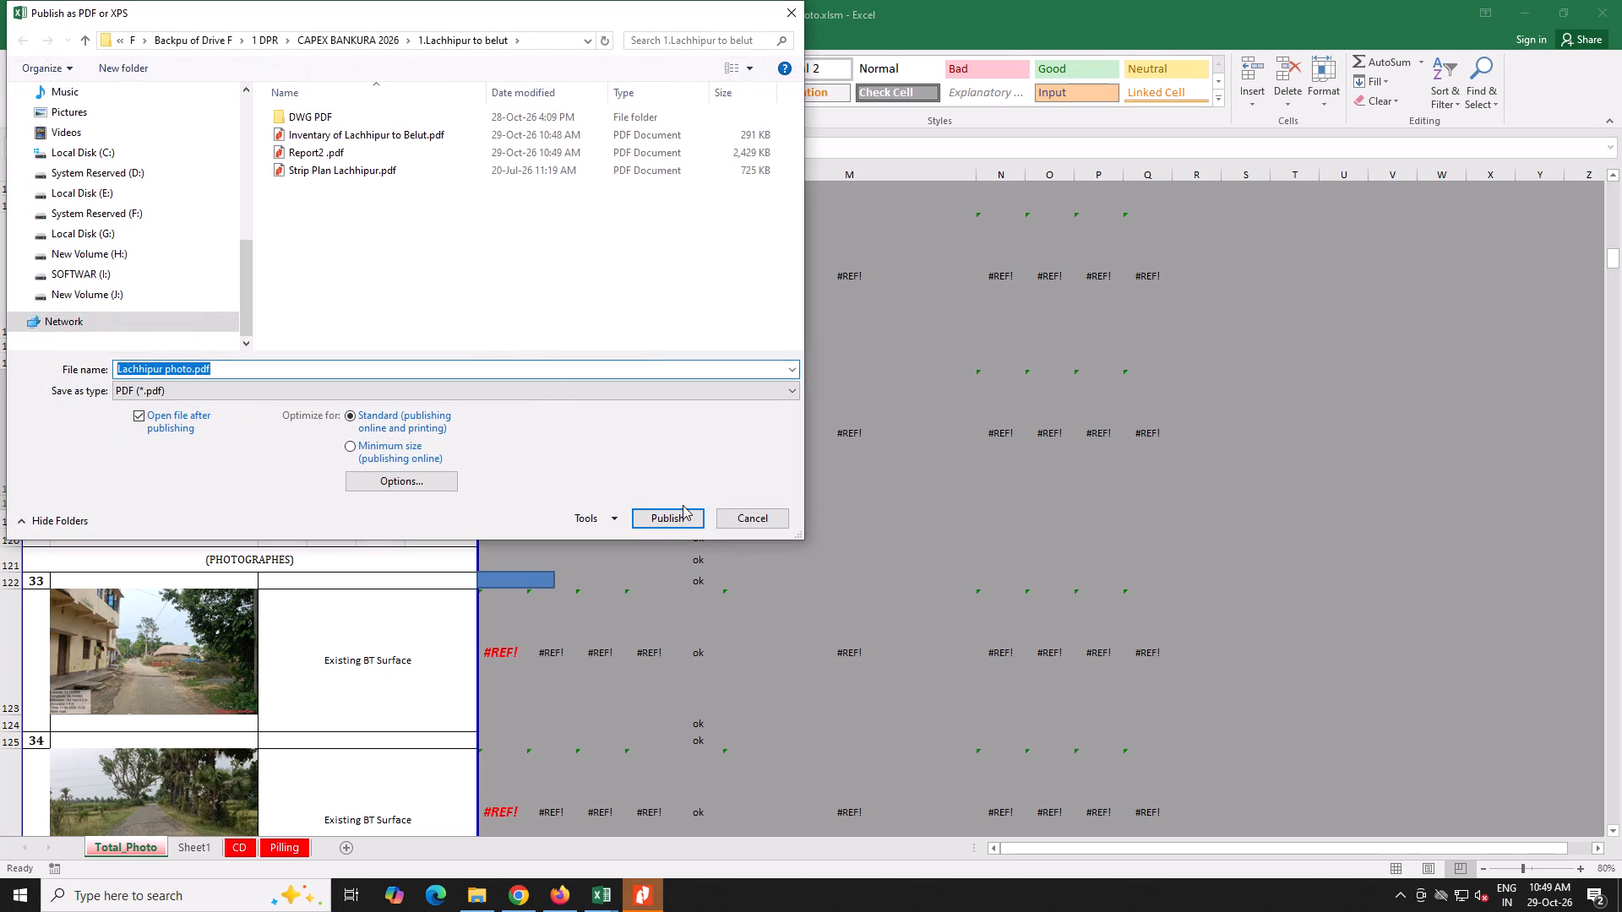
left_click(667, 518)
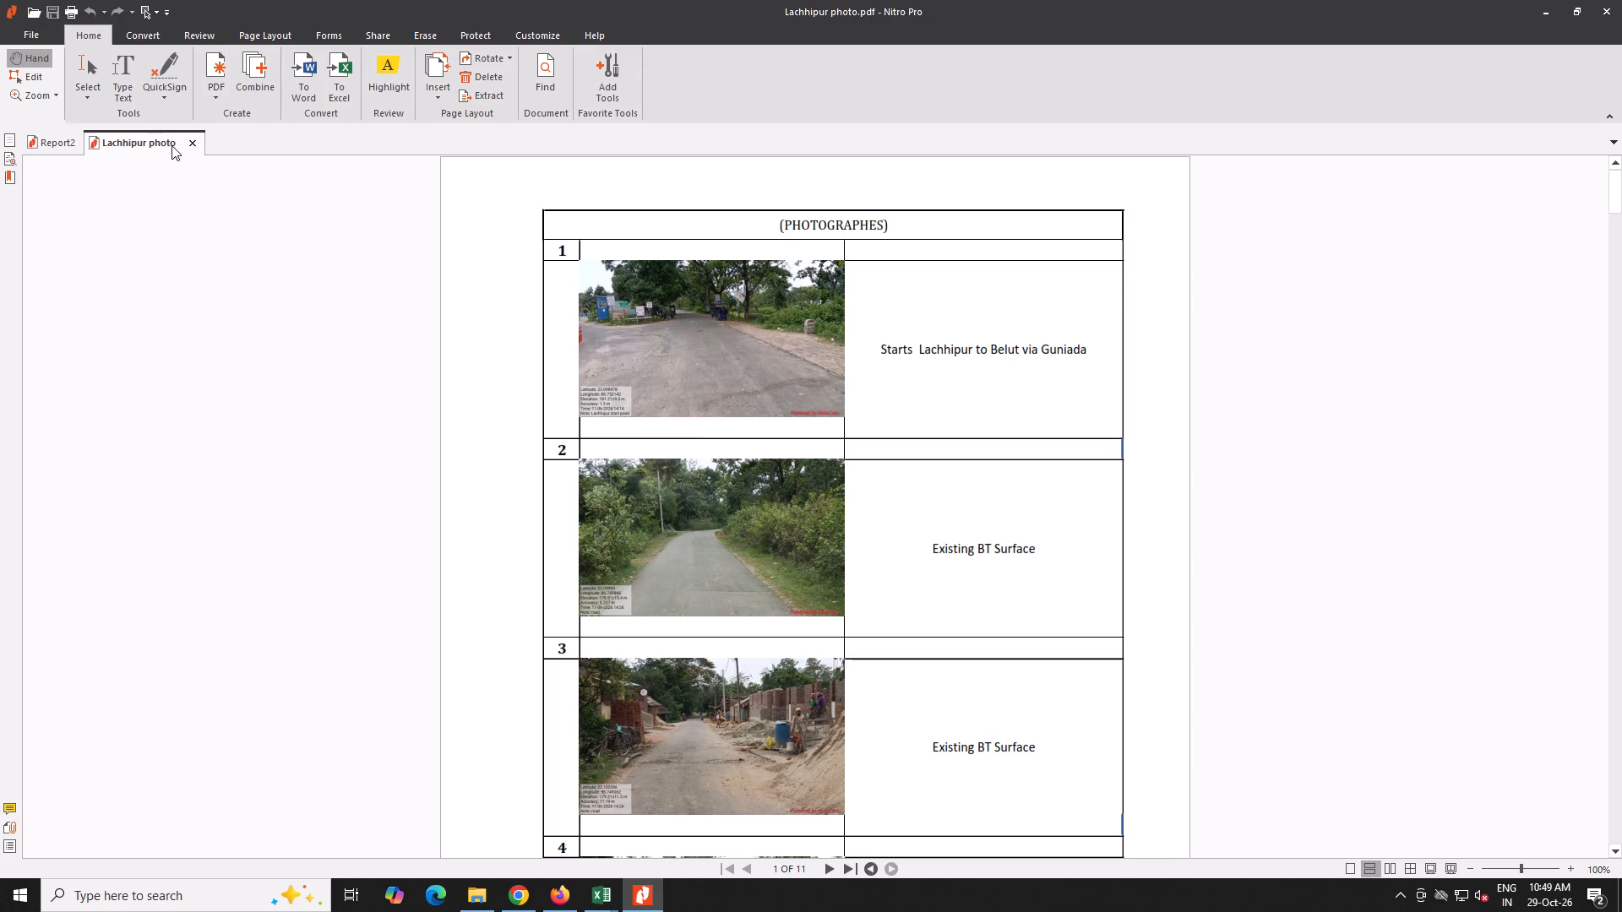
Close the exported PDFs, close the Lachhipur photo workbook without saving, and minimize the inventory workbook.
left_click(202, 136)
left_click(189, 138)
left_click(95, 144)
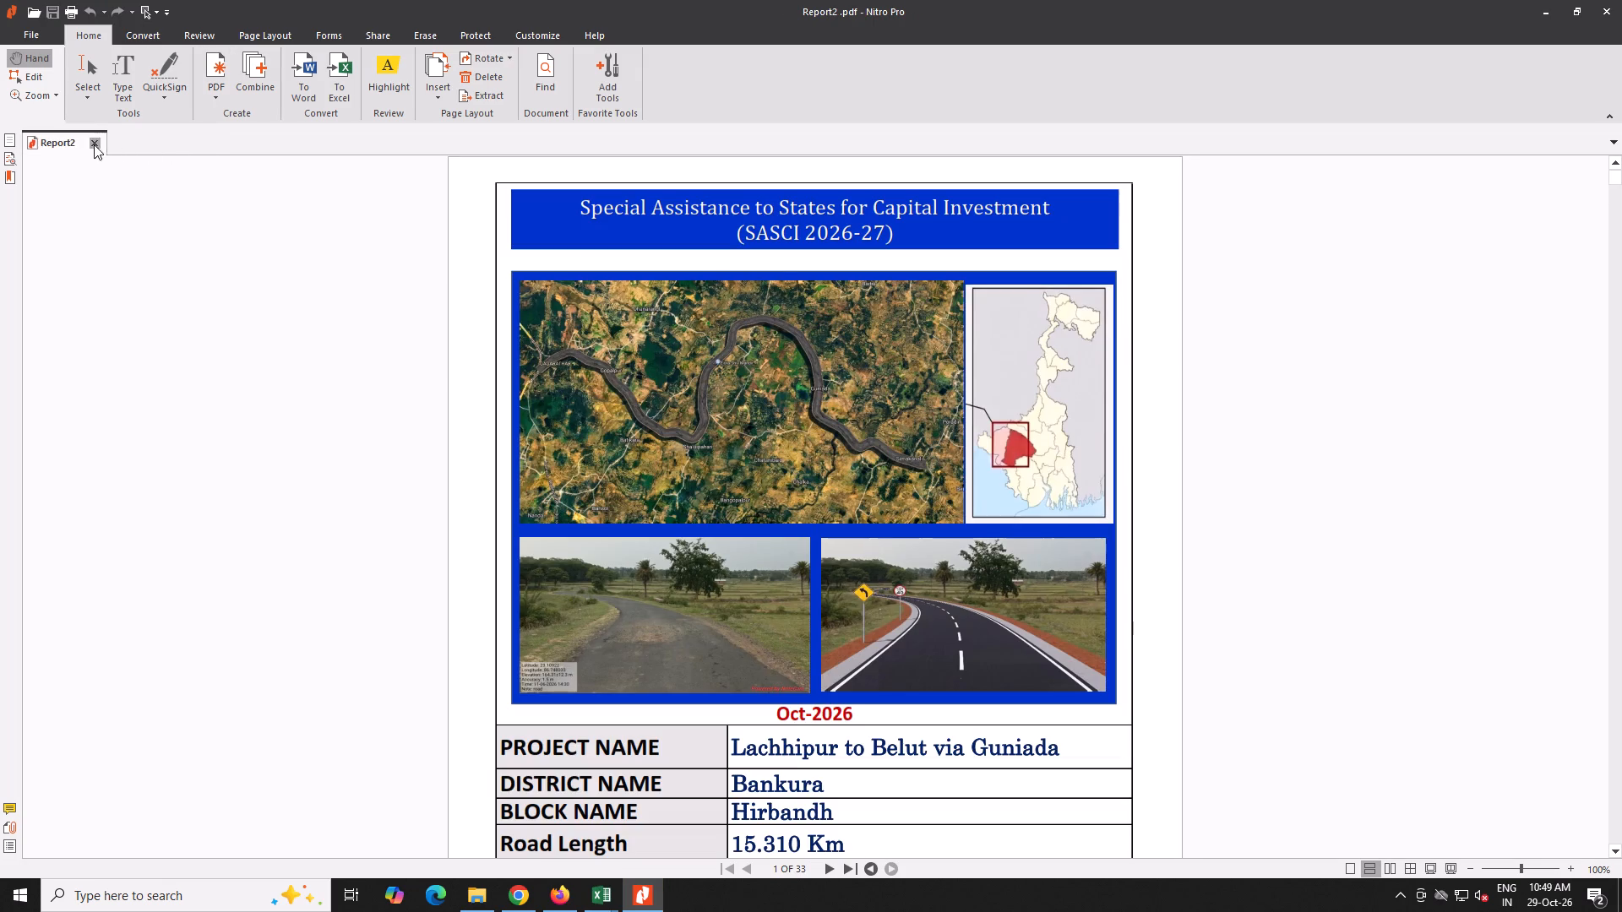
left_click(1600, 9)
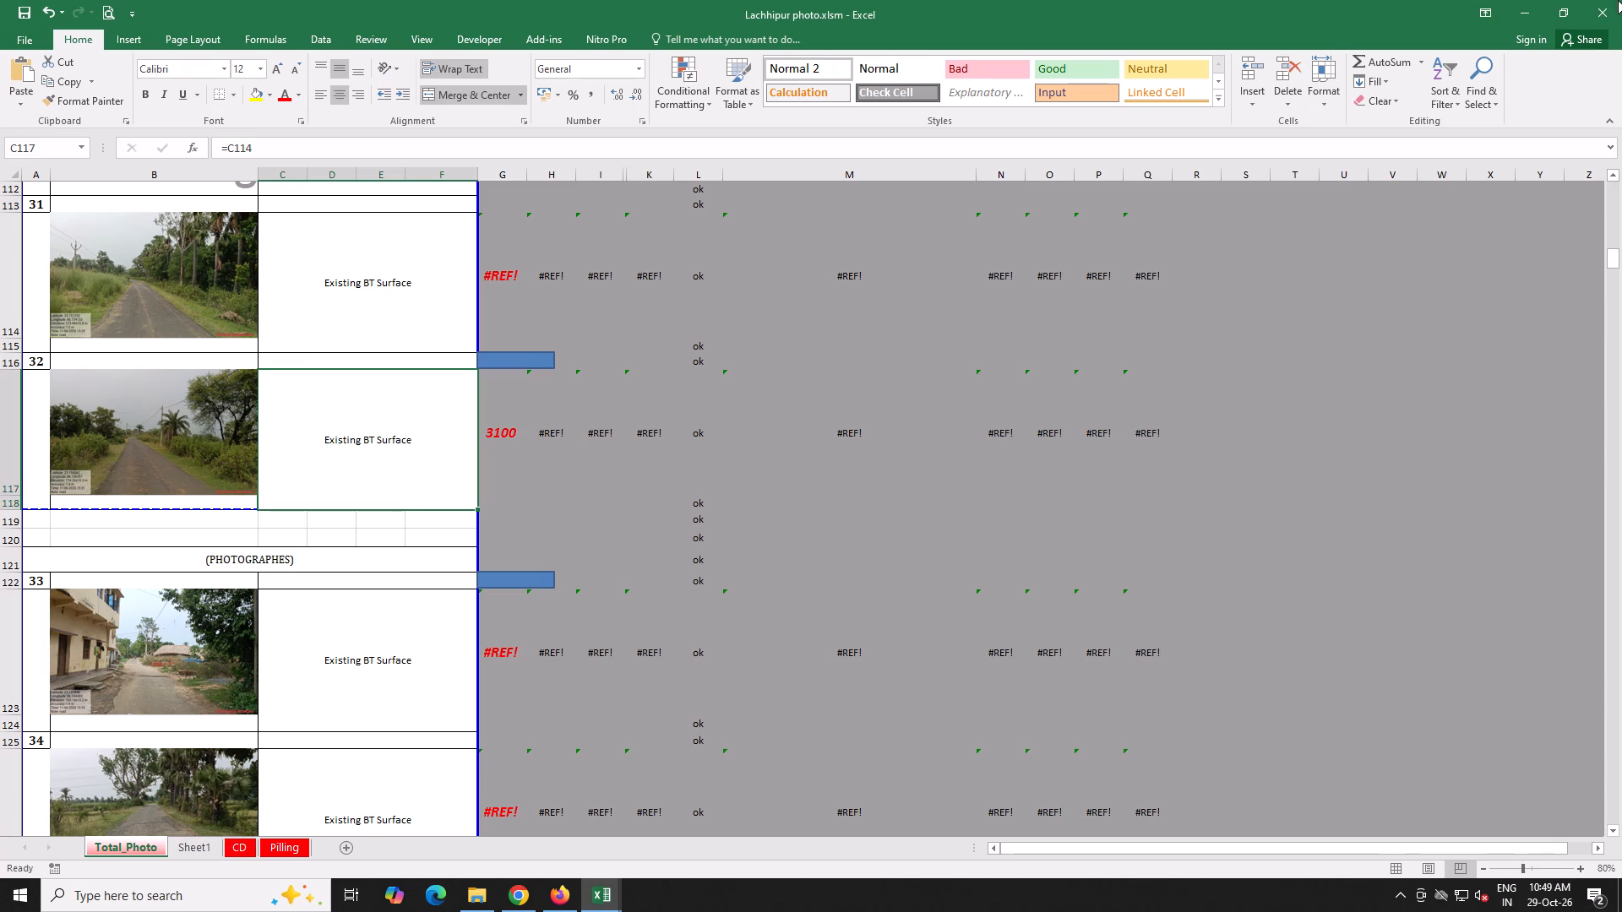
left_click(1621, 0)
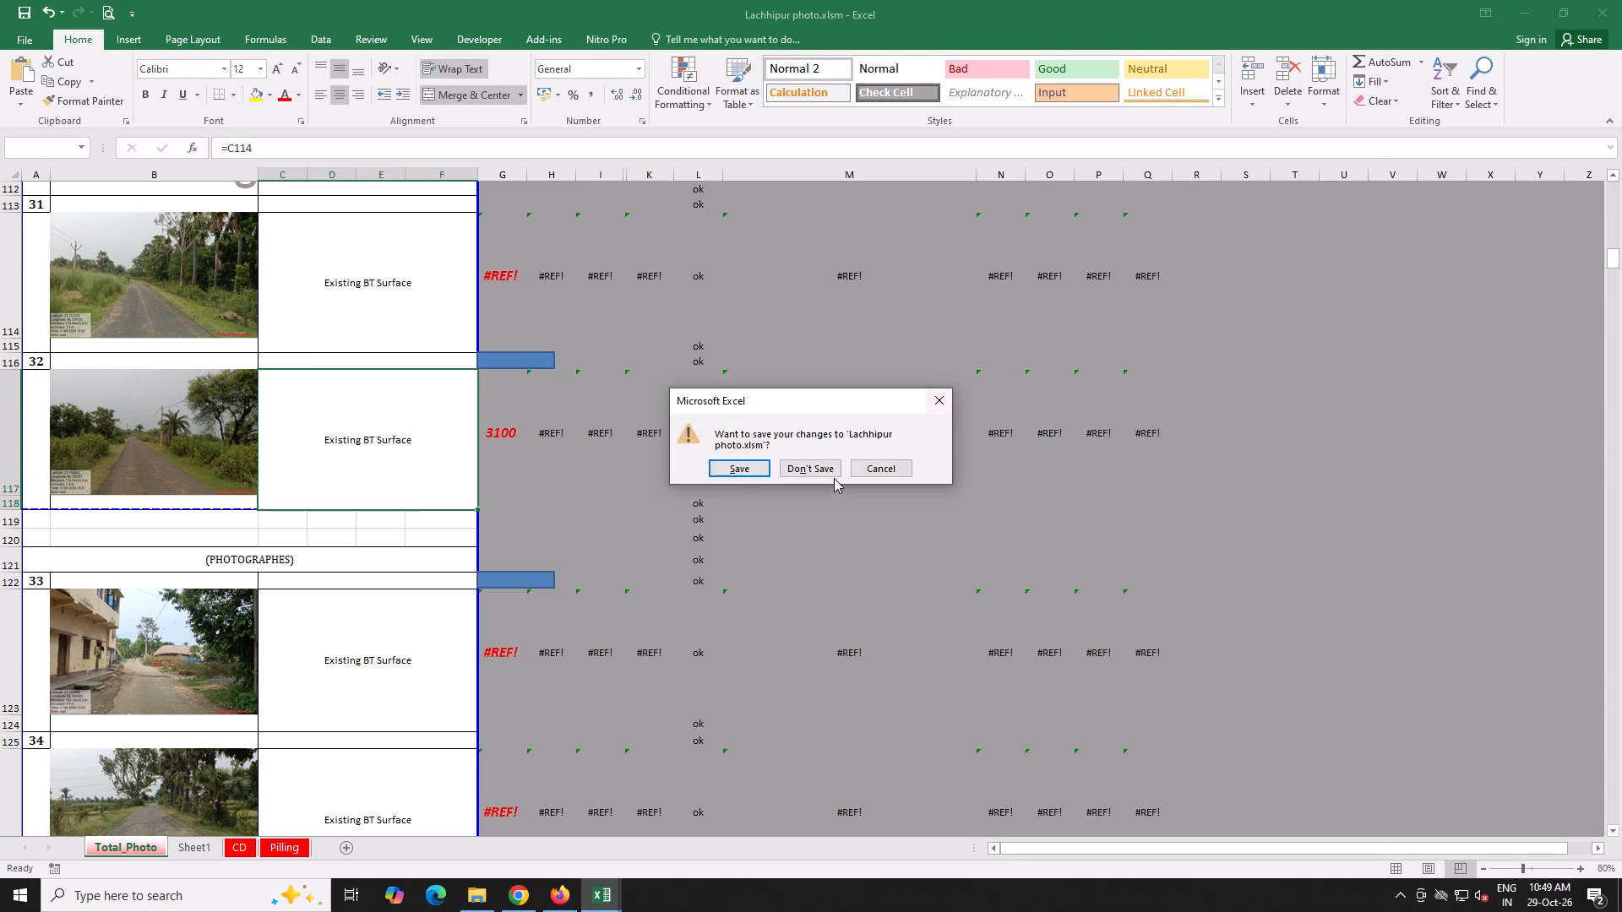
left_click(832, 471)
left_click(1524, 15)
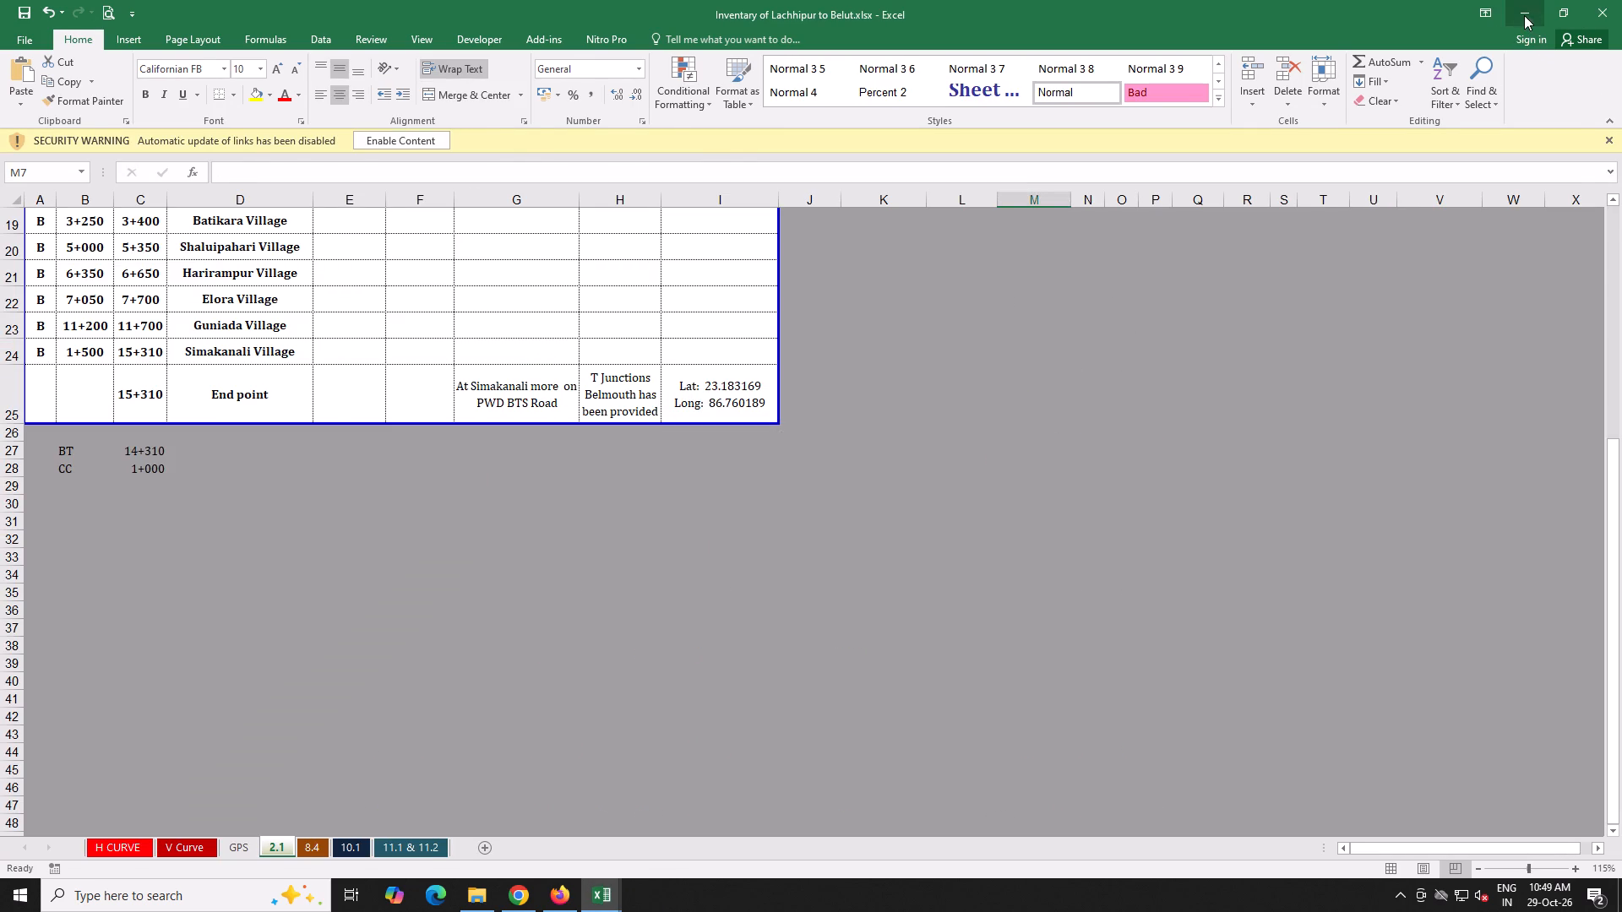
Place Report2 .pdf, Strip Plan Lachhipur.pdf, Lachhipur photo.pdf and Inventory of Lachhipur to Belut.pdf in the DWG PDF folder.
left_click(292, 398)
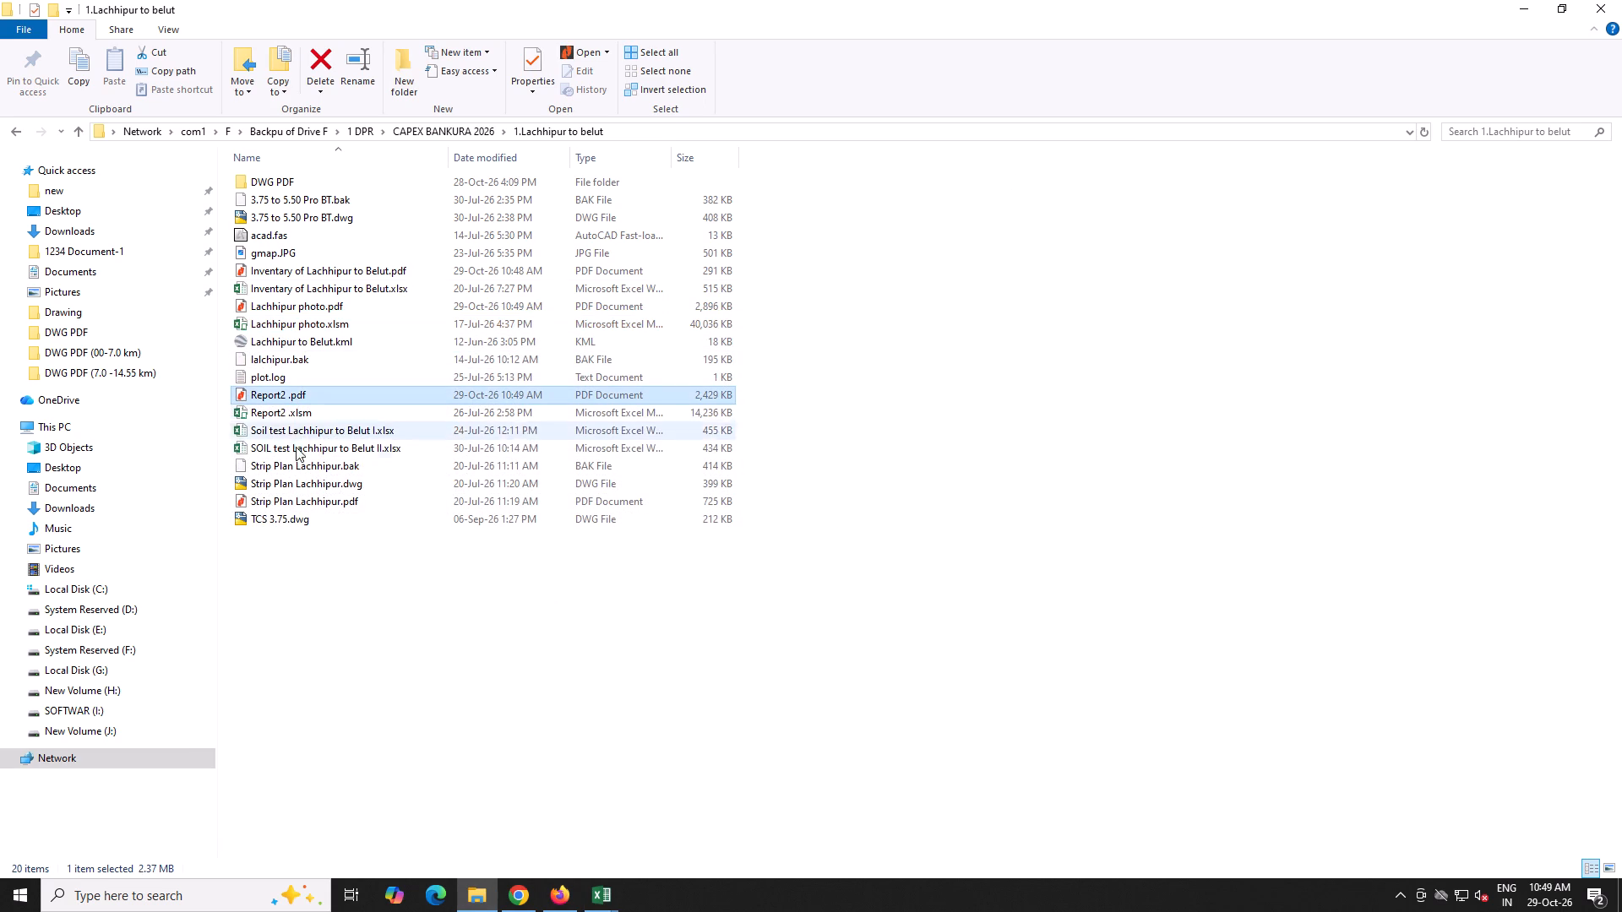
left_click(290, 506, "ctrl")
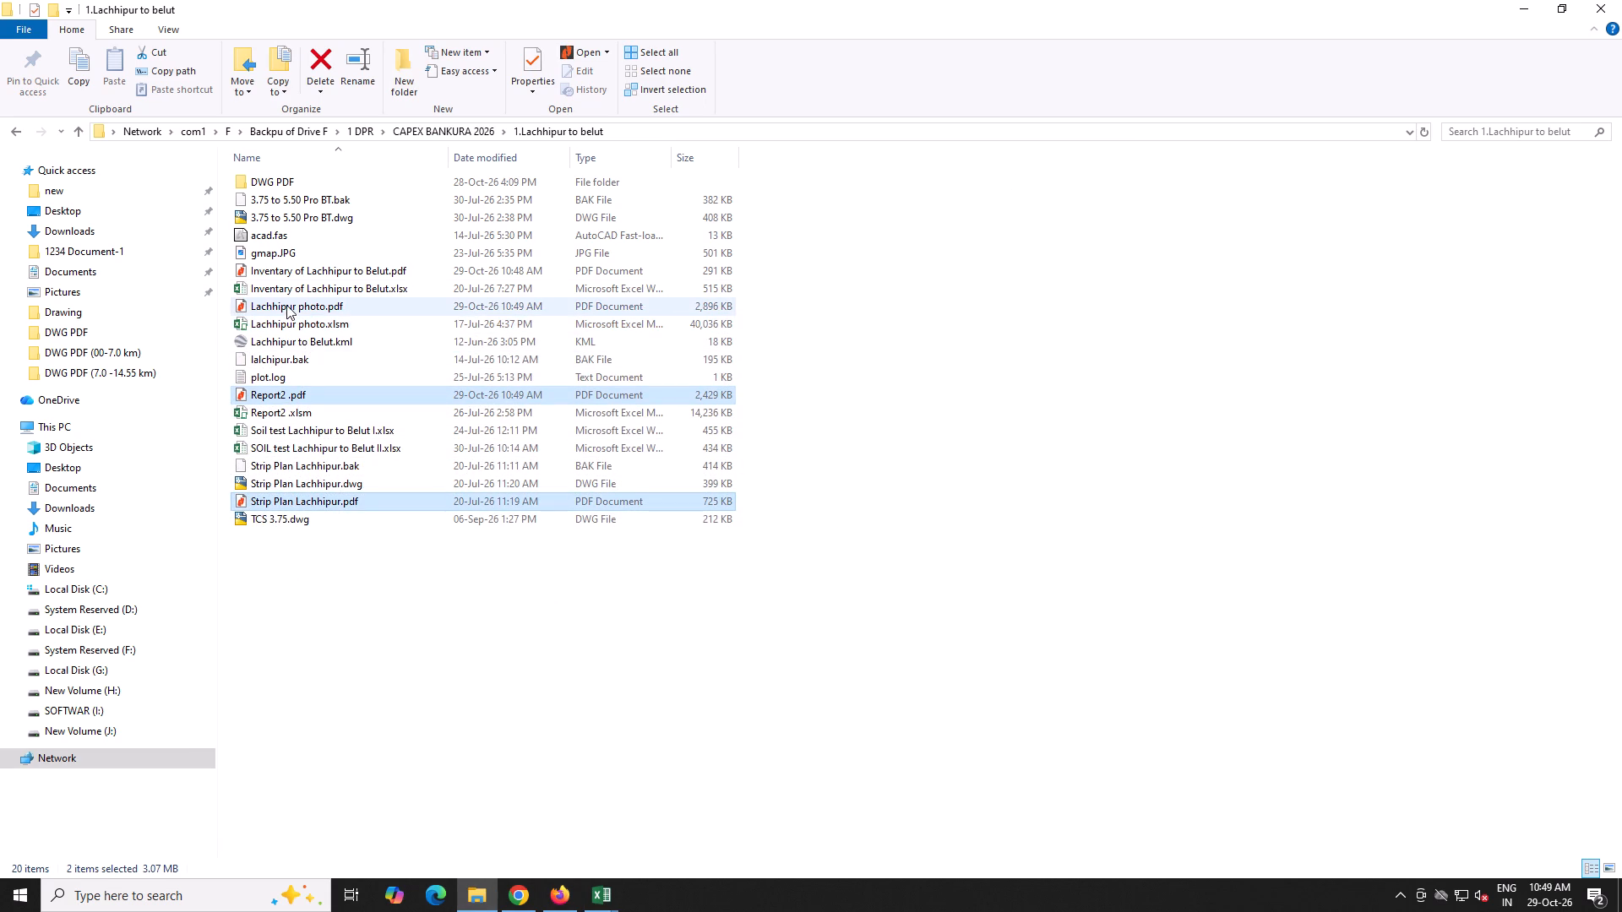
left_click(286, 305, "ctrl")
left_click(291, 270, "ctrl")
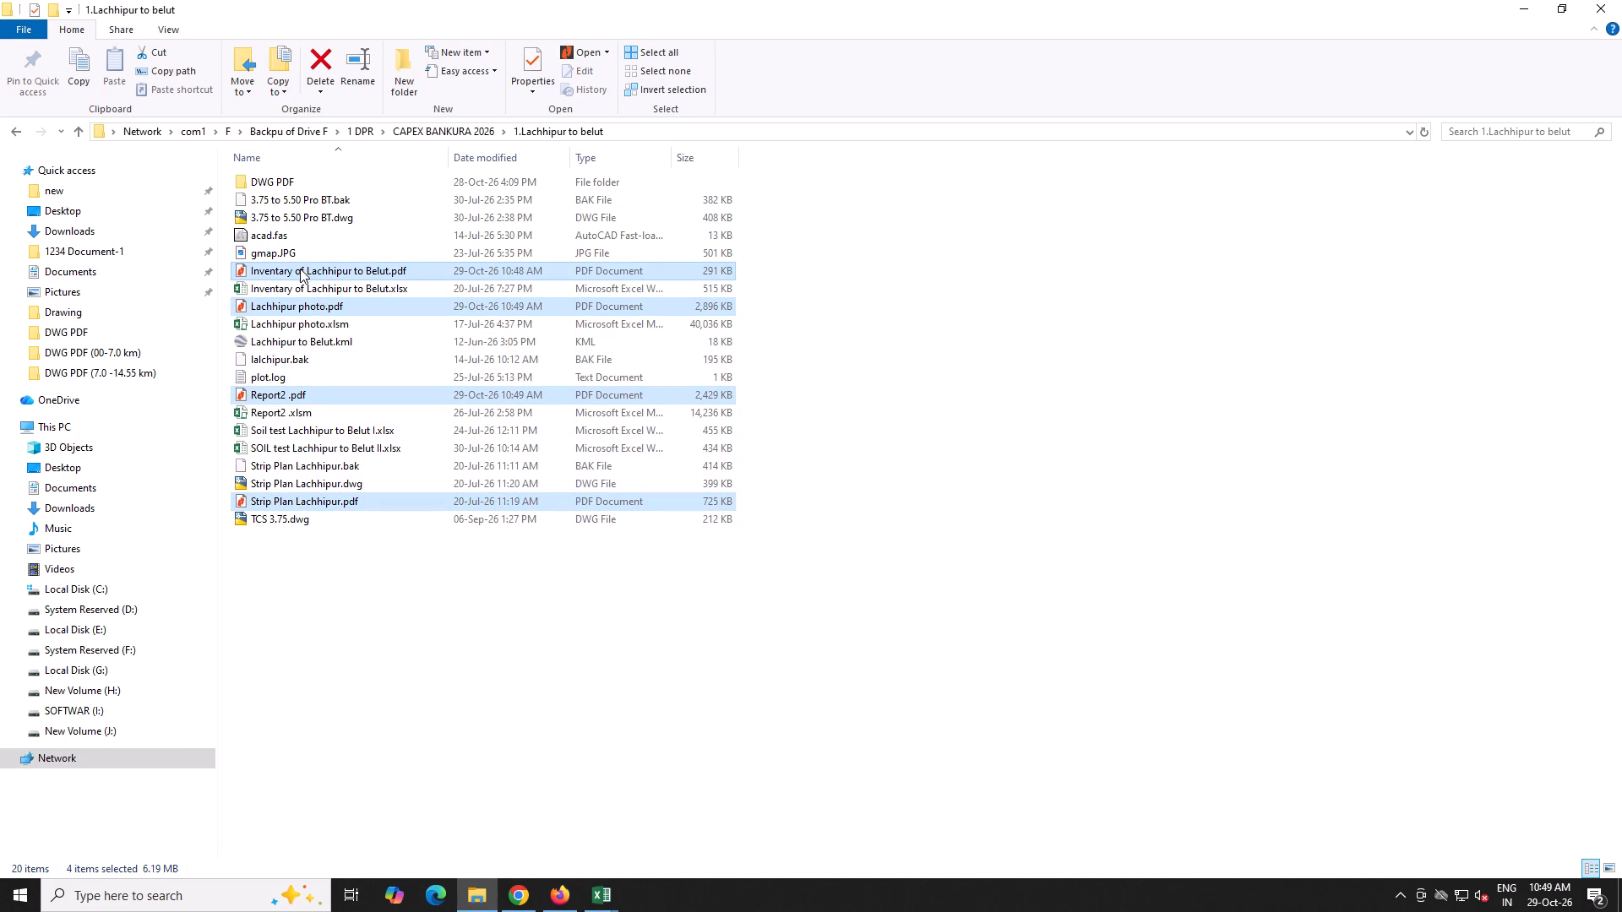
left_click_drag(300, 269, 322, 181)
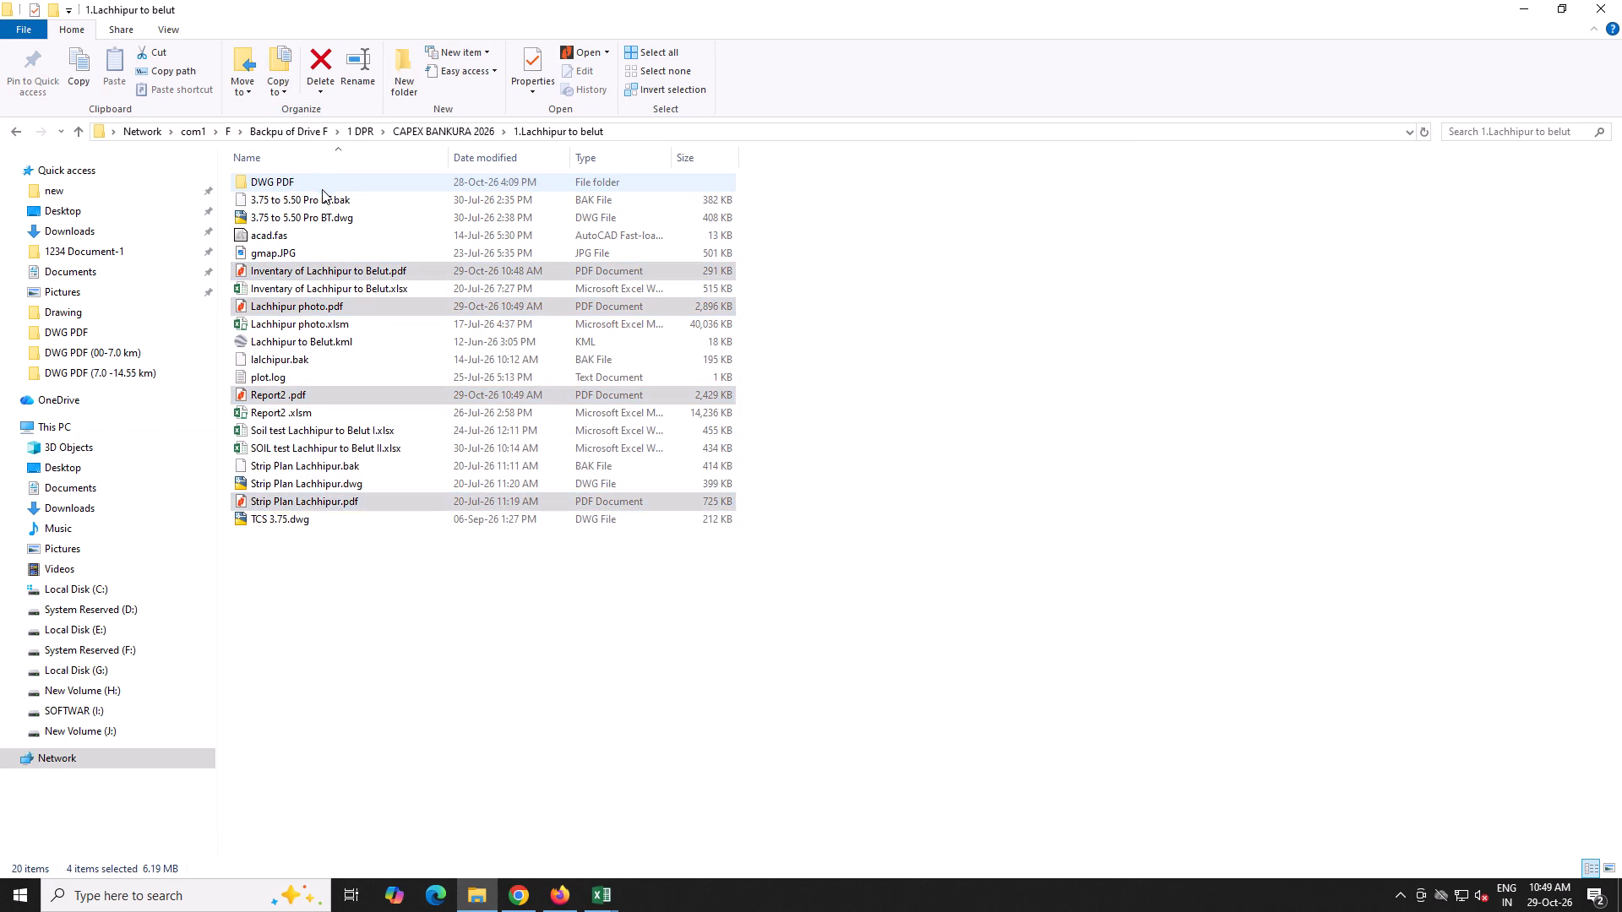
Switch to Firefox, locate the downloaded ilovepdf_converted.zip in its folder, extract it to ilovepdf_converted and open the extracted folder.
left_click(562, 909)
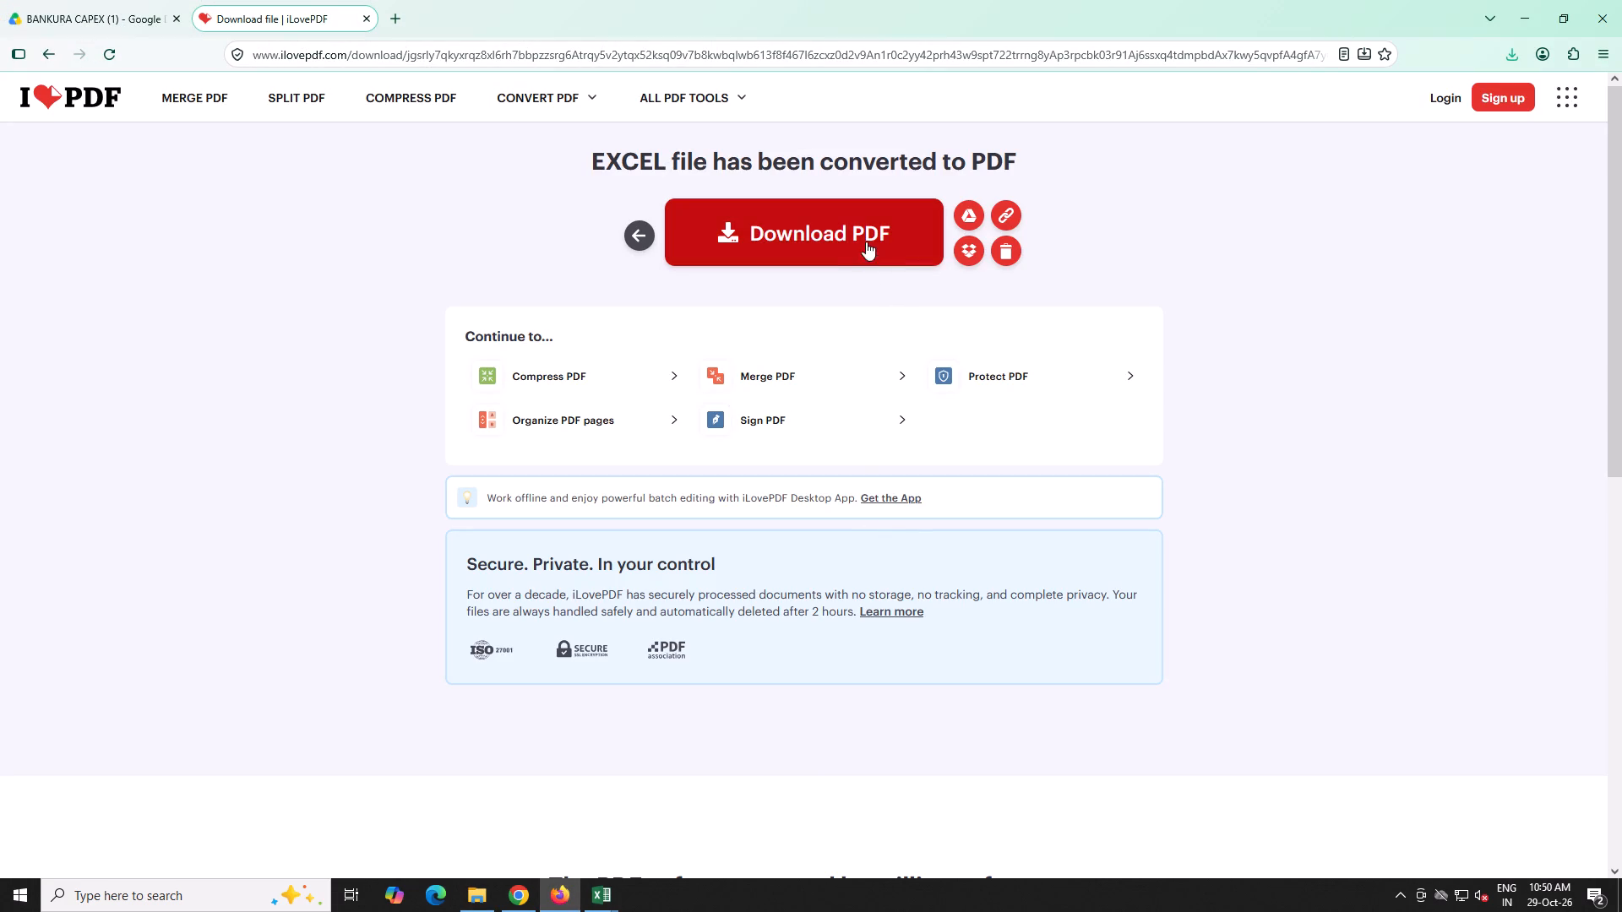
left_click(1510, 60)
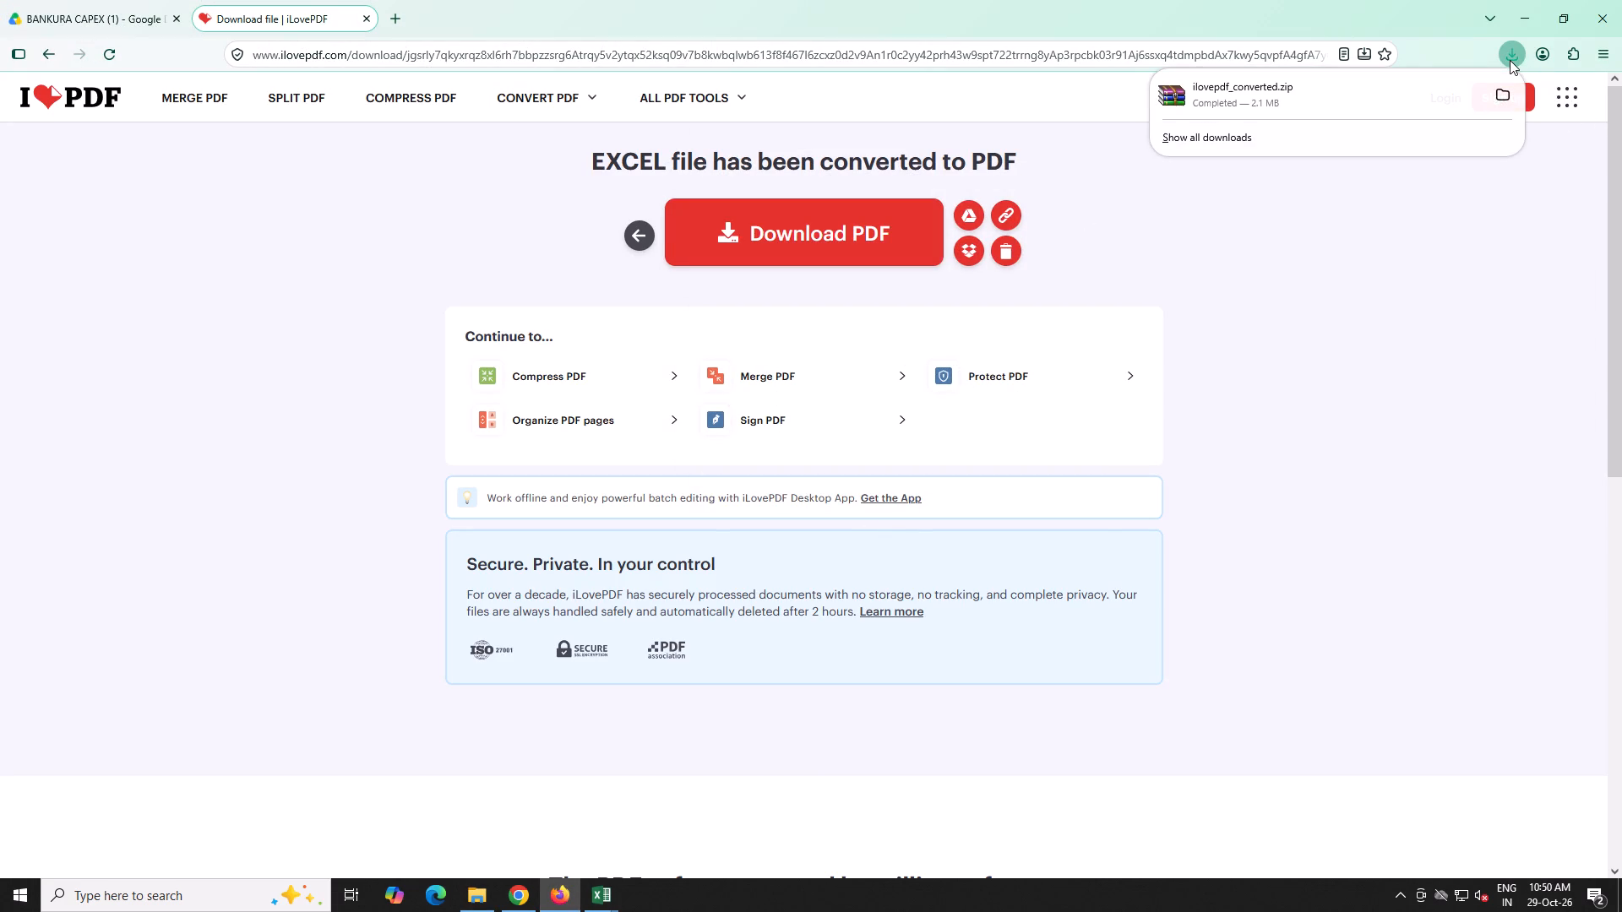
left_click(1505, 92)
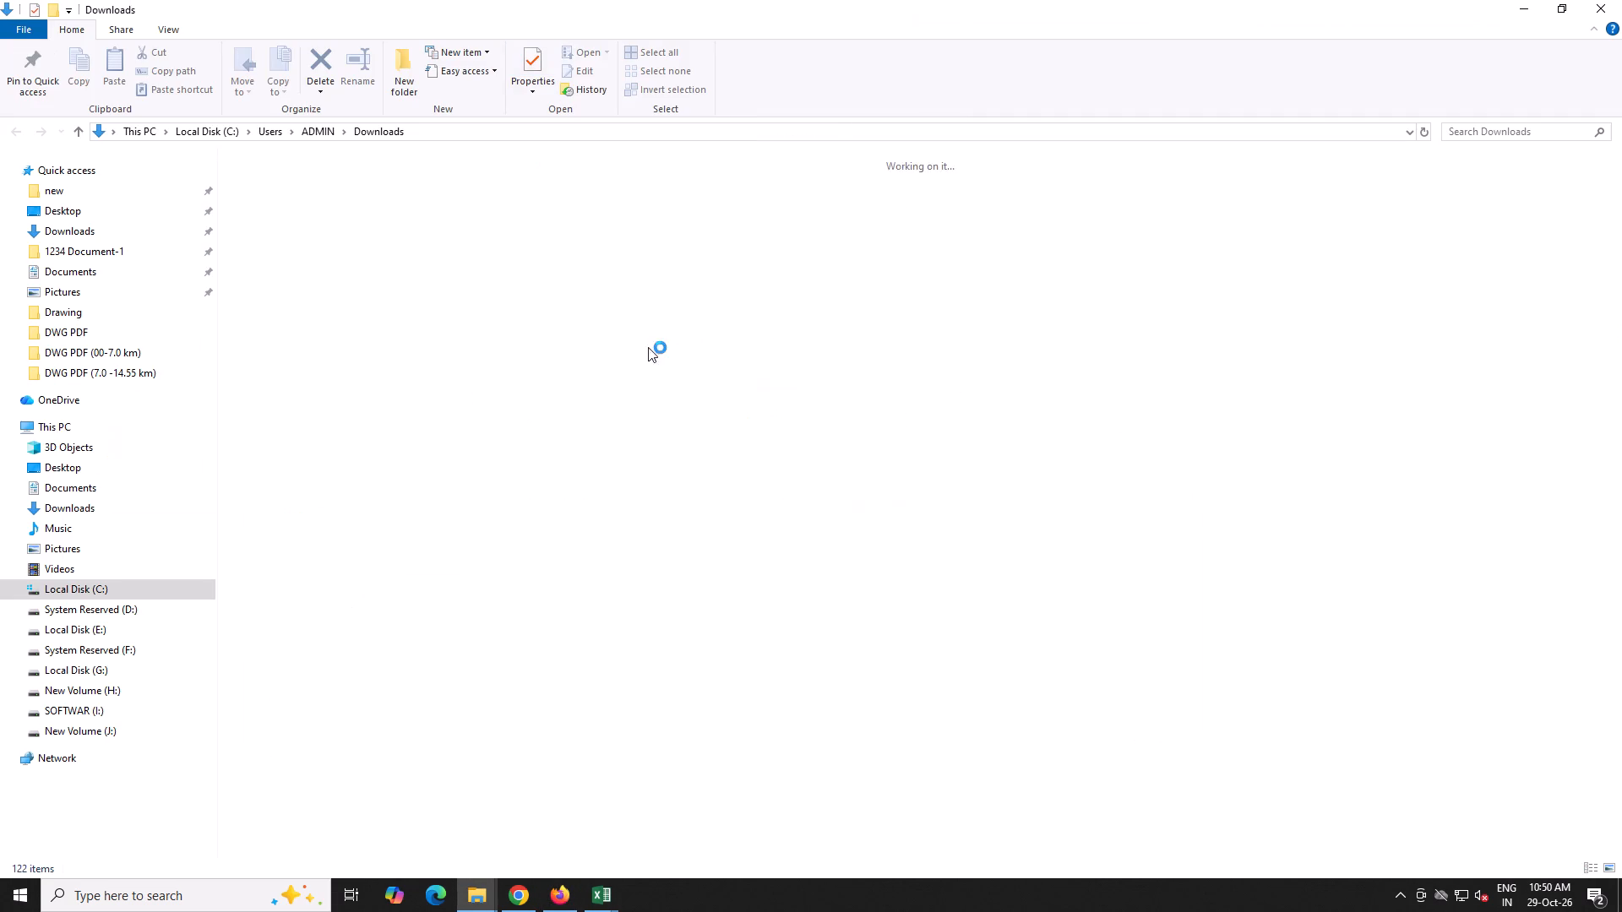
right_click(286, 230)
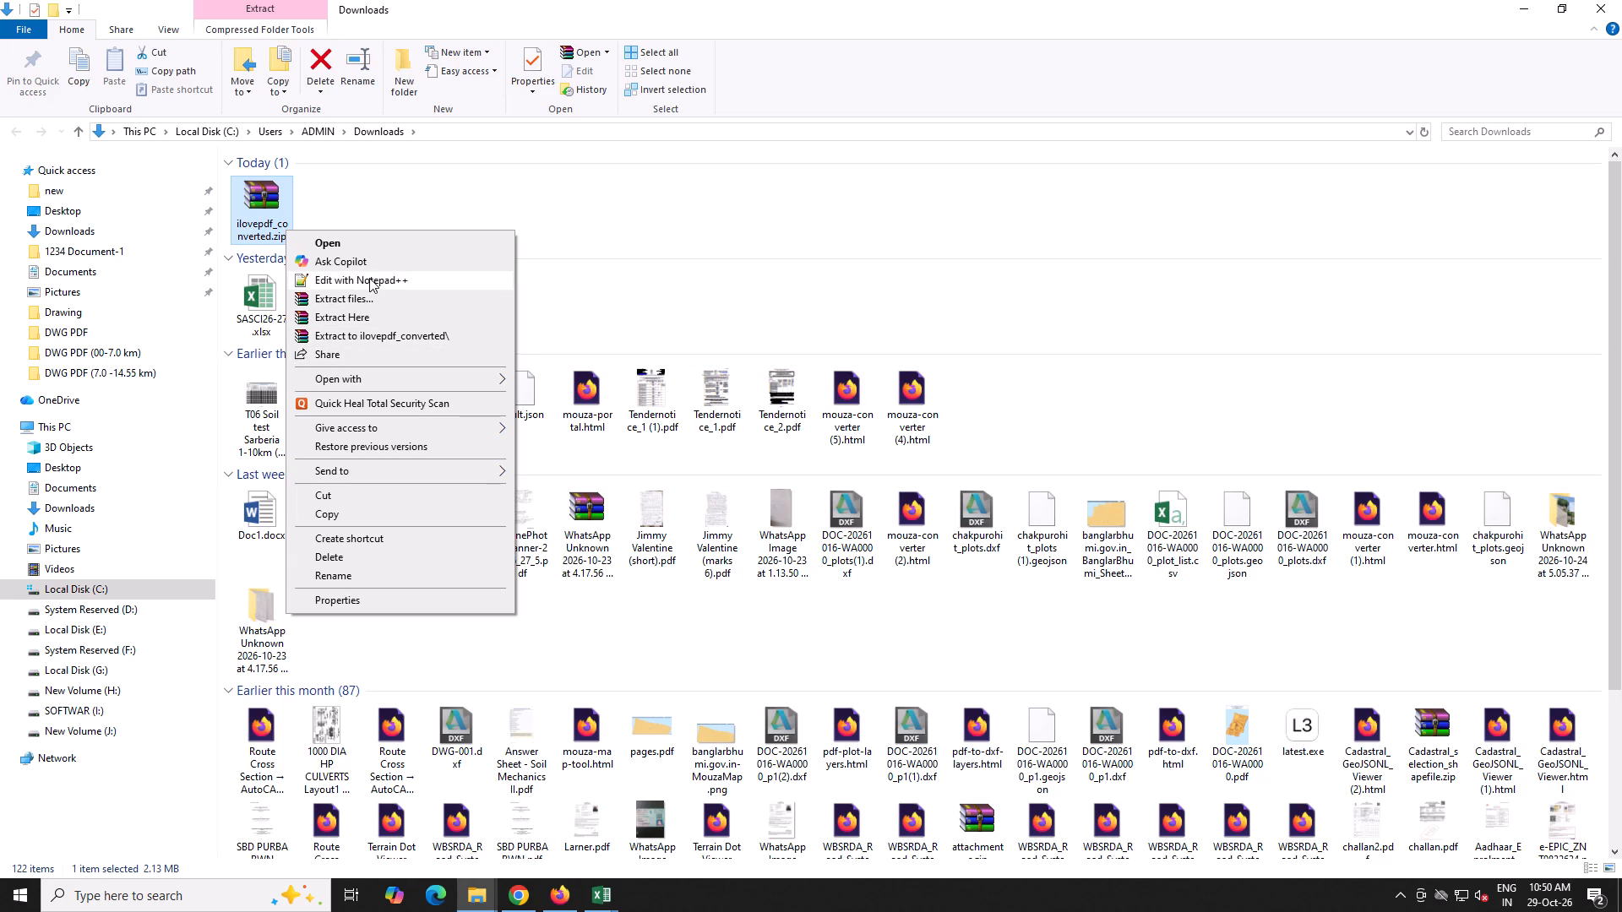
left_click(358, 296)
left_click(854, 627)
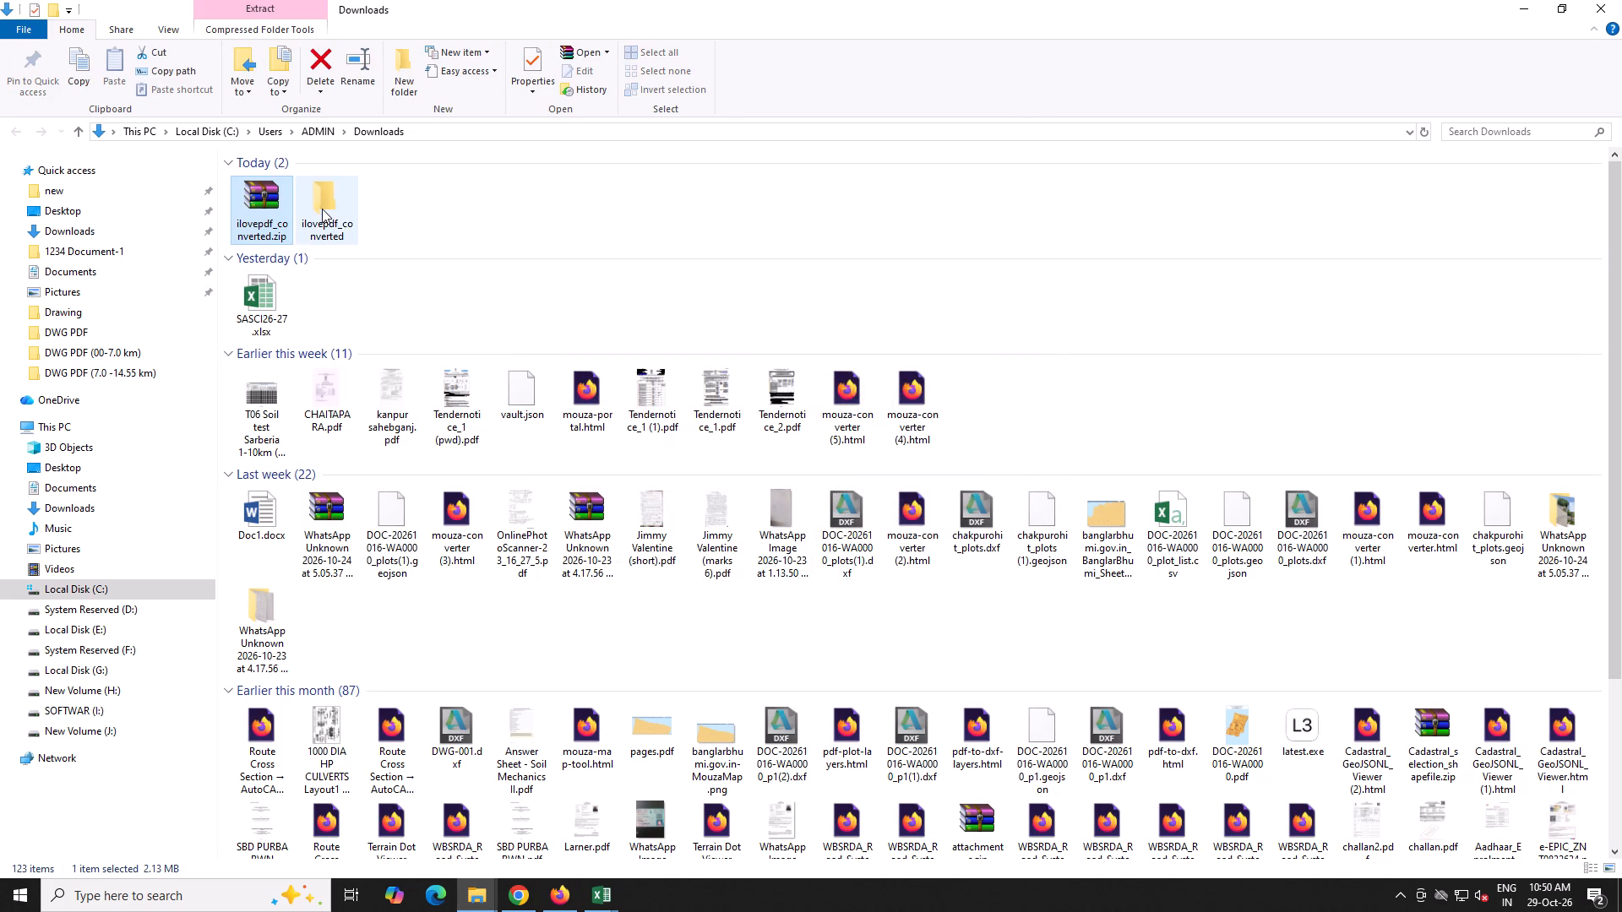
double_click(322, 209)
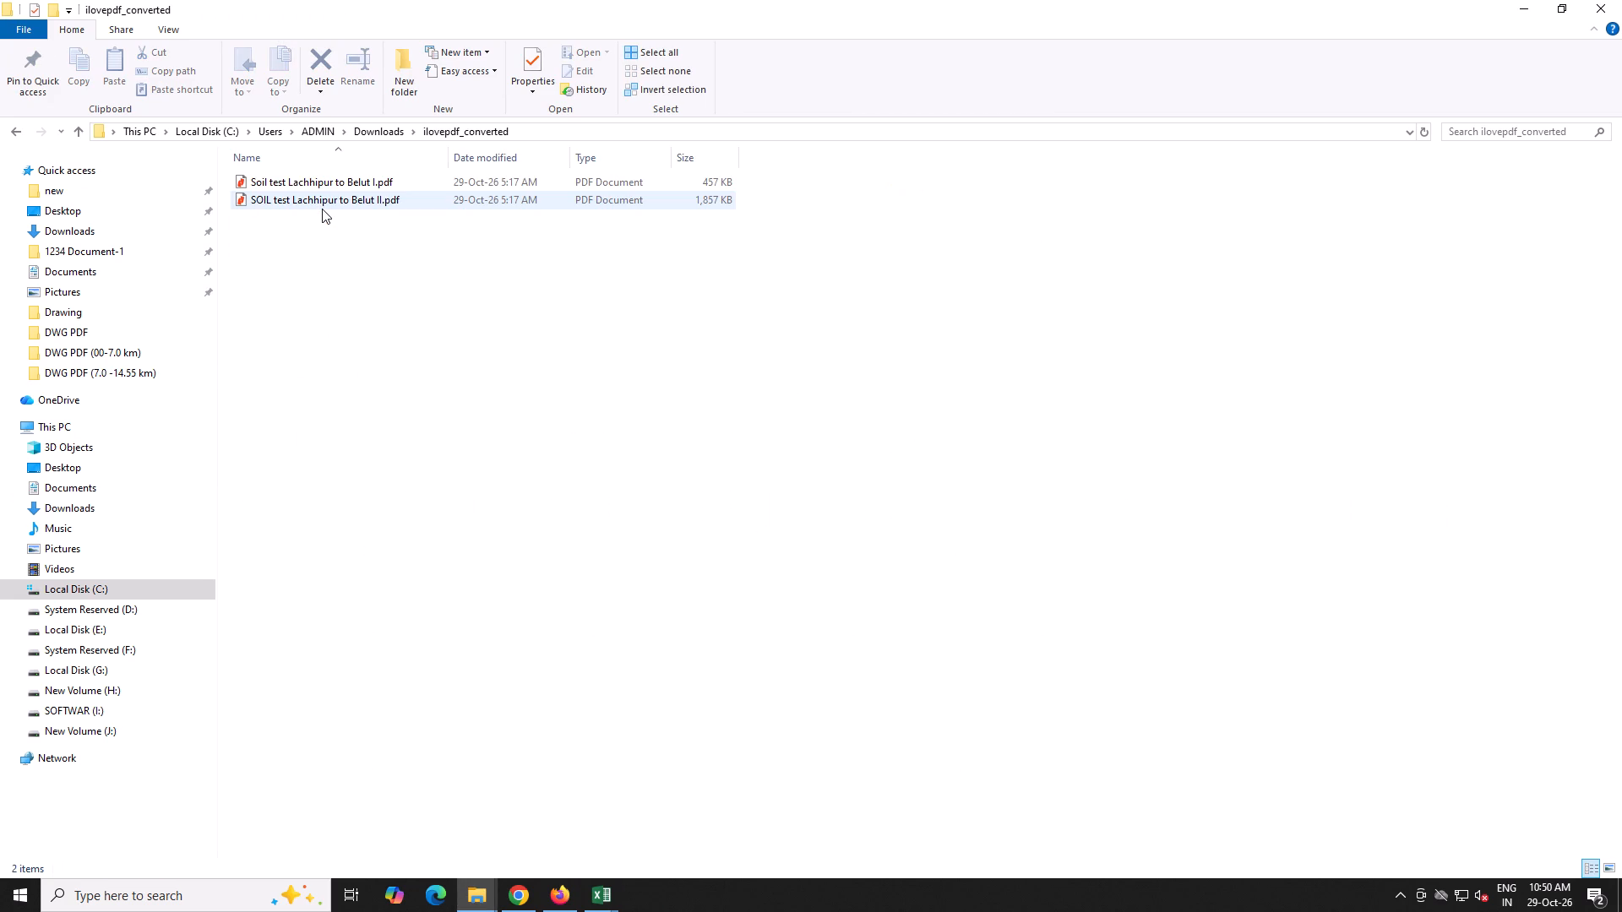
Open Soil test Lachhipur to Belut I.pdf and look through the Proctor graph pages up to the first Grain size Analysis Curve page.
double_click(363, 179)
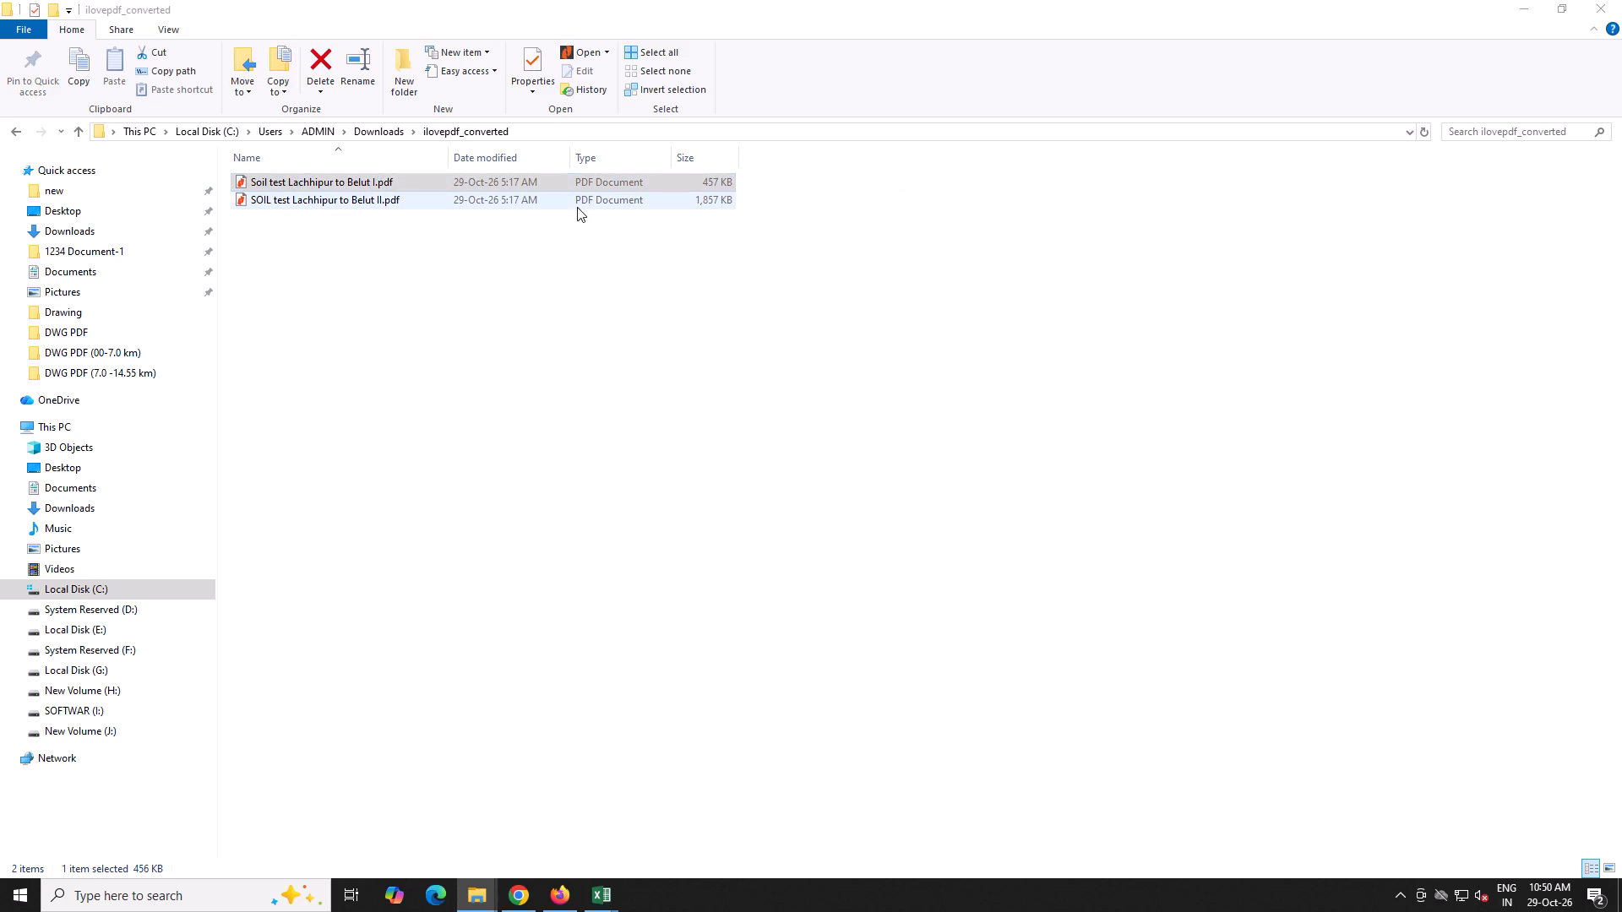
scroll(808, 413, "down", 16)
left_click(1605, 10)
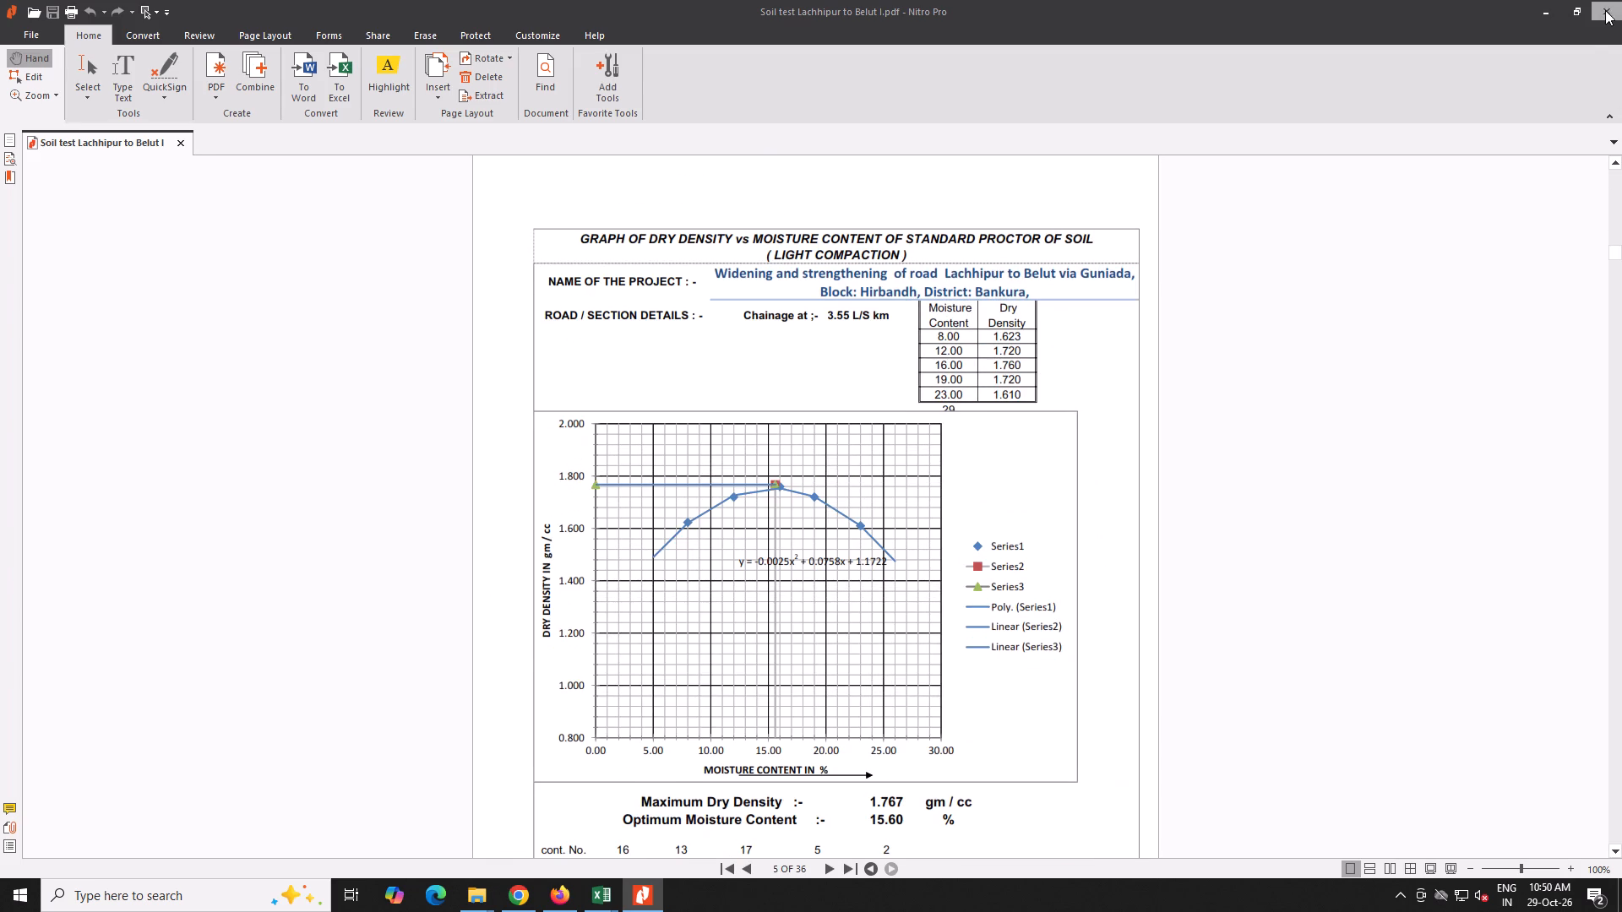
double_click(346, 182)
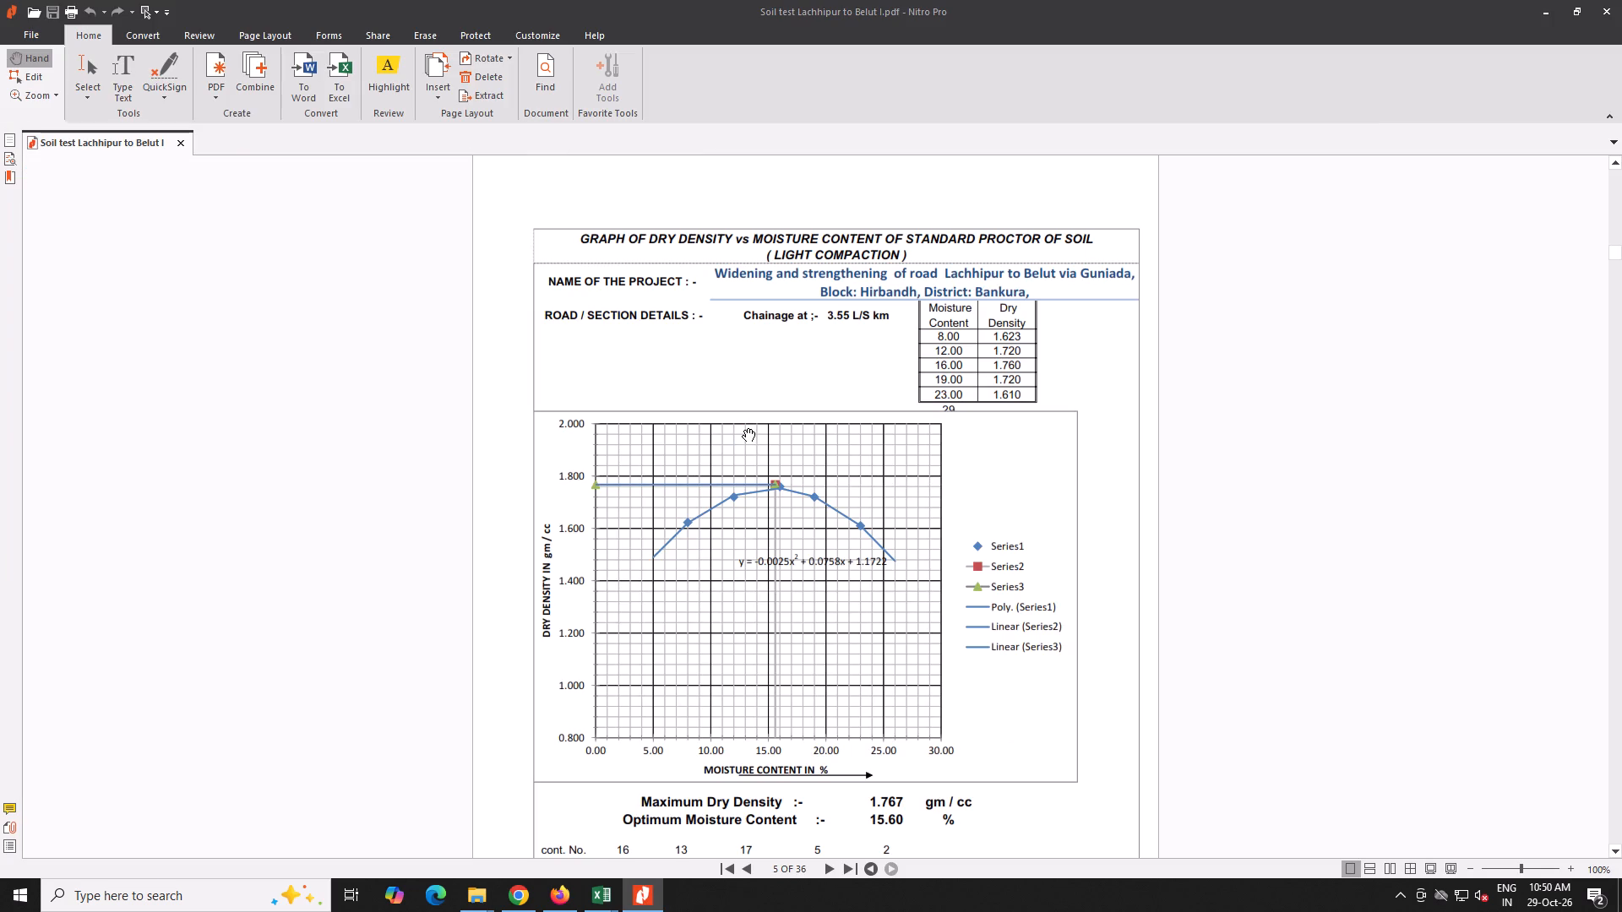
scroll(720, 462, "down", 6)
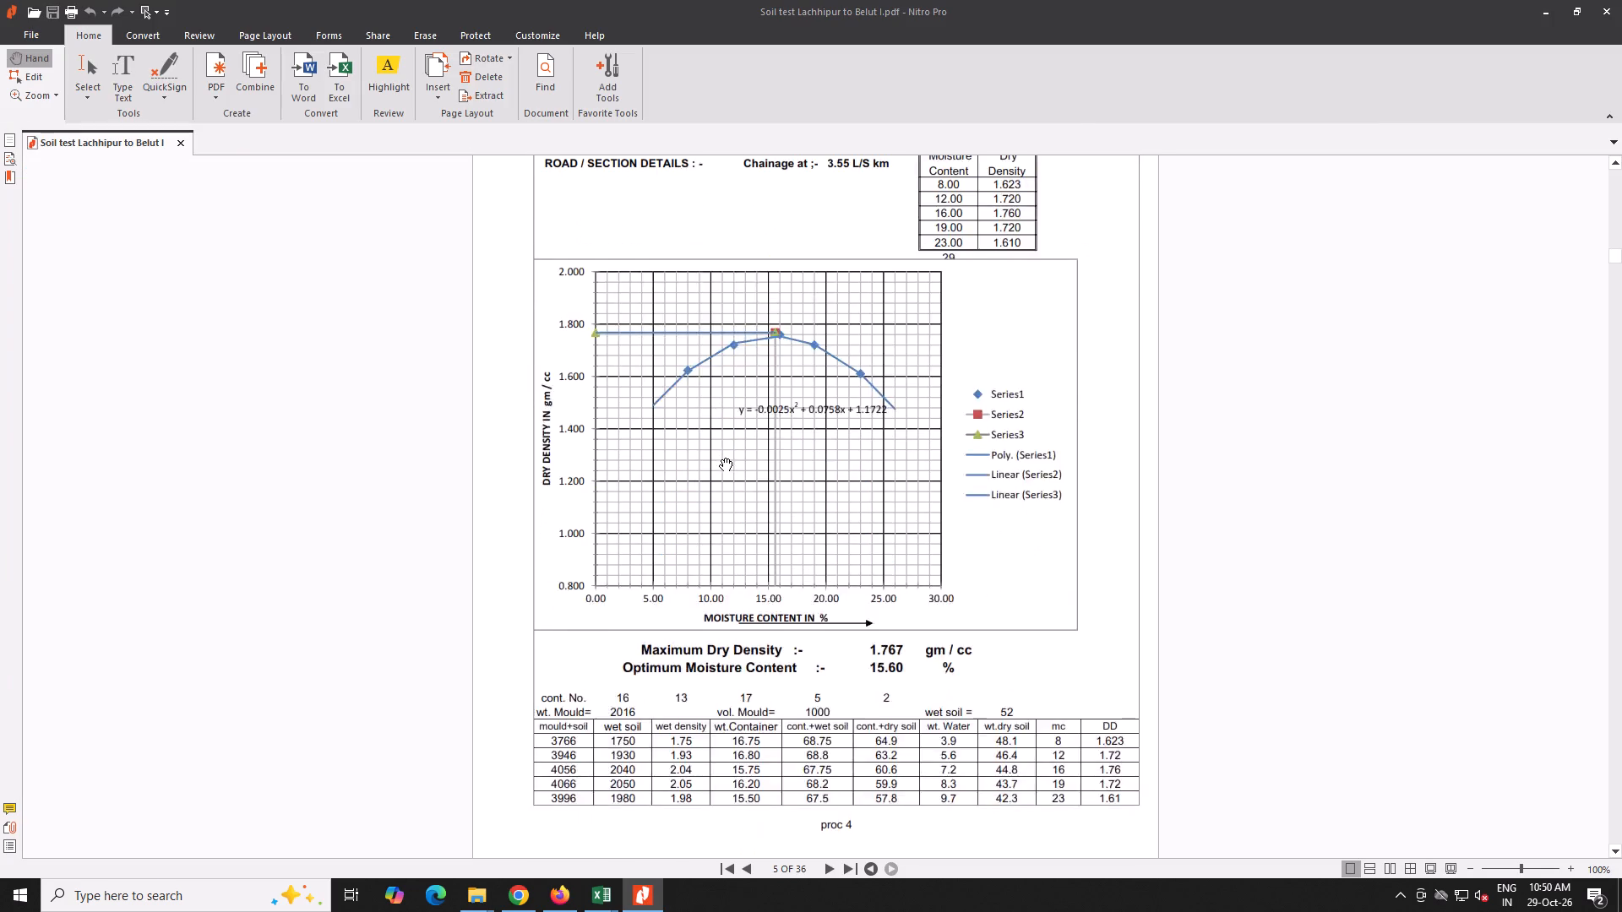
scroll(720, 458, "down", 15)
scroll(706, 477, "down", 11)
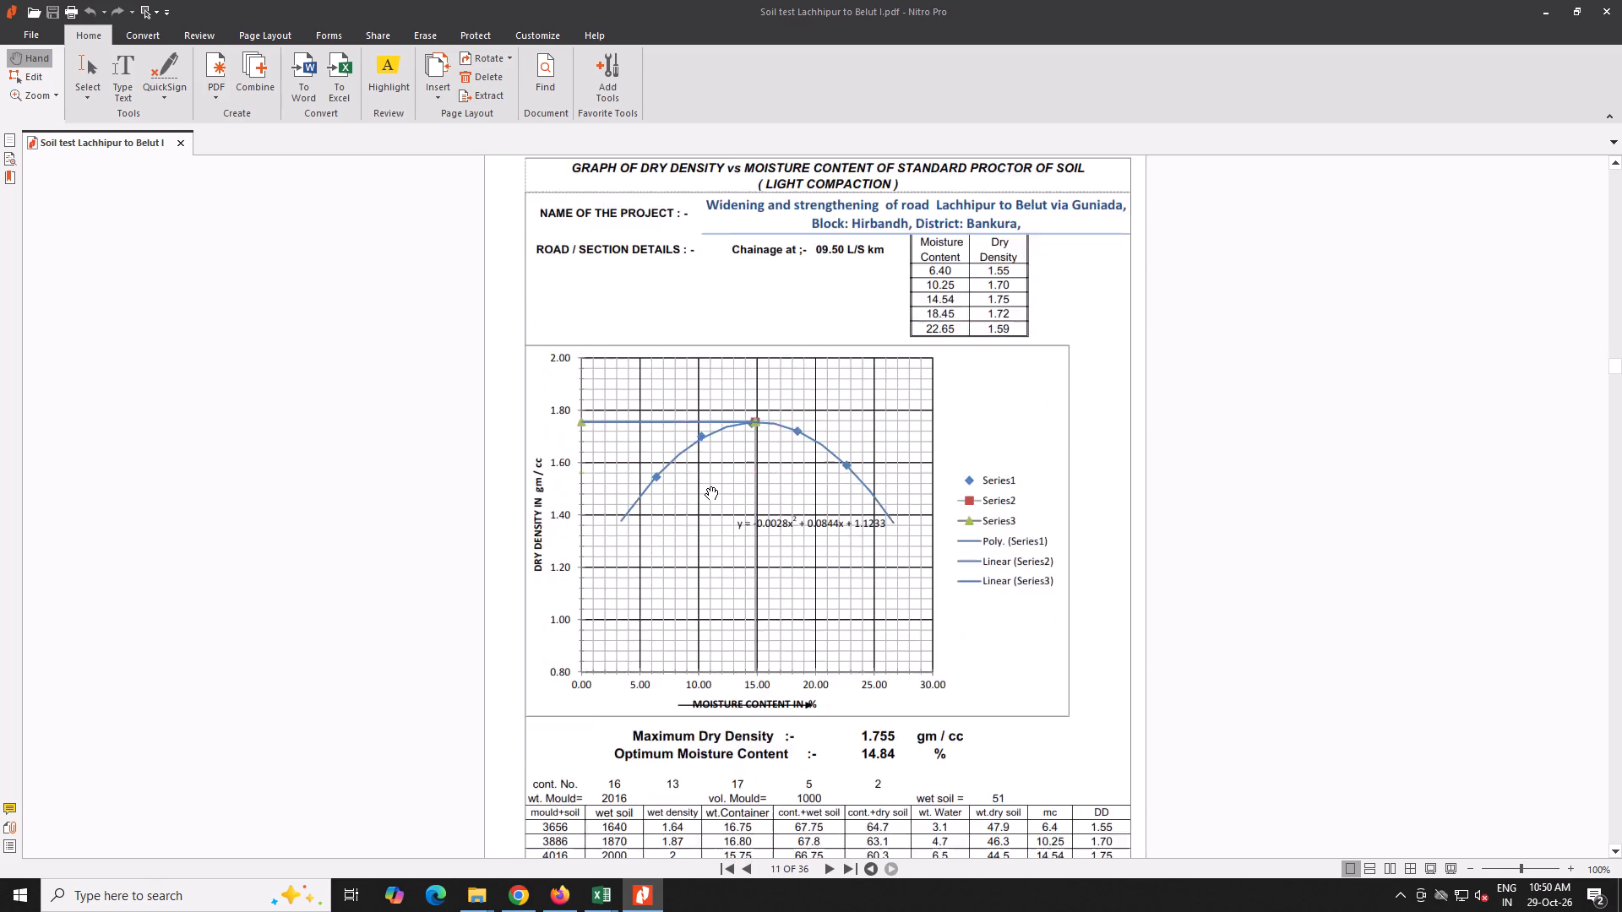
scroll(705, 486, "down", 2)
scroll(705, 486, "up", 5)
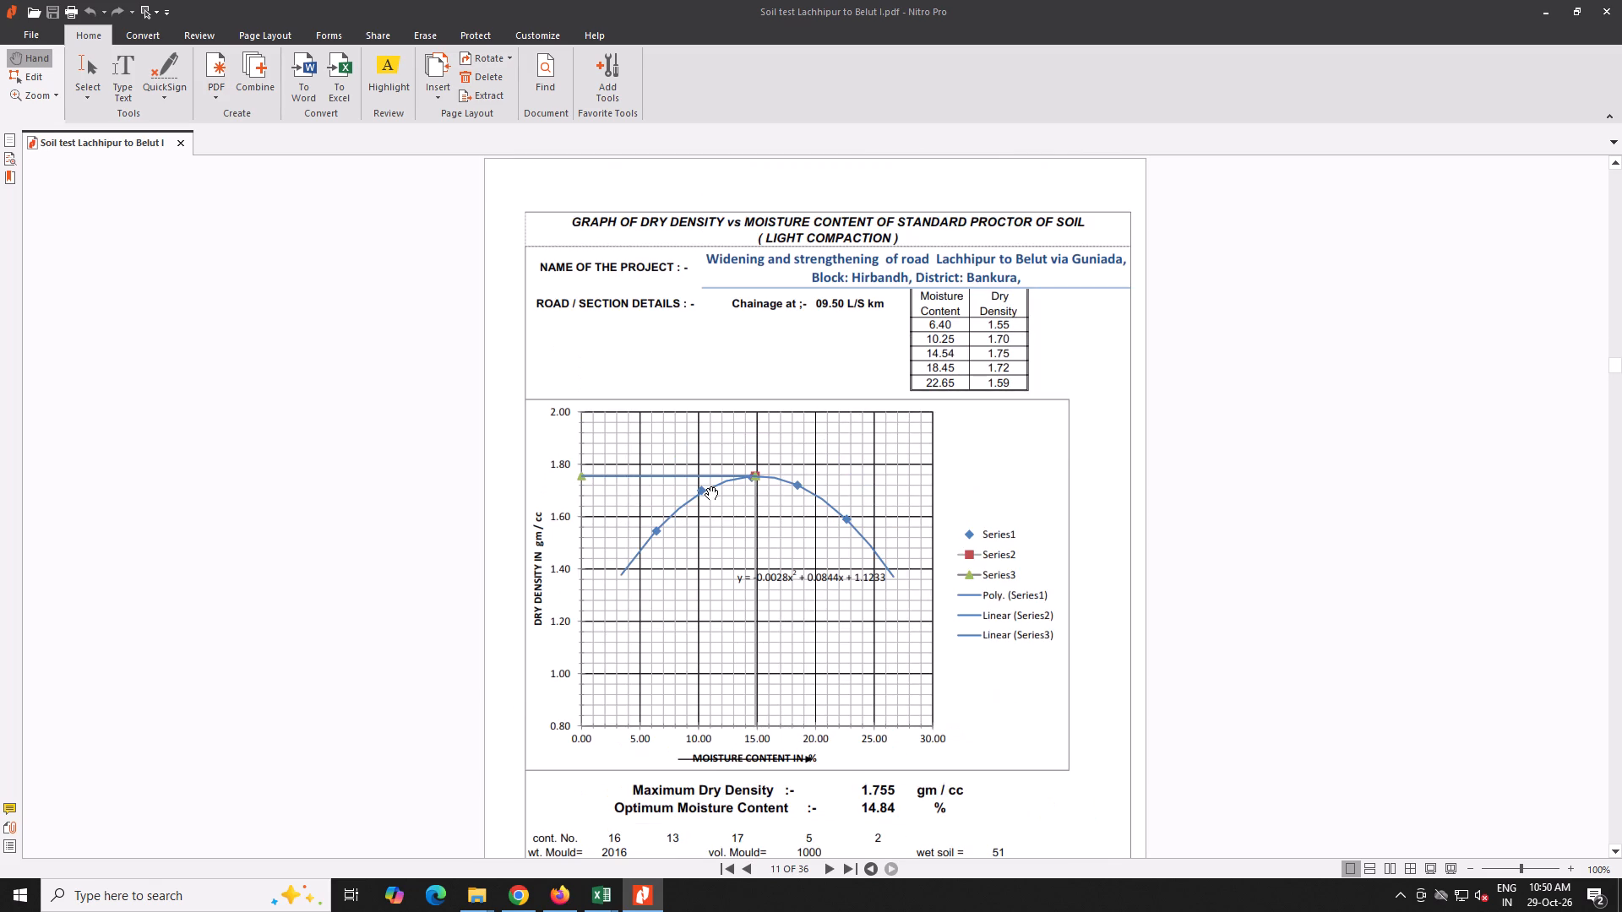
scroll(704, 487, "down", 4)
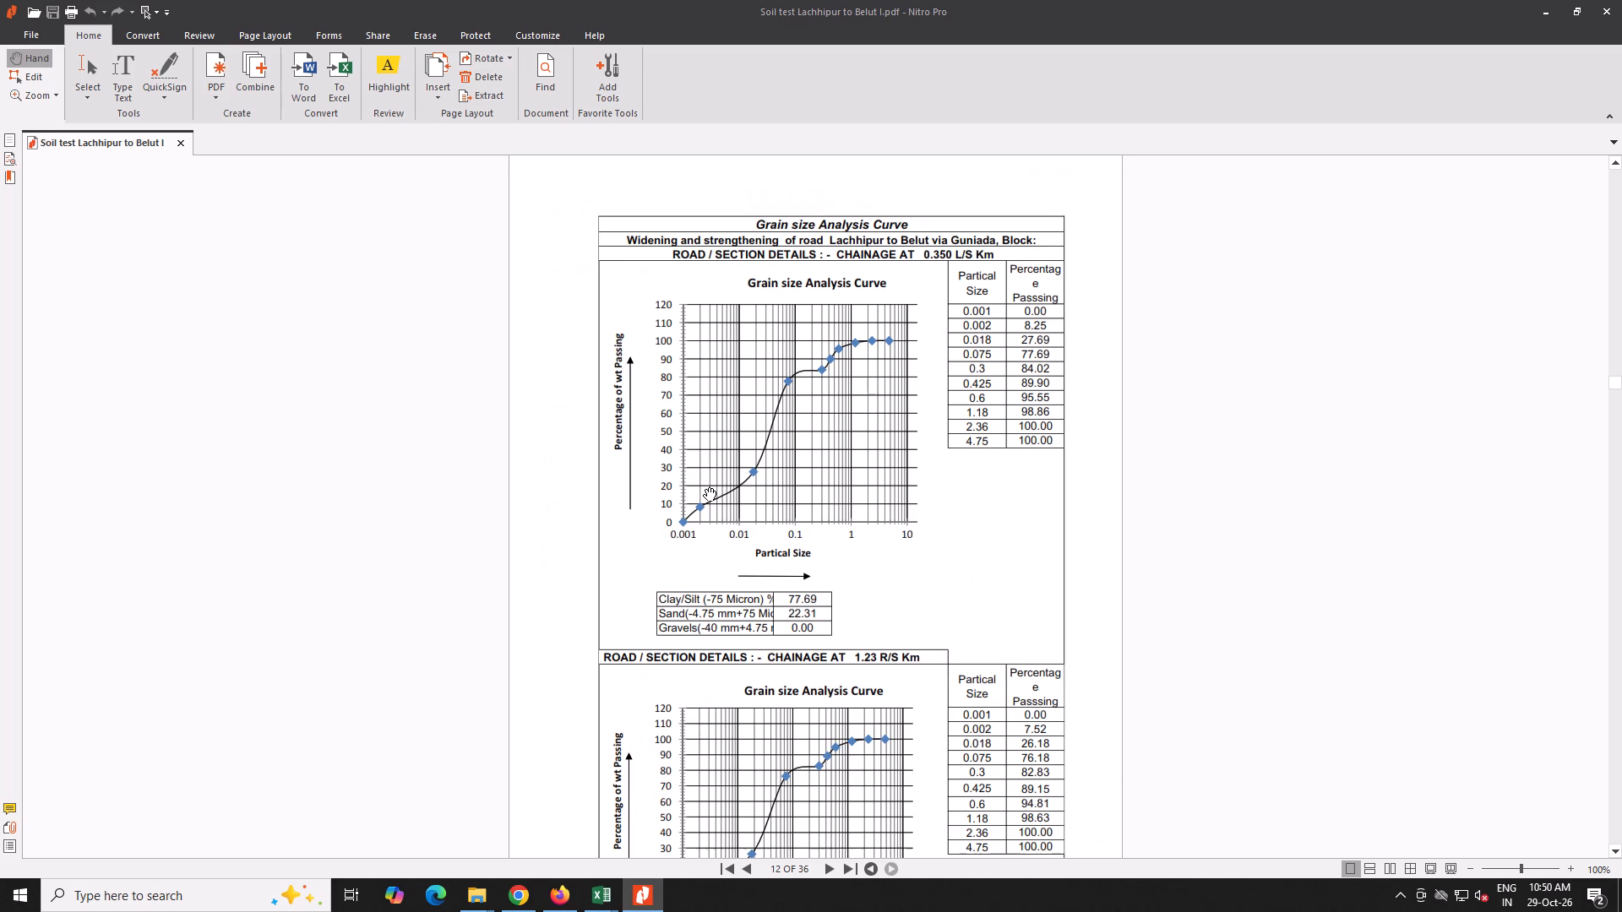
Delete the five consecutive Grain size Analysis Curve pages, starting at page 12, from Soil test Lachhipur to Belut I.pdf.
left_click(472, 73)
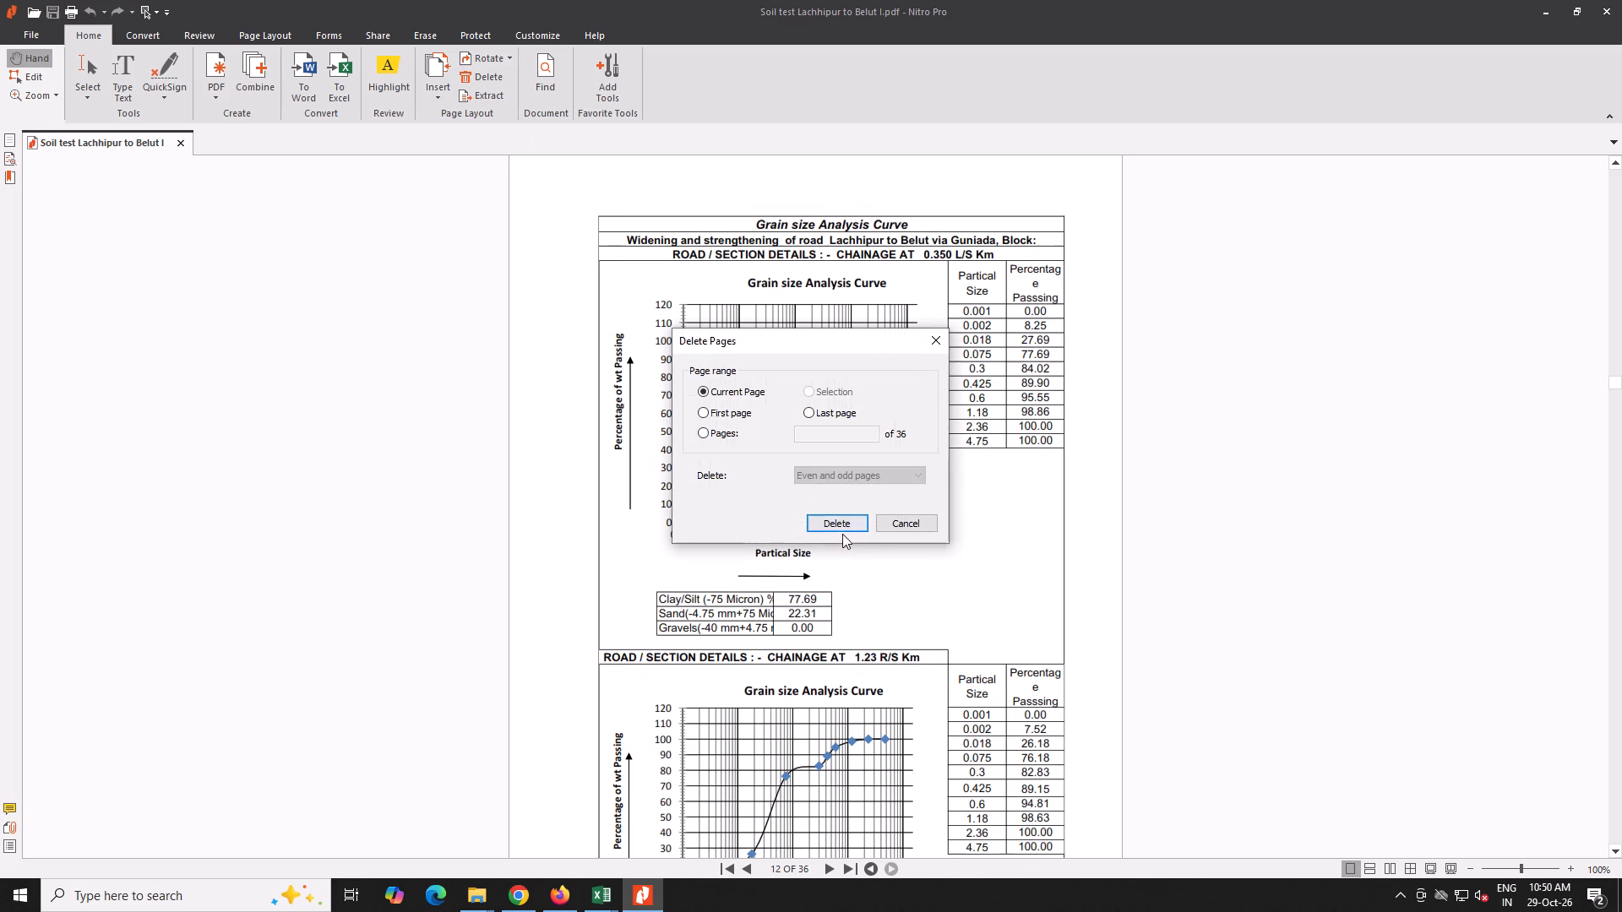
left_click(841, 526)
left_click(497, 79)
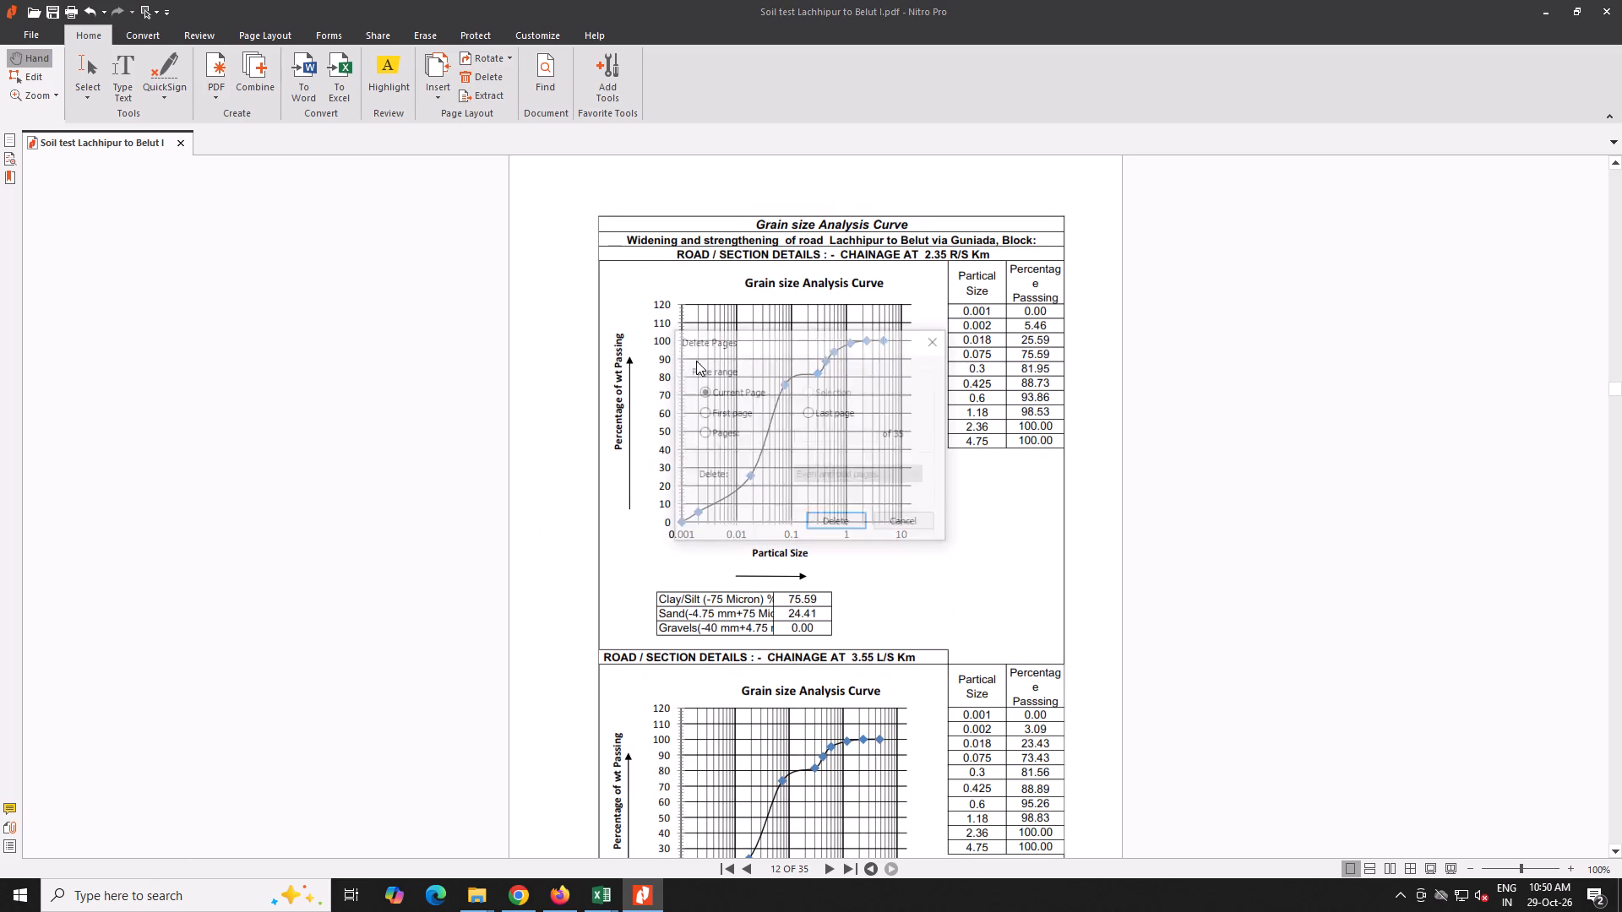
left_click(839, 523)
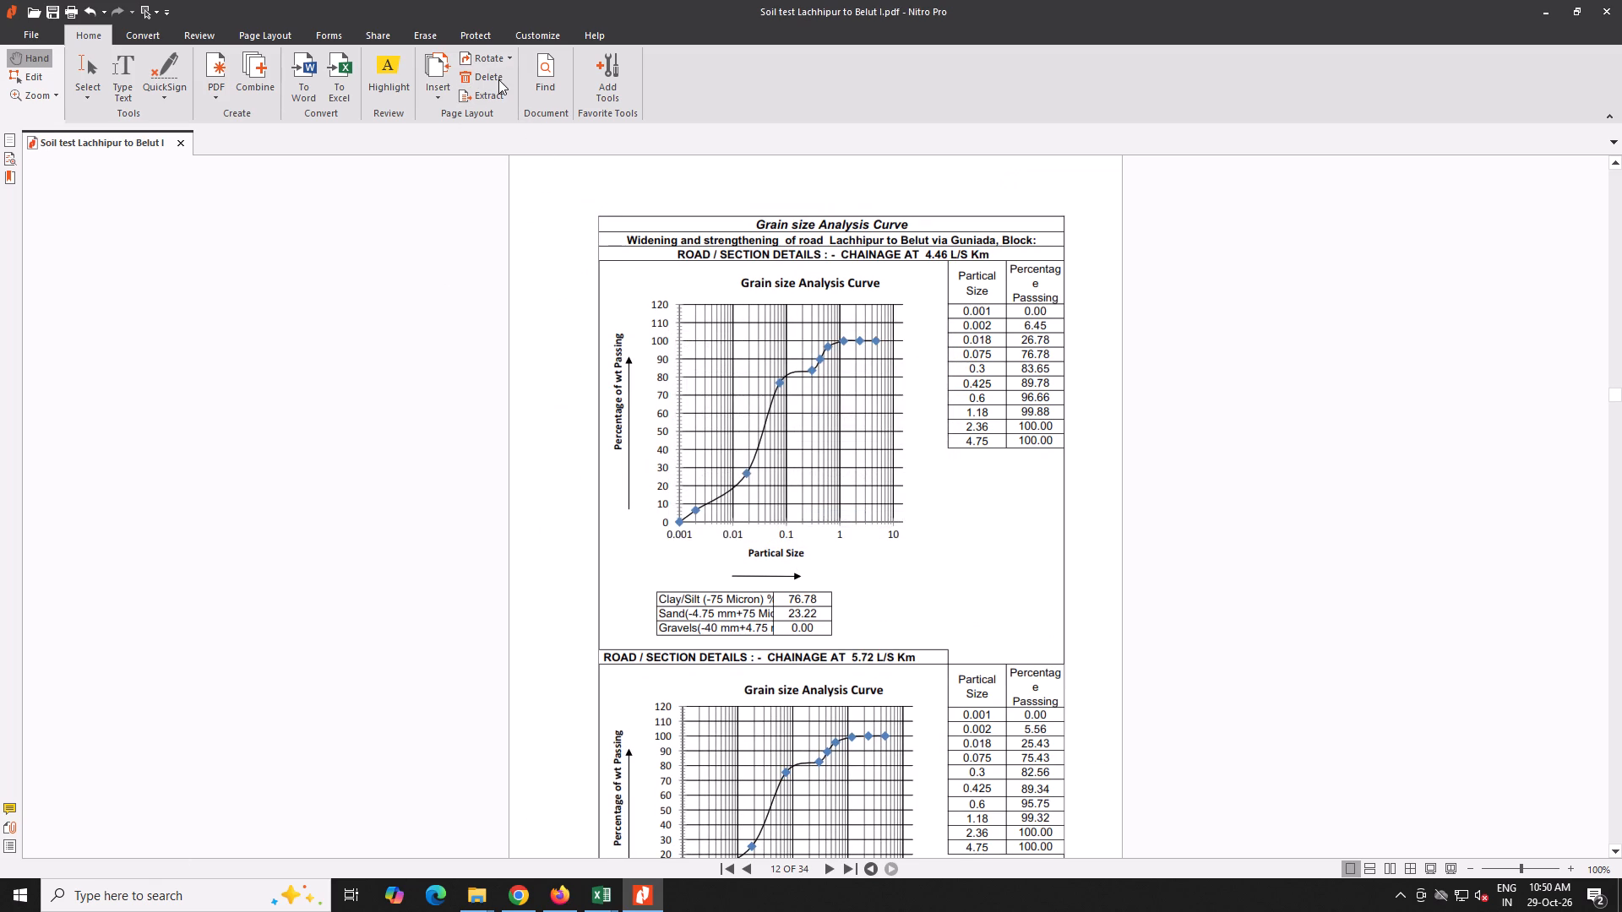
left_click(497, 79)
left_click(828, 529)
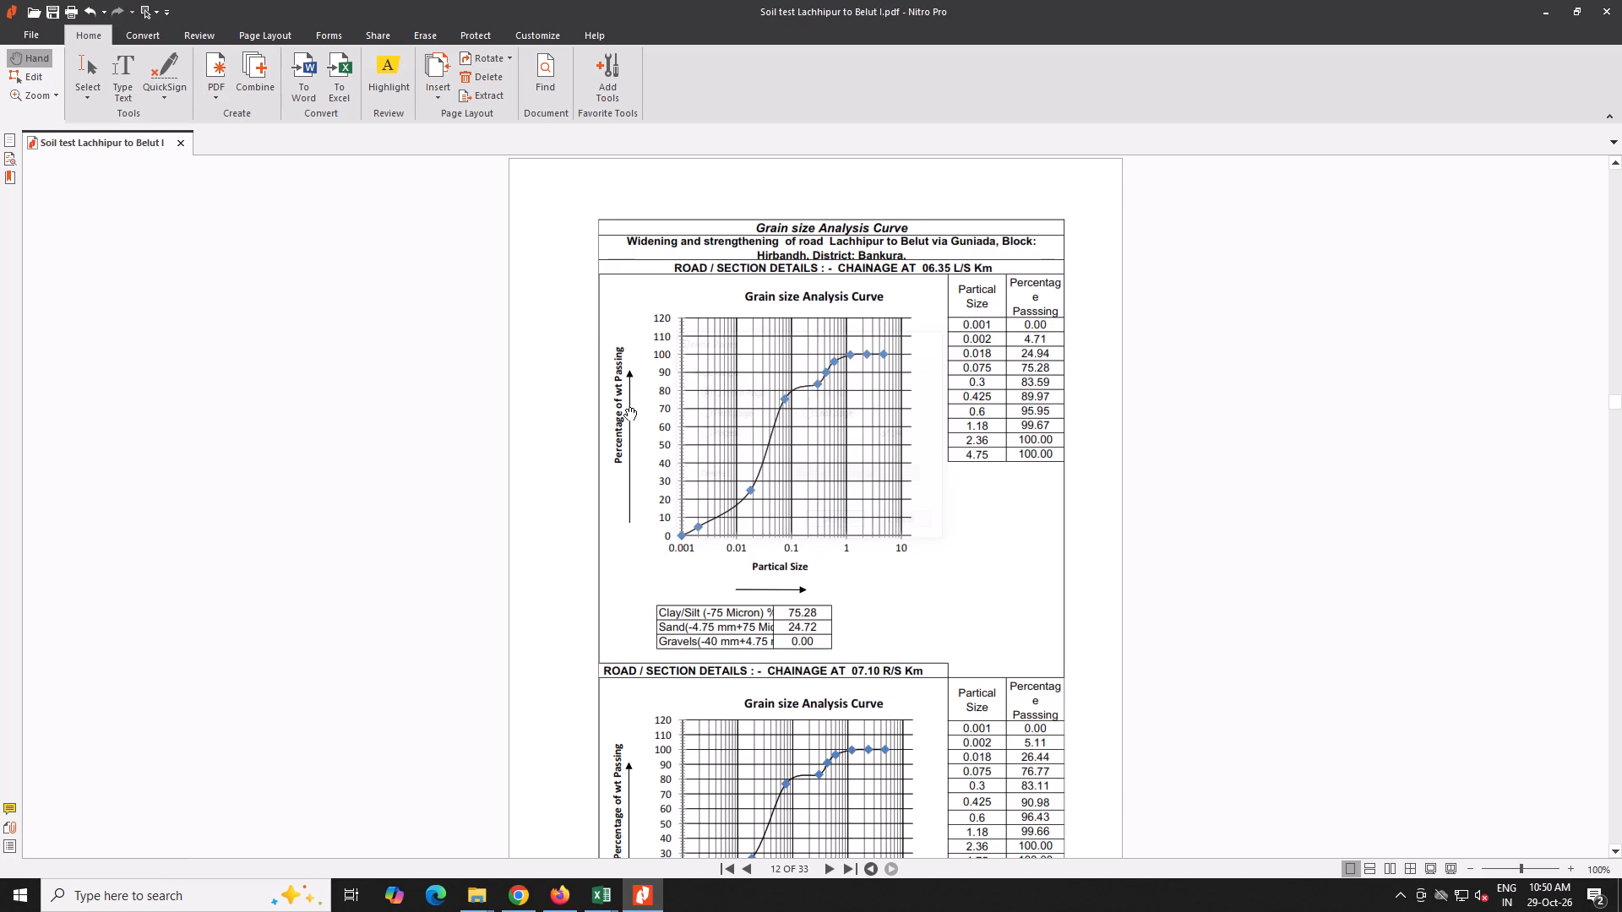
left_click(501, 84)
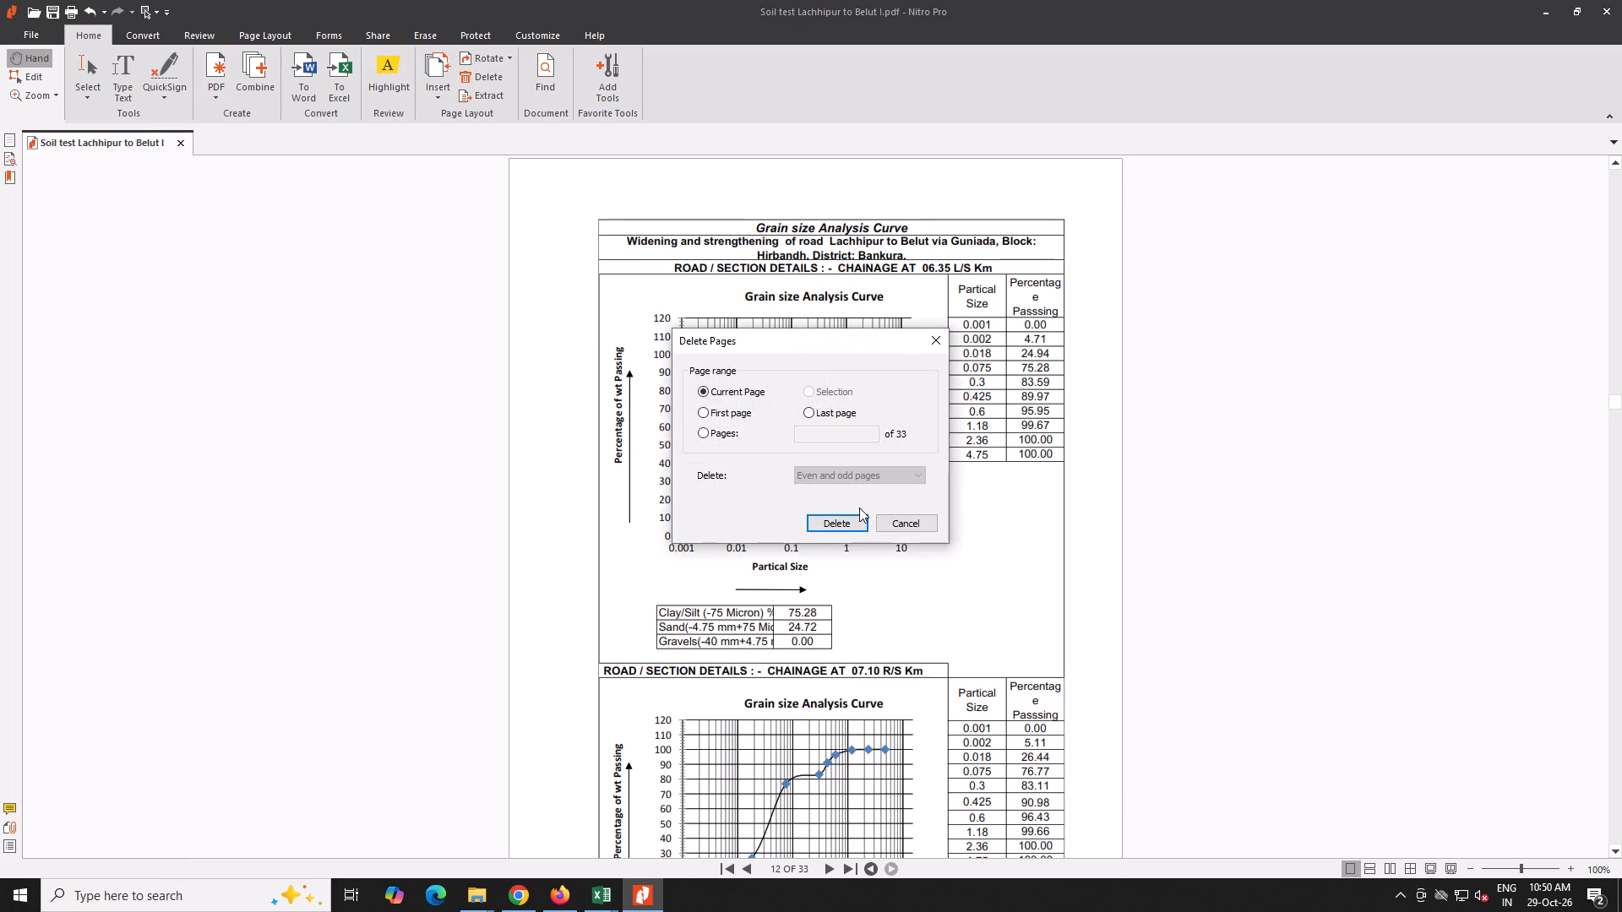
left_click(859, 508)
left_click(846, 524)
left_click(487, 73)
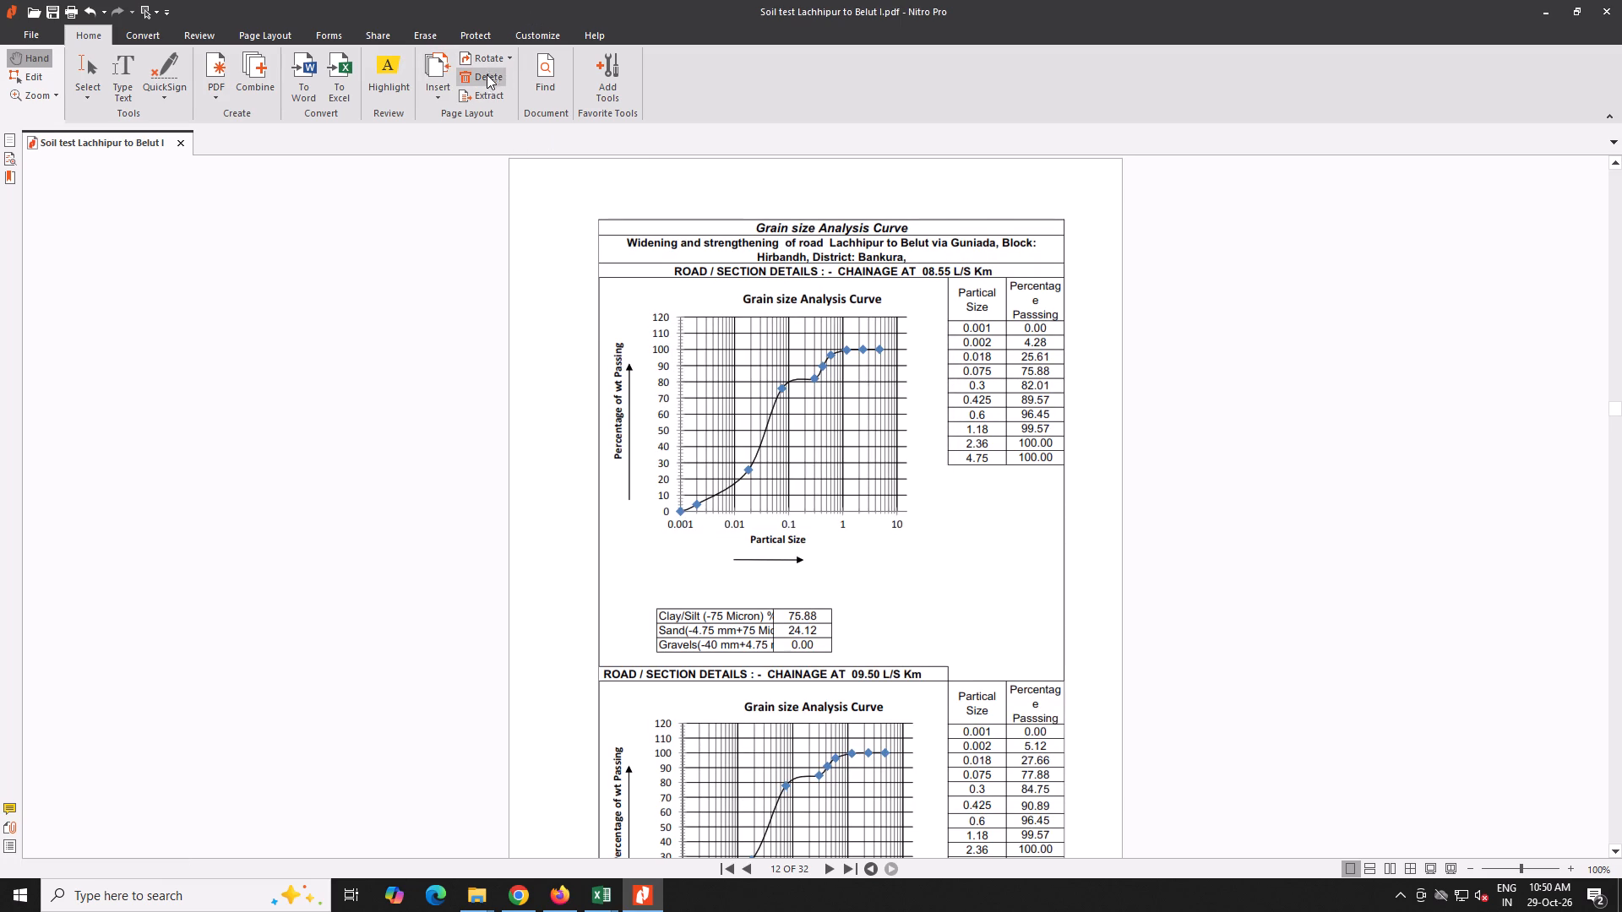
left_click(826, 520)
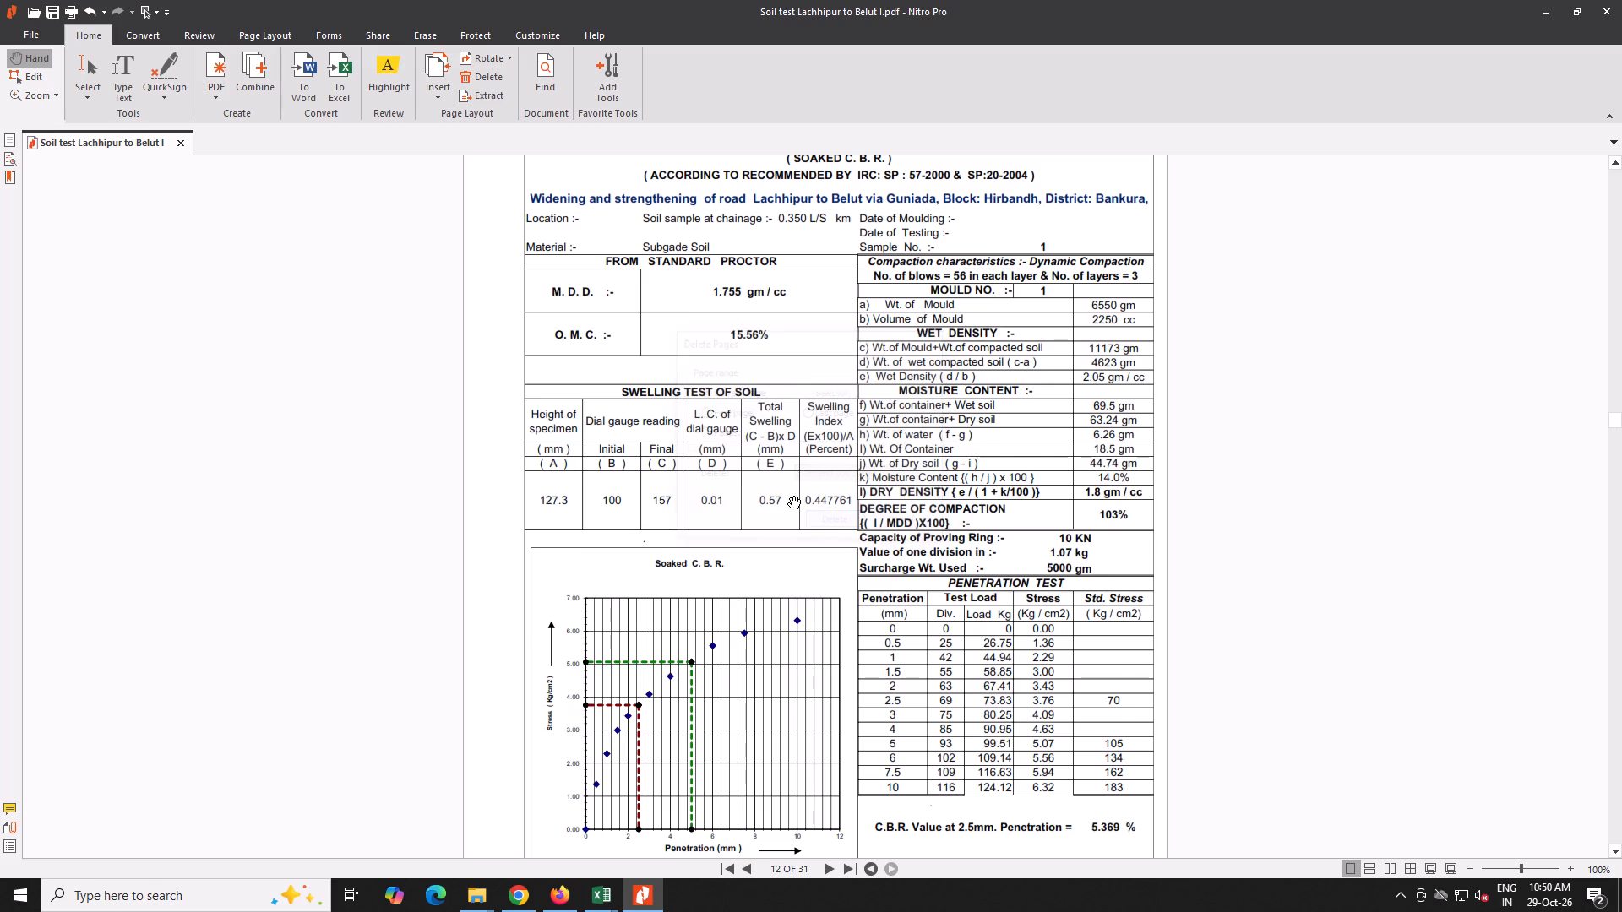
Check the remaining CBR and liquid limit pages, return to the first page, and close the PDF with its changes saved.
scroll(741, 432, "down", 20)
scroll(741, 432, "down", 20)
scroll(741, 432, "down", 1)
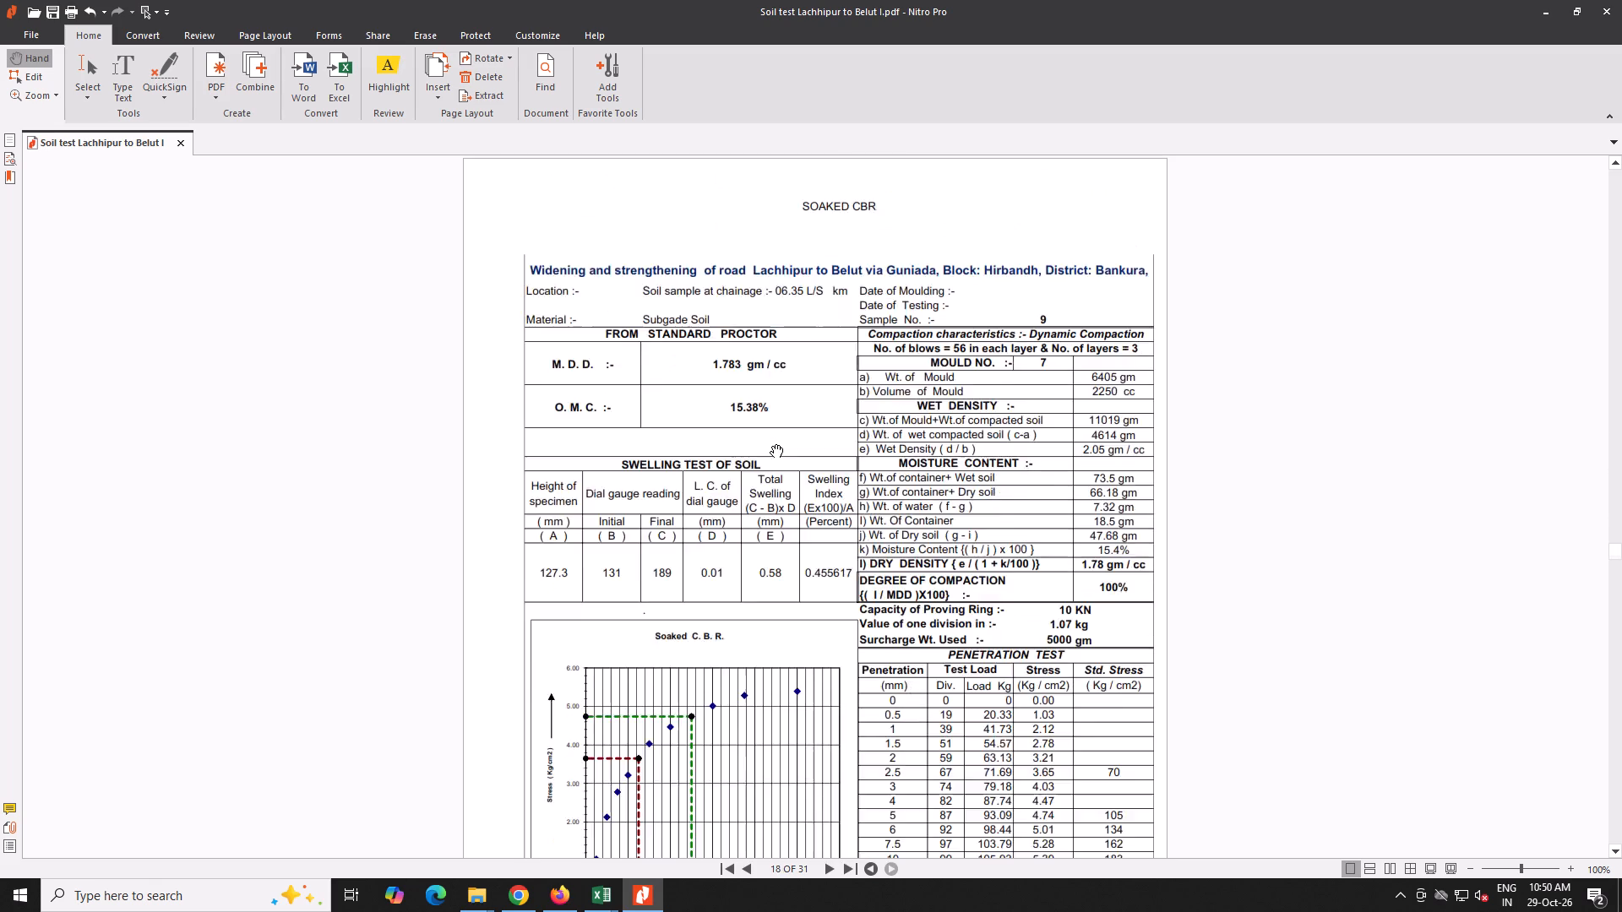
scroll(770, 444, "down", 20)
scroll(770, 444, "down", 9)
scroll(777, 442, "up", 1)
scroll(779, 442, "down", 14)
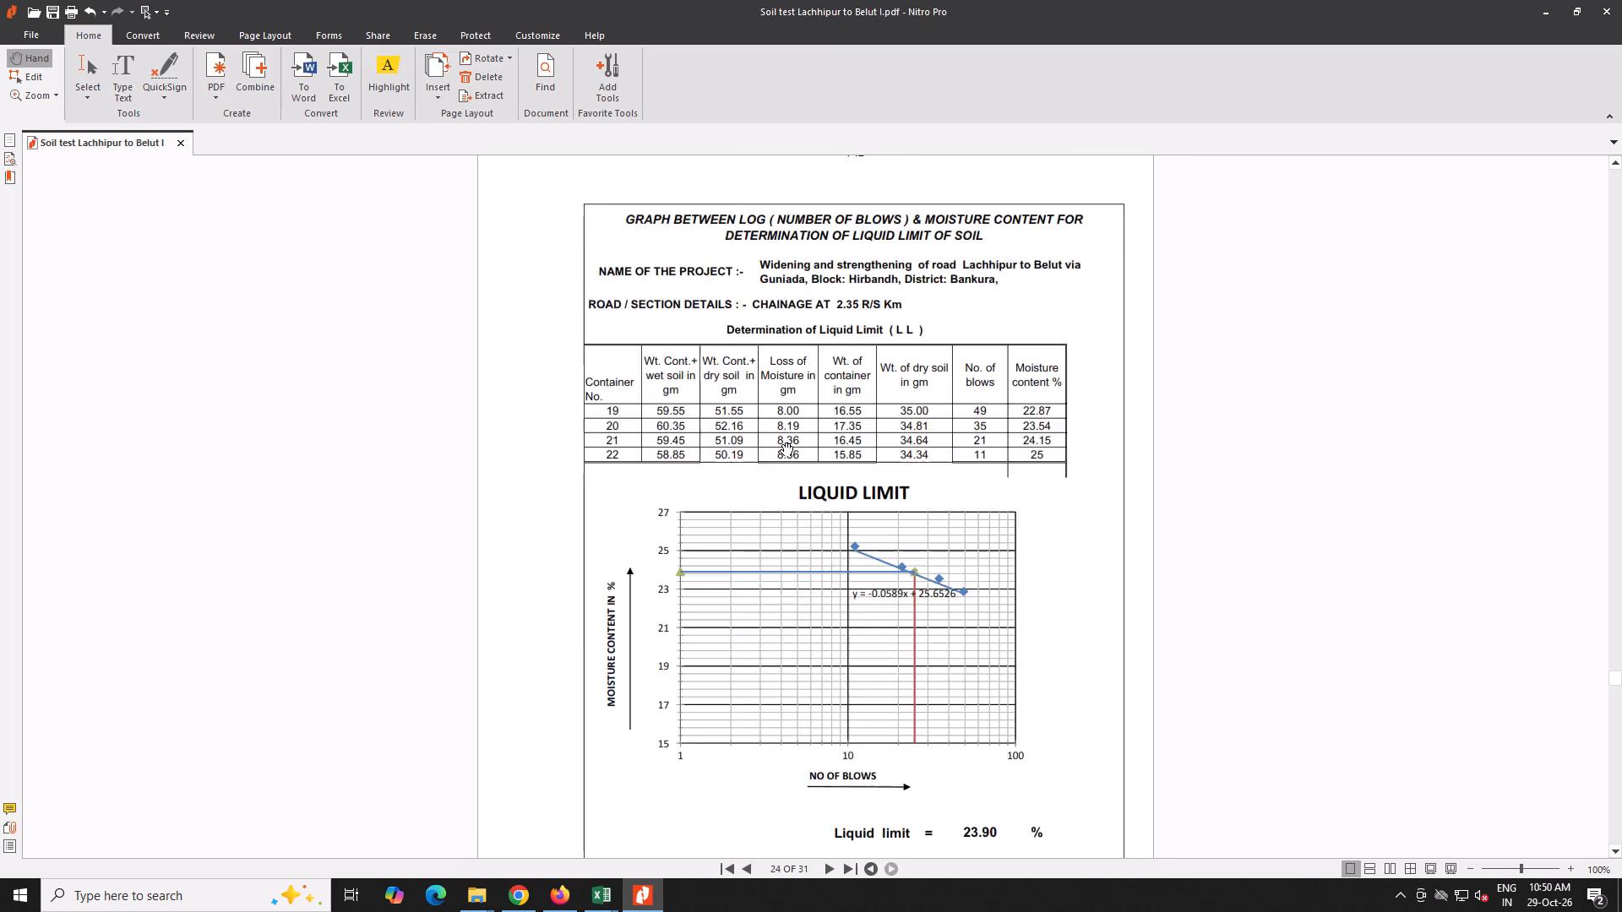
scroll(781, 442, "down", 20)
scroll(781, 442, "down", 20)
scroll(781, 442, "down", 4)
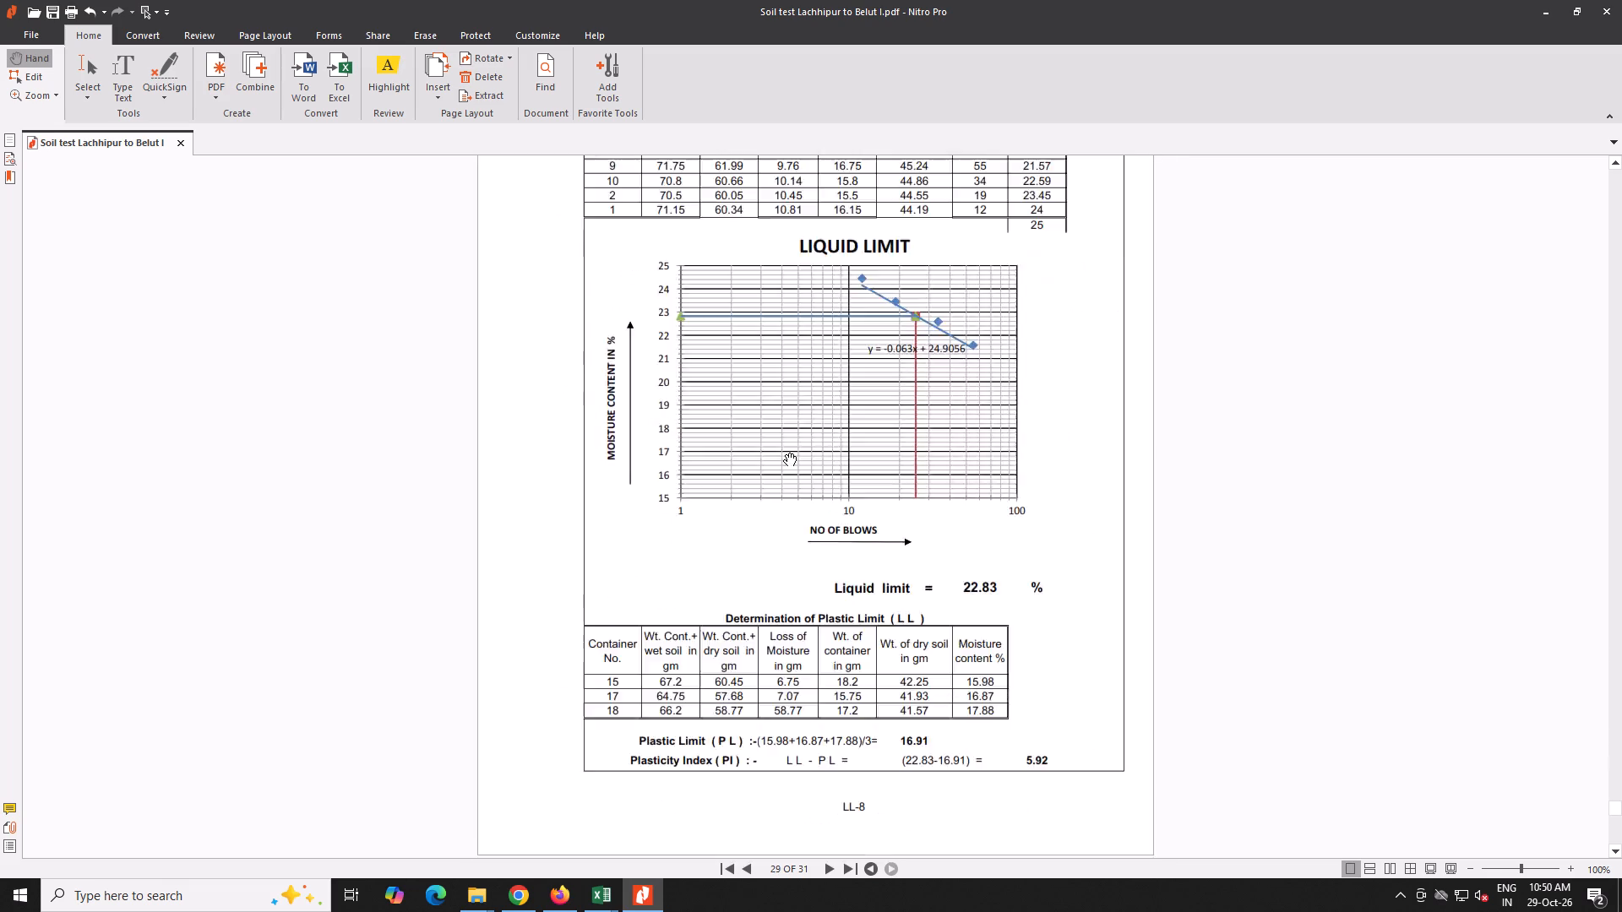
scroll(784, 453, "down", 20)
scroll(784, 453, "down", 4)
left_click(727, 868)
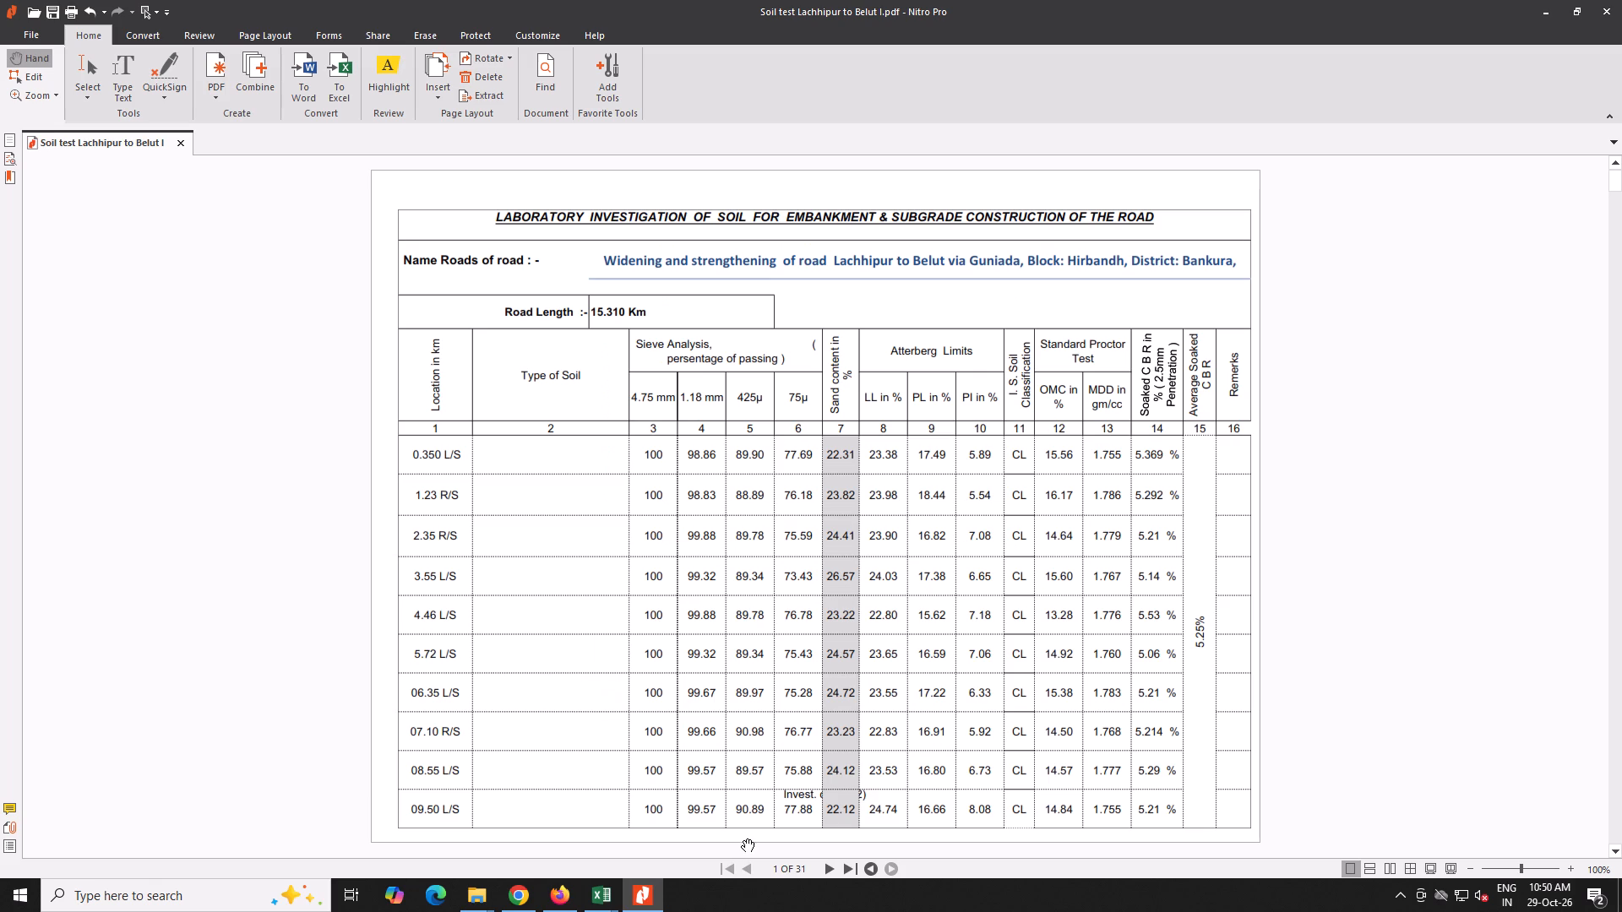
left_click(1609, 13)
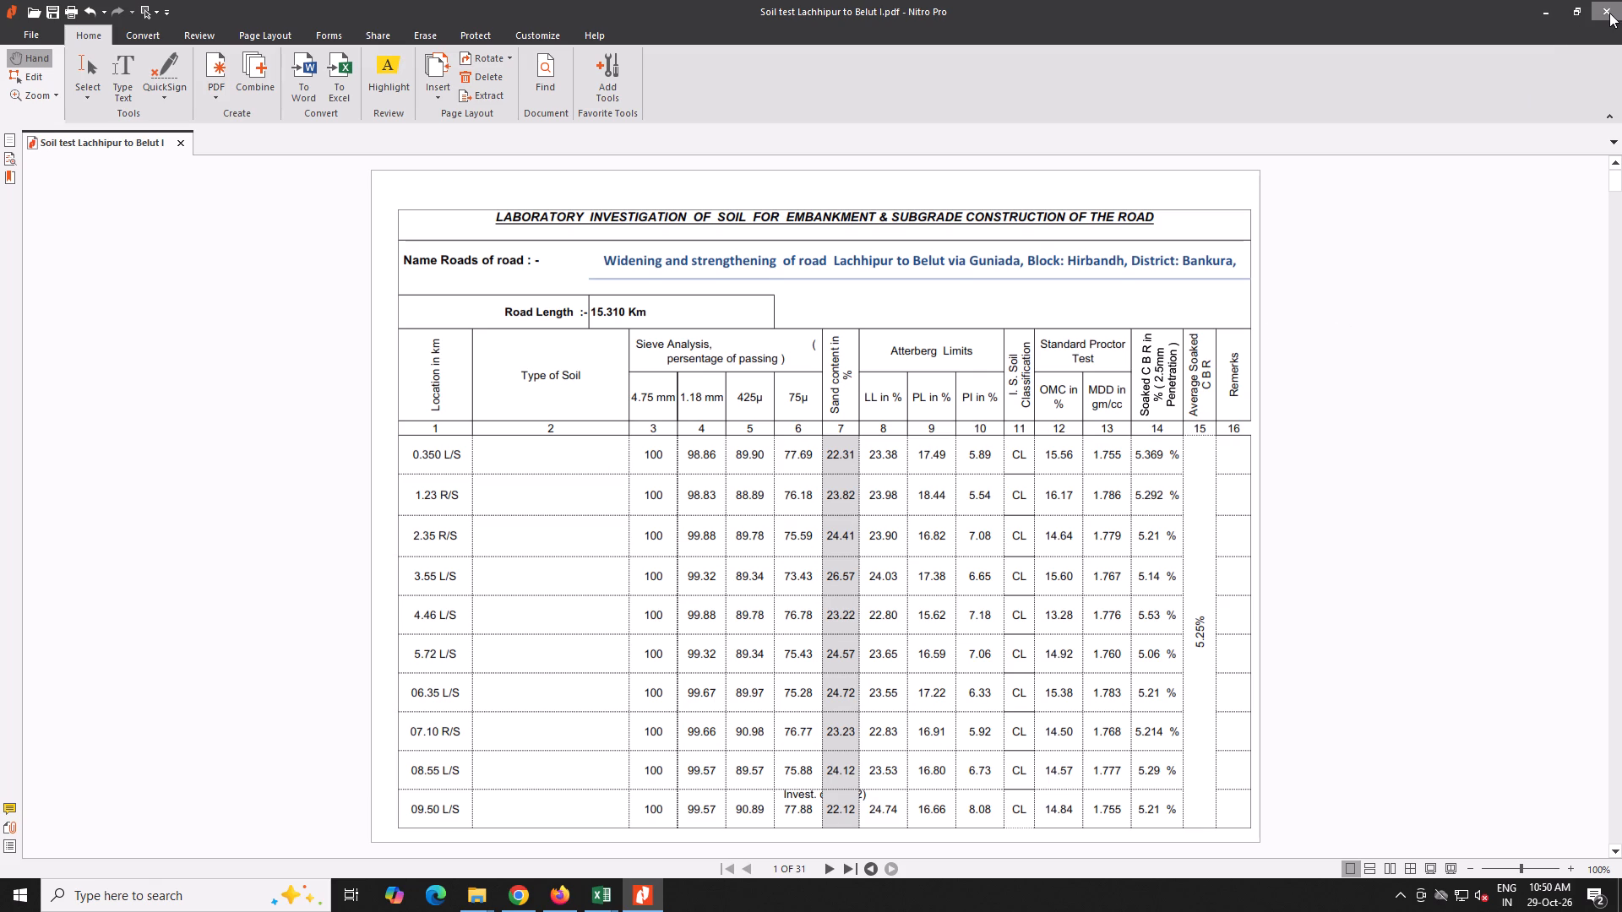
left_click(770, 479)
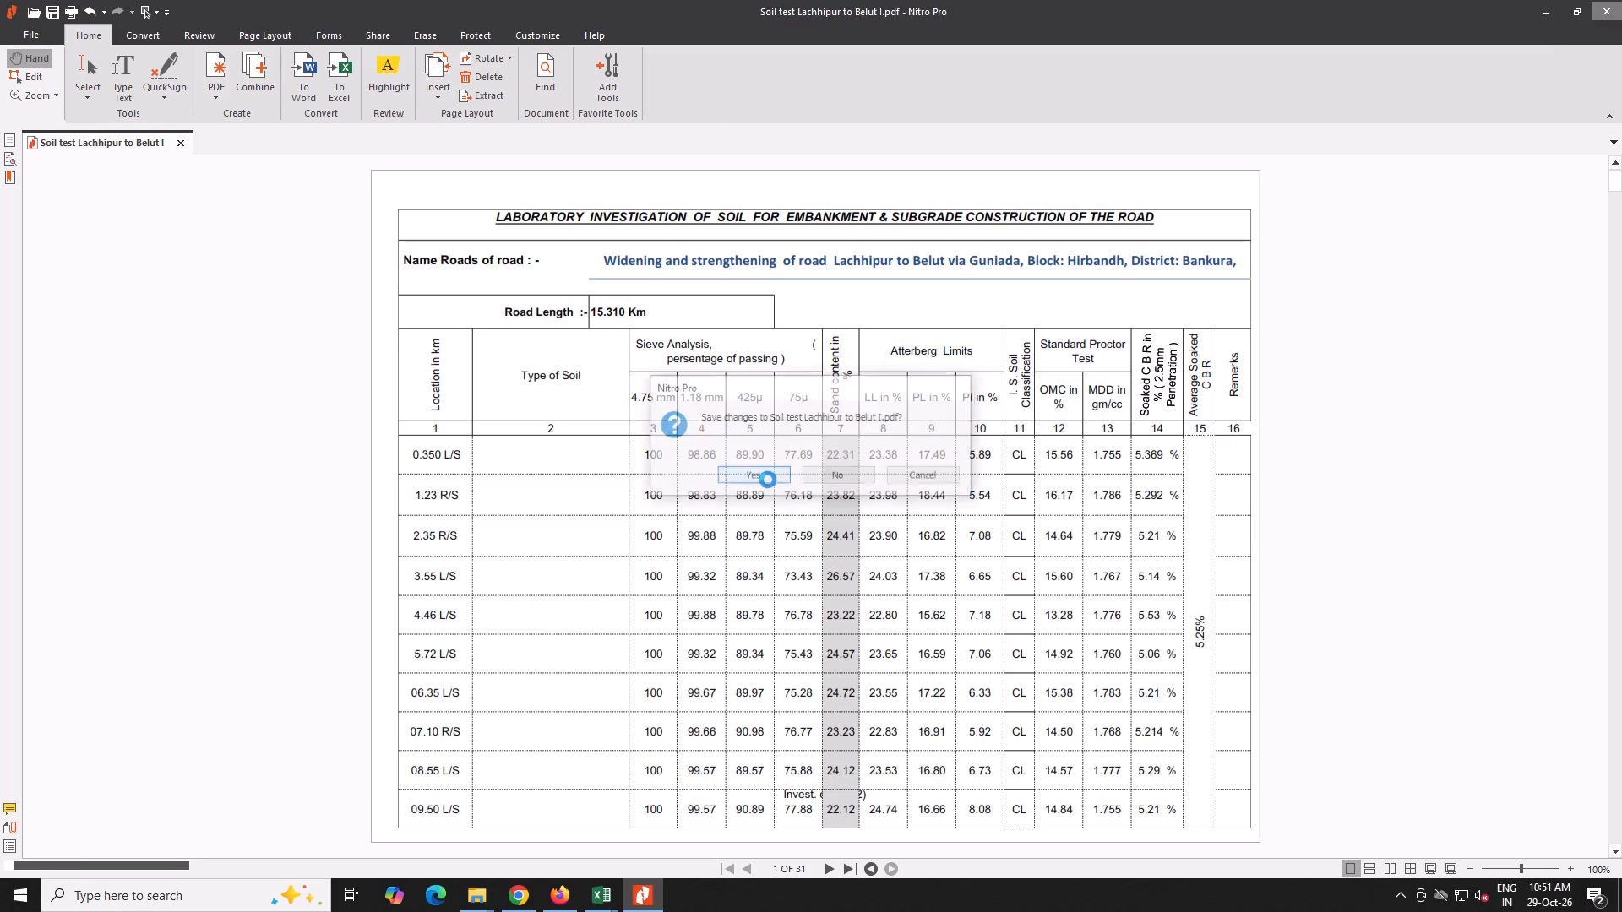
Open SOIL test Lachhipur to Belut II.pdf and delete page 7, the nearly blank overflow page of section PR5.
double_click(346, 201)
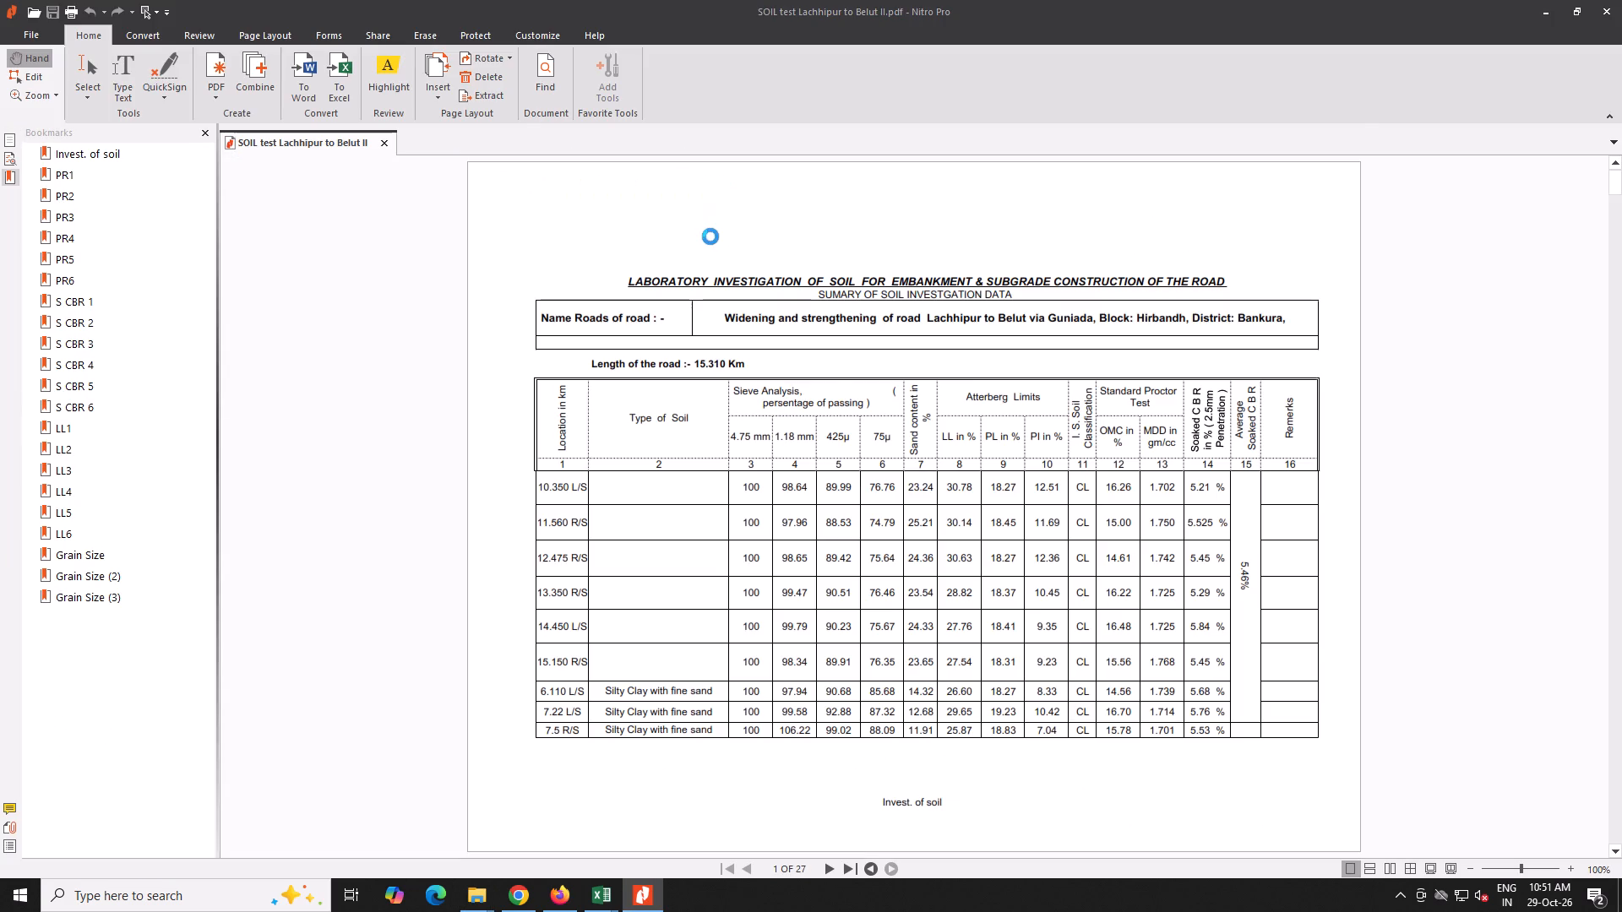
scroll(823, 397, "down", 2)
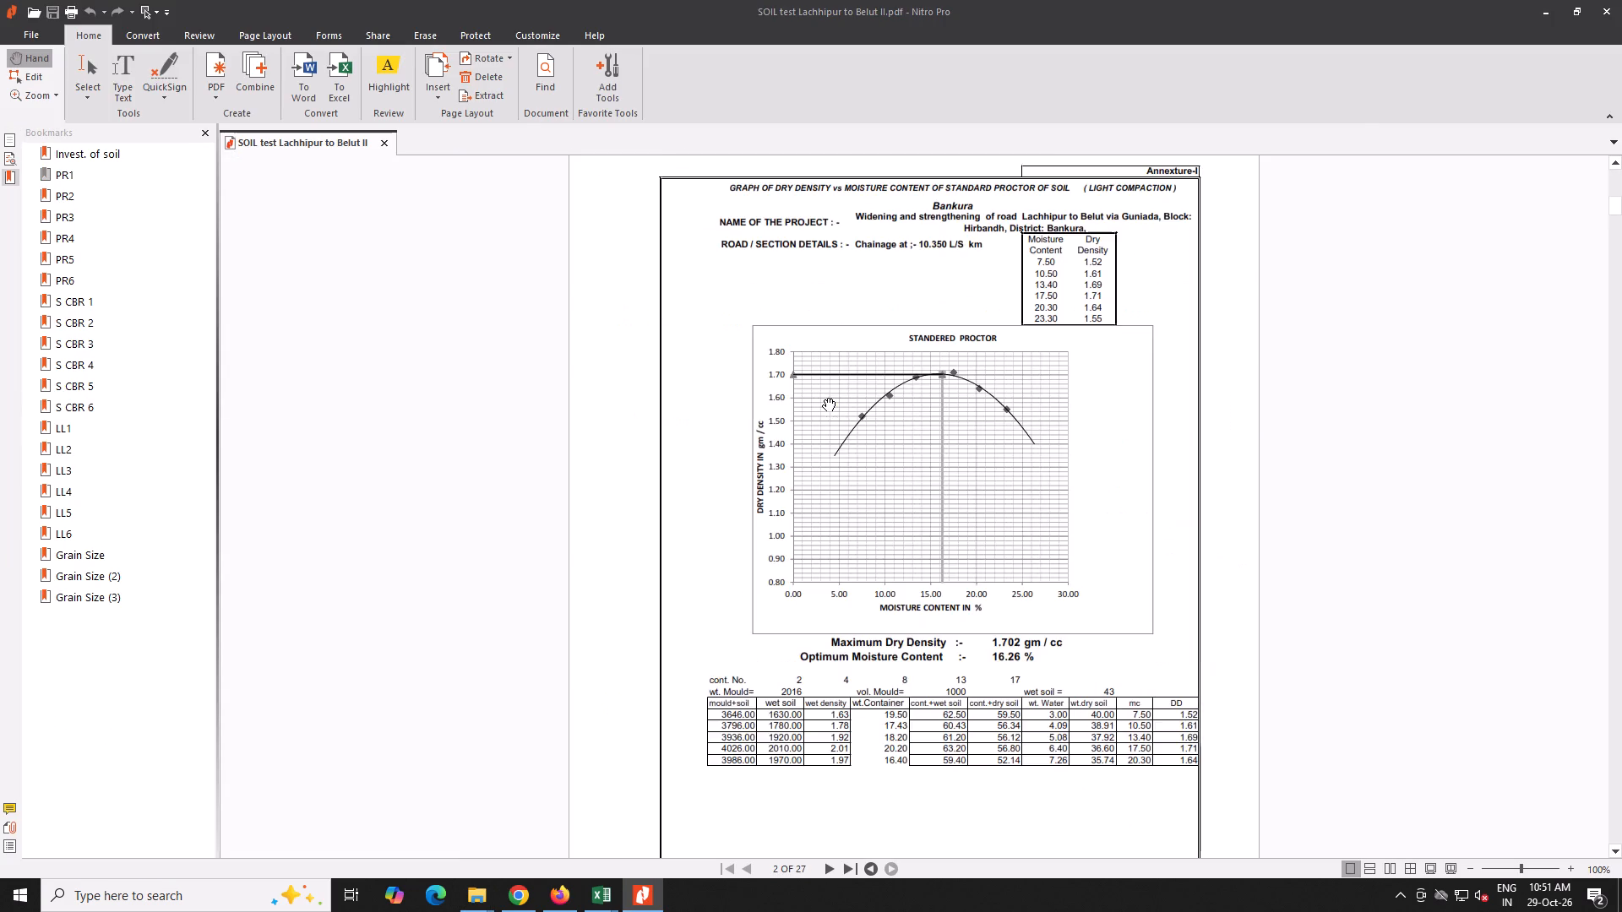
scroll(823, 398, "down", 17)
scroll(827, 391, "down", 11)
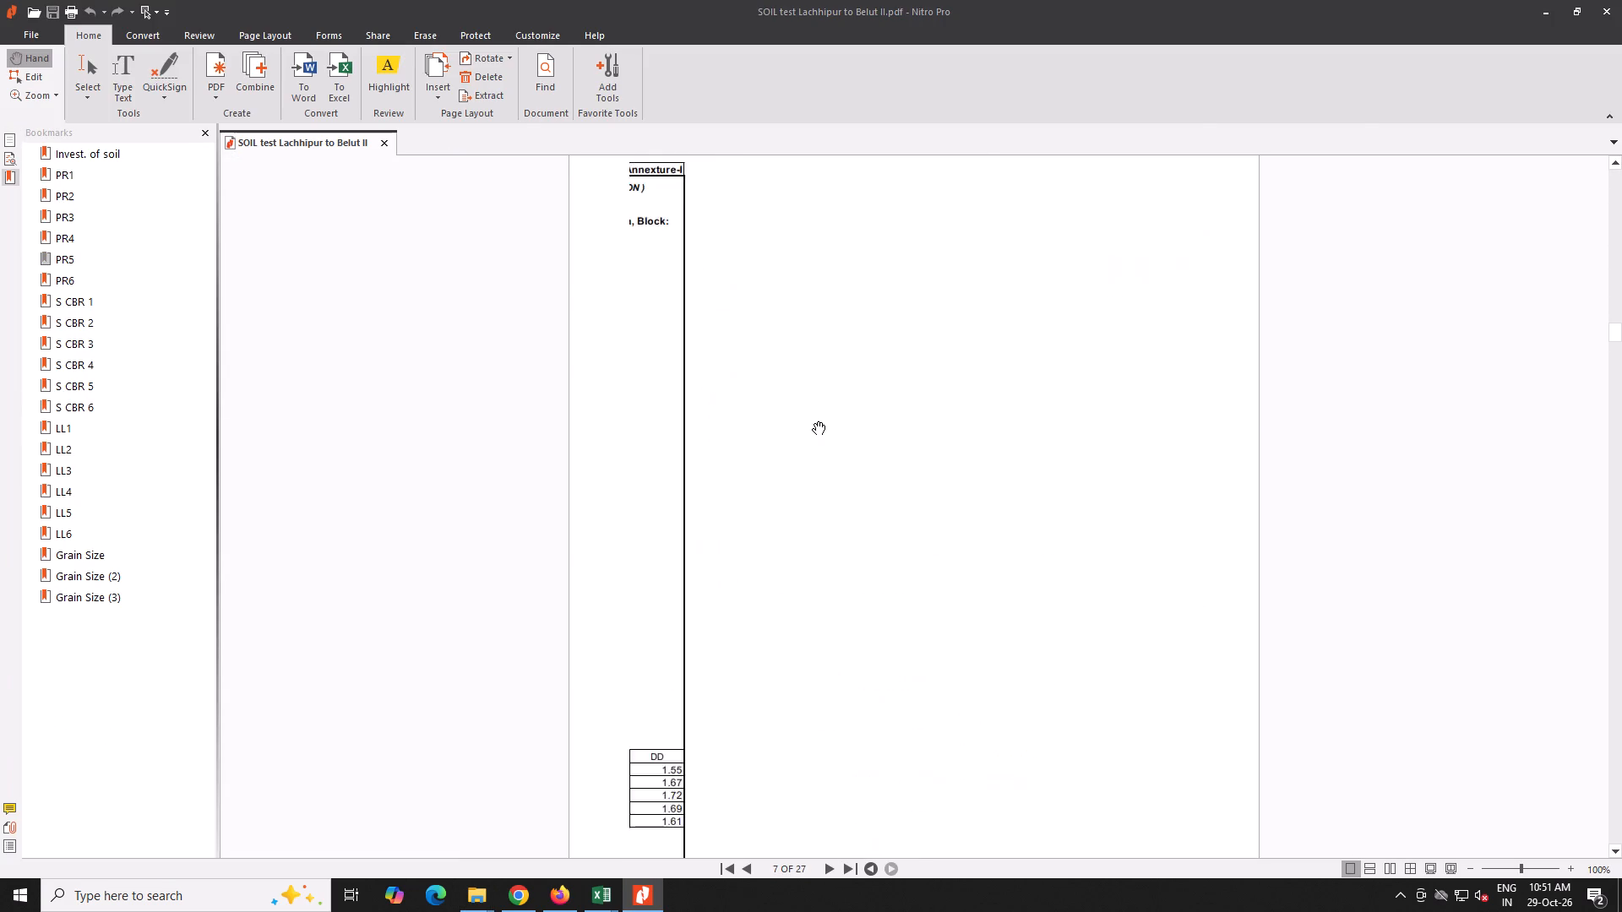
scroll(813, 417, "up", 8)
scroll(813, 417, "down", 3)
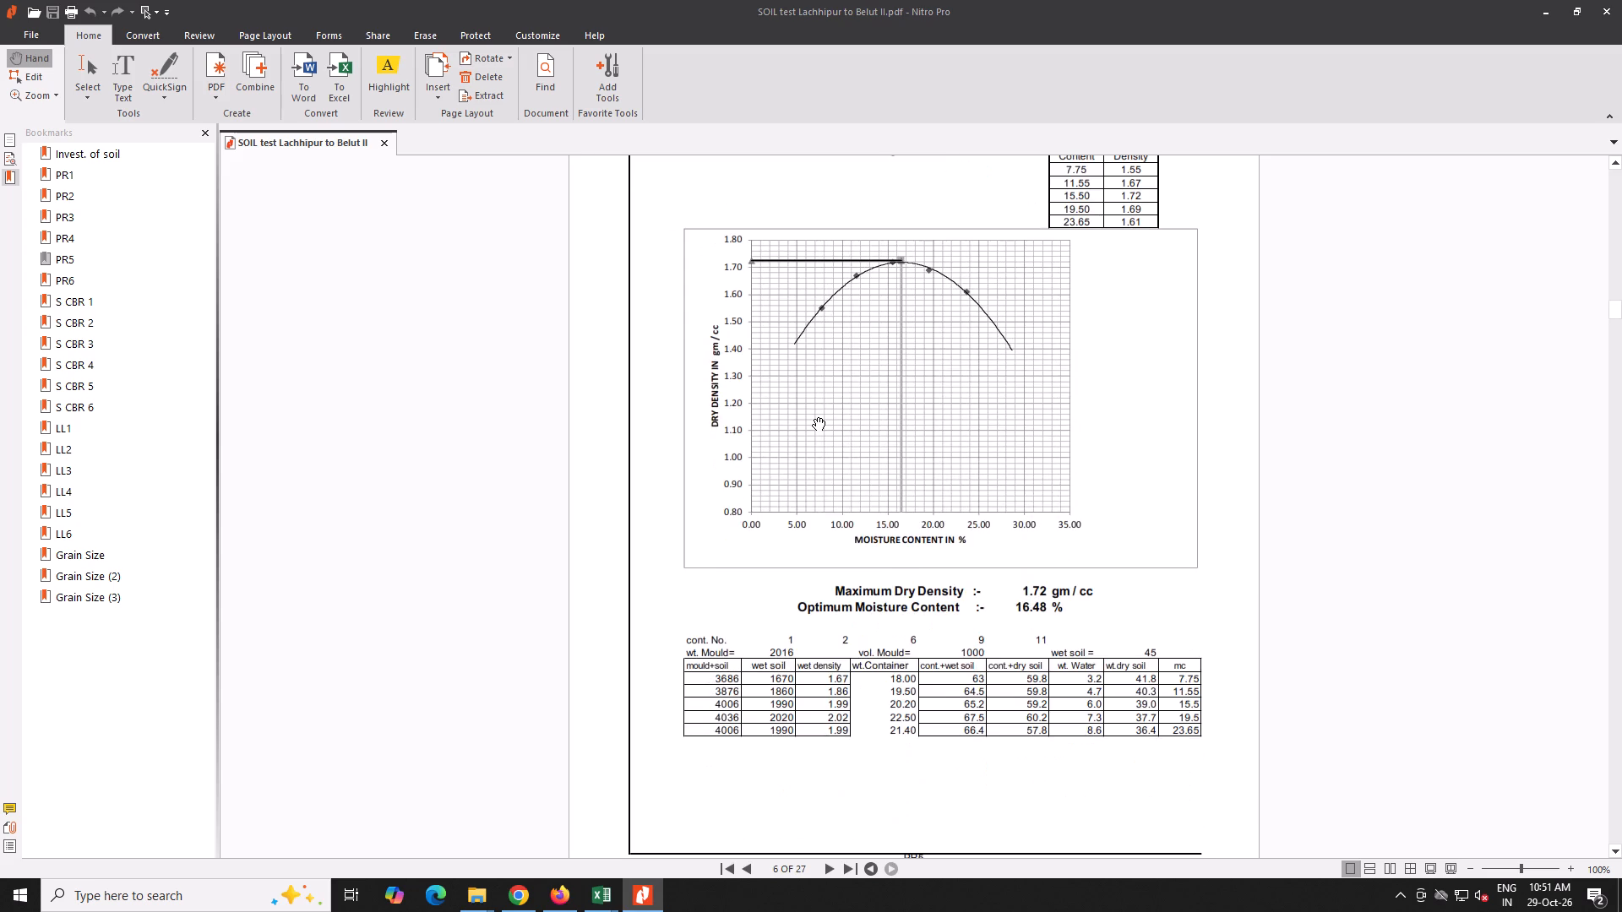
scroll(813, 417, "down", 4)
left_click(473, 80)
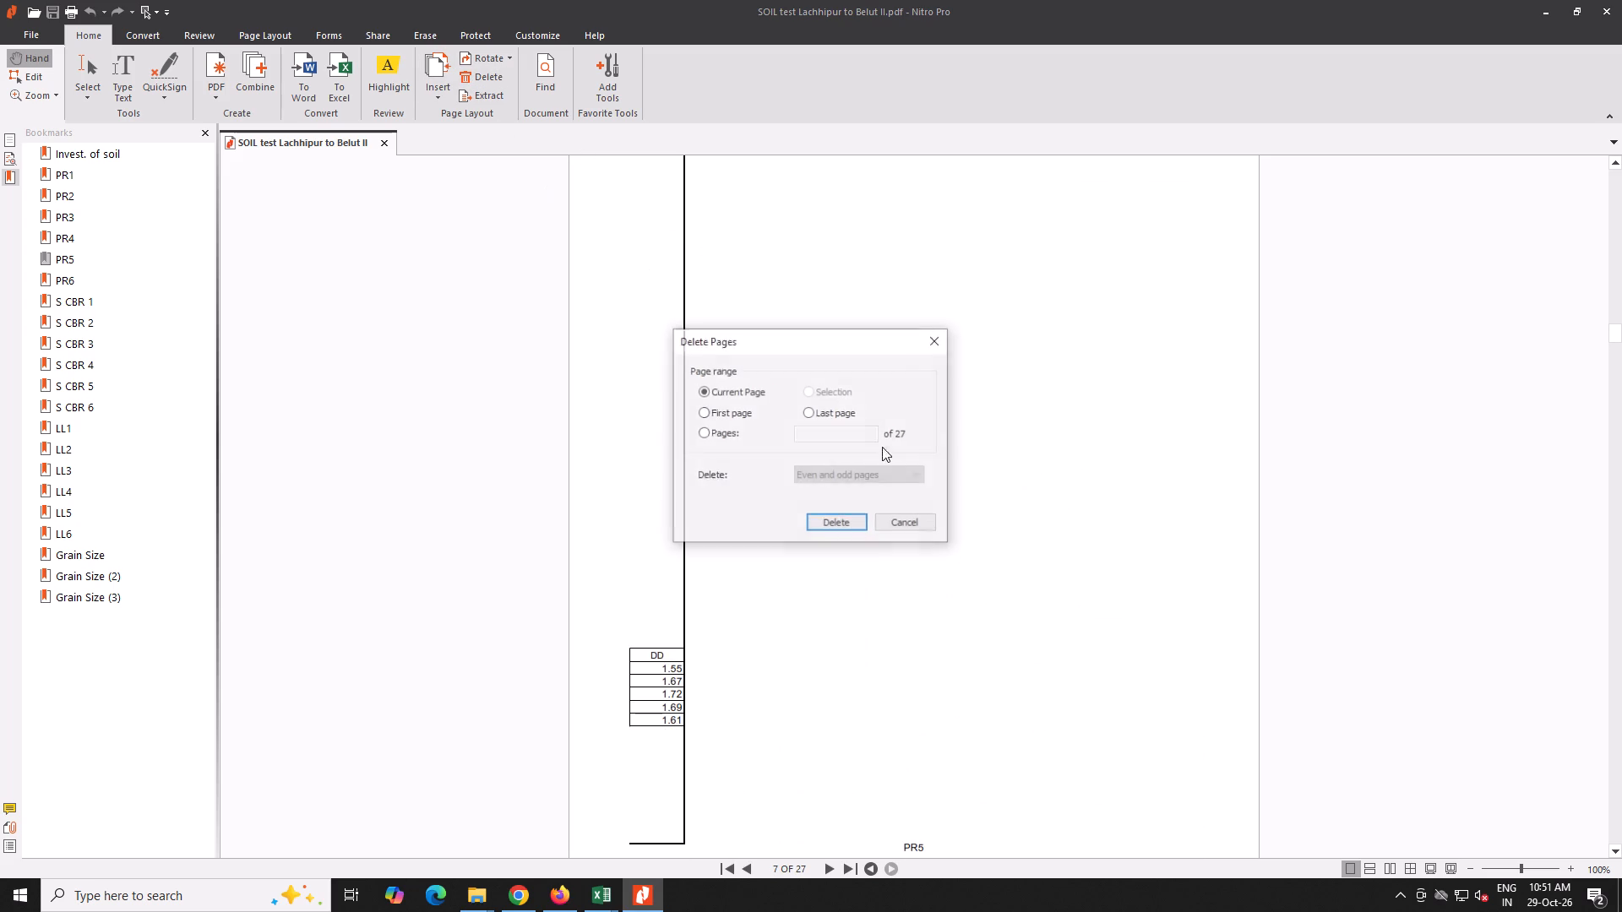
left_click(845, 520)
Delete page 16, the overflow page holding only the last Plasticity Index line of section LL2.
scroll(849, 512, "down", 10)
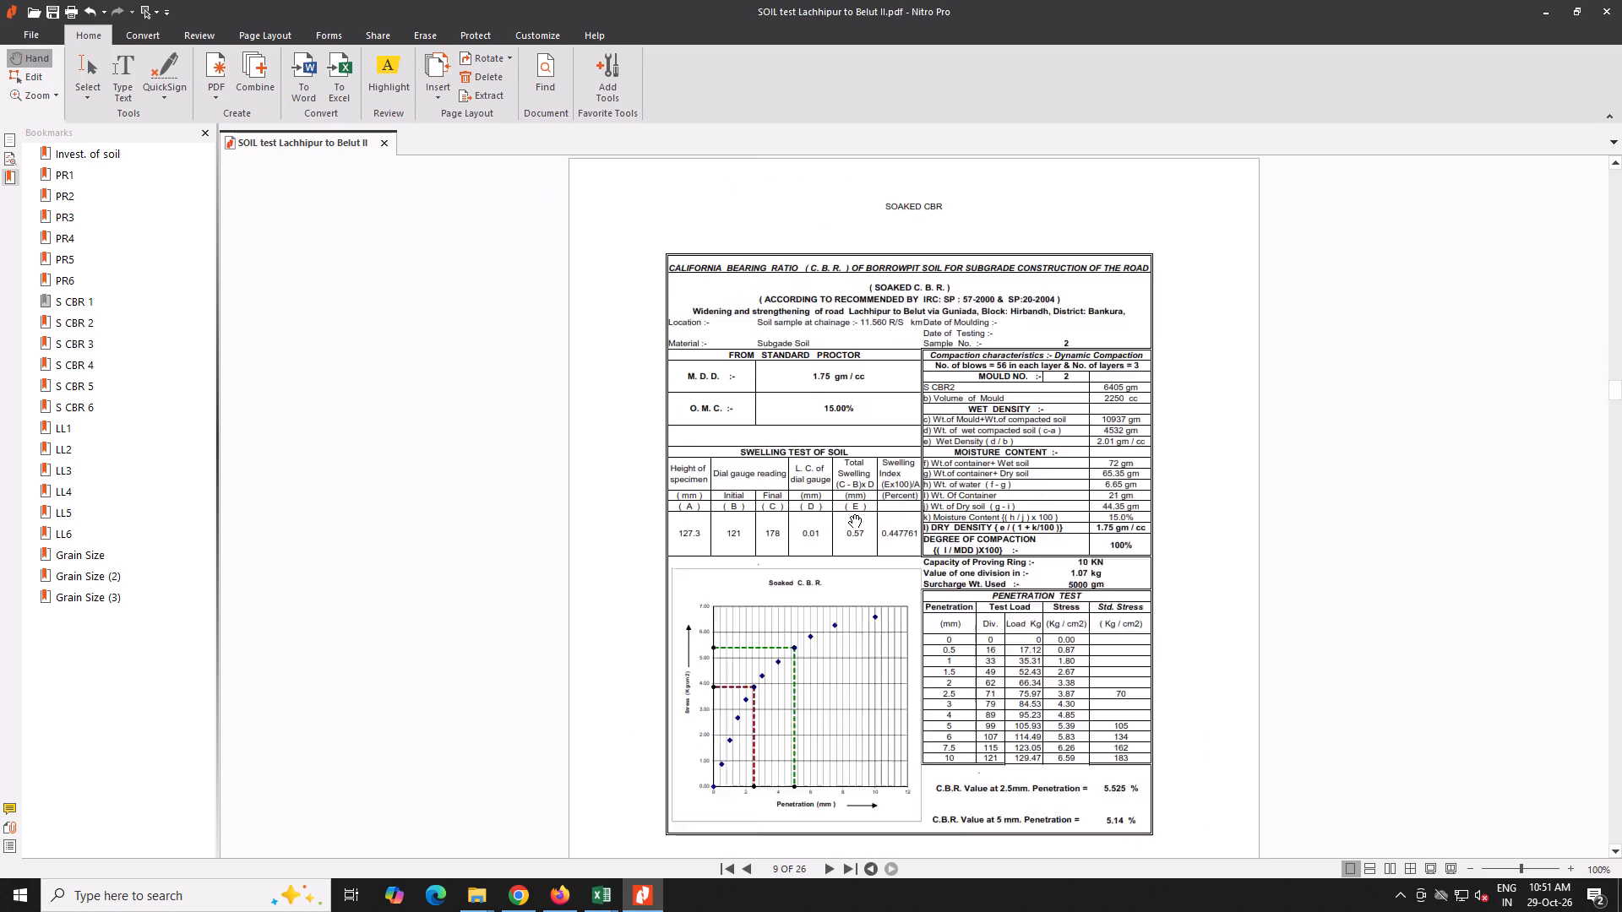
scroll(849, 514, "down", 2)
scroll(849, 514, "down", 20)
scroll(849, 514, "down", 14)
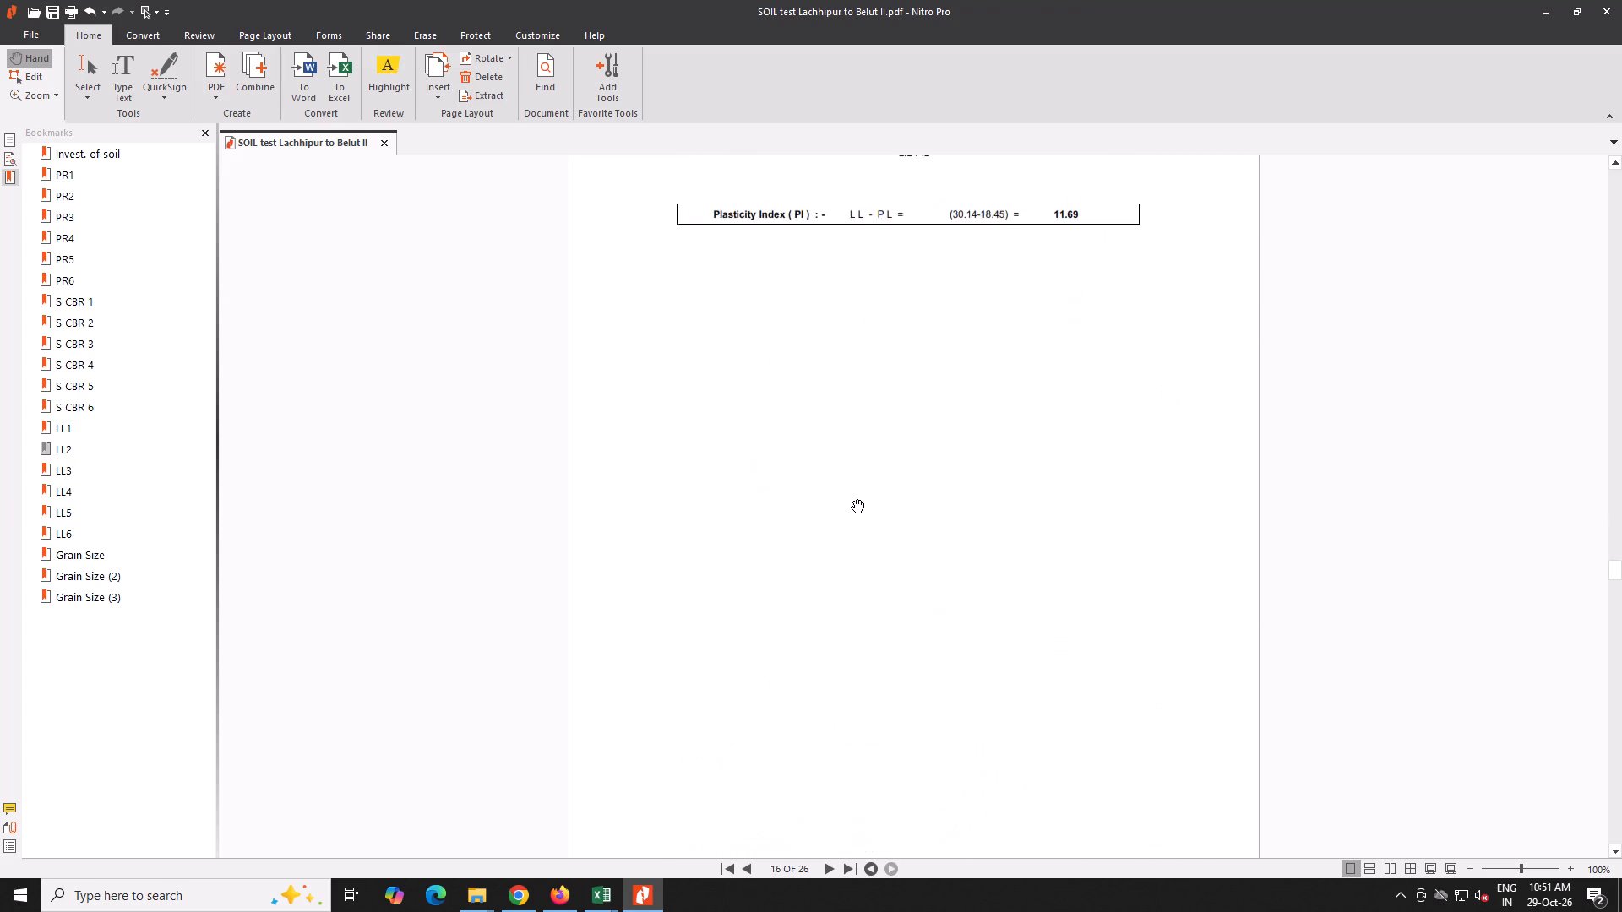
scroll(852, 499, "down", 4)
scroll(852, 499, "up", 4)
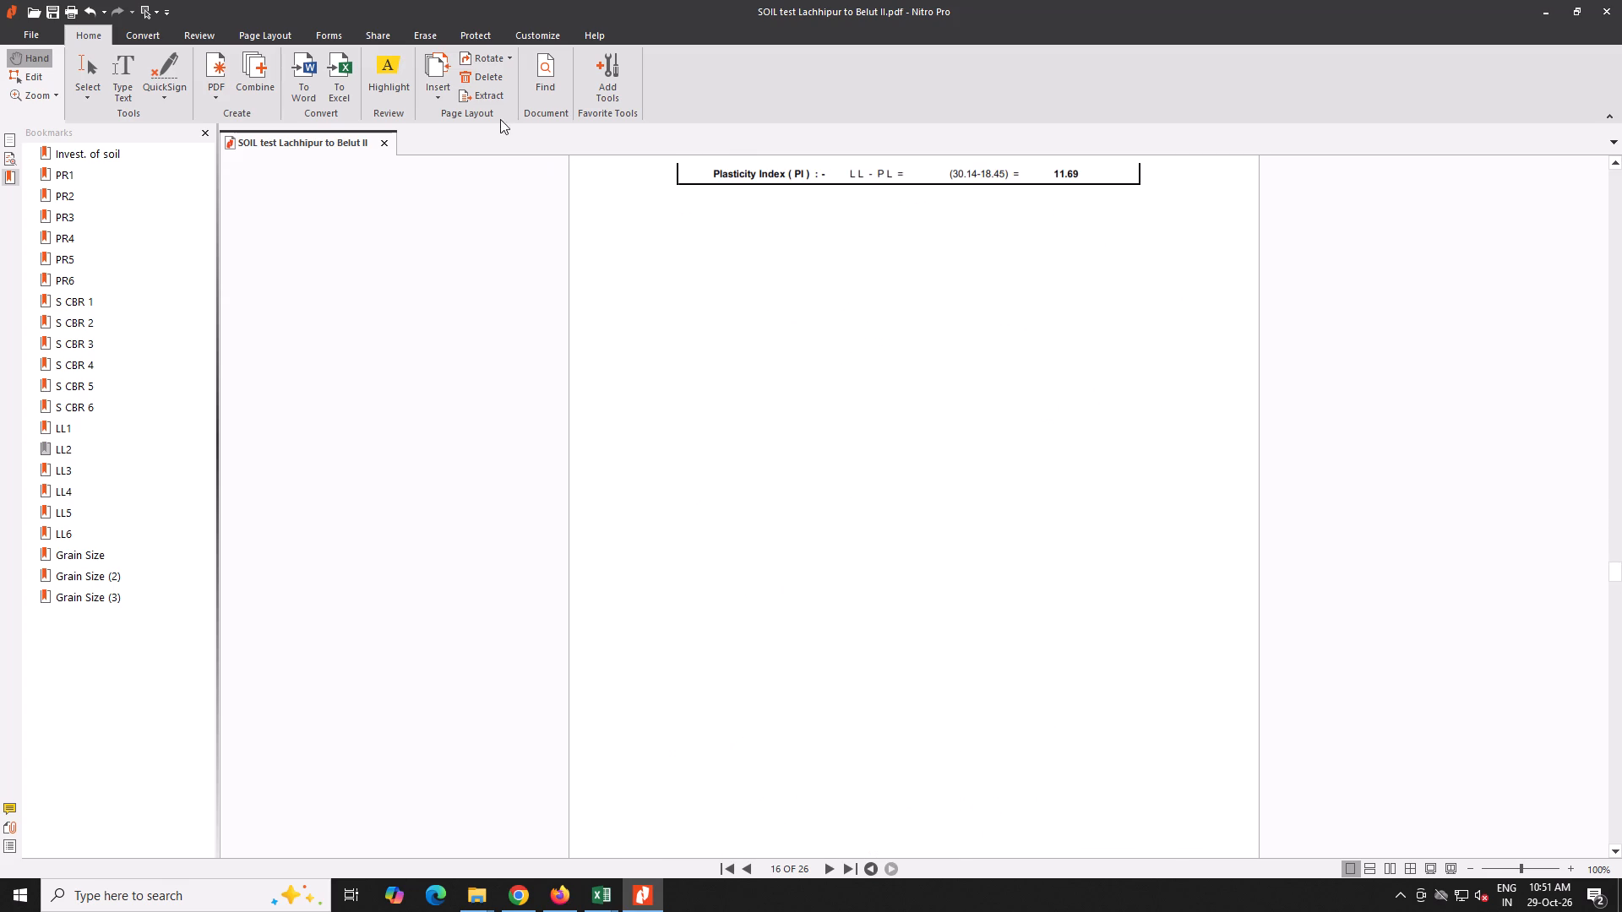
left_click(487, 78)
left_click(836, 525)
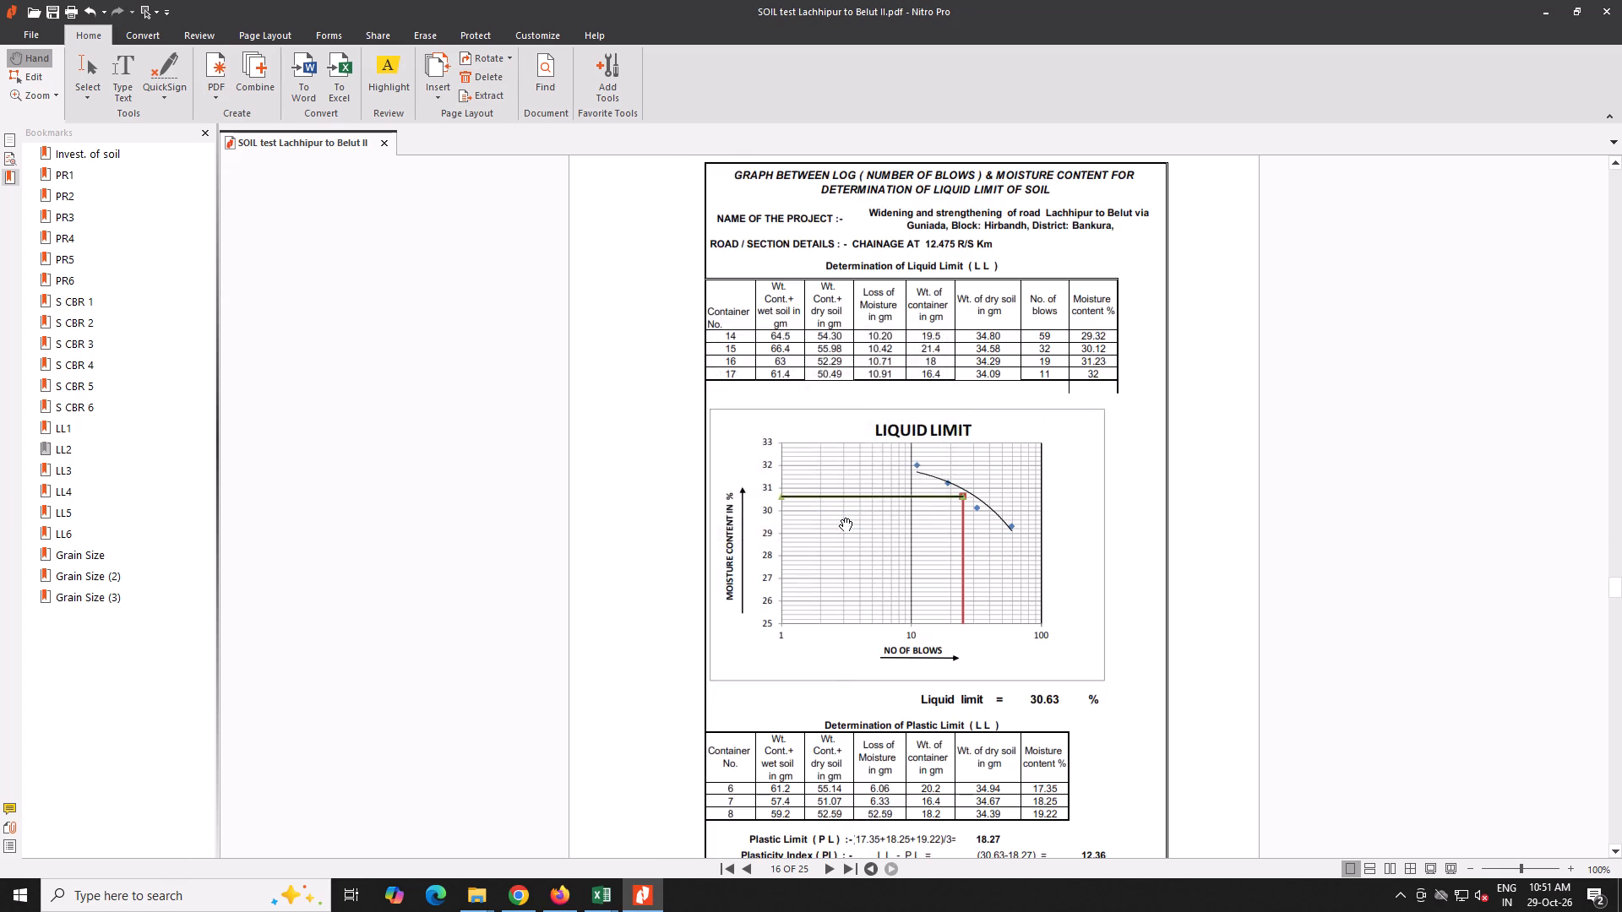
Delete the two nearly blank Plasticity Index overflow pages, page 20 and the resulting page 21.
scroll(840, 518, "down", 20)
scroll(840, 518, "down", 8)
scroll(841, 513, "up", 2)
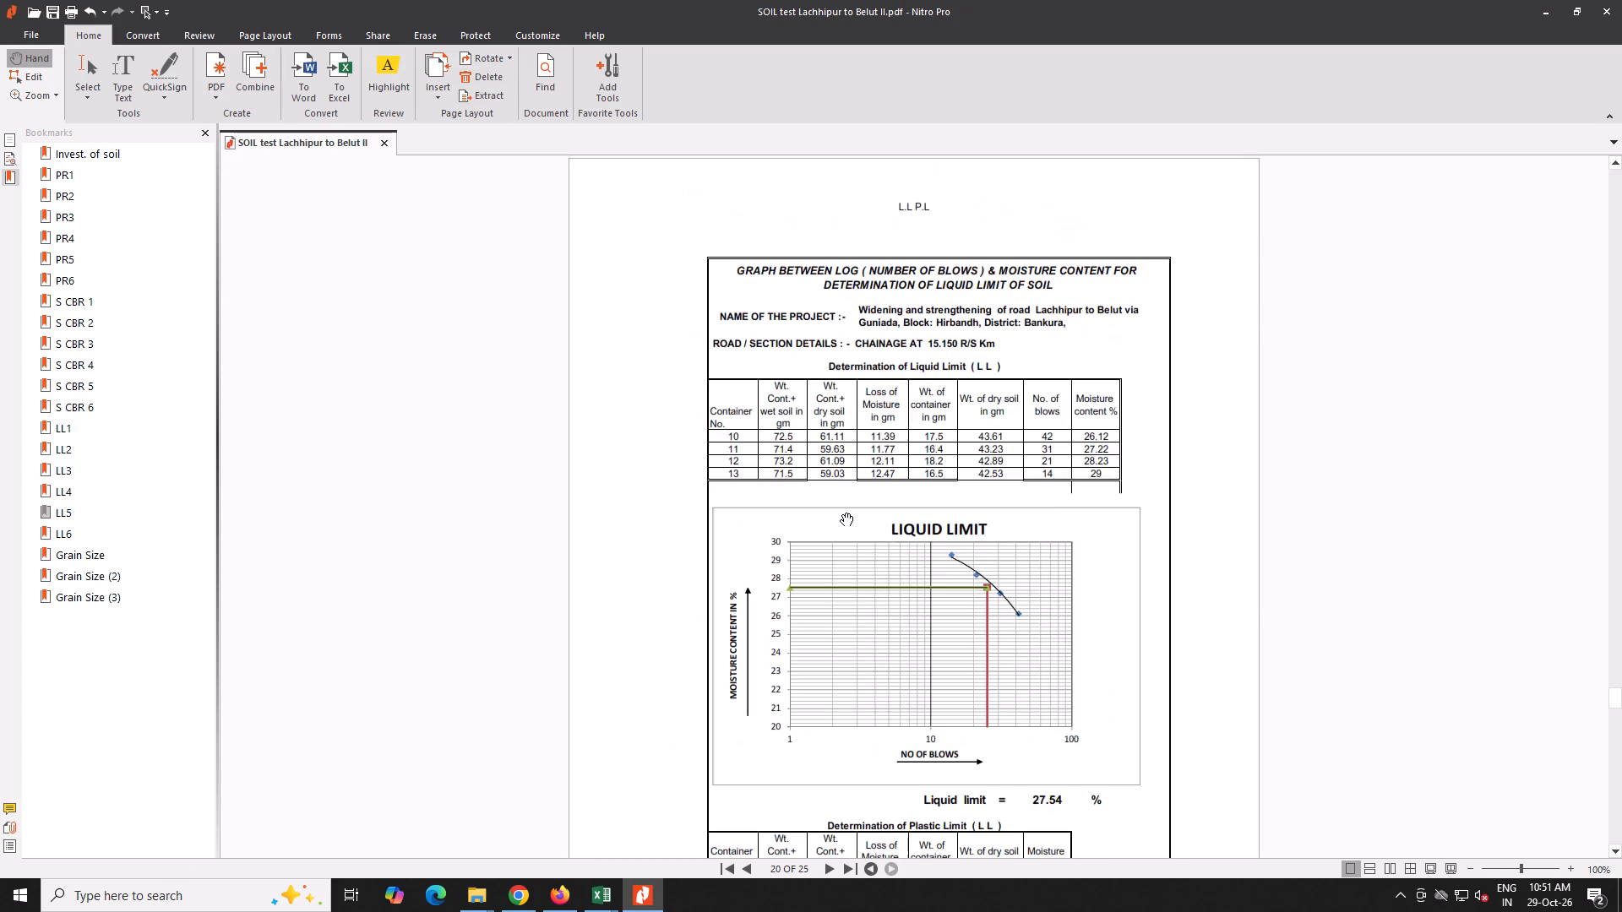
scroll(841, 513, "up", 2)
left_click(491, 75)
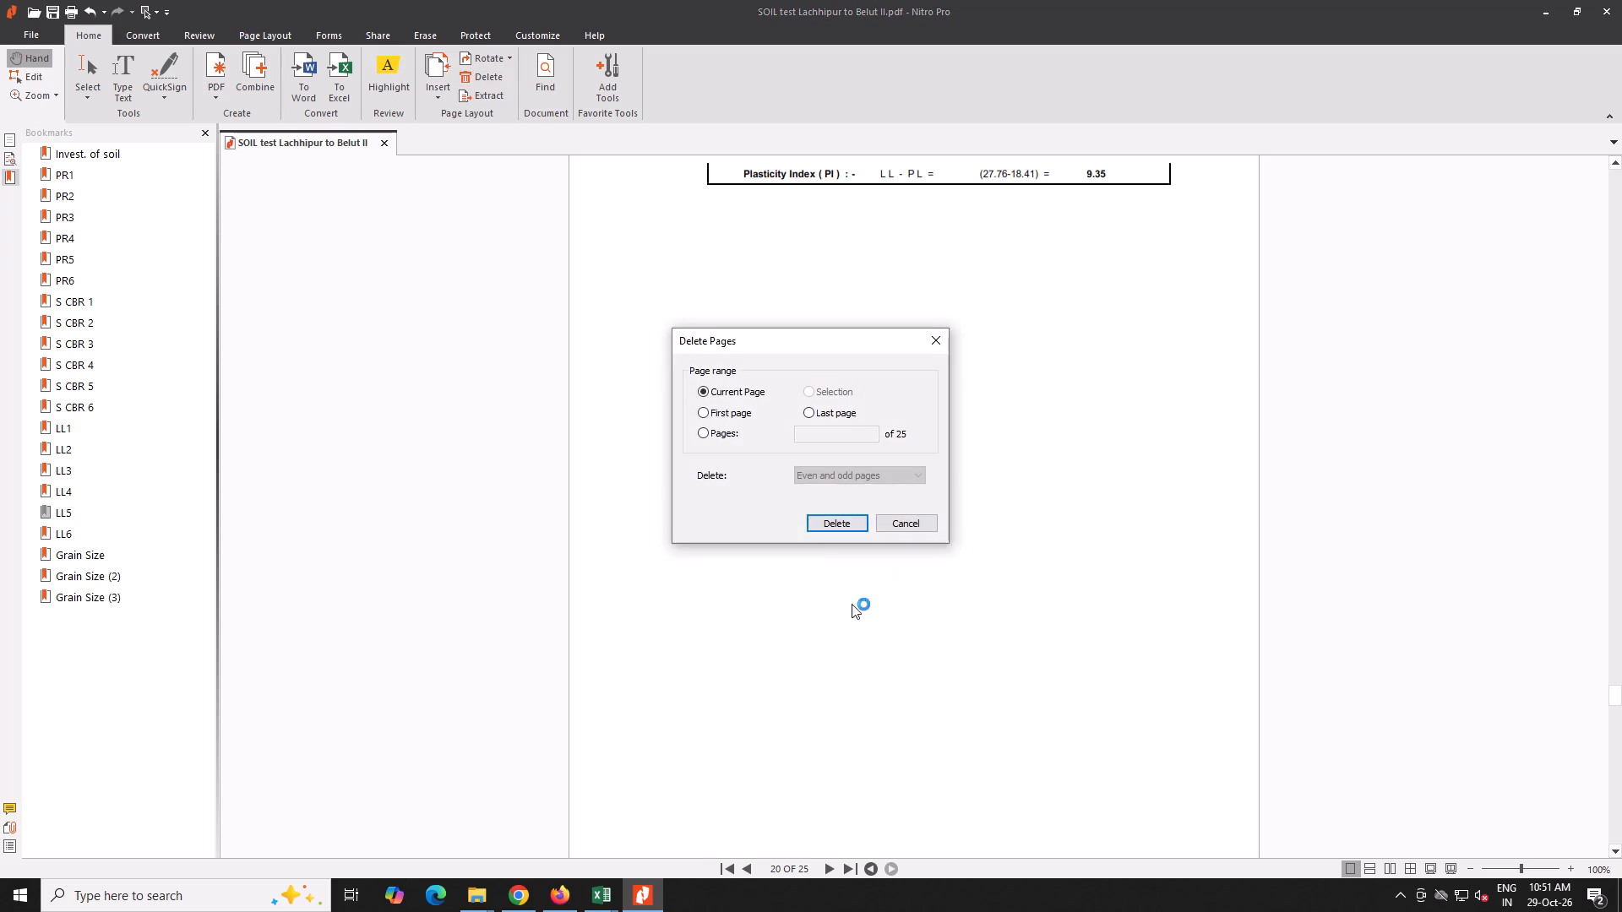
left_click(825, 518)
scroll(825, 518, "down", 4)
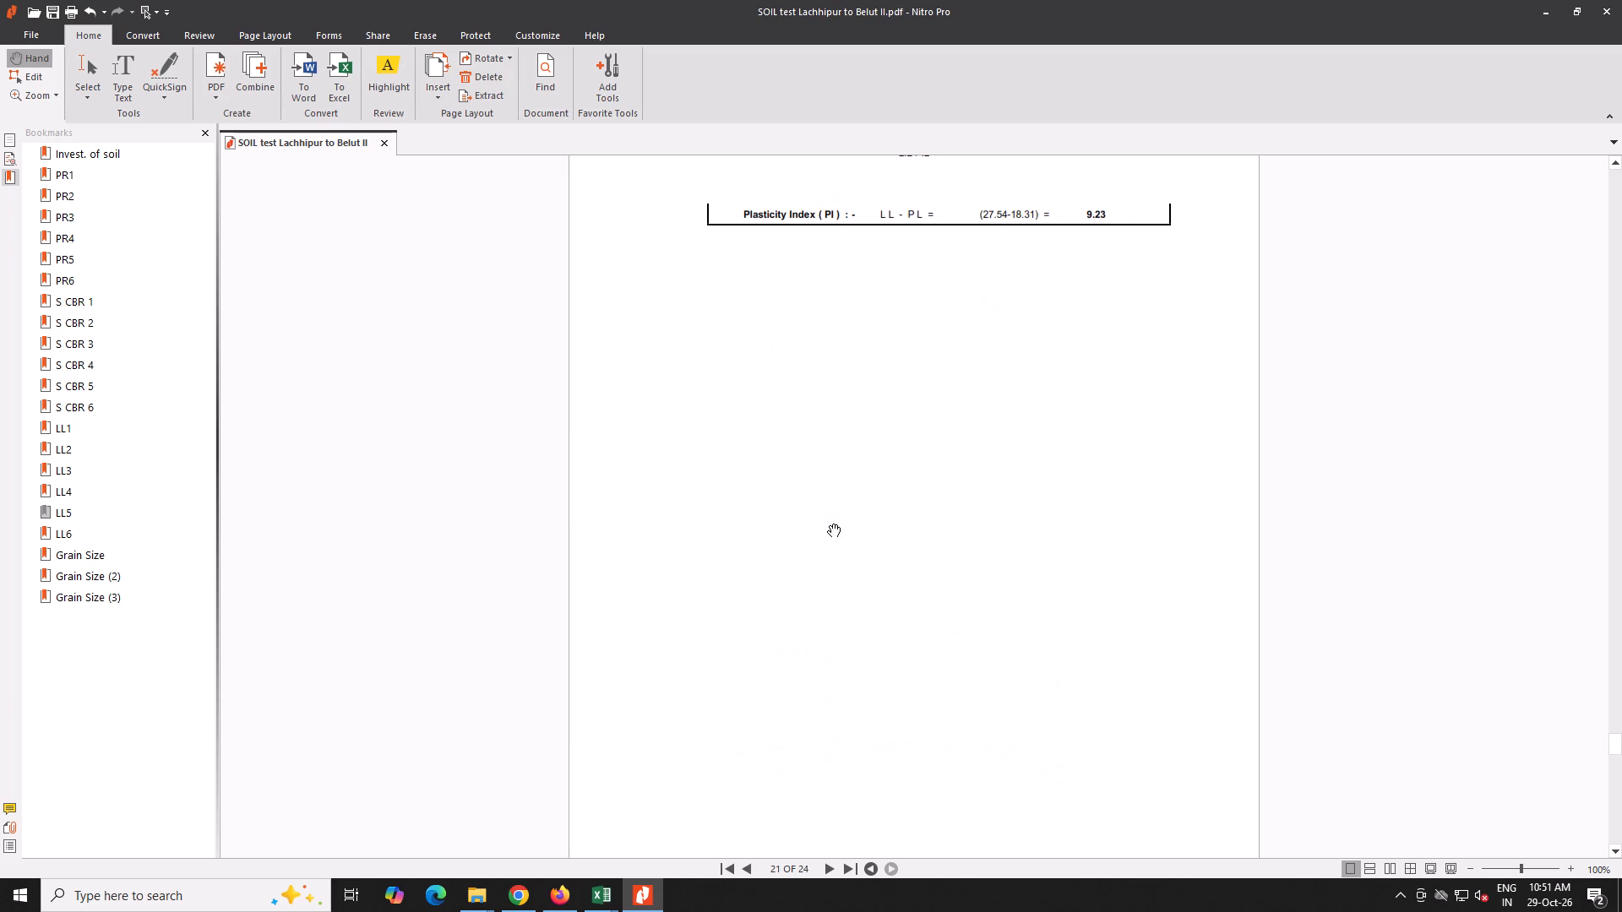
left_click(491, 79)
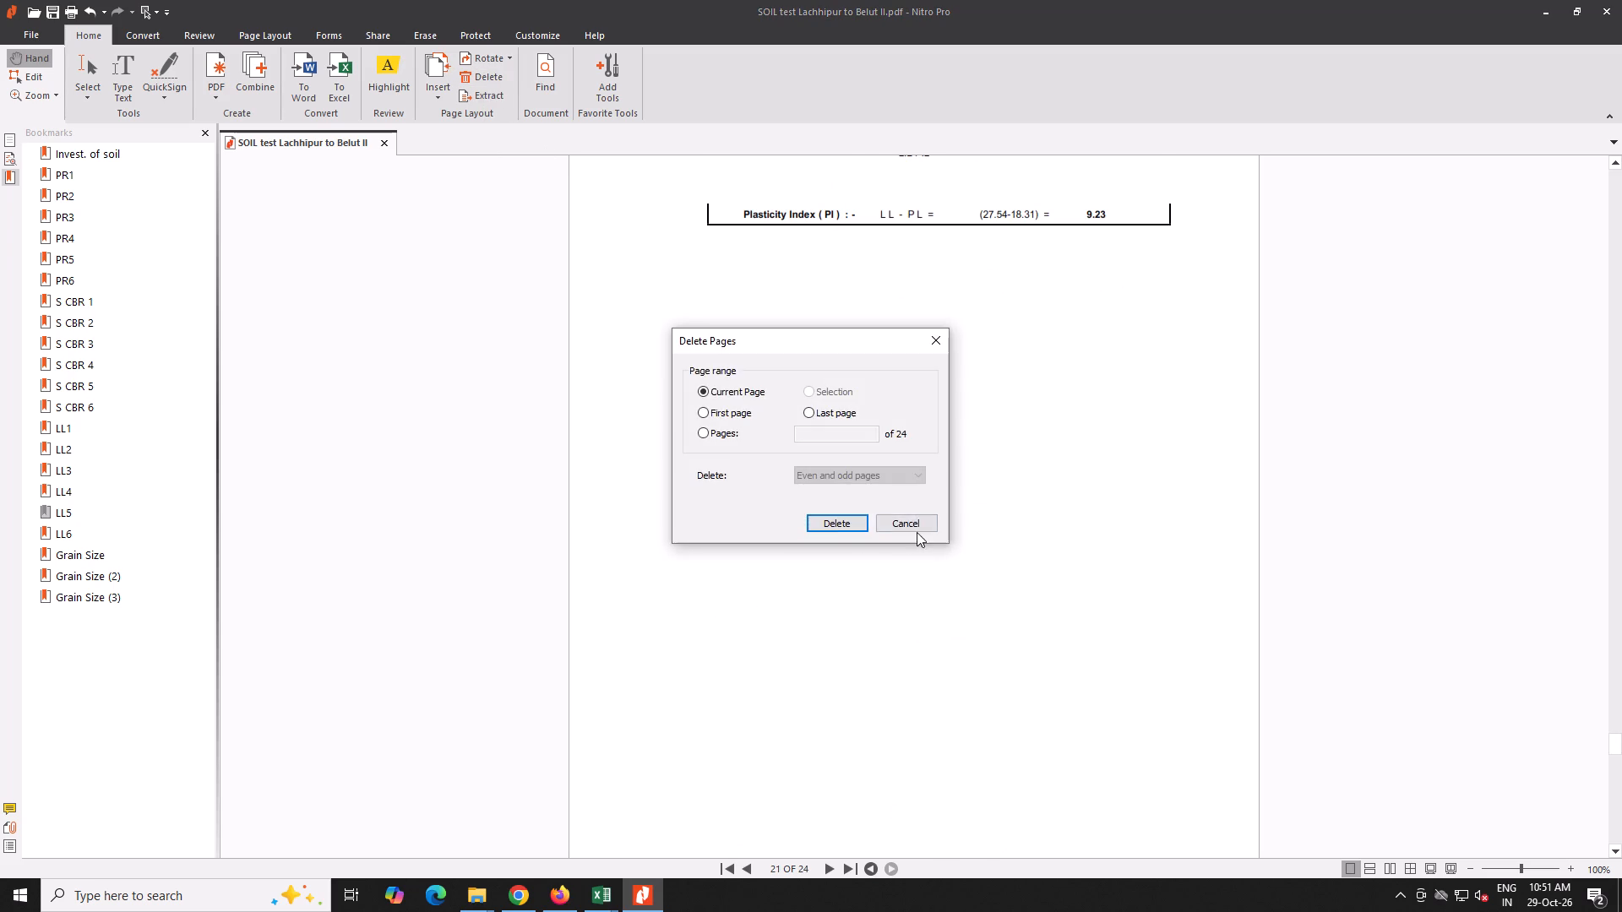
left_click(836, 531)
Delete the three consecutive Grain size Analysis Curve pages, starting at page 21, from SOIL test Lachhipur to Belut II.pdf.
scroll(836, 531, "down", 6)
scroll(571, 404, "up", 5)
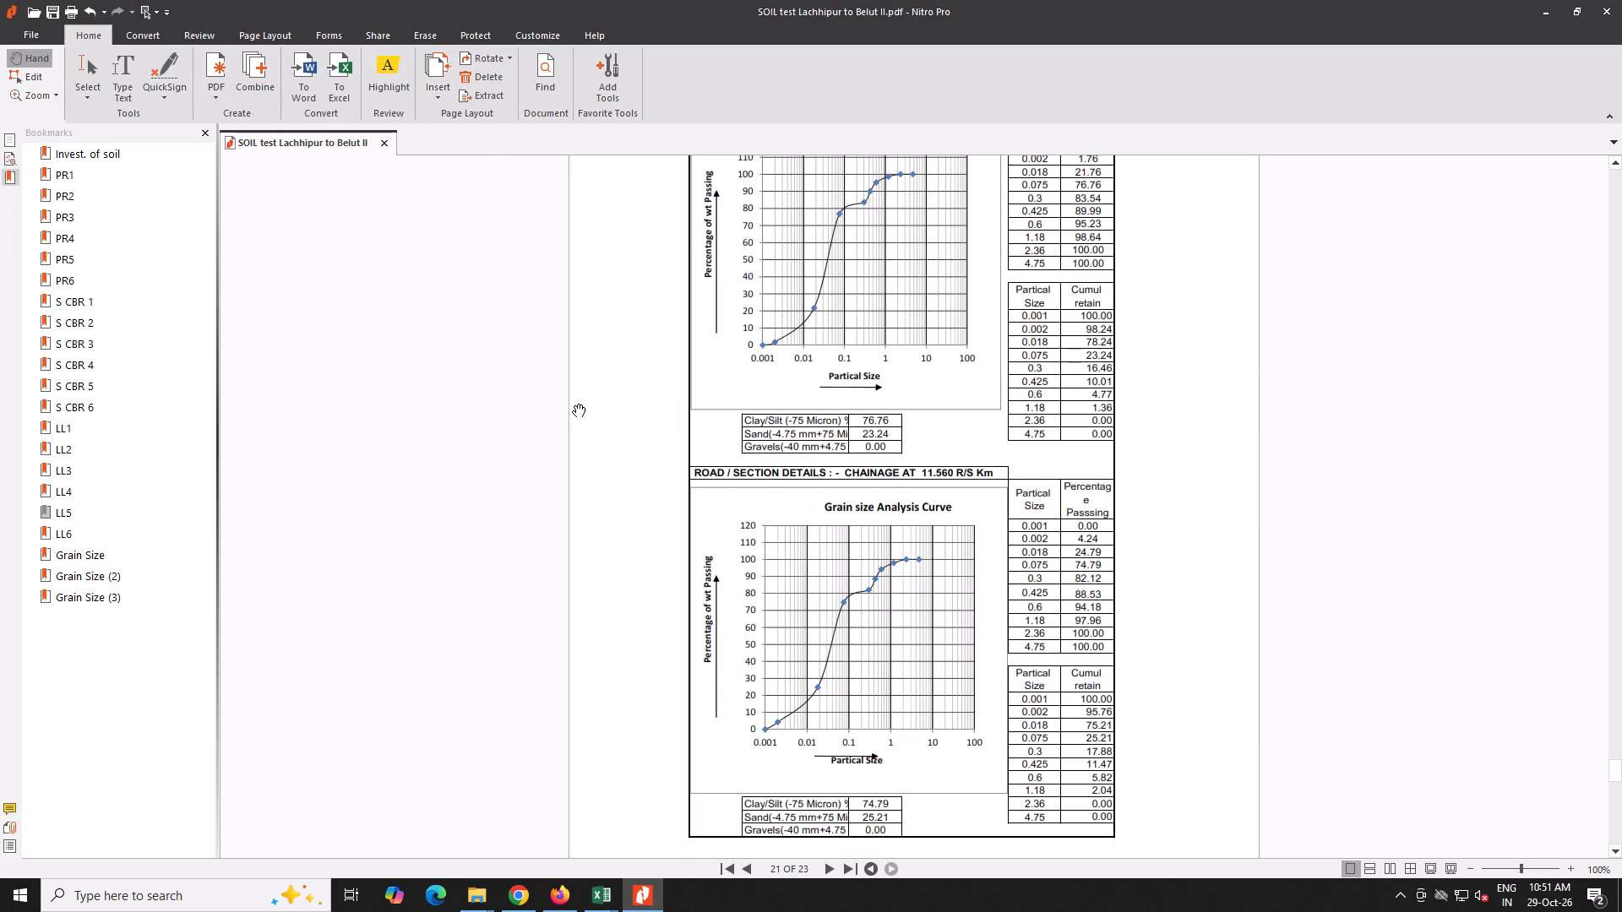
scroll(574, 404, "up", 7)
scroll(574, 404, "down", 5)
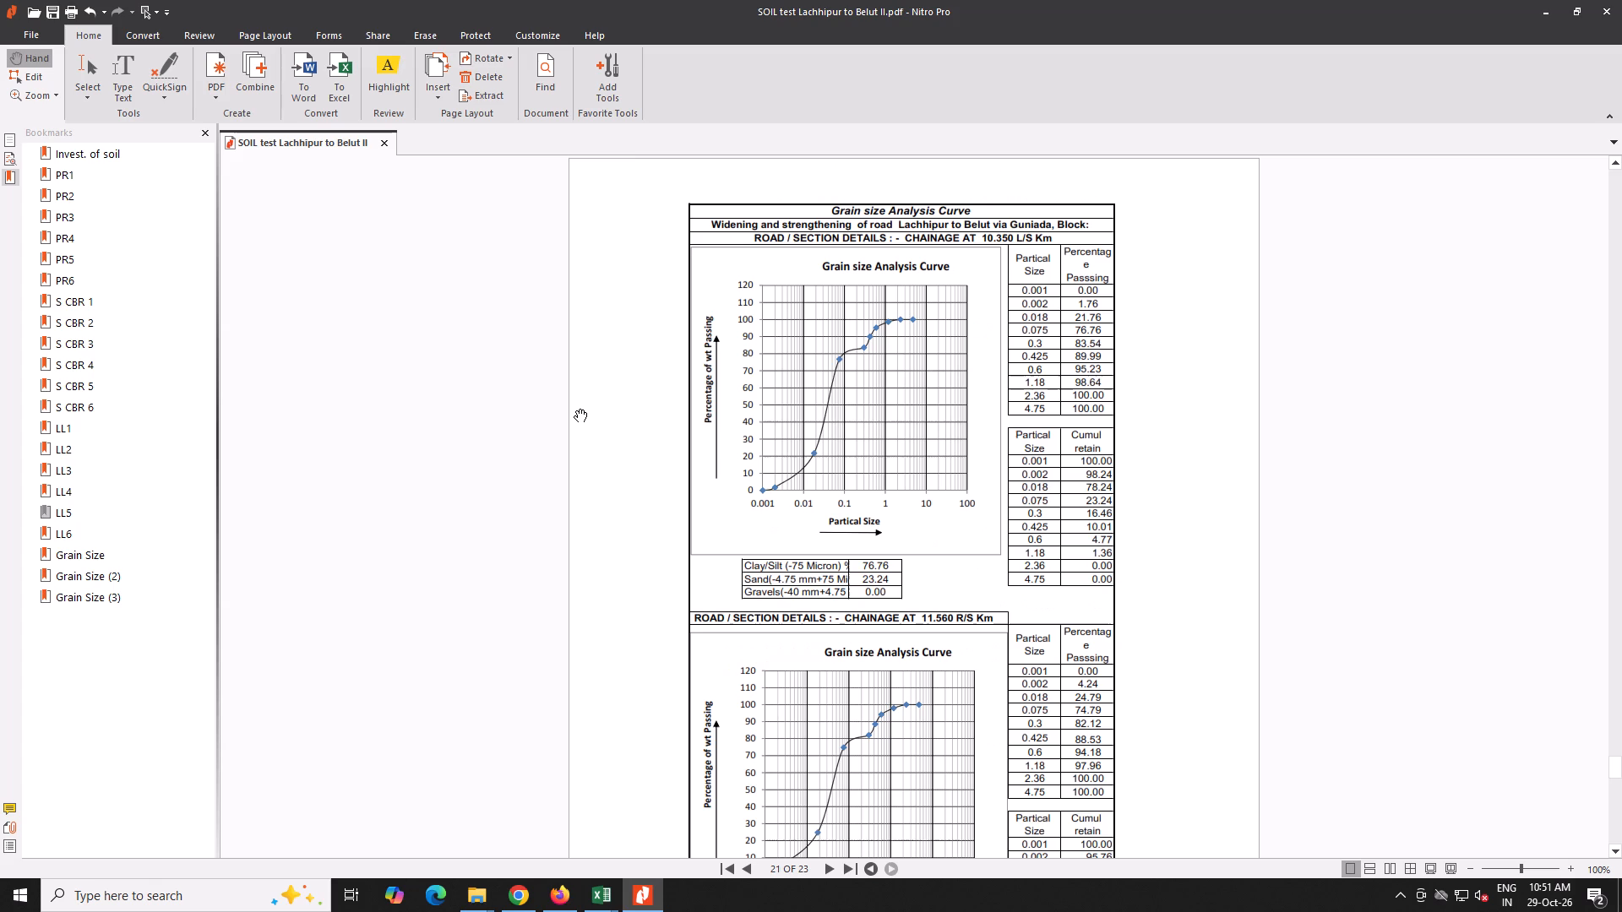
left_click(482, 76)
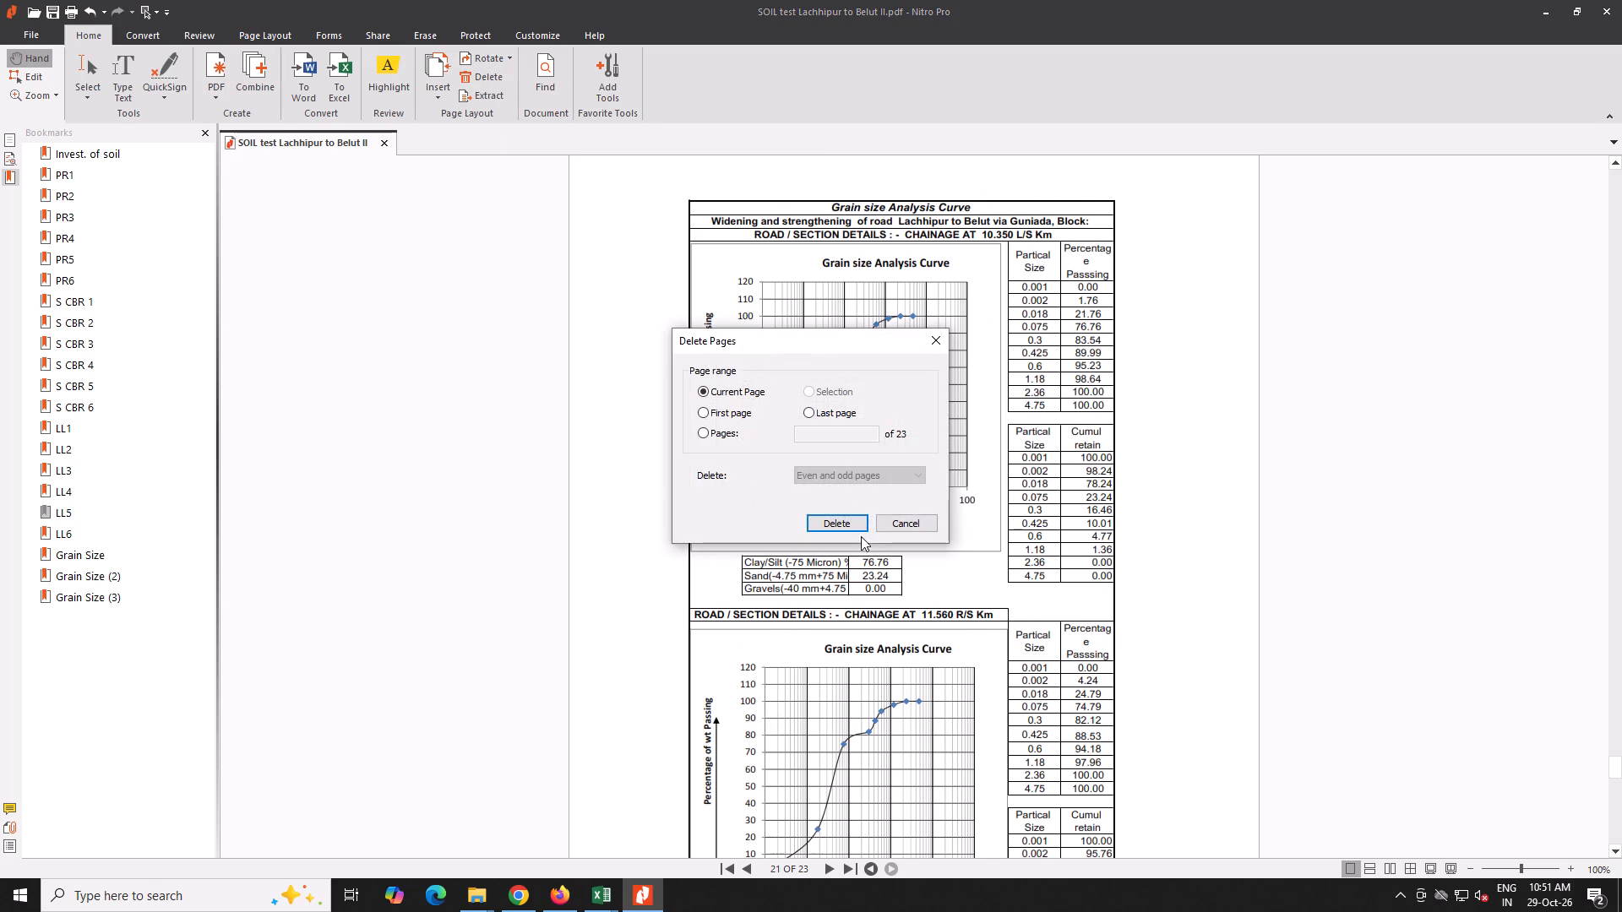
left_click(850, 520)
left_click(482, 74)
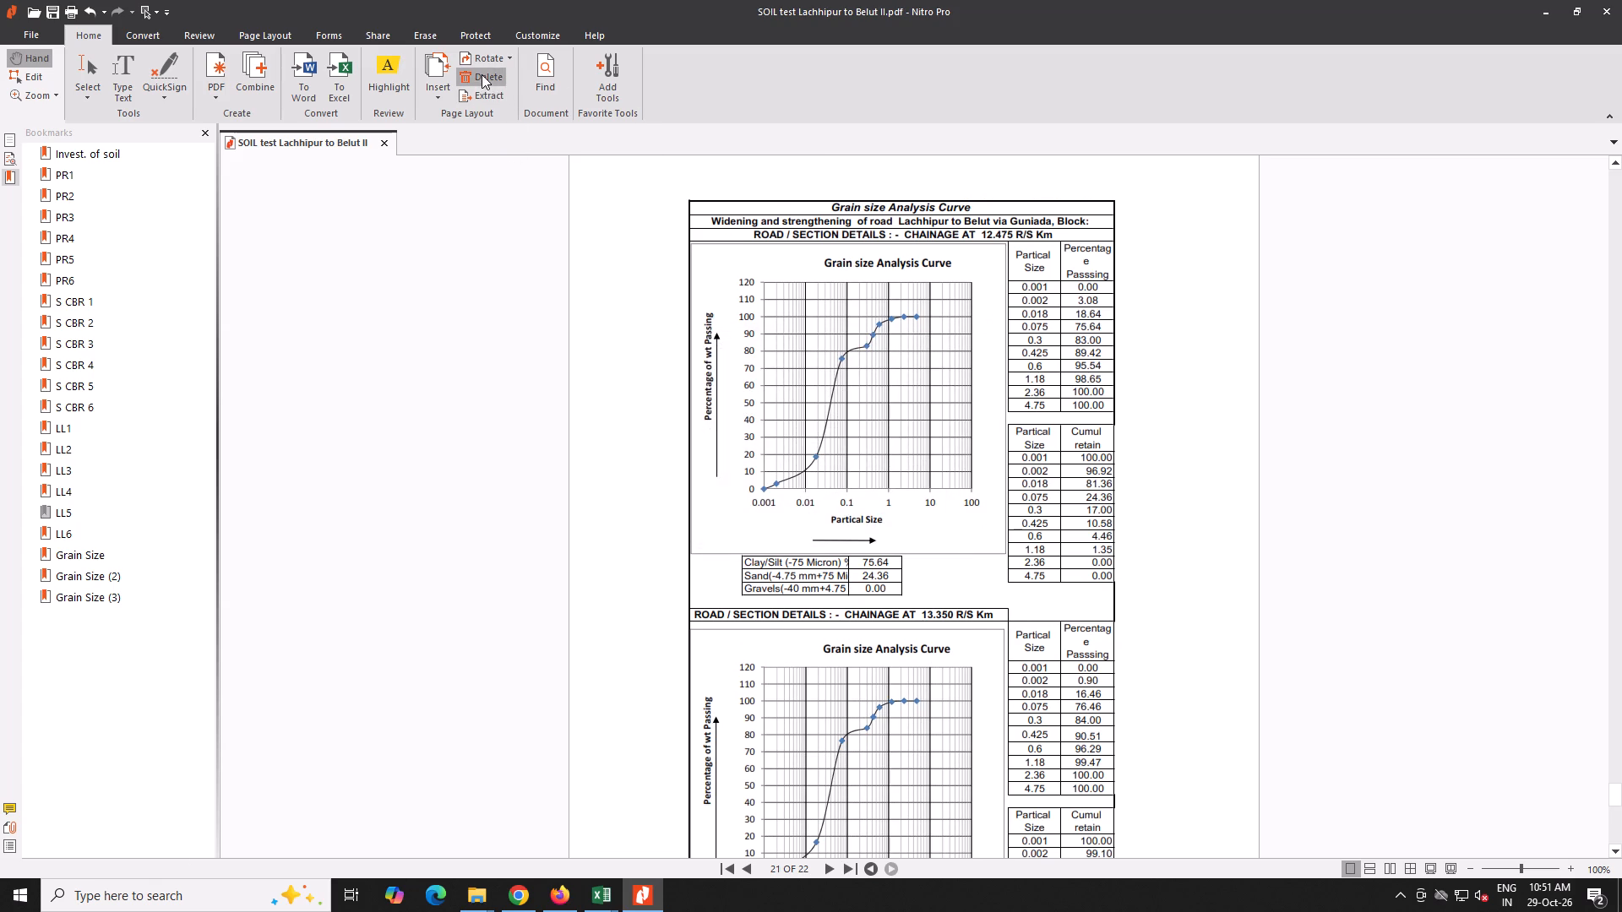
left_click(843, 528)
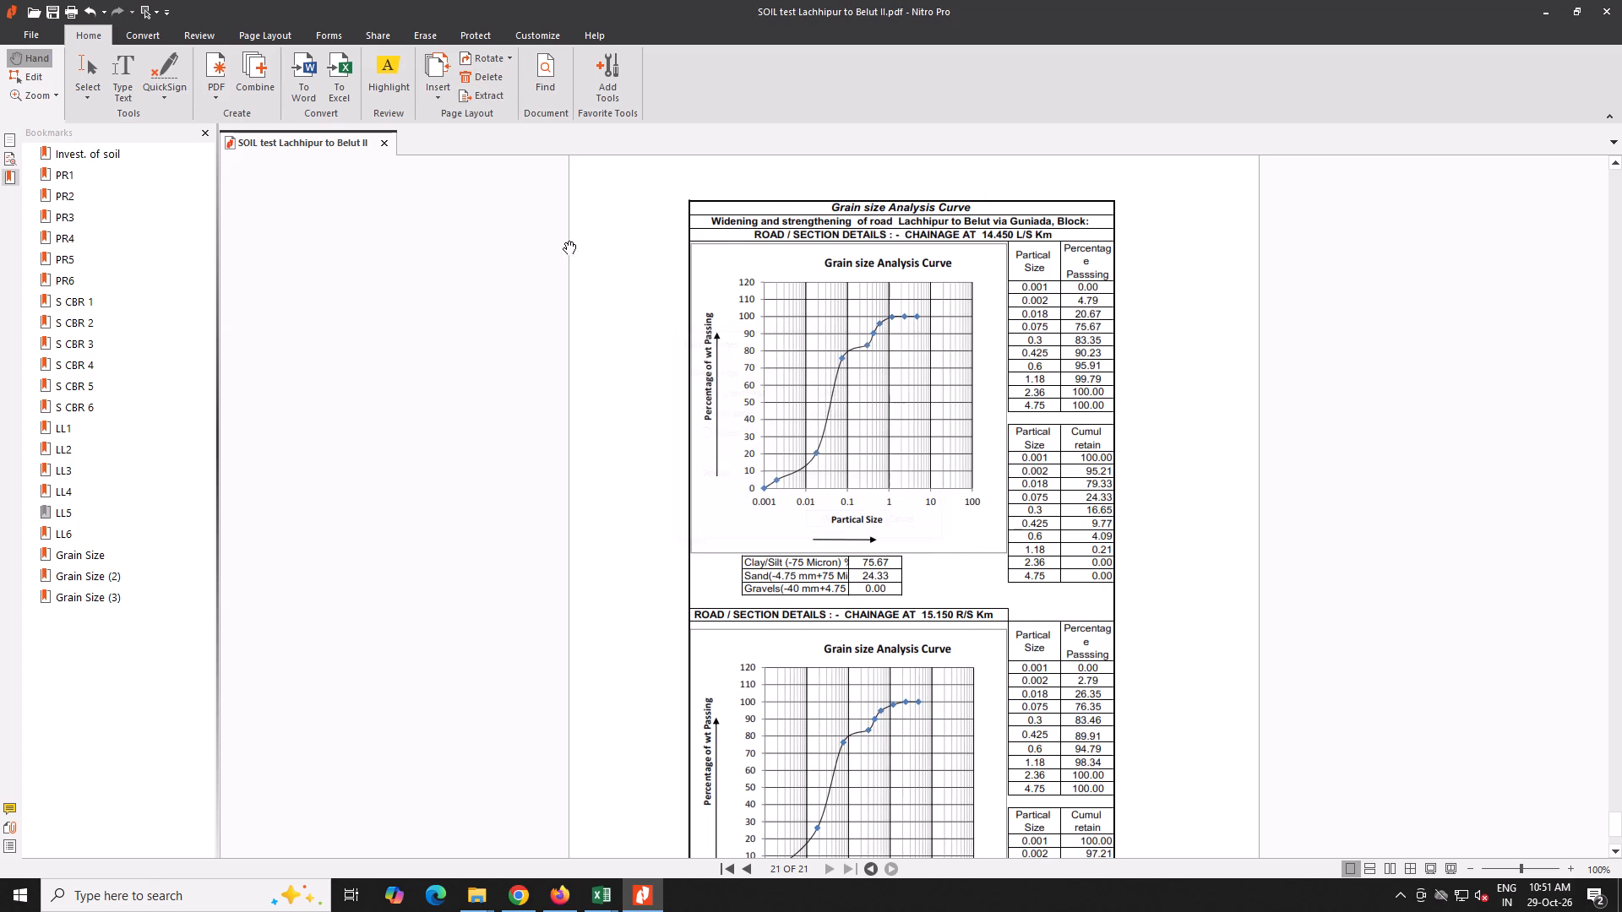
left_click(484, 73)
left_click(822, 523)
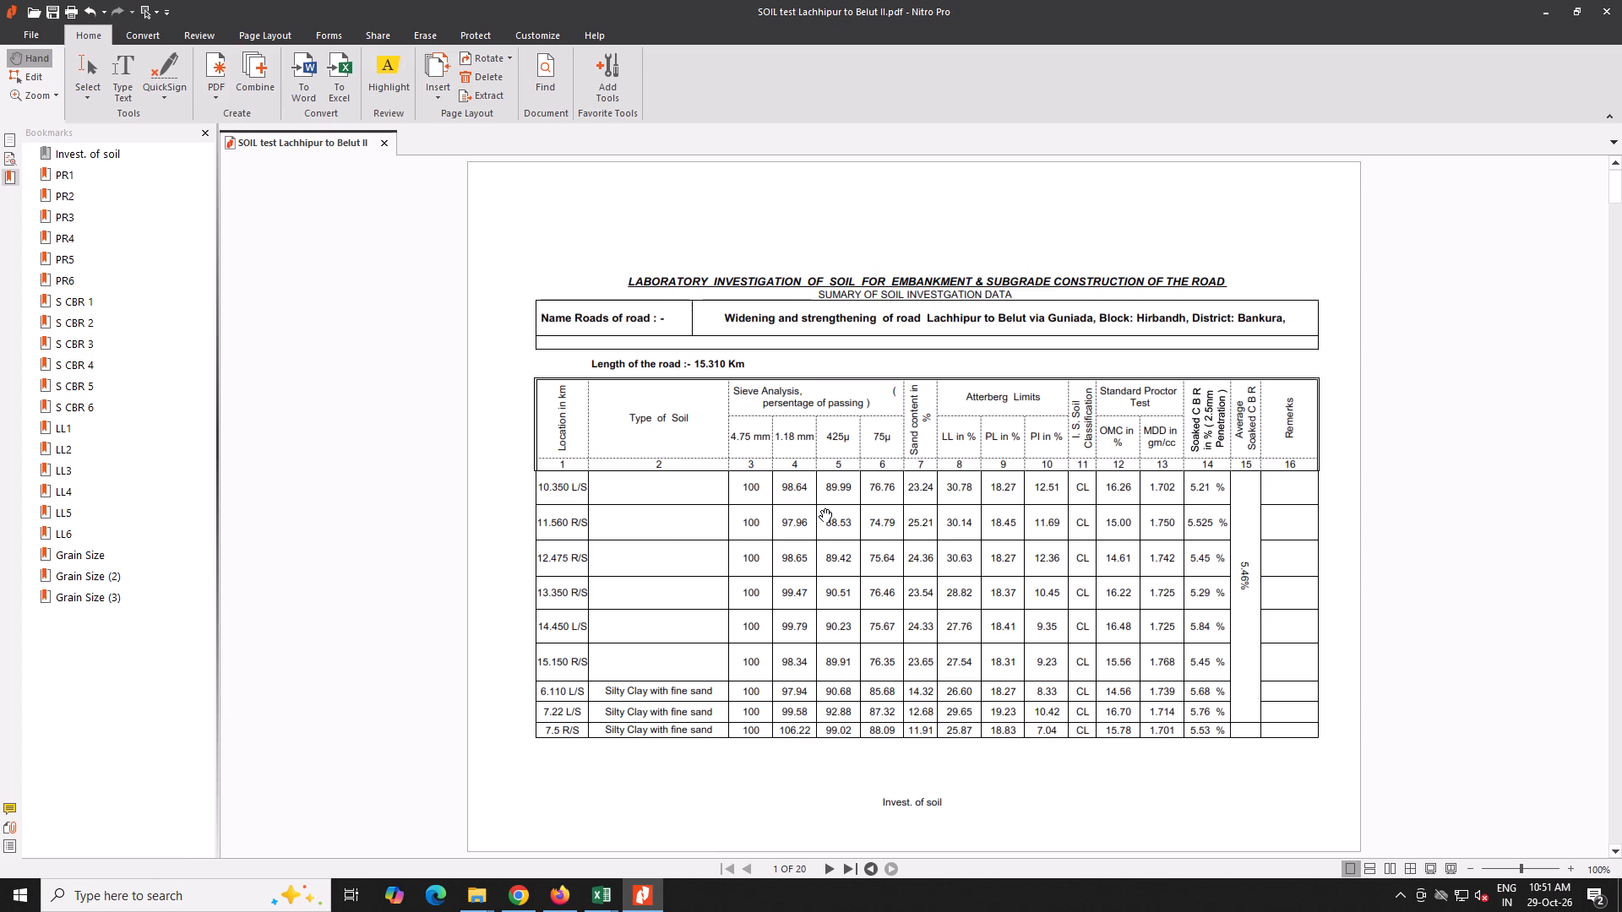
Review the remaining summary, Proctor, soaked CBR and liquid limit pages of SOIL test Lachhipur to Belut II.pdf.
scroll(819, 508, "up", 4)
scroll(819, 508, "down", 1)
scroll(819, 508, "up", 1)
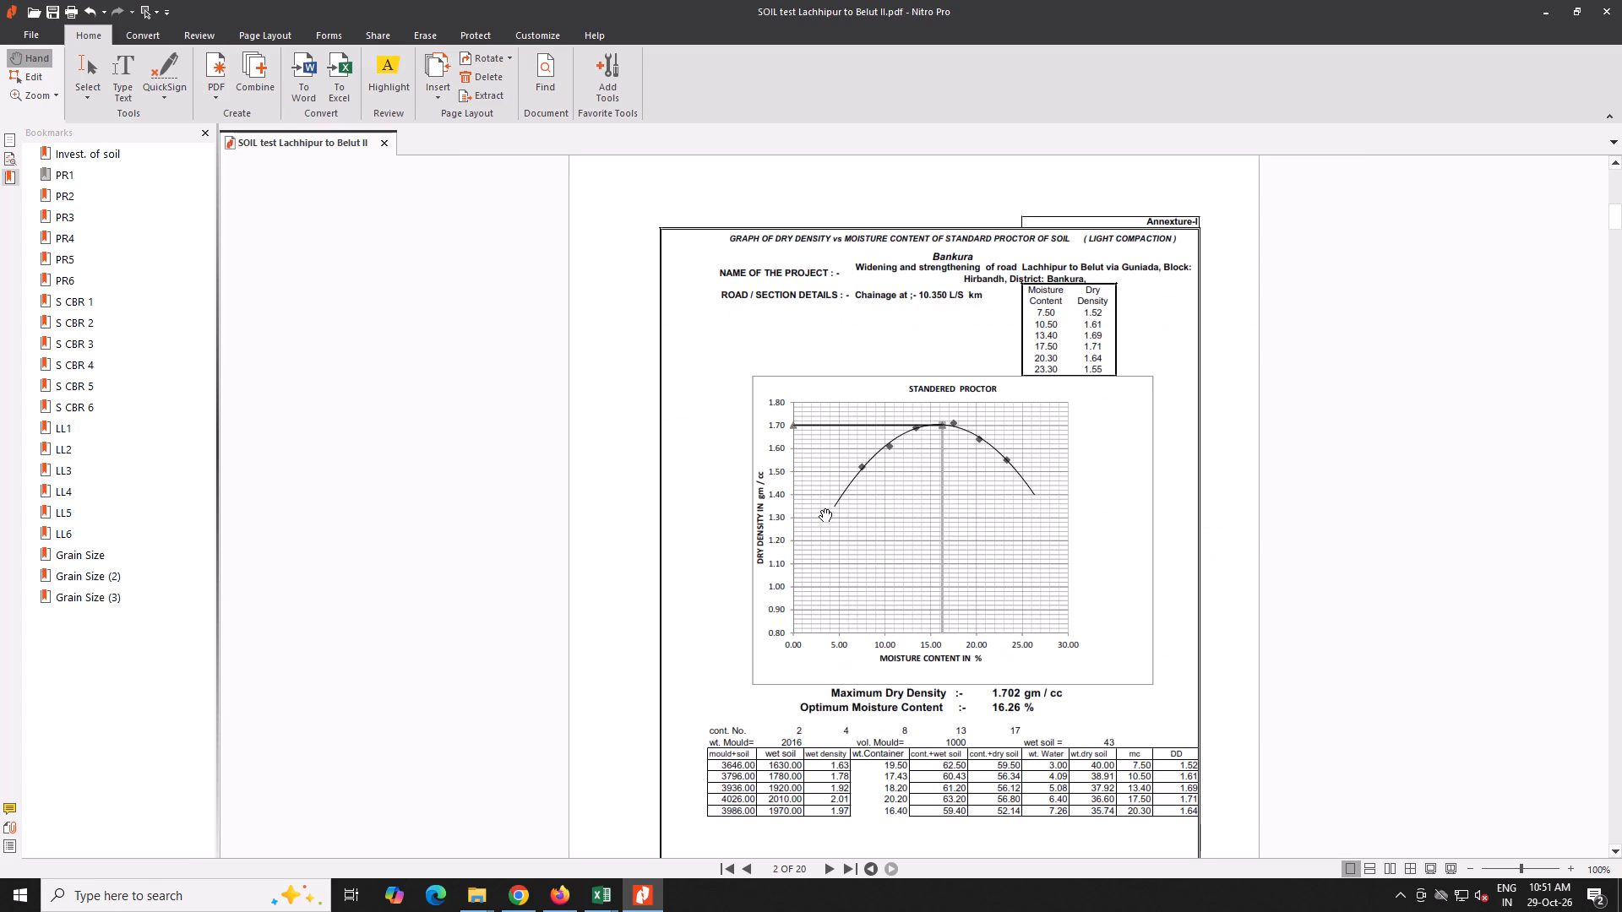
scroll(819, 508, "up", 1)
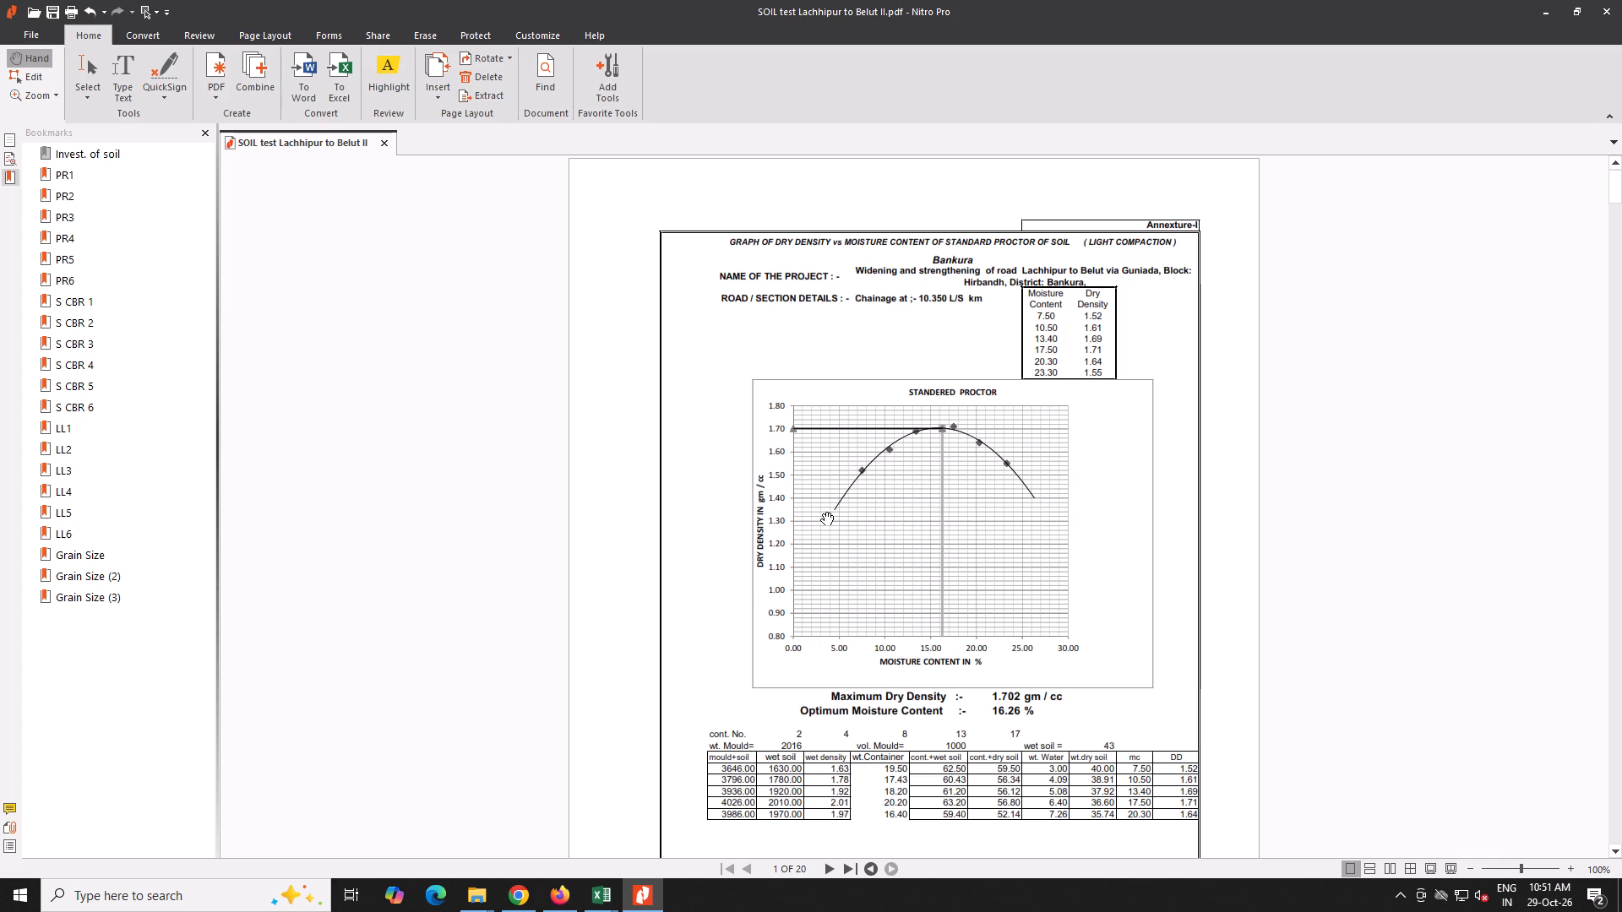
scroll(819, 518, "down", 2)
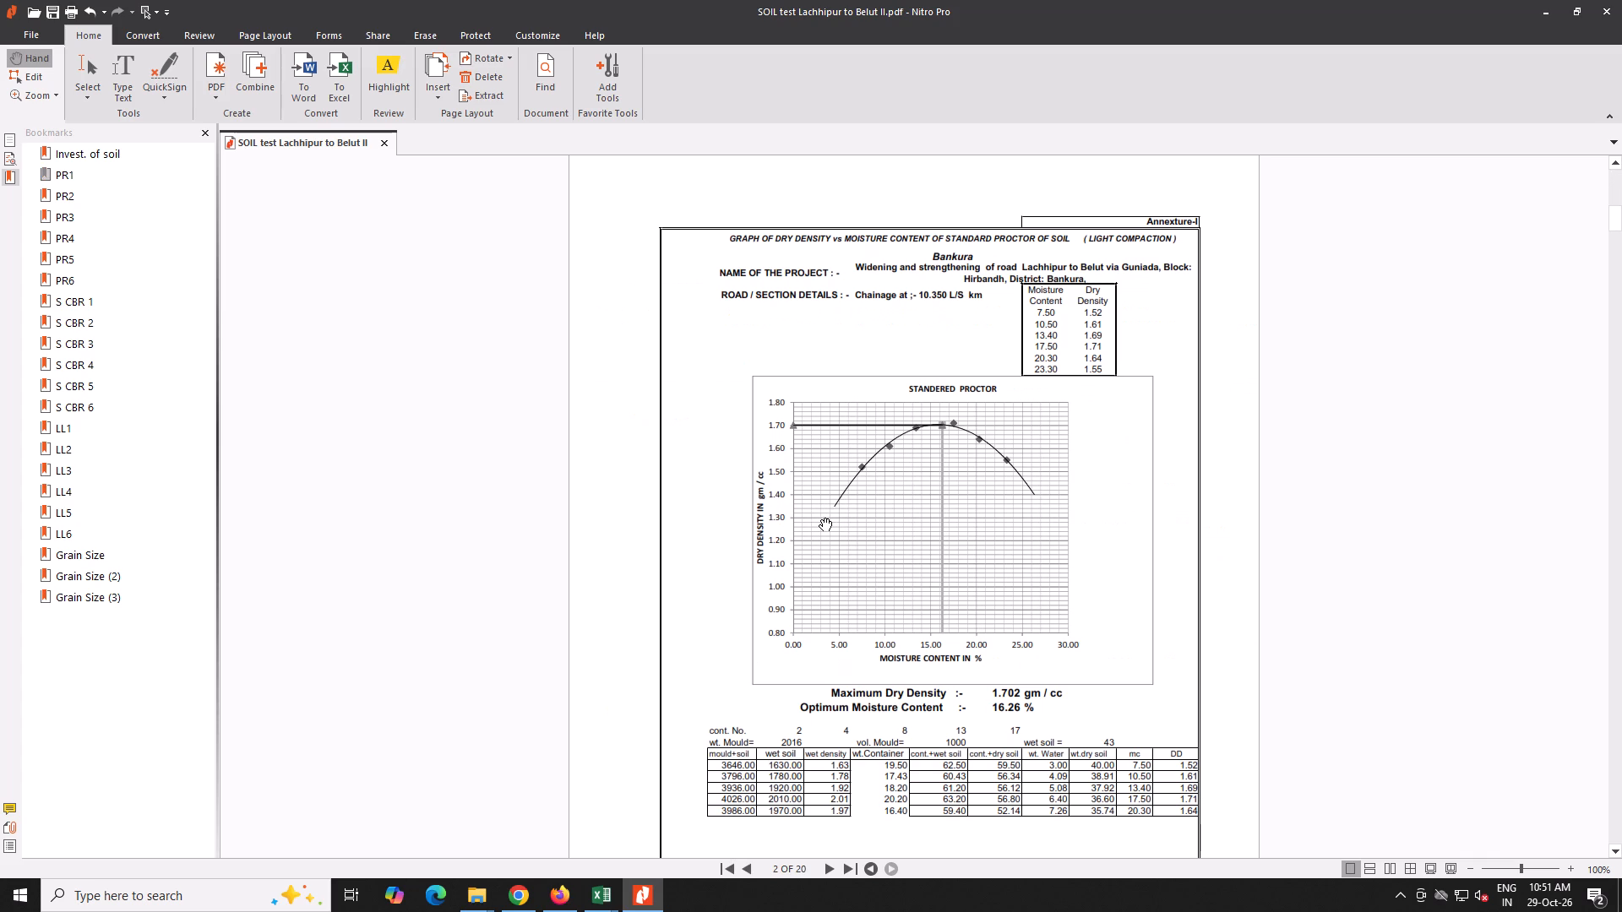
scroll(819, 518, "down", 19)
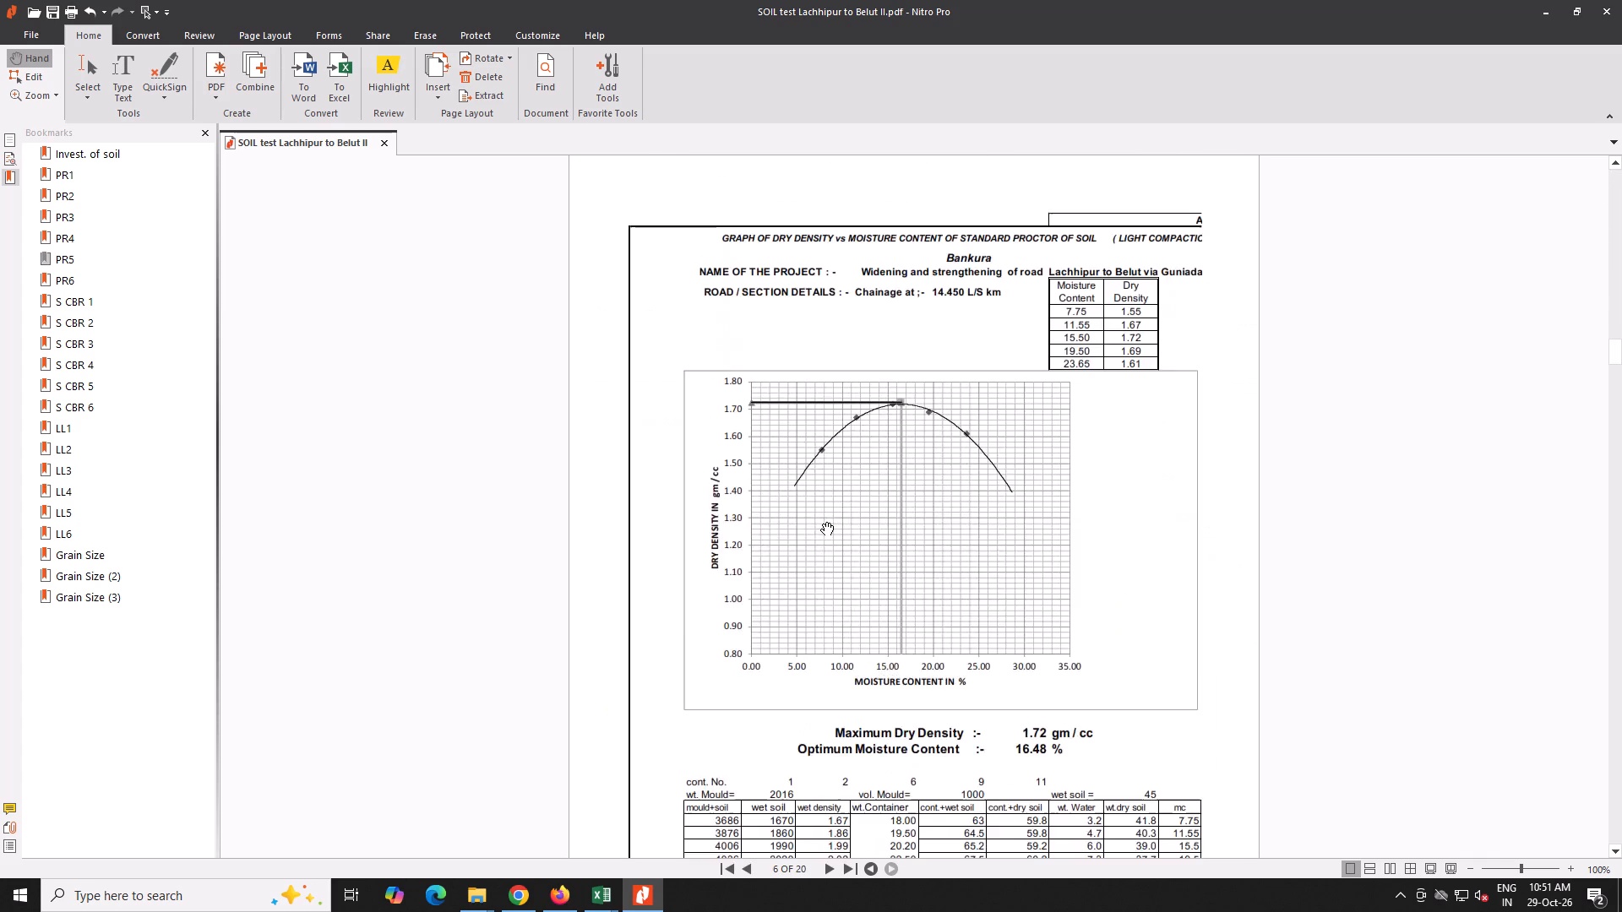
scroll(821, 522, "down", 10)
scroll(822, 523, "down", 17)
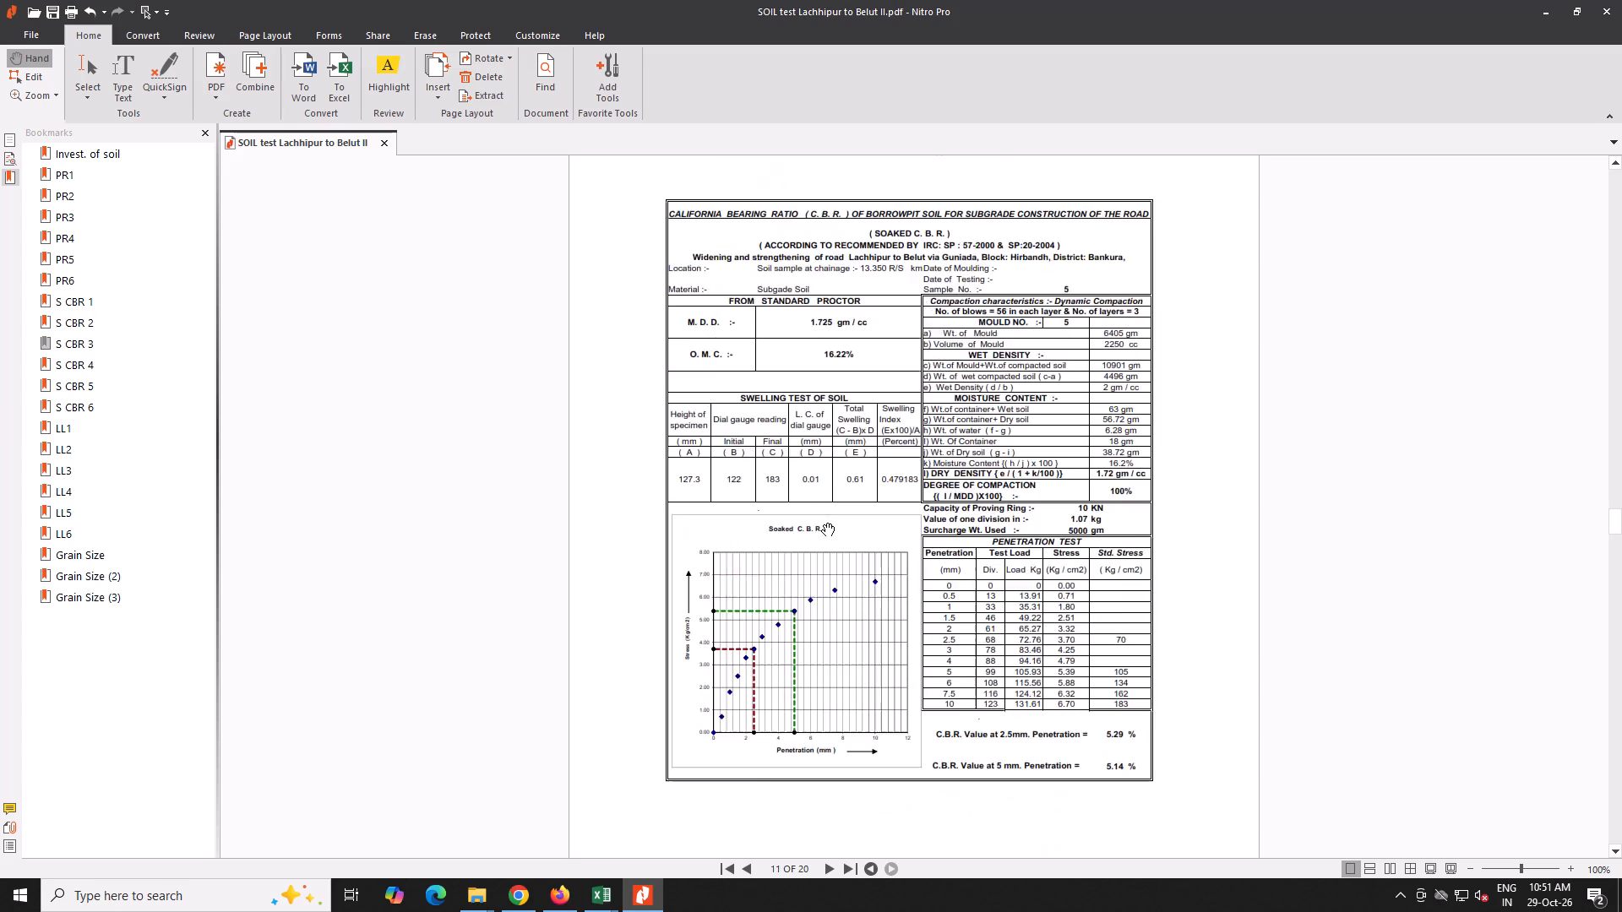
scroll(822, 523, "down", 18)
scroll(822, 529, "down", 11)
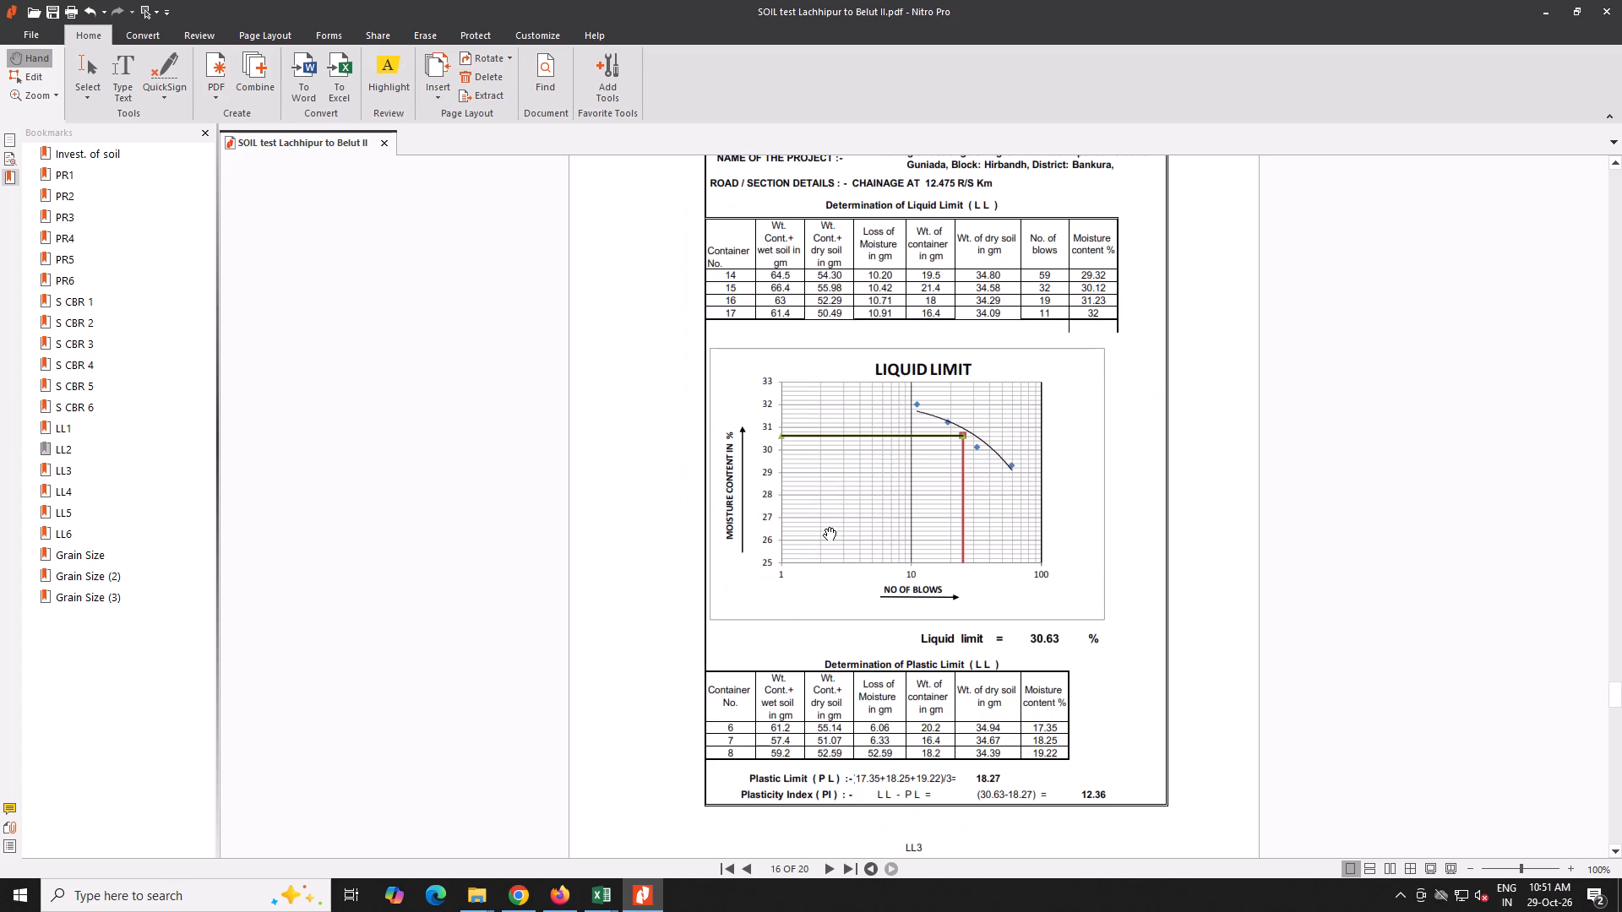
scroll(825, 527, "up", 2)
scroll(825, 527, "down", 16)
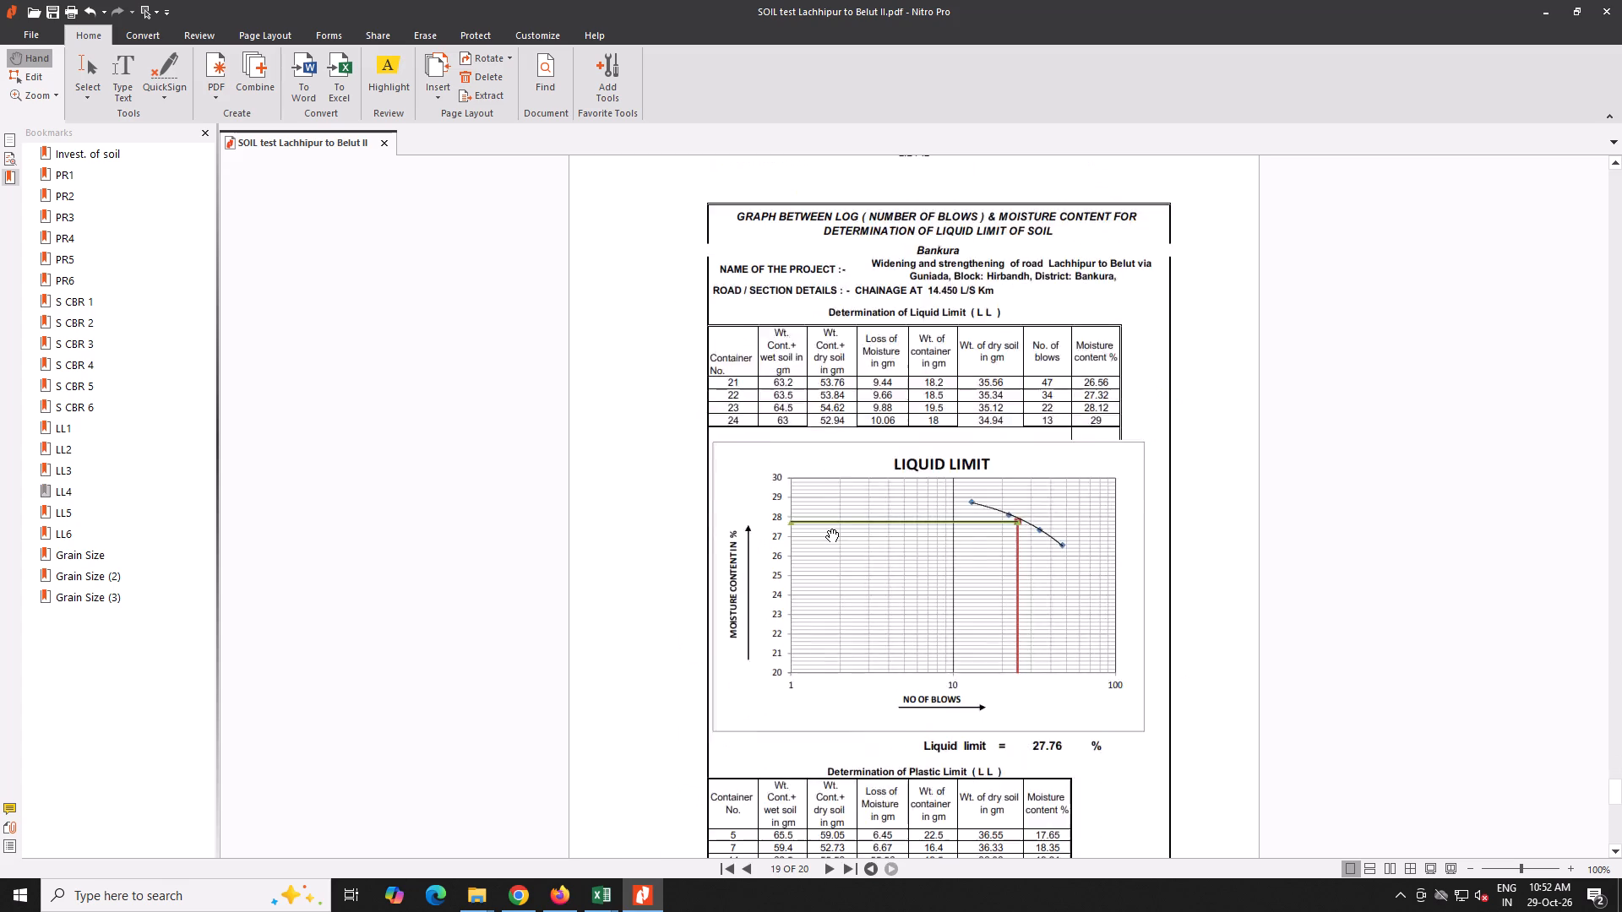
scroll(826, 529, "up", 6)
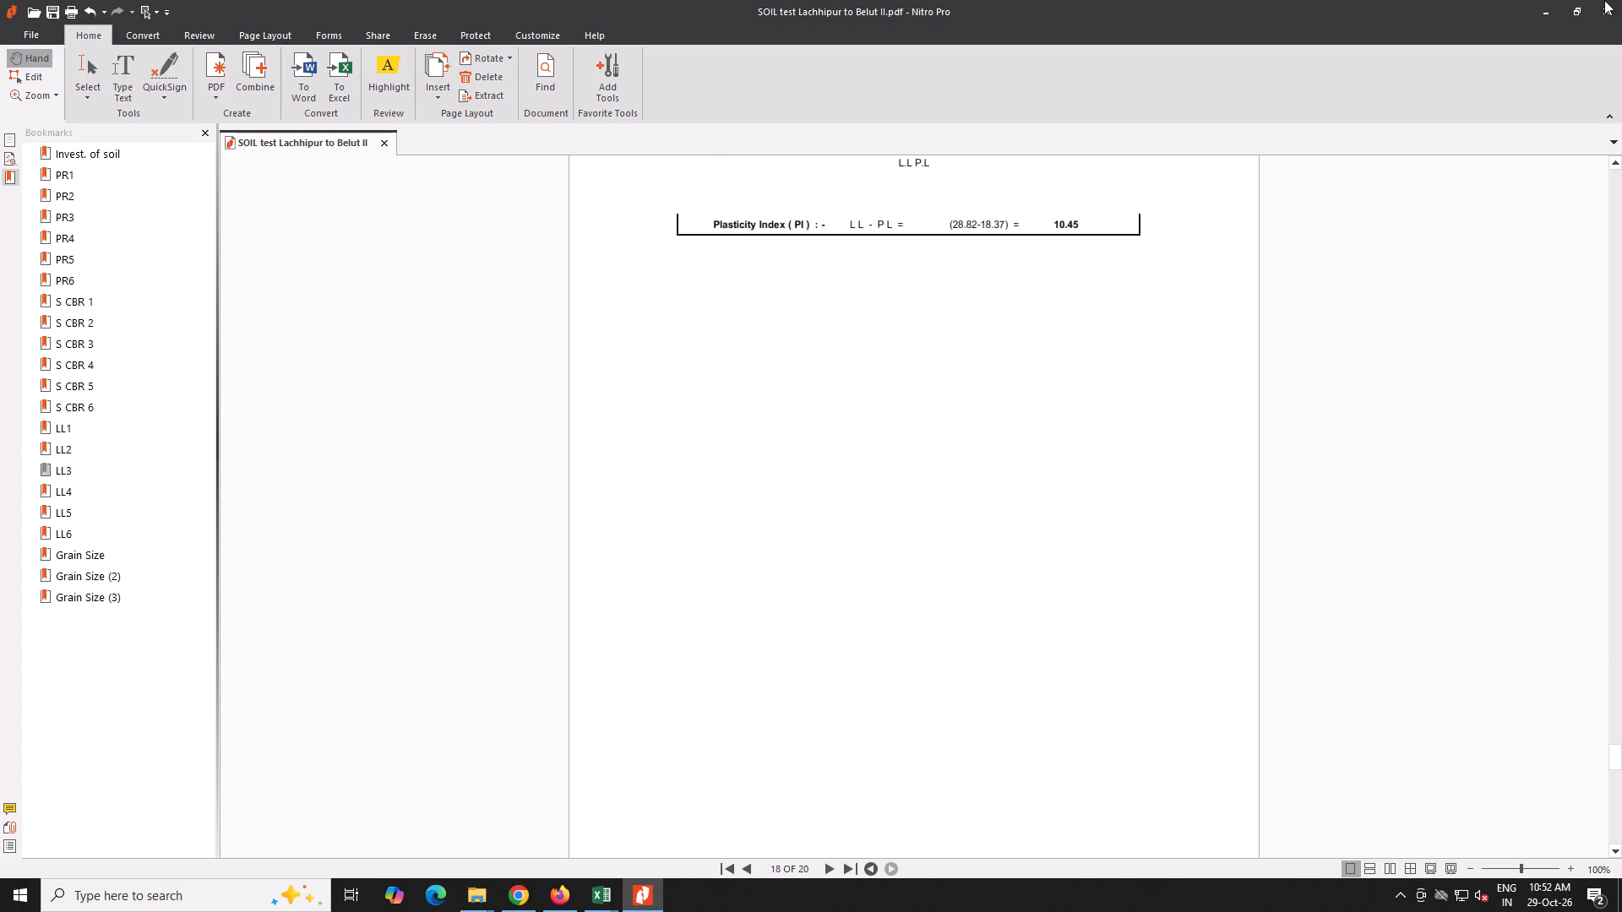
Close SOIL test Lachhipur to Belut II.pdf without saving its changes and delete the file from the ilovepdf_converted folder.
left_click(1603, 10)
left_click(845, 476)
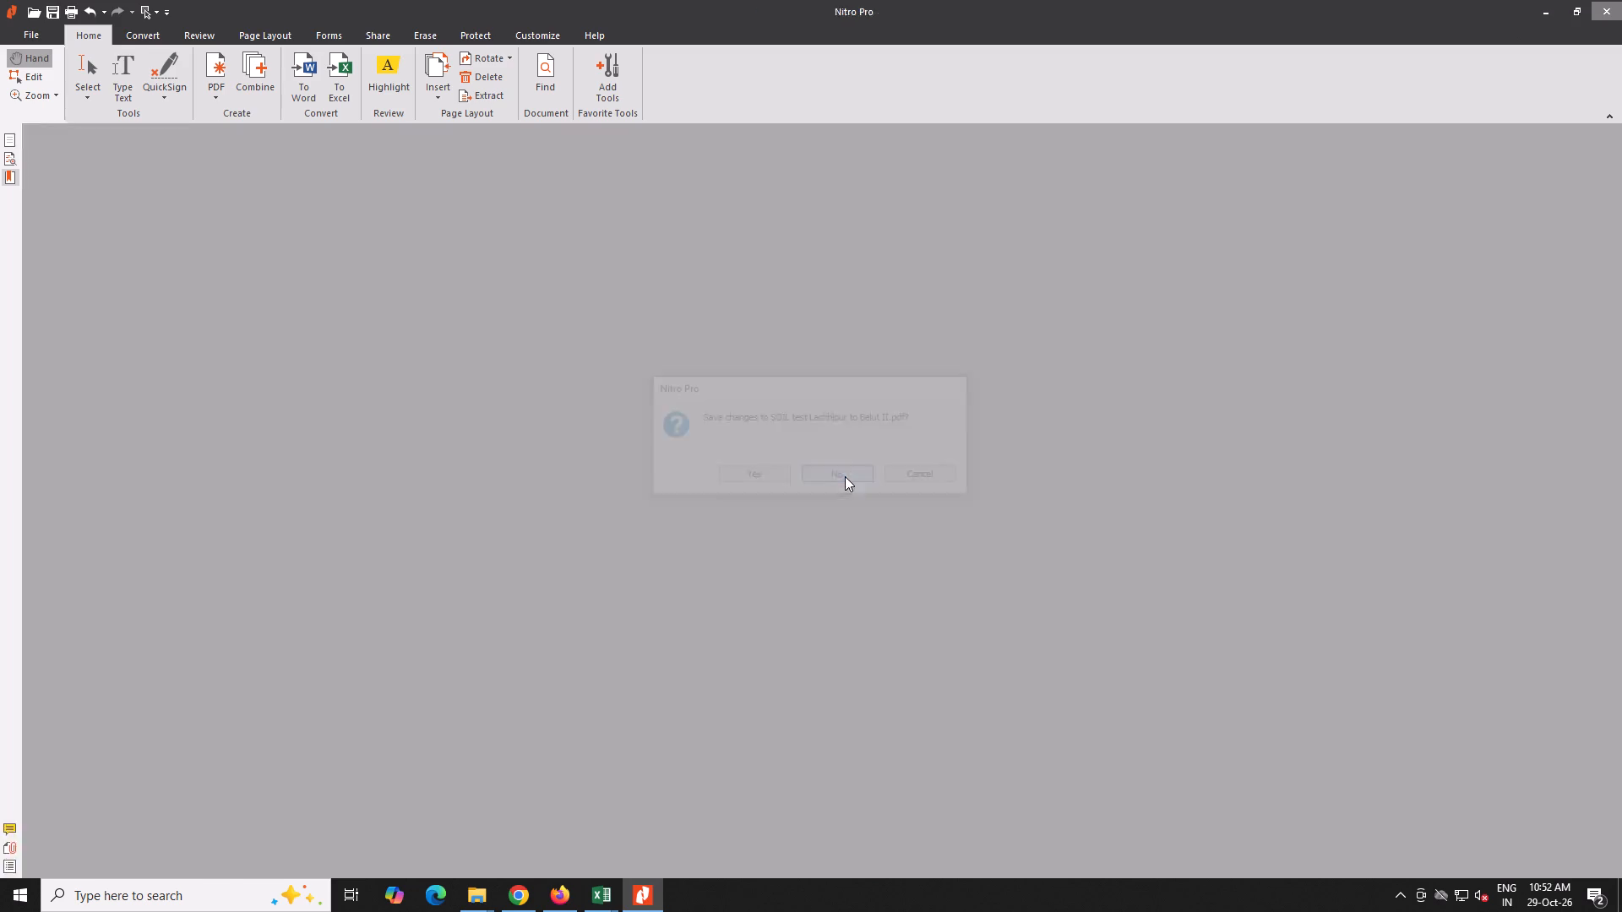
key("Delete")
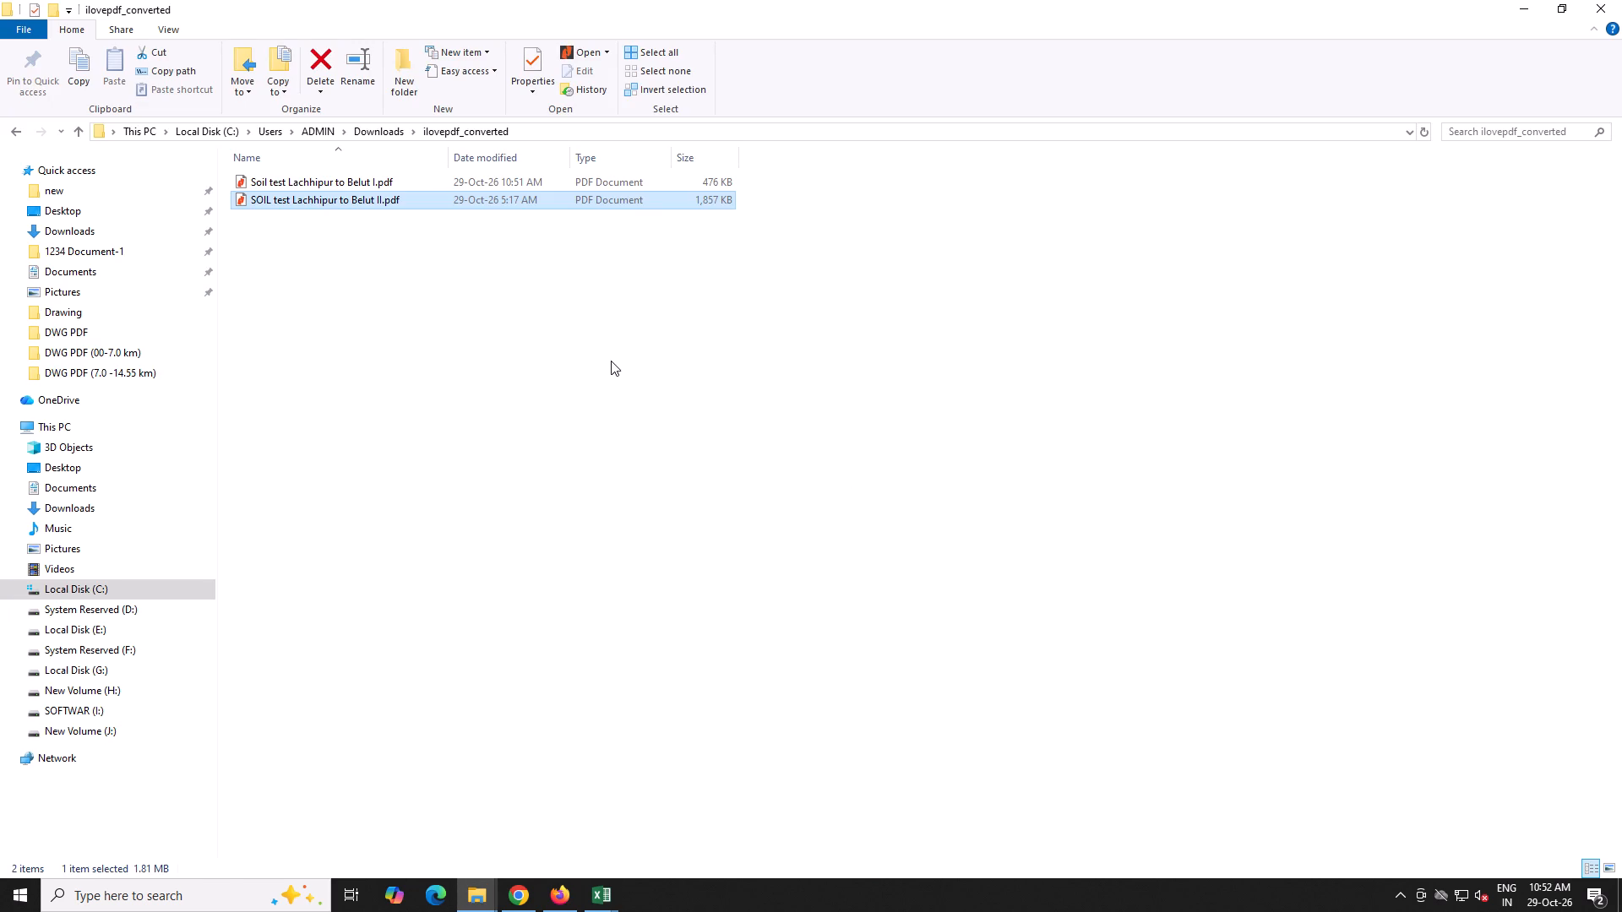
Copy Soil test Lachhipur to Belut I.pdf from ilovepdf_converted into the DWG PDF folder inside 1.Lachhipur to belut.
left_click(398, 187)
key("ctrl+c")
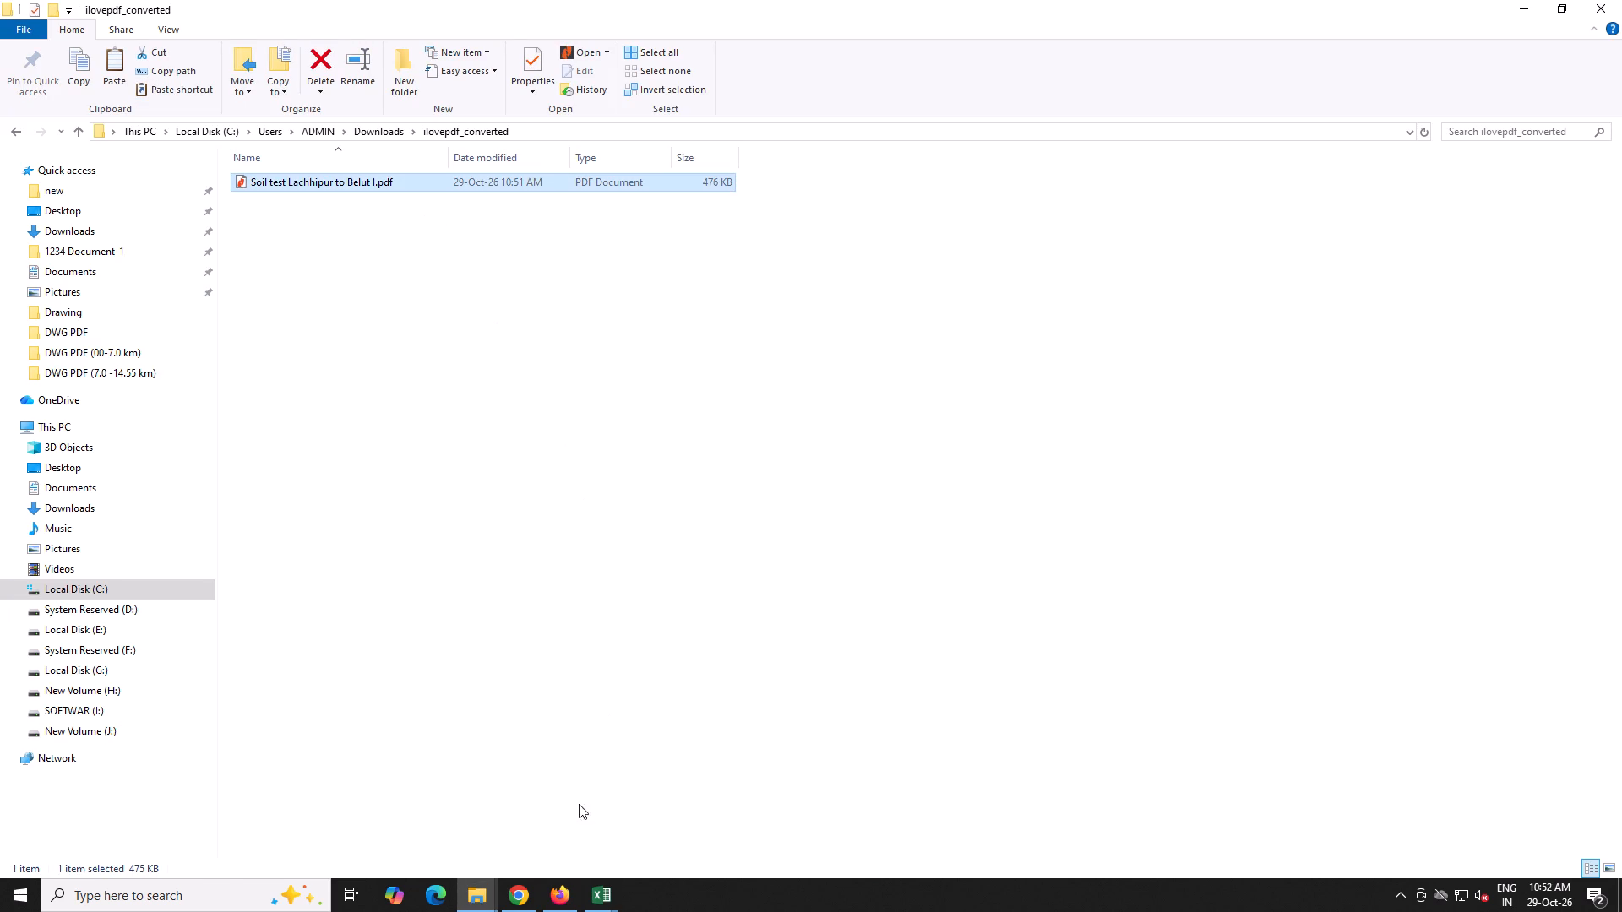
left_click(487, 892)
left_click(416, 840)
left_click(455, 668)
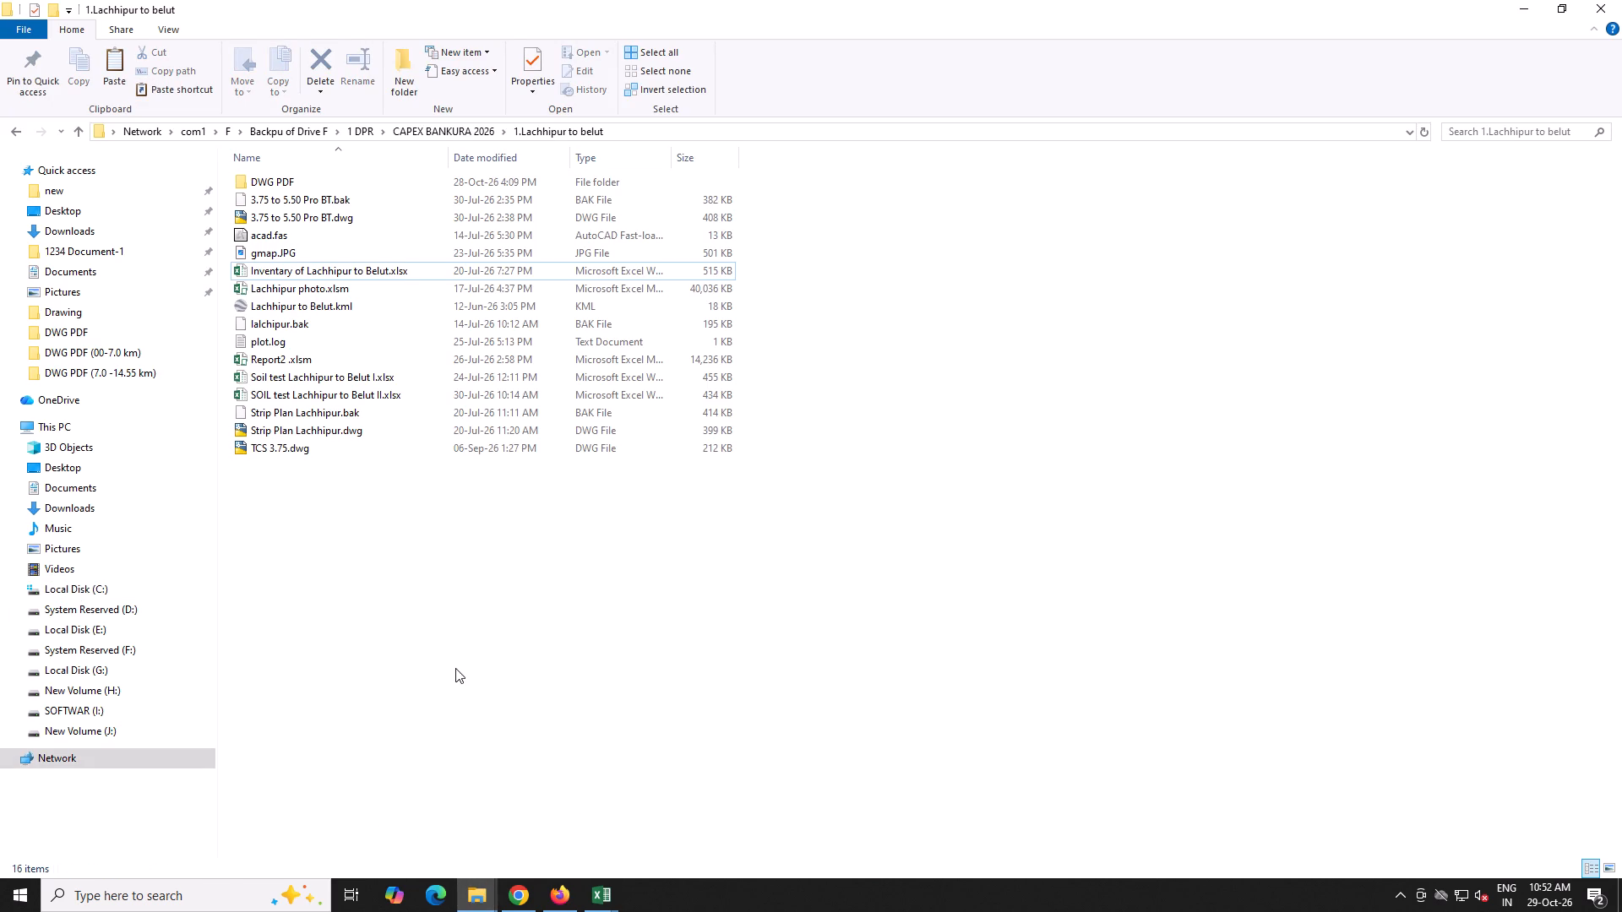
double_click(291, 177)
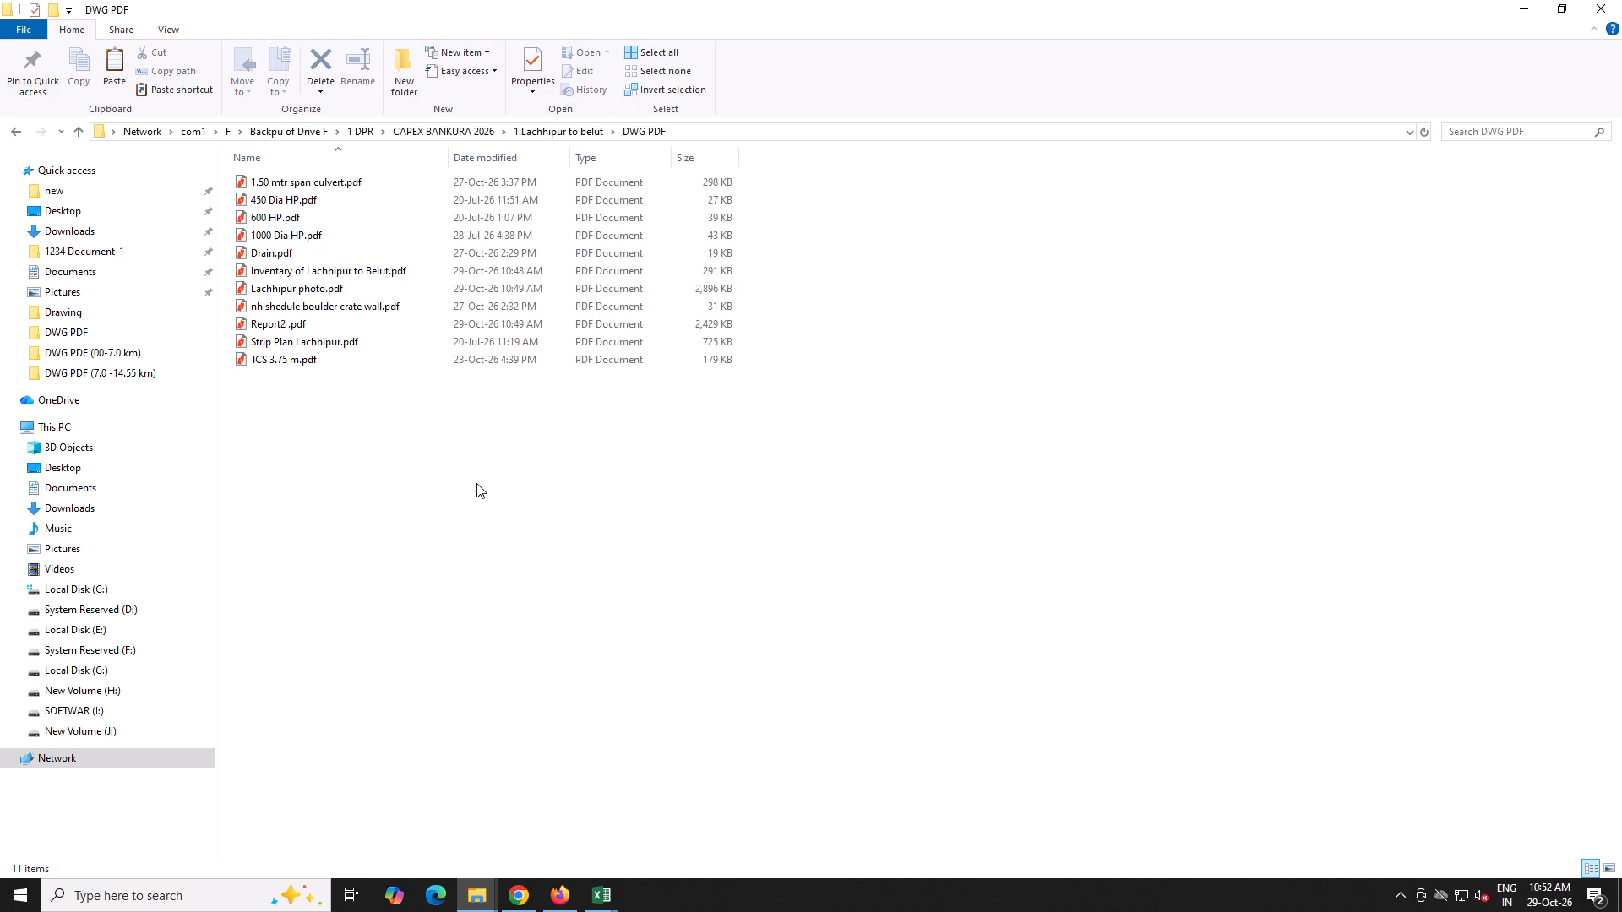
left_click(477, 486)
key("ctrl+v")
left_click(439, 465)
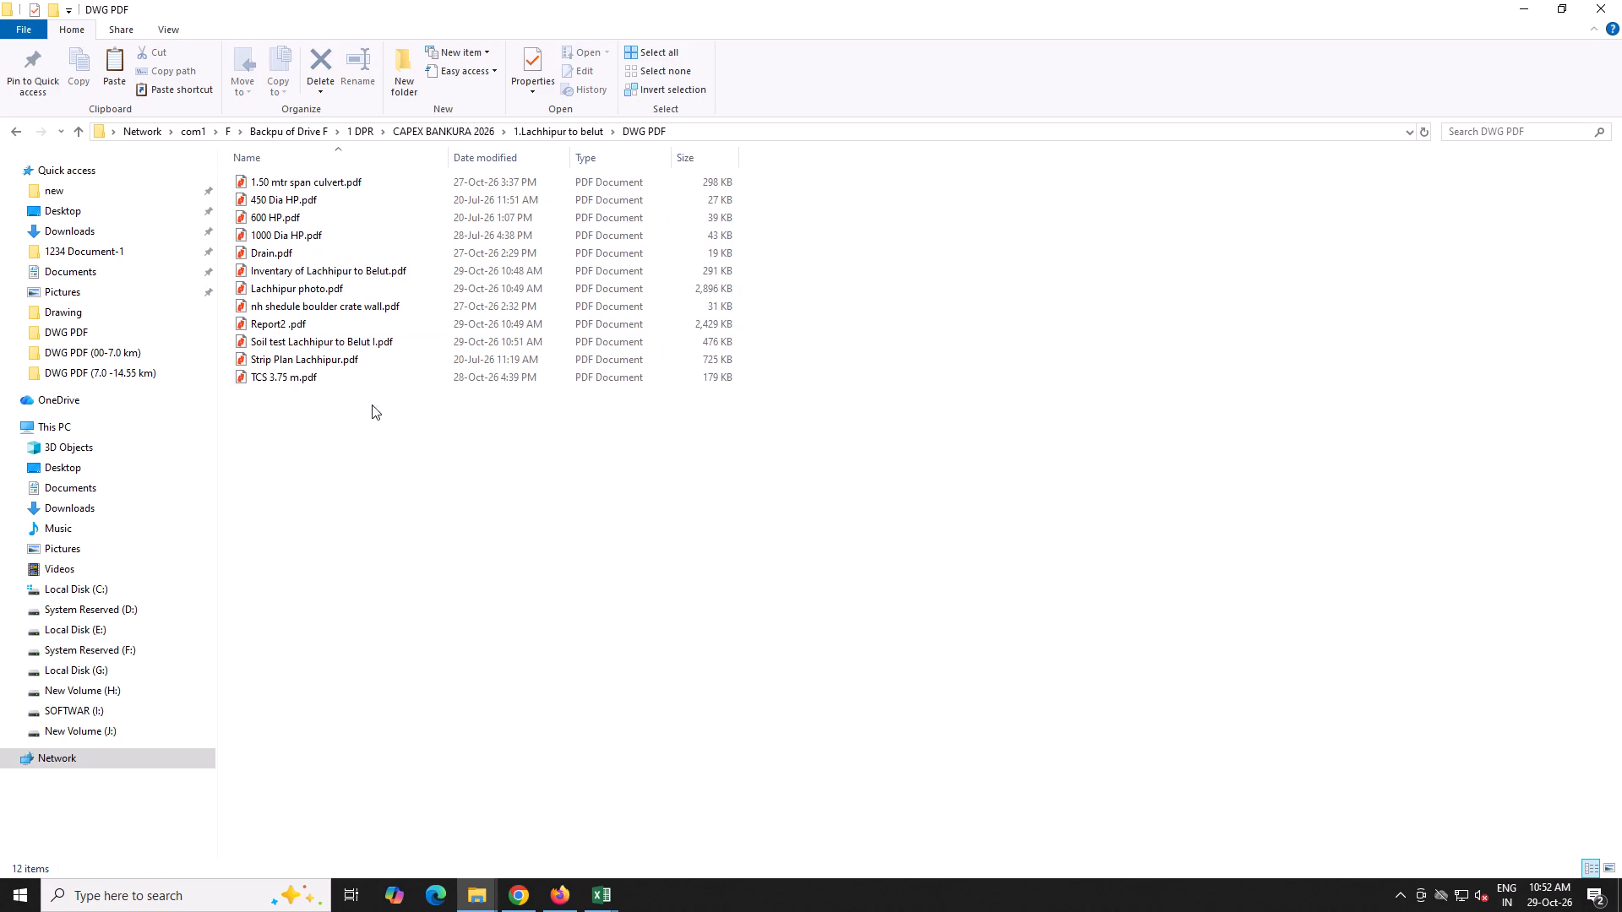
Rename Report2 .pdf as Lachhipur to Belut via Guniada, copying the road name from the inventory workbook's Road Name line.
left_click(606, 904)
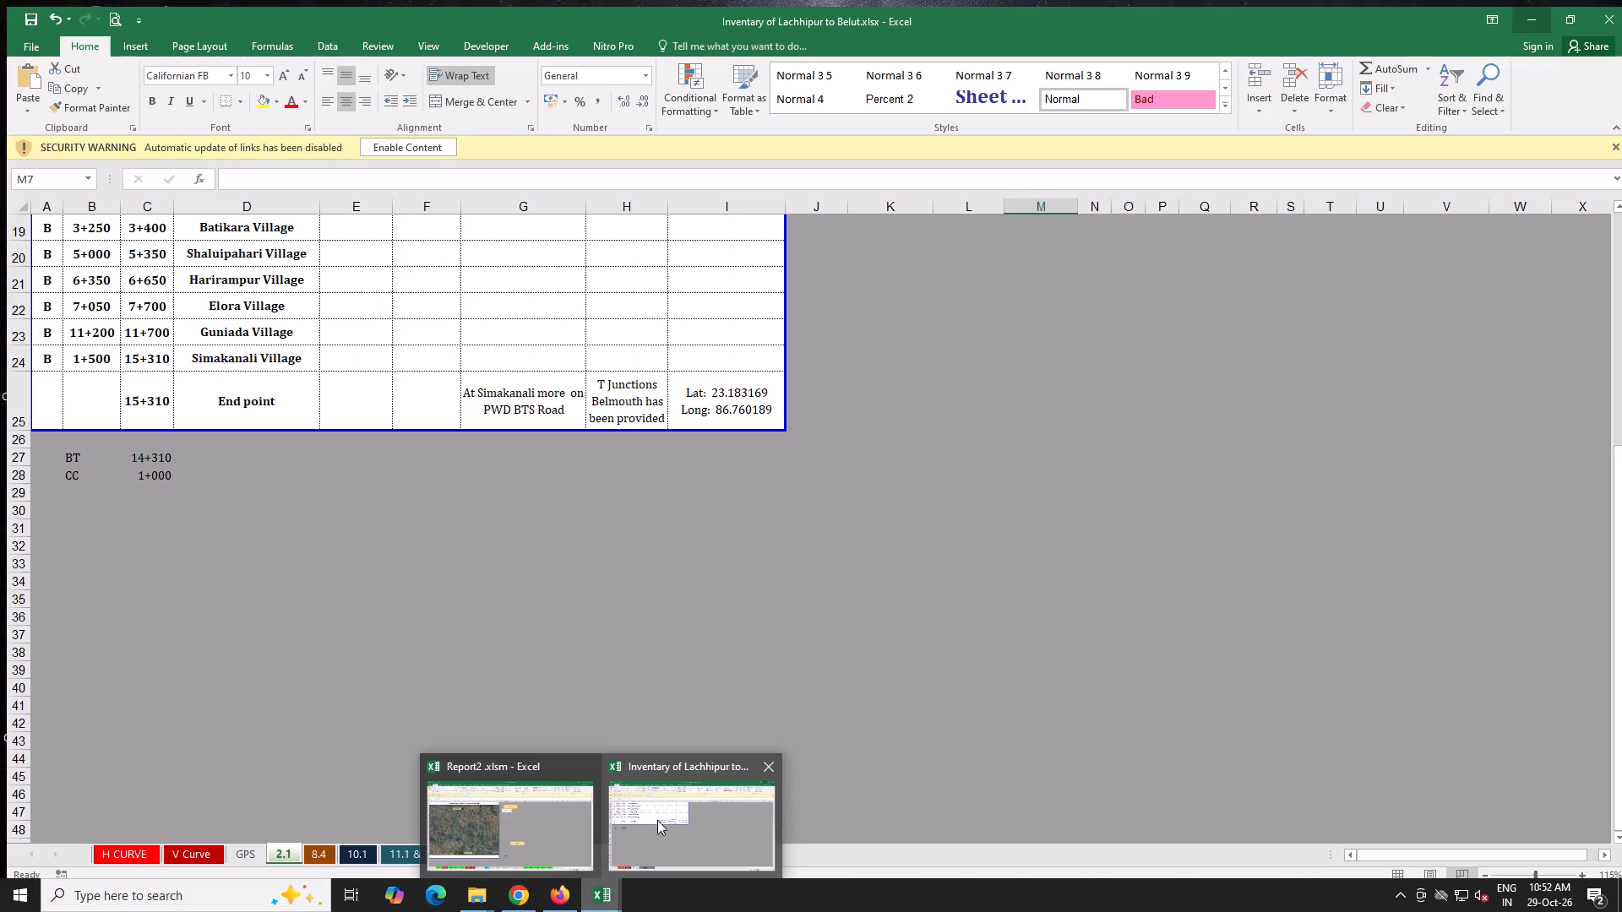
left_click(657, 820)
scroll(367, 482, "up", 16)
scroll(86, 308, "up", 3)
left_click(80, 244)
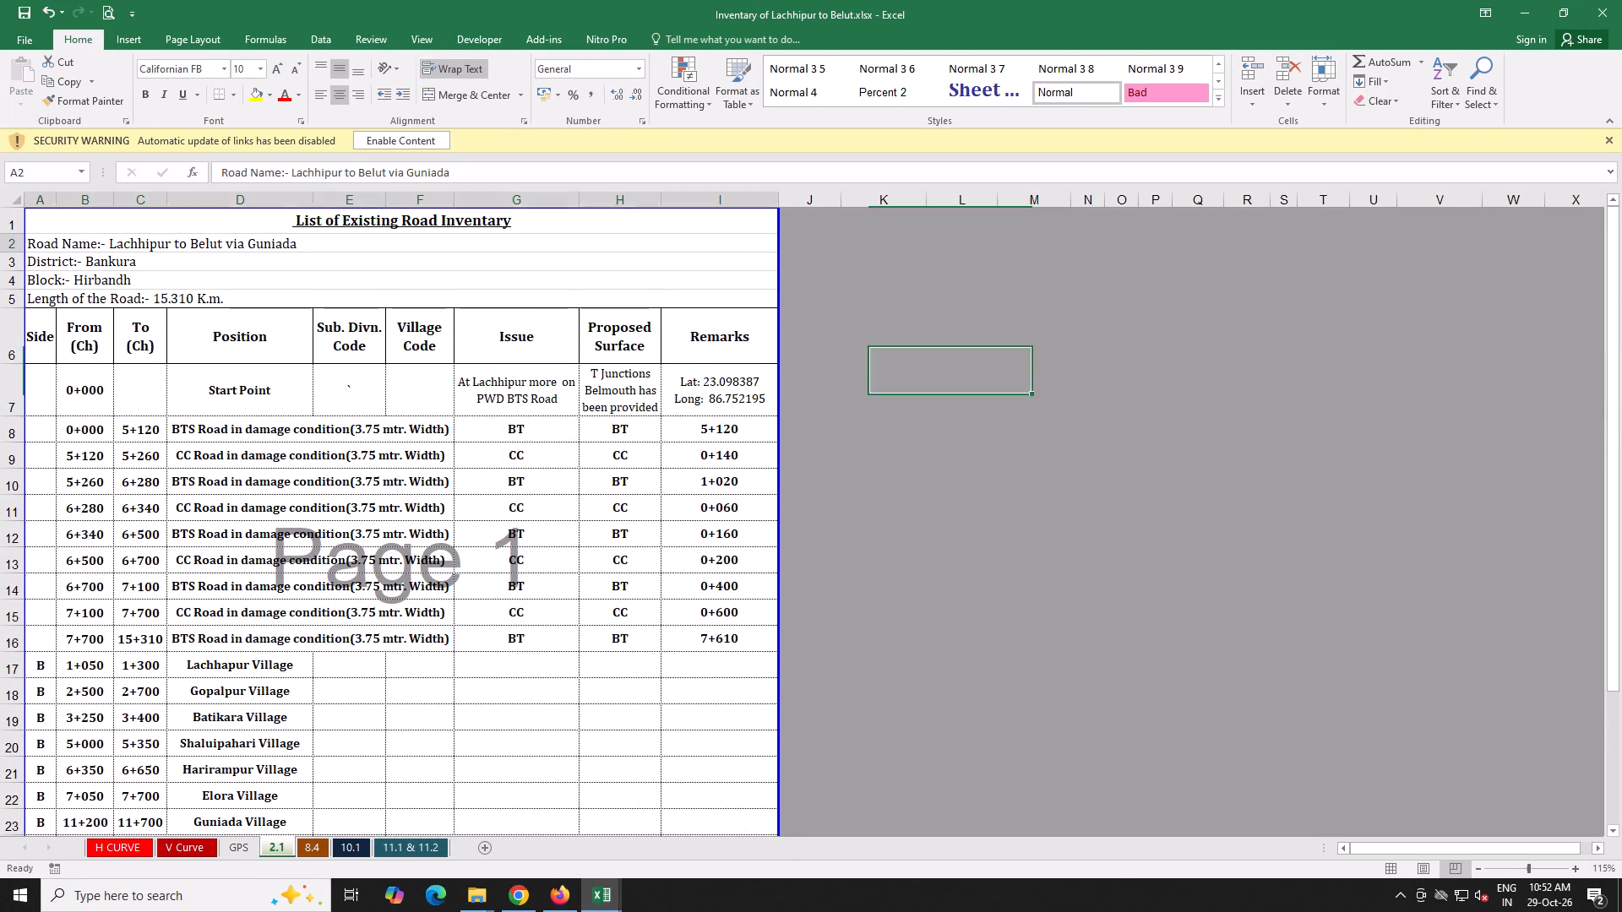
left_click_drag(293, 172, 555, 172)
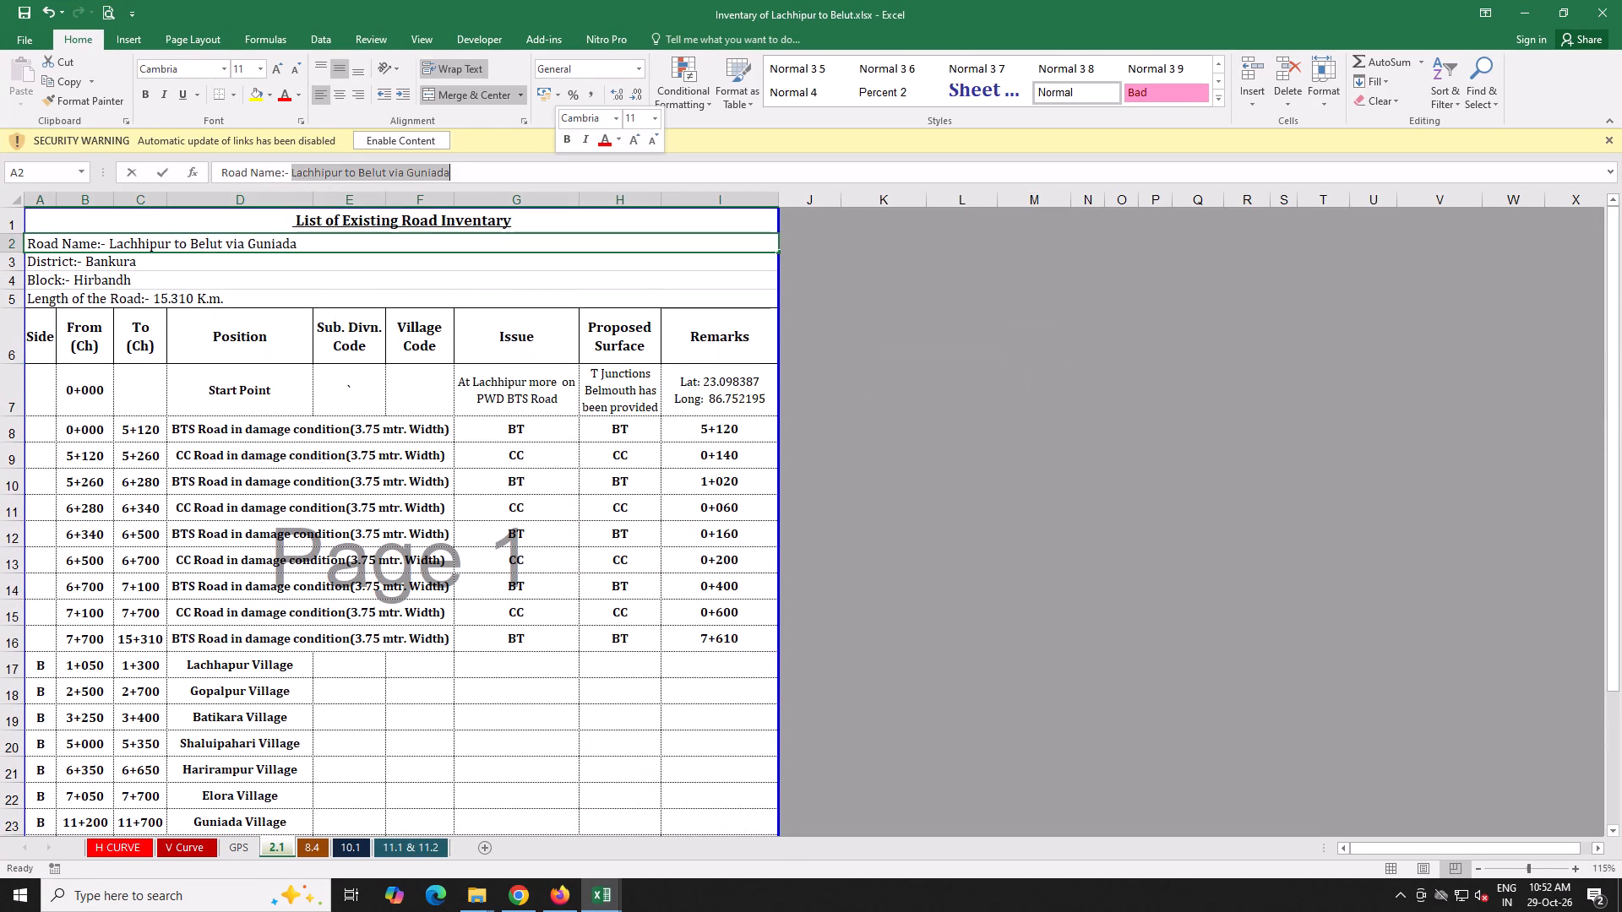
key("ctrl+c")
left_click(1527, 1)
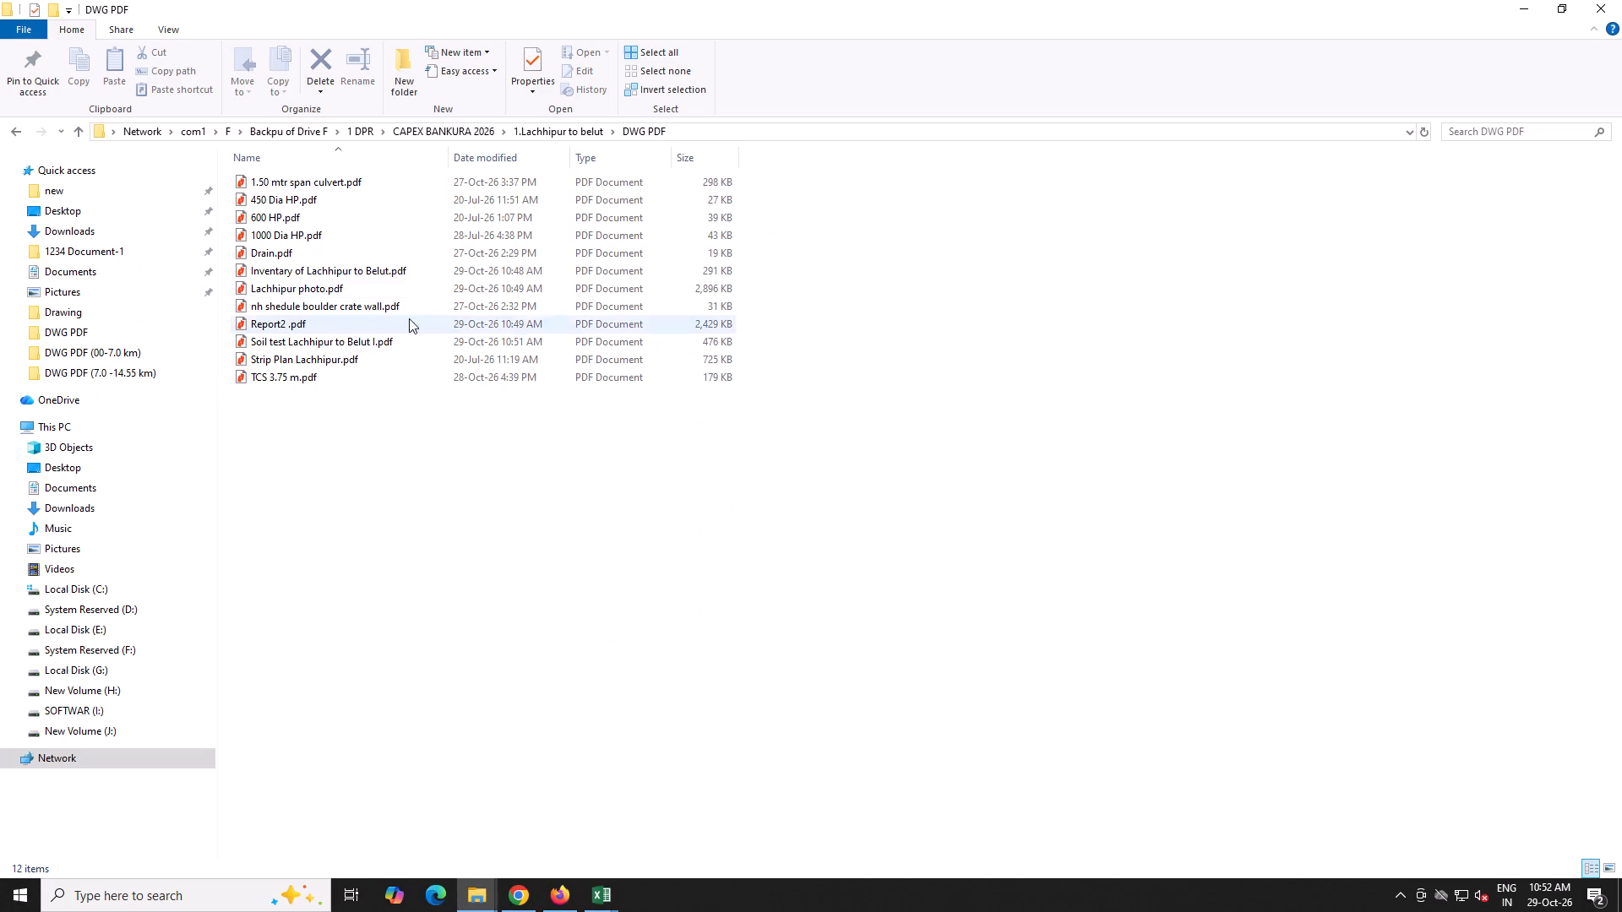
left_click(270, 325)
left_click(253, 325)
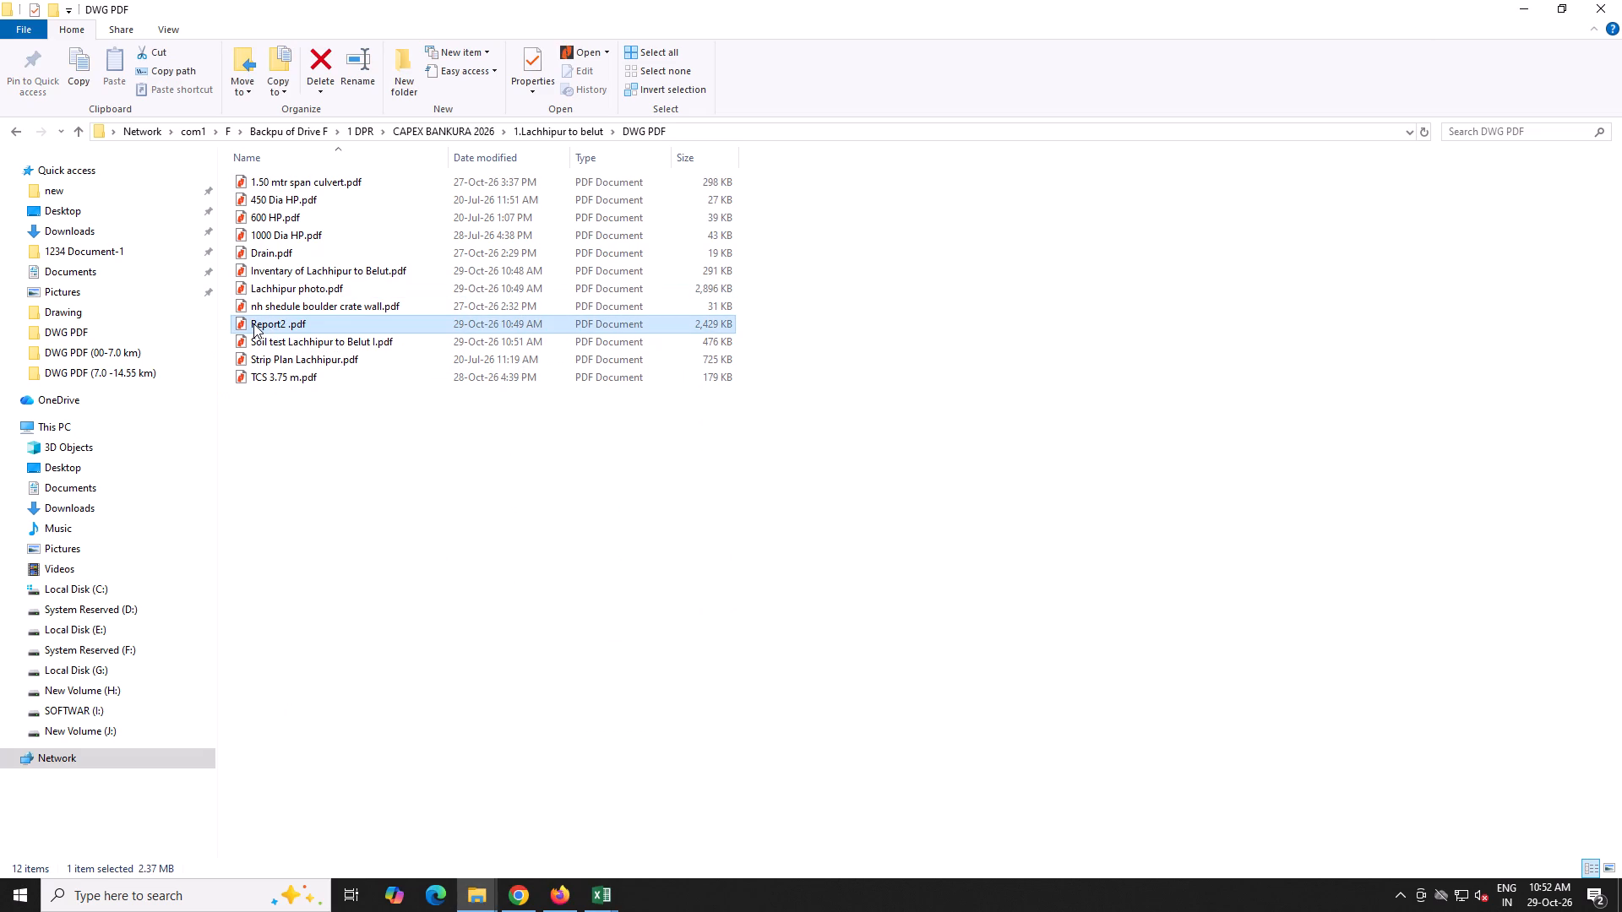
key("ctrl+v")
left_click(506, 546)
right_click(506, 546)
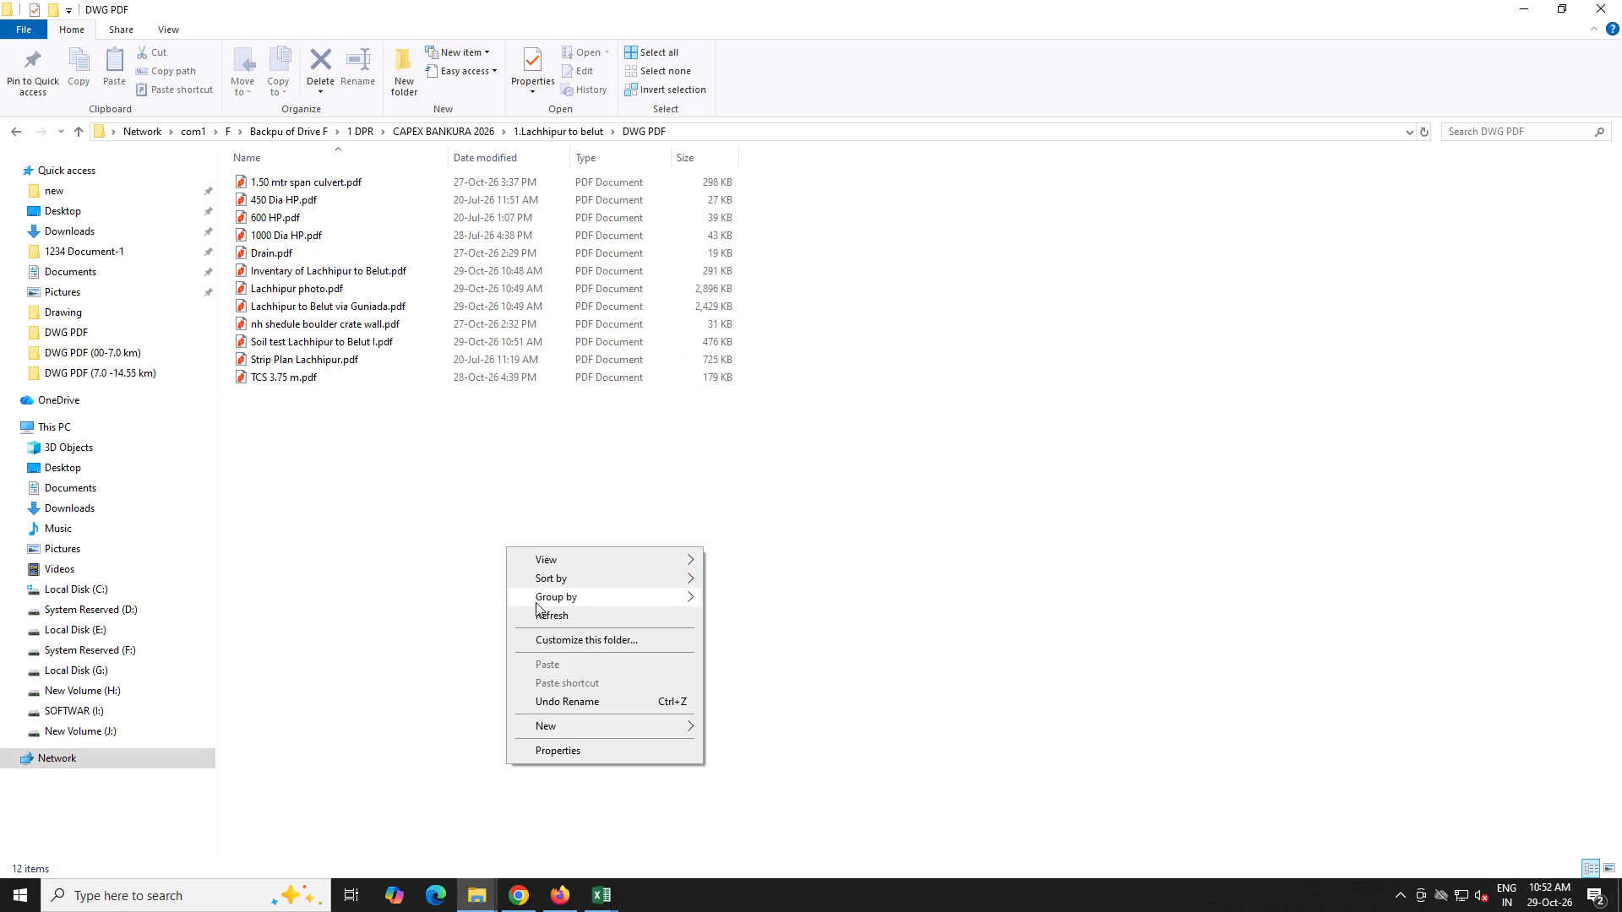
left_click(540, 616)
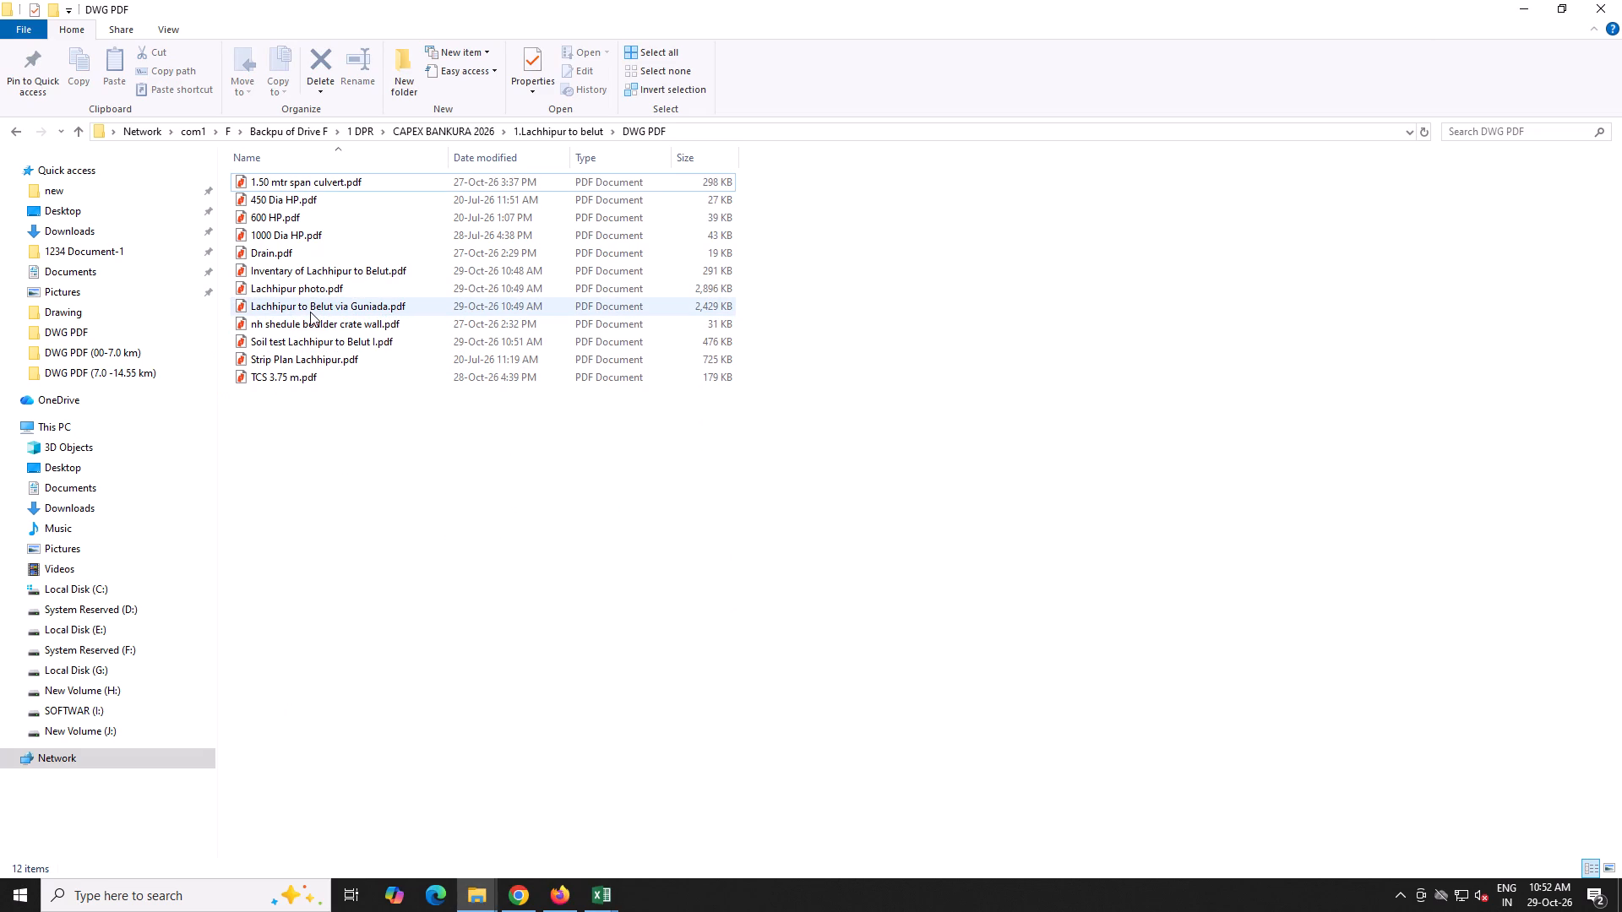
Open Lachhipur to Belut via Guniada.pdf and review its pages from the cover through to the latitude and longitude page.
double_click(311, 311)
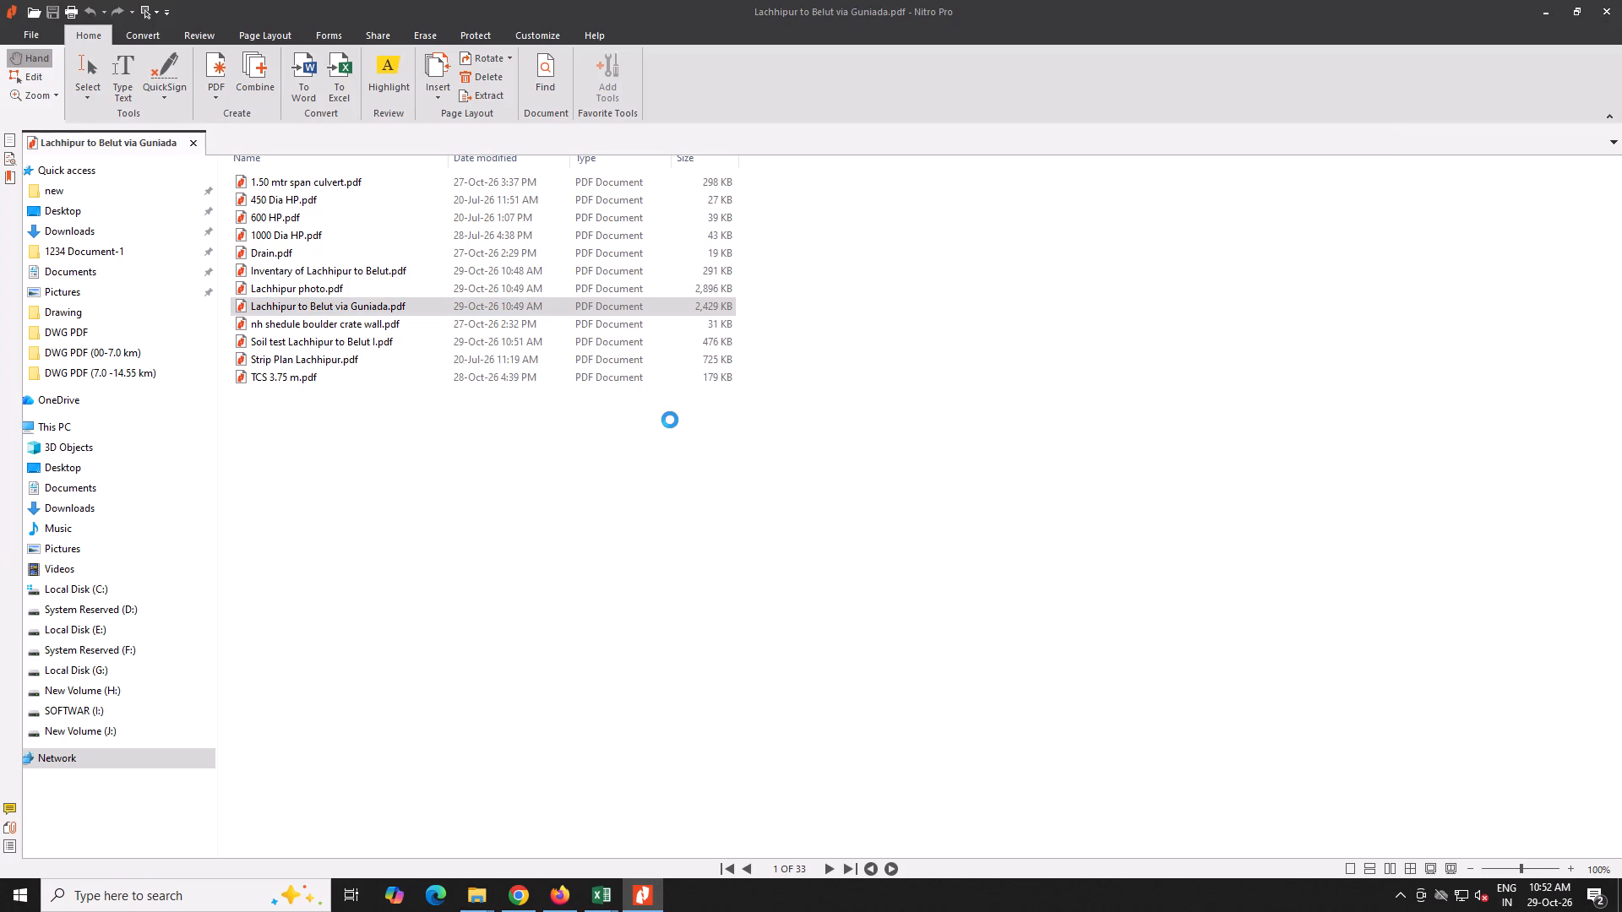
scroll(813, 719, "down", 13)
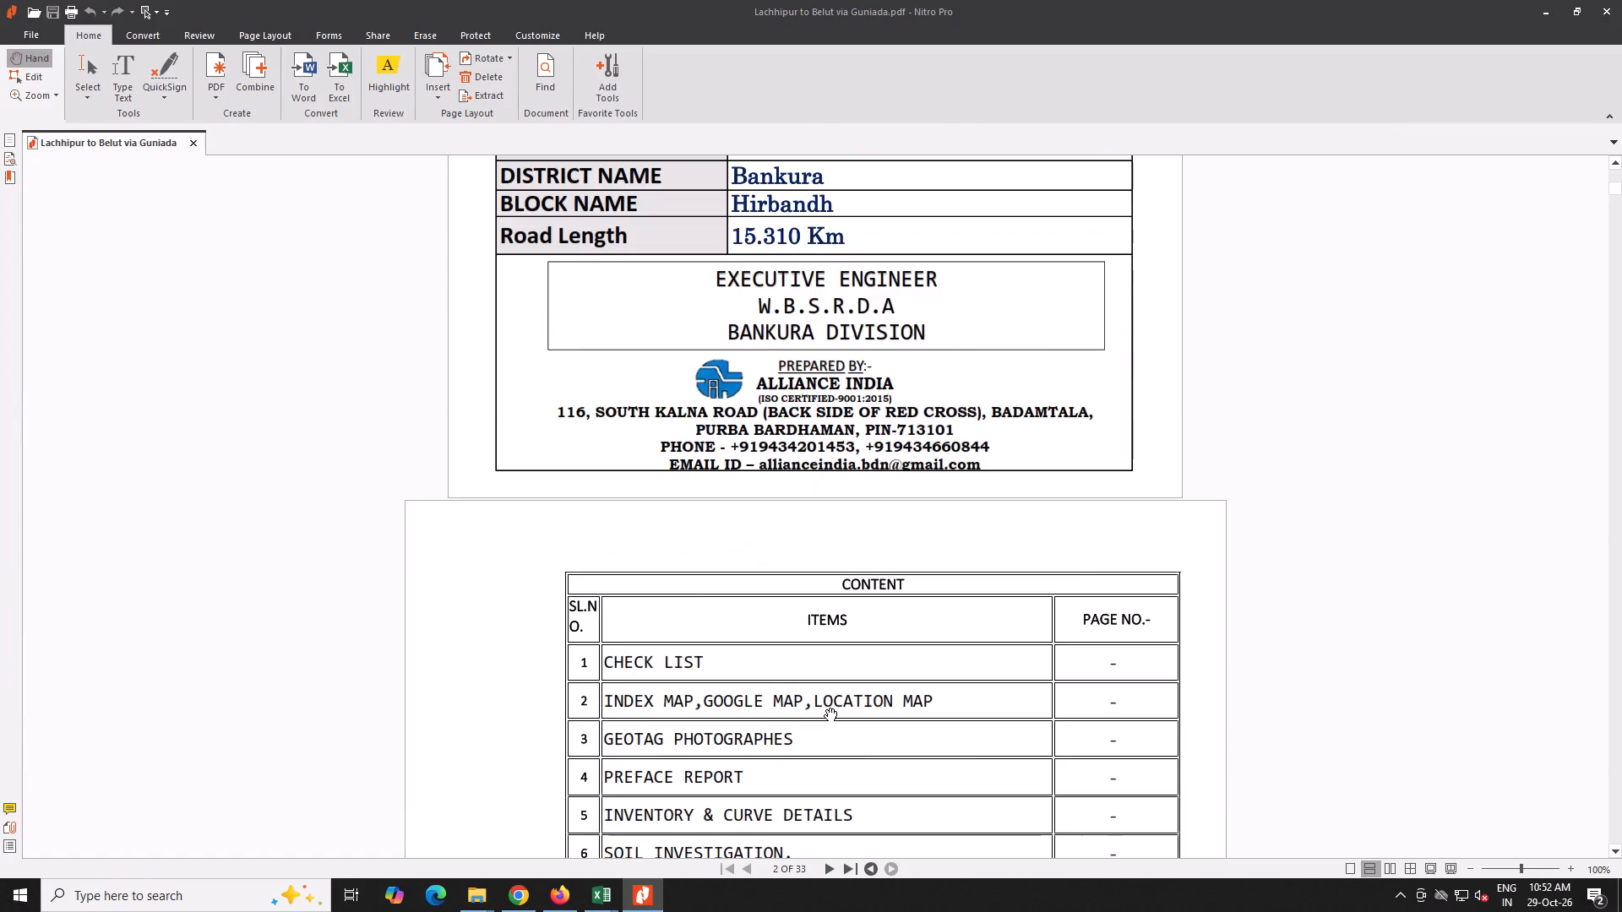
scroll(825, 708, "down", 10)
scroll(825, 708, "up", 7)
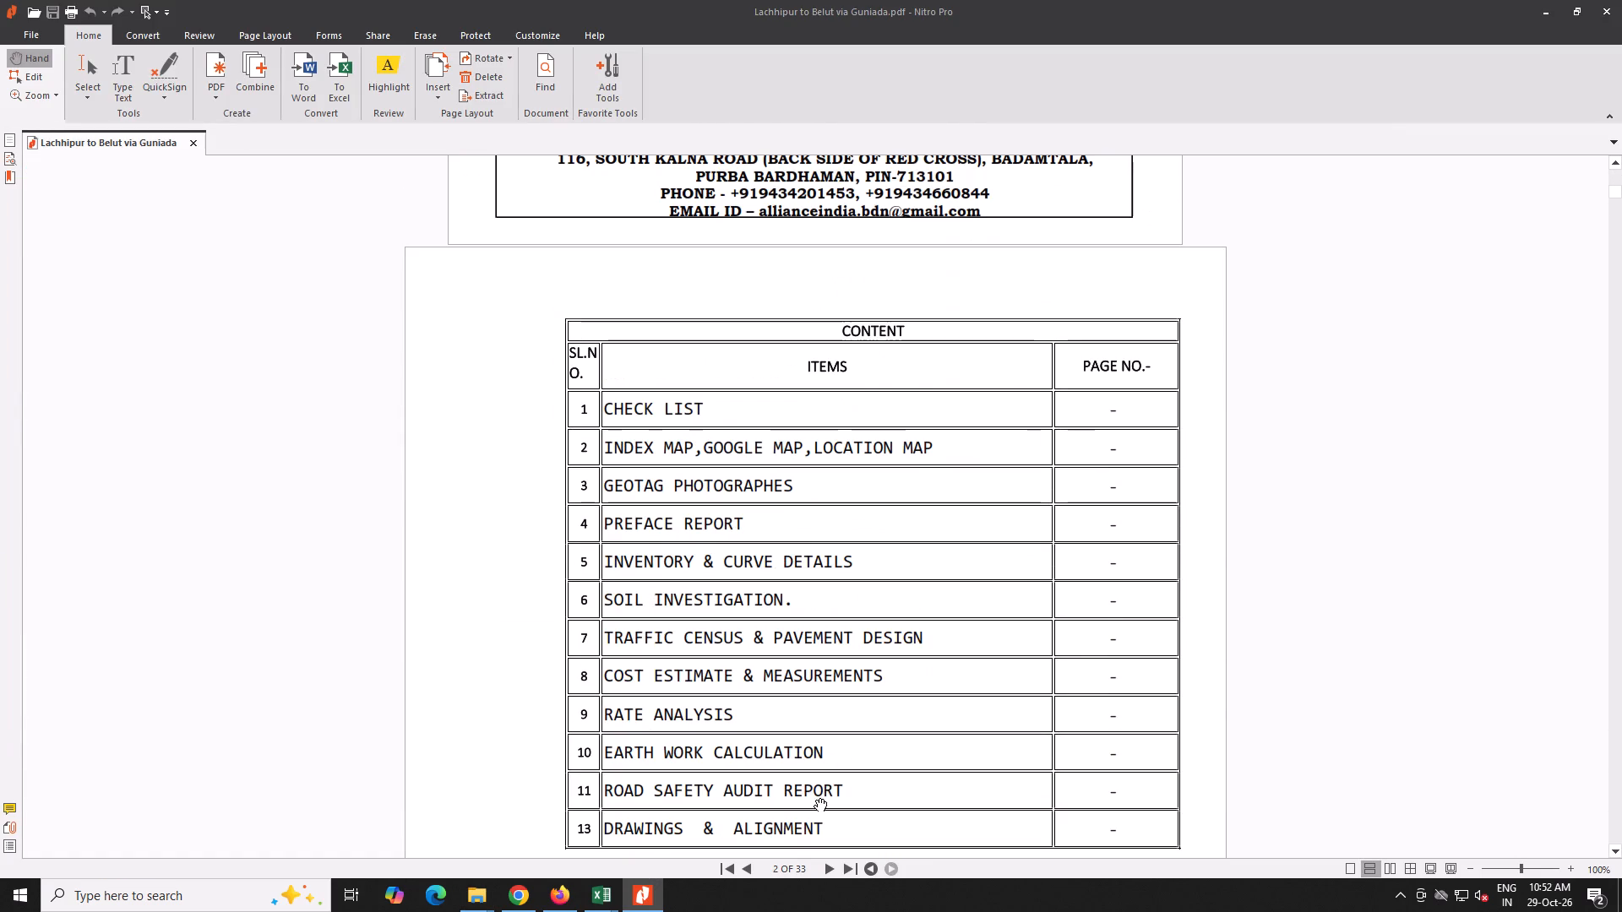
left_click(827, 864)
left_click(827, 864)
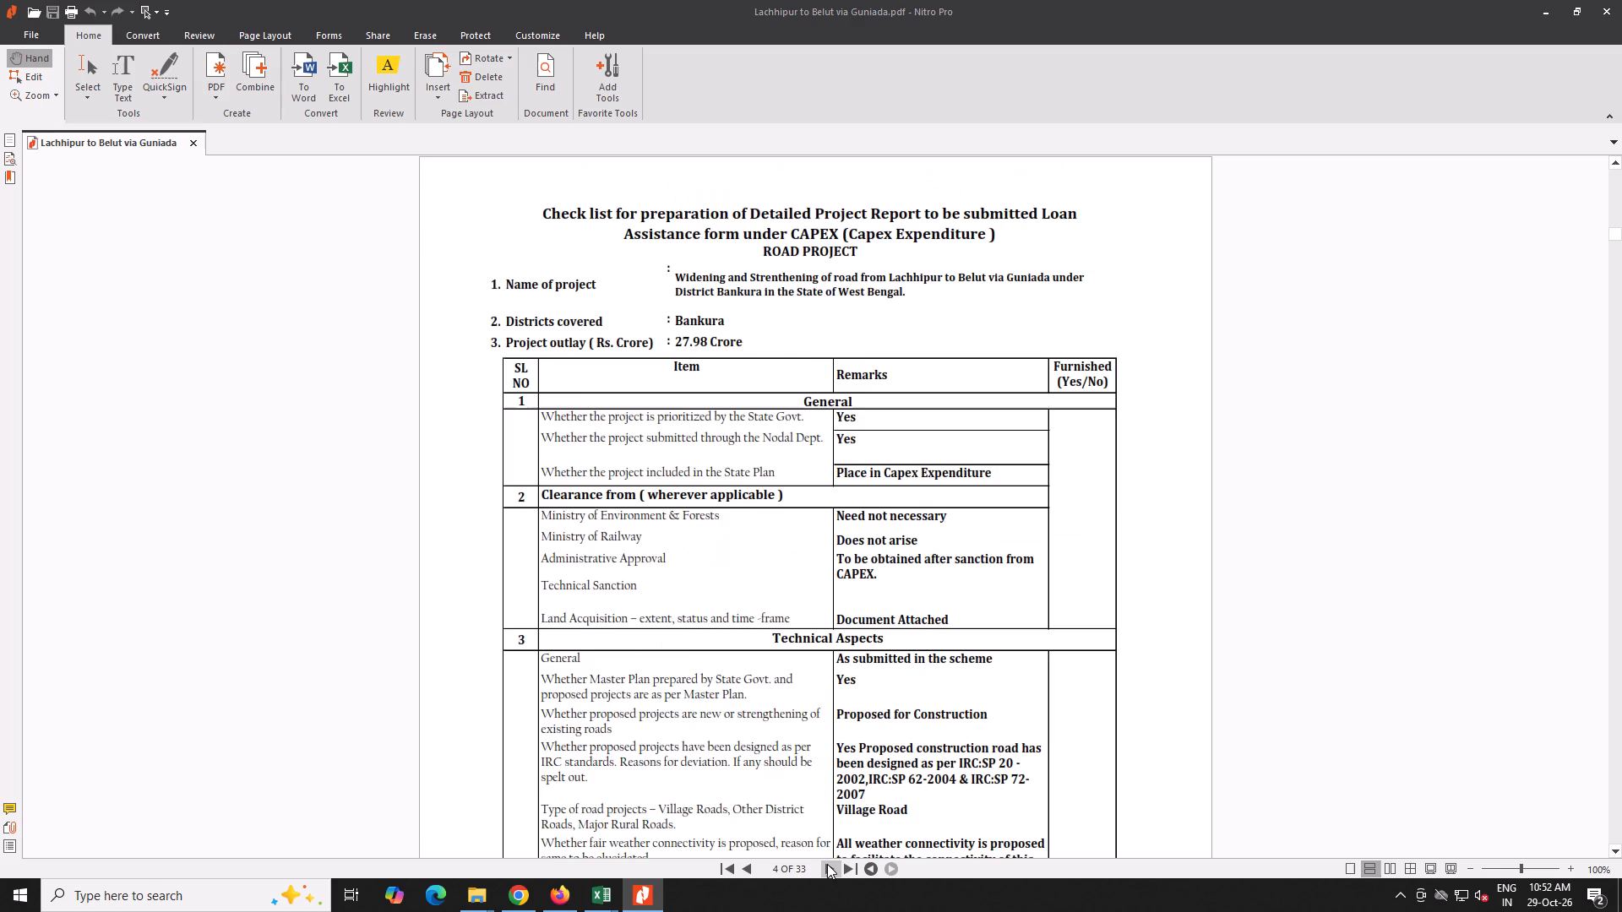
left_click(827, 864)
left_click(827, 864)
left_click(827, 864)
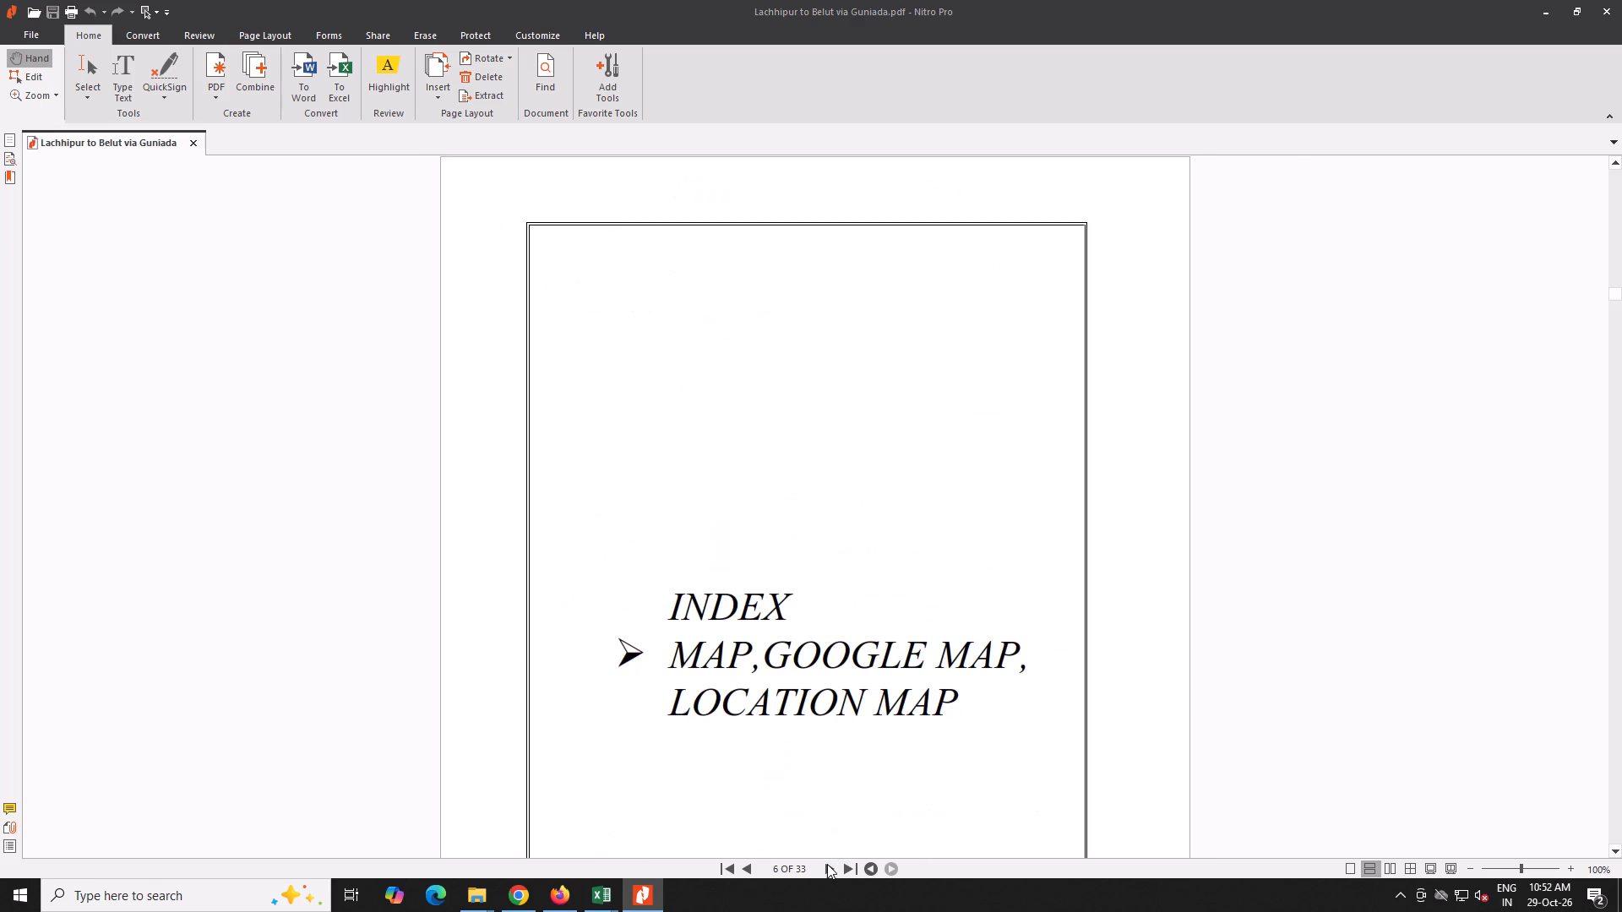
left_click(827, 864)
left_click(827, 864)
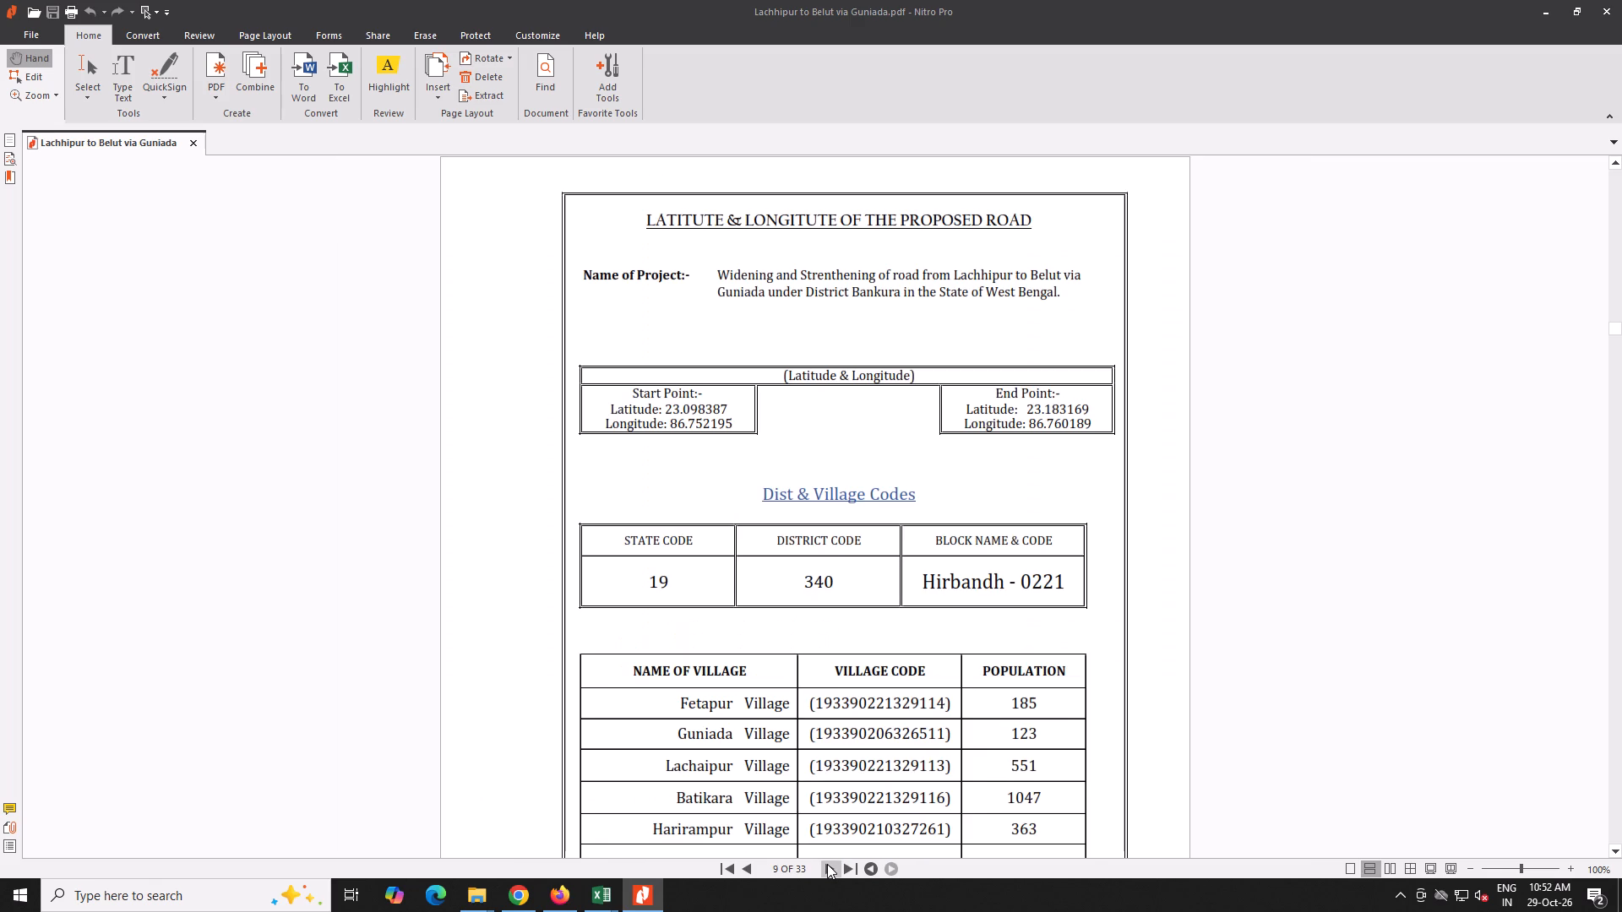
Move the latitude and longitude page ahead of the Geotag Photographes divider page and save the PDF.
left_click(9, 135)
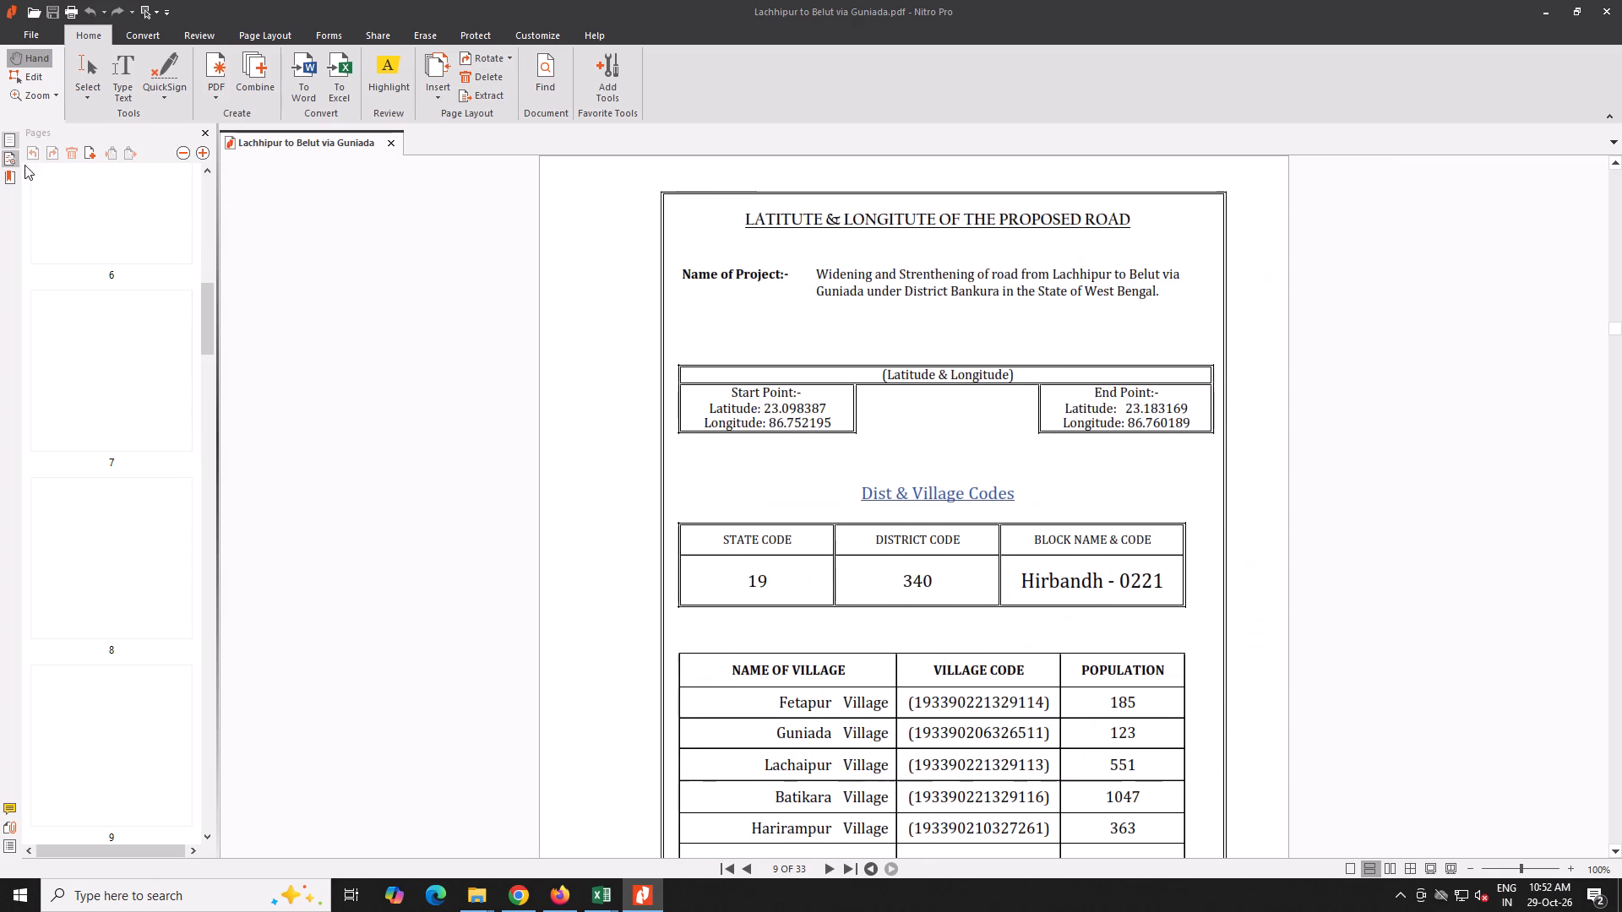
left_click_drag(122, 725, 177, 404)
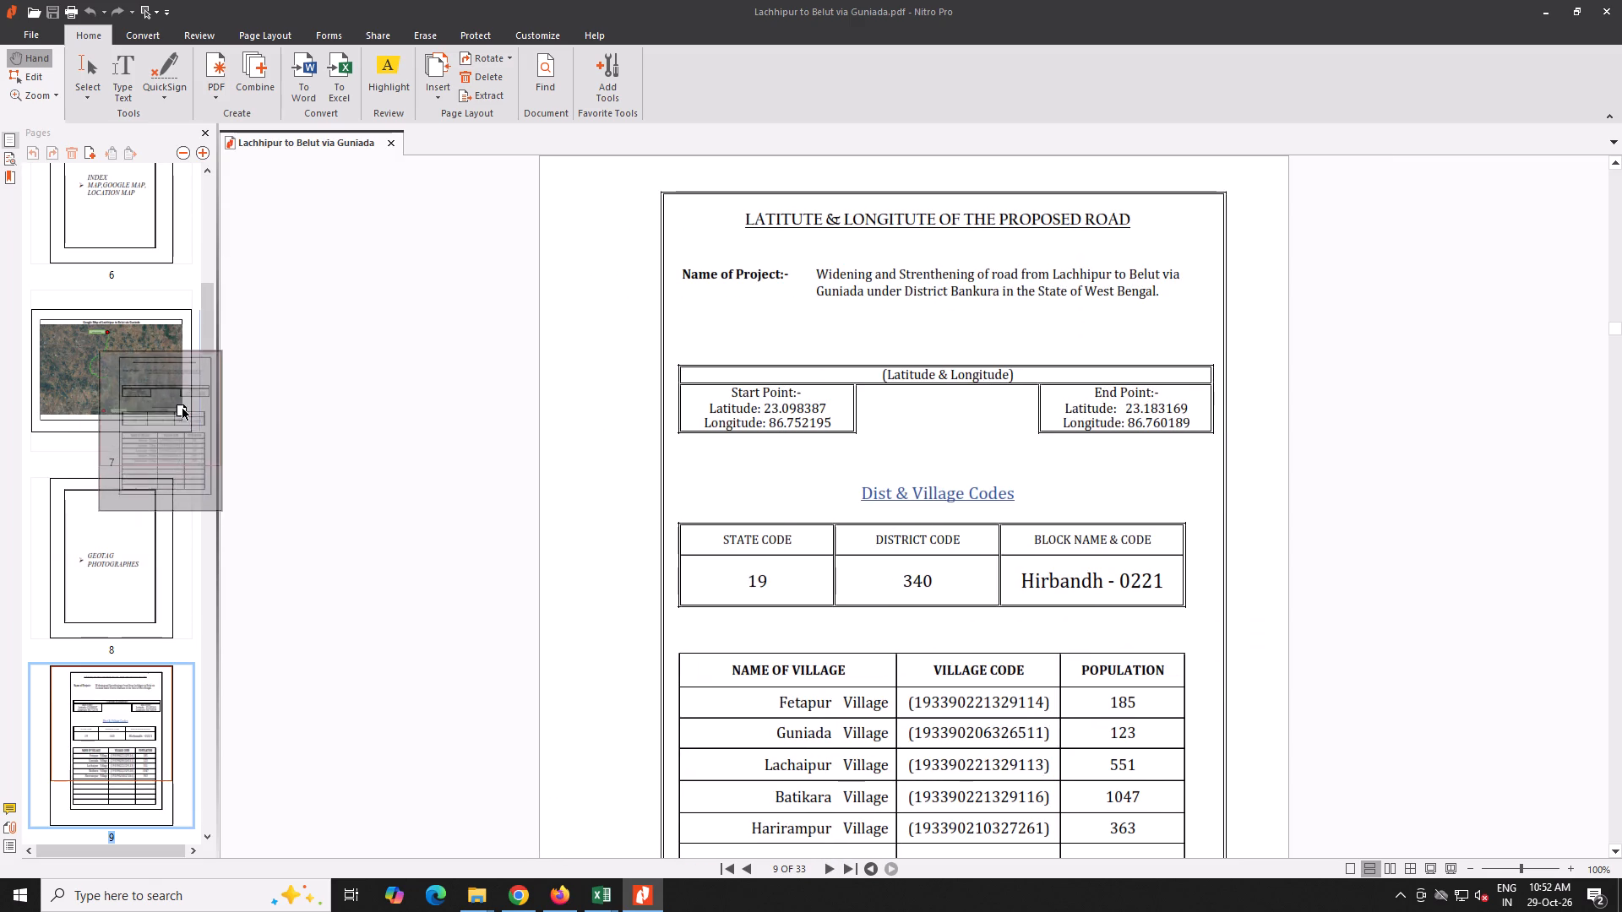
left_click_drag(177, 404, 122, 318)
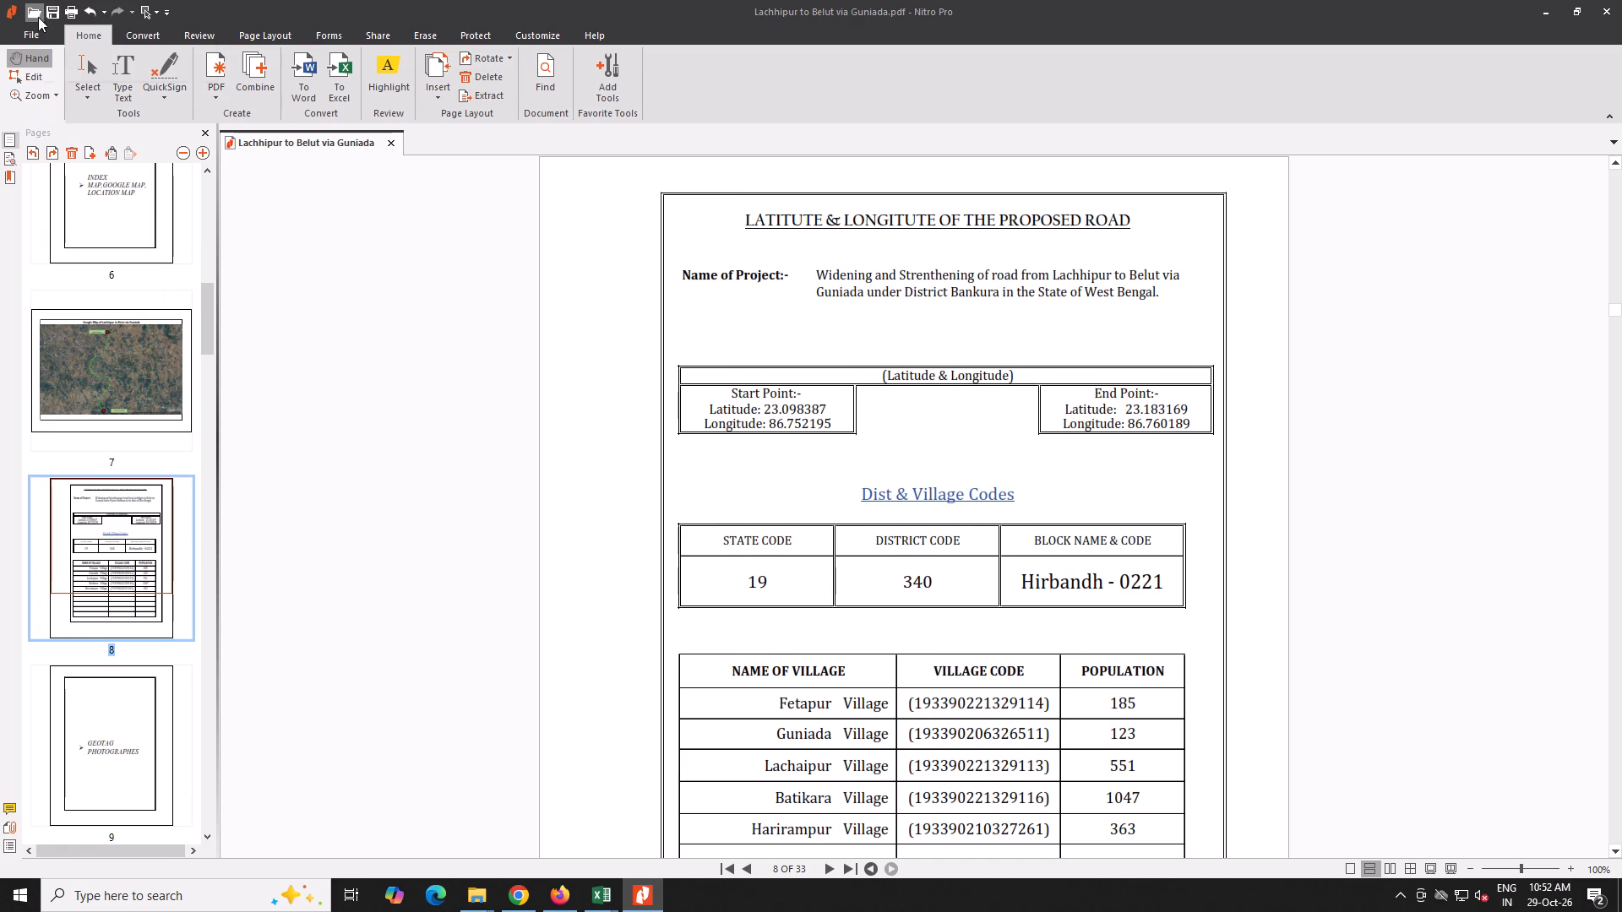
left_click(52, 15)
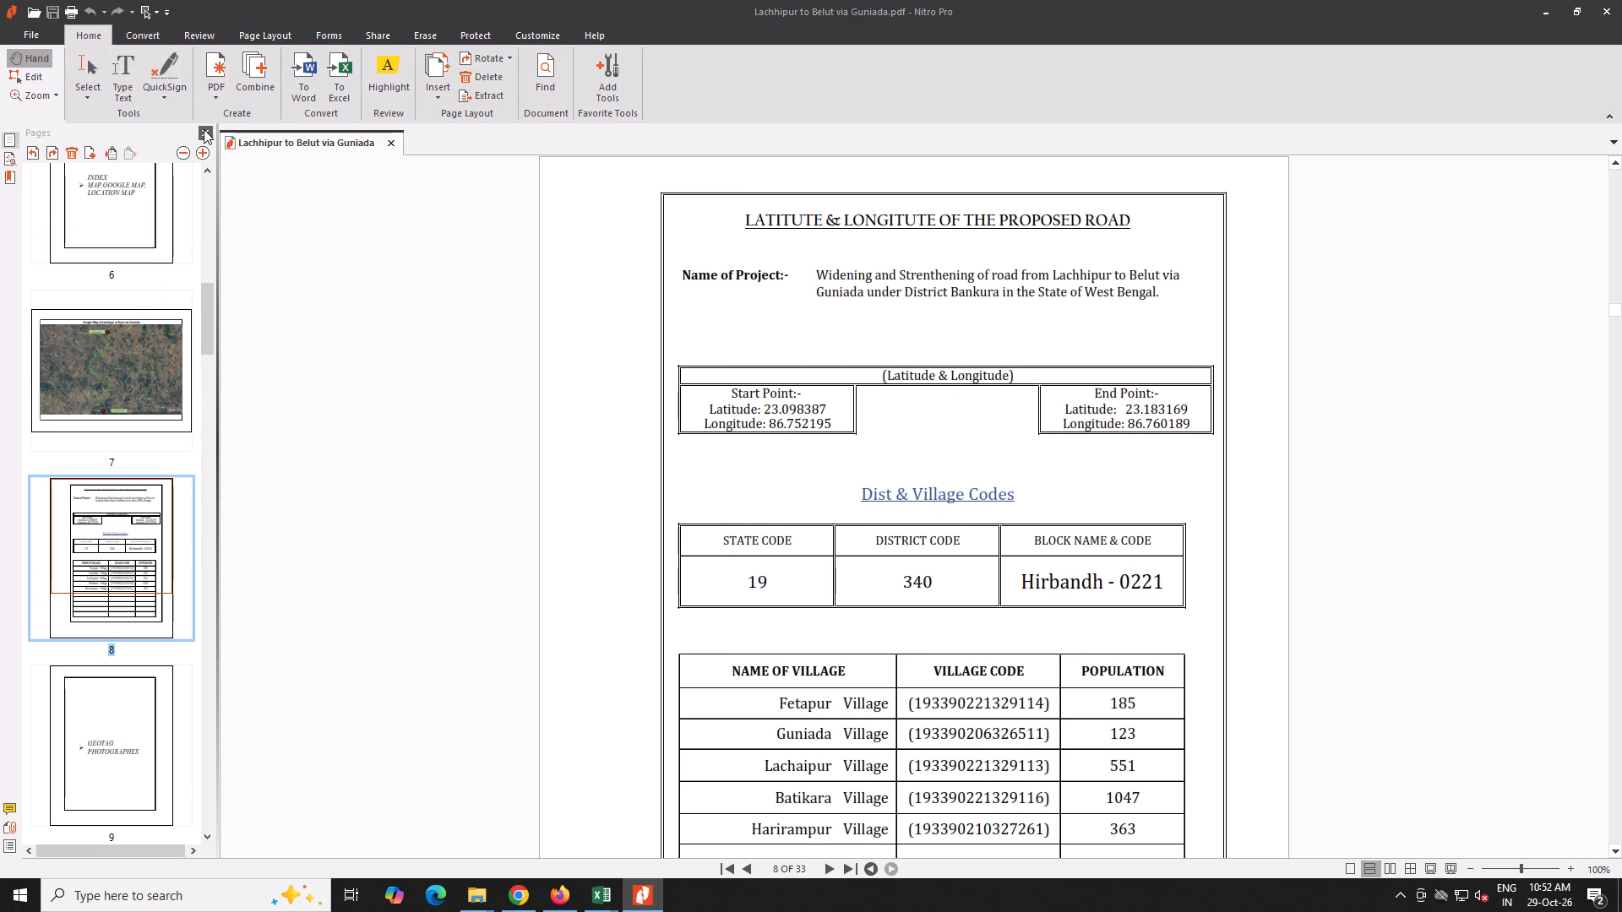
left_click(204, 129)
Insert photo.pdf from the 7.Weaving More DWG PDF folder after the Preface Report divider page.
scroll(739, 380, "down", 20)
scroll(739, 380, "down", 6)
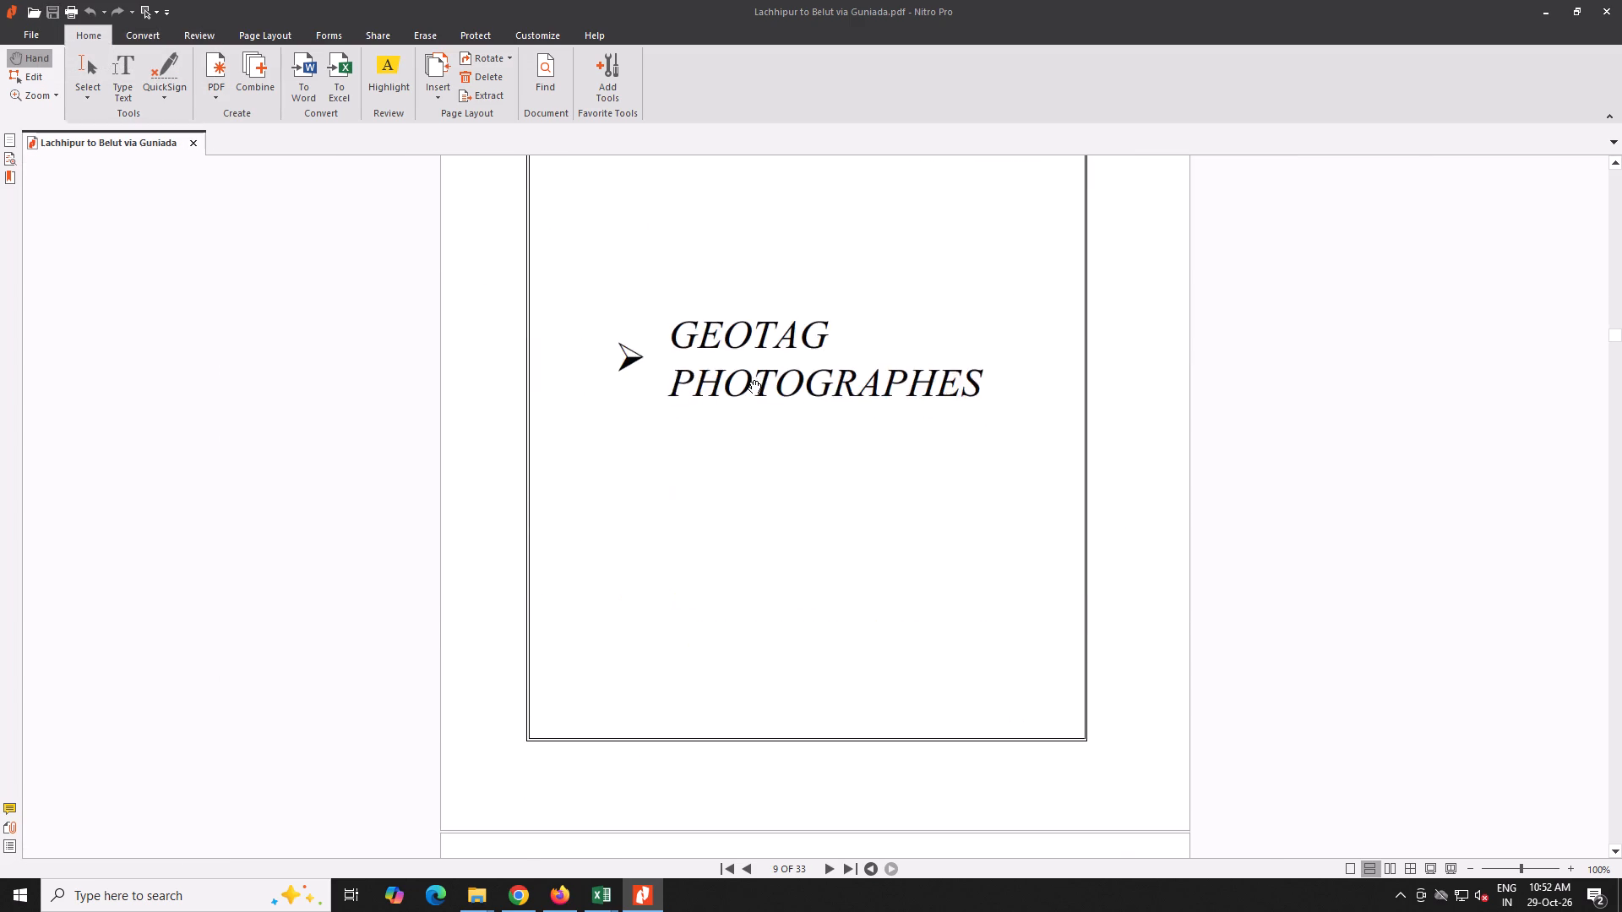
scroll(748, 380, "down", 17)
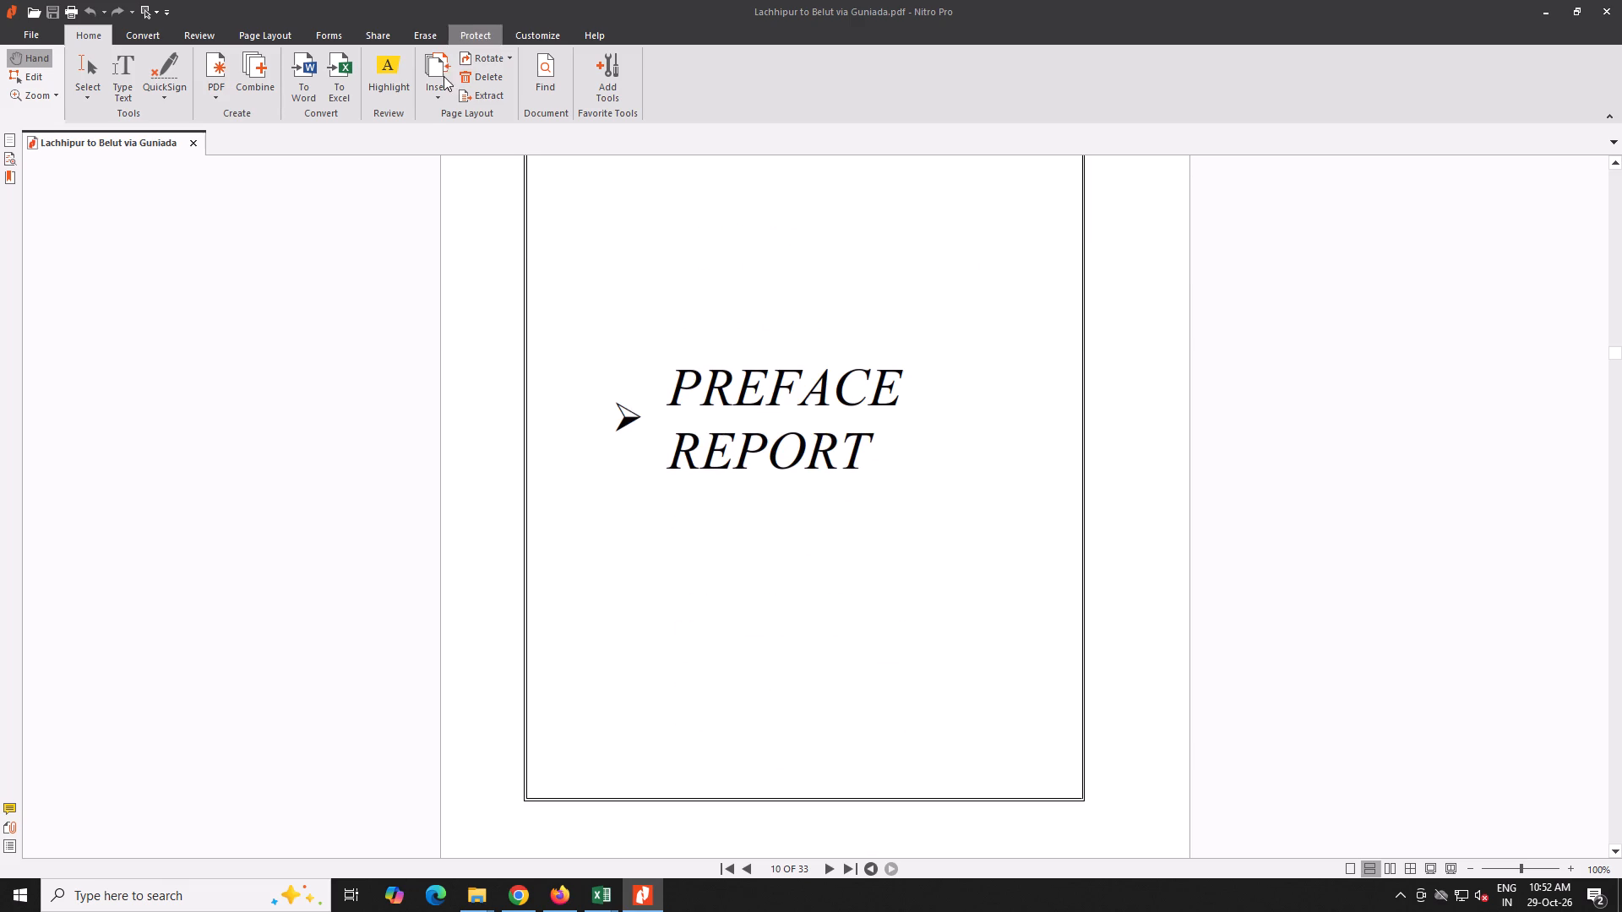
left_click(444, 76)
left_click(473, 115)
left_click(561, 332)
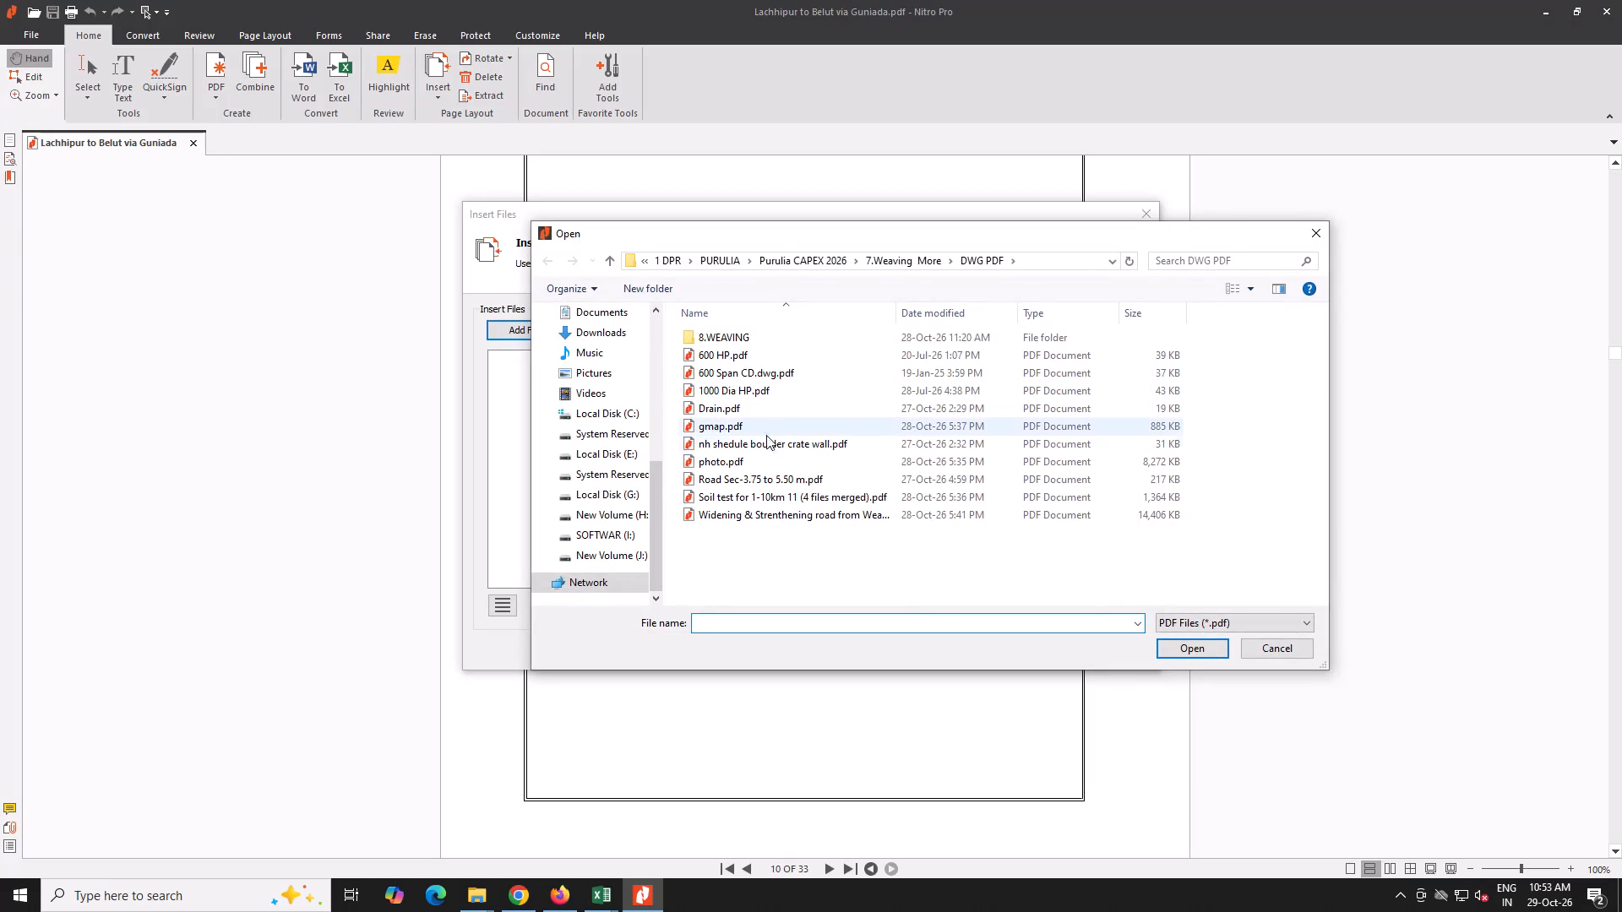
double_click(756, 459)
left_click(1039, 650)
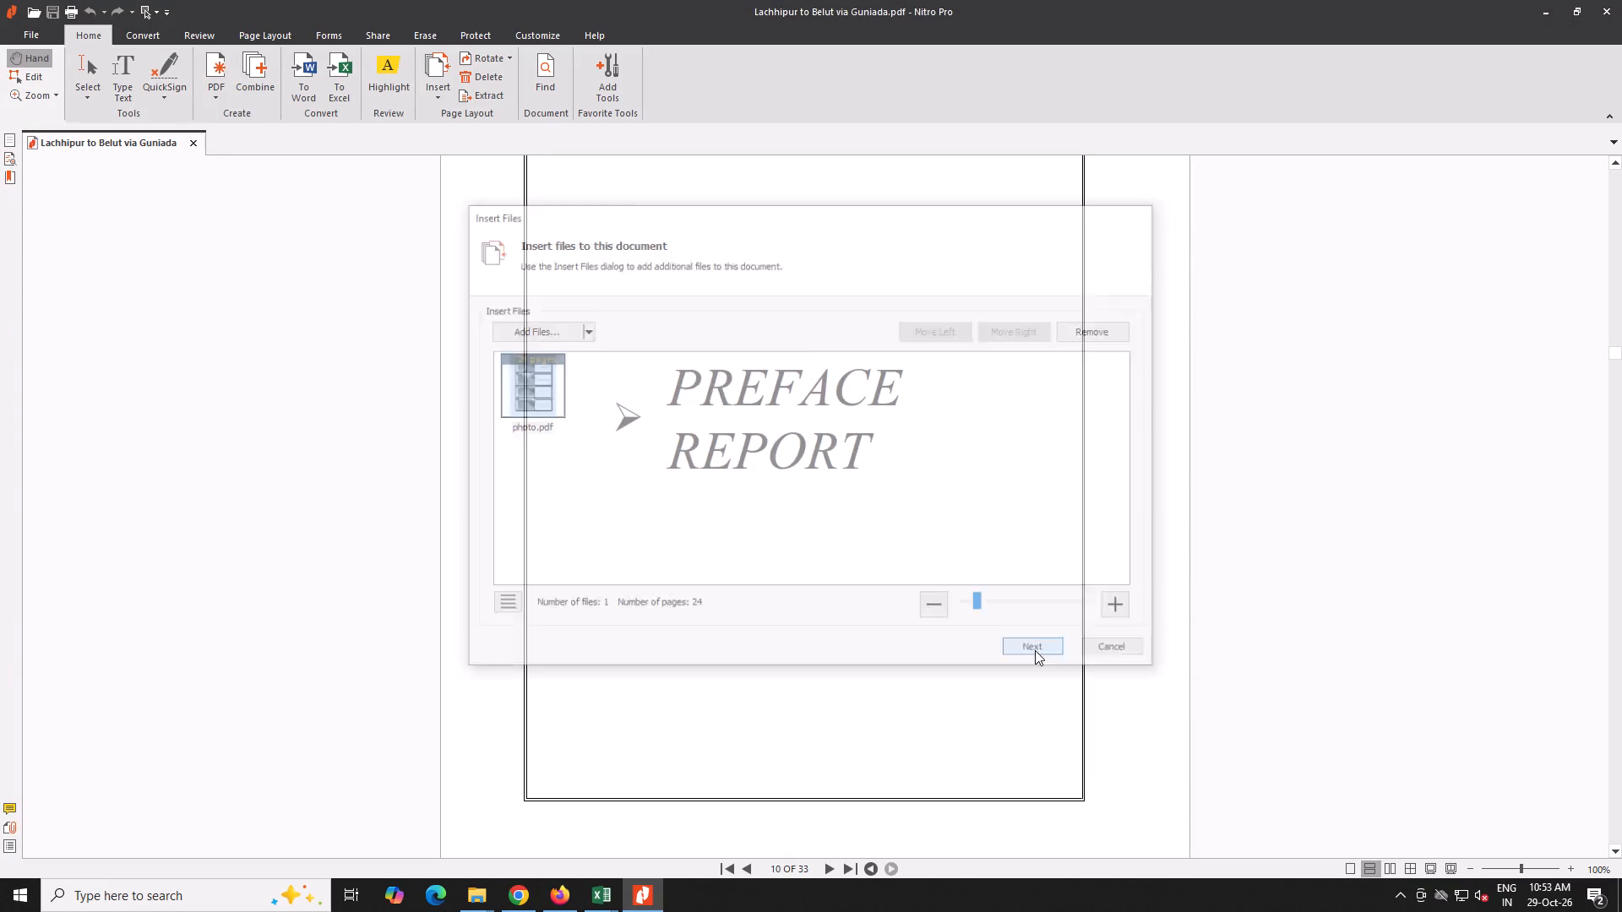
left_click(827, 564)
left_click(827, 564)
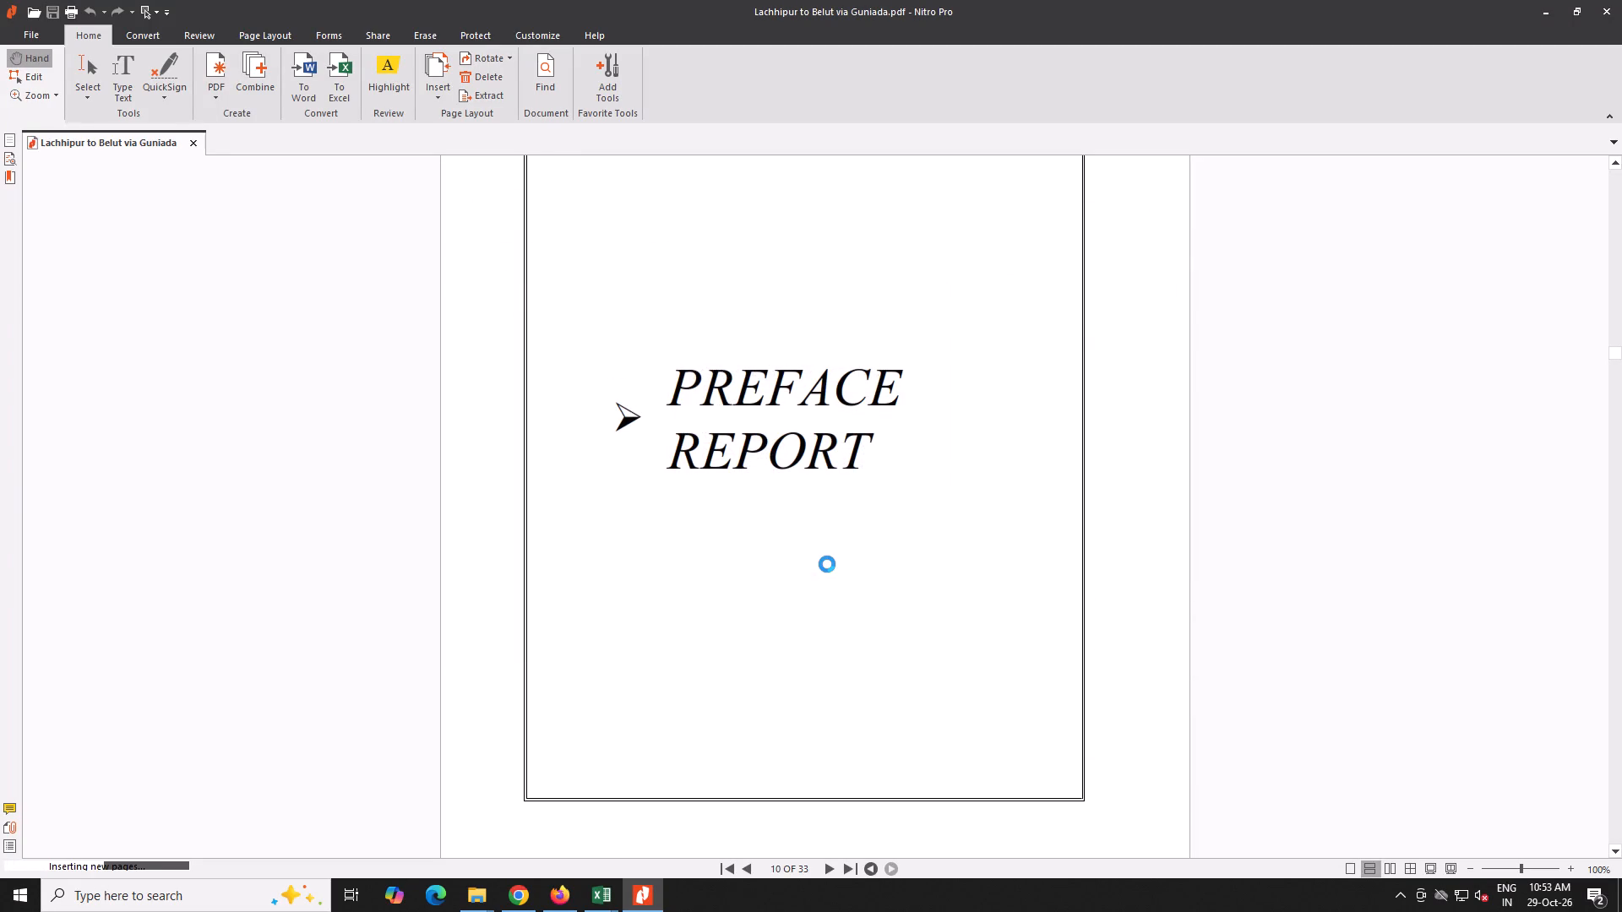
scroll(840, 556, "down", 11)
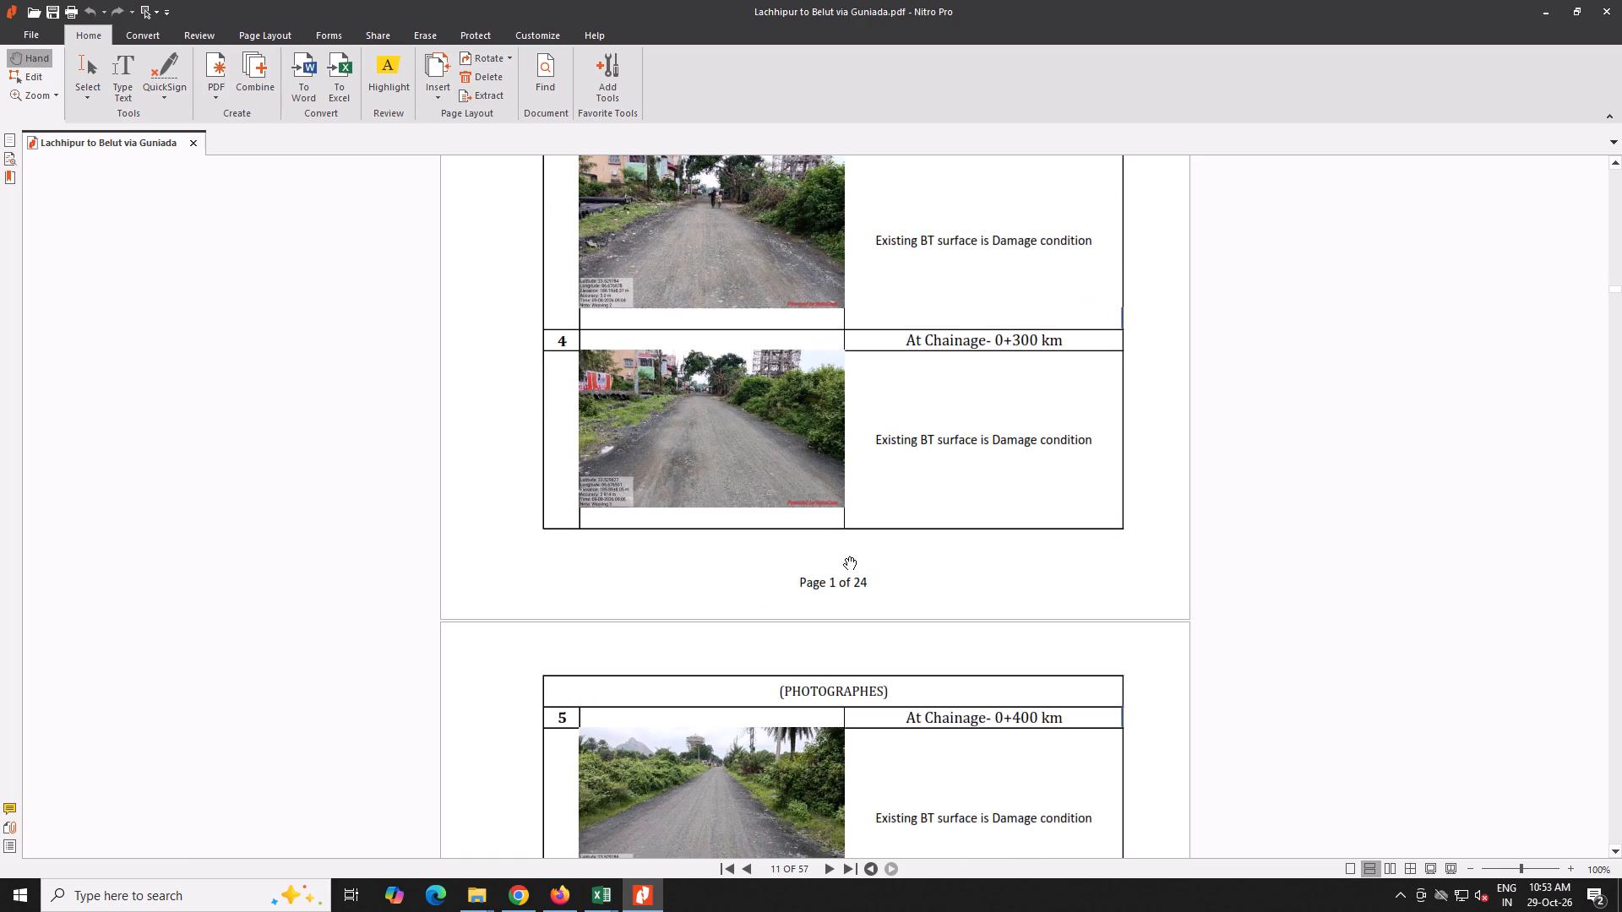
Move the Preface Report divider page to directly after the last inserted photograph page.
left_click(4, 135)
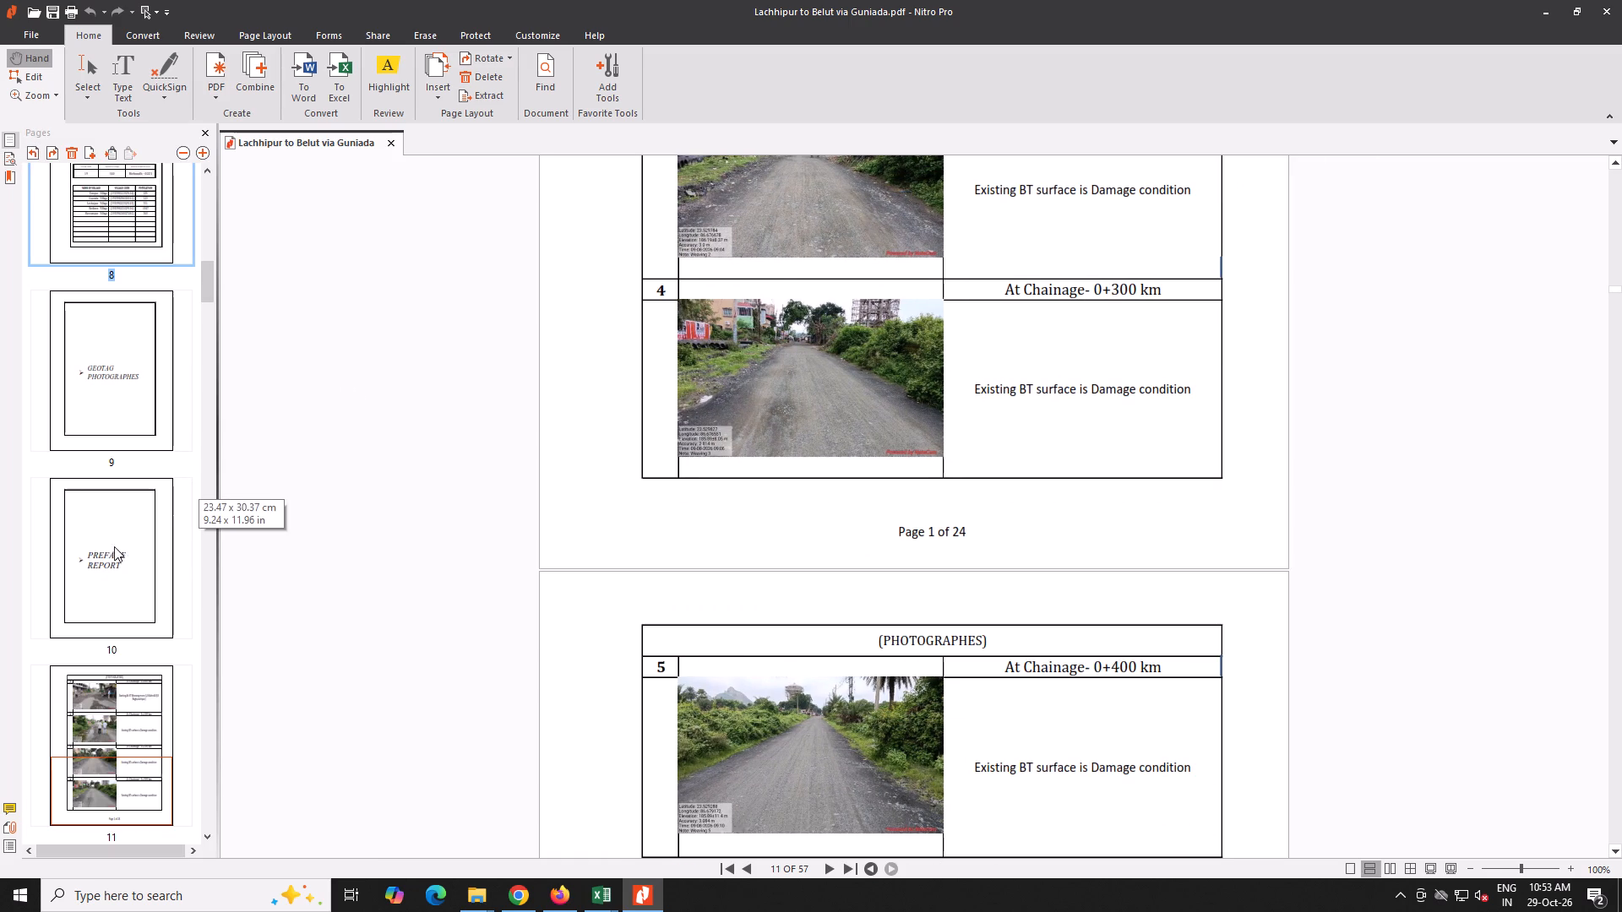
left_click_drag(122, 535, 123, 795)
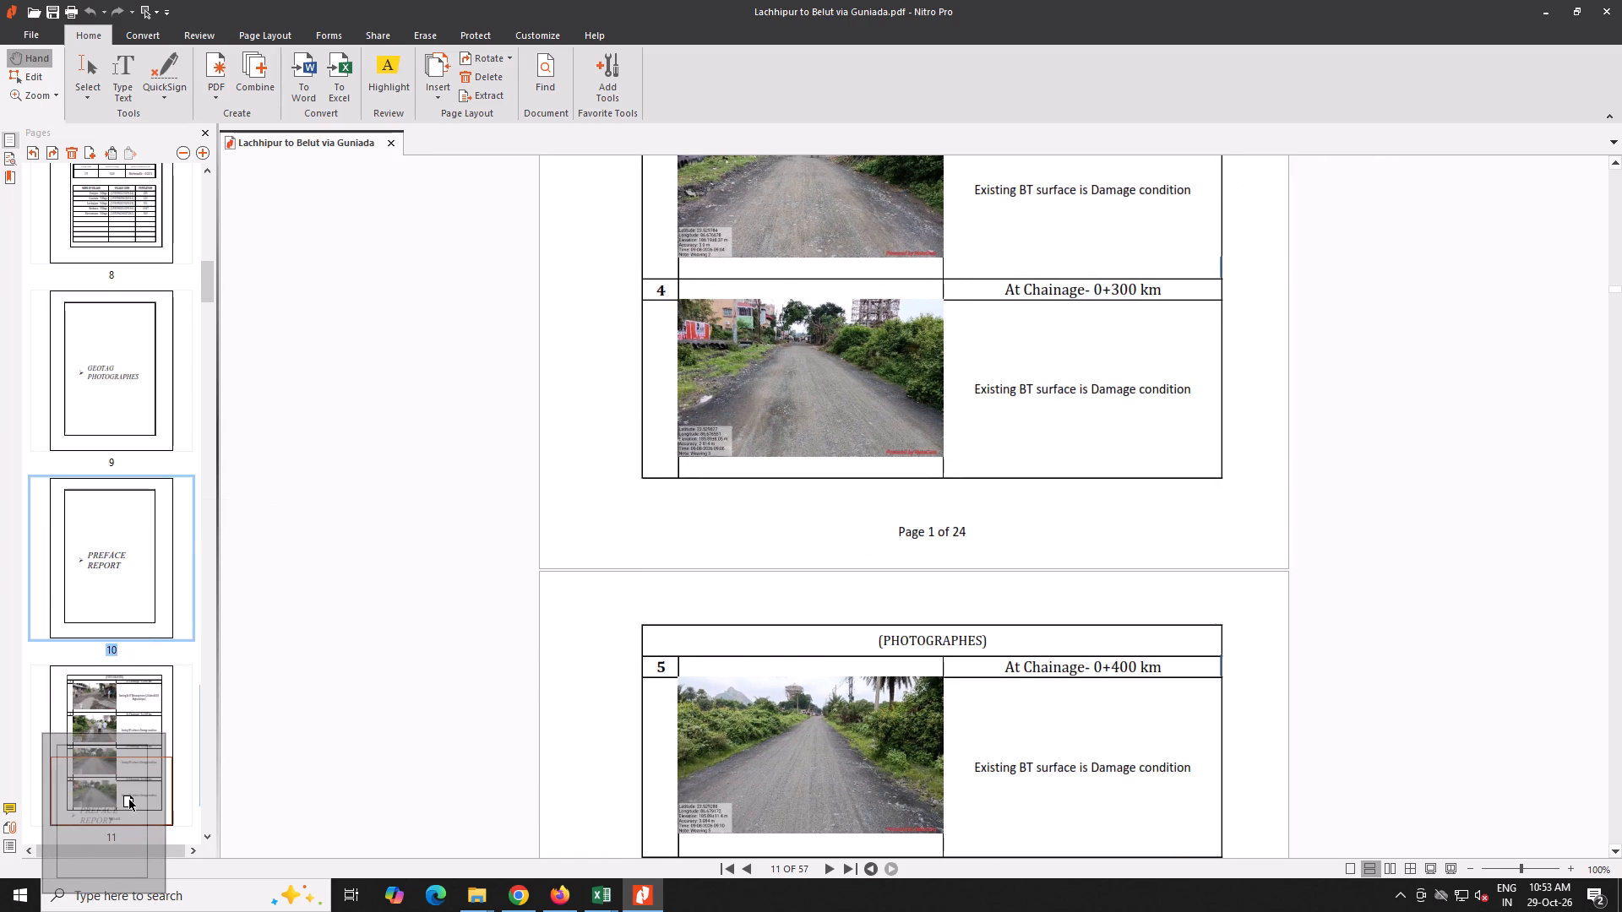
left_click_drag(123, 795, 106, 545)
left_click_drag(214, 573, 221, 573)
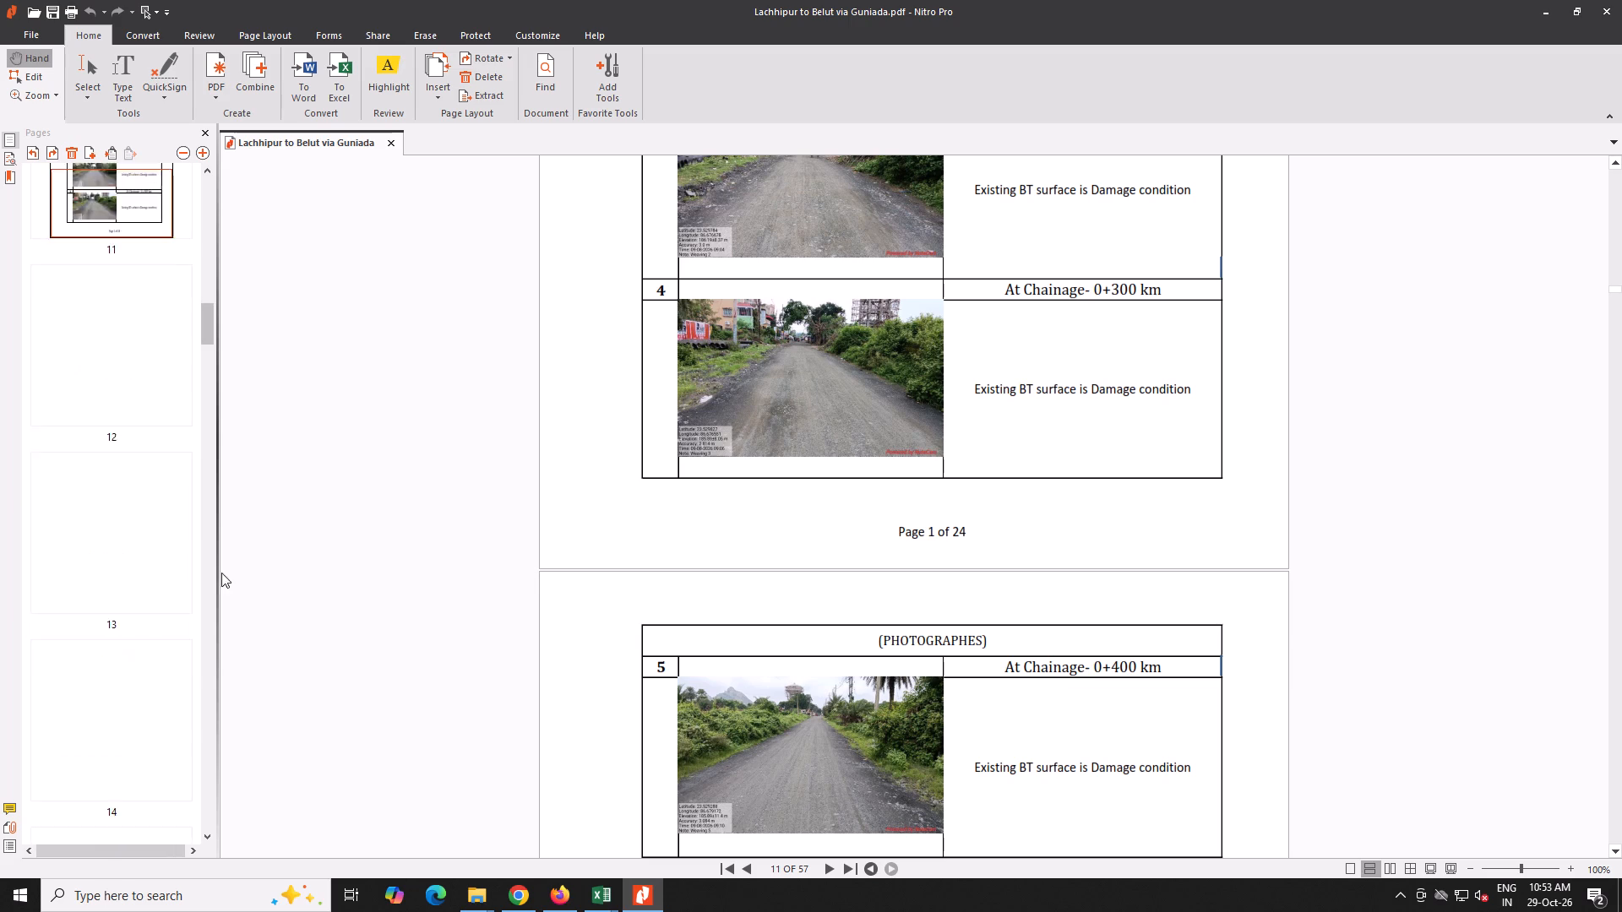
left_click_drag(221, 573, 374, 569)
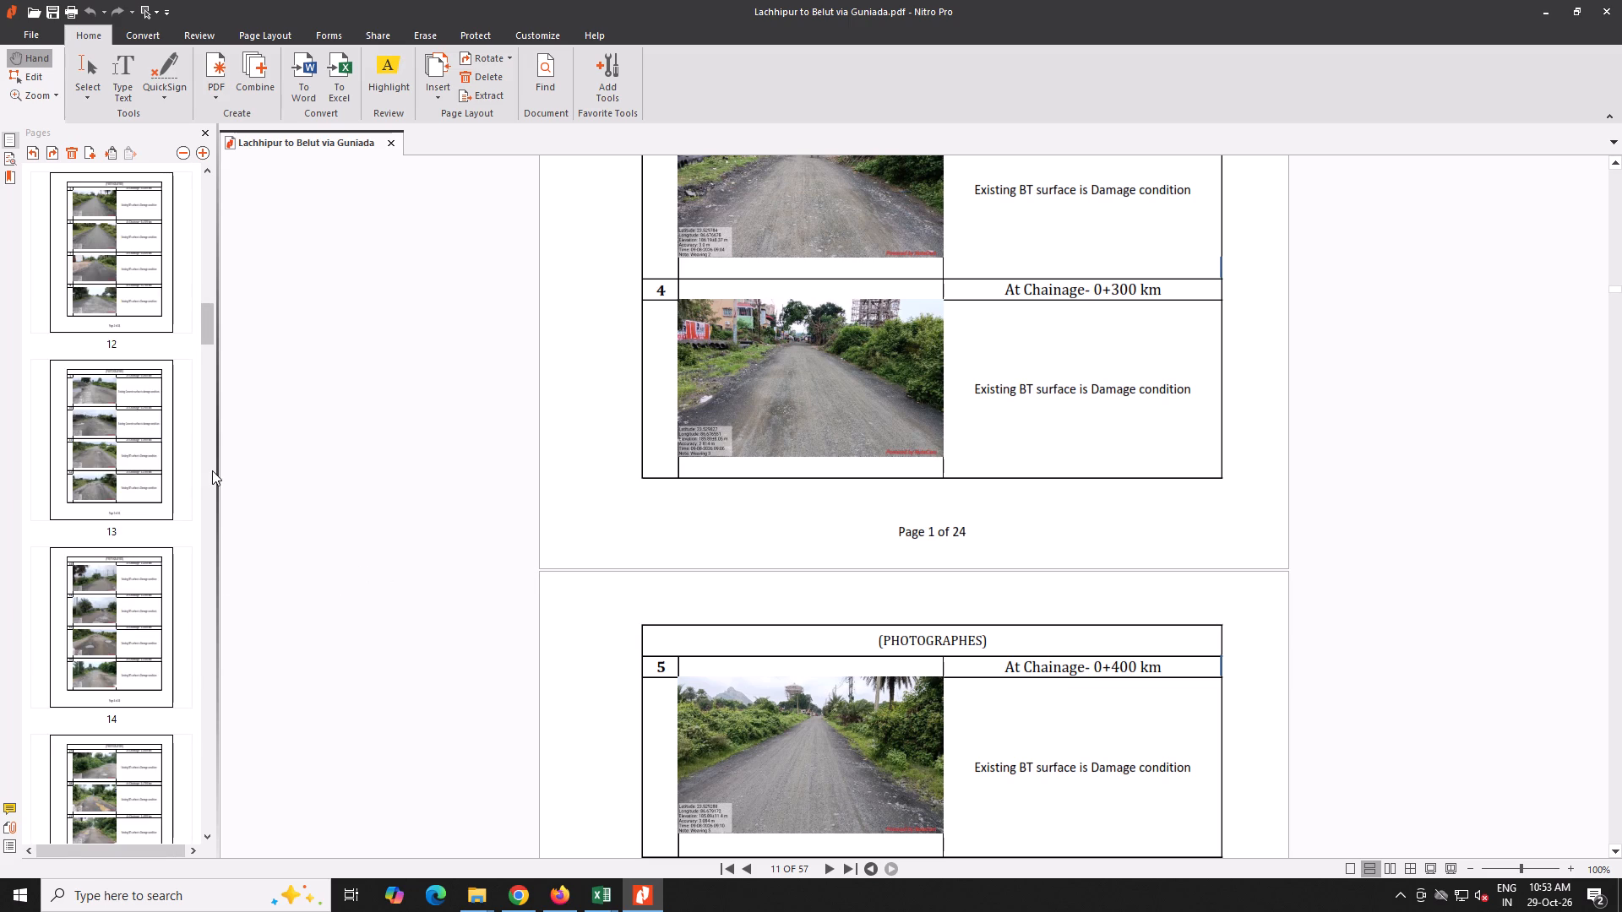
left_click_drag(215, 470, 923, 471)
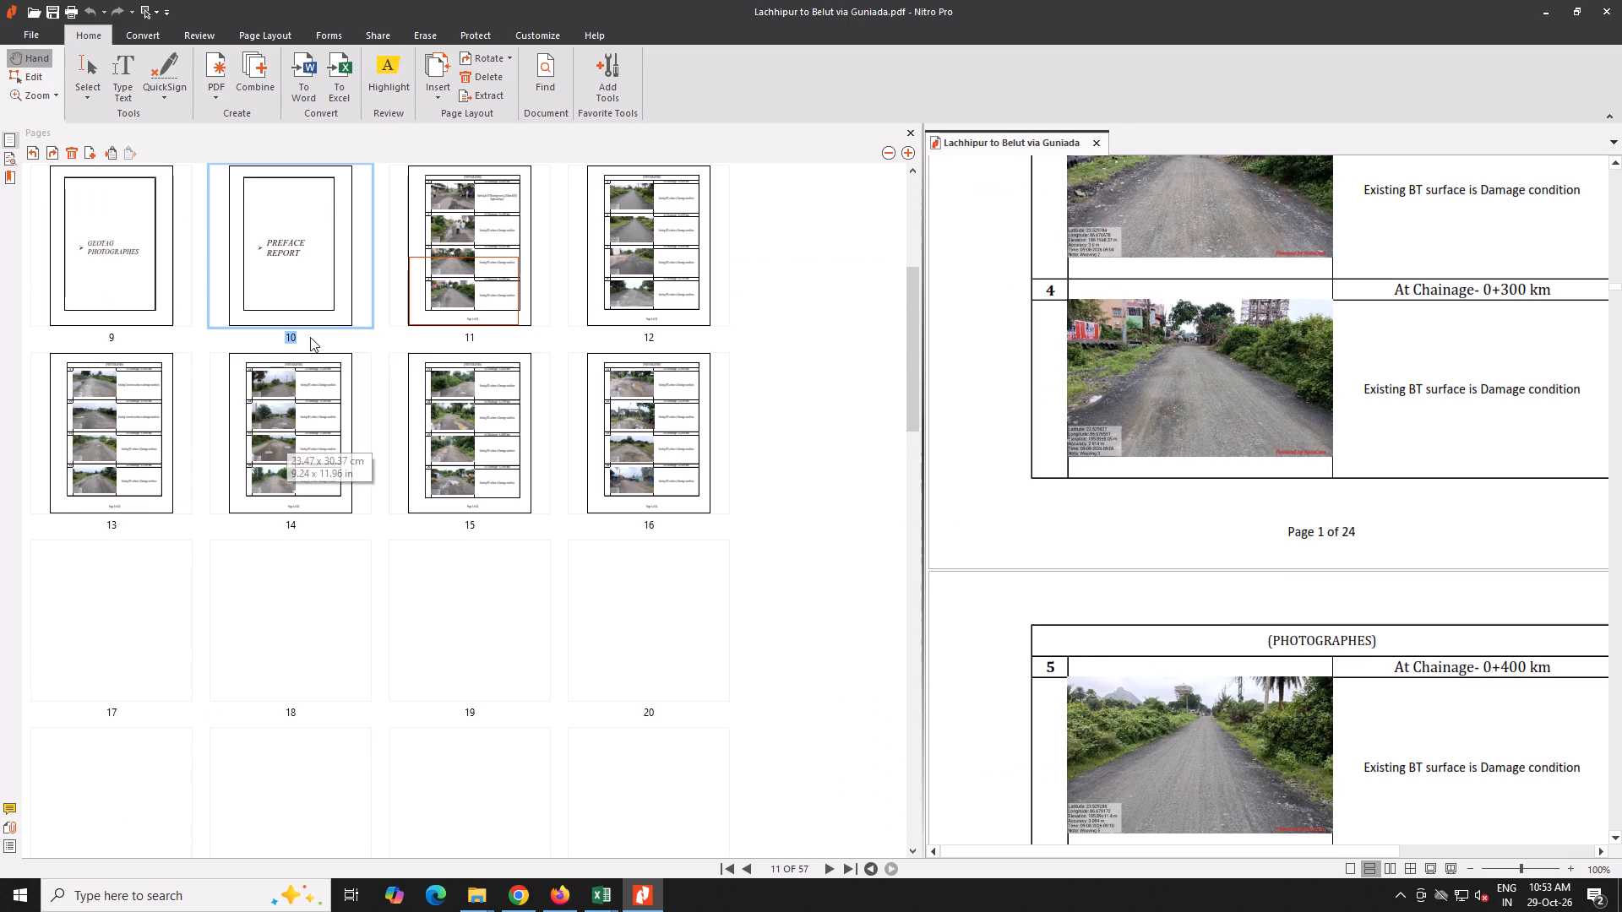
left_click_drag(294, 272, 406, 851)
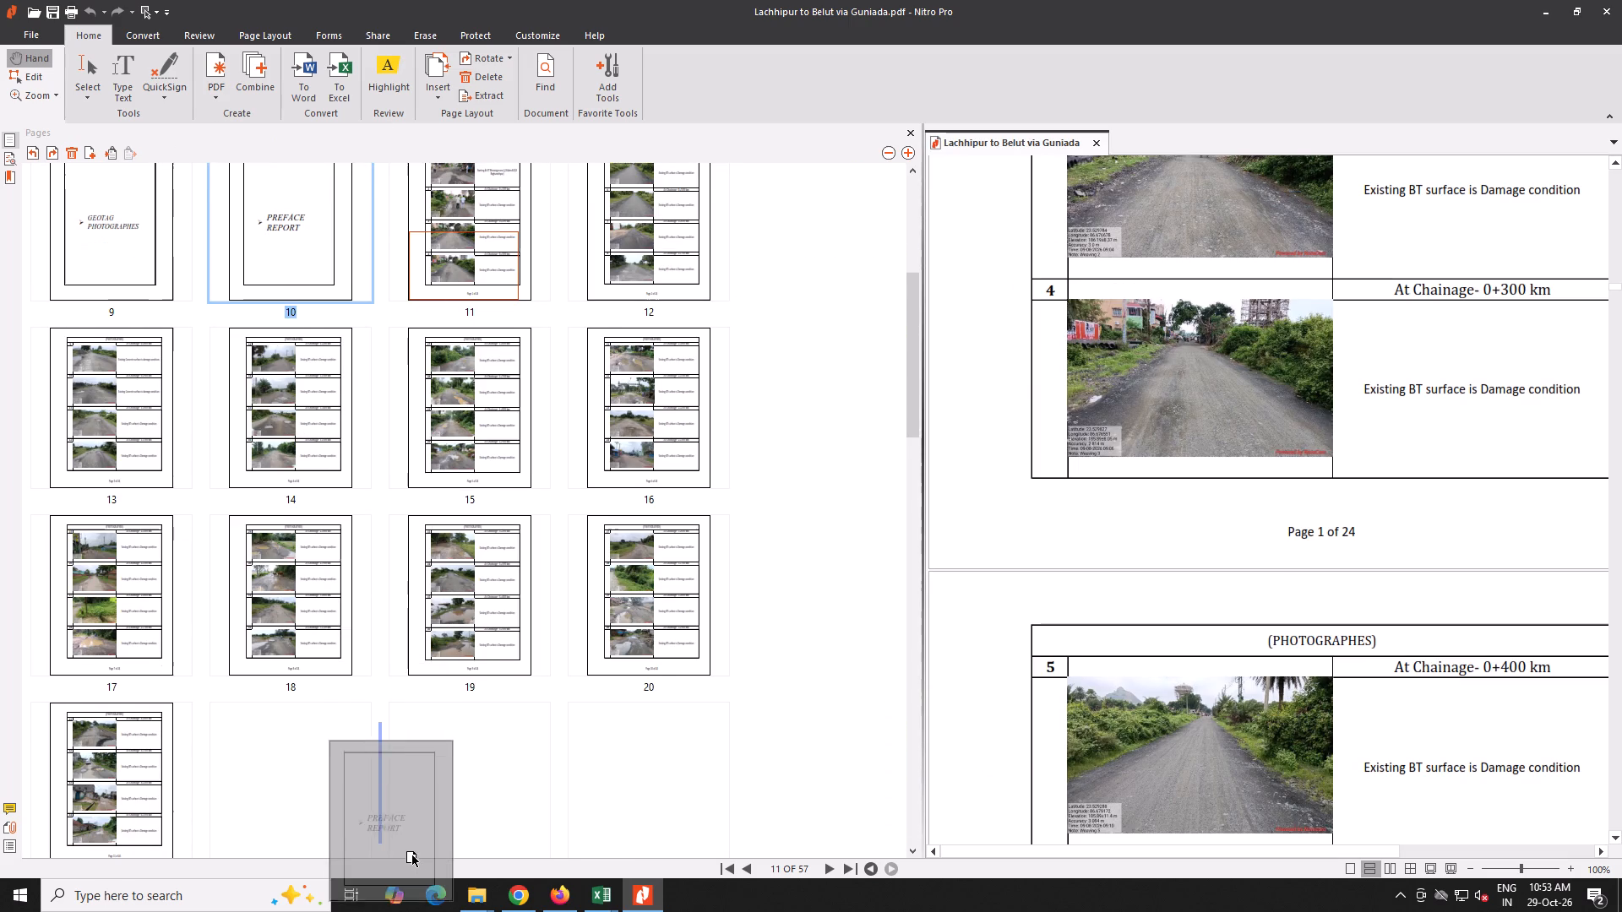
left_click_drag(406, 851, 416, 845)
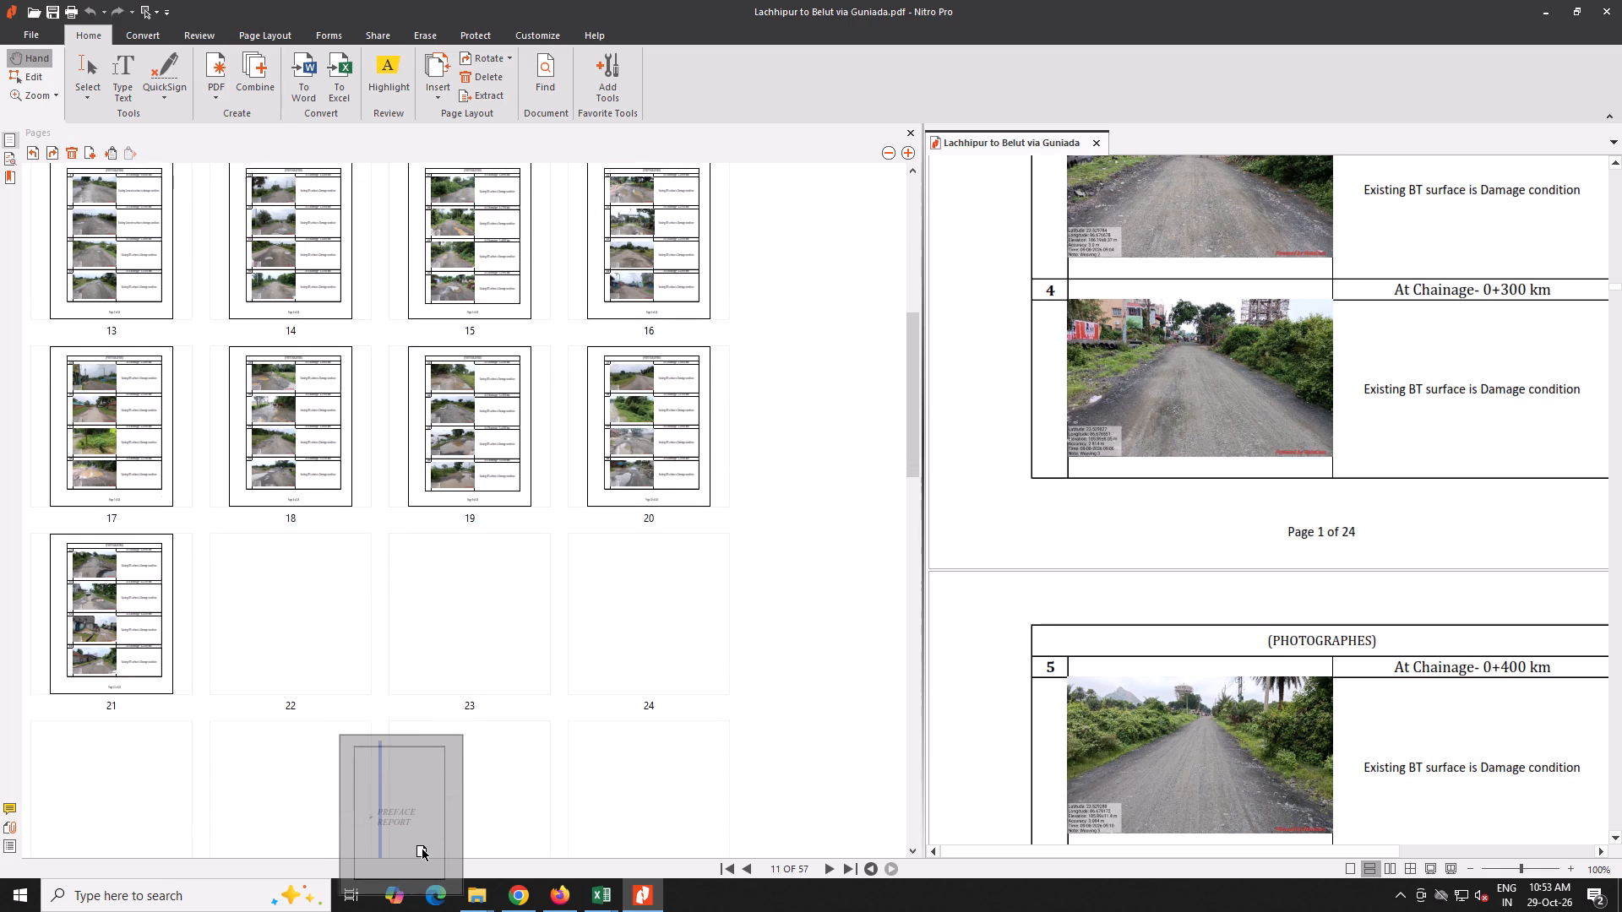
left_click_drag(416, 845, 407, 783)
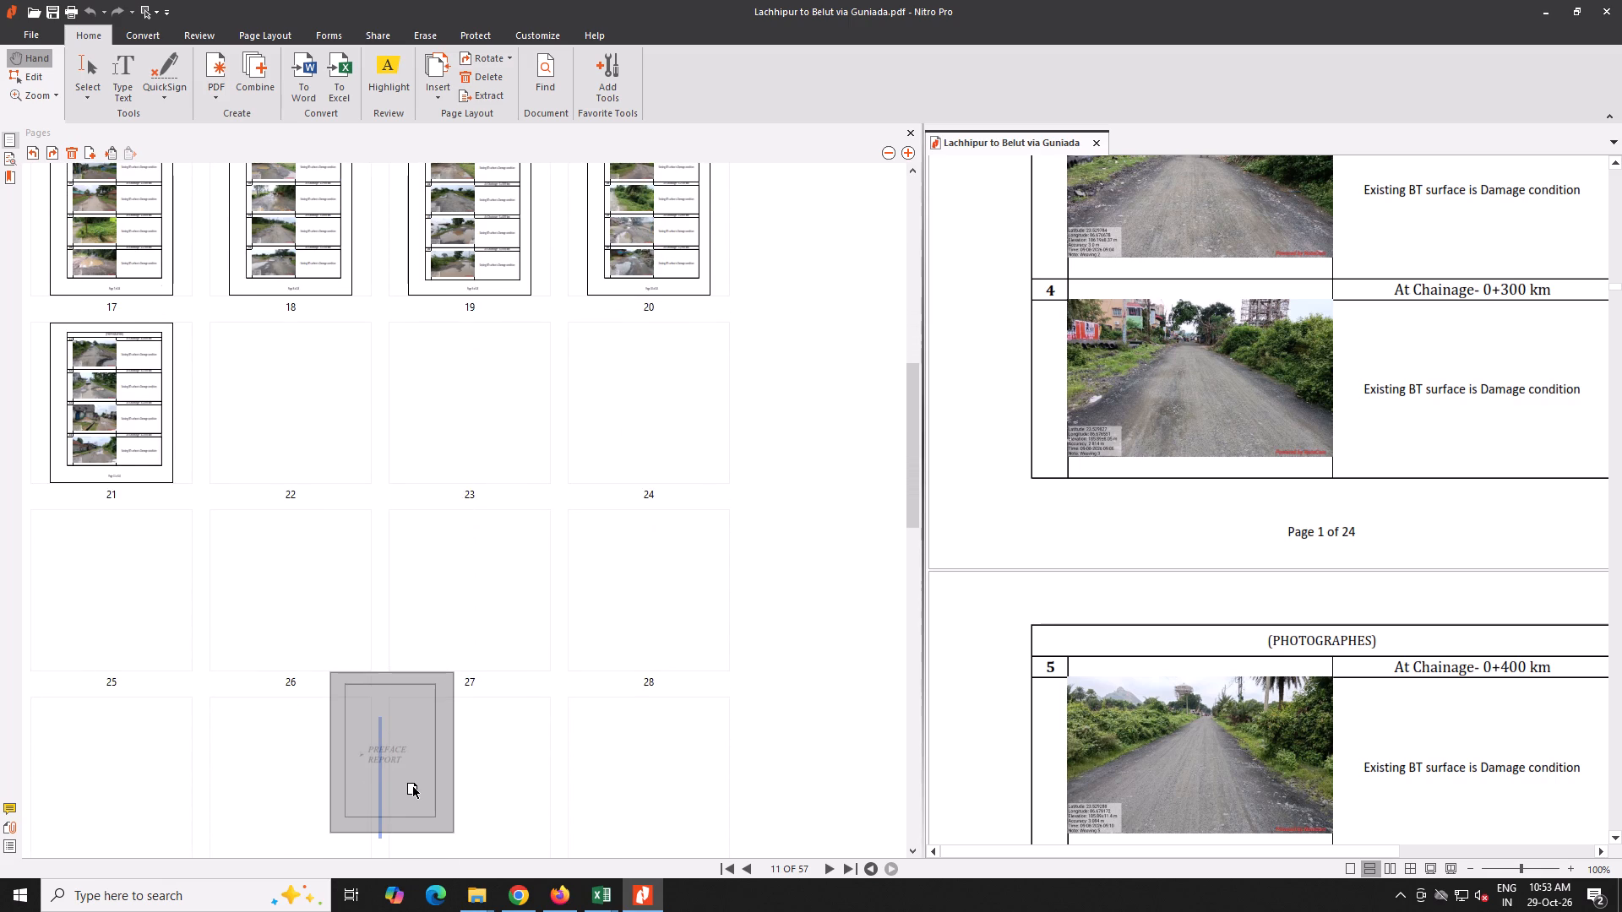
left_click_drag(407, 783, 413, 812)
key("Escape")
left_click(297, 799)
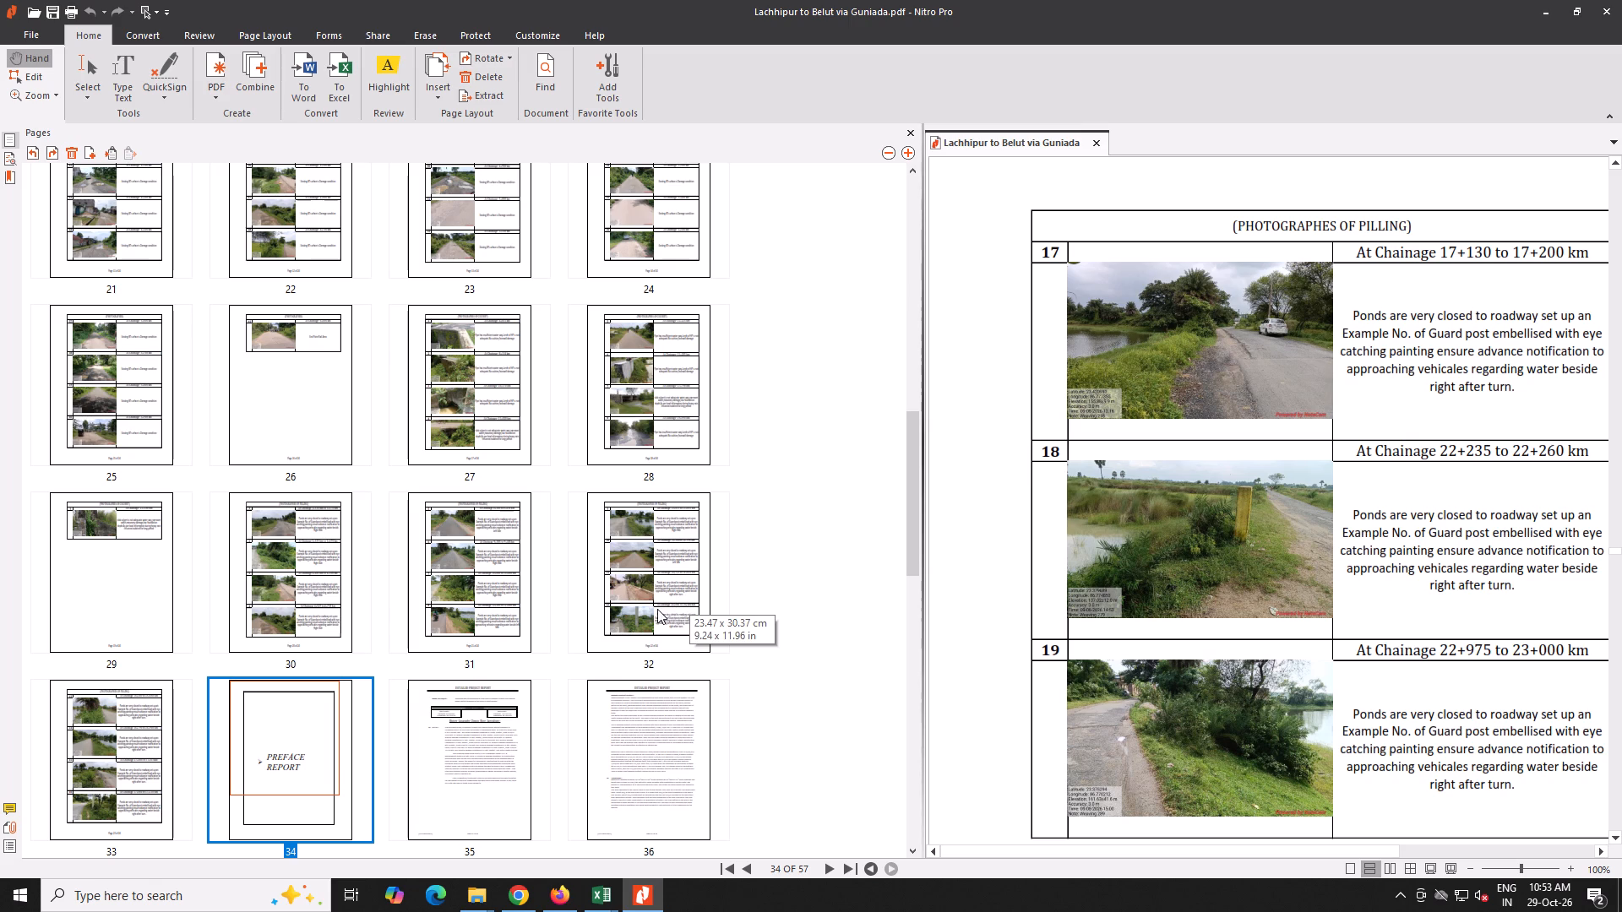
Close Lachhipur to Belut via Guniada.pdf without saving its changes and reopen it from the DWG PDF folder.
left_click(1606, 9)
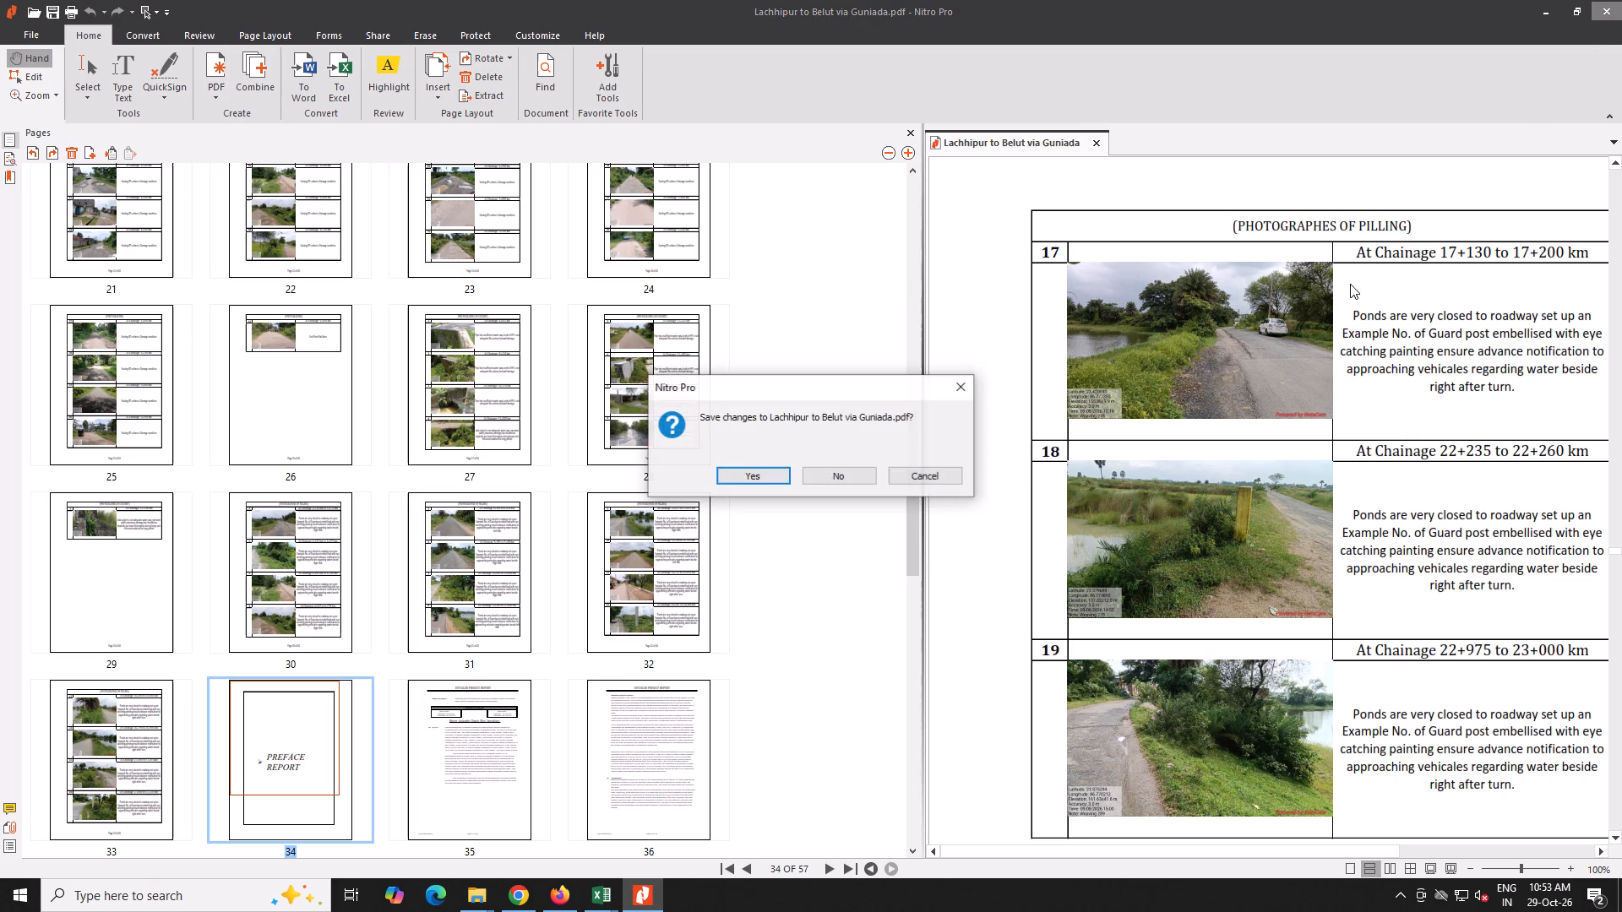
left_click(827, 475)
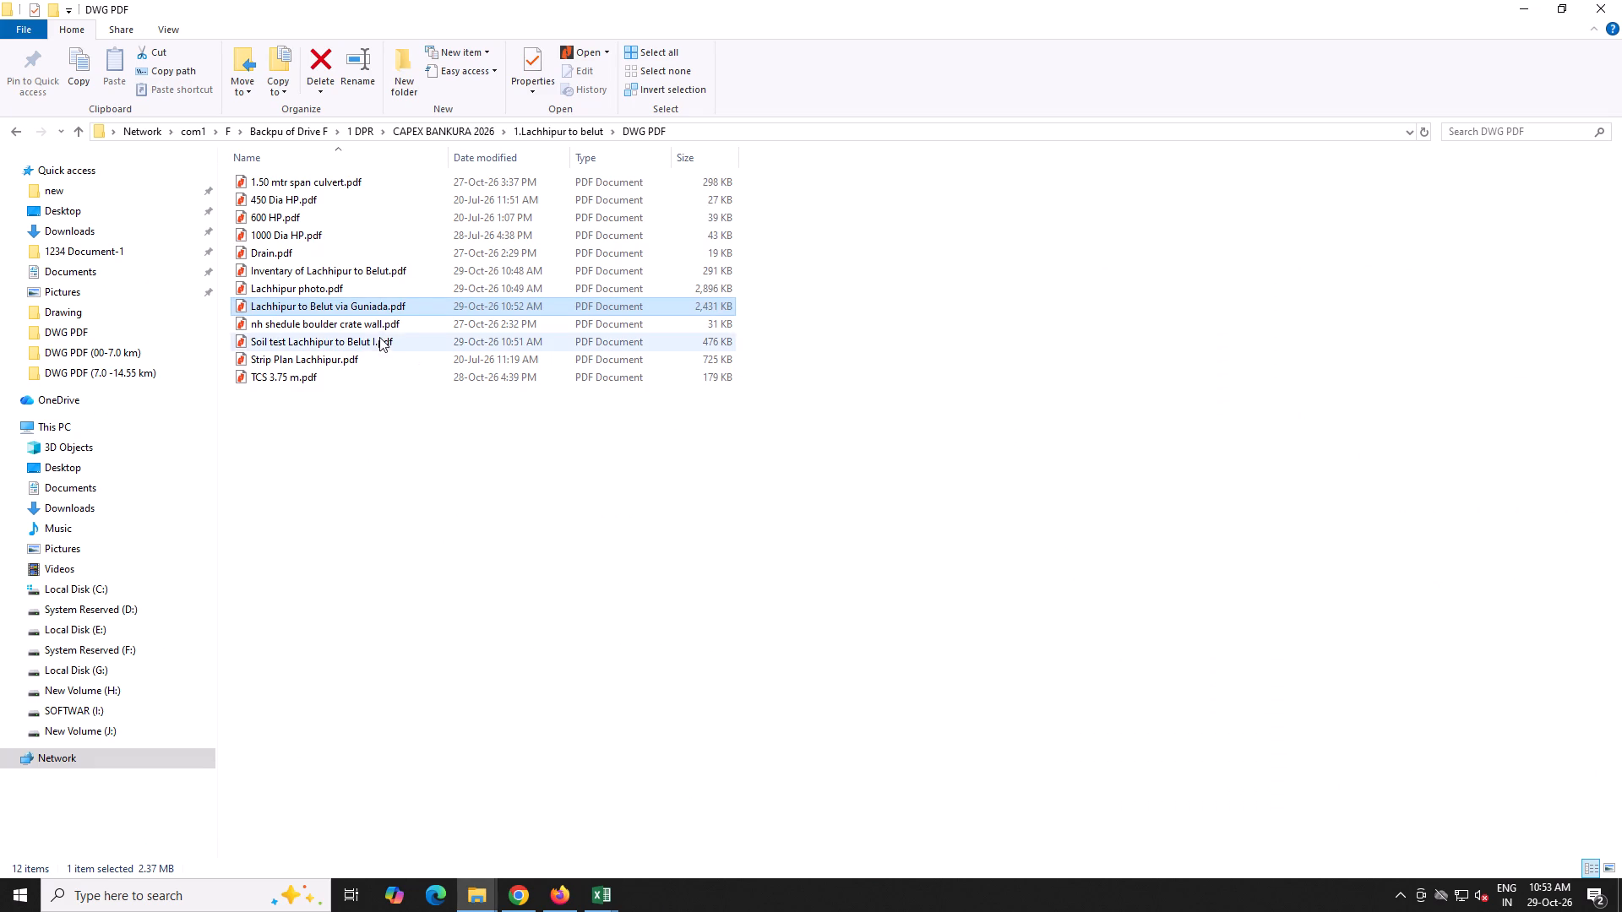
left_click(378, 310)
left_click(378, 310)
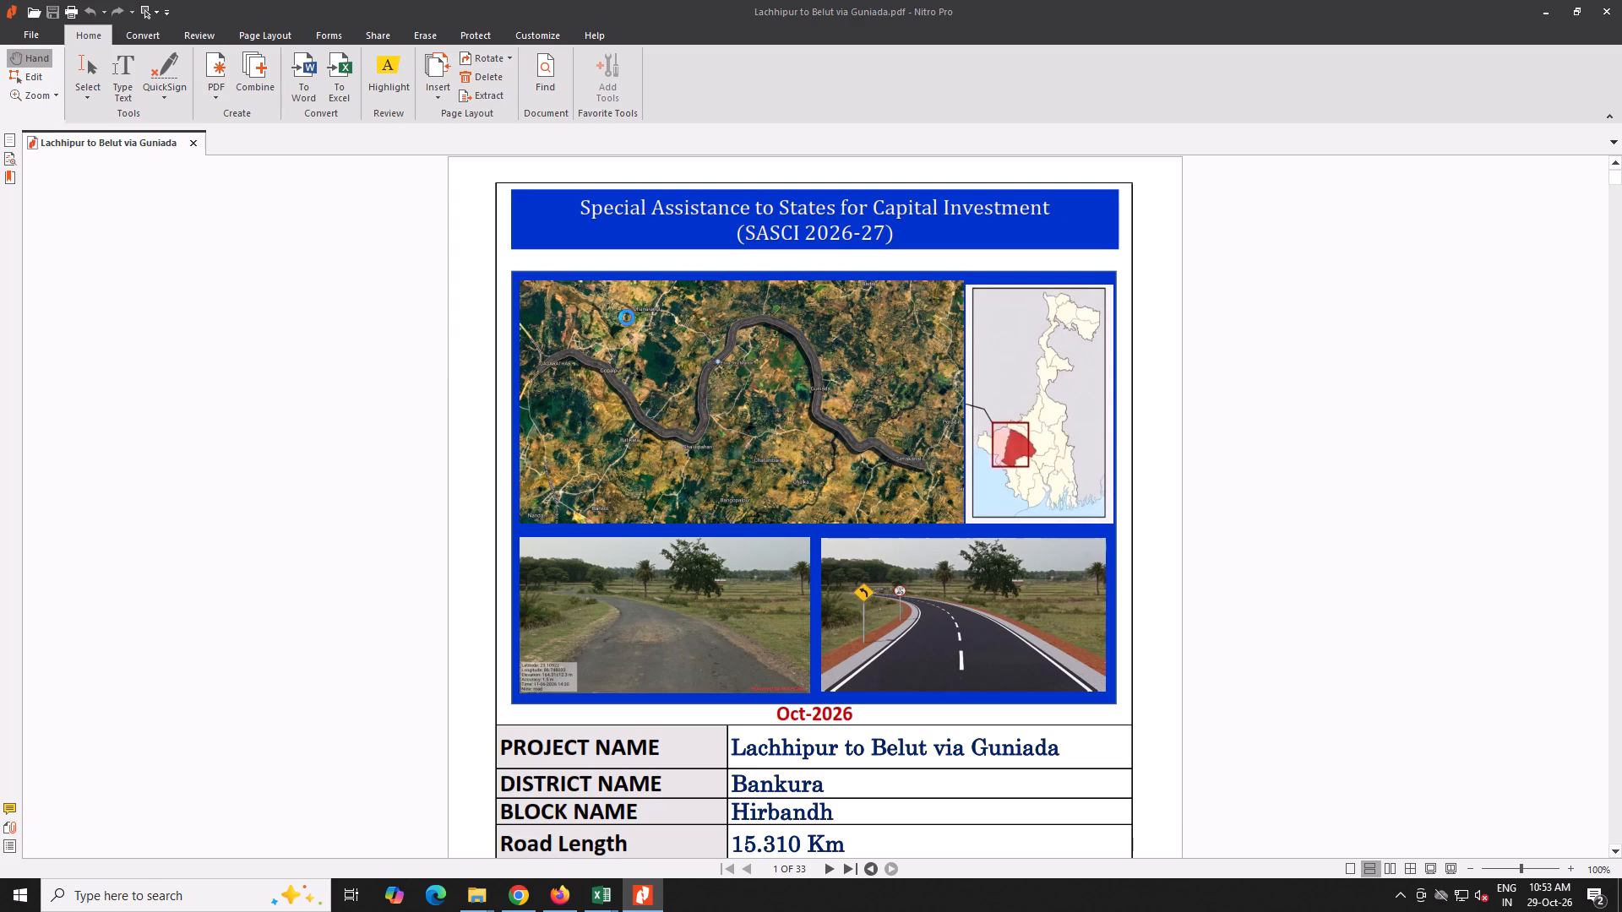
Insert all pages of Strip Plan Lachhipur.pdf from the 1.Lachhipur to belut DWG PDF folder before the Geotag Photographes divider page.
scroll(880, 510, "down", 10)
scroll(878, 517, "down", 13)
scroll(878, 517, "up", 1)
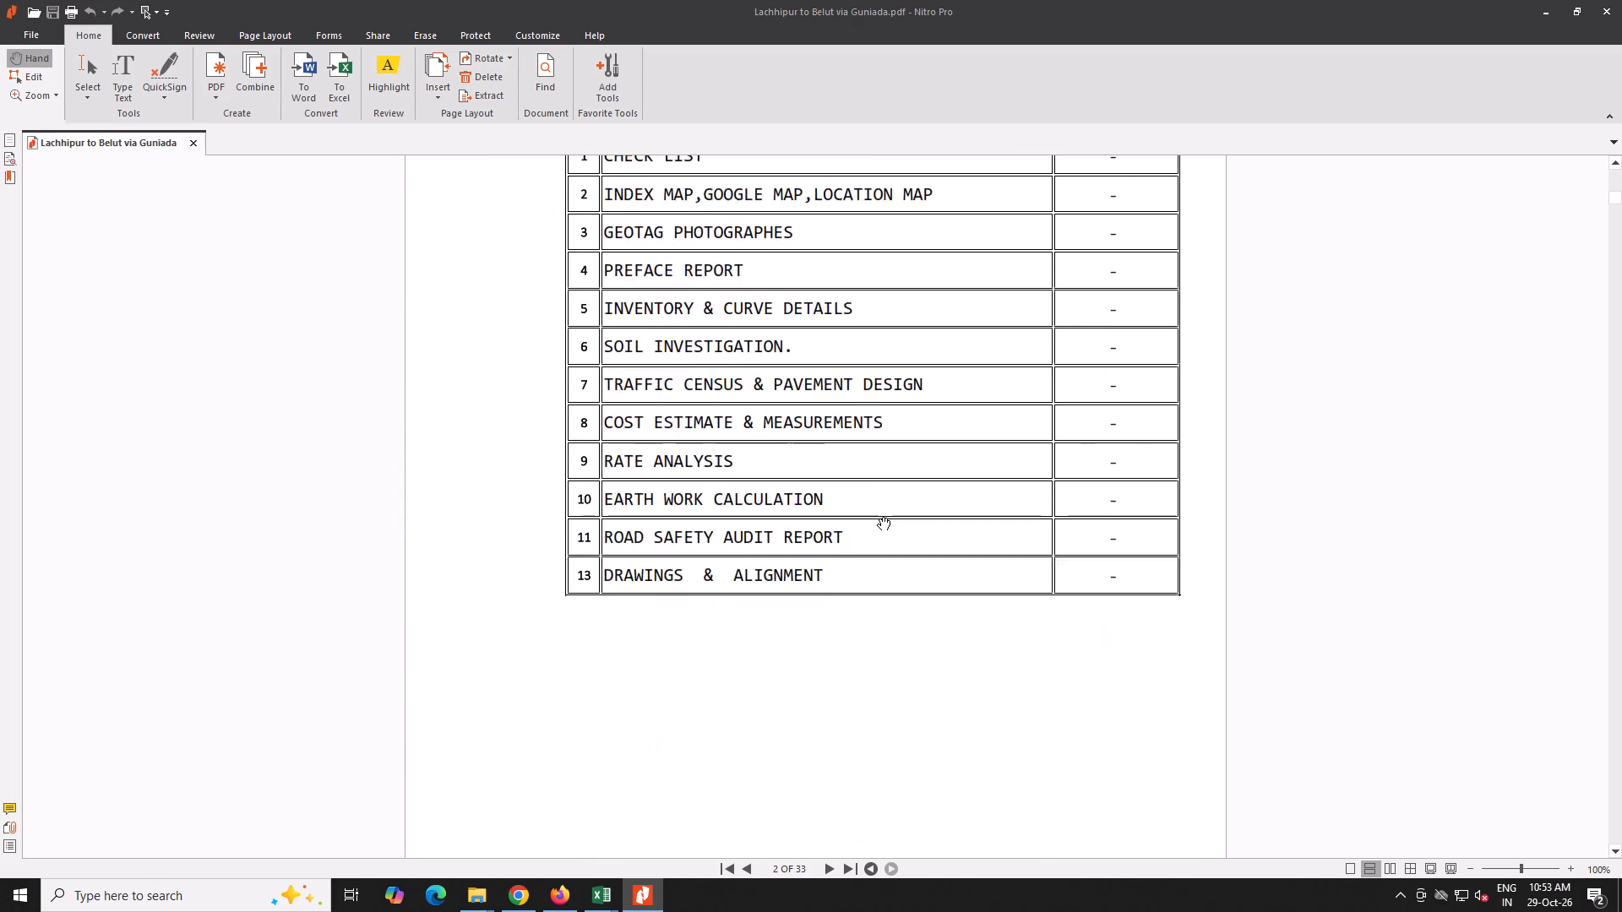
scroll(878, 517, "down", 7)
scroll(878, 517, "up", 1)
scroll(877, 518, "down", 20)
scroll(877, 518, "down", 20)
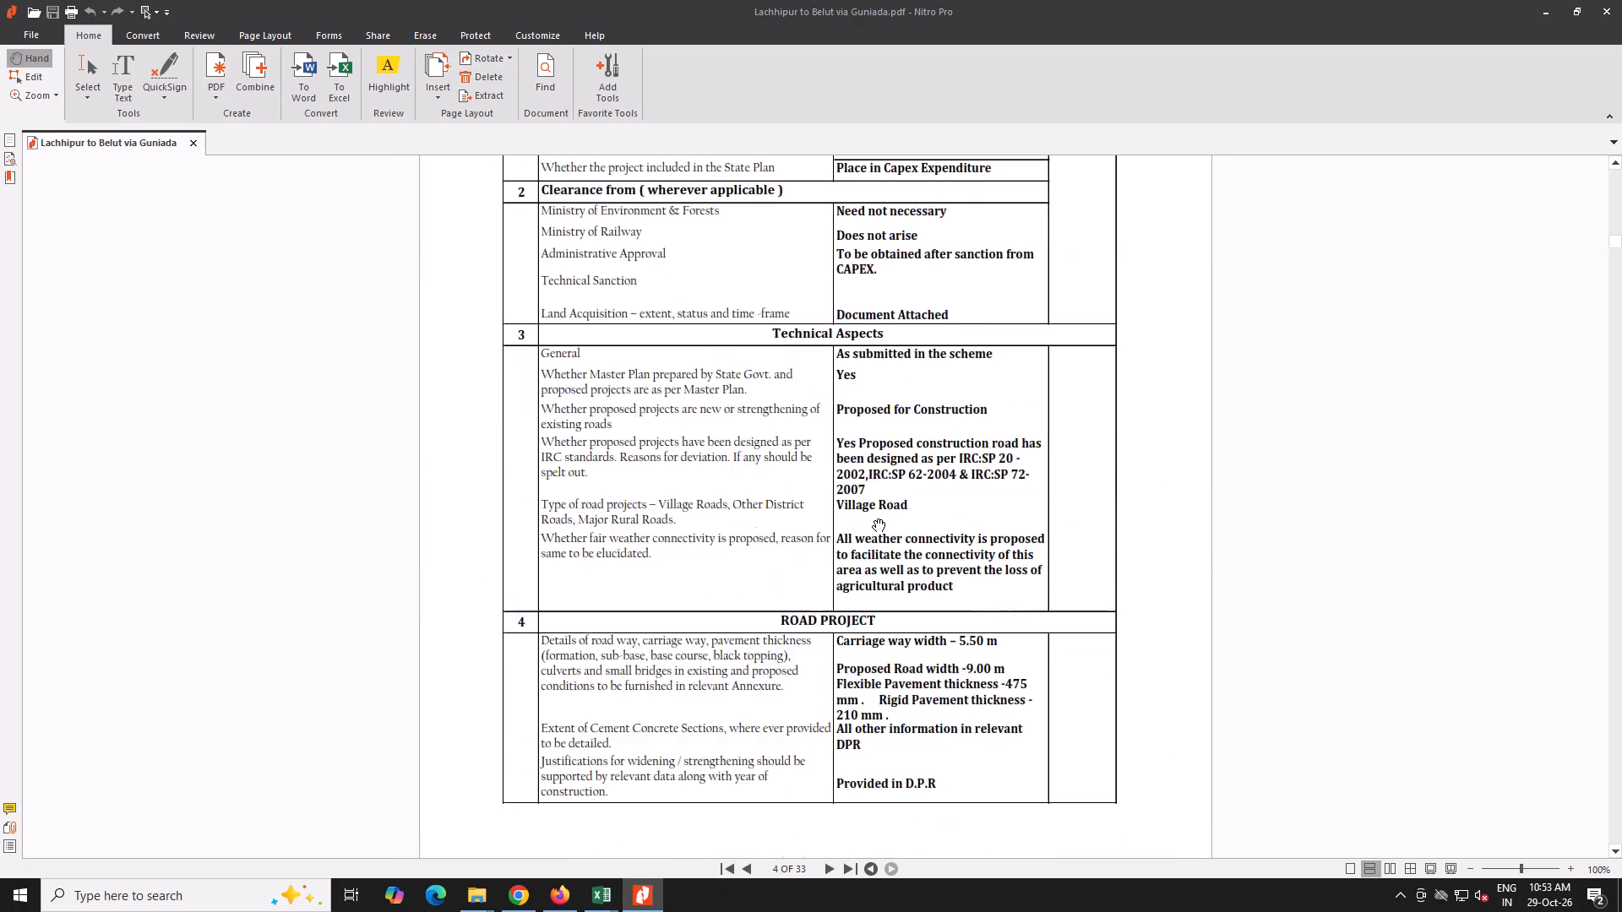
scroll(873, 518, "down", 7)
scroll(873, 518, "up", 1)
scroll(873, 521, "down", 7)
scroll(876, 516, "up", 1)
scroll(876, 516, "down", 20)
scroll(876, 516, "down", 1)
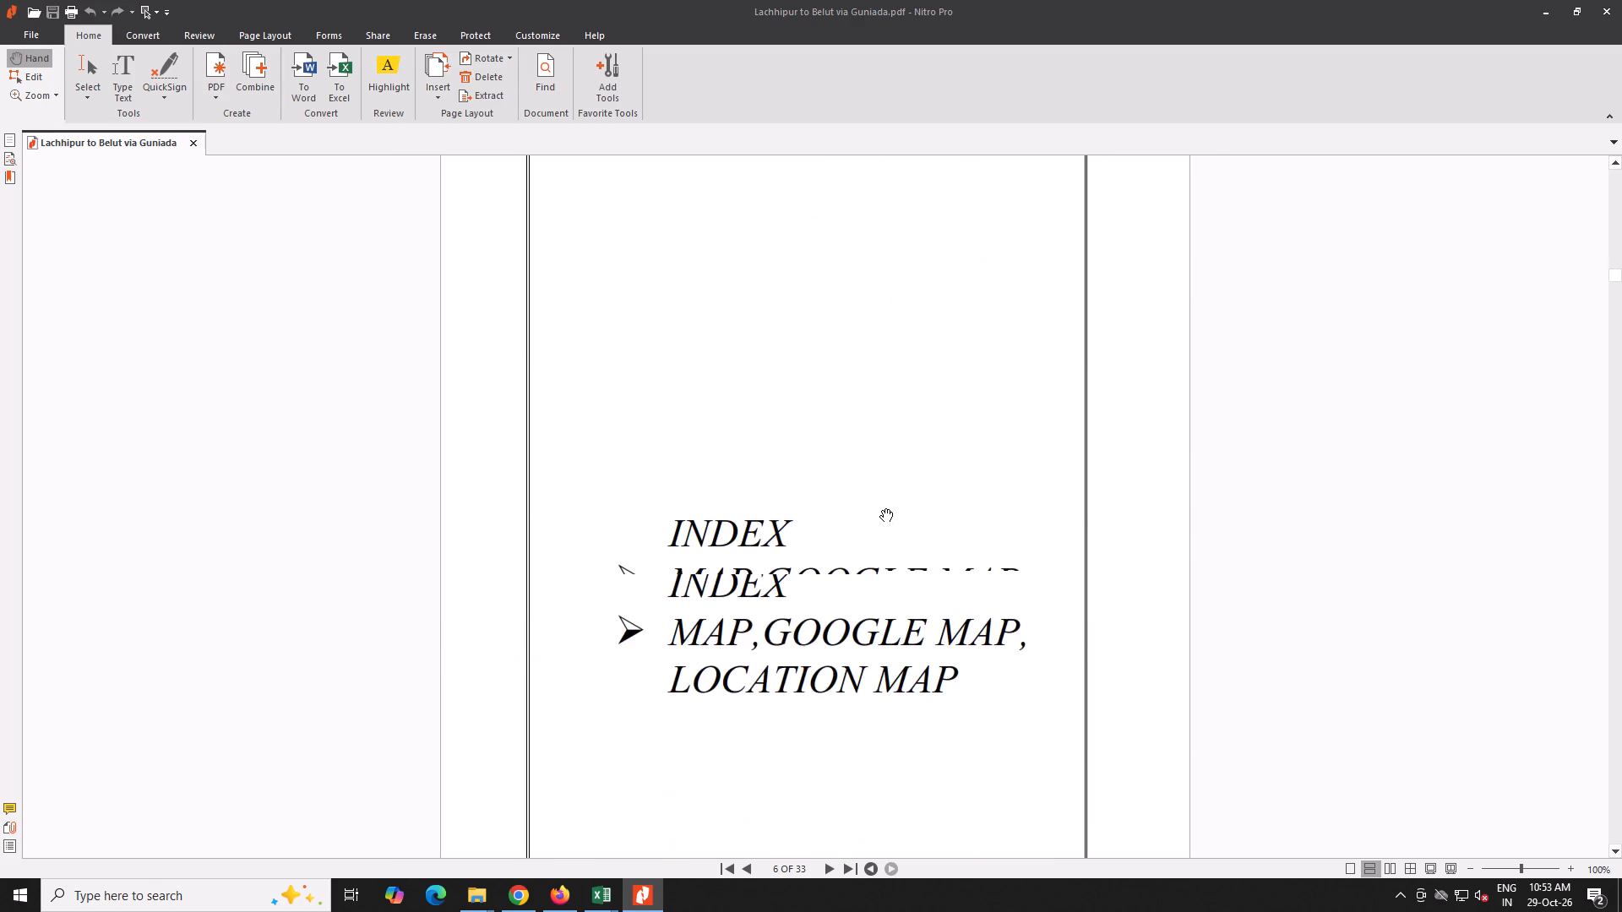
scroll(880, 508, "down", 20)
scroll(880, 508, "down", 14)
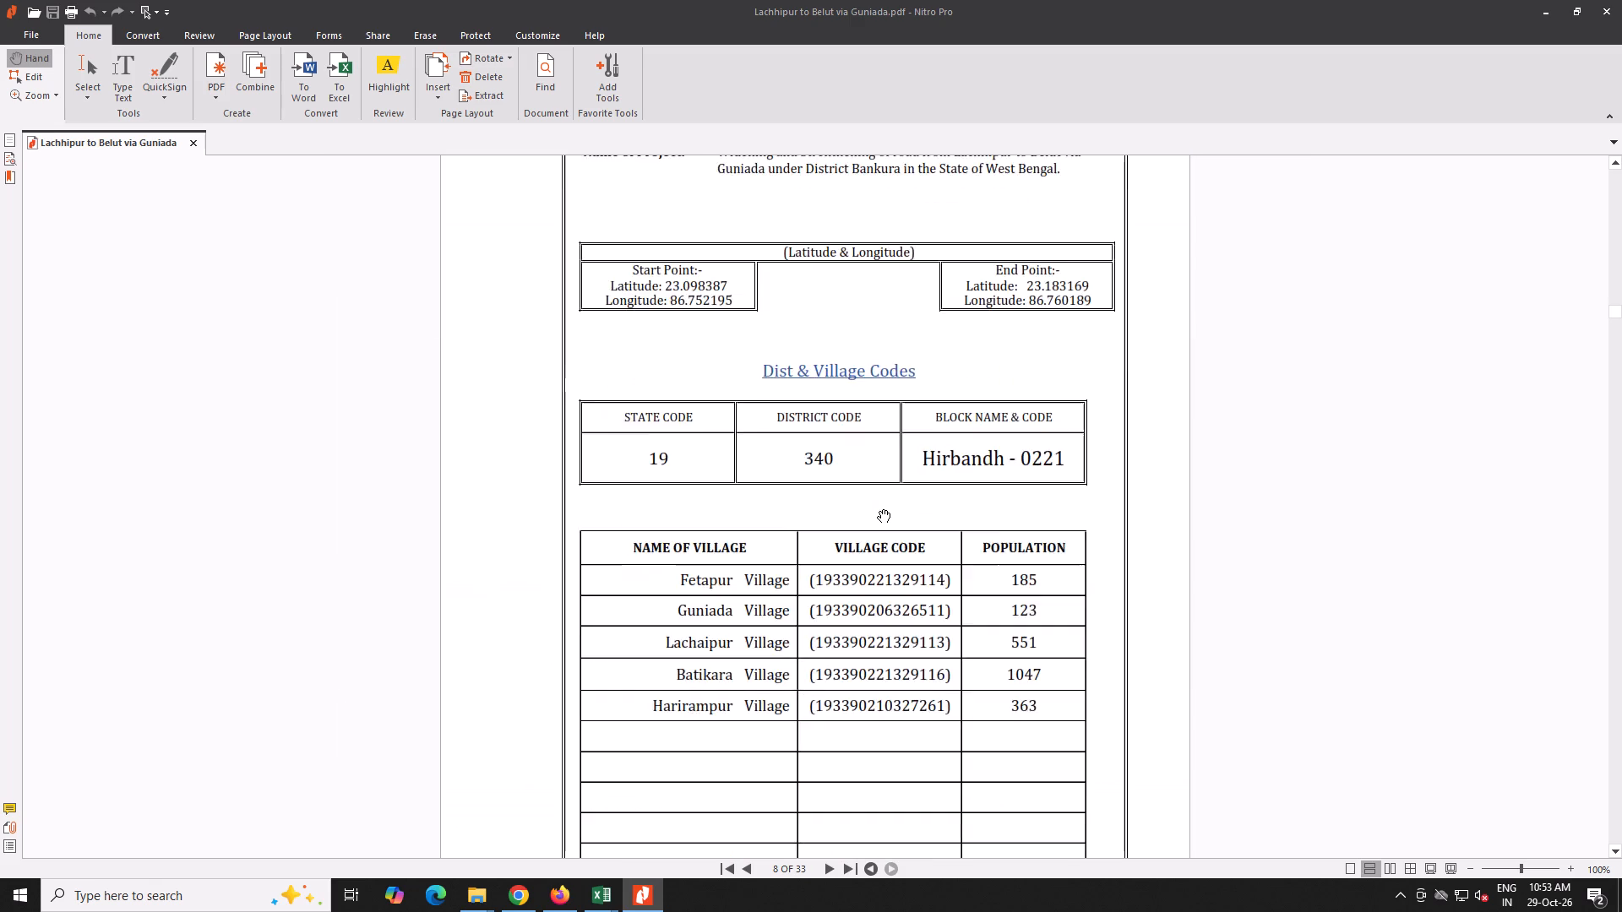
scroll(878, 509, "down", 18)
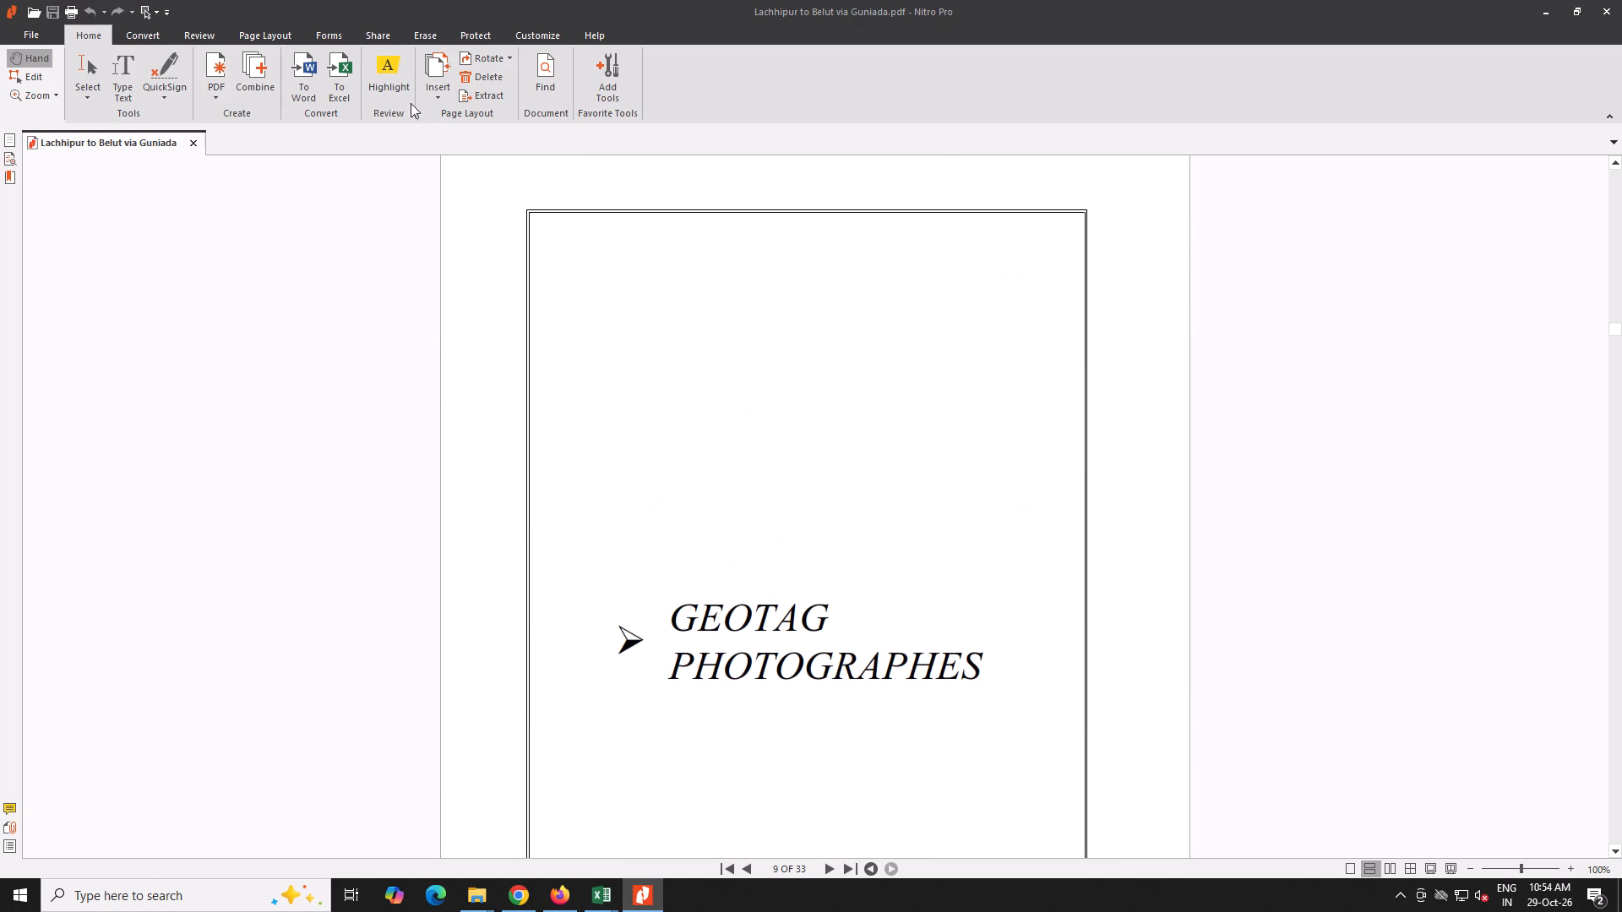
left_click(446, 87)
left_click(458, 117)
left_click(549, 331)
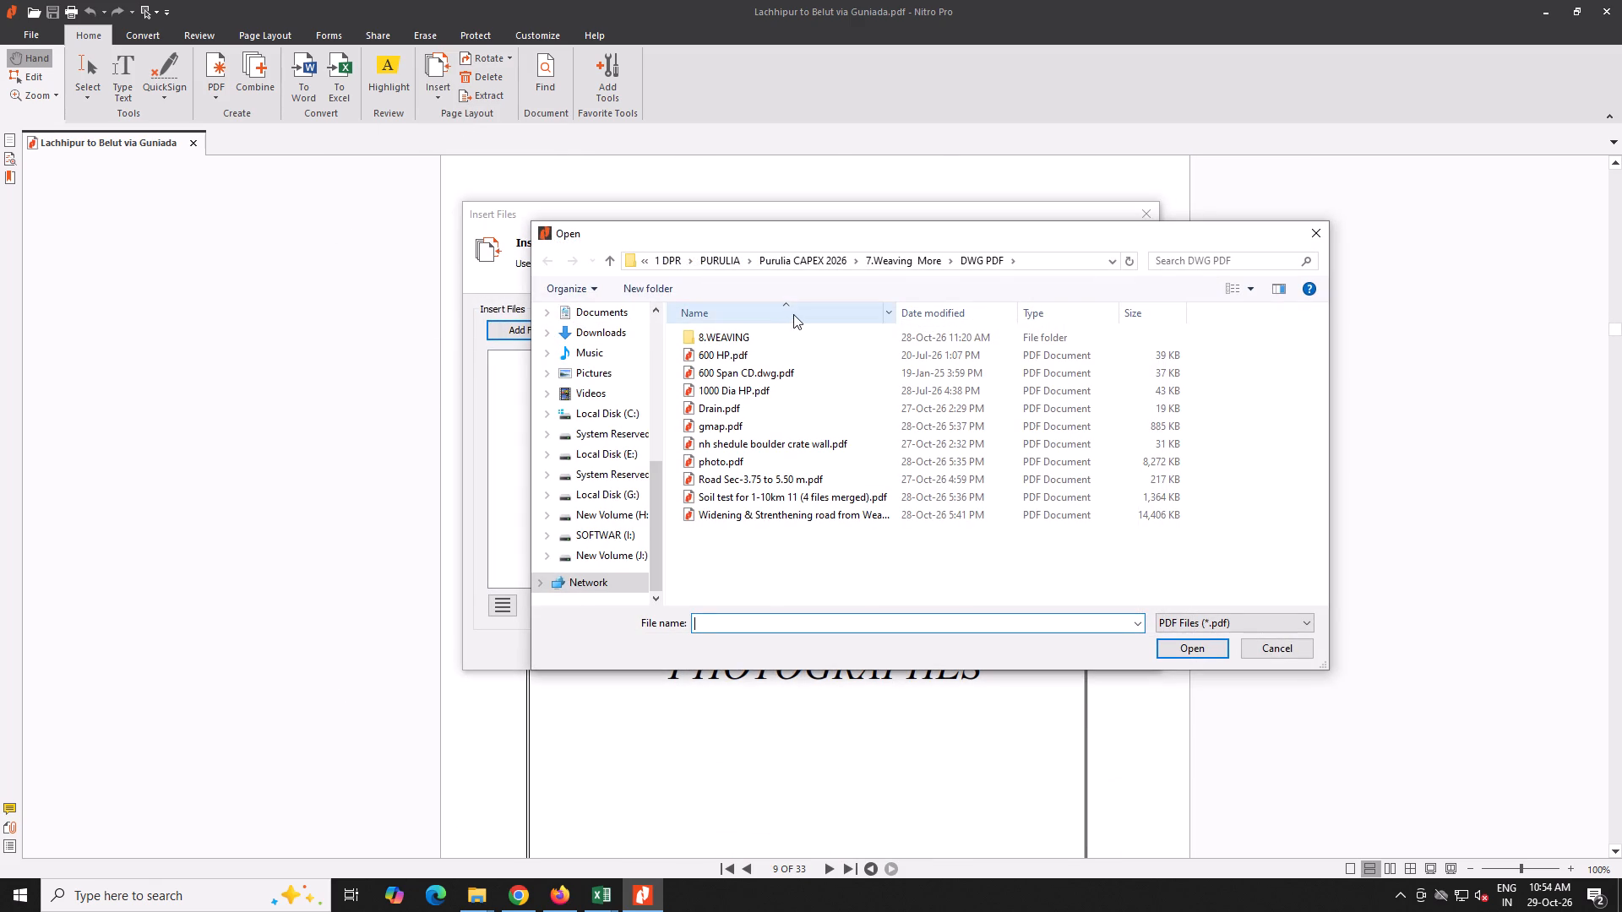
left_click(795, 255)
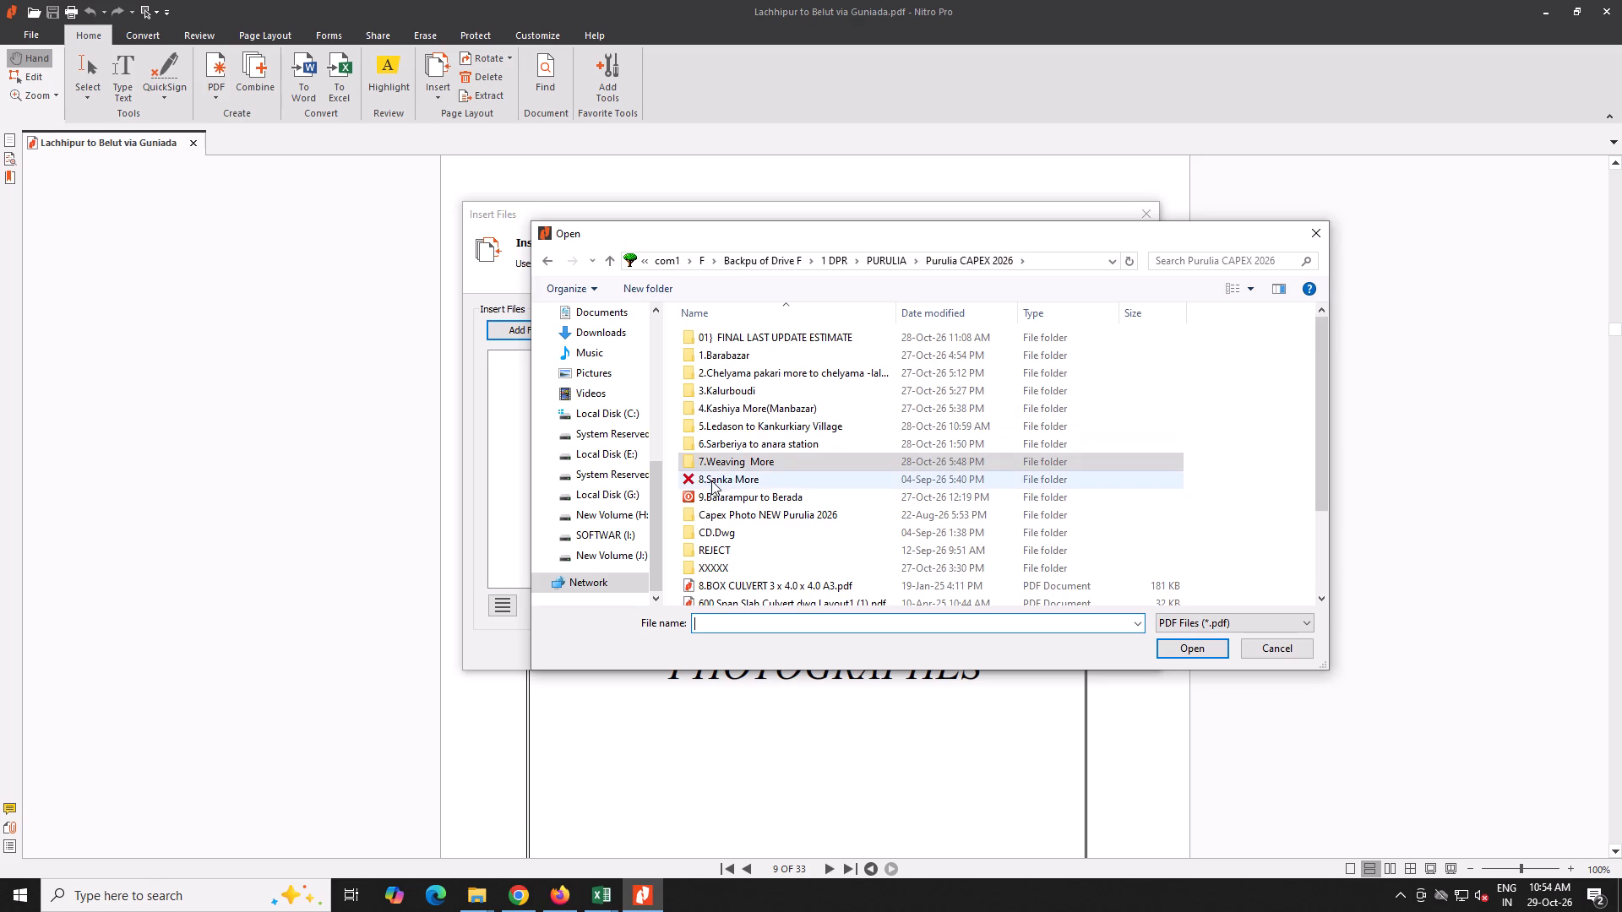
left_click(836, 265)
double_click(762, 327)
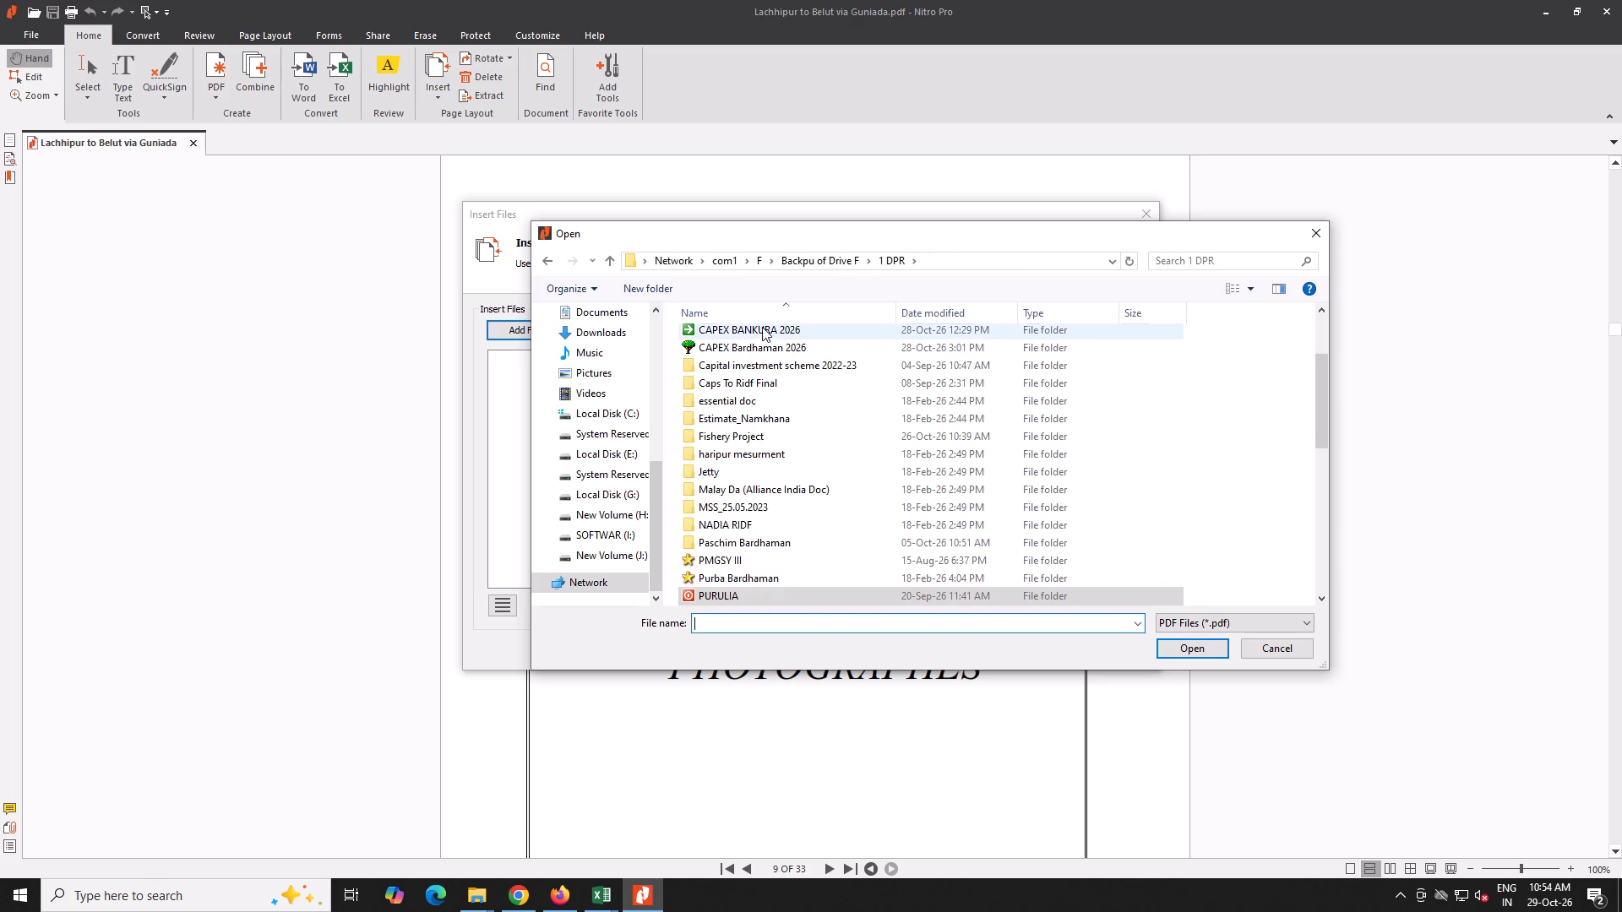
double_click(768, 355)
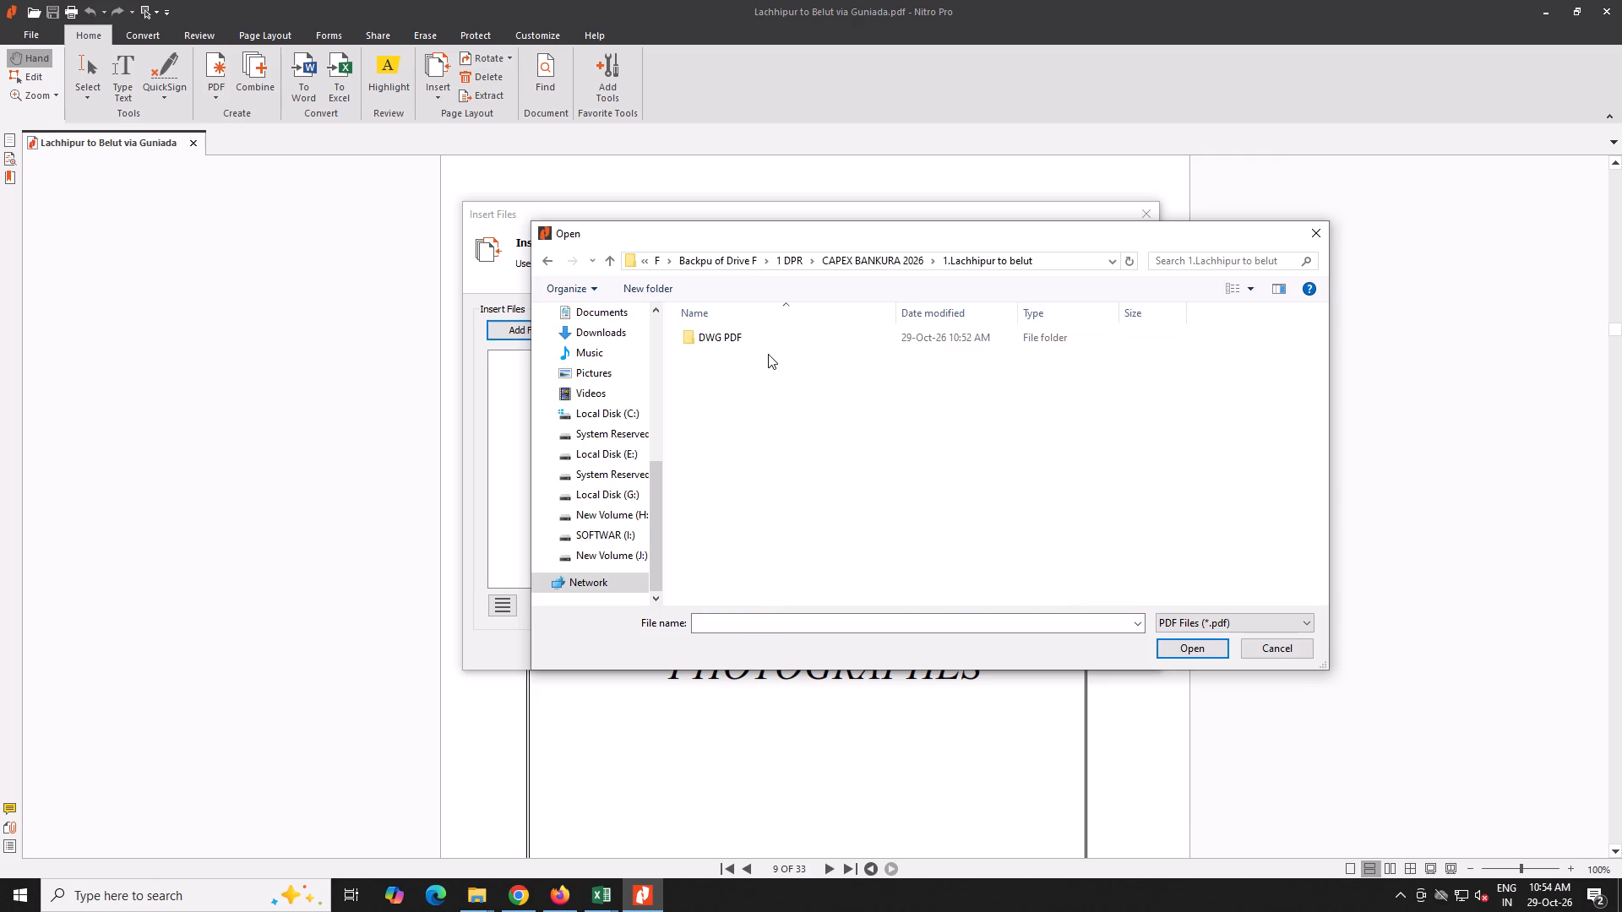
double_click(746, 334)
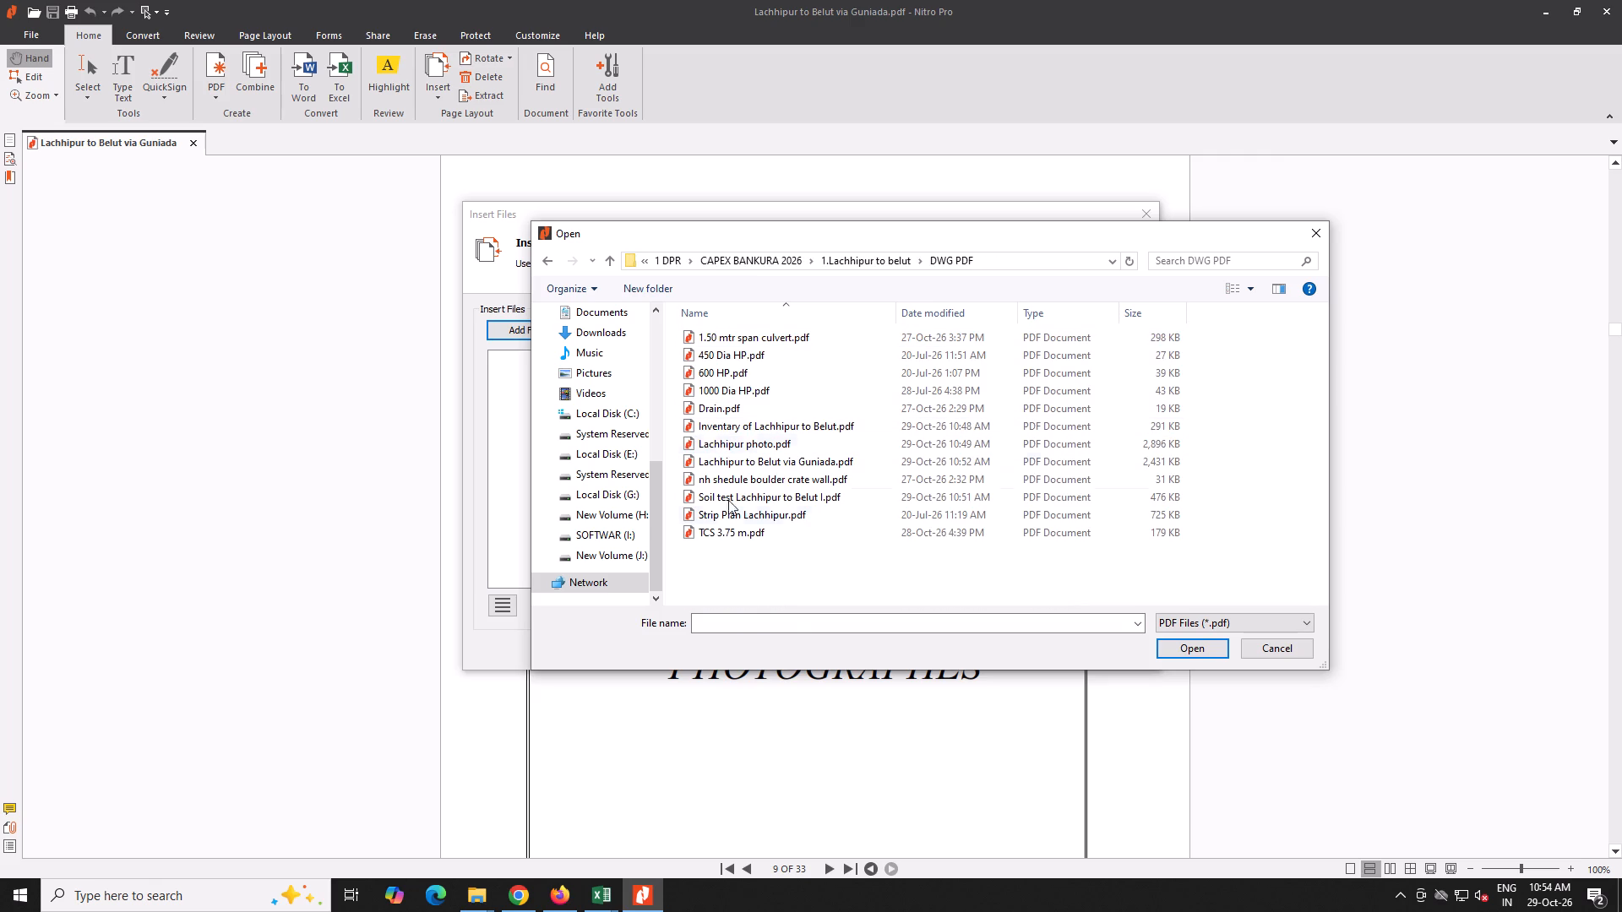
double_click(728, 514)
left_click(1050, 654)
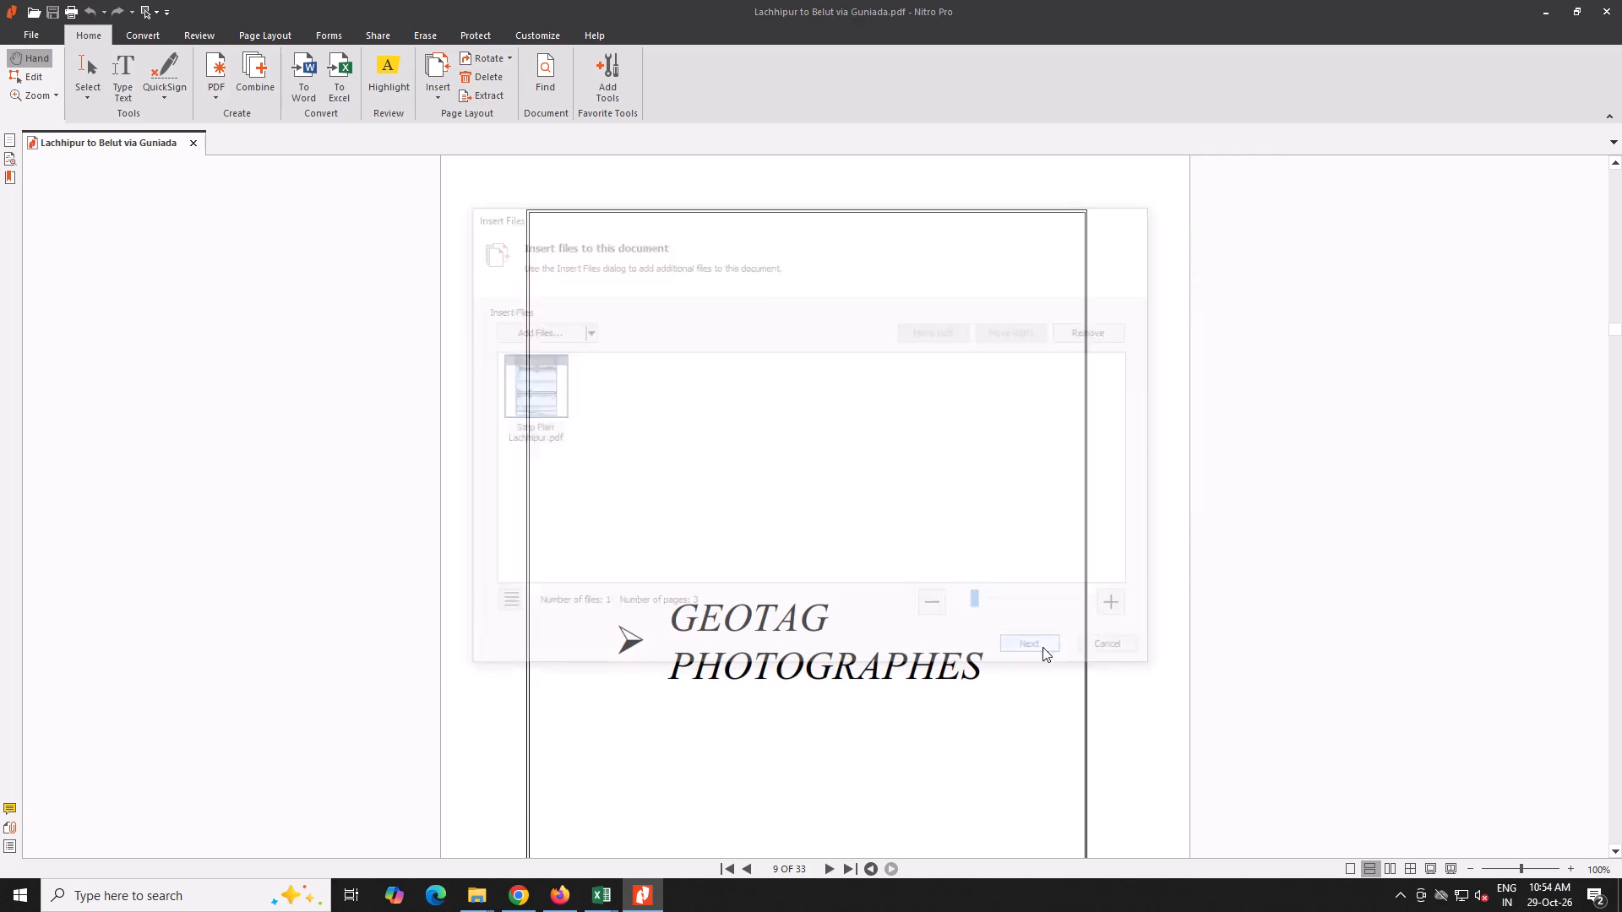
left_click(848, 432)
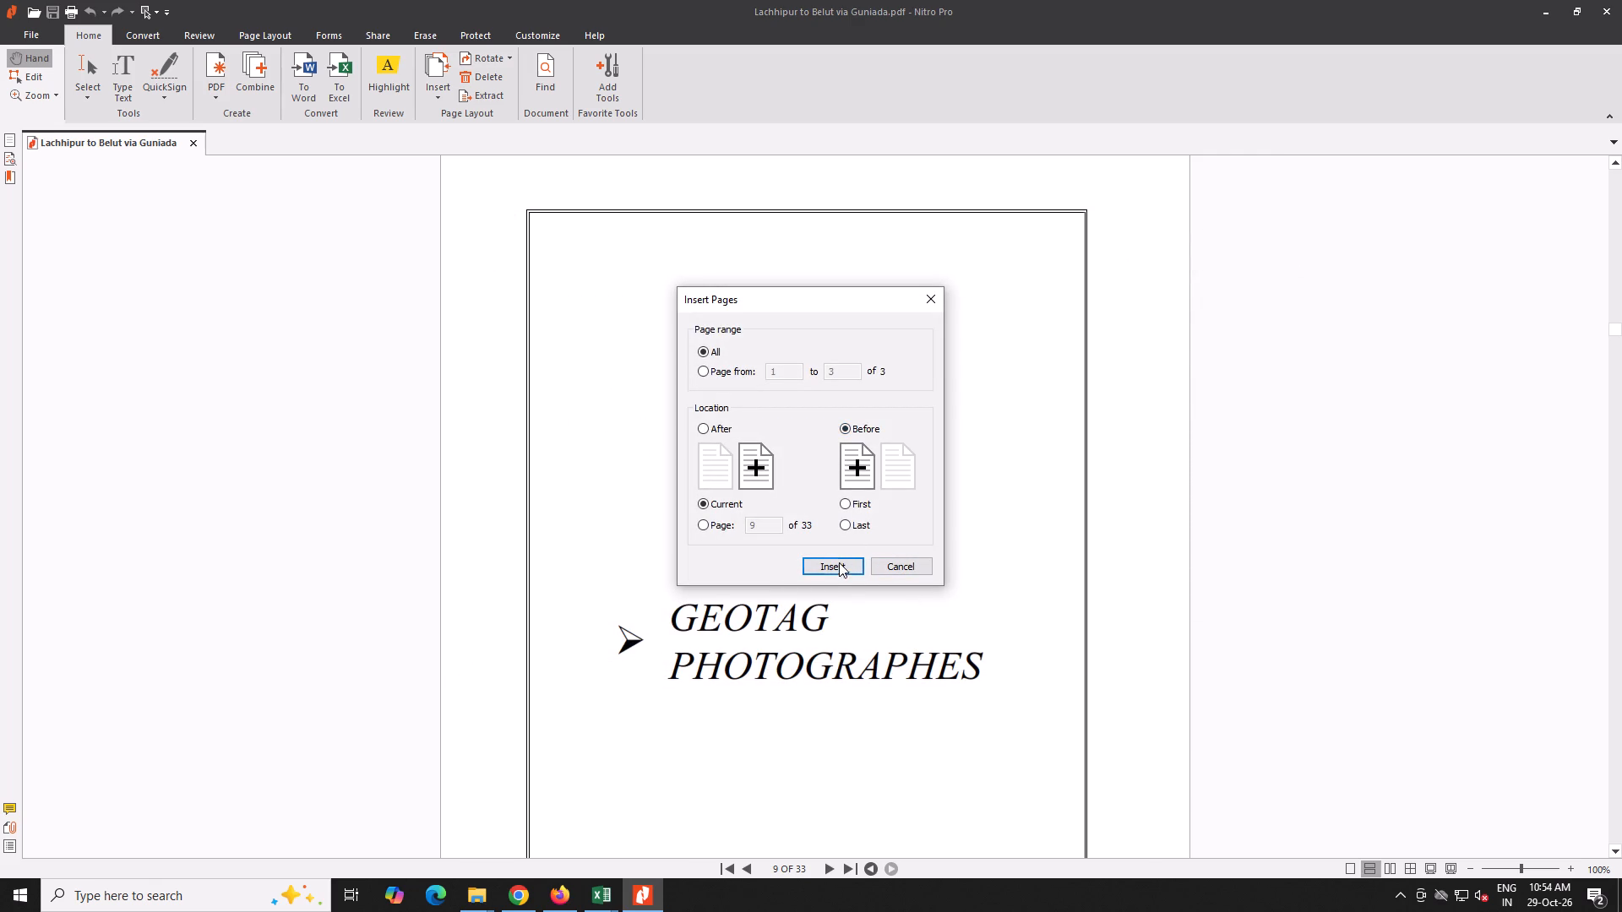
left_click(833, 573)
Insert all pages of Lachhipur photo.pdf from the DWG PDF folder before the Preface Report divider page.
scroll(830, 562, "down", 20)
scroll(830, 562, "down", 1)
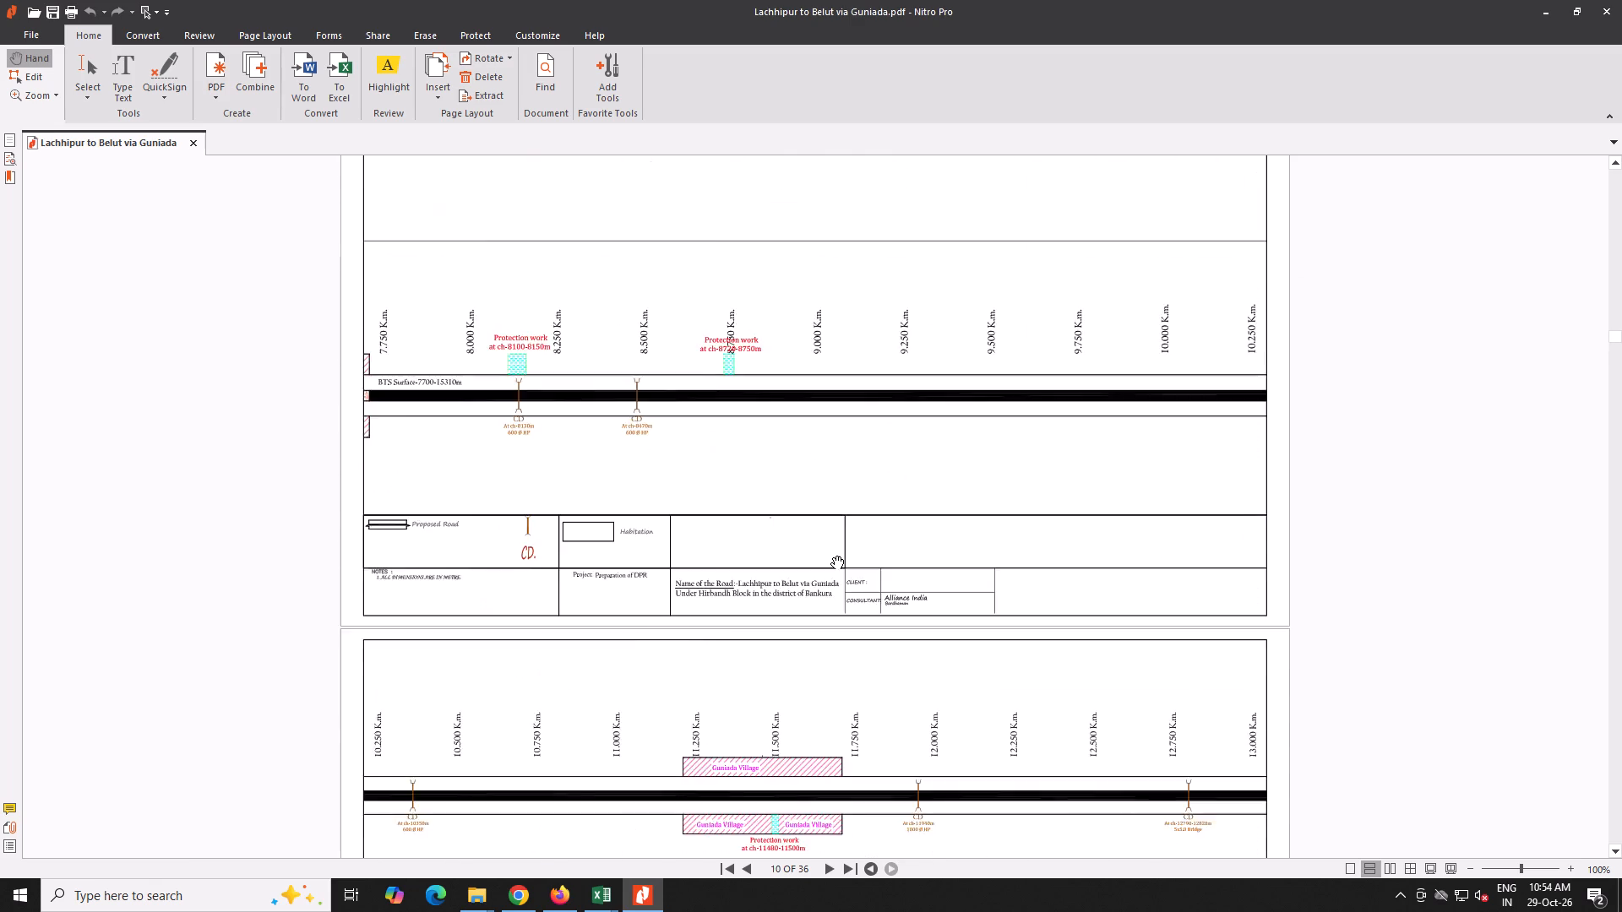
scroll(831, 556, "down", 20)
scroll(831, 556, "down", 14)
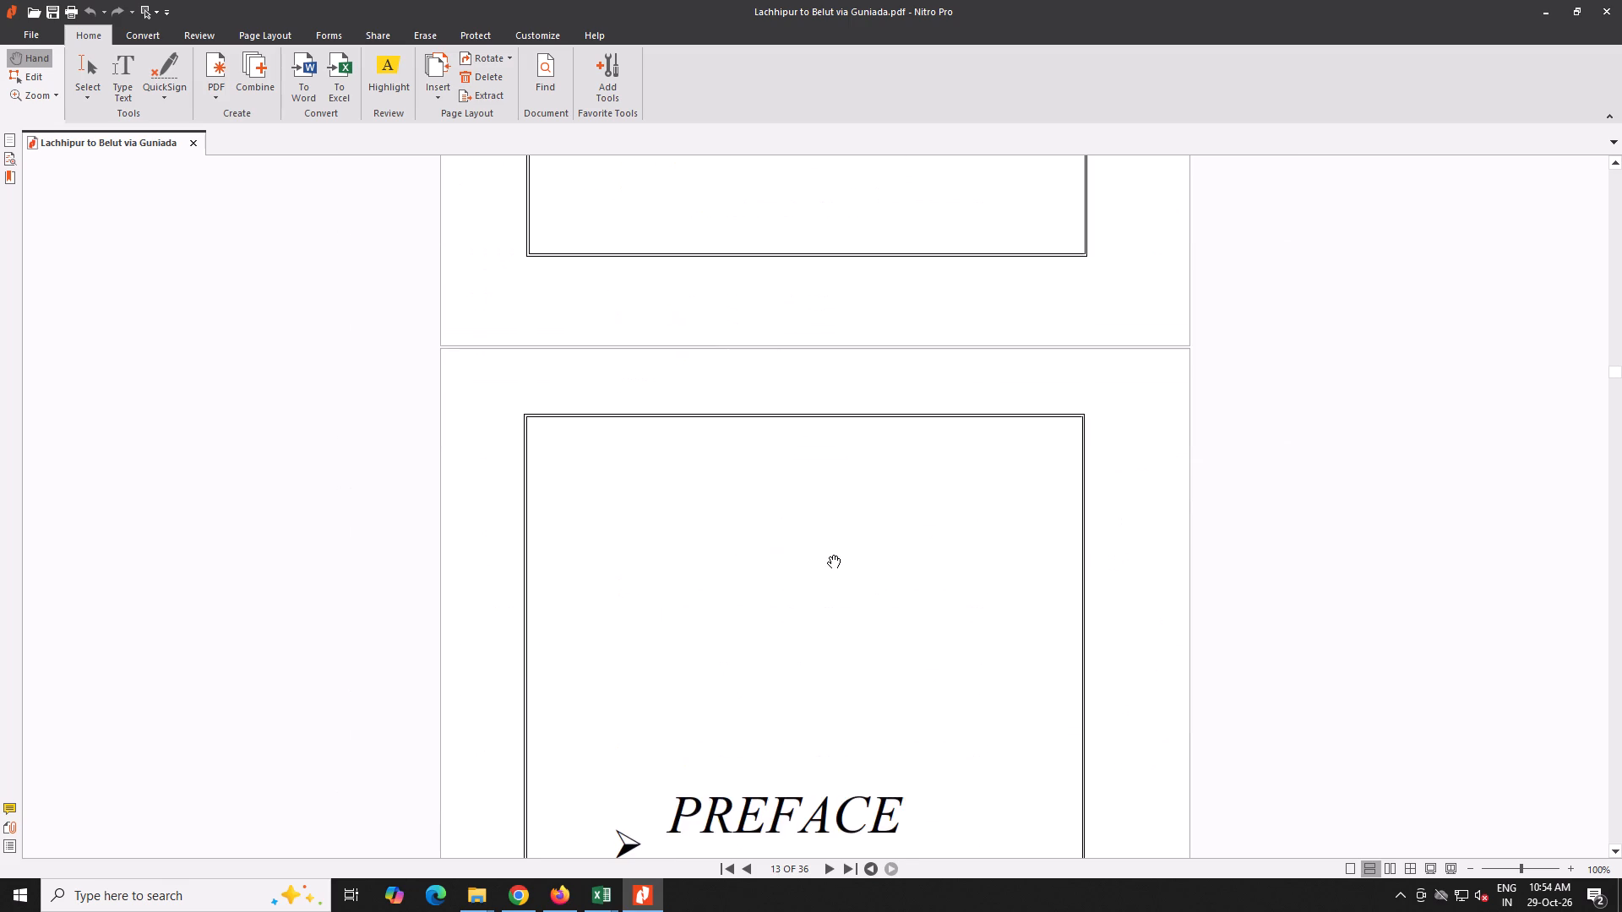
scroll(828, 555, "down", 7)
left_click(438, 93)
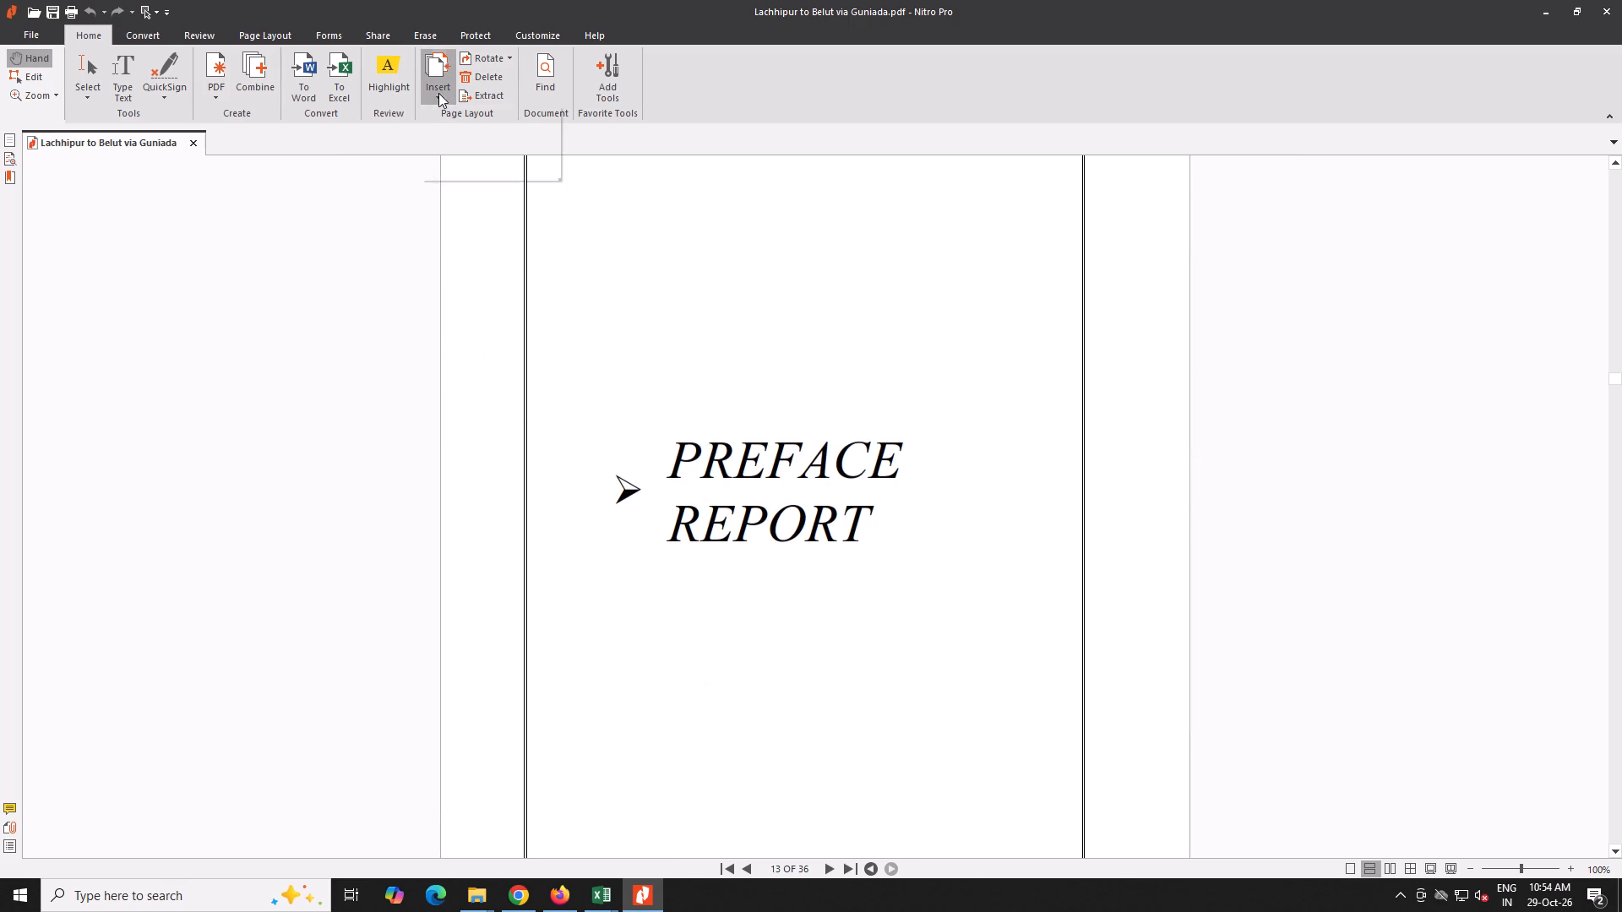
left_click(447, 117)
left_click(521, 326)
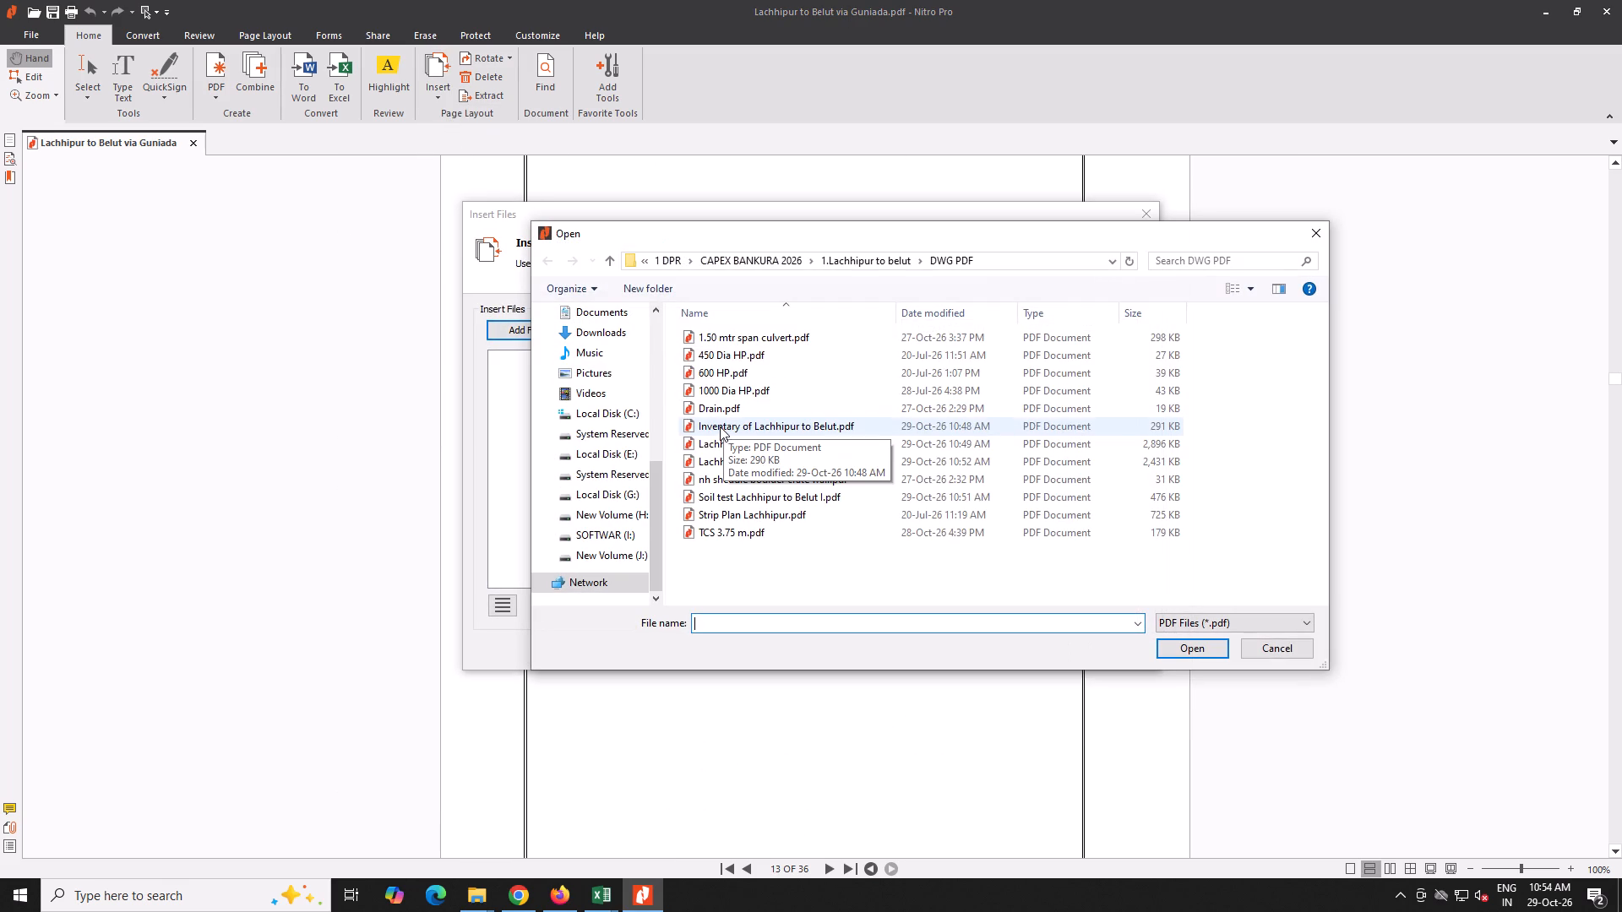
double_click(765, 448)
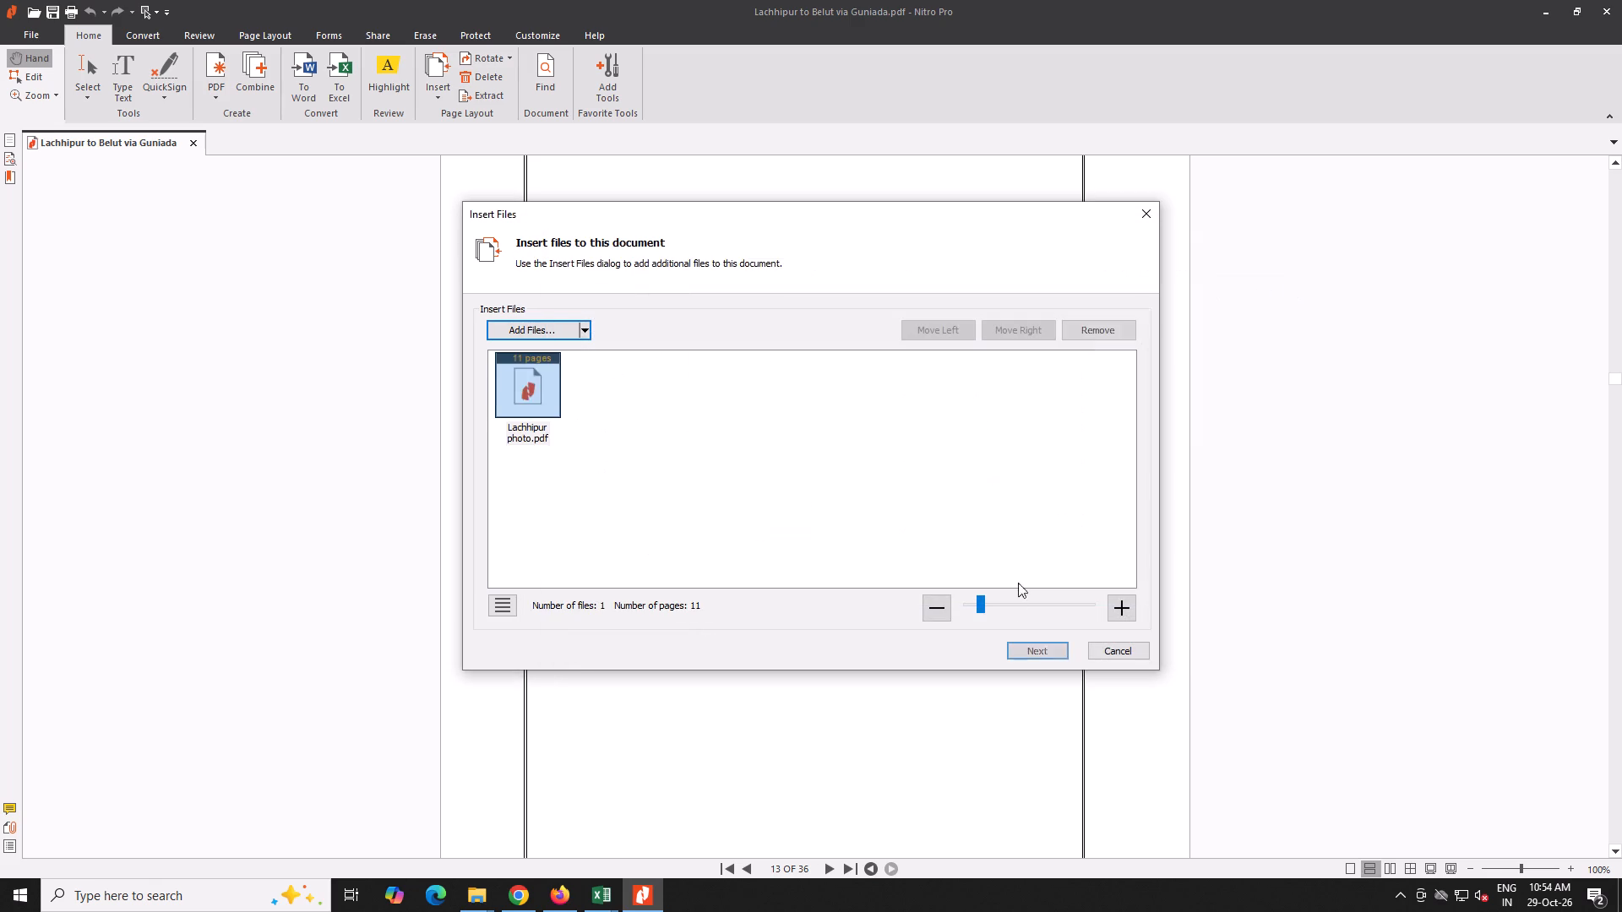
left_click(1027, 647)
left_click(829, 571)
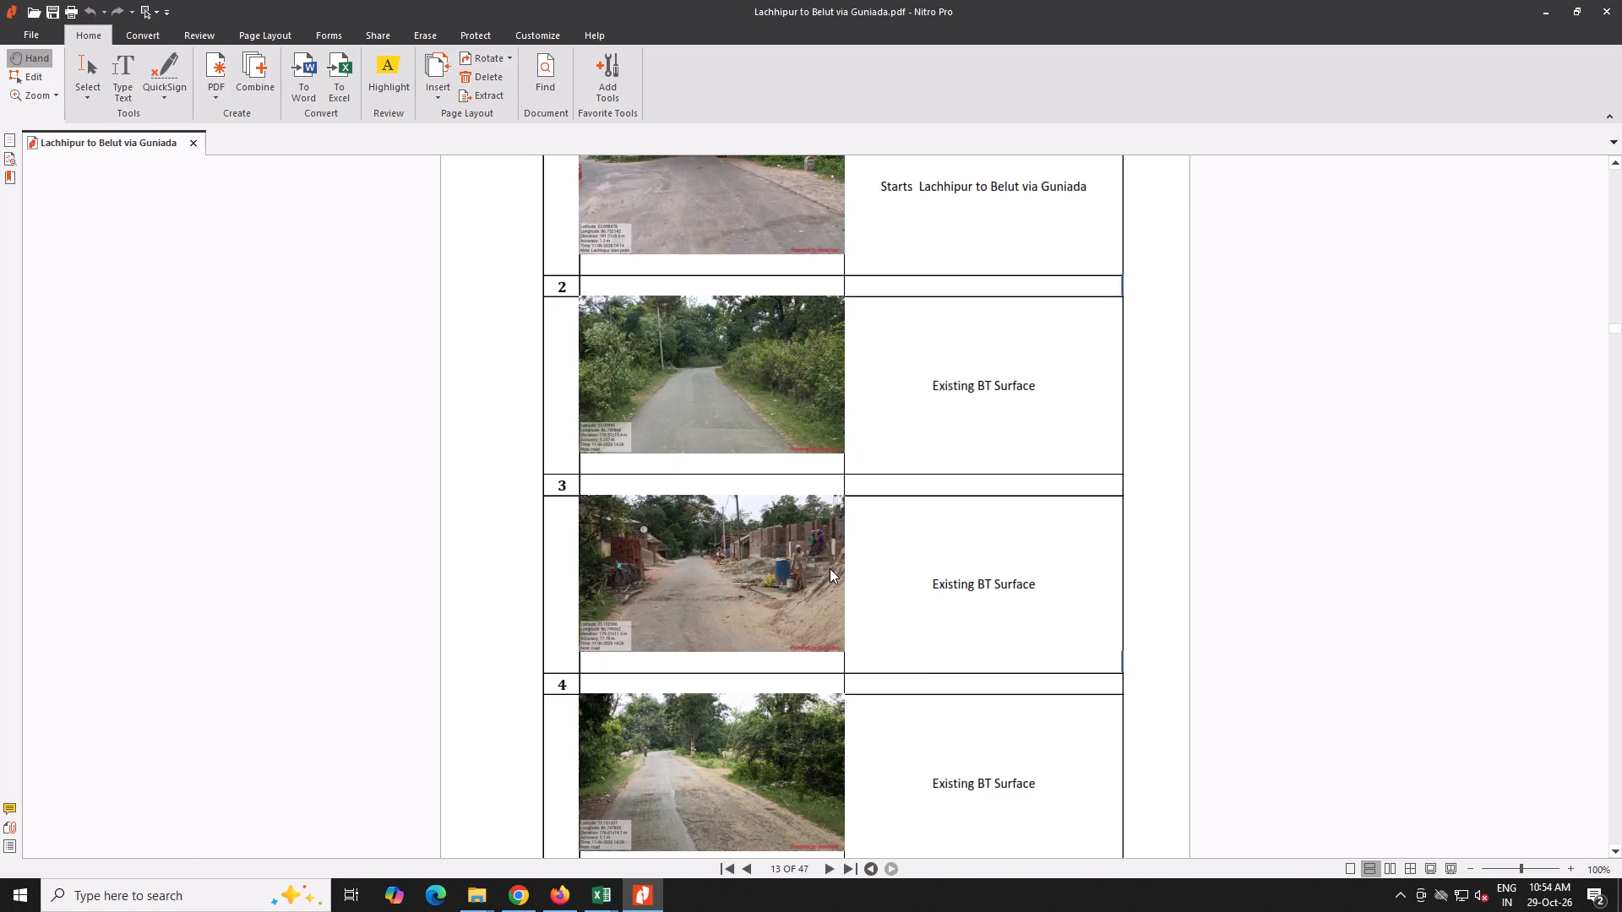
Insert all pages of Inventory of Lachhipur to Belut.pdf from the DWG PDF folder before the Soil Investigation divider page.
scroll(830, 568, "down", 20)
scroll(830, 568, "down", 18)
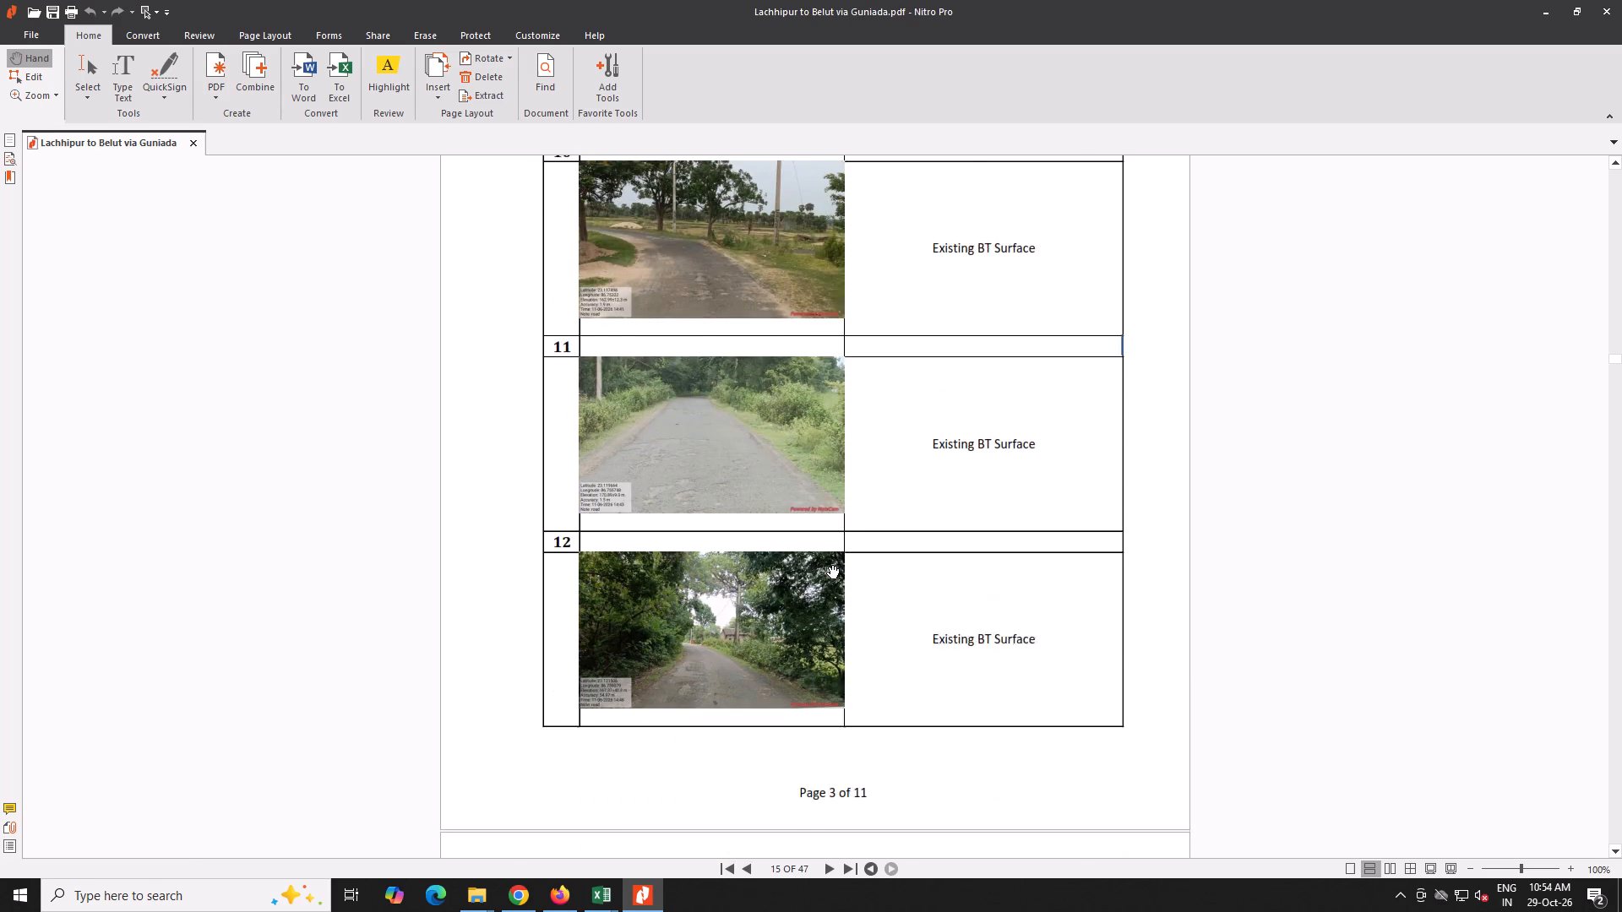
scroll(827, 565, "down", 20)
scroll(827, 565, "down", 20)
scroll(827, 565, "down", 2)
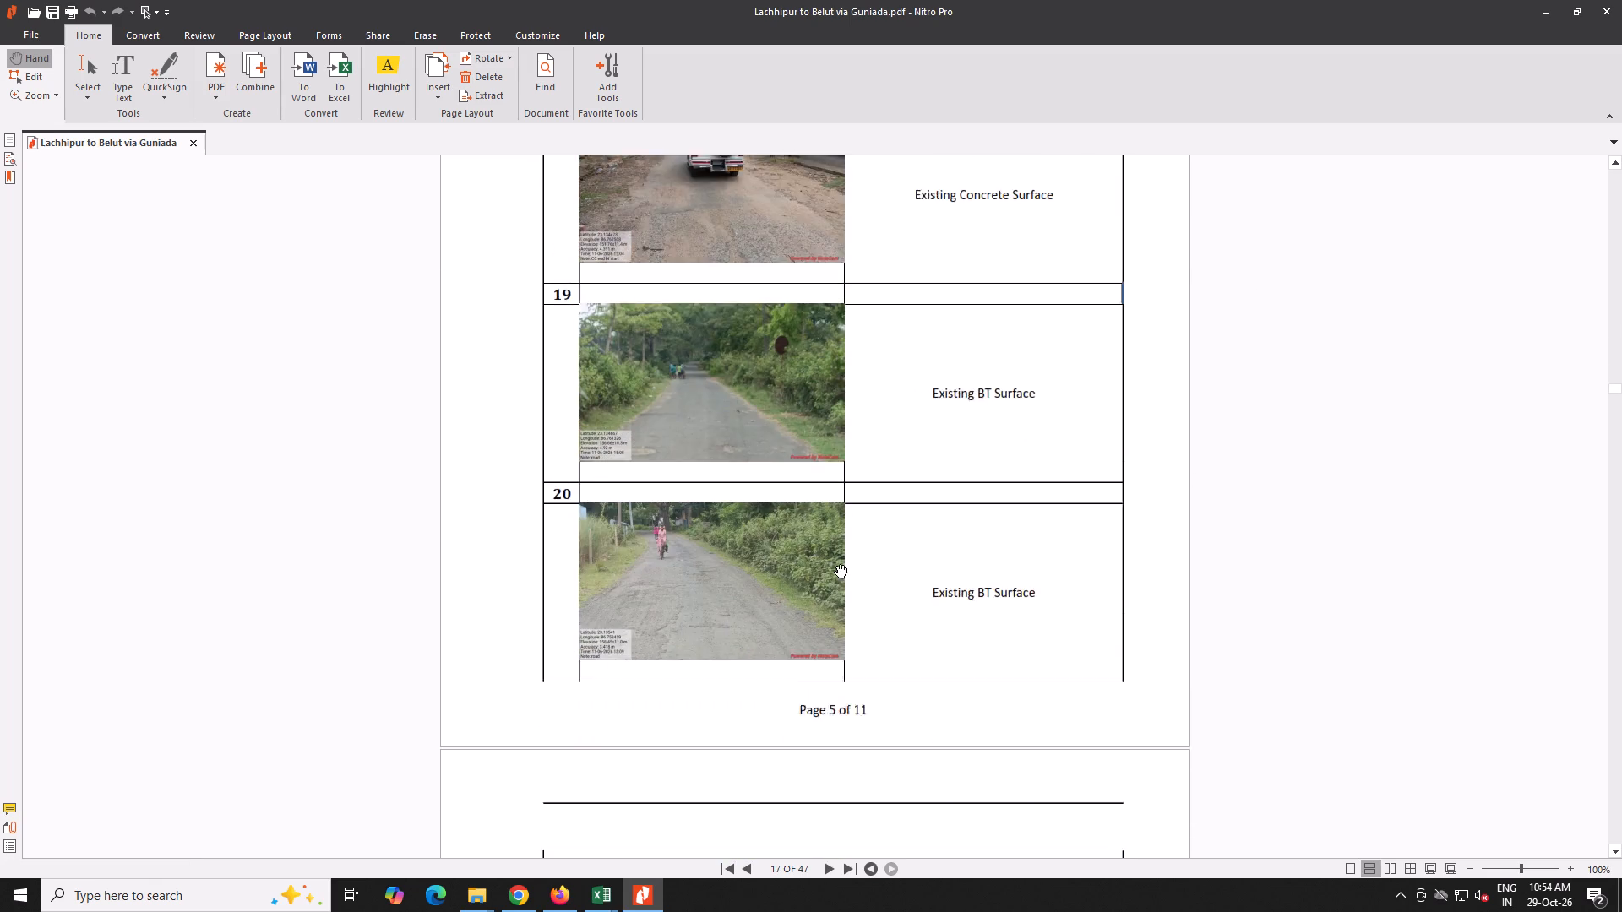
scroll(835, 564, "down", 20)
scroll(835, 564, "down", 20)
scroll(835, 564, "down", 2)
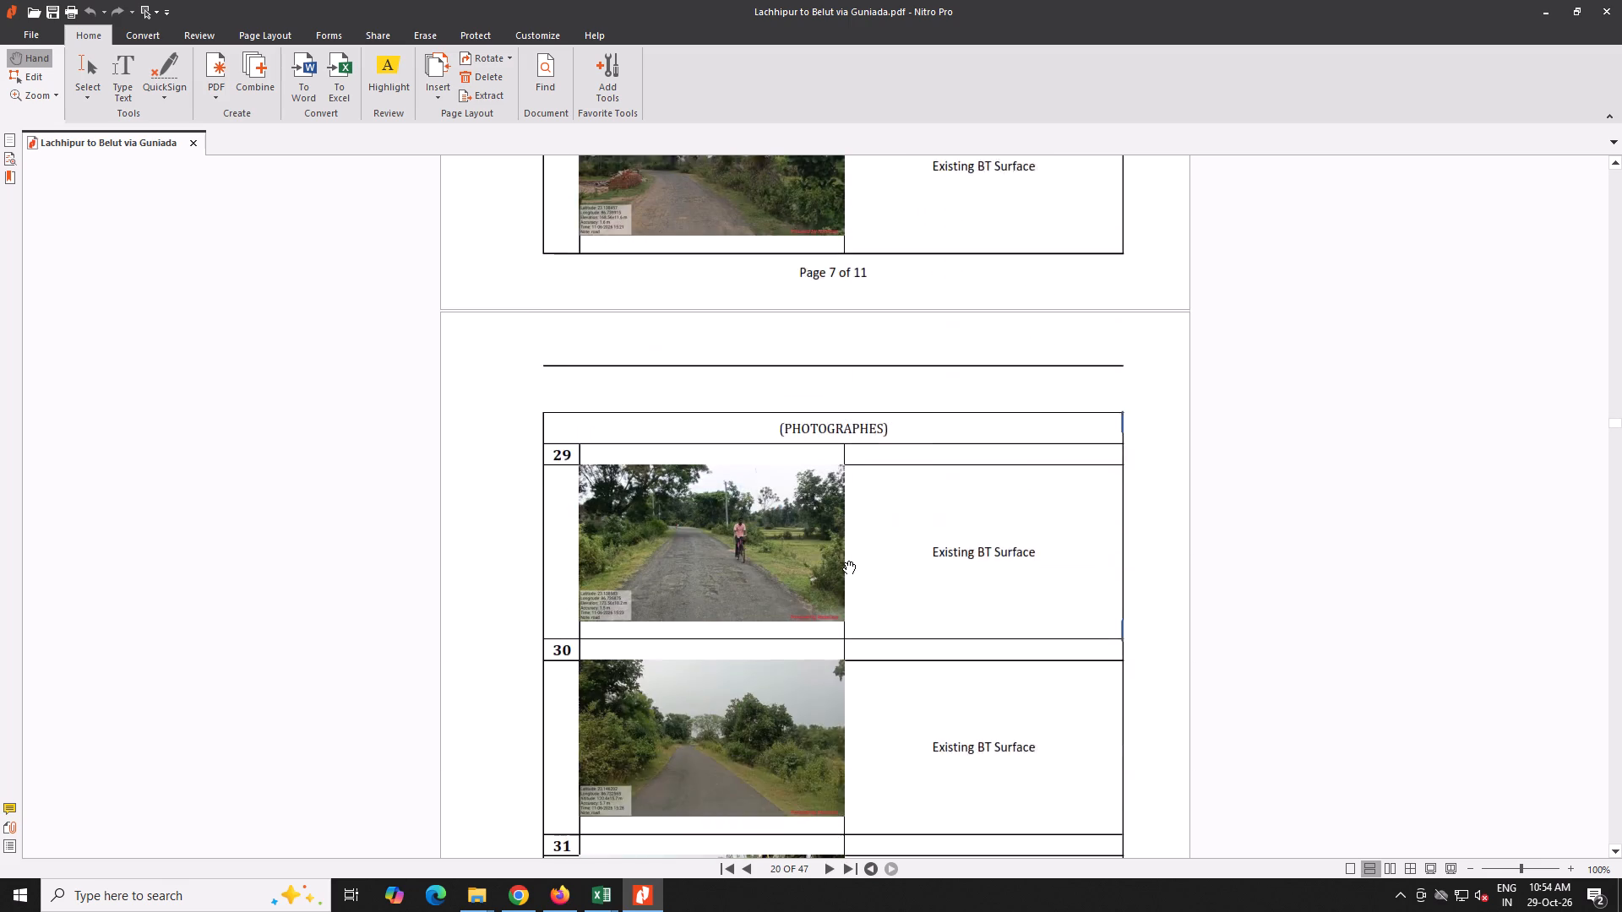
scroll(843, 561, "down", 20)
scroll(843, 561, "down", 20)
scroll(843, 561, "down", 2)
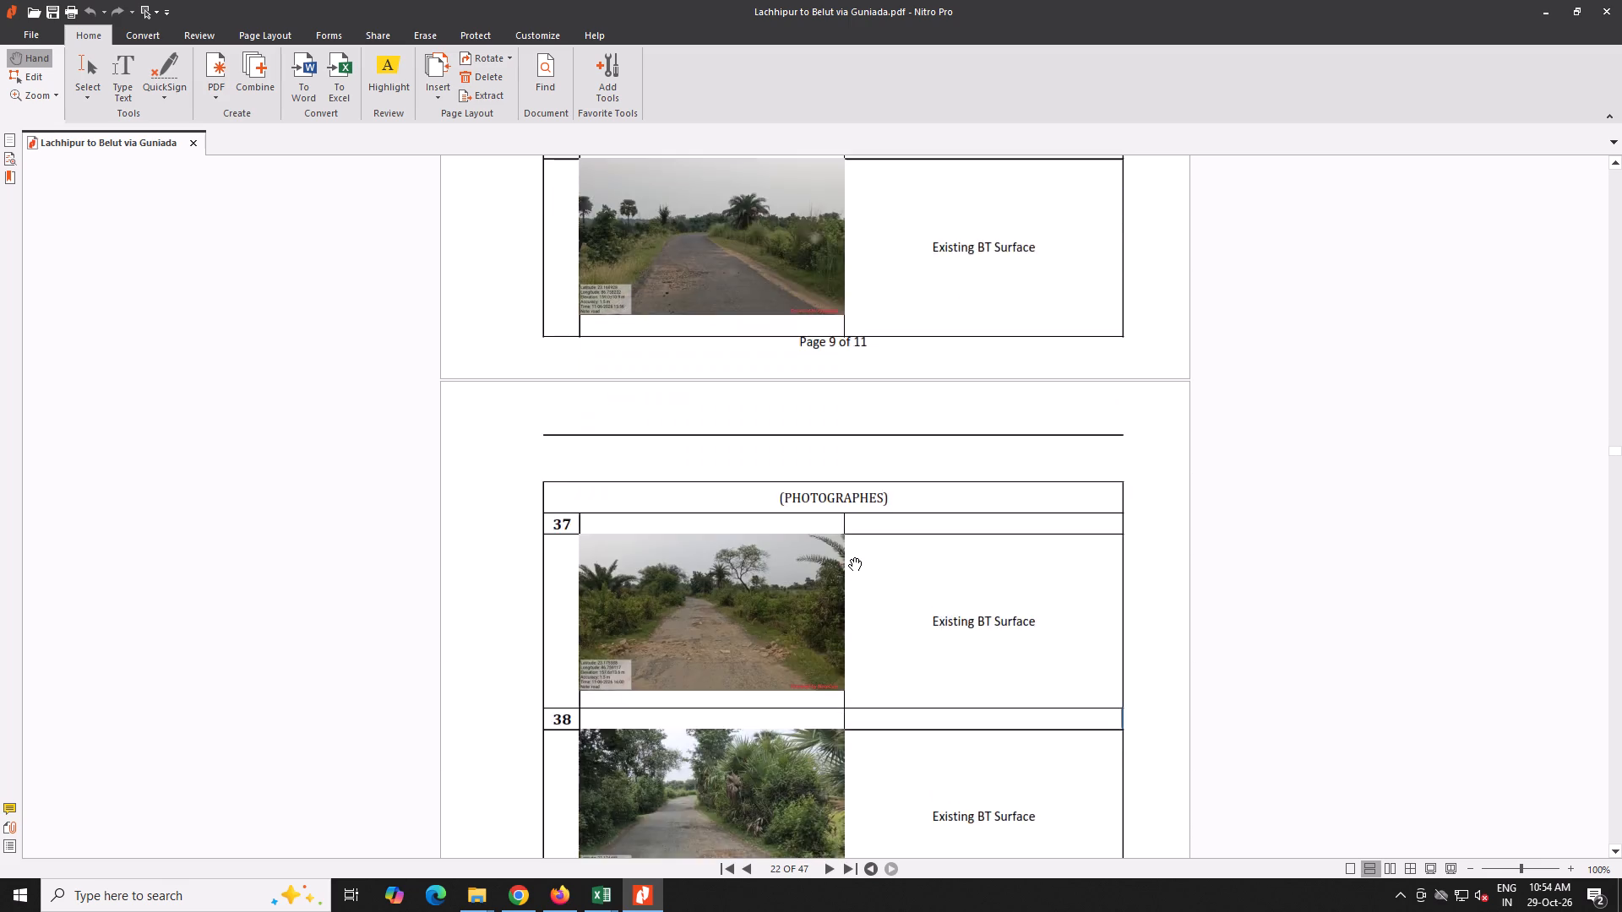
scroll(849, 557, "down", 20)
scroll(849, 557, "down", 20)
scroll(849, 557, "down", 1)
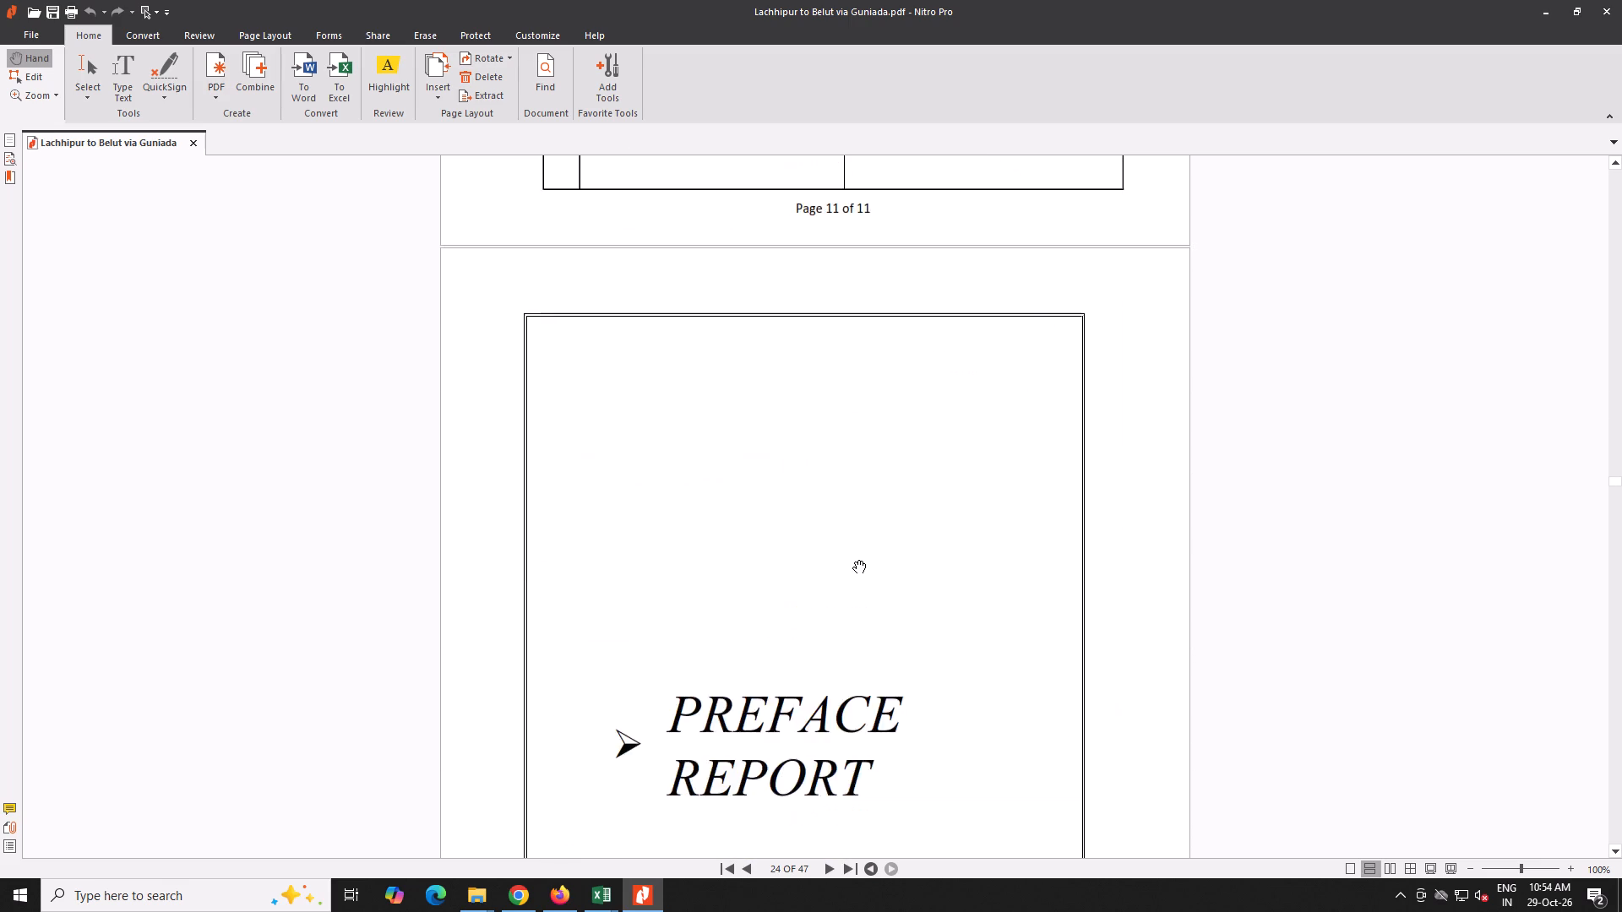
scroll(853, 560, "down", 5)
scroll(853, 560, "up", 3)
scroll(853, 560, "down", 20)
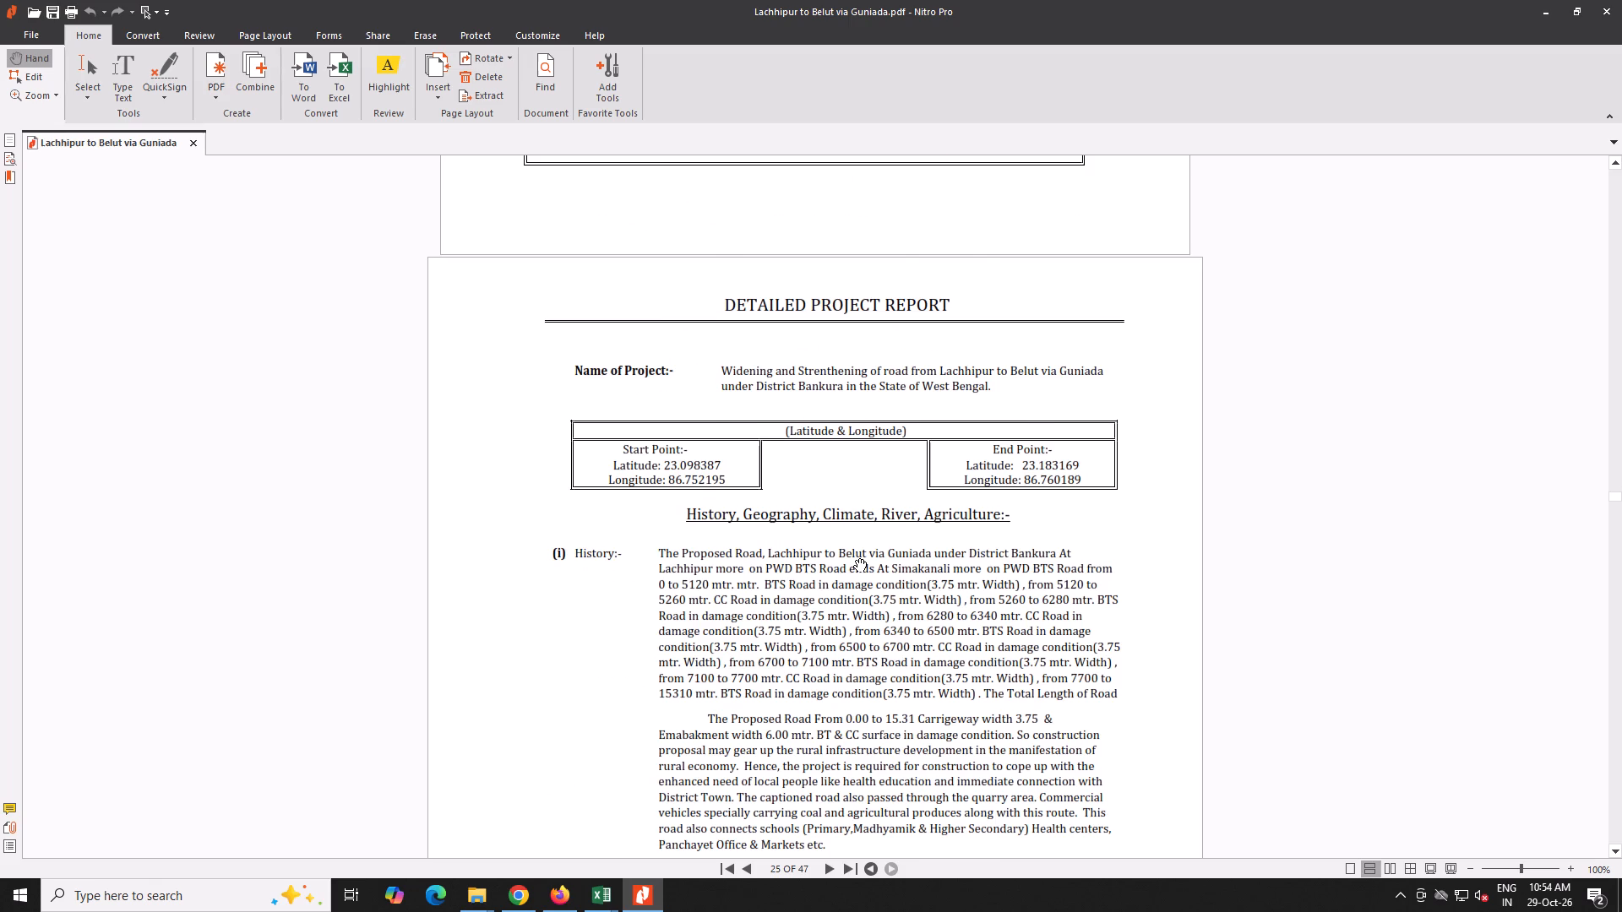
scroll(854, 558, "down", 20)
scroll(854, 558, "down", 20)
scroll(854, 558, "down", 7)
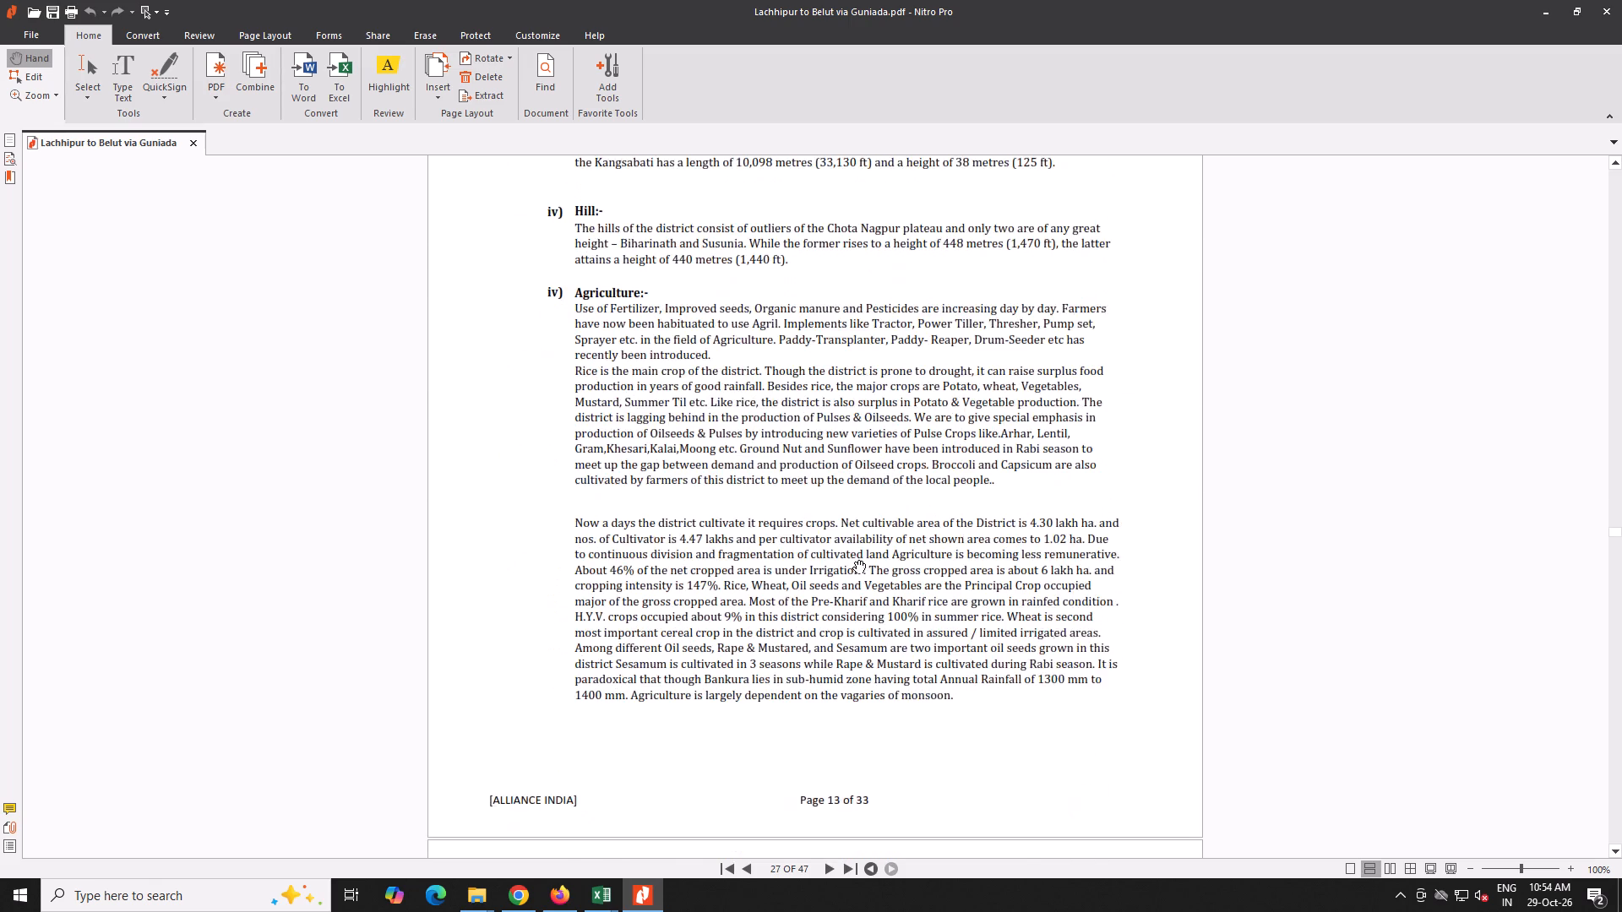
scroll(853, 560, "down", 20)
scroll(853, 560, "down", 20)
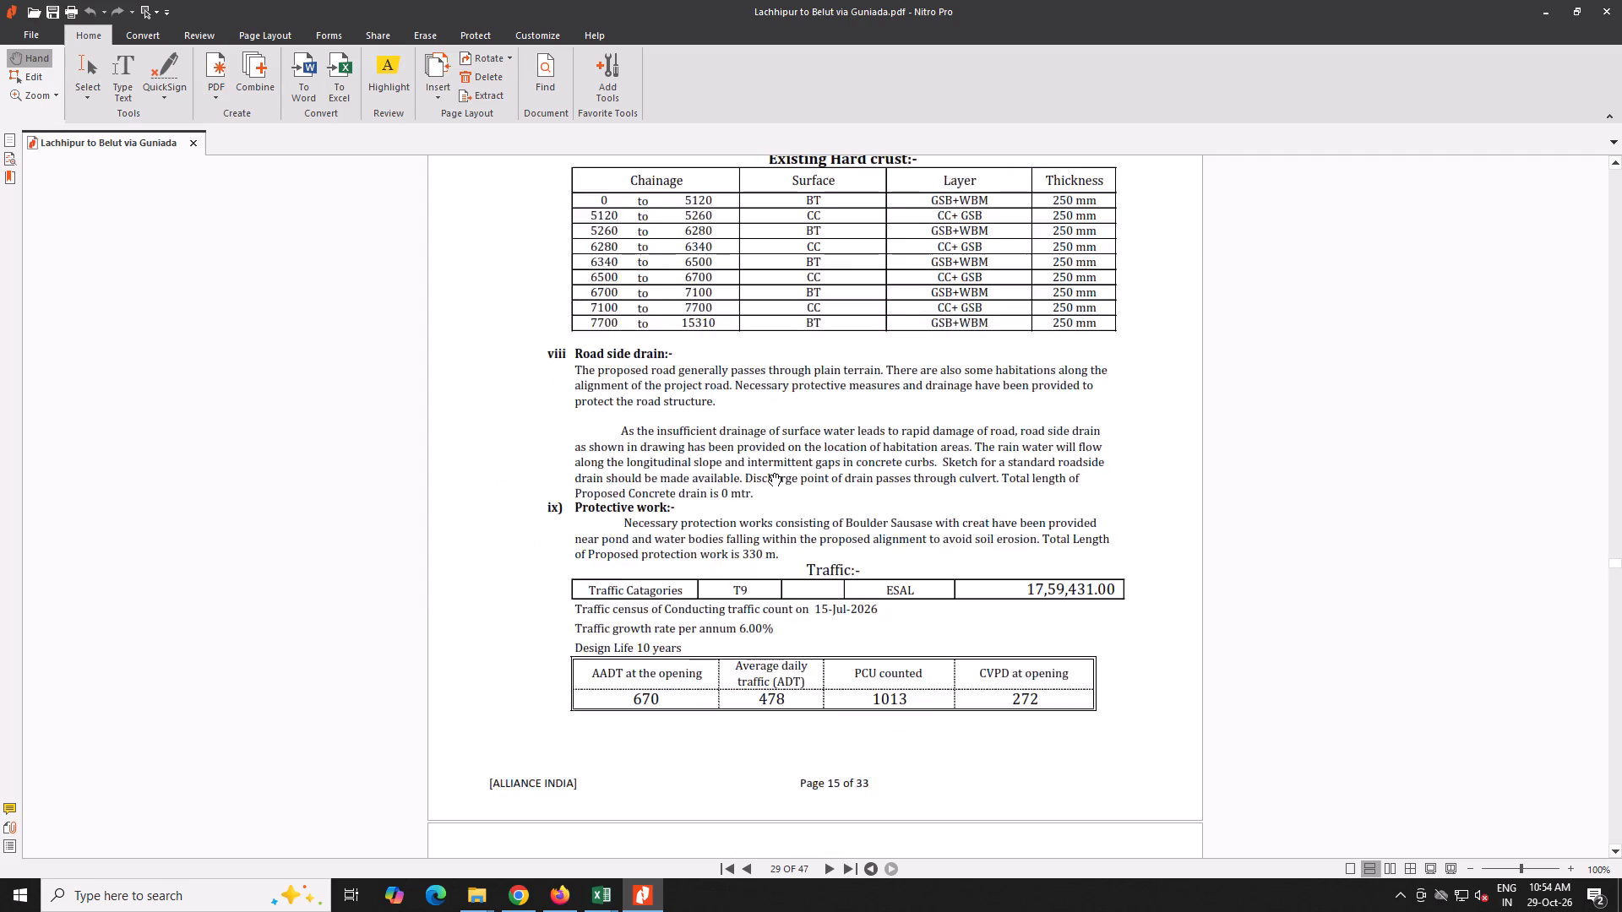
scroll(769, 473, "down", 20)
scroll(769, 473, "down", 3)
scroll(782, 475, "down", 18)
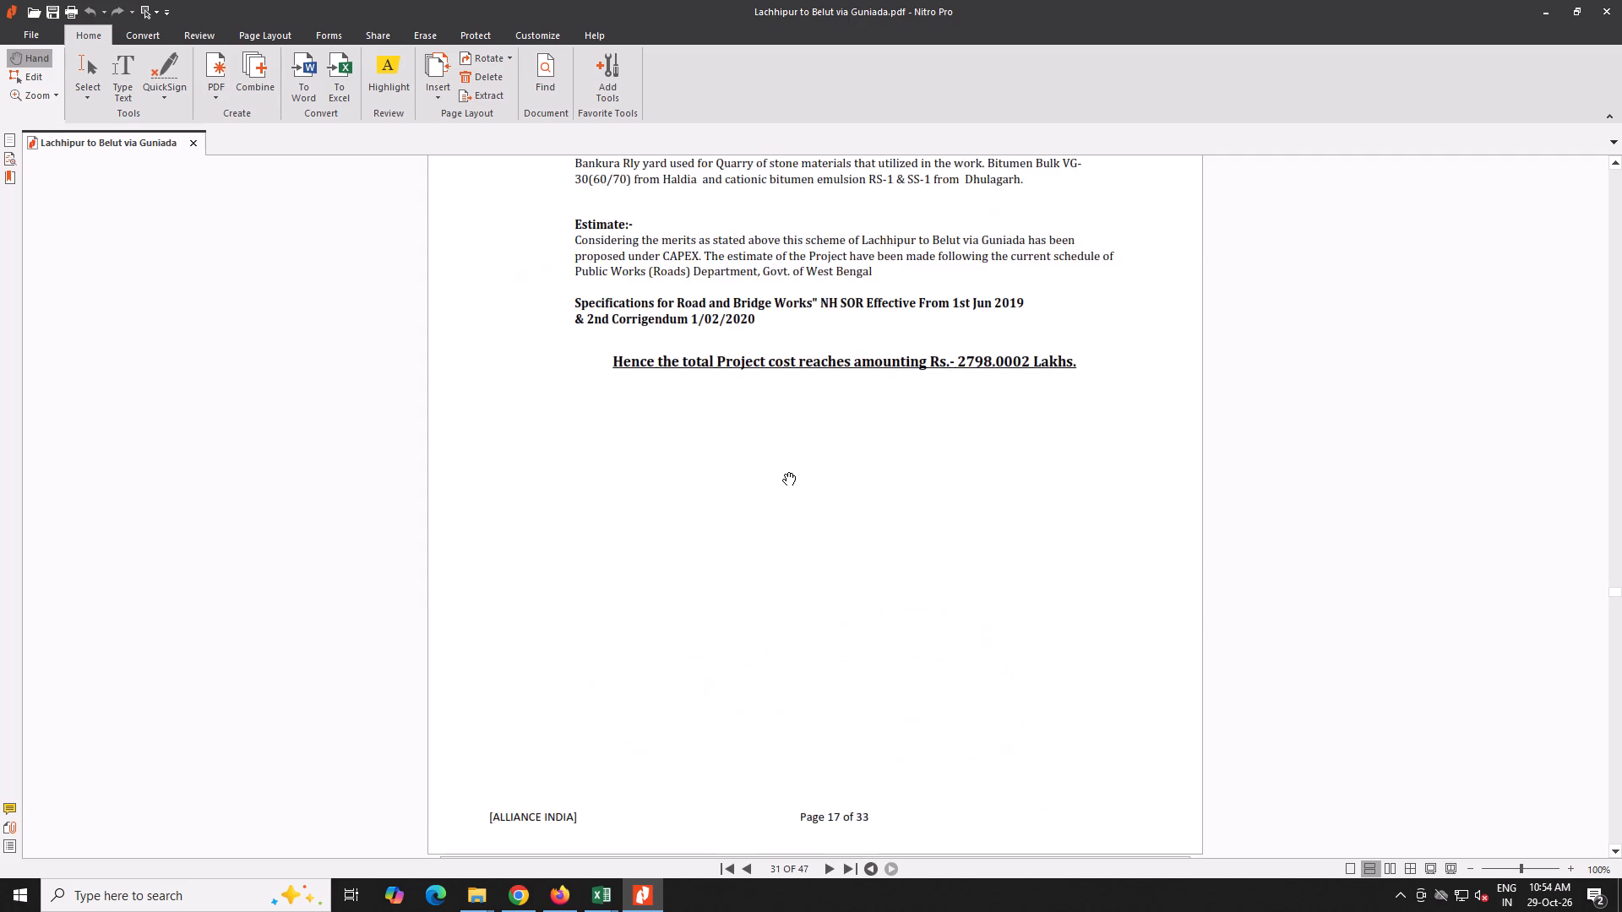
scroll(783, 472, "down", 17)
scroll(776, 476, "down", 14)
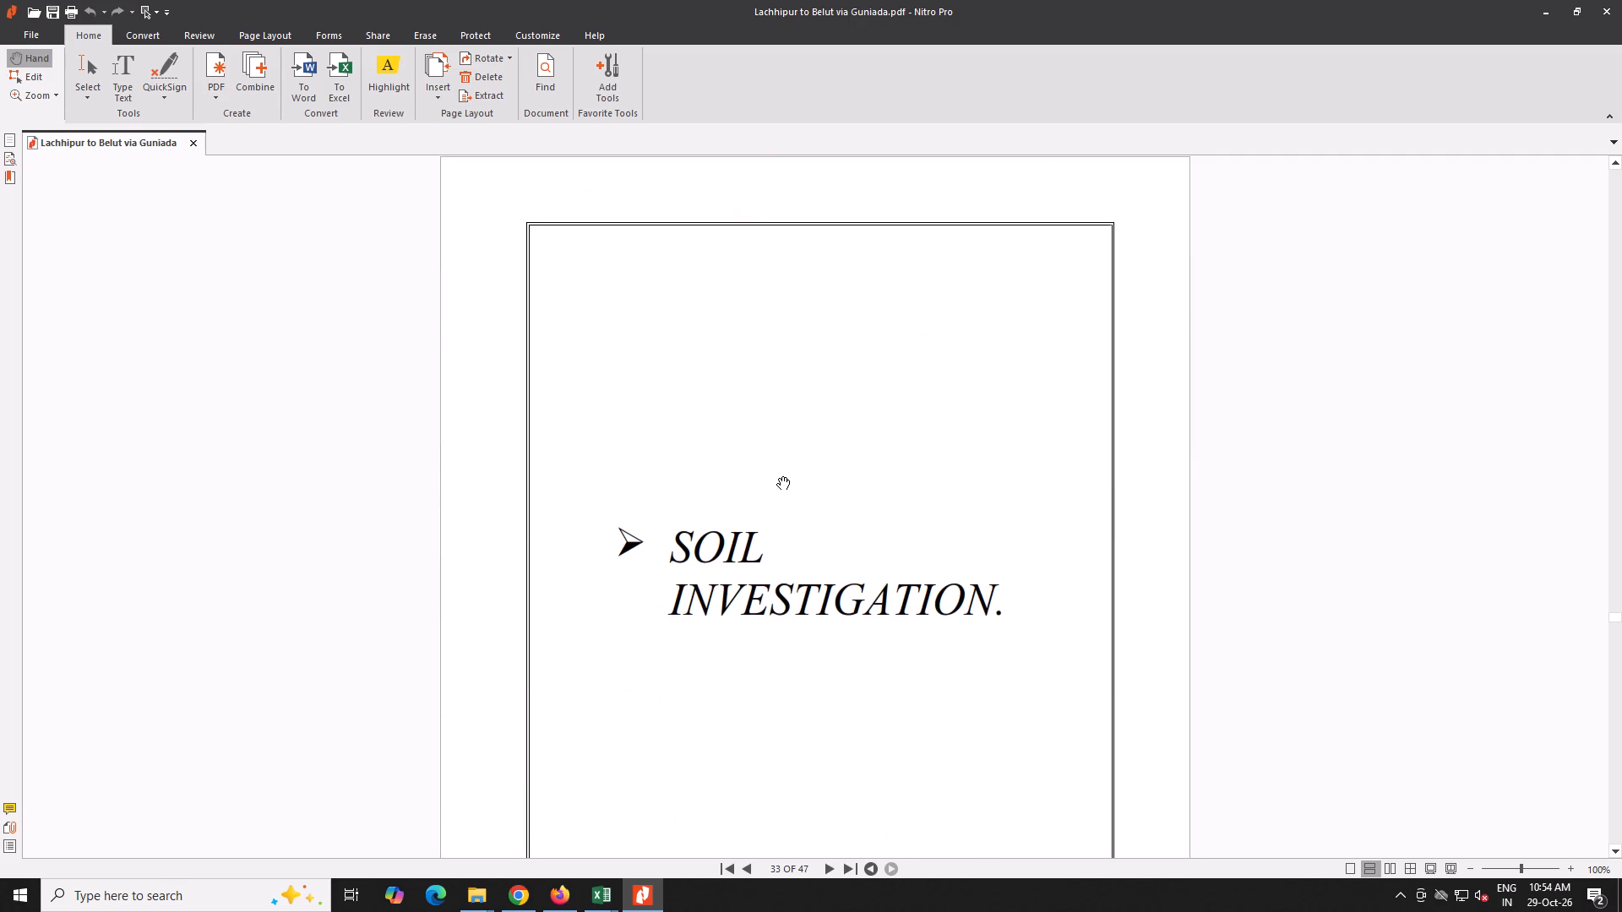
left_click(439, 81)
left_click(458, 114)
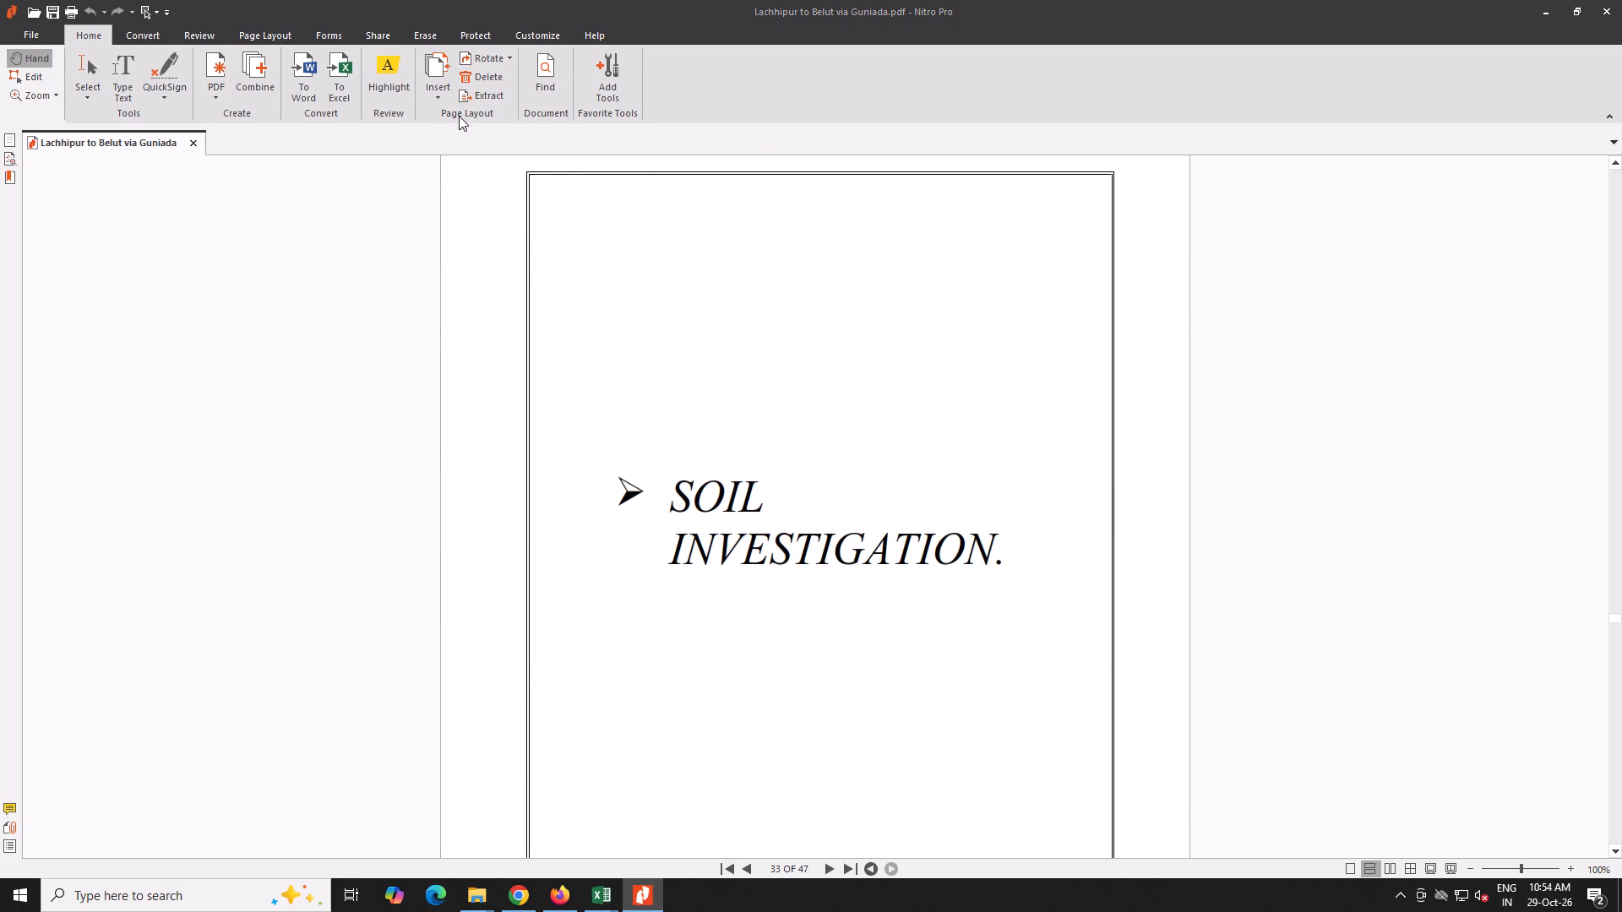
left_click(561, 326)
double_click(722, 422)
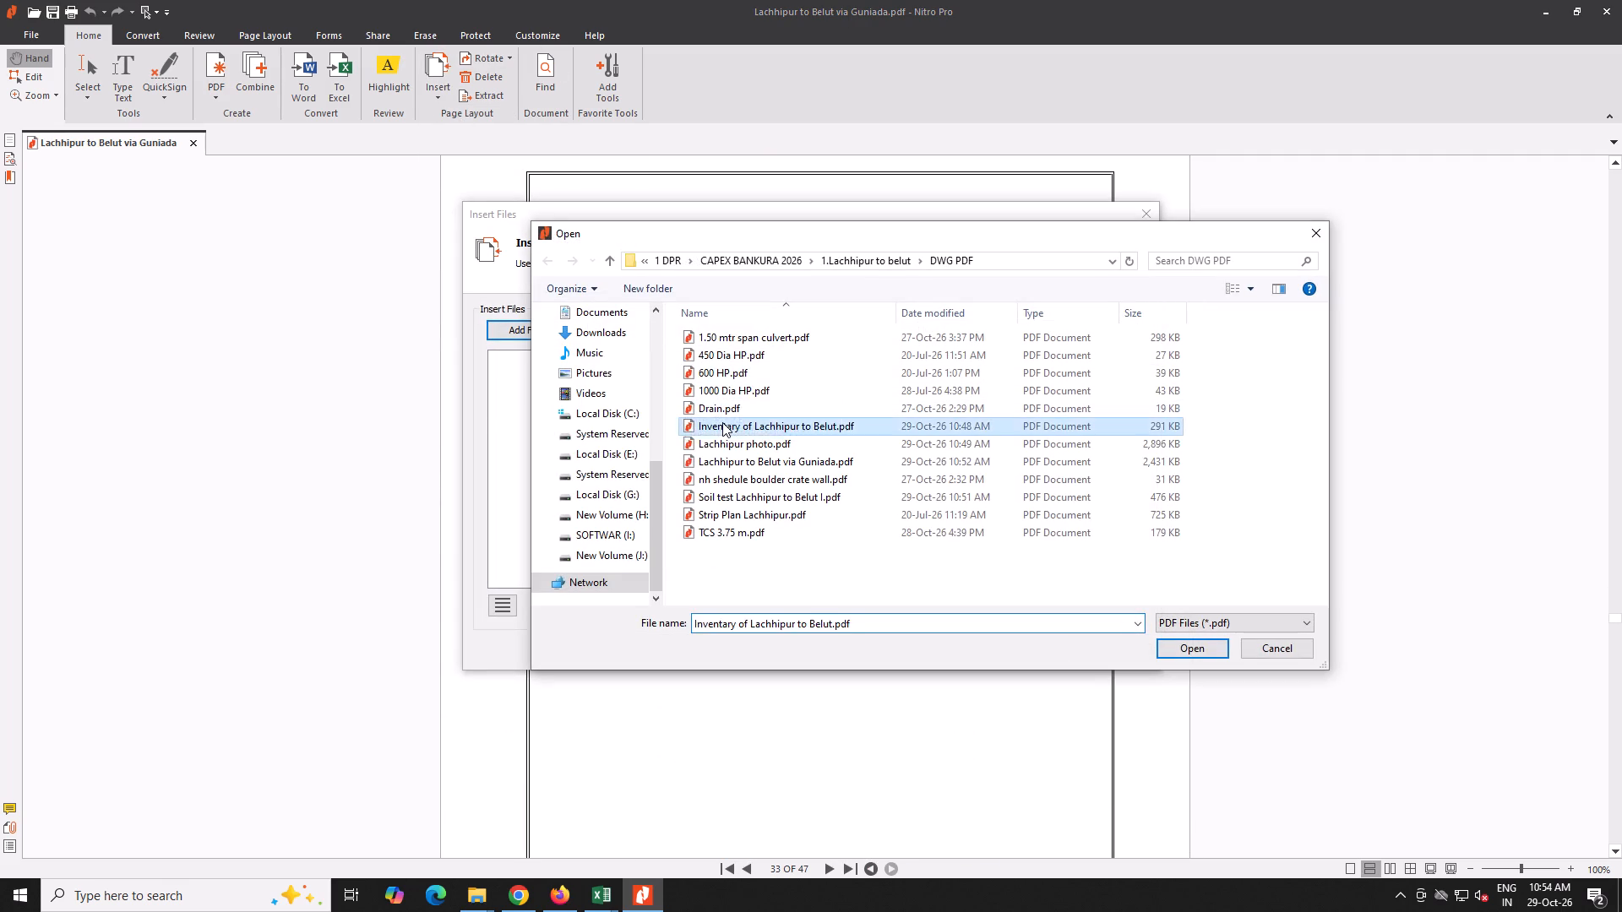
left_click(1026, 642)
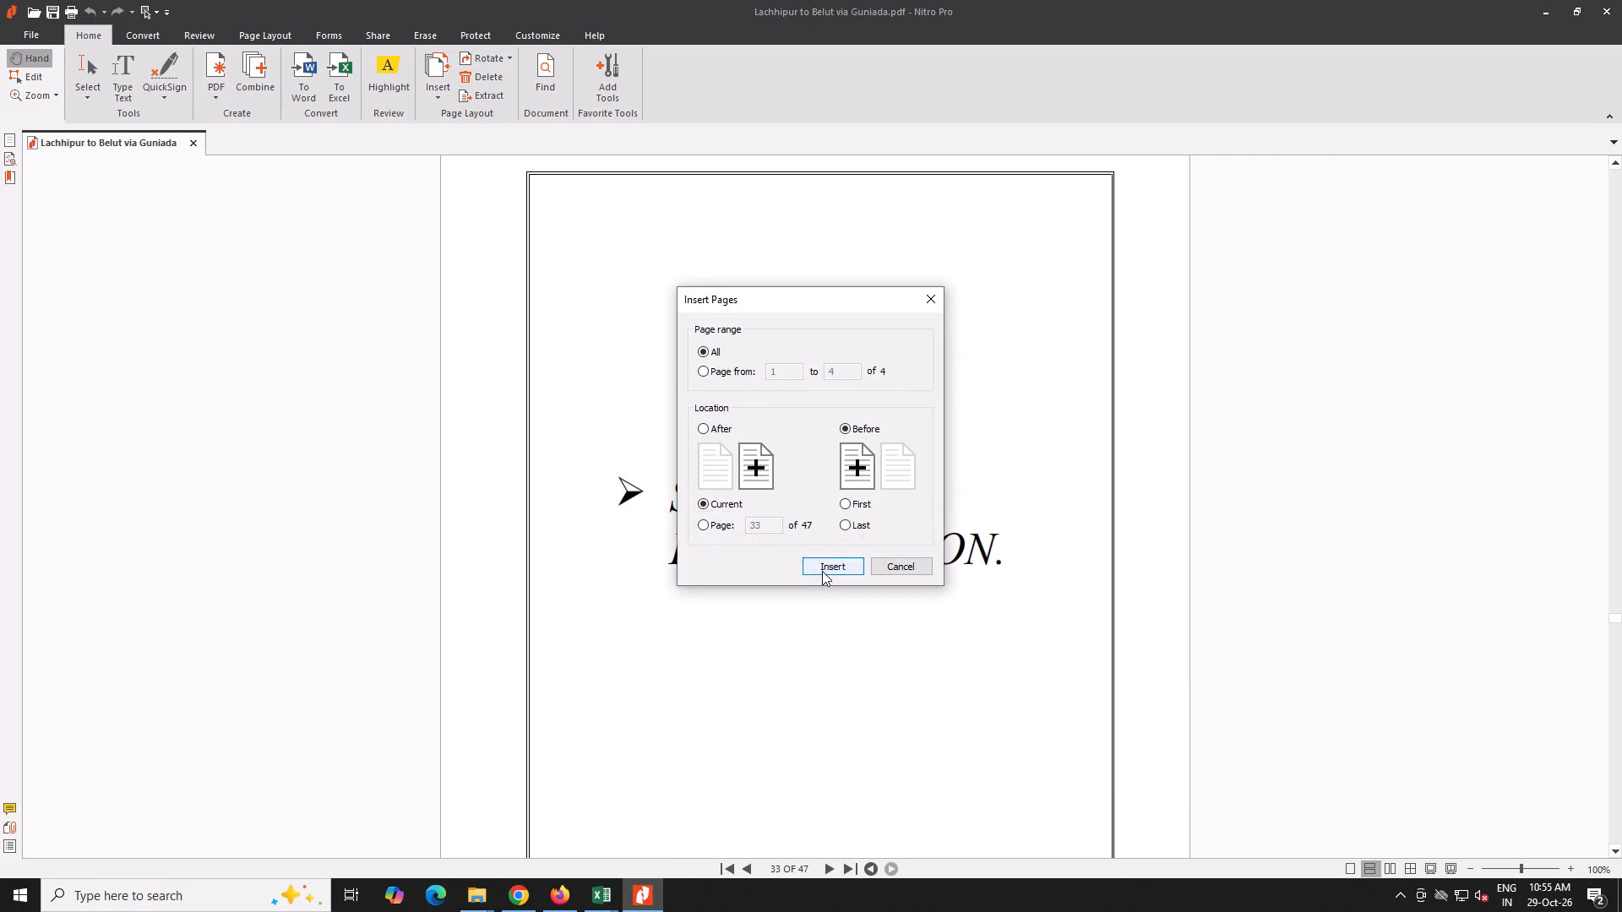
left_click(822, 571)
Insert all pages of Soil test Lachhipur to Belut I.pdf from the DWG PDF folder before the Traffic Census & Pavement Design divider page.
scroll(821, 569, "down", 20)
scroll(821, 569, "down", 3)
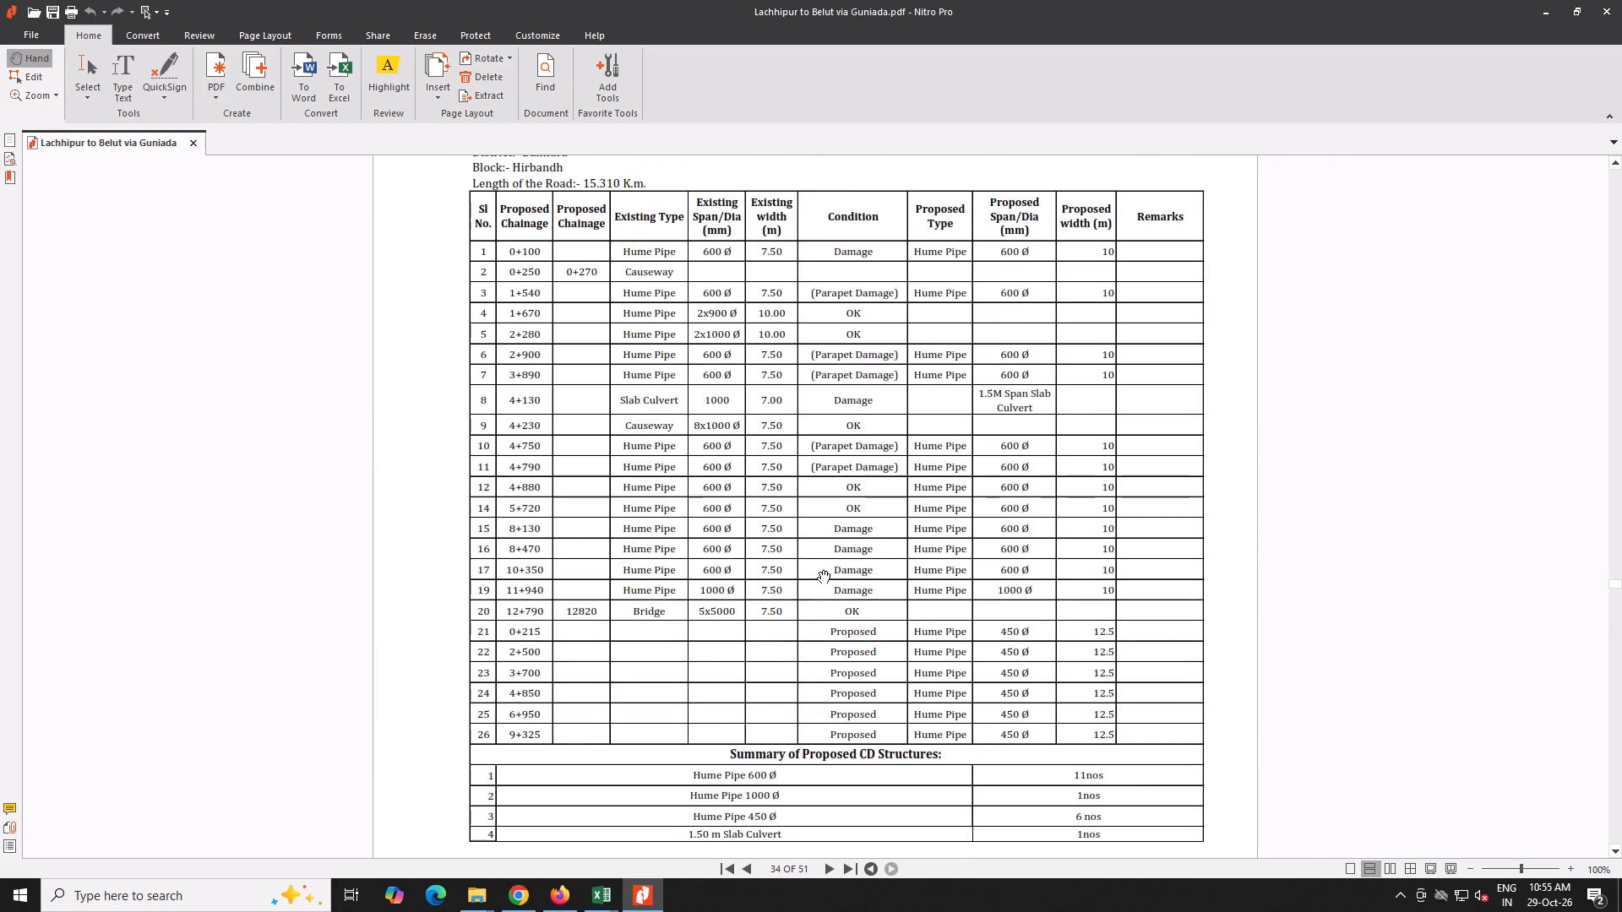
scroll(818, 570, "down", 20)
scroll(818, 570, "down", 18)
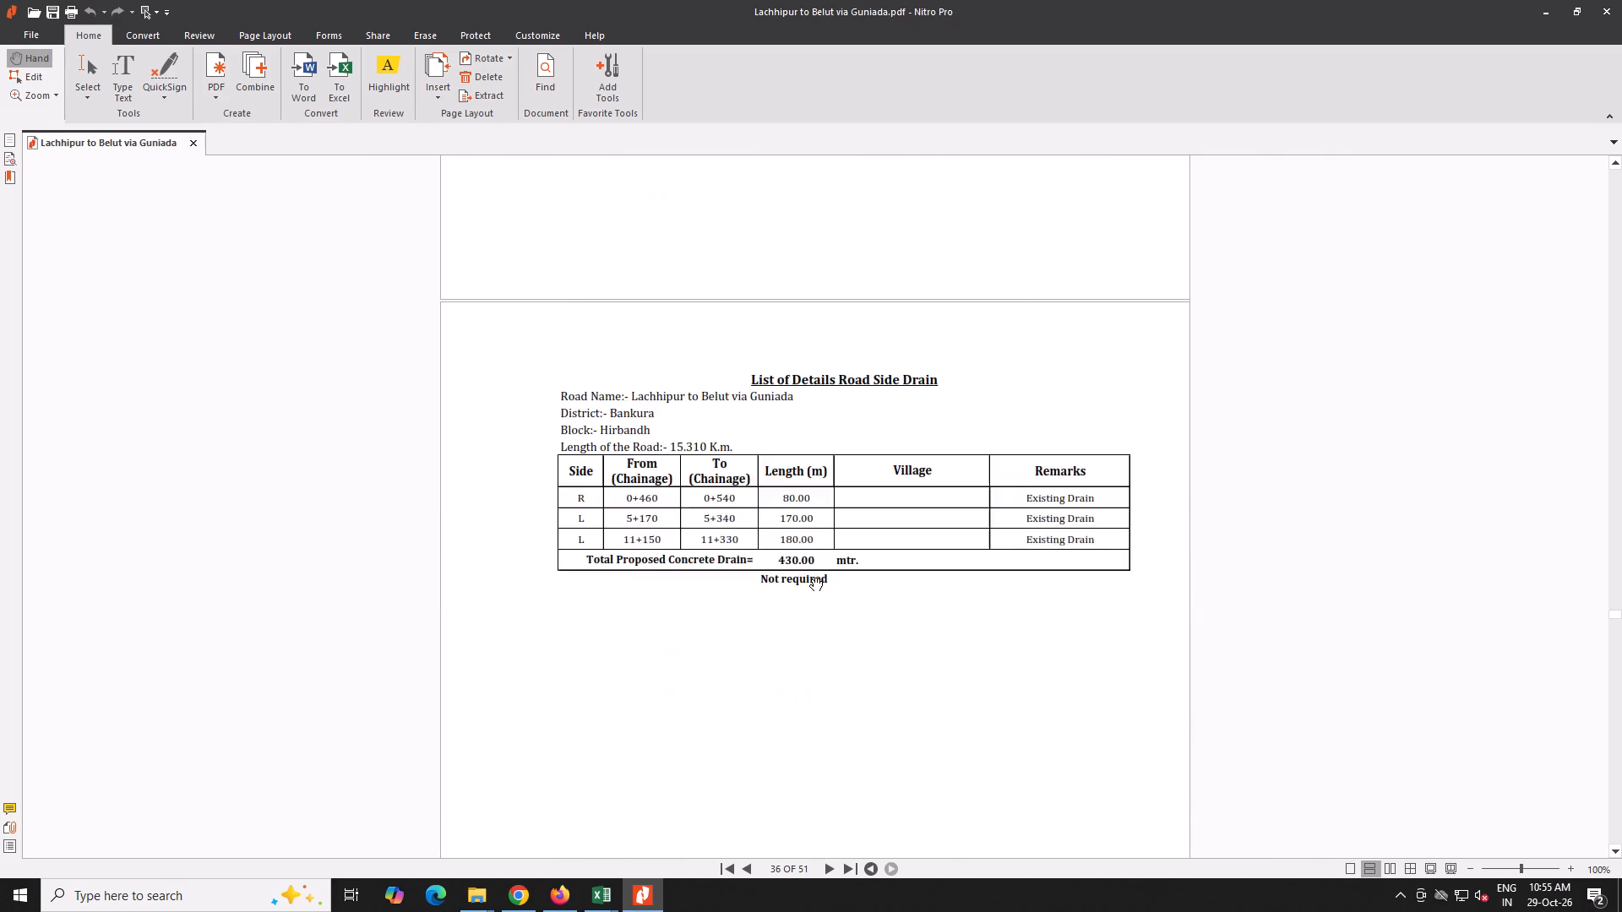
scroll(810, 578, "down", 20)
scroll(810, 578, "down", 17)
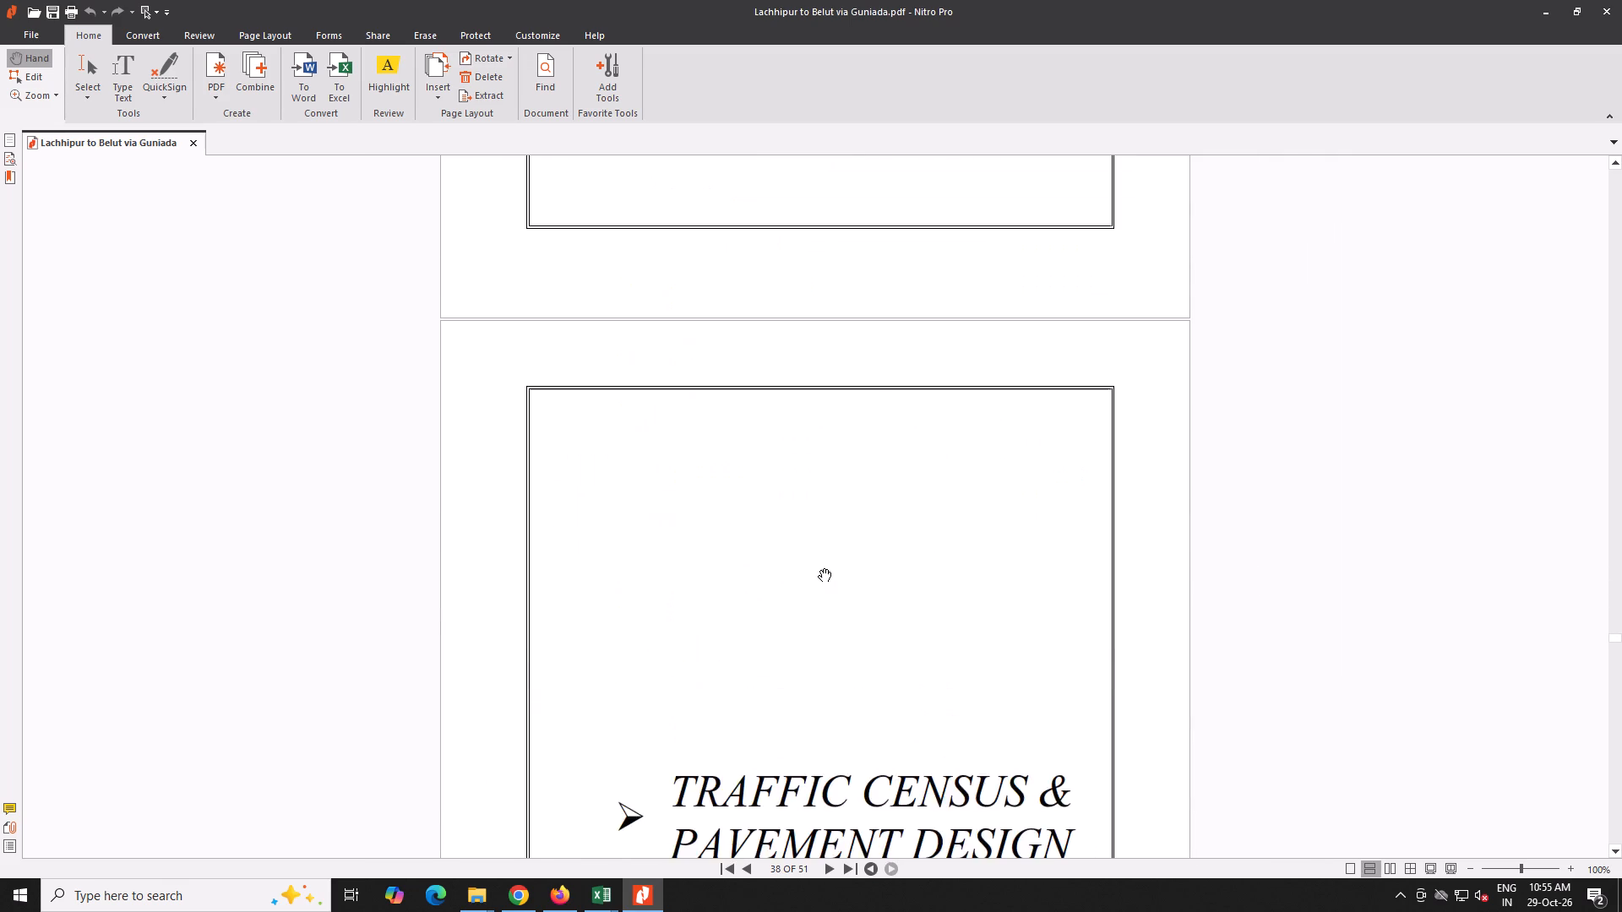
scroll(819, 568, "down", 6)
left_click(430, 91)
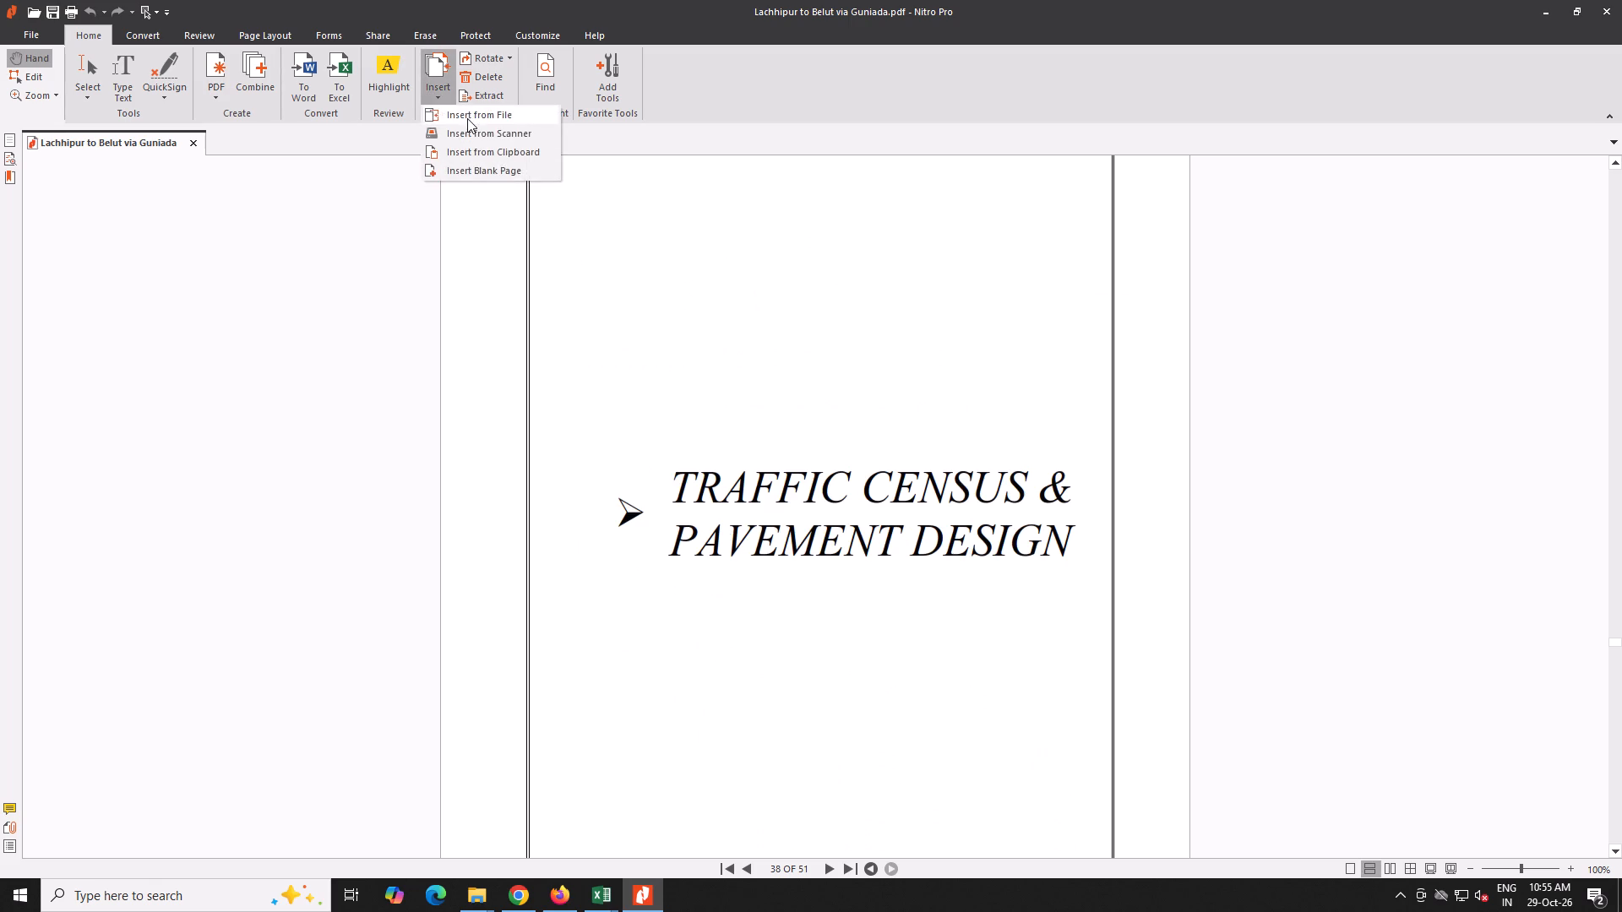
left_click(467, 118)
left_click(558, 328)
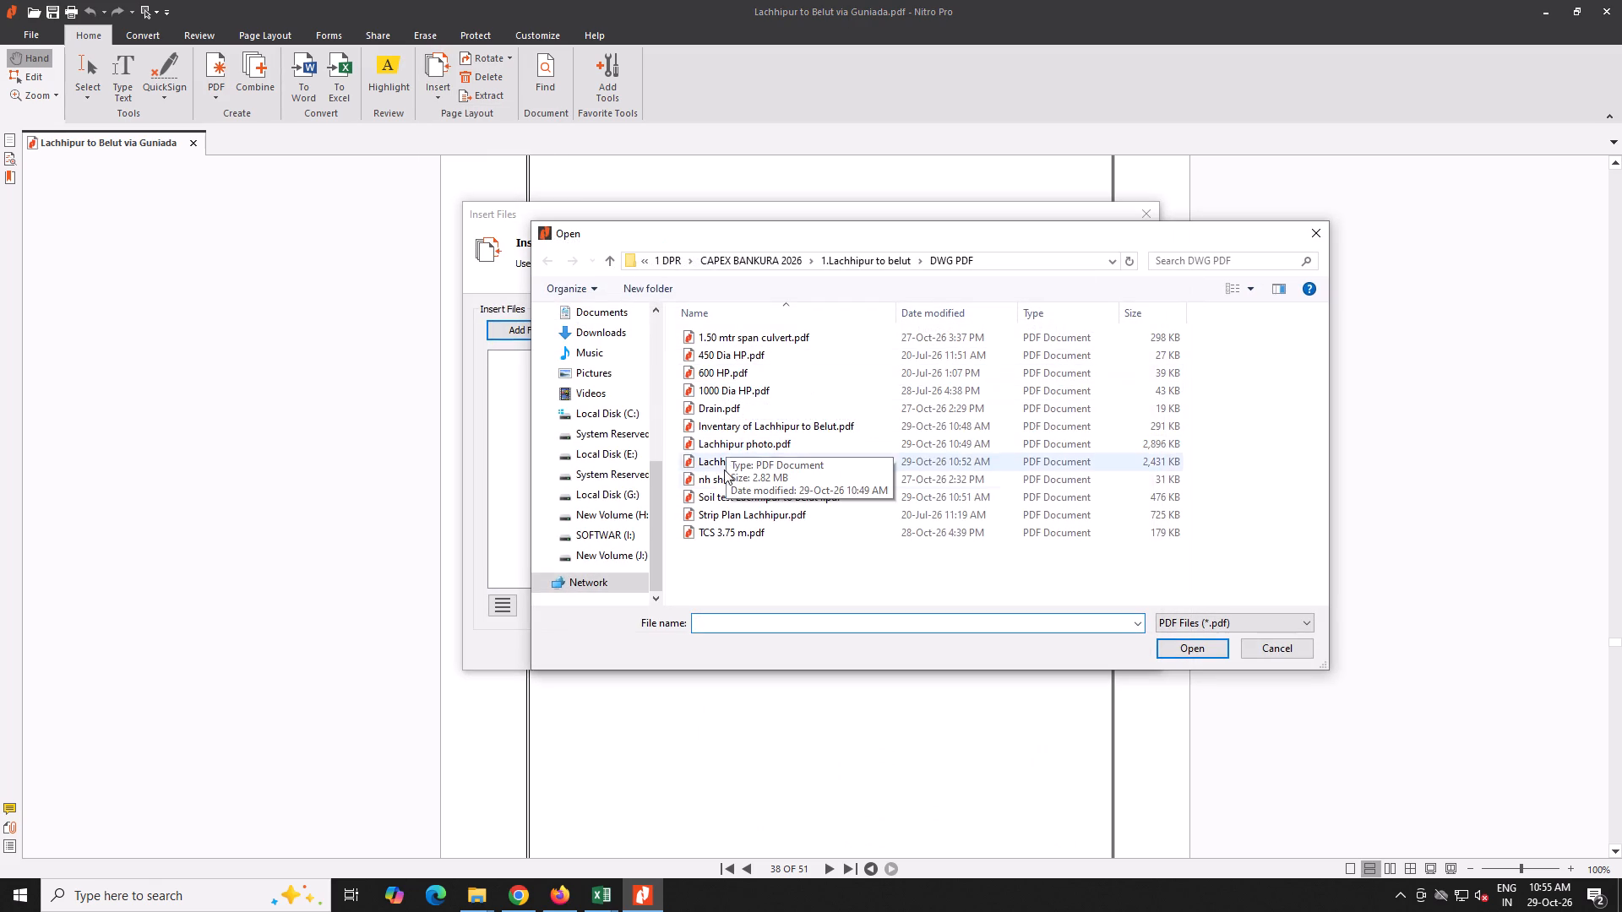
double_click(726, 493)
left_click(1050, 653)
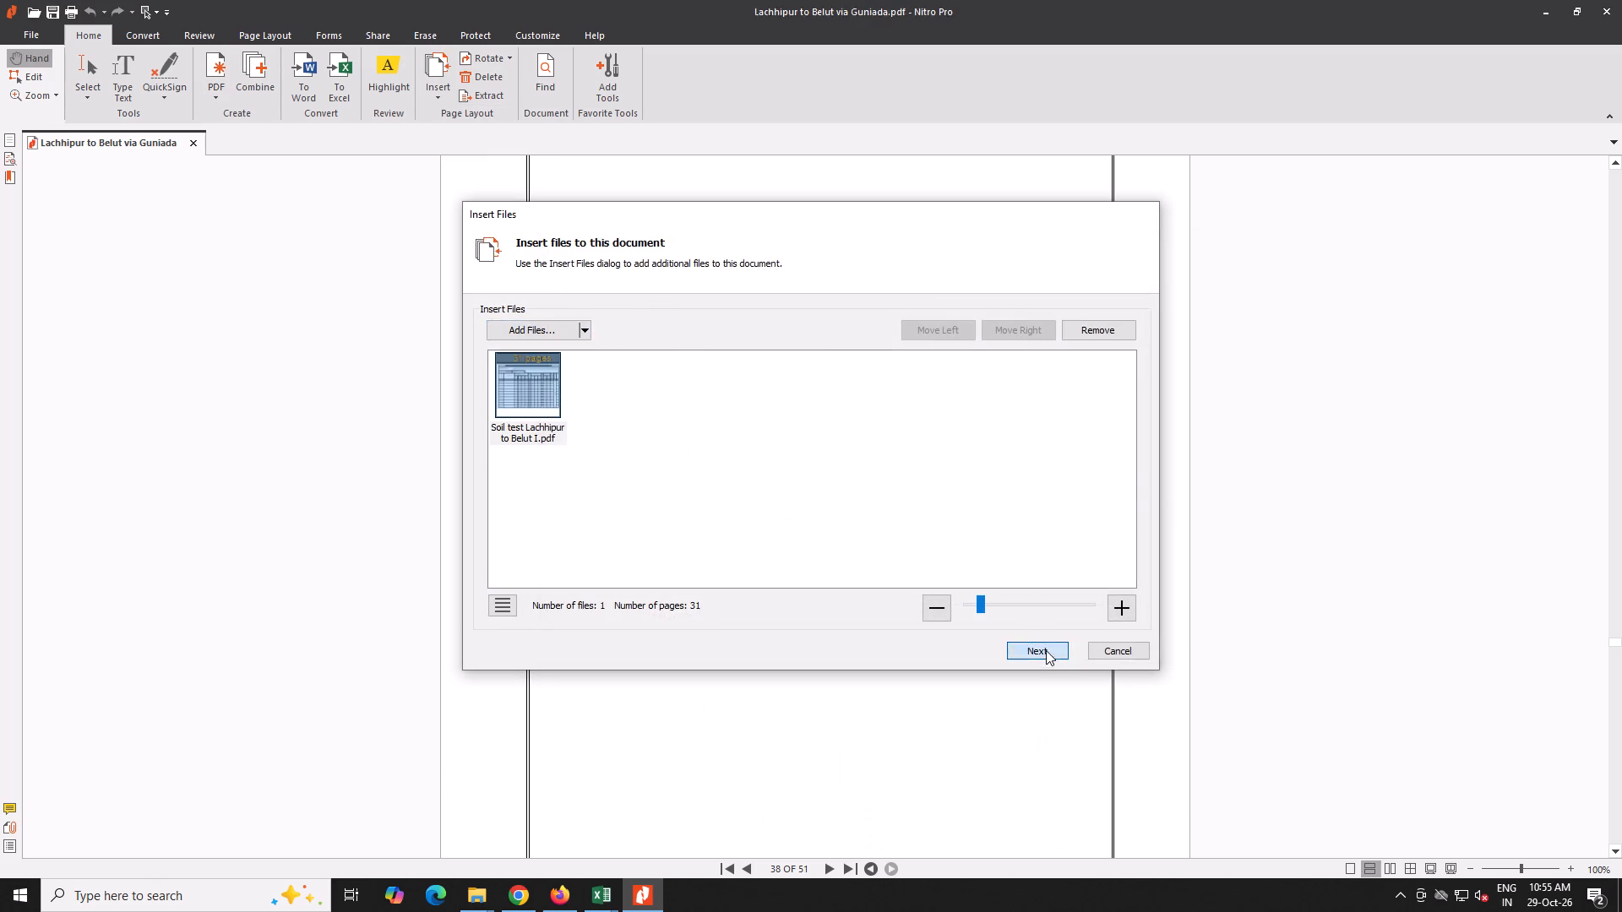
left_click(844, 567)
Look through the inserted soil report's summary table, dry density graphs and soaked CBR sheets.
scroll(842, 567, "down", 6)
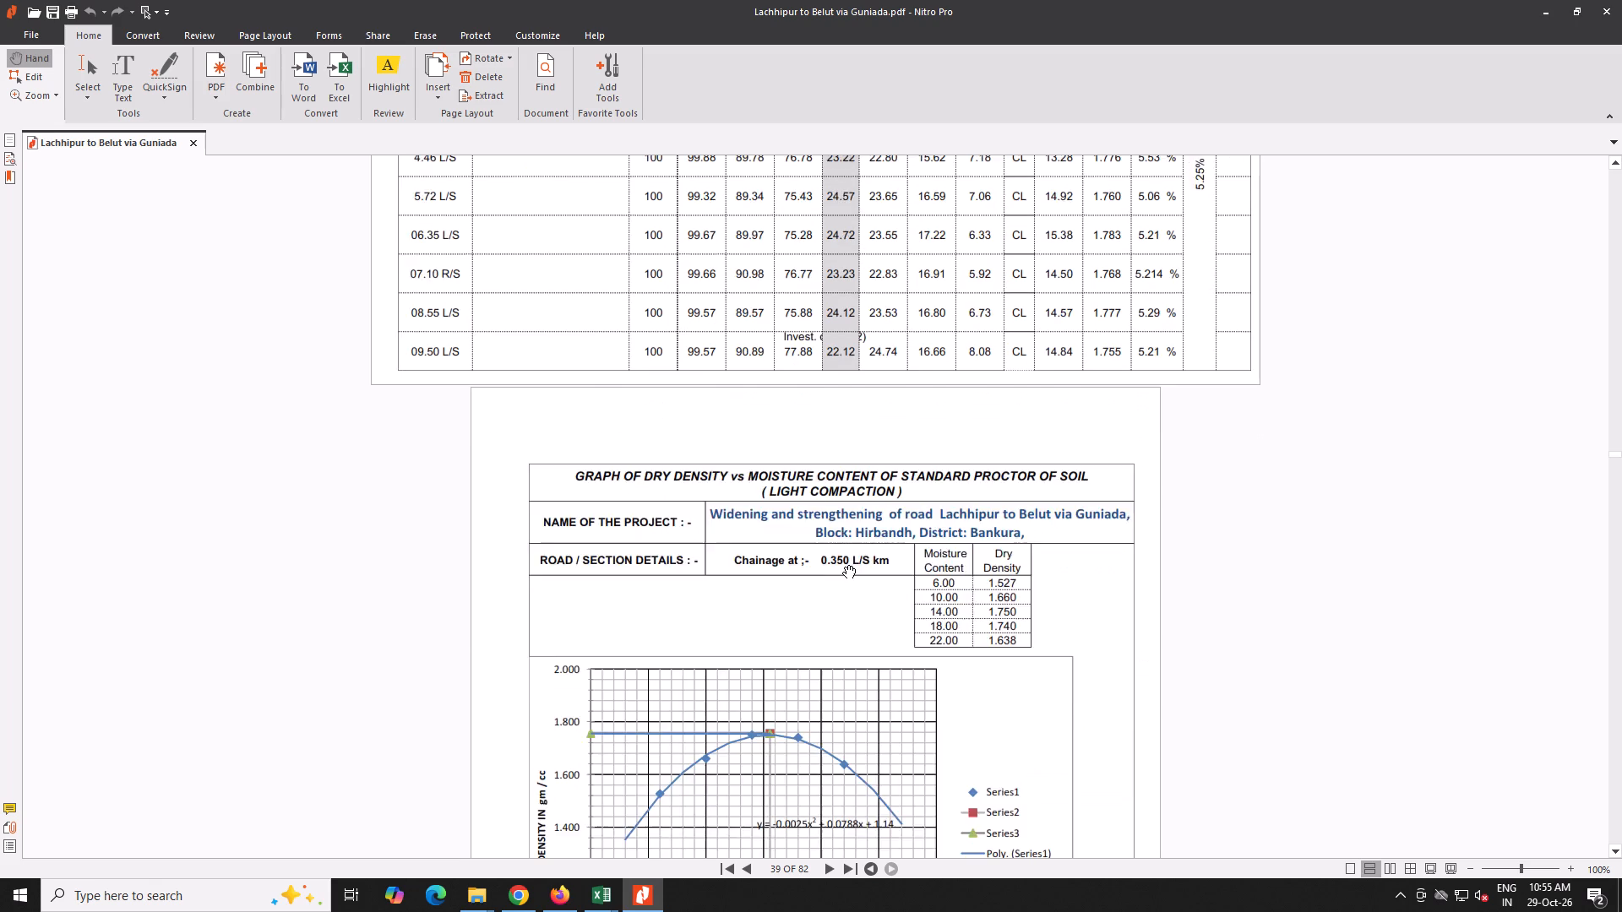
scroll(843, 565, "down", 20)
scroll(843, 565, "down", 15)
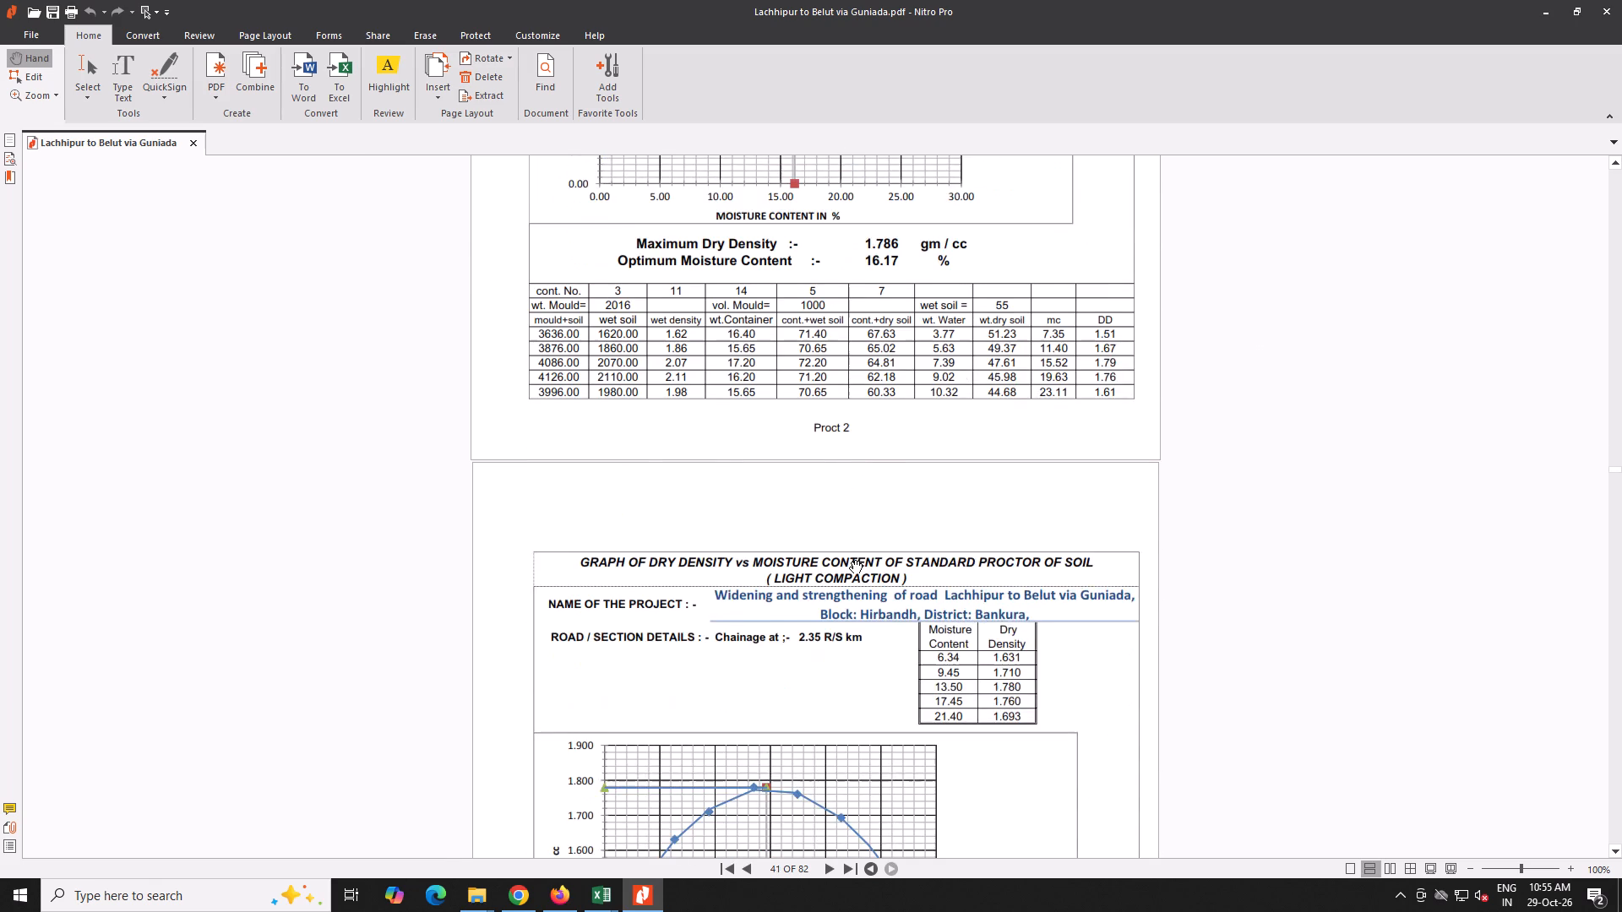
scroll(850, 560, "down", 2)
scroll(850, 560, "down", 20)
scroll(850, 560, "down", 4)
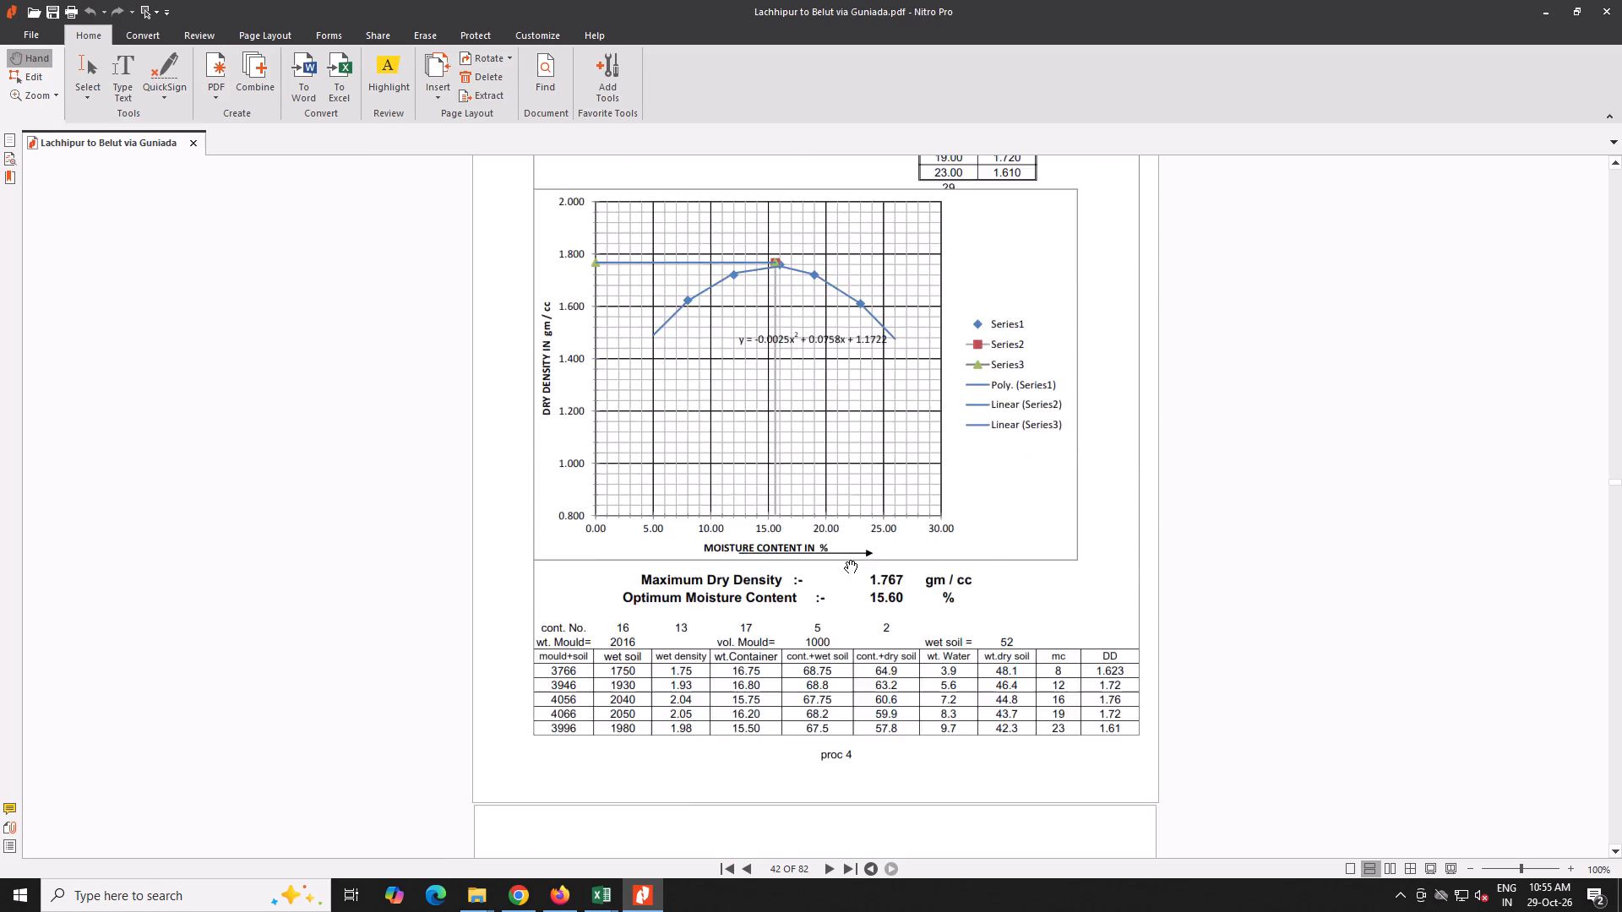
scroll(845, 560, "down", 20)
scroll(845, 560, "down", 17)
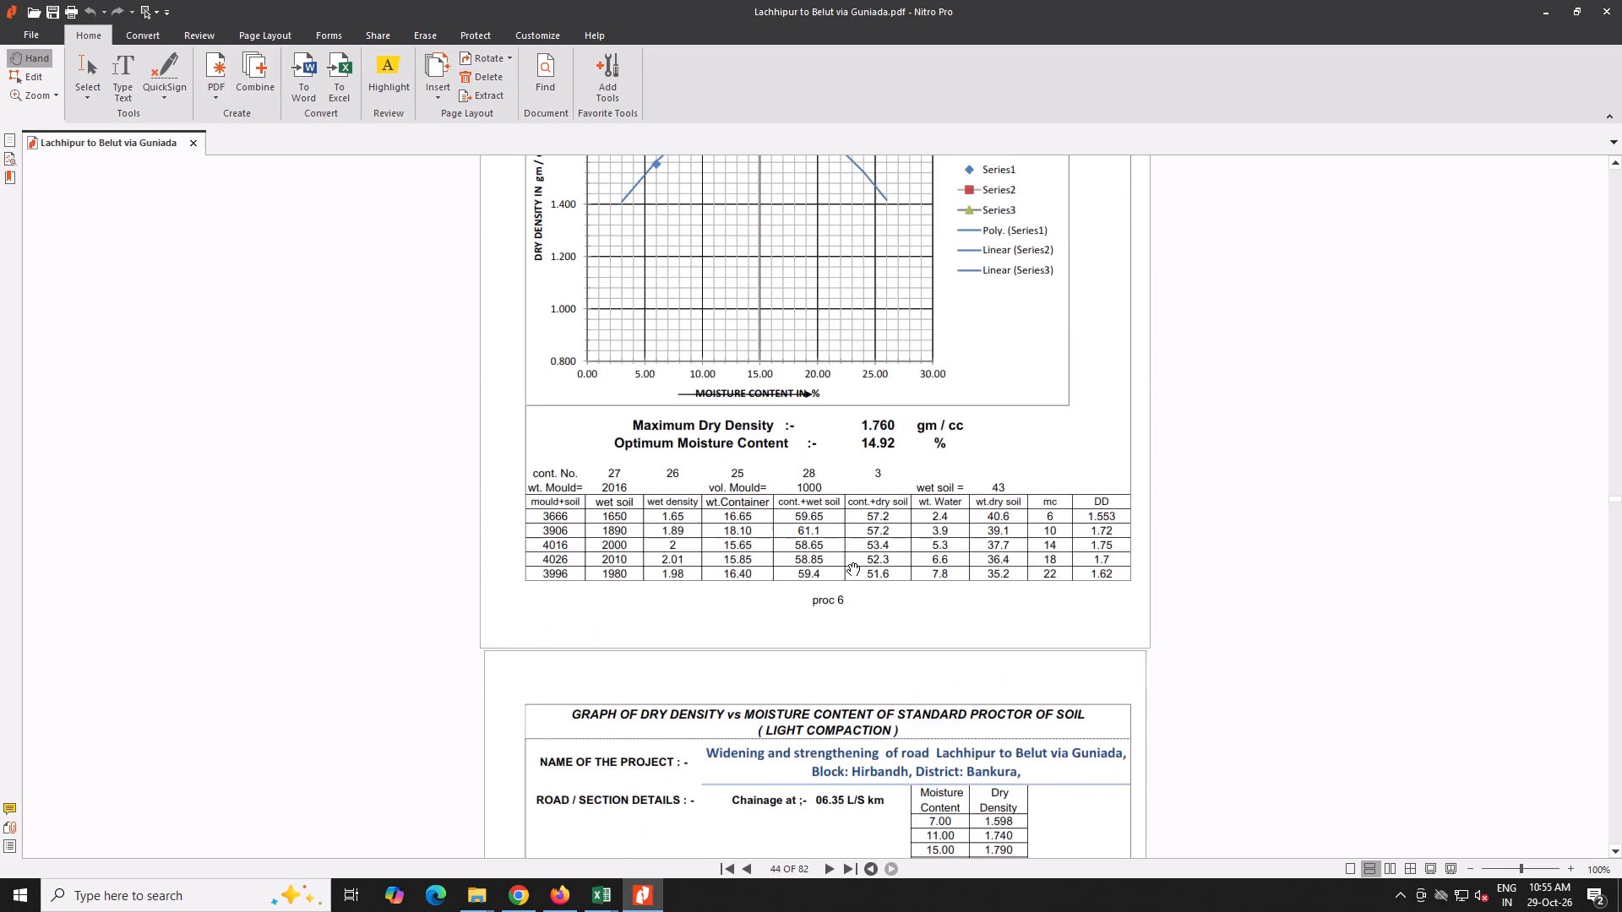
scroll(847, 562, "down", 5)
scroll(825, 540, "up", 2)
scroll(776, 525, "down", 4)
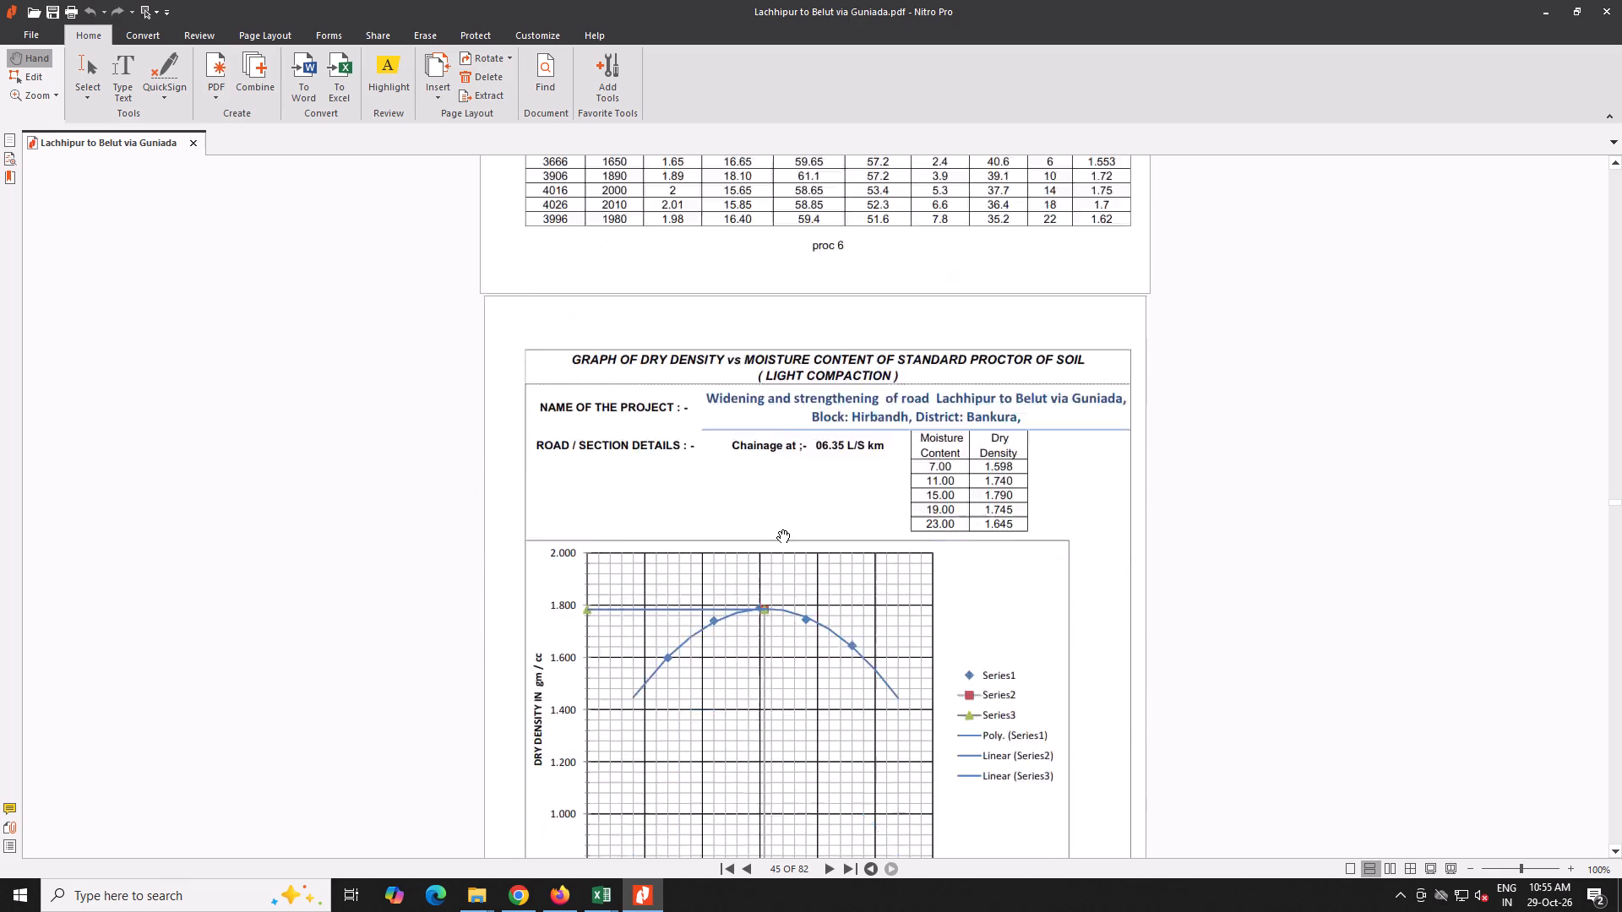
scroll(777, 529, "down", 20)
scroll(777, 529, "down", 19)
scroll(790, 510, "down", 7)
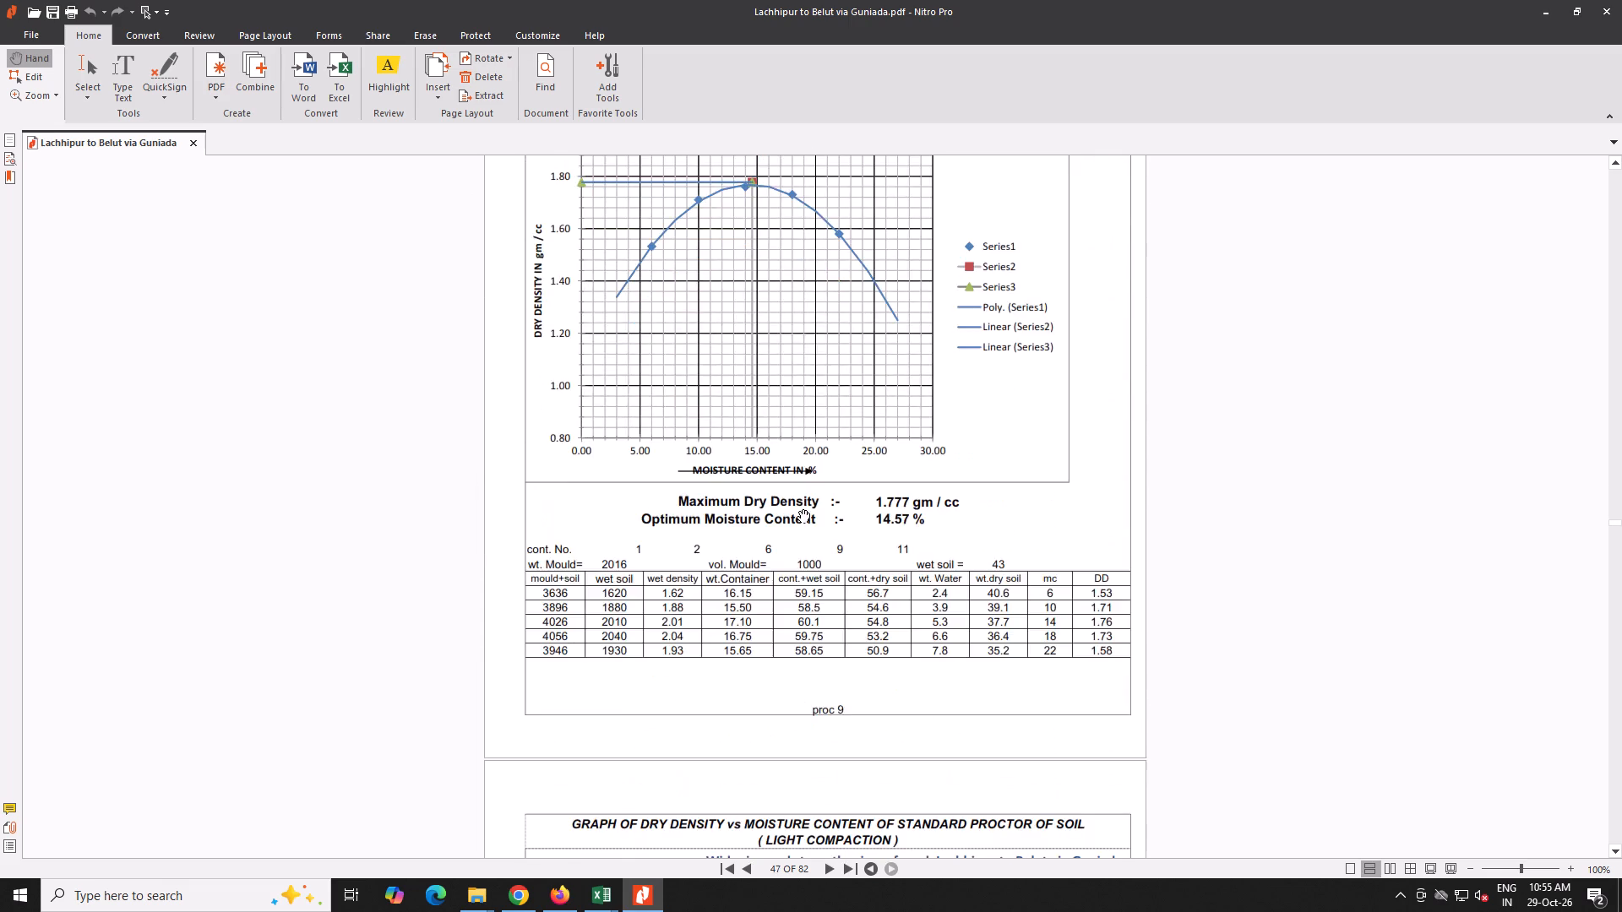
scroll(801, 508, "down", 16)
scroll(806, 508, "down", 7)
scroll(797, 512, "down", 17)
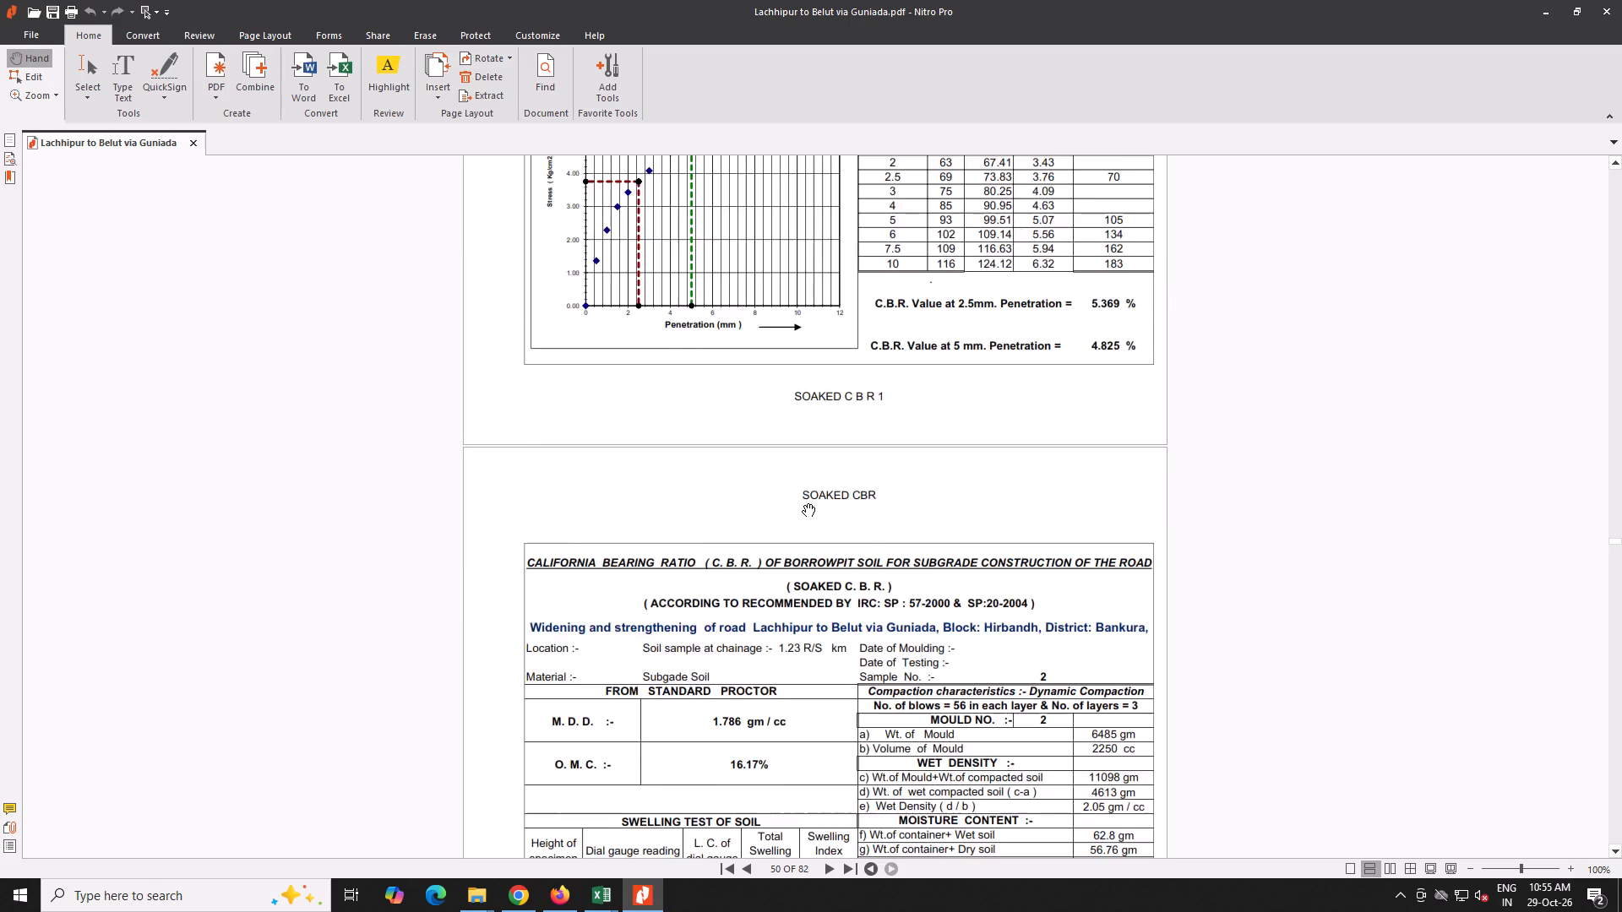
scroll(803, 503, "down", 14)
scroll(802, 508, "down", 17)
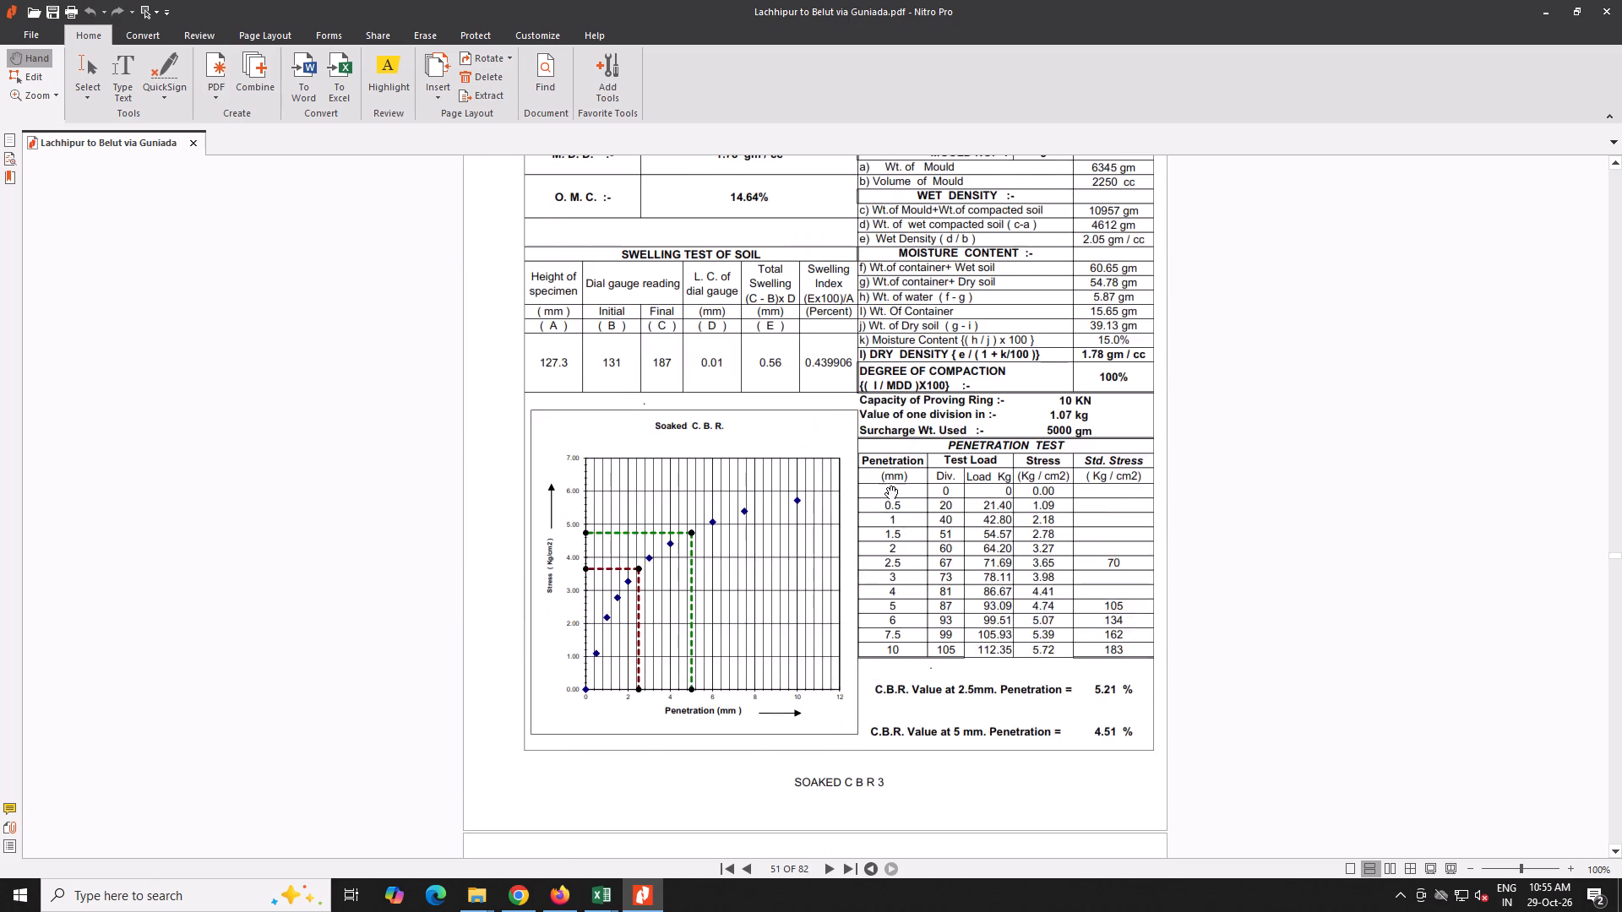
scroll(885, 491, "down", 6)
Review the remaining soil test, traffic survey and concrete pavement design pages up to the Rate Analysis divider page.
triple_click(825, 867)
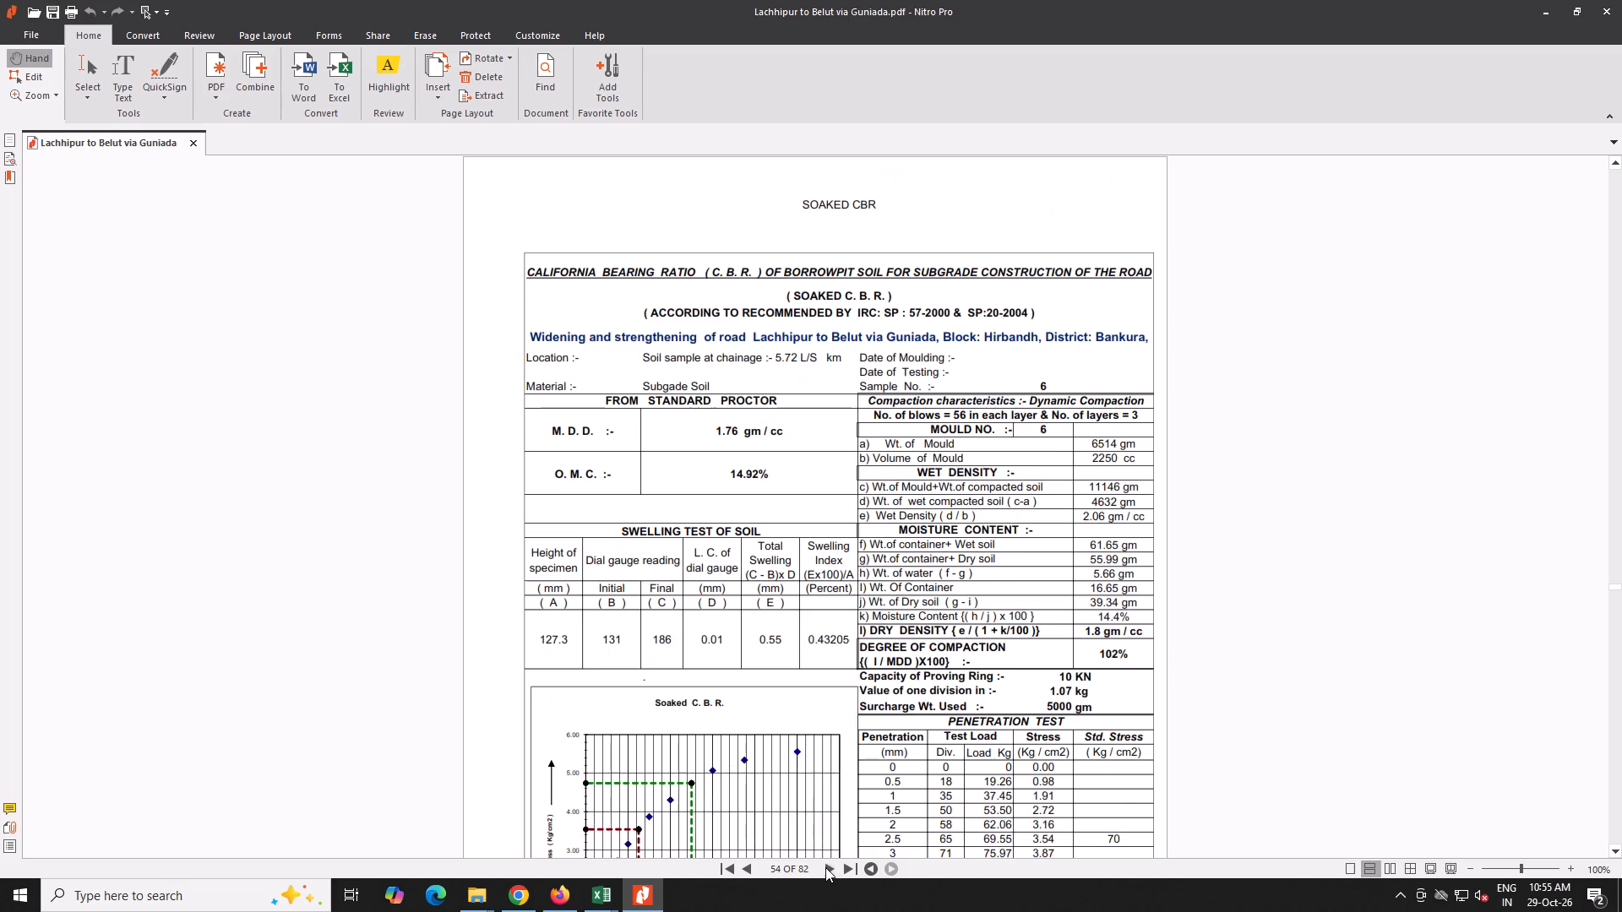
triple_click(825, 867)
triple_click(825, 868)
triple_click(825, 868)
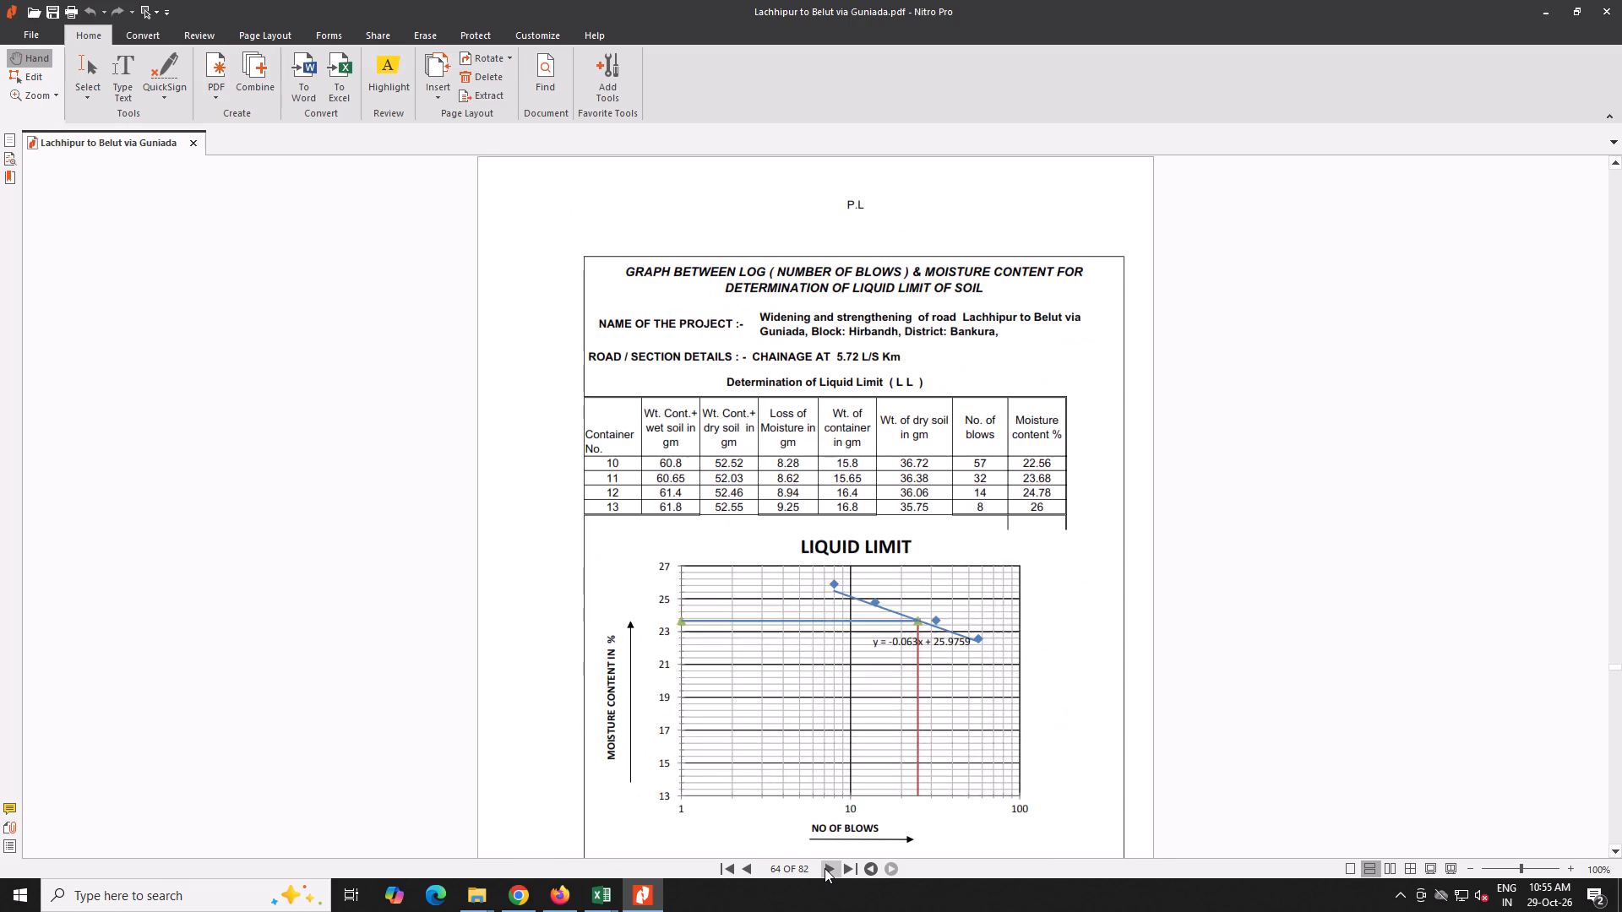
triple_click(825, 868)
triple_click(825, 868)
left_click(825, 868)
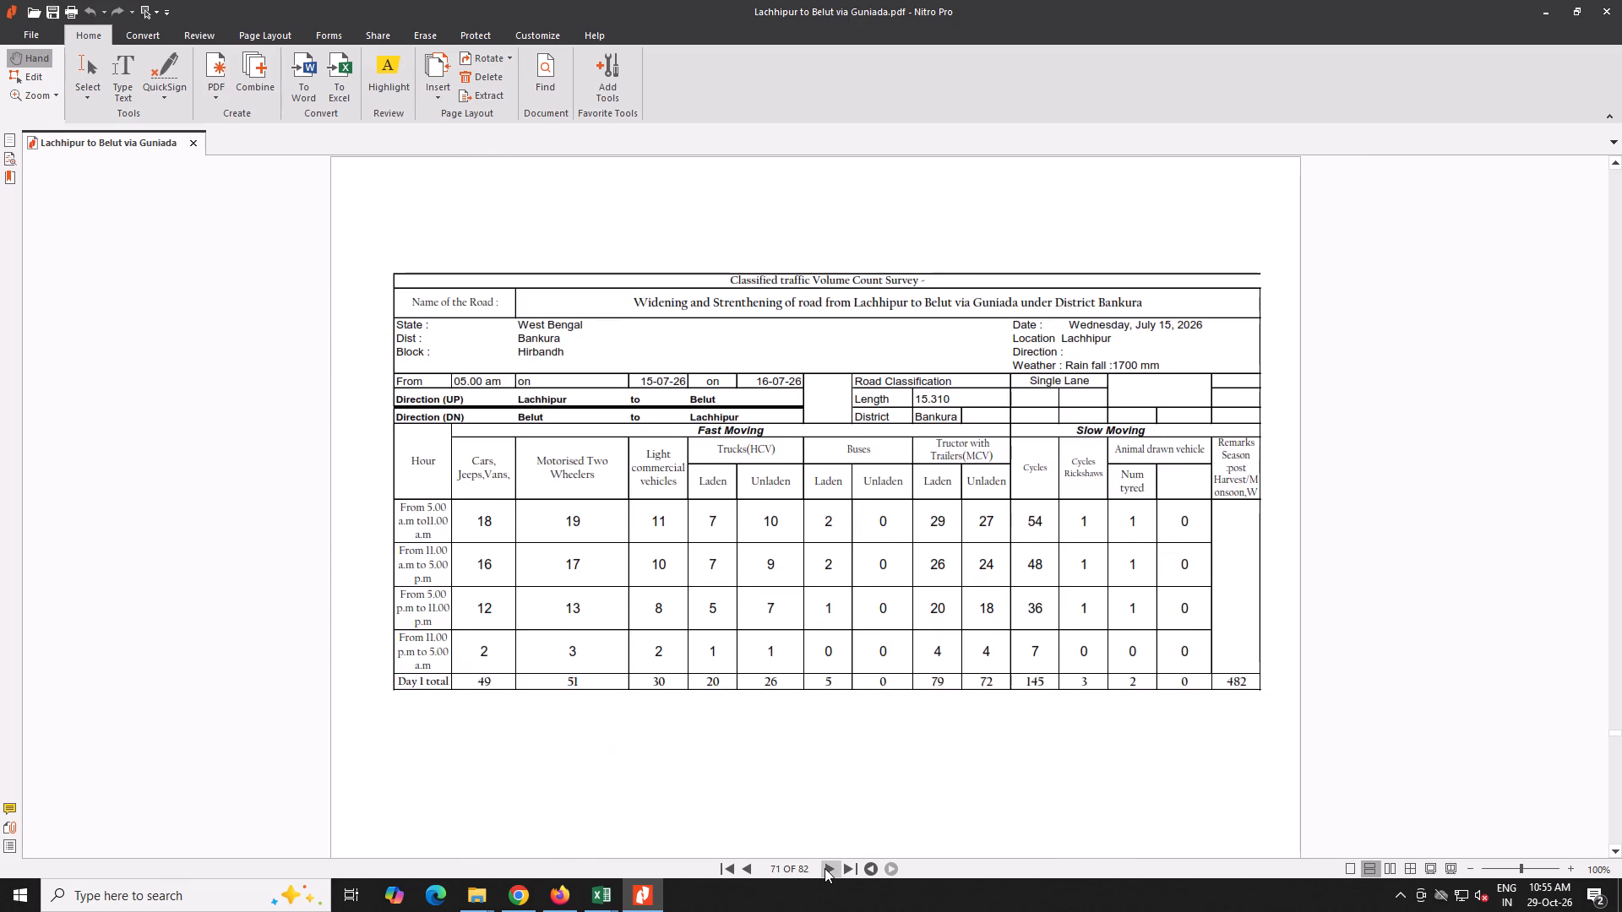
triple_click(825, 868)
double_click(825, 868)
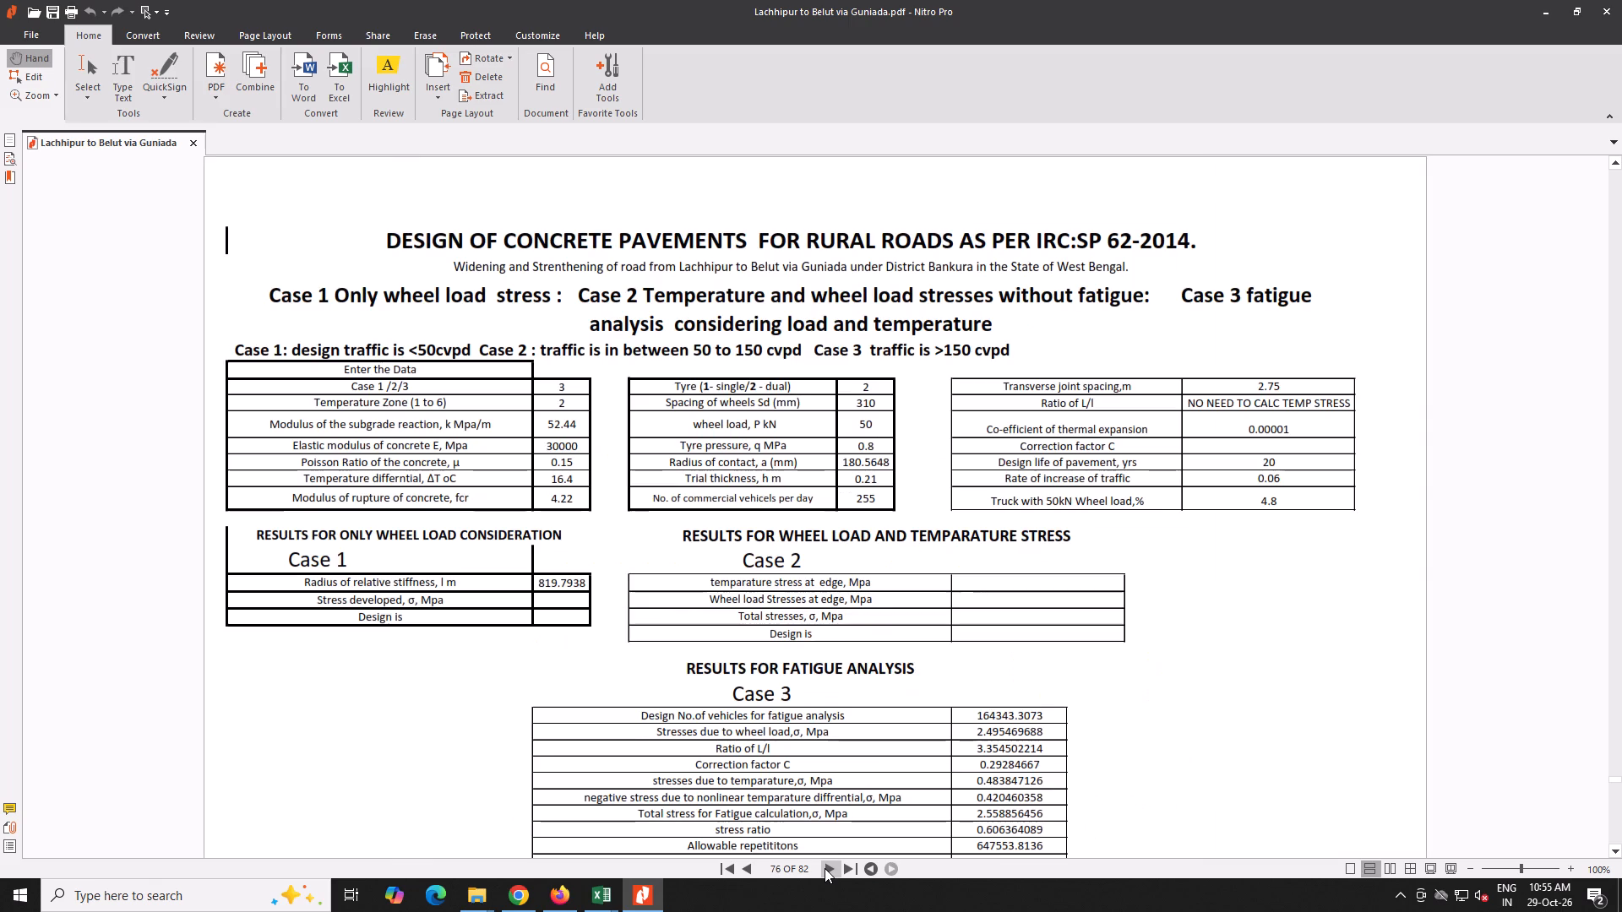
left_click(825, 868)
left_click(825, 868)
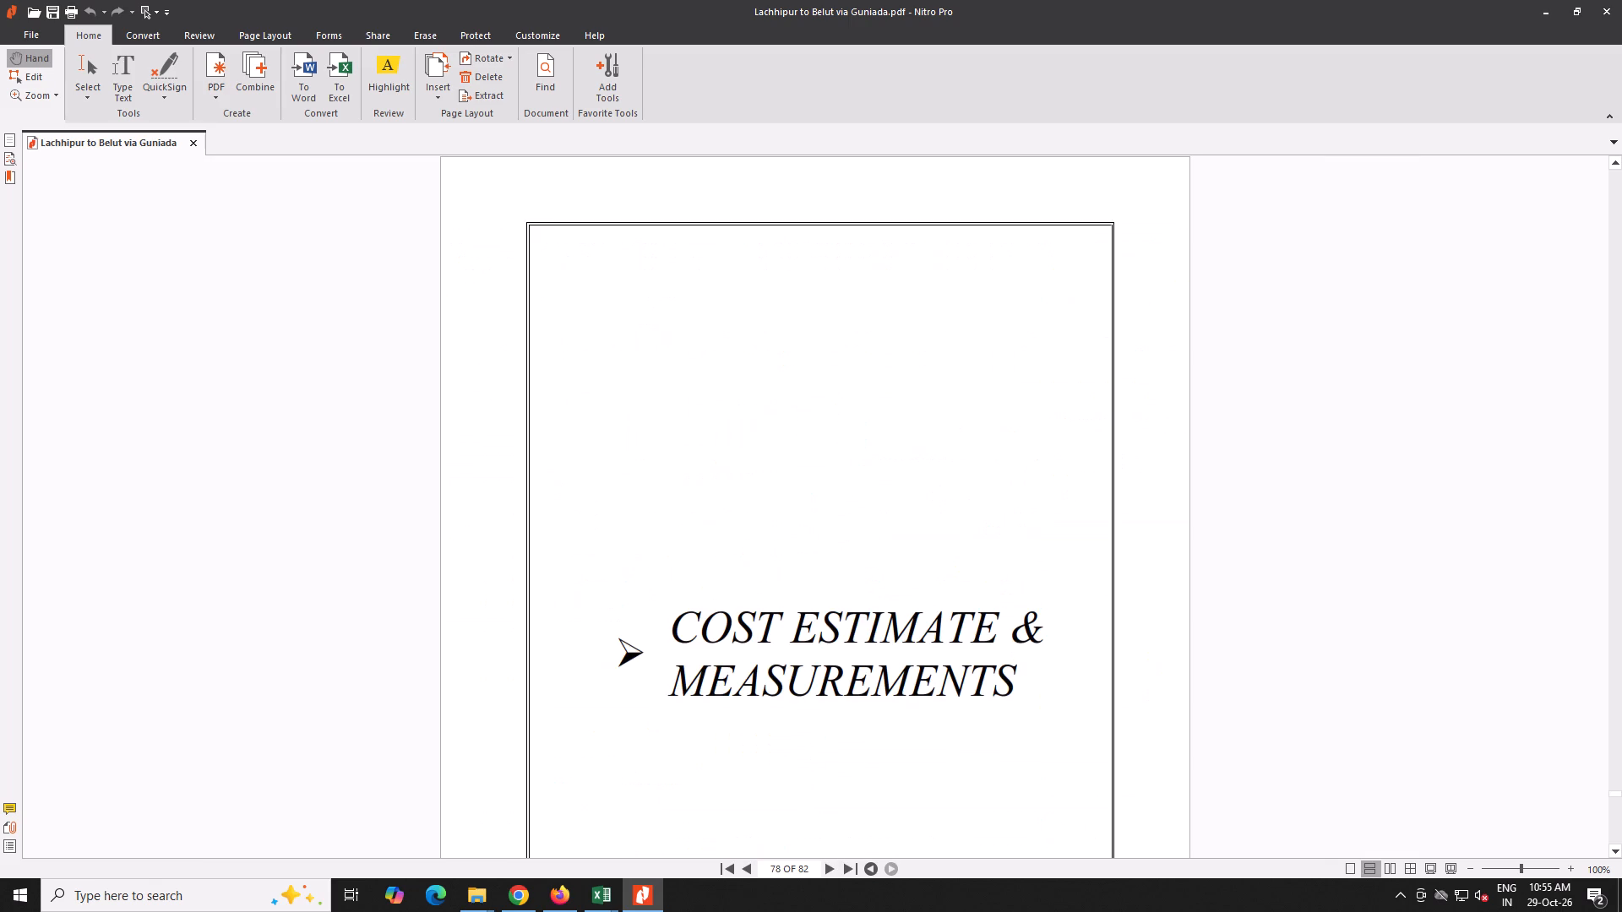
left_click(752, 868)
left_click(751, 867)
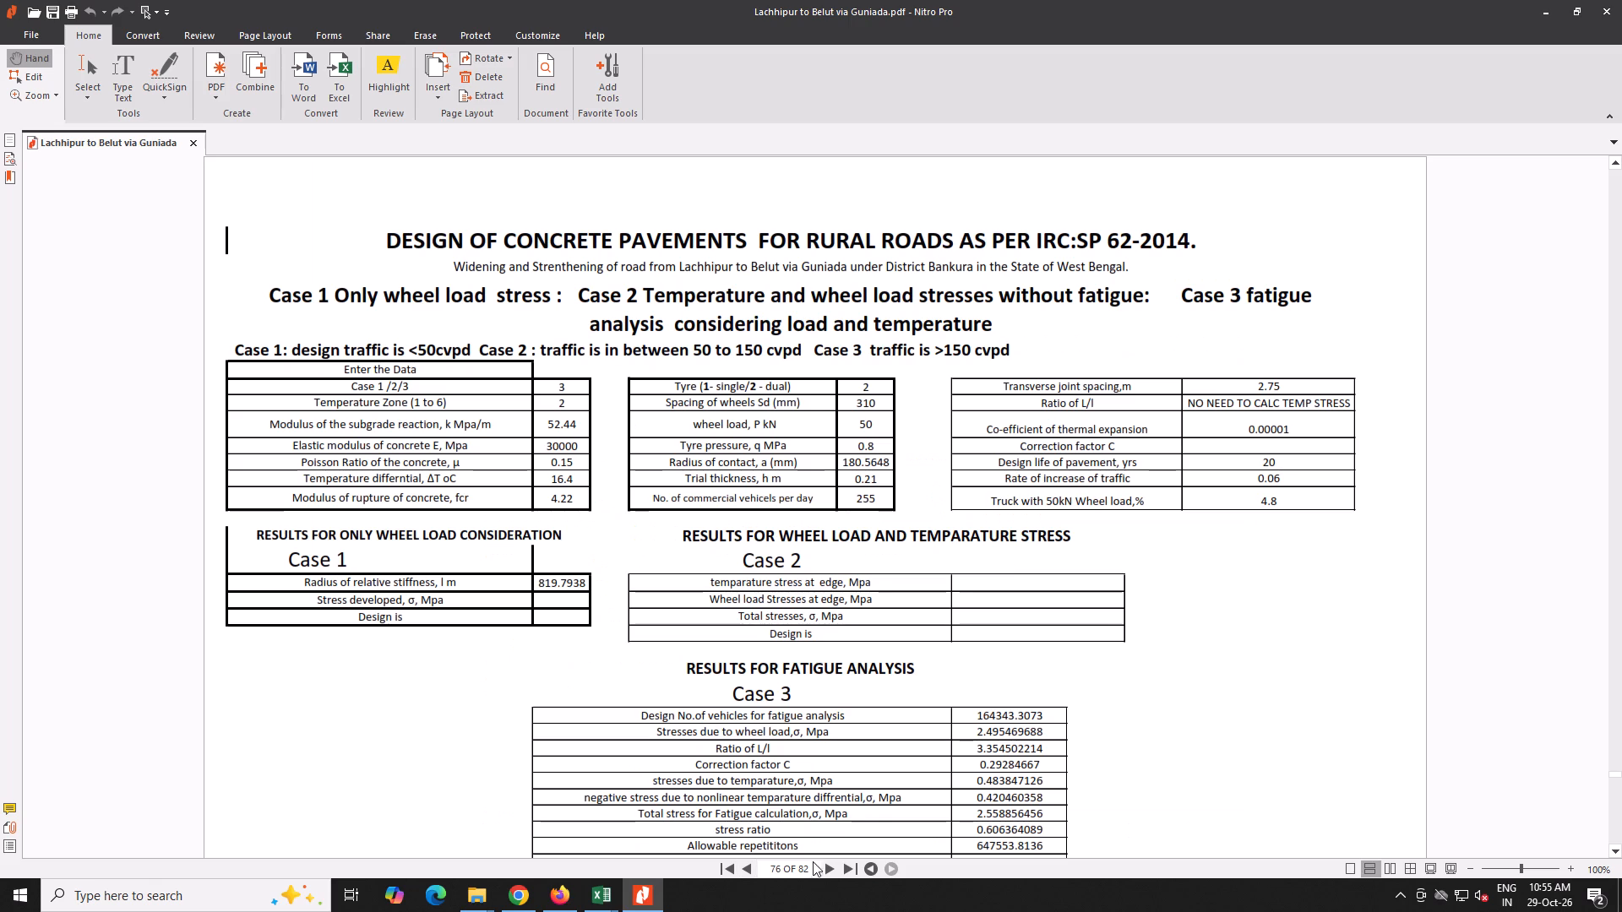
left_click(827, 867)
left_click(829, 867)
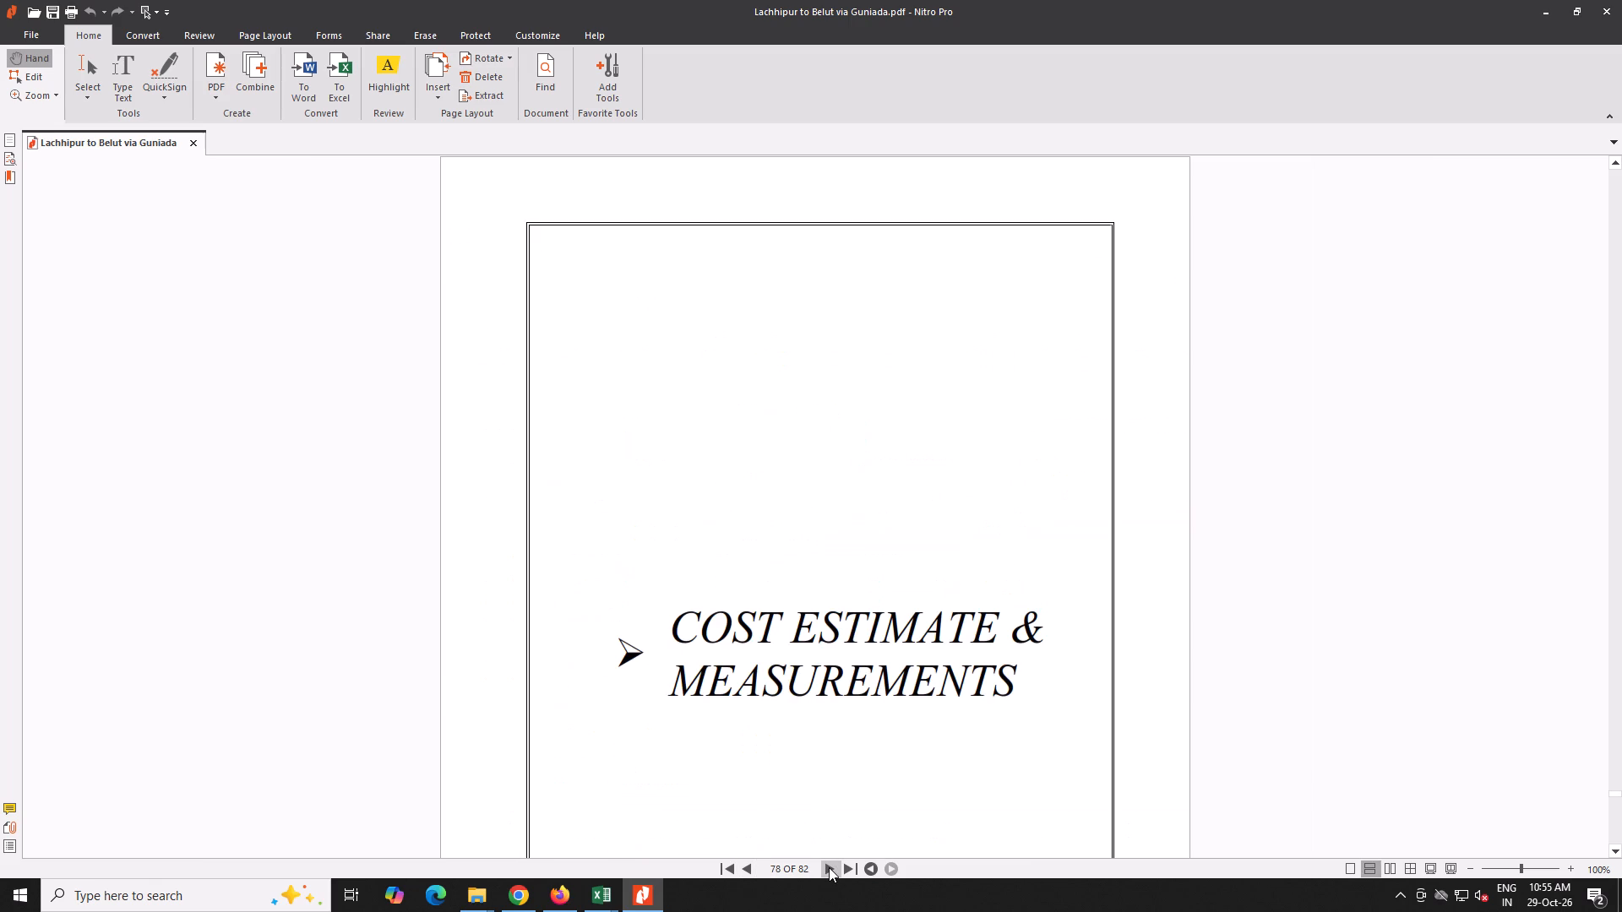
left_click(829, 867)
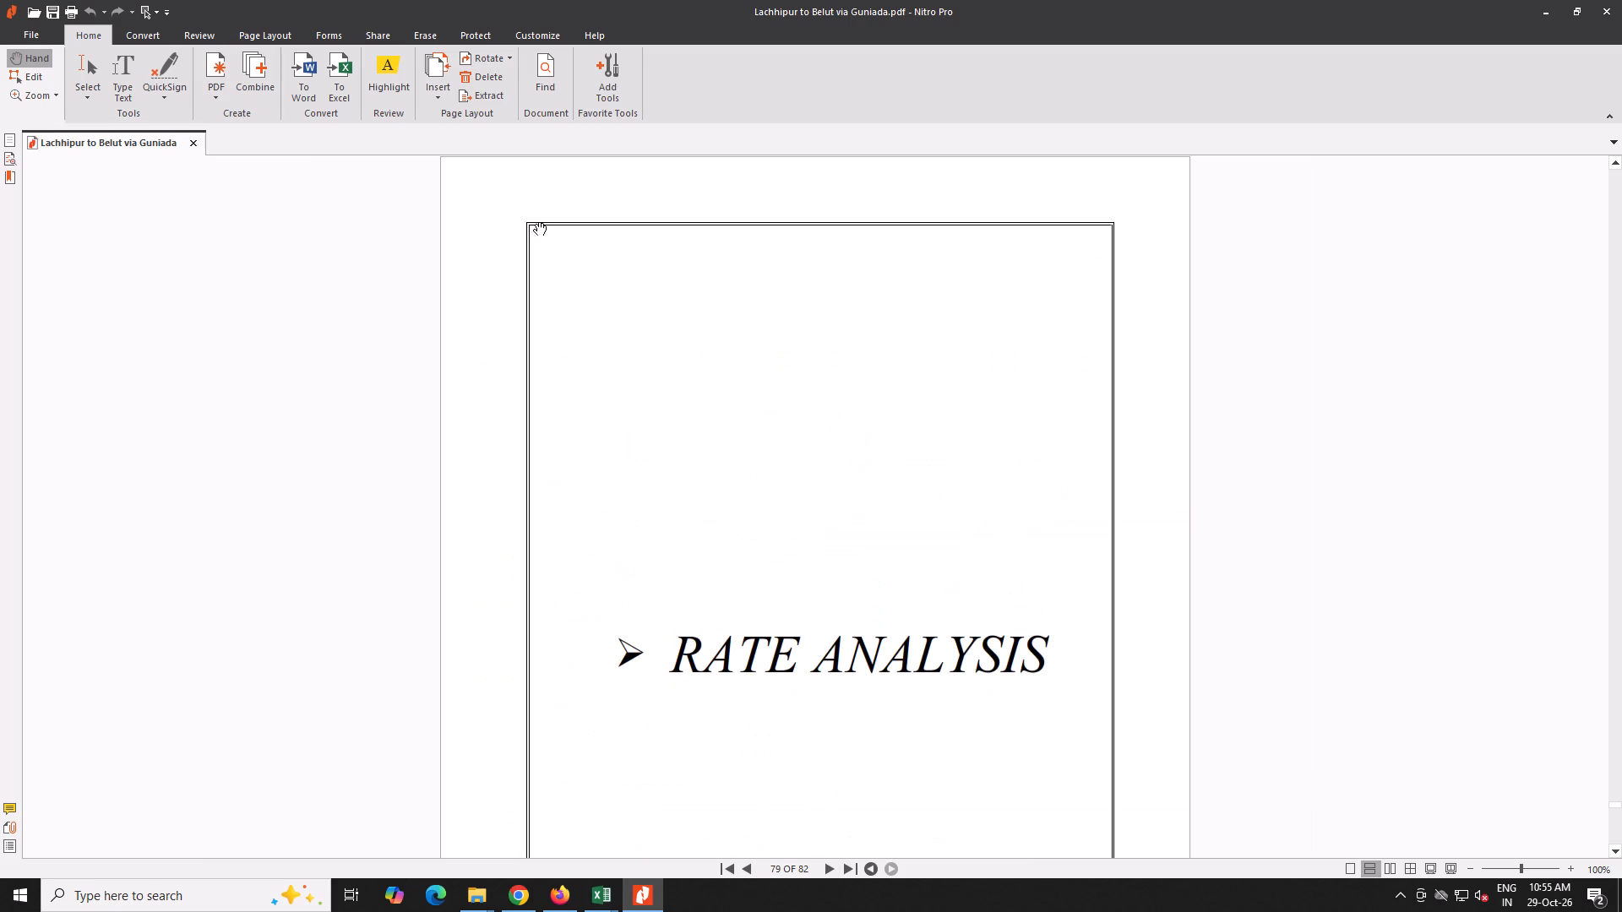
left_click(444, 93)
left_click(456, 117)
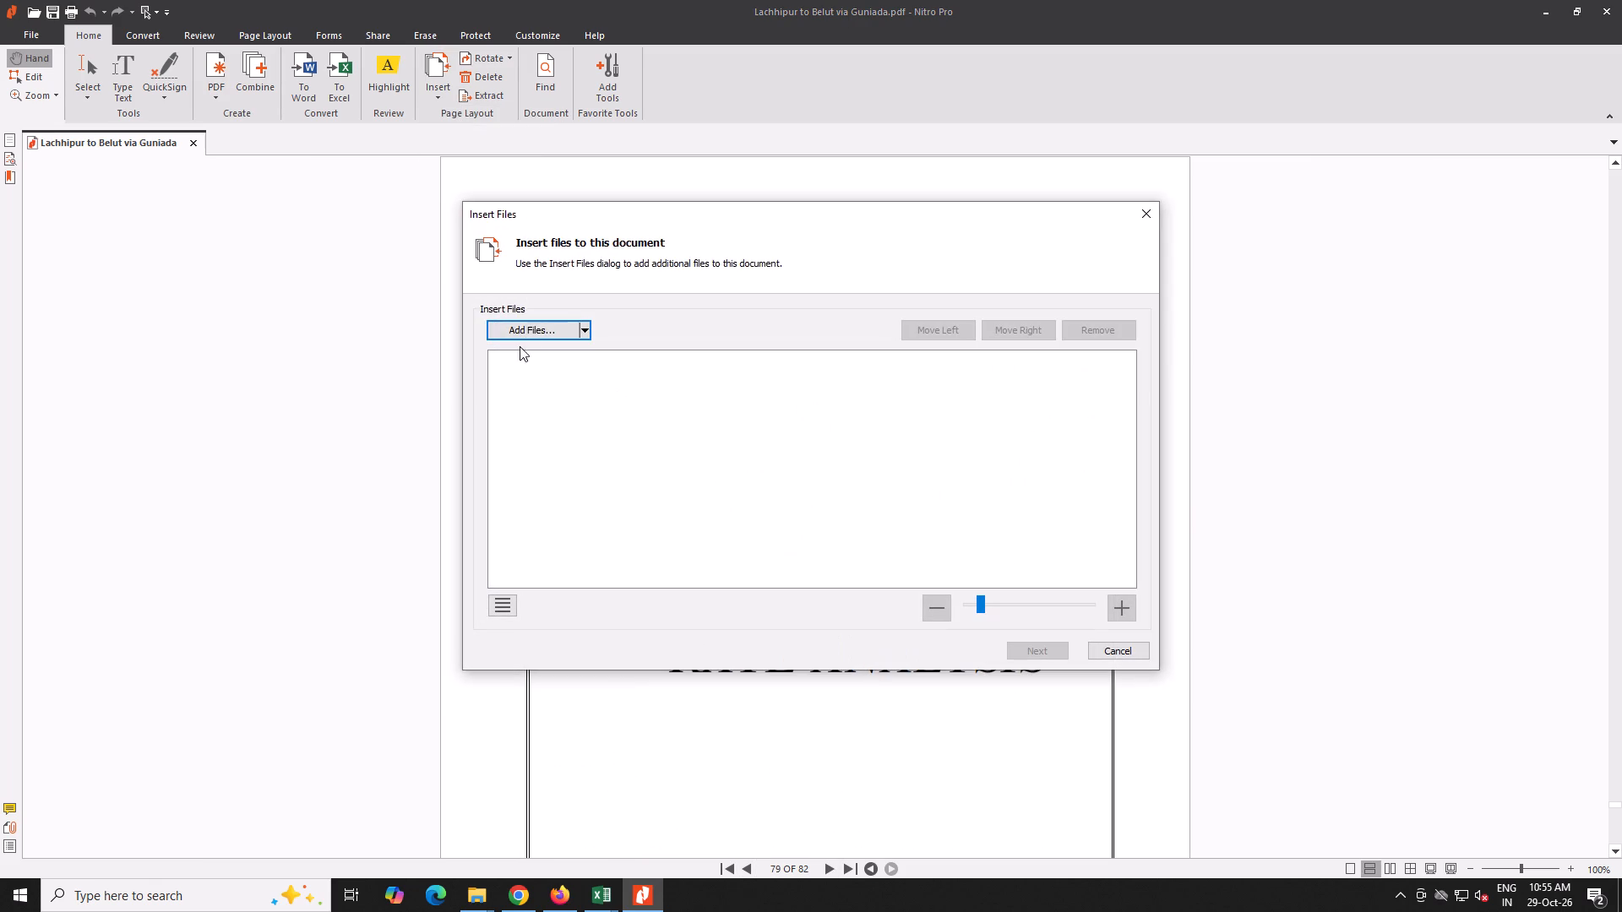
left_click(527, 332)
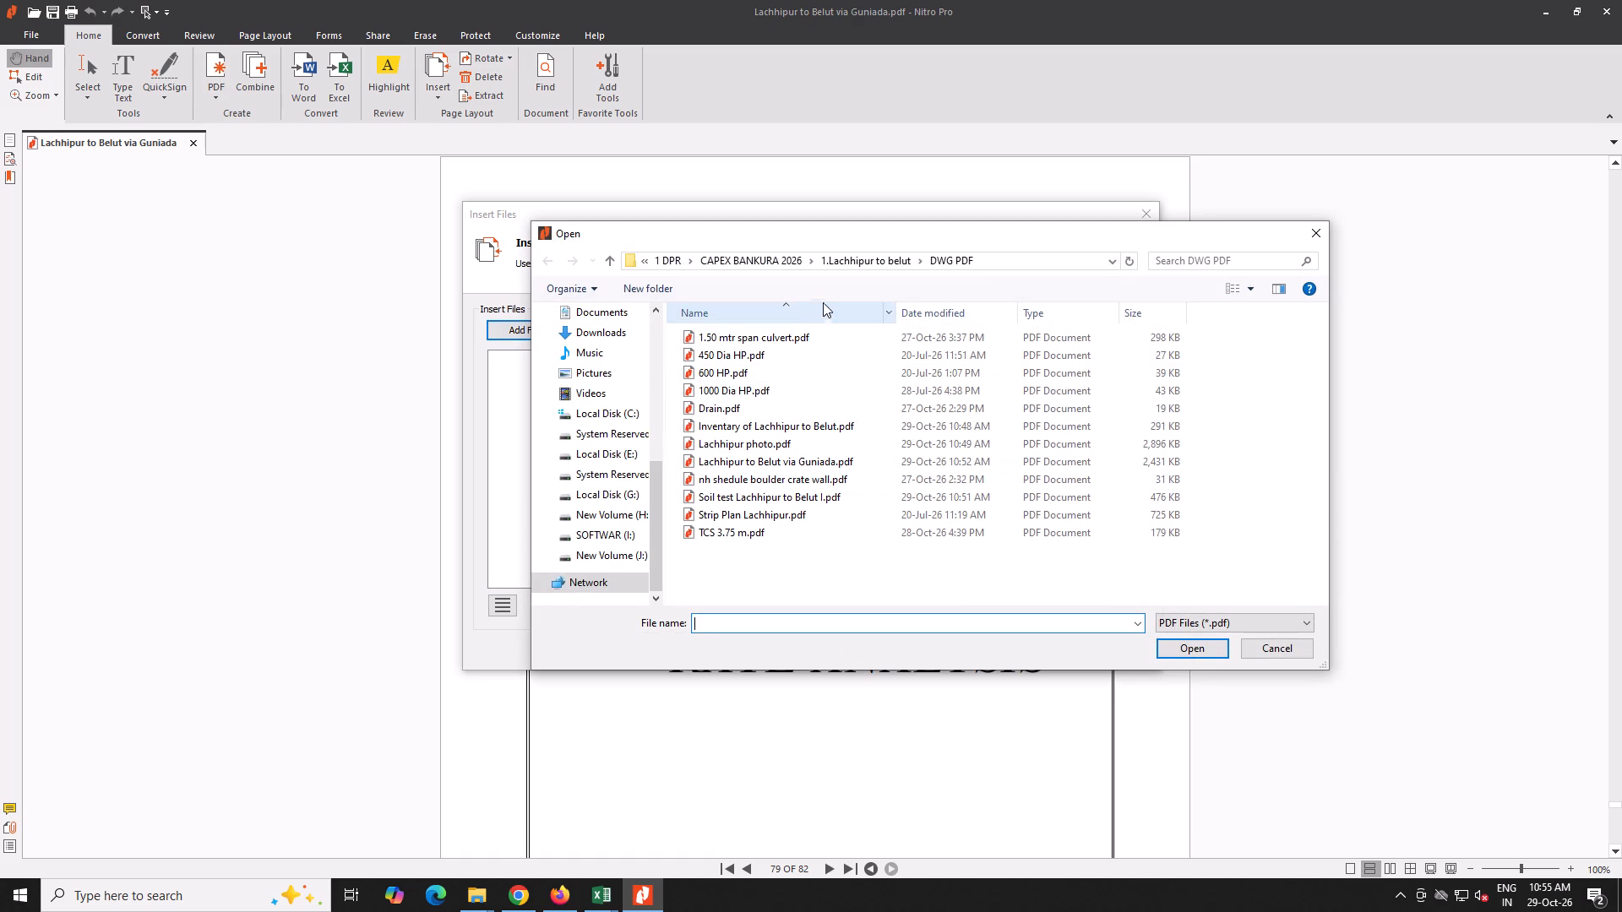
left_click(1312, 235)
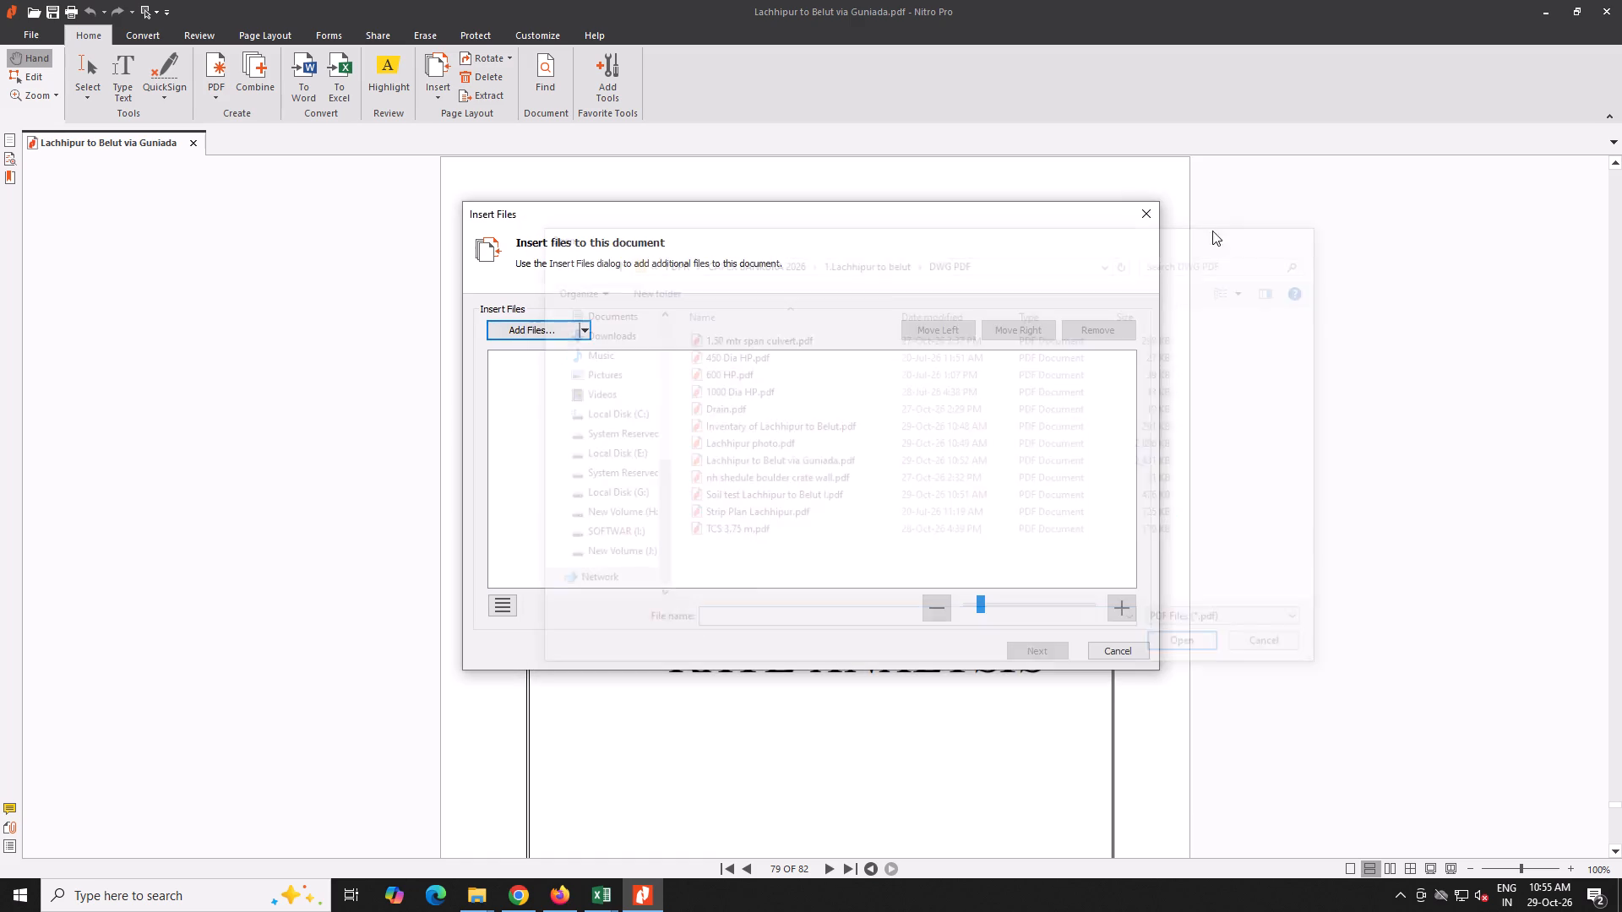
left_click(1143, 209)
Add the 1.50 mtr span culvert, 450 Dia HP, 600 HP, 1000 Dia HP, Drain and TCS 3.75 m PDFs for insertion at the Drawings & Alignment page.
left_click(846, 868)
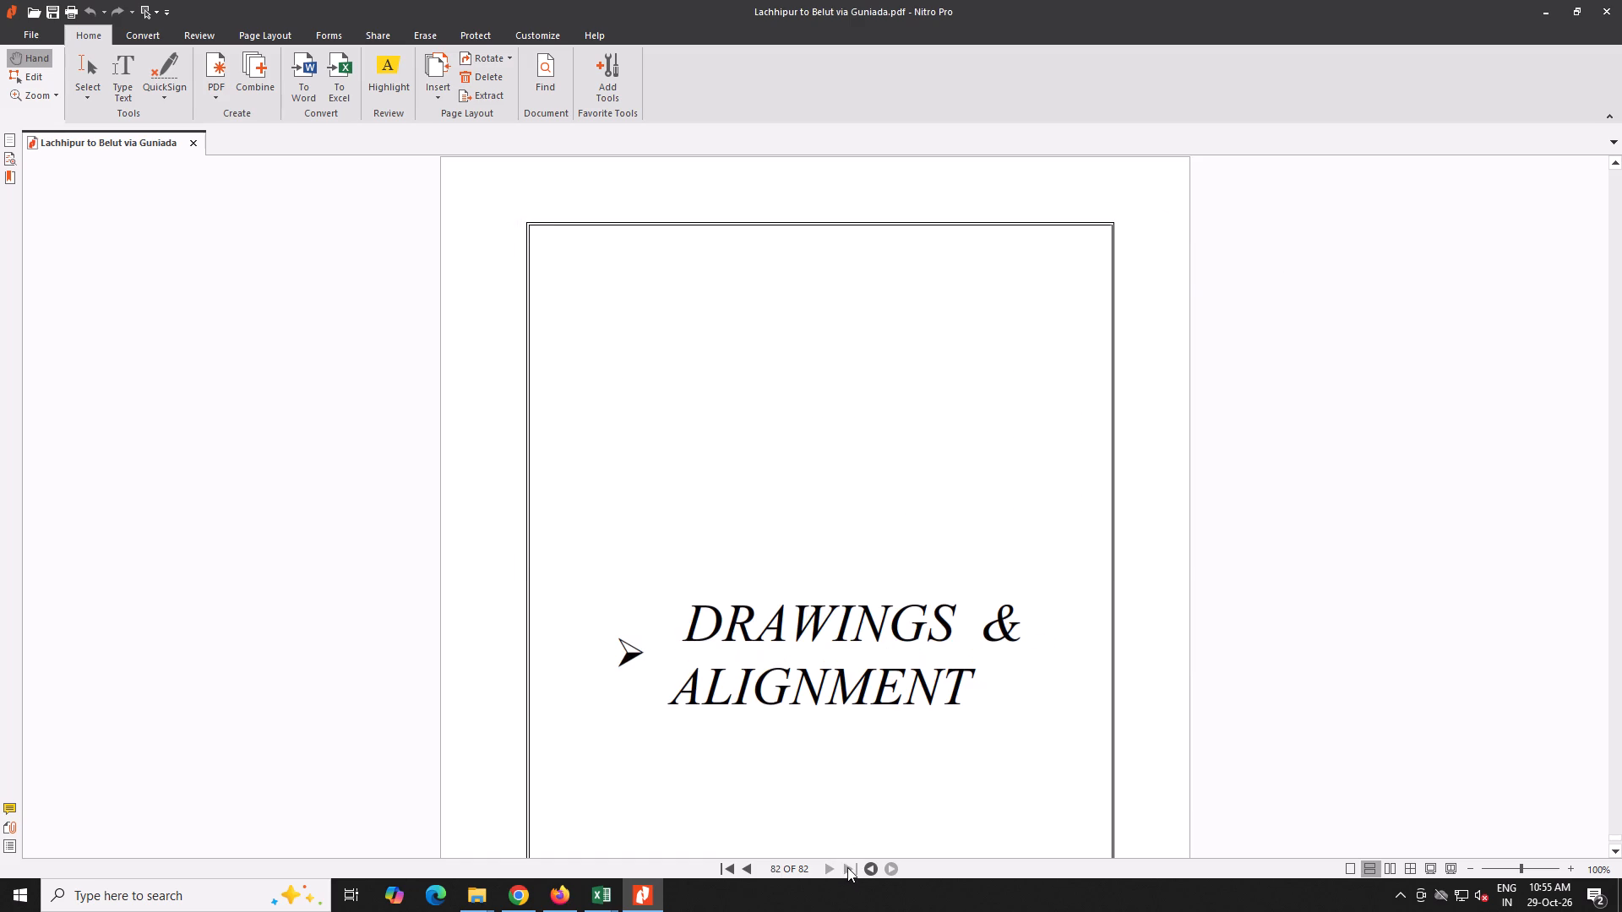
left_click(448, 92)
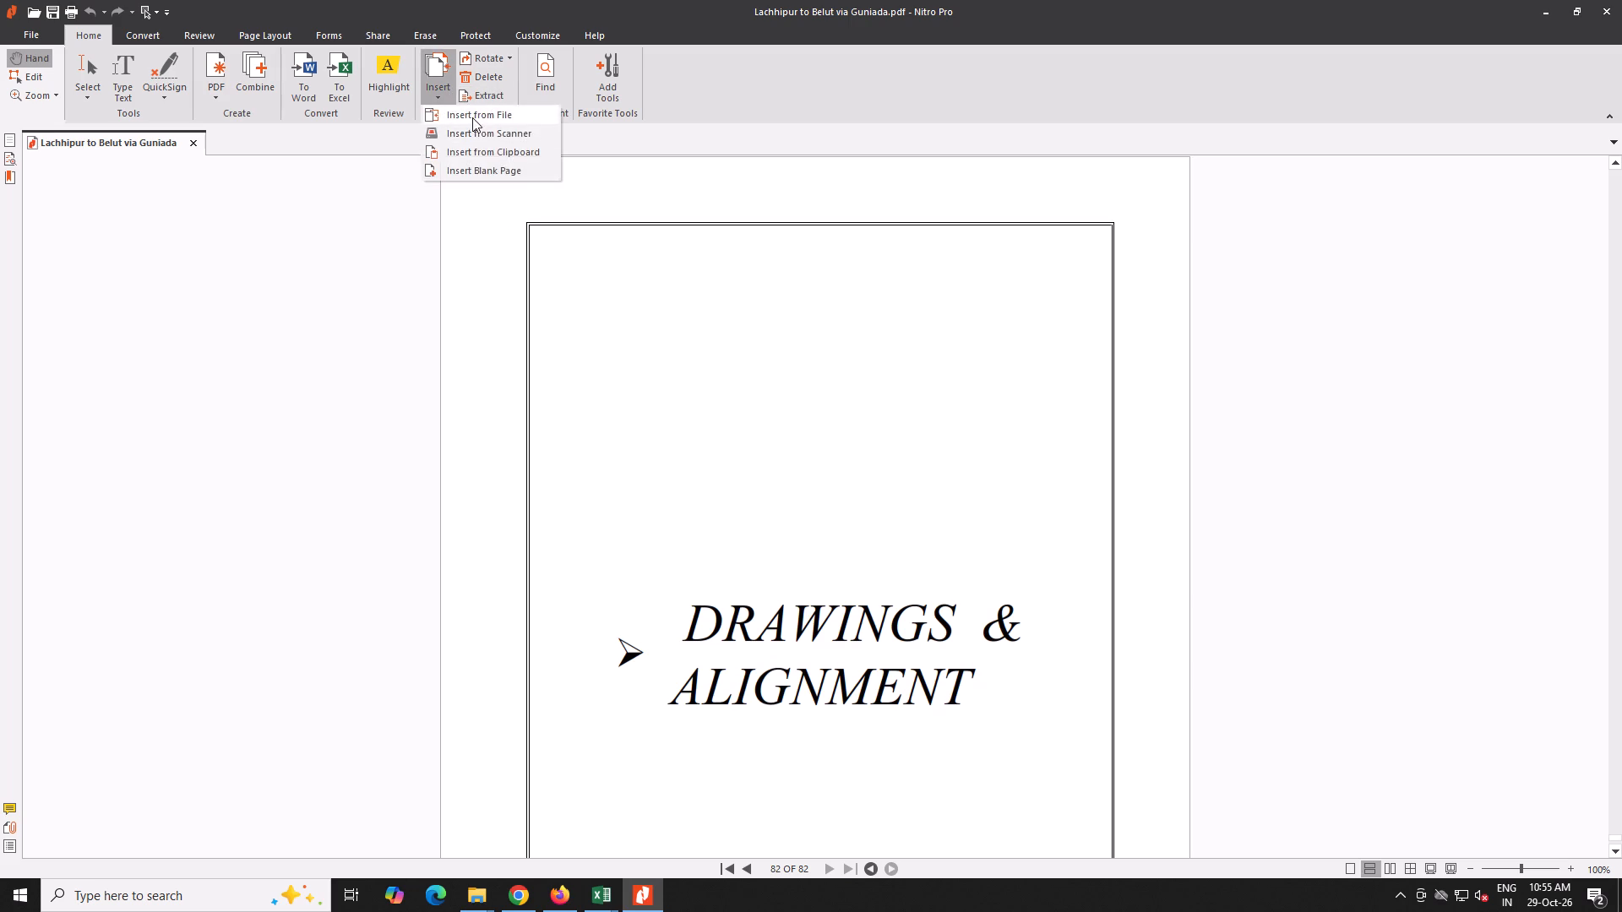
left_click(472, 117)
left_click(553, 338)
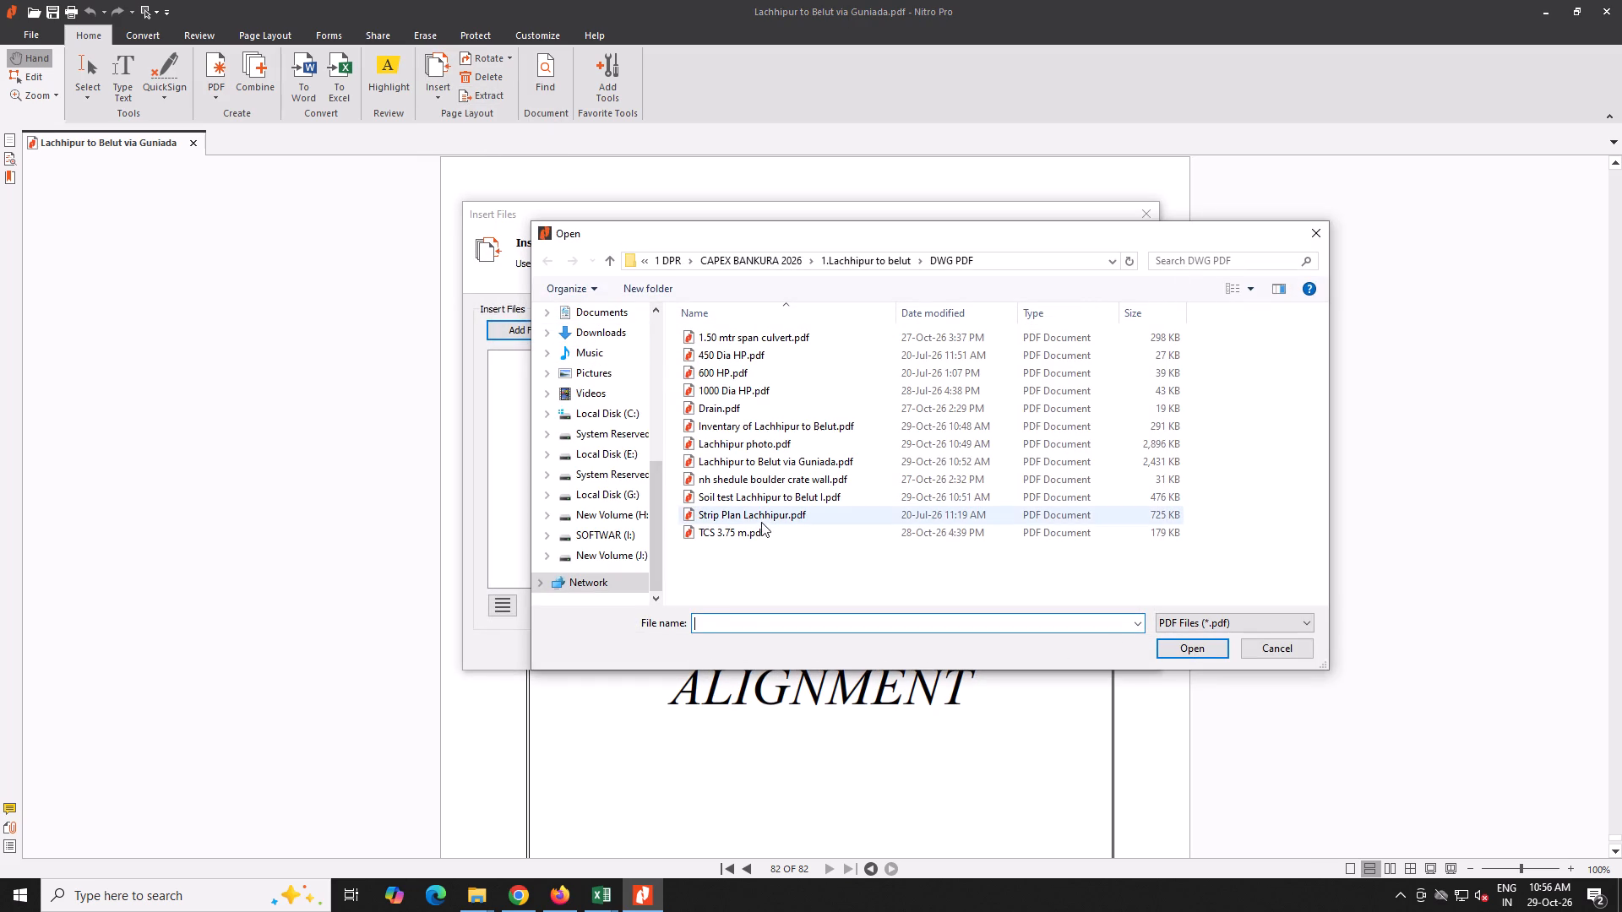
left_click(750, 537)
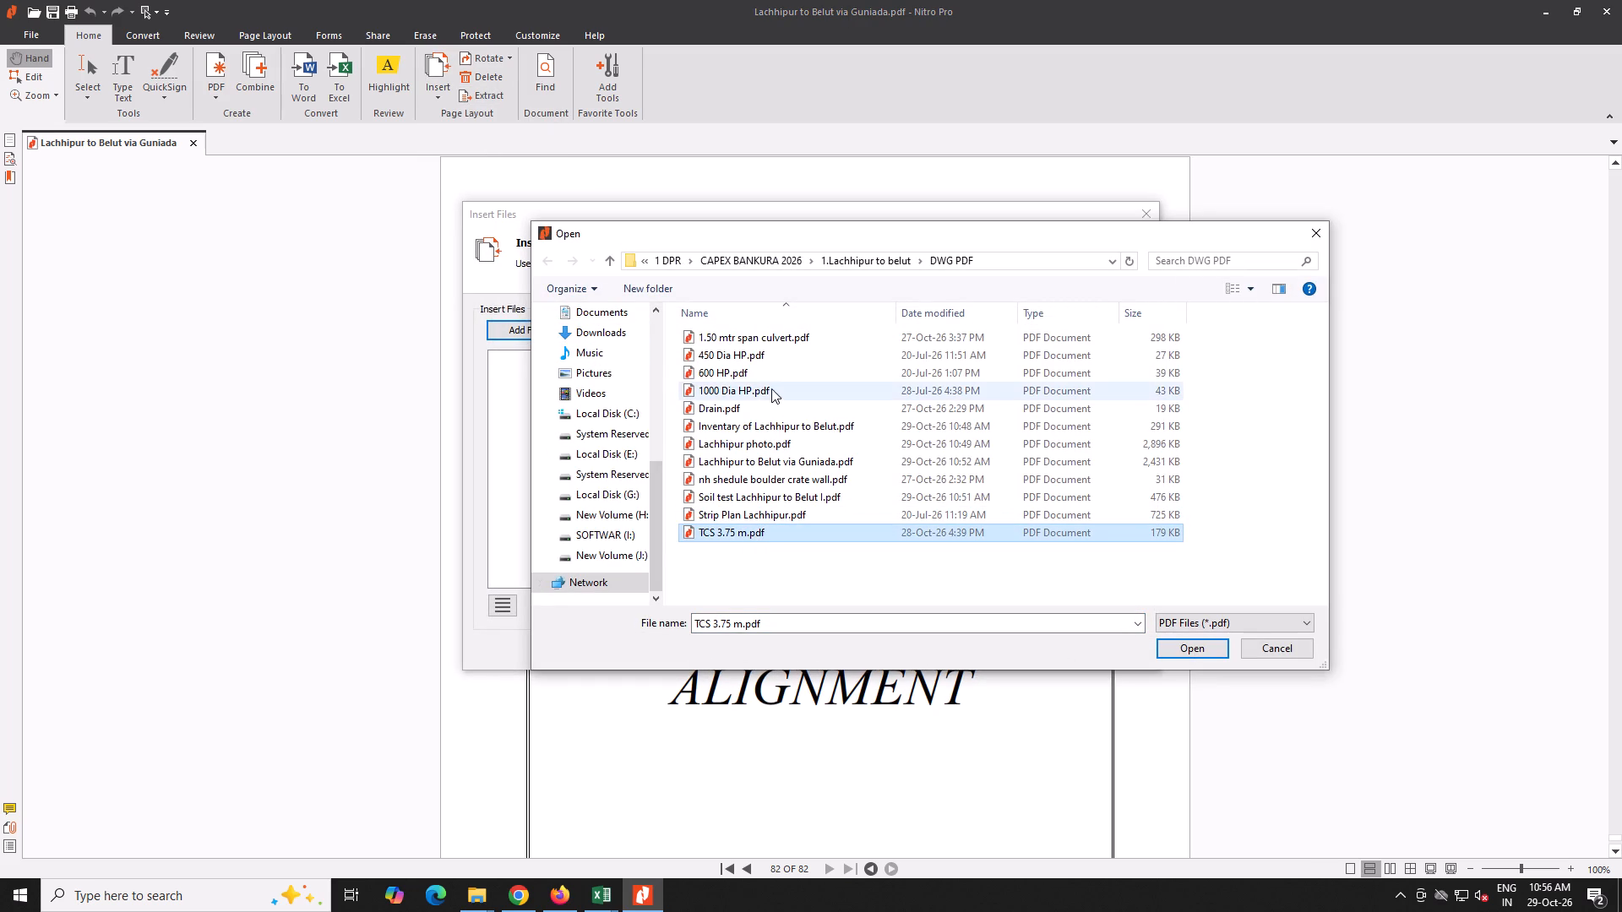
left_click(761, 340, "ctrl")
left_click(748, 356, "ctrl")
left_click(738, 372, "ctrl")
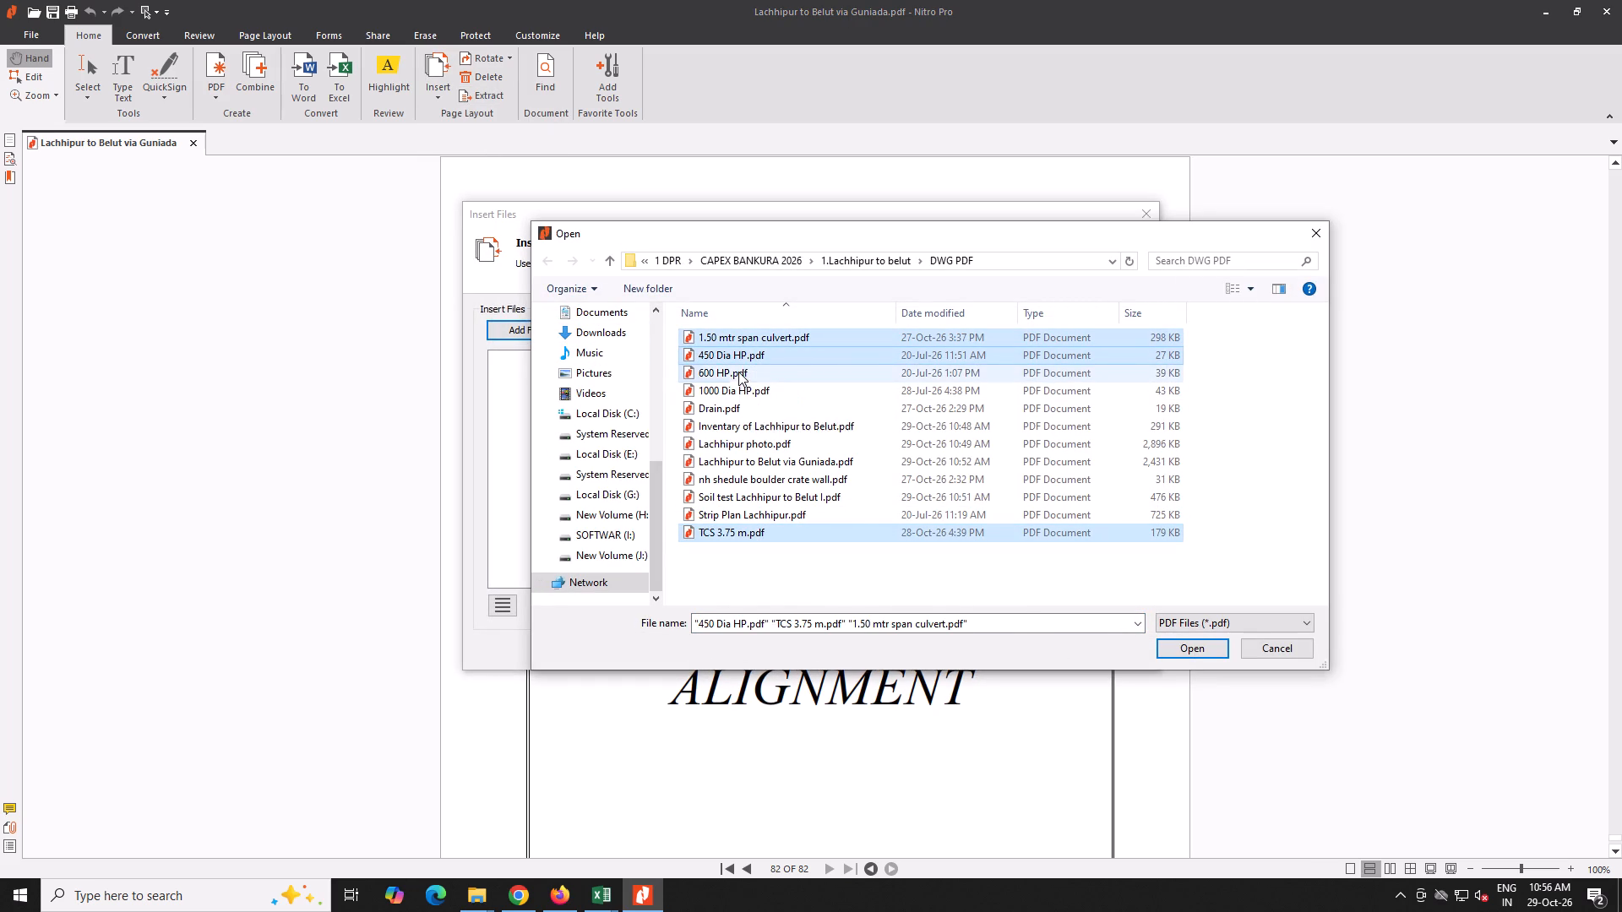
left_click(731, 389, "ctrl")
left_click(740, 405, "ctrl")
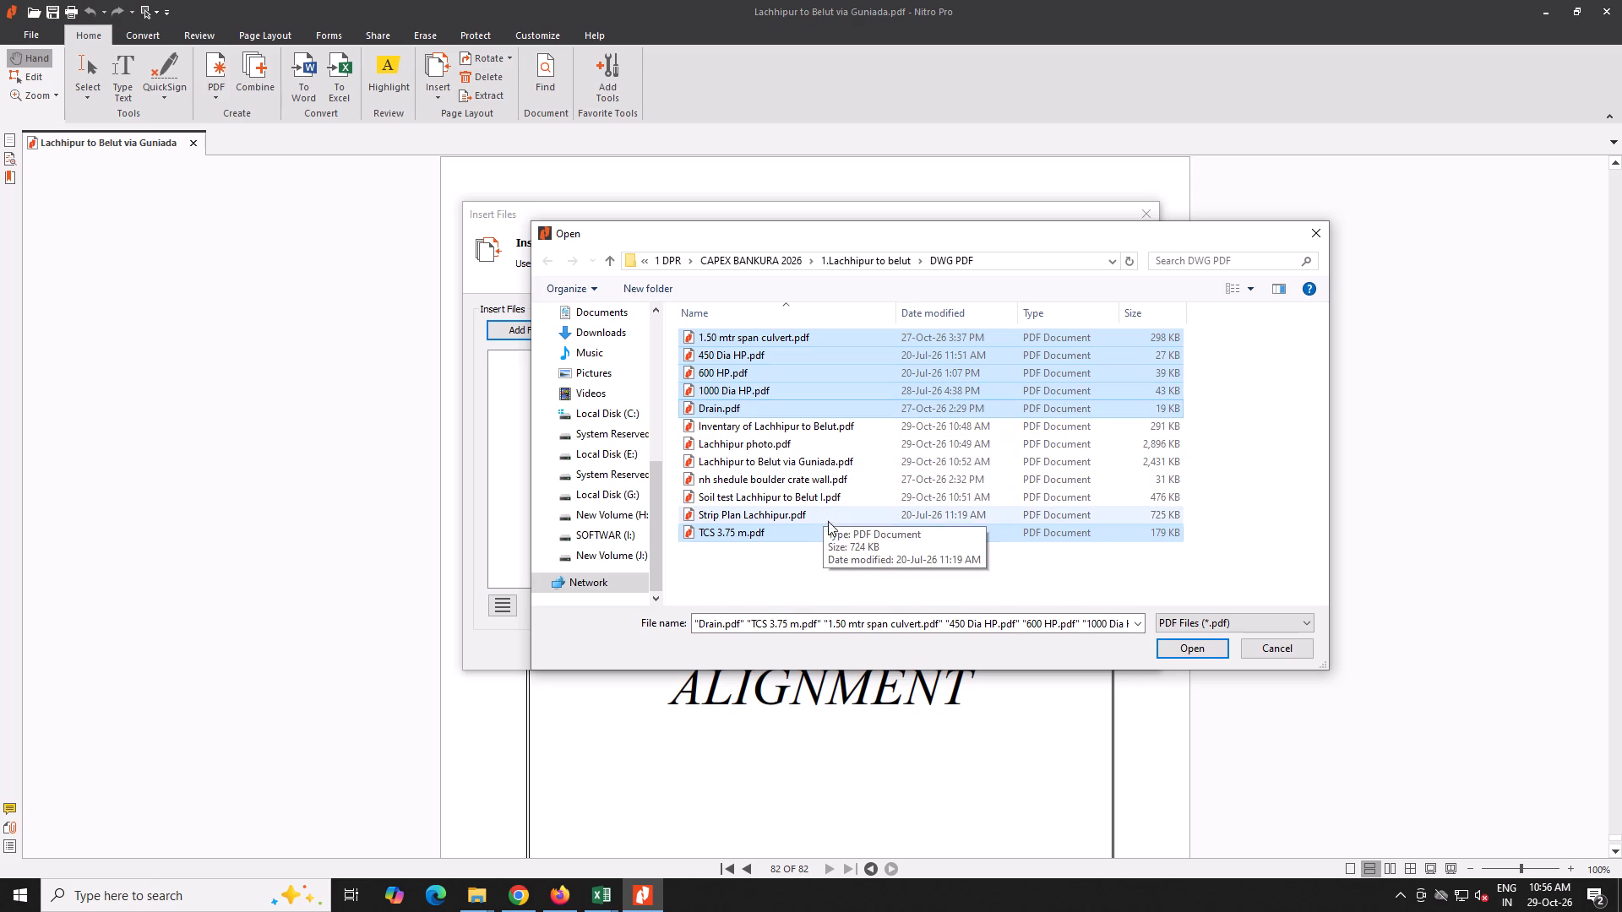
left_click(1173, 651)
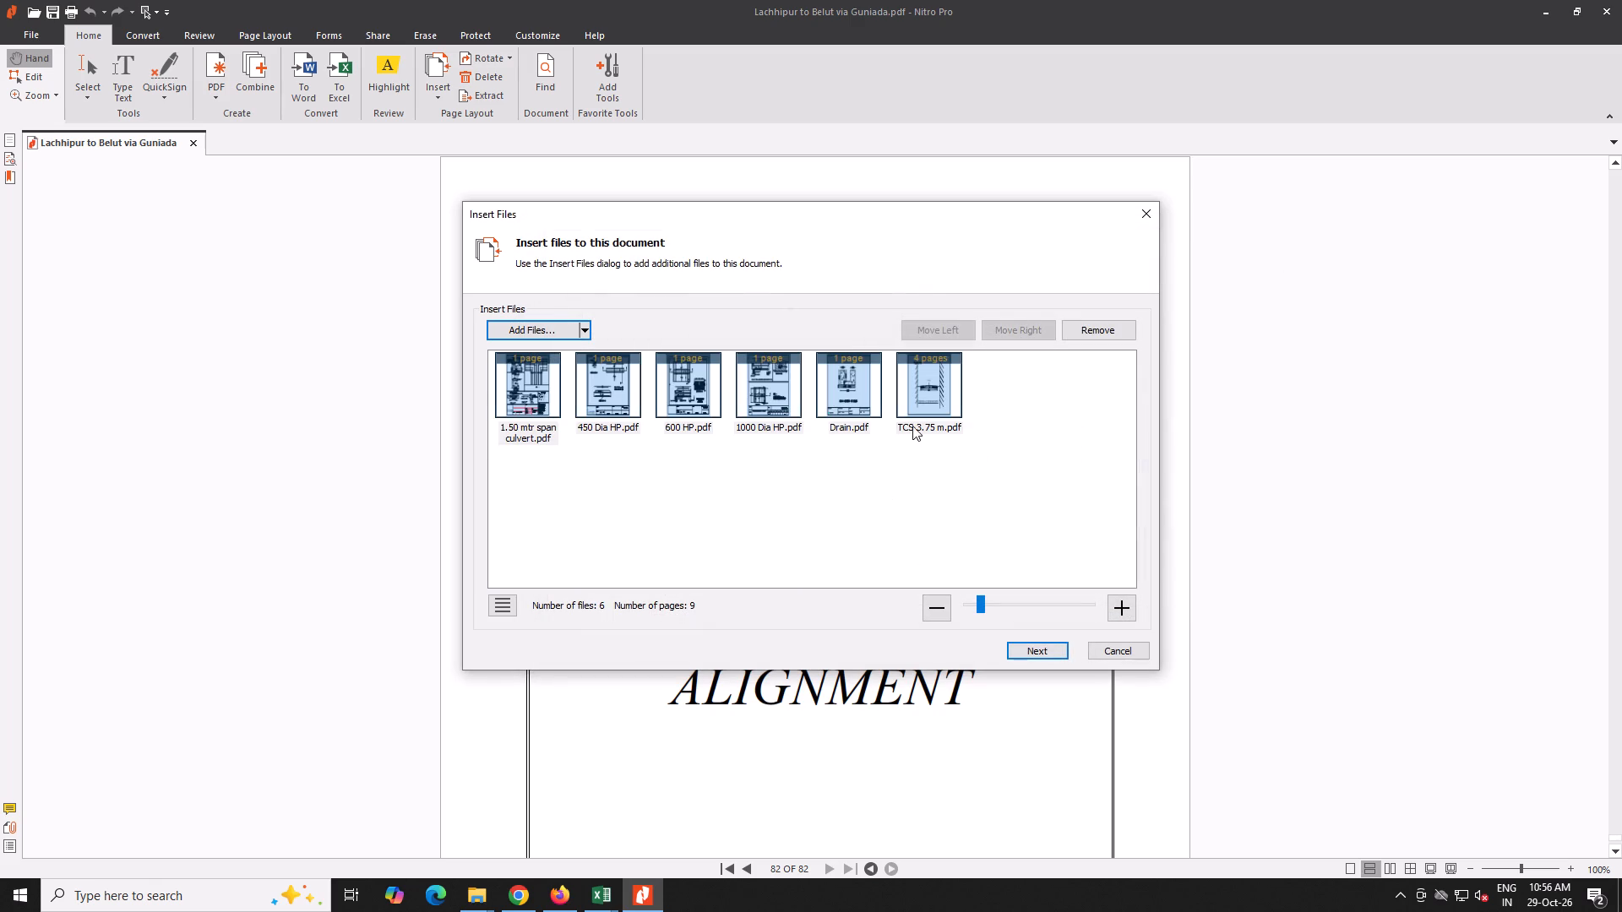
Put TCS 3.75 m.pdf first in the file order and insert all the added drawings after the Drawings & Alignment divider page.
left_click(914, 419)
left_click_drag(929, 394, 483, 415)
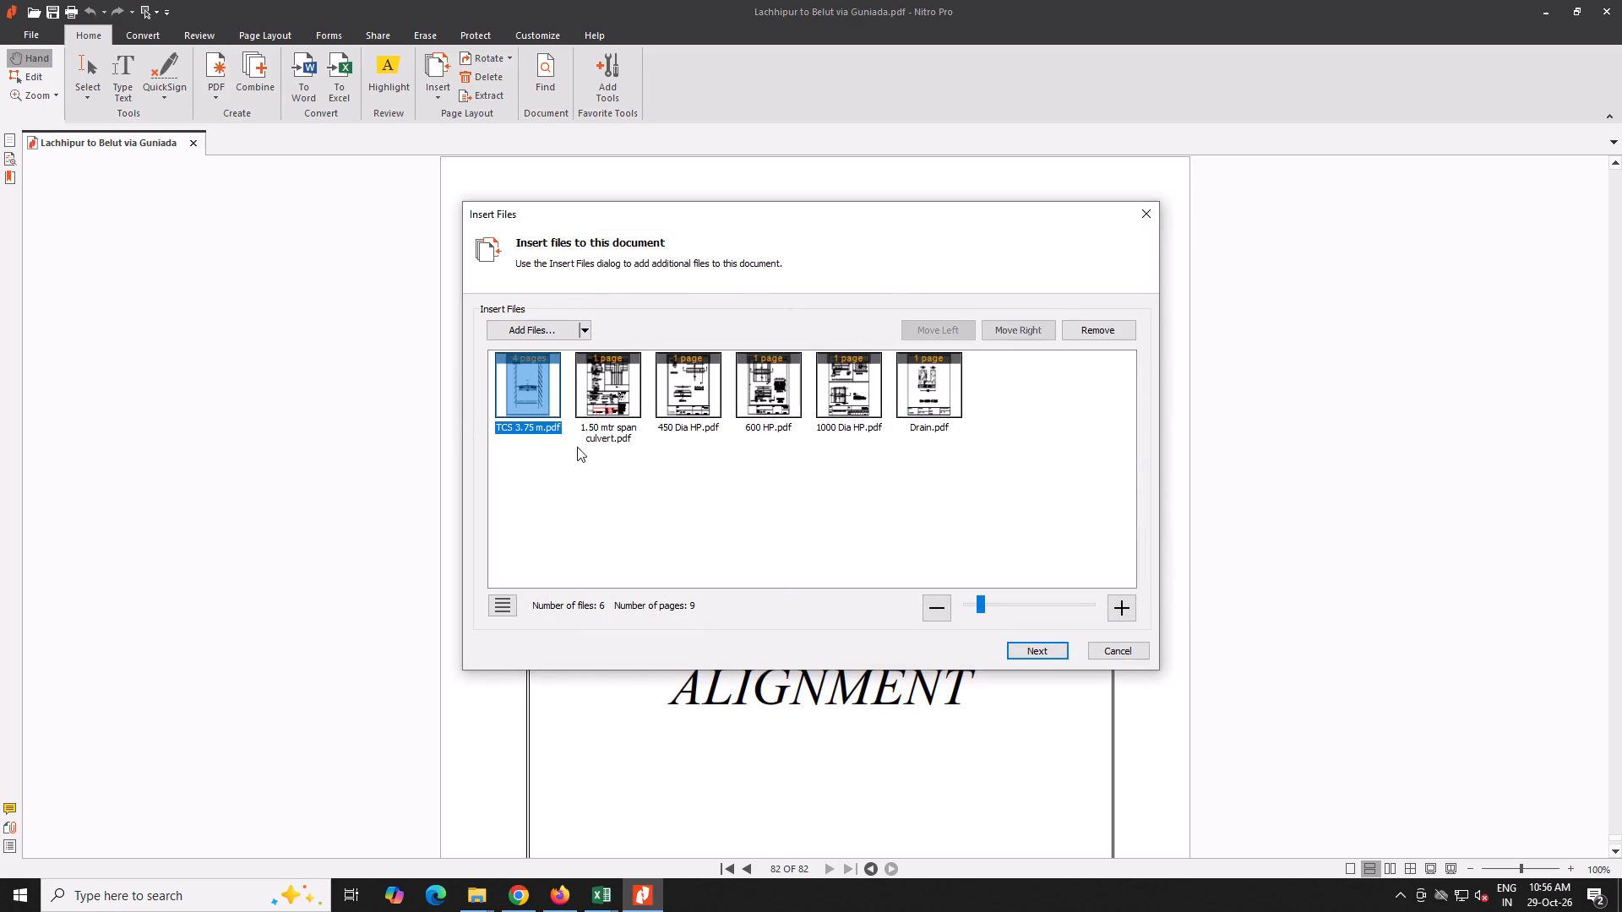
left_click(1034, 649)
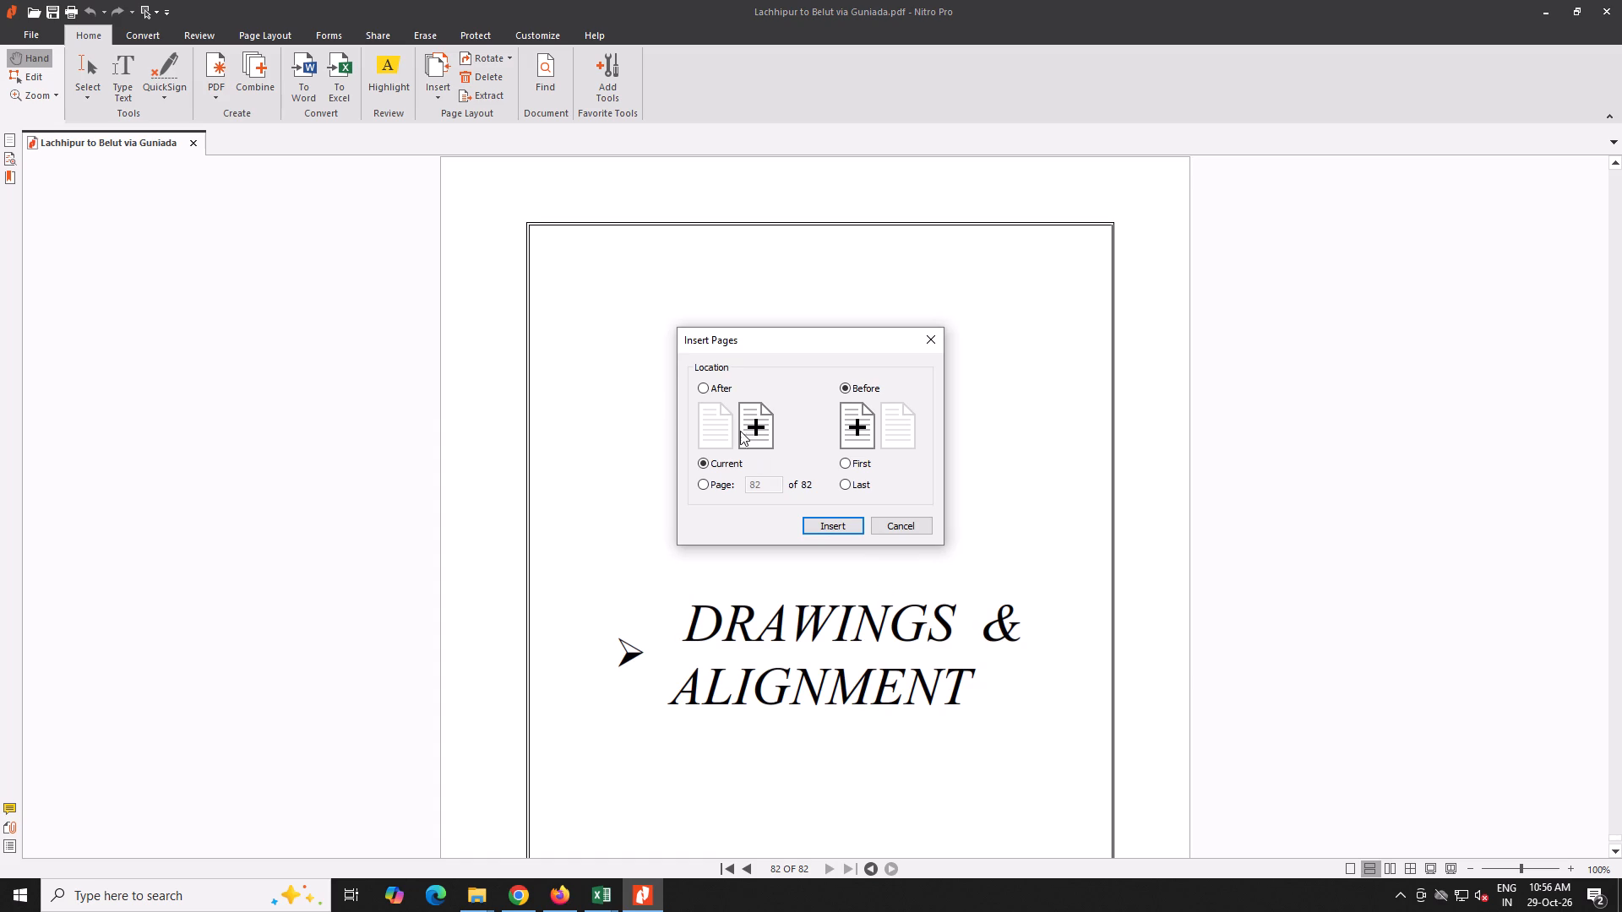
left_click(709, 391)
left_click(808, 527)
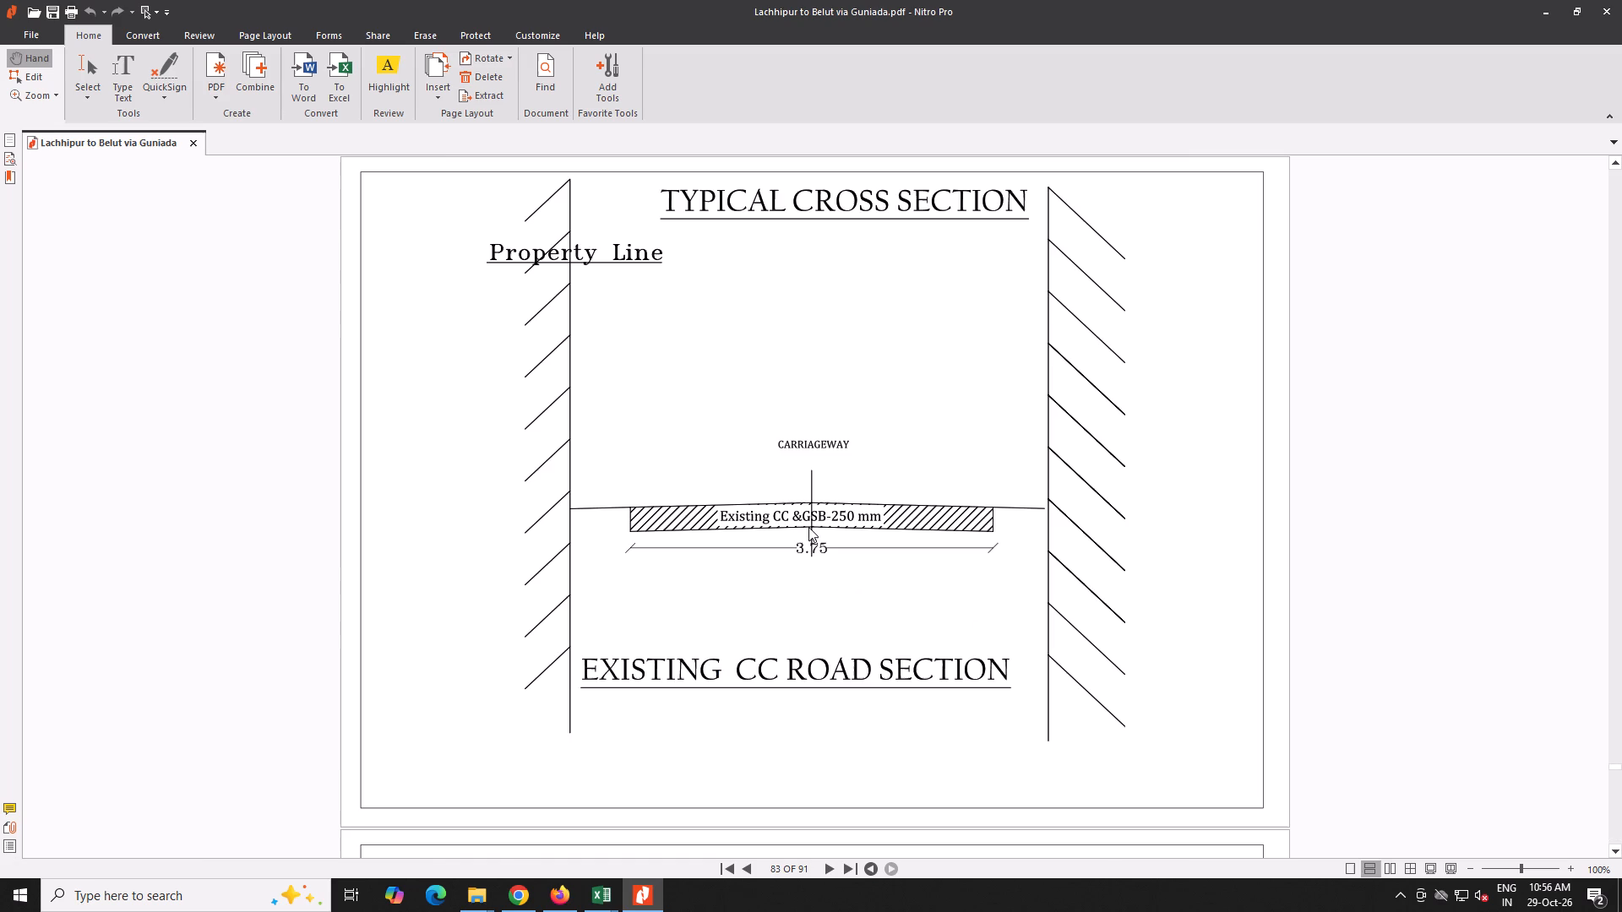
Save the report PDF with its newly inserted drawings.
left_click(52, 7)
Look back through the Drawings & Alignment, Road Safety Audit Report and Earth Work Calculation dividers to the Rate Analysis divider page.
scroll(660, 399, "down", 3)
scroll(684, 462, "up", 15)
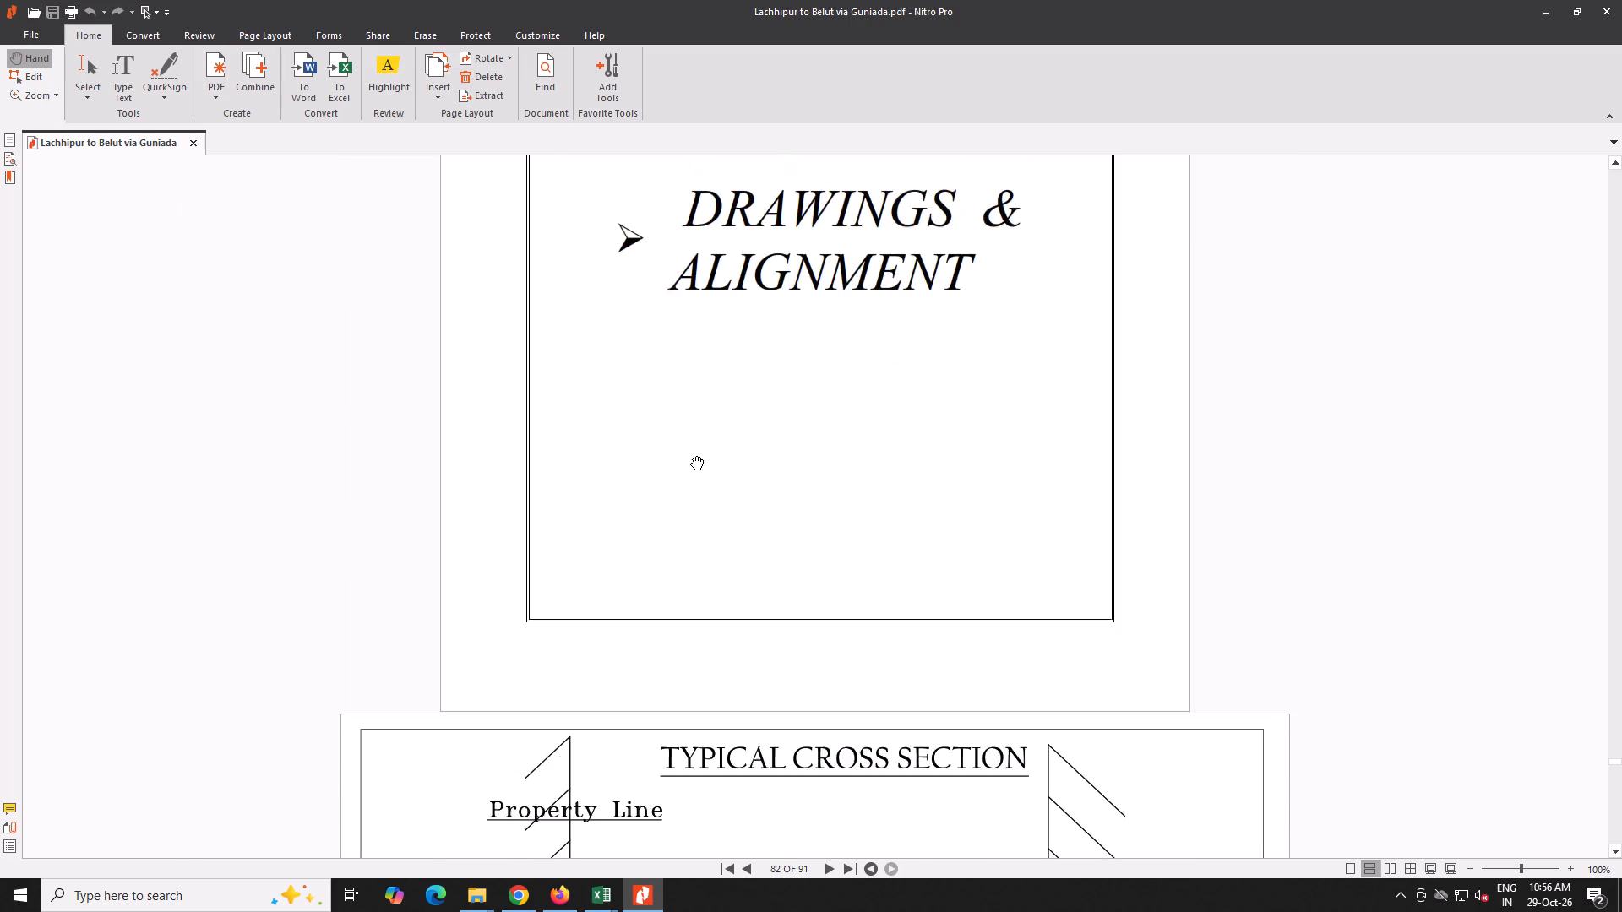
scroll(691, 456, "up", 8)
scroll(695, 452, "up", 13)
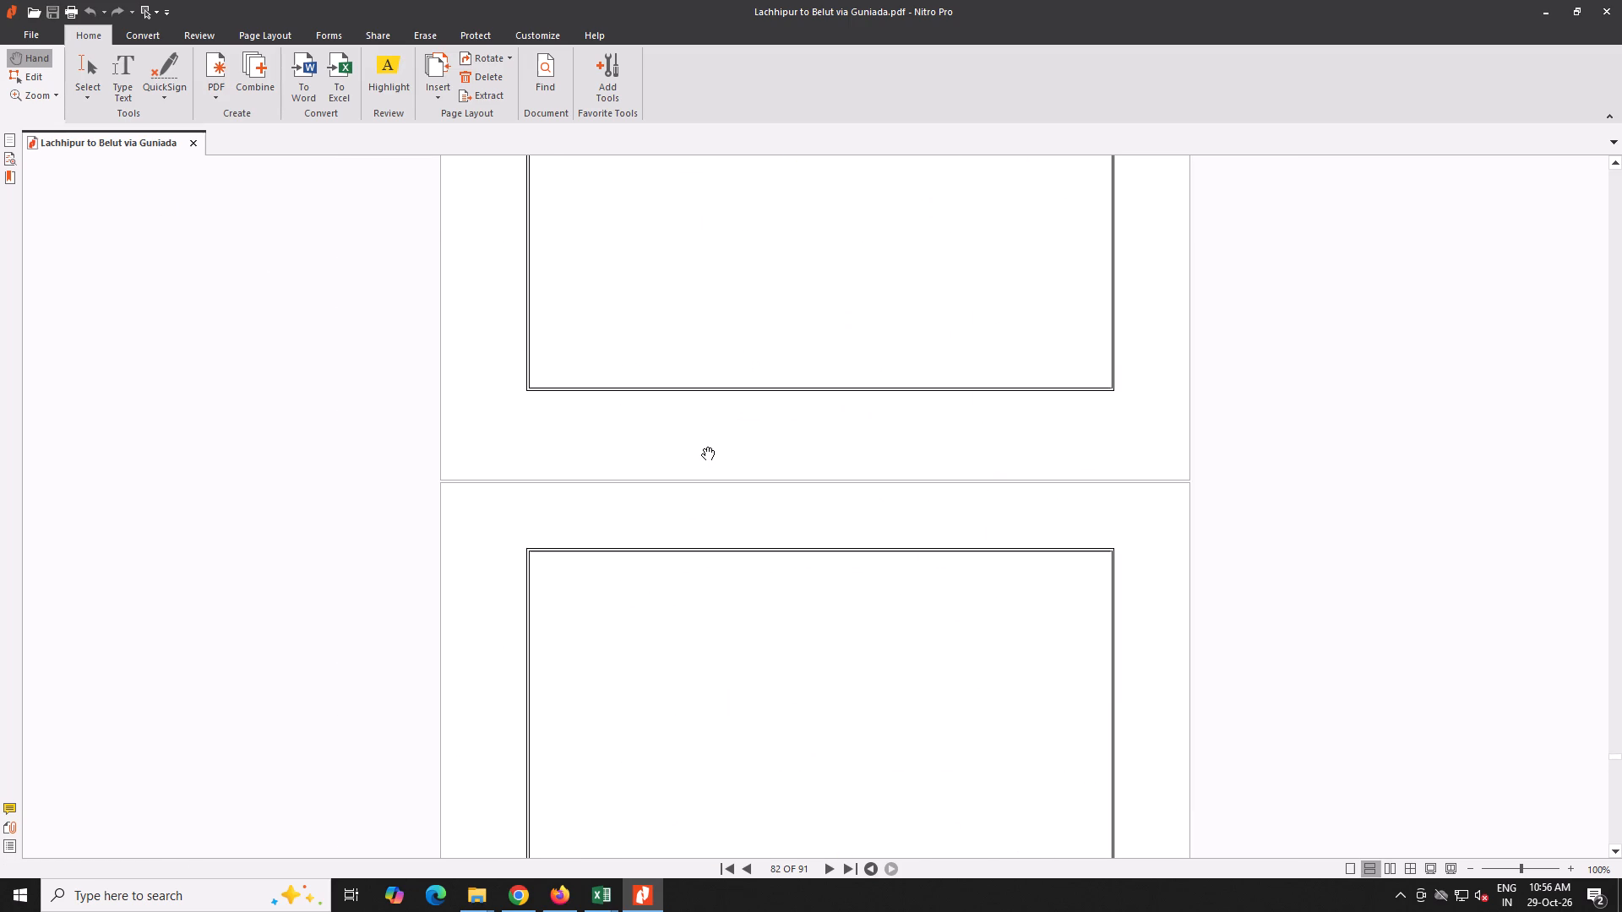
scroll(702, 447, "up", 10)
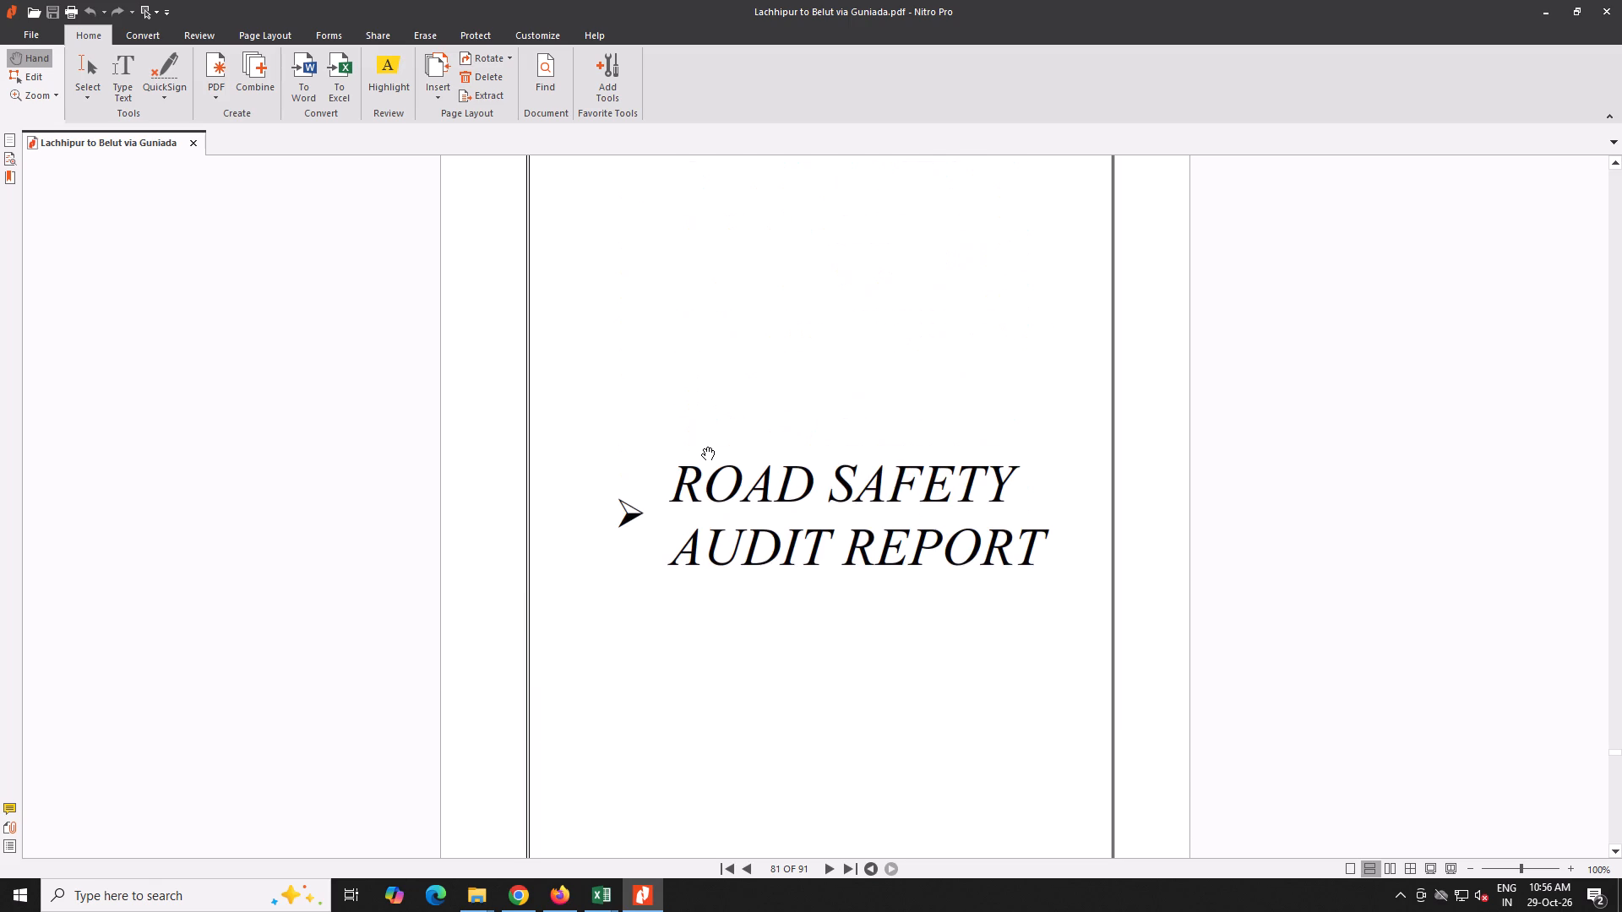
scroll(702, 447, "up", 20)
scroll(702, 447, "up", 1)
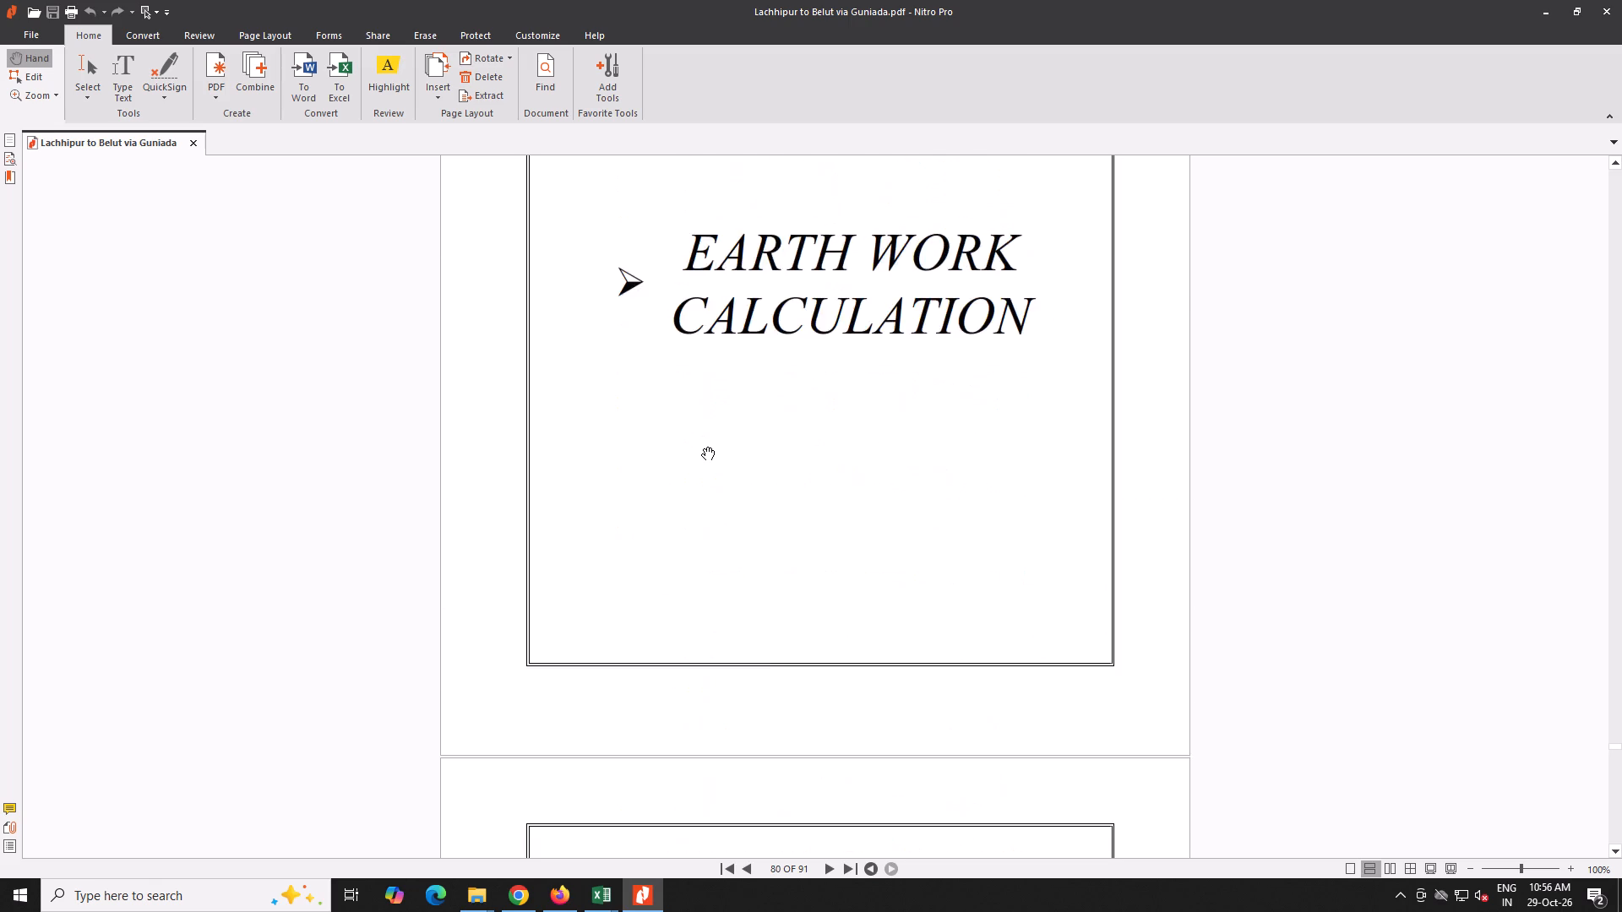
scroll(702, 447, "up", 20)
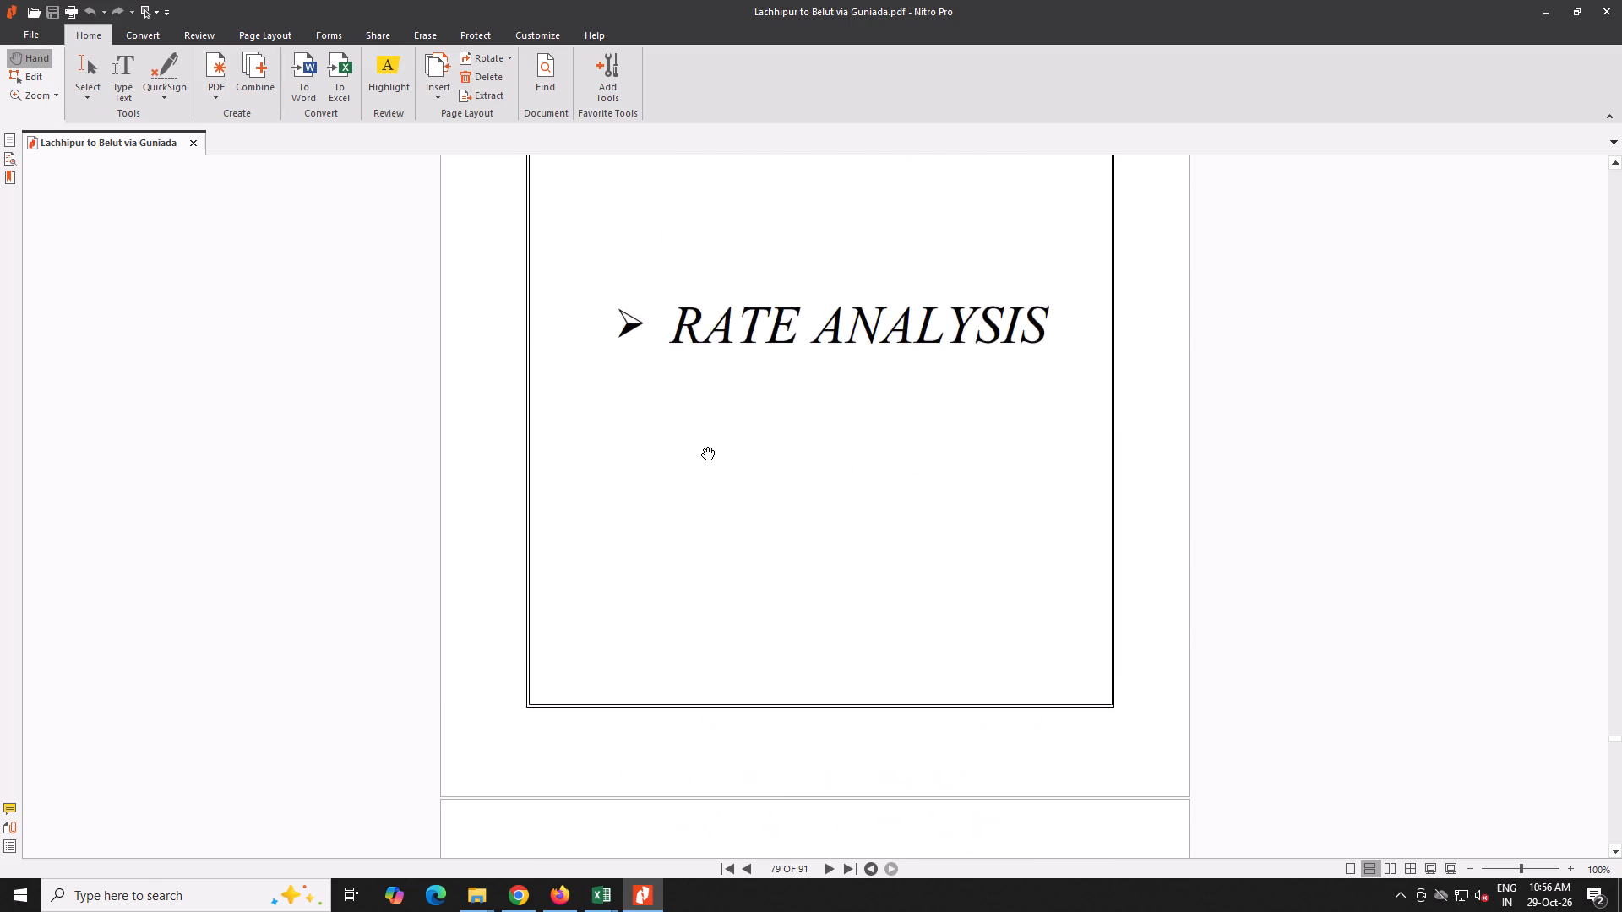
scroll(702, 447, "up", 19)
scroll(702, 447, "up", 3)
scroll(702, 447, "down", 19)
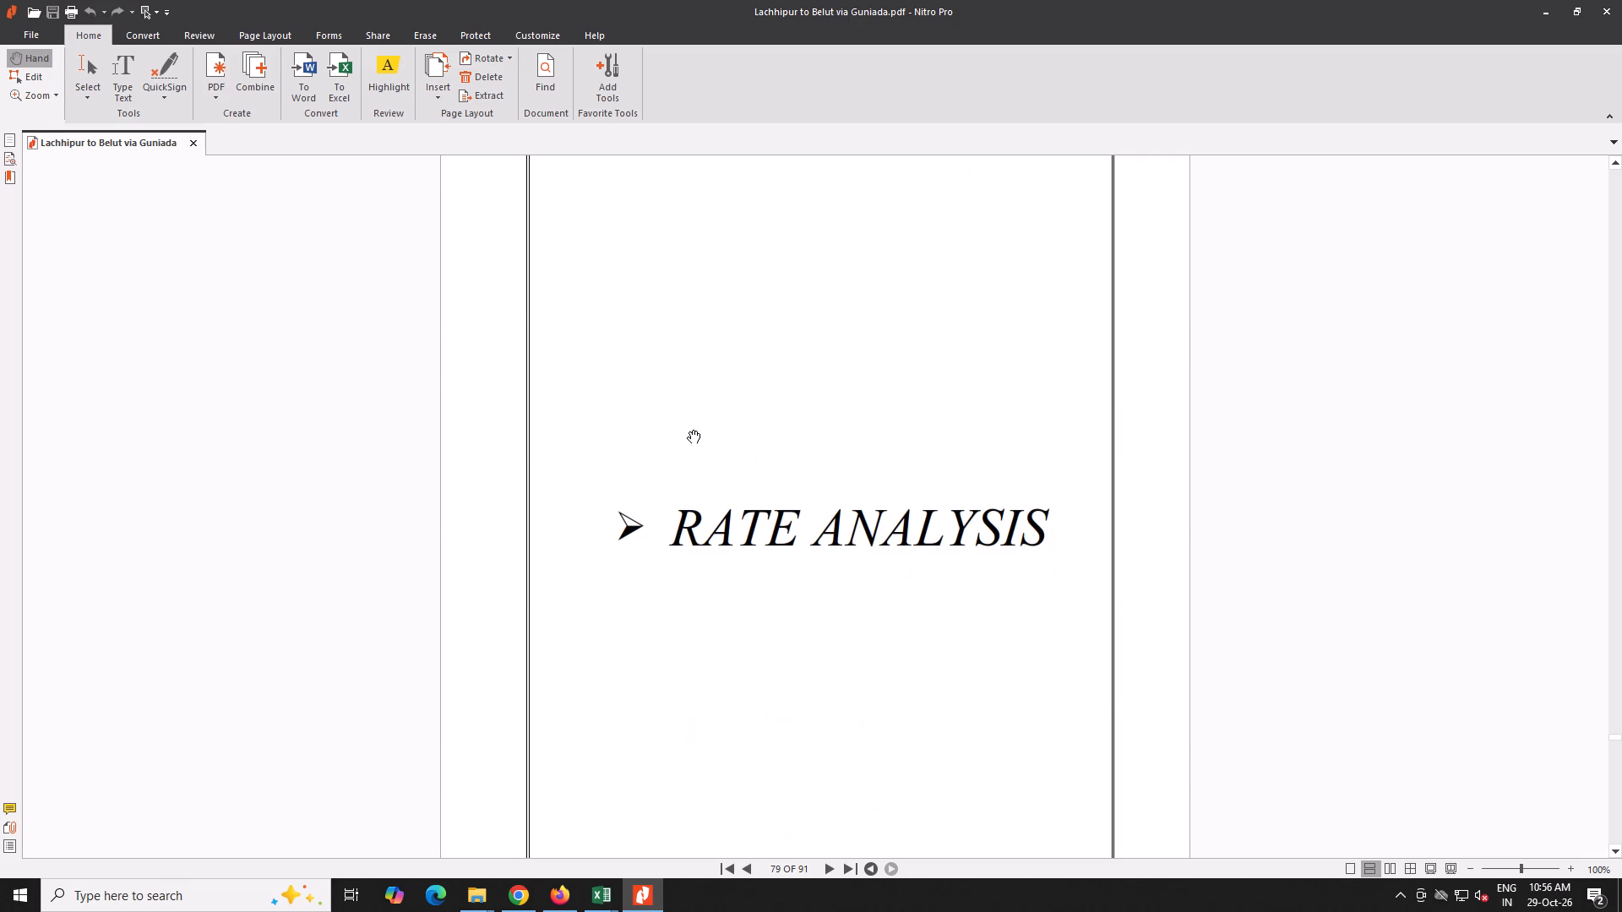
scroll(561, 320, "down", 1)
scroll(561, 320, "down", 1, "ctrl")
scroll(561, 320, "up", 1)
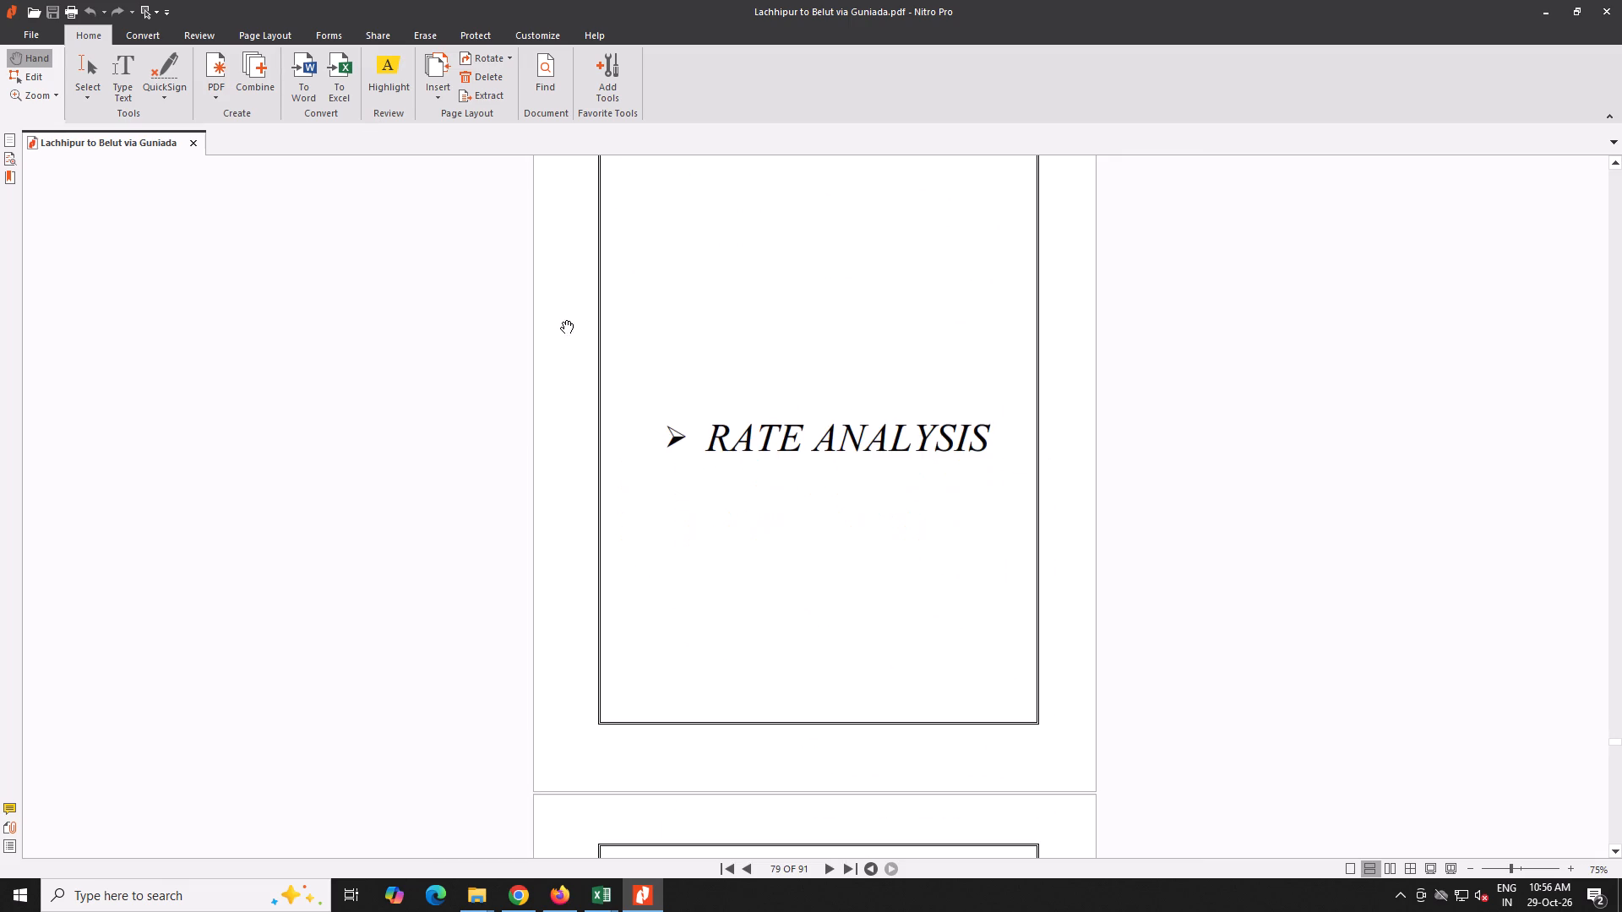
Insert all pages of 8 Lachipur to Belut Estimate.pdf from the Bankura Capex estimate PDF folder before the Rate Analysis divider page.
left_click(430, 90)
left_click(438, 111)
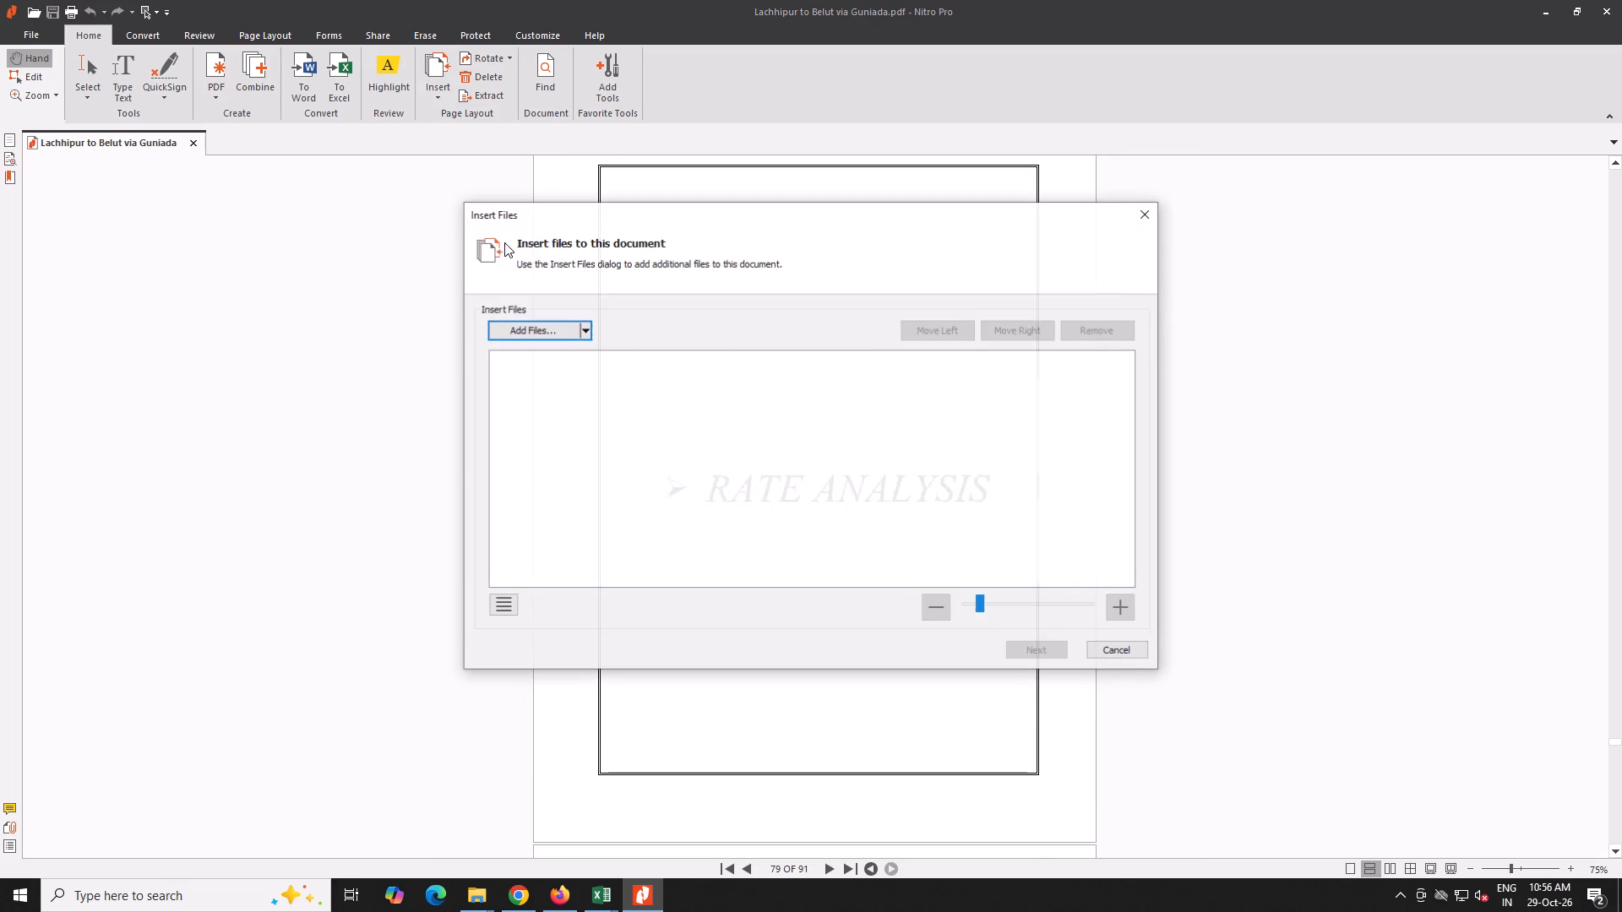
left_click(520, 332)
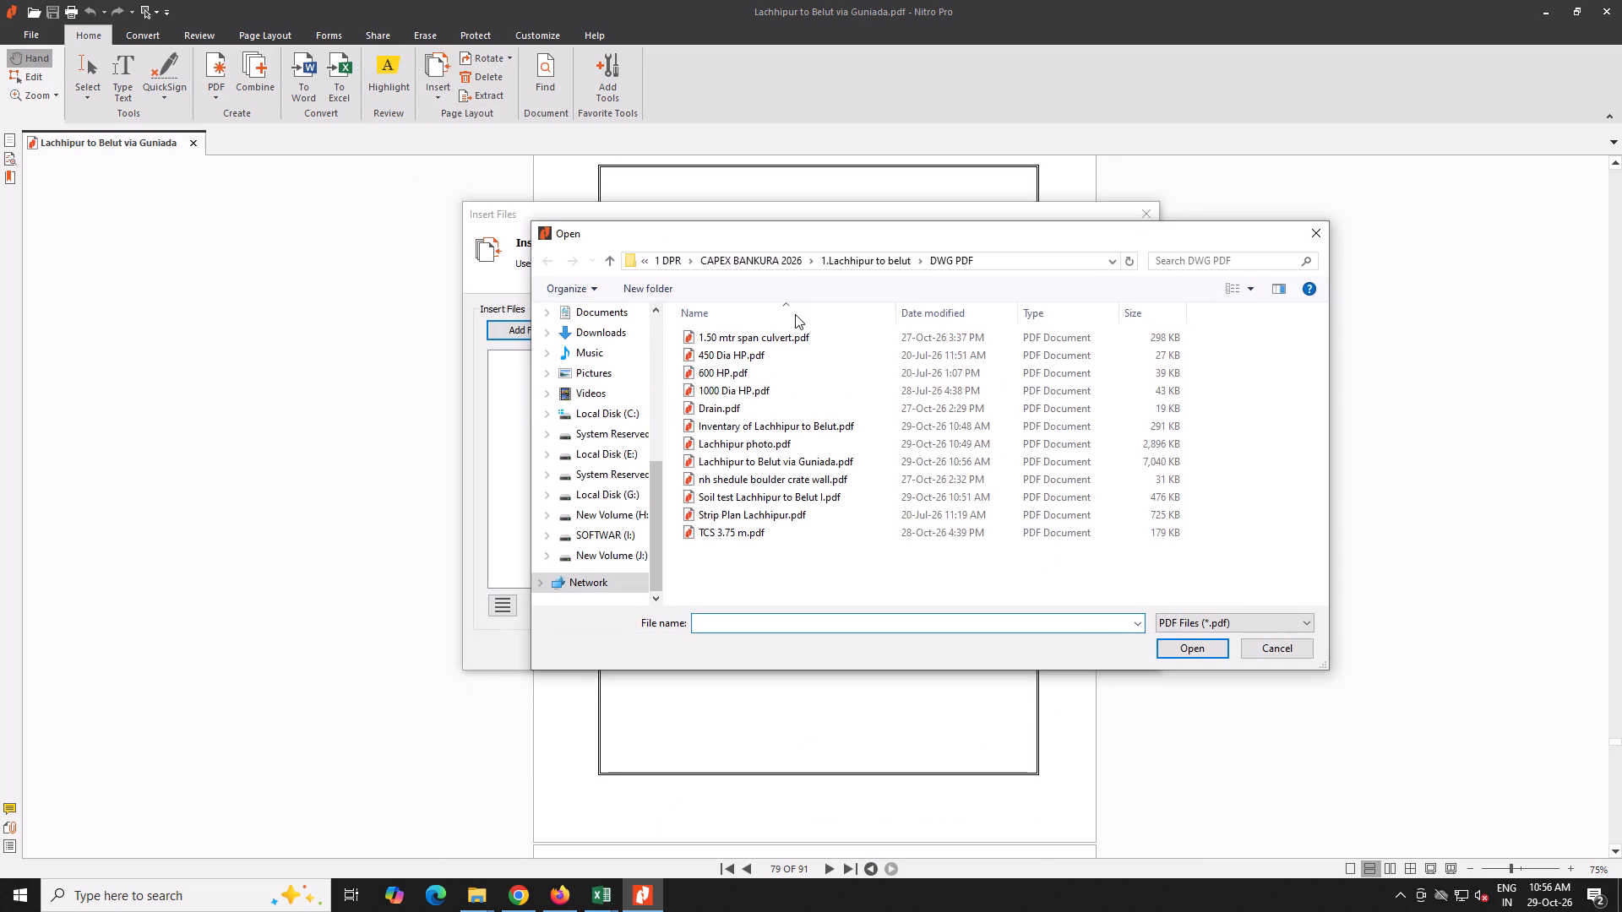
left_click(776, 260)
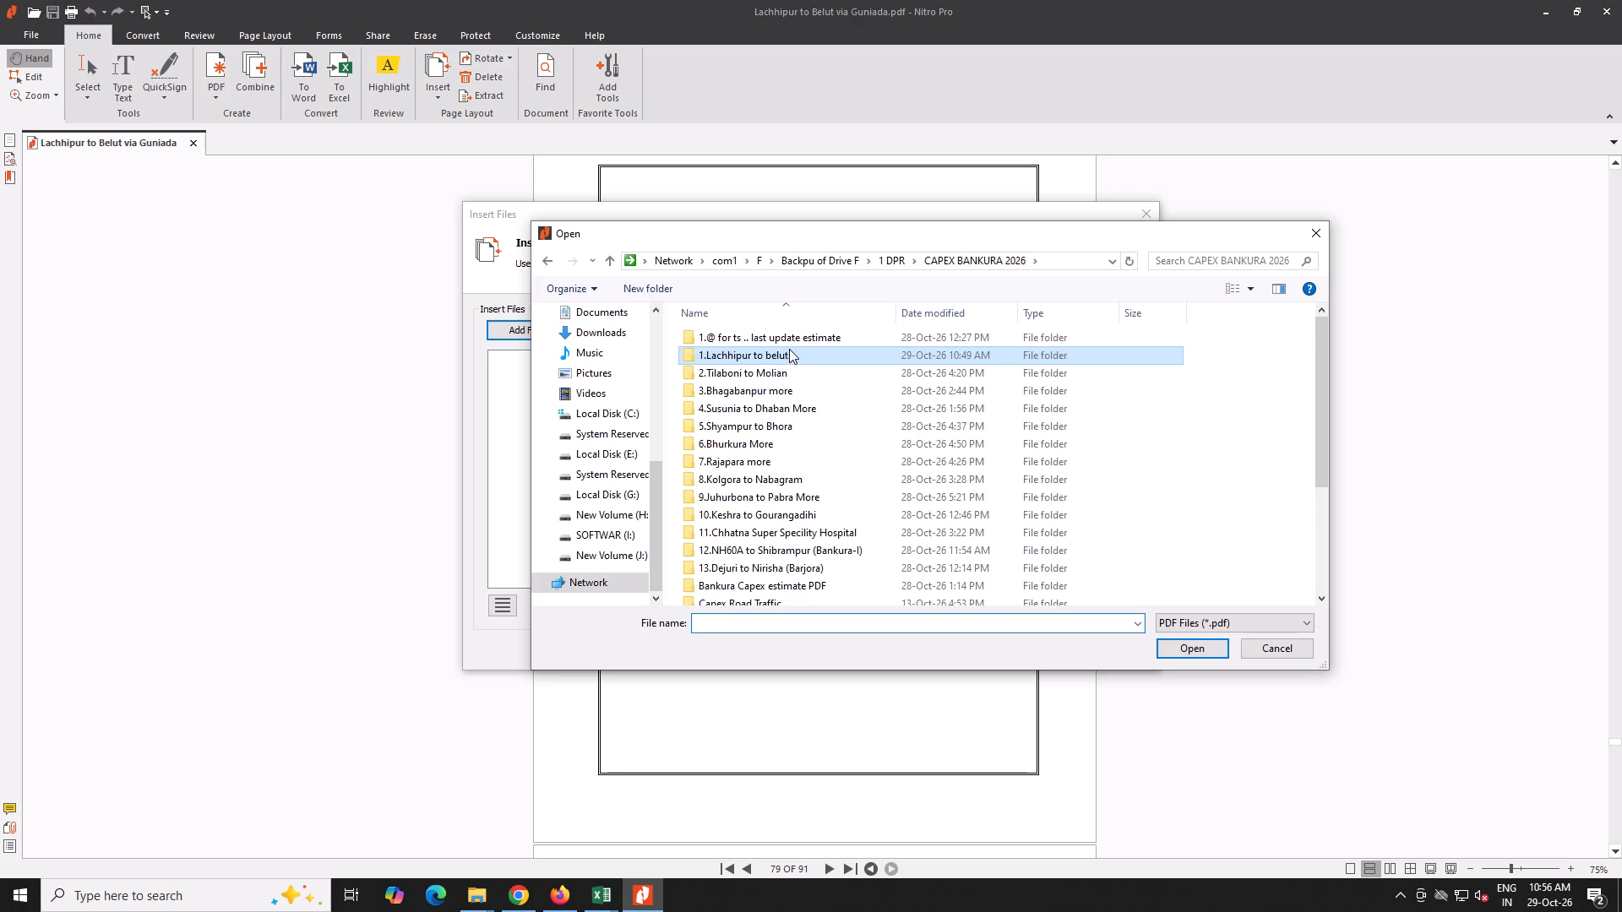
scroll(812, 401, "down", 1)
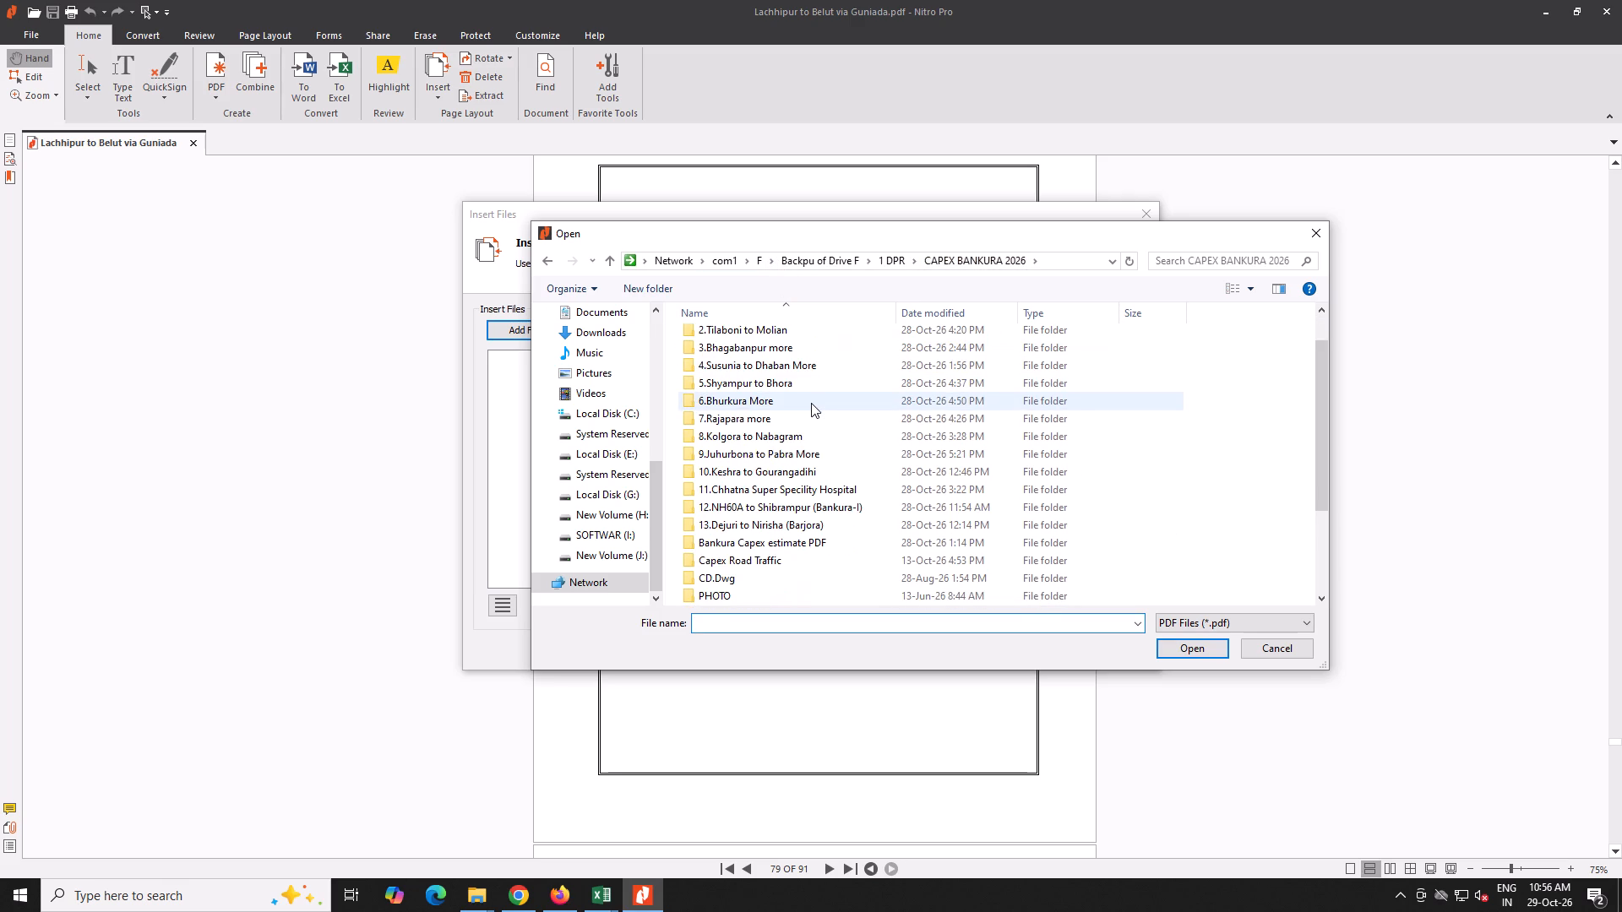
double_click(800, 540)
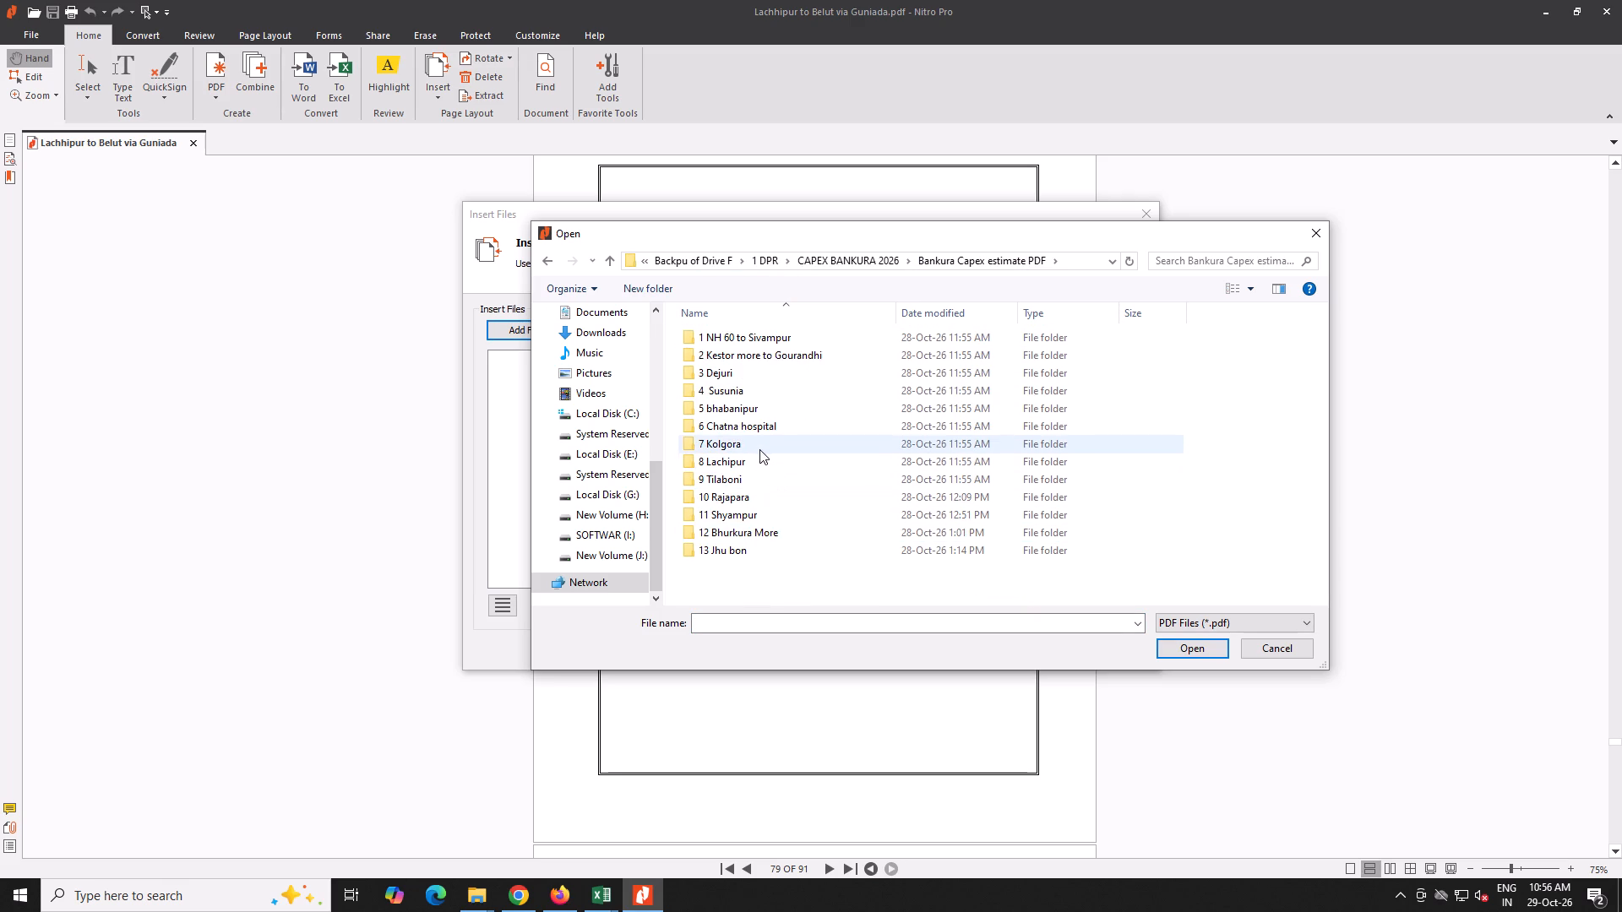
double_click(757, 459)
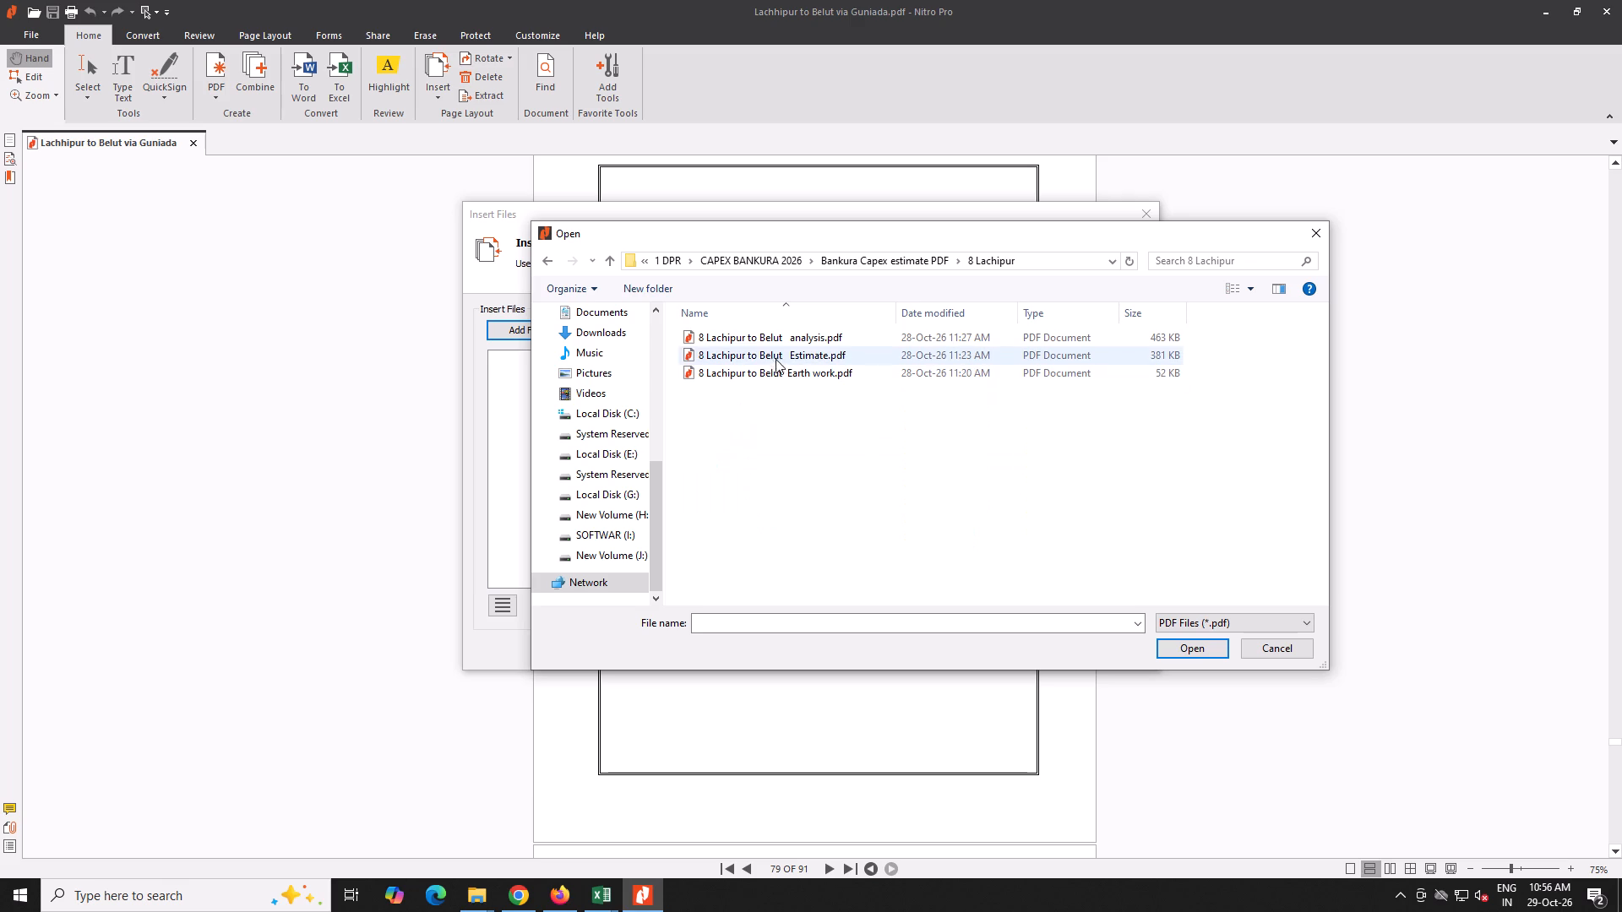
double_click(797, 351)
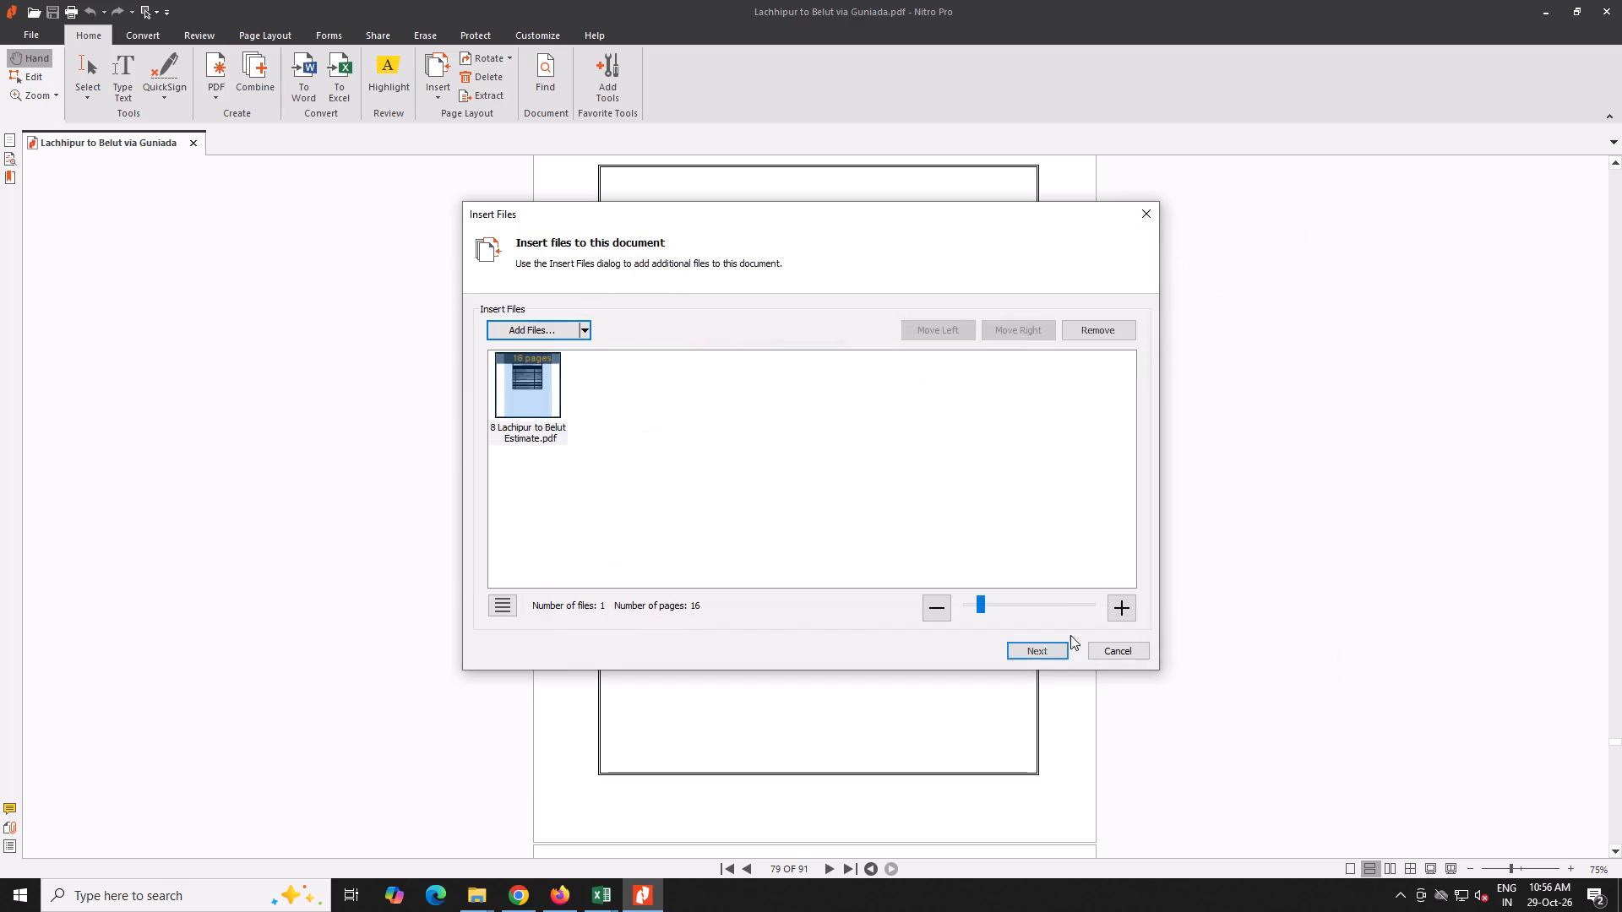
left_click(1037, 649)
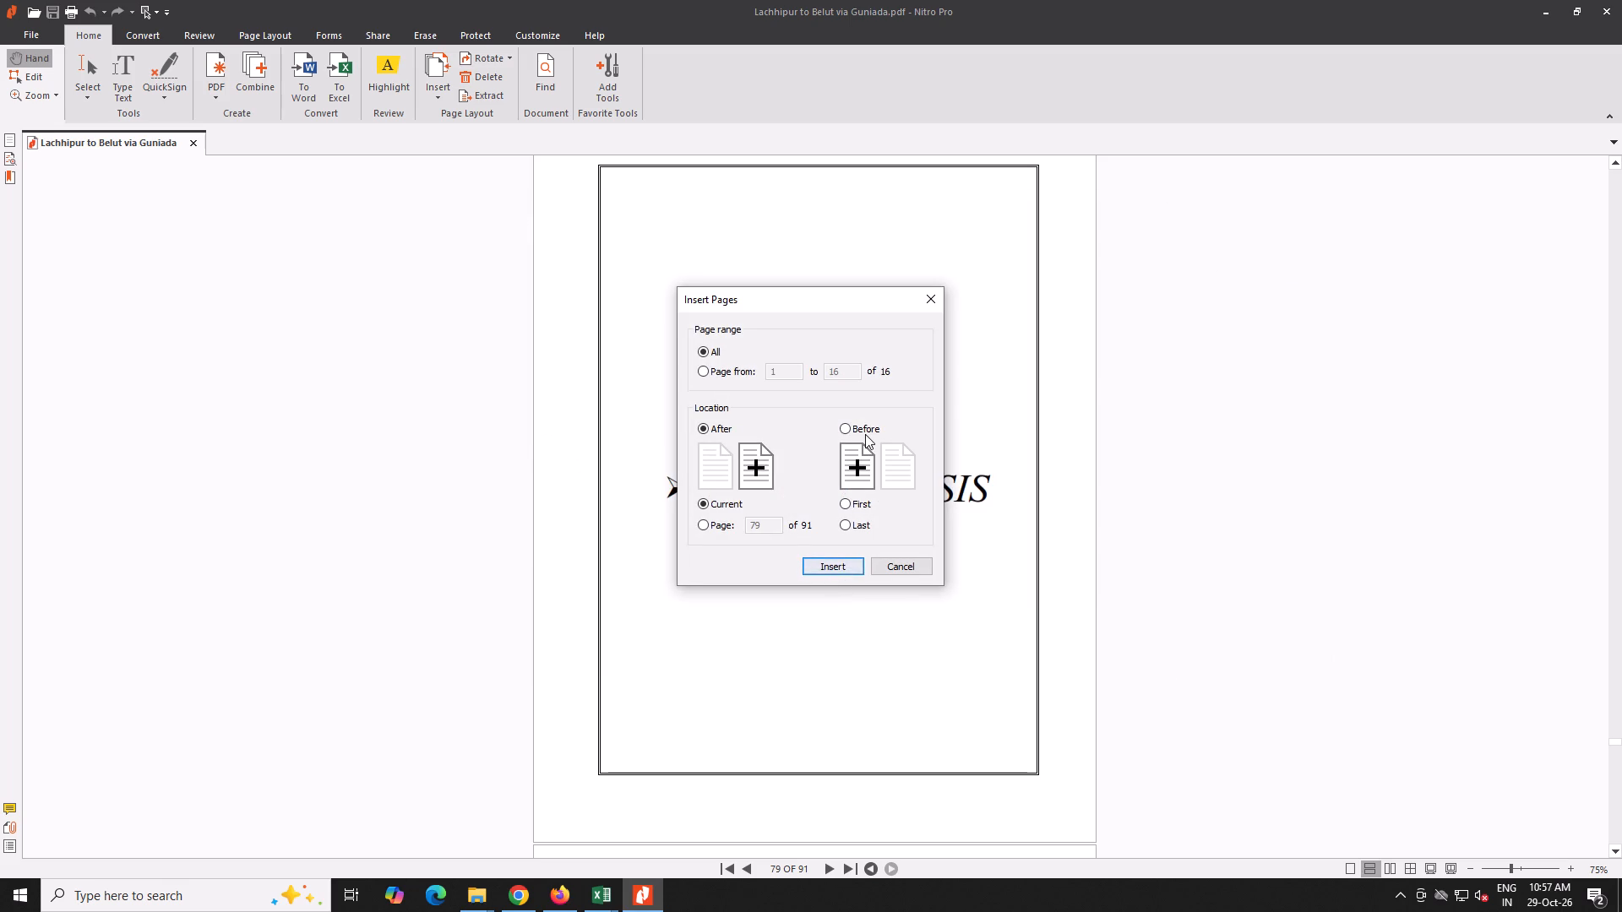
left_click(864, 425)
left_click(830, 561)
Look through the inserted estimate's cost abstract, road items and culvert estimate sheets.
scroll(830, 559, "down", 5)
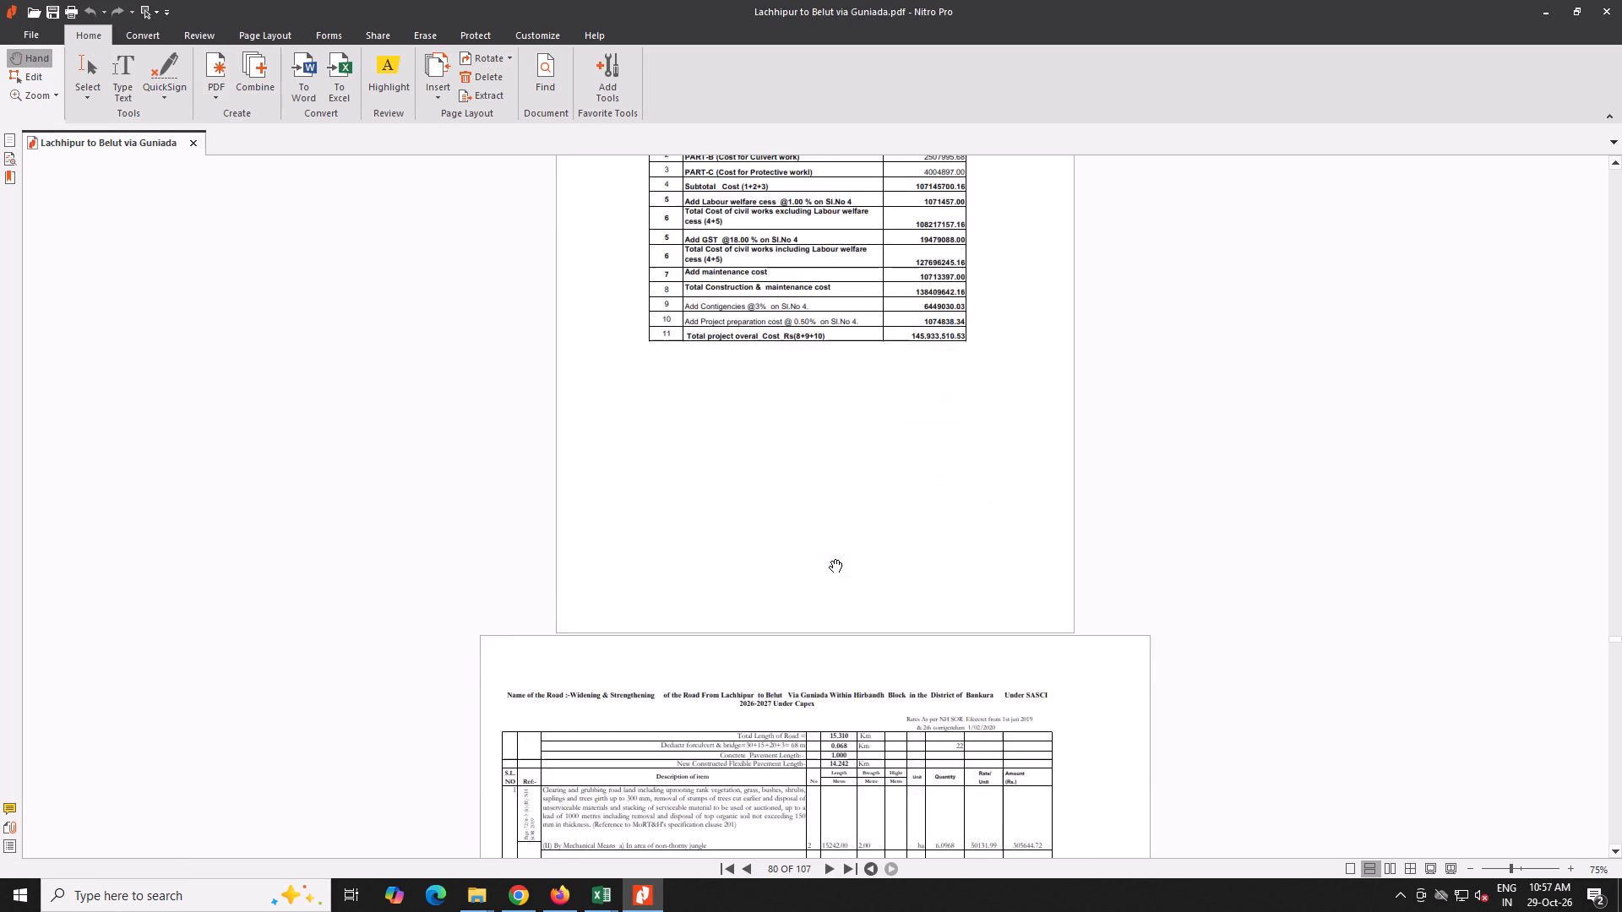
scroll(830, 559, "down", 4)
triple_click(826, 863)
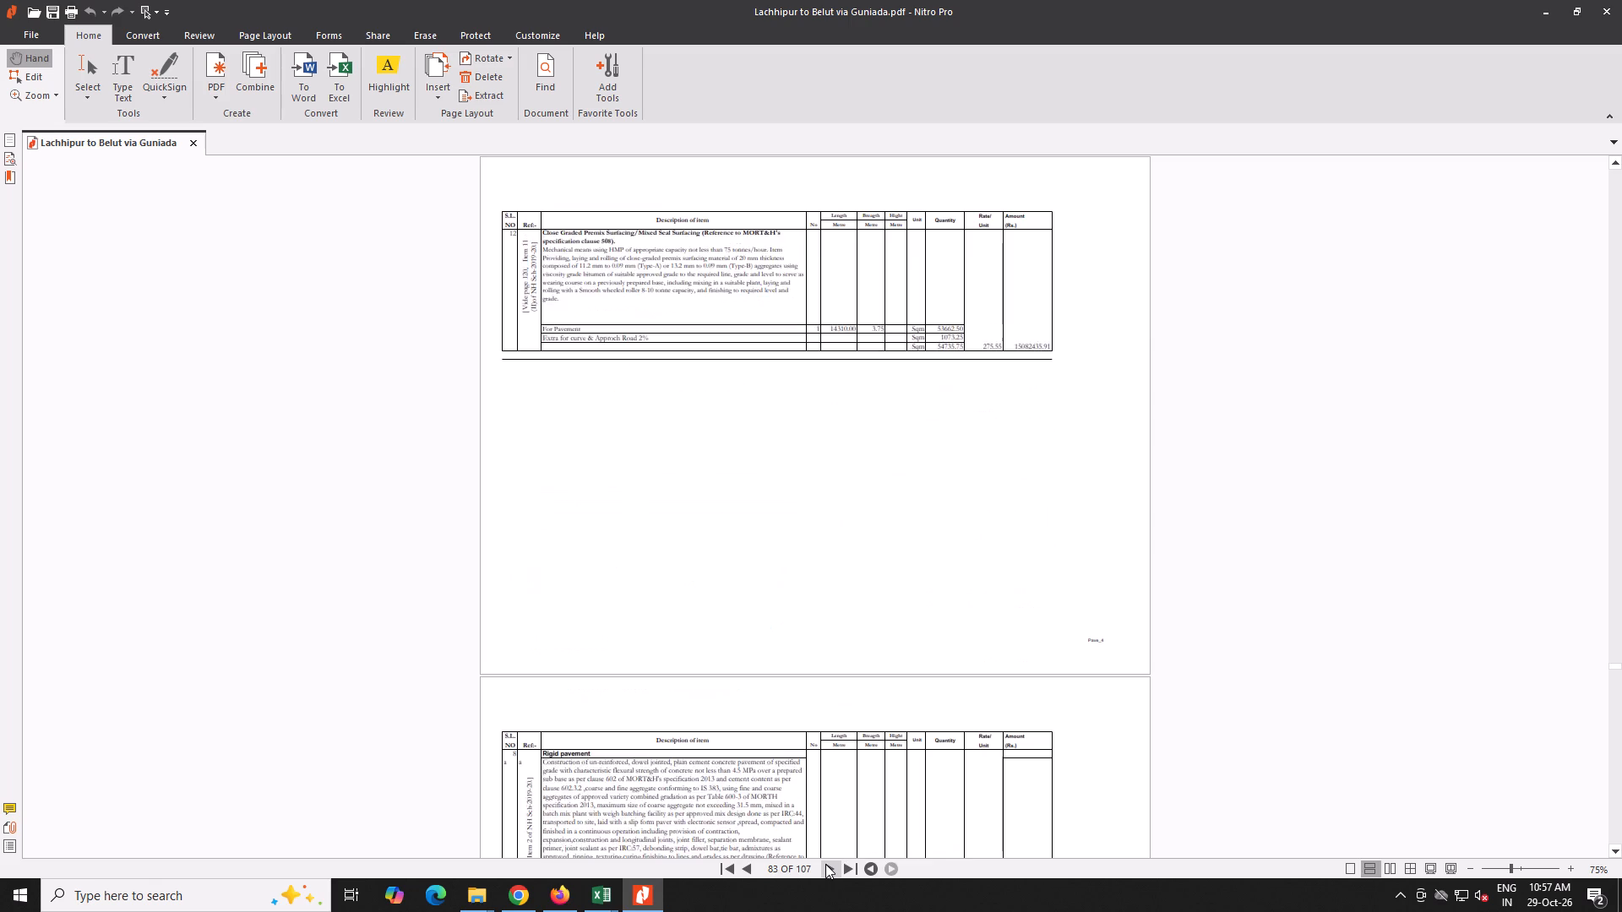
double_click(825, 864)
triple_click(825, 864)
triple_click(825, 865)
triple_click(825, 865)
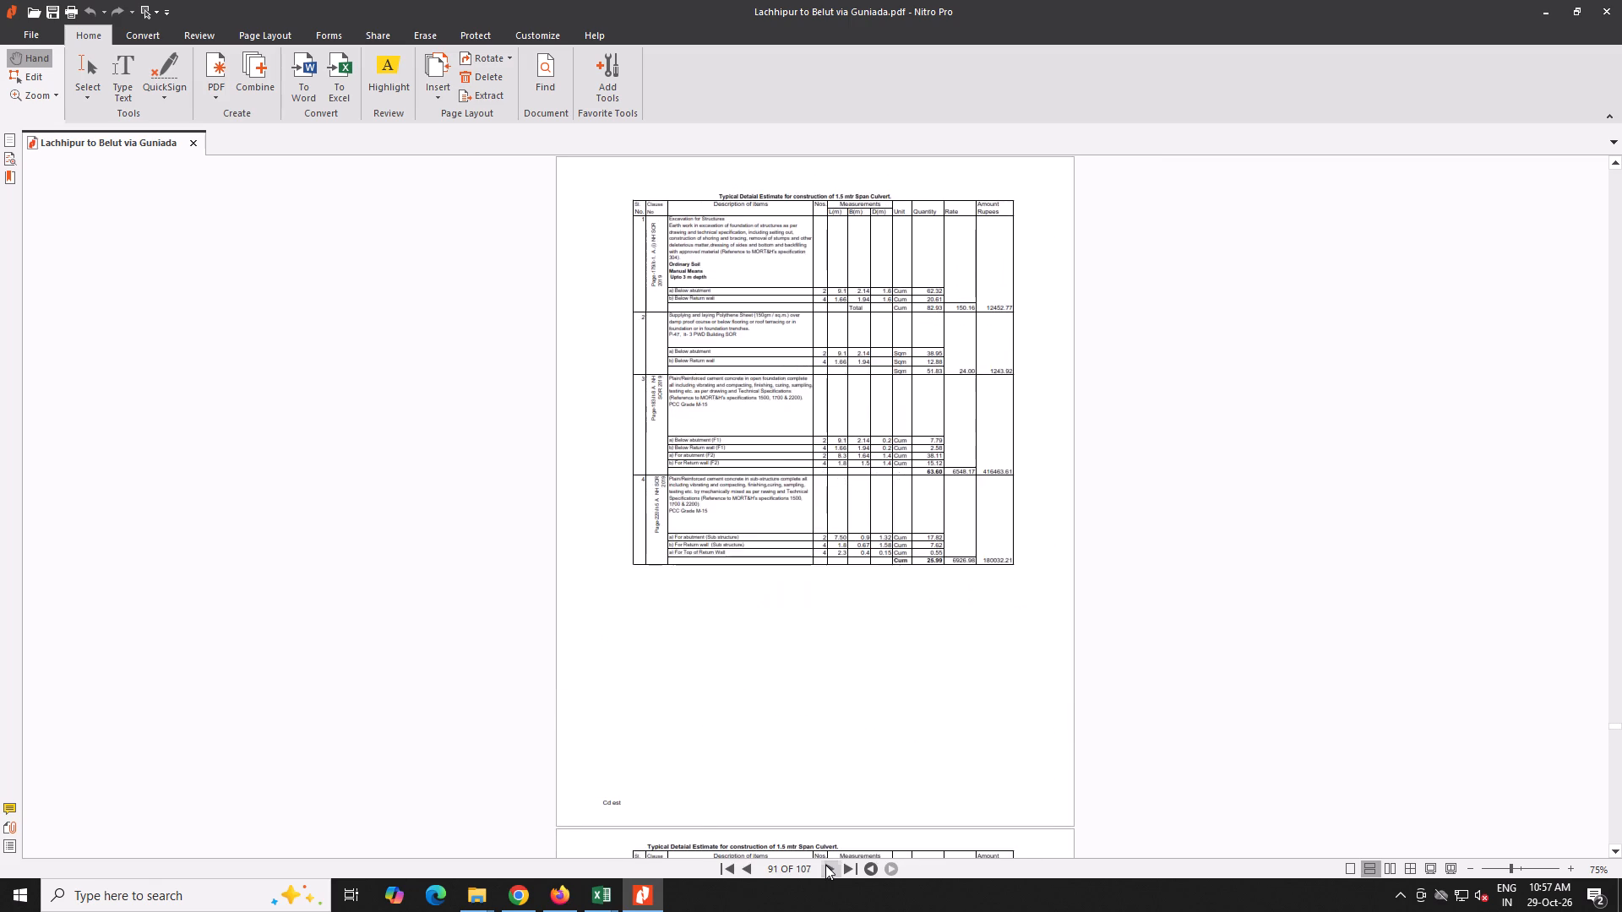
double_click(825, 865)
Insert all pages of 8 Lachipur to Belut analysis.pdf before the Earth Work Calculation divider page.
scroll(797, 785, "up", 3)
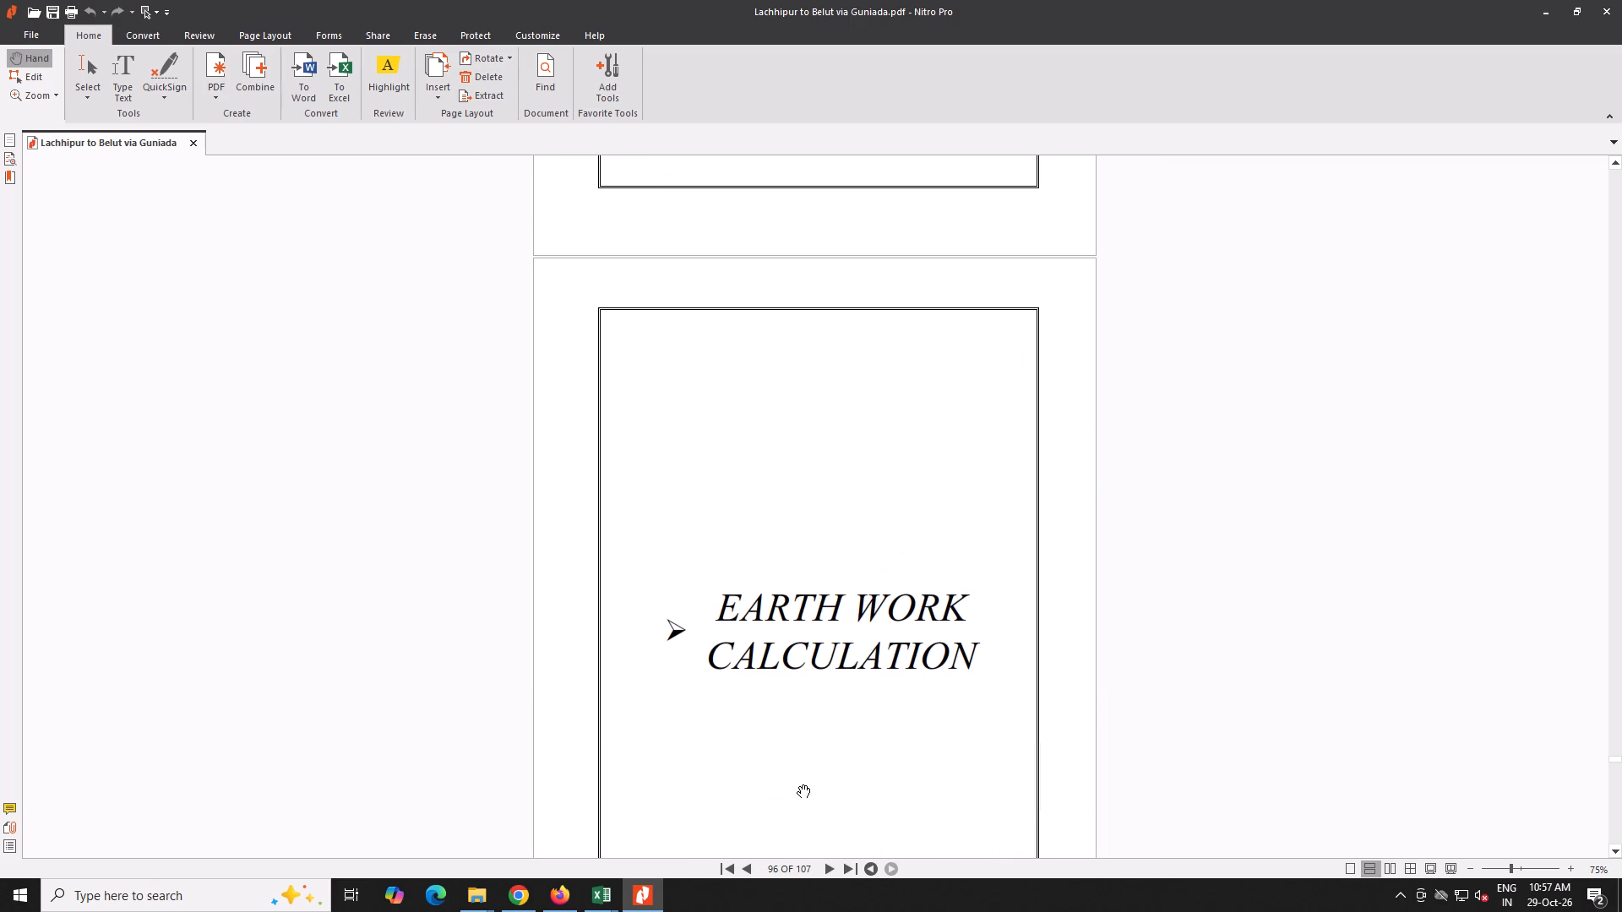
scroll(797, 785, "down", 4)
scroll(794, 781, "up", 1)
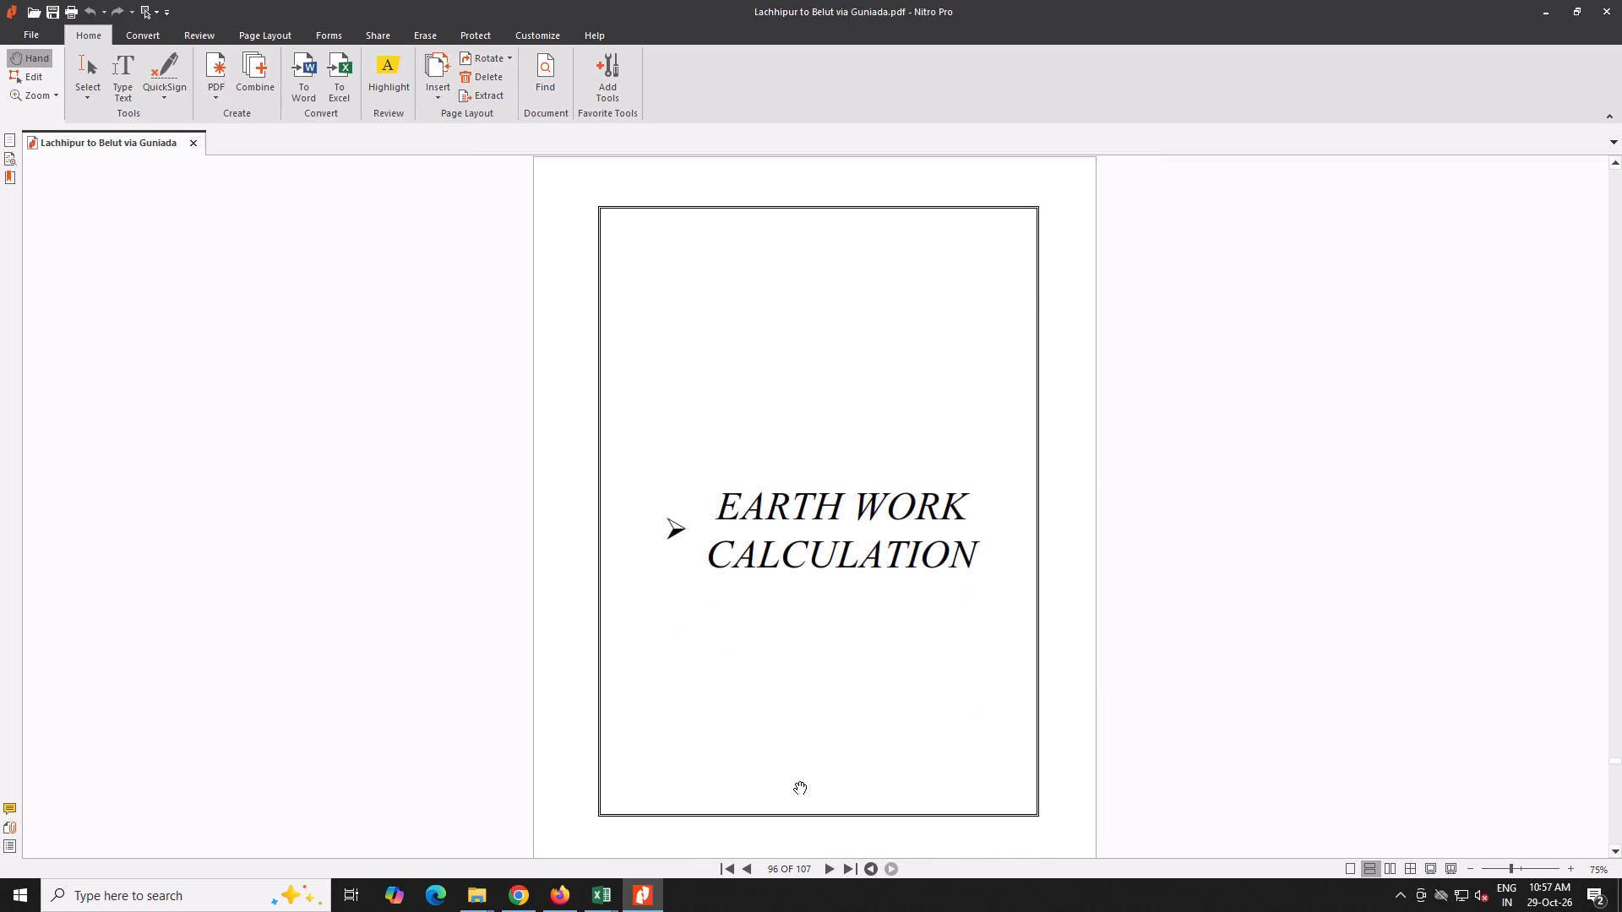
left_click(437, 93)
left_click(444, 116)
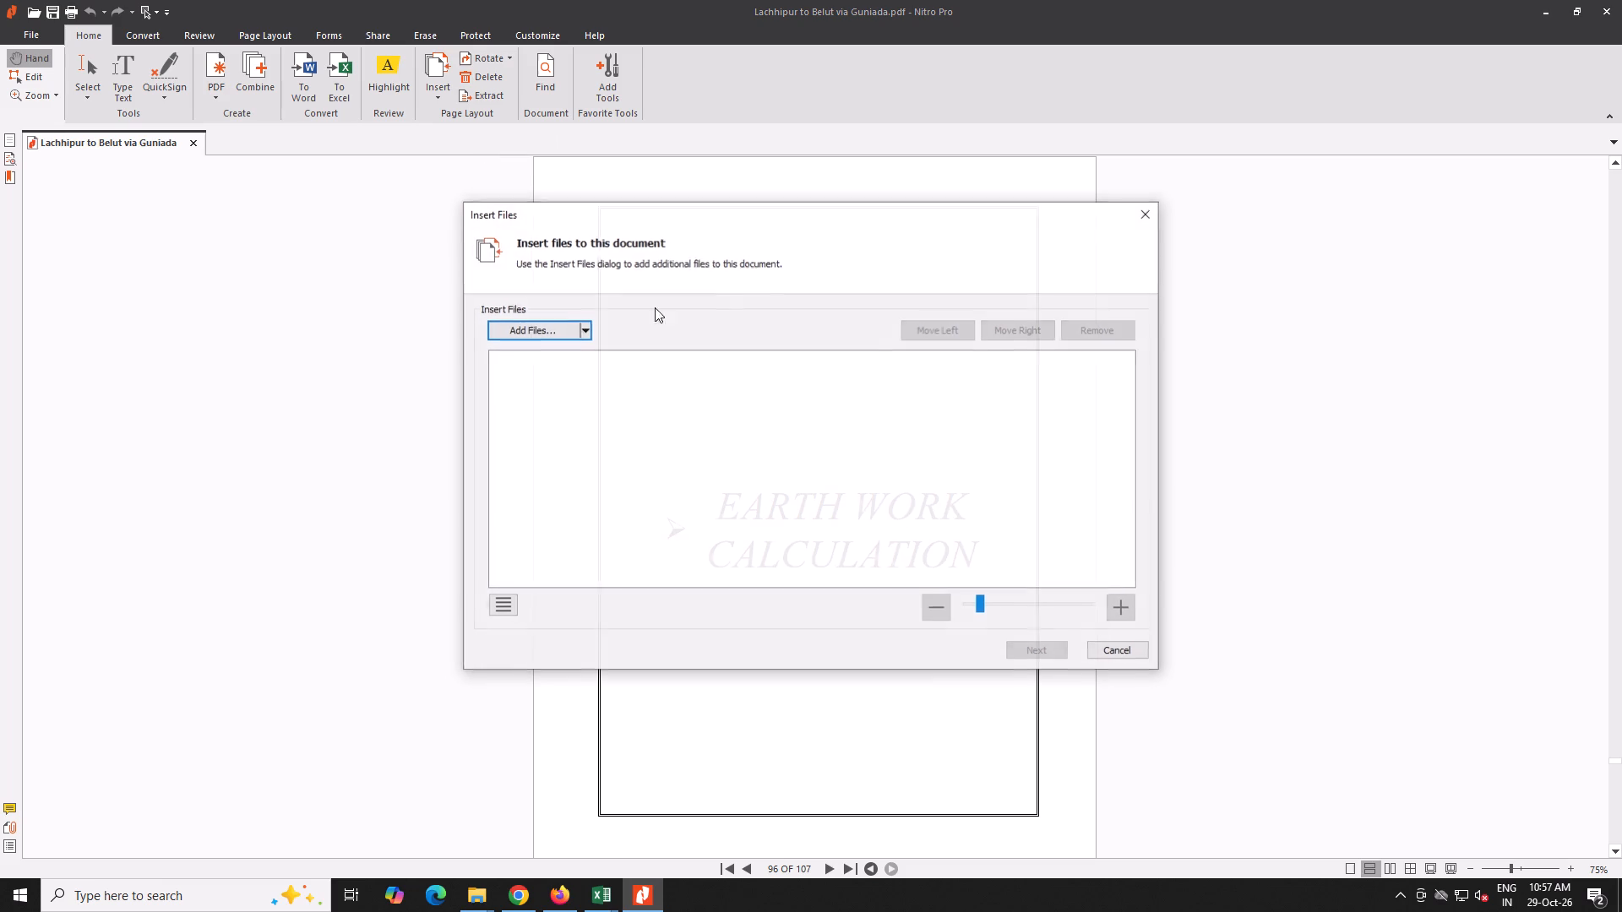
left_click(535, 325)
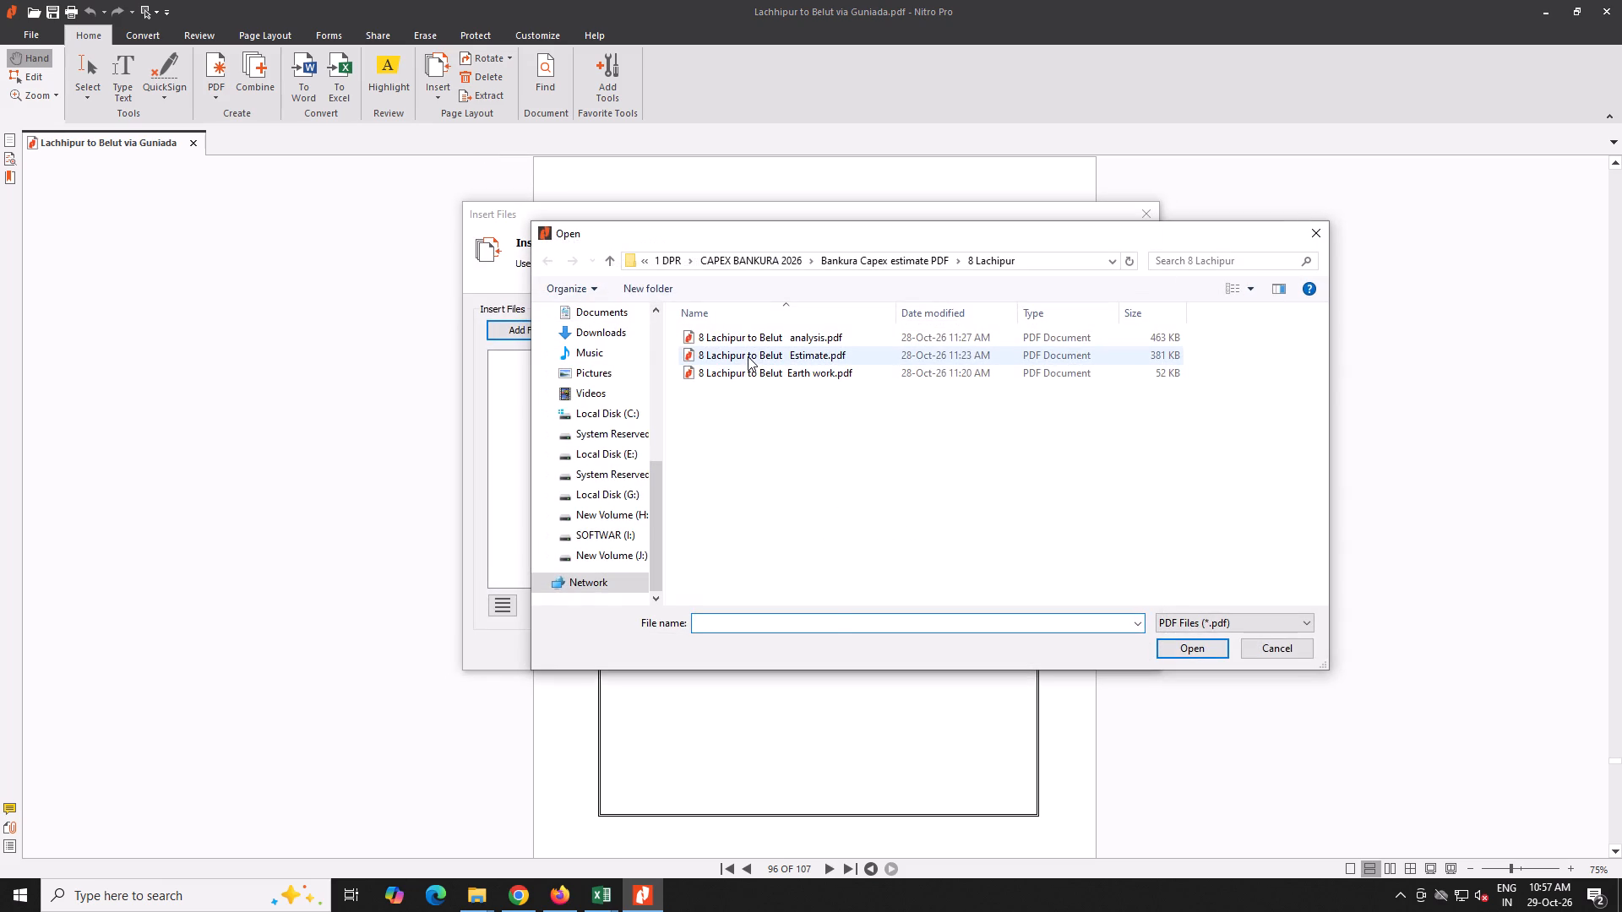
double_click(762, 341)
left_click(1042, 658)
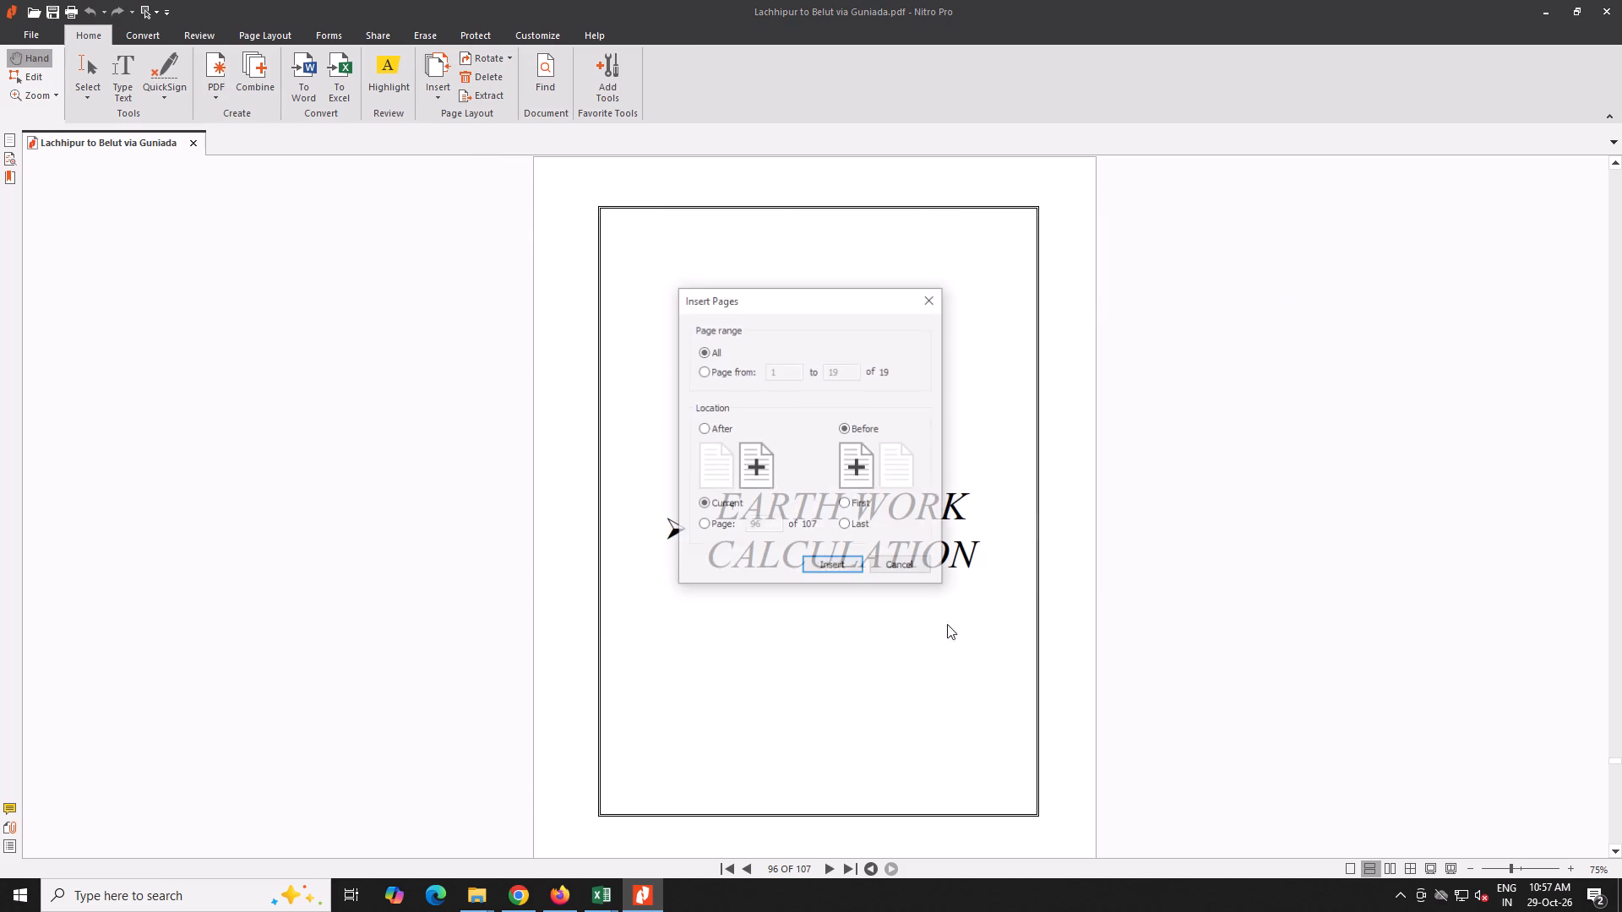
left_click(832, 562)
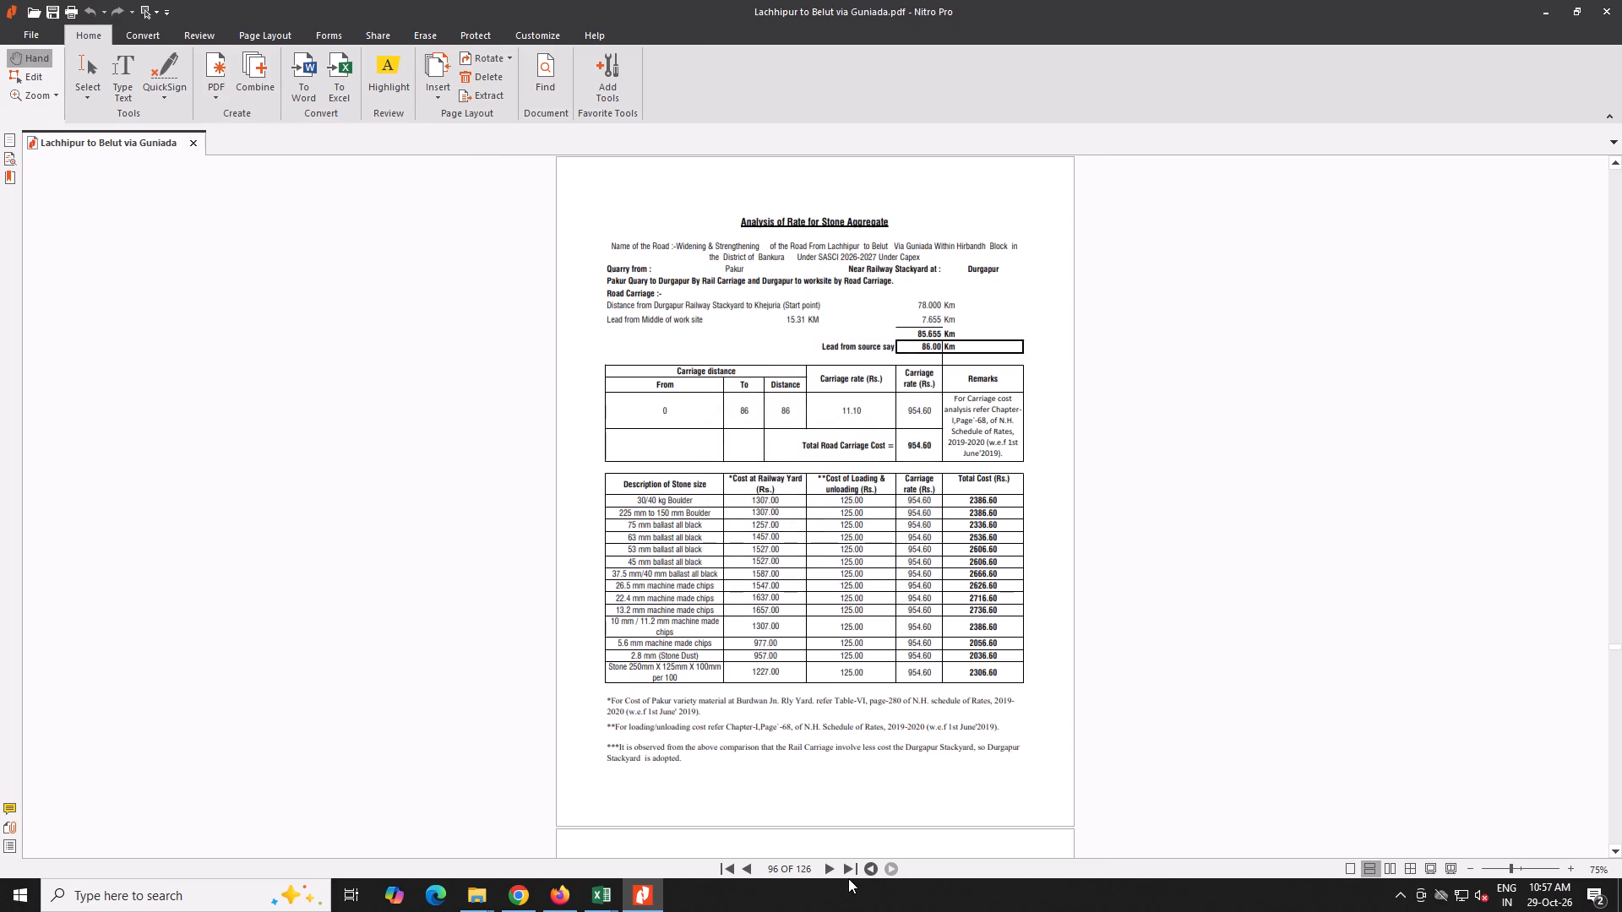
Look through the inserted rate analysis sheets up to the Earth Work Calculation divider page.
triple_click(832, 873)
left_click(832, 873)
triple_click(832, 873)
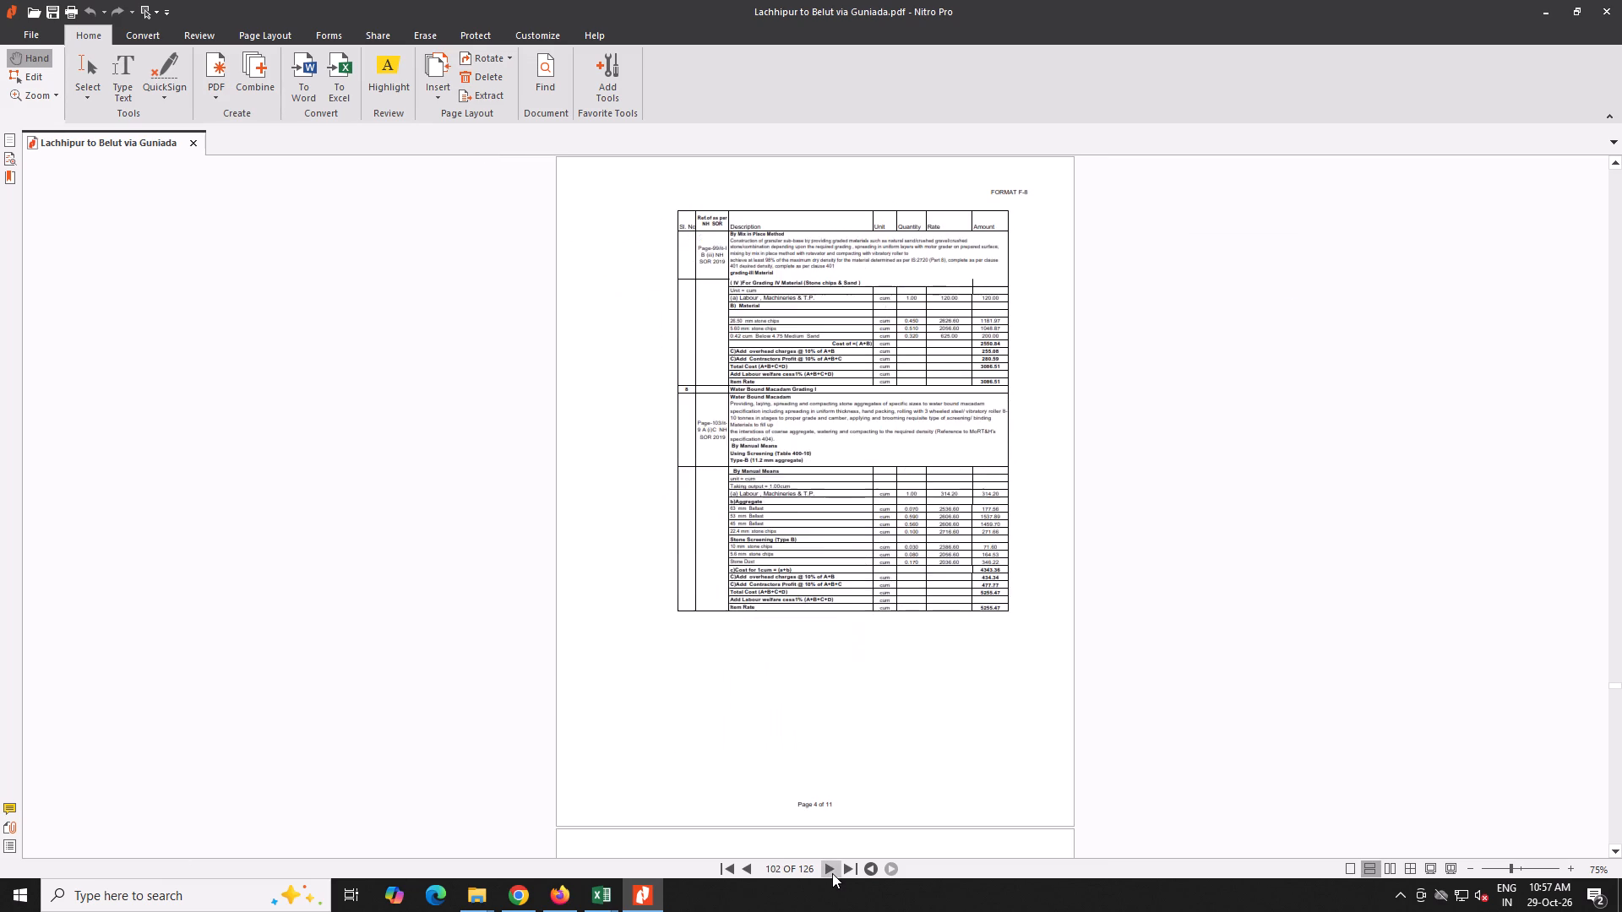
triple_click(832, 873)
double_click(833, 873)
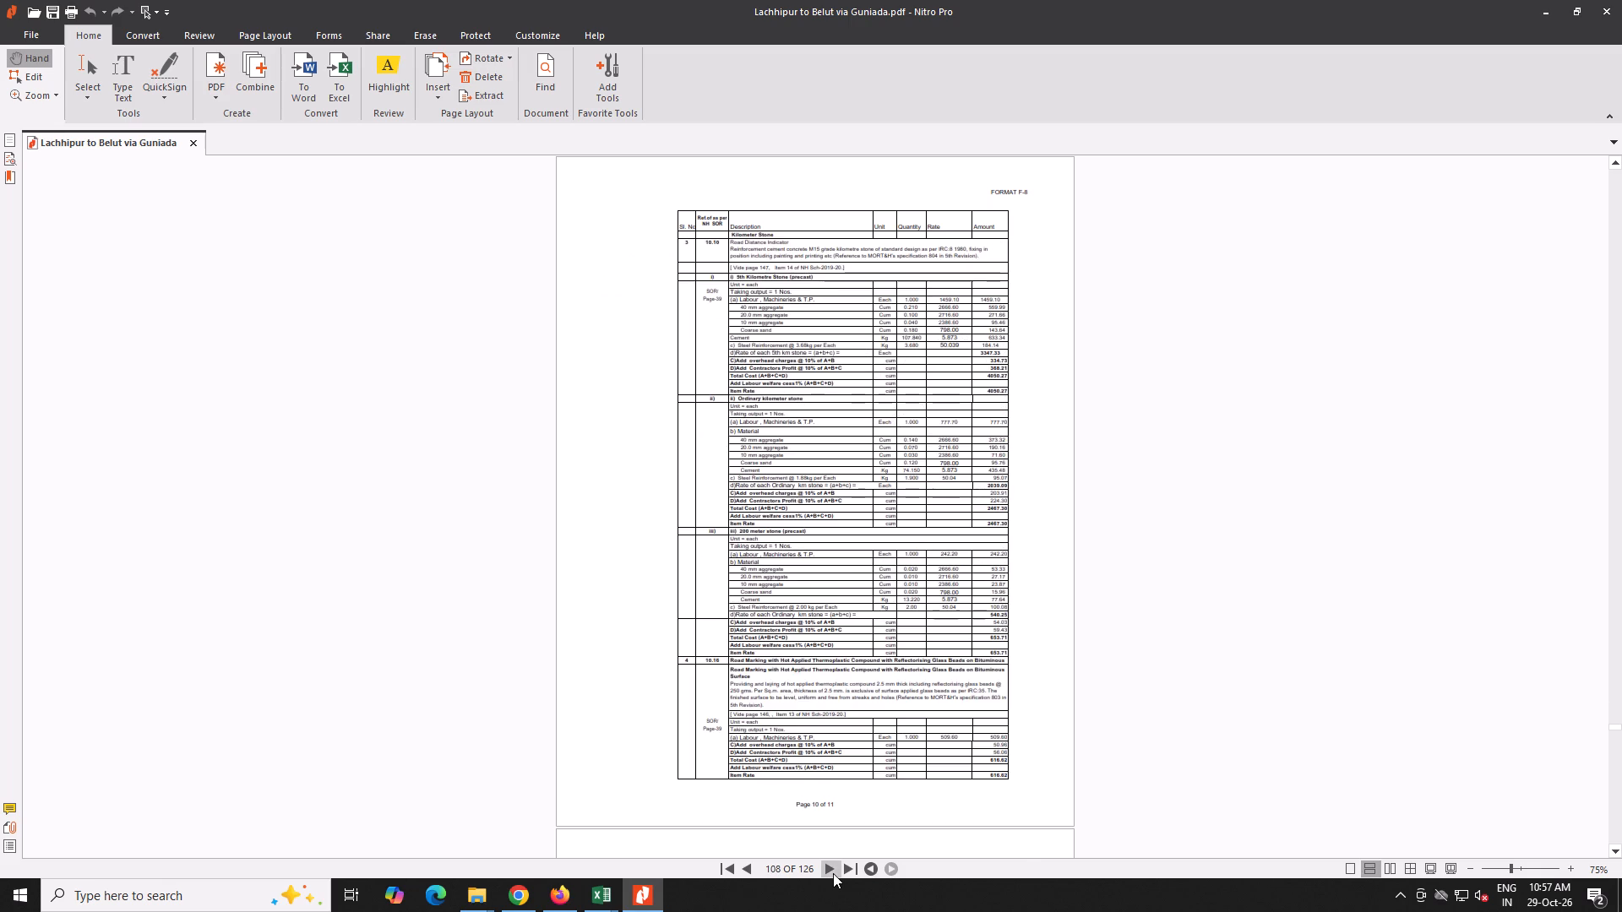
double_click(833, 873)
left_click(833, 873)
left_click(833, 873)
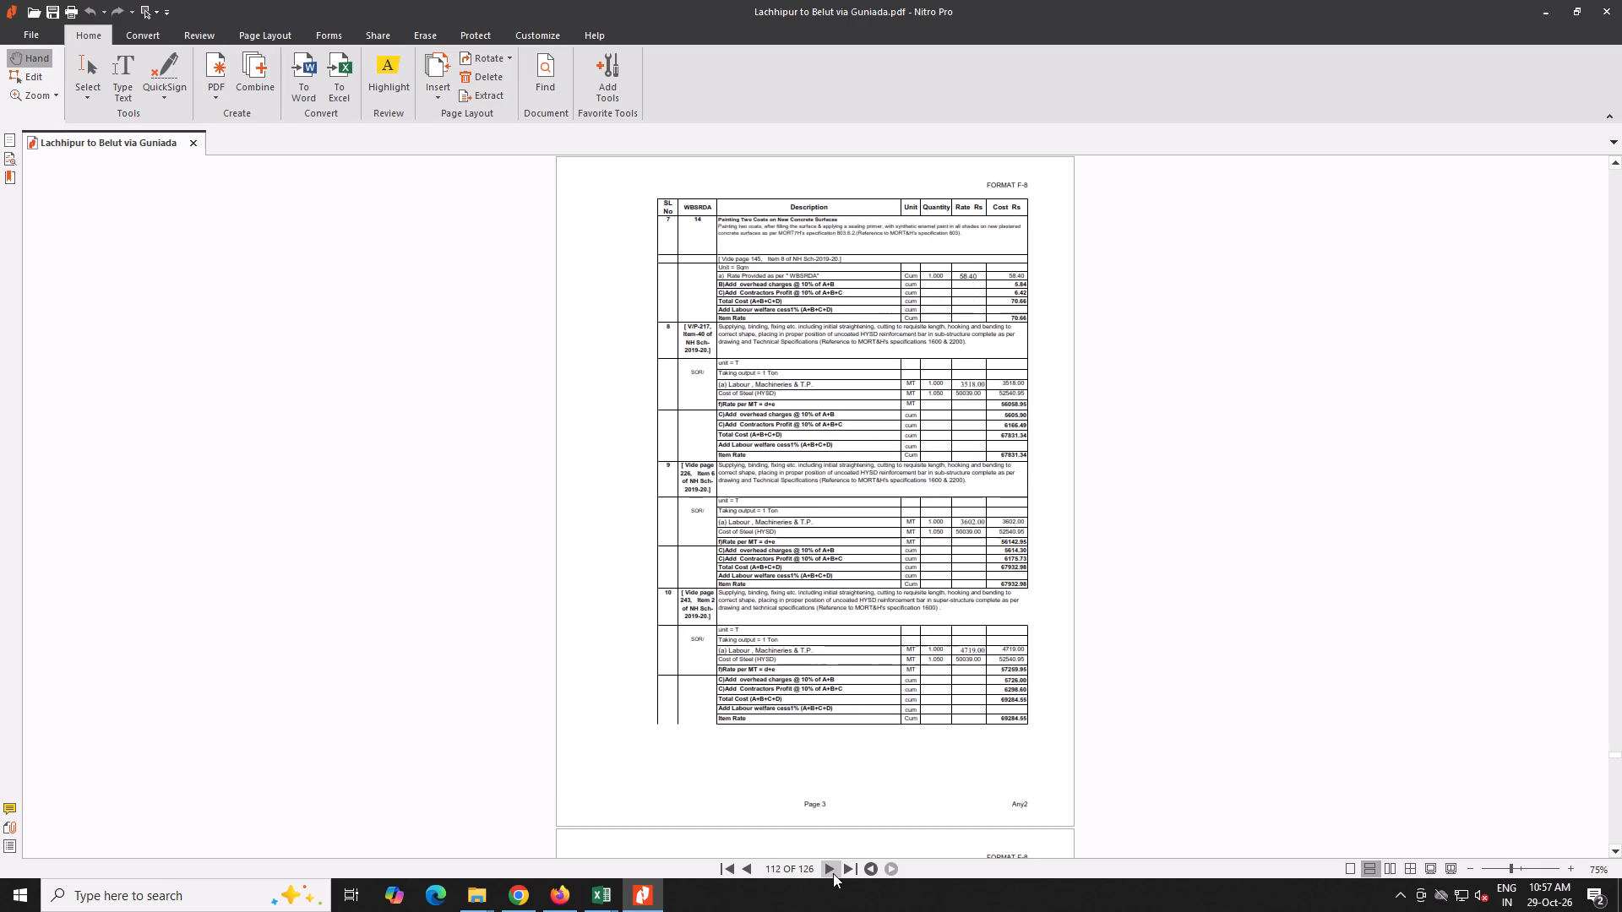
left_click(833, 873)
left_click(834, 873)
left_click(834, 873)
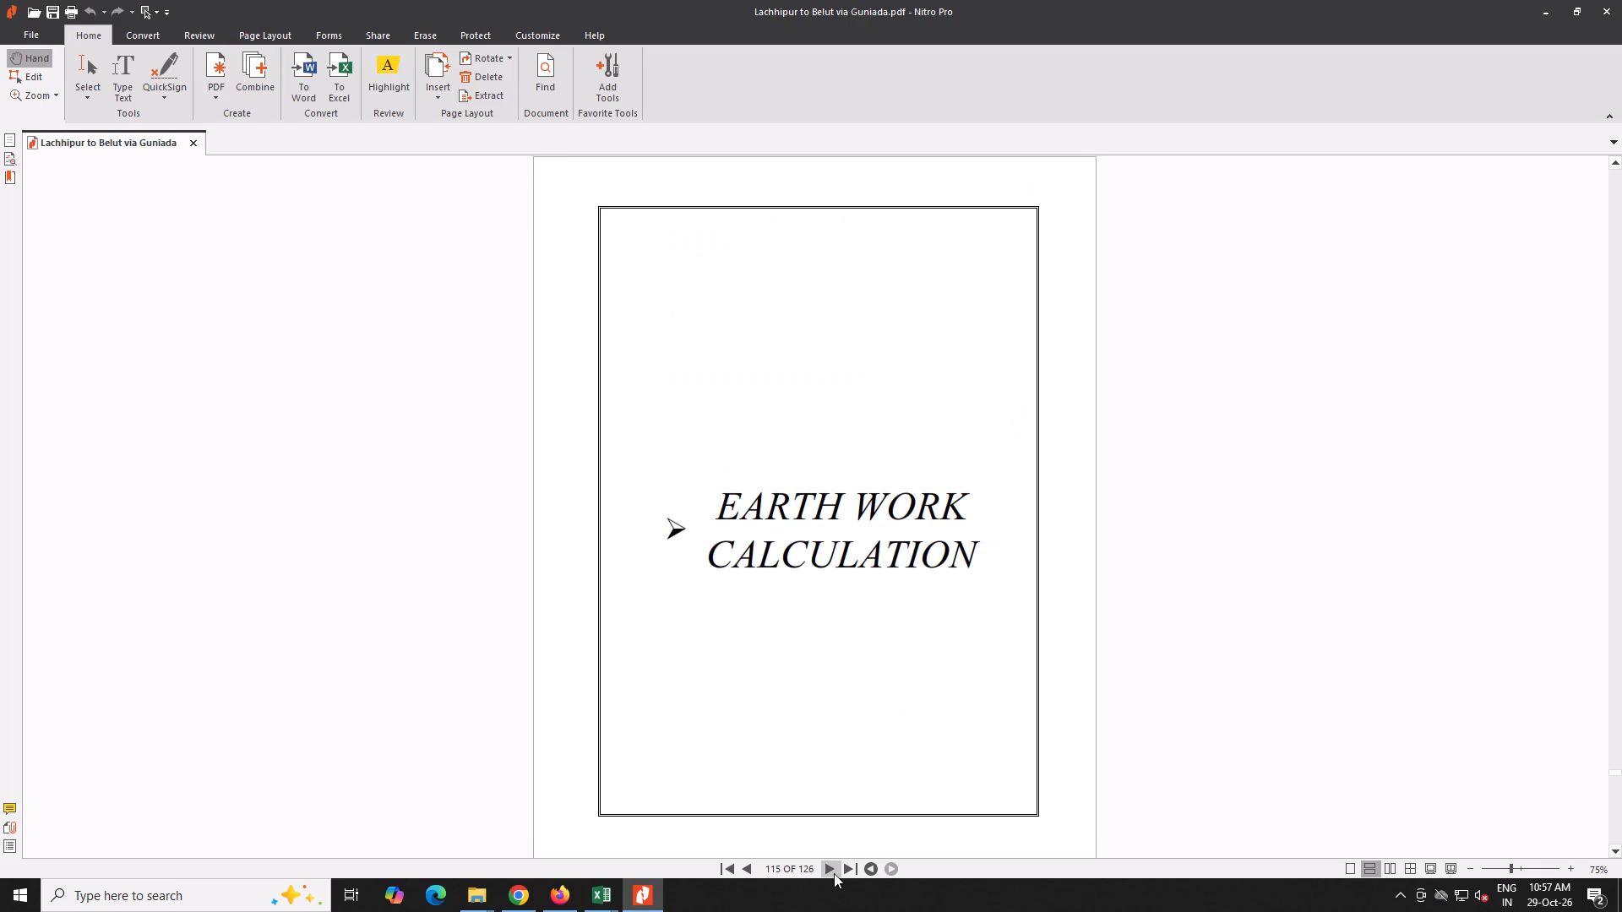
Insert 8 Lachipur to Belut Earth work.pdf before the Road Safety Audit Report divider page.
left_click(834, 873)
left_click(442, 97)
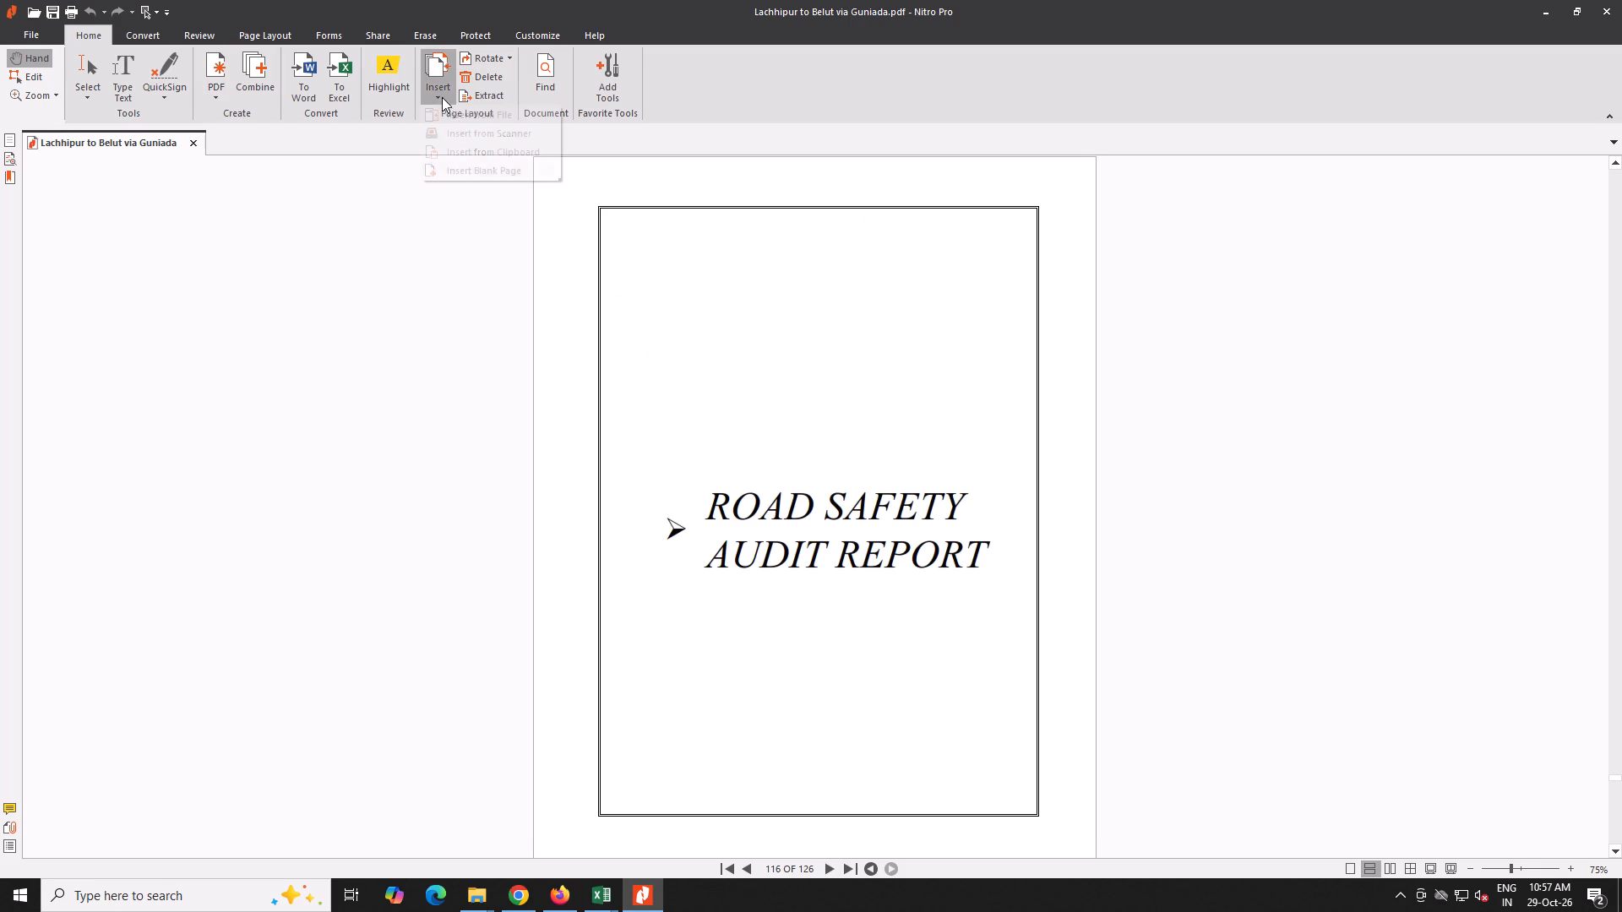
left_click(443, 118)
left_click(528, 331)
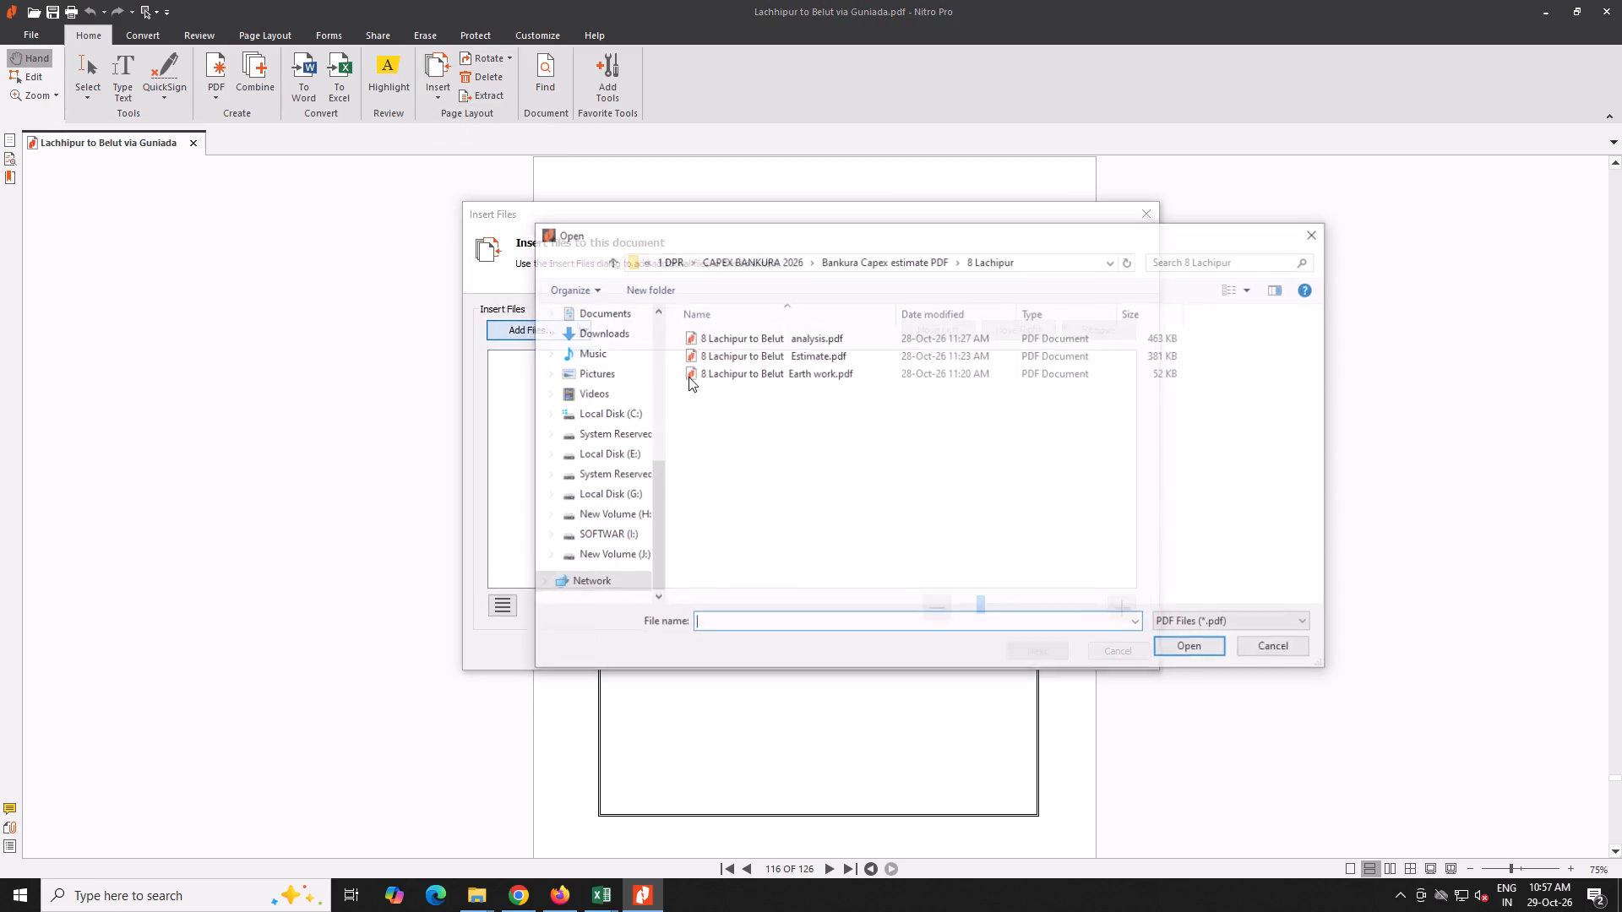
double_click(738, 376)
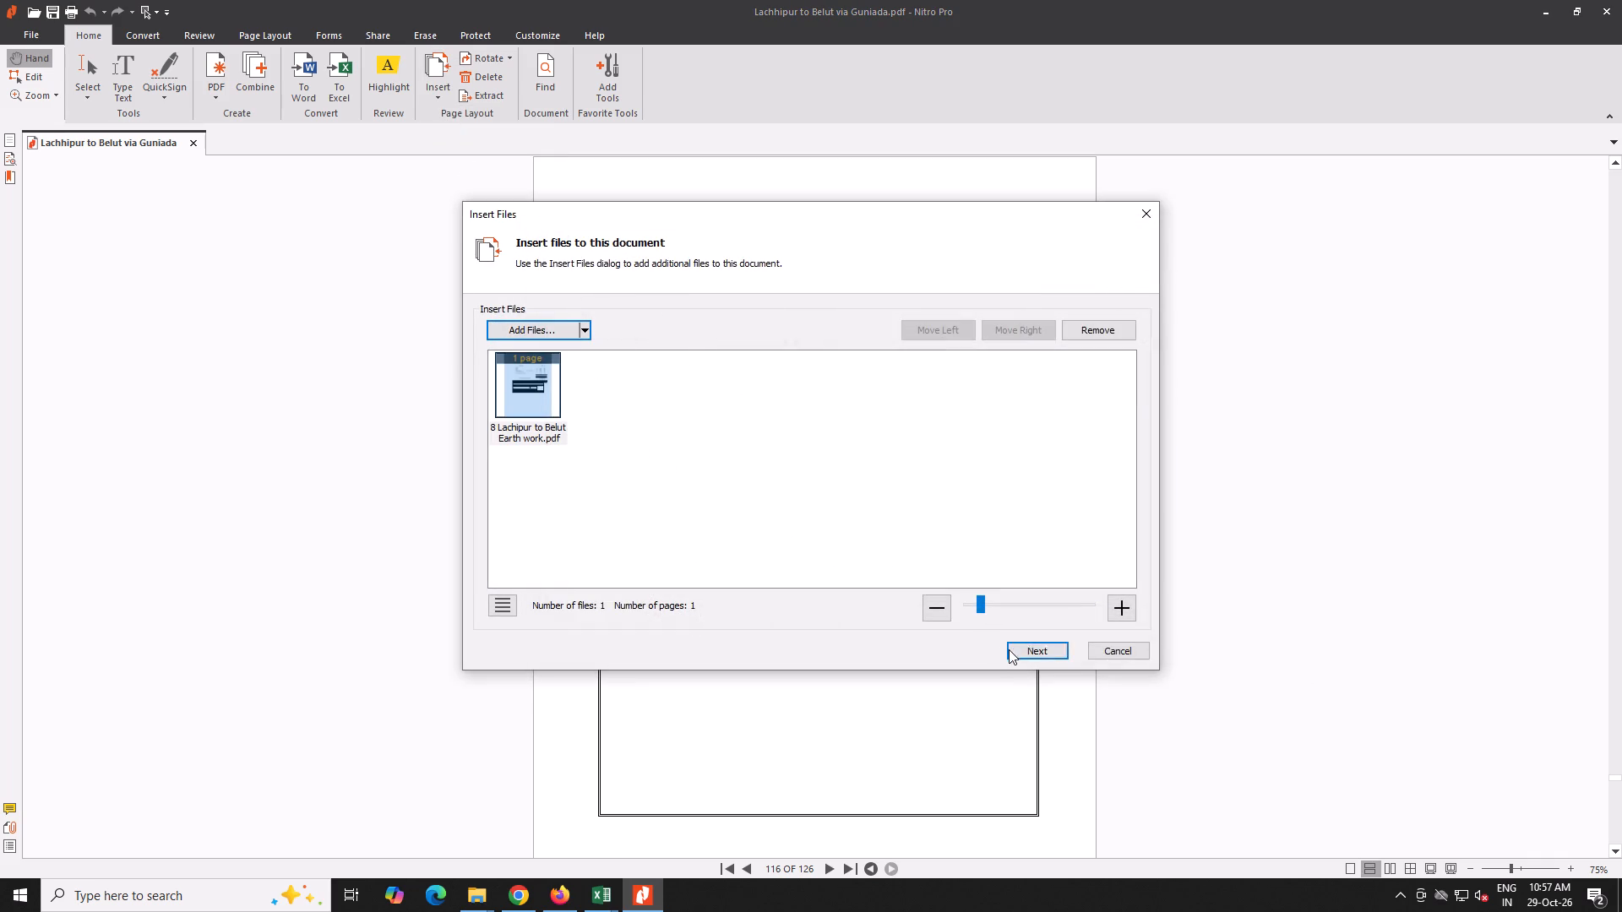
left_click(1015, 649)
left_click(849, 561)
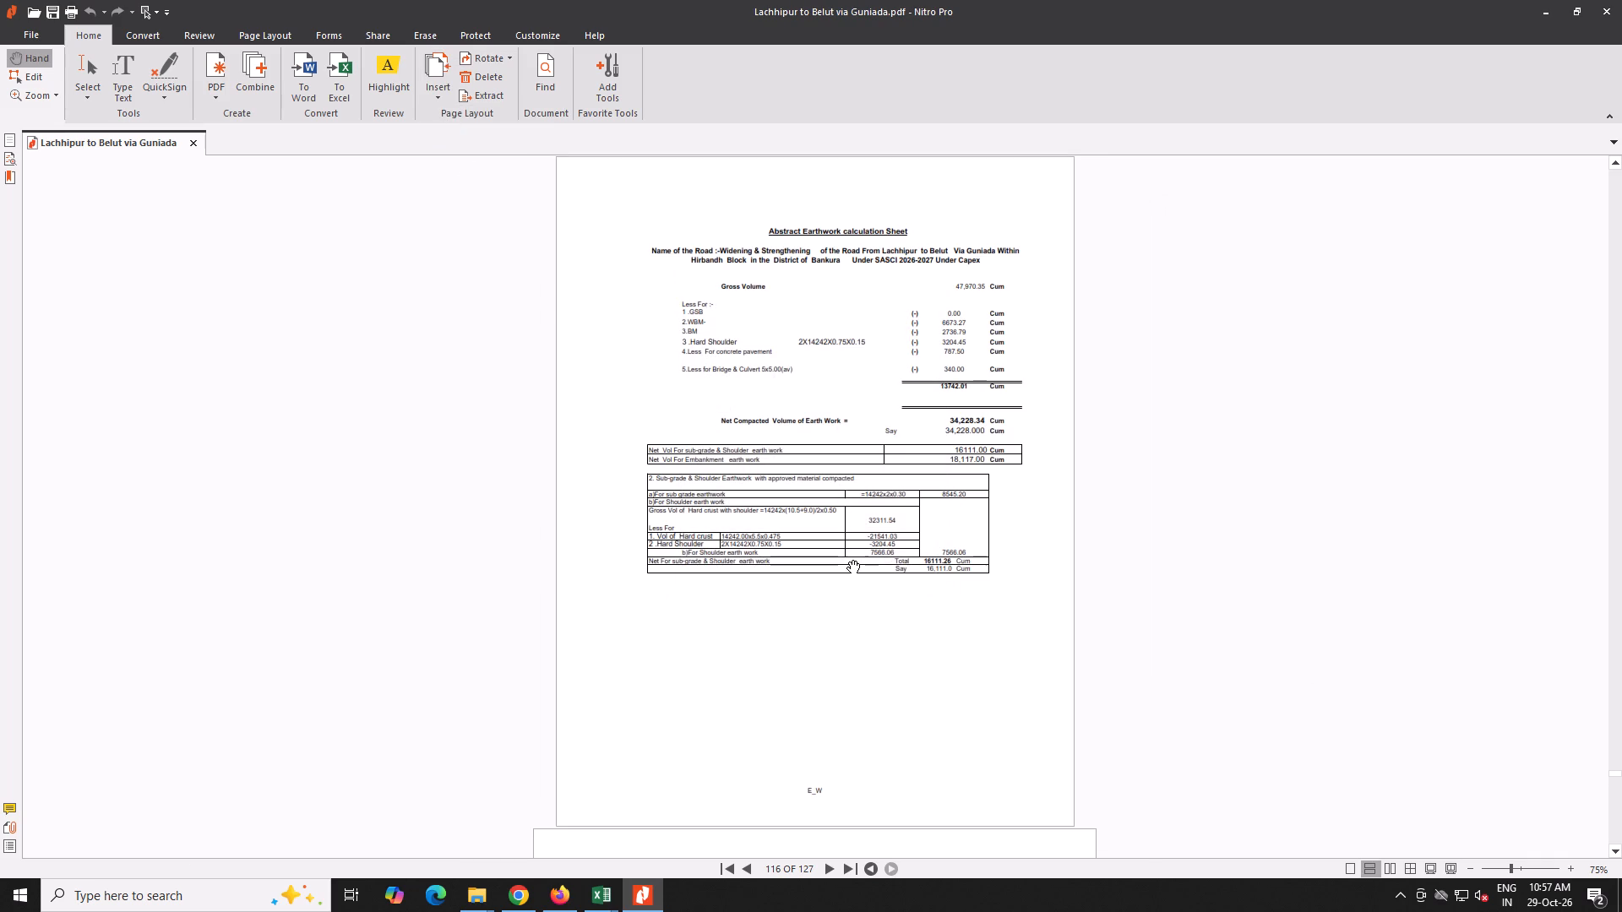
Save the completed report PDF and close it.
left_click(58, 8)
scroll(512, 360, "up", 4)
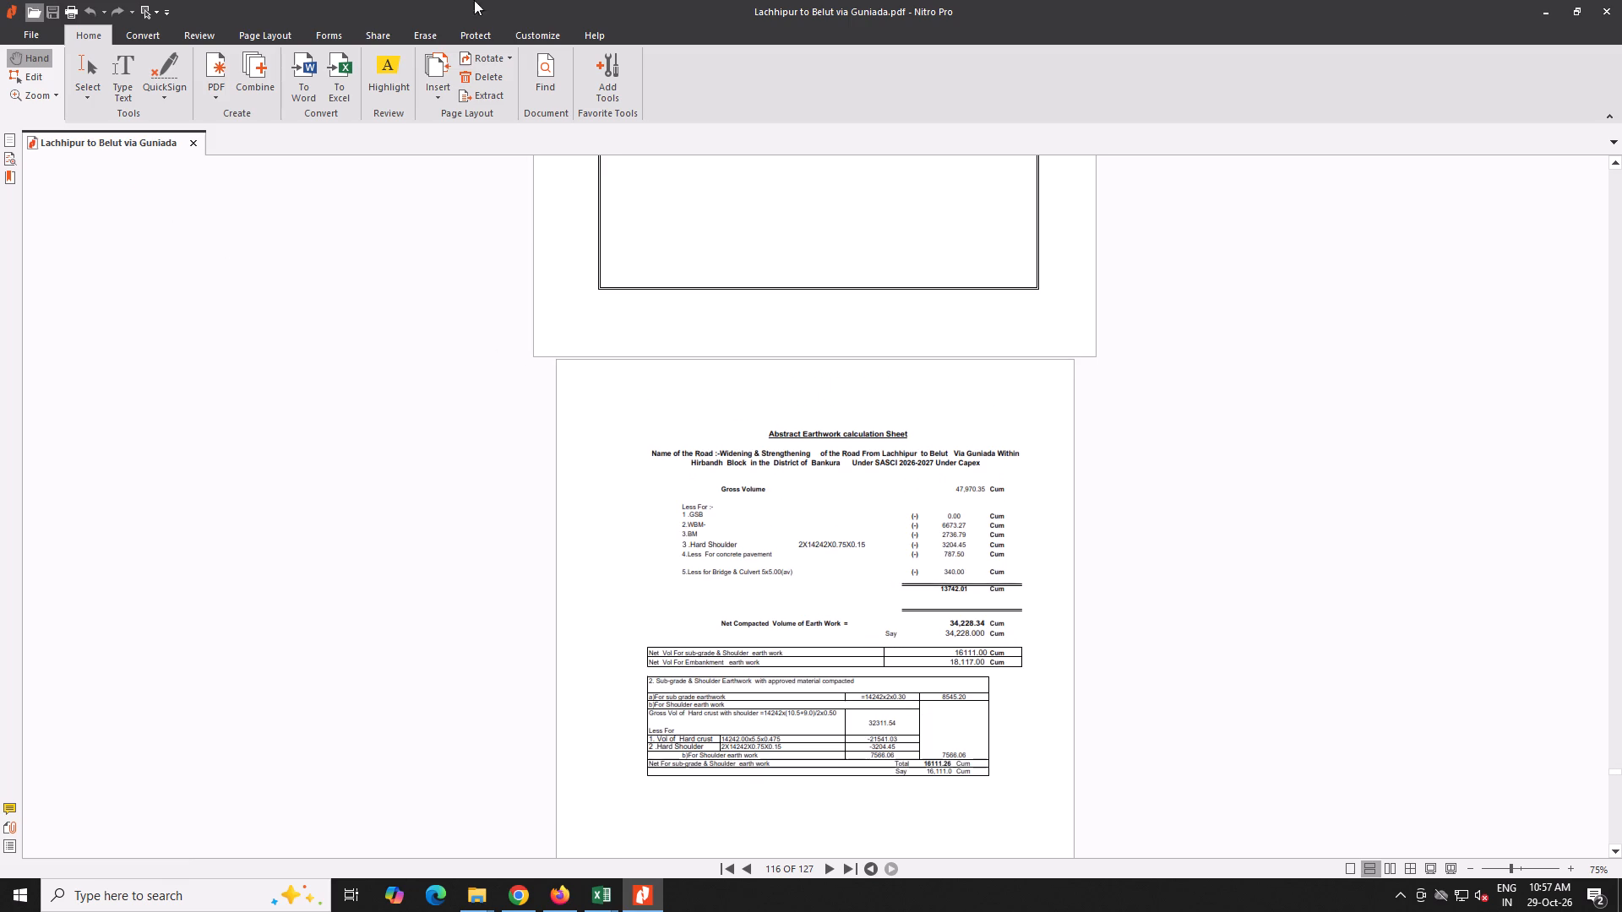
left_click(1598, 10)
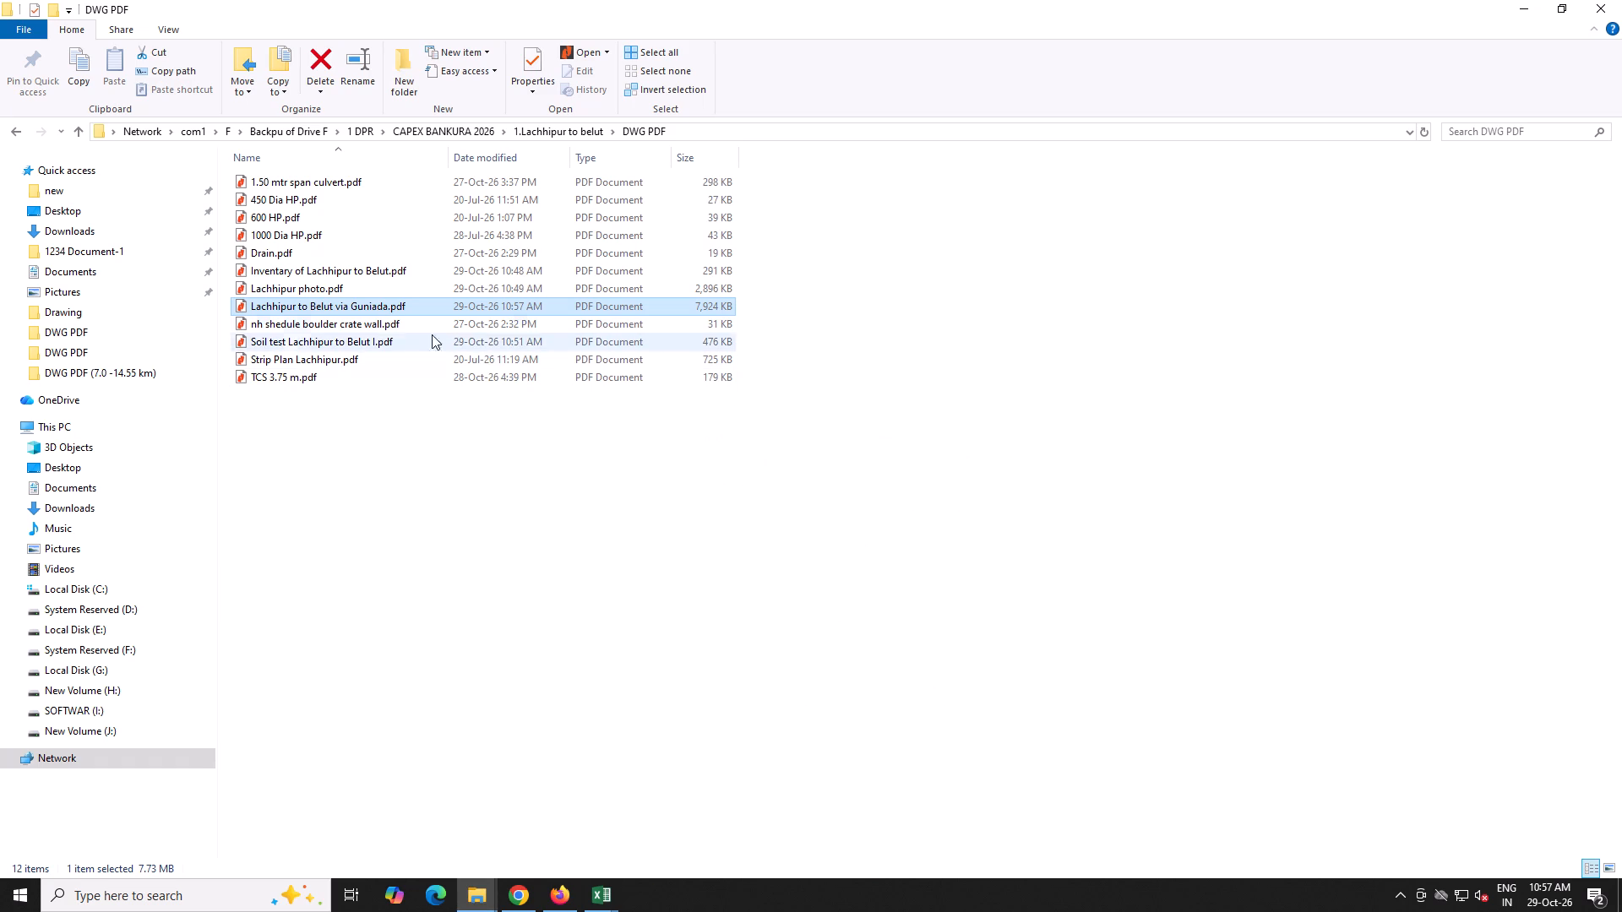
Upload Lachhipur to Belut via Guniada.pdf from the DWG PDF folder to the BANKURA CAPEX (1) folder in Google Drive in Firefox.
left_click_drag(351, 307, 565, 888)
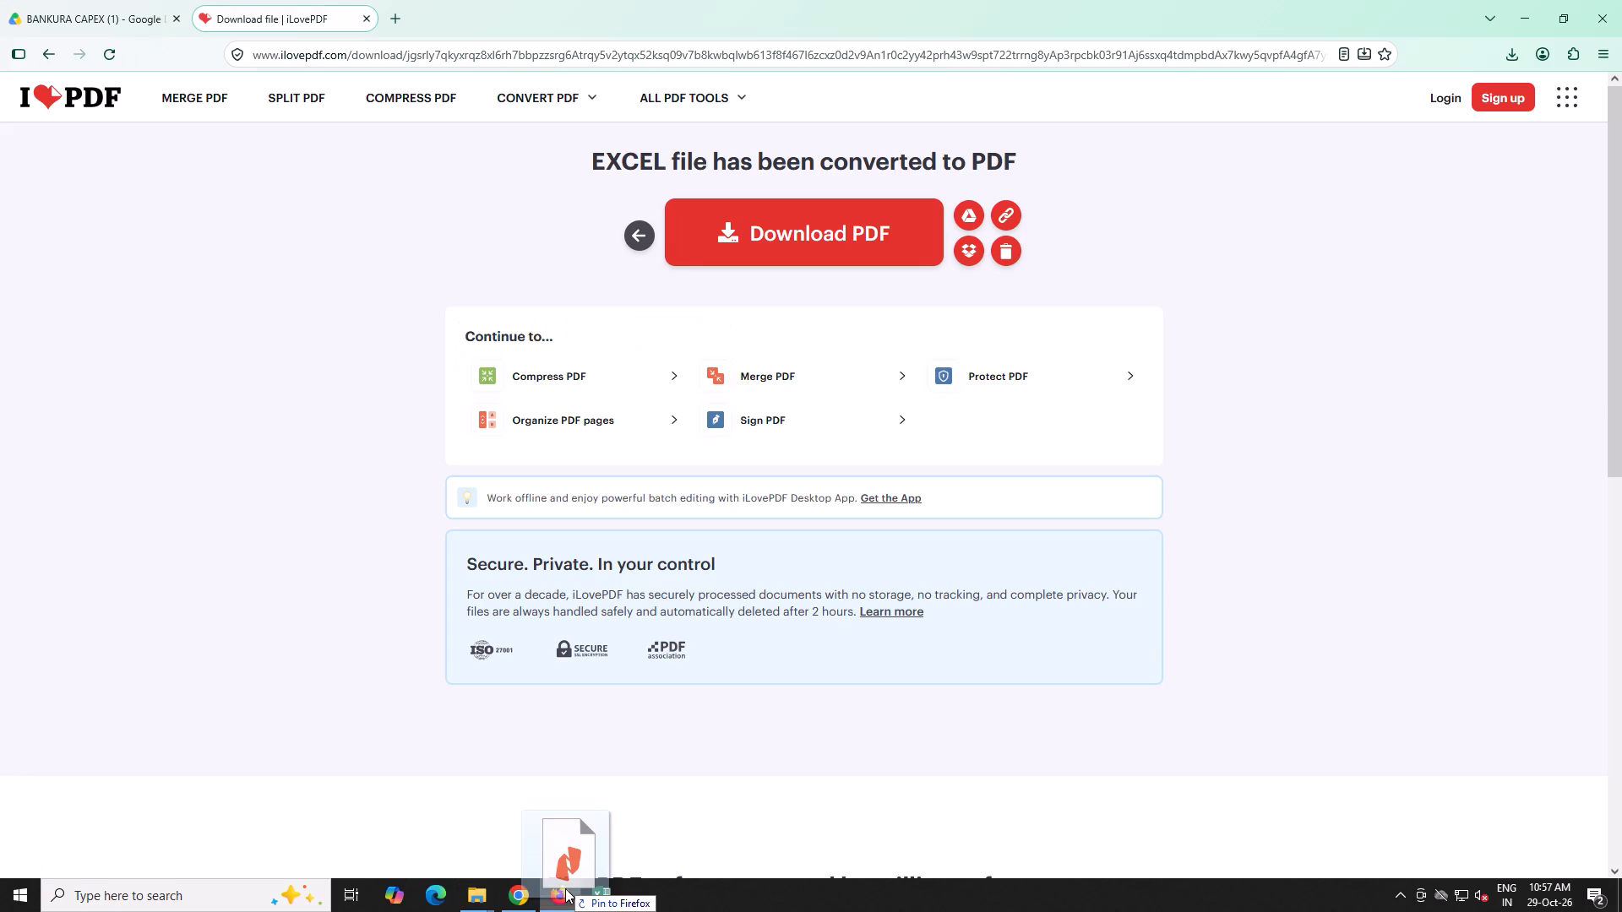
left_click_drag(565, 888, 75, 15)
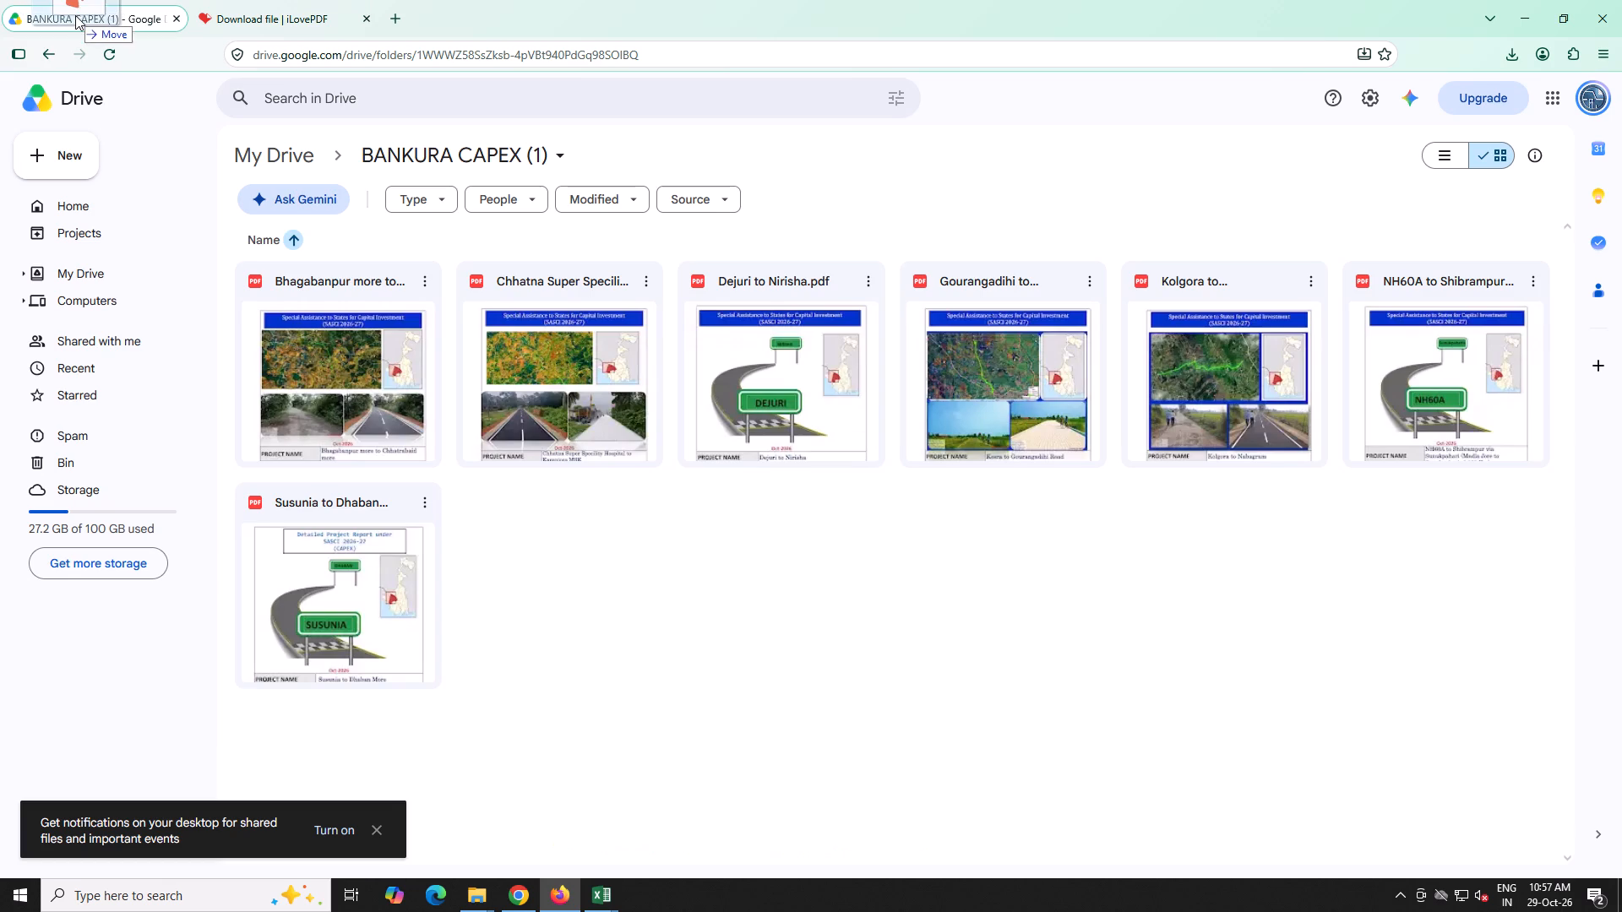
left_click_drag(75, 15, 574, 638)
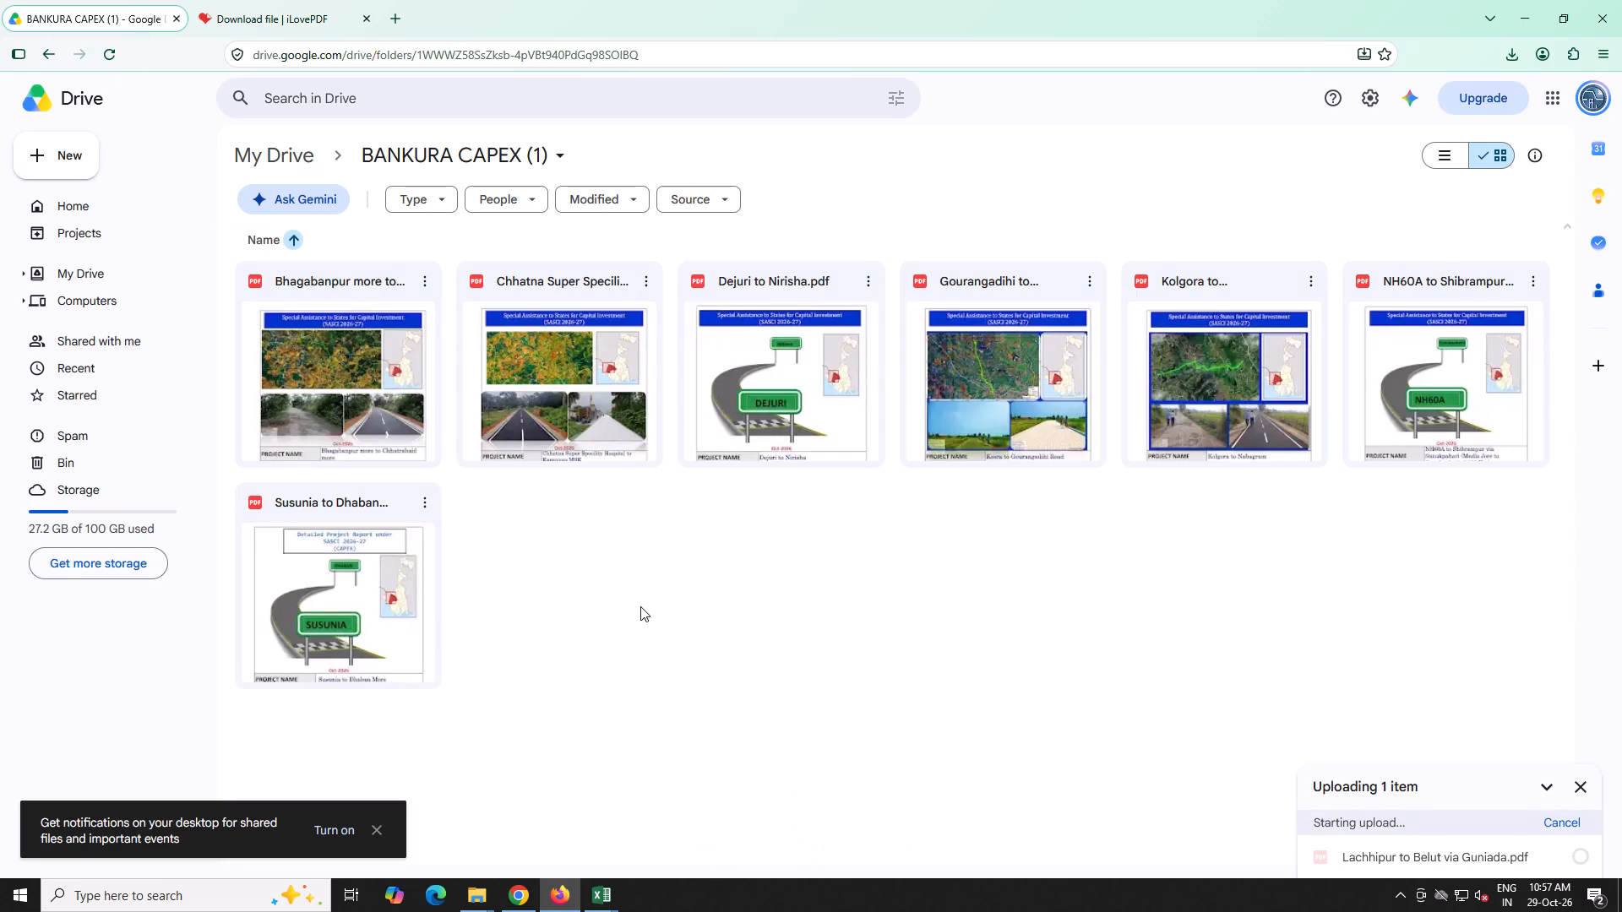
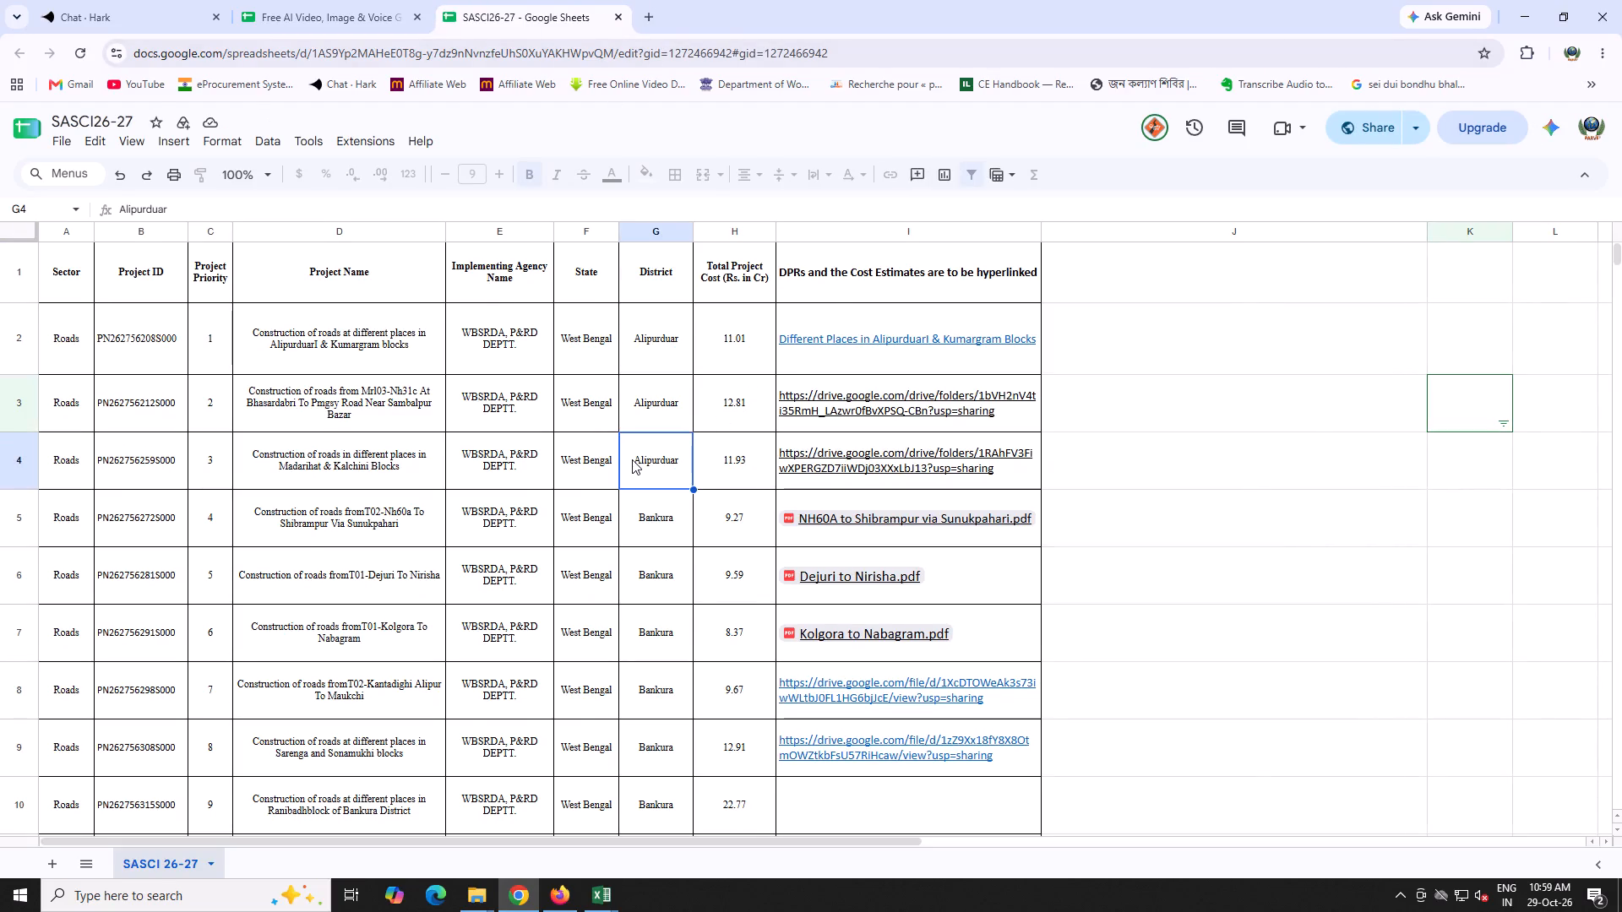
Look through the Bankura district project rows in the SASCI26-27 Google Sheet in Chrome, down to project priority 9.
key("Down")
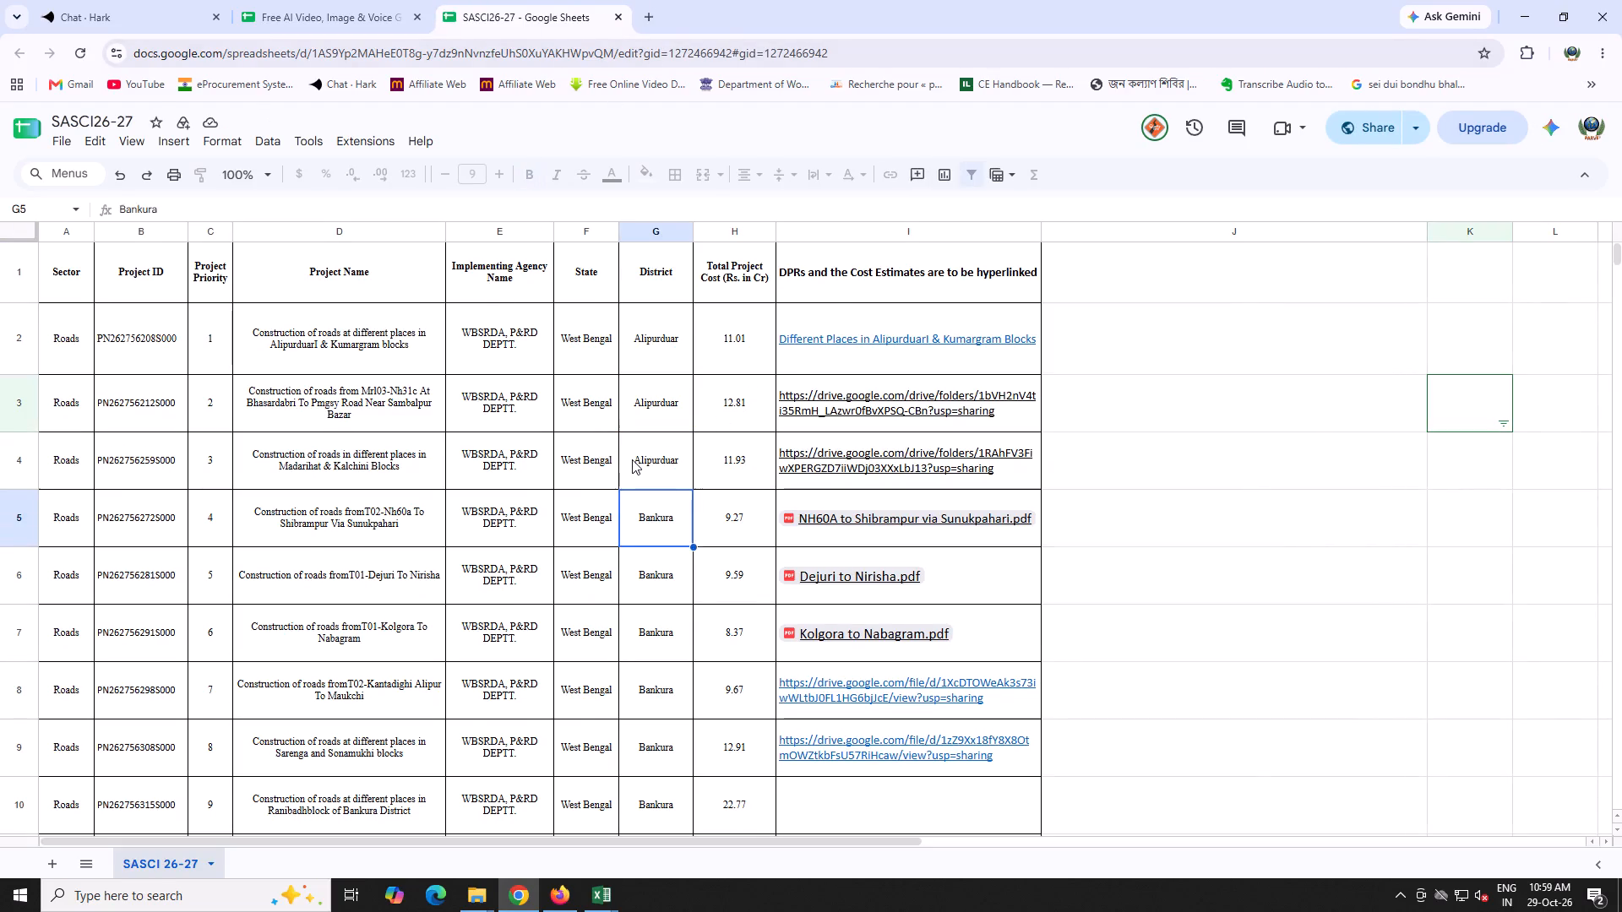
key("Down")
key("Down")
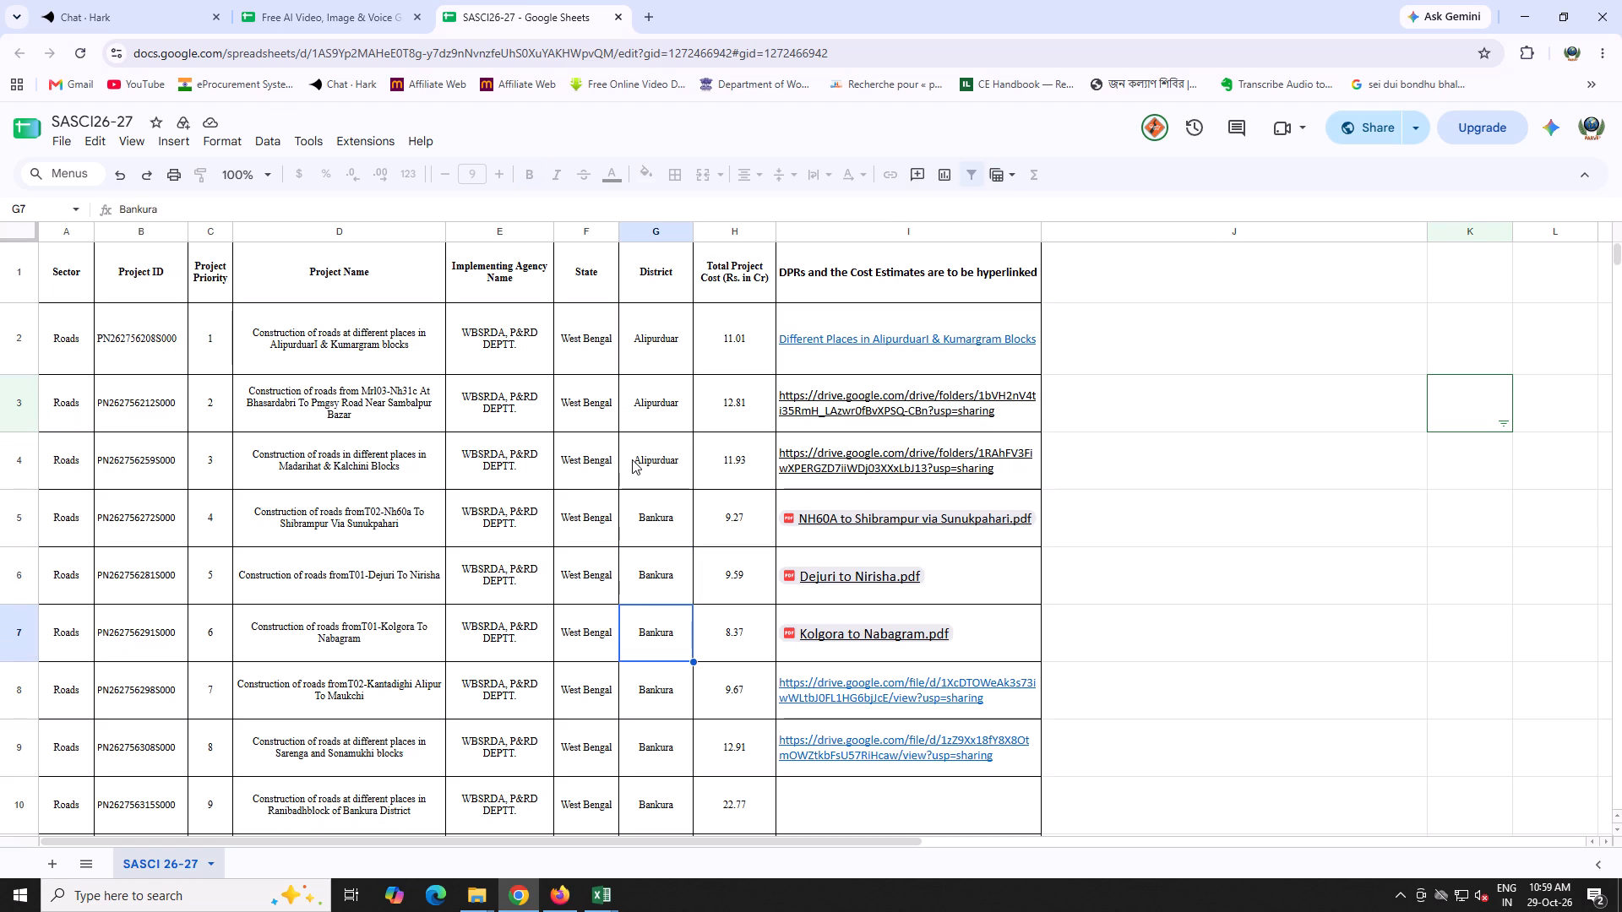
key("Down")
key("Down")
key("Down")
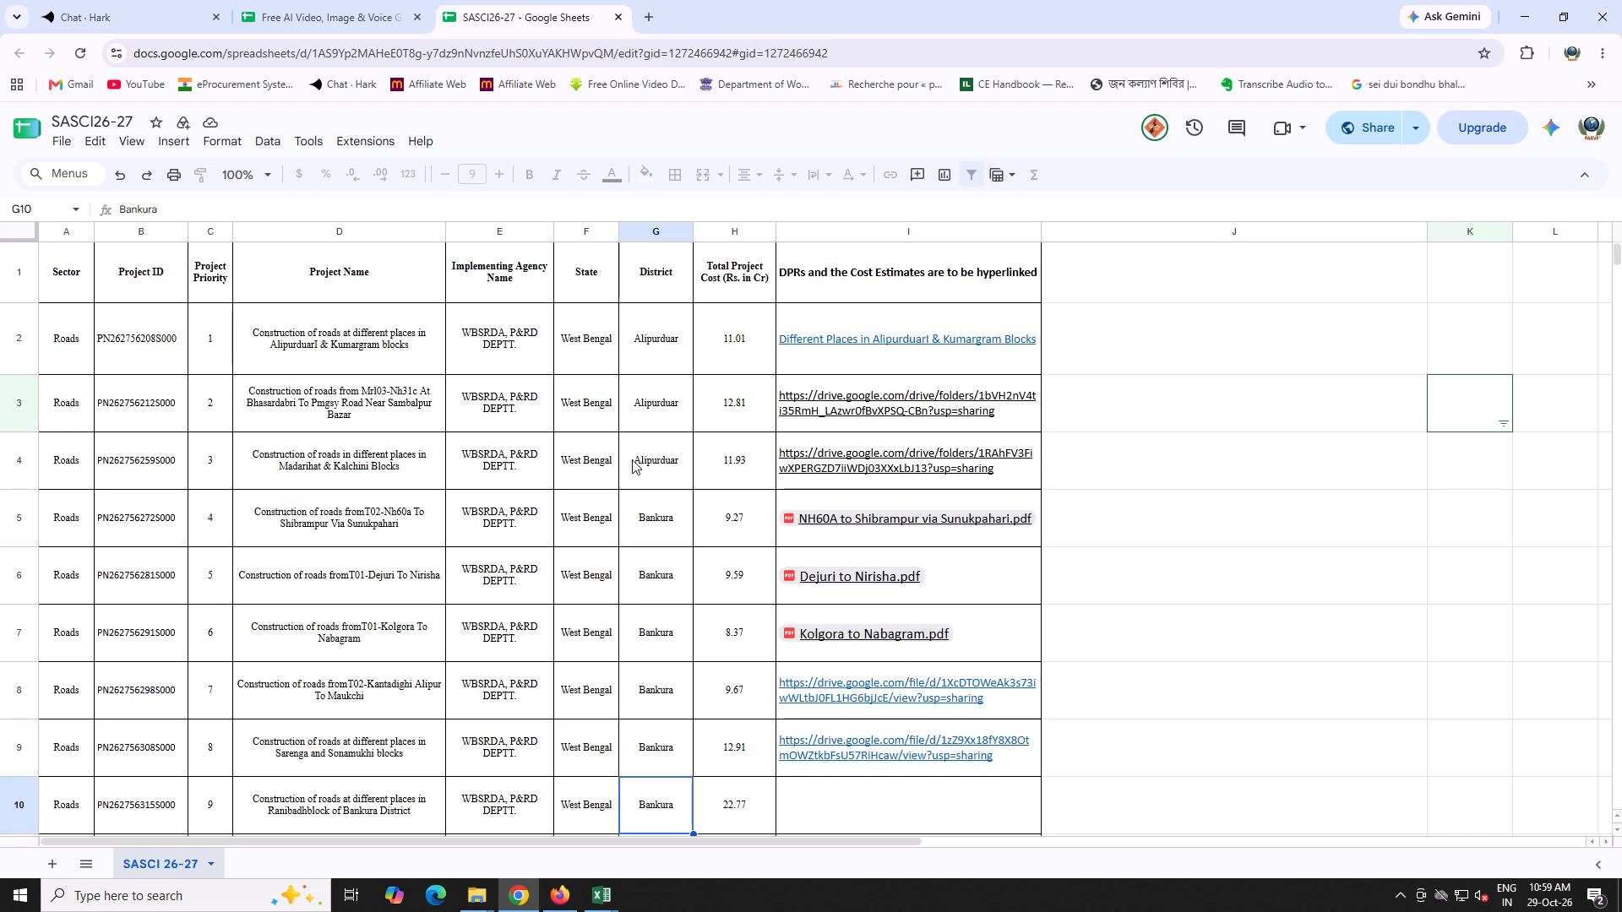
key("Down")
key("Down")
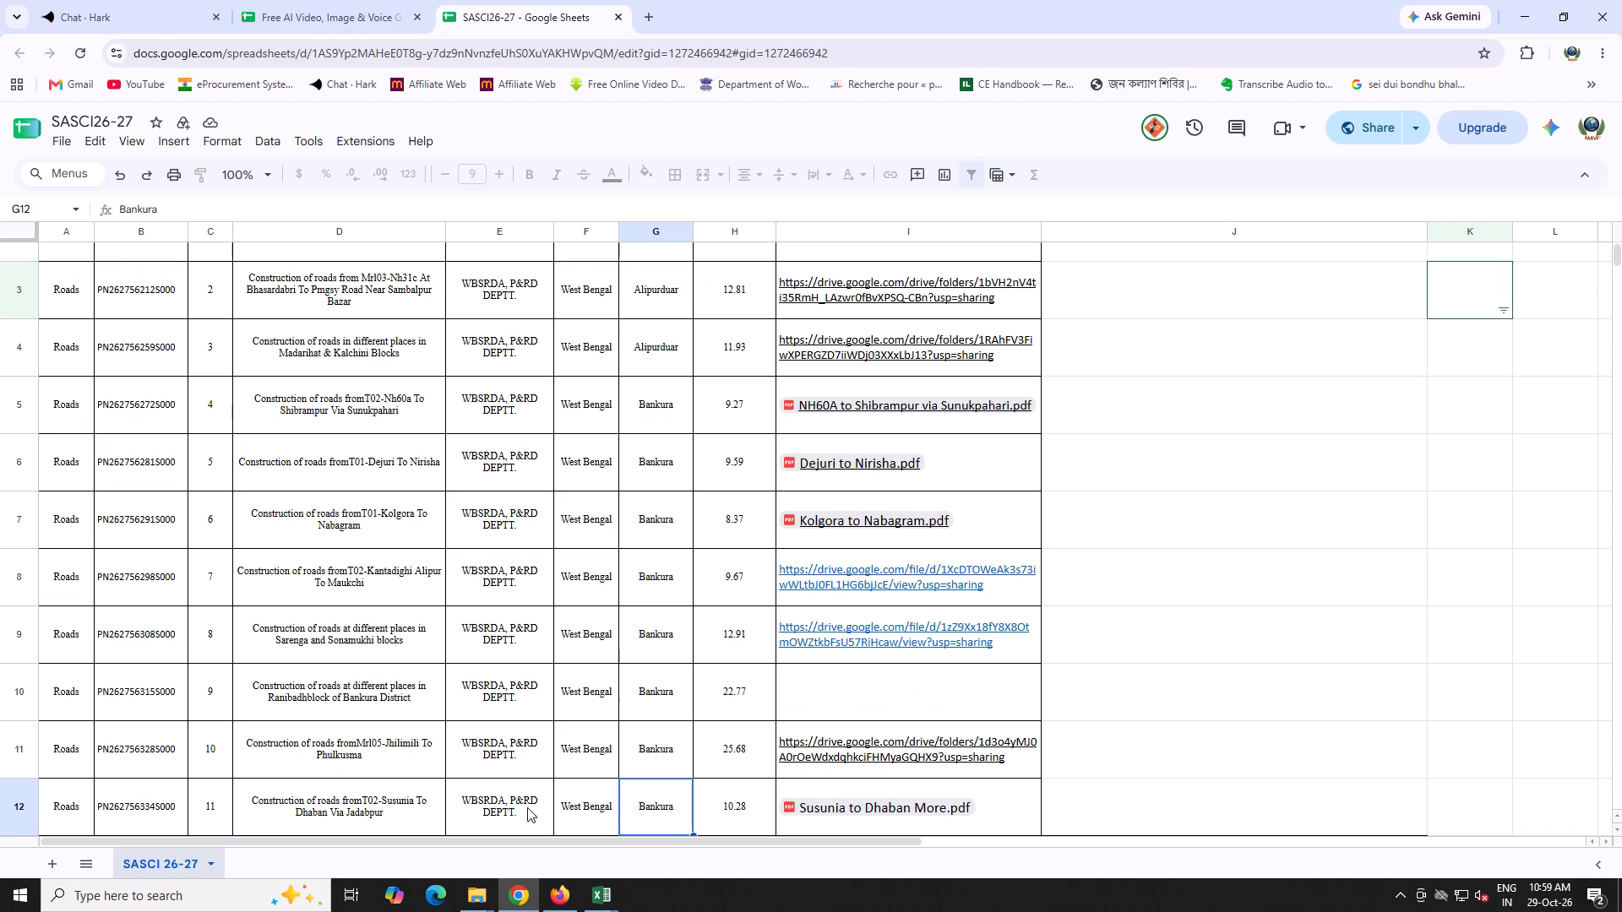
Delete ilovepdf_converted.zip and the ilovepdf_converted folder from the Downloads folder in File Explorer.
left_click(474, 906)
left_click(509, 819)
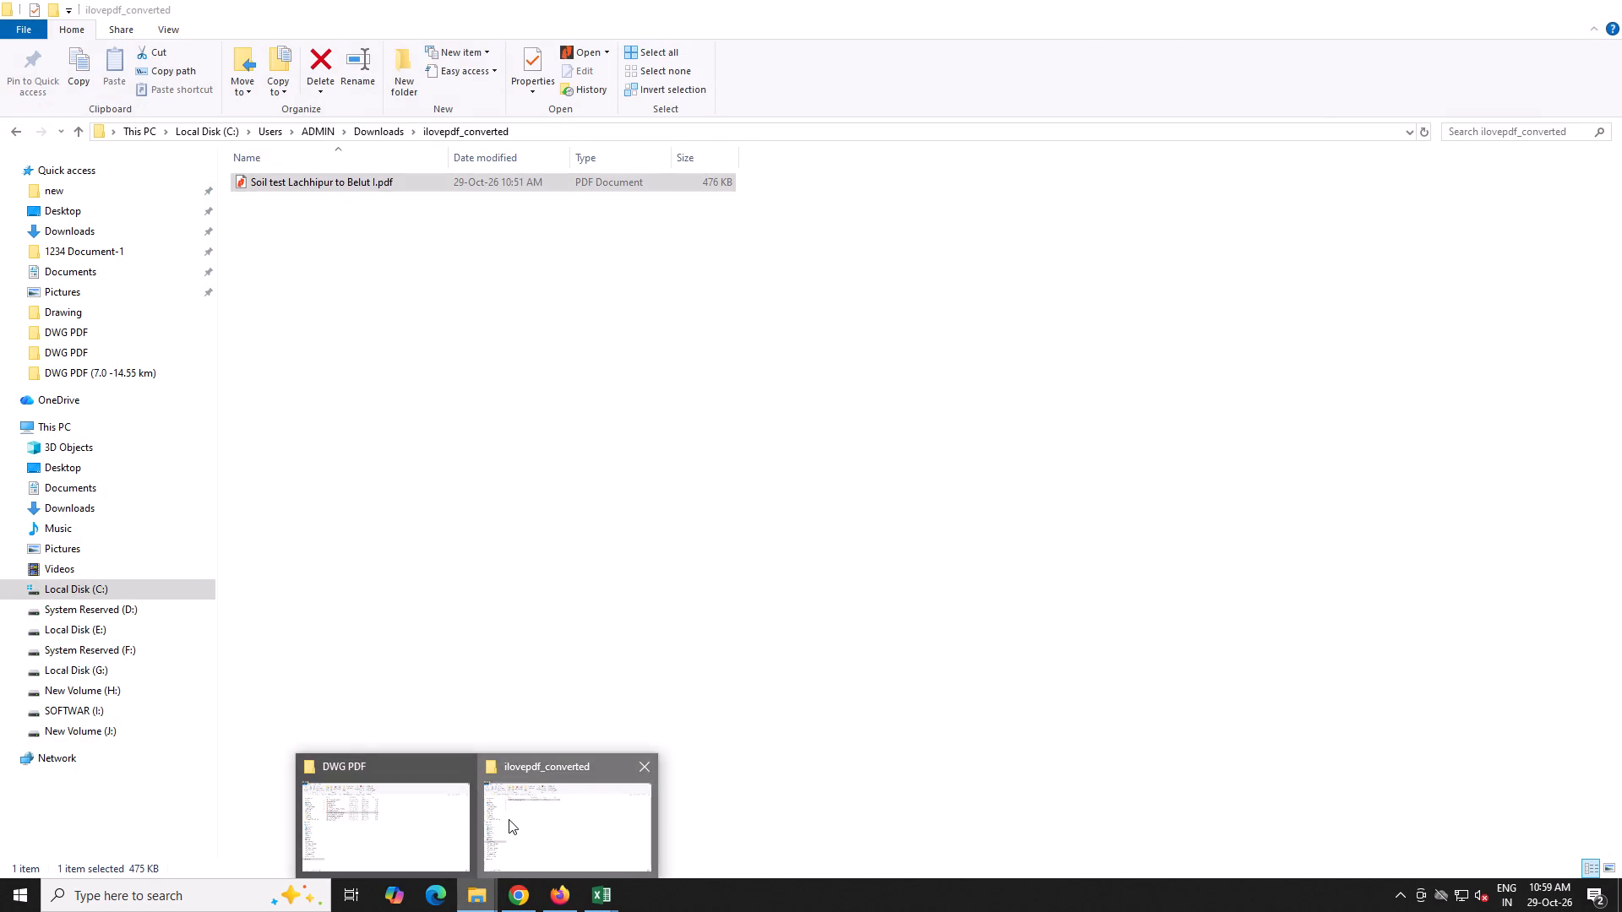
left_click(373, 139)
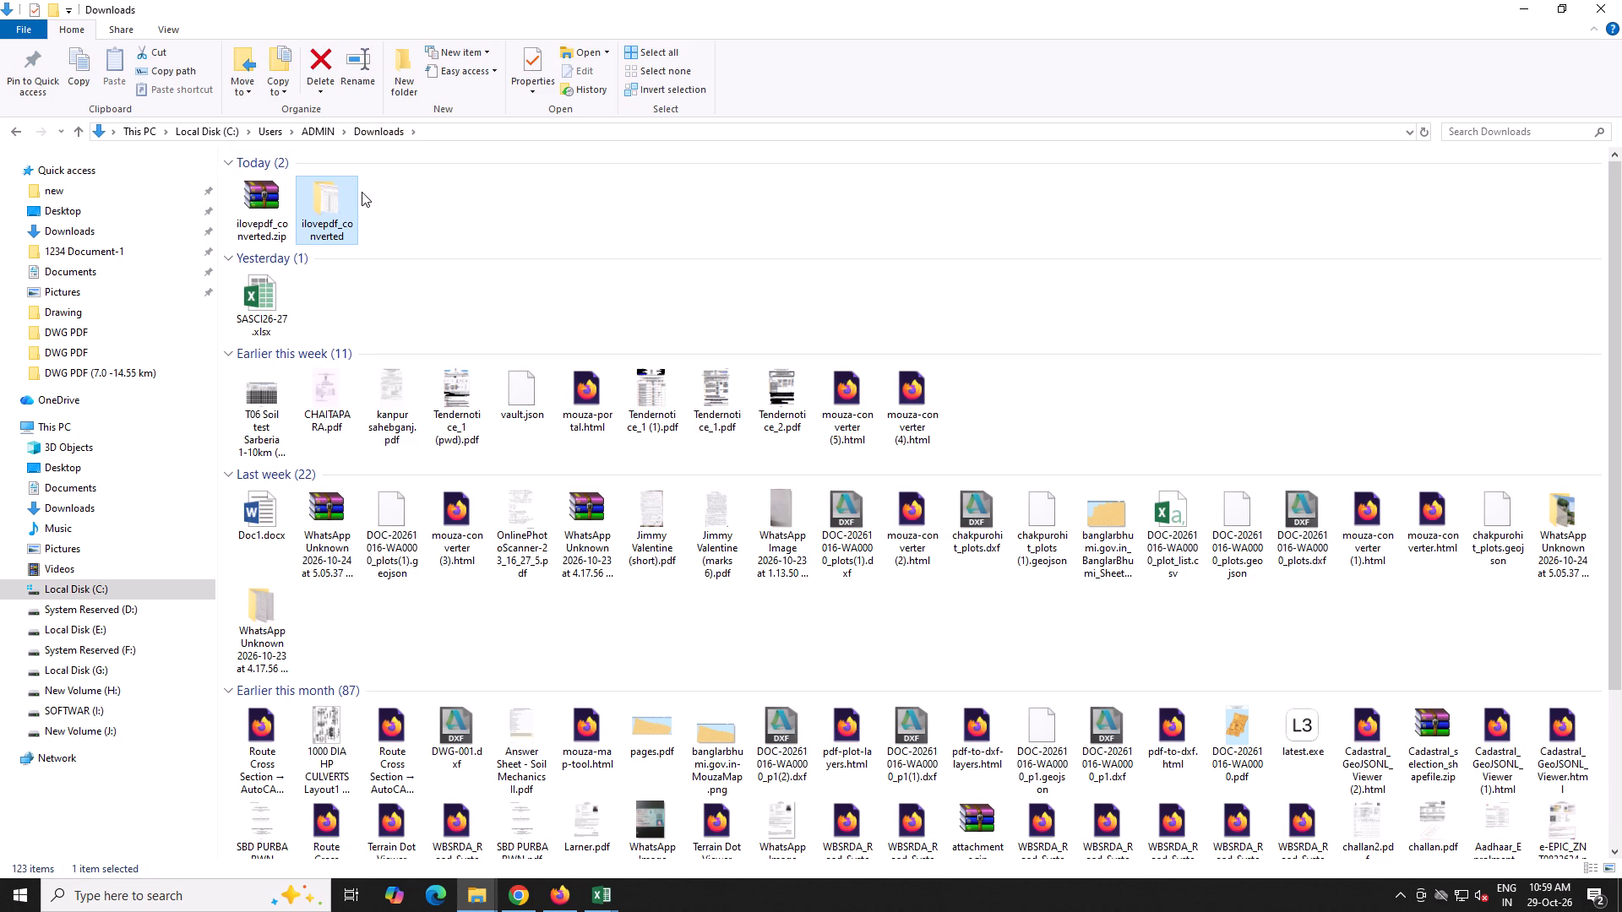
left_click_drag(418, 207, 276, 206)
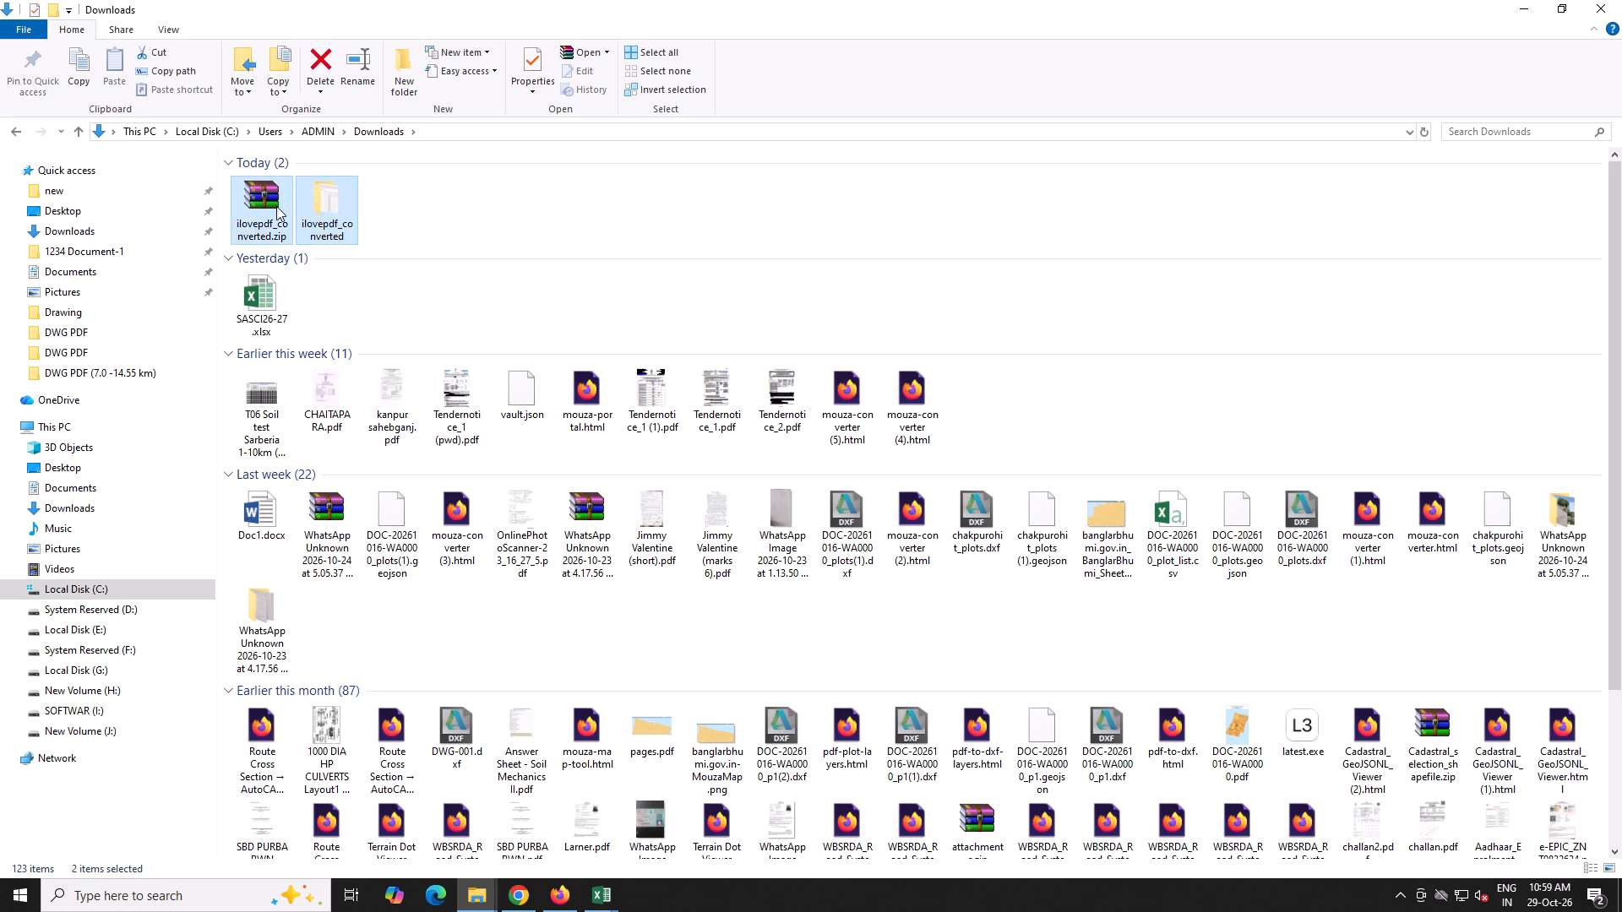
key("Delete")
Open SASCI26-27.xlsx from Downloads in Excel and filter its District column to Bankura only.
double_click(273, 195)
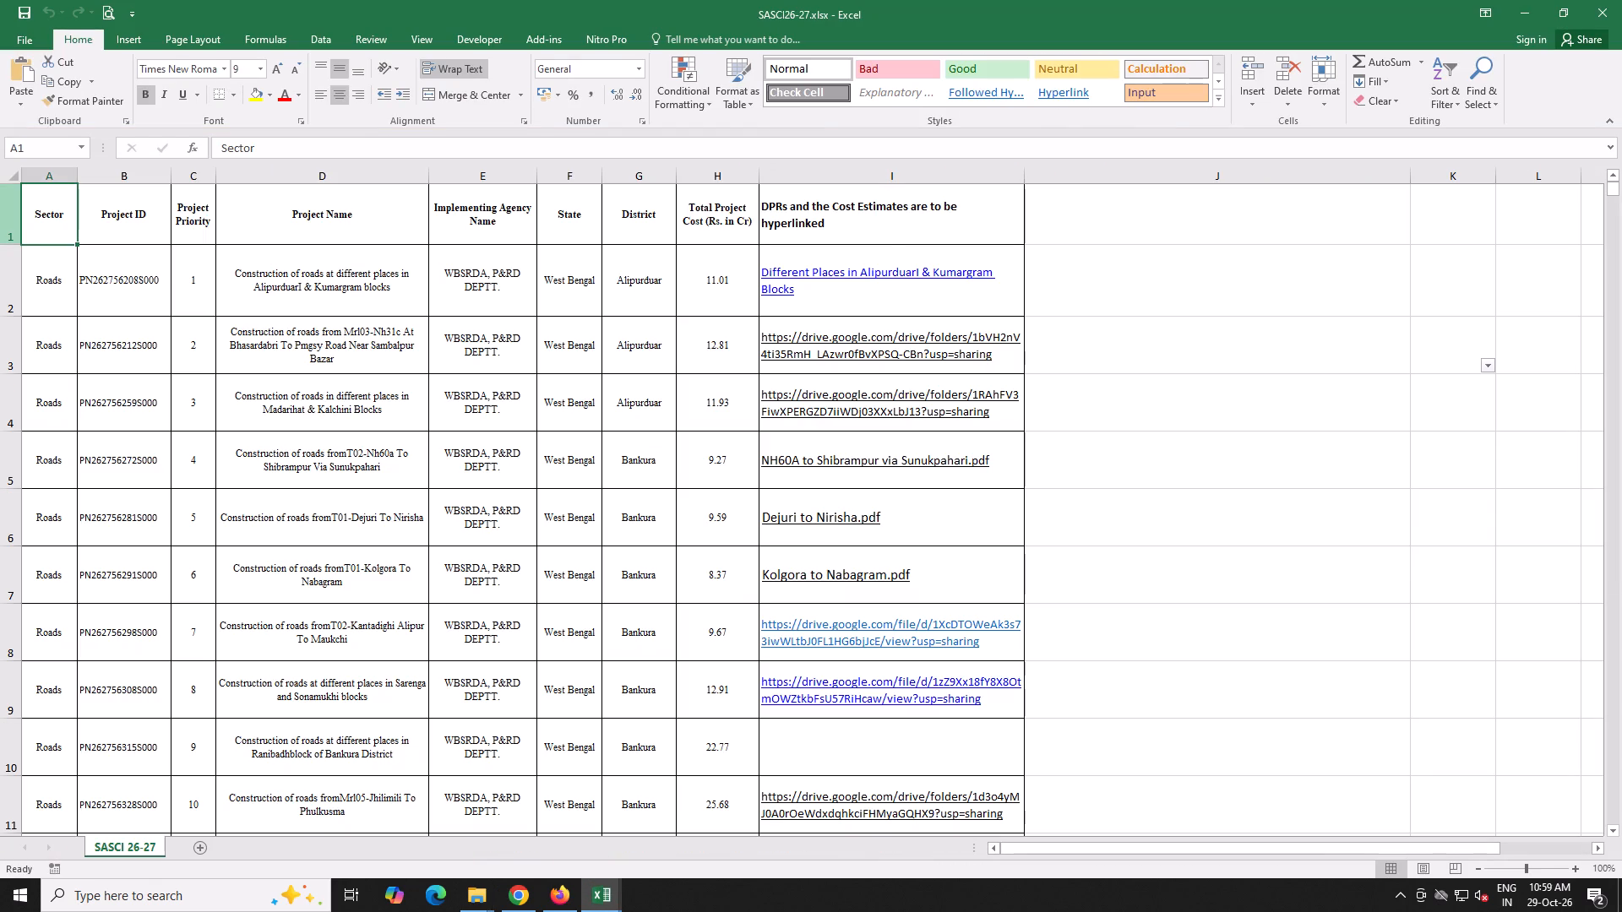
left_click(3, 223)
left_click(1427, 92)
left_click(1444, 92)
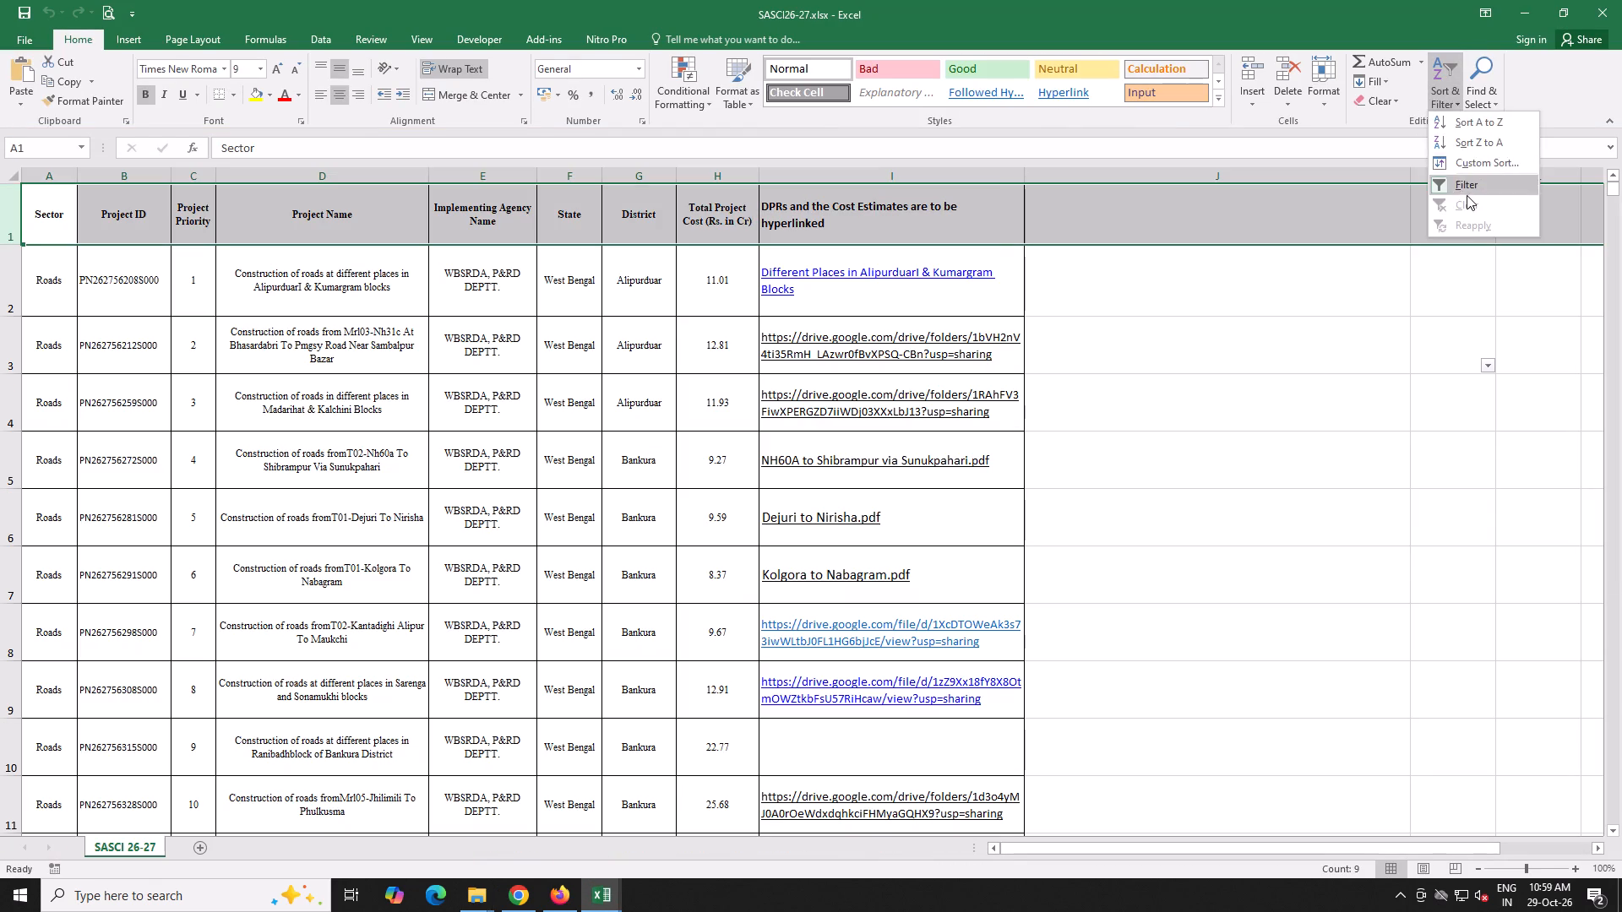
left_click(1468, 186)
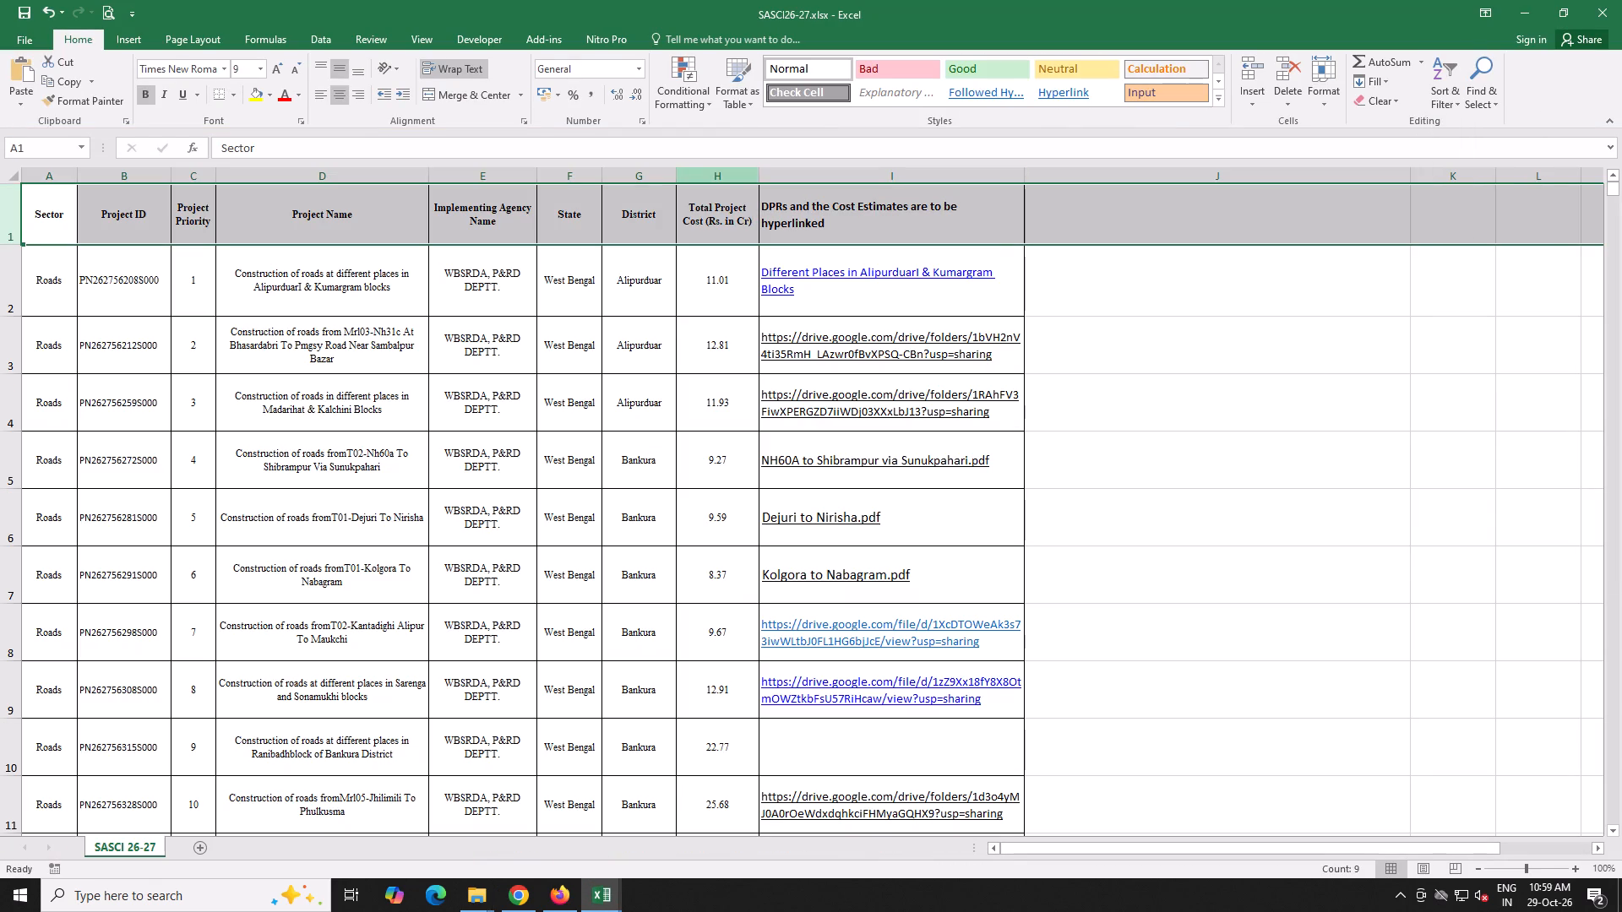
left_click(1426, 88)
left_click(1448, 100)
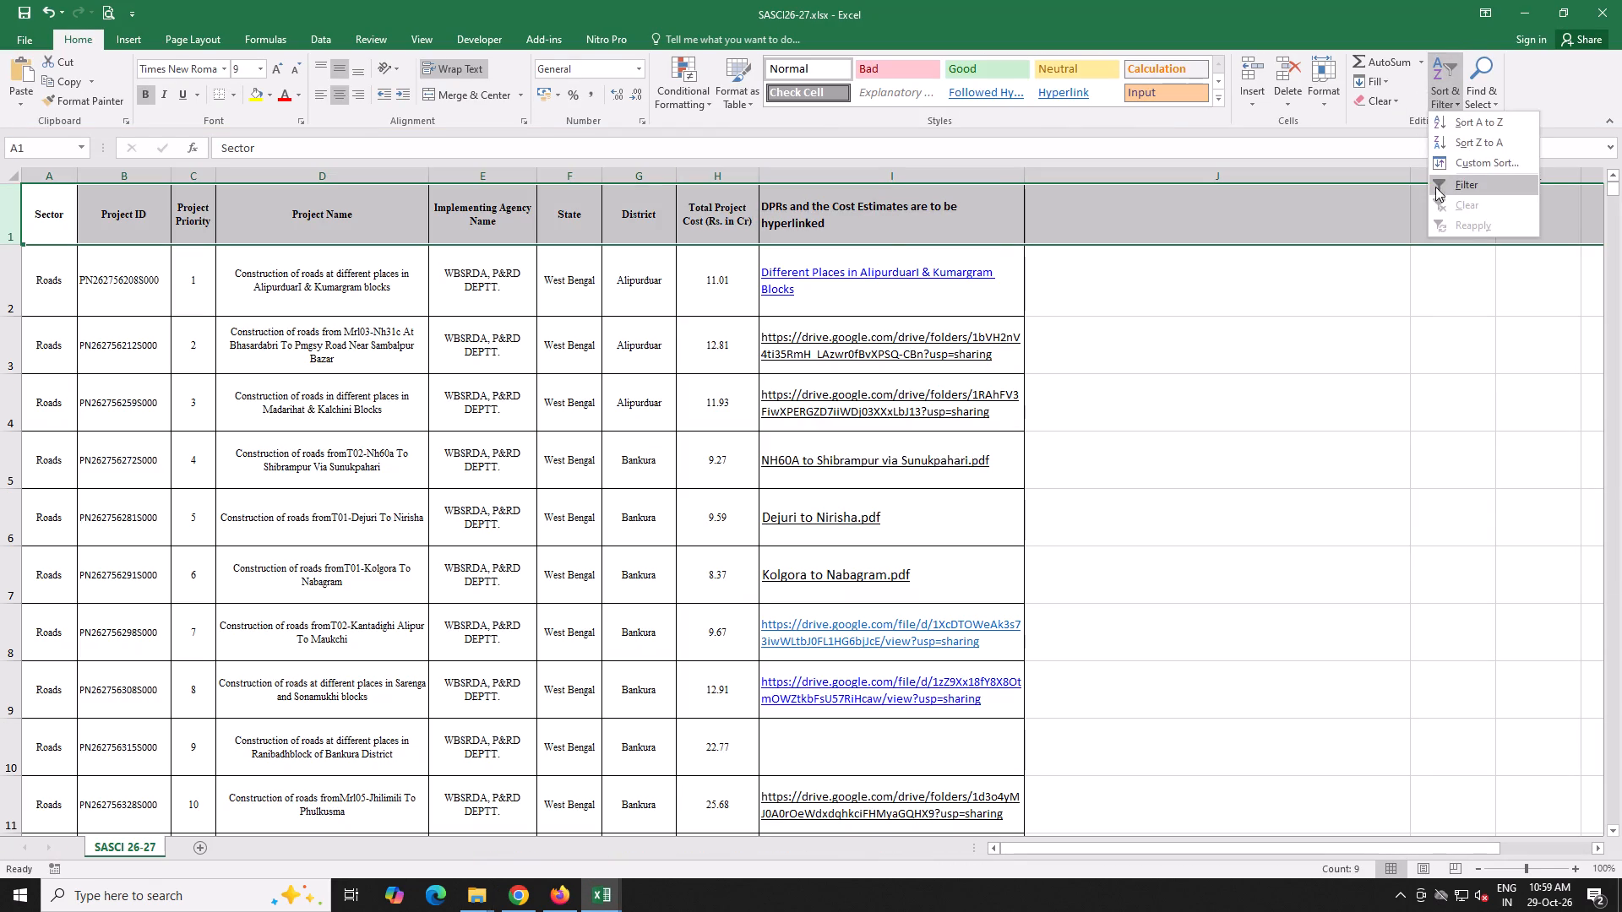
left_click(1434, 194)
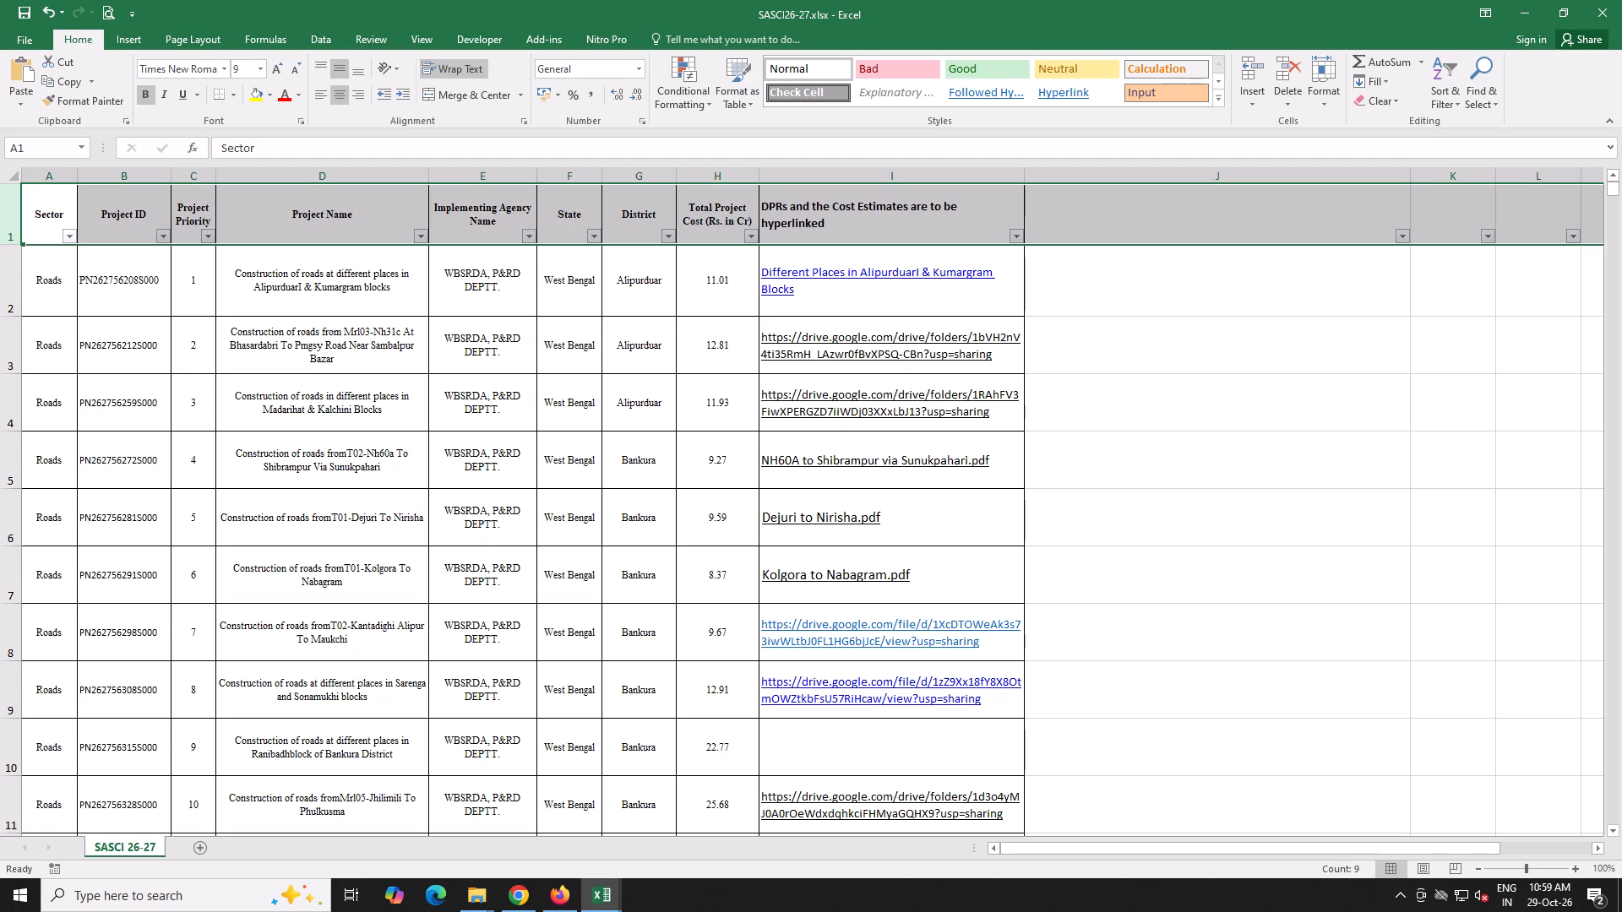
left_click(670, 231)
left_click(539, 405)
left_click(530, 428)
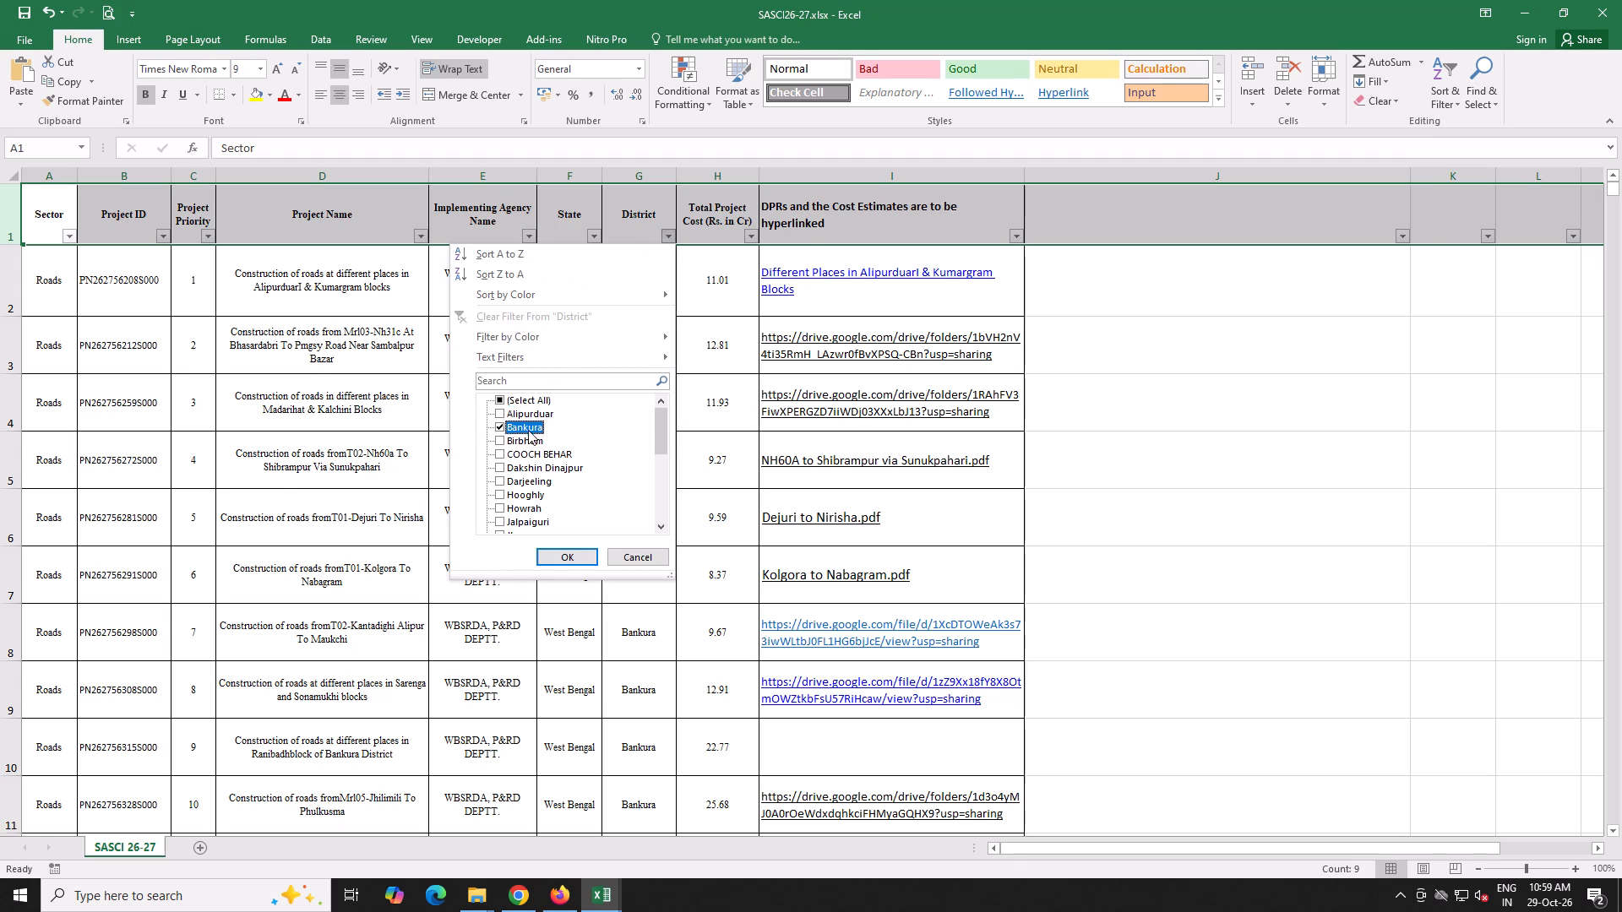
left_click(576, 556)
Look through the filtered Bankura projects for the entry that the Lachhipur to Belut via Guniada report belongs to.
scroll(522, 470, "down", 3)
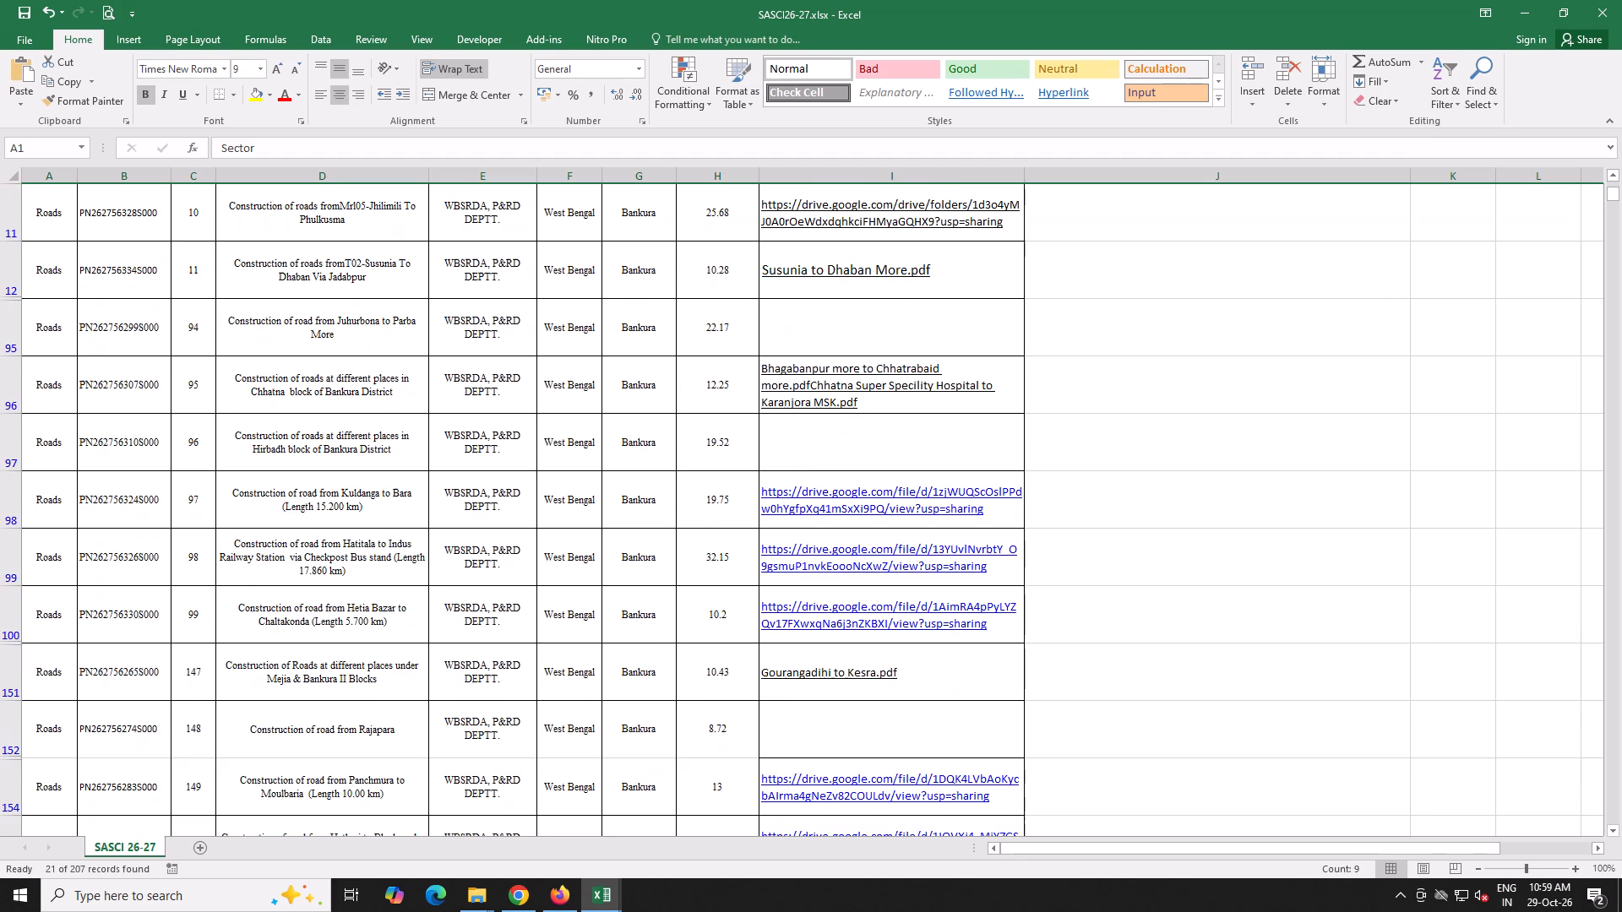
scroll(514, 491, "down", 2)
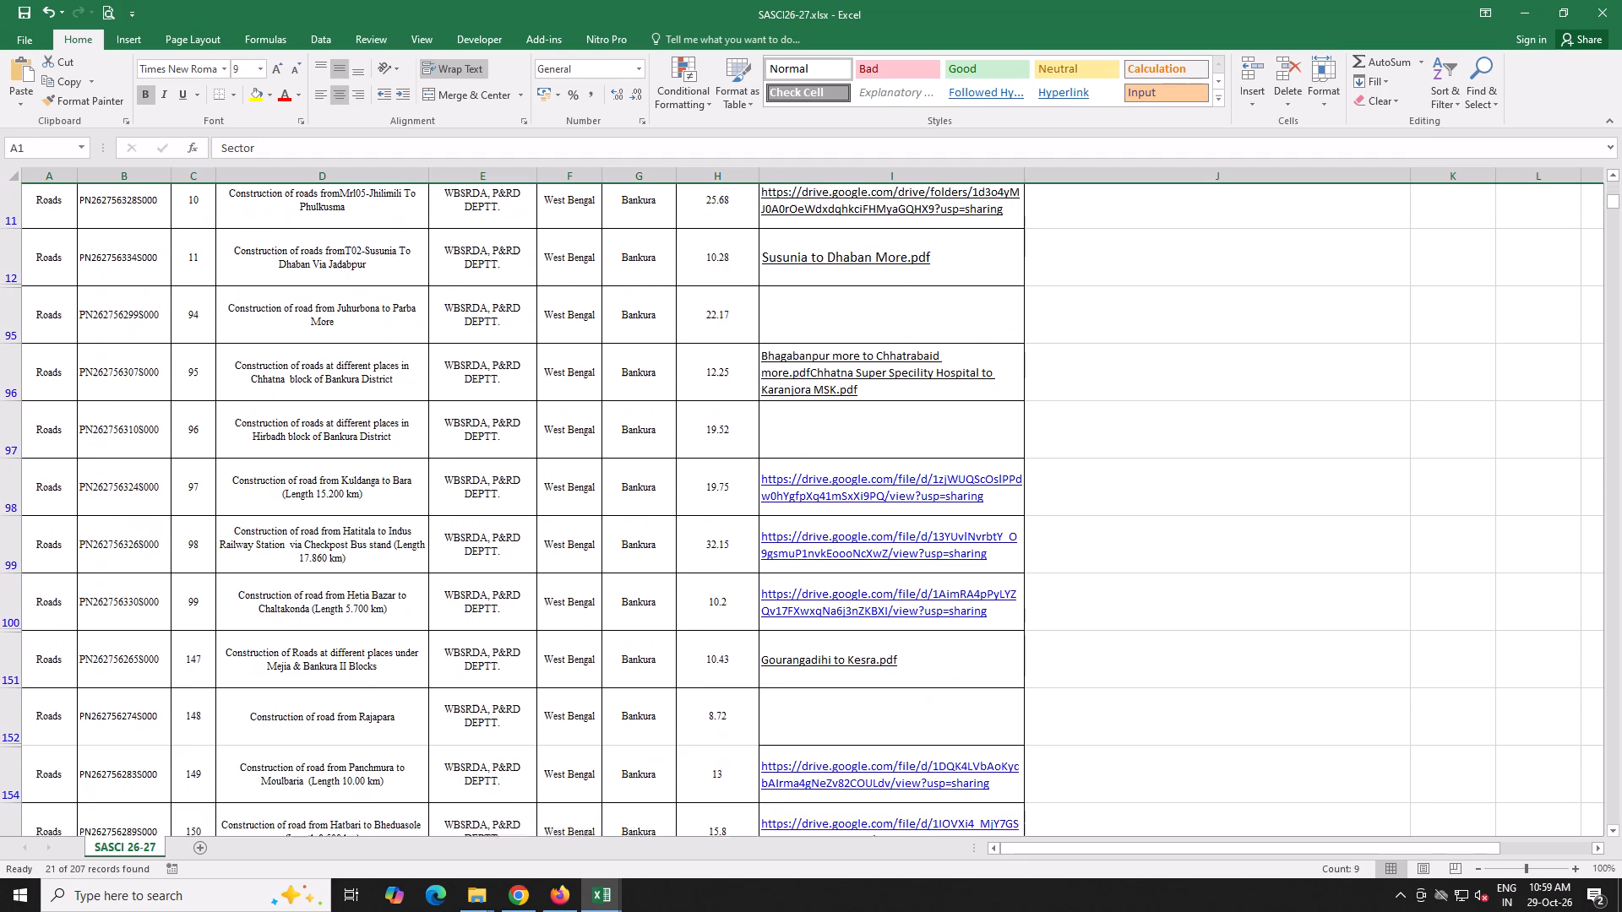
scroll(514, 495, "down", 2)
left_click(400, 451)
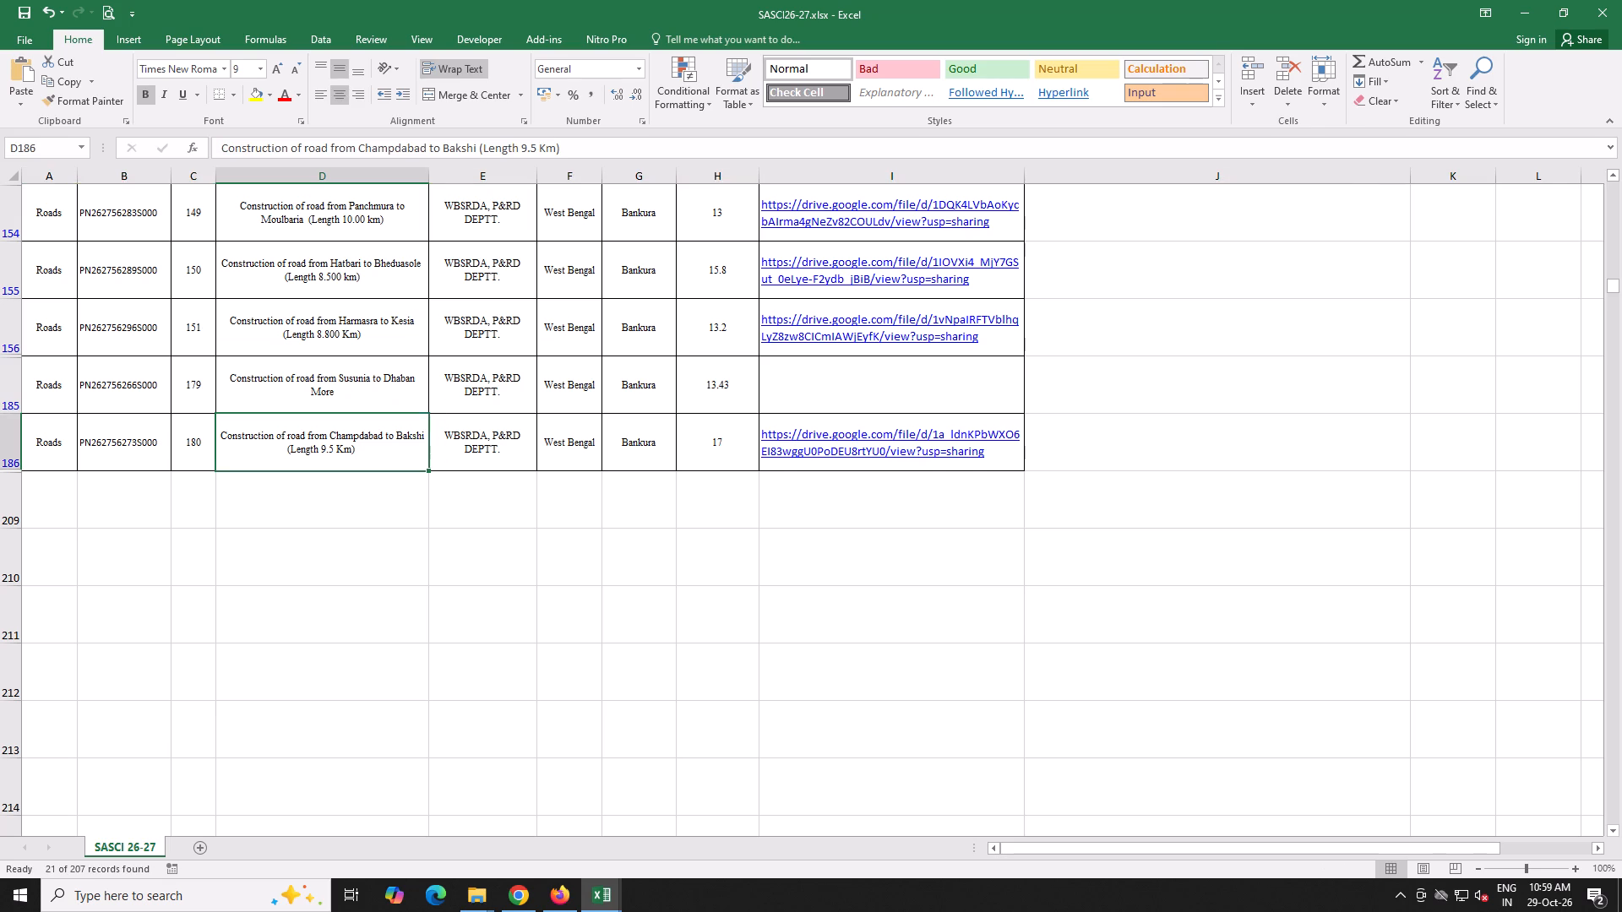
left_click(366, 354)
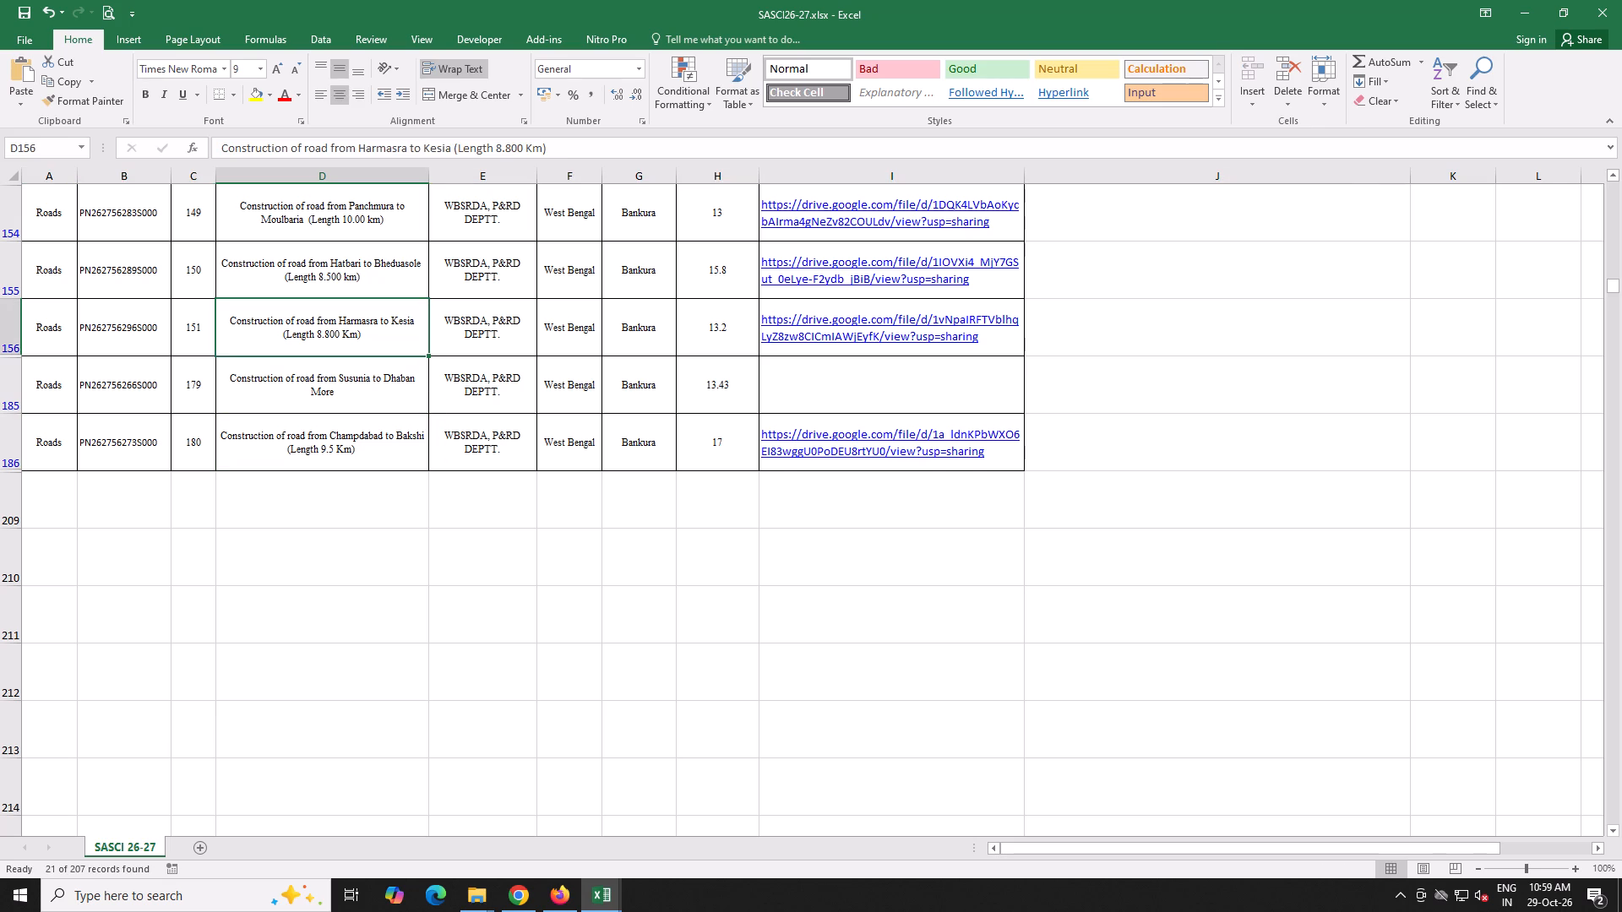
left_click(397, 269)
key("Up")
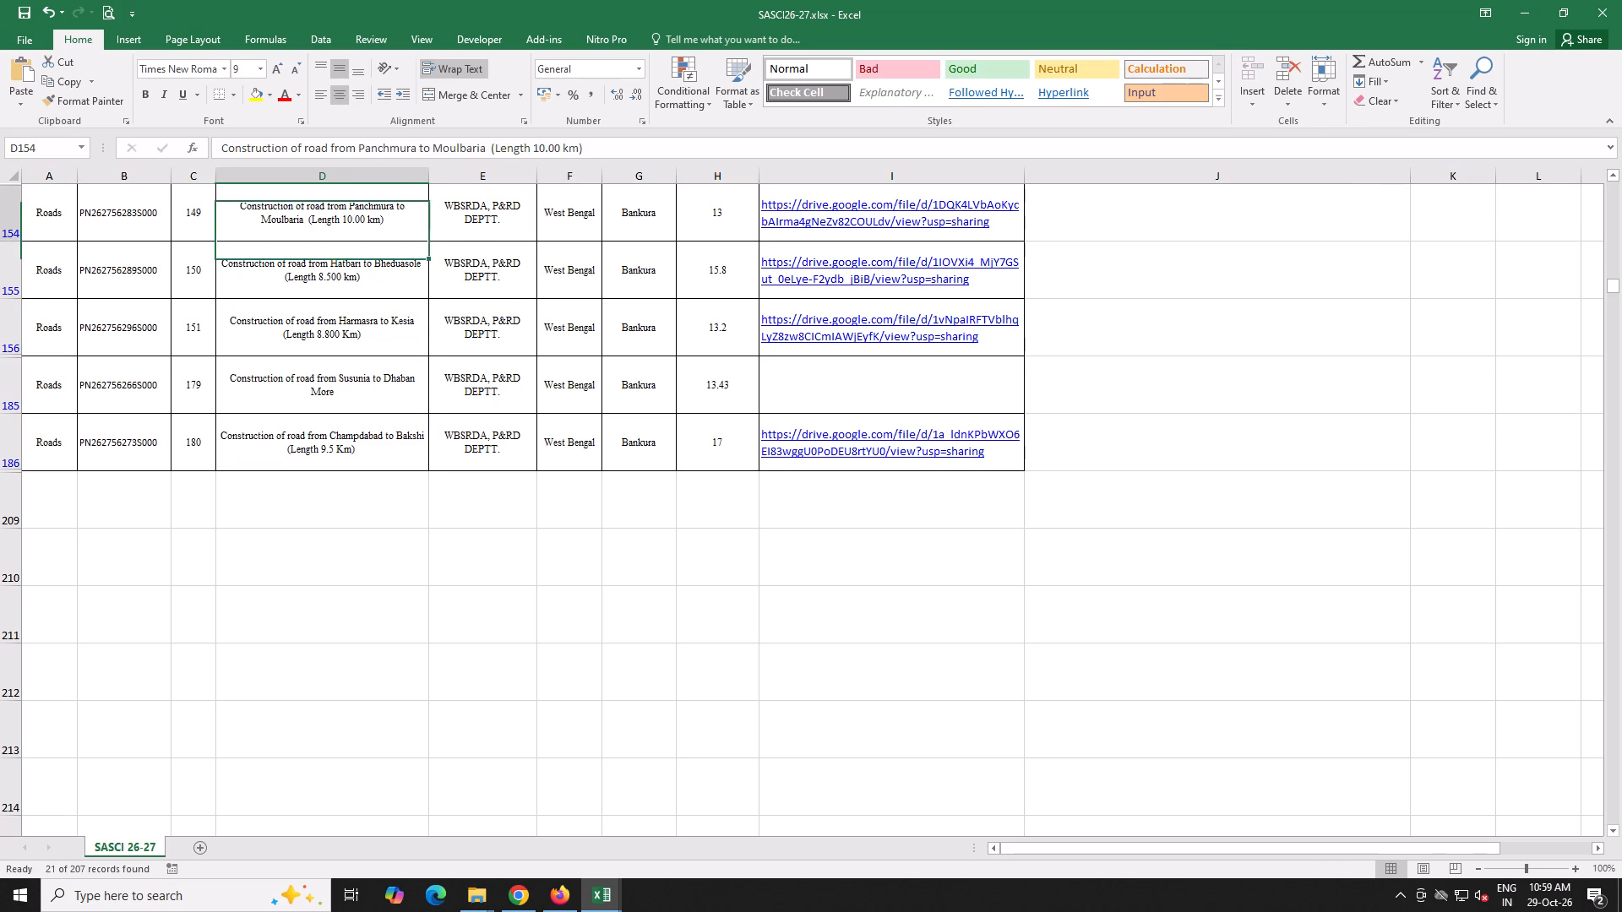
key("Up")
key("Up")
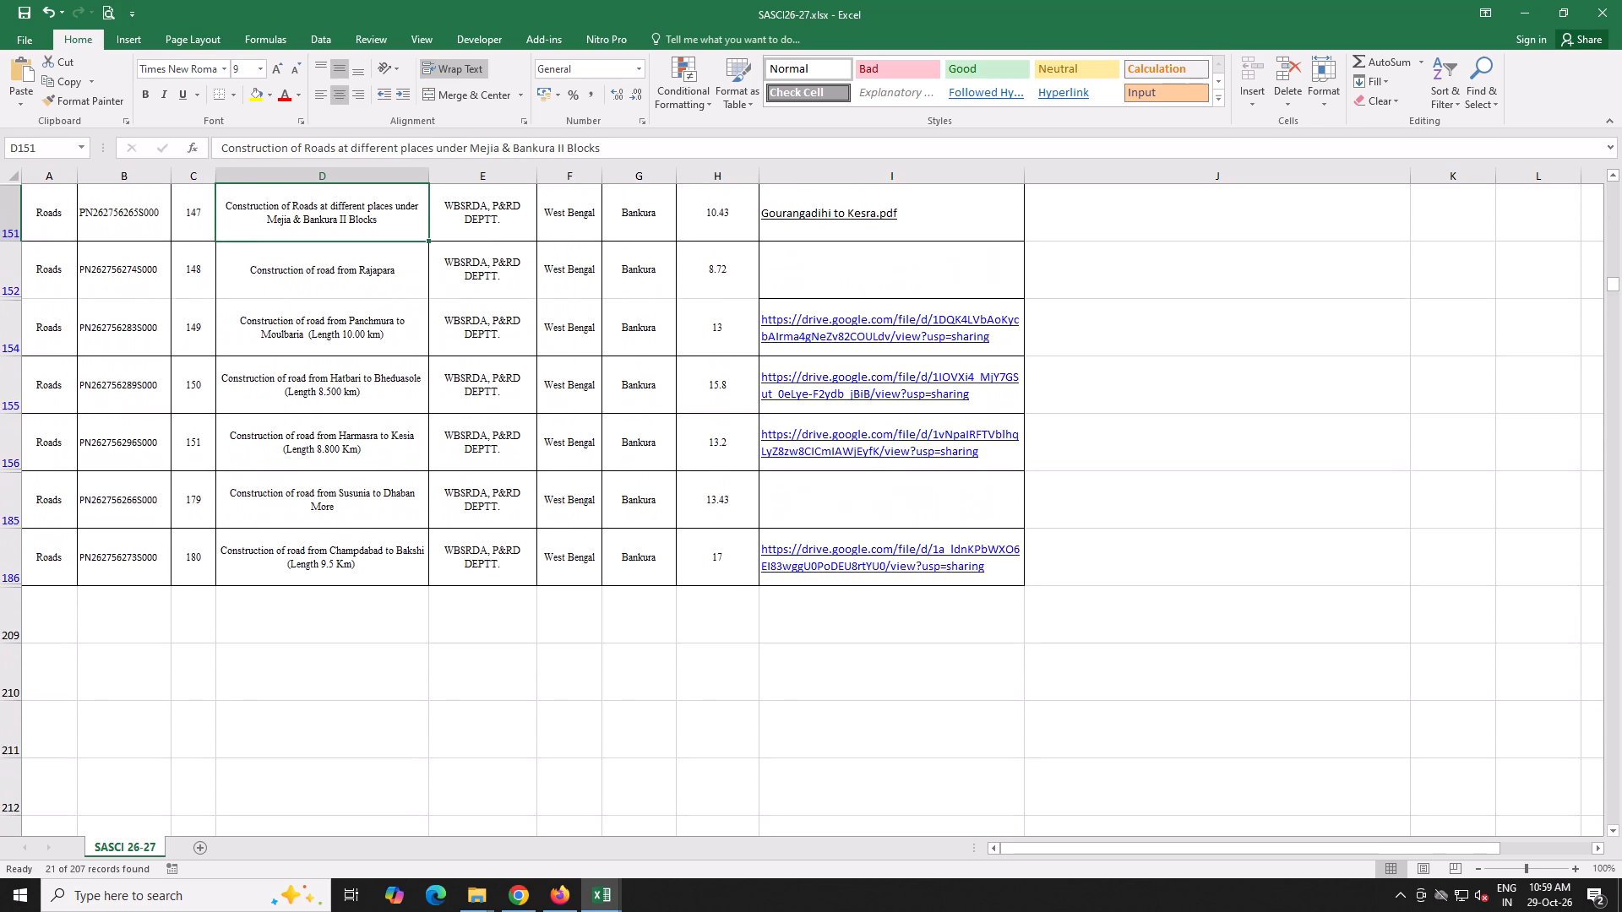
key("Up")
key("Up")
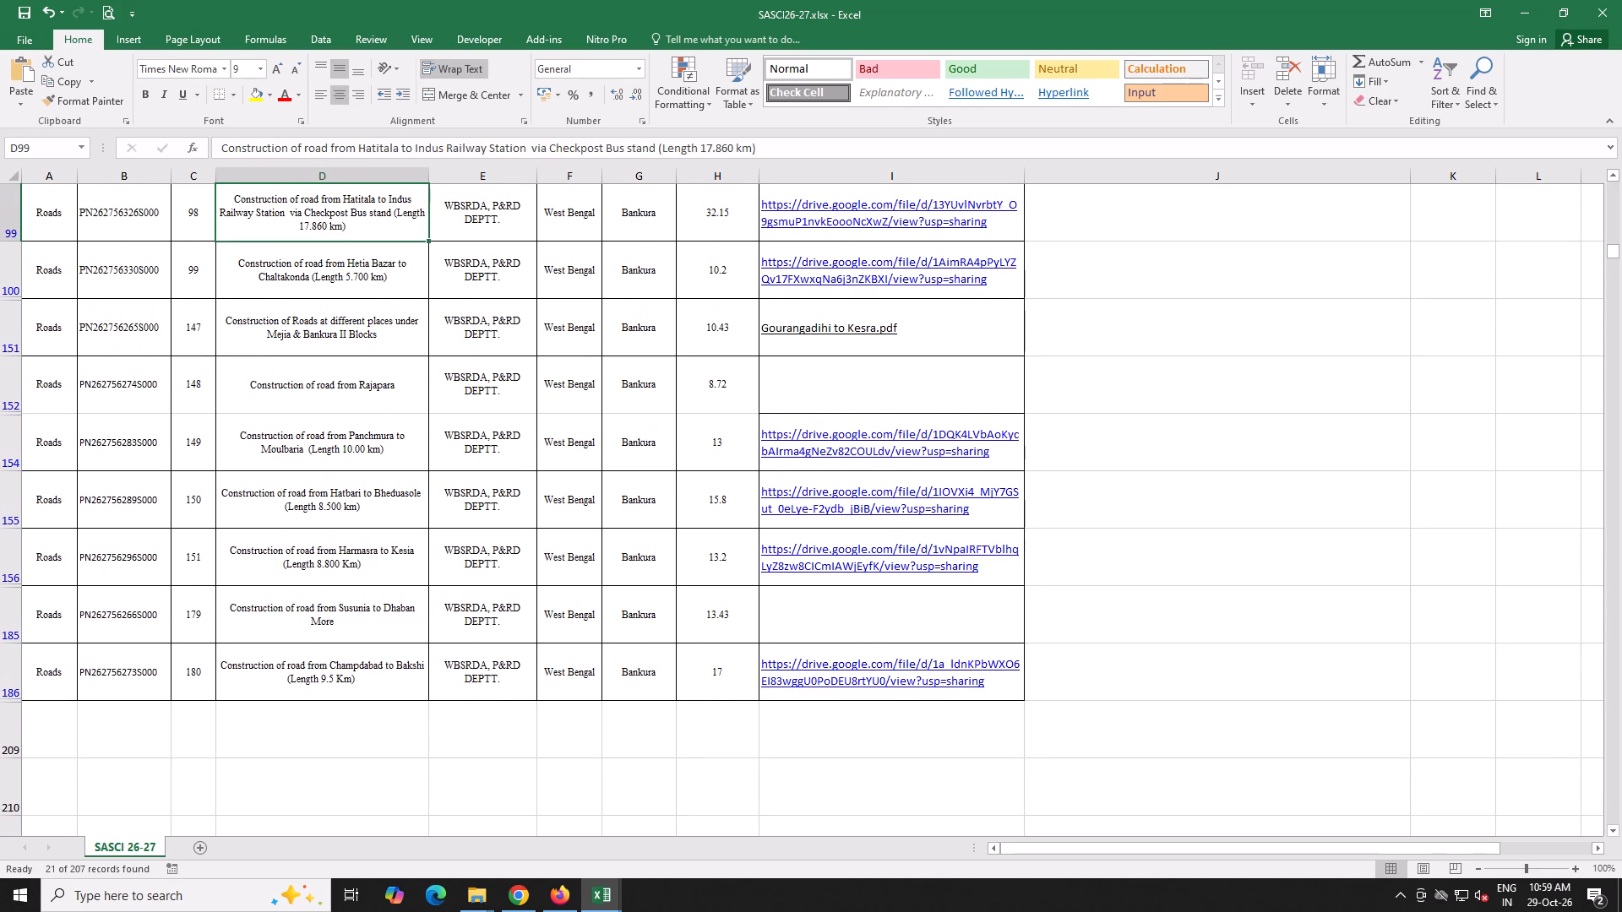
key("Up")
key("Up")
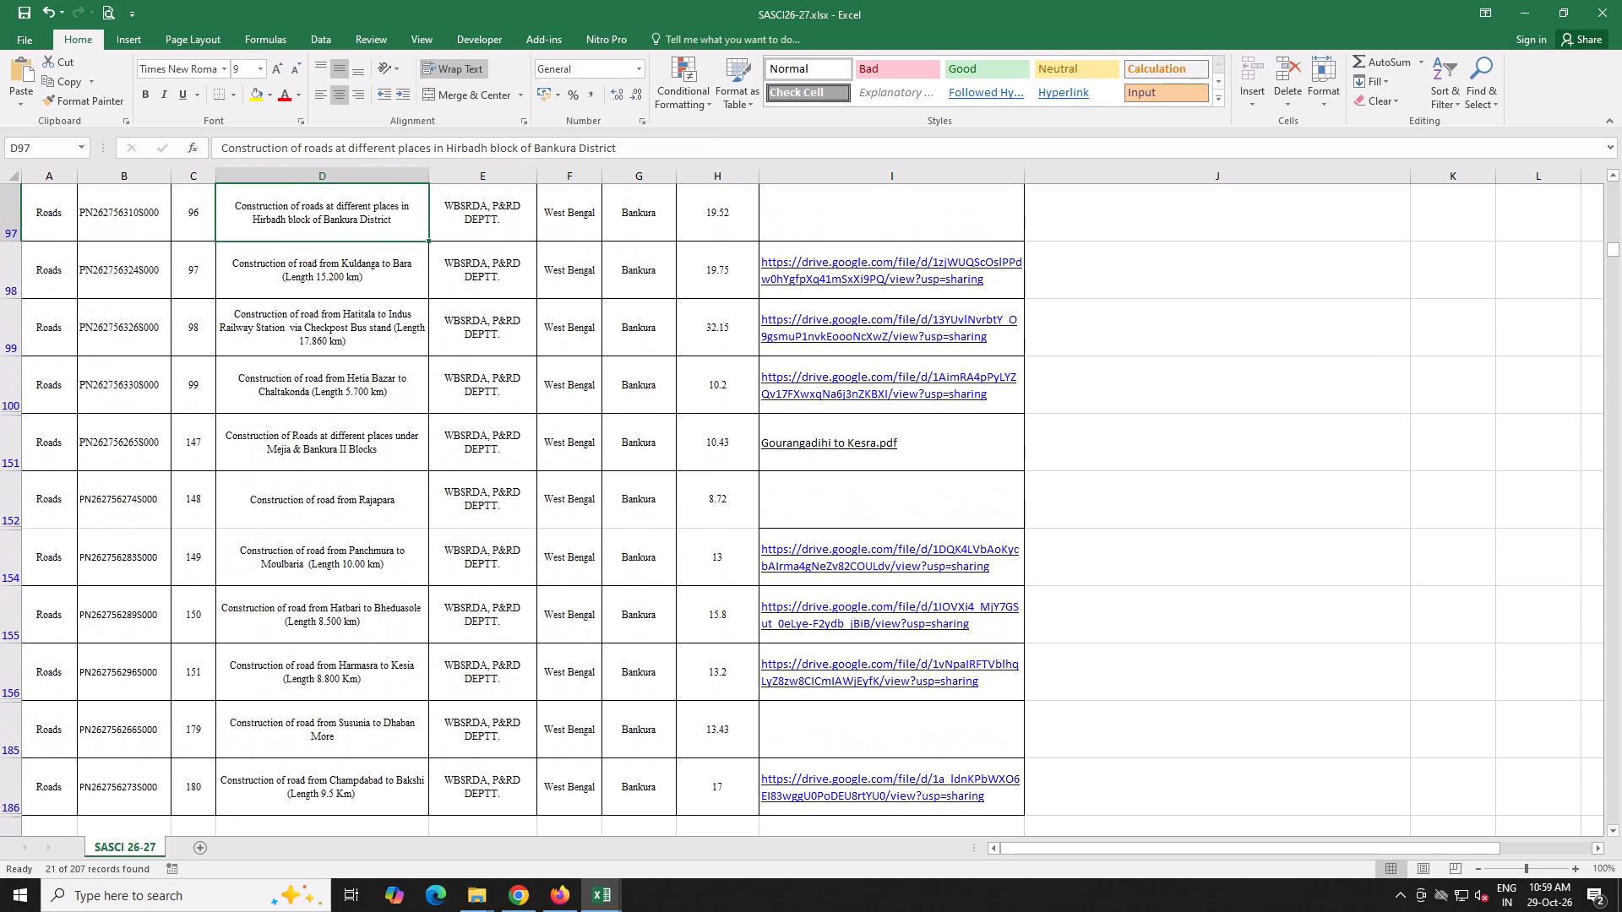
key("Up")
key("Down")
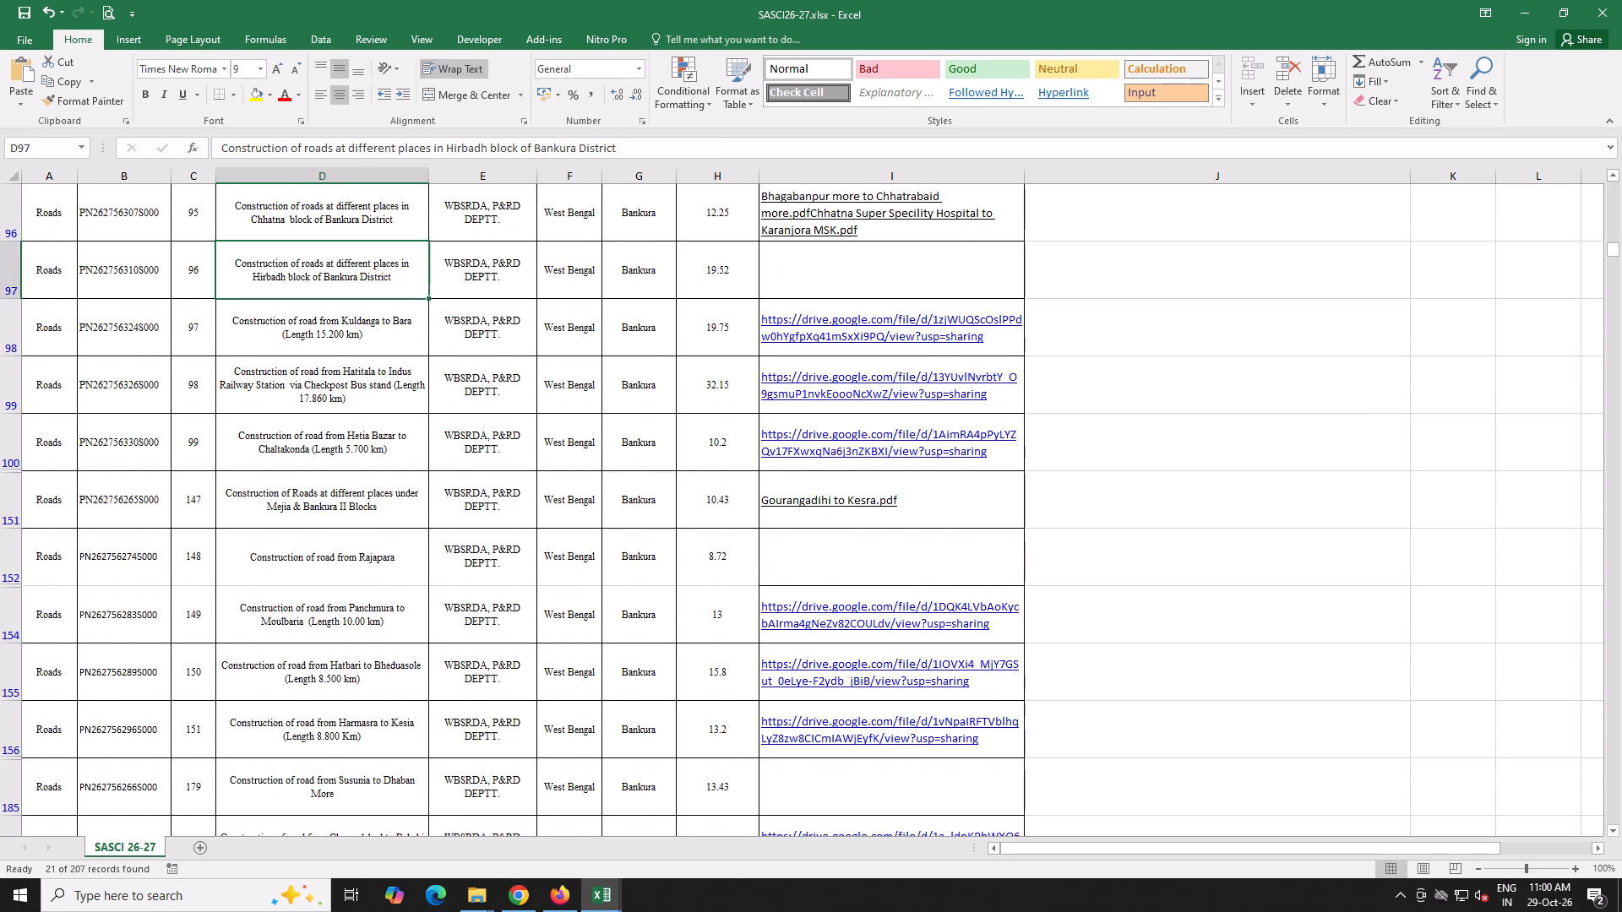
left_click_drag(373, 278, 0, 254)
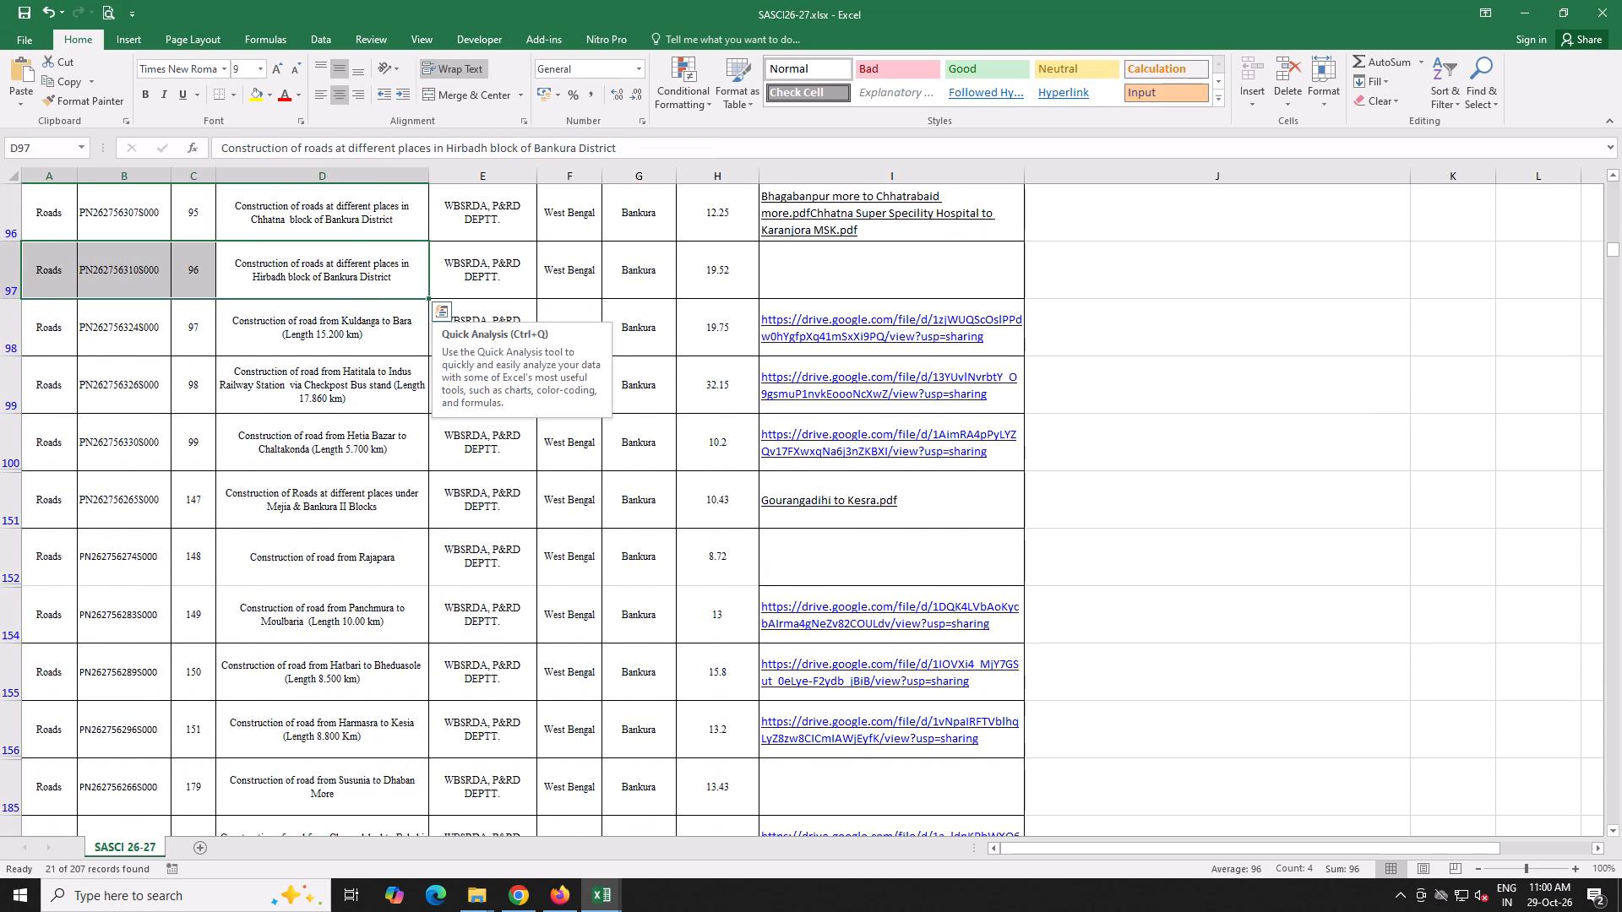
scroll(261, 294, "up", 1)
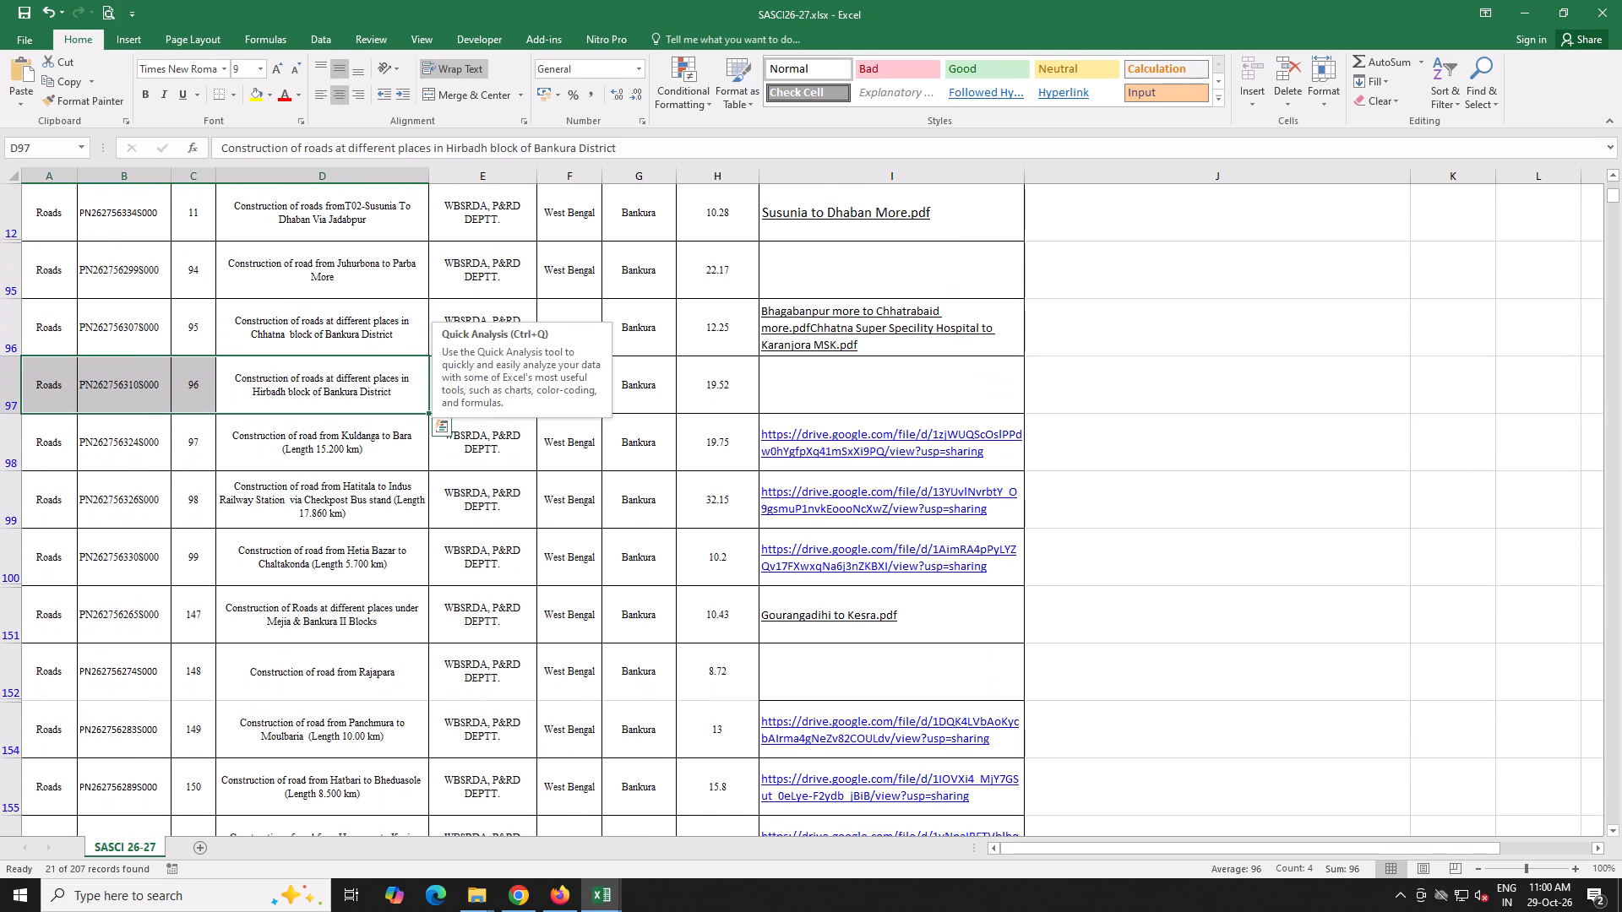
In Google Drive in Firefox, share Lachhipur to Belut via Guniada.pdf with anyone with the link as Editor and copy its link.
left_click(552, 895)
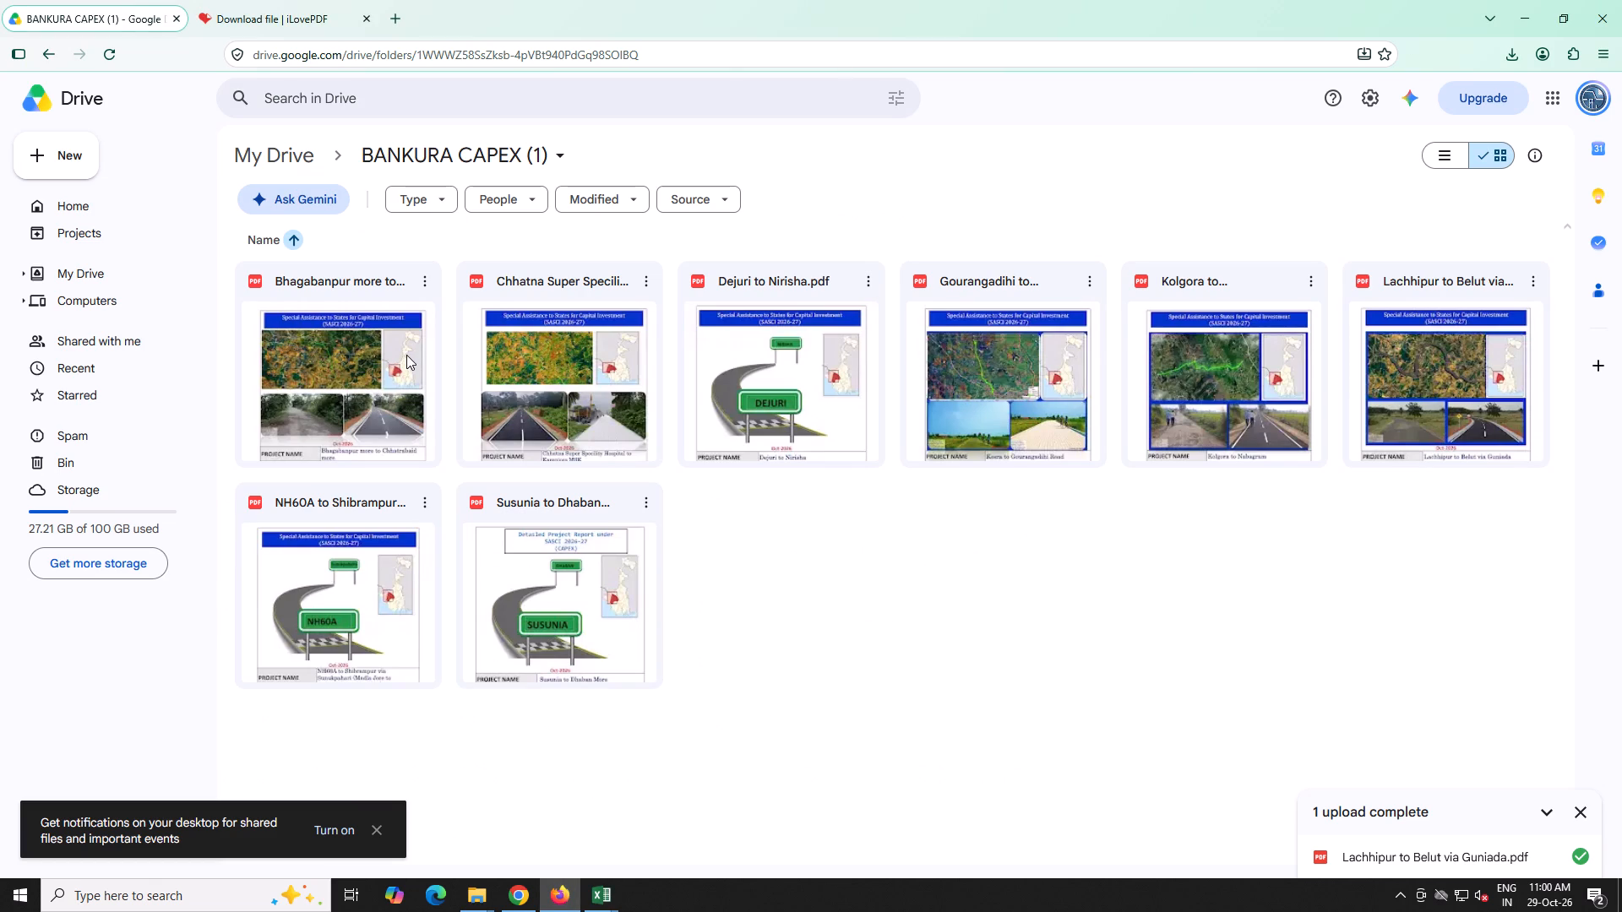
left_click(1542, 275)
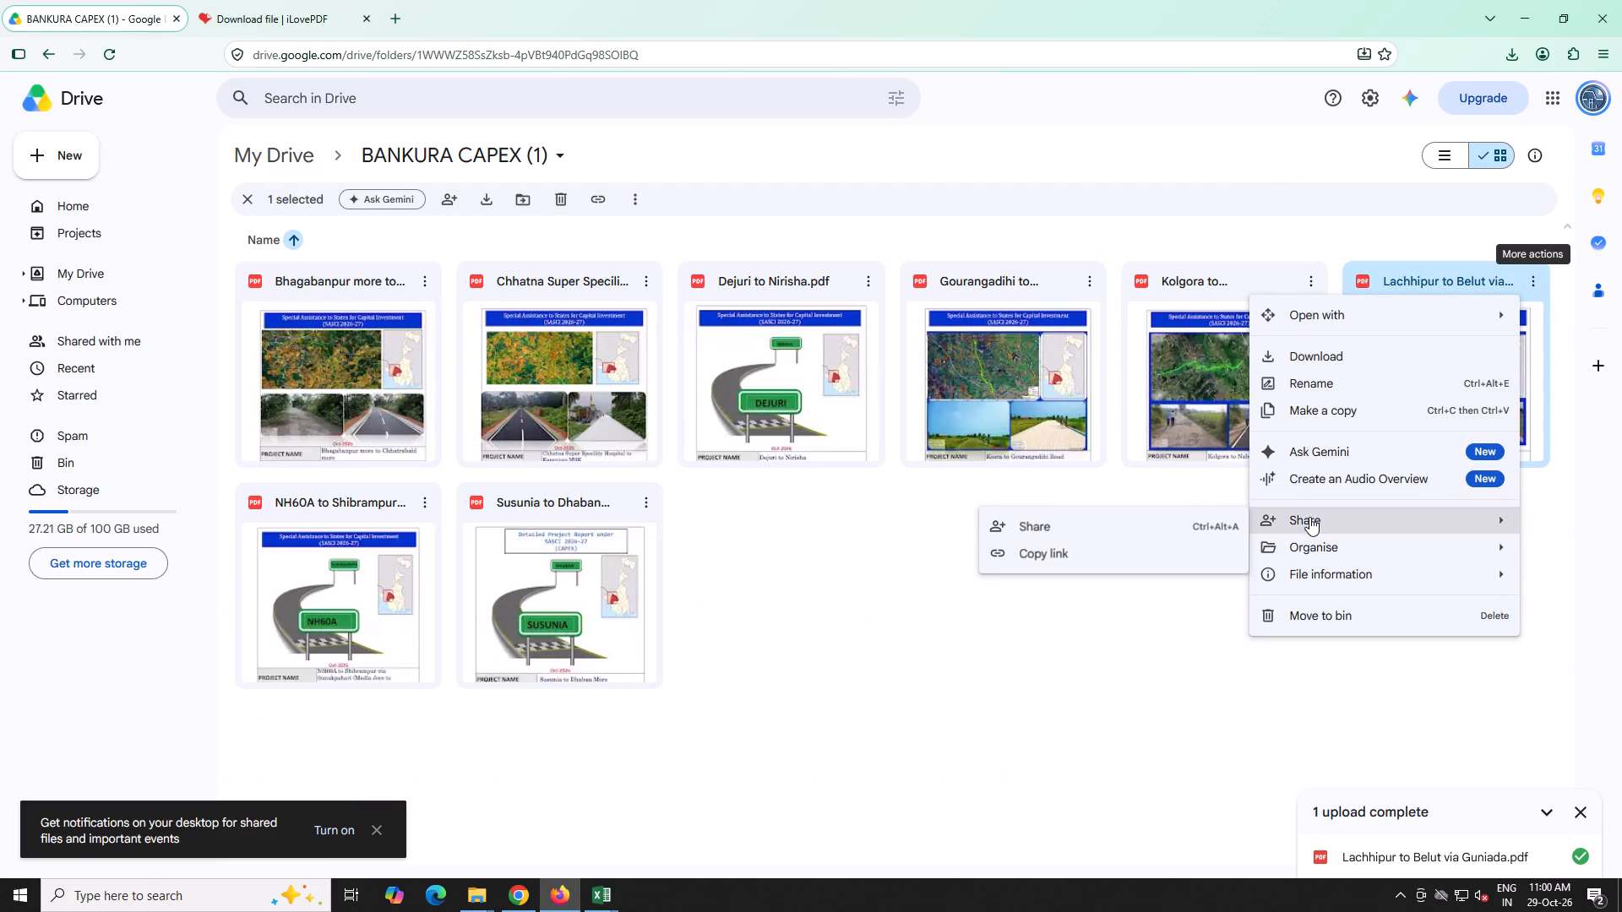
left_click(1168, 522)
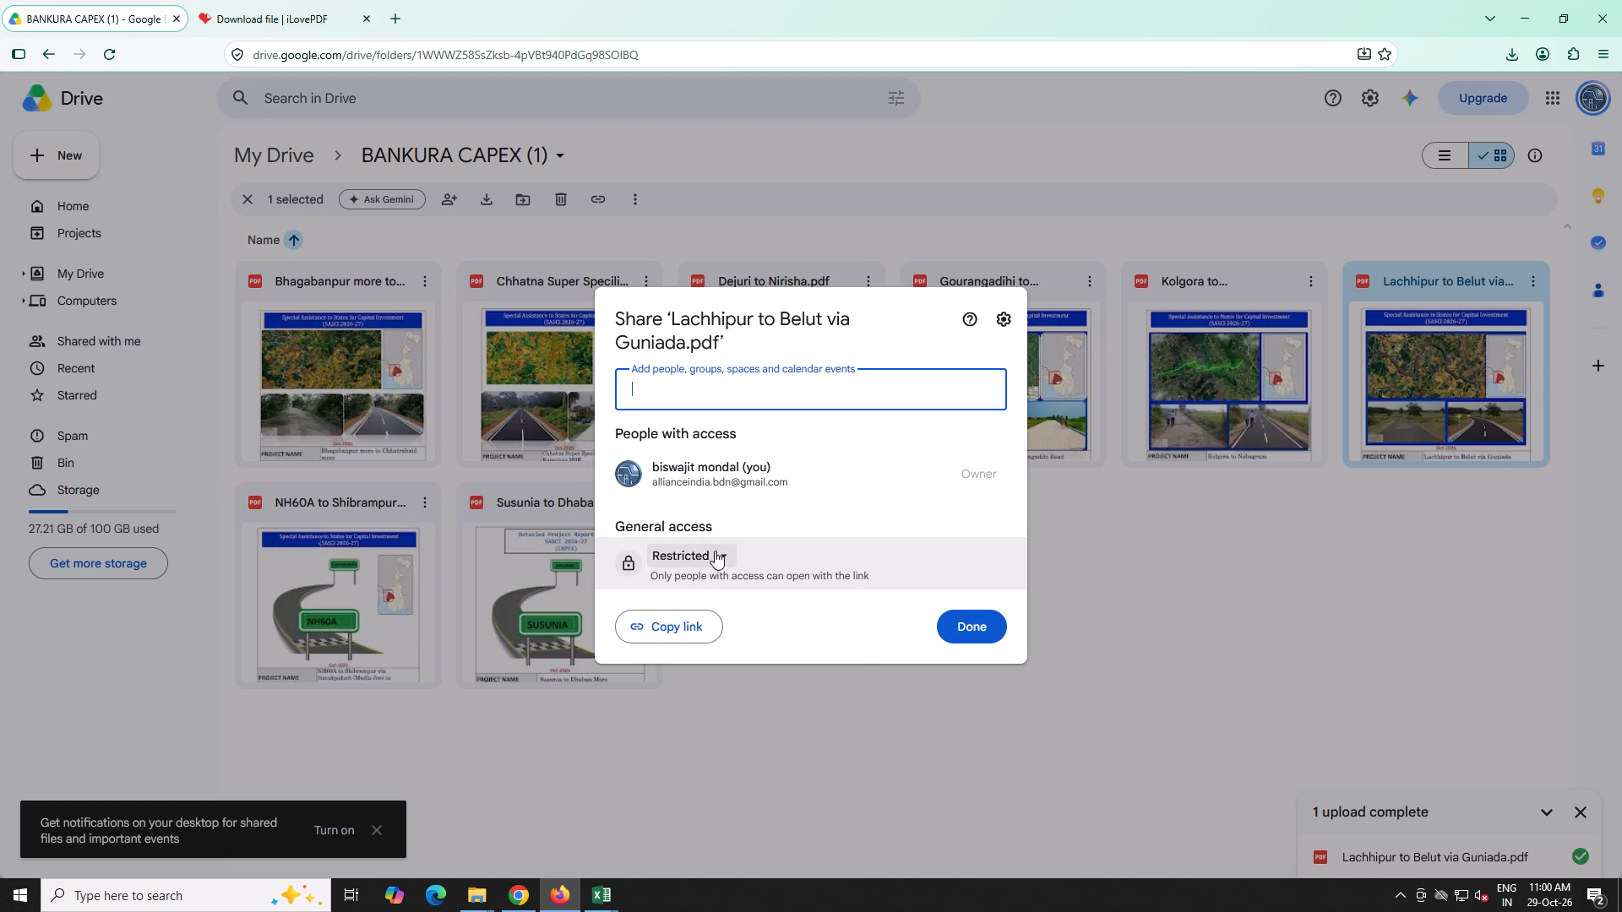
left_click(715, 551)
left_click(727, 634)
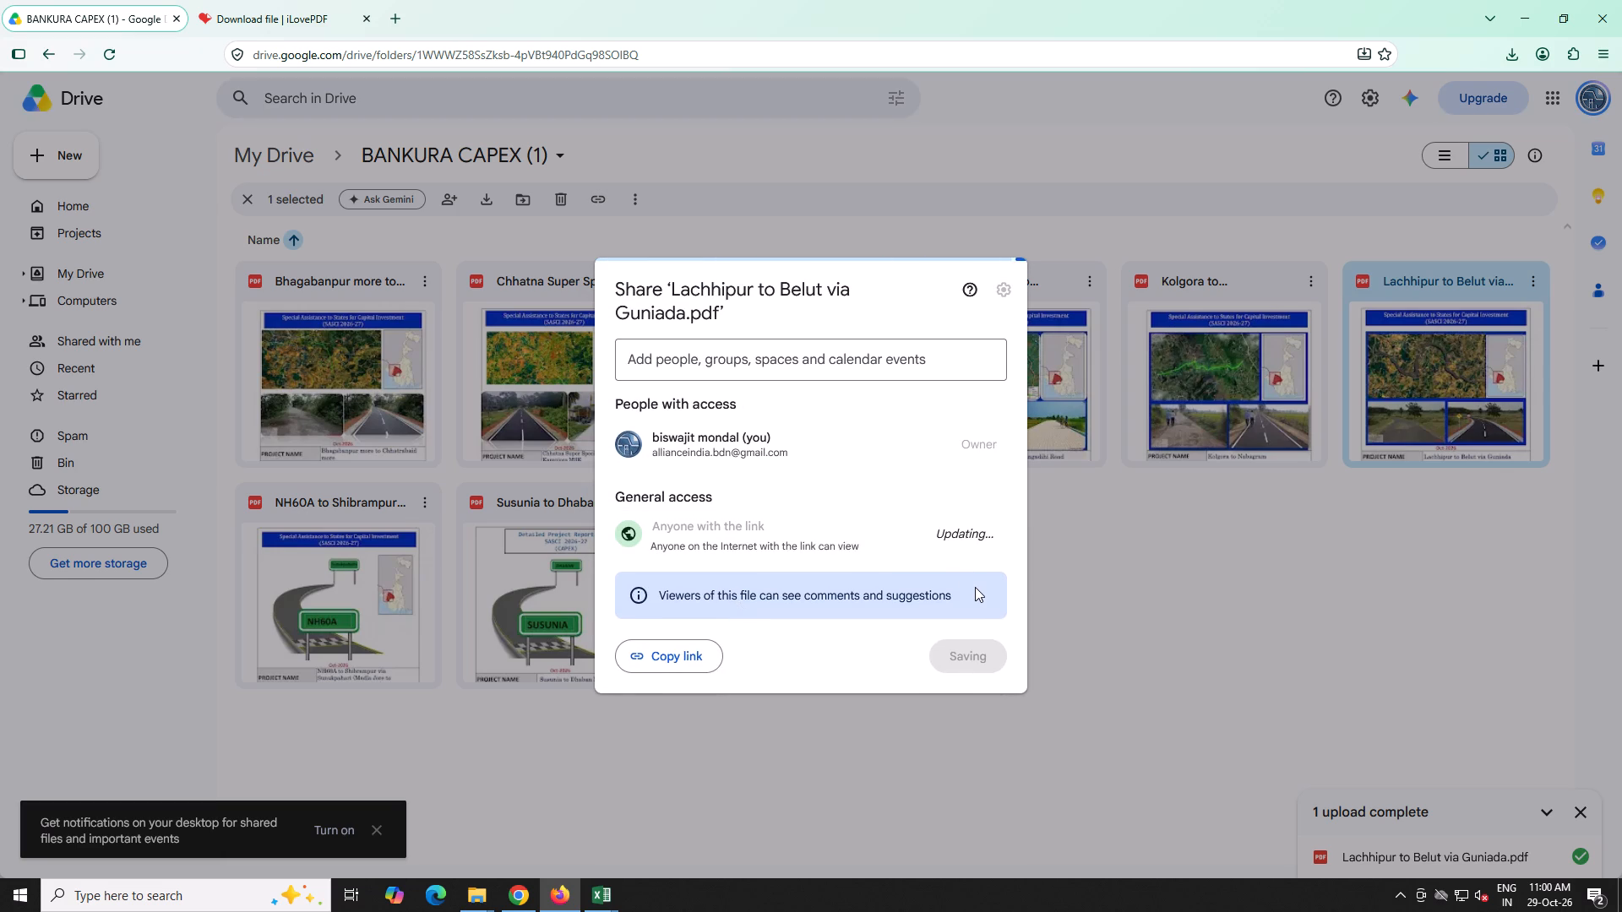
left_click(963, 529)
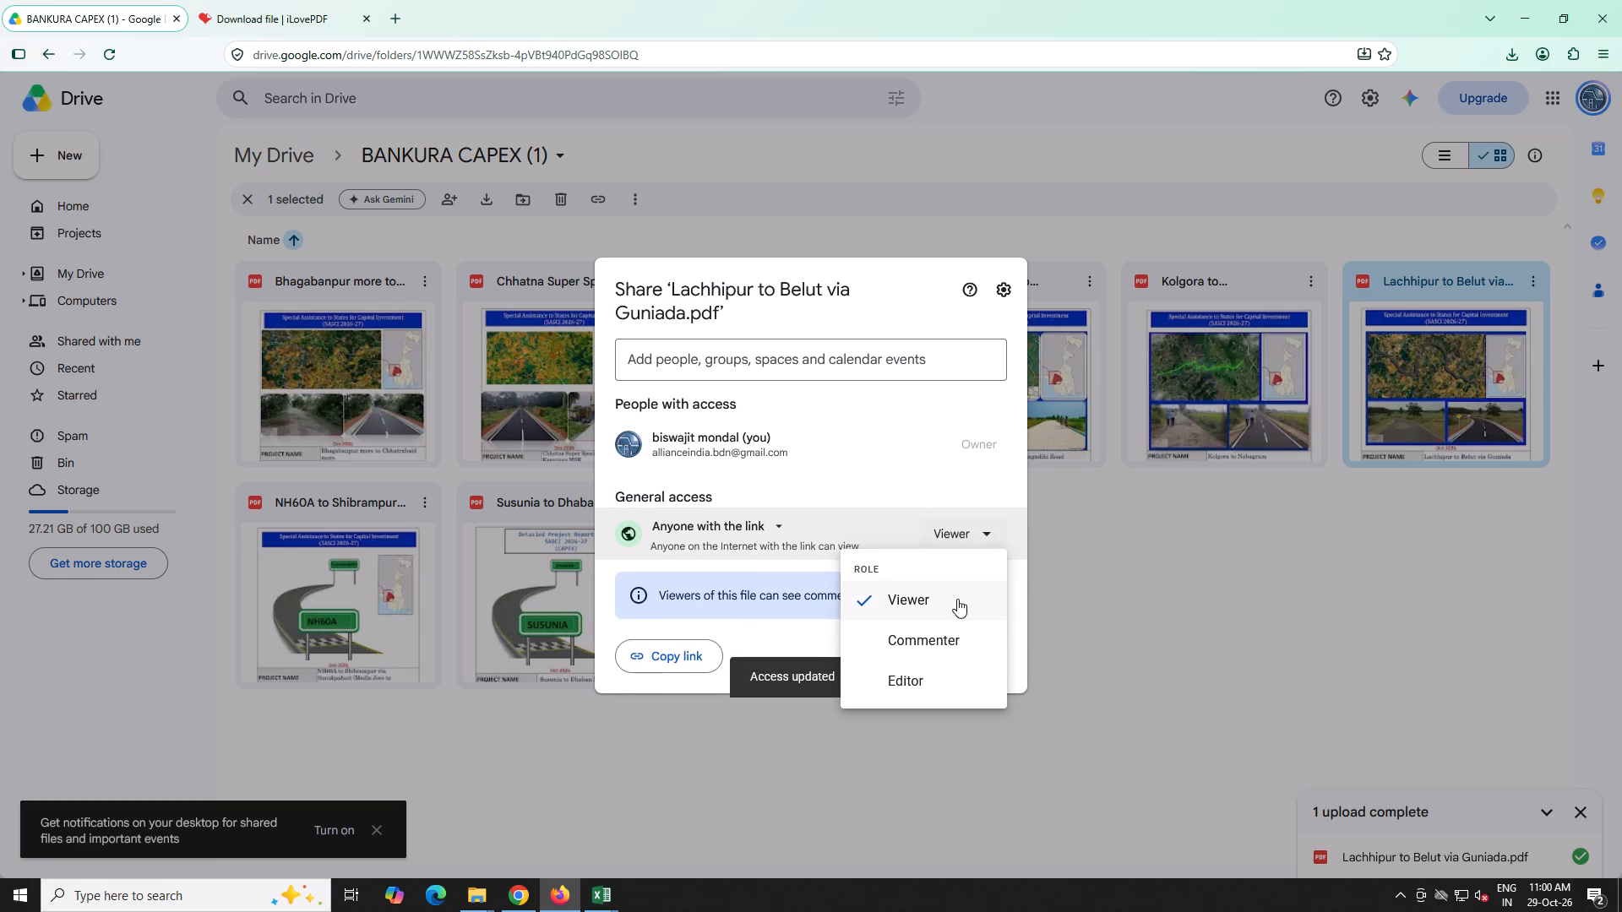
left_click(925, 676)
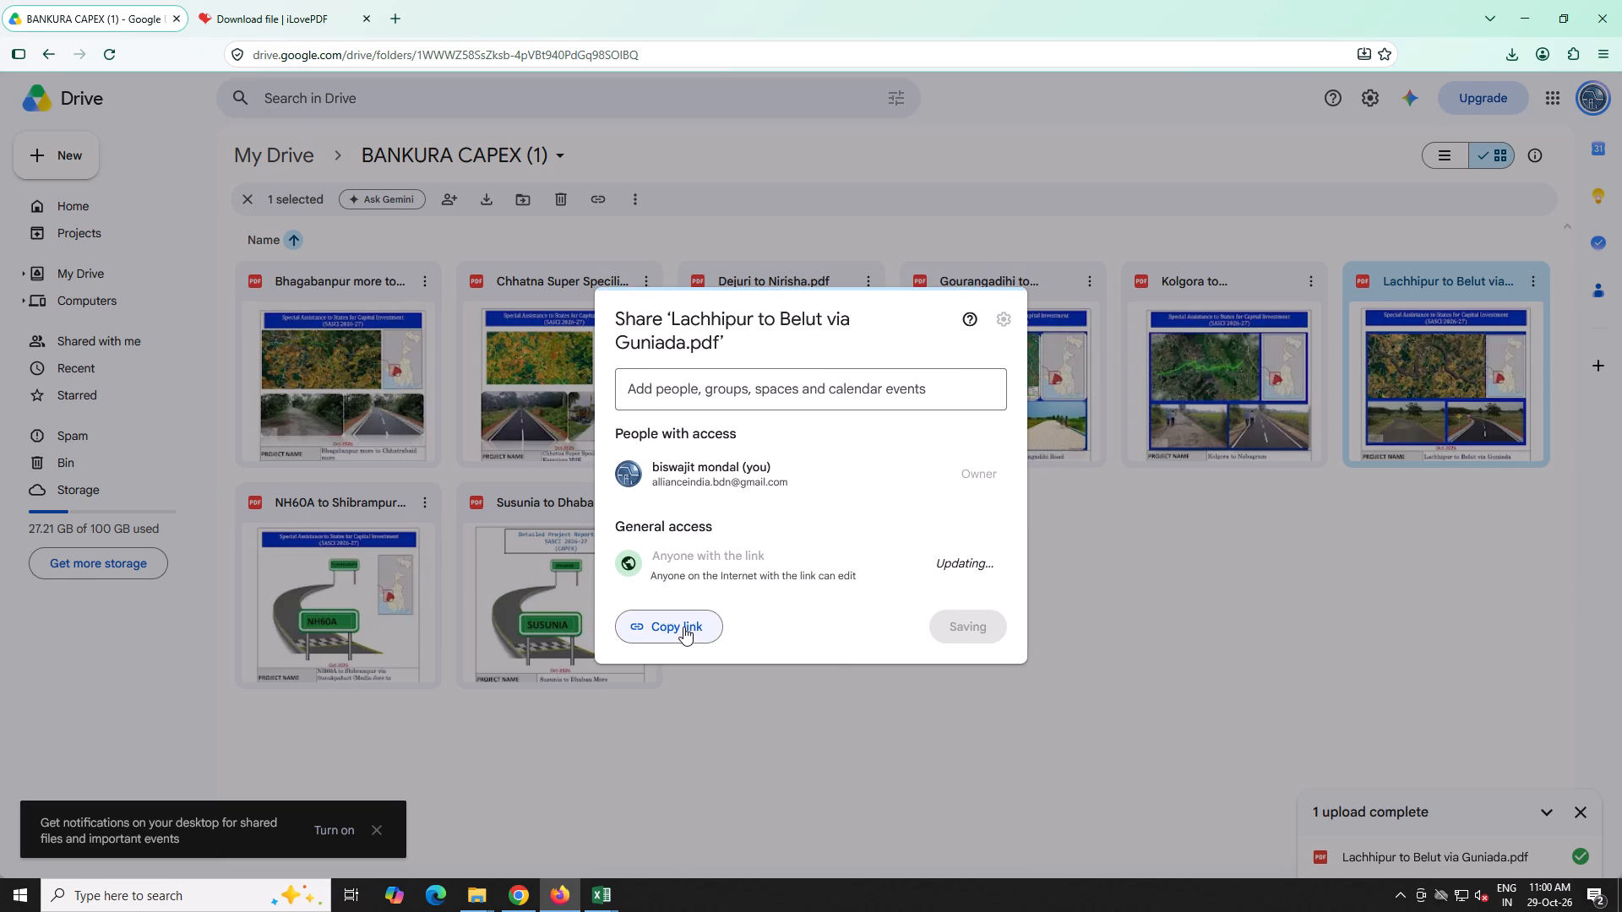
left_click(683, 627)
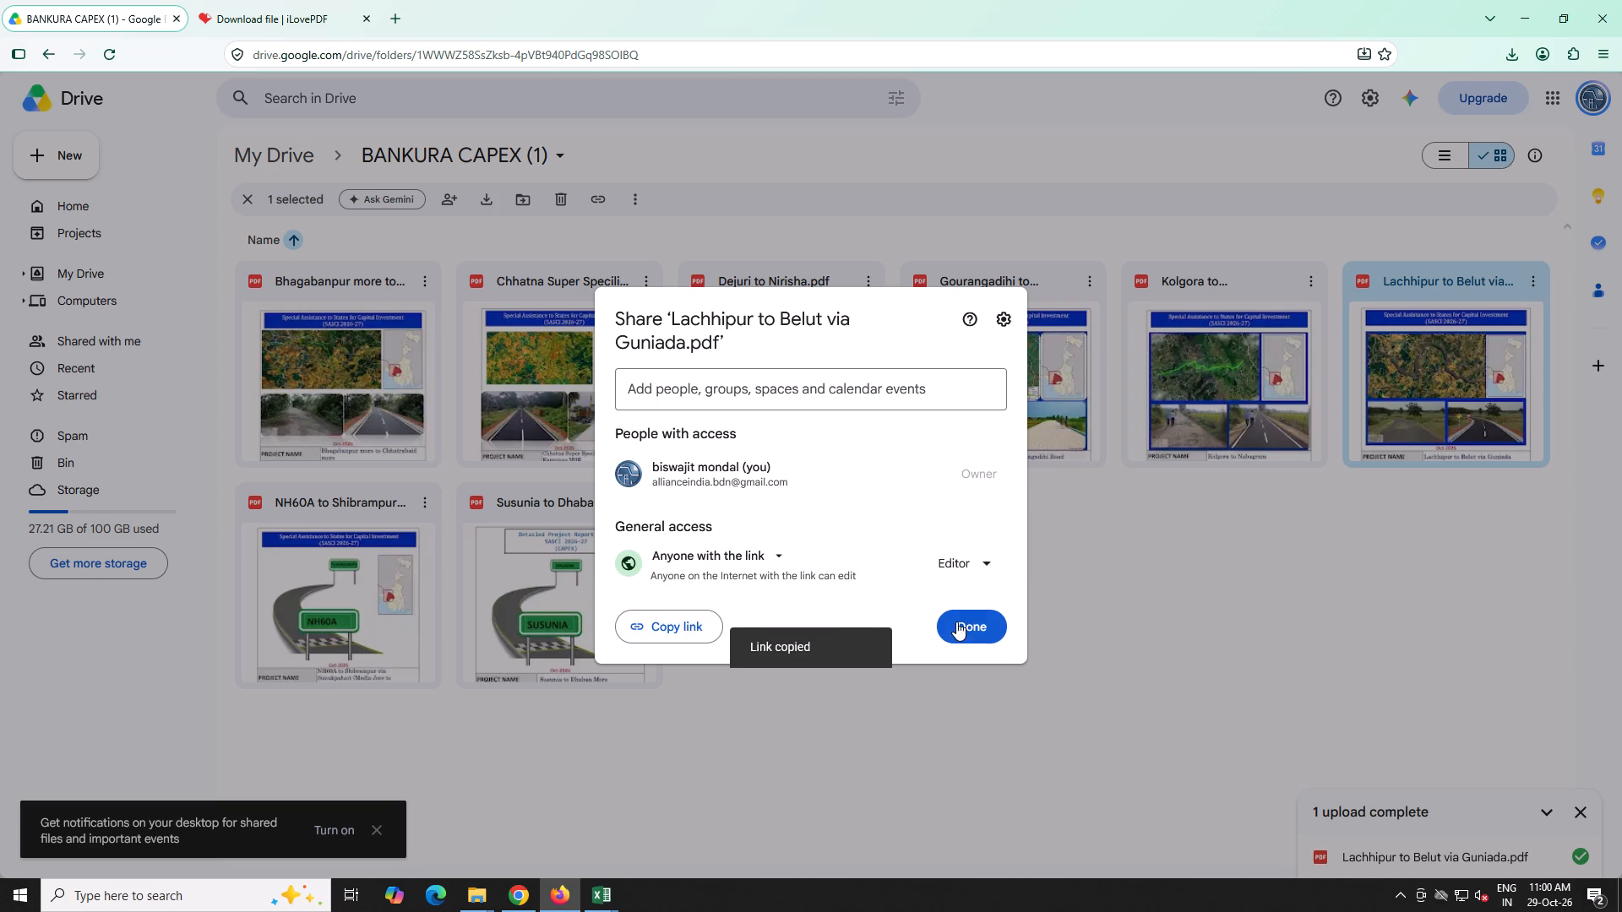
left_click(958, 622)
In the SASCI26-27 Google Sheet in Chrome, paste the link into the Hirbadh block project's DPR cell I97 as a file chip.
left_click(594, 899)
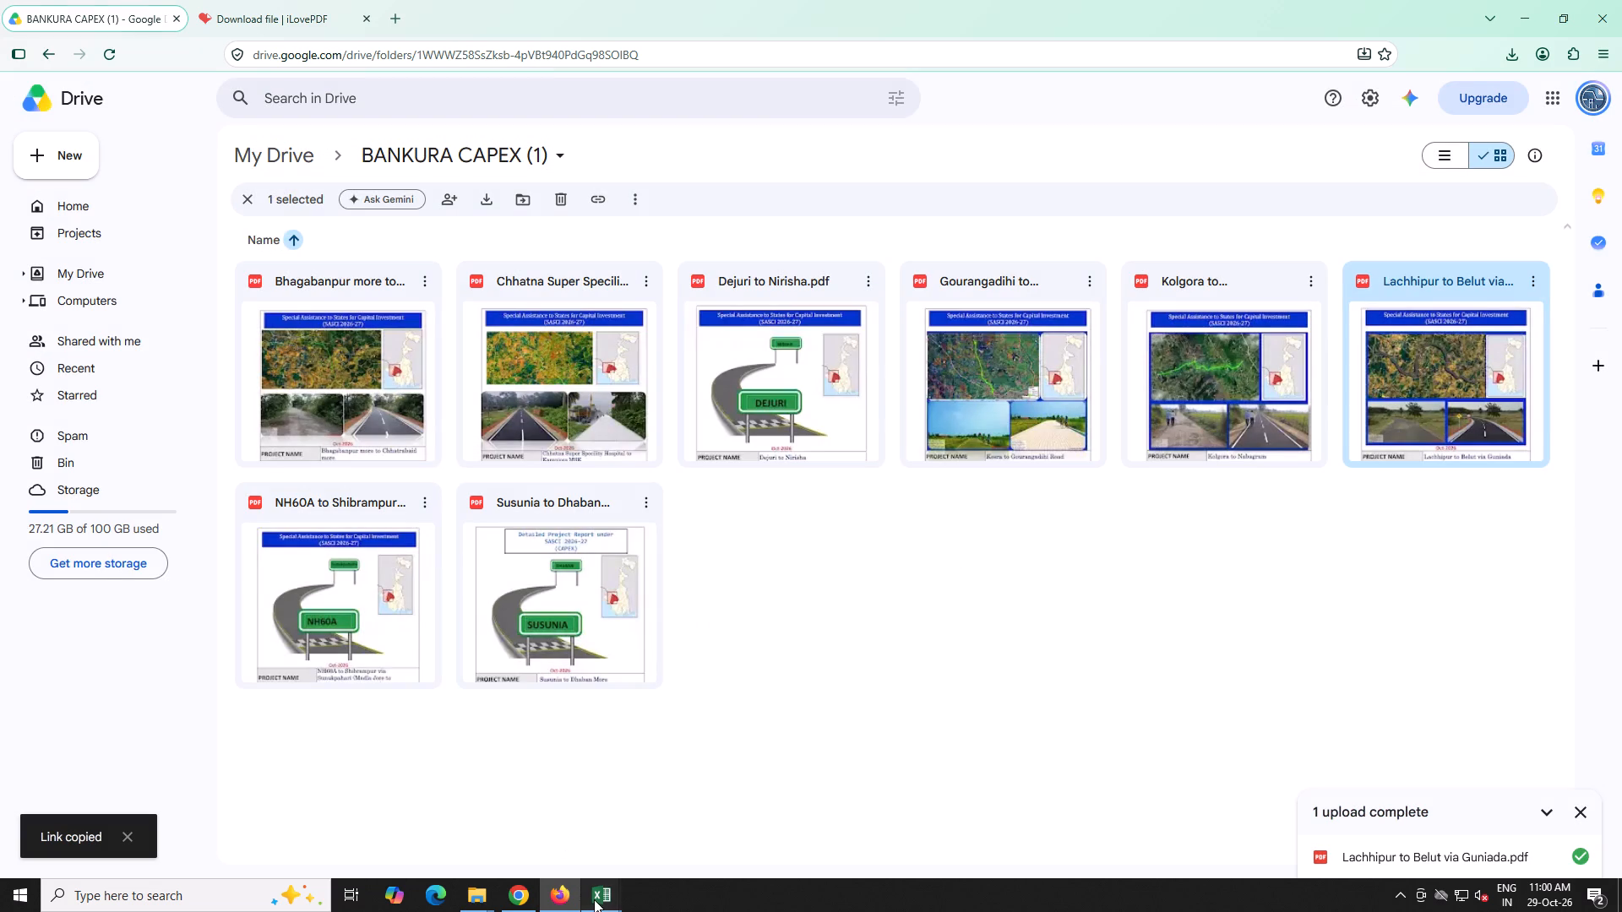
left_click(516, 899)
scroll(544, 548, "down", 9)
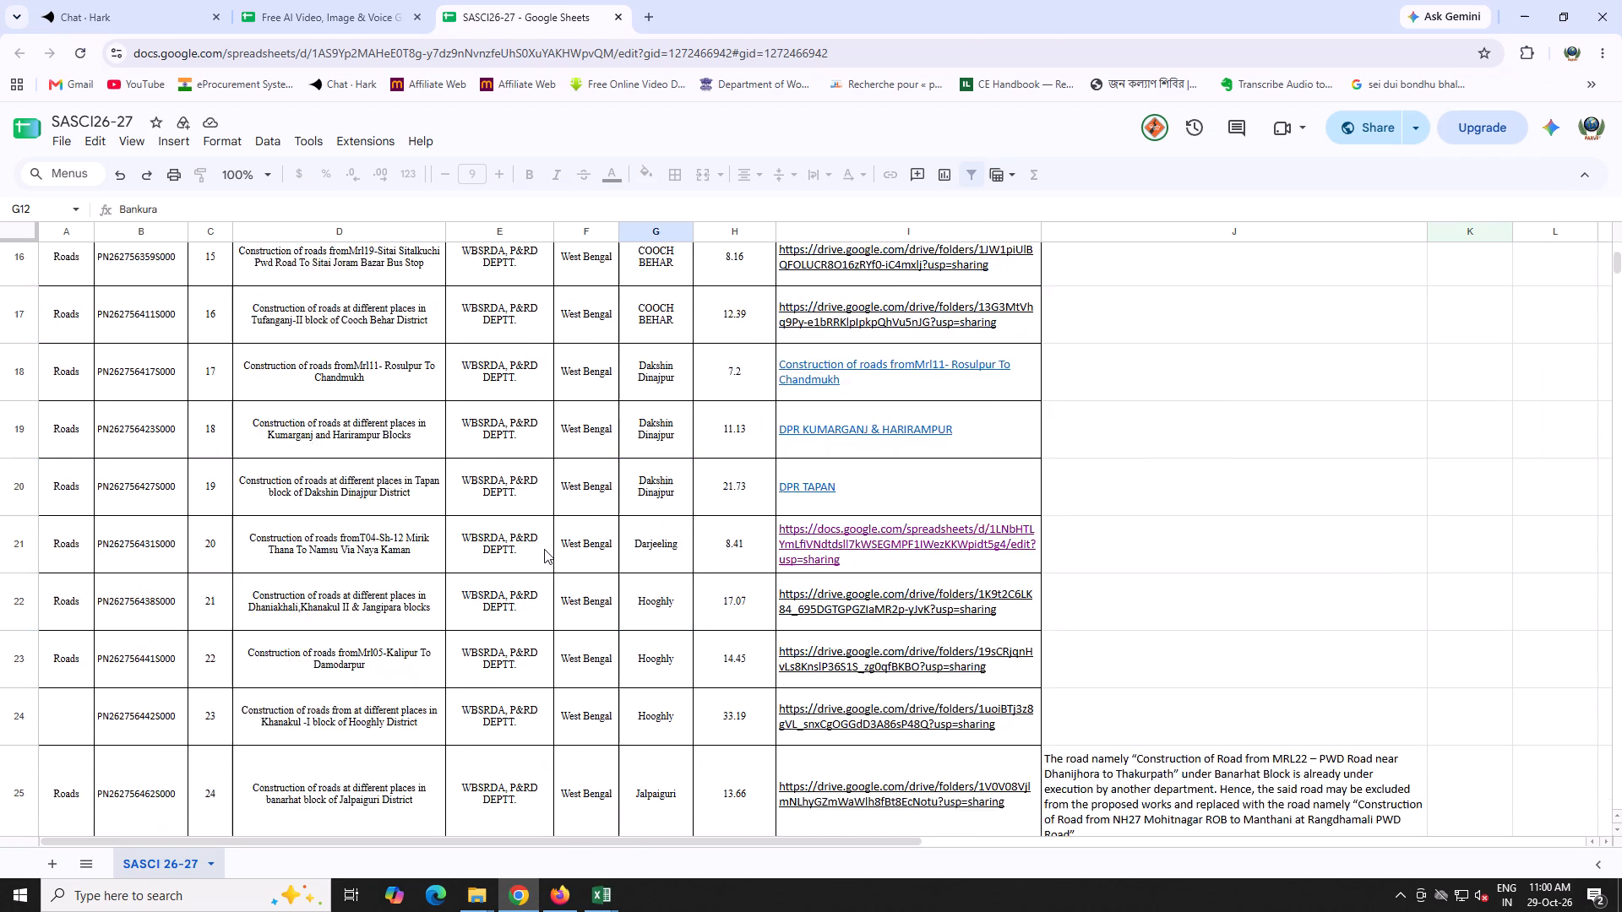
scroll(544, 549, "down", 20)
scroll(544, 549, "down", 15)
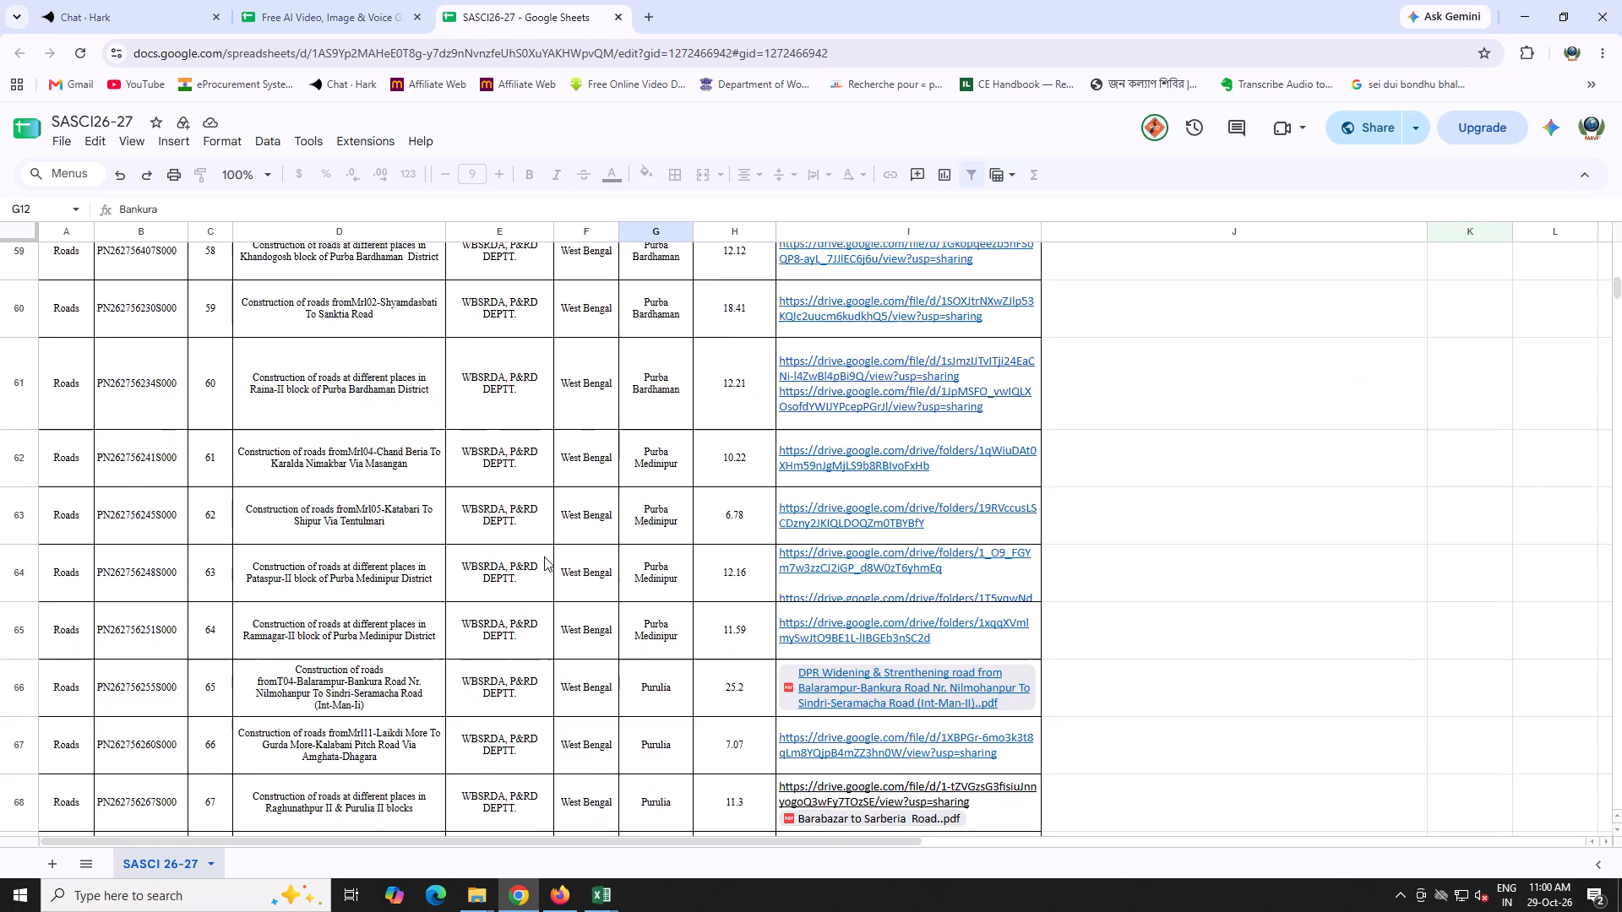
scroll(544, 556, "down", 15)
scroll(544, 562, "down", 6)
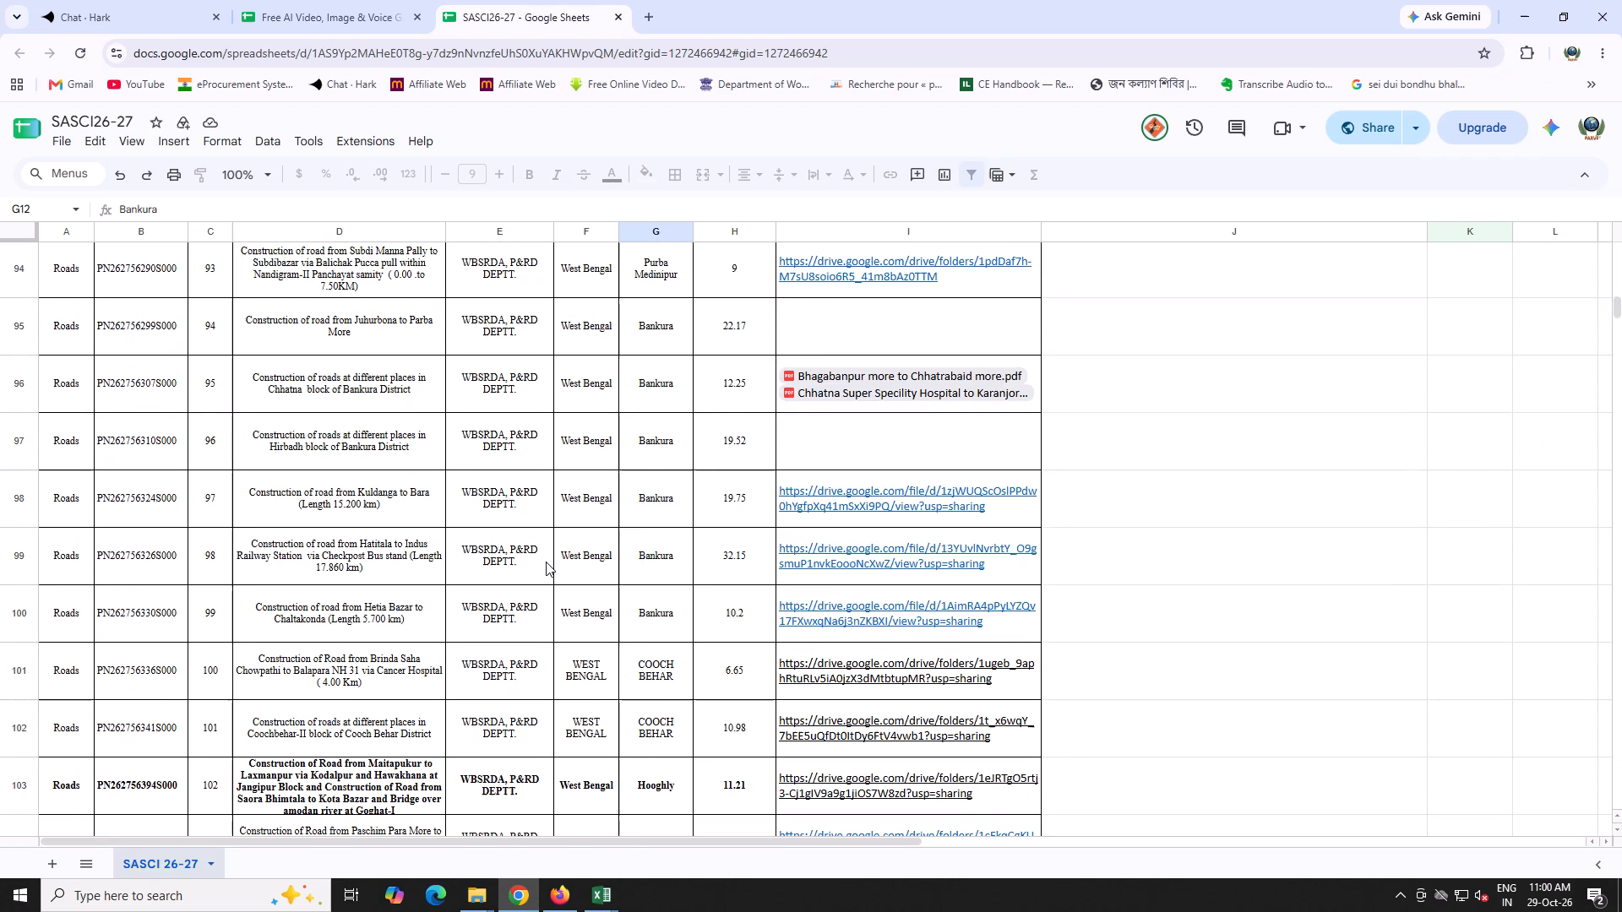
left_click(881, 442)
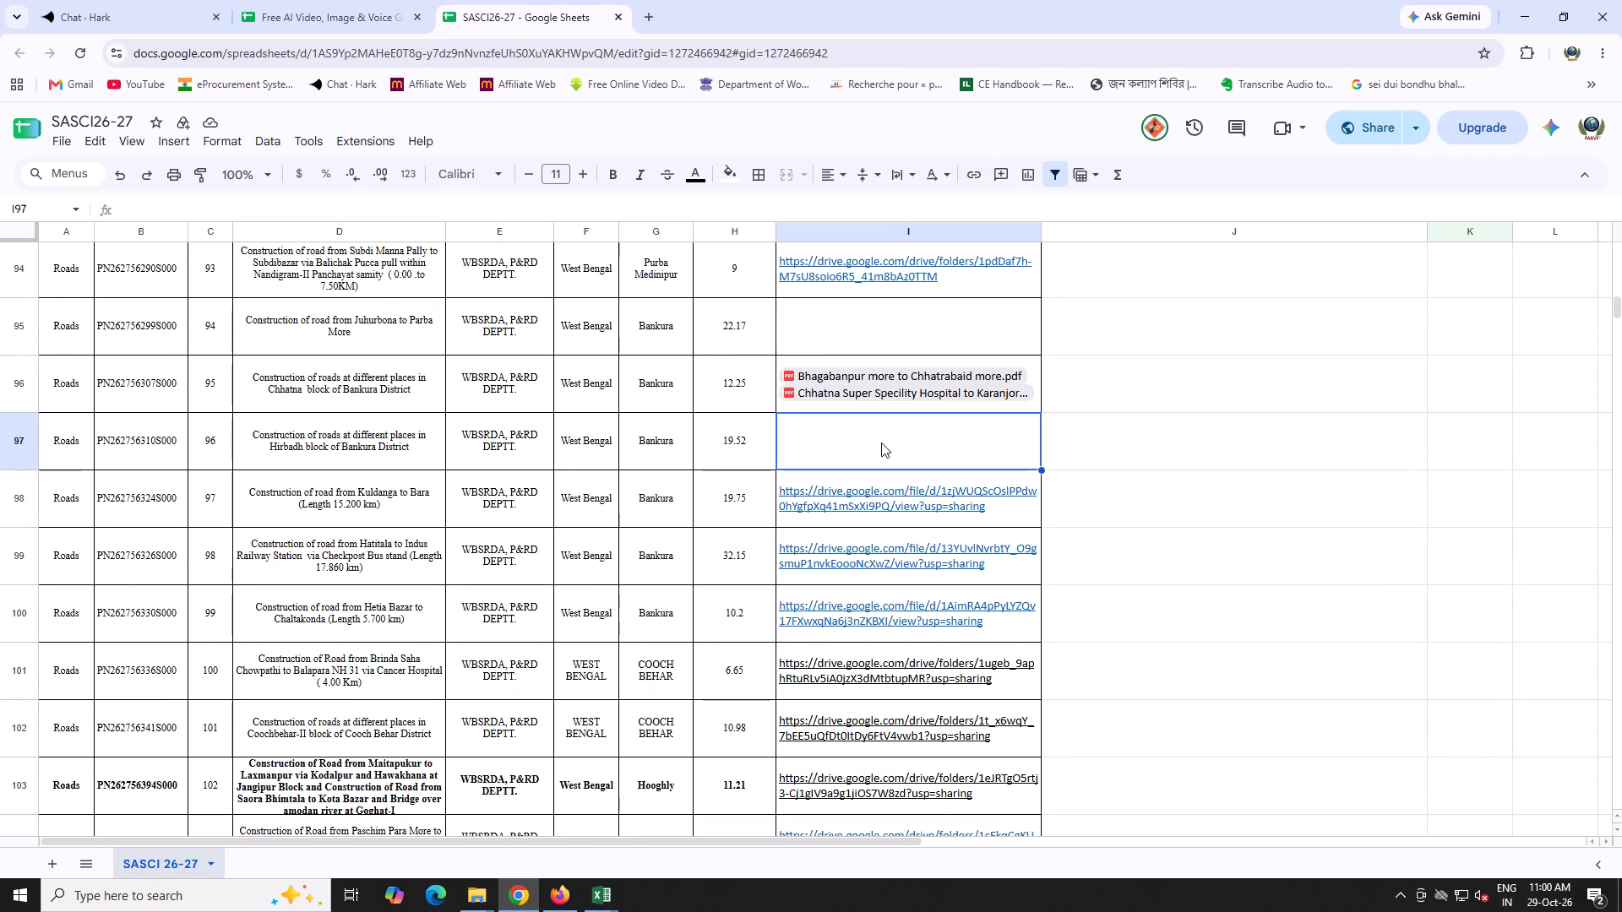
right_click(881, 442)
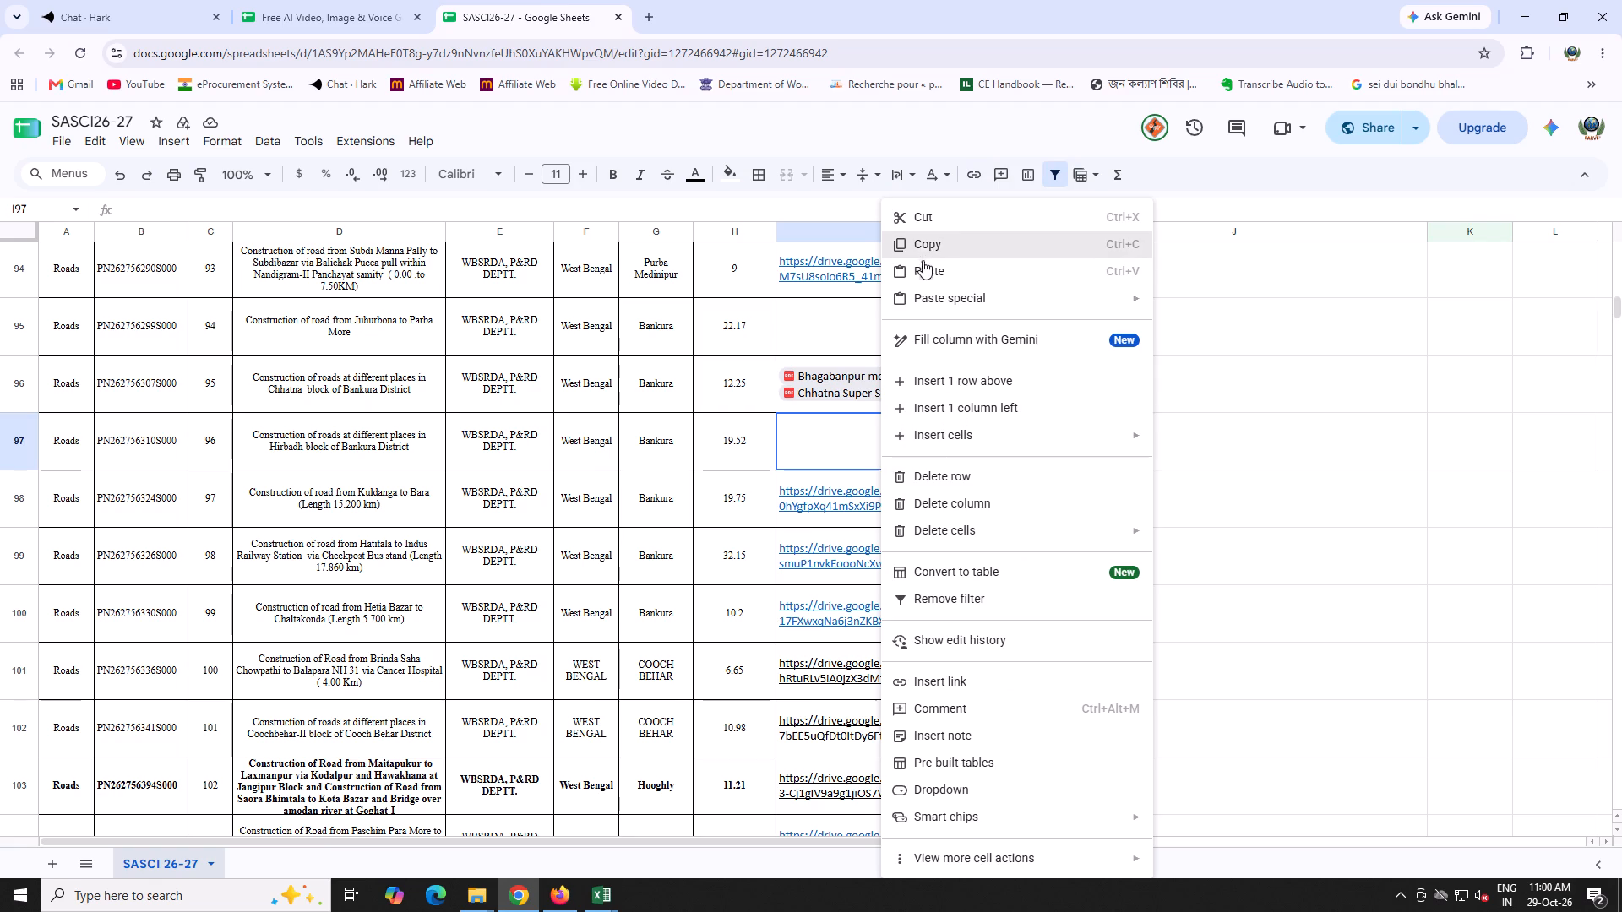
left_click(921, 266)
left_click(1021, 396)
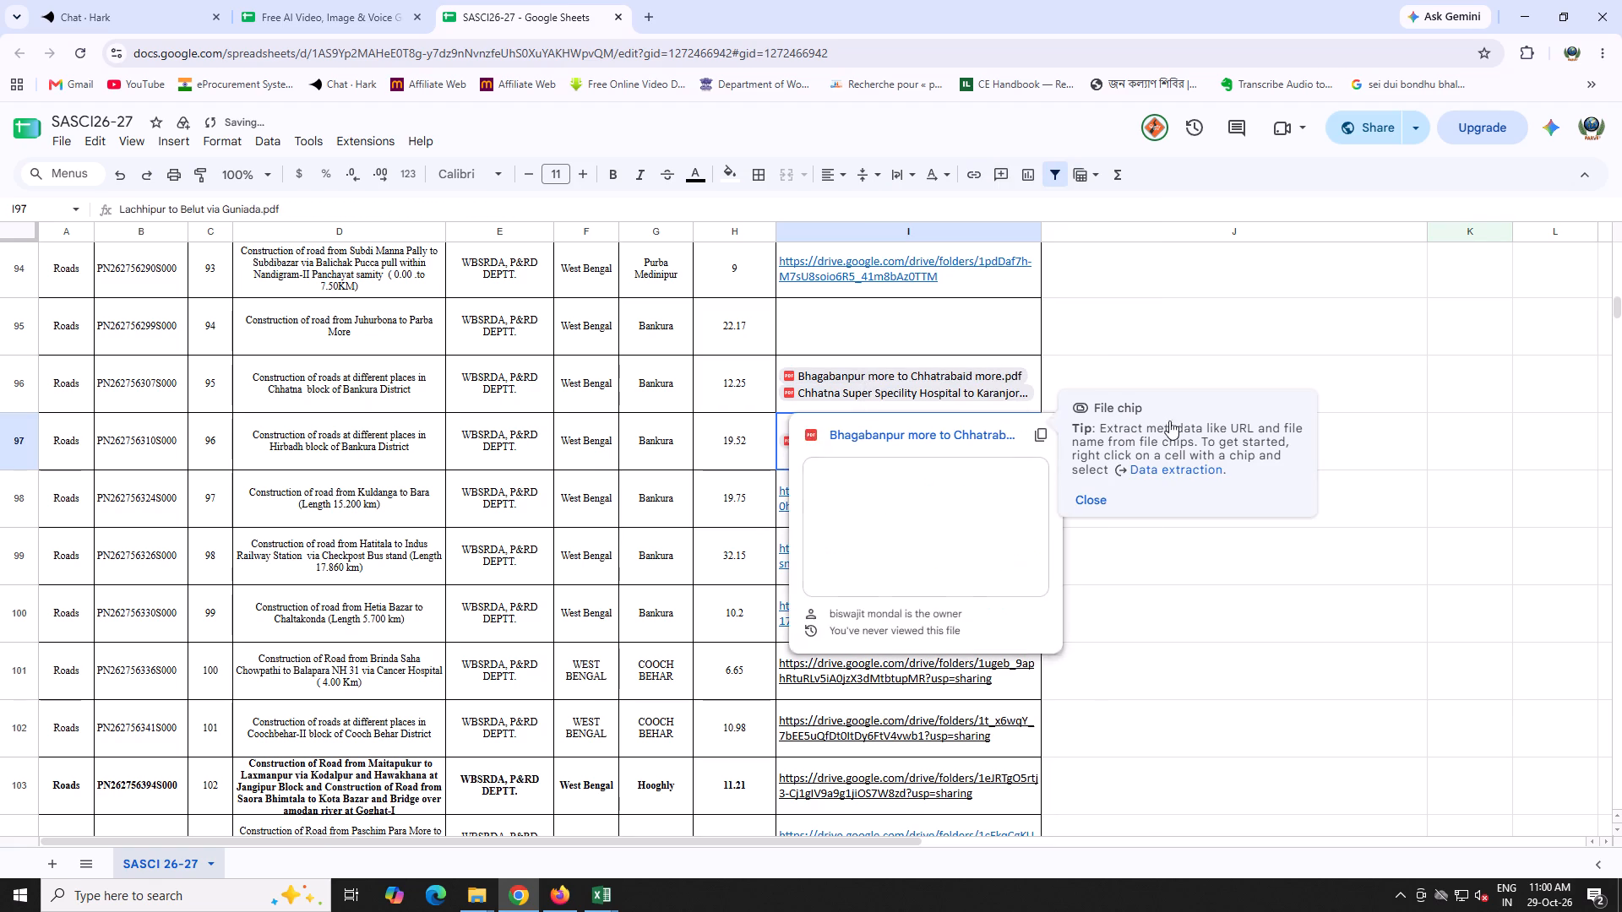
Increase the font size of the Lachhipur to Belut file chip in cell I97 by one step and dismiss the file chip tip.
left_click(1200, 355)
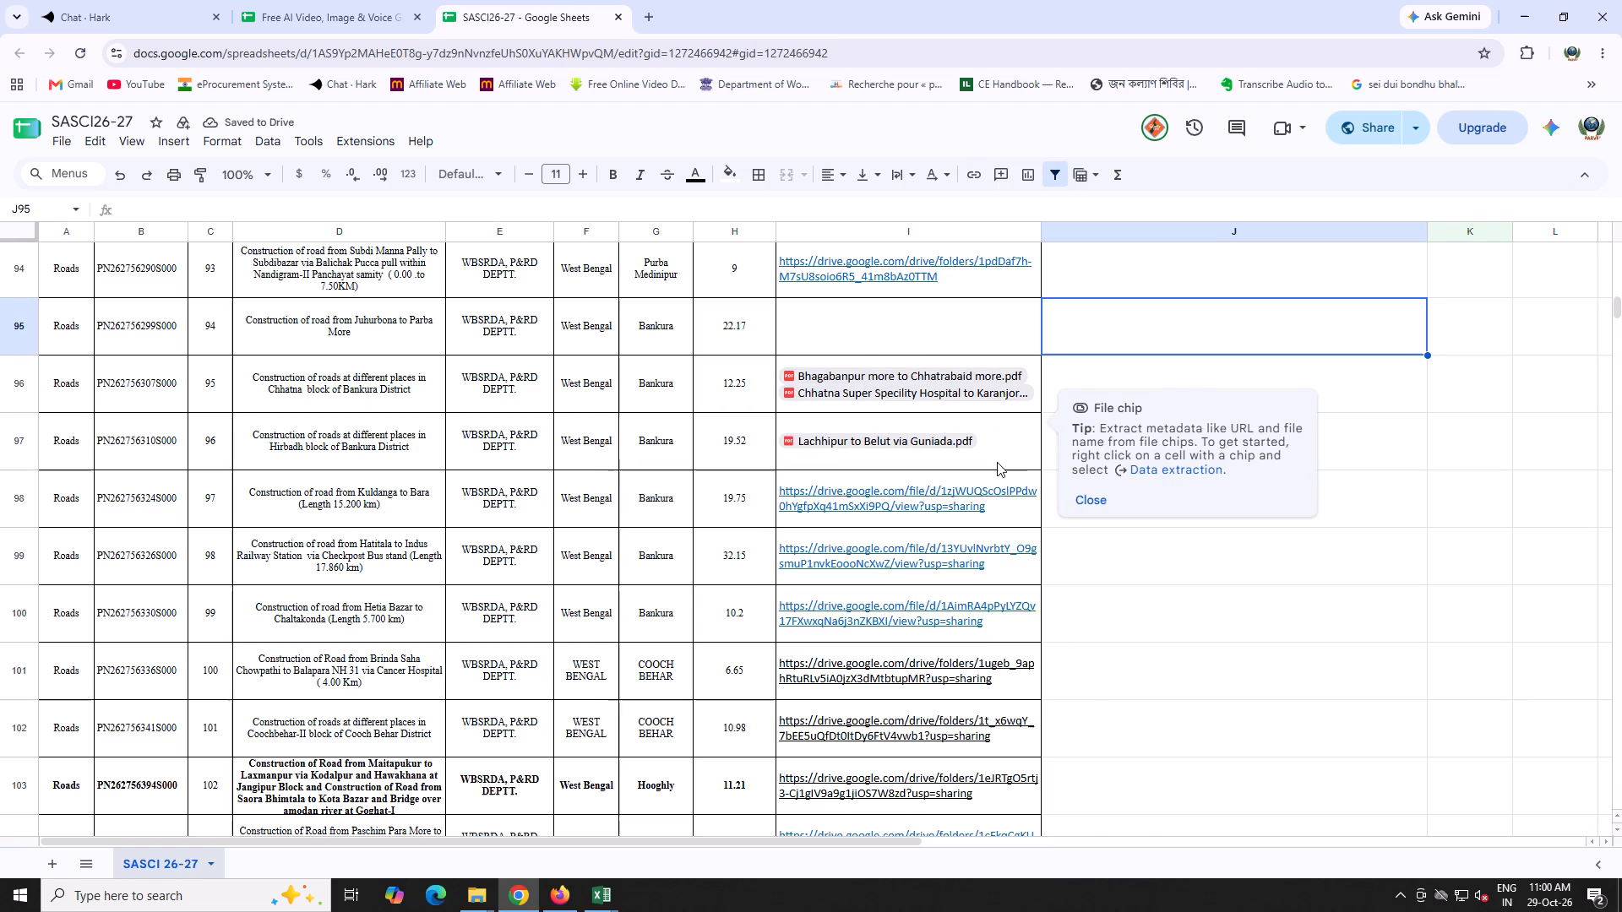
left_click(993, 464)
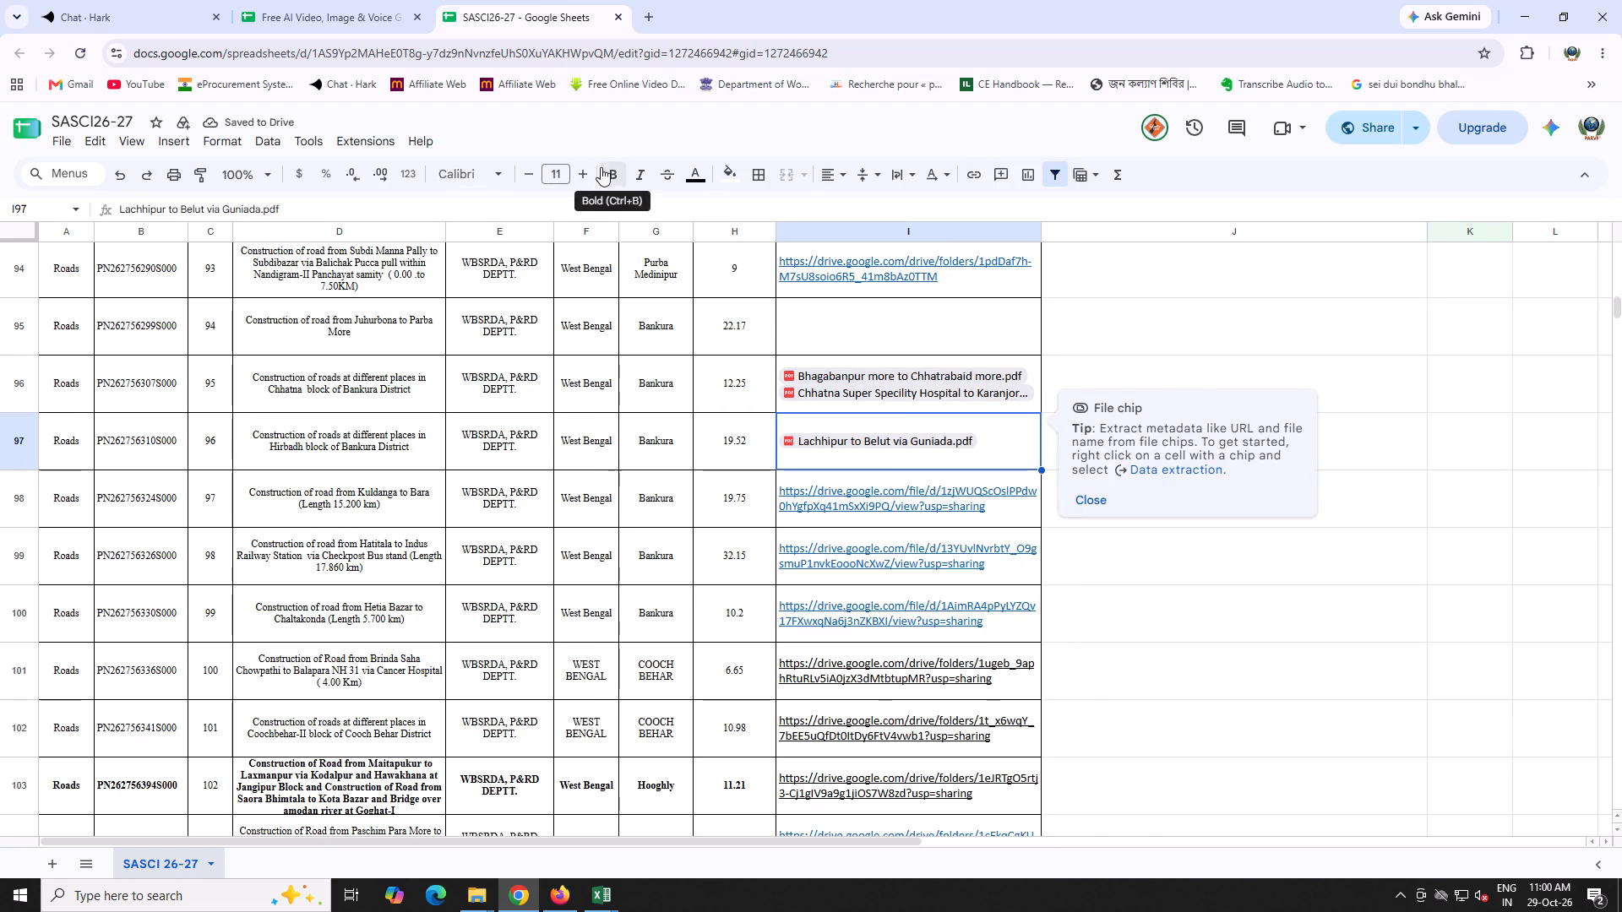
left_click(584, 171)
left_click(1254, 351)
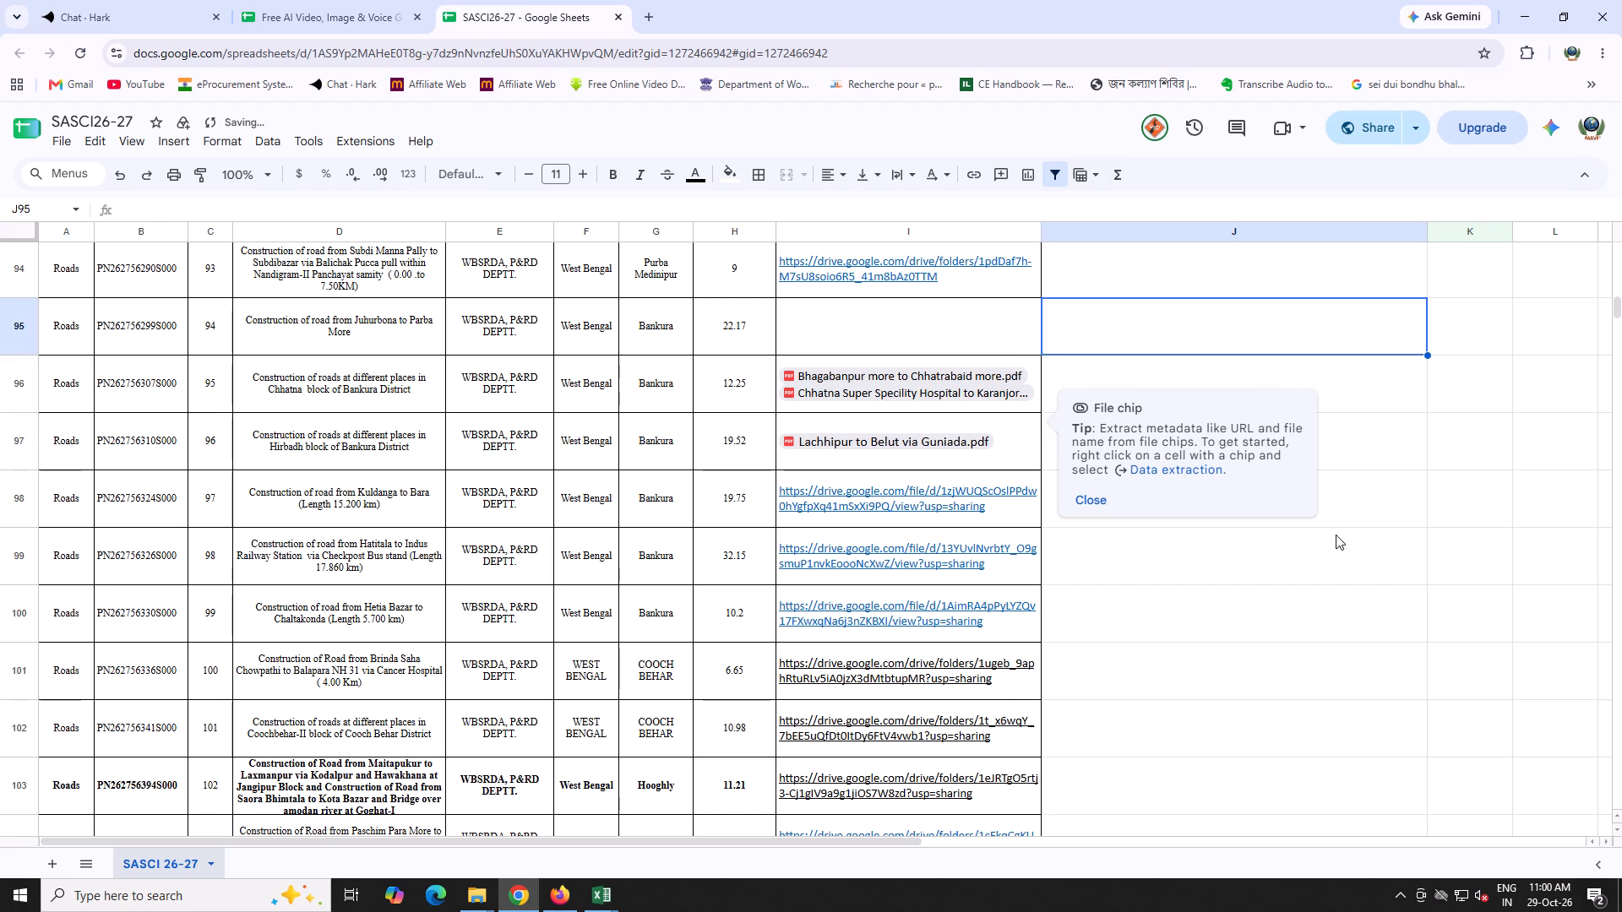
left_click(1078, 497)
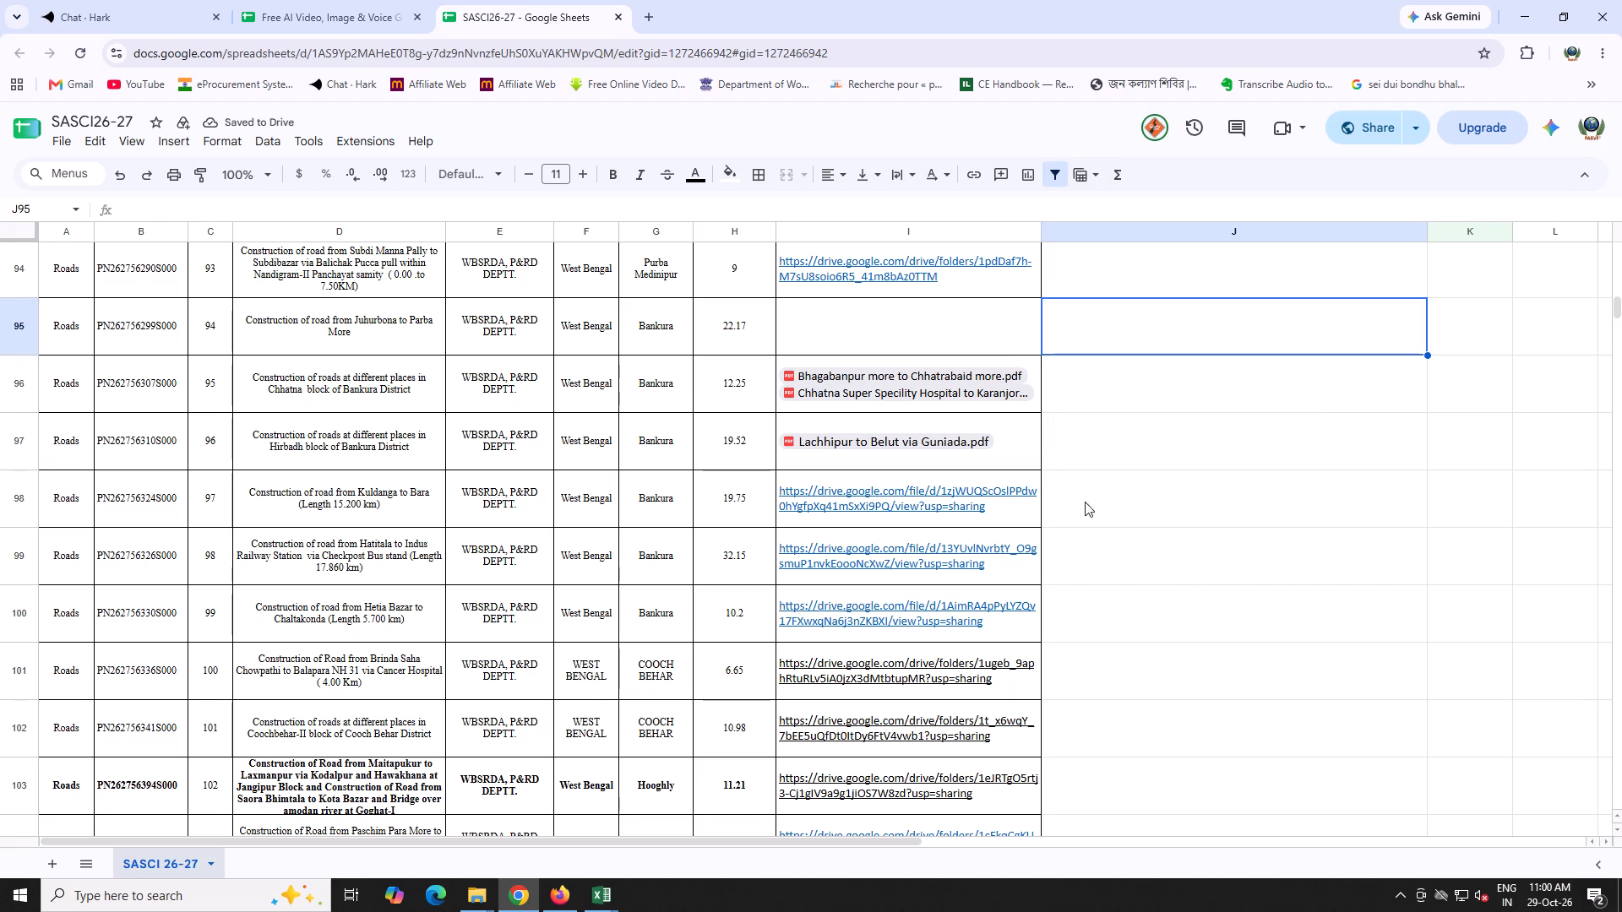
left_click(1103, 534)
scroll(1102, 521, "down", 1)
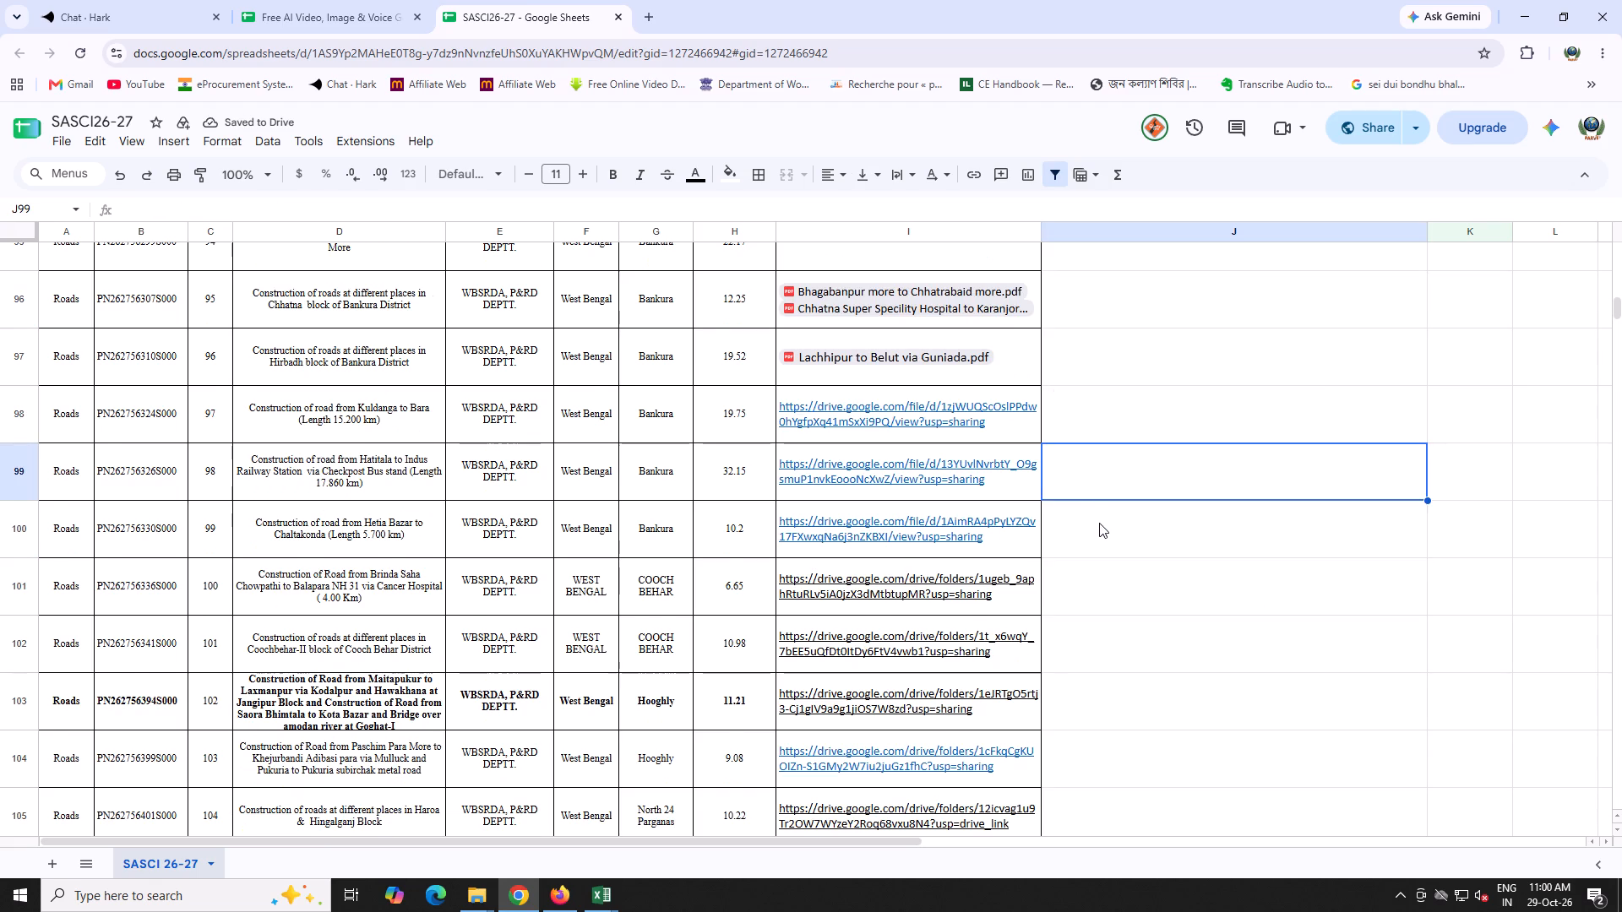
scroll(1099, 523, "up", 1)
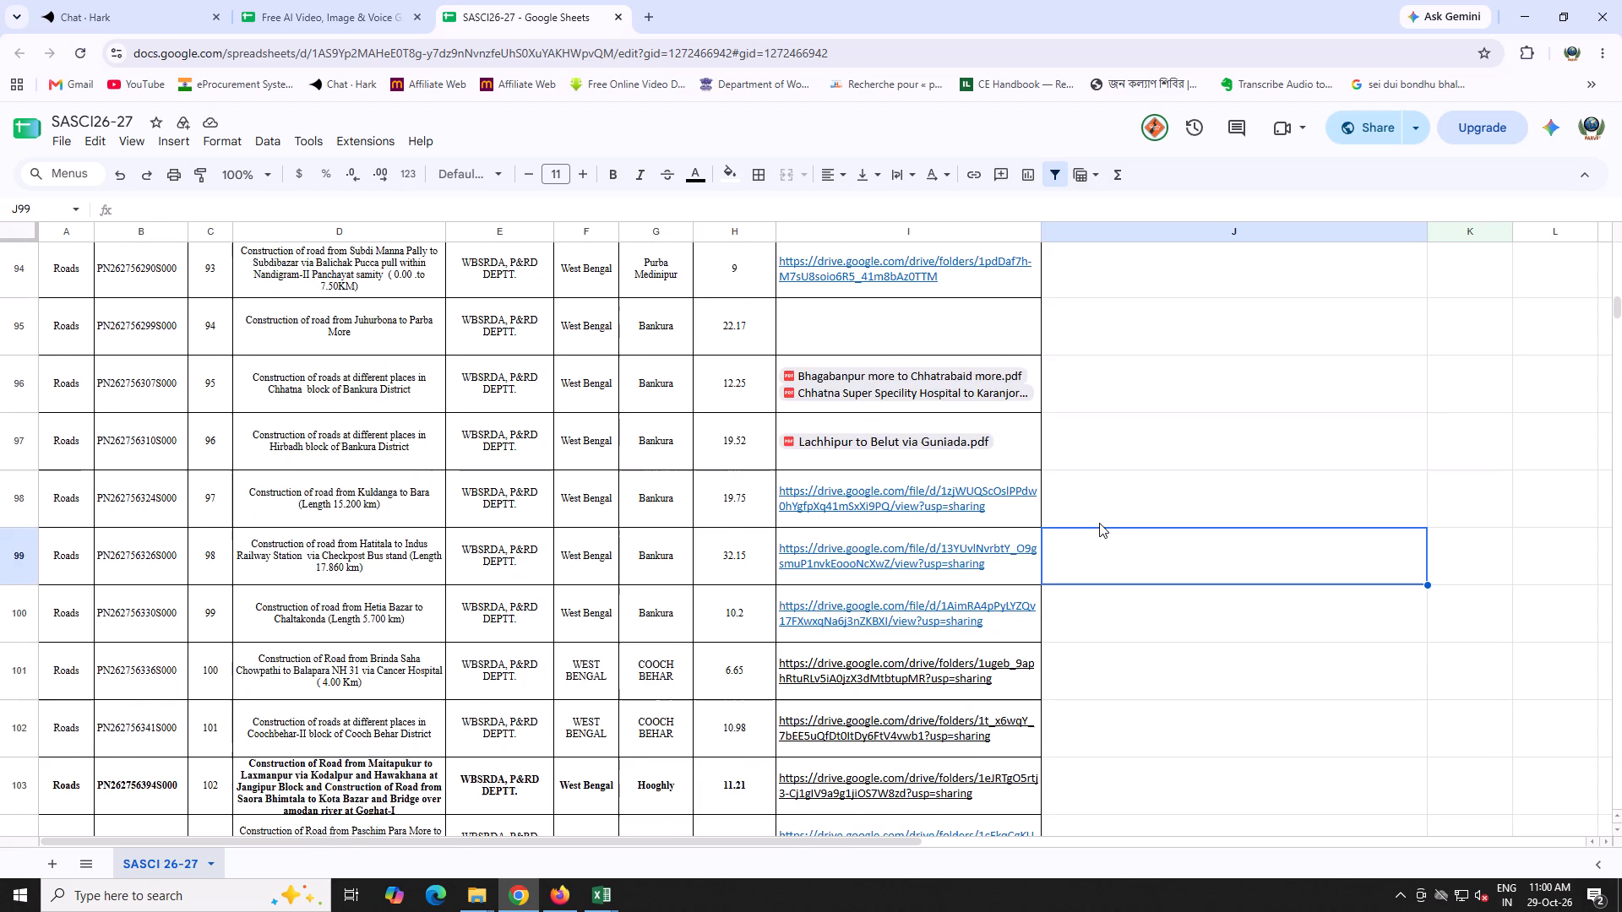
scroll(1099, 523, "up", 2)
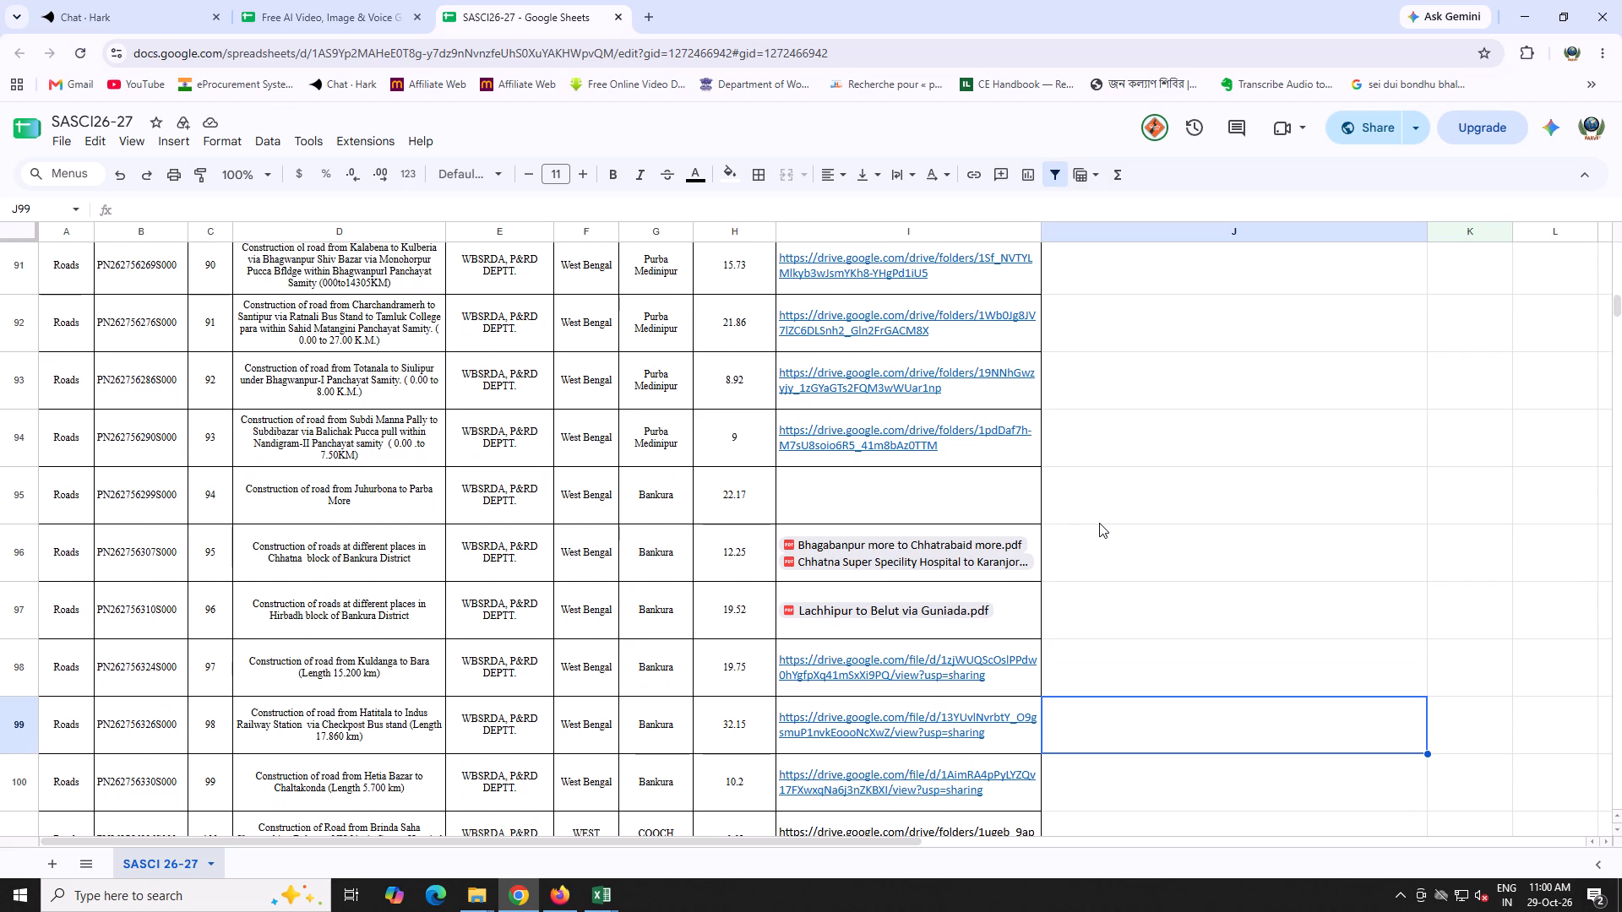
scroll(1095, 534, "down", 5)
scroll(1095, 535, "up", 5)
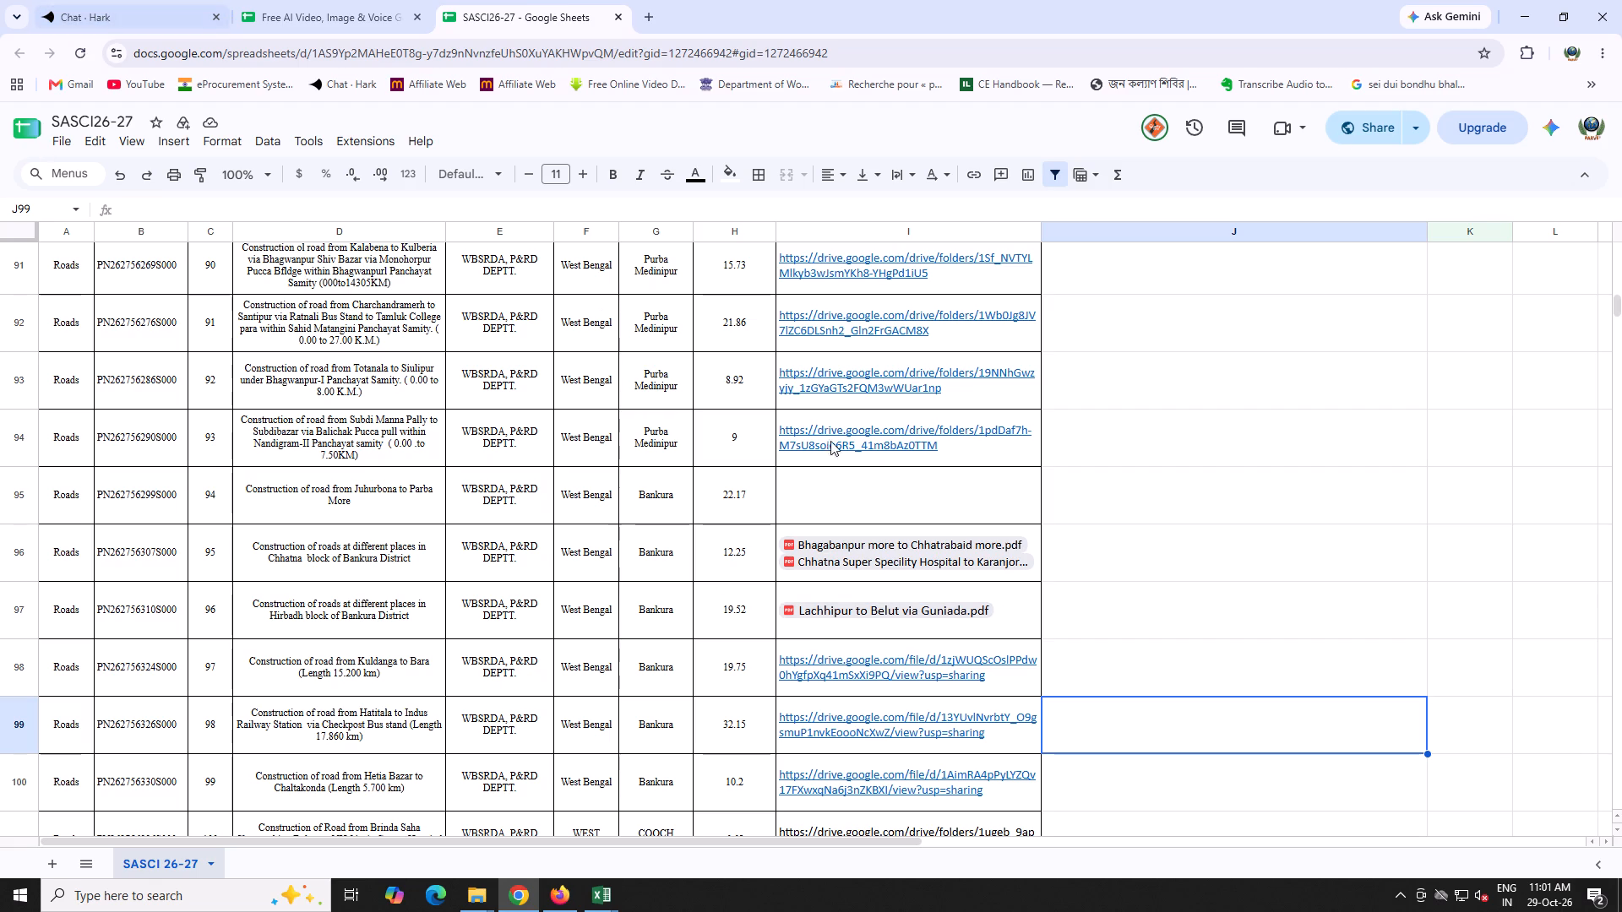
Switch to the BANKURA CAPEX (1) Drive folder in Firefox and dismiss the desktop notifications prompt.
left_click(1521, 8)
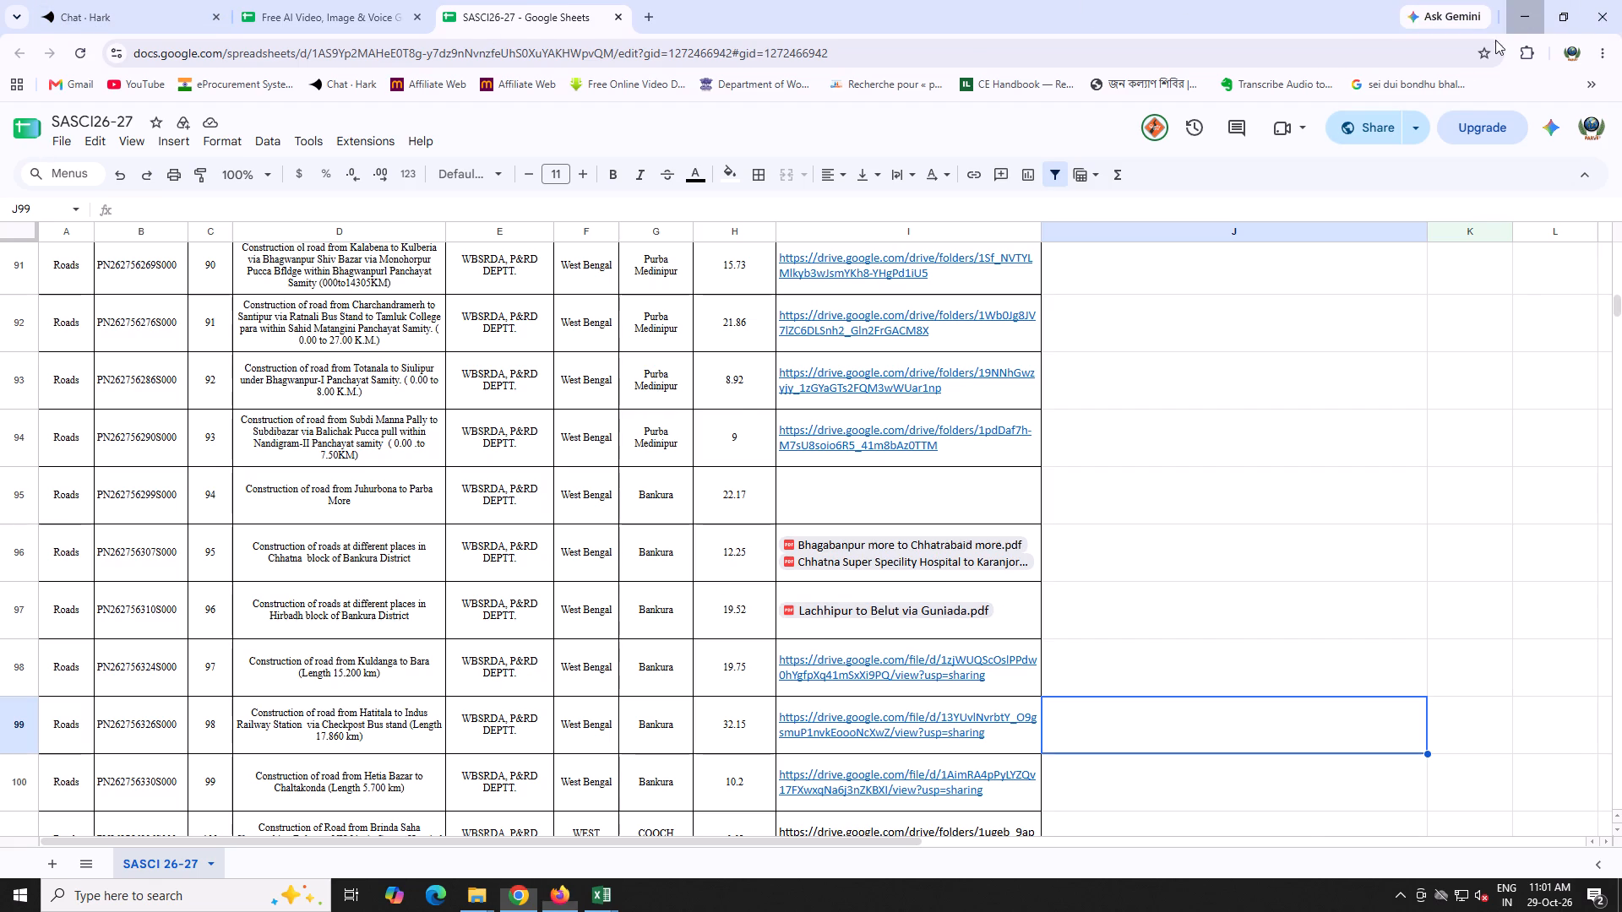
left_click(1129, 567)
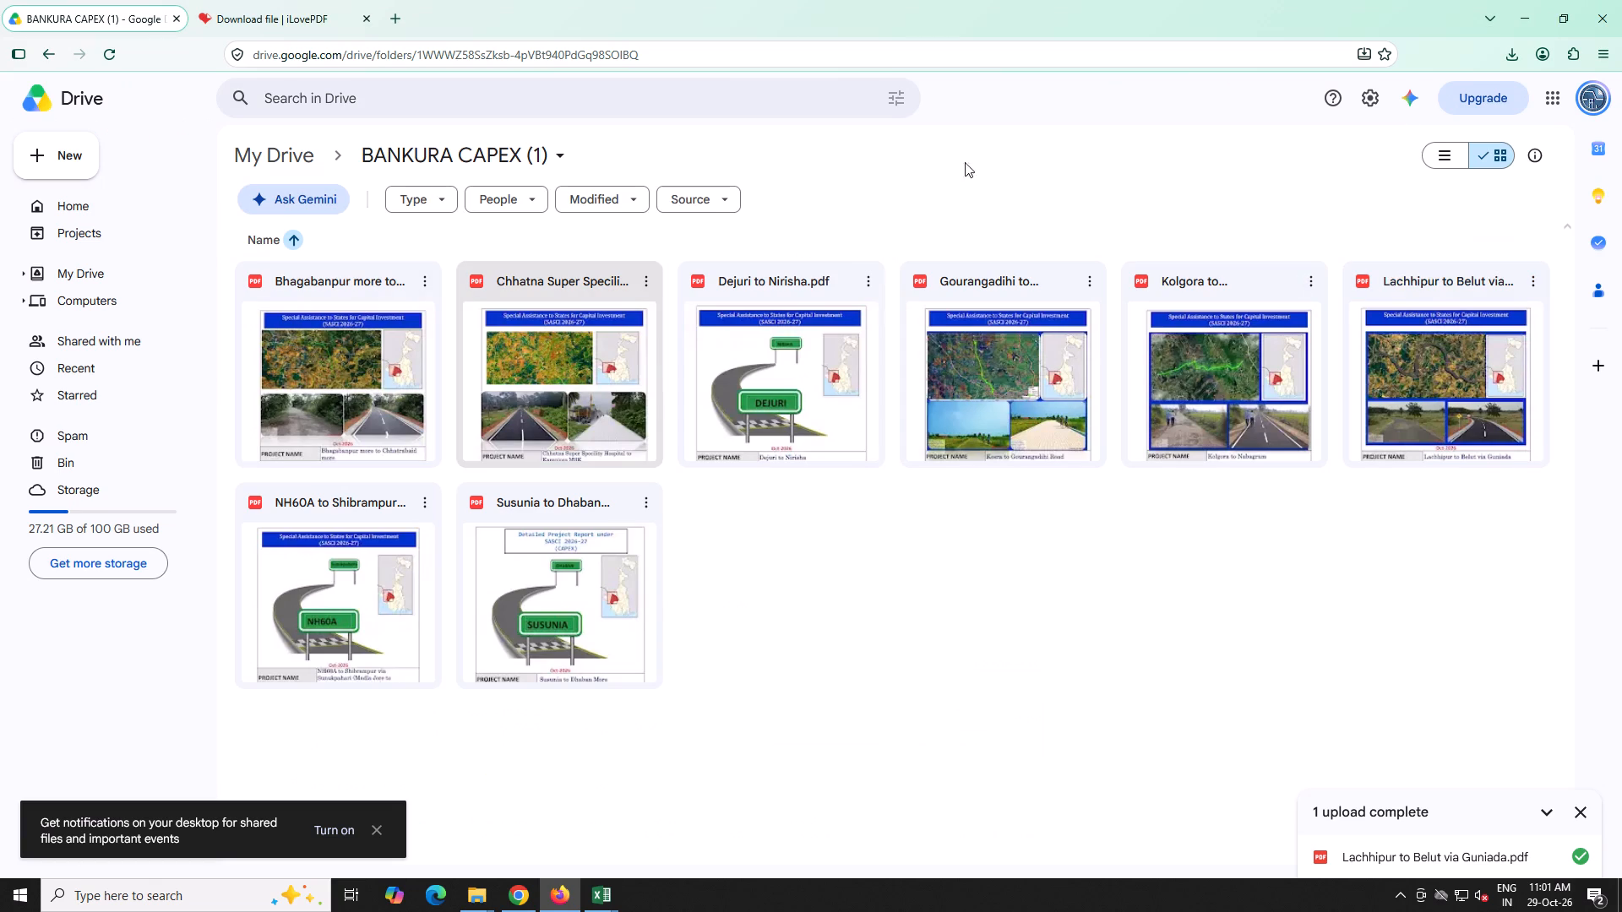
left_click(383, 828)
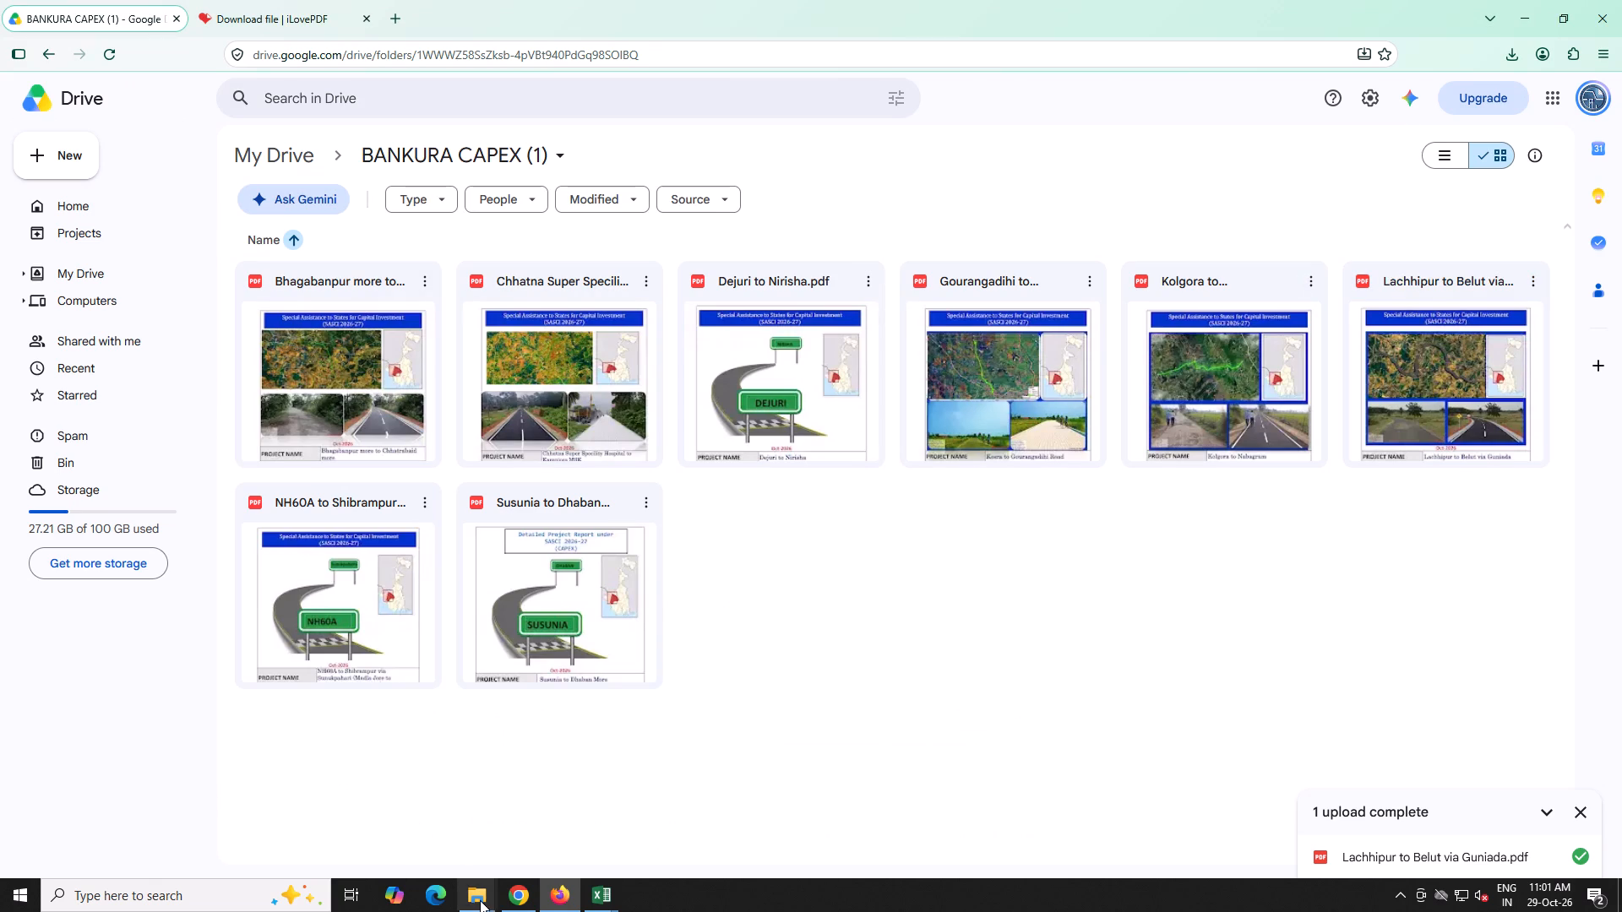
In File Explorer, go up to the CAPEX BANKURA 2026 folder and open its 2.Tilaboni to Molian subfolder.
left_click(480, 902)
left_click(404, 806)
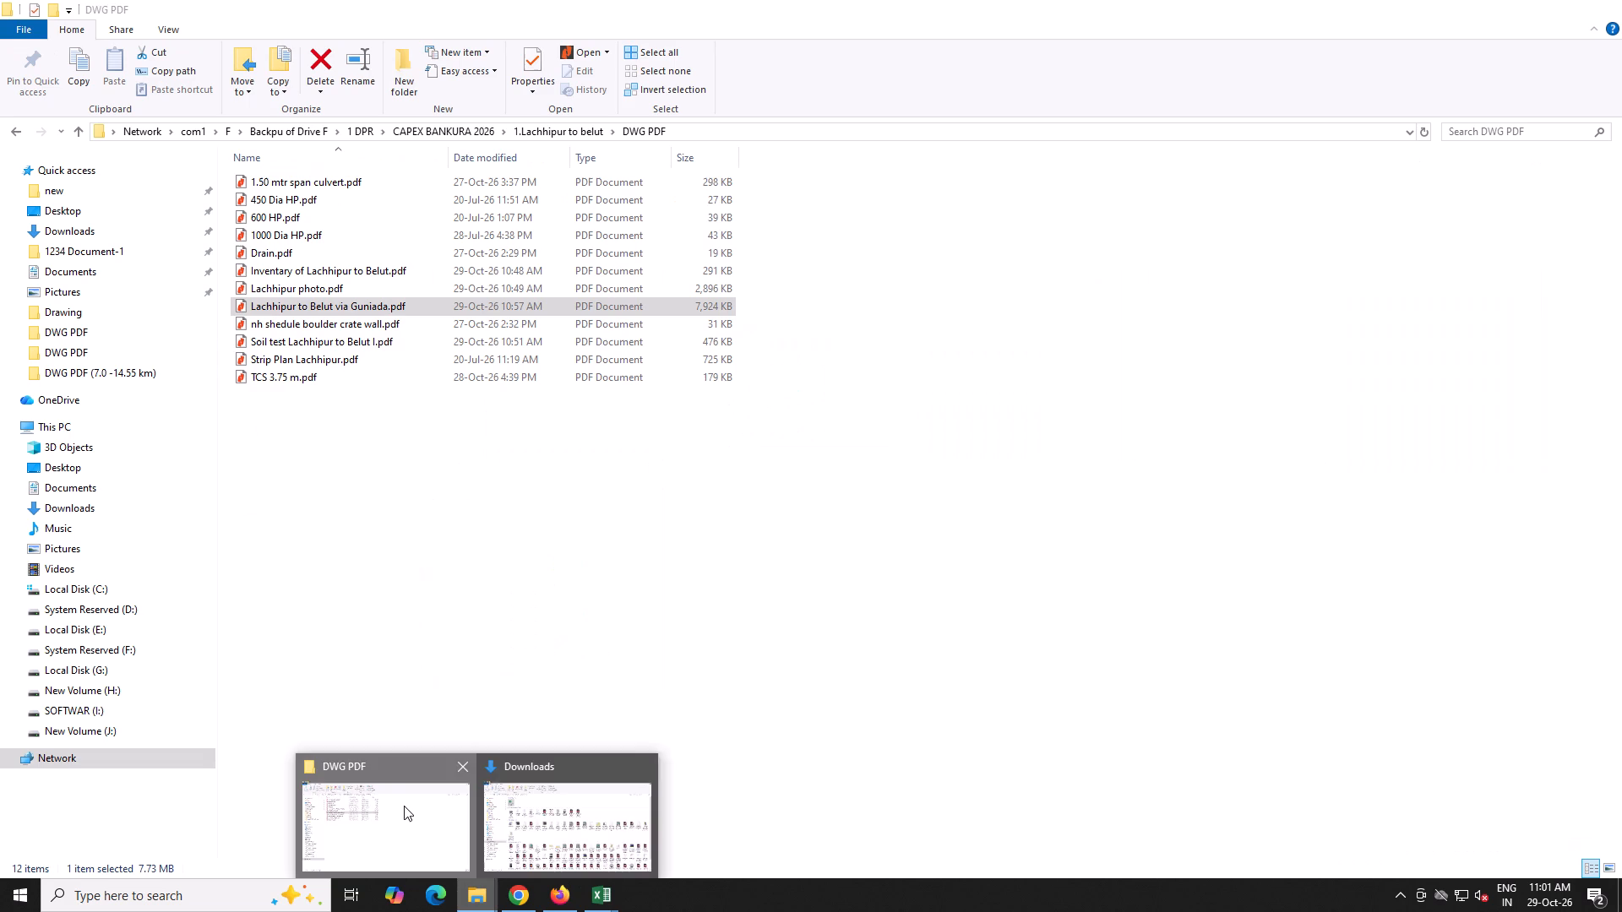
left_click(546, 135)
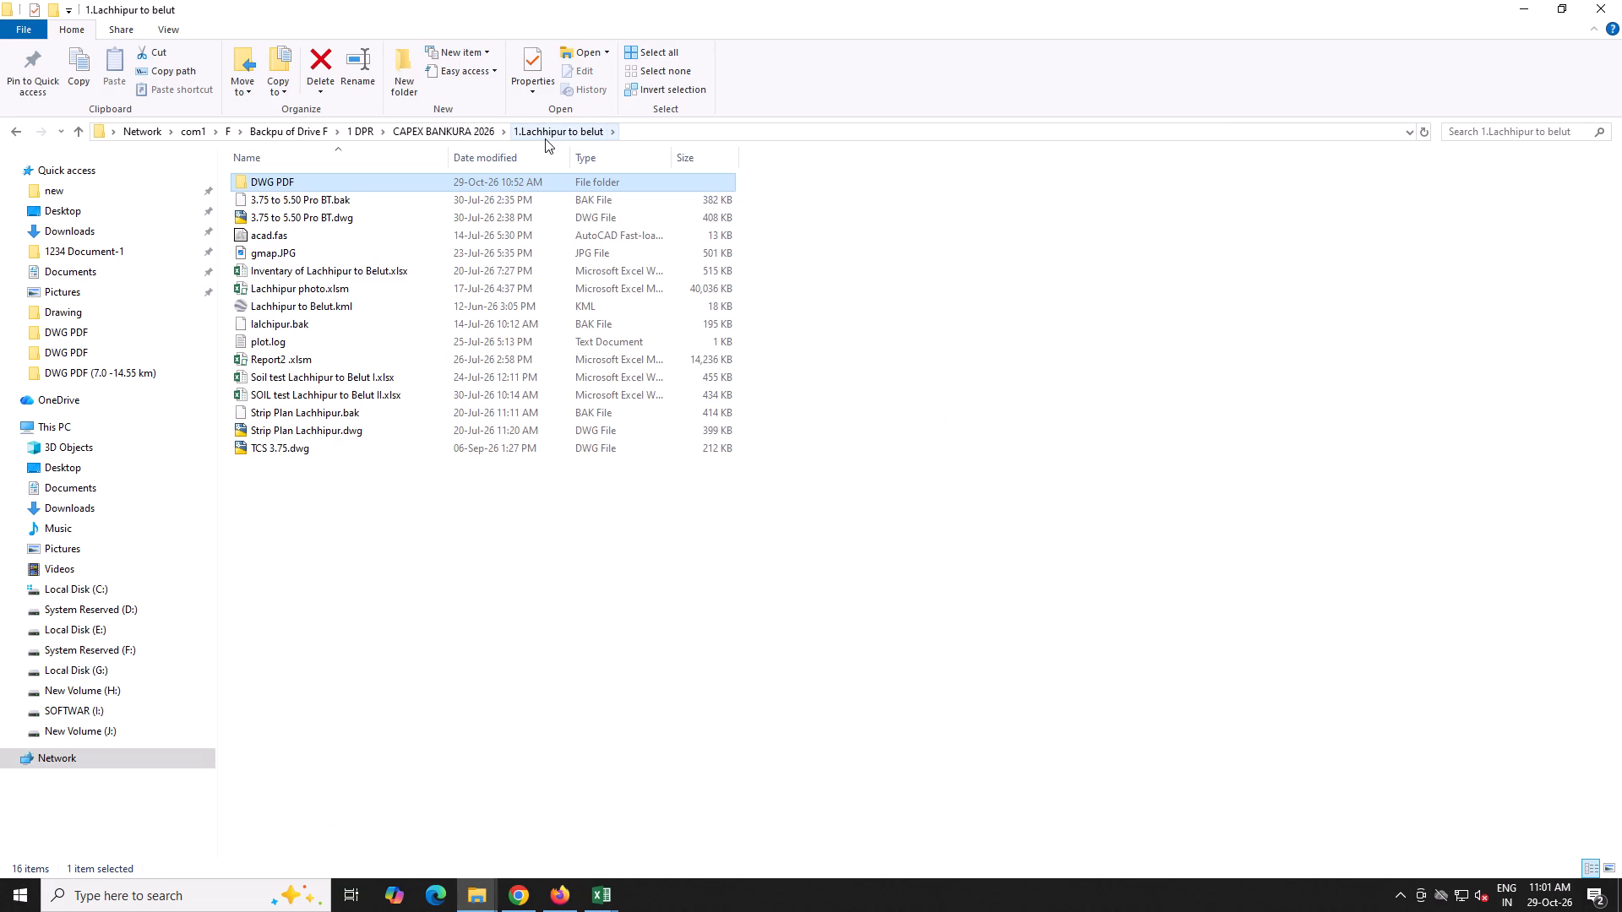
left_click(483, 132)
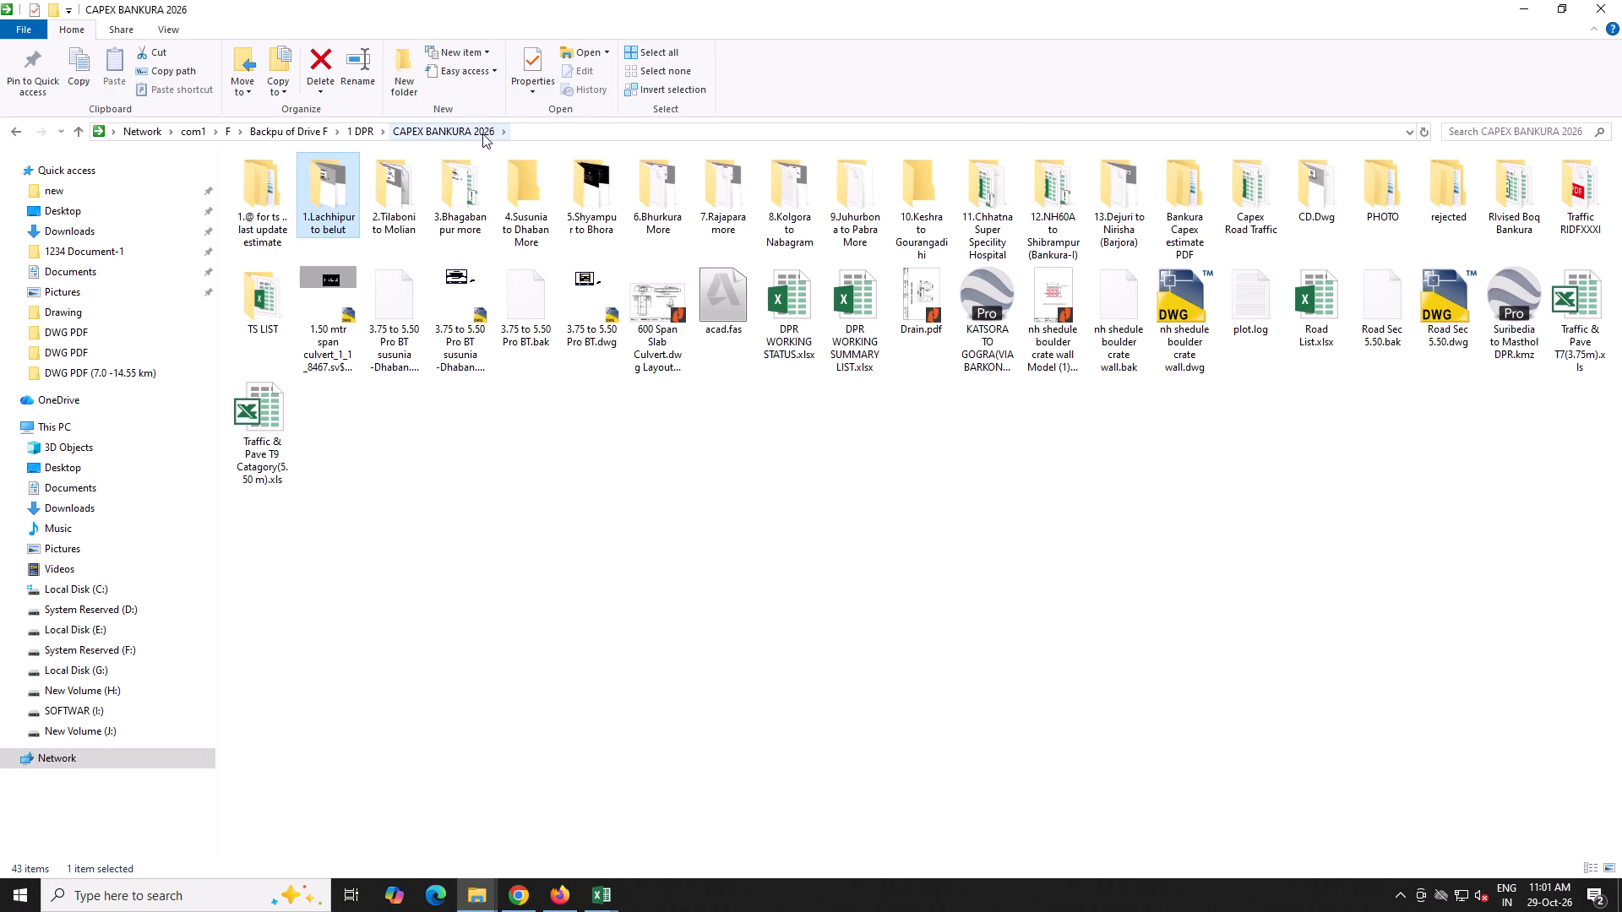
double_click(401, 215)
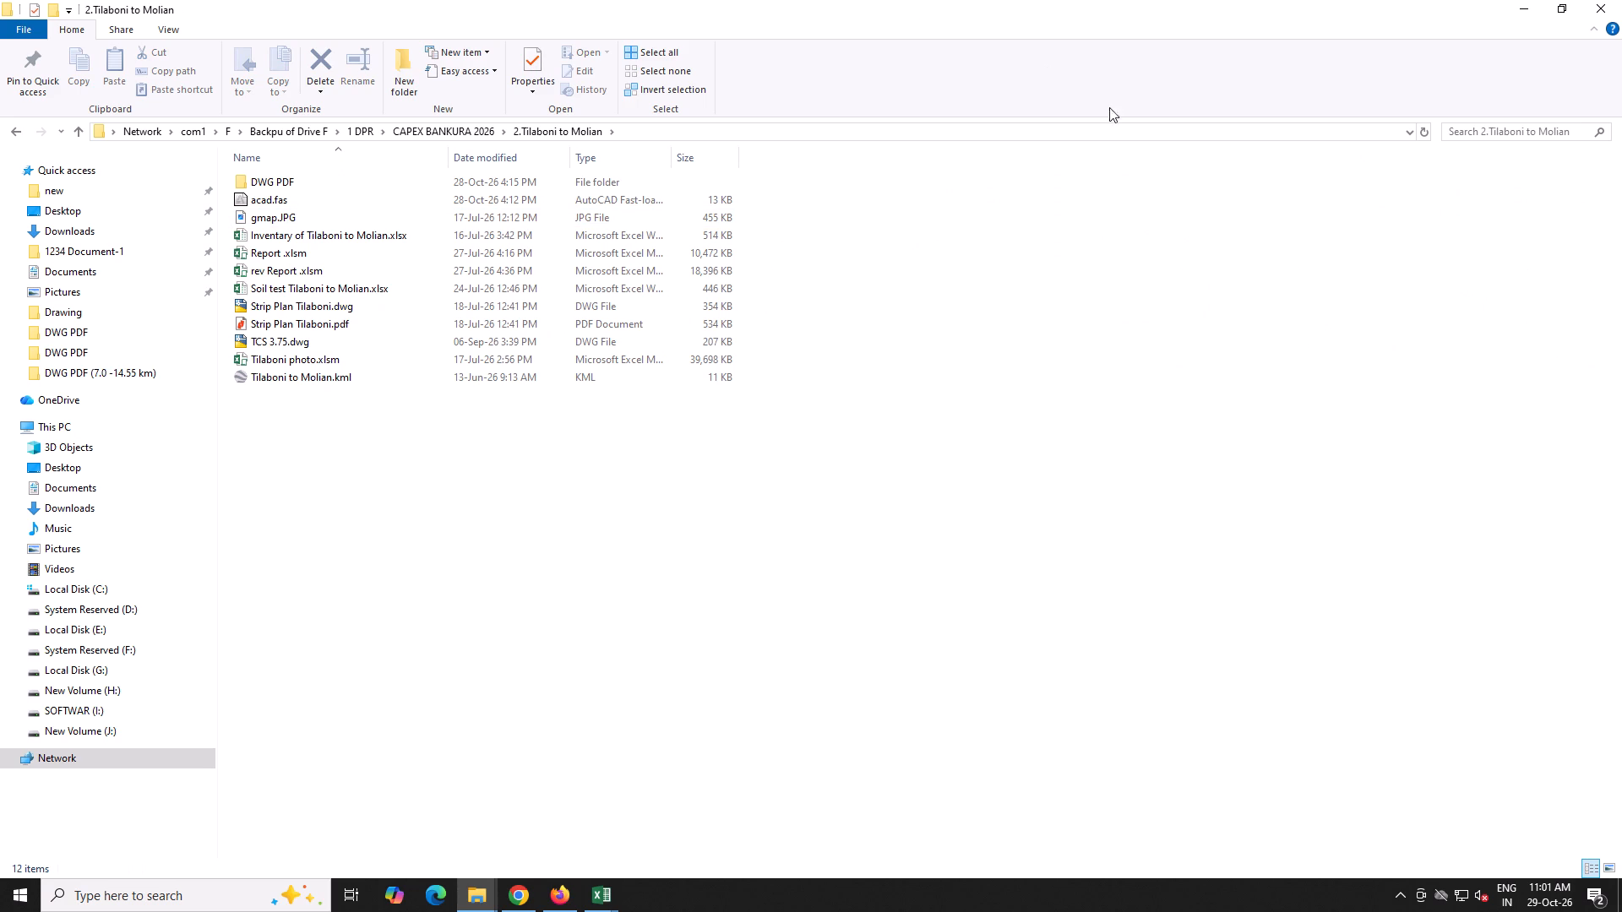
Show the desktop and launch Kuro.
left_click(1621, 911)
double_click(102, 196)
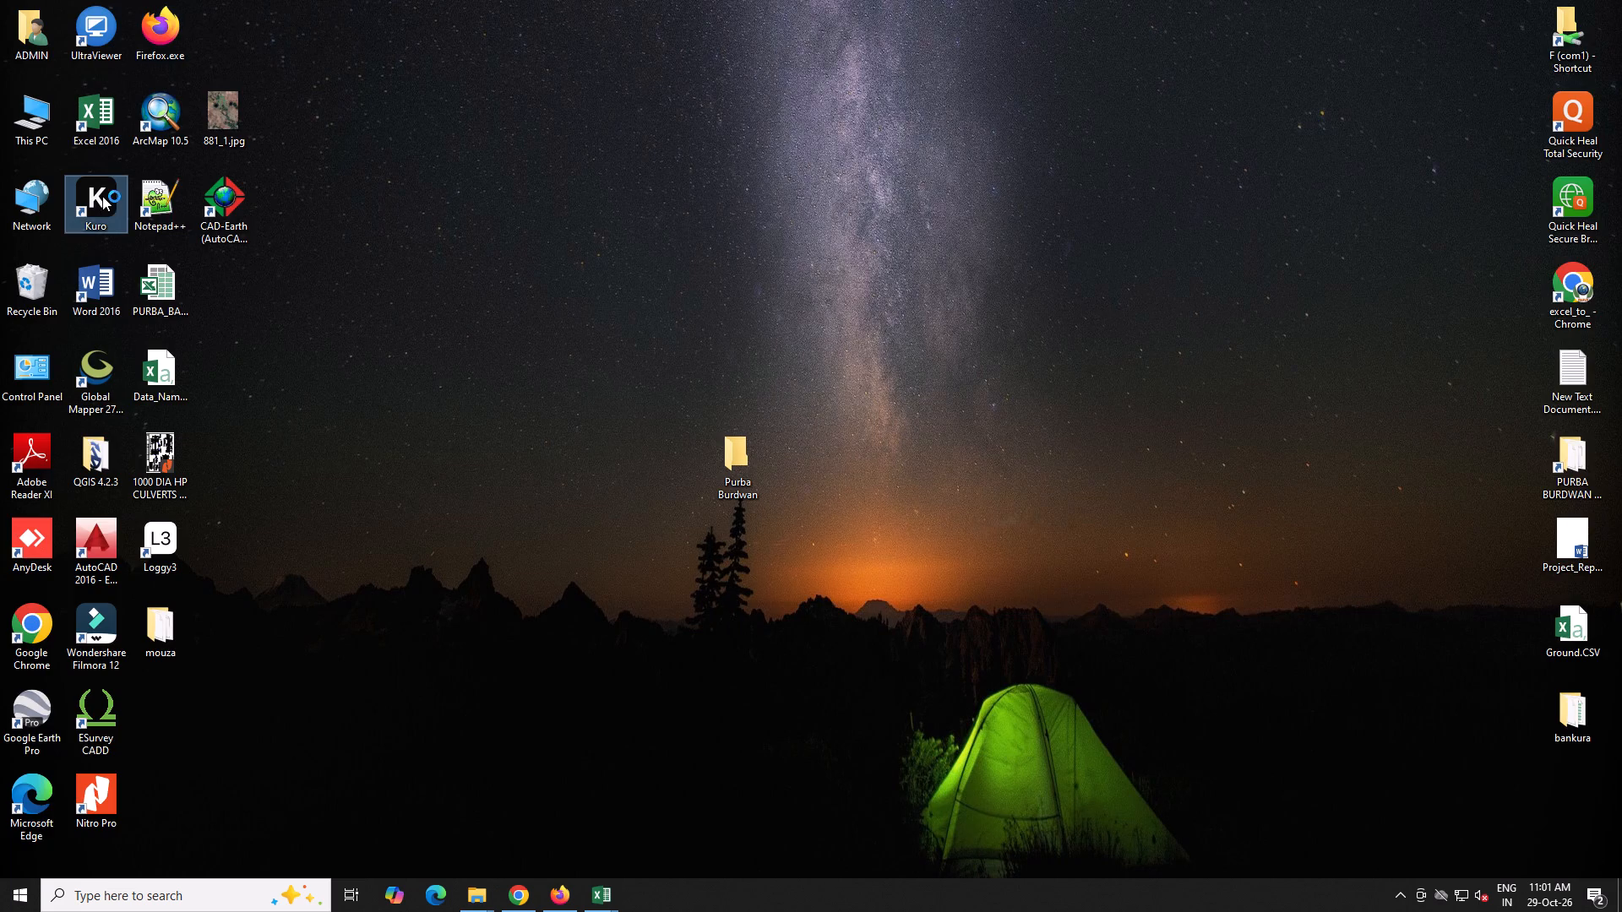
Bring up the available actions for the desktop's Recycle Bin.
left_click(41, 283)
right_click(41, 283)
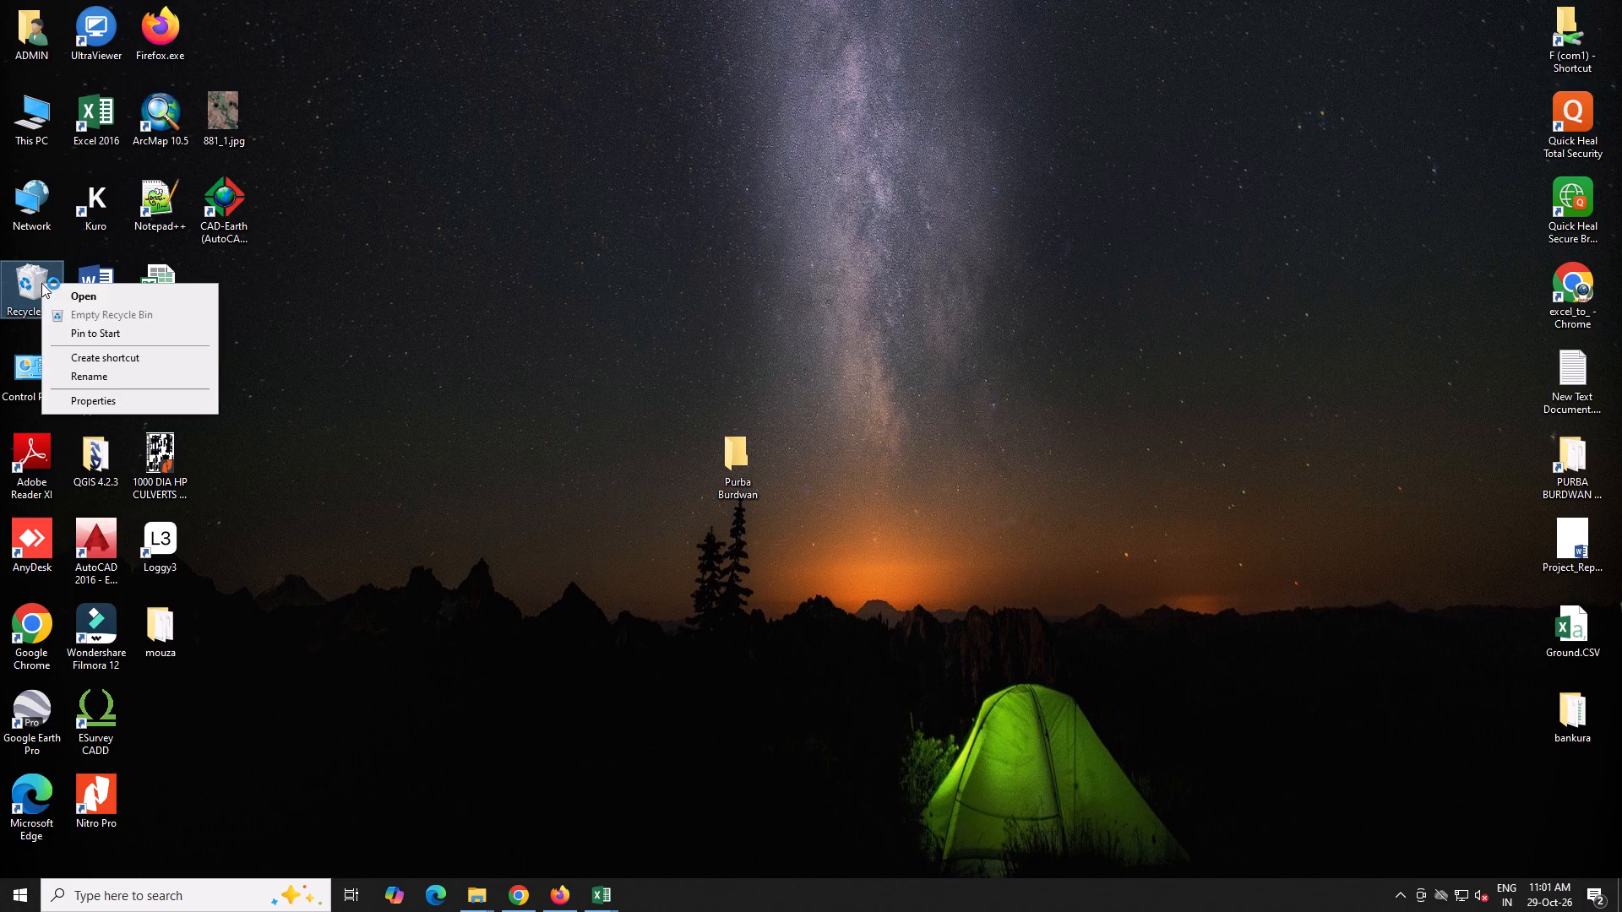
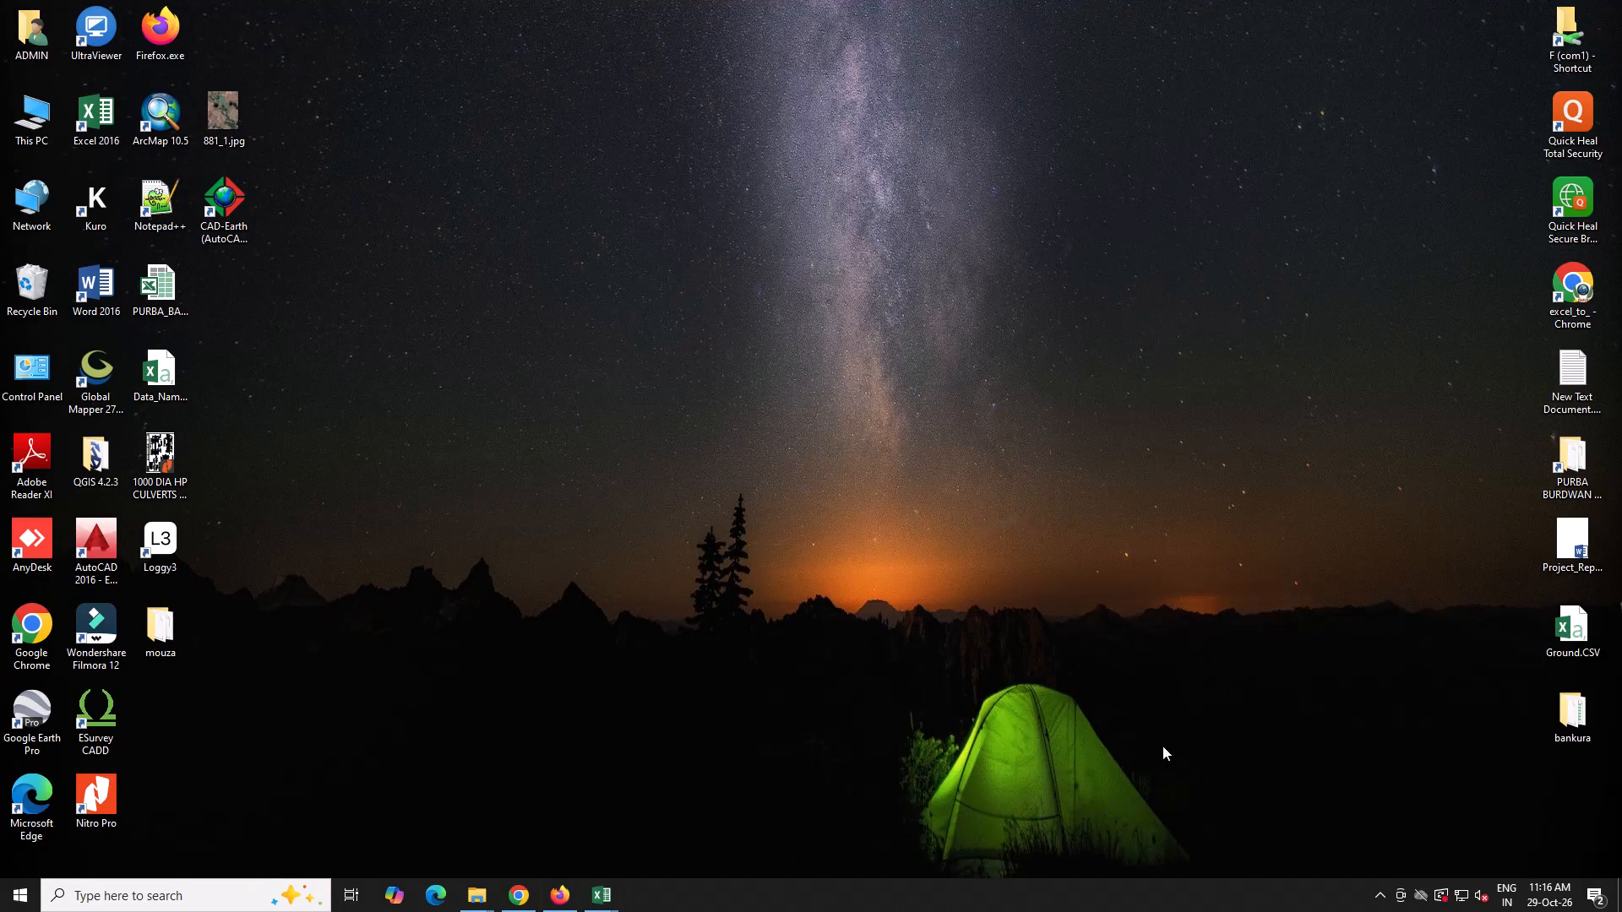
Switch to the SASCI26-27.xlsx workbook in Excel and check the filtered Bankura roads for missing DPR links.
left_click(609, 896)
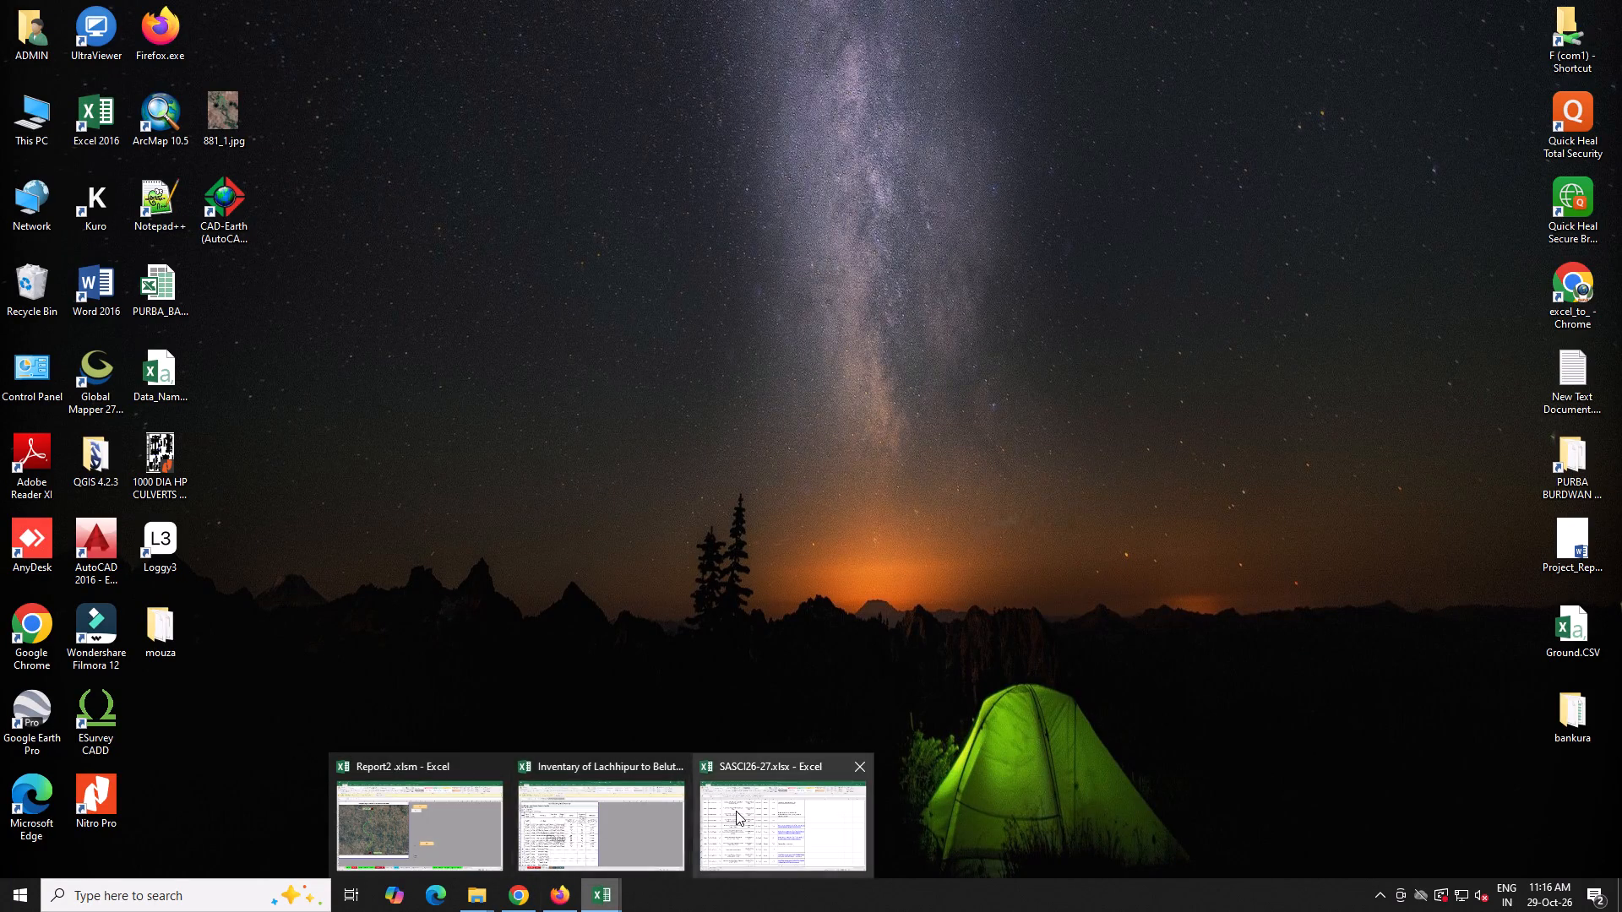
left_click(736, 811)
scroll(351, 477, "up", 11)
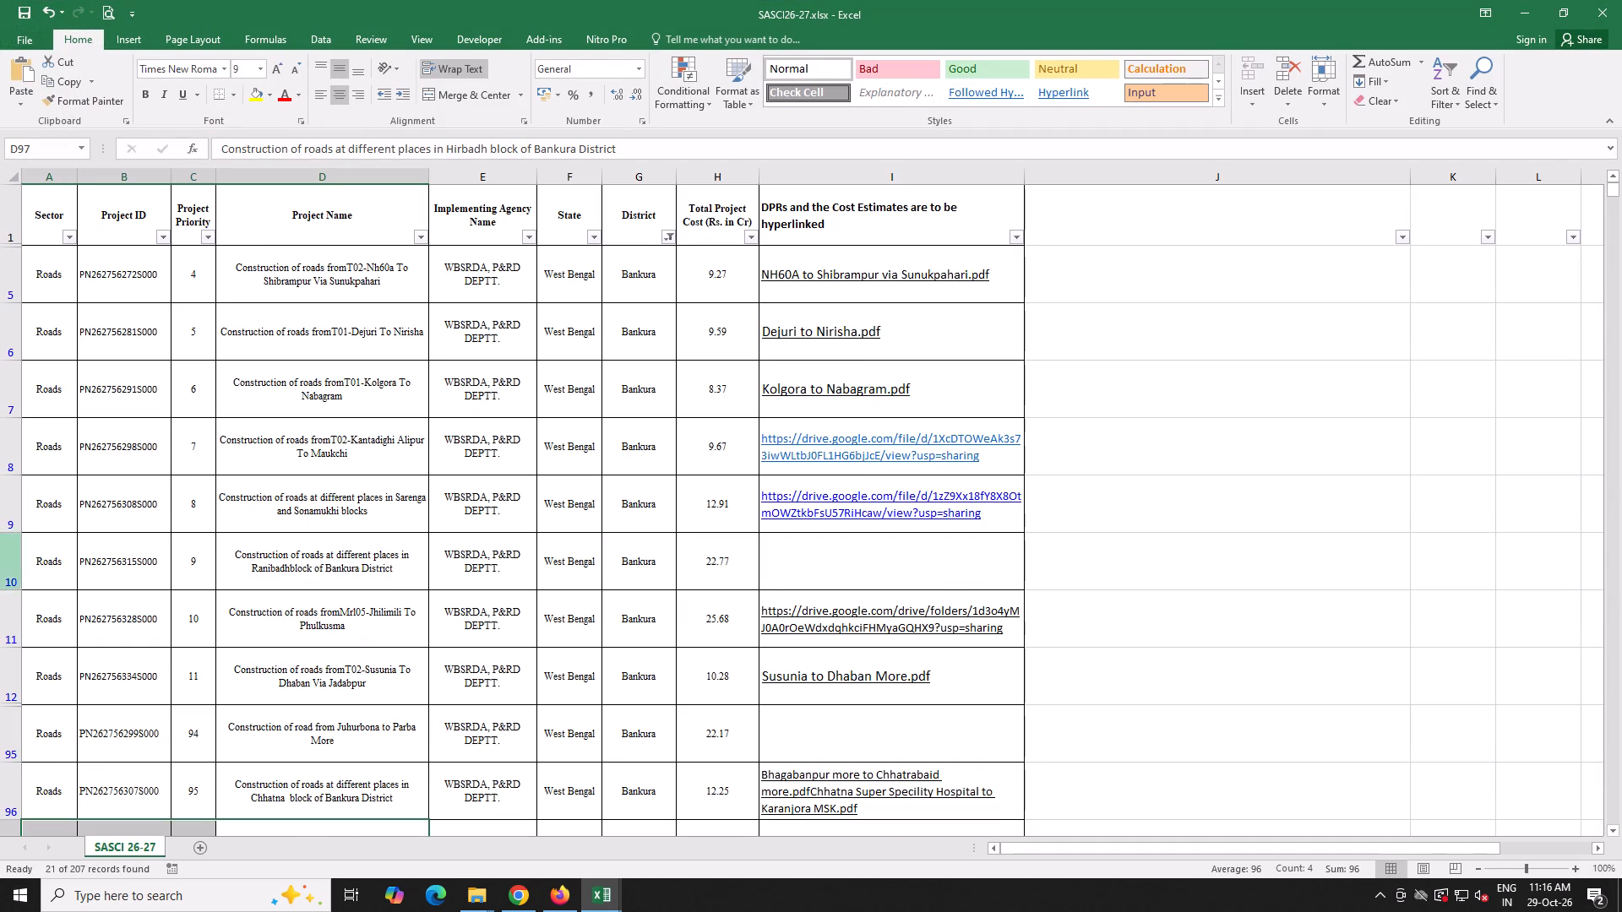
left_click(4, 512)
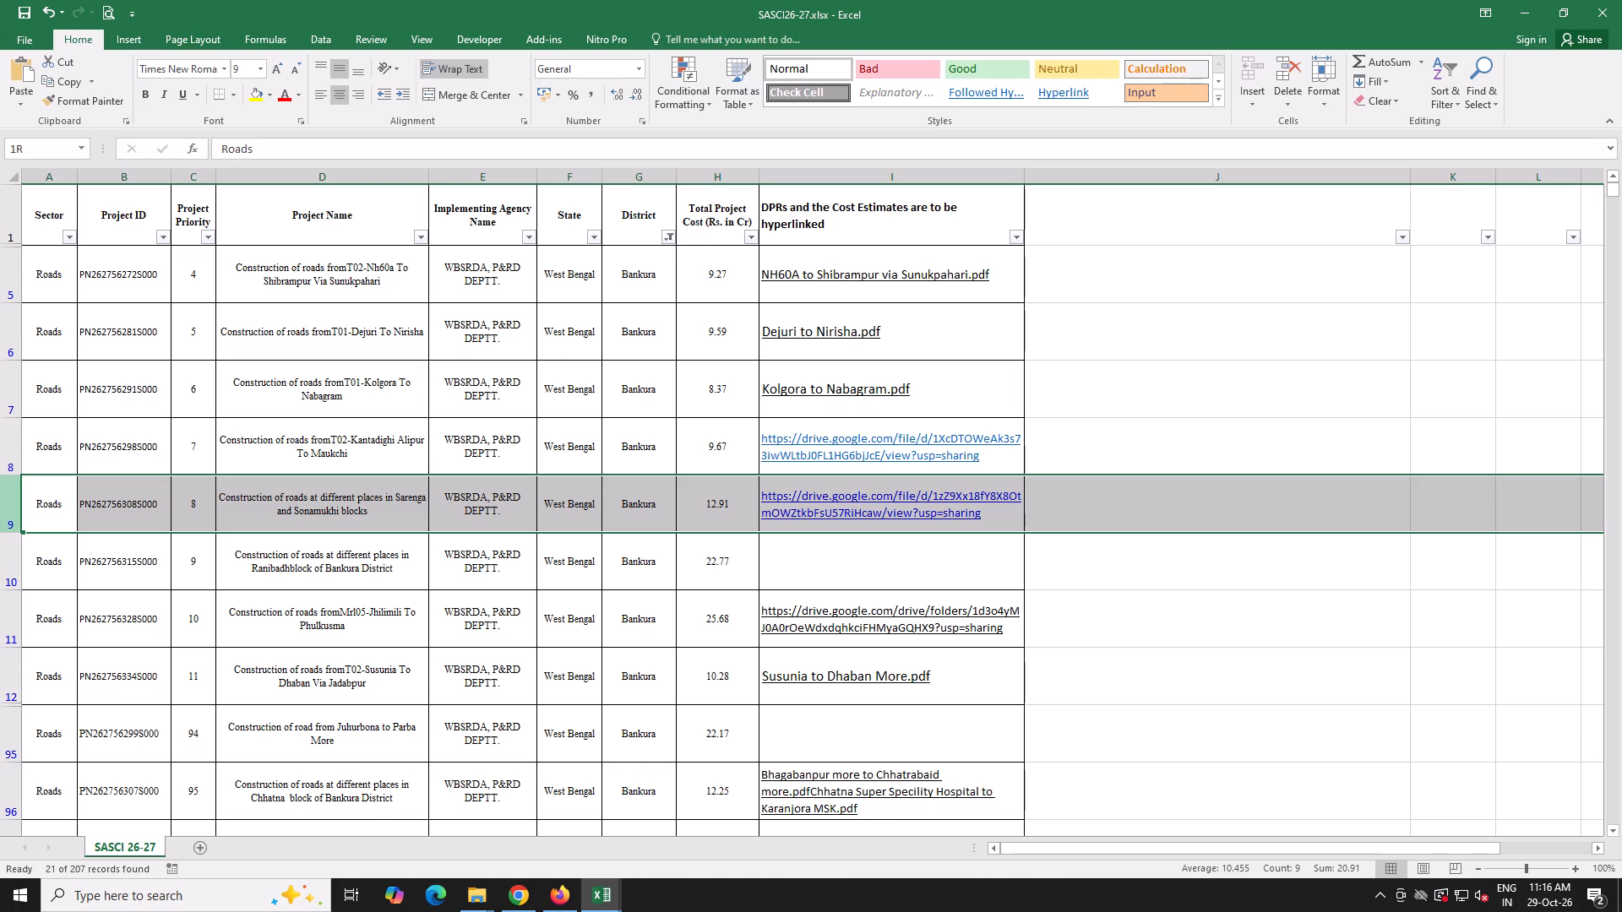
scroll(21, 554, "down", 2)
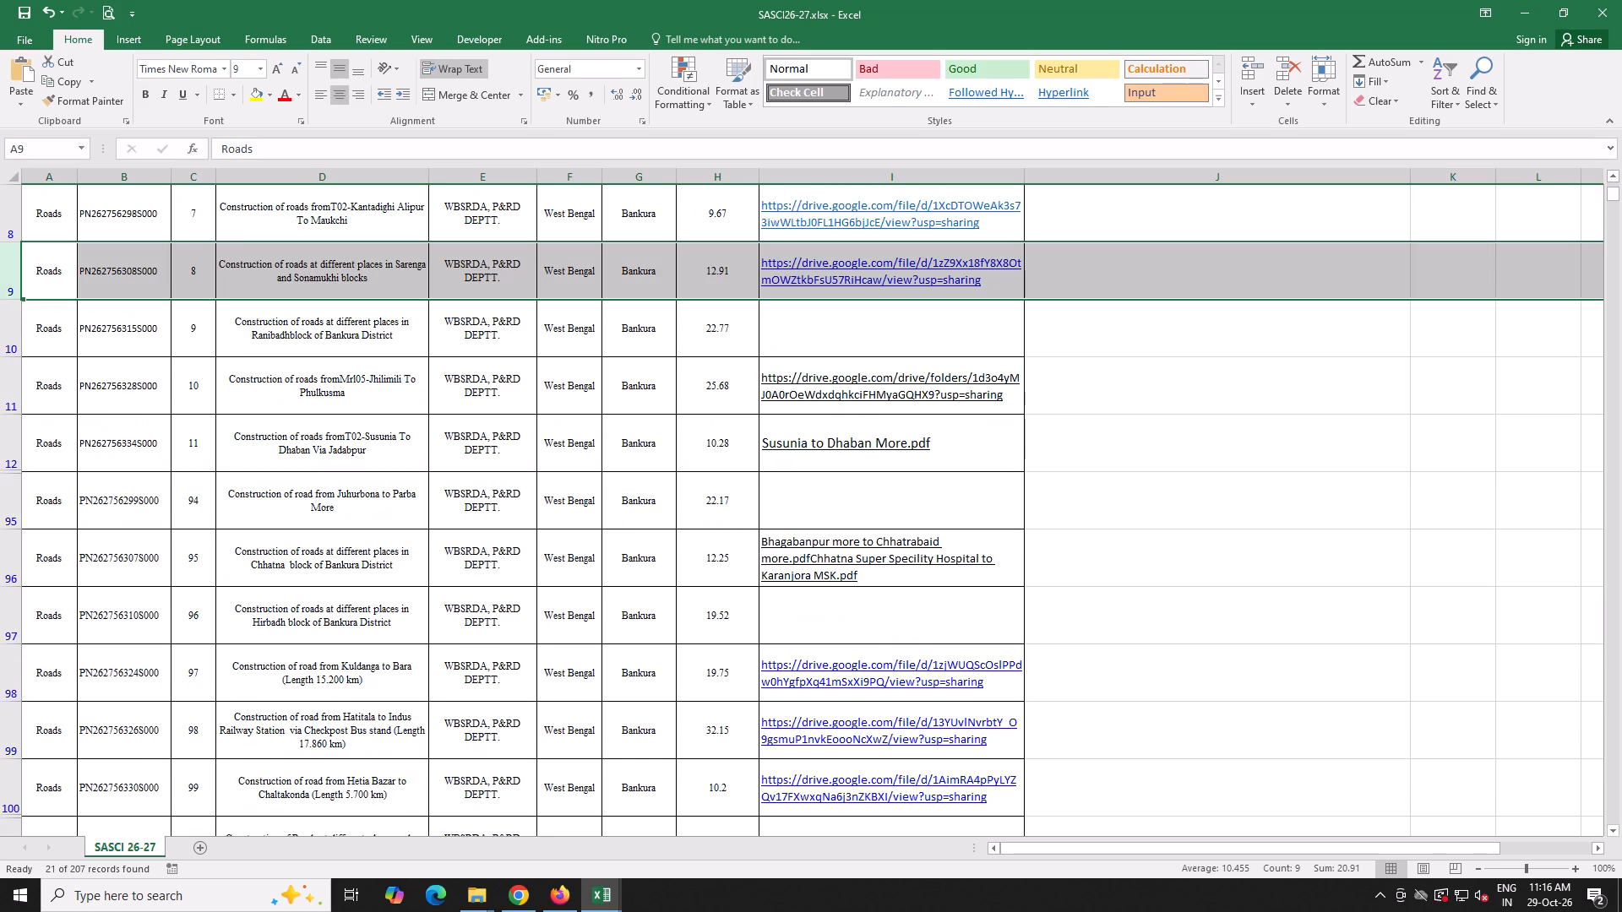
scroll(29, 579, "up", 1)
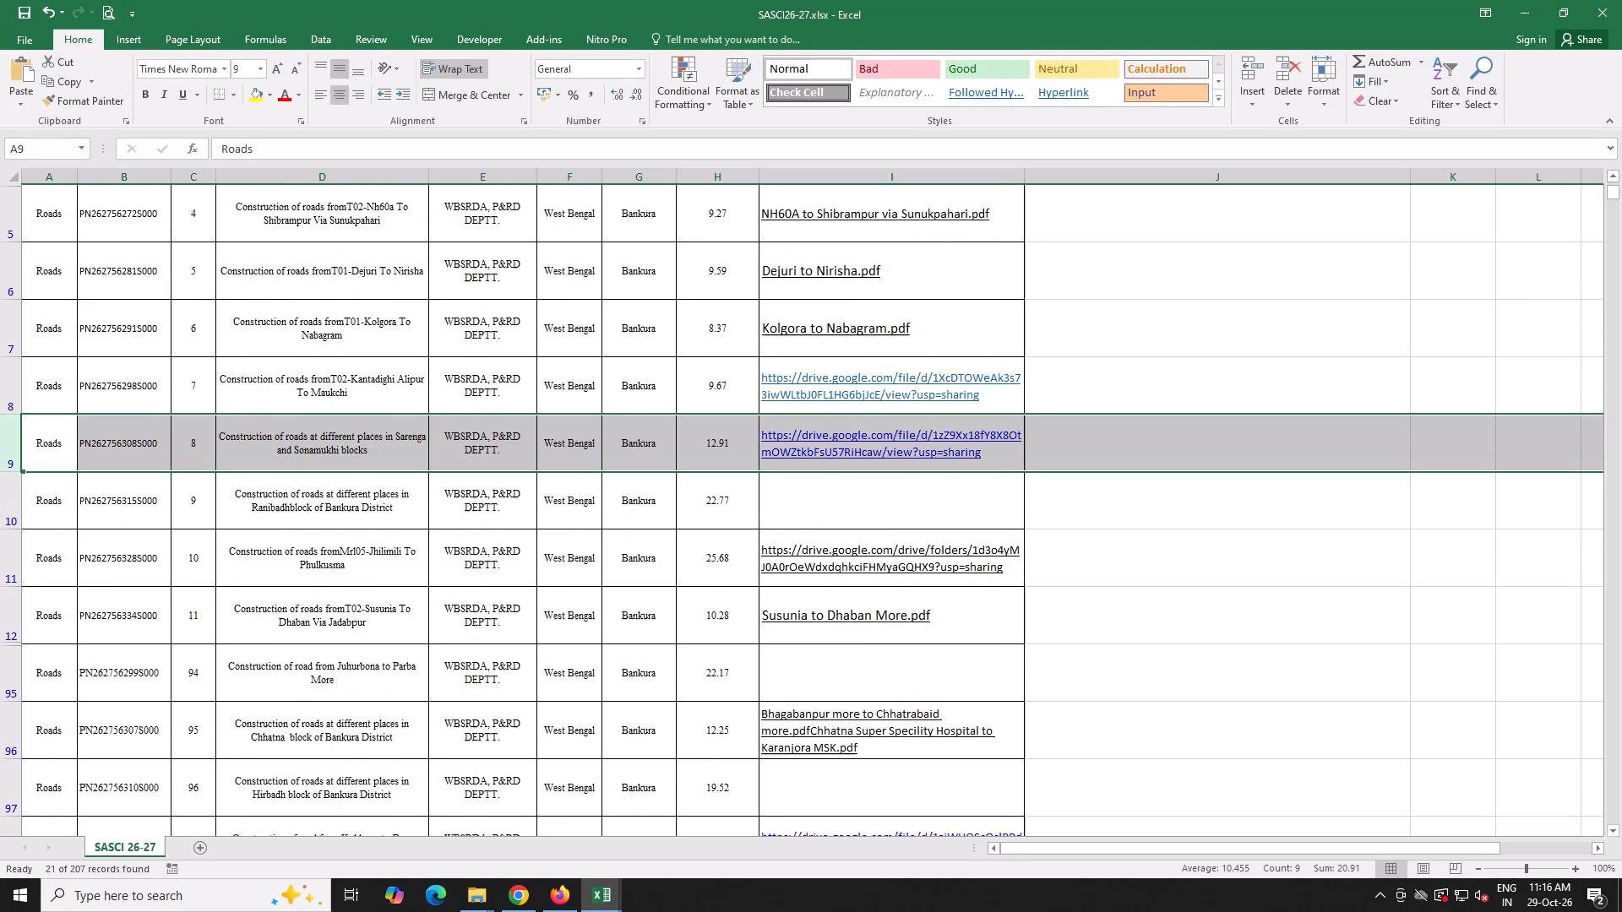
left_click_drag(1, 600, 0, 647)
right_click(0, 647)
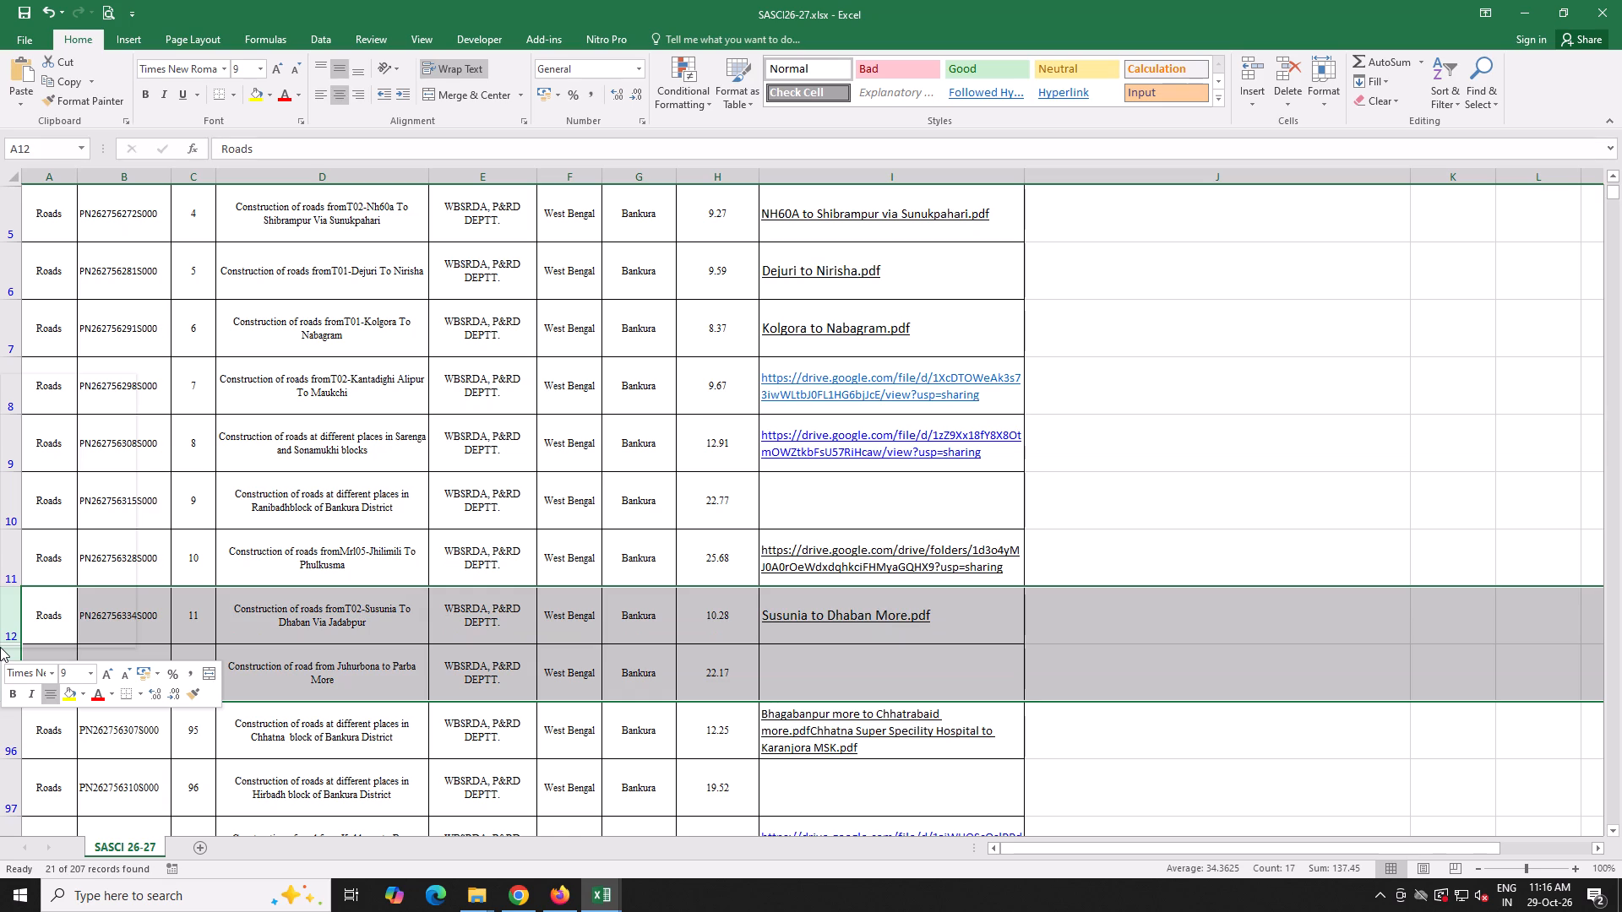
left_click(592, 893)
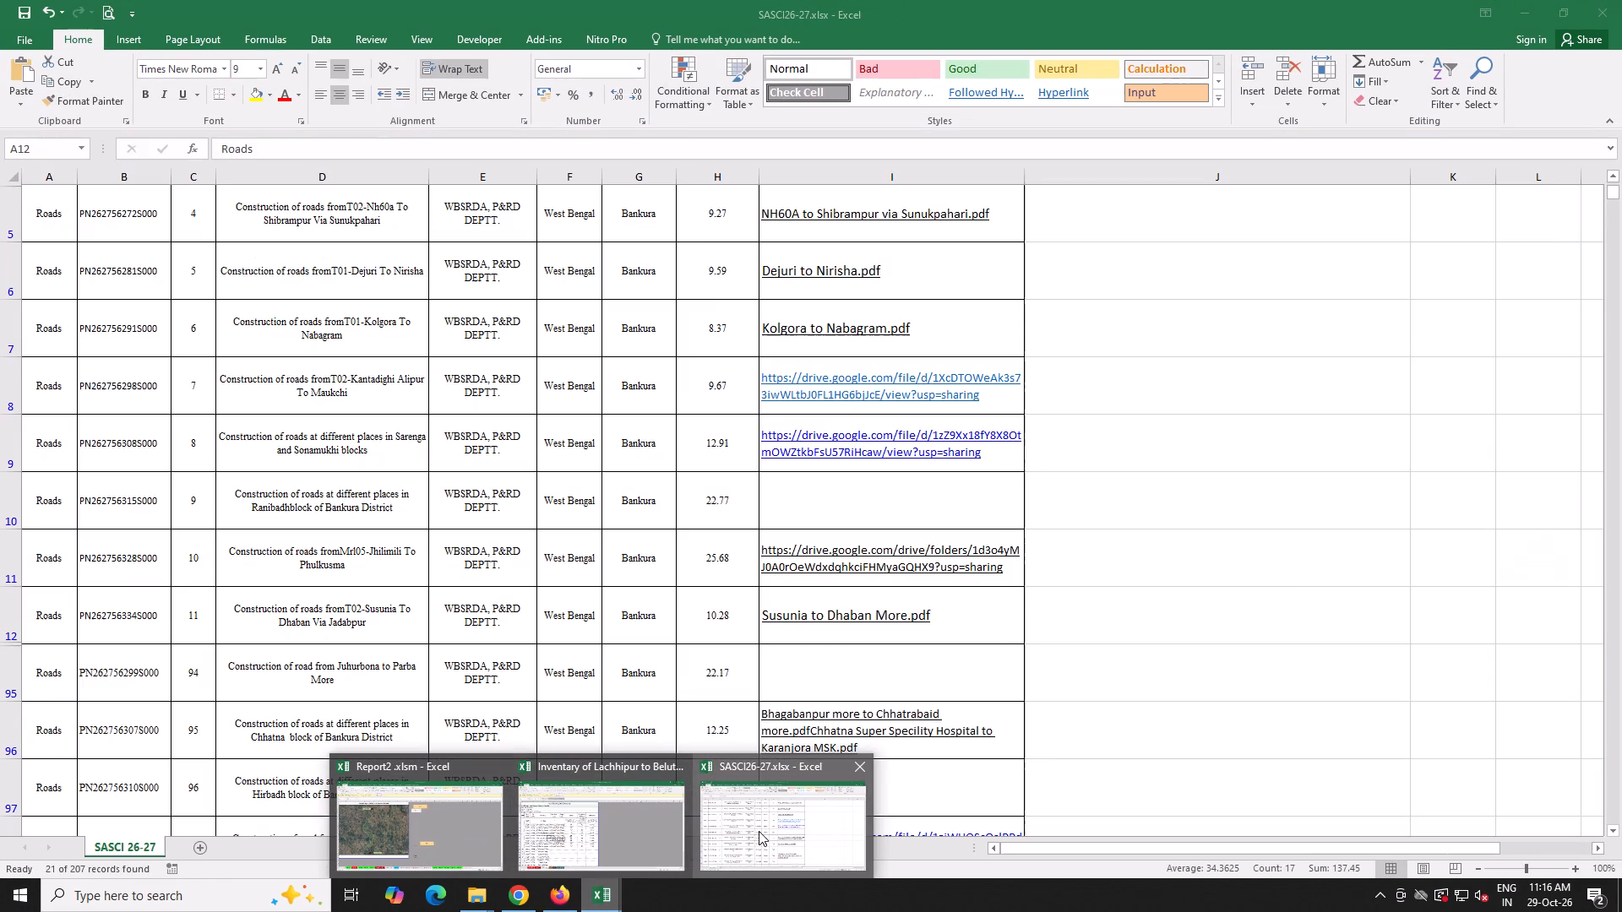
Switch to the SASCI26-27 Google Sheet in Chrome and select the DPR link cell of the Ranibadh block roads, priority 9.
left_click(501, 900)
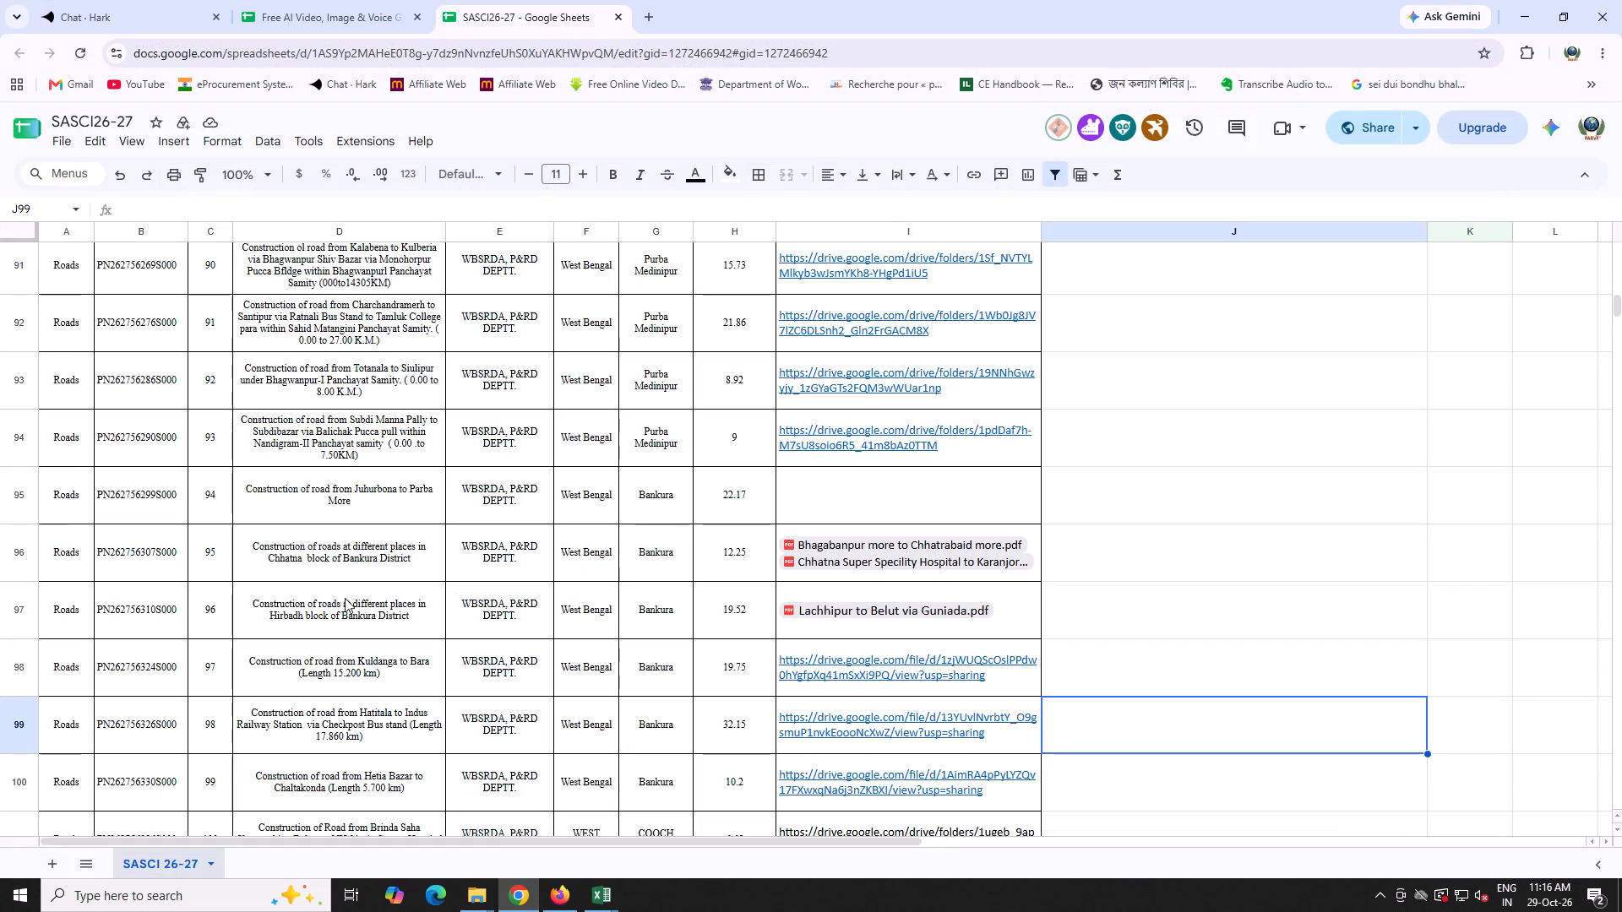
left_click(0, 433)
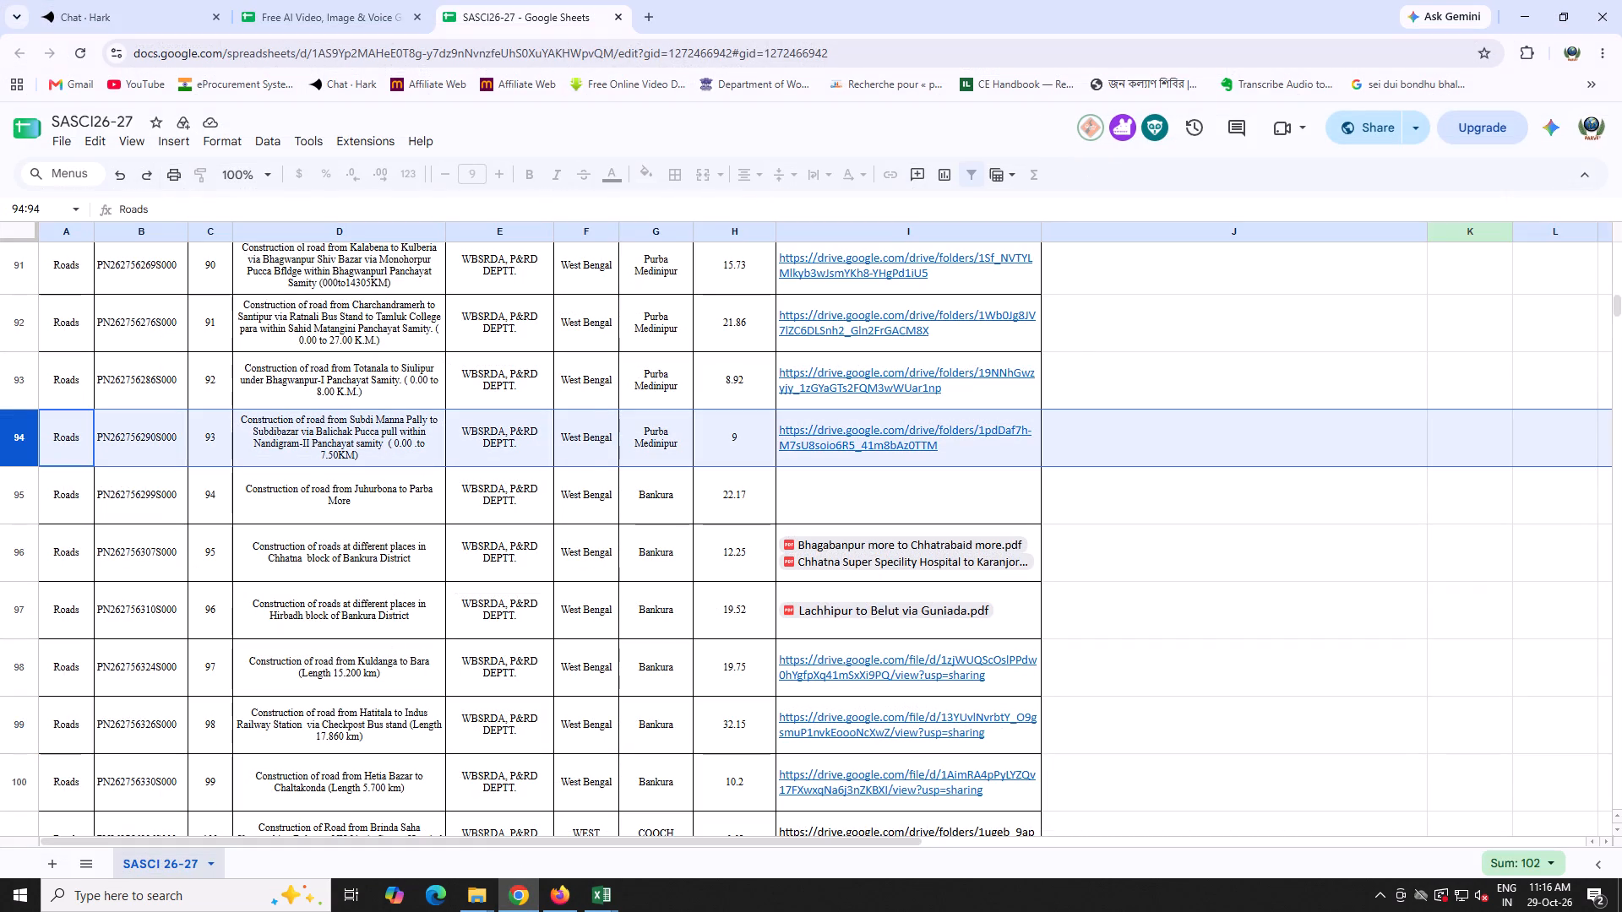
scroll(3, 445, "up", 2)
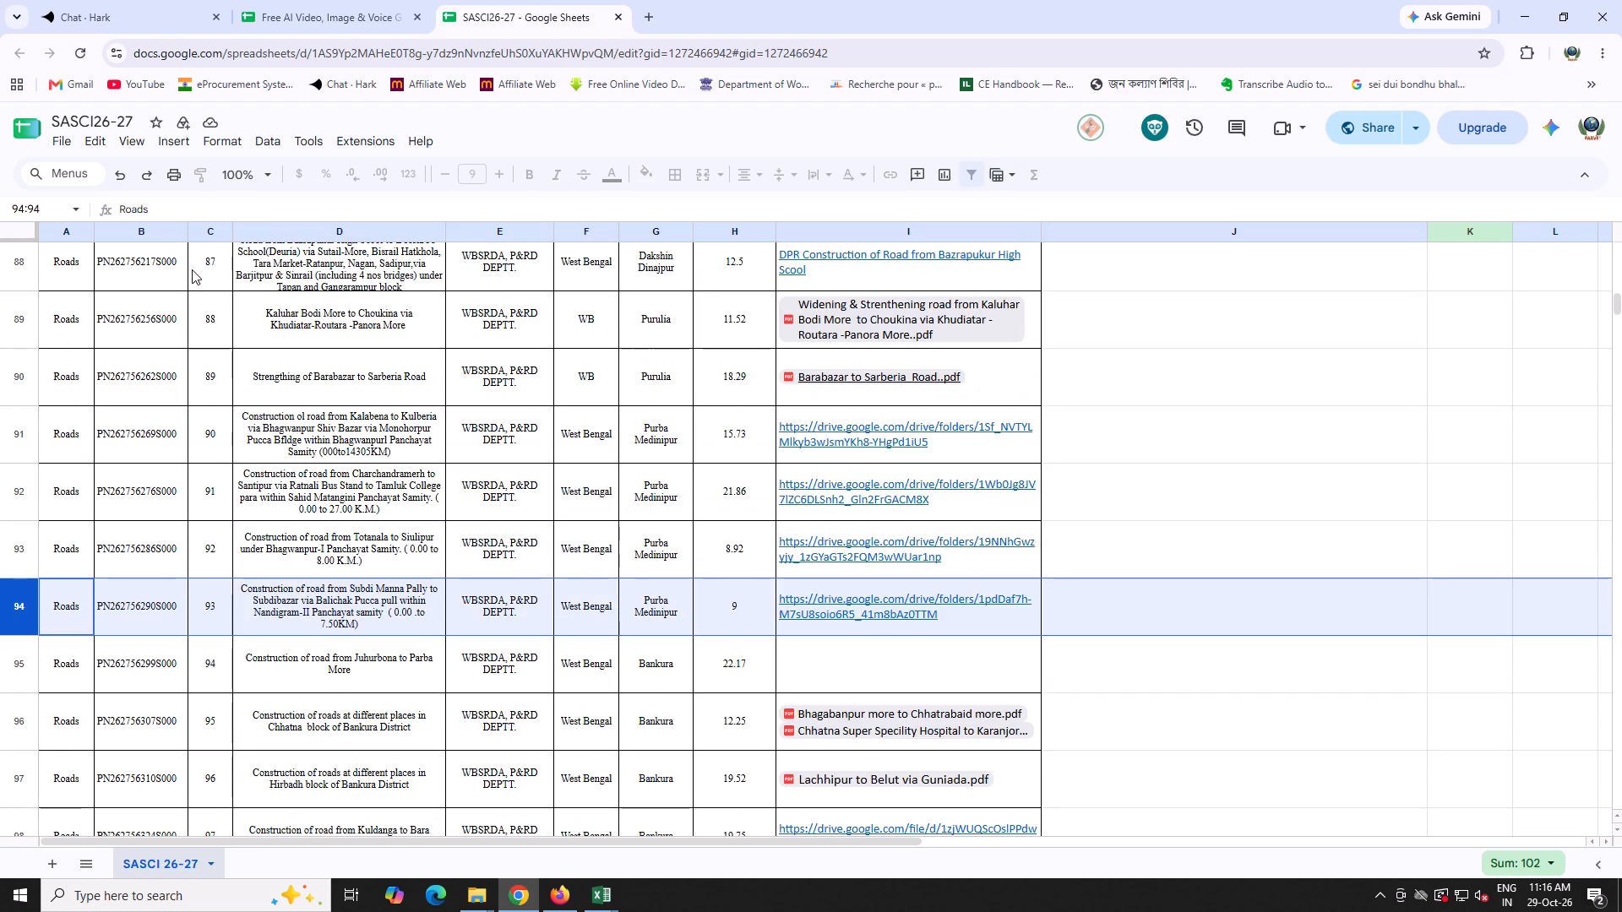
scroll(170, 383, "up", 10)
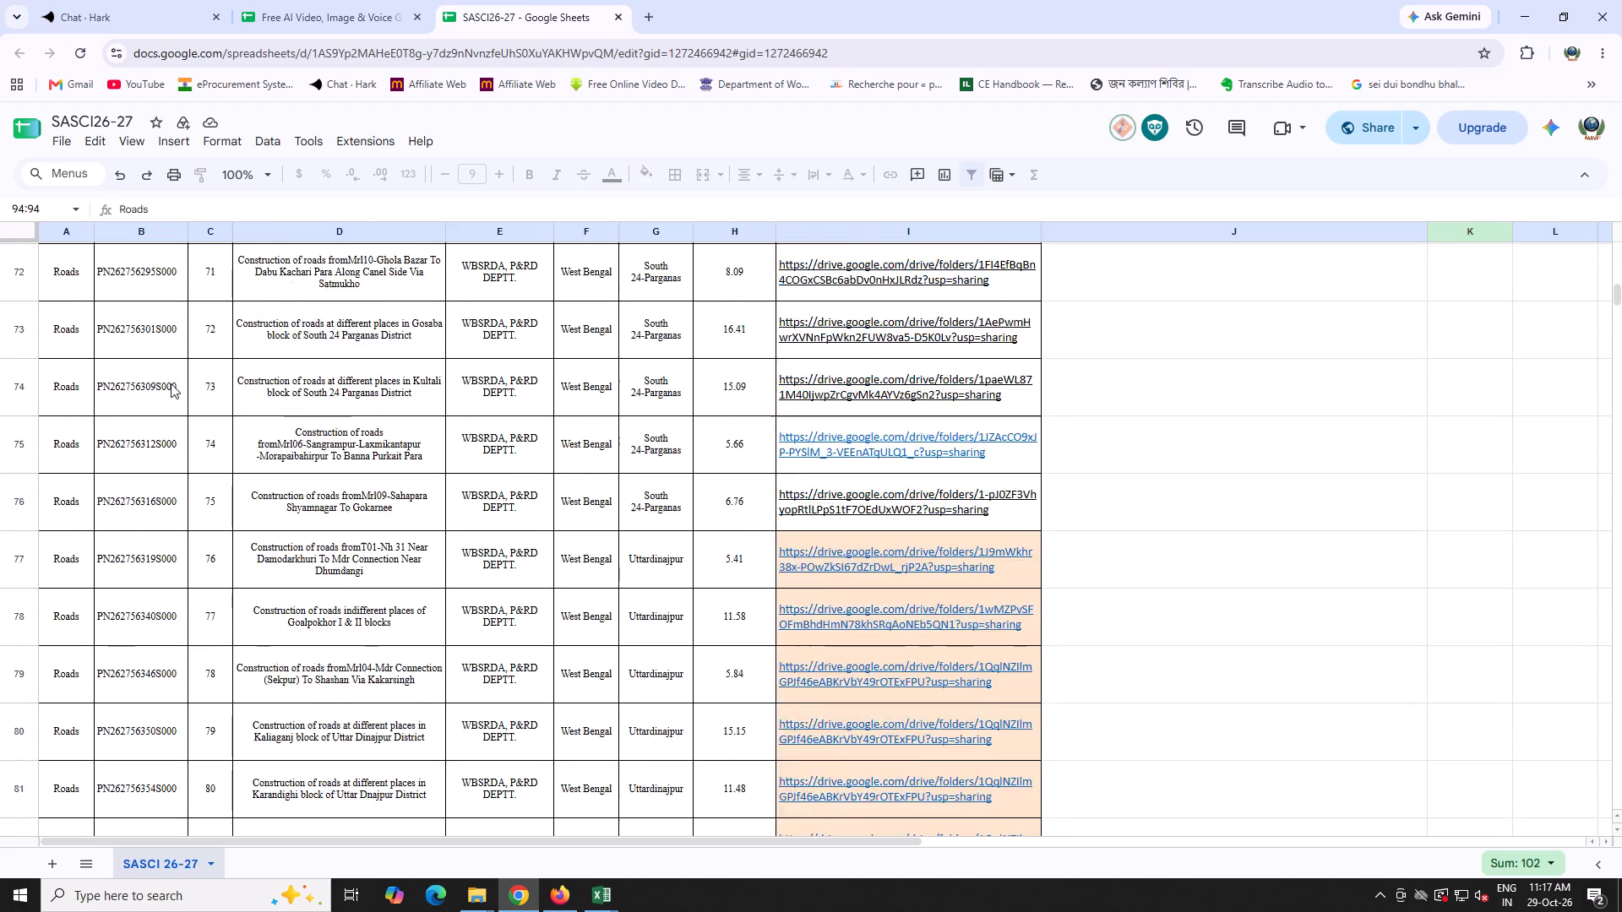
scroll(171, 383, "up", 5)
scroll(1619, 328, "up", 6)
left_click_drag(1621, 286, 1621, 285)
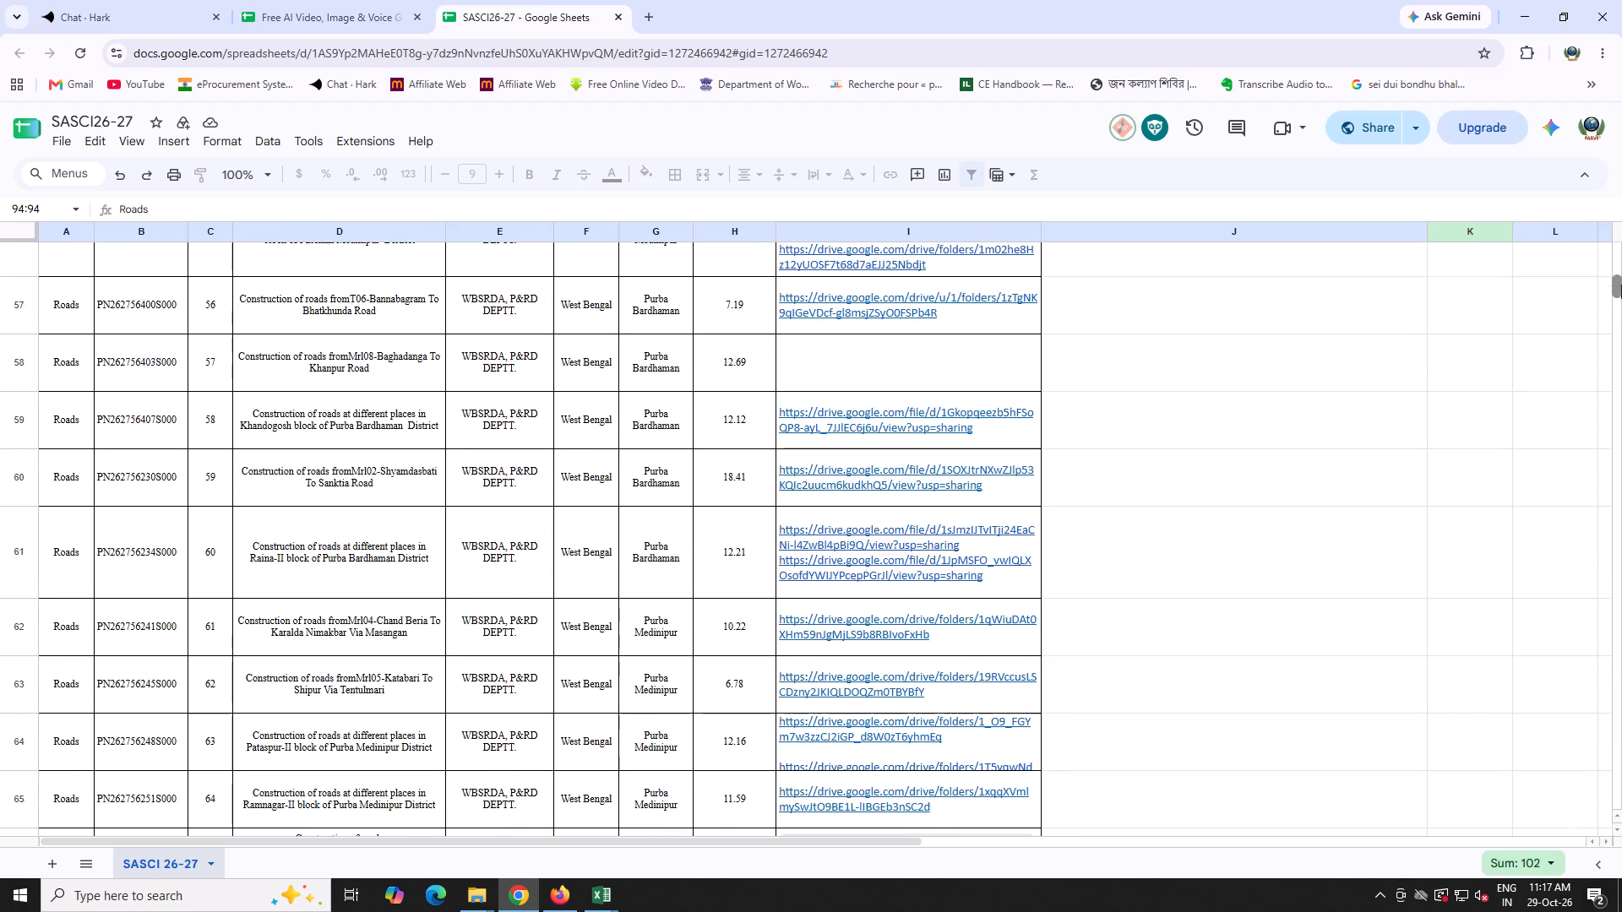
left_click_drag(1621, 285, 1619, 199)
scroll(503, 561, "down", 3)
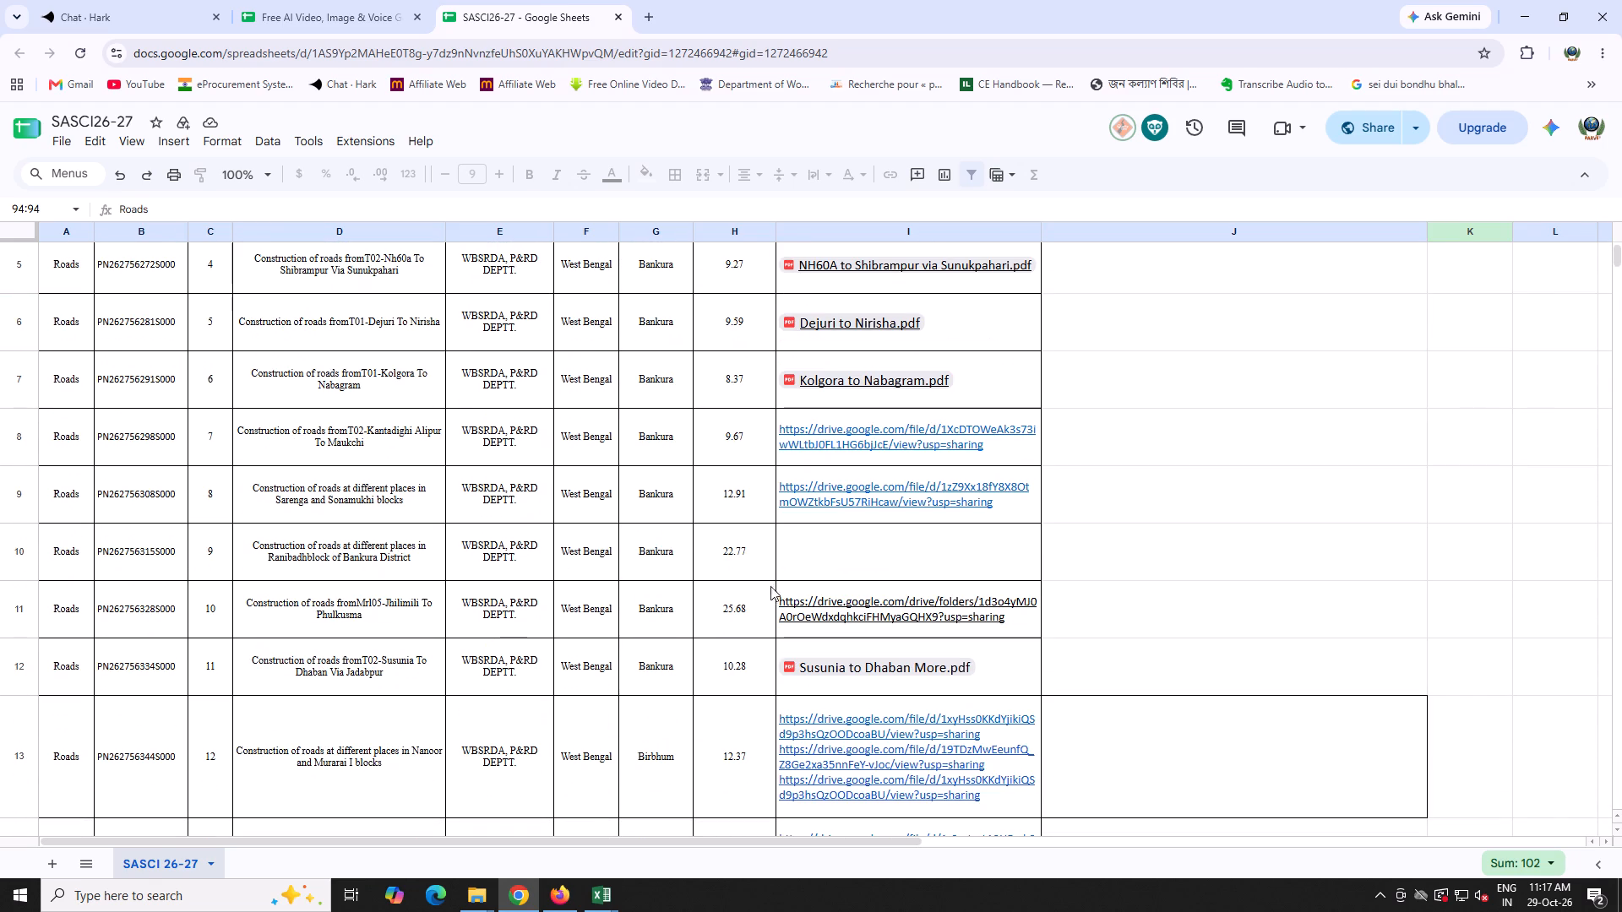
left_click(905, 567)
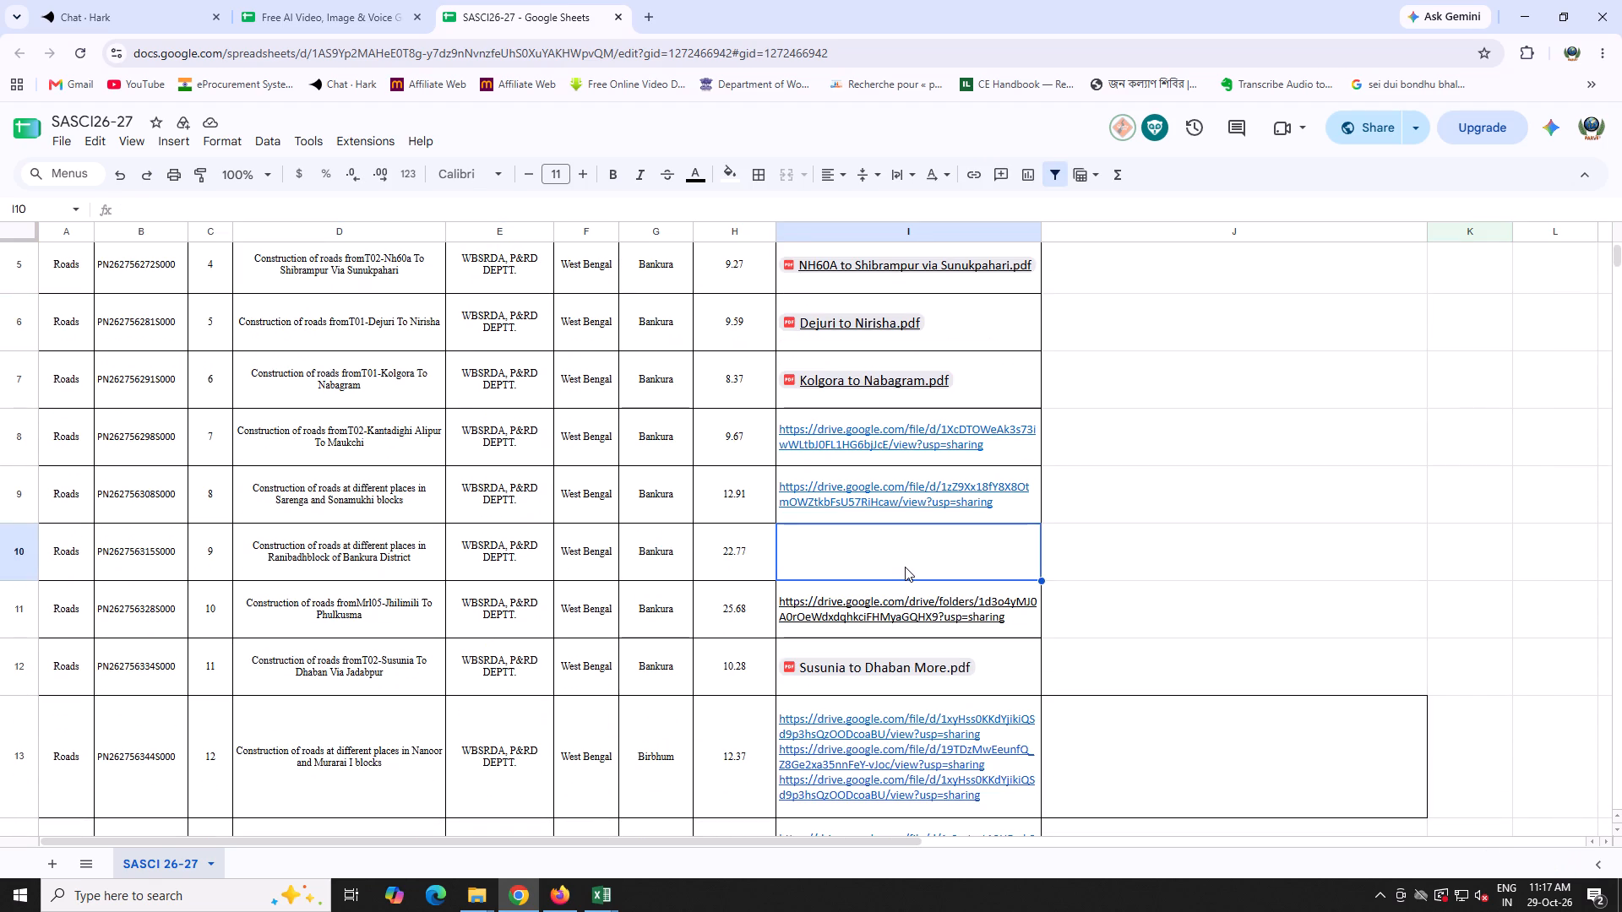
Examine the DPR link column from the Ranibadh block row down to the Bankura roads around priorities 93 to 96.
scroll(905, 567, "down", 2)
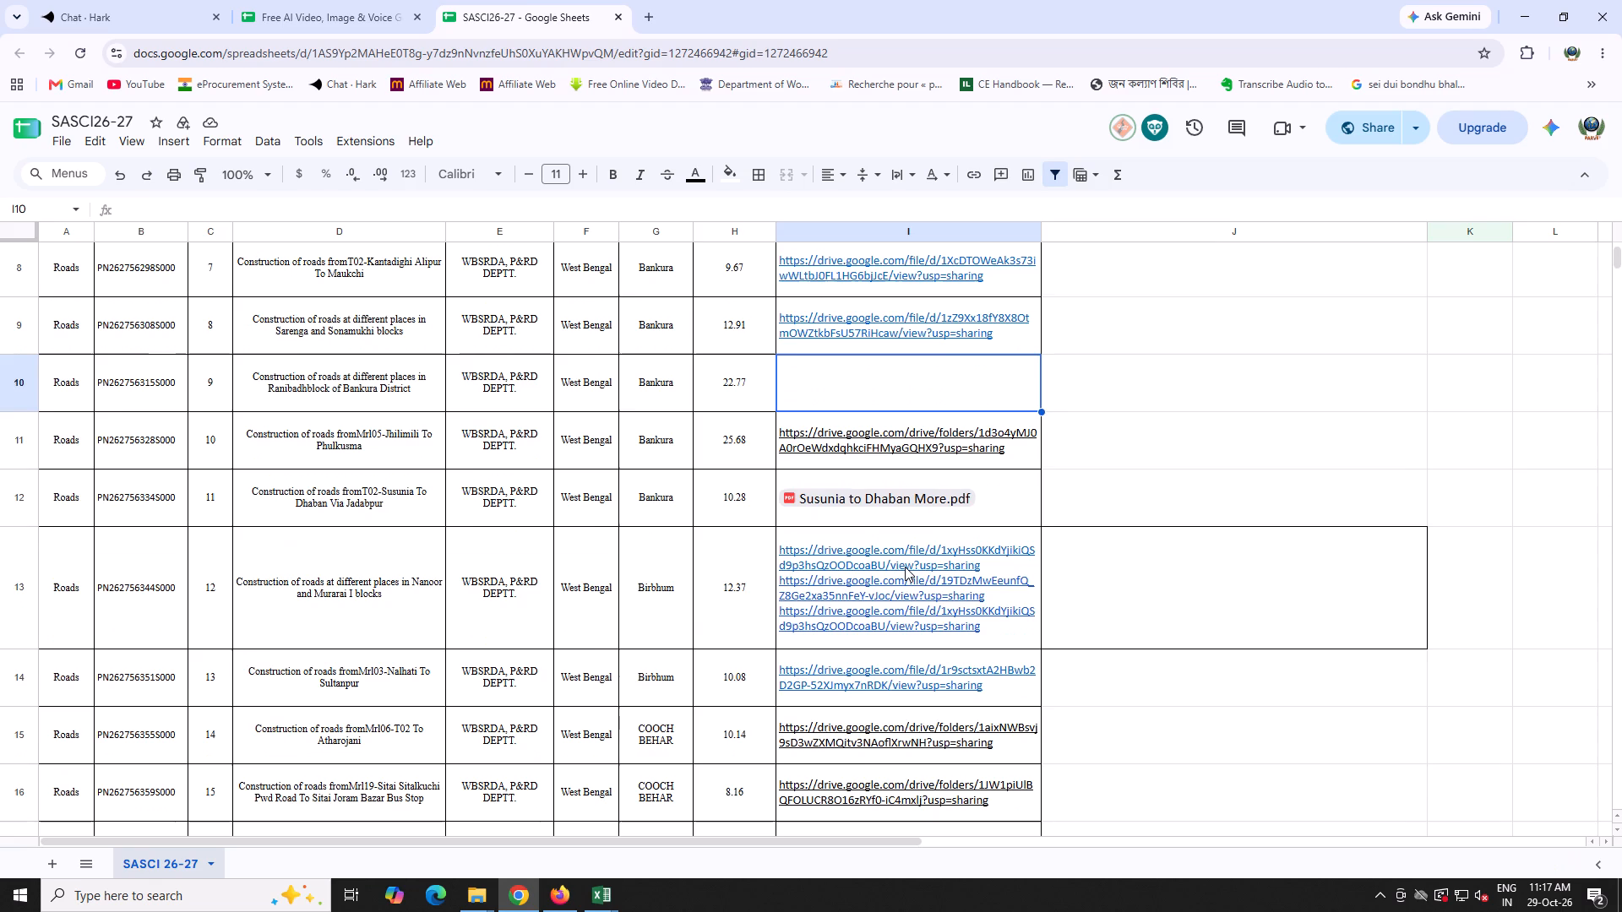
scroll(905, 567, "down", 14)
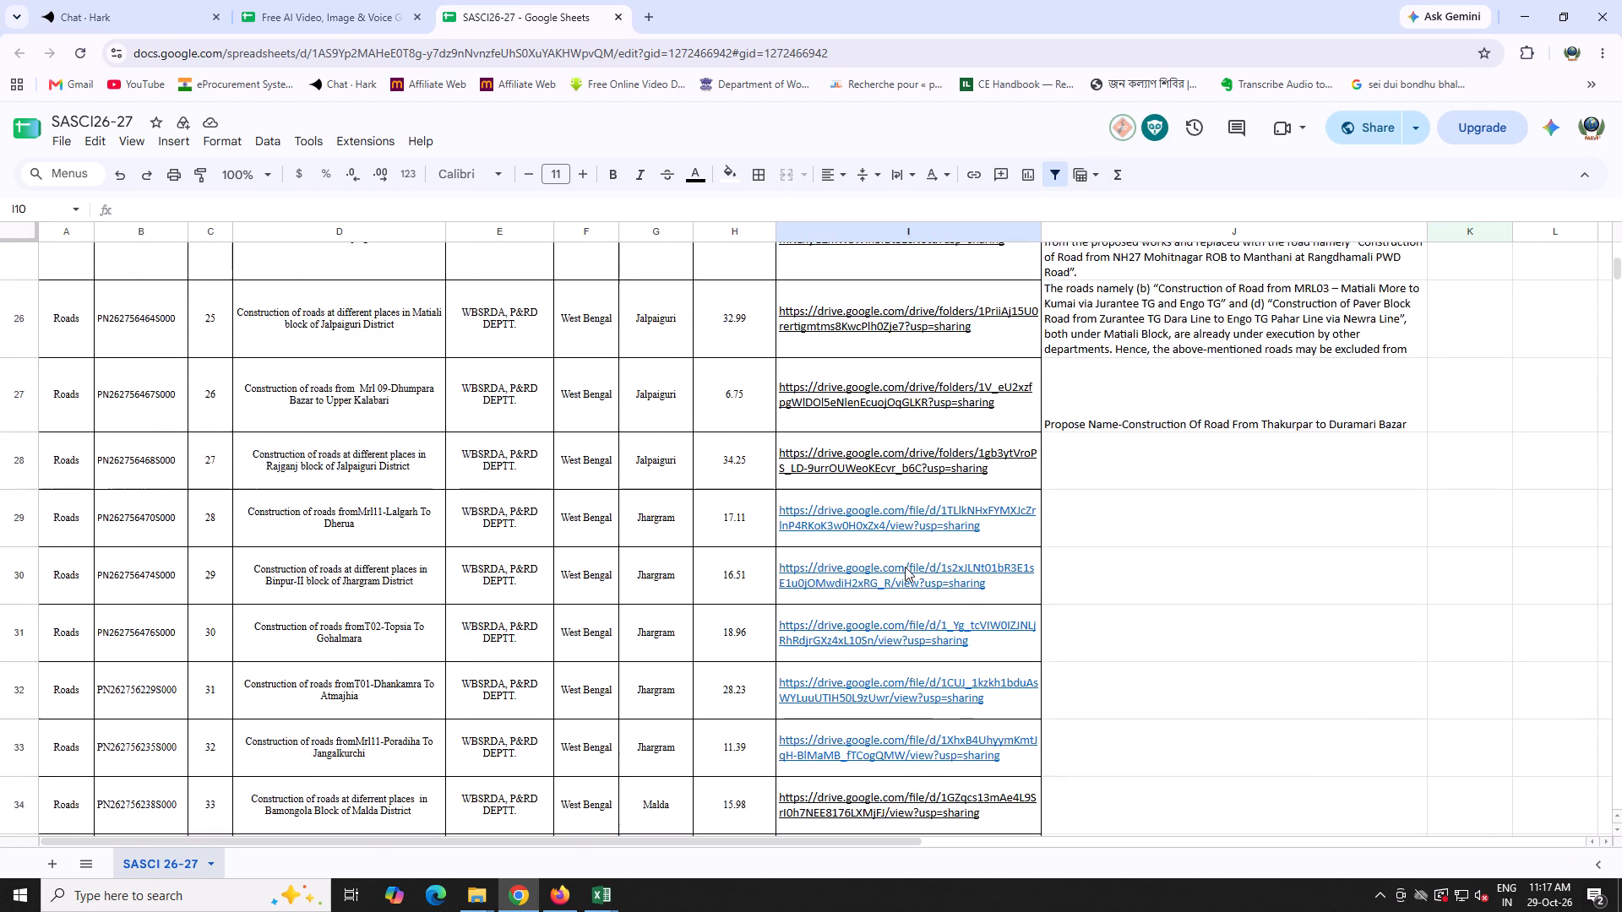
scroll(905, 567, "down", 16)
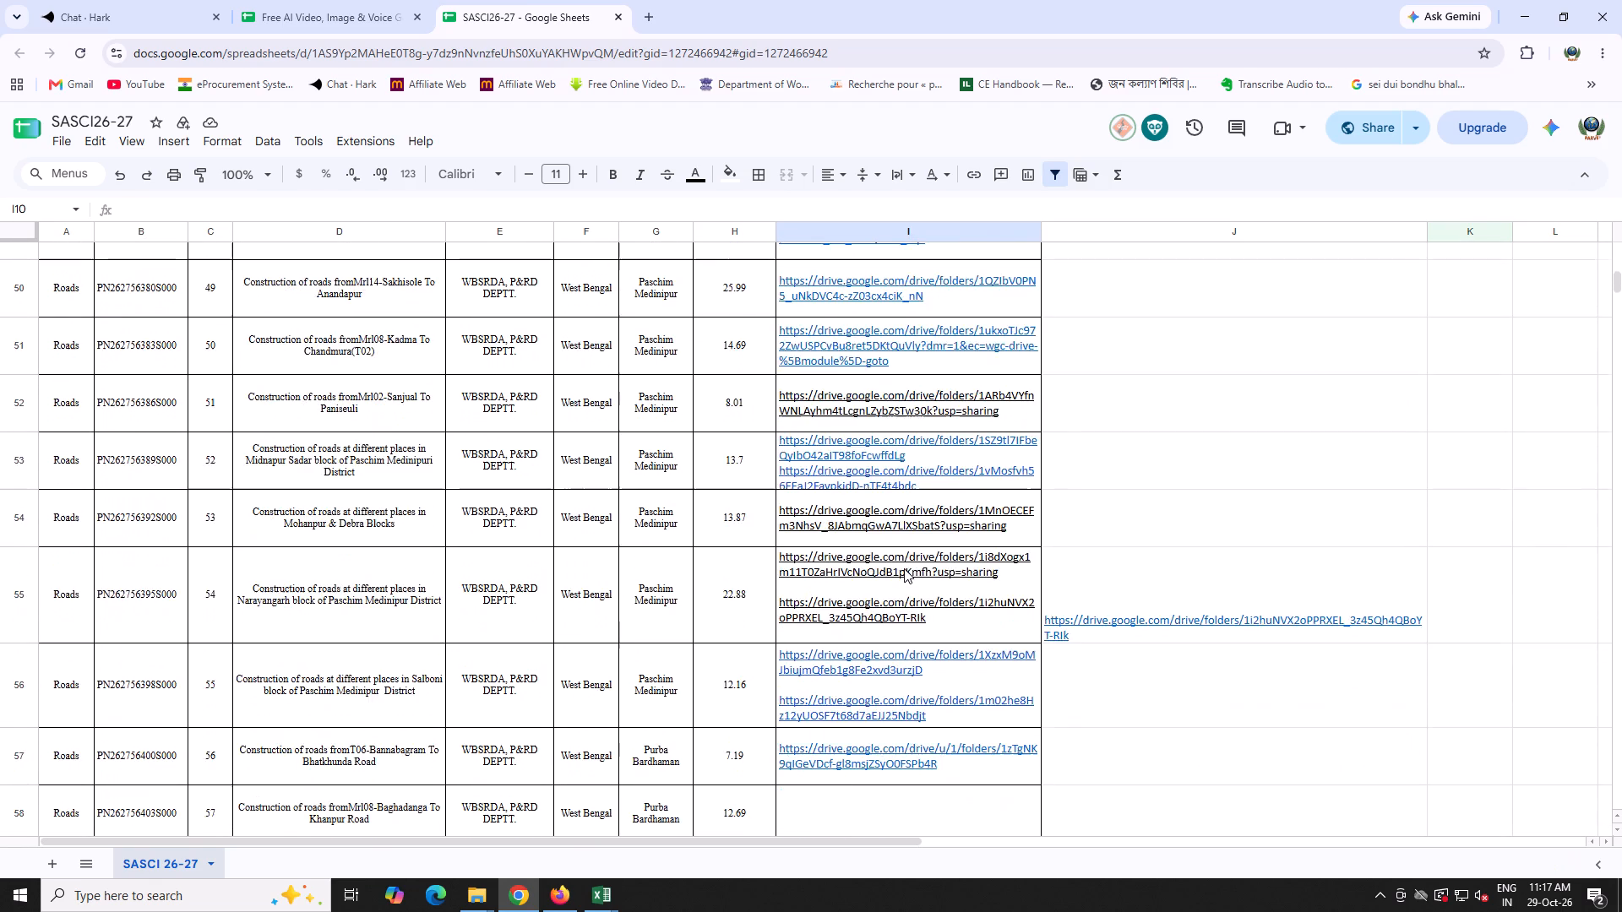
scroll(904, 568, "down", 18)
scroll(904, 568, "down", 5)
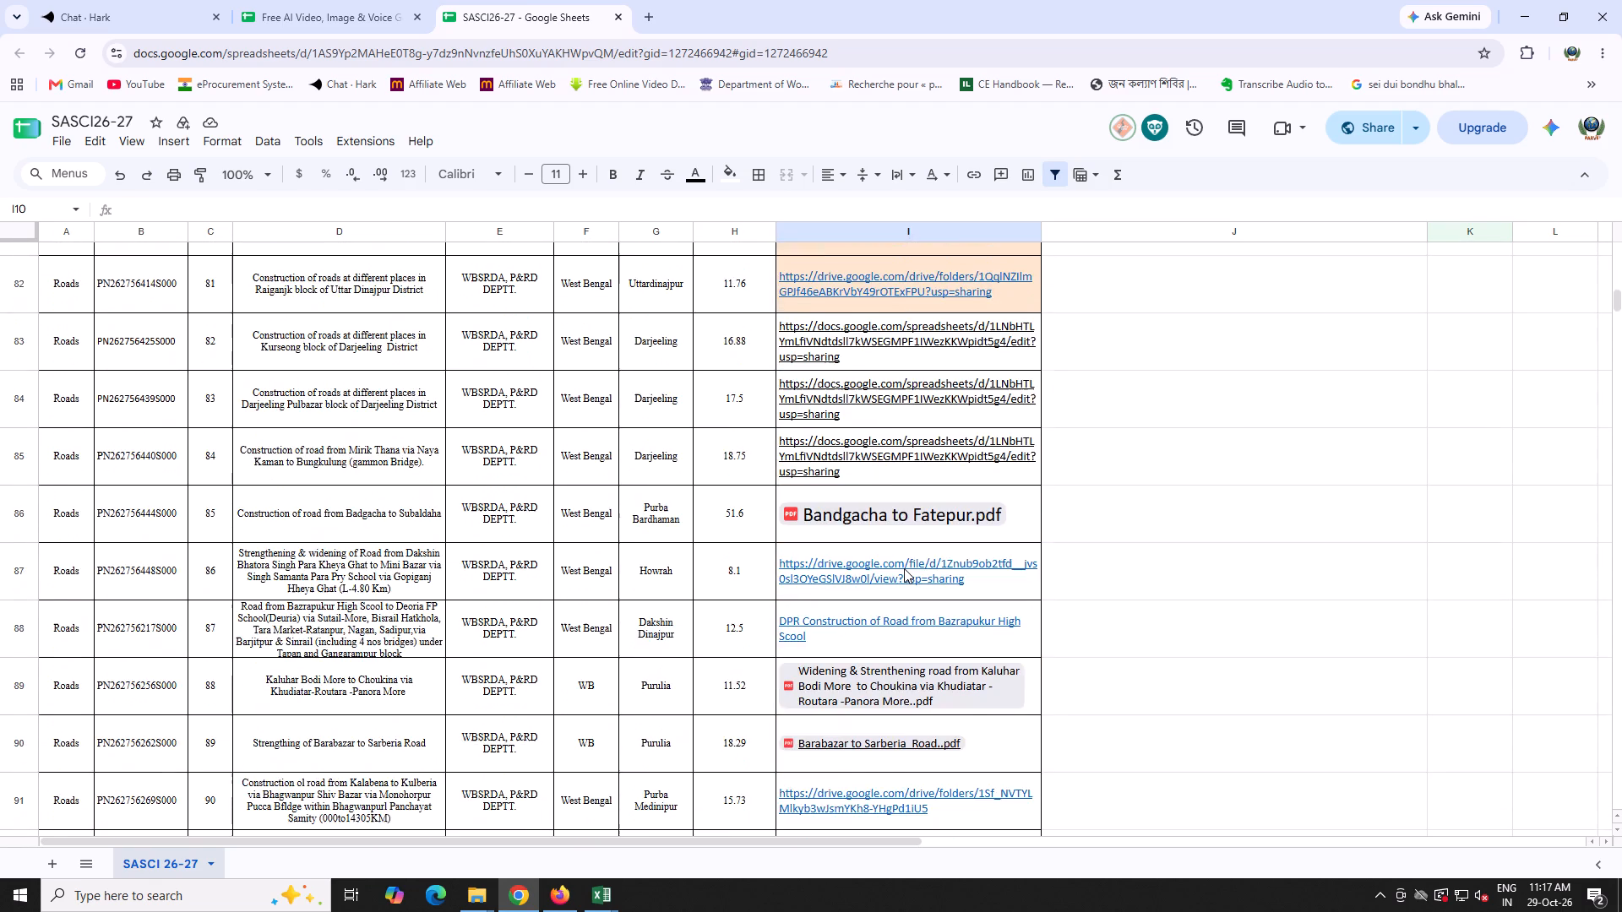
scroll(904, 568, "down", 4)
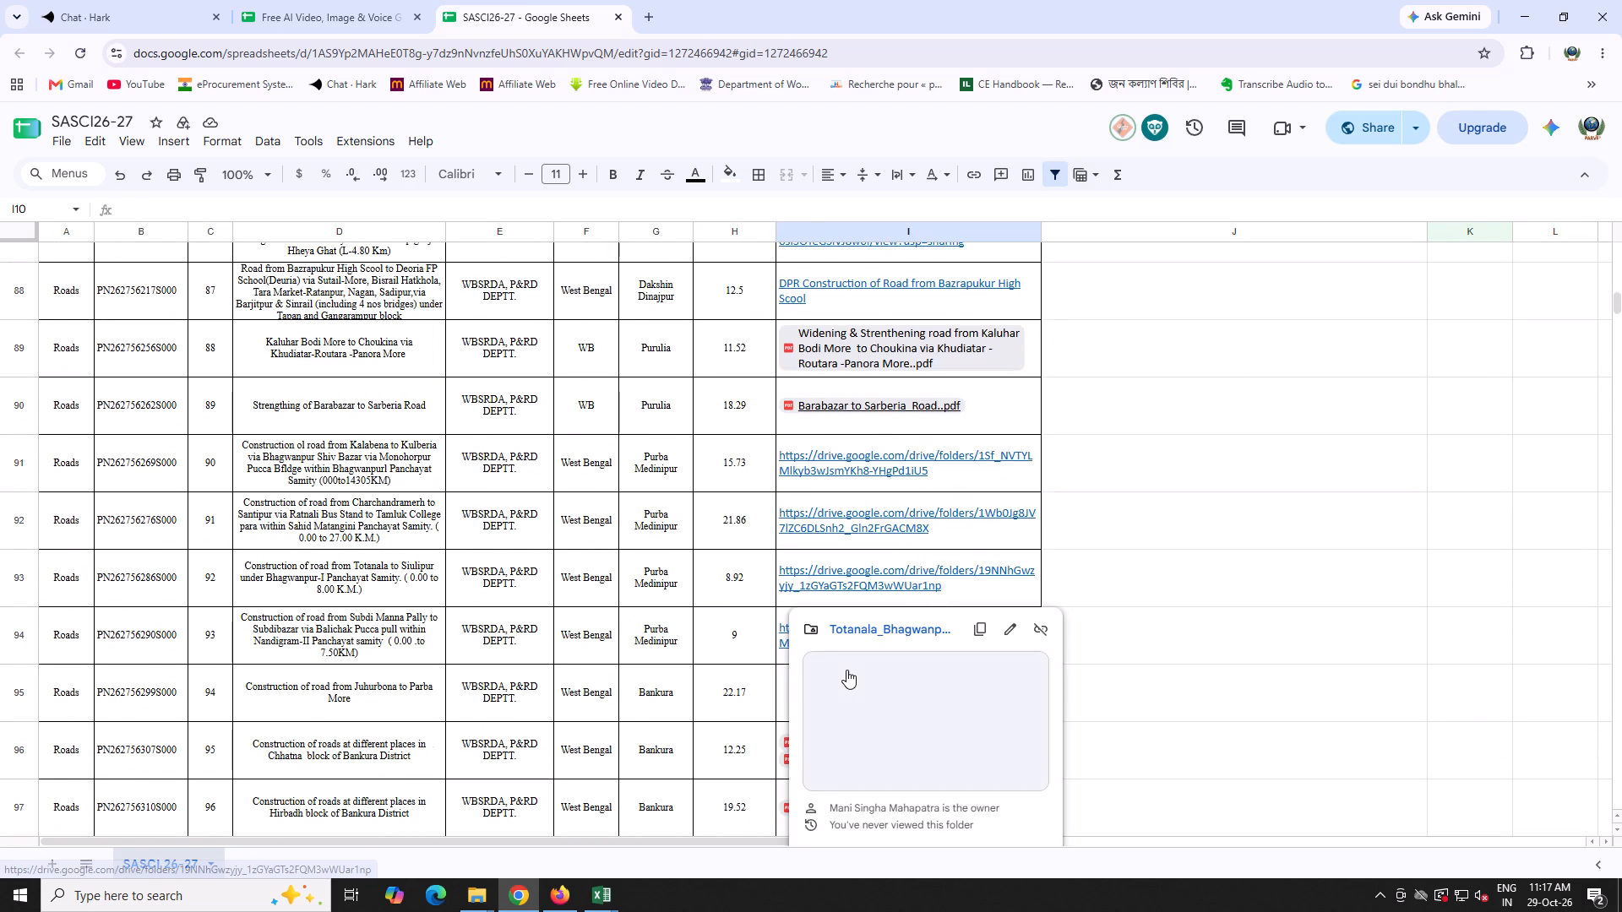
left_click(2, 629)
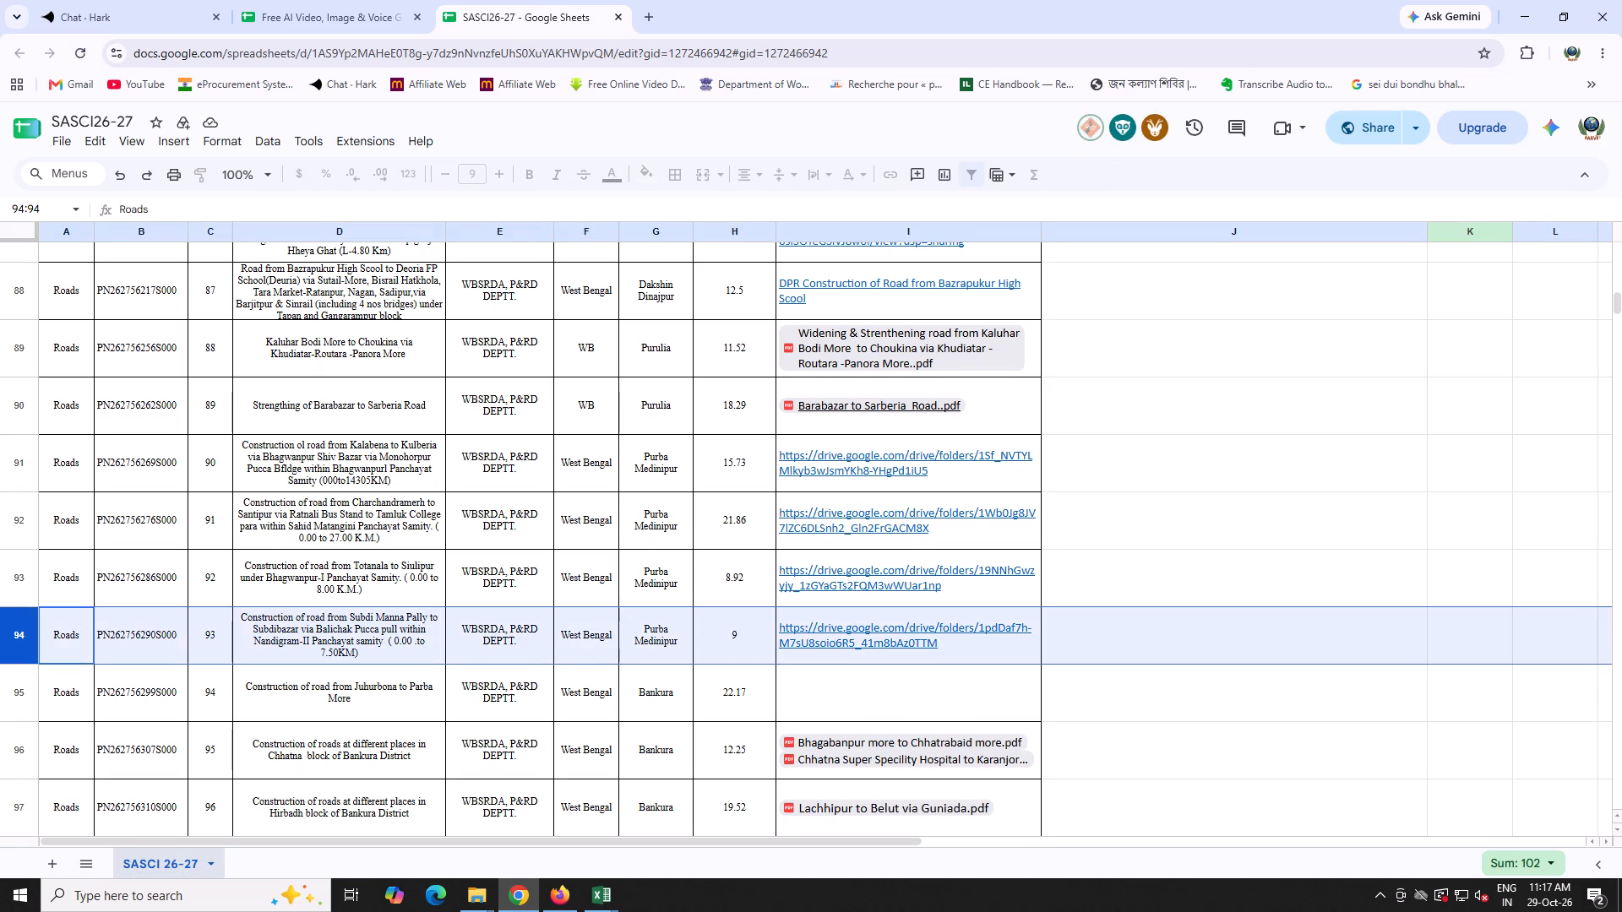
Find the Bankura road from Rajapara more to Mukutmanipur, priority 148, and check both of its rows for a DPR link.
scroll(19, 637, "down", 16)
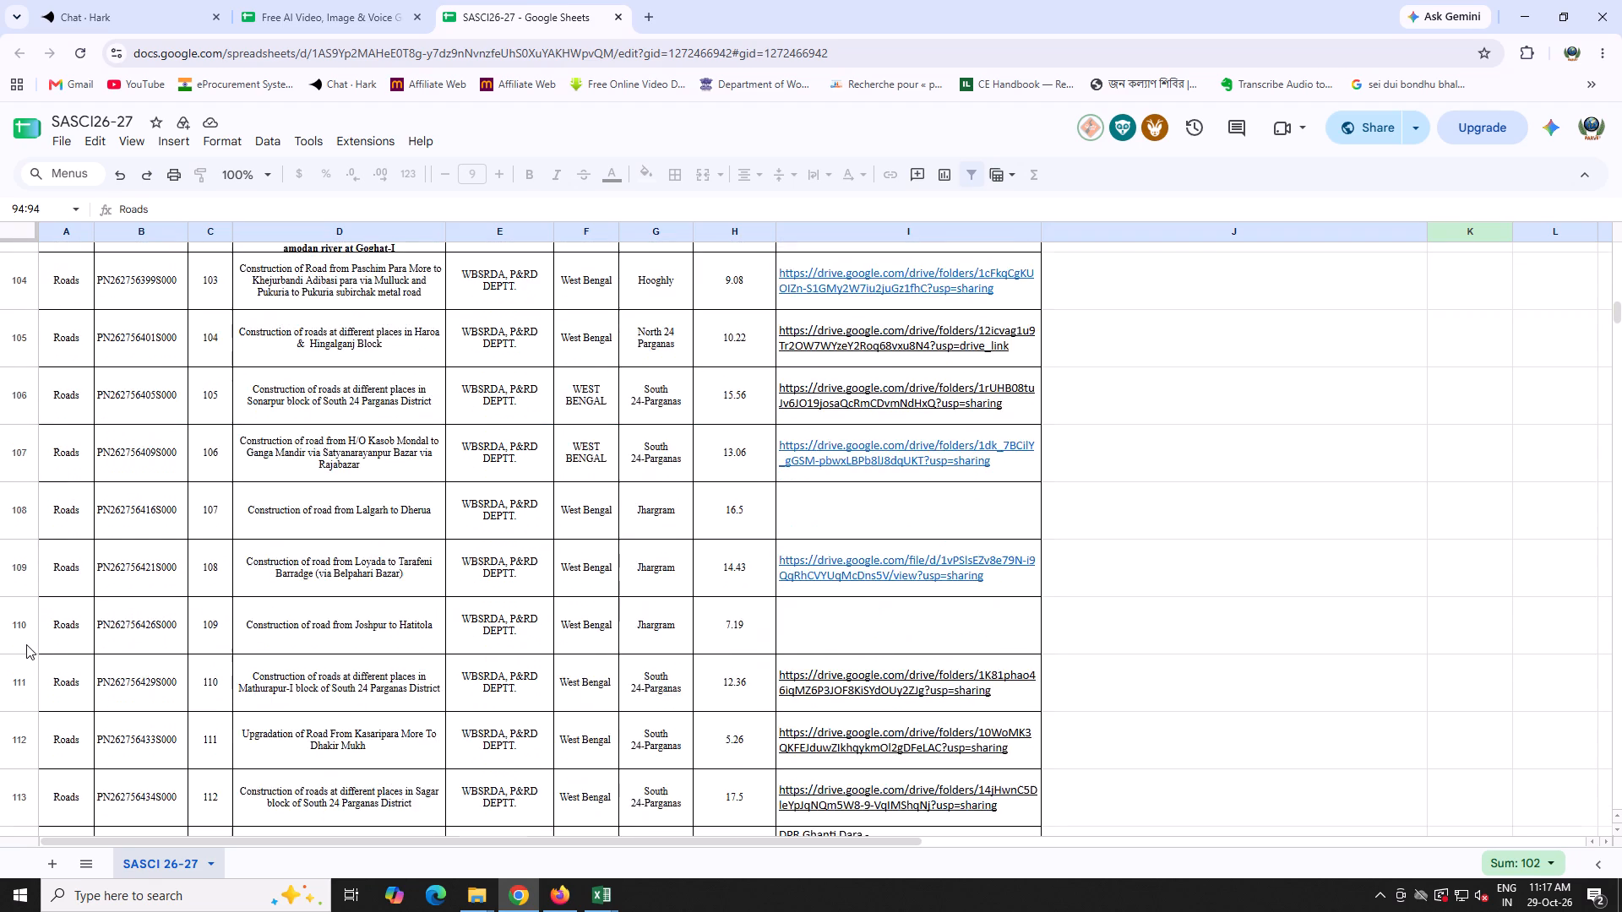
scroll(26, 644, "down", 9)
scroll(26, 644, "down", 17)
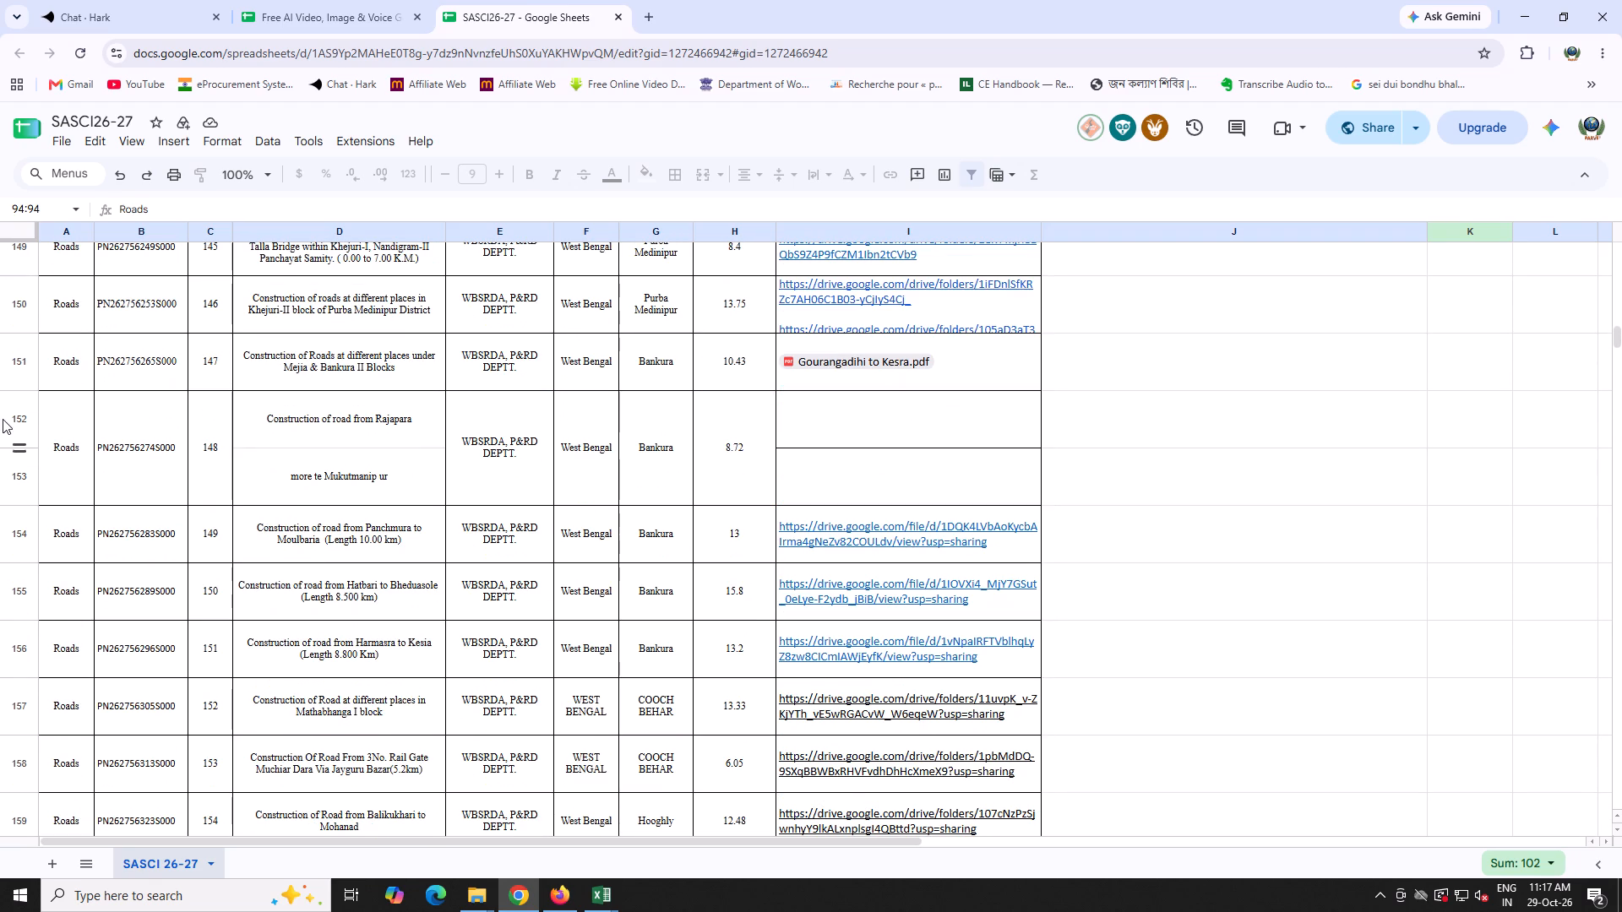
left_click(3, 415)
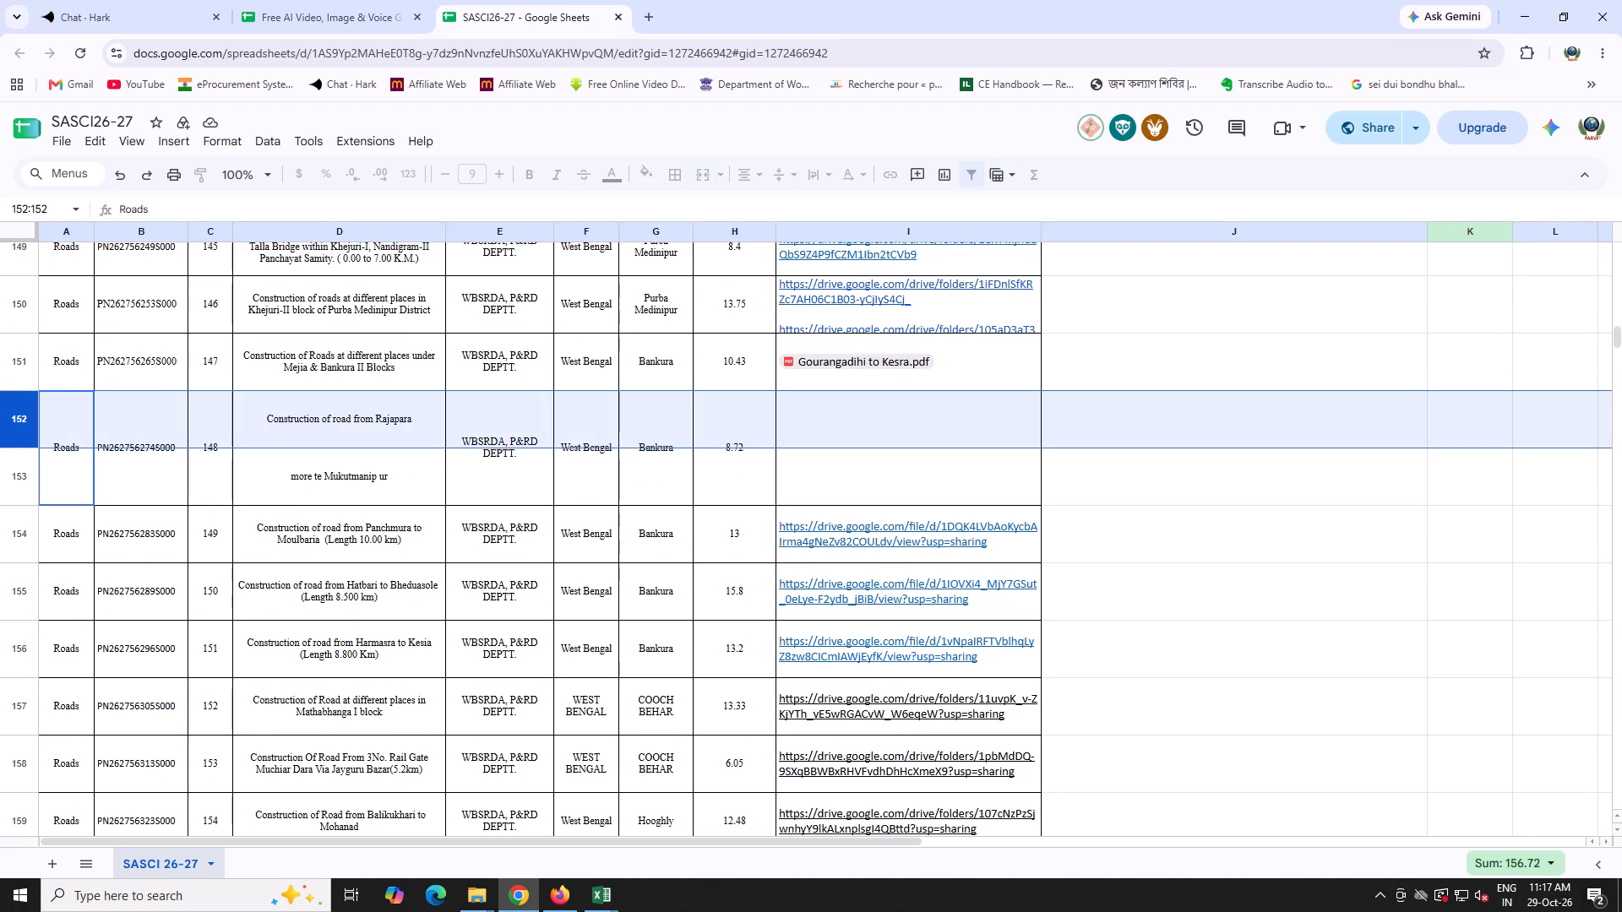
left_click(0, 472)
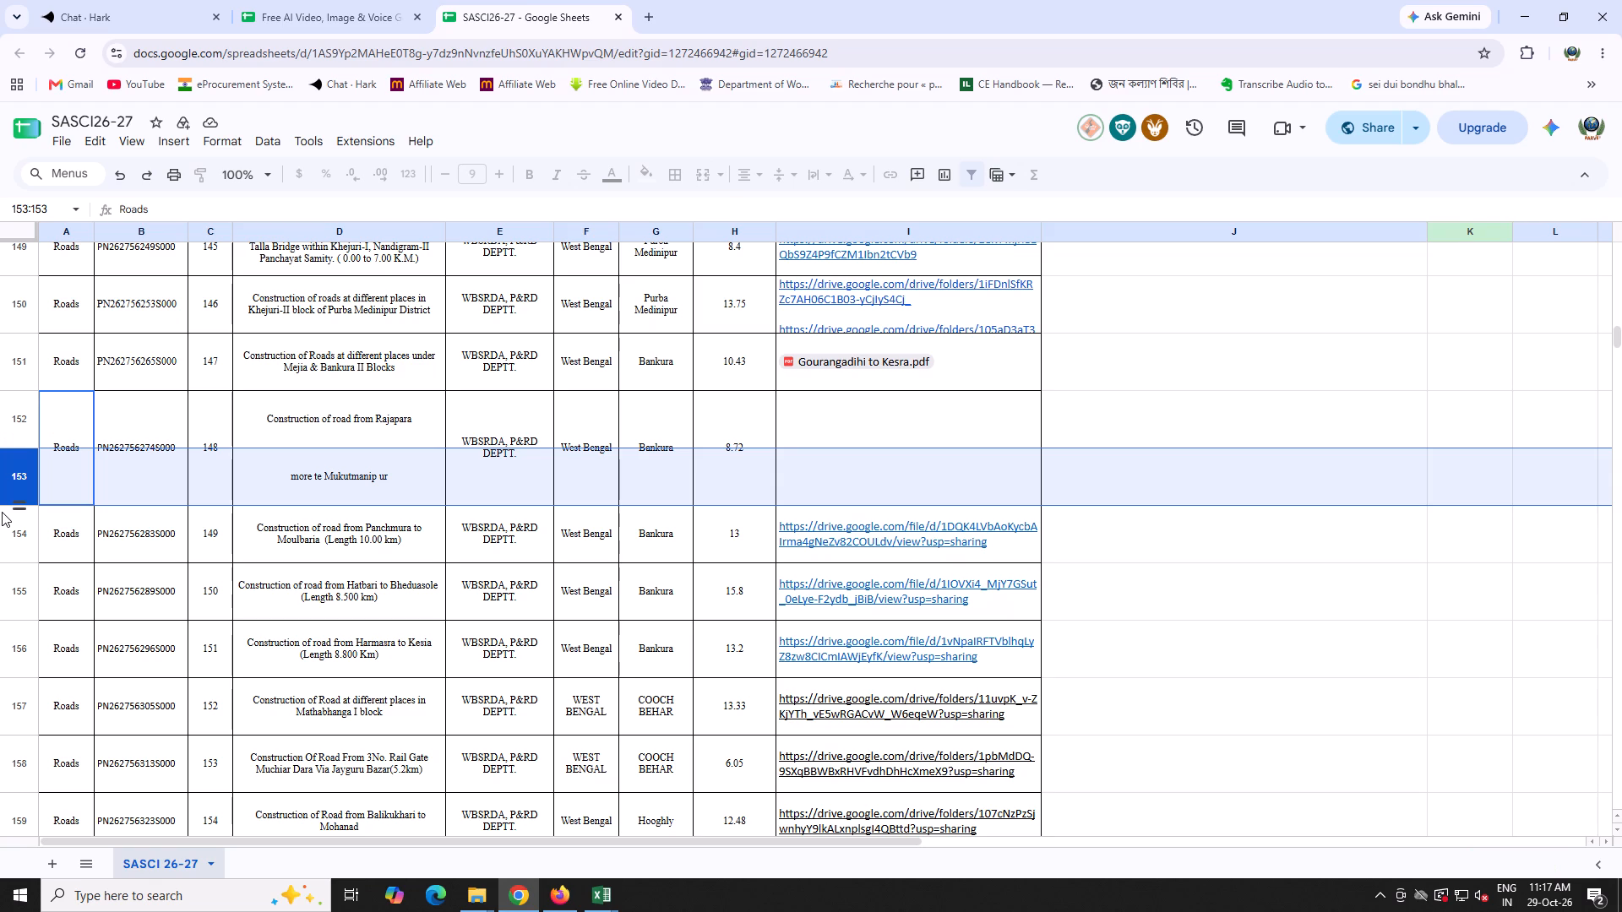
Check the DPR links down to the Susunia to Dhaban More road, priority 179, and return to the Rajapara more road.
scroll(22, 532, "down", 4)
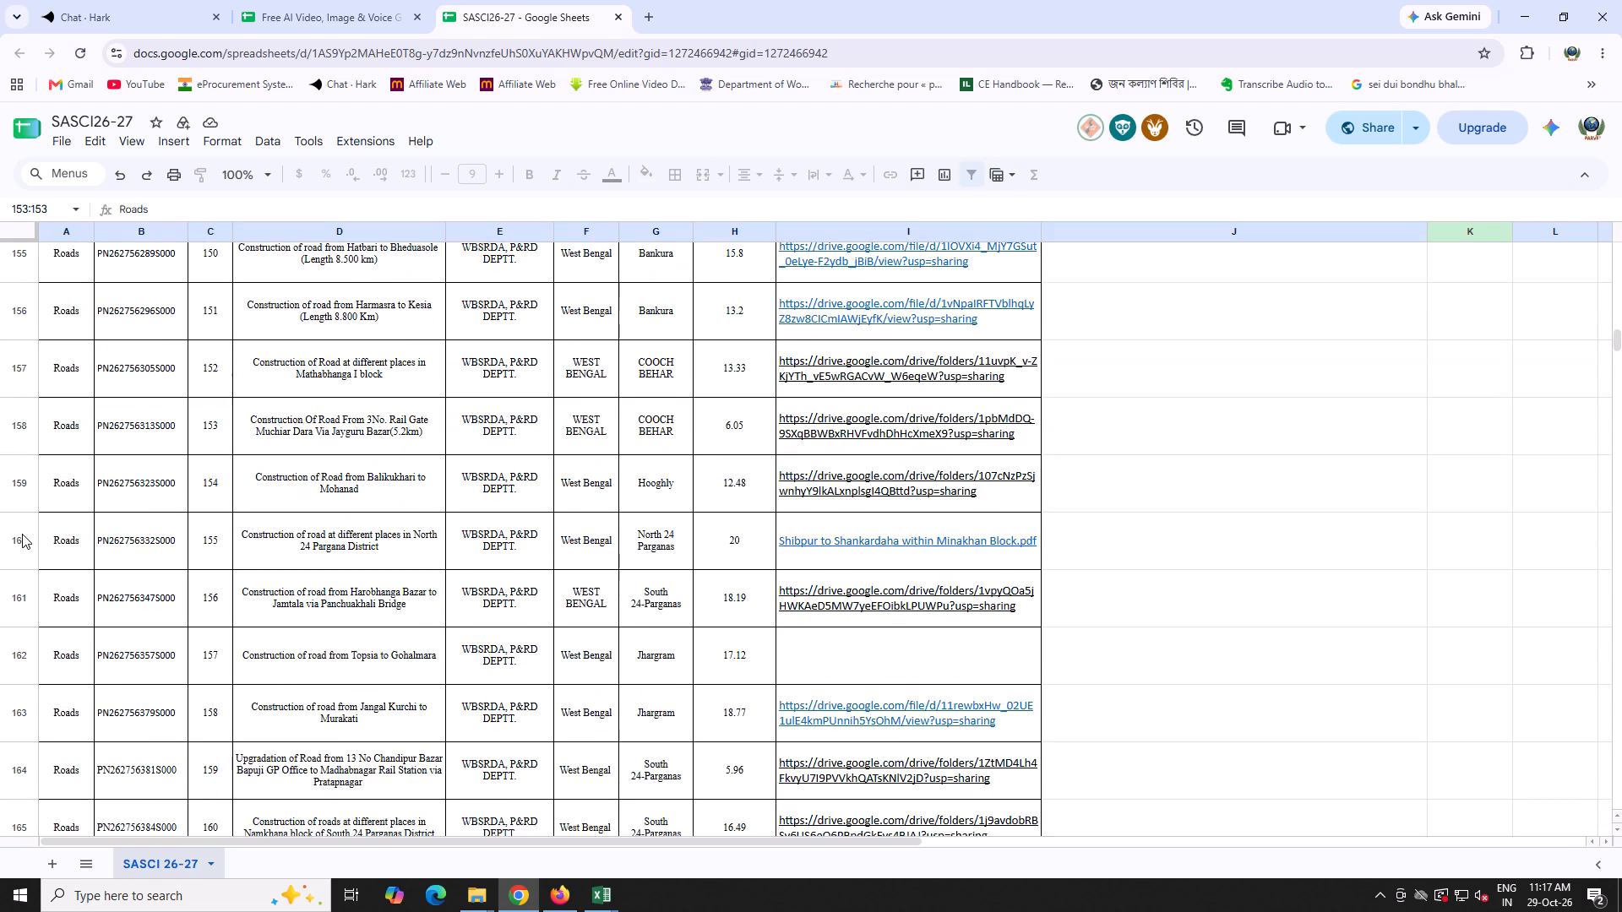
scroll(22, 538, "down", 8)
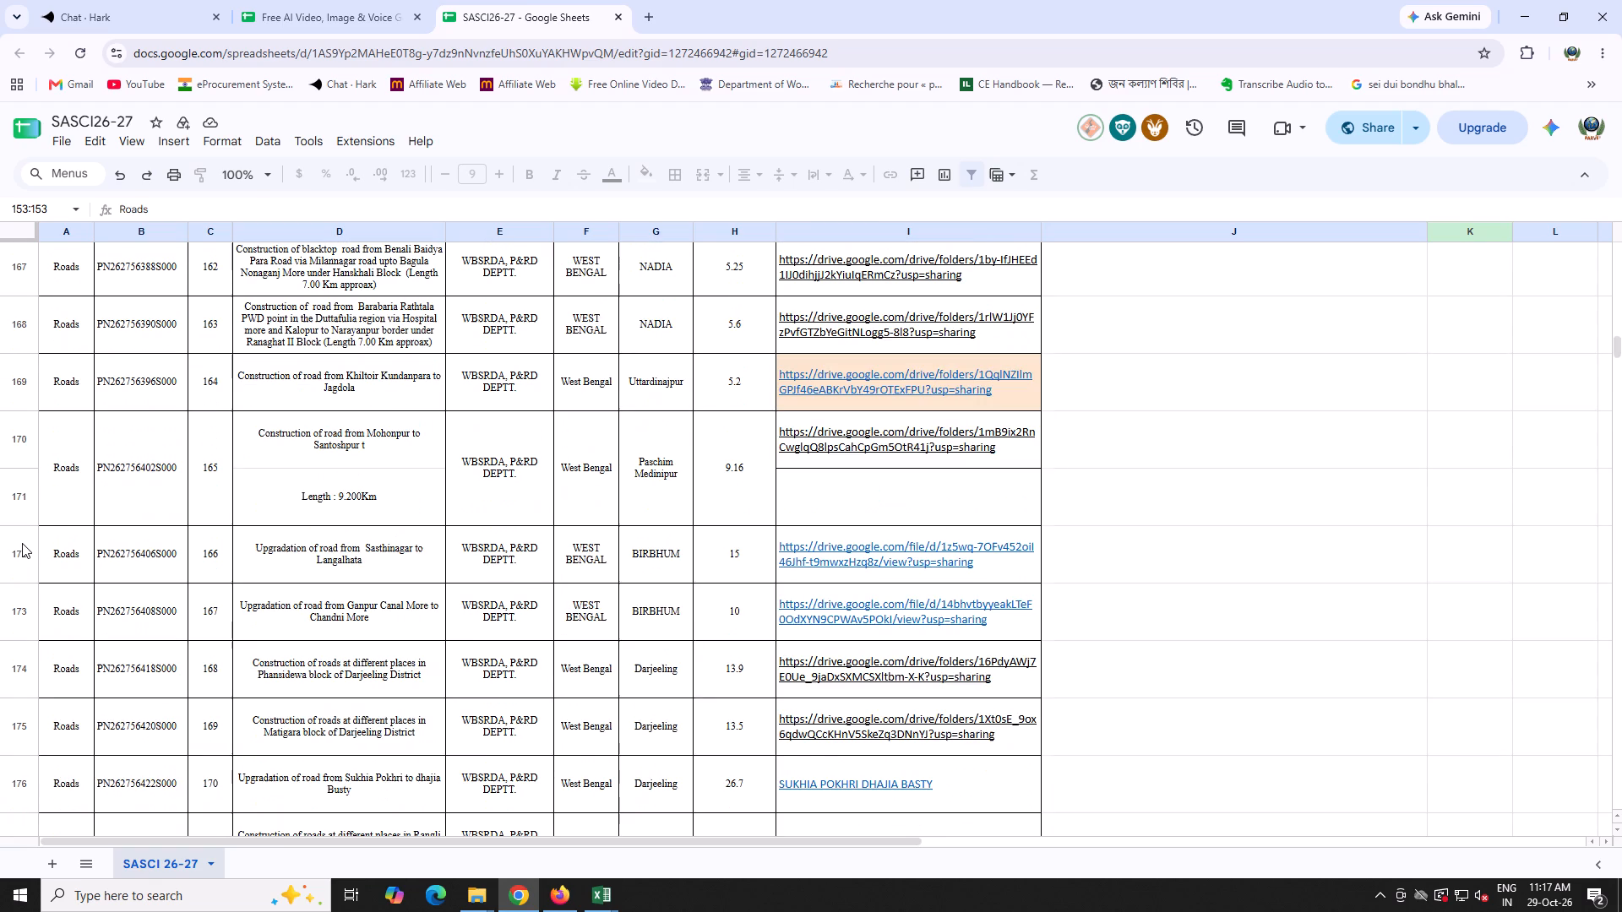
scroll(22, 543, "down", 6)
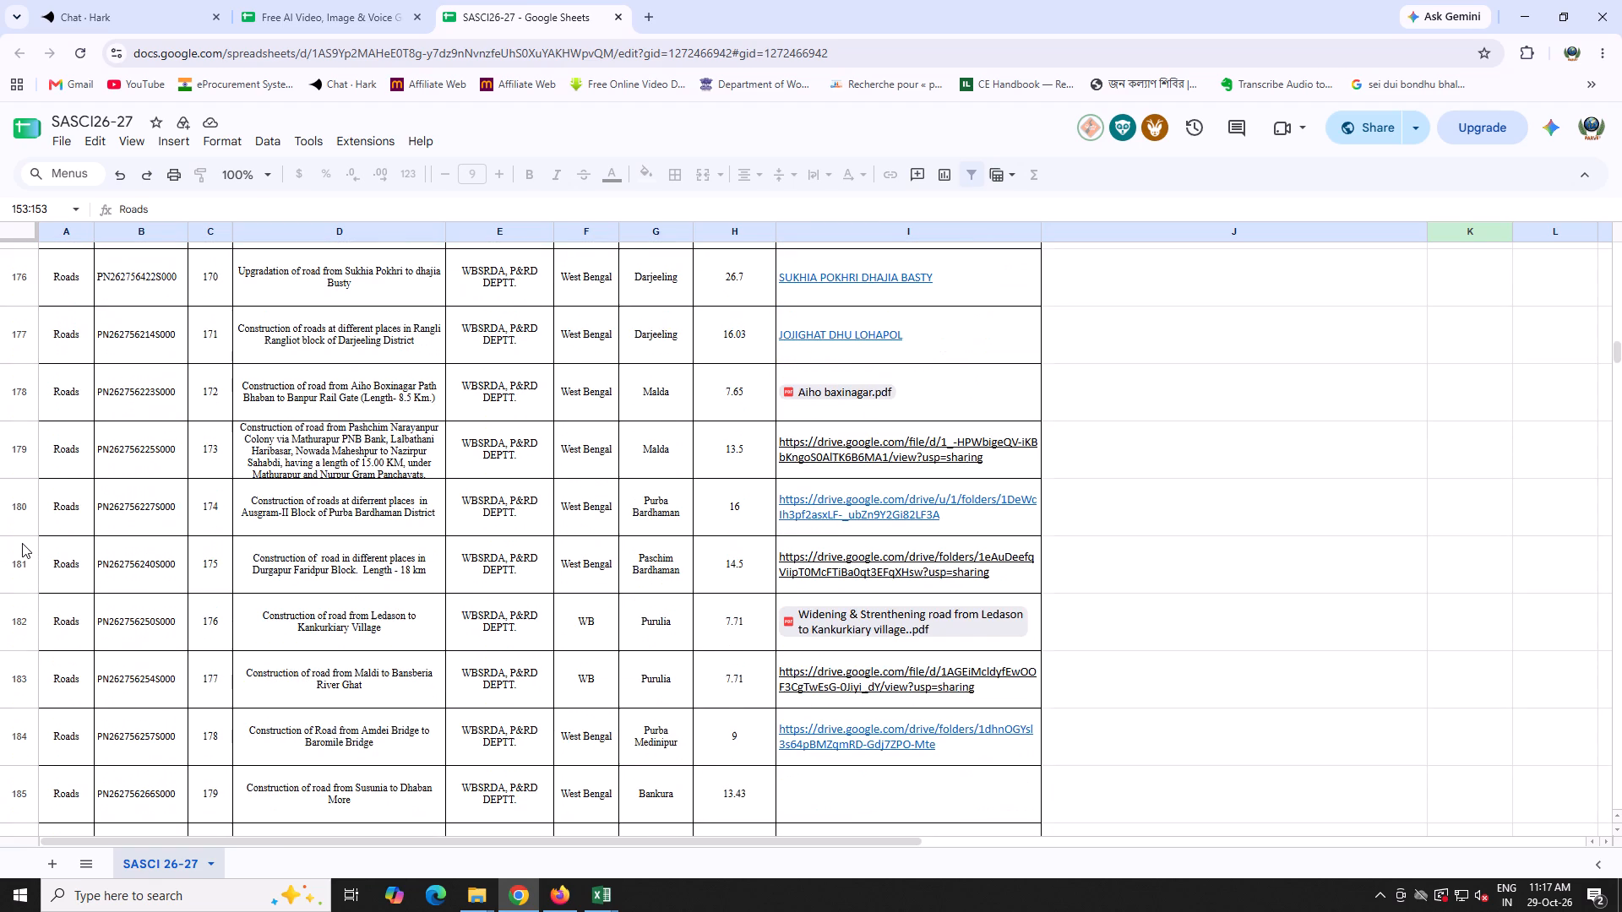
left_click(0, 794)
scroll(63, 754, "down", 1)
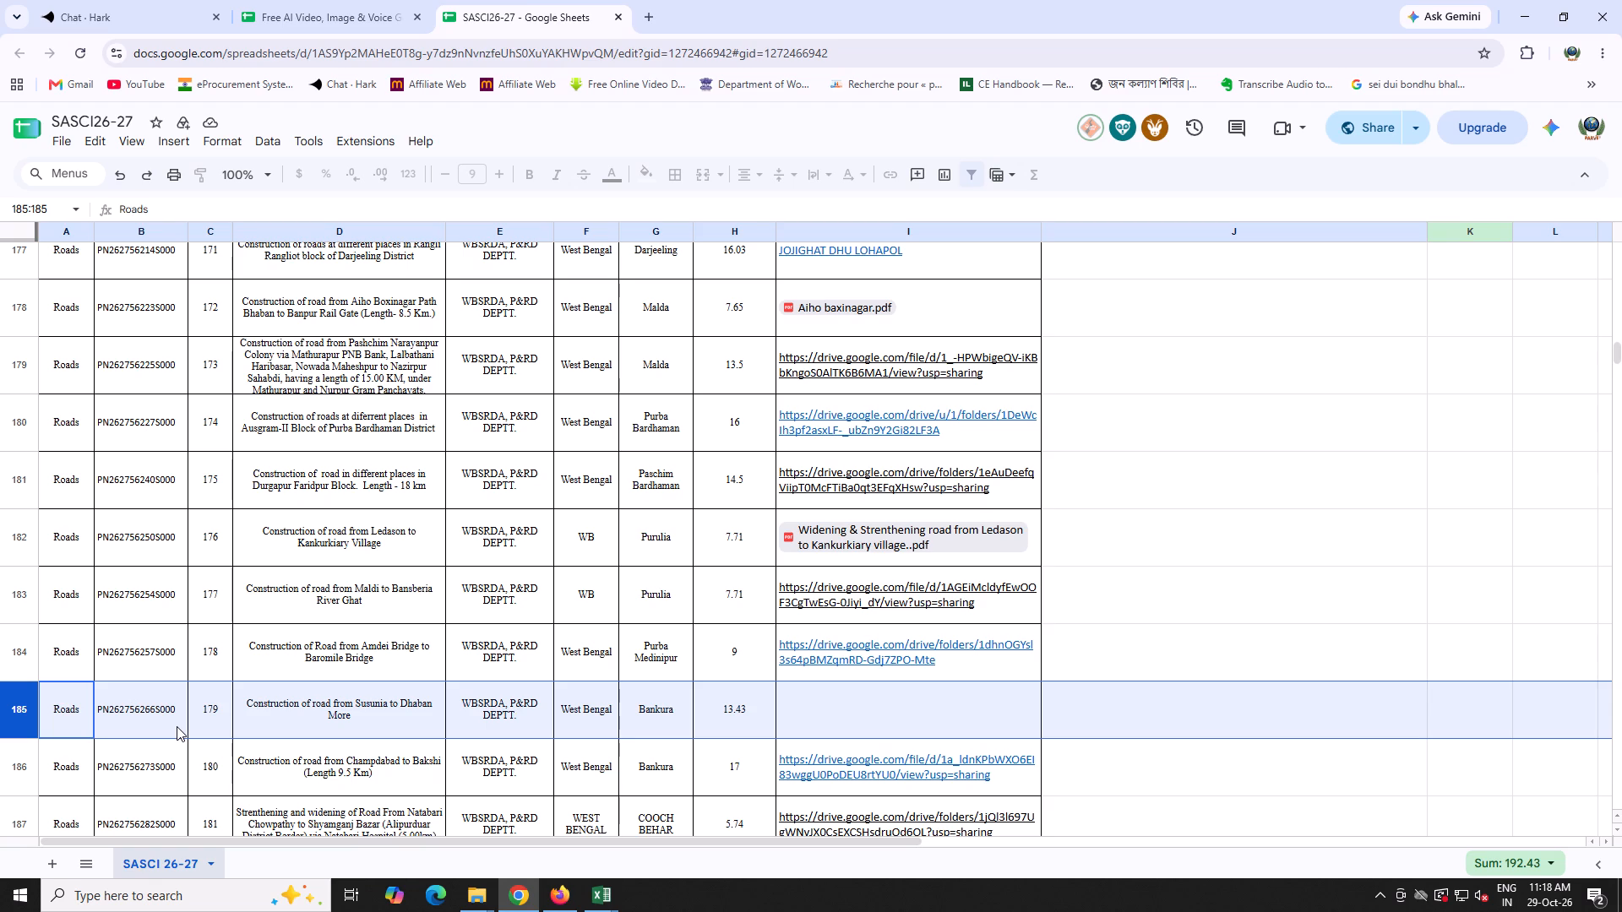
scroll(177, 724, "up", 7)
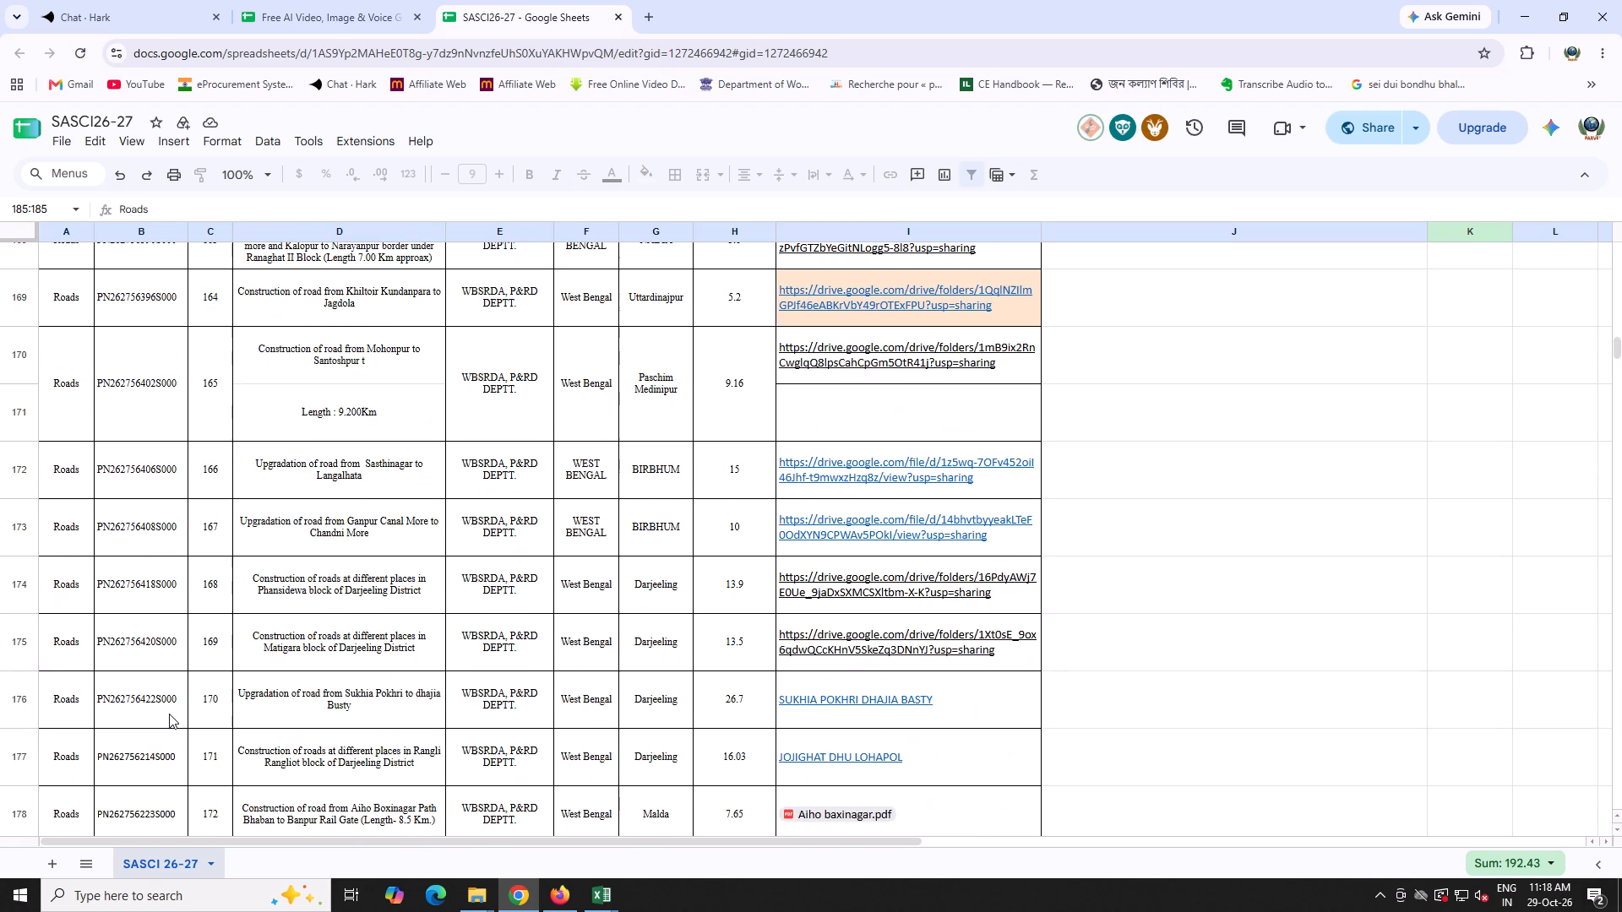
scroll(169, 714, "up", 11)
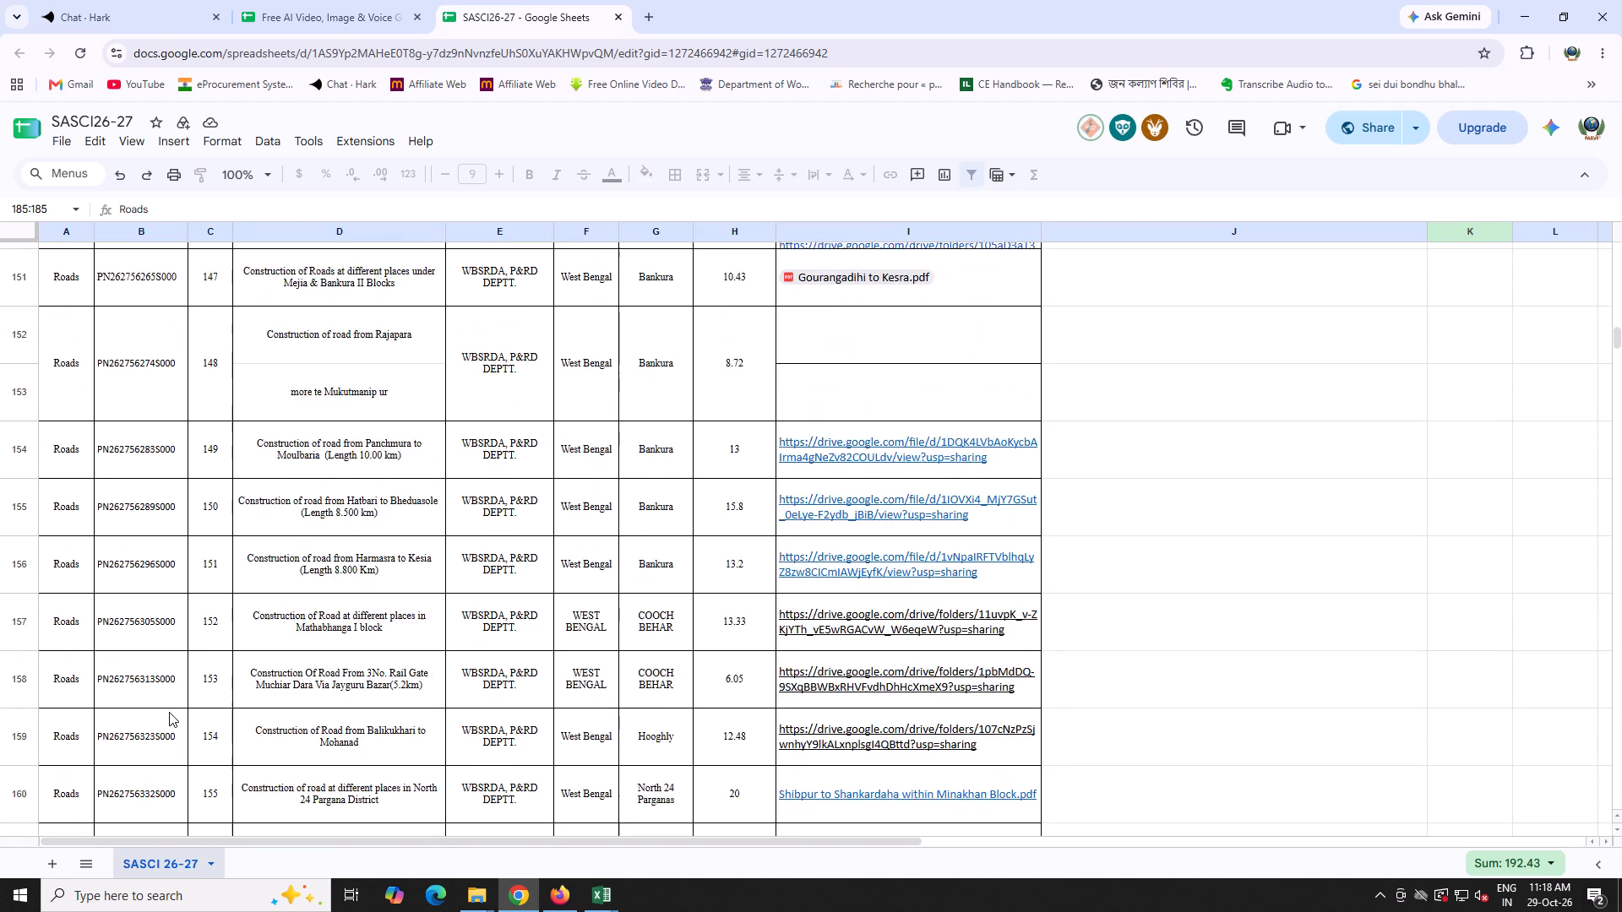
scroll(169, 712, "up", 8)
Switch to the 2.Tilaboni to Molian window in File Explorer and go up to the CAPEX BANKURA 2026 folder.
left_click(471, 903)
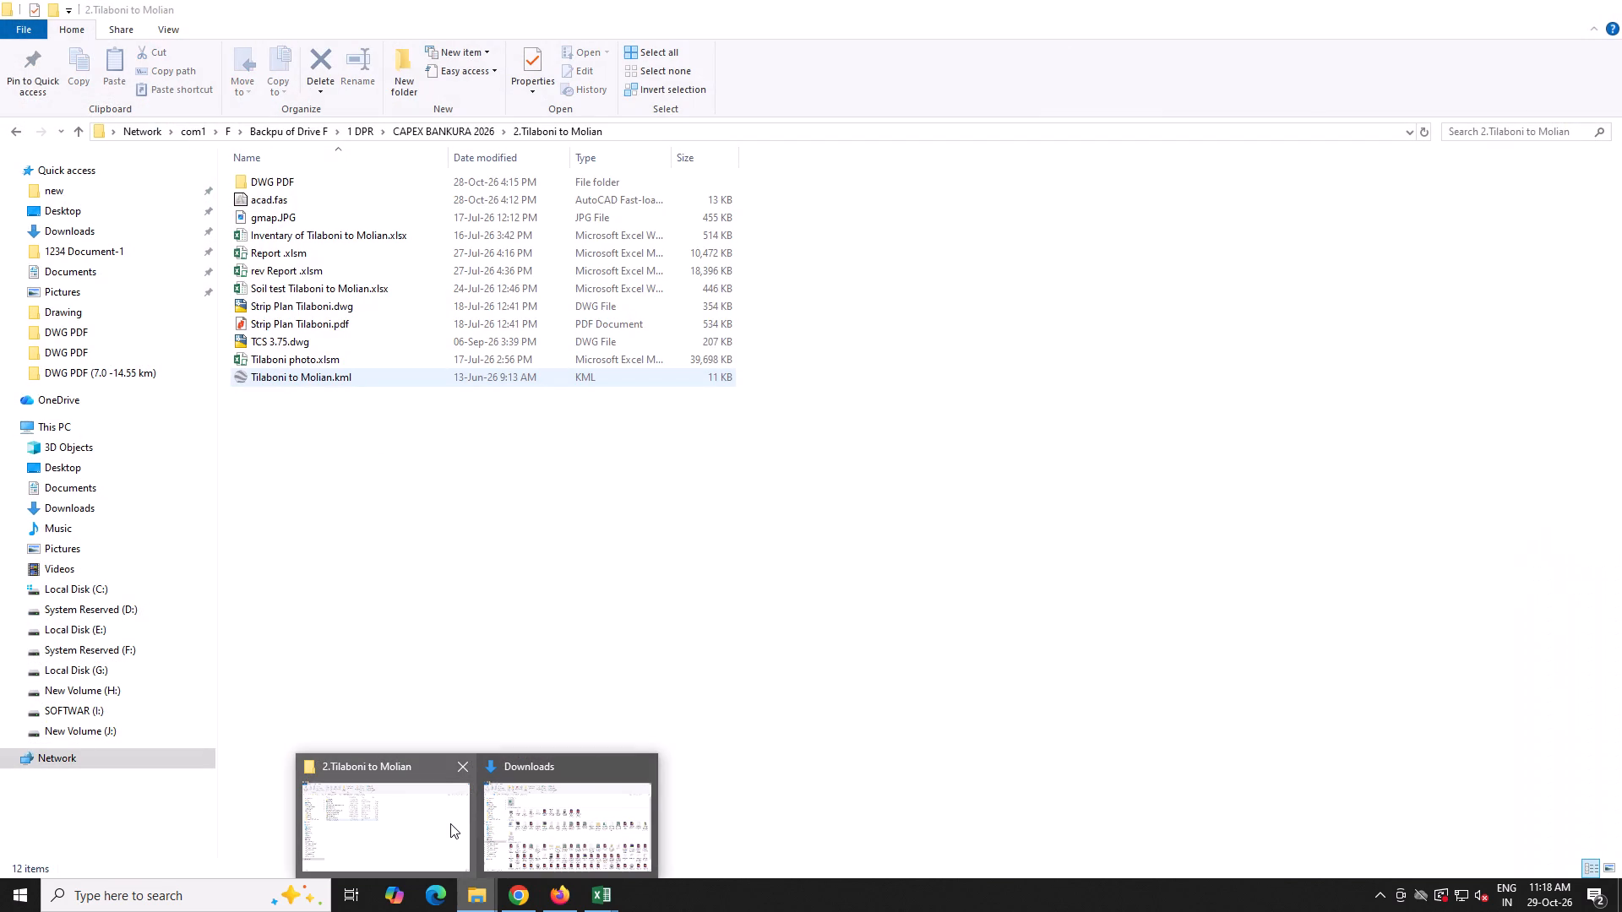
left_click(450, 823)
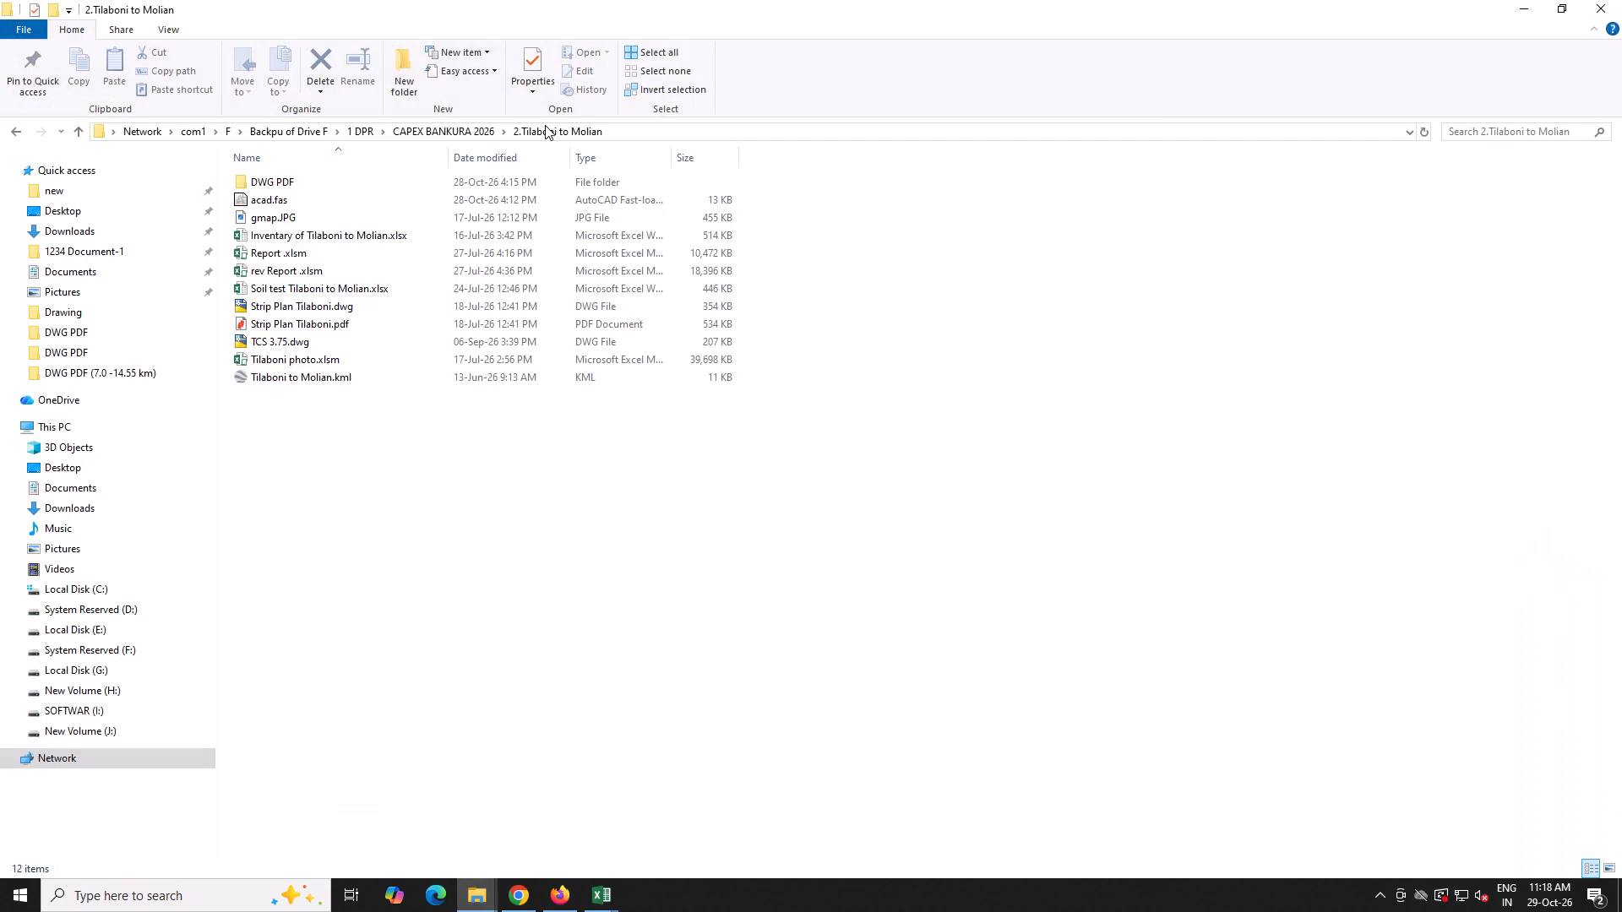
left_click(444, 134)
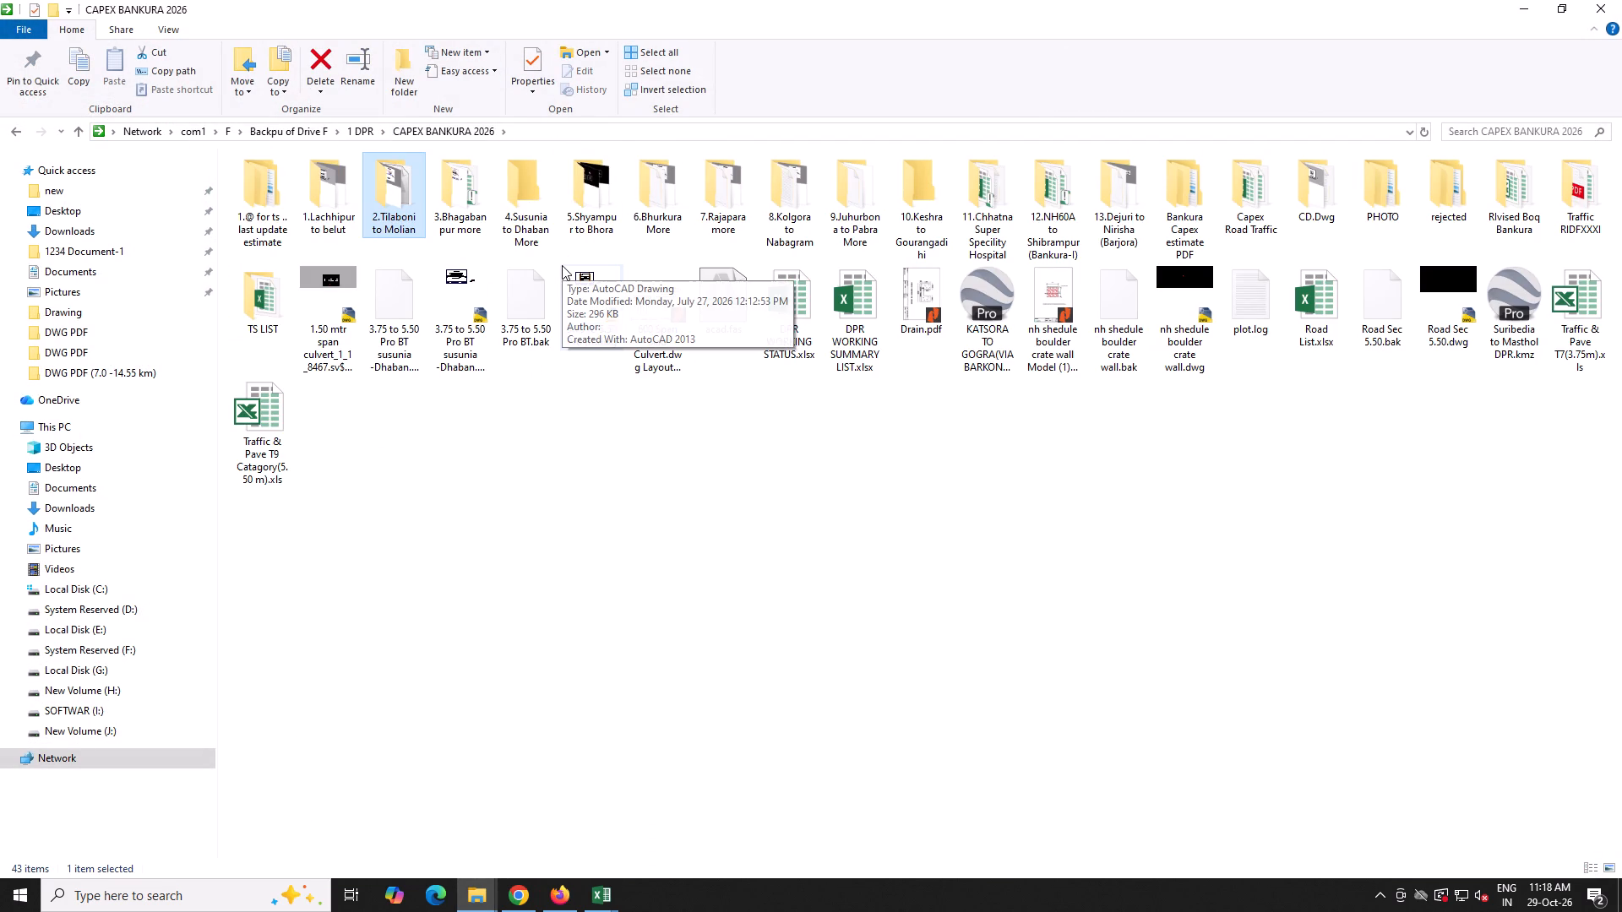
Check the DPR link cell of the Ranibadh block row, priority 9, in SASCI26-27, and return to File Explorer.
left_click(602, 907)
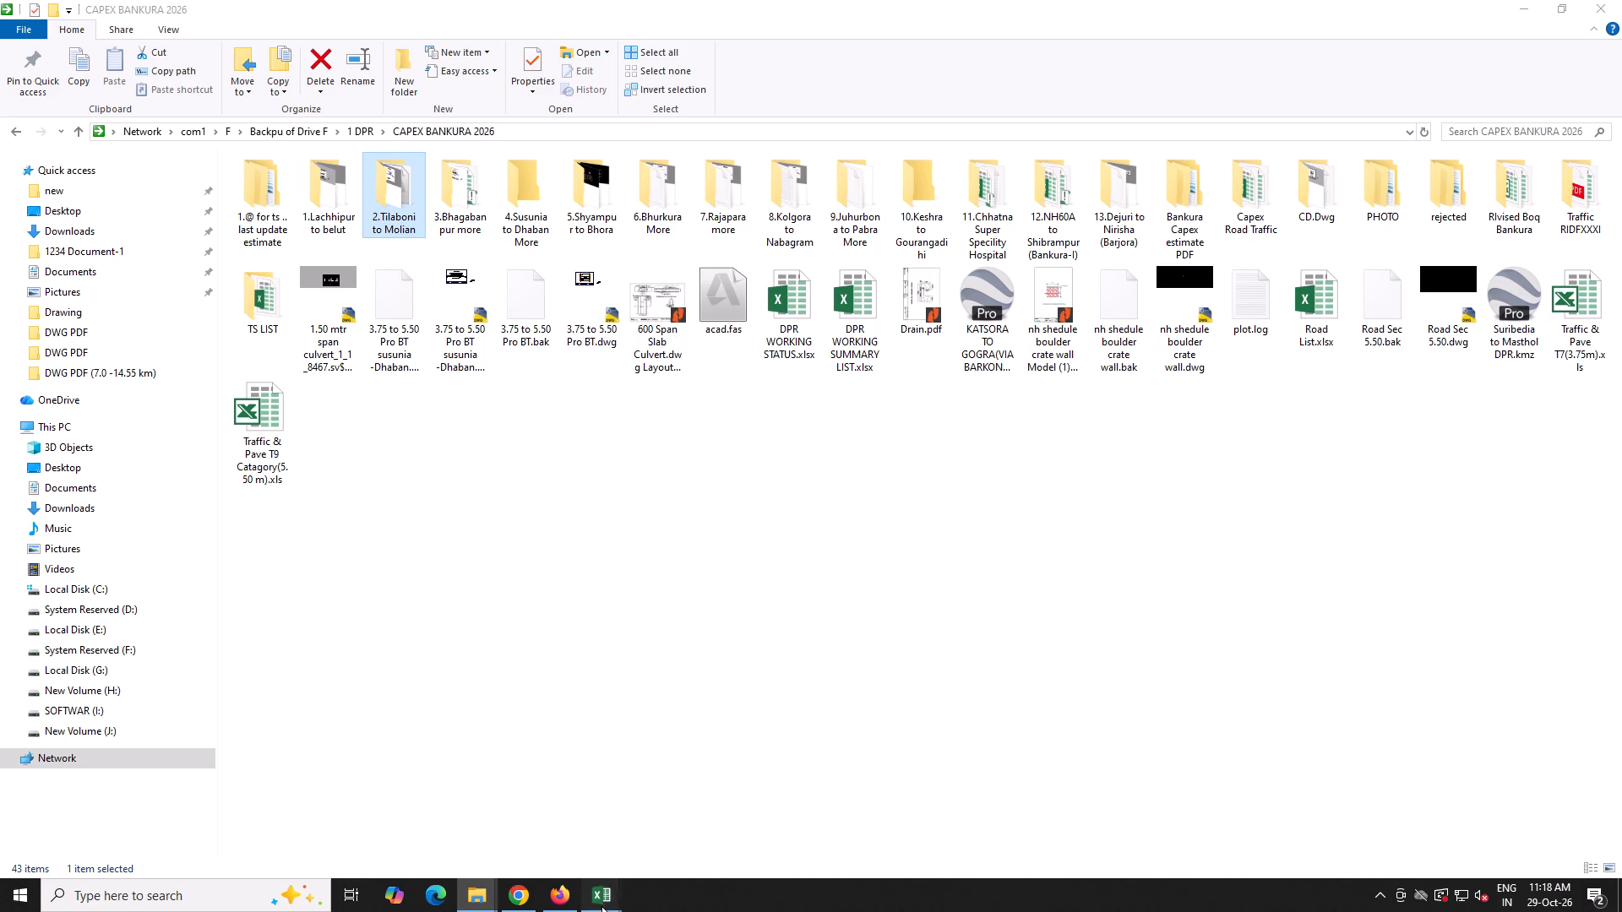
left_click(763, 823)
scroll(442, 569, "up", 7)
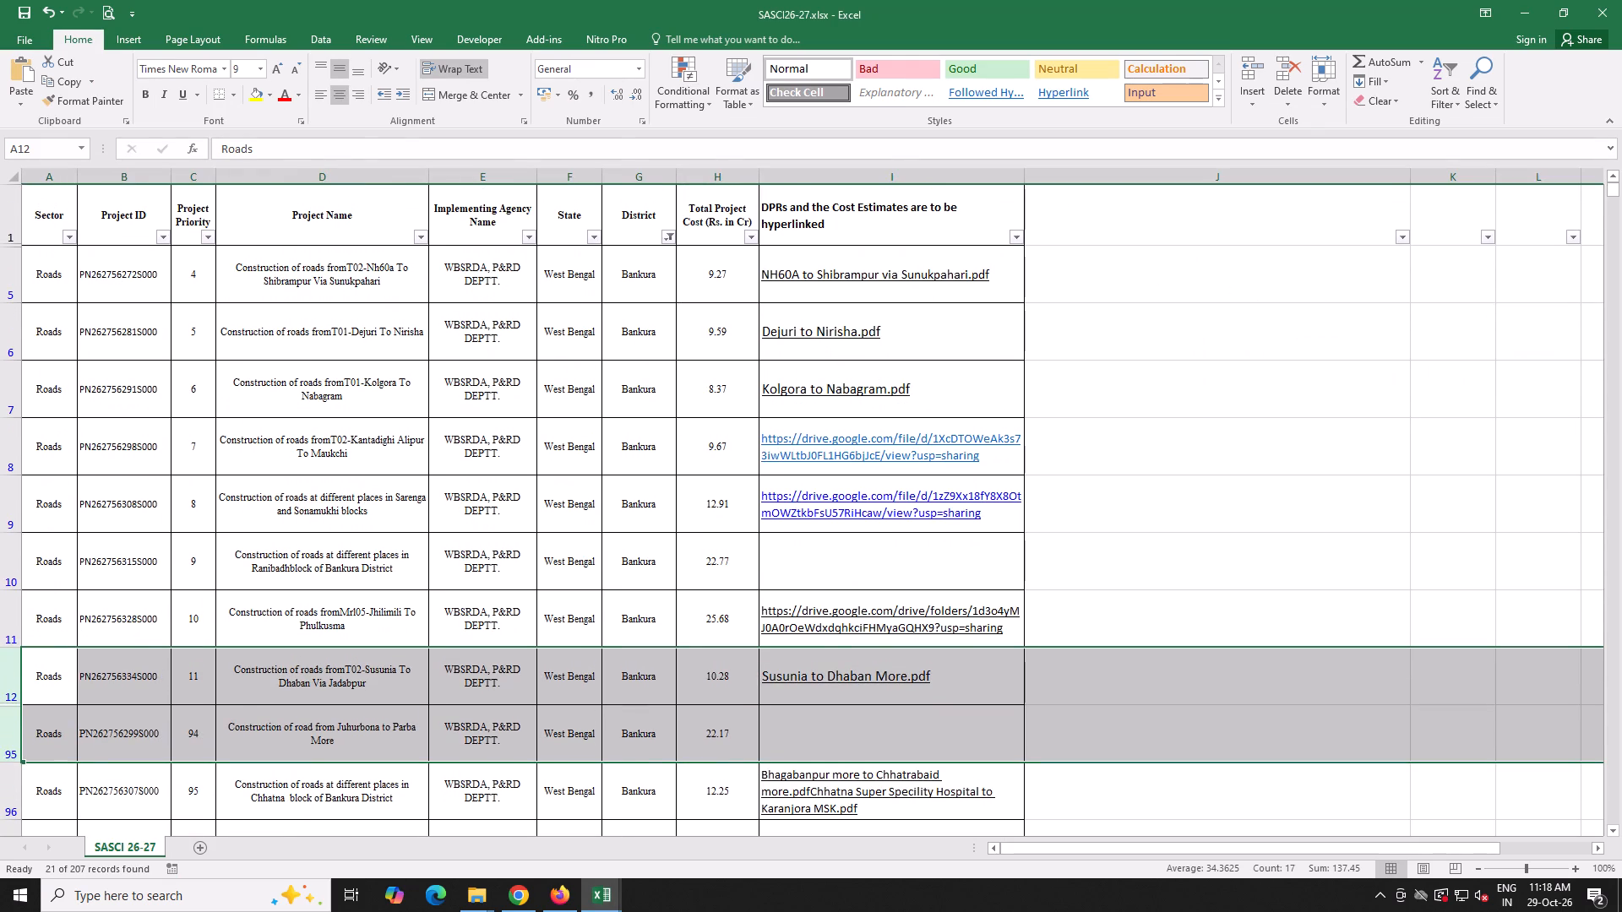
left_click(298, 578)
left_click(904, 572)
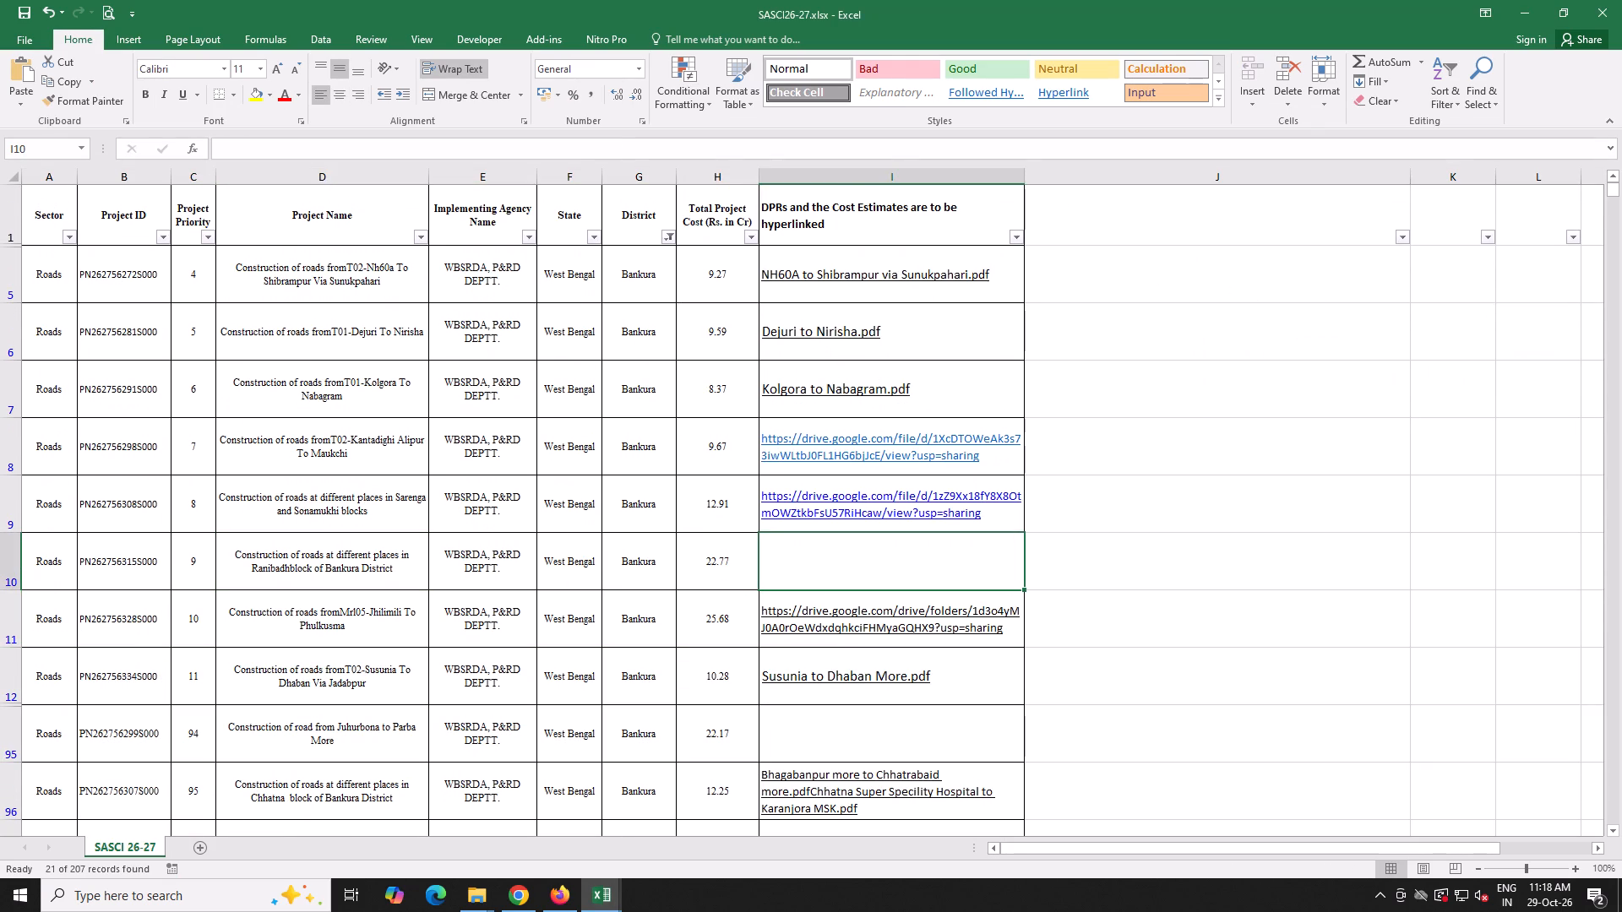
left_click(409, 570)
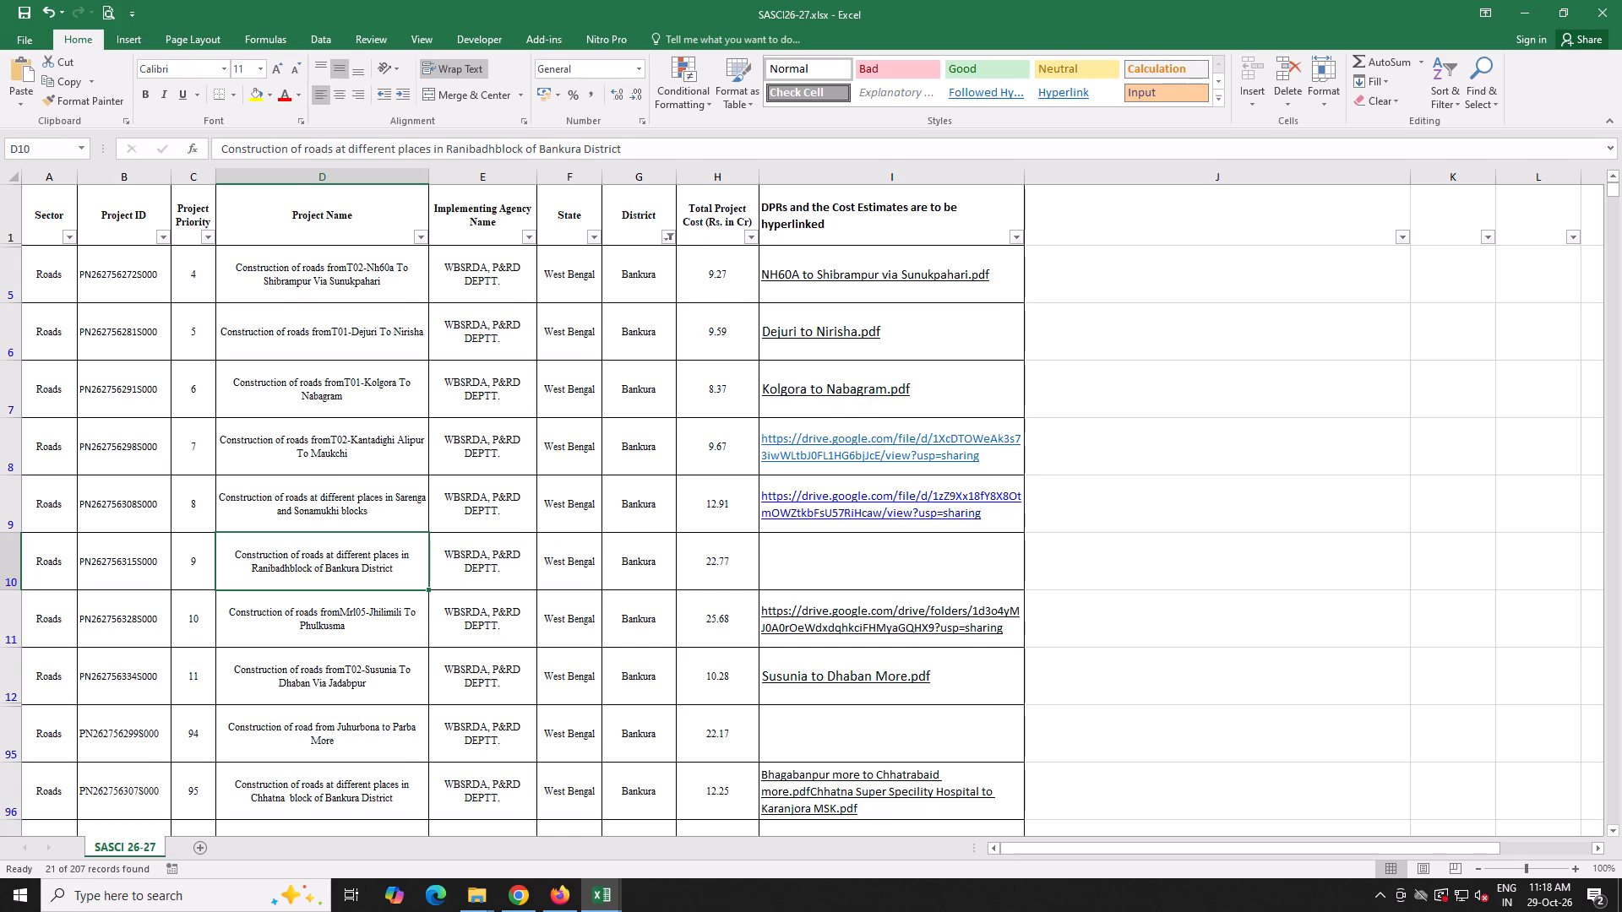
left_click(850, 557)
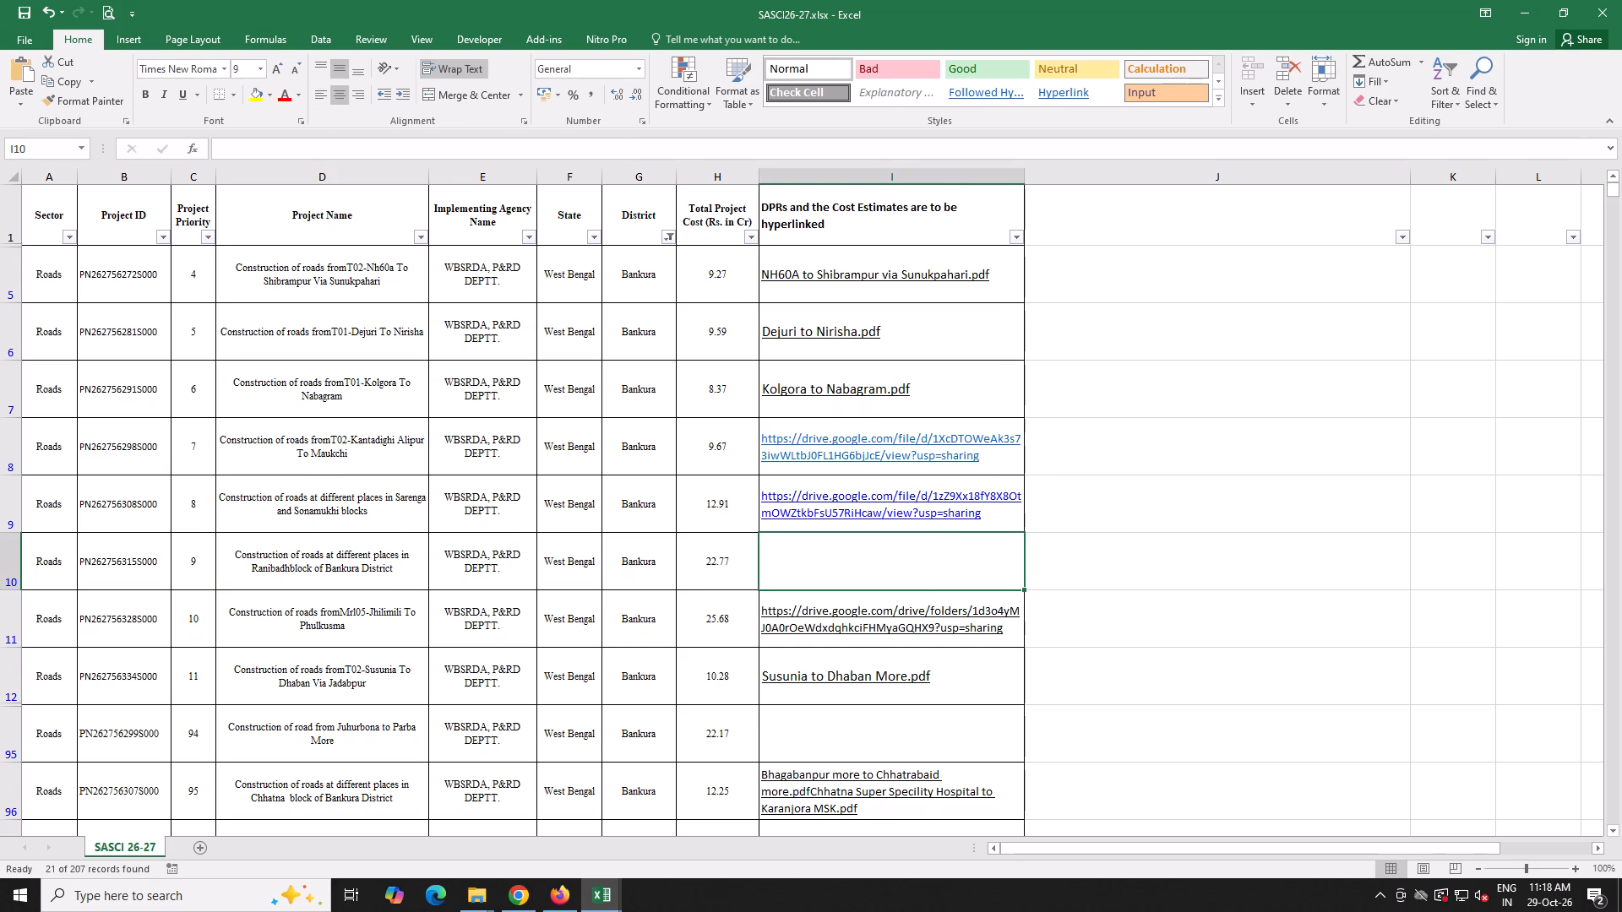
left_click(1529, 8)
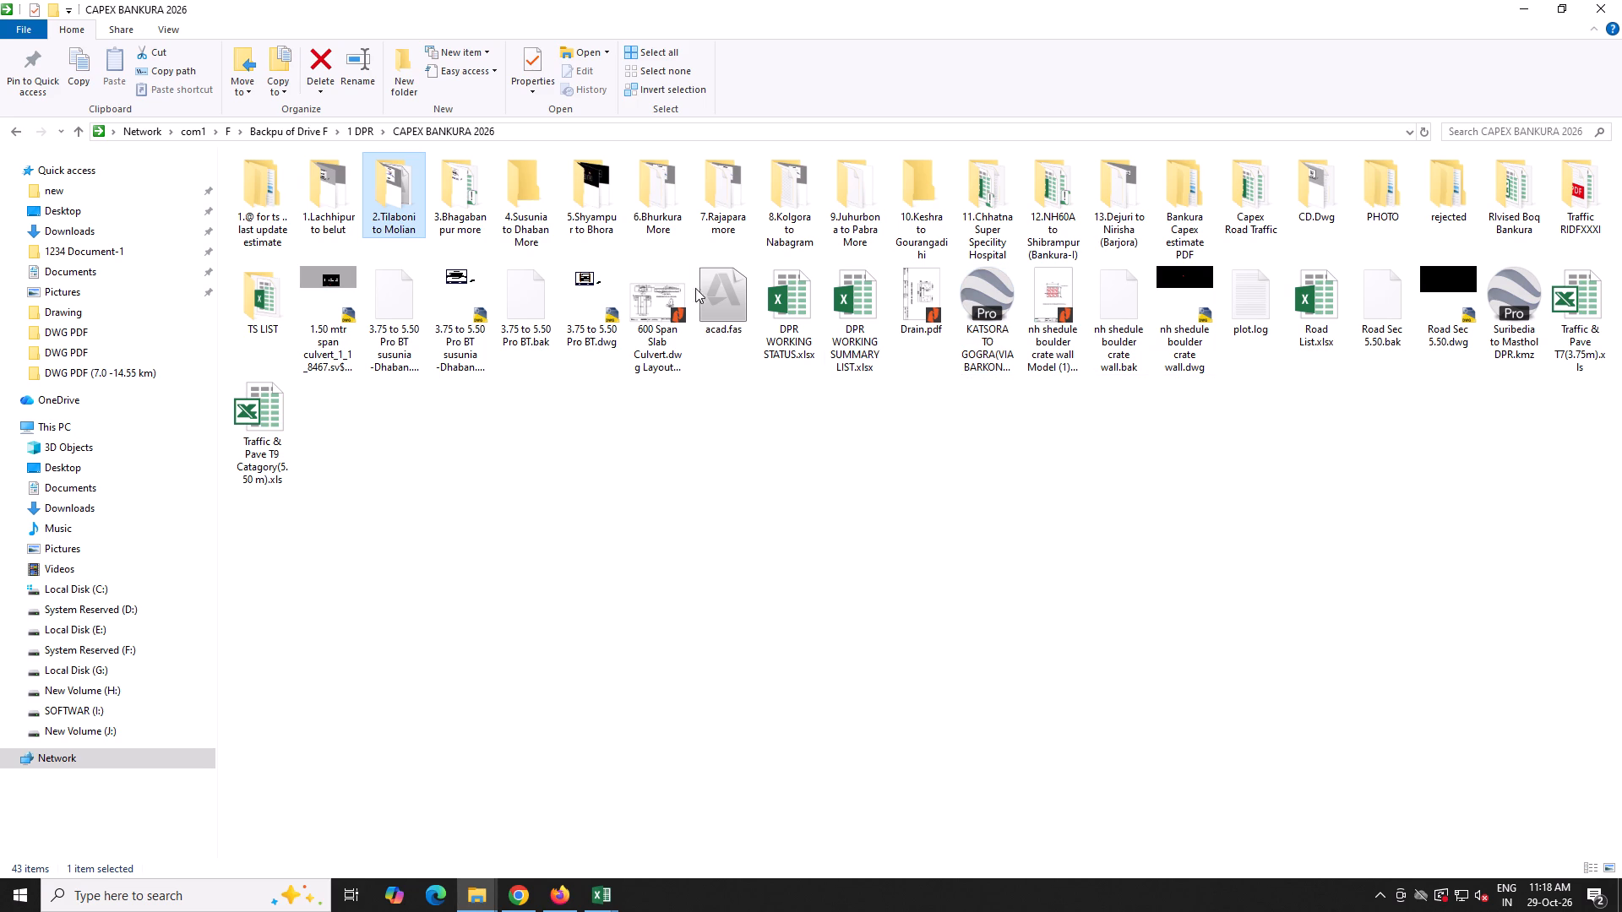
Move Strip Plan Bhurkura More.pdf into the DWG PDF subfolder of the 6.Bhurkura More folder.
double_click(666, 213)
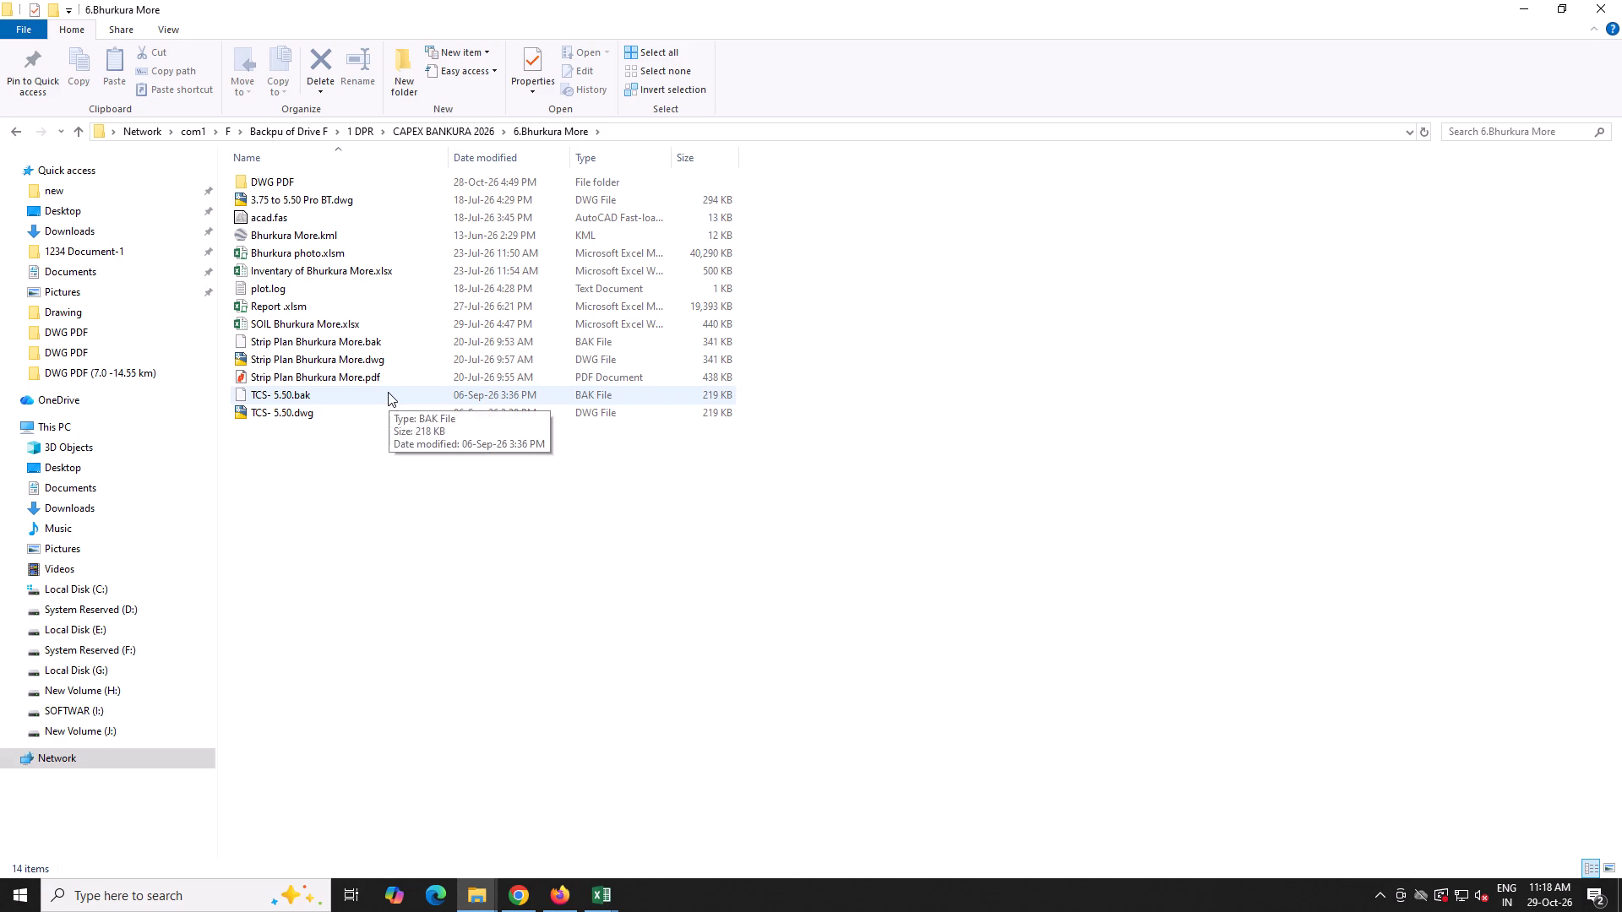
left_click(367, 383)
left_click_drag(315, 382, 376, 176)
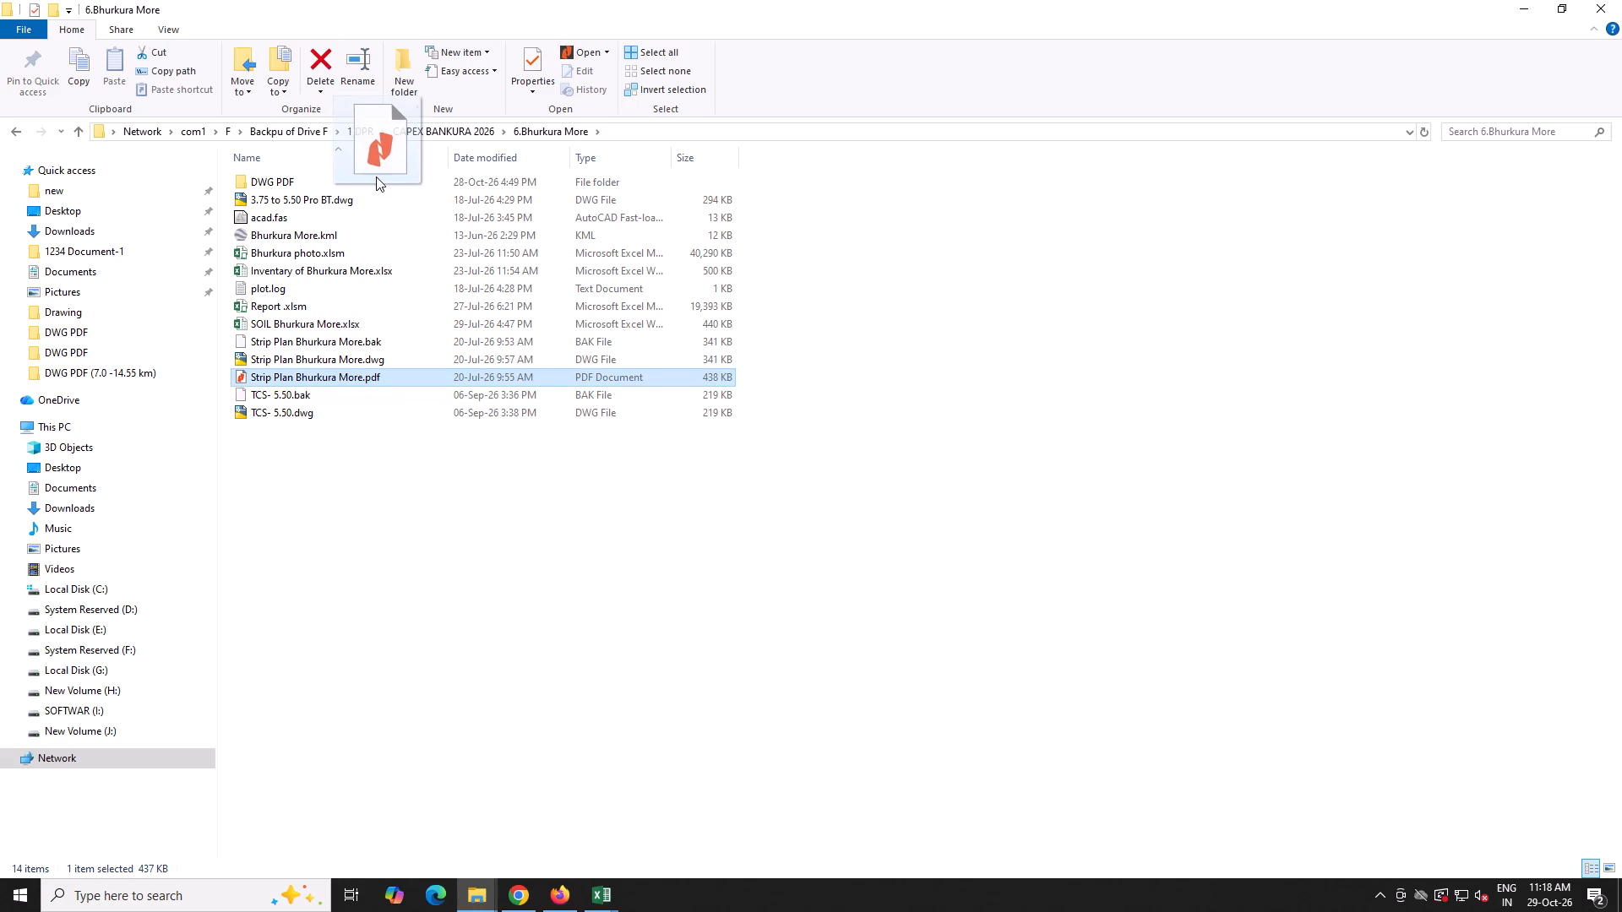
left_click_drag(376, 176, 370, 186)
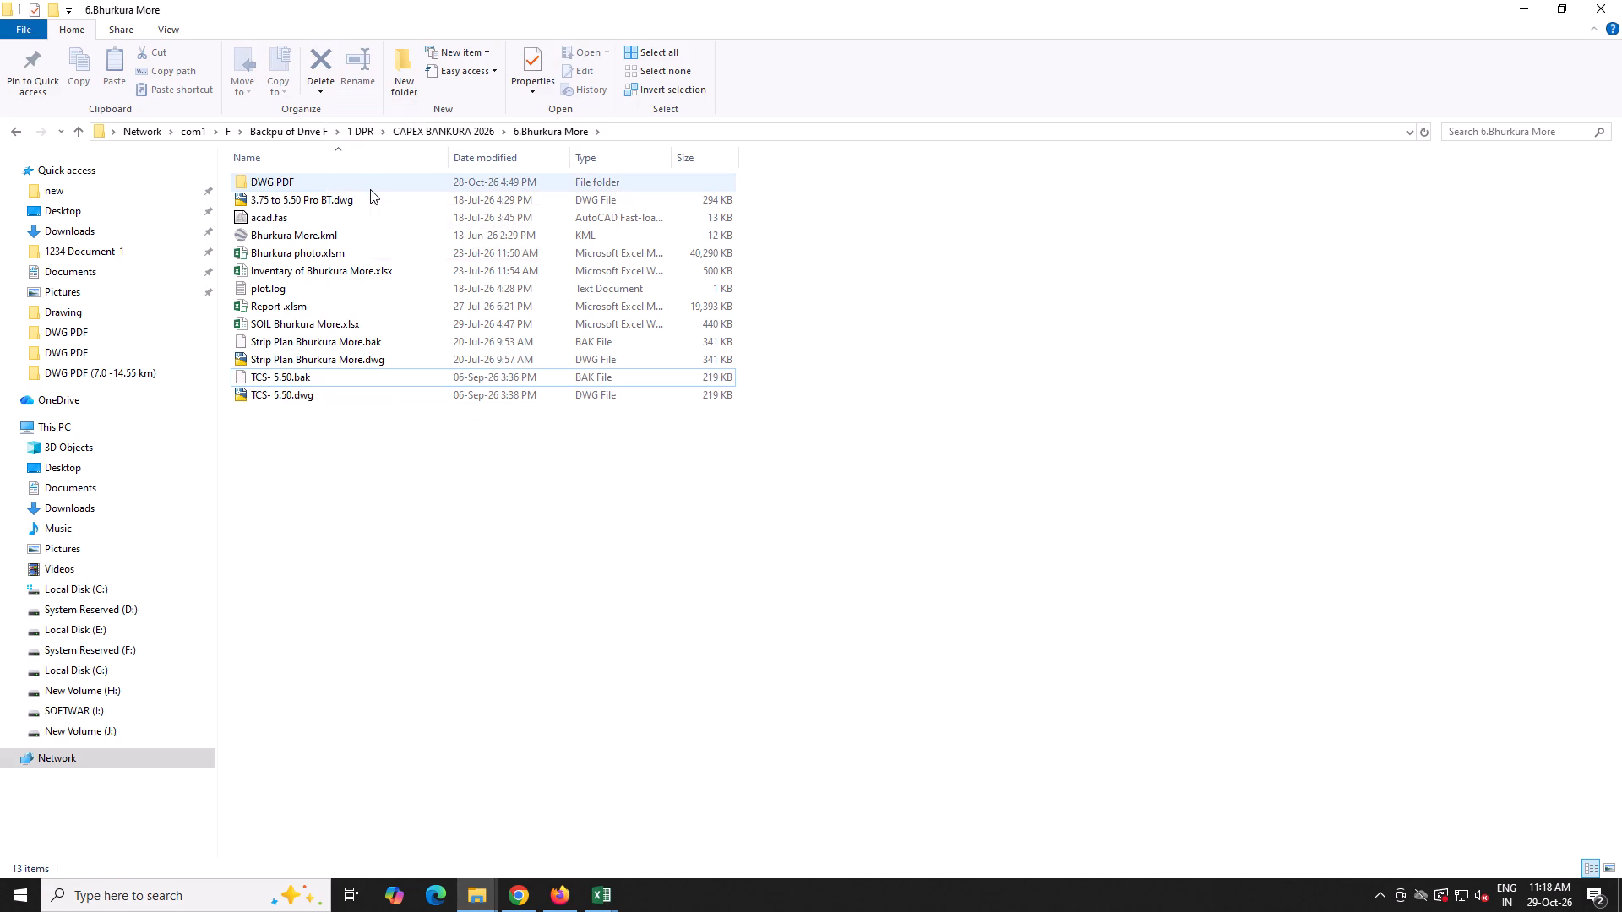
Open Report .xlsm from the 6.Bhurkura More folder and close the Lachhipur to Belut report and inventory workbooks.
double_click(295, 302)
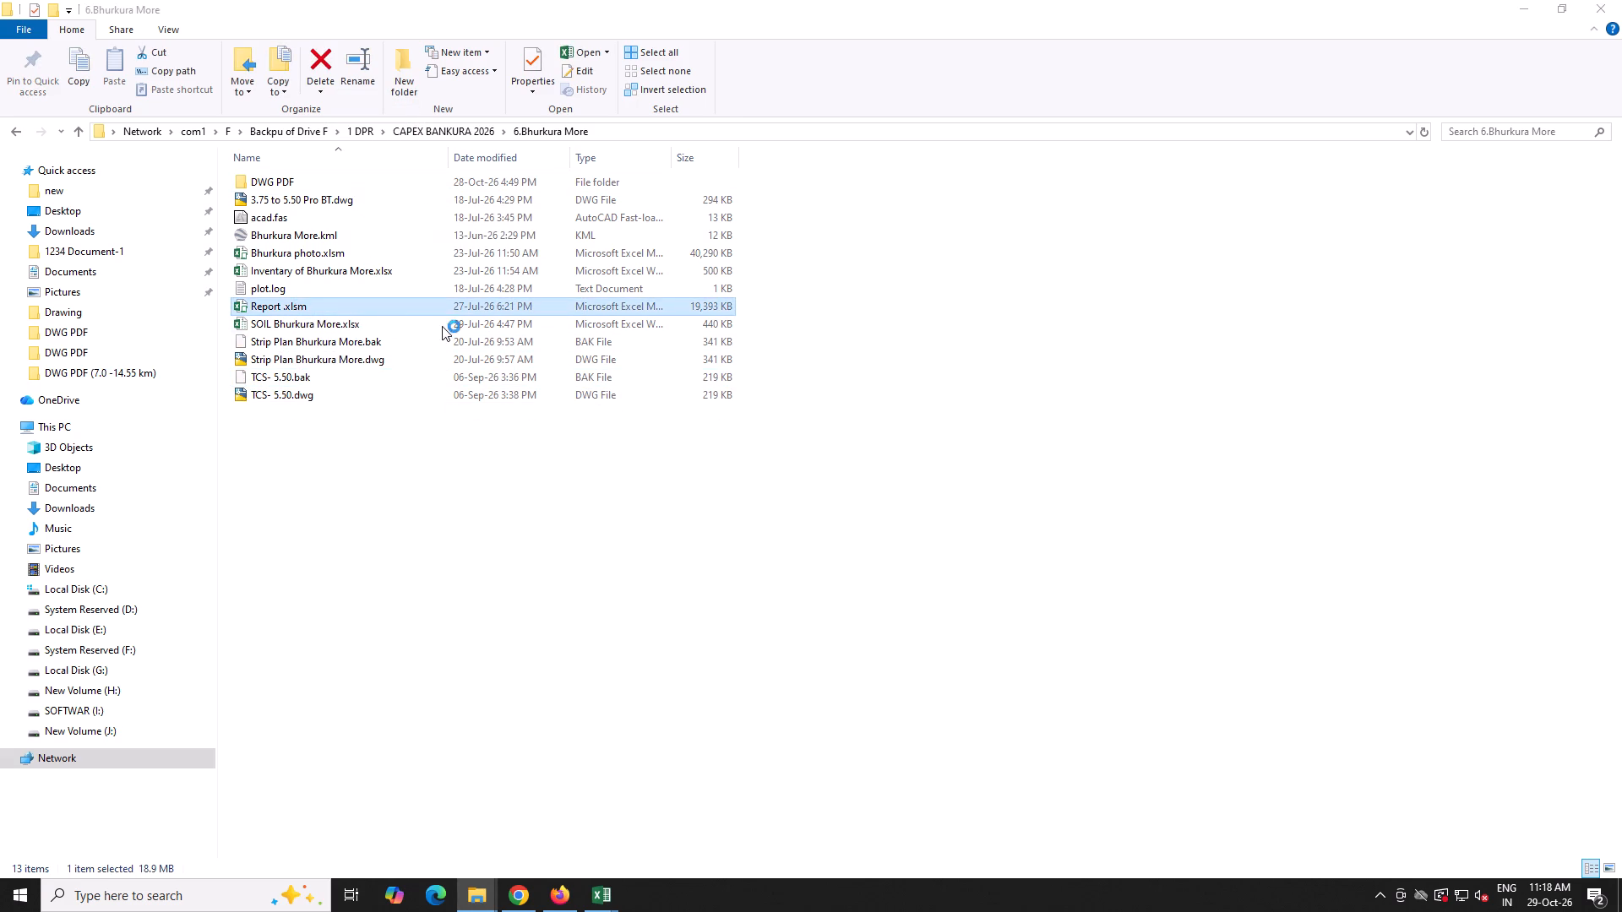
left_click(943, 363)
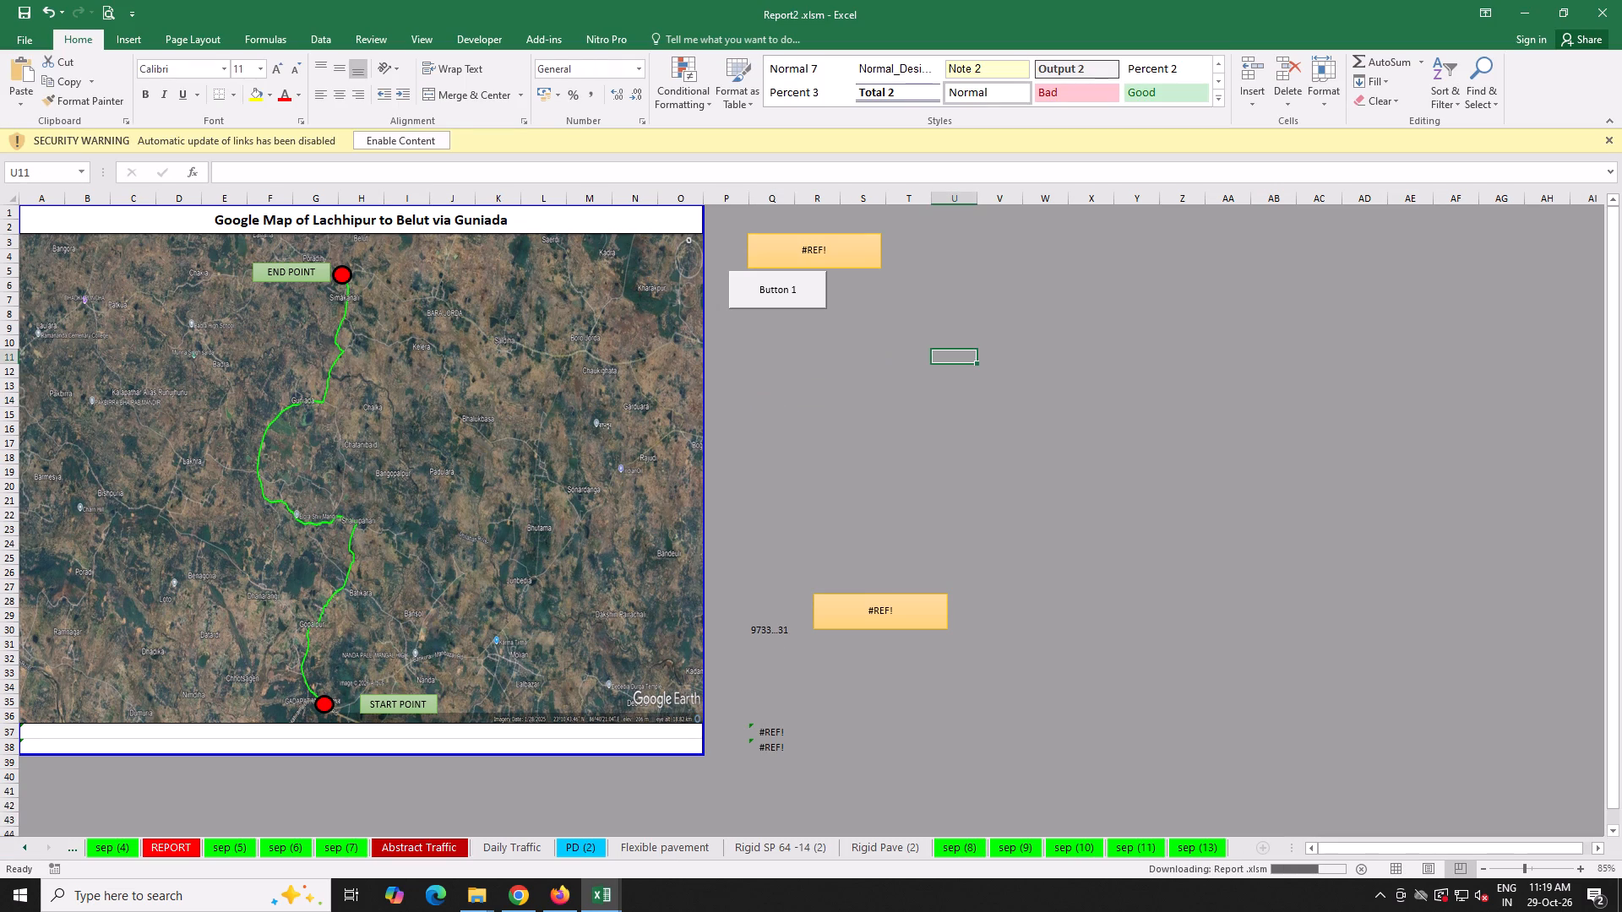
left_click(1621, 0)
left_click(828, 477)
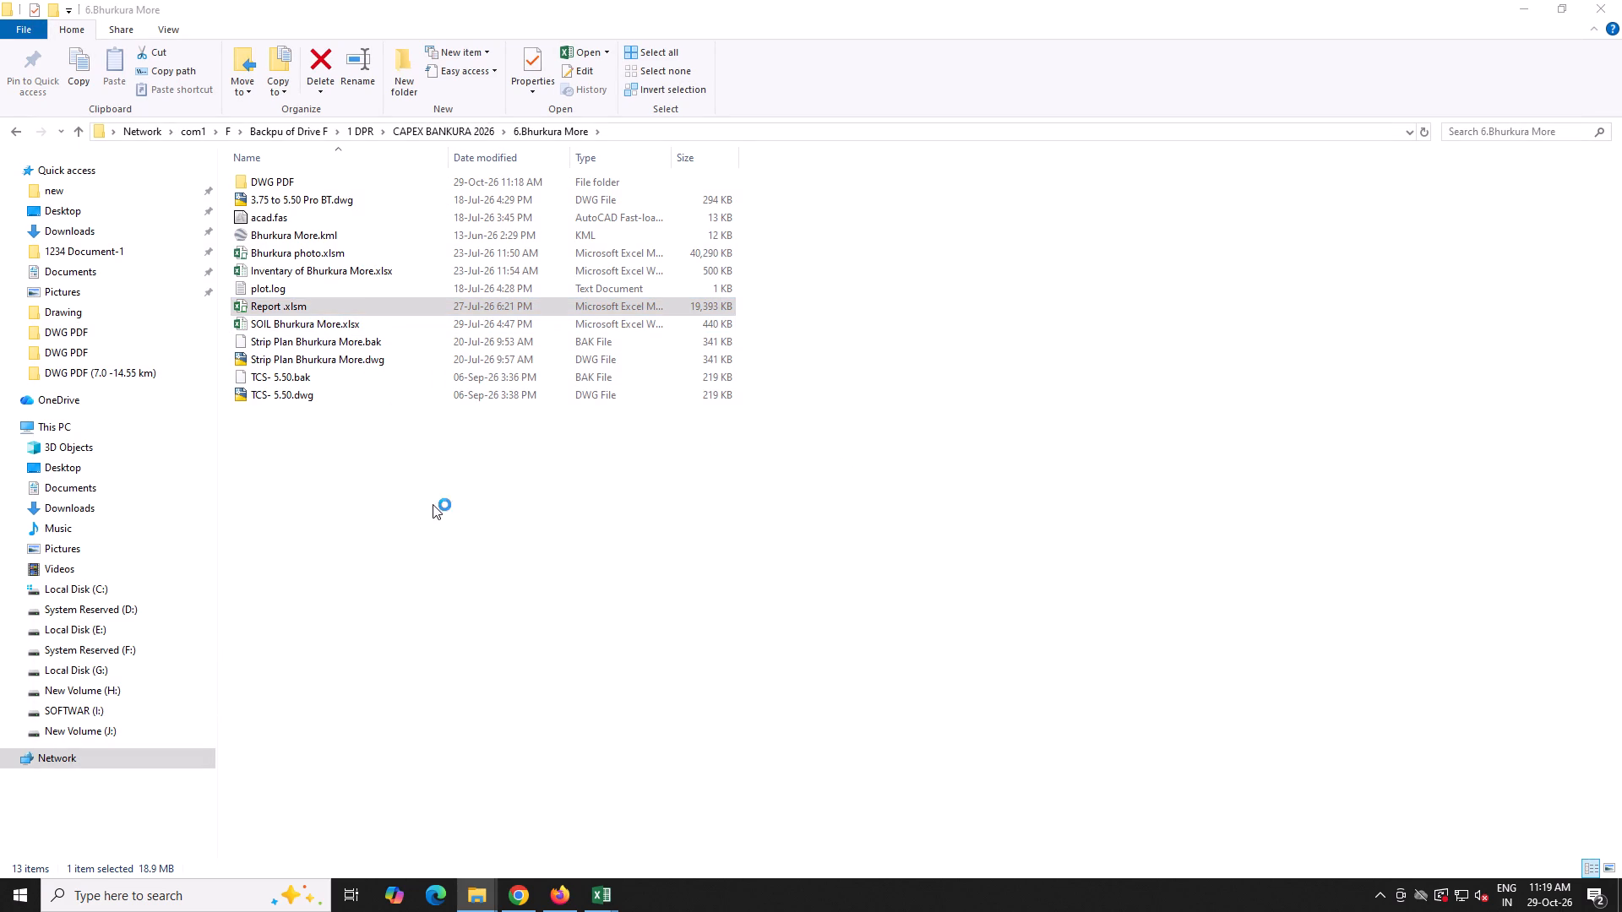
left_click(603, 902)
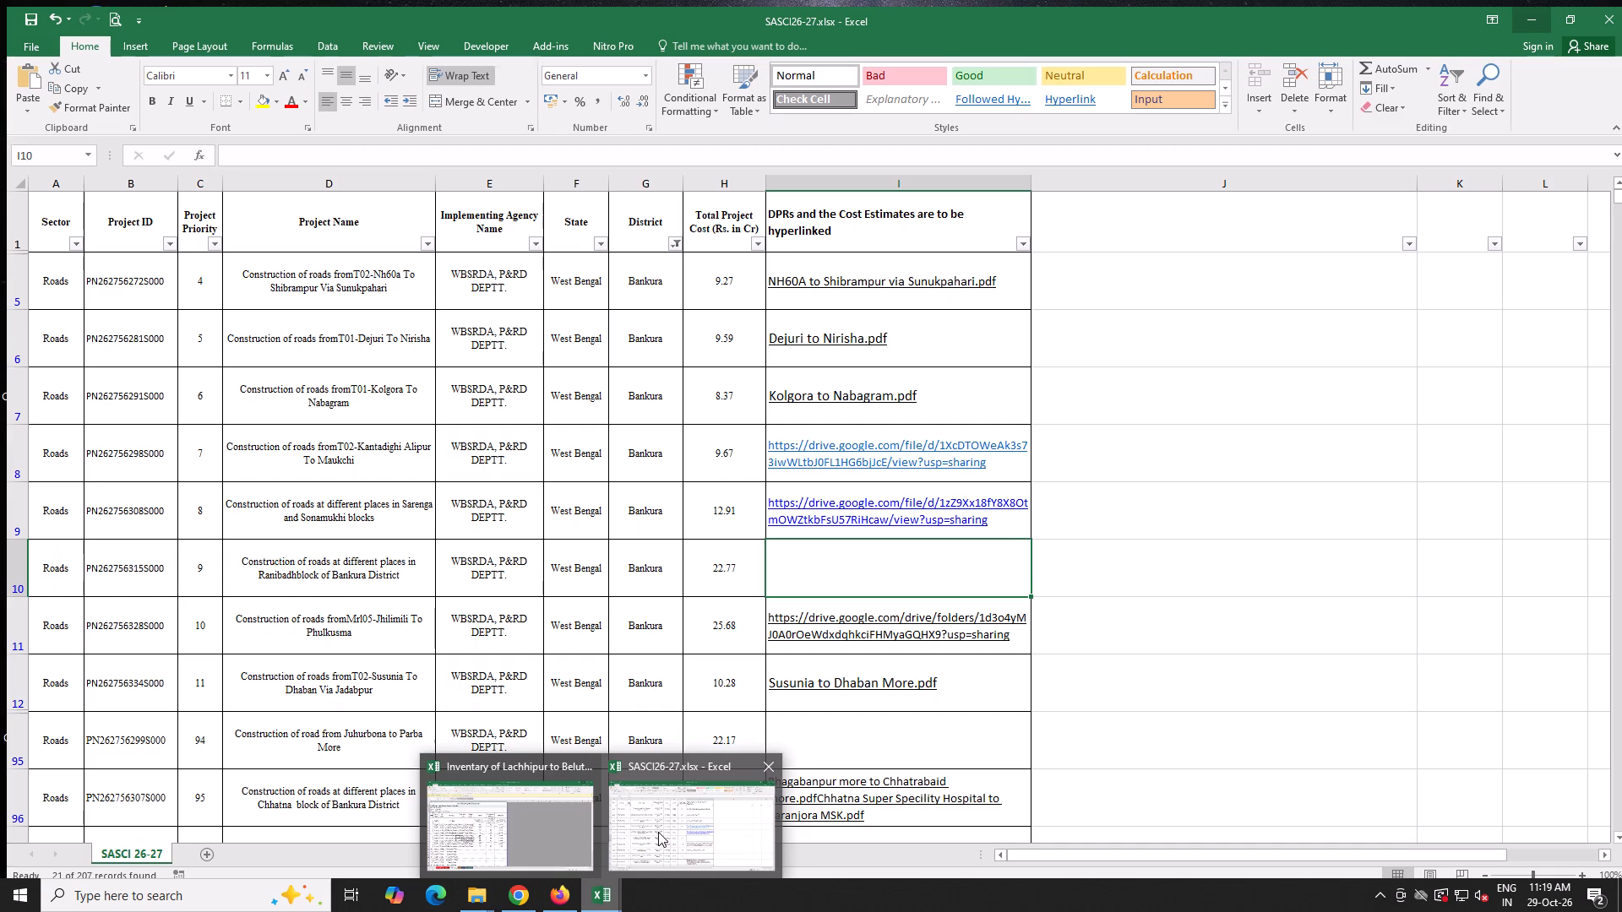
left_click(570, 828)
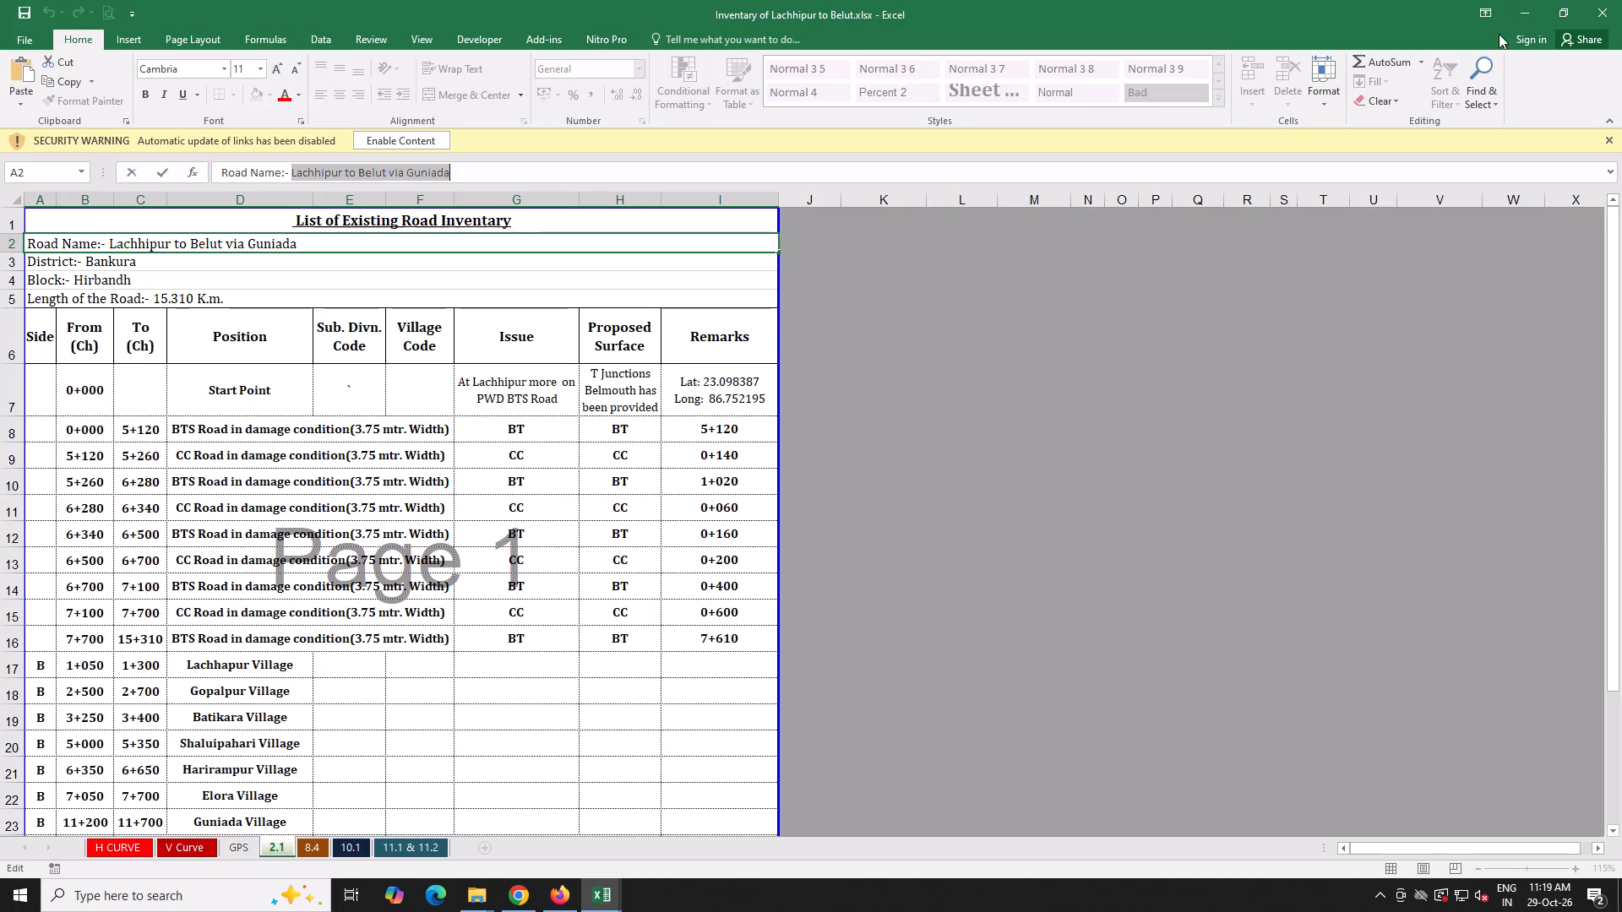
left_click(1615, 0)
left_click(800, 466)
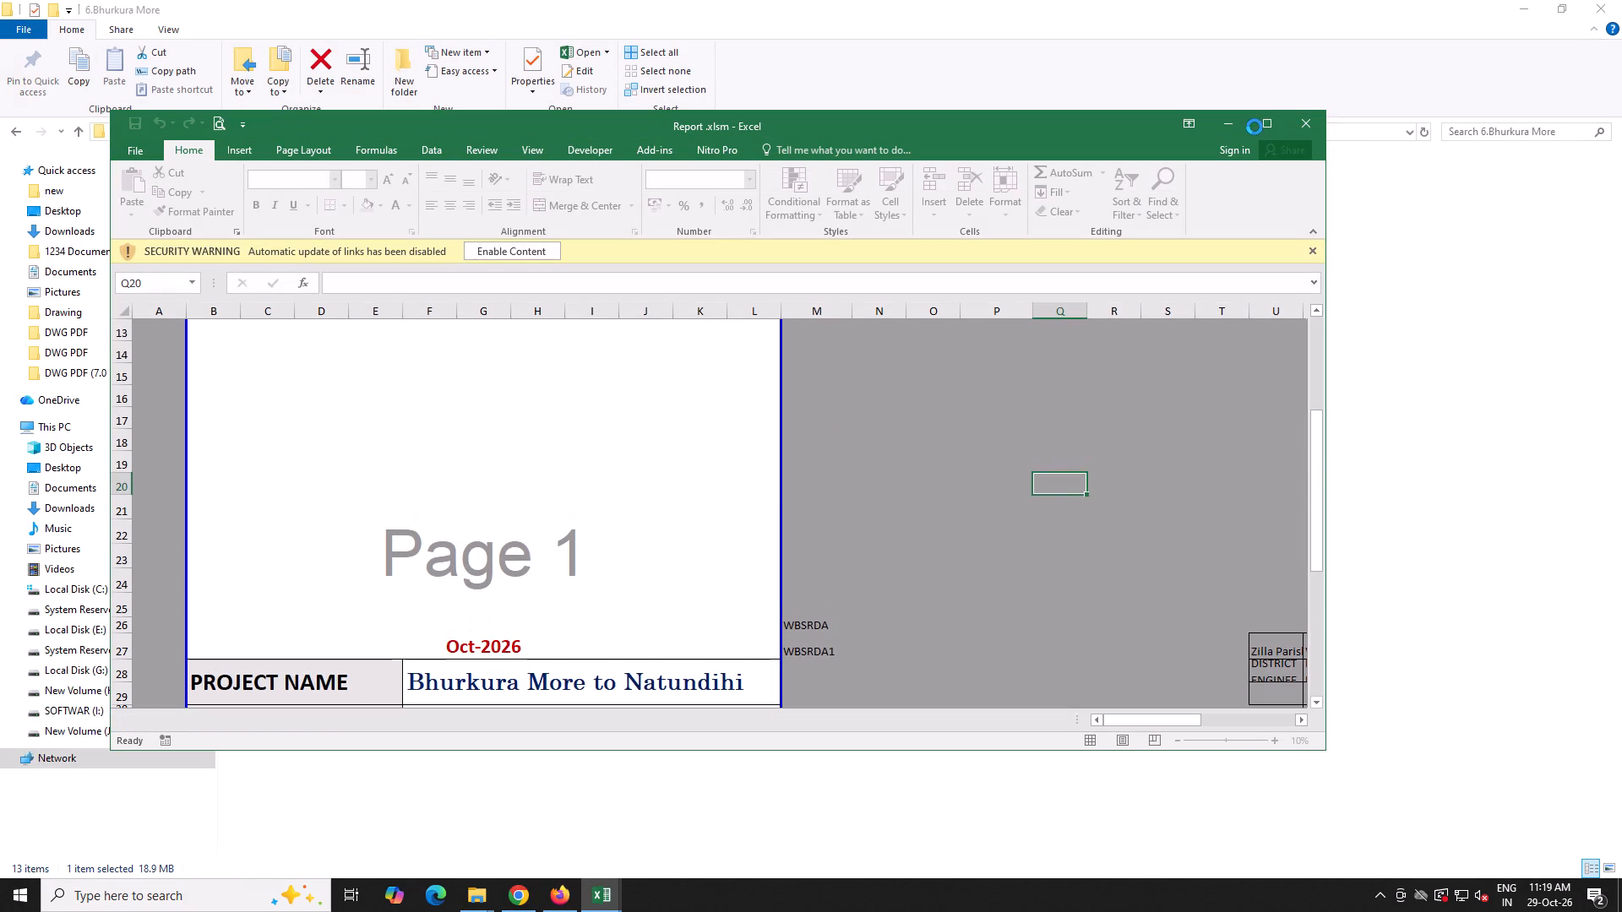
Maximize the Bhurkura More report workbook and hide its sheet2.
left_click(1256, 126)
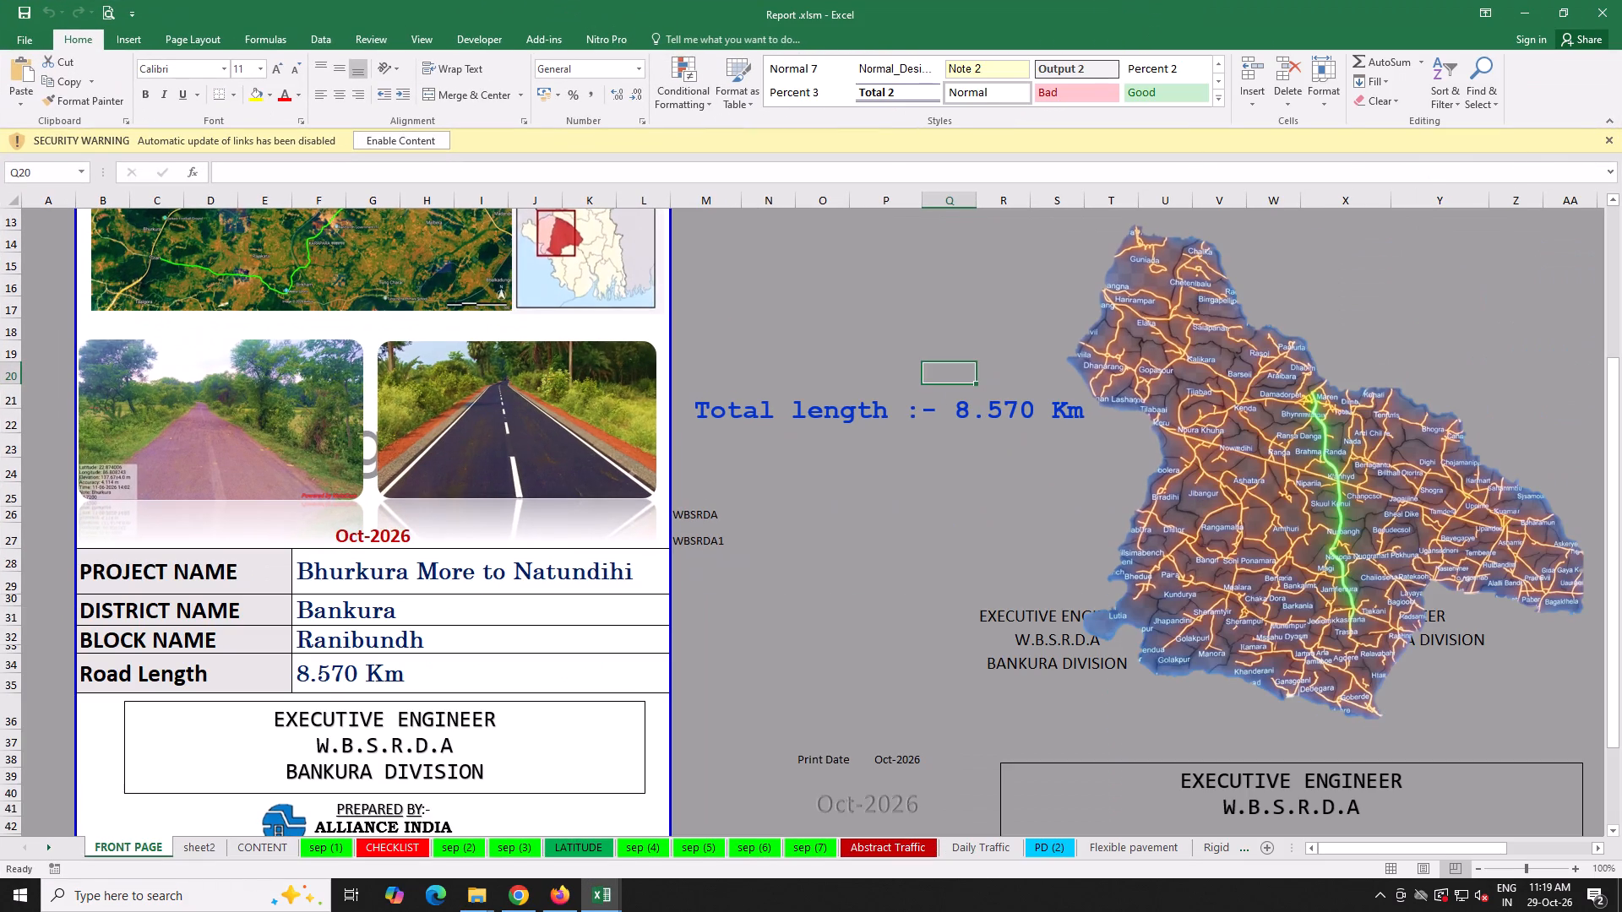
left_click(198, 853)
right_click(196, 850)
left_click(226, 796)
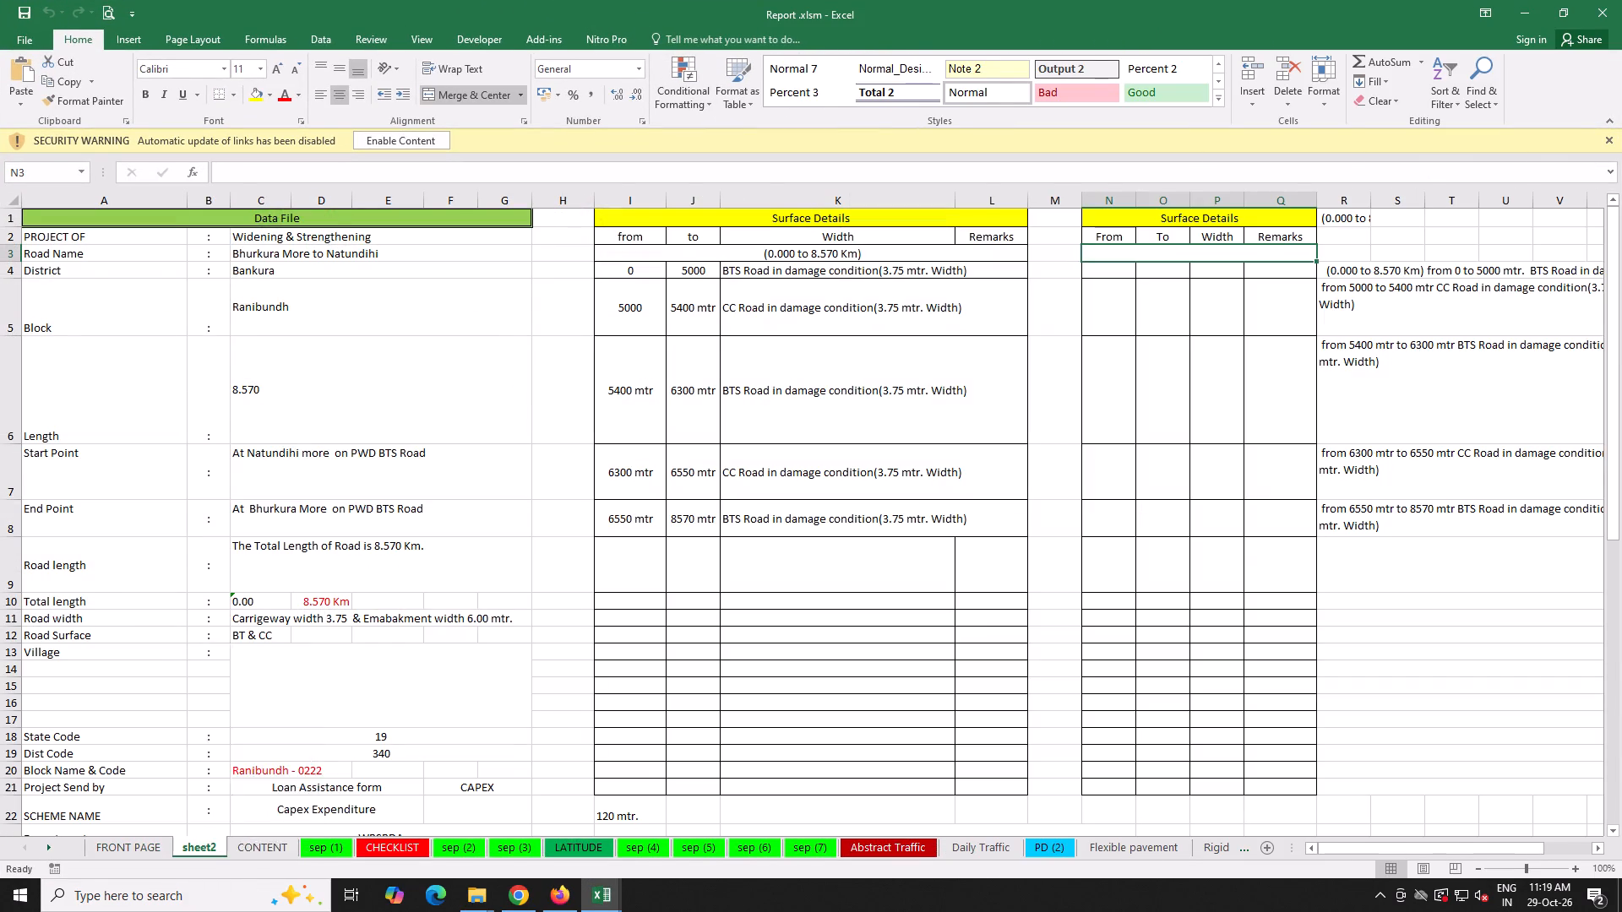
Unhide the GOOGLE MAP and REPORT sheets in the Bhurkura More report workbook.
right_click(182, 847)
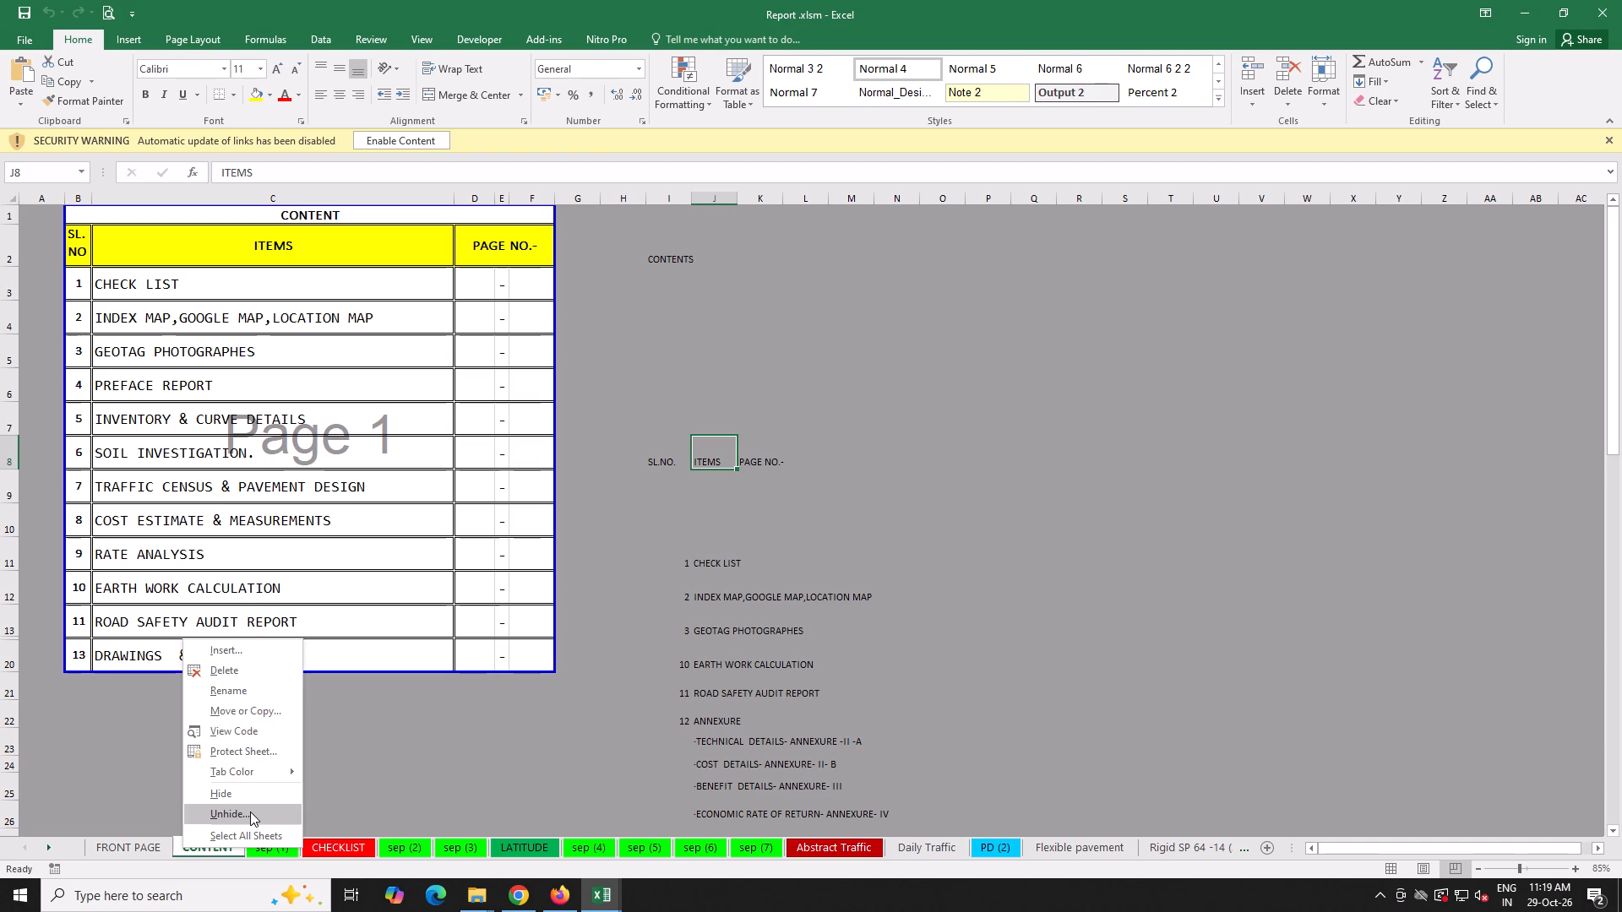
left_click(247, 811)
double_click(168, 765)
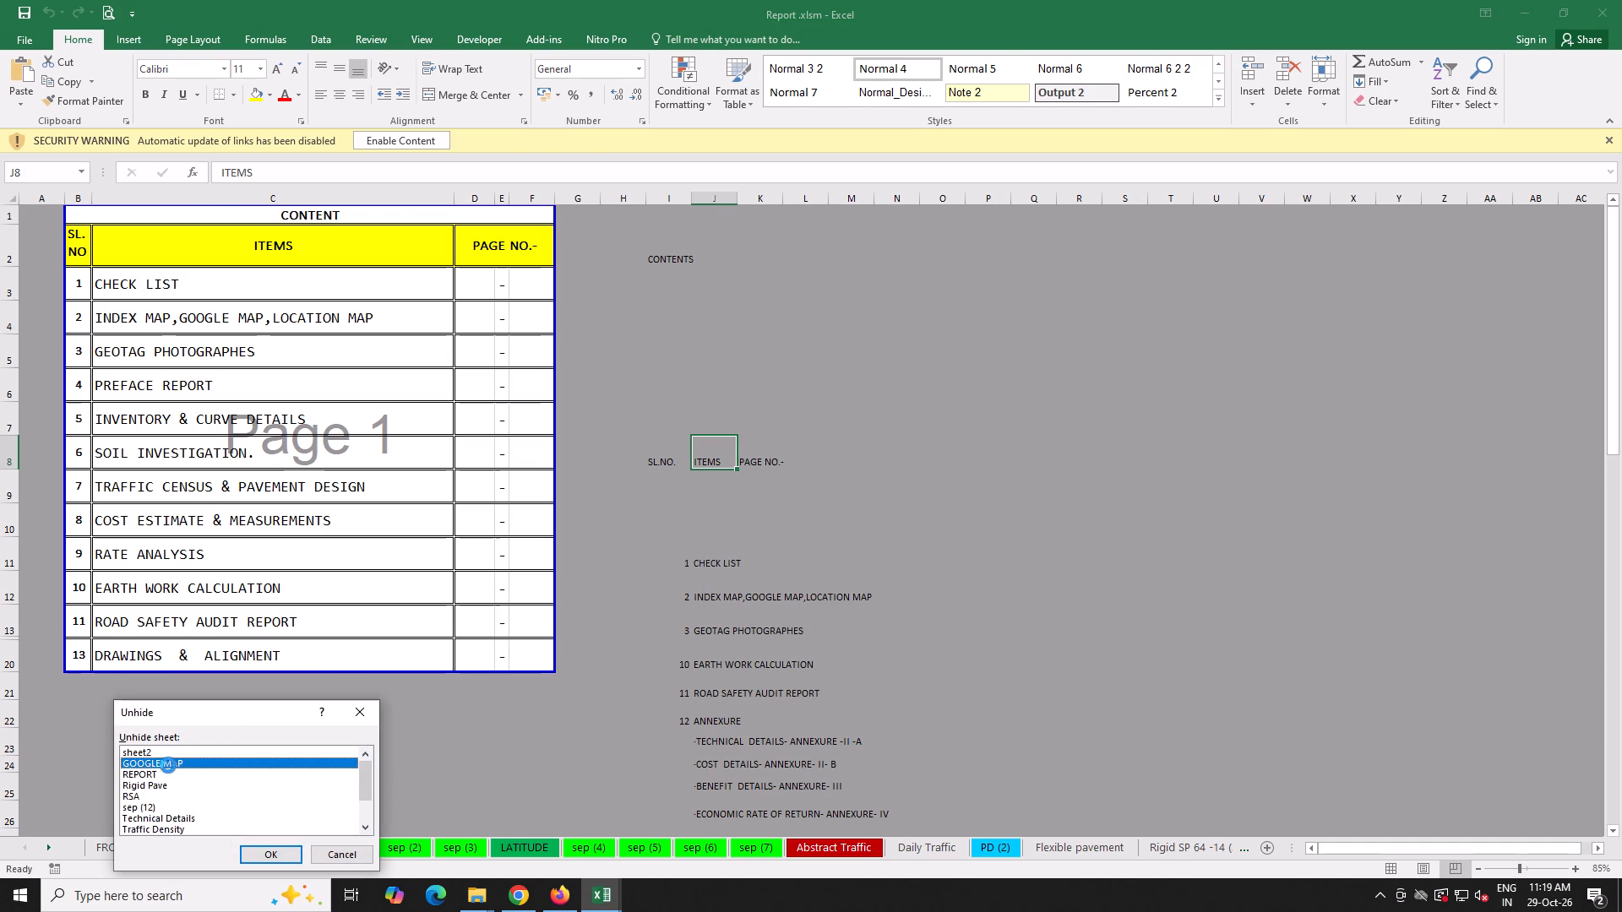
right_click(476, 844)
left_click(496, 816)
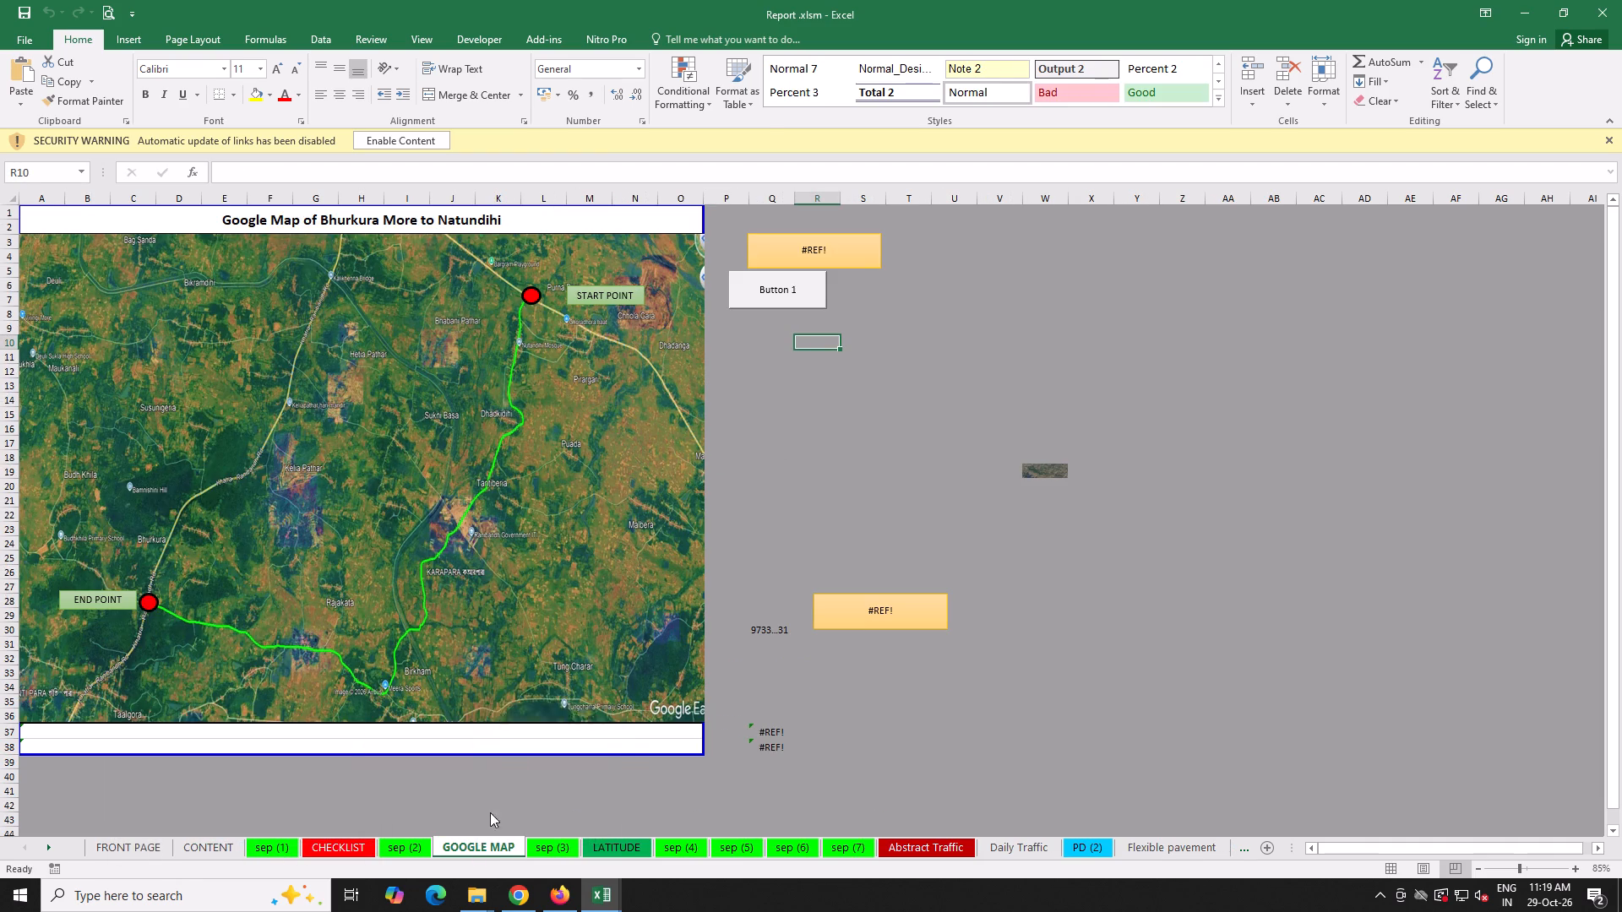
left_click(390, 768)
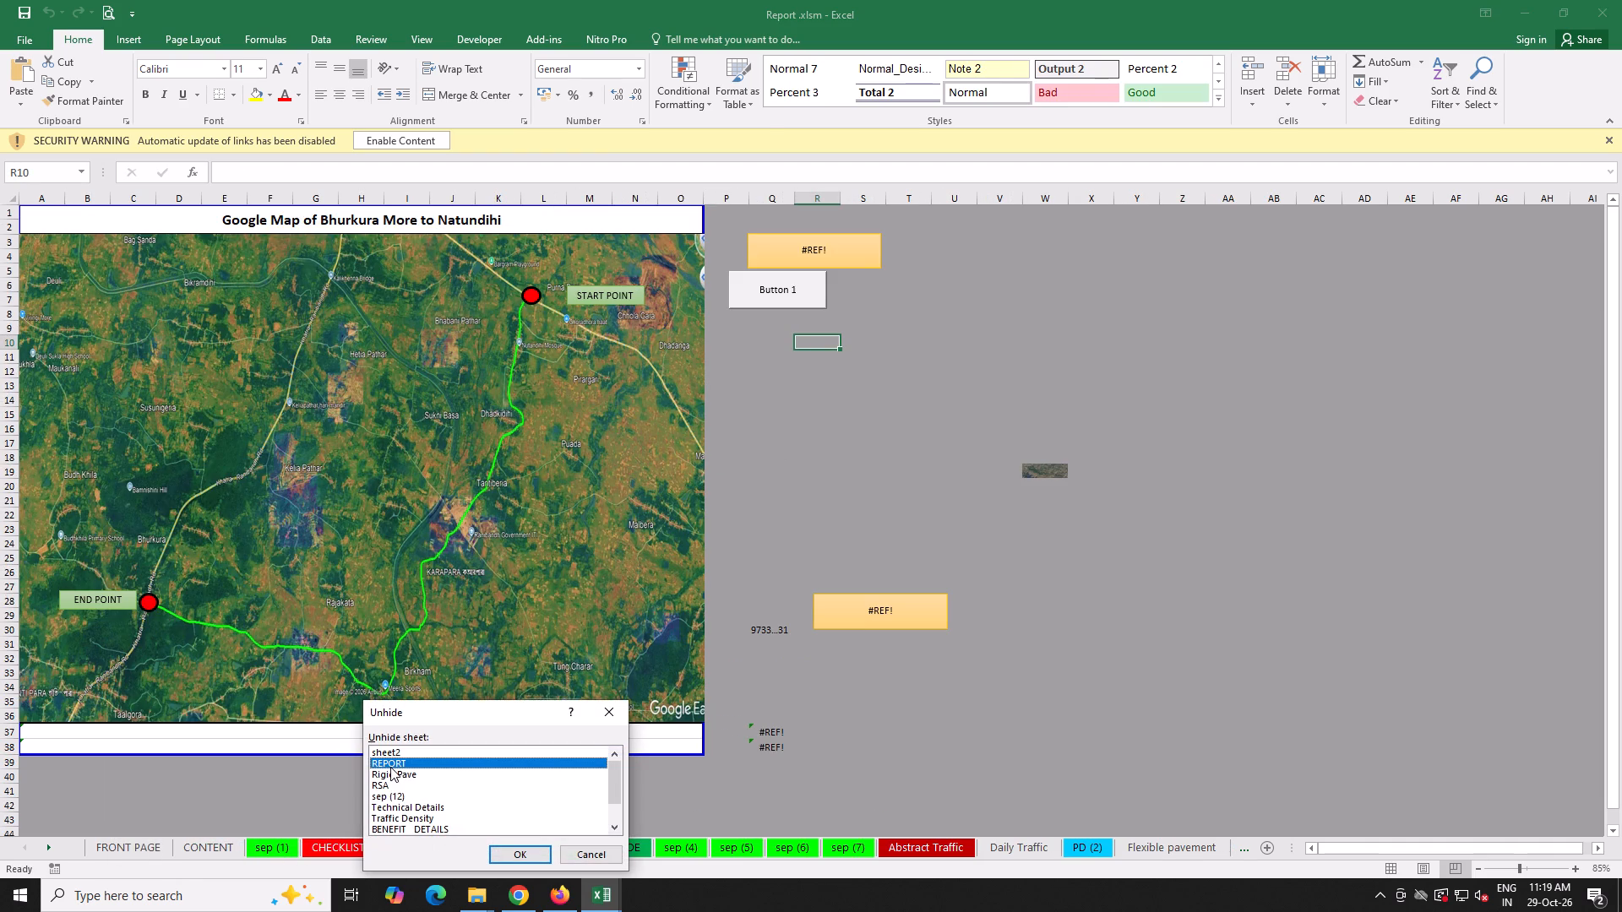
double_click(390, 767)
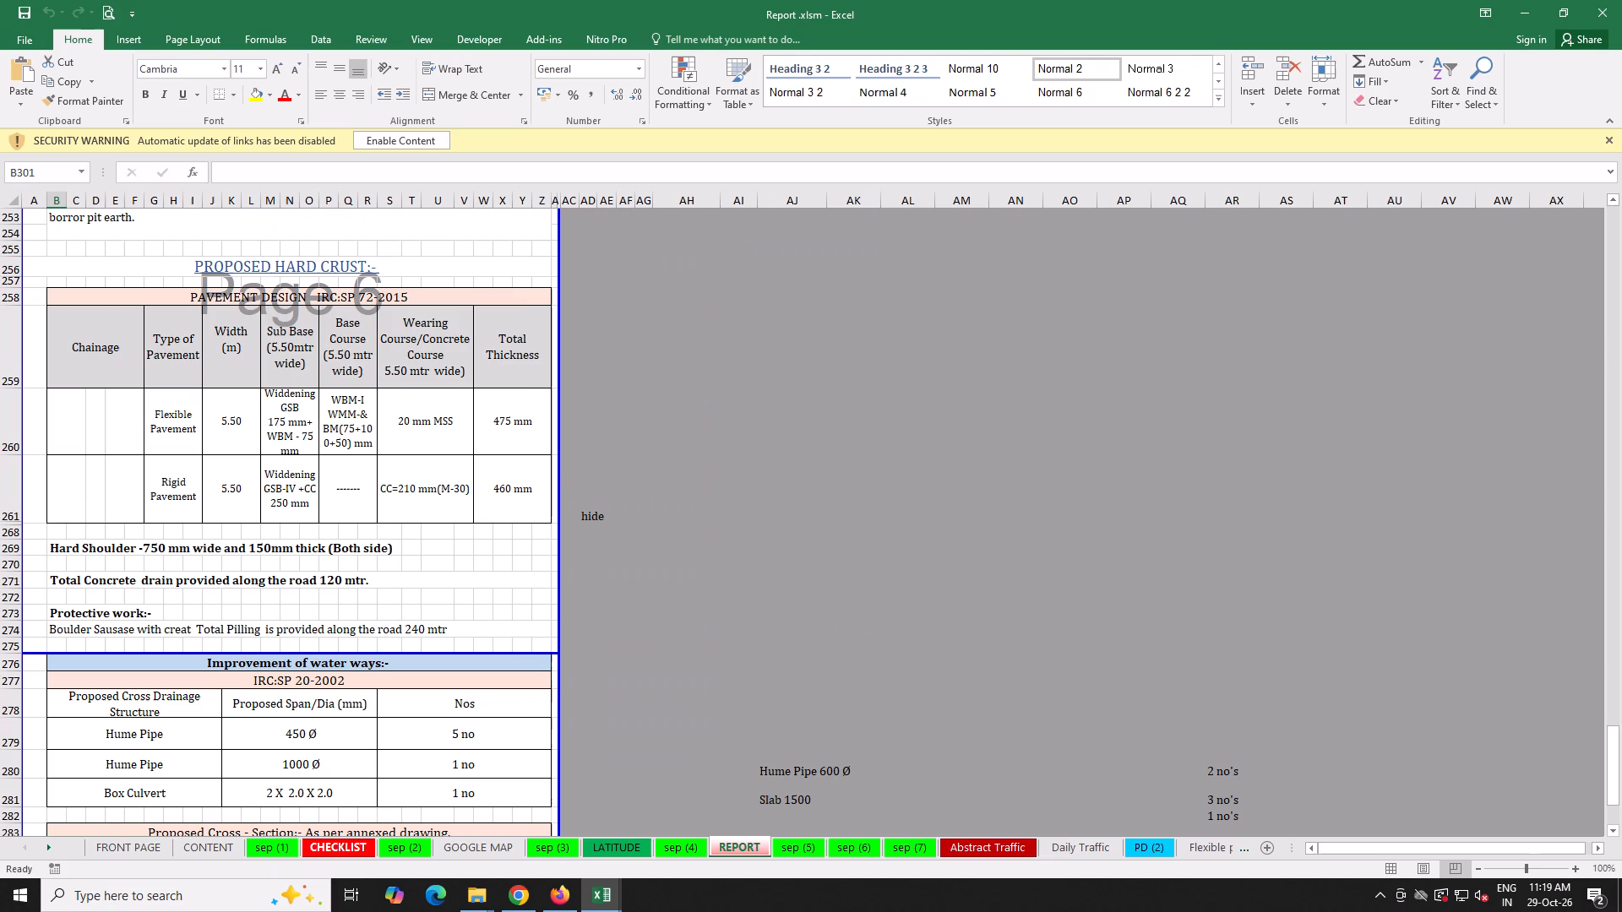
Export the entire Bhurkura More report workbook as Report .pdf into the road's DWG PDF folder.
left_click(44, 850)
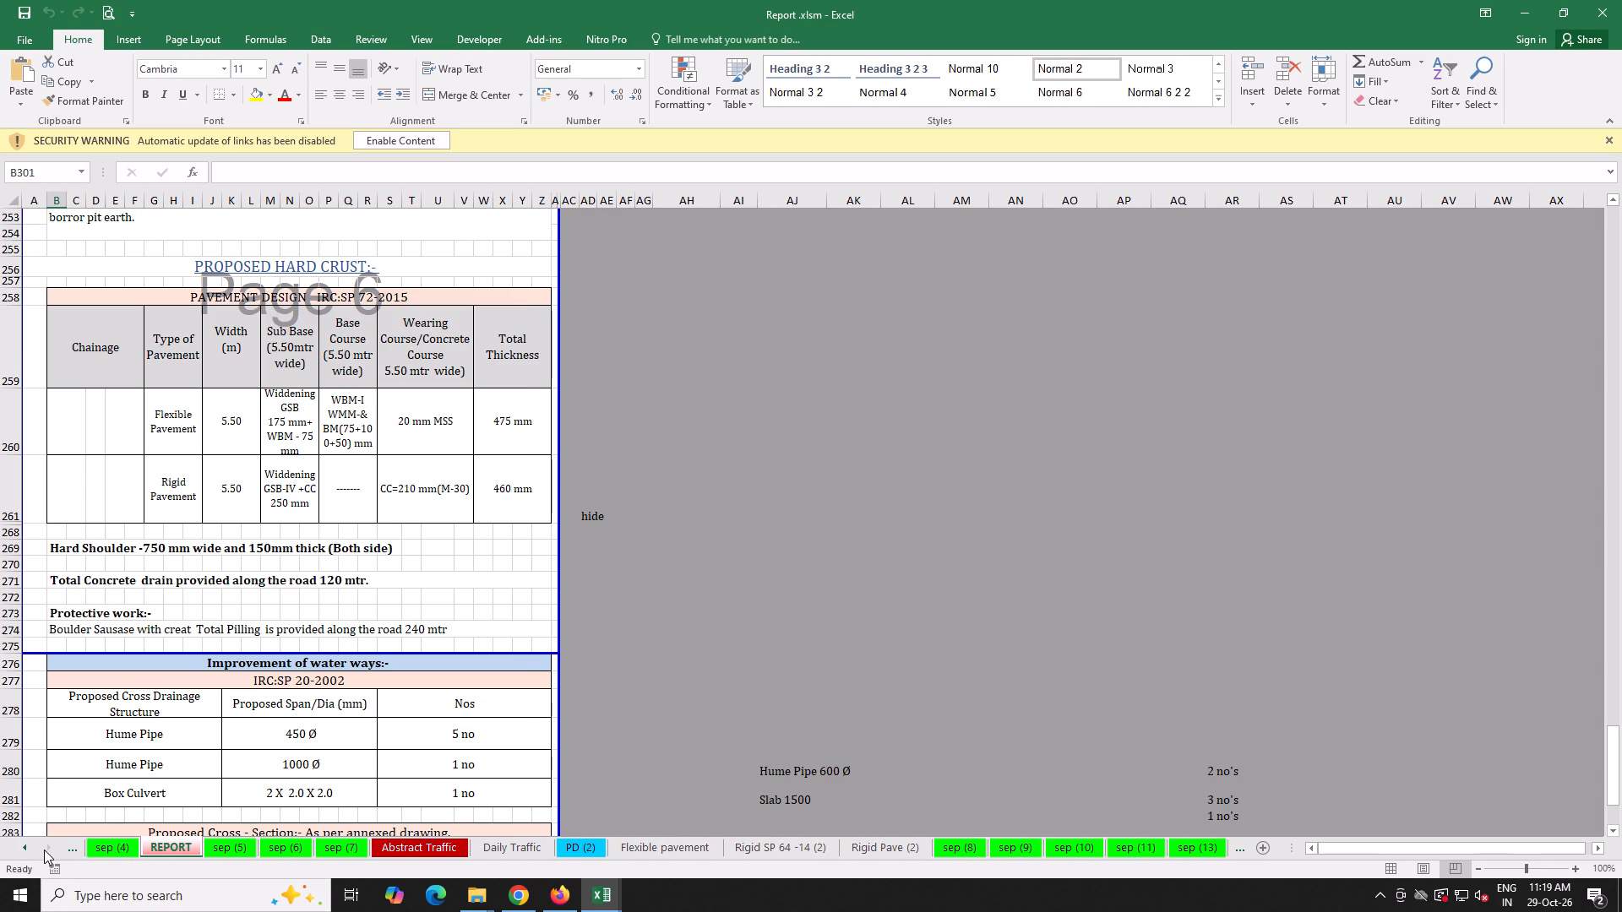
left_click(24, 41)
left_click(41, 304)
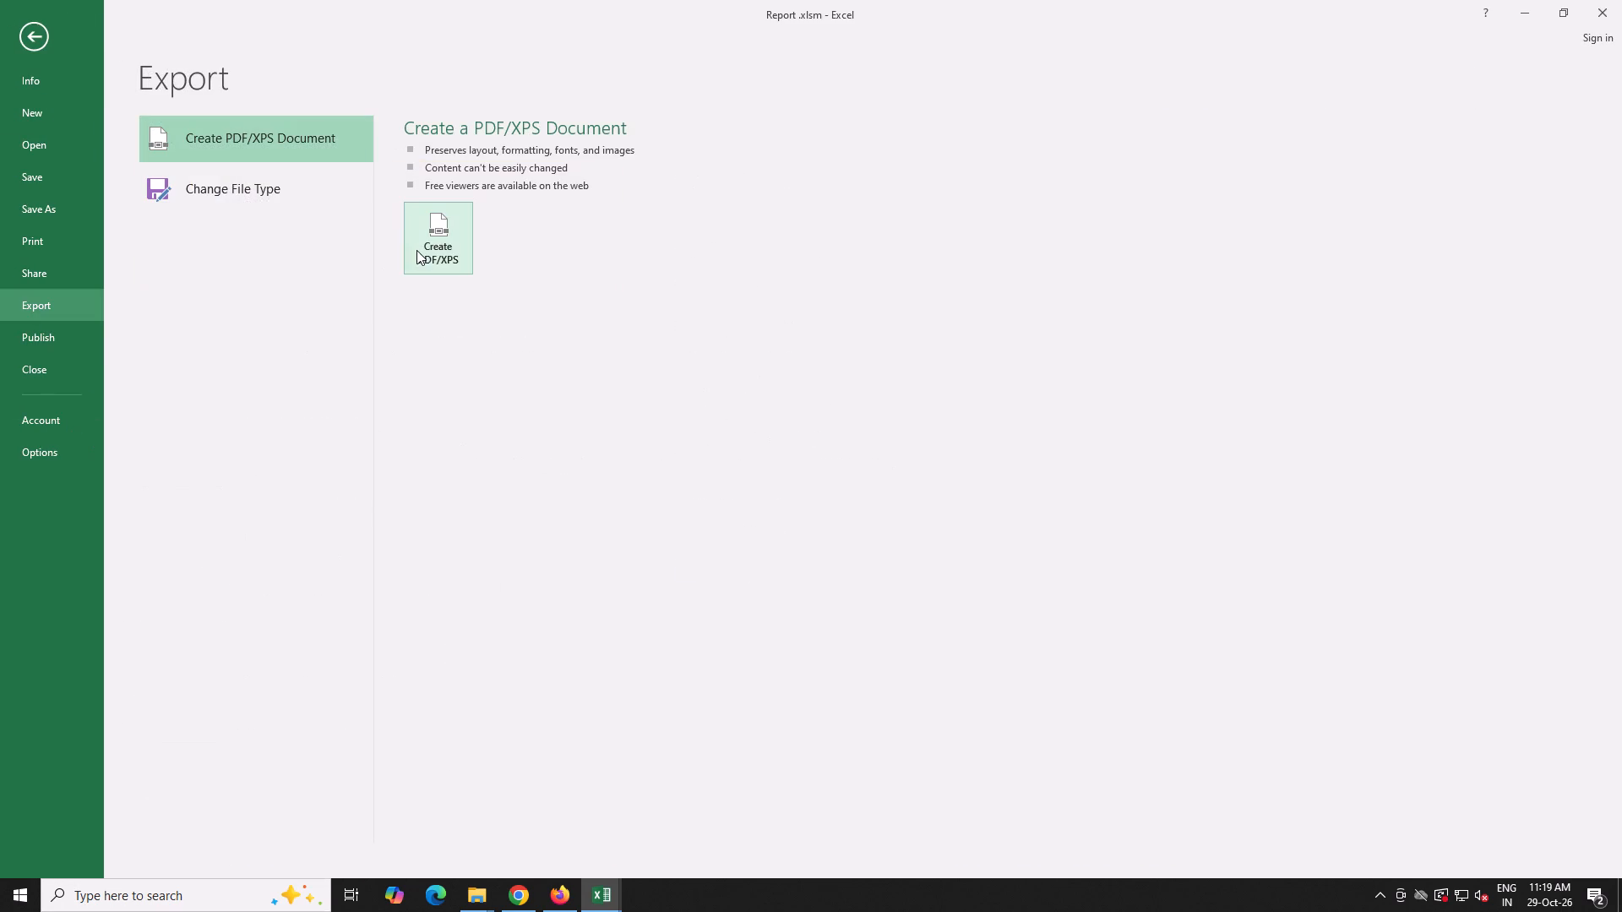
left_click(429, 243)
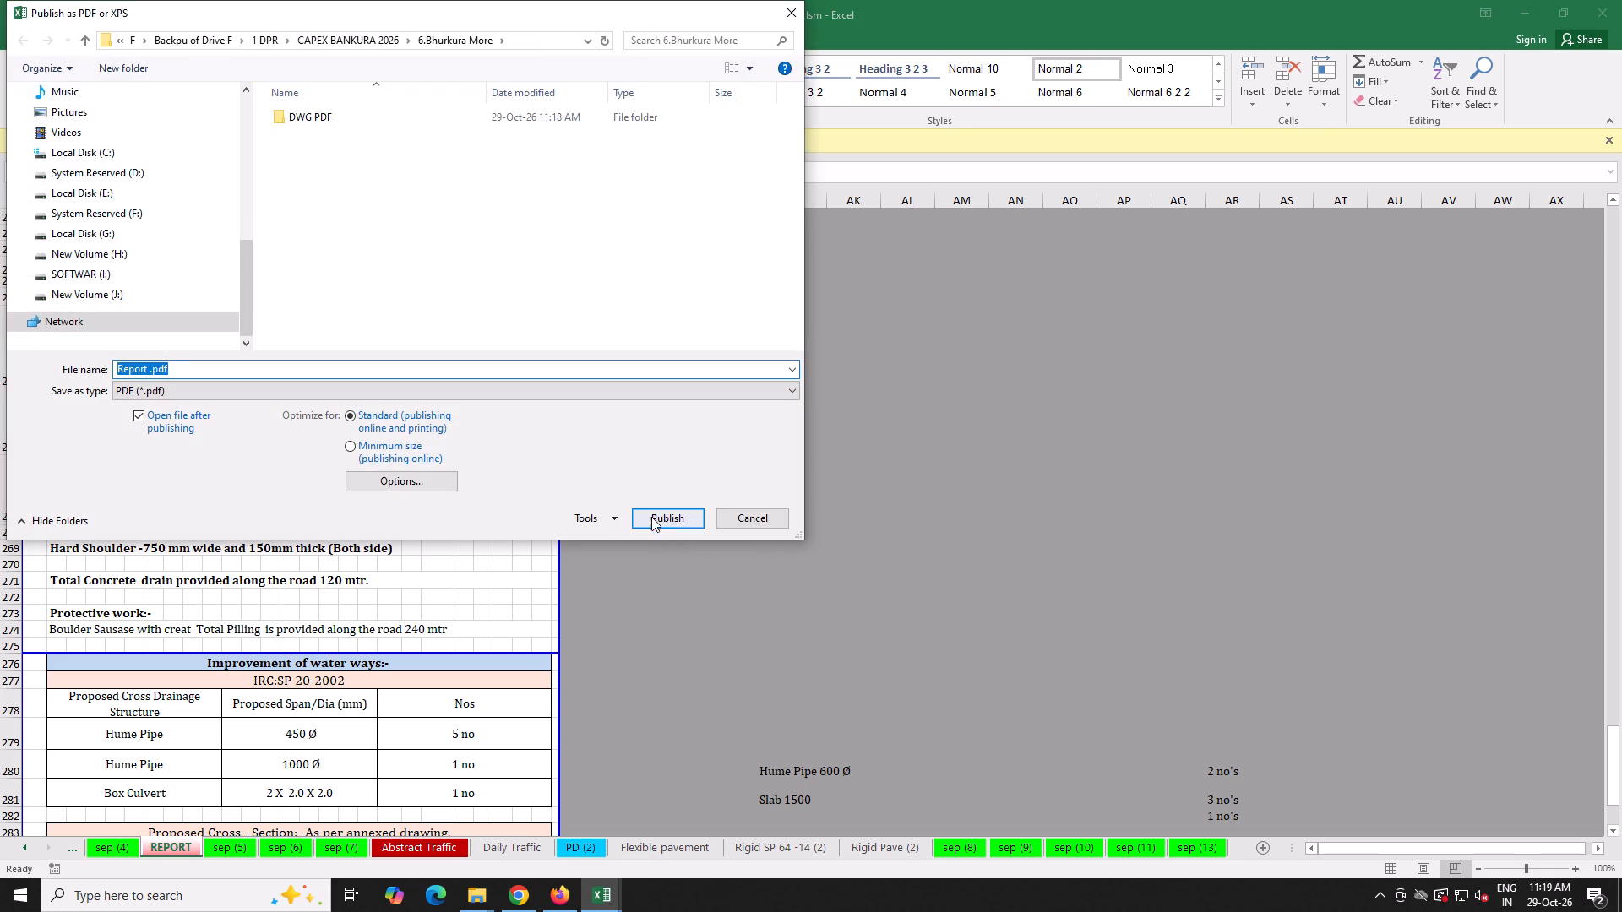
left_click(386, 474)
left_click(427, 243)
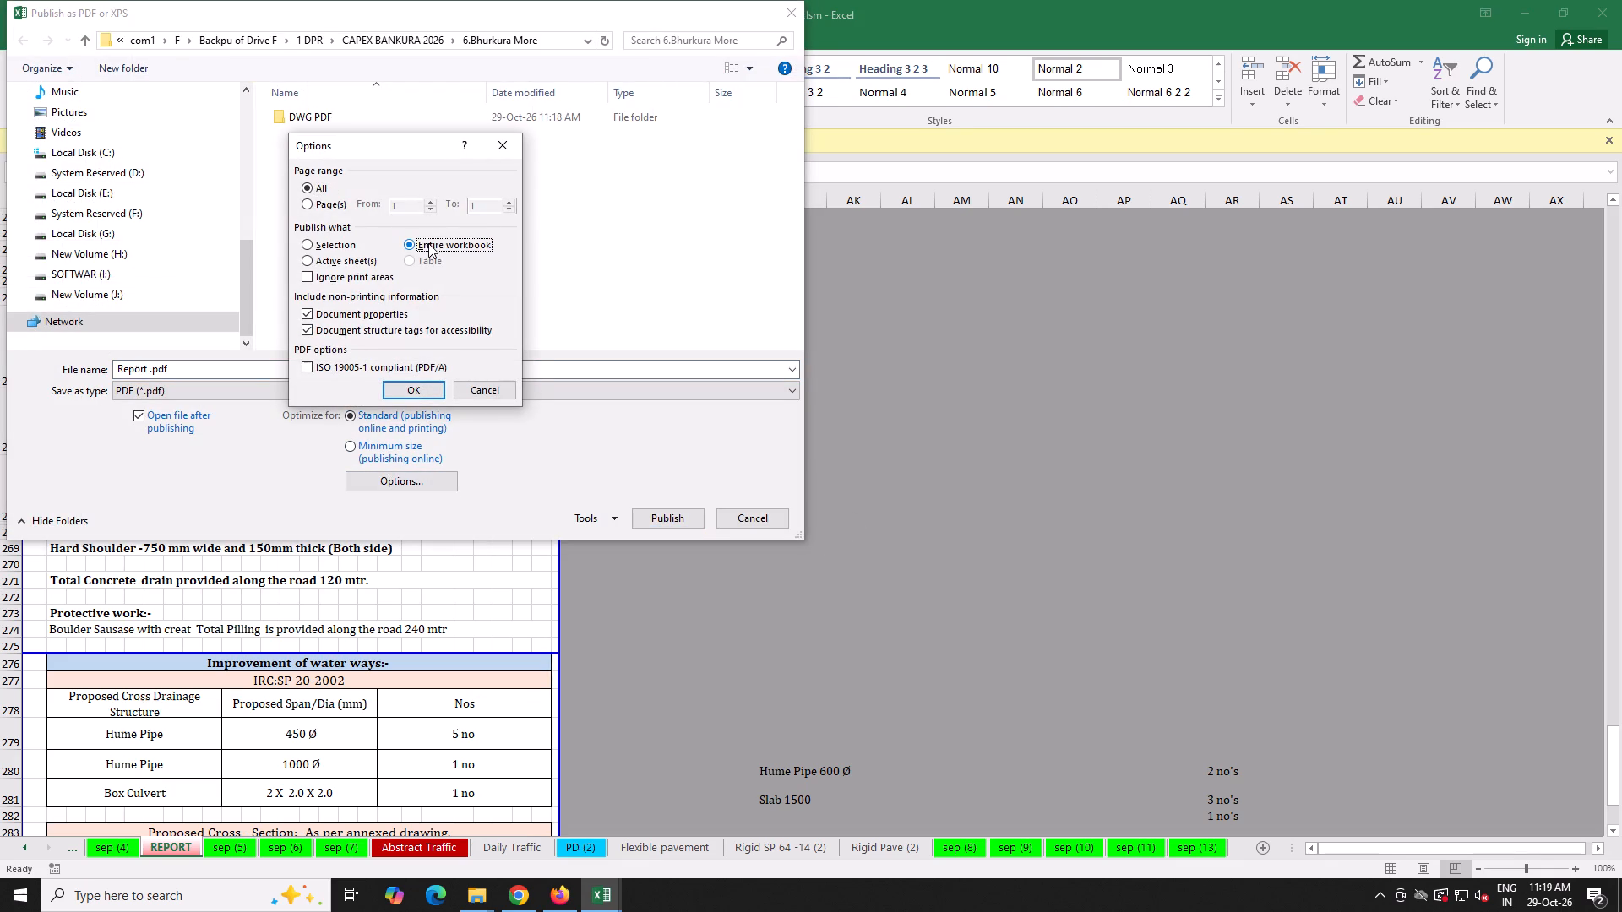
left_click(399, 388)
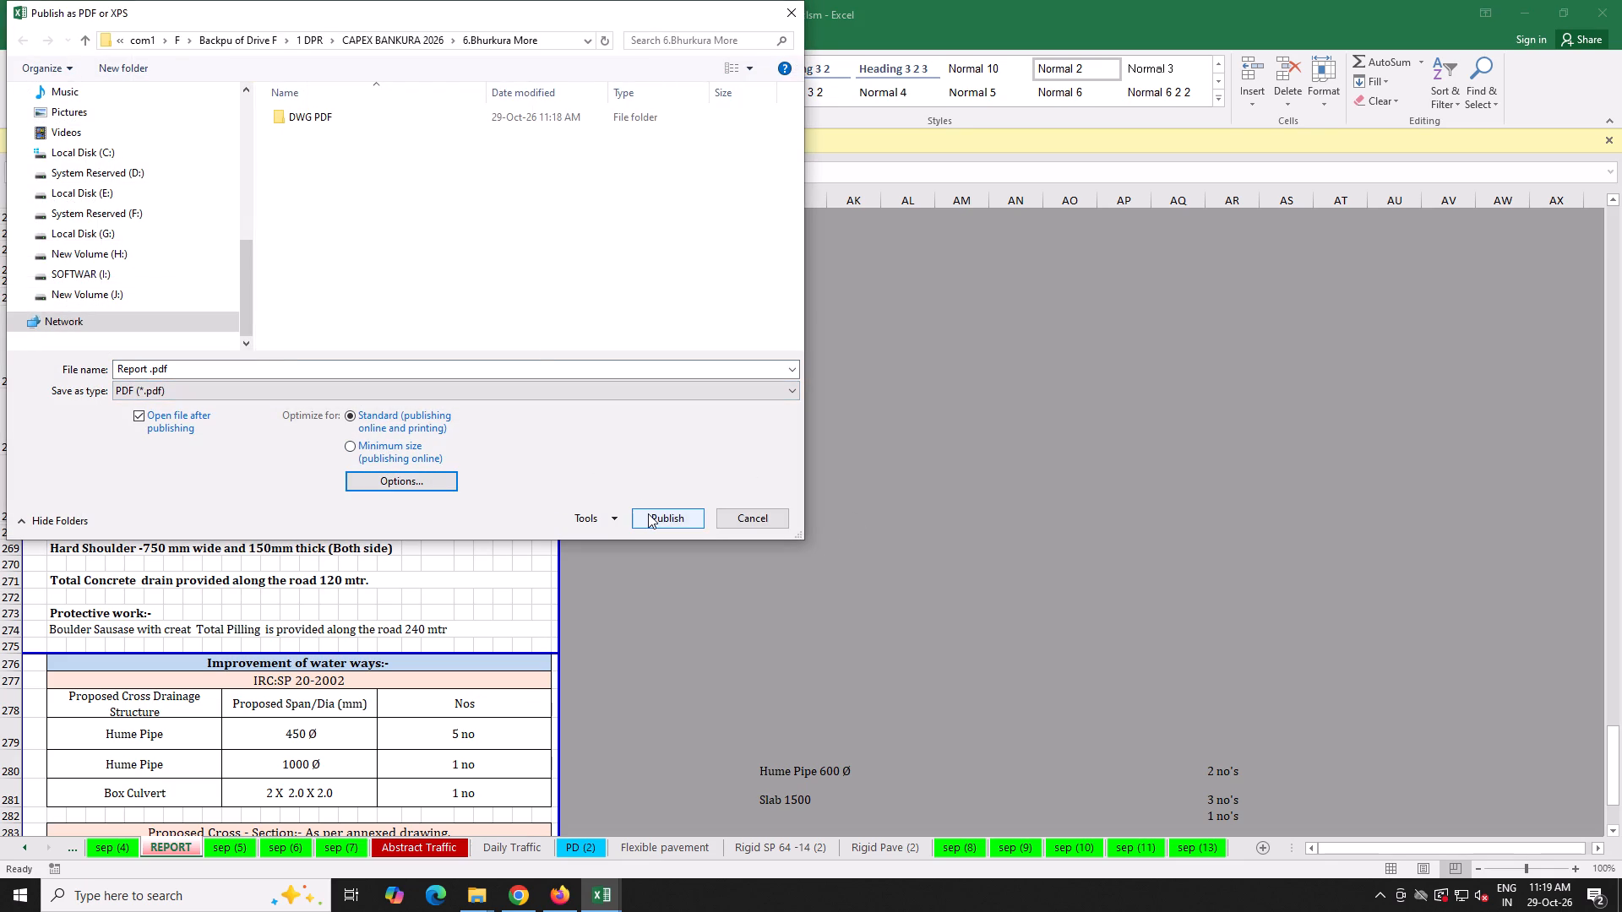
double_click(309, 116)
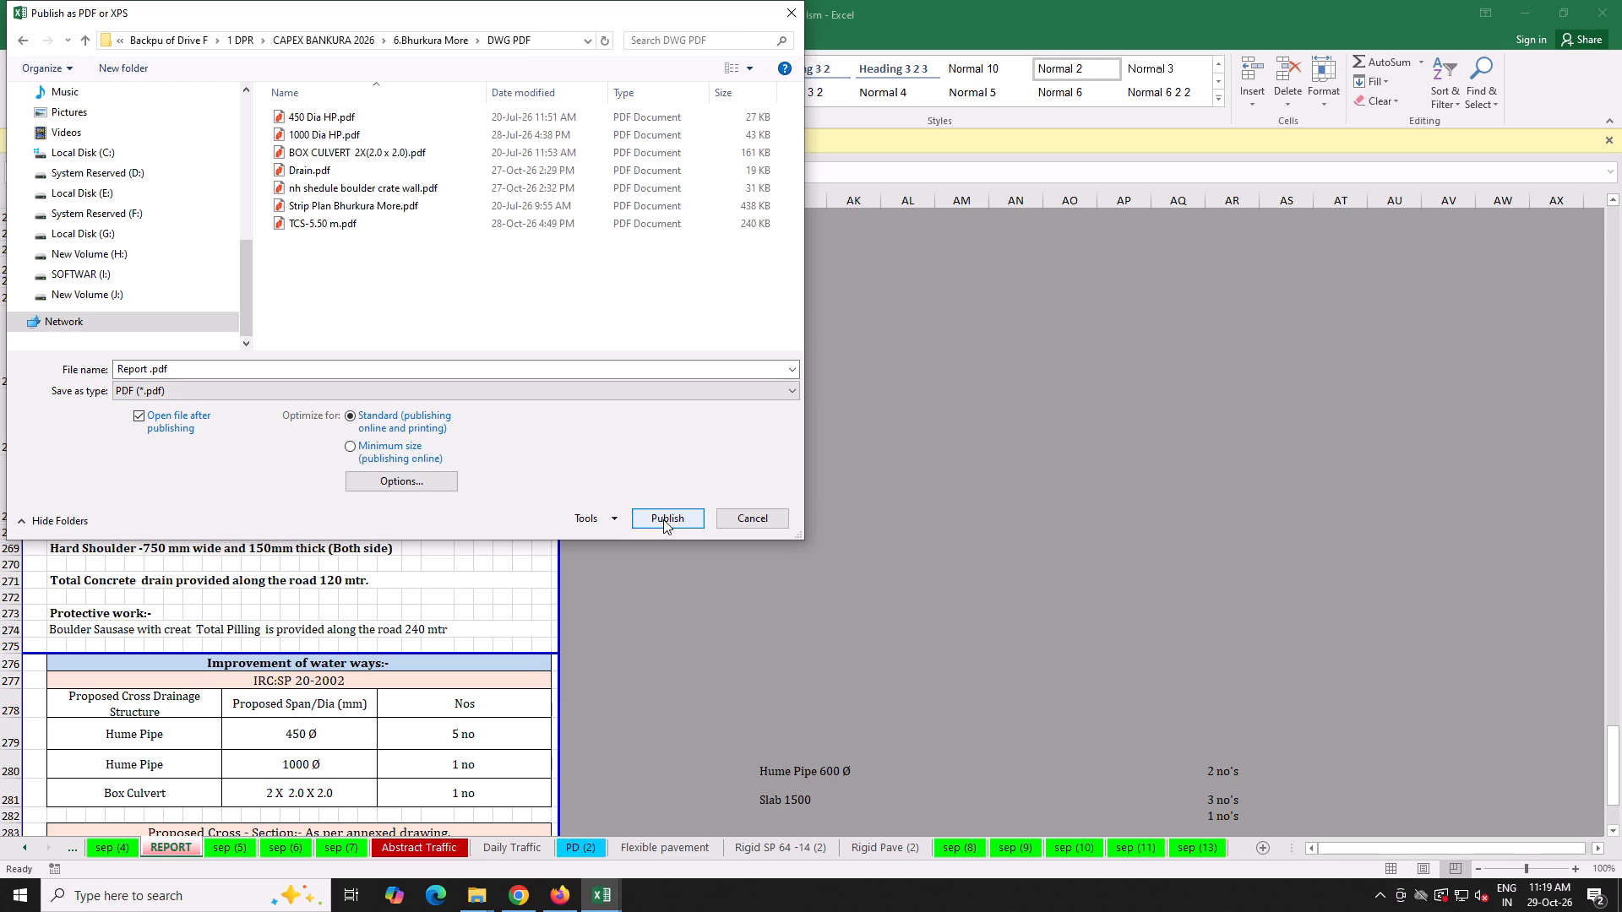
left_click(663, 519)
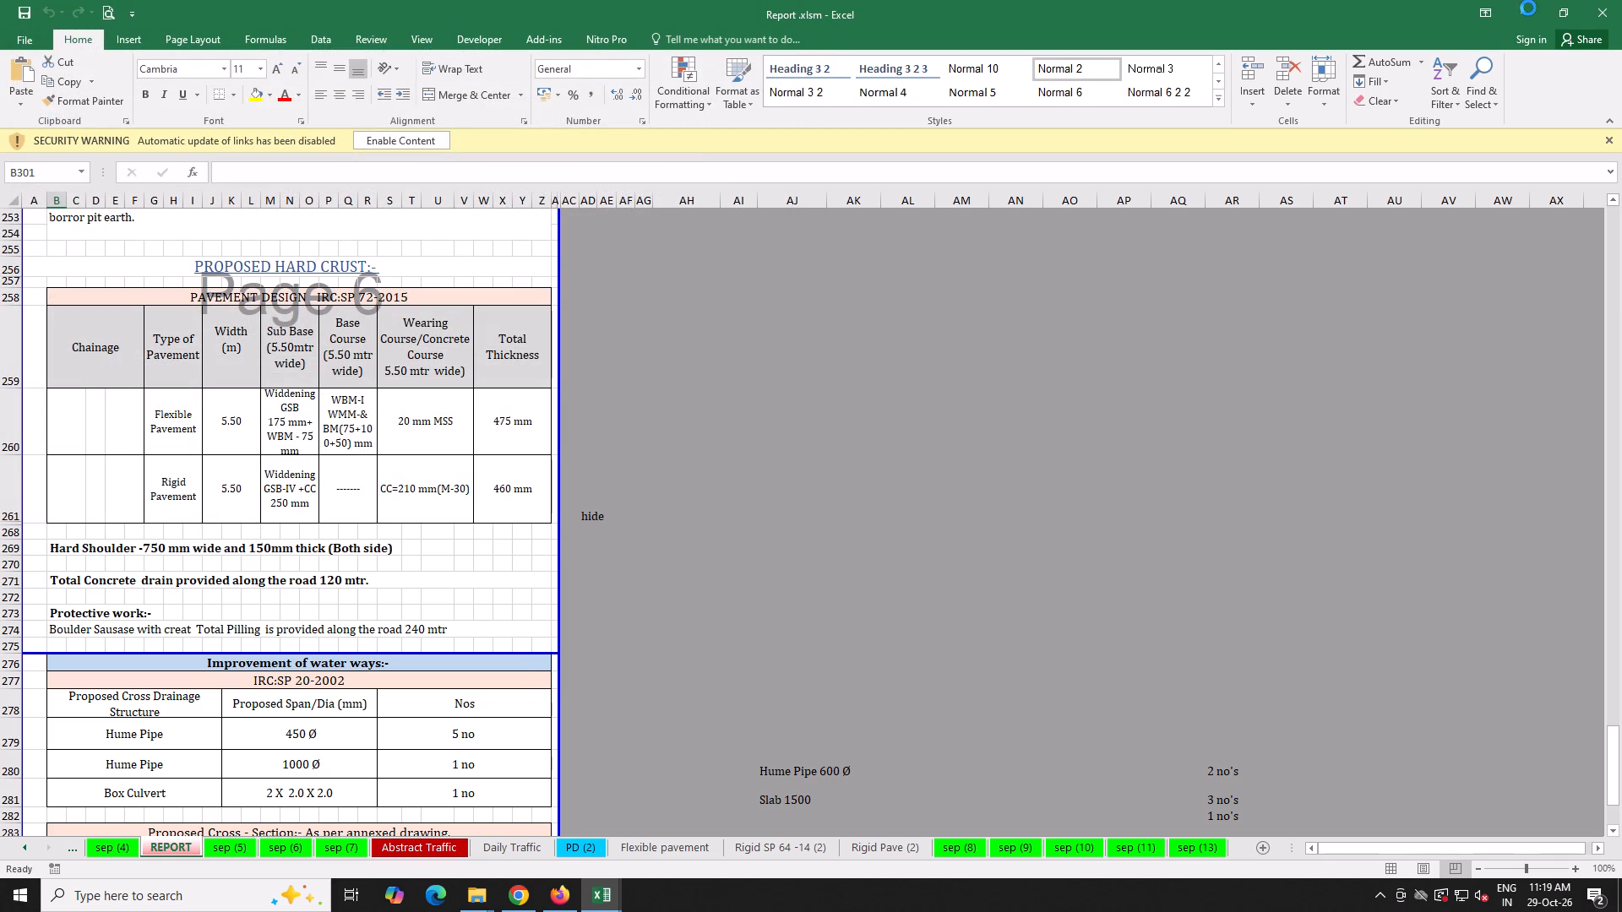
Open Inventory of Bhurkura More.xlsx from the 6.Bhurkura More folder.
left_click(486, 898)
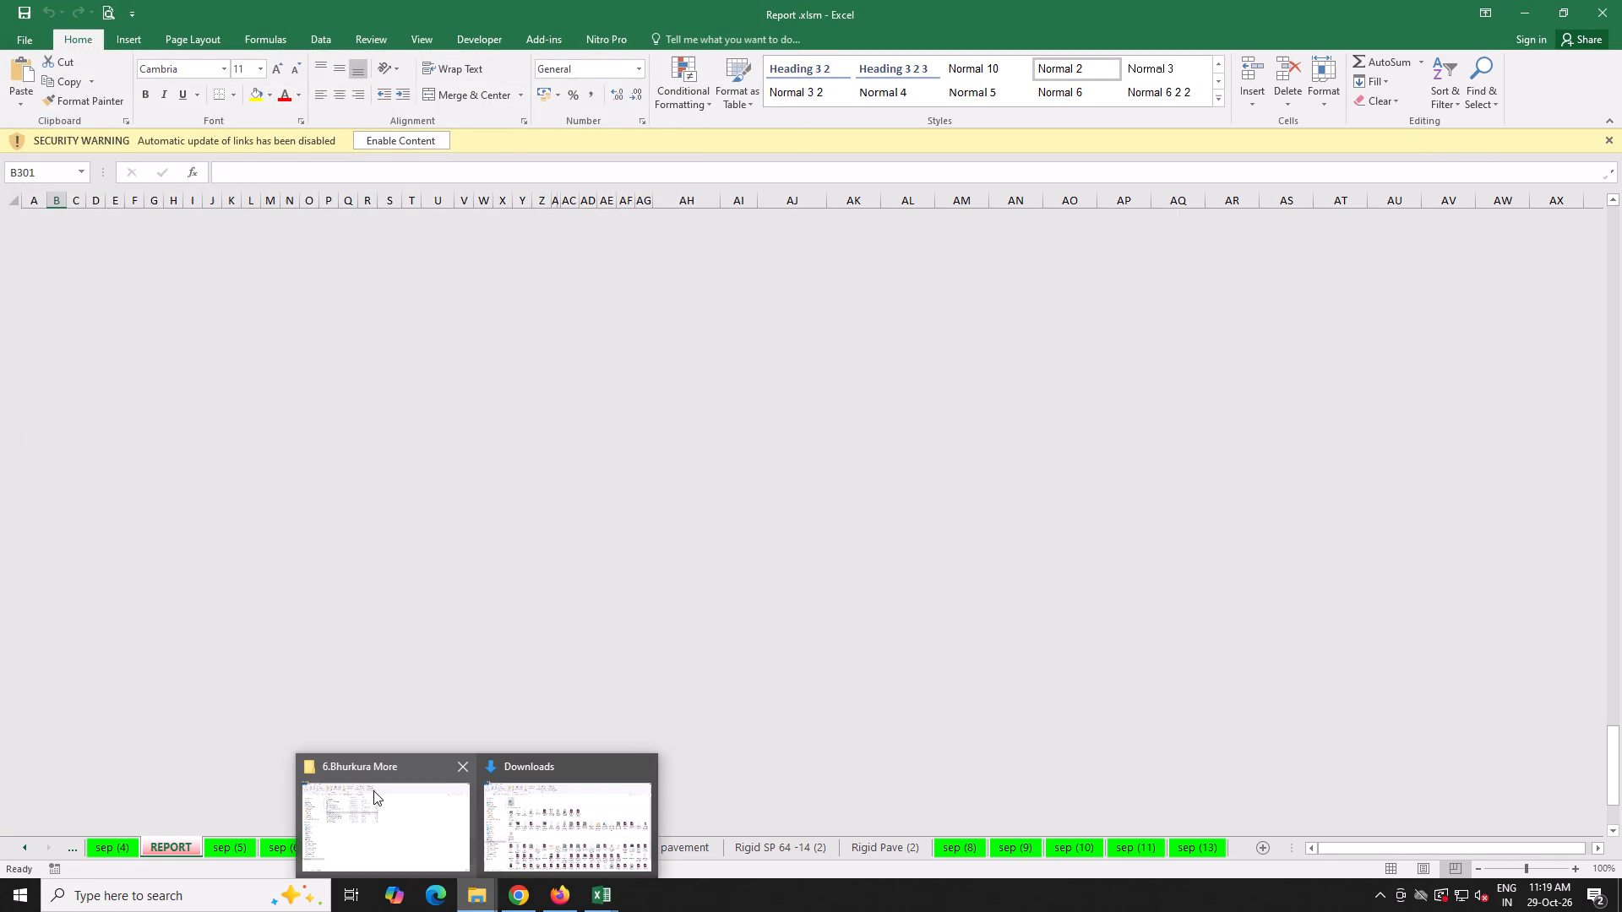
left_click(373, 790)
left_click(471, 136)
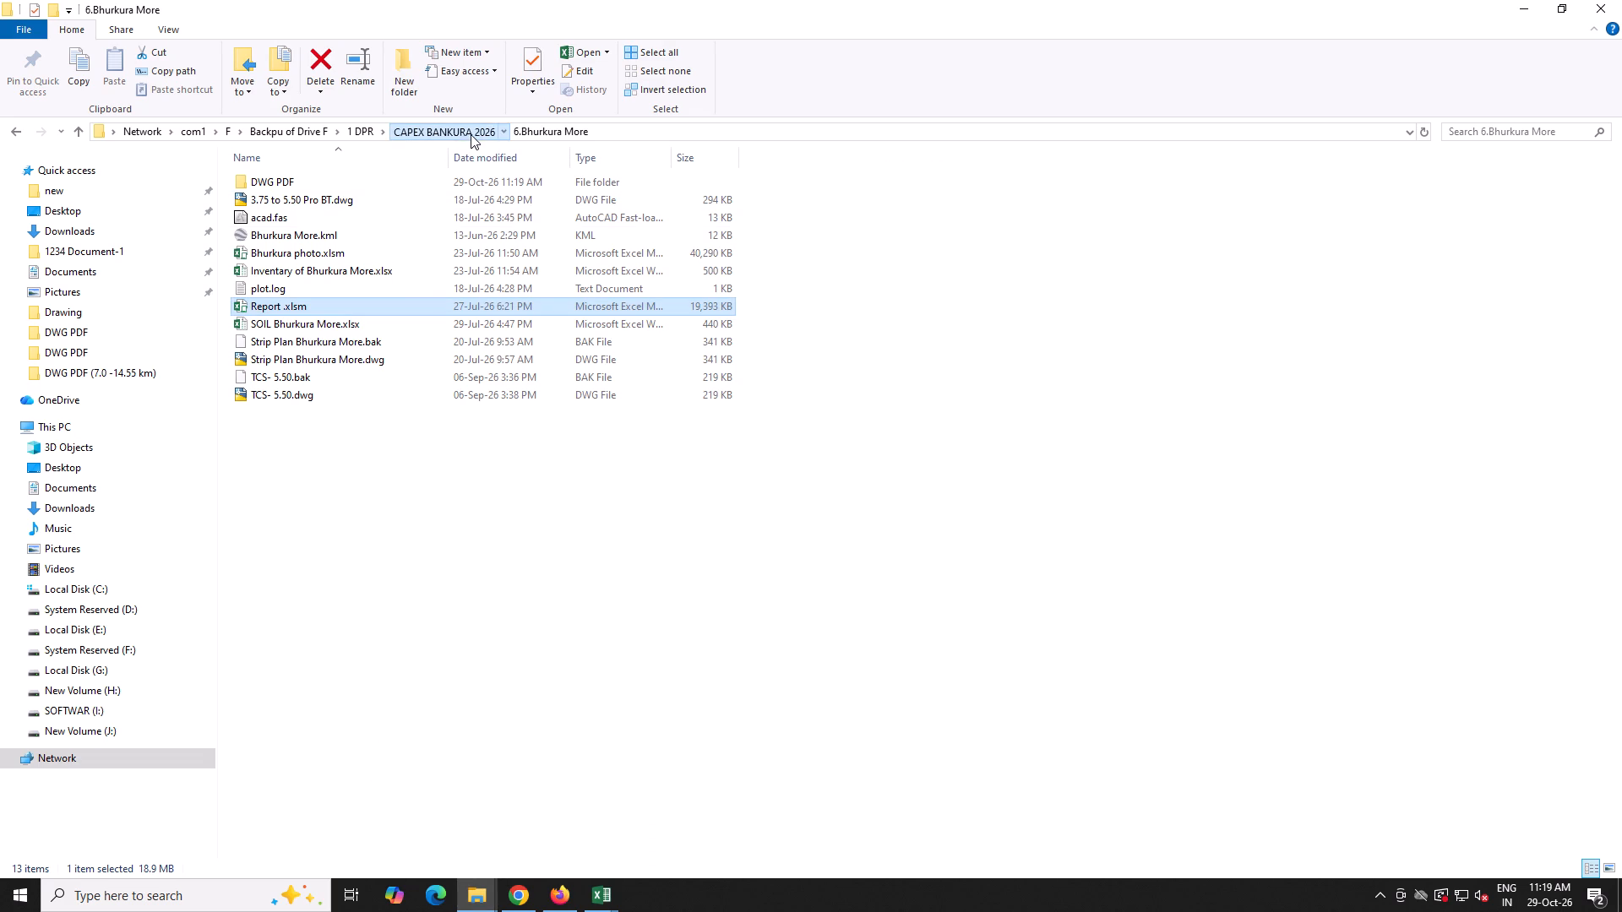
double_click(663, 224)
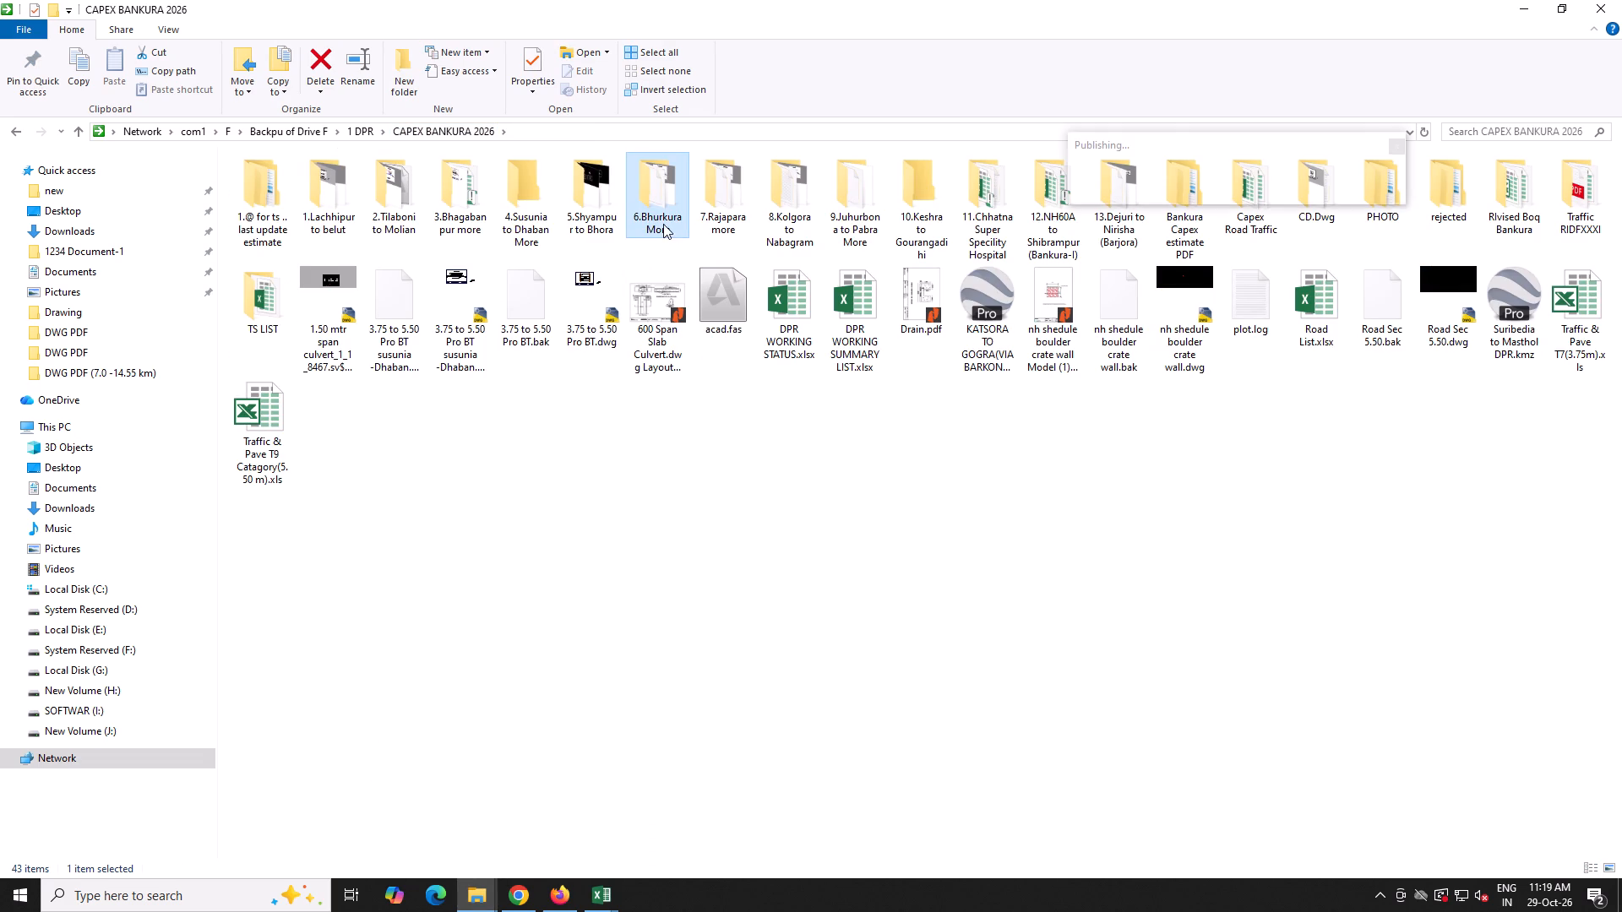
double_click(318, 272)
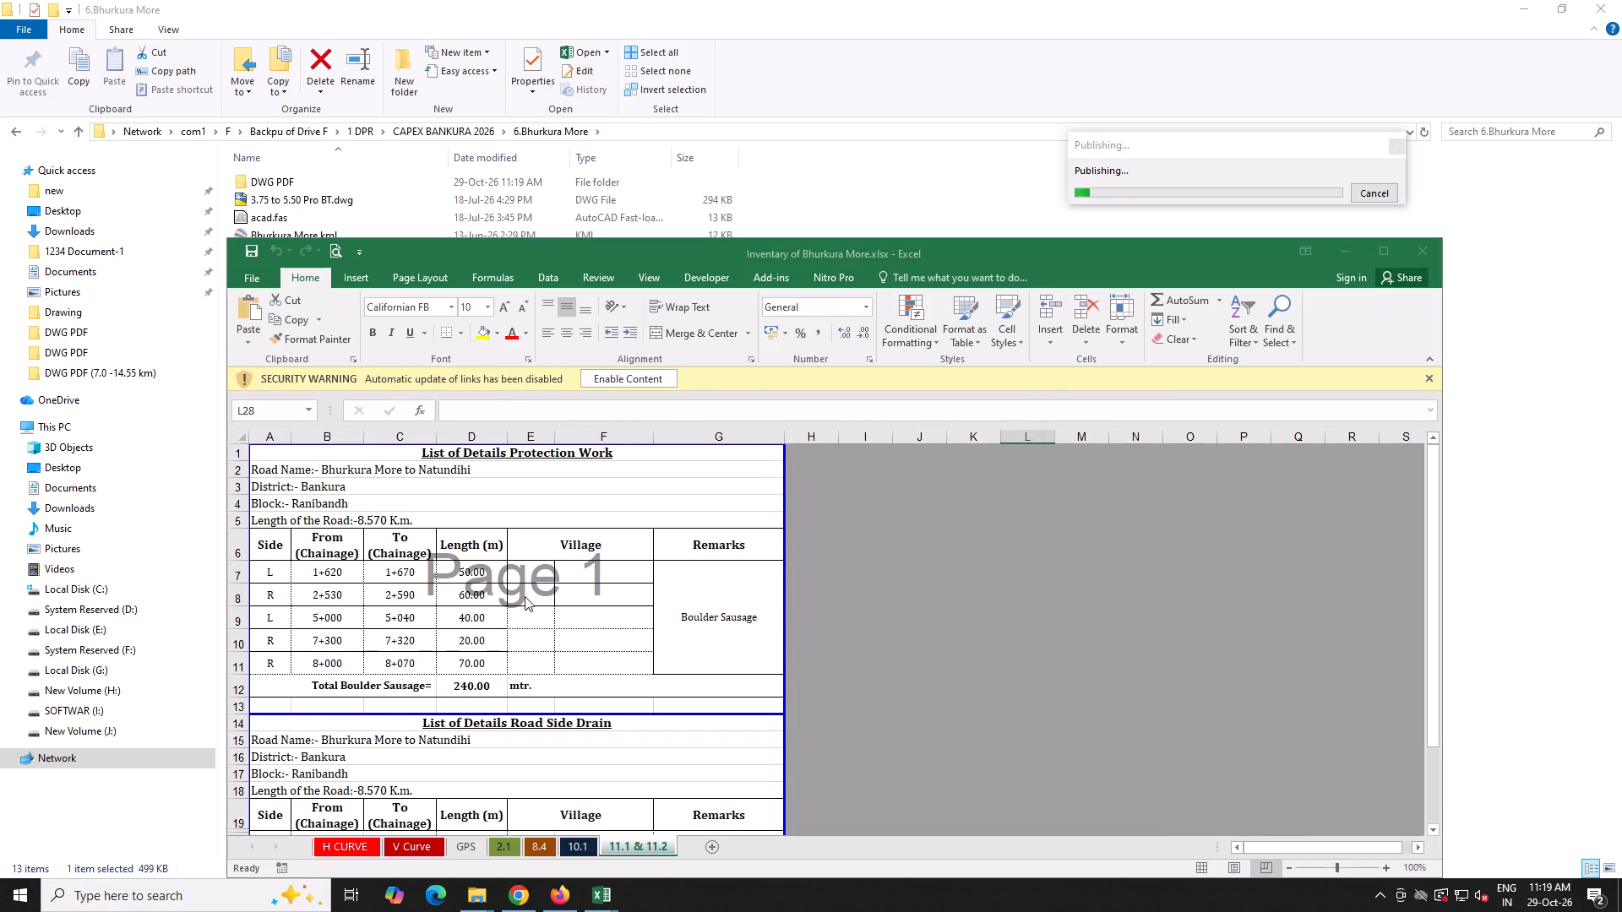
left_click(999, 725)
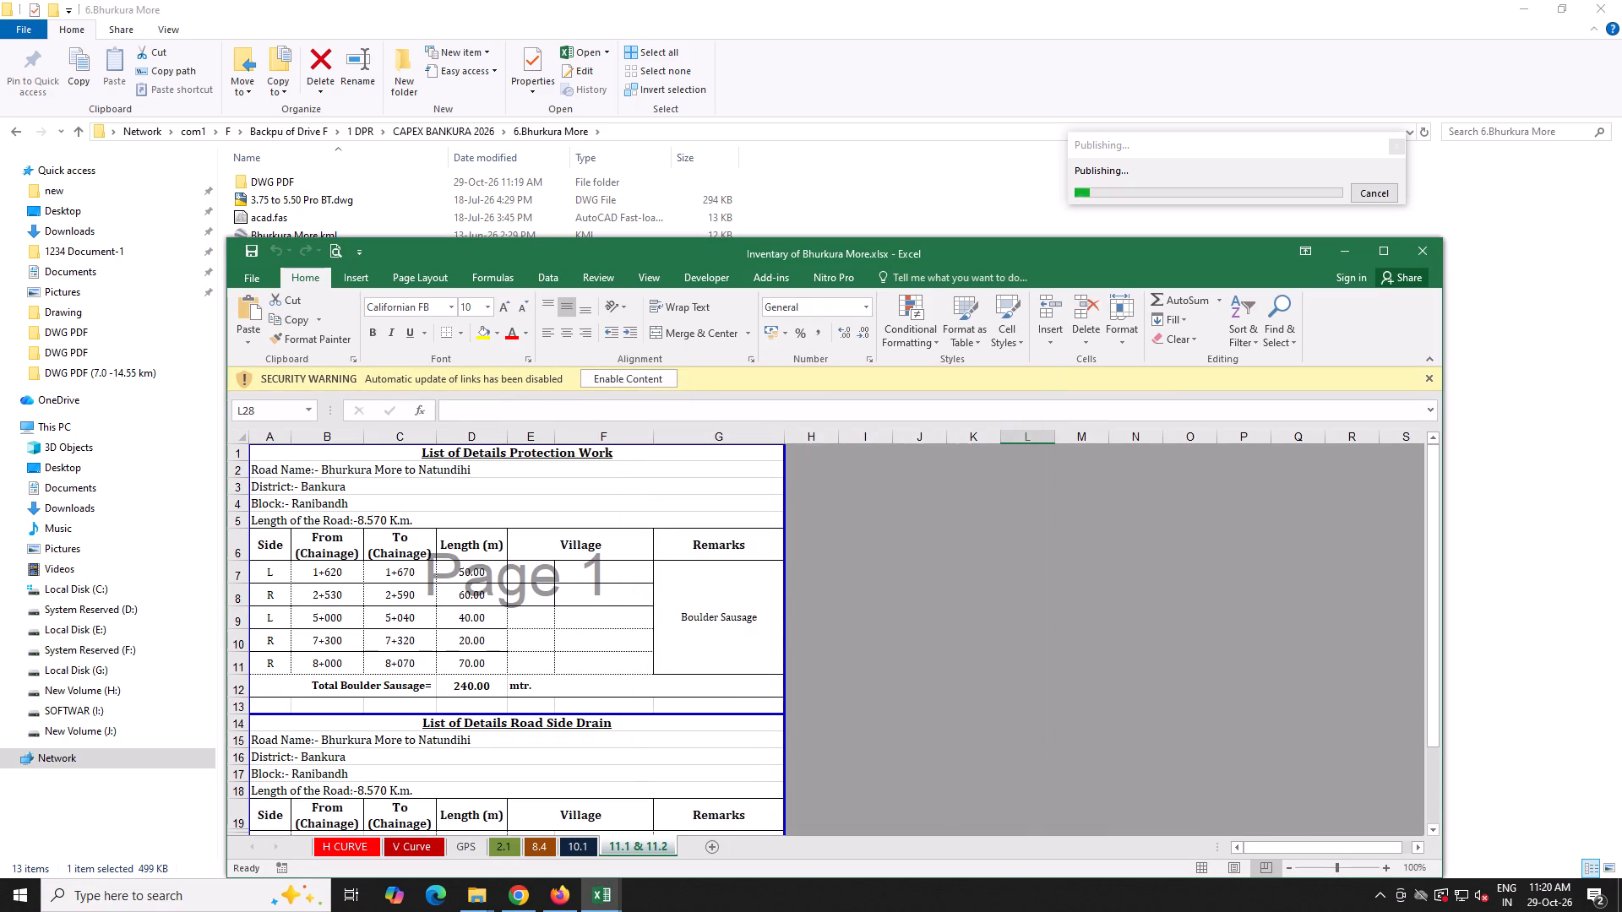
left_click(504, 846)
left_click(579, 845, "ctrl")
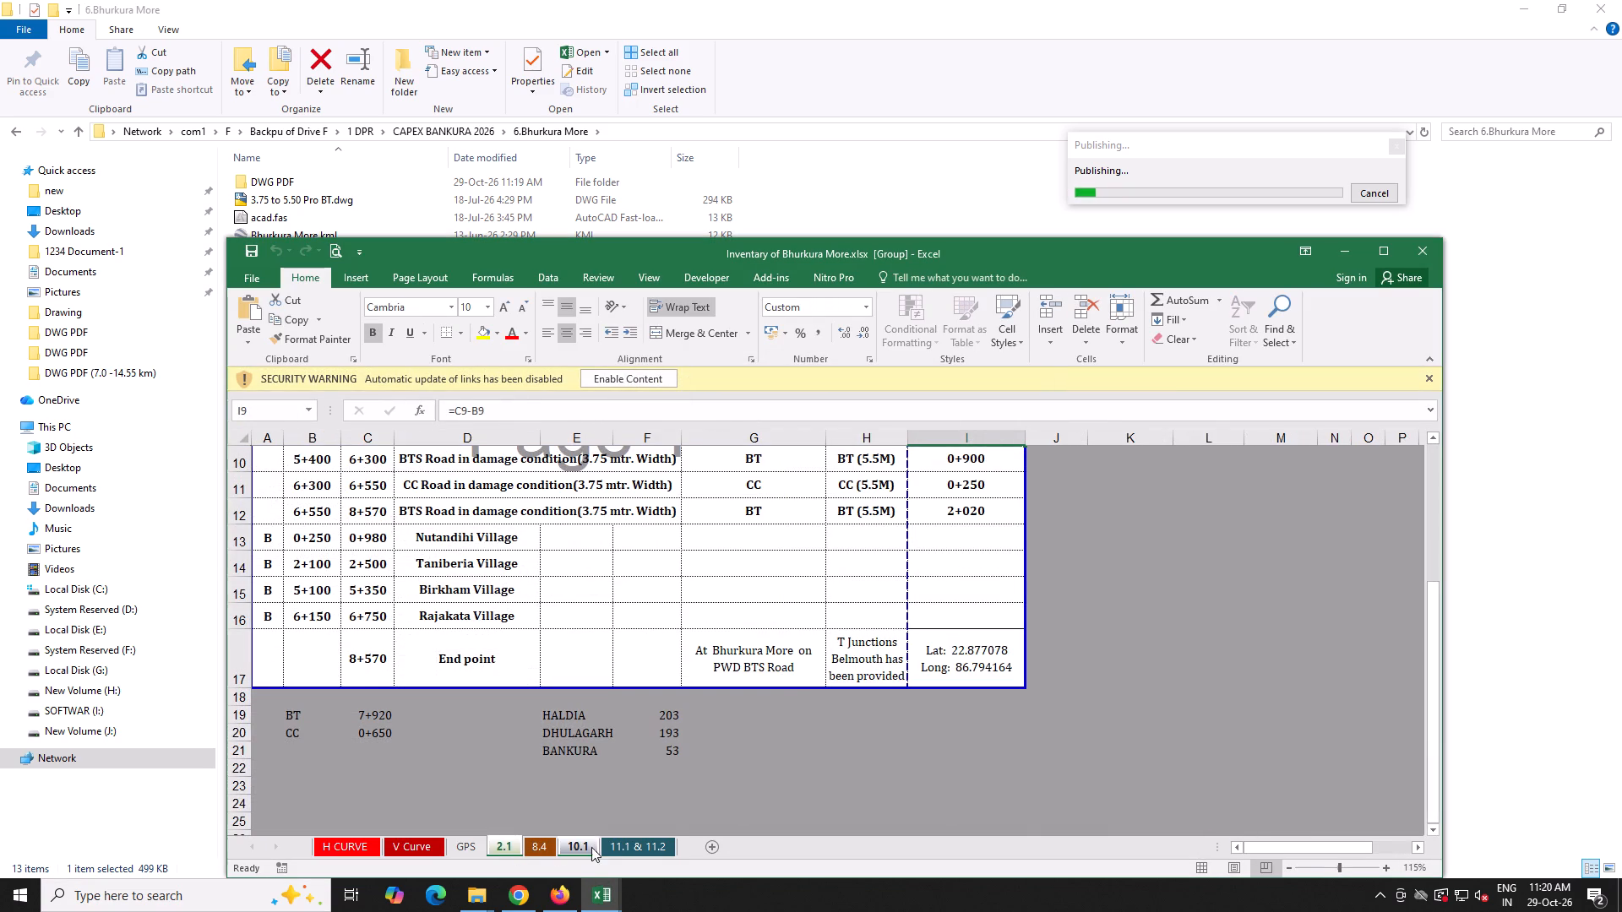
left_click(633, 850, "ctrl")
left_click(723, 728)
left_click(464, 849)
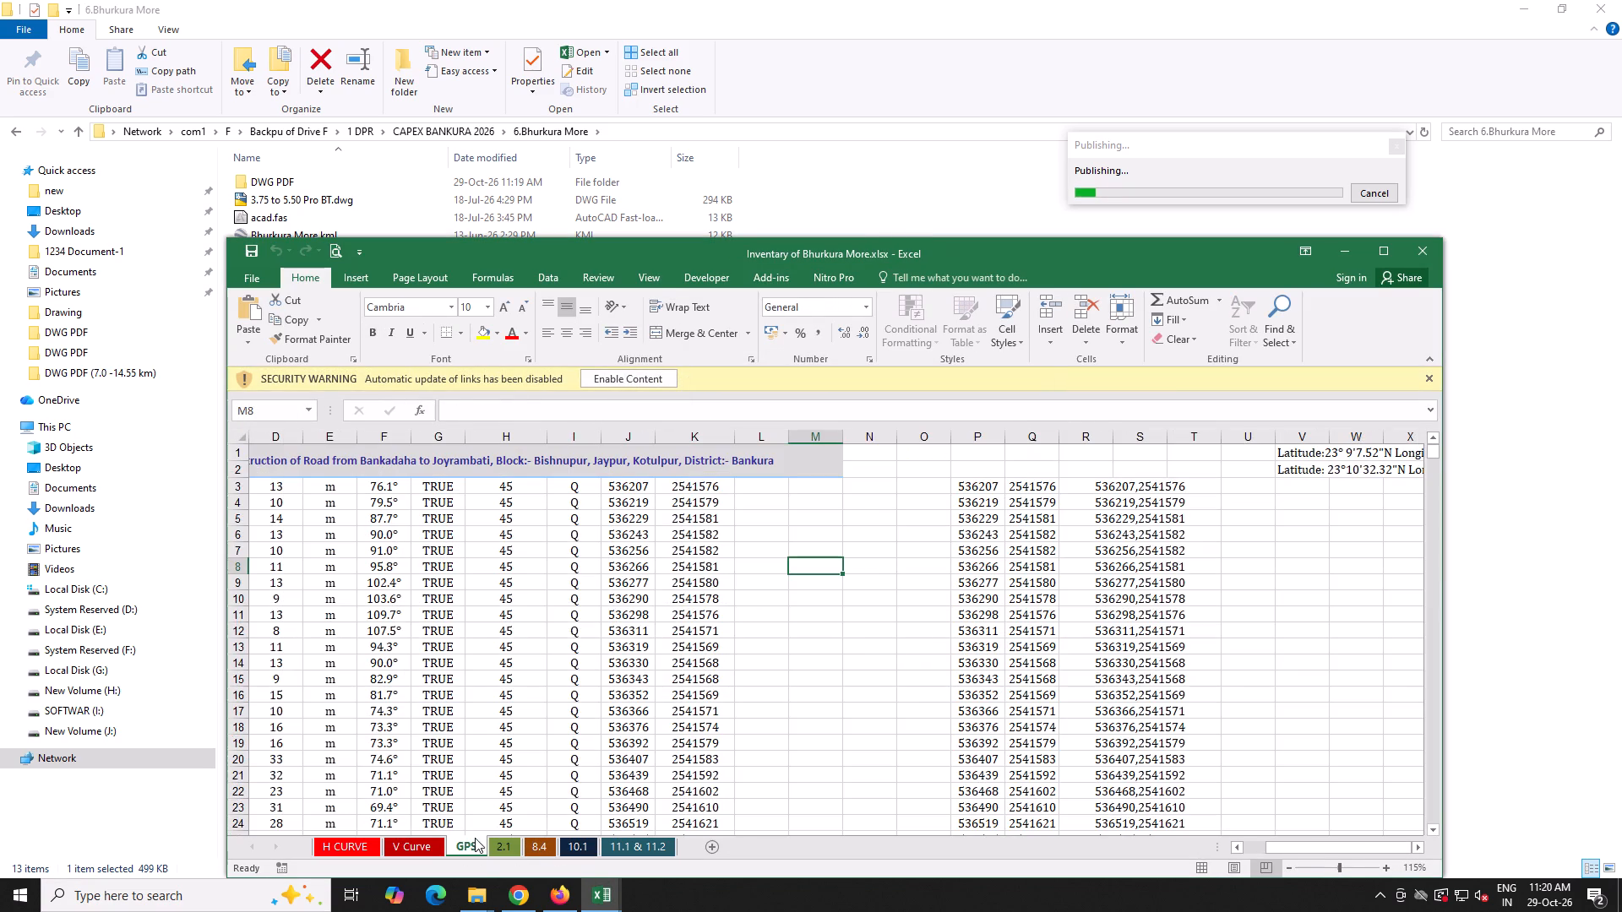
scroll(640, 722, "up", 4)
Narrow the Issue column on sheet 2.1 of the inventory workbook so the table fits one page width.
left_click(497, 845)
scroll(626, 674, "up", 3)
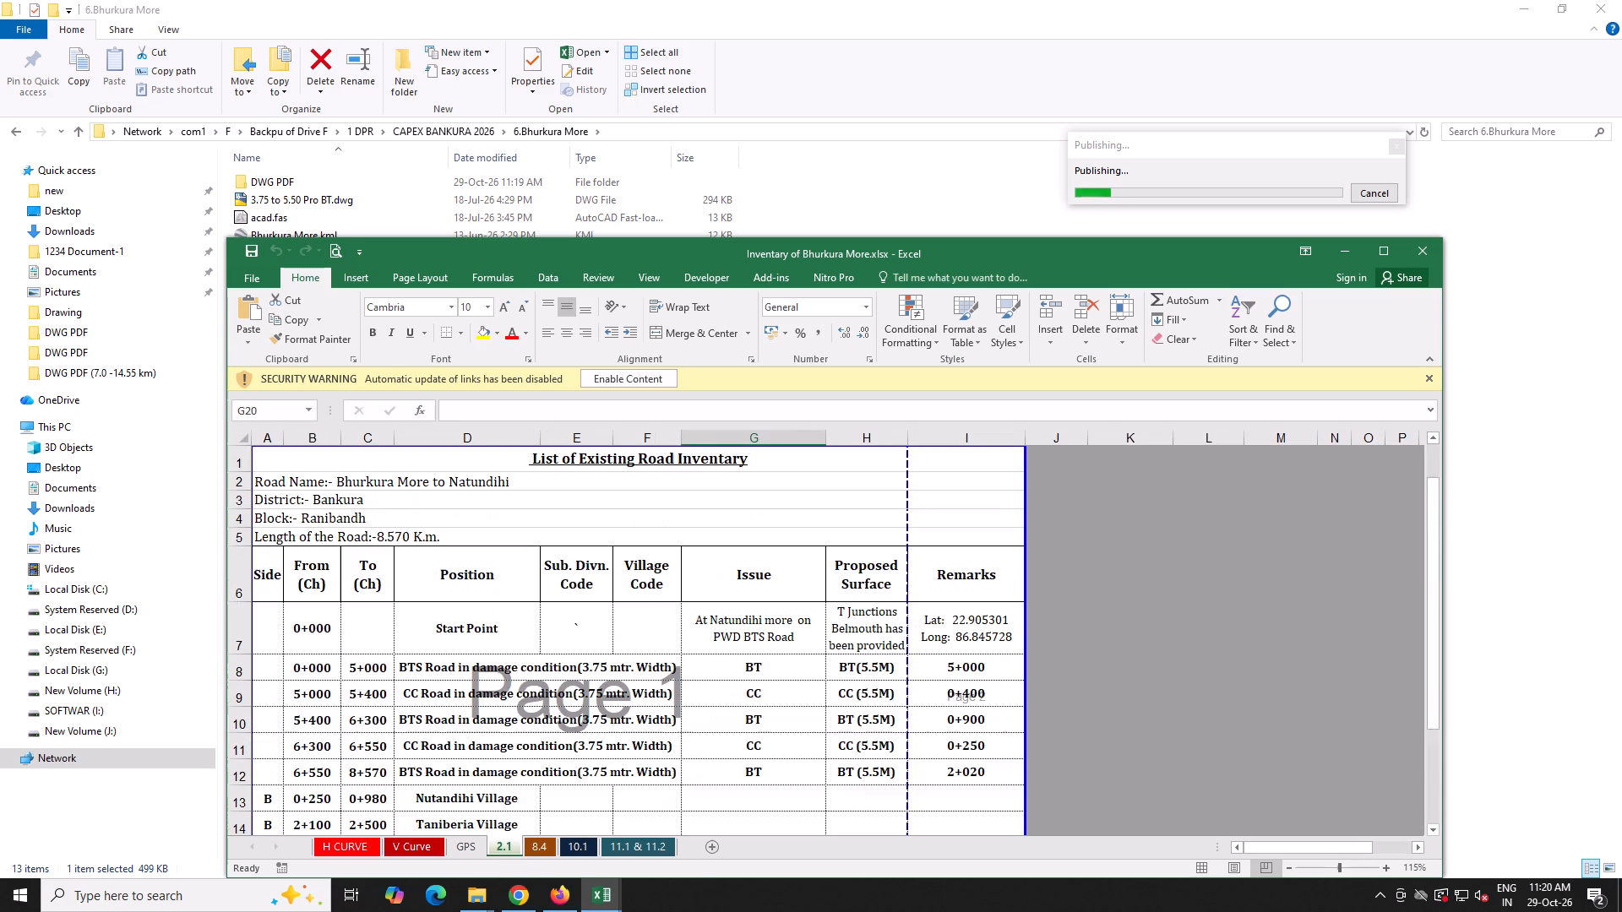
scroll(837, 488, "up", 1)
left_click_drag(823, 446, 811, 446)
left_click_drag(825, 440, 792, 447)
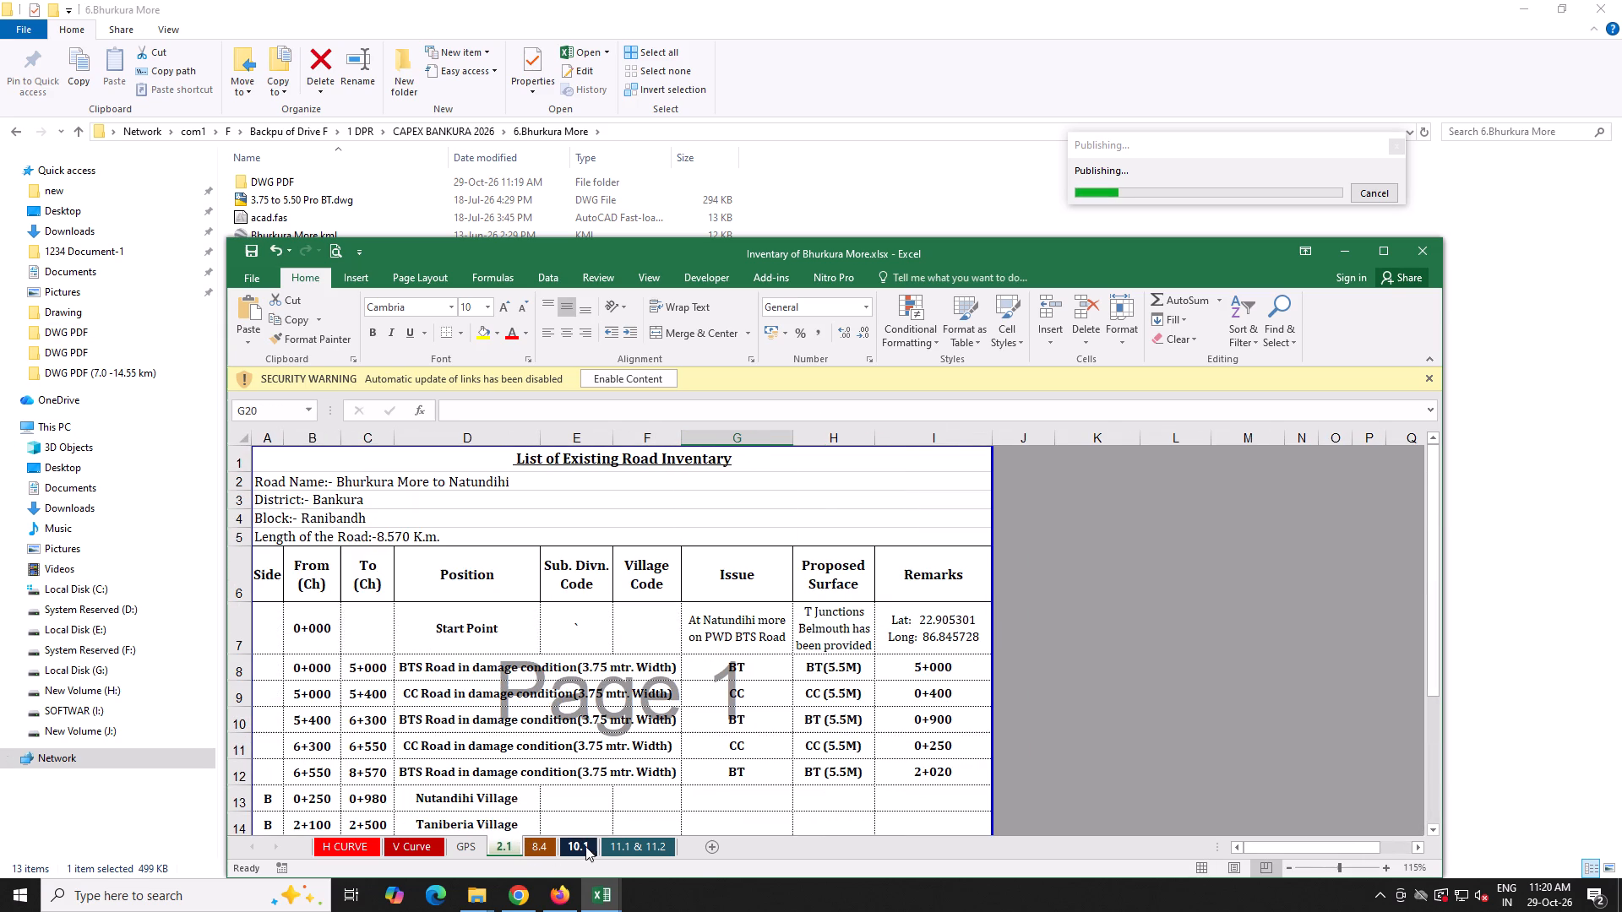
Group sheets 2.1, 10.1 and 11.1 & 11.2 and export them as Inventory of Bhurkura More.pdf into the DWG PDF folder.
left_click(585, 846, "ctrl")
left_click(638, 851, "ctrl")
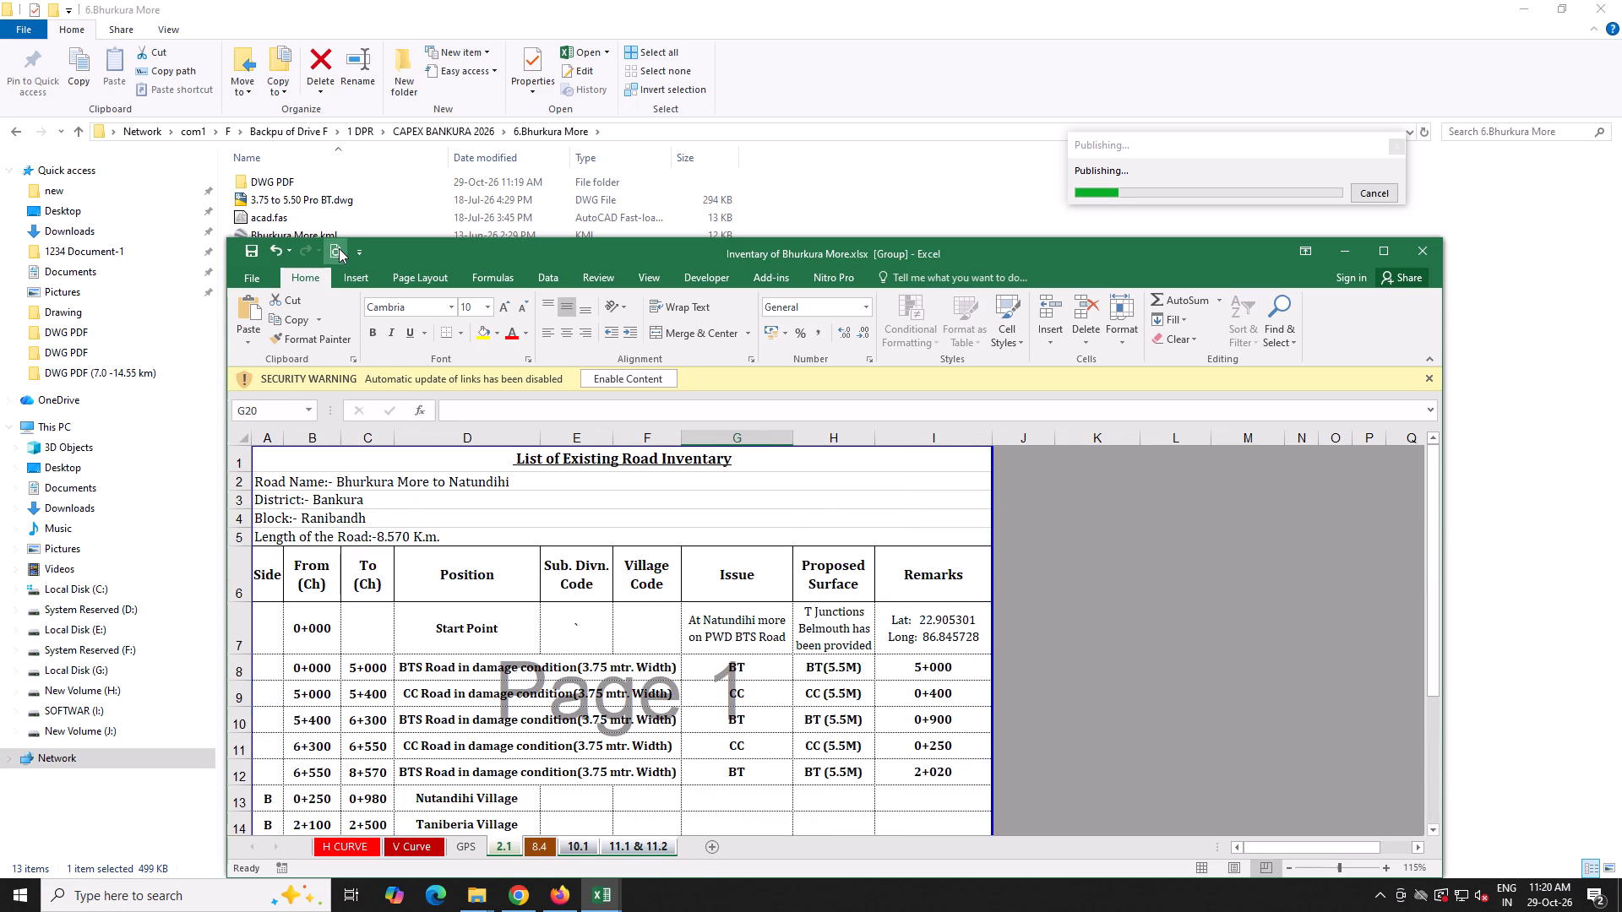
left_click(339, 248)
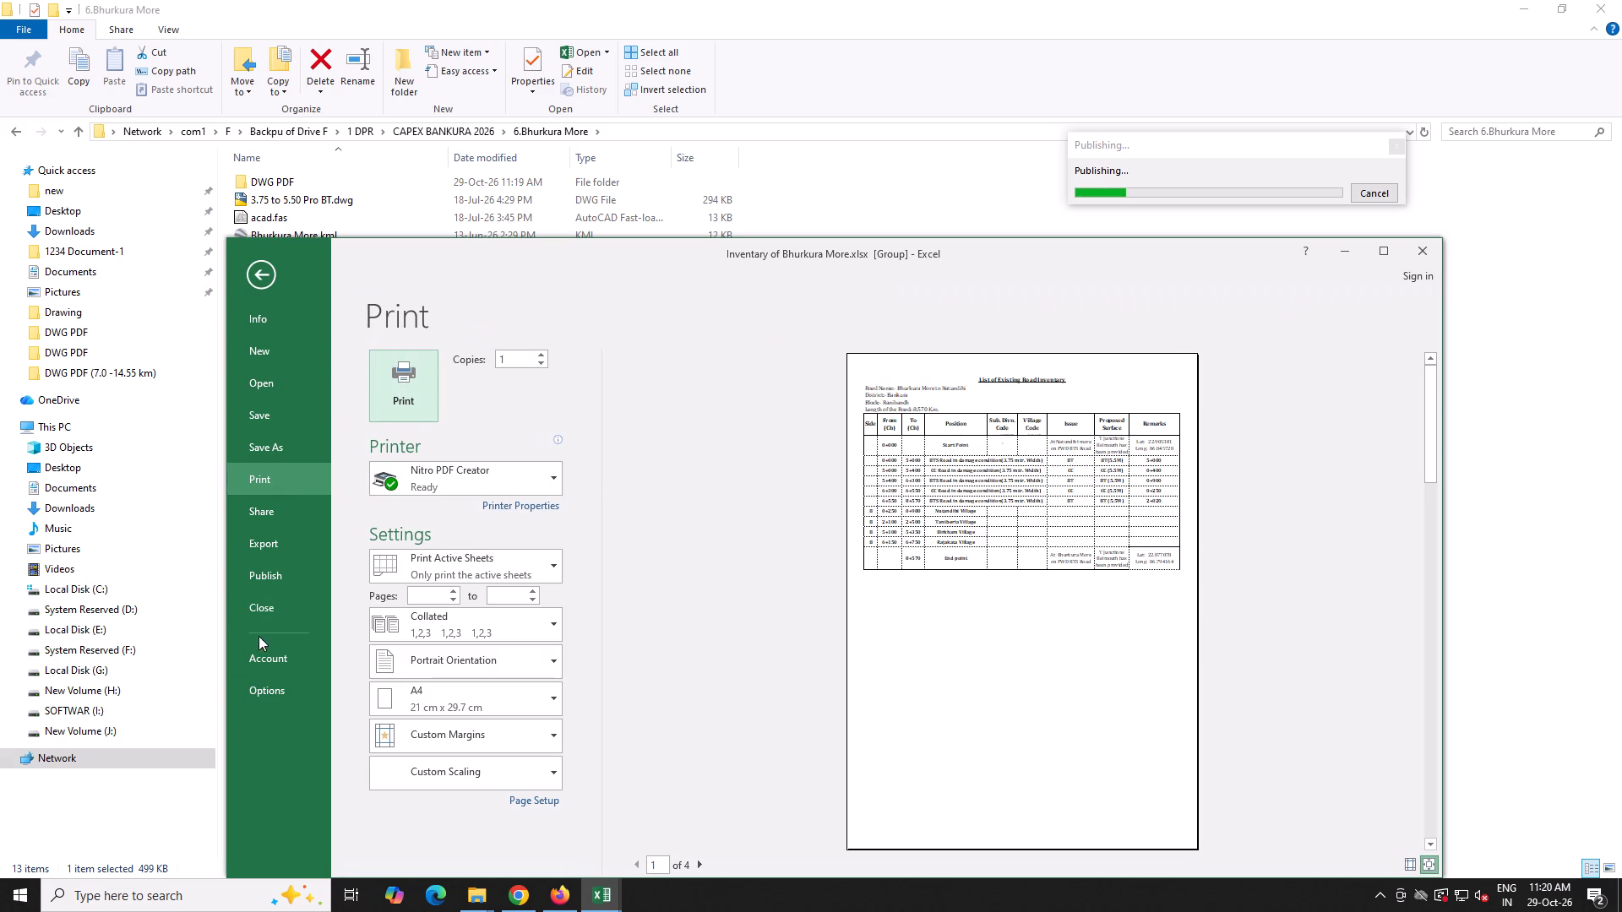
left_click(280, 545)
left_click(662, 482)
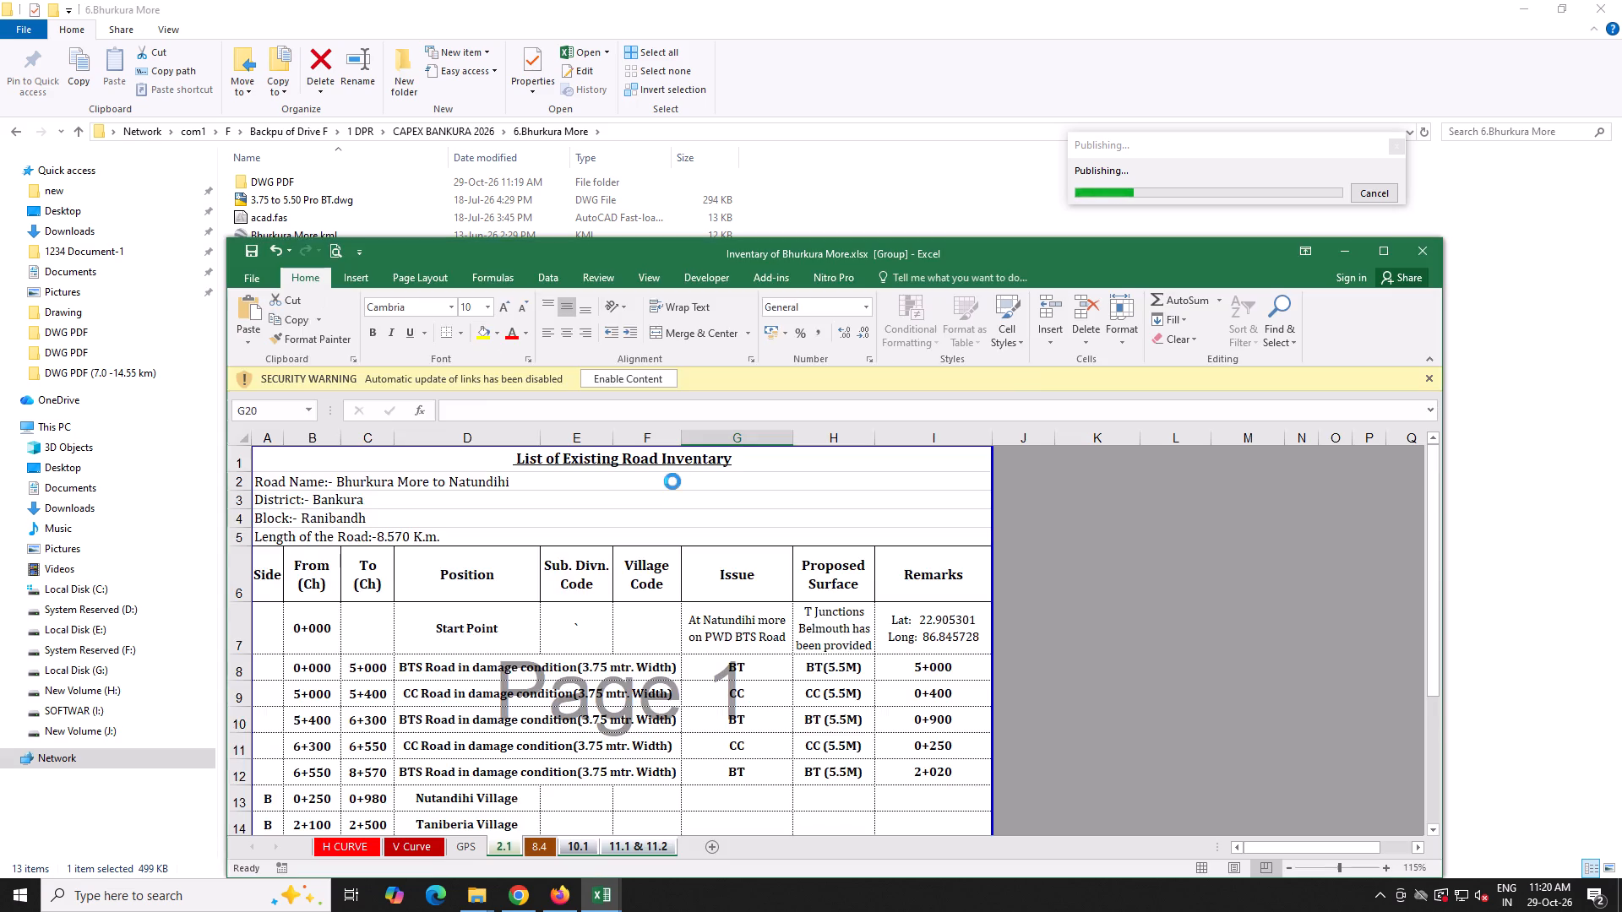
double_click(547, 355)
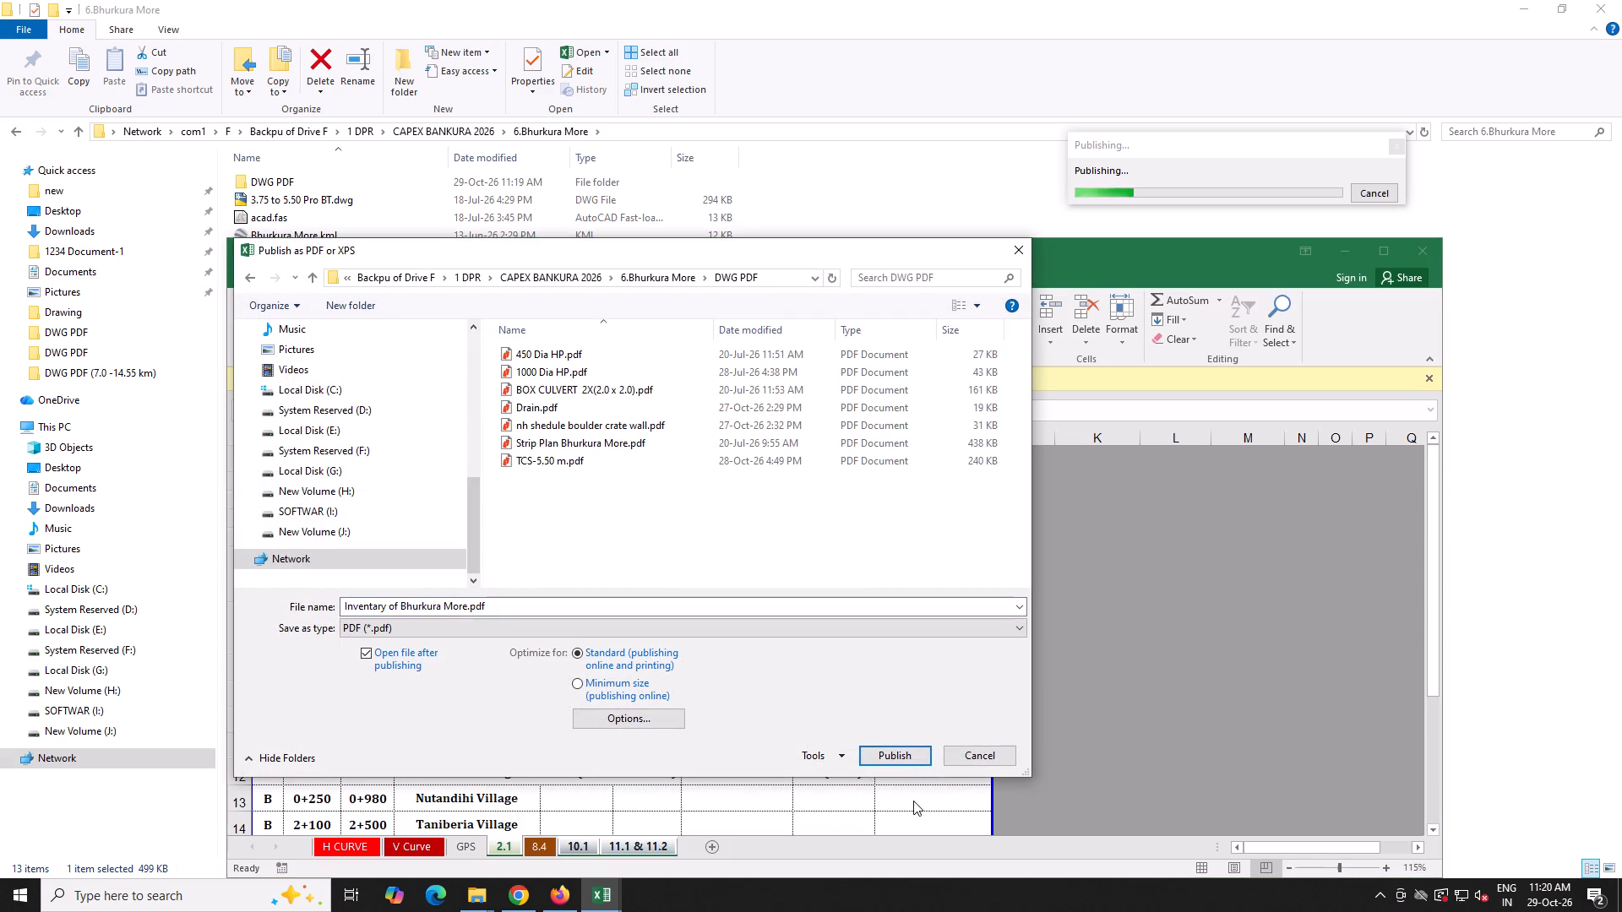
left_click(891, 757)
left_click(1546, 639)
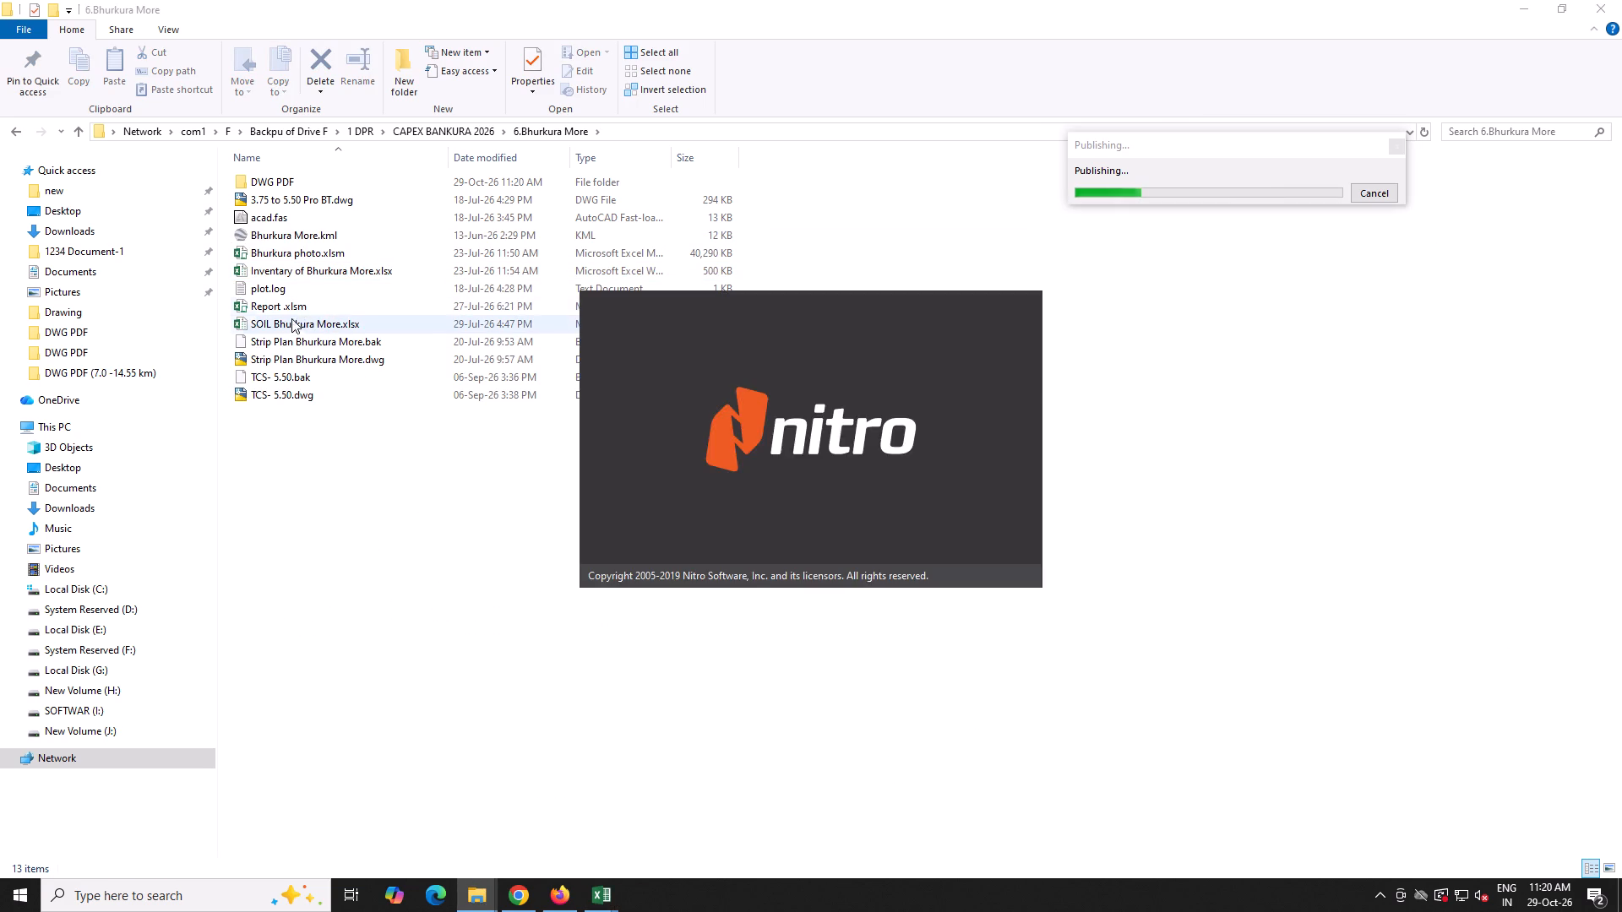
Close the exported inventory PDF and convert SOIL Bhurkura More.xlsx to PDF with iLovePDF's Excel to PDF converter in Firefox.
left_click(293, 321)
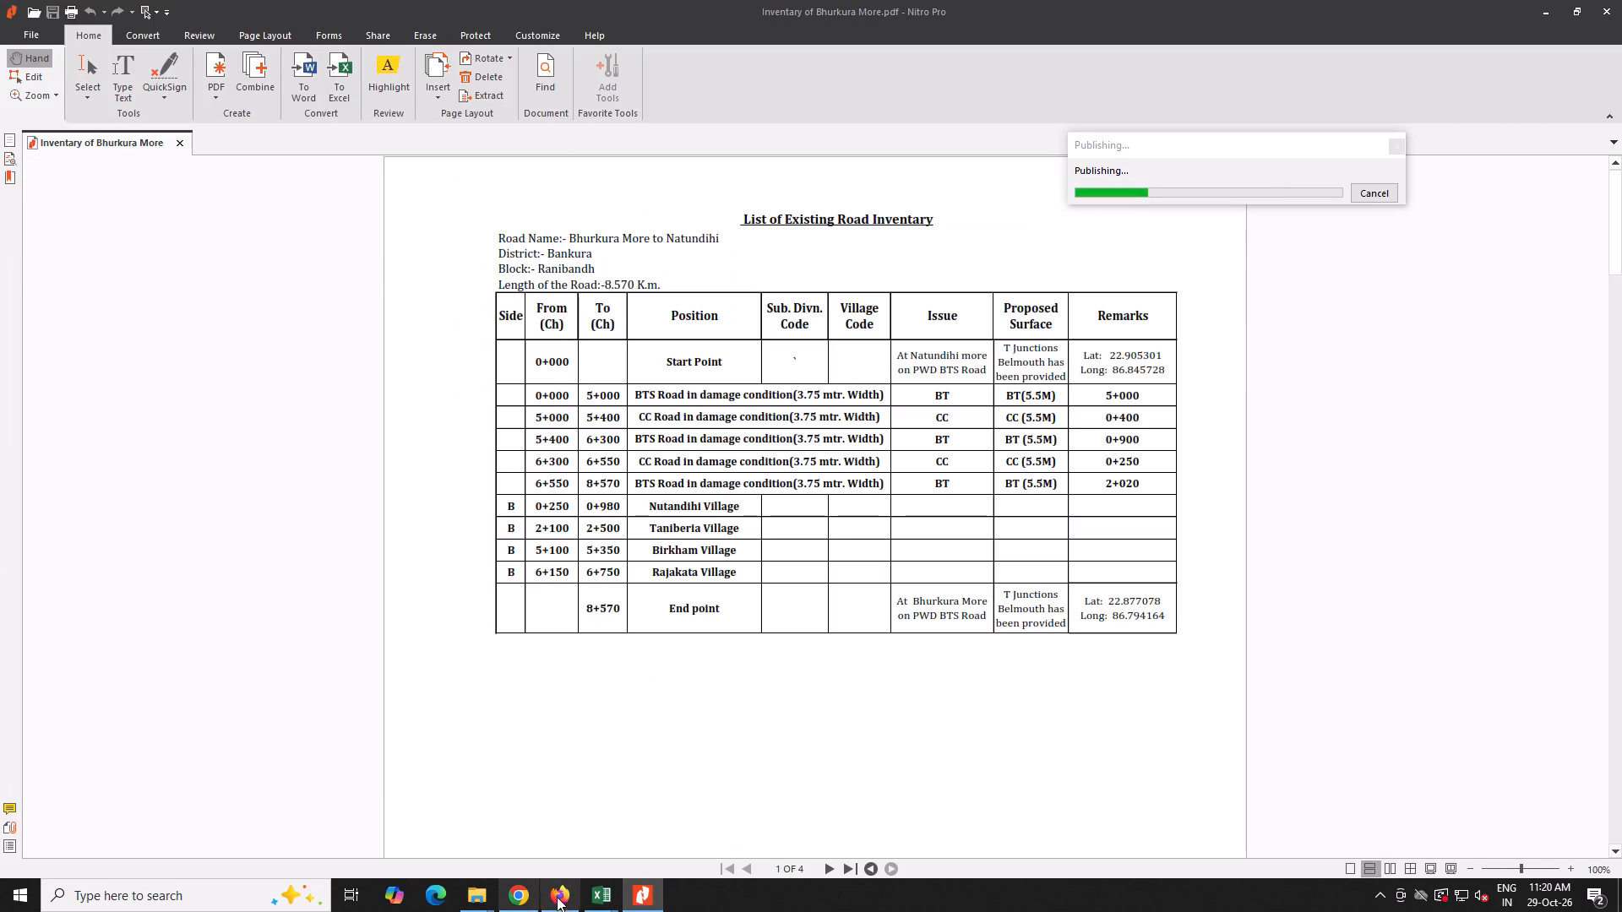
left_click(562, 896)
left_click(231, 0)
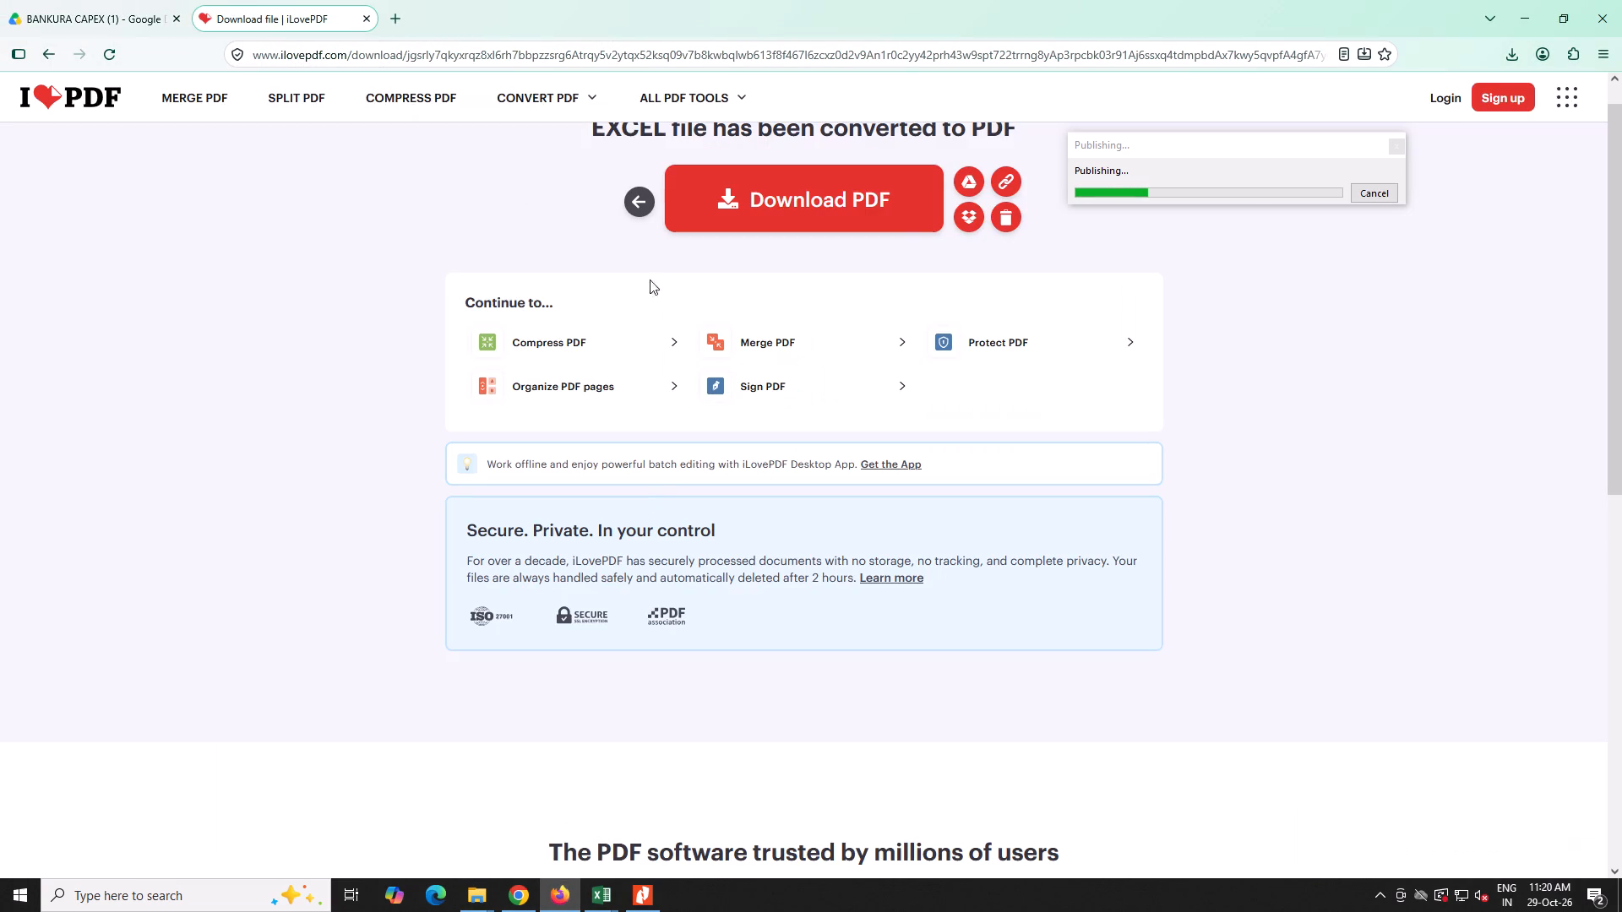
scroll(793, 236, "up", 3)
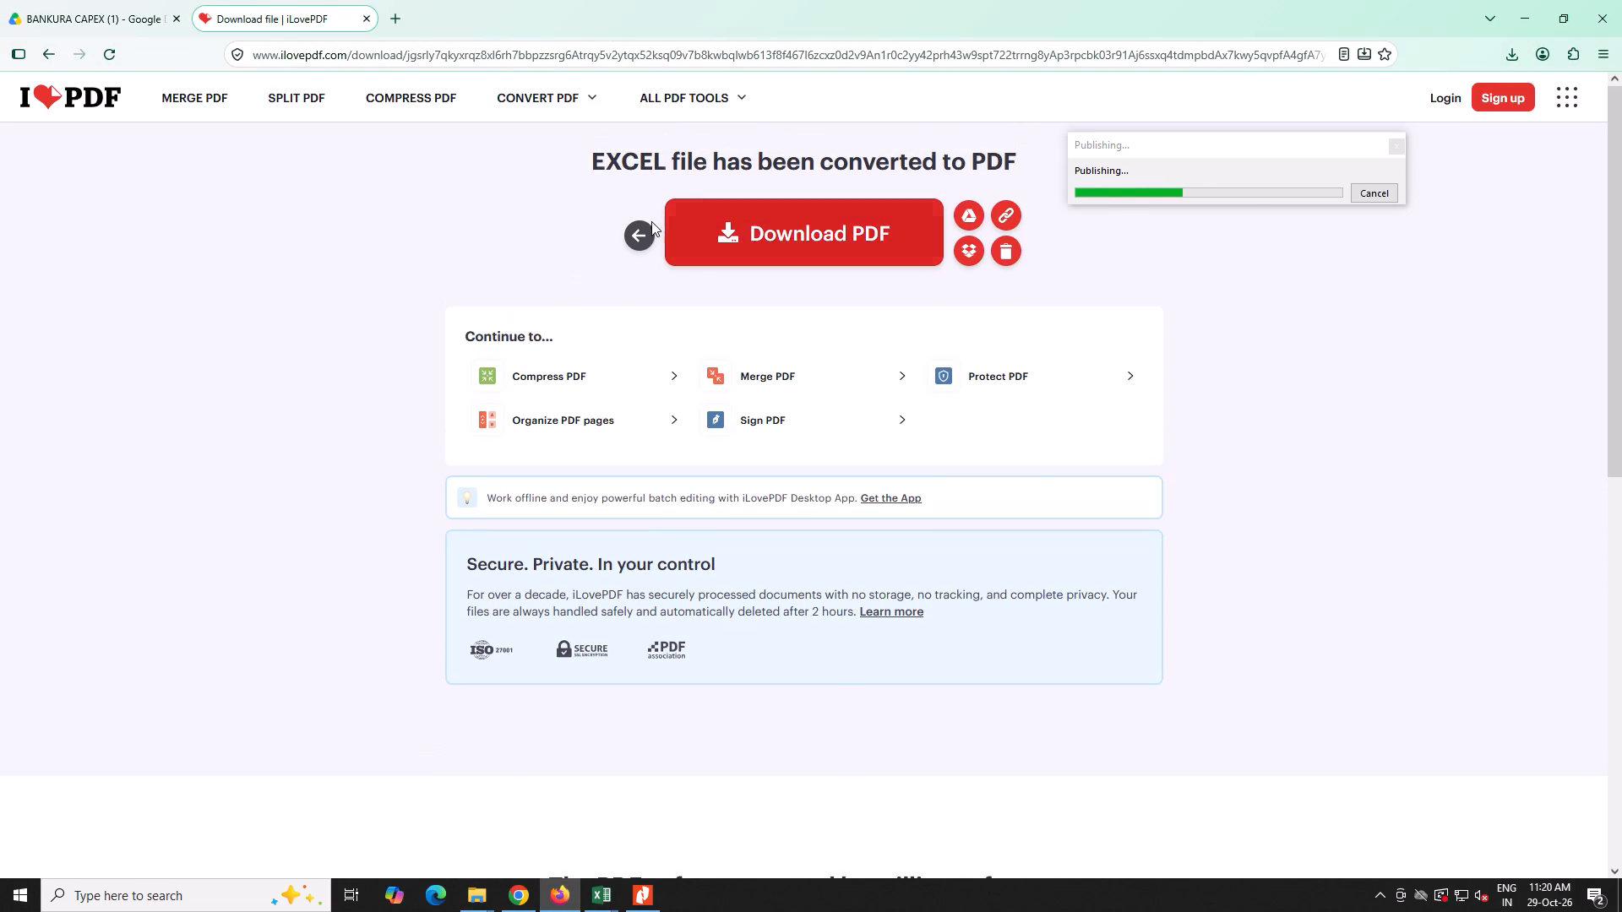
left_click(640, 229)
left_click(1516, 21)
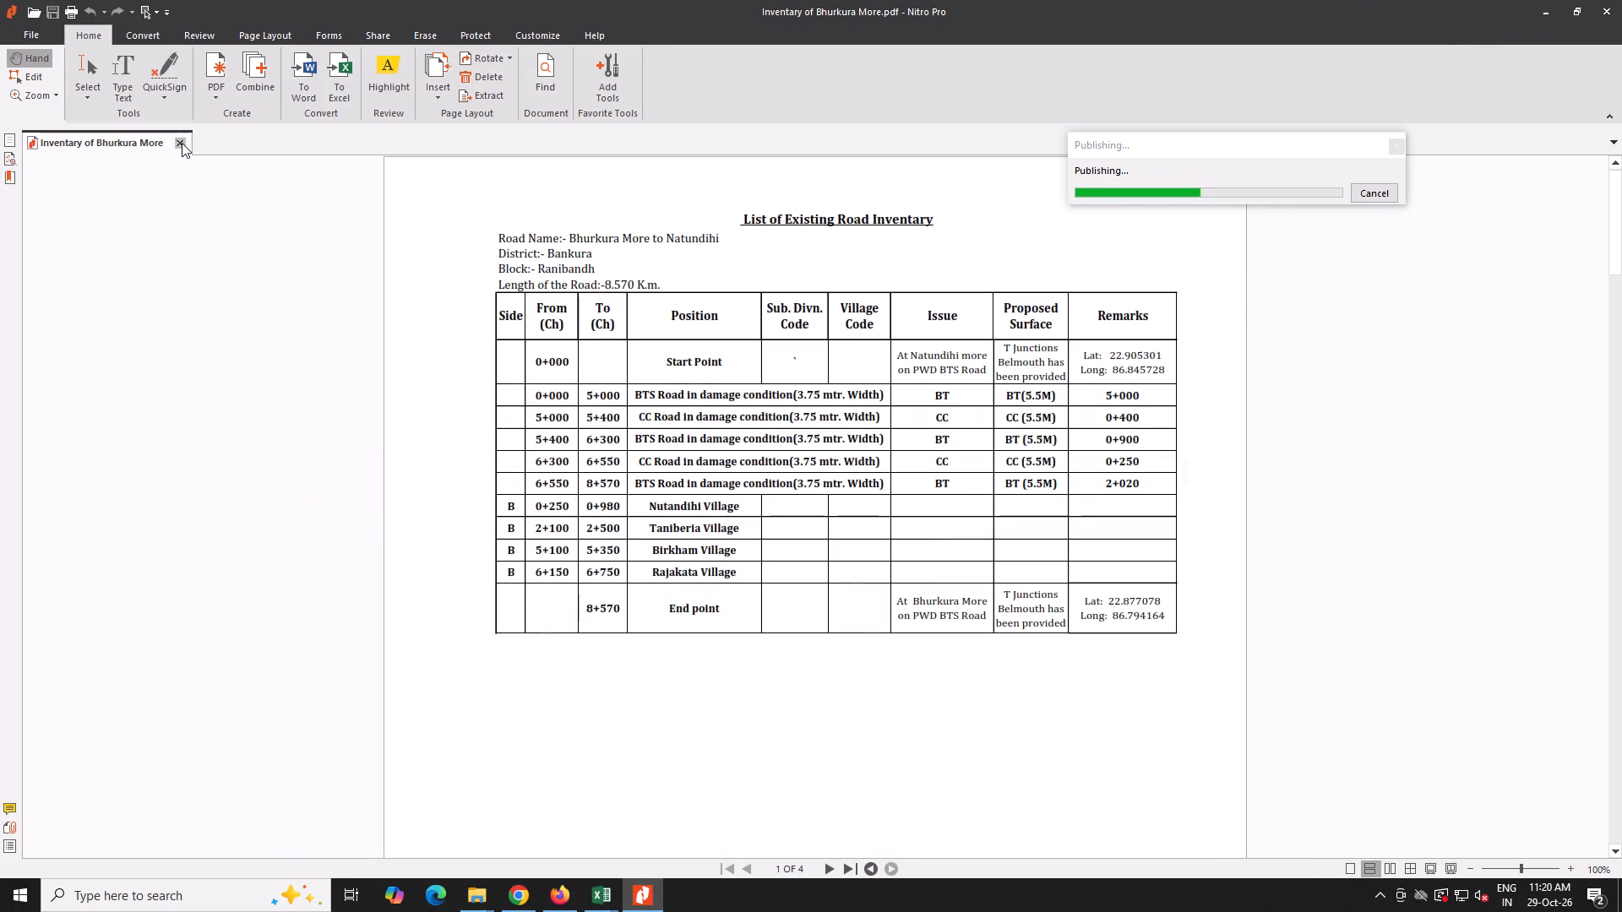
left_click(182, 143)
left_click(1544, 3)
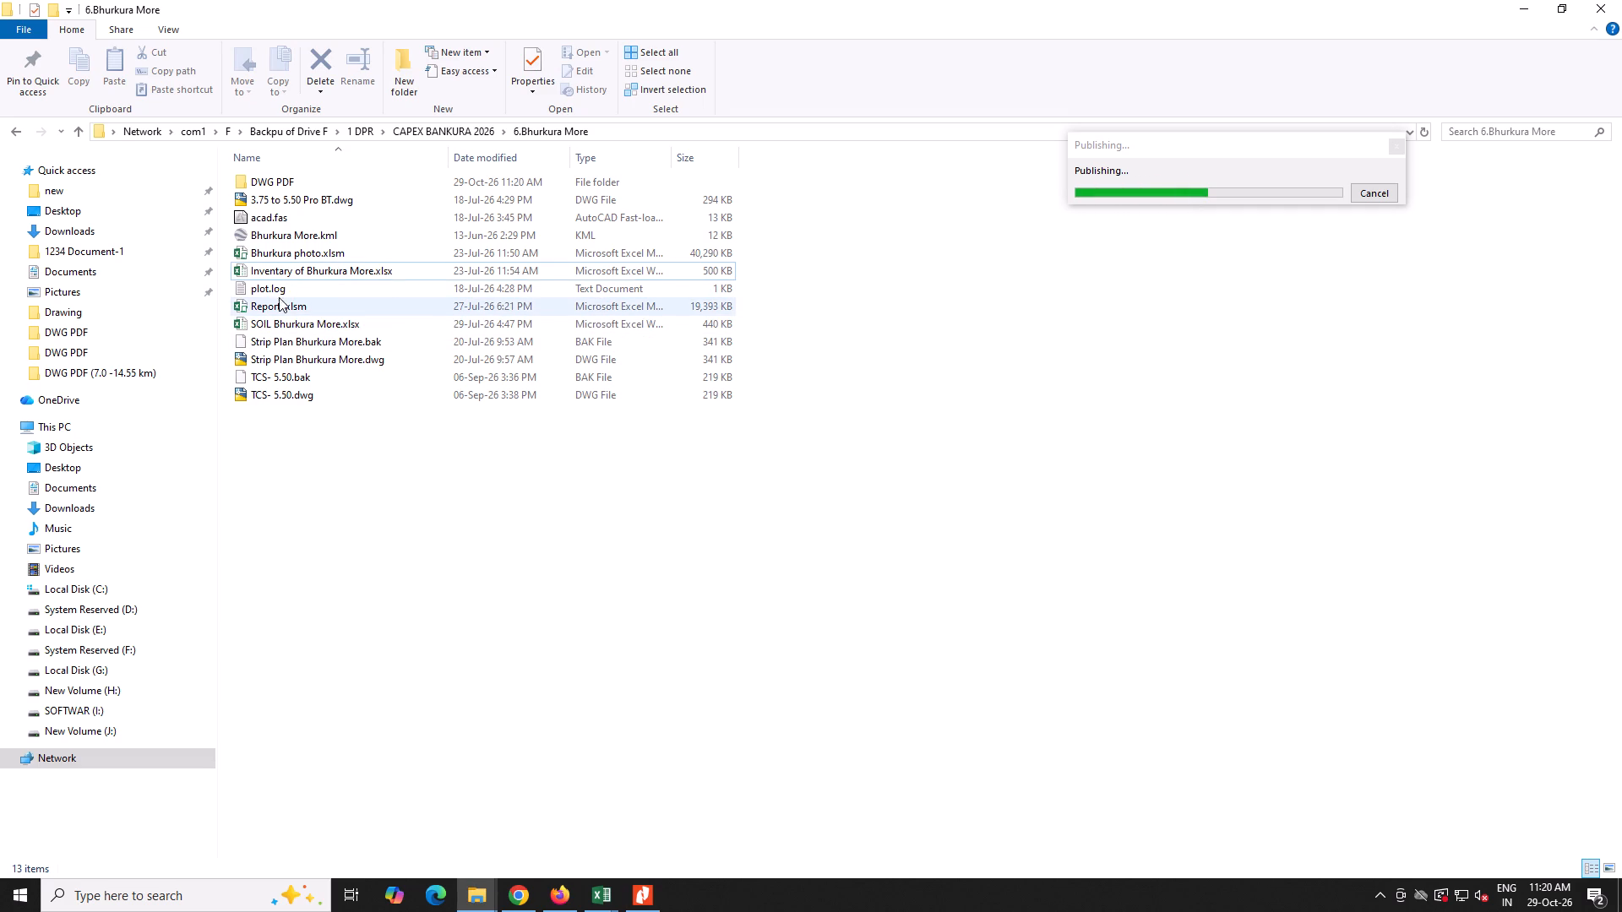
left_click(280, 326)
left_click_drag(329, 325, 576, 644)
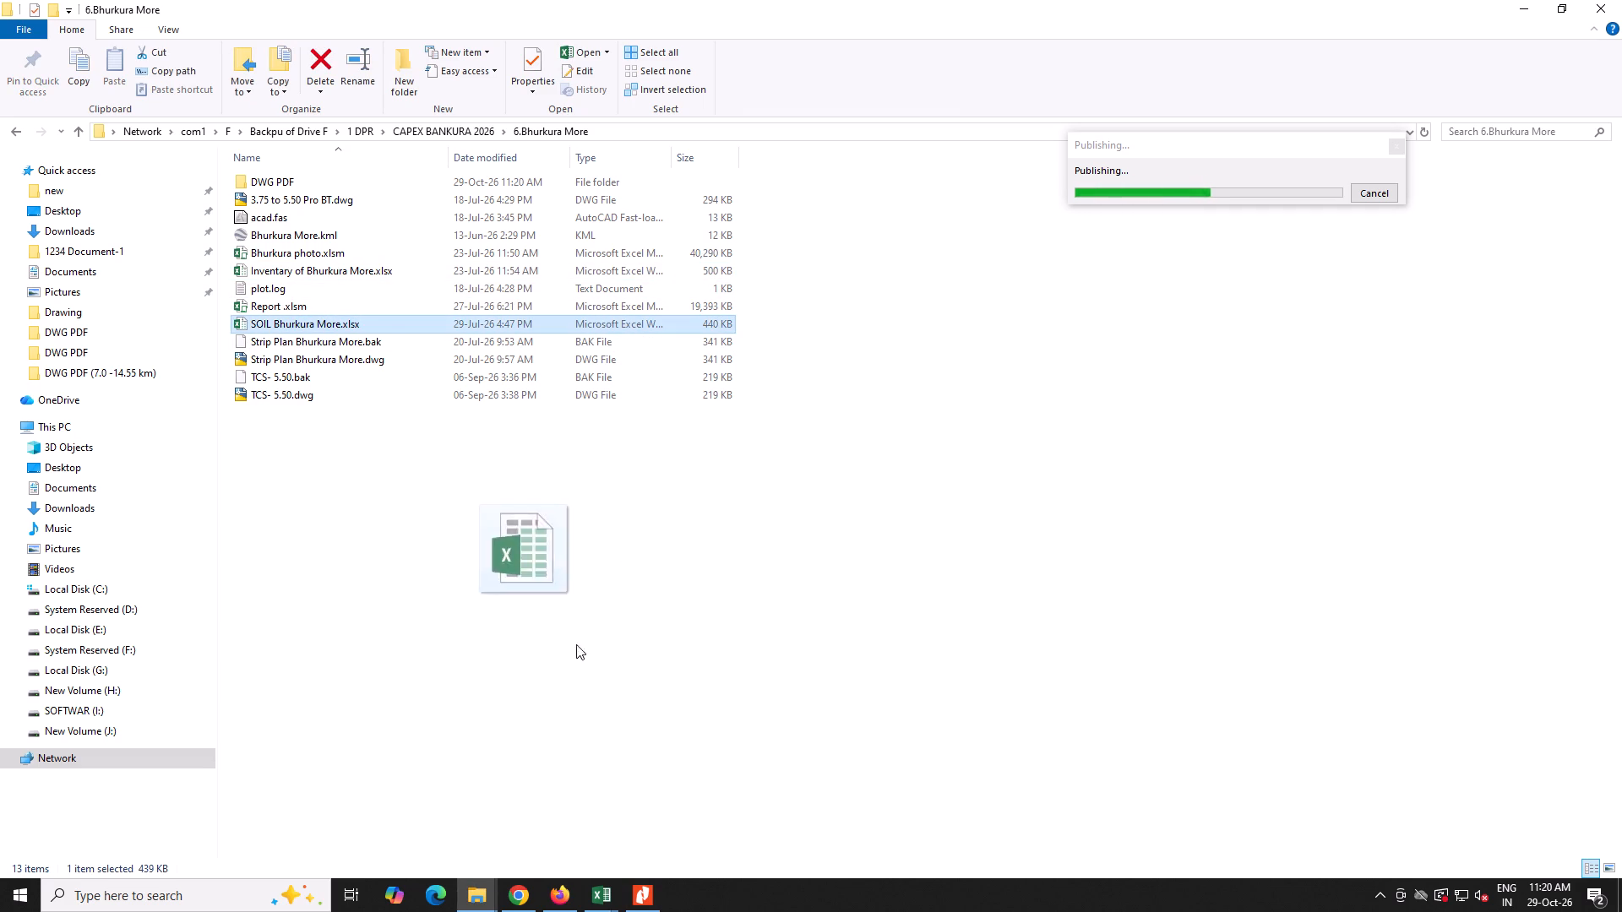
left_click_drag(576, 644, 645, 465)
left_click(1501, 812)
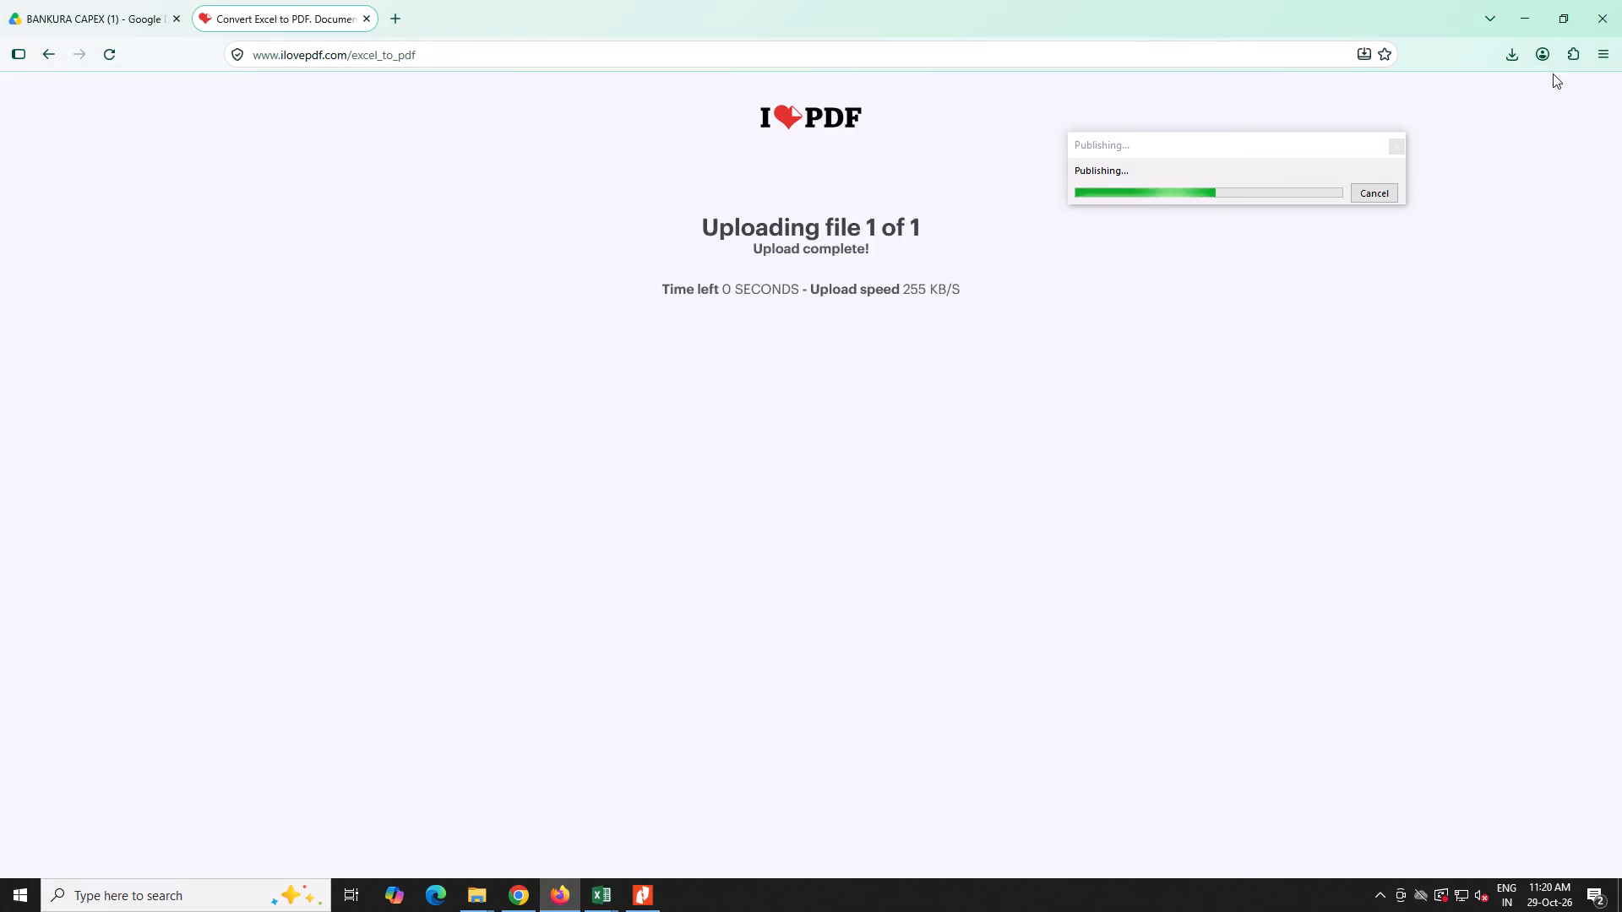
left_click(1532, 9)
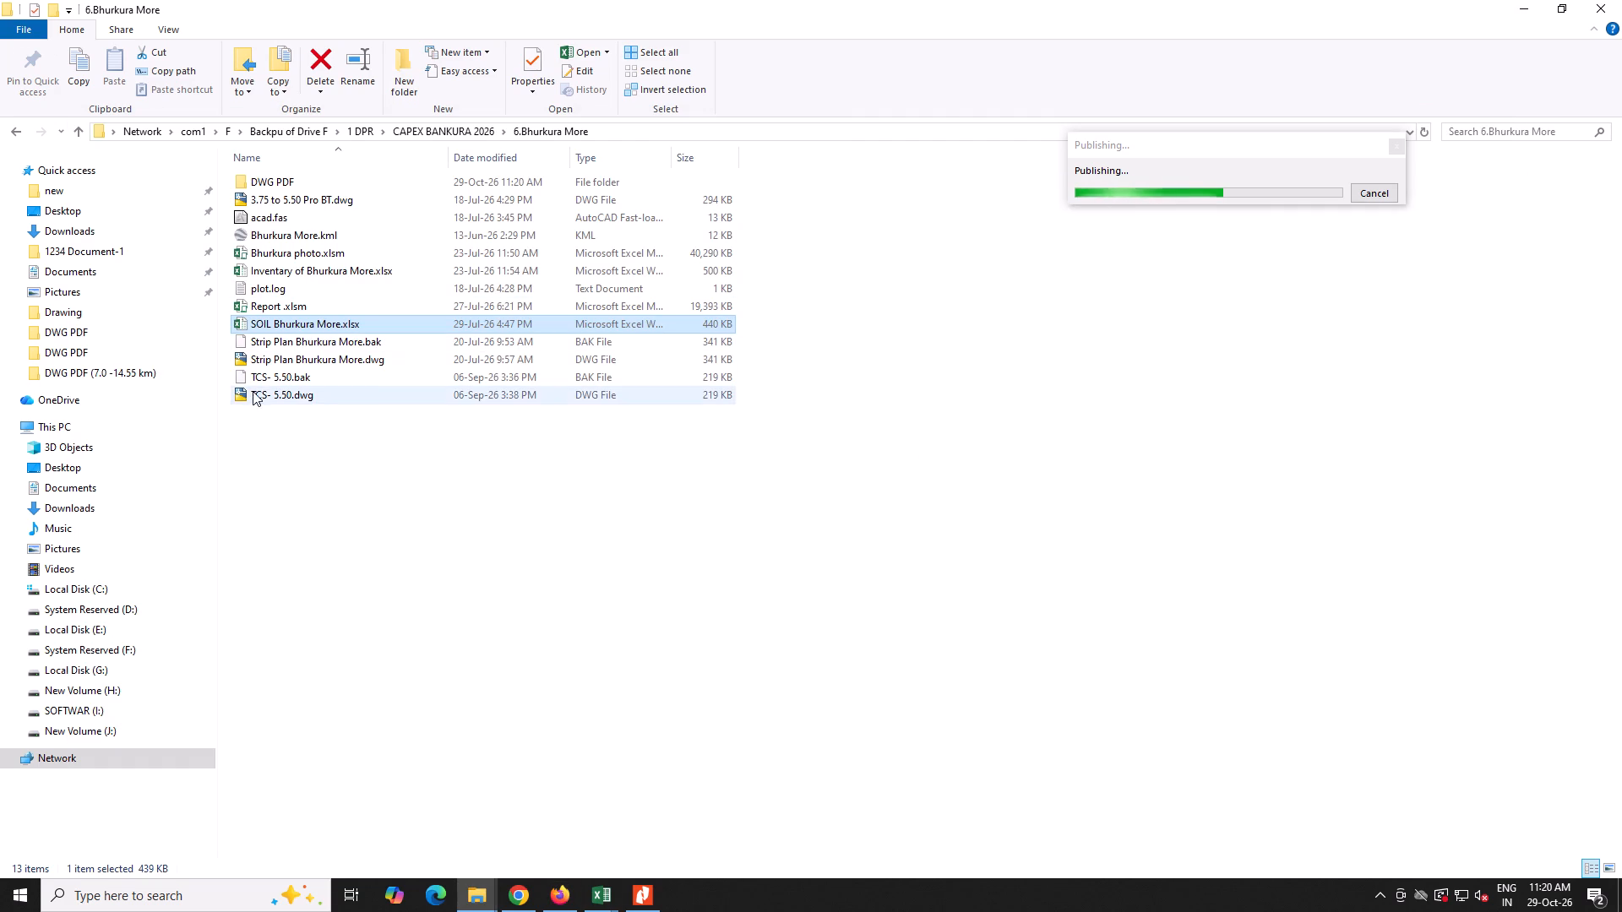
Open Bhurkura photo.xlsm from the 6.Bhurkura More folder and go to the top of its Total_Photo sheet.
double_click(290, 251)
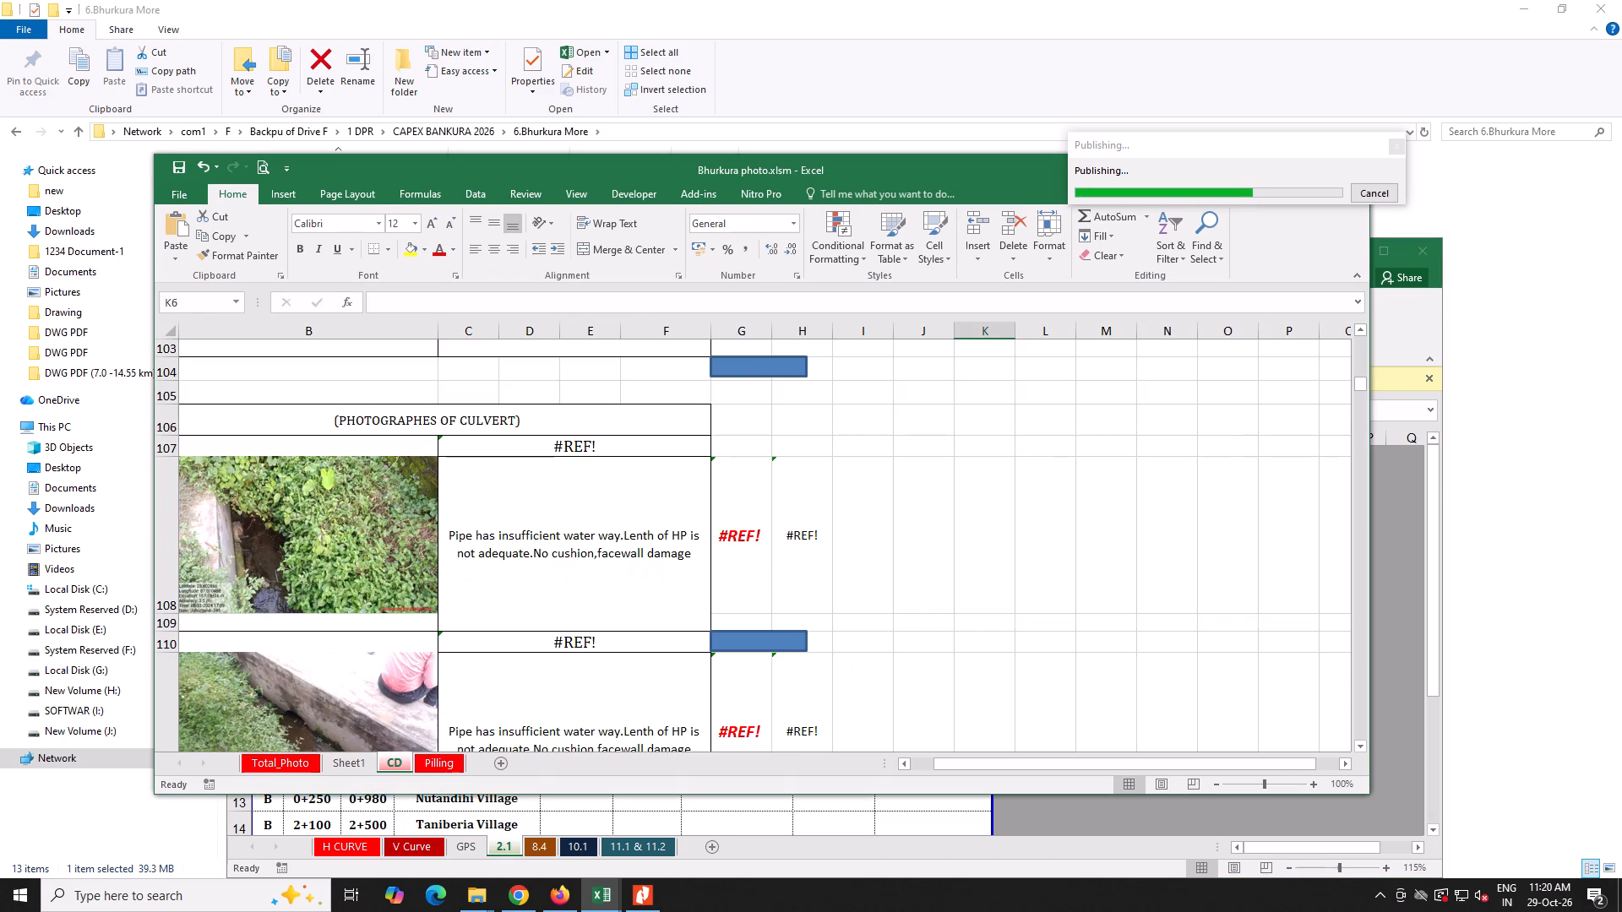
scroll(705, 583, "up", 4)
scroll(652, 635, "up", 2)
left_click(313, 761)
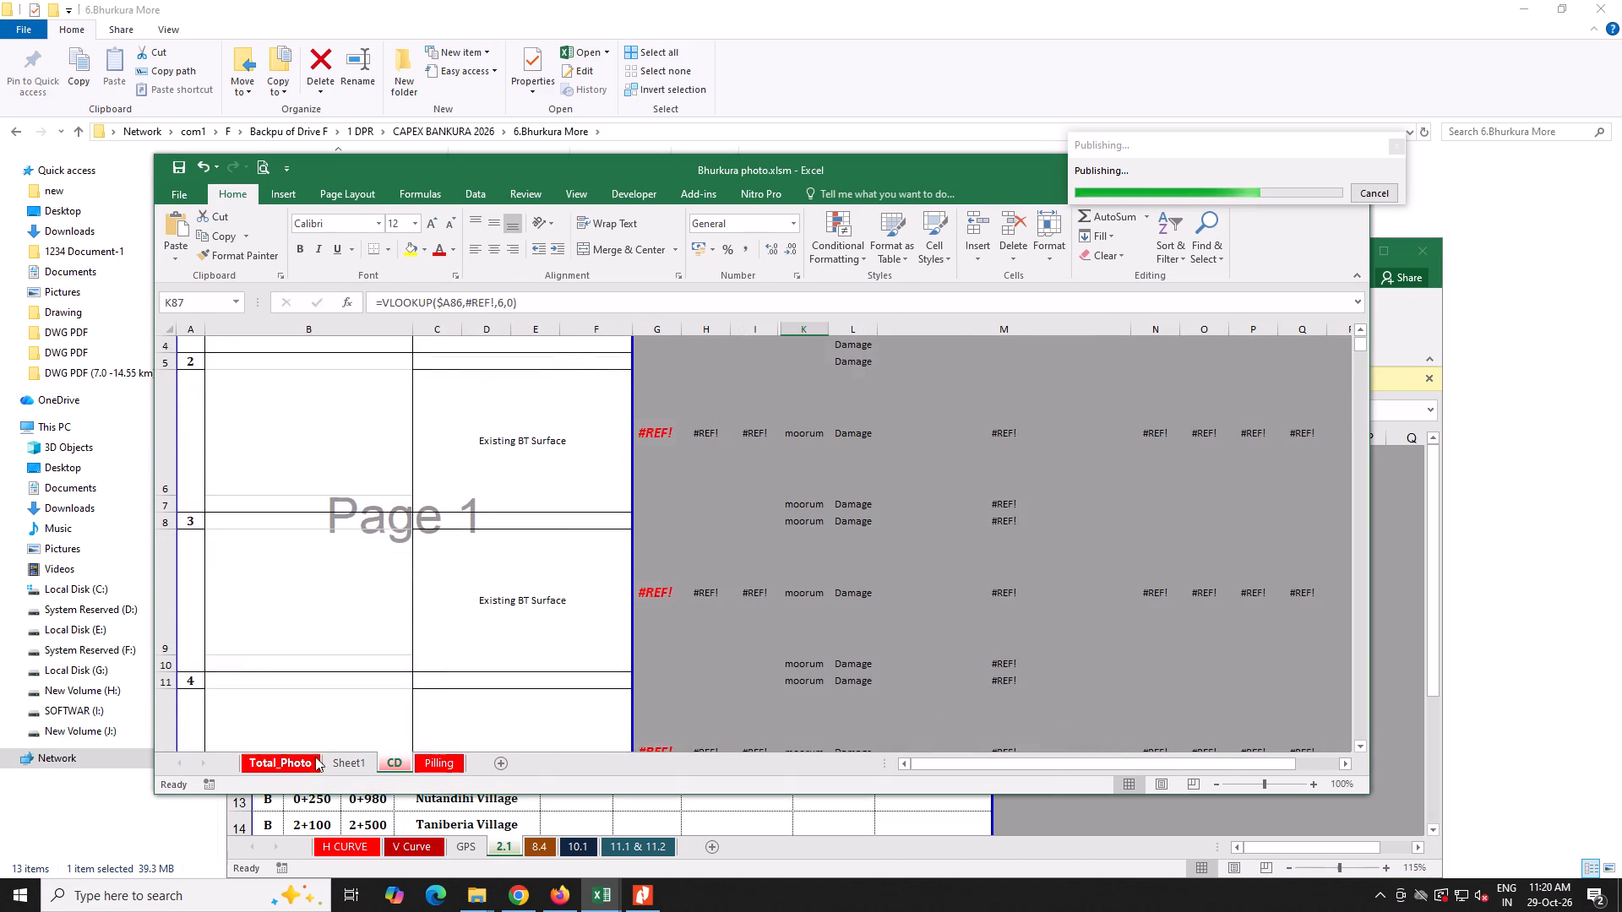
scroll(343, 576, "up", 8)
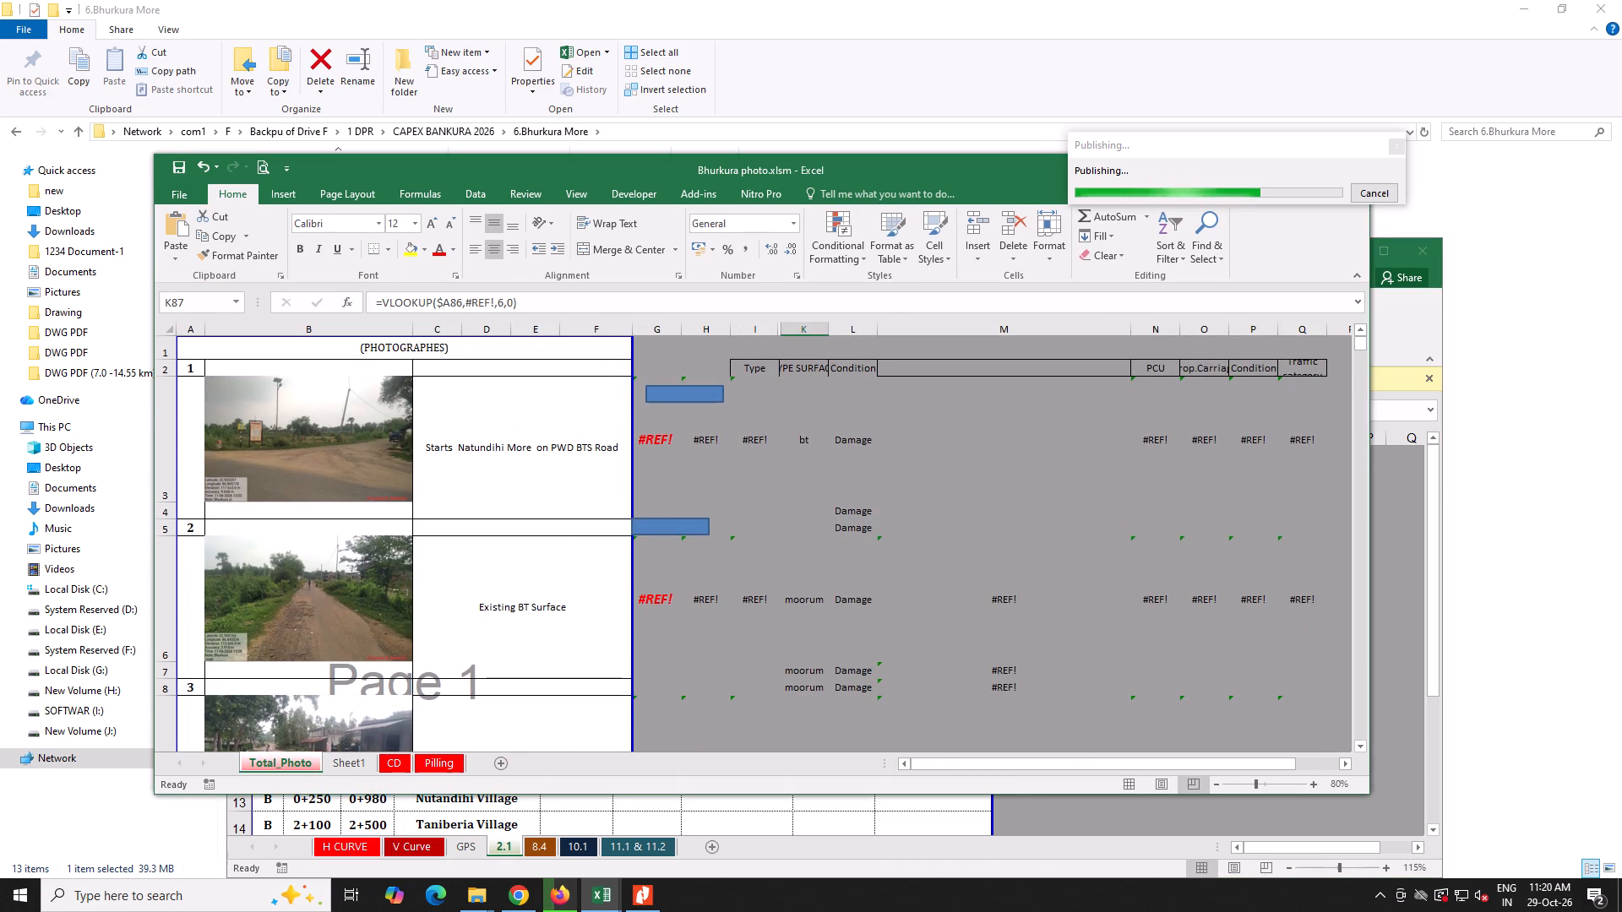
left_click(864, 161)
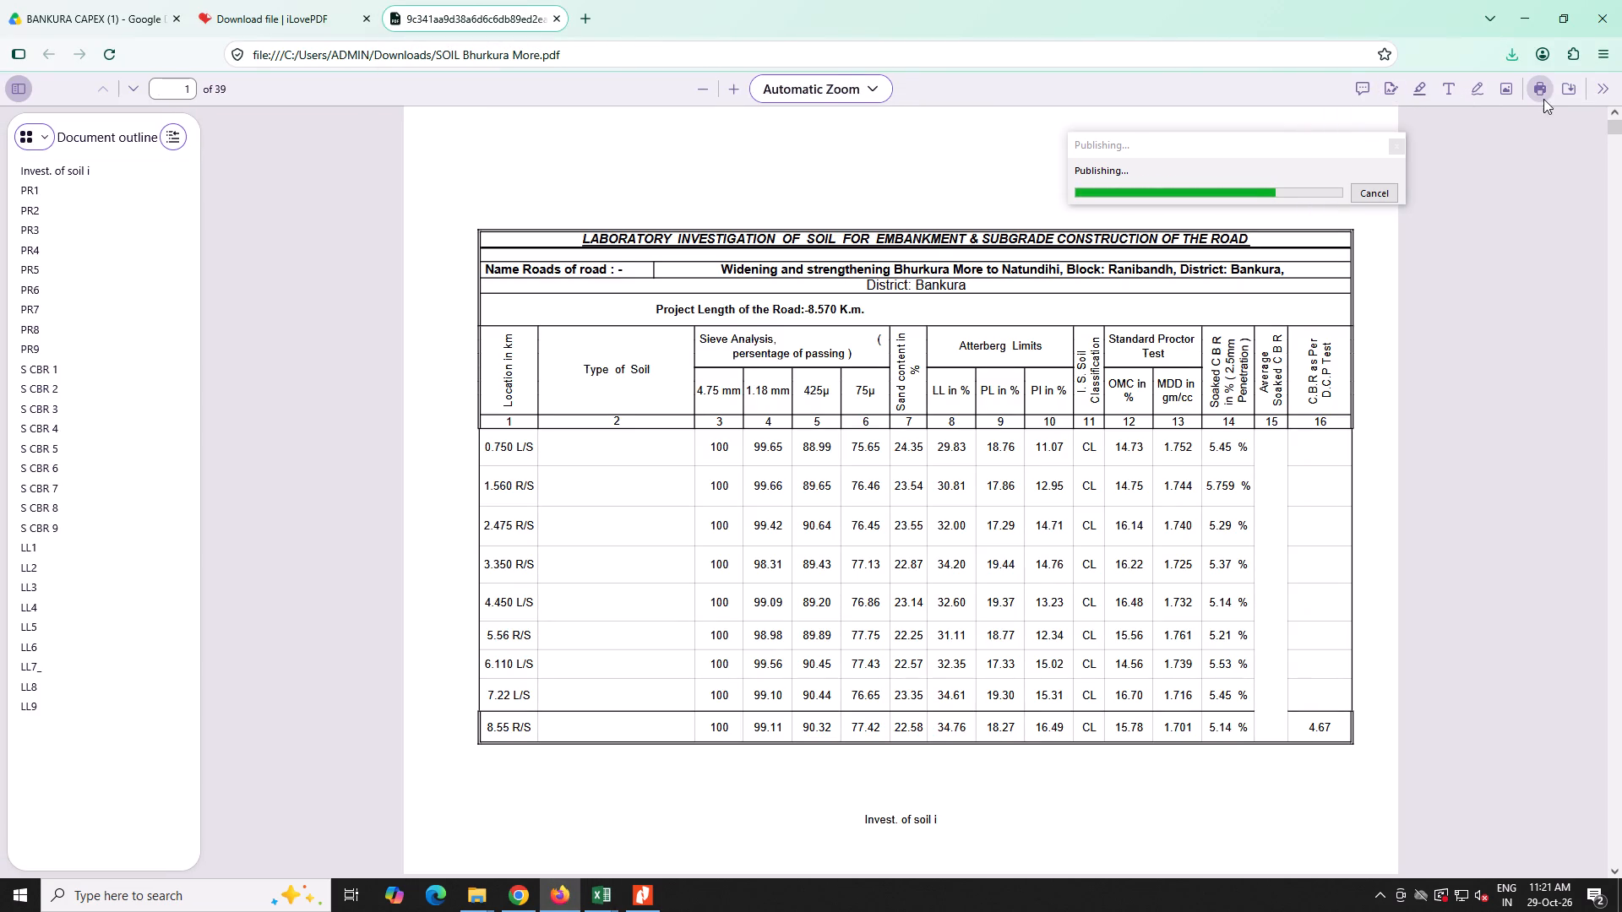
Save the converted SOIL Bhurkura More.pdf to the Desktop from Firefox and close its preview.
left_click(1565, 90)
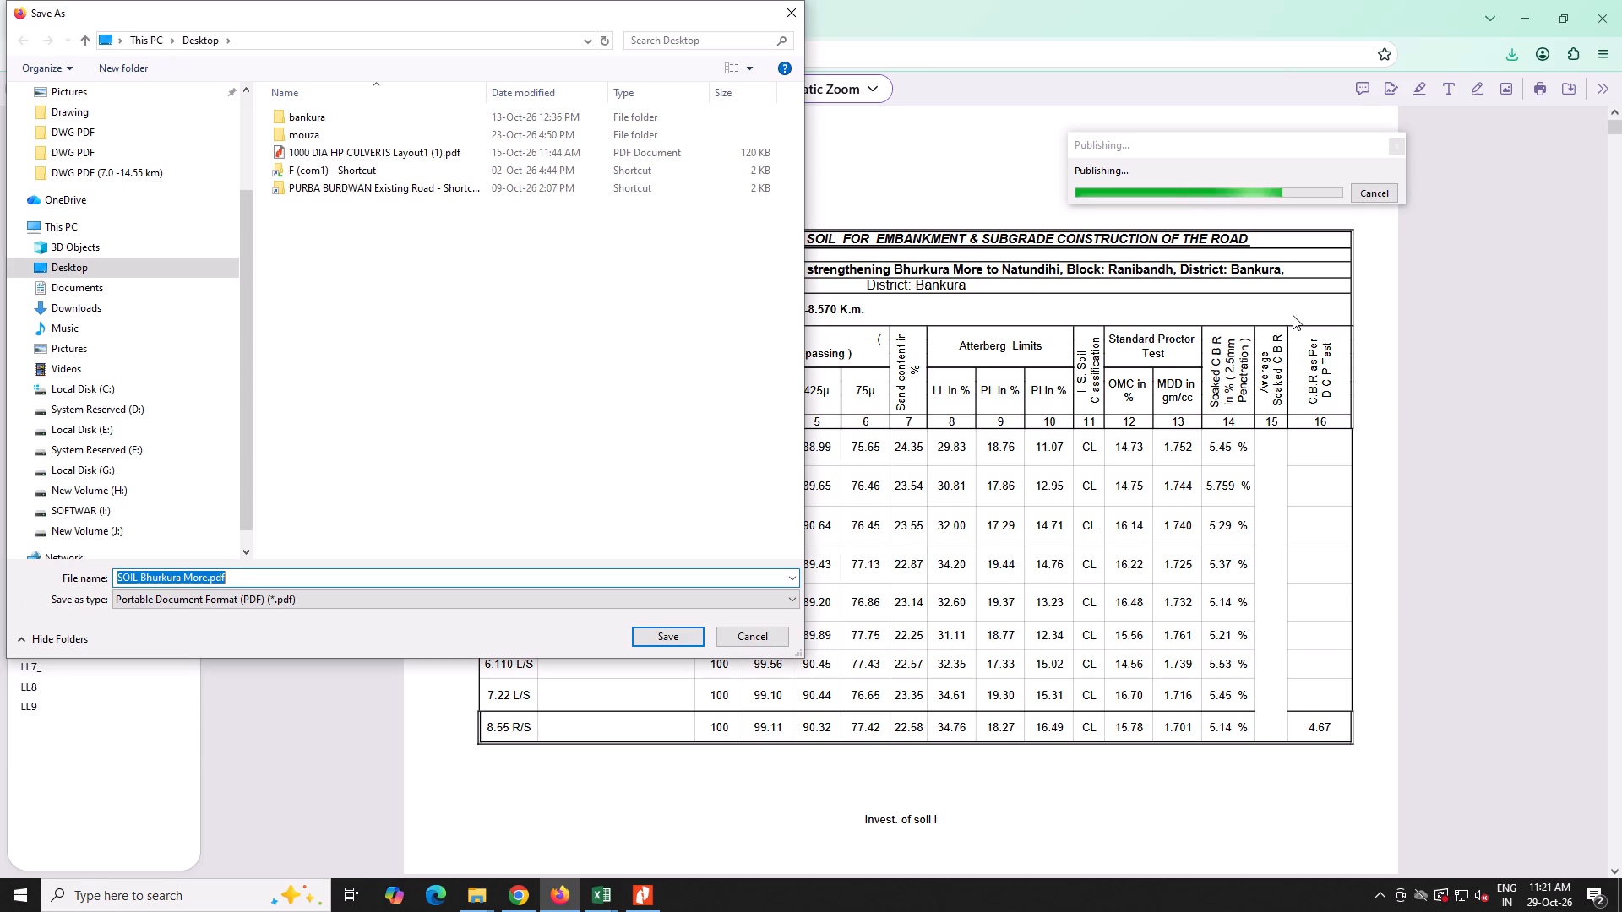
left_click(672, 632)
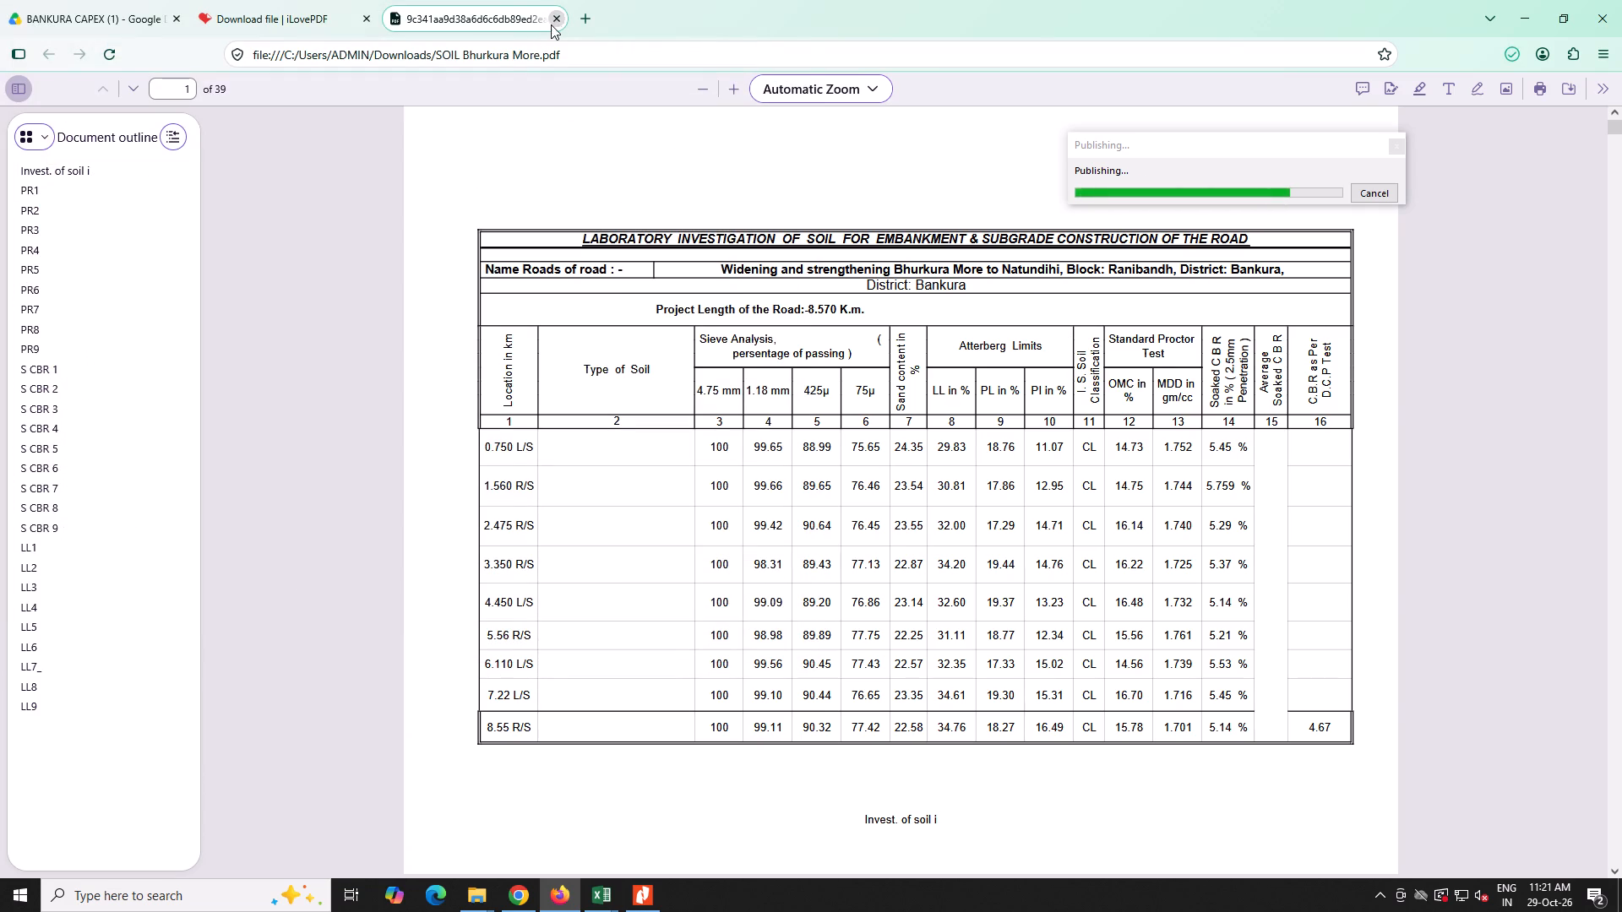
left_click(554, 19)
Move SOIL Bhurkura More.pdf from the Desktop into the 6.Bhurkura More folder.
left_click(1621, 911)
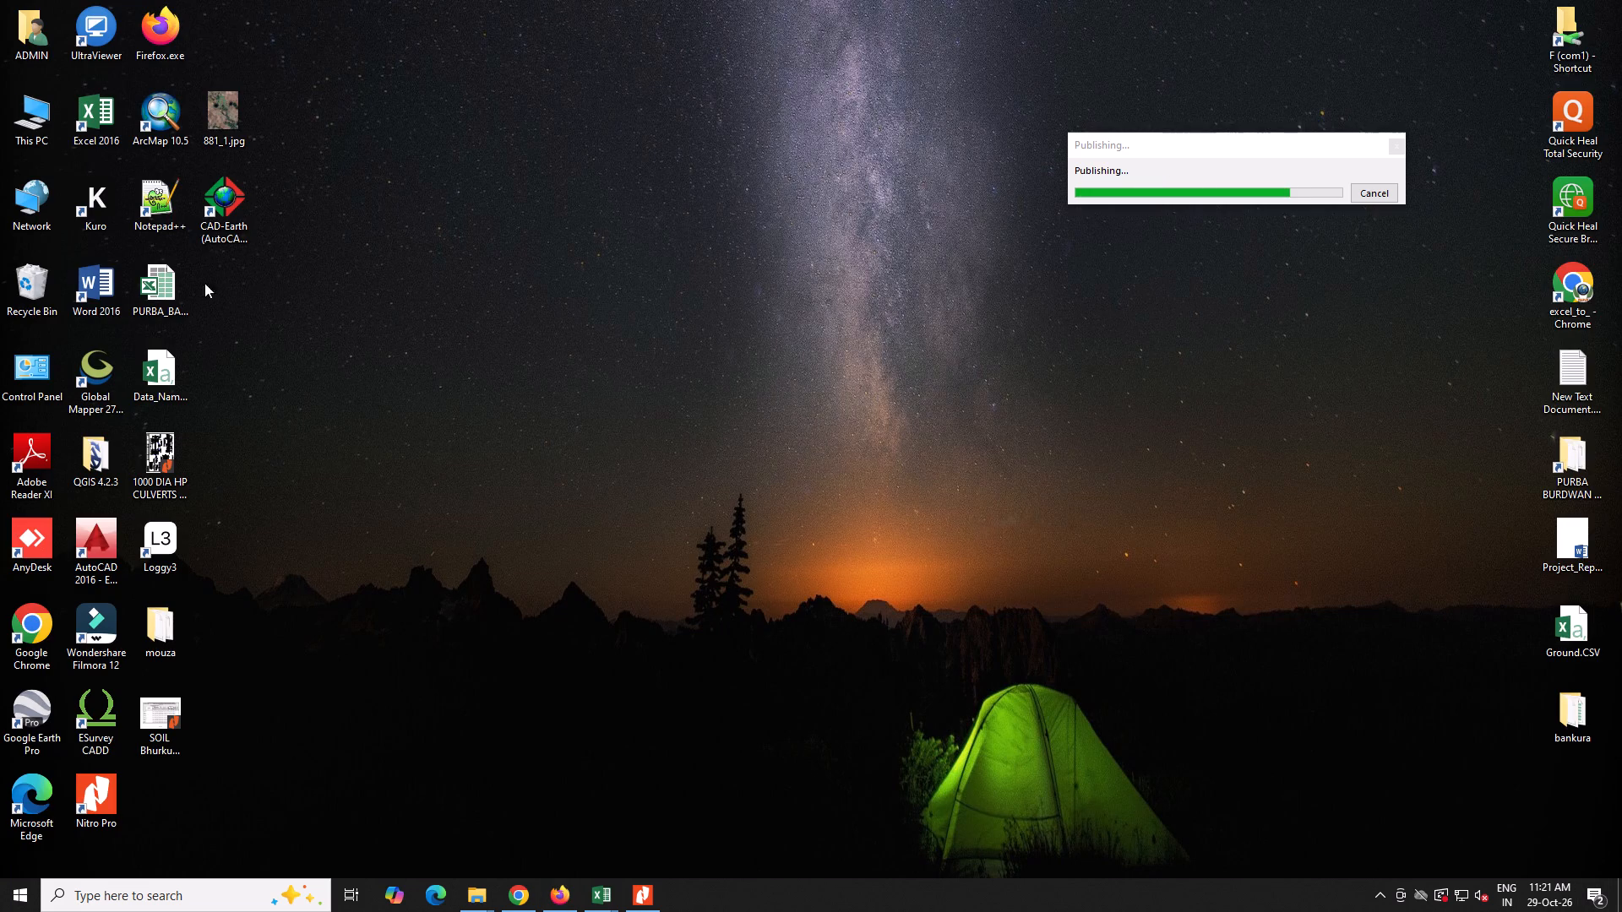
left_click(190, 714)
key("ctrl+x")
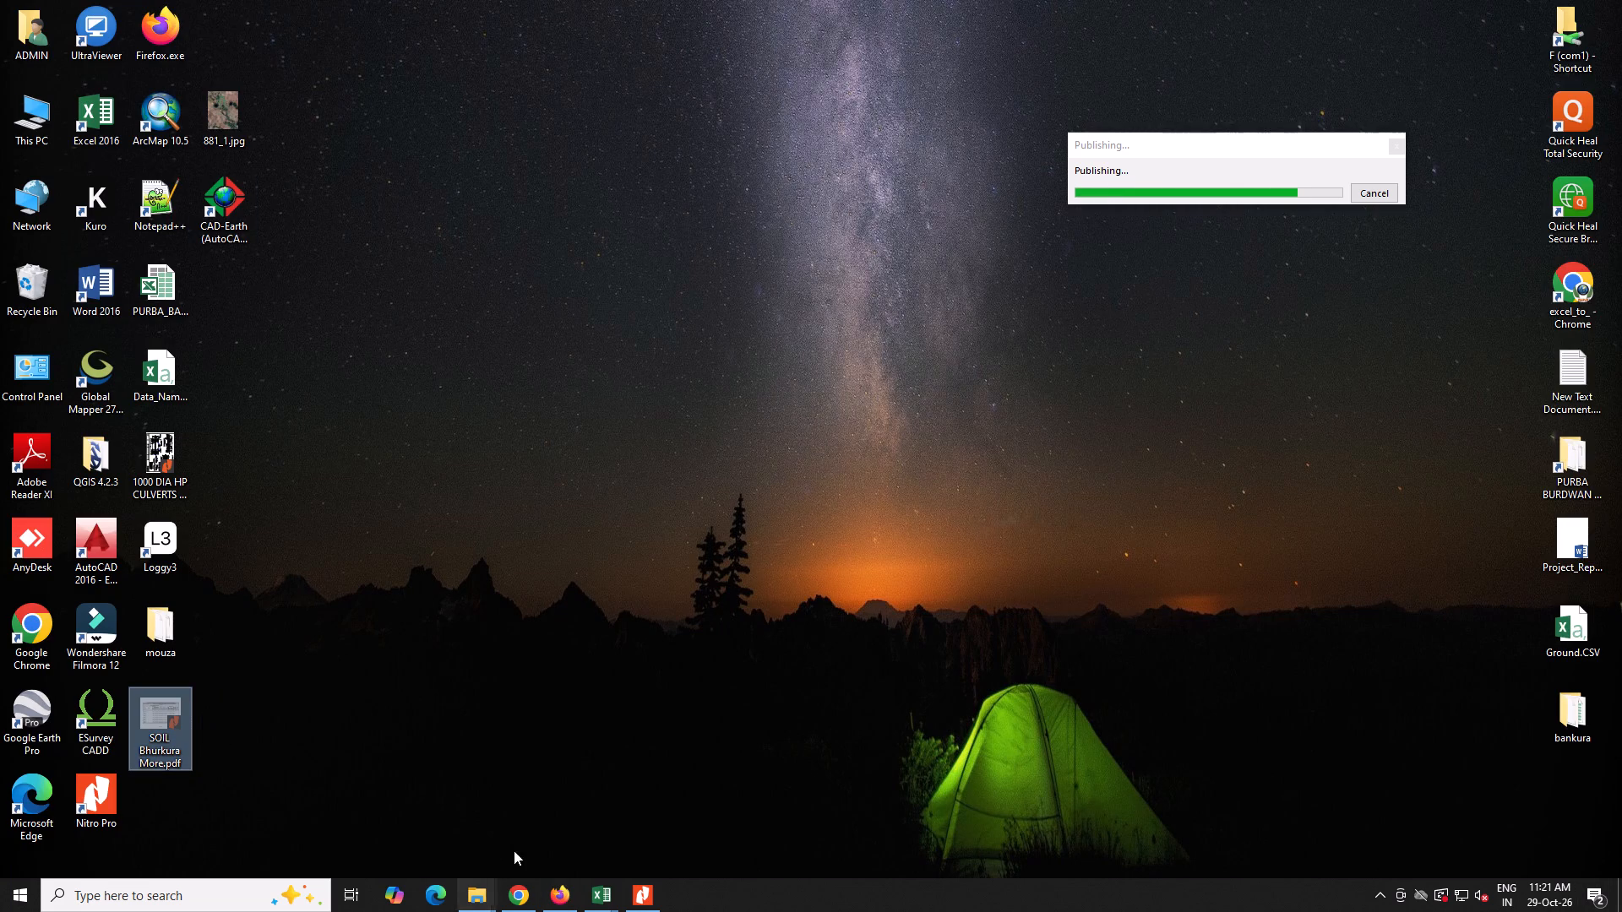
left_click(474, 898)
left_click(433, 833)
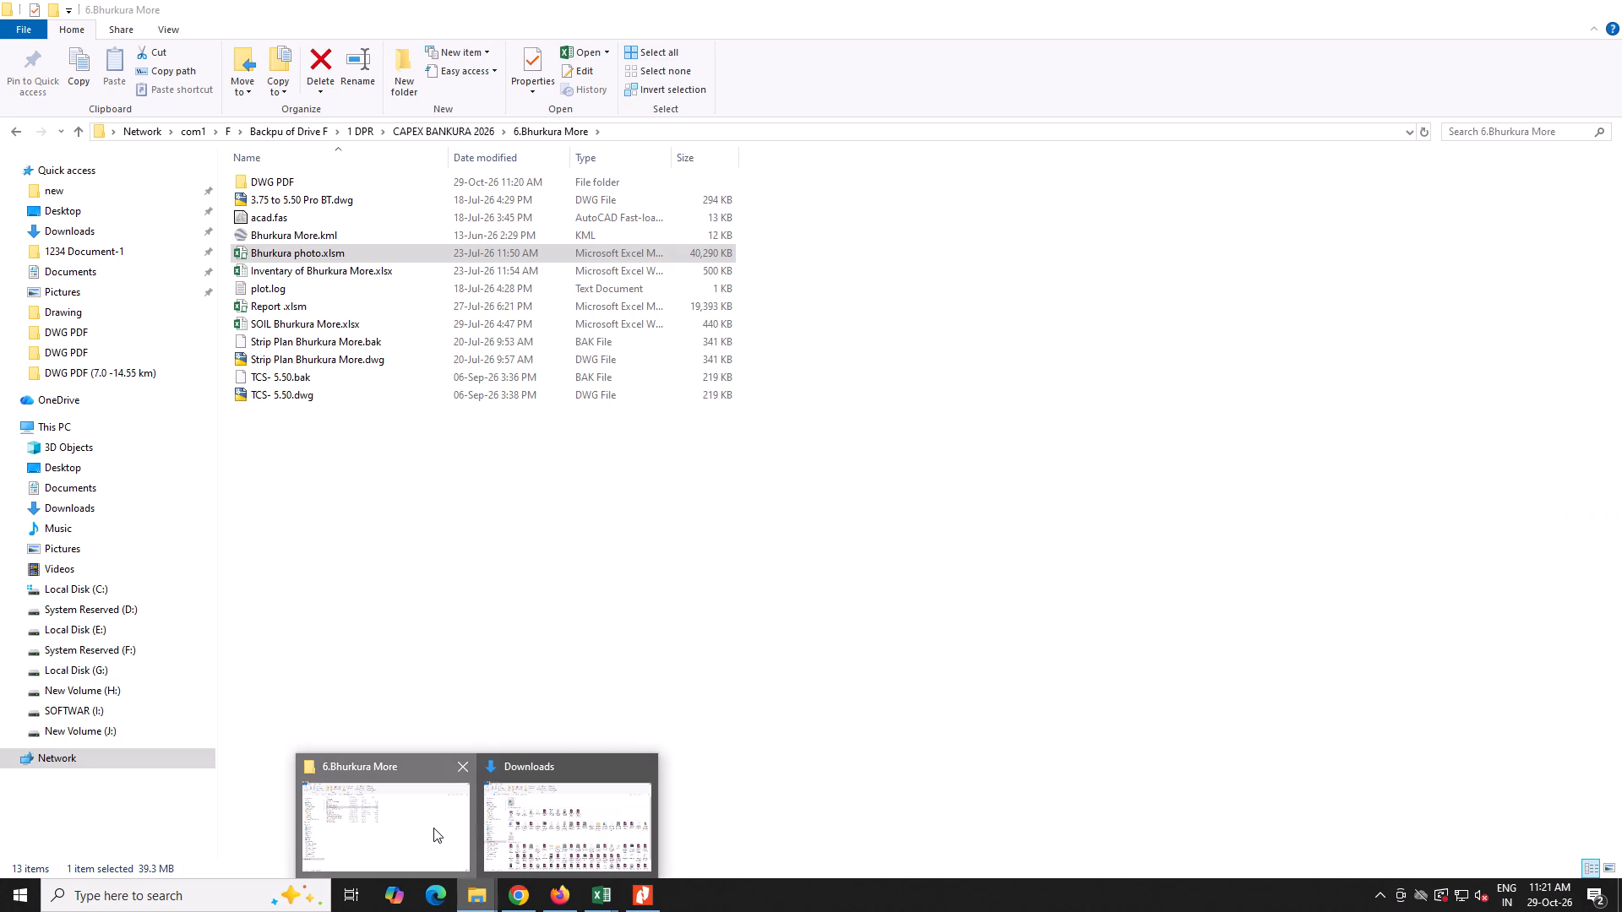
left_click(415, 574)
key("ctrl+v")
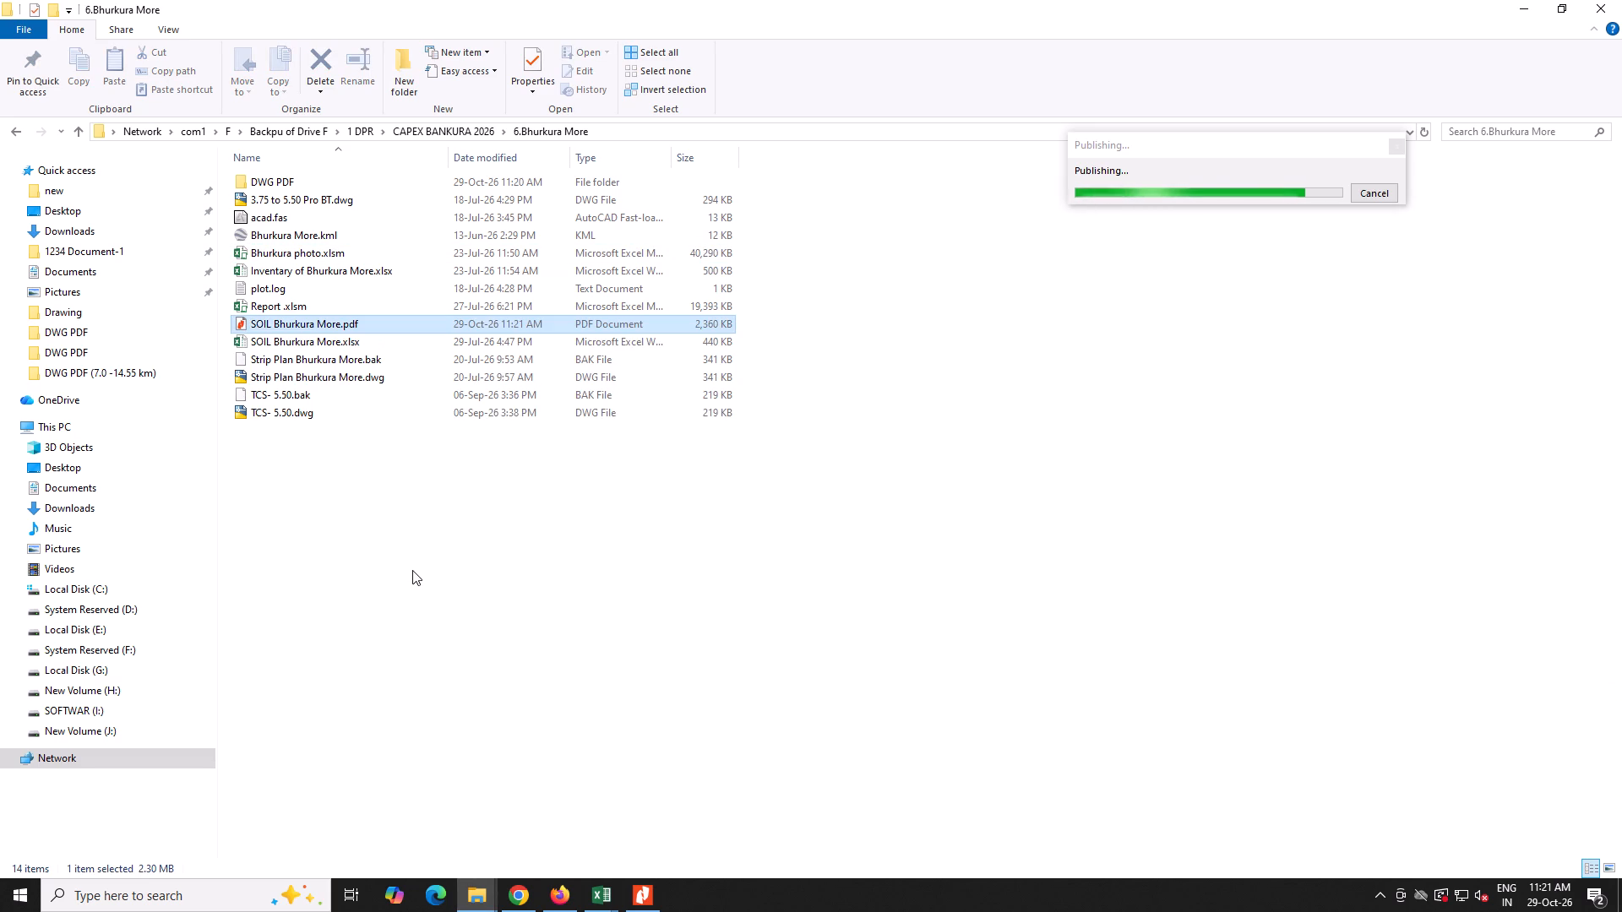
left_click(295, 413)
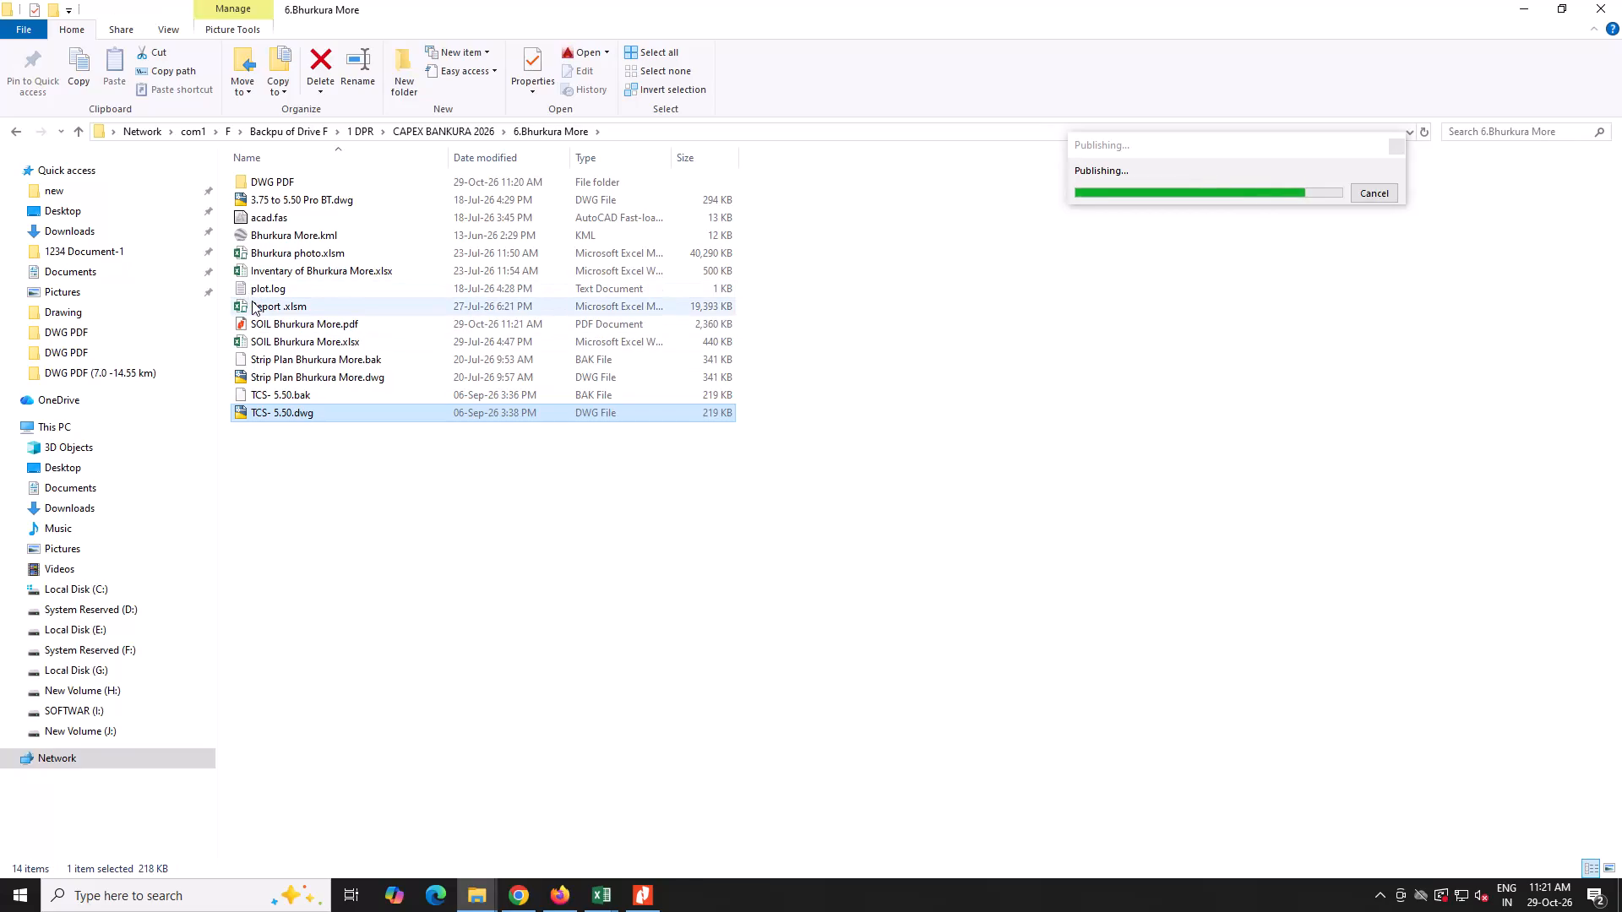
Return to the Bhurkura photo workbook in Excel and maximize its window.
left_click(614, 908)
left_click(822, 809)
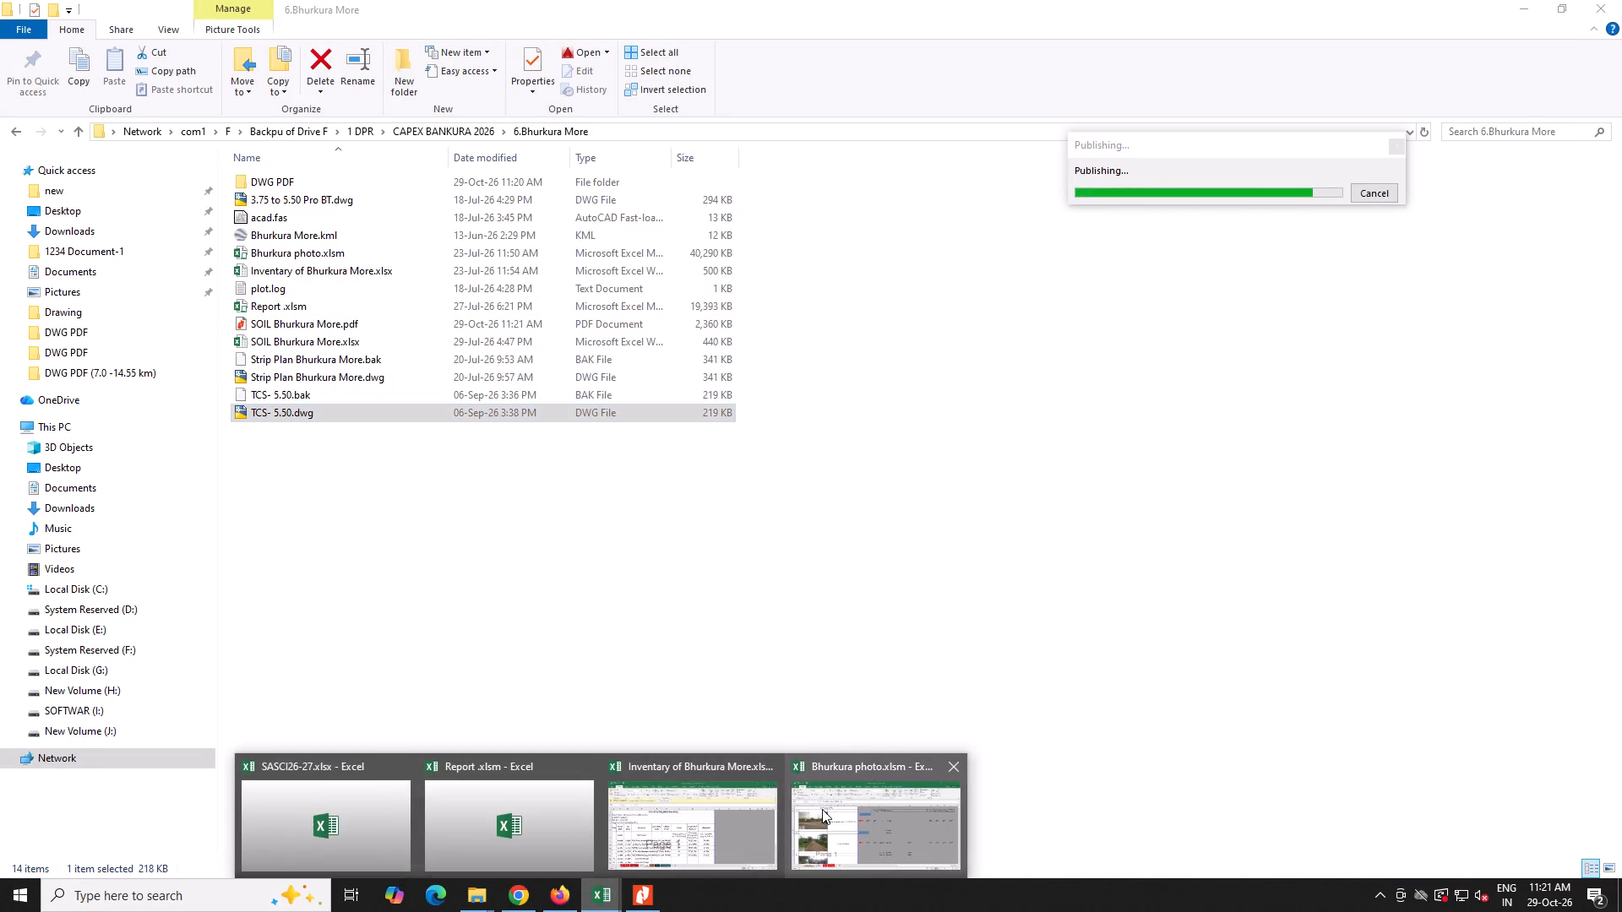
left_click(959, 164)
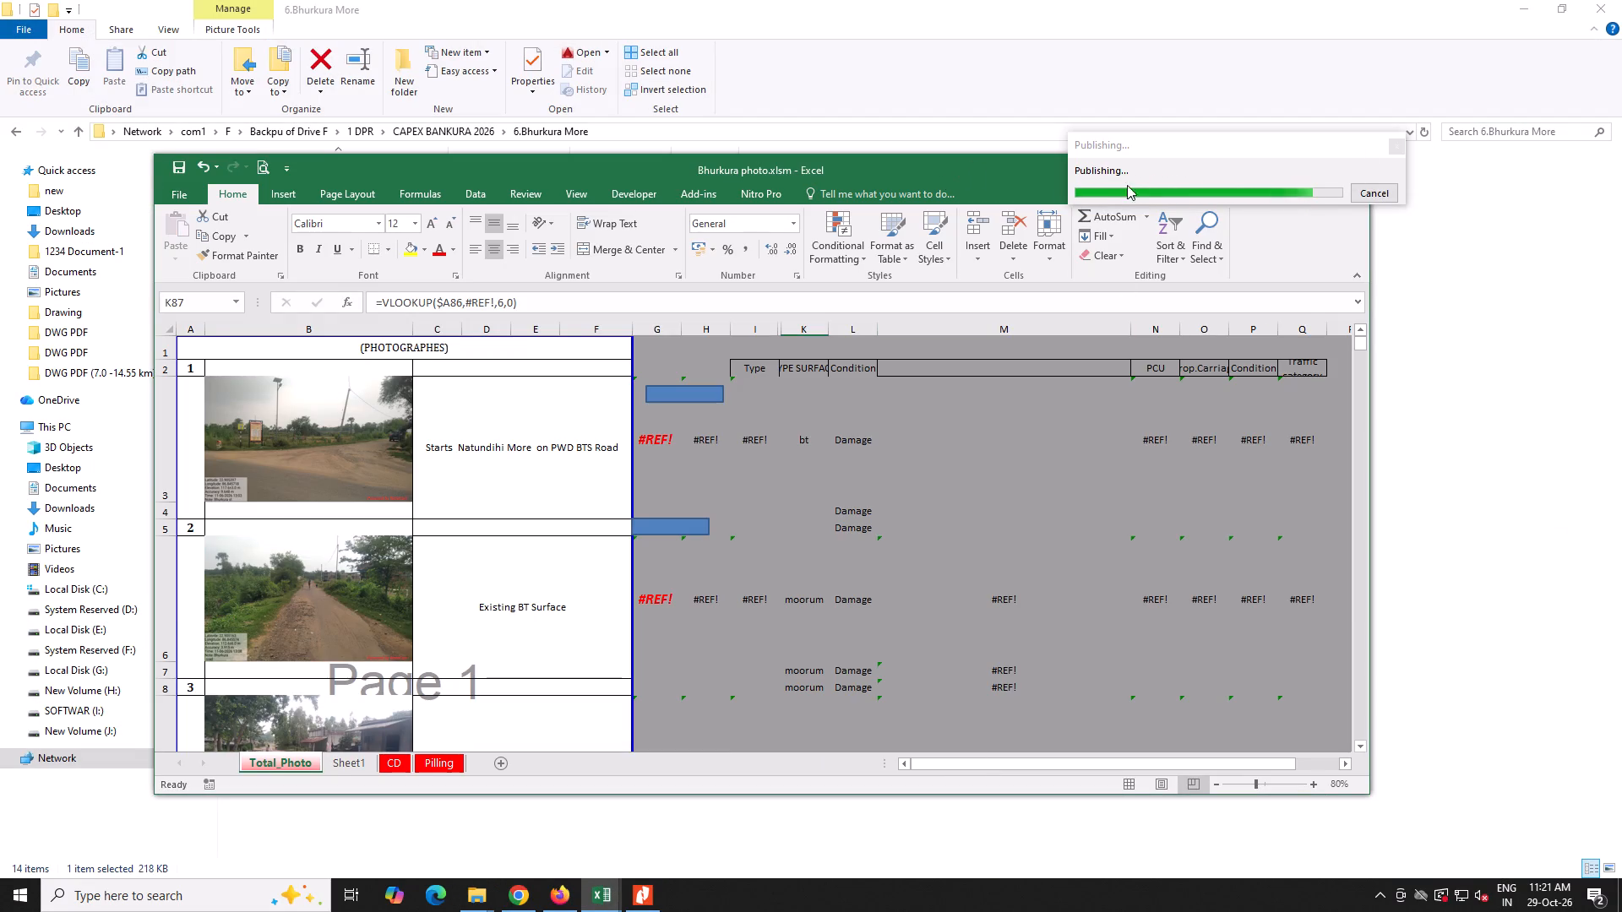
left_click_drag(1004, 174, 1004, 356)
left_click(1309, 346)
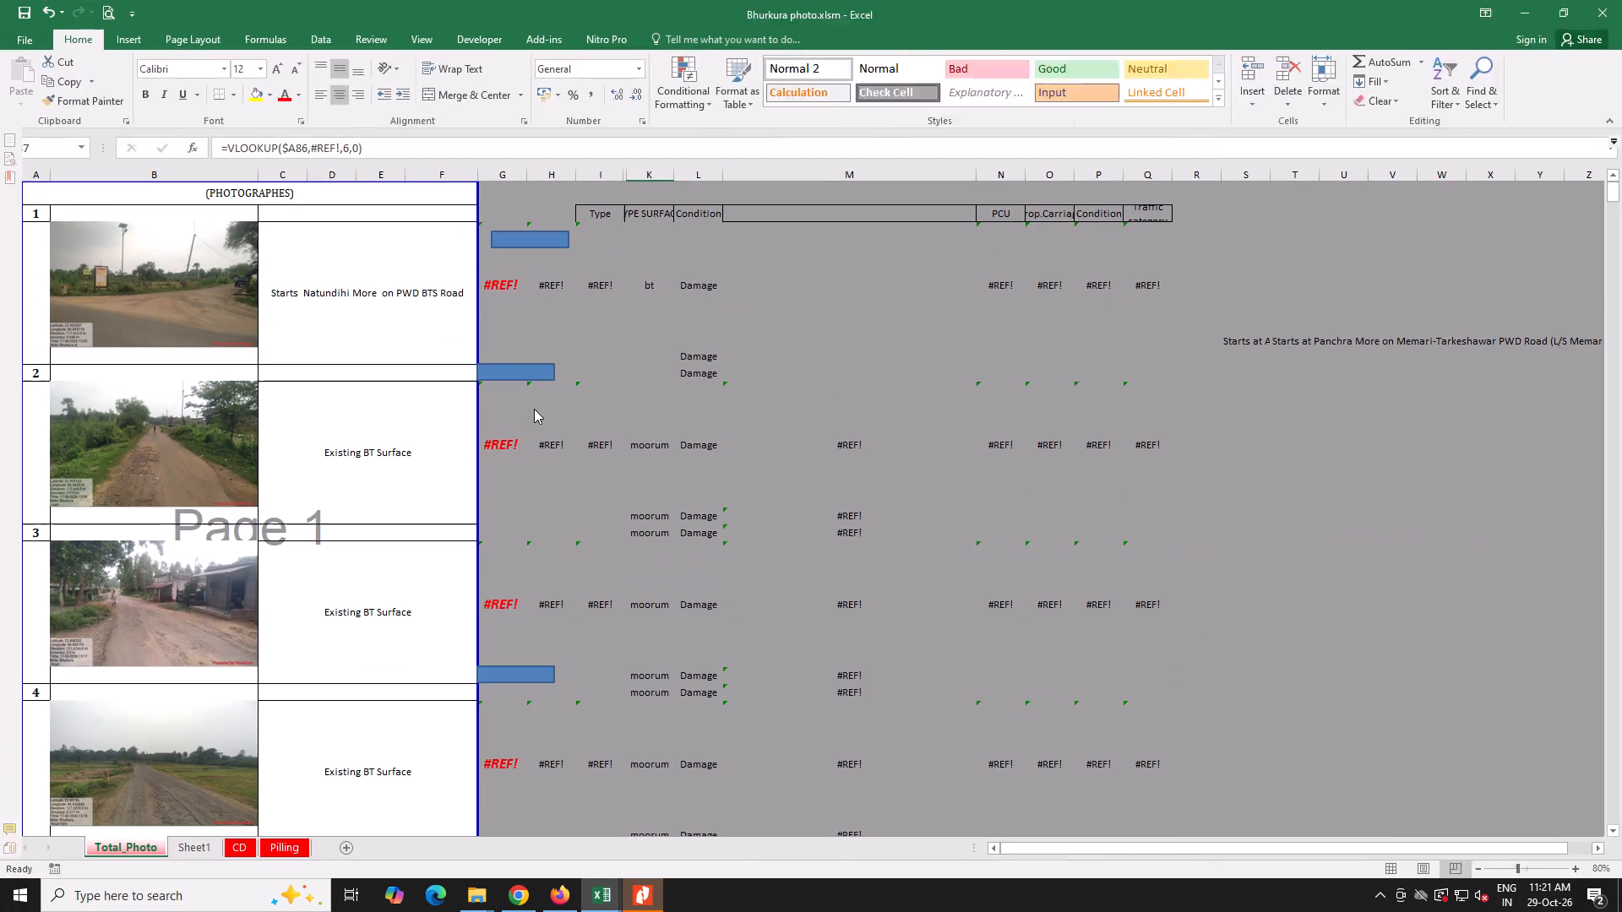
Close Report .pdf in Nitro Pro and return to the Bhurkura photo workbook.
left_click(375, 213)
left_click(88, 144)
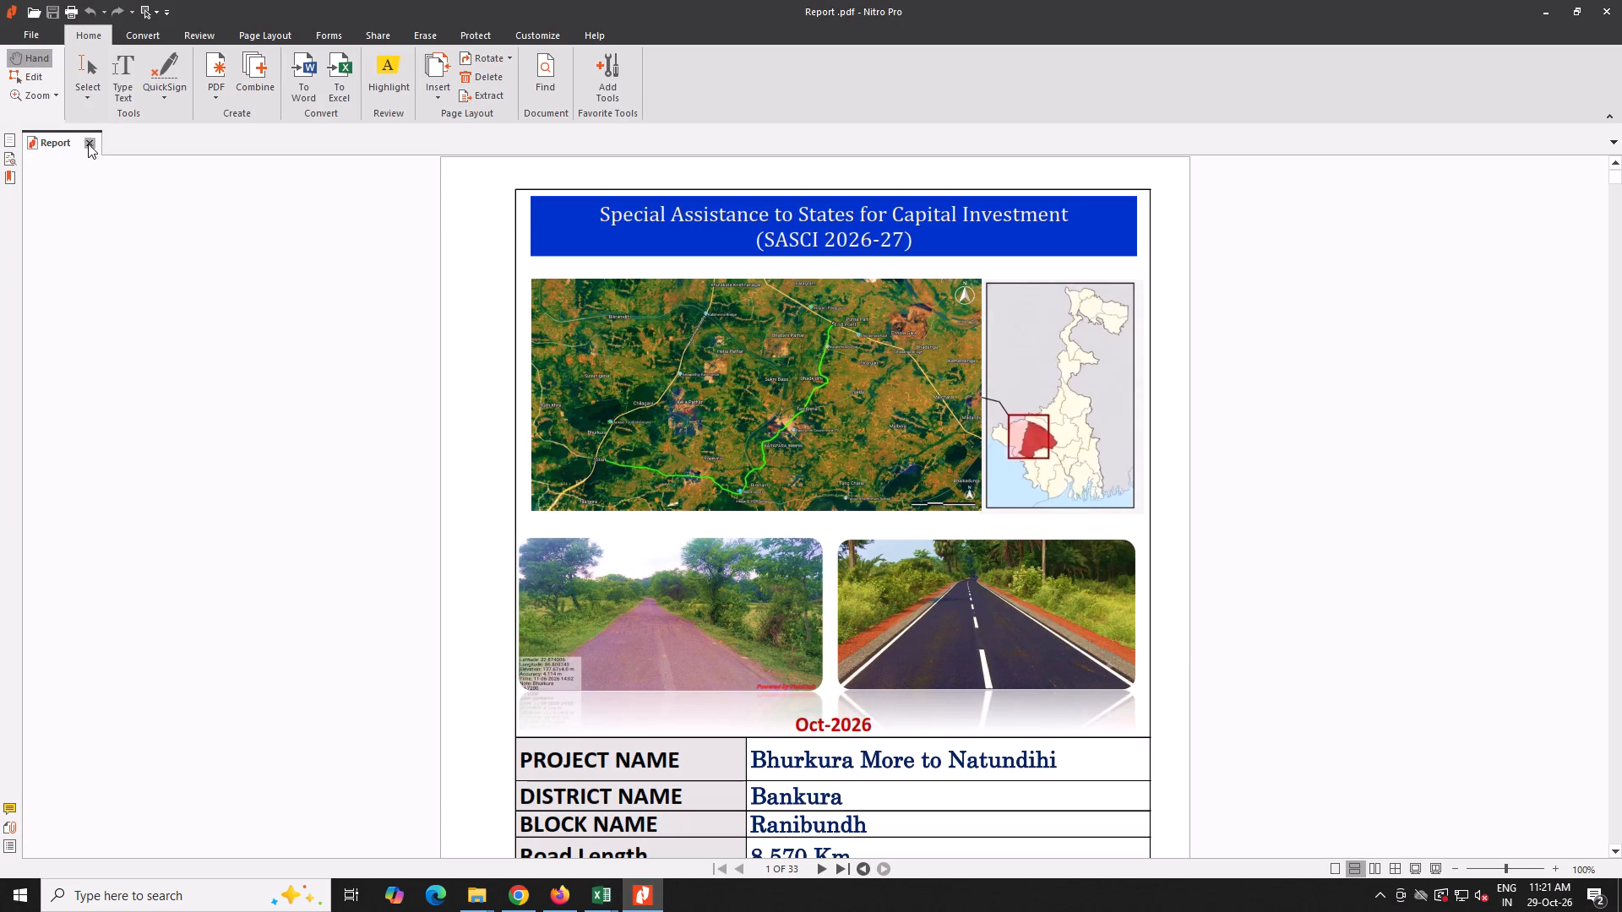
left_click(1537, 11)
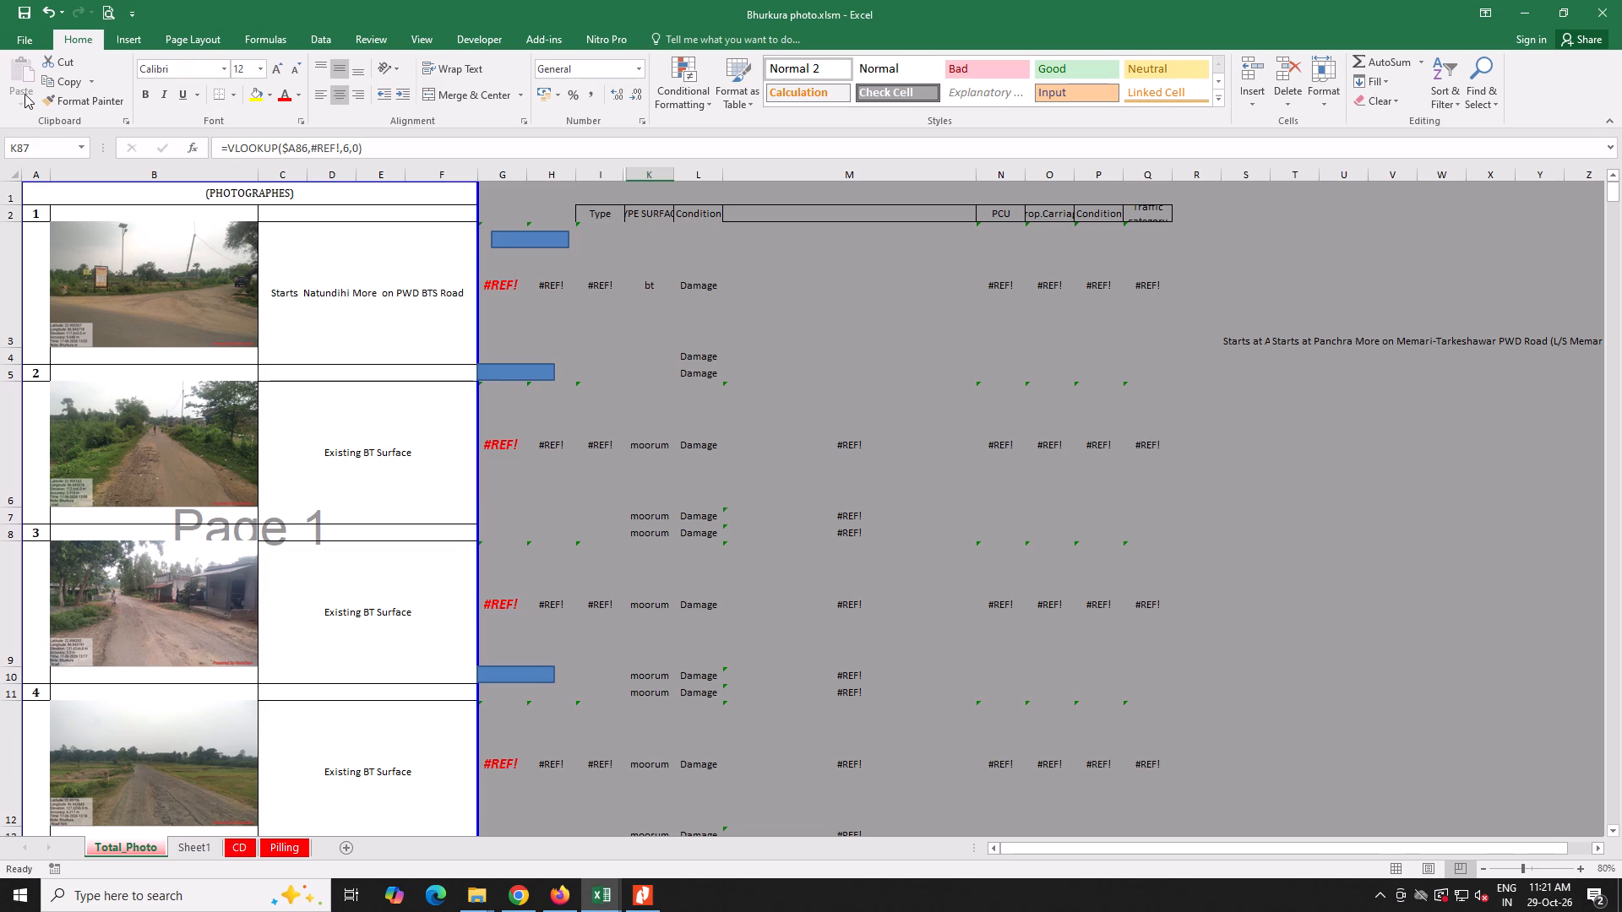
Export the Bhurkura photo workbook as Bhurkura photo.pdf into the DWG PDF folder of 6.Bhurkura More.
left_click(8, 32)
left_click(36, 301)
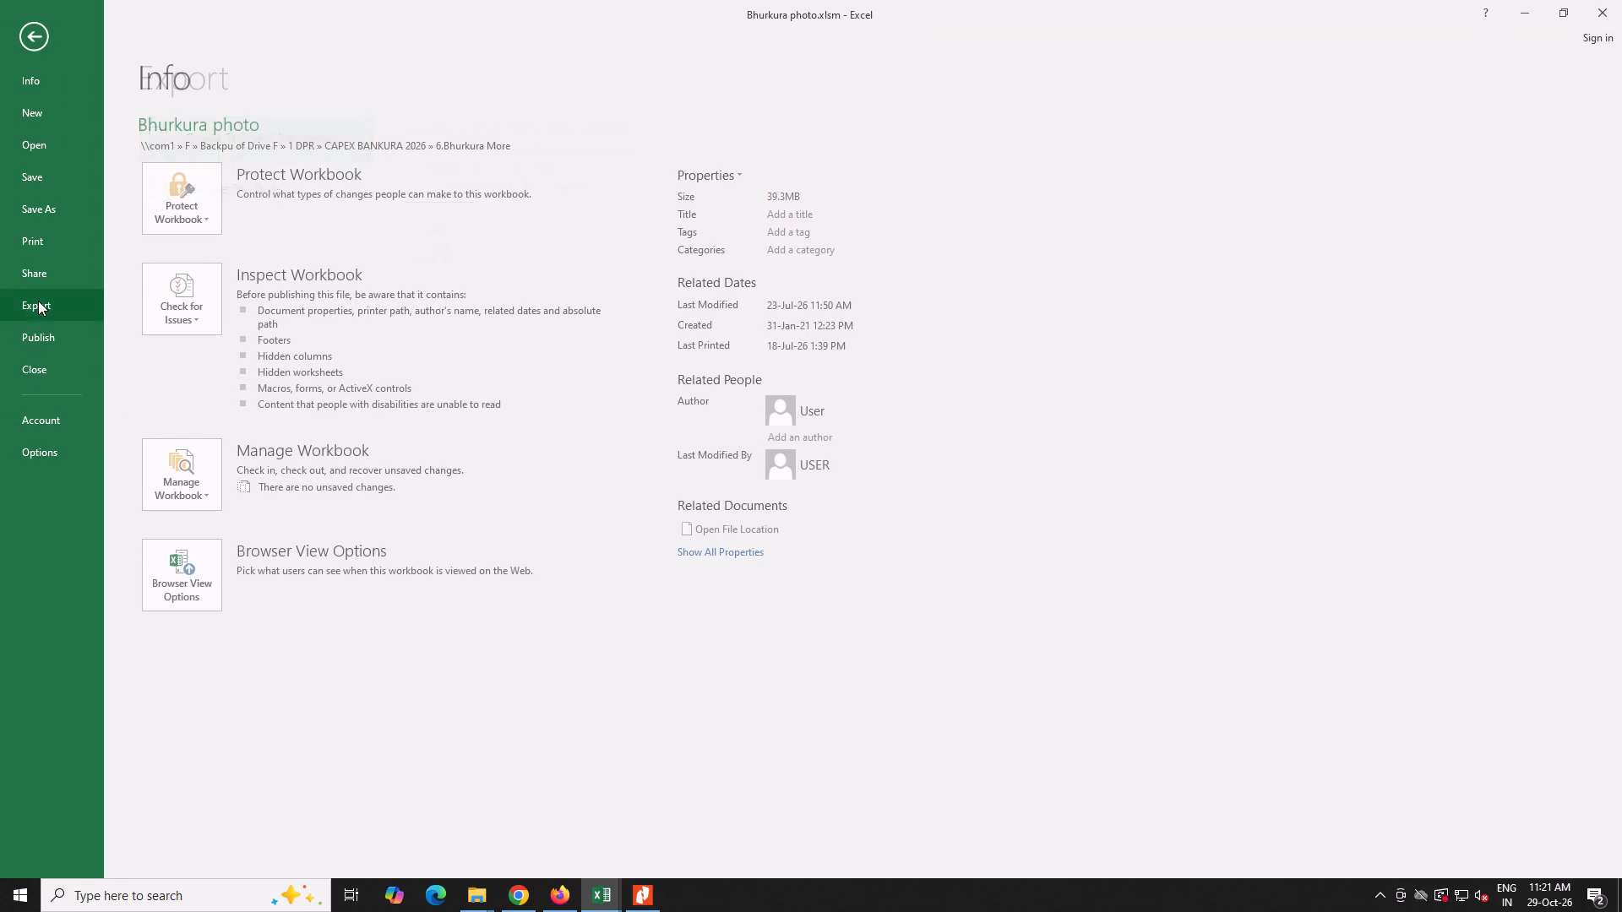
left_click(444, 252)
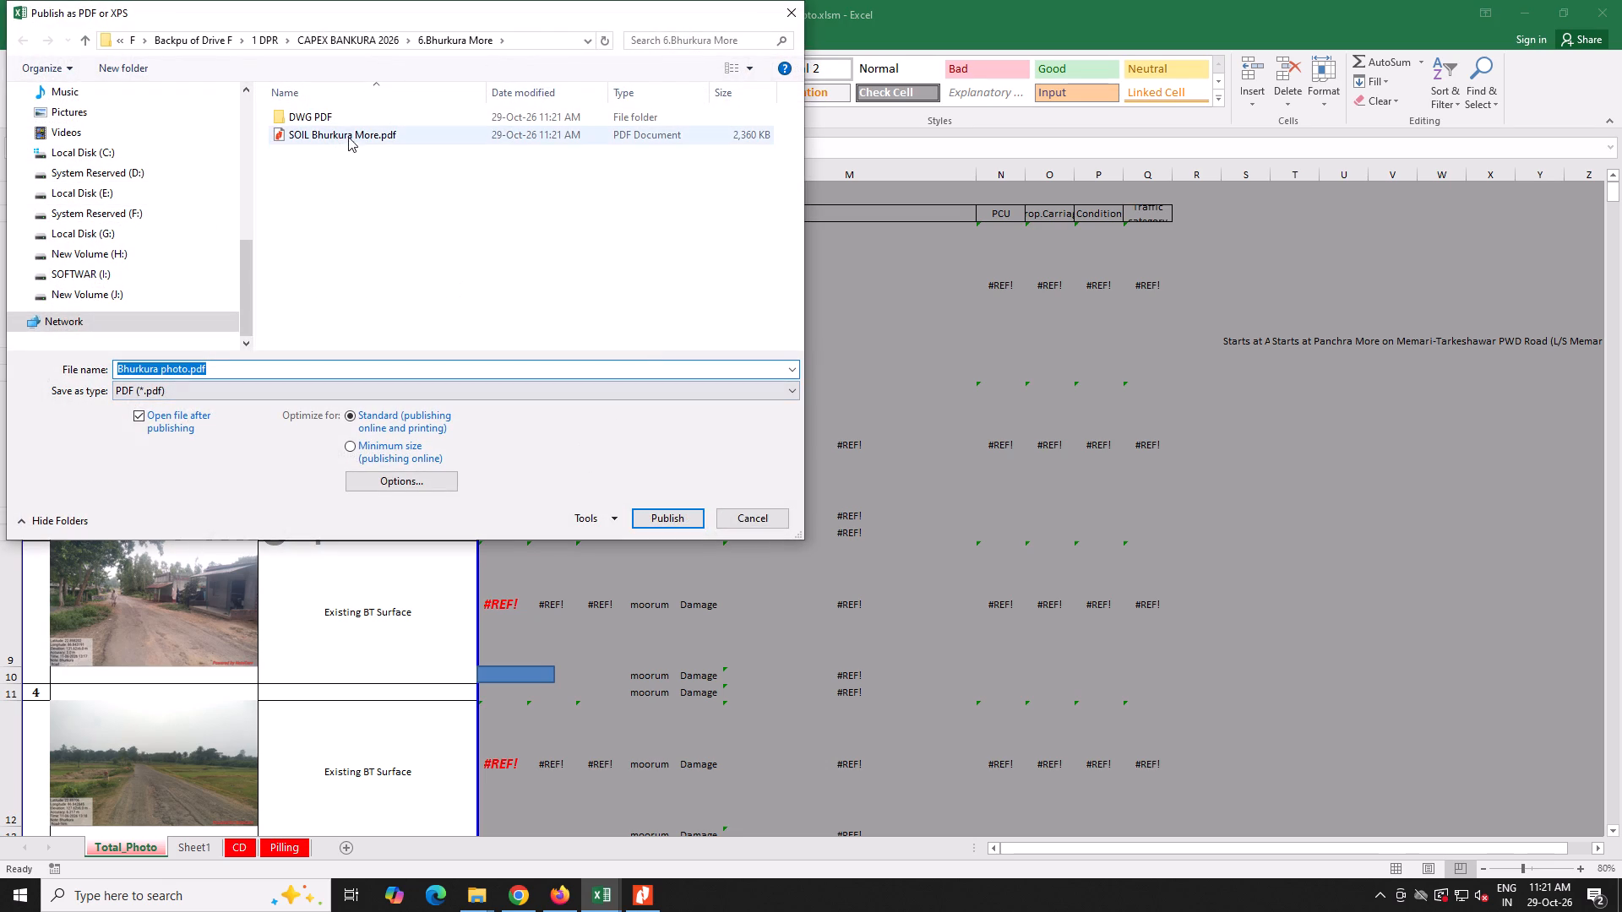
double_click(342, 115)
left_click(663, 517)
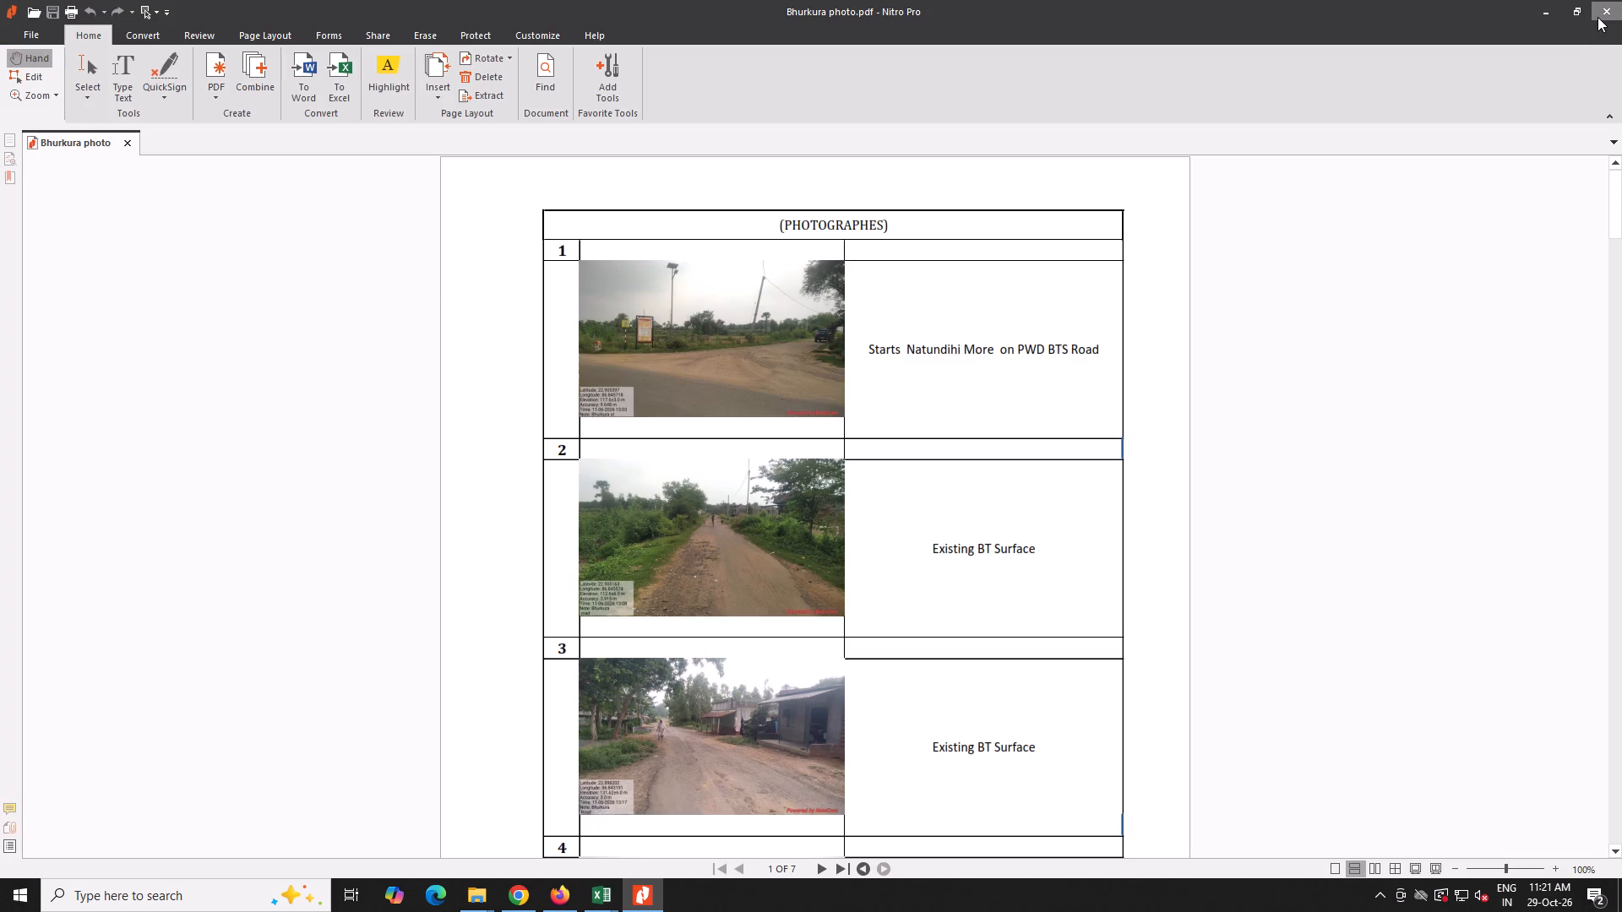
Check the last page of Bhurkura photo.pdf, then close the PDF and the photo workbook.
left_click(835, 866)
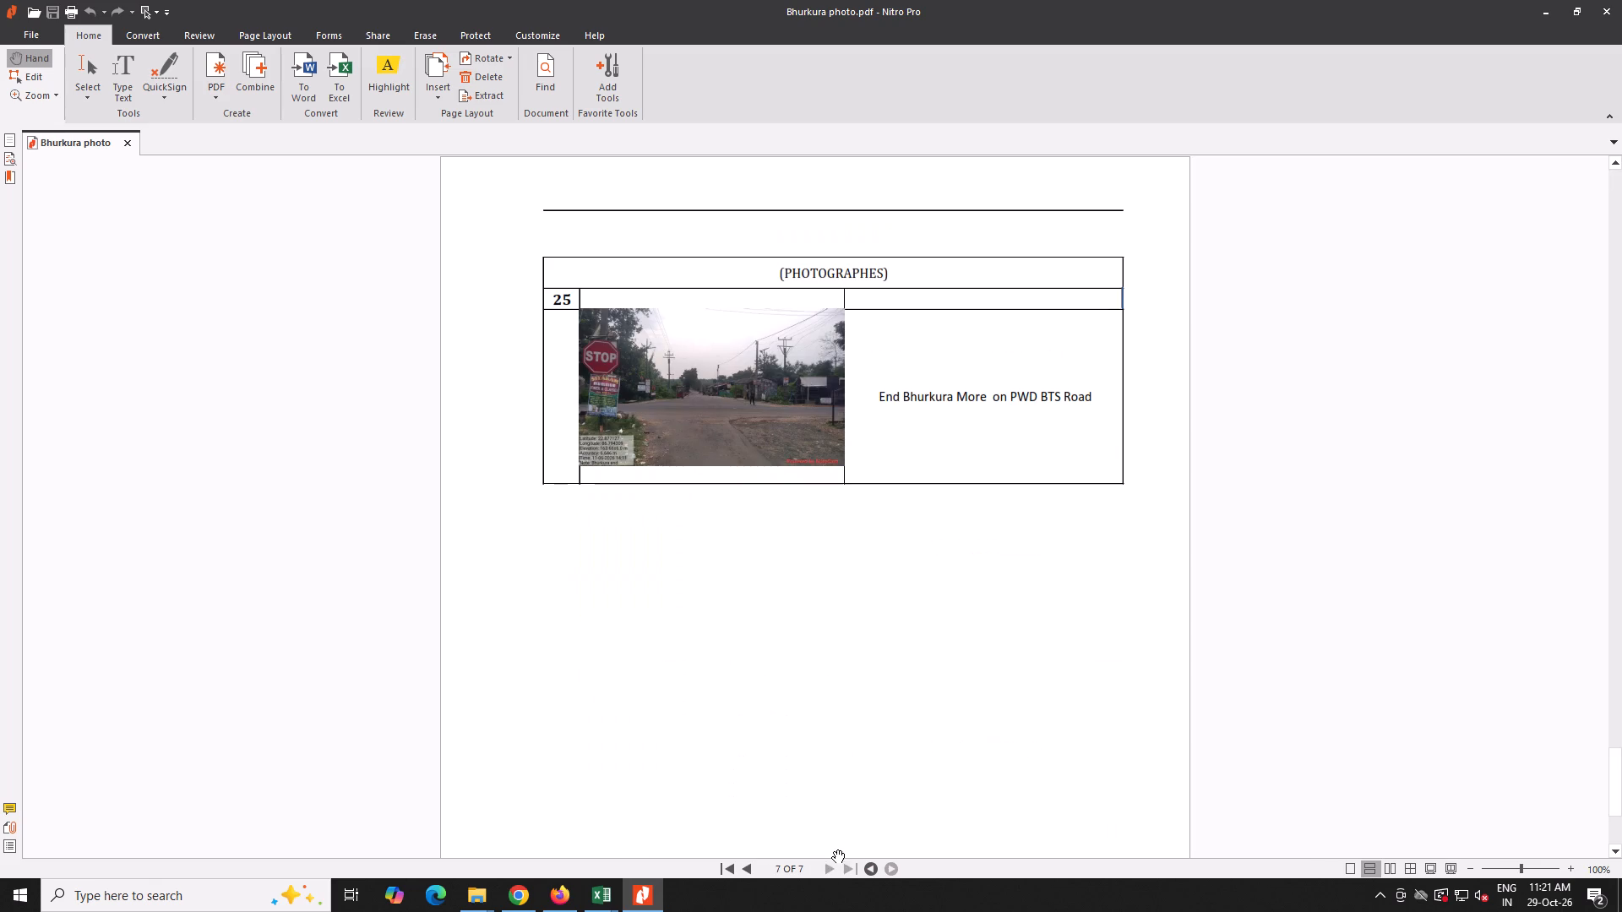
left_click(1598, 8)
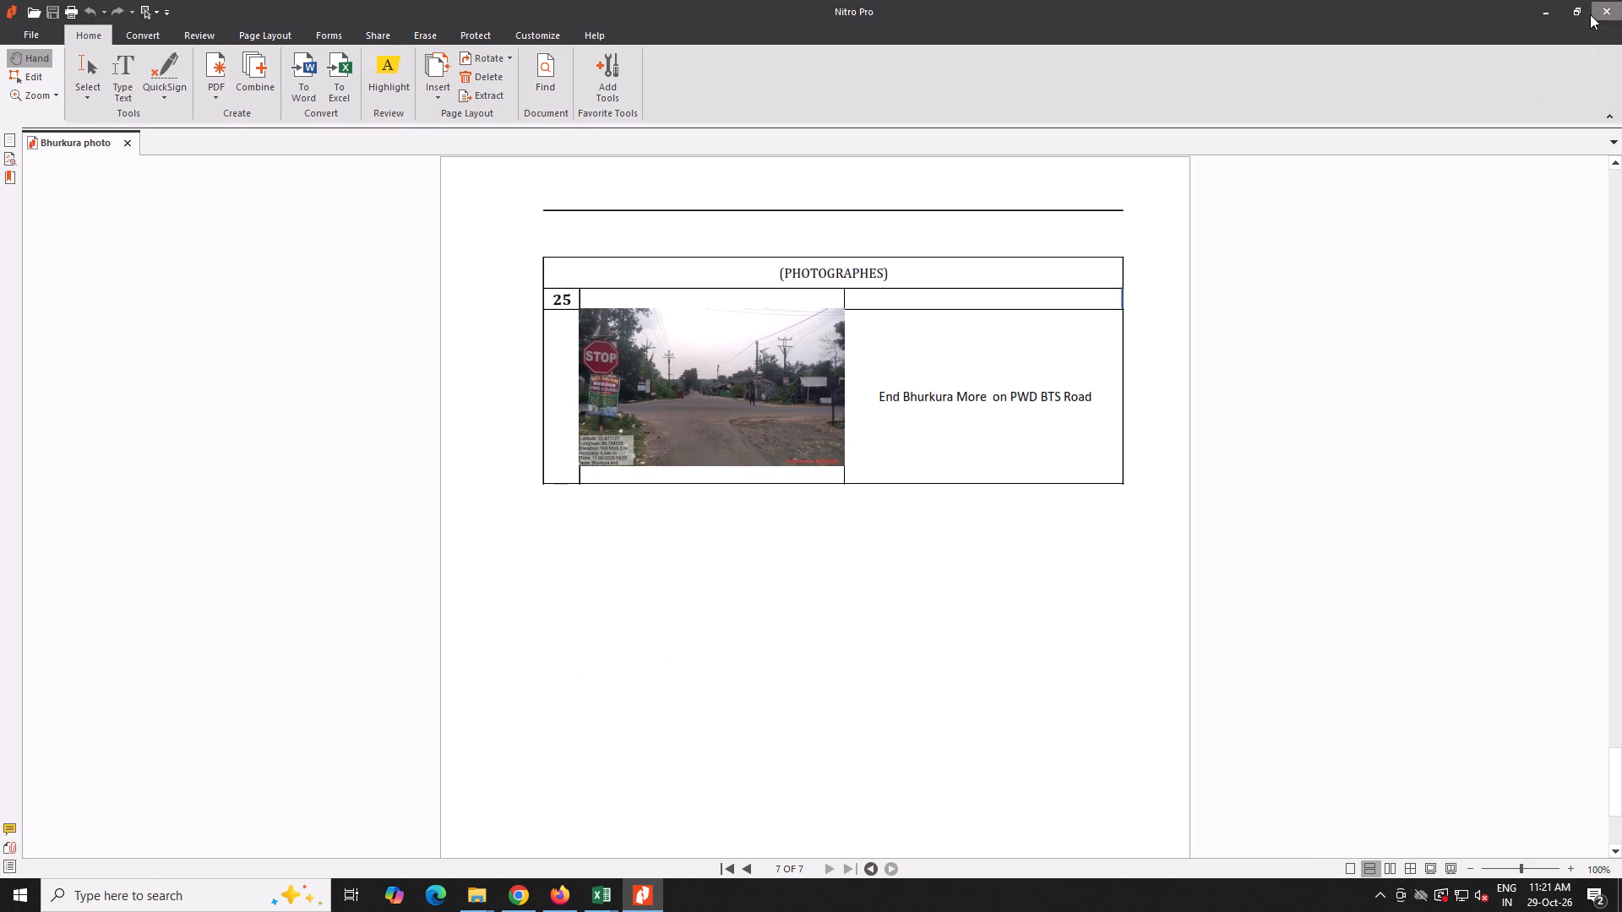
left_click(1621, 0)
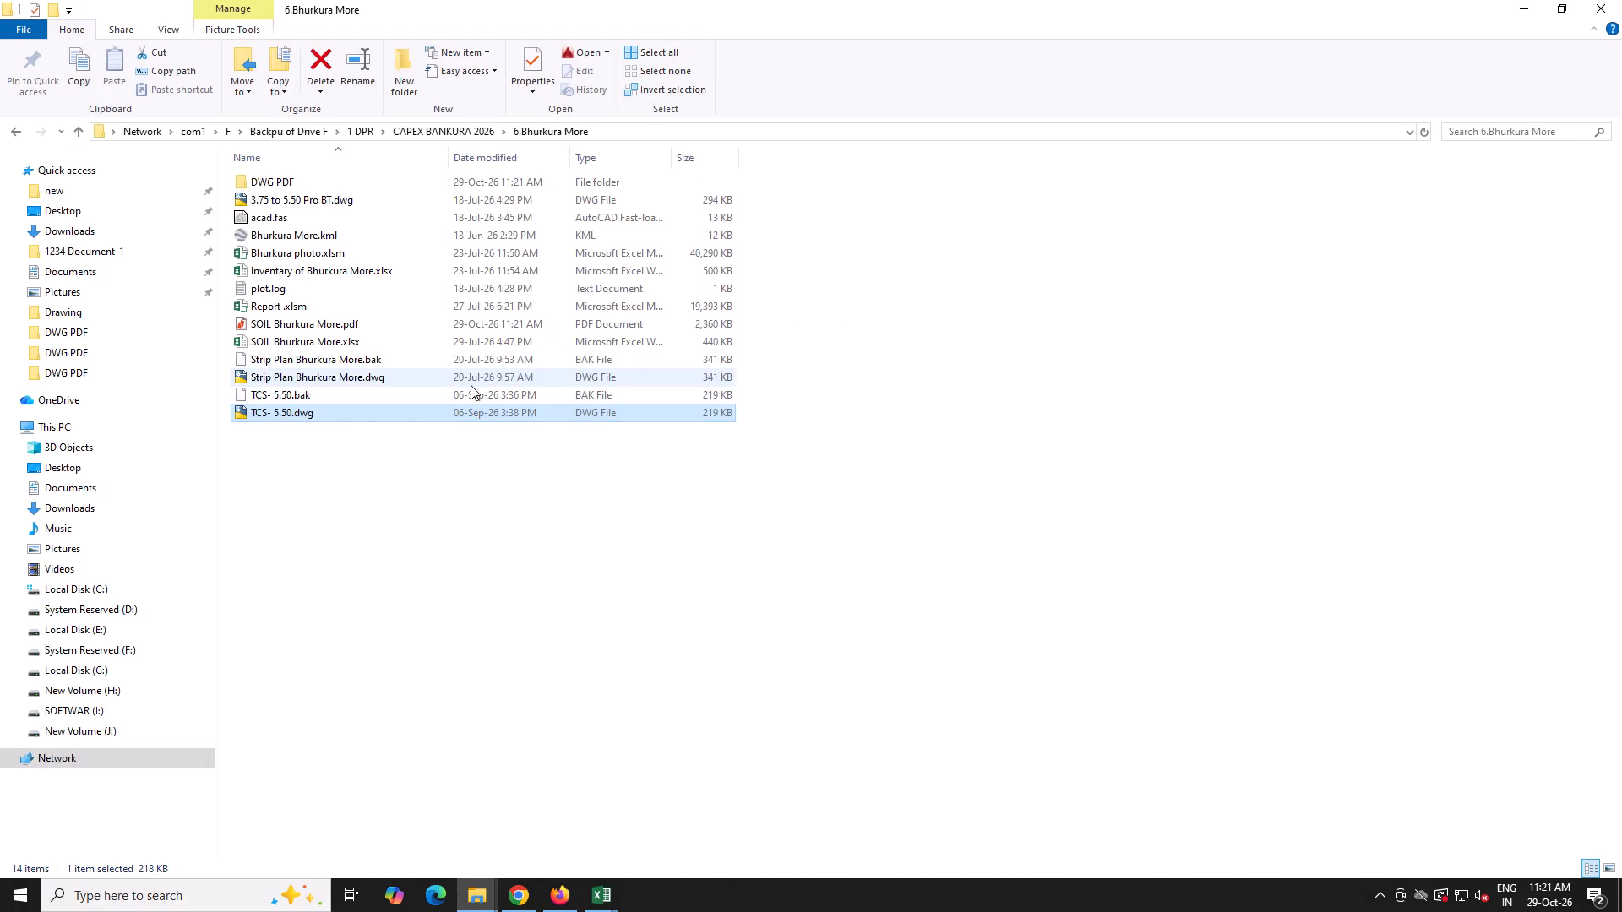
Move SOIL Bhurkura More.pdf into the DWG PDF folder and open that folder.
left_click(264, 327)
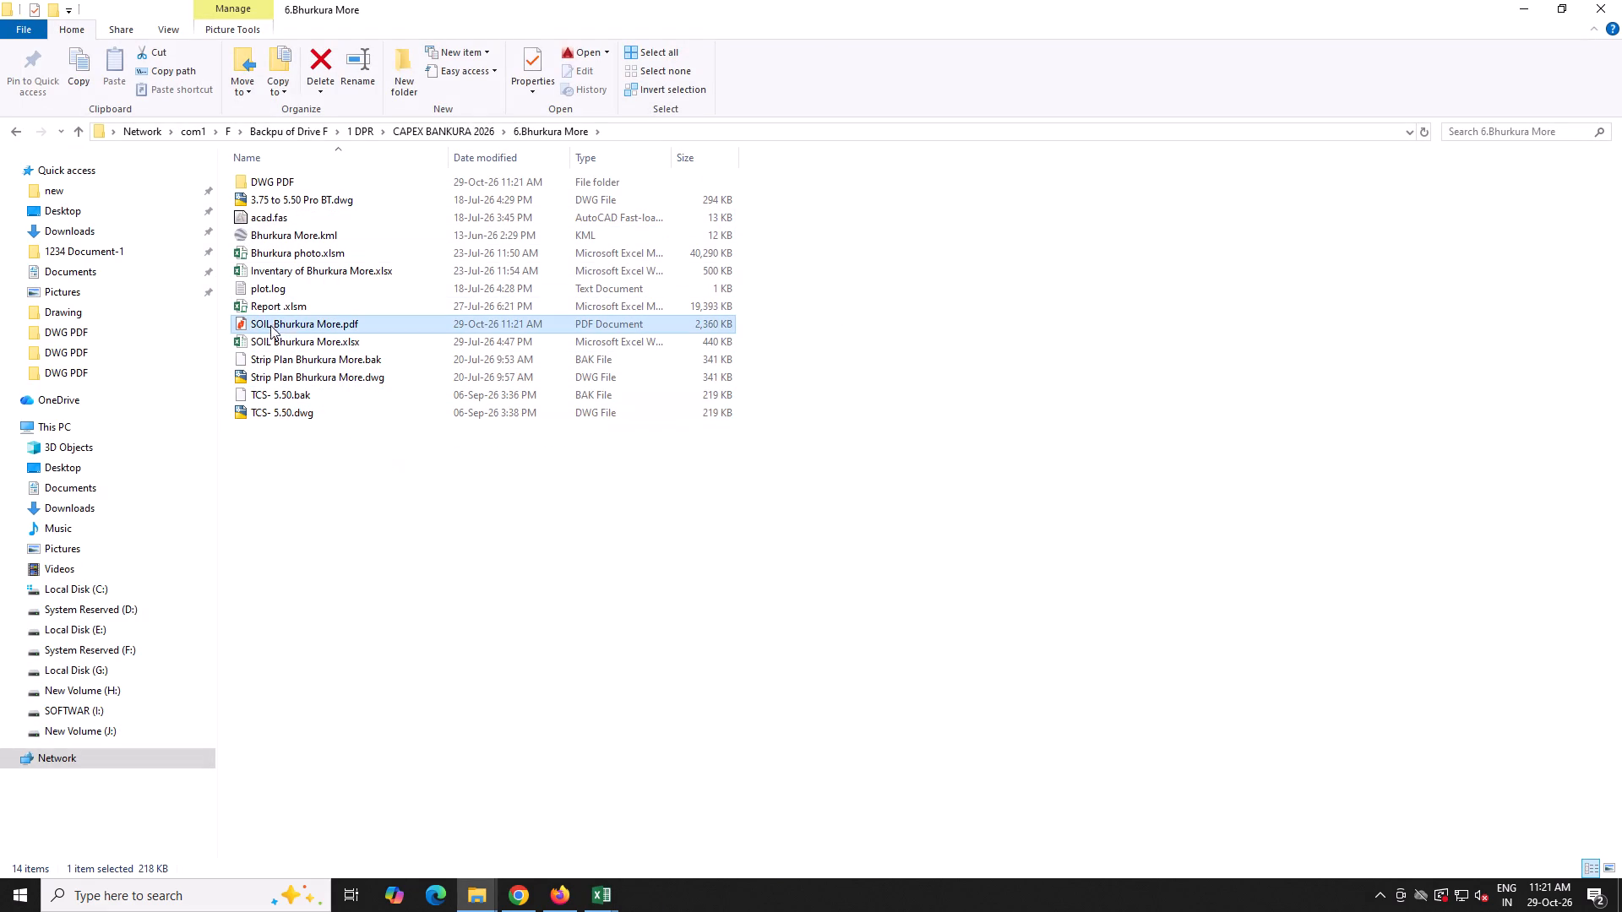
left_click_drag(291, 324, 324, 177)
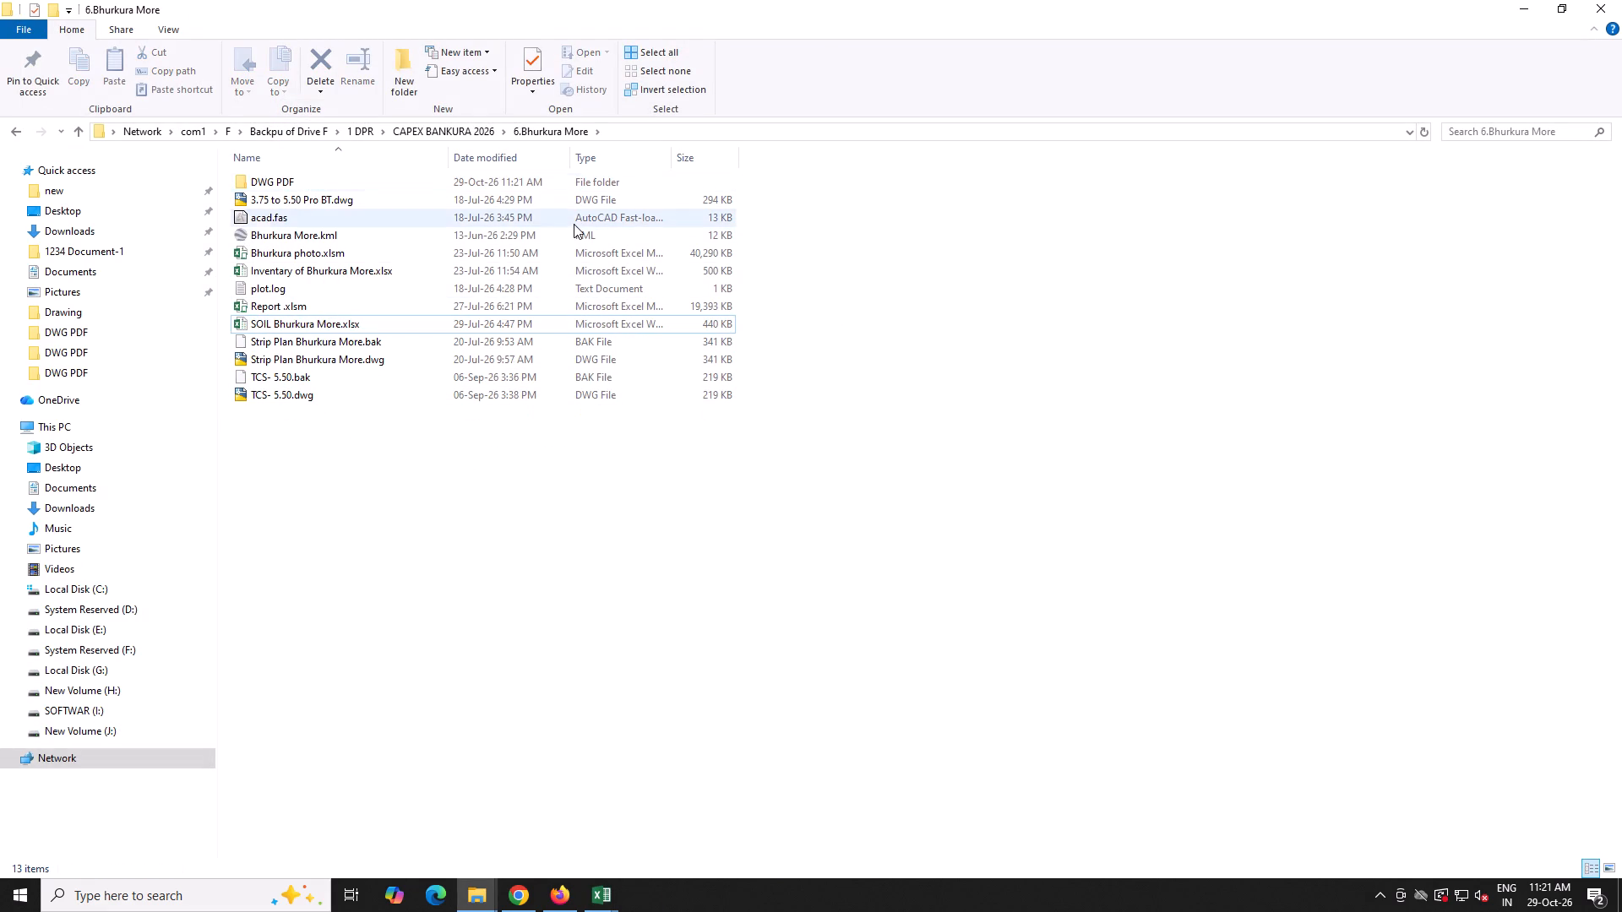
double_click(293, 179)
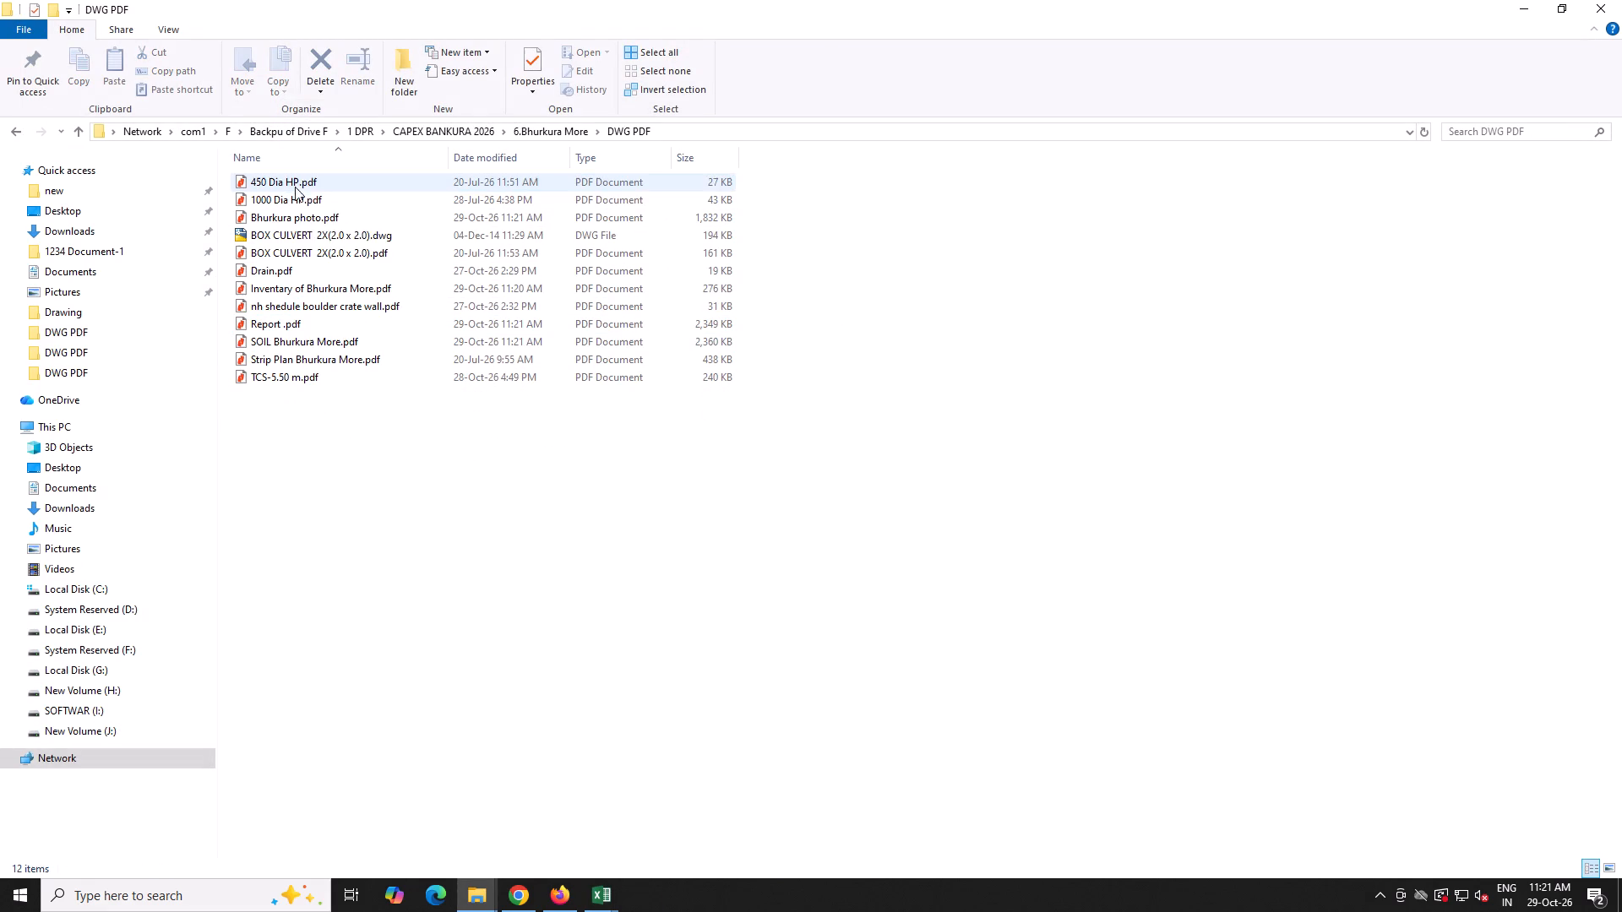
Rename Report .pdf in DWG PDF as "Bhurkura More to Natundihi", copying the road name from the Inventory of Bhurkura More workbook.
left_click(591, 895)
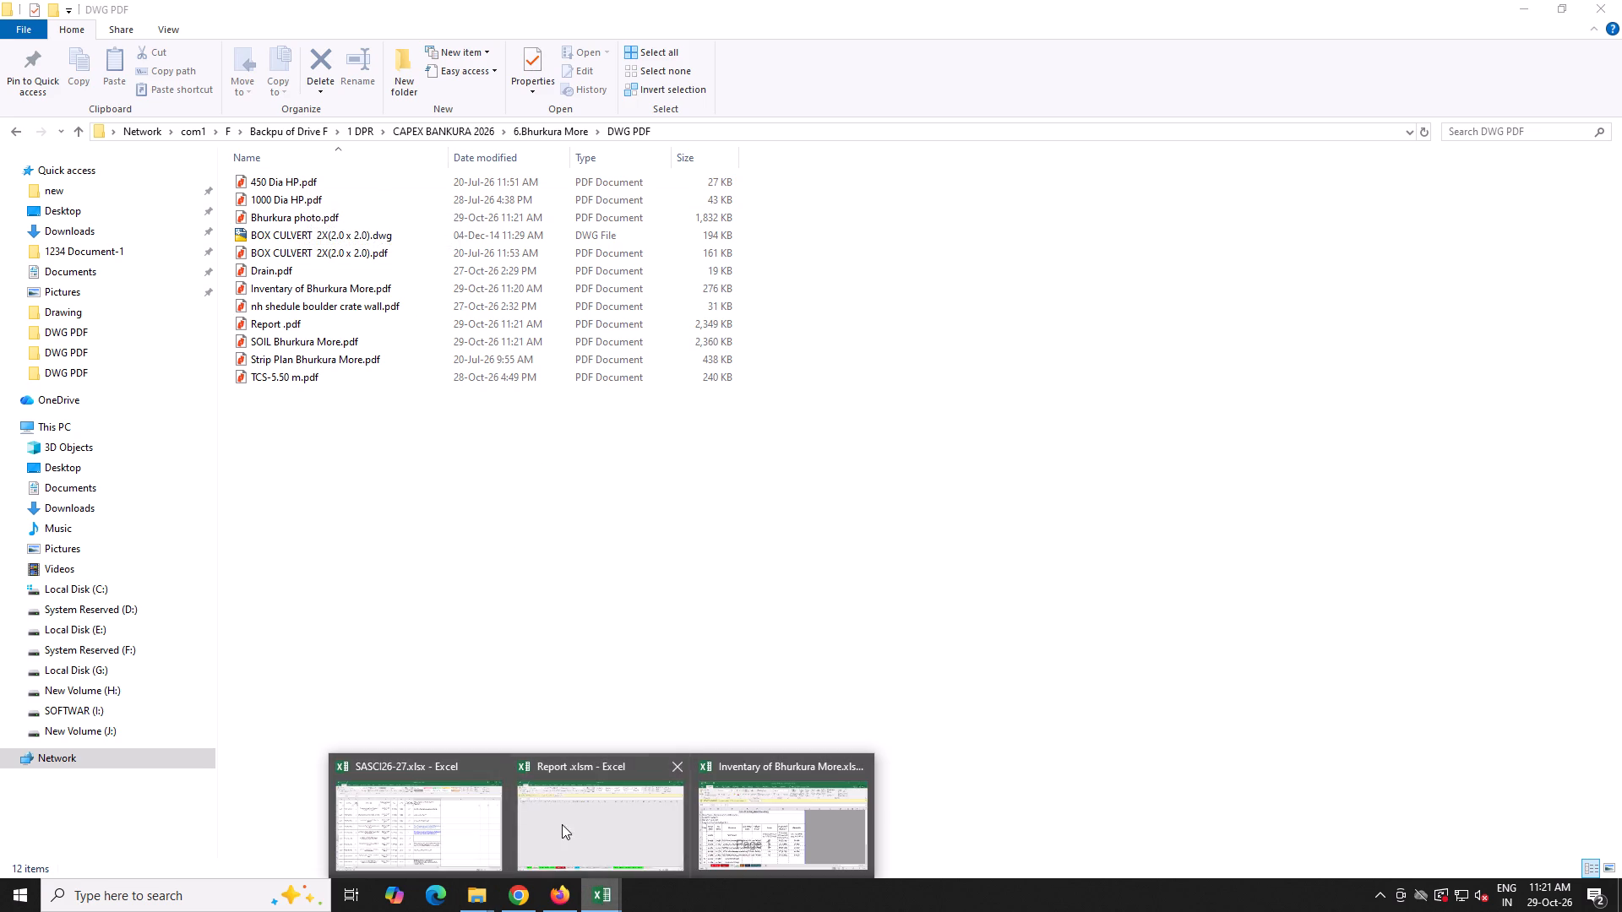
left_click_drag(584, 822, 770, 821)
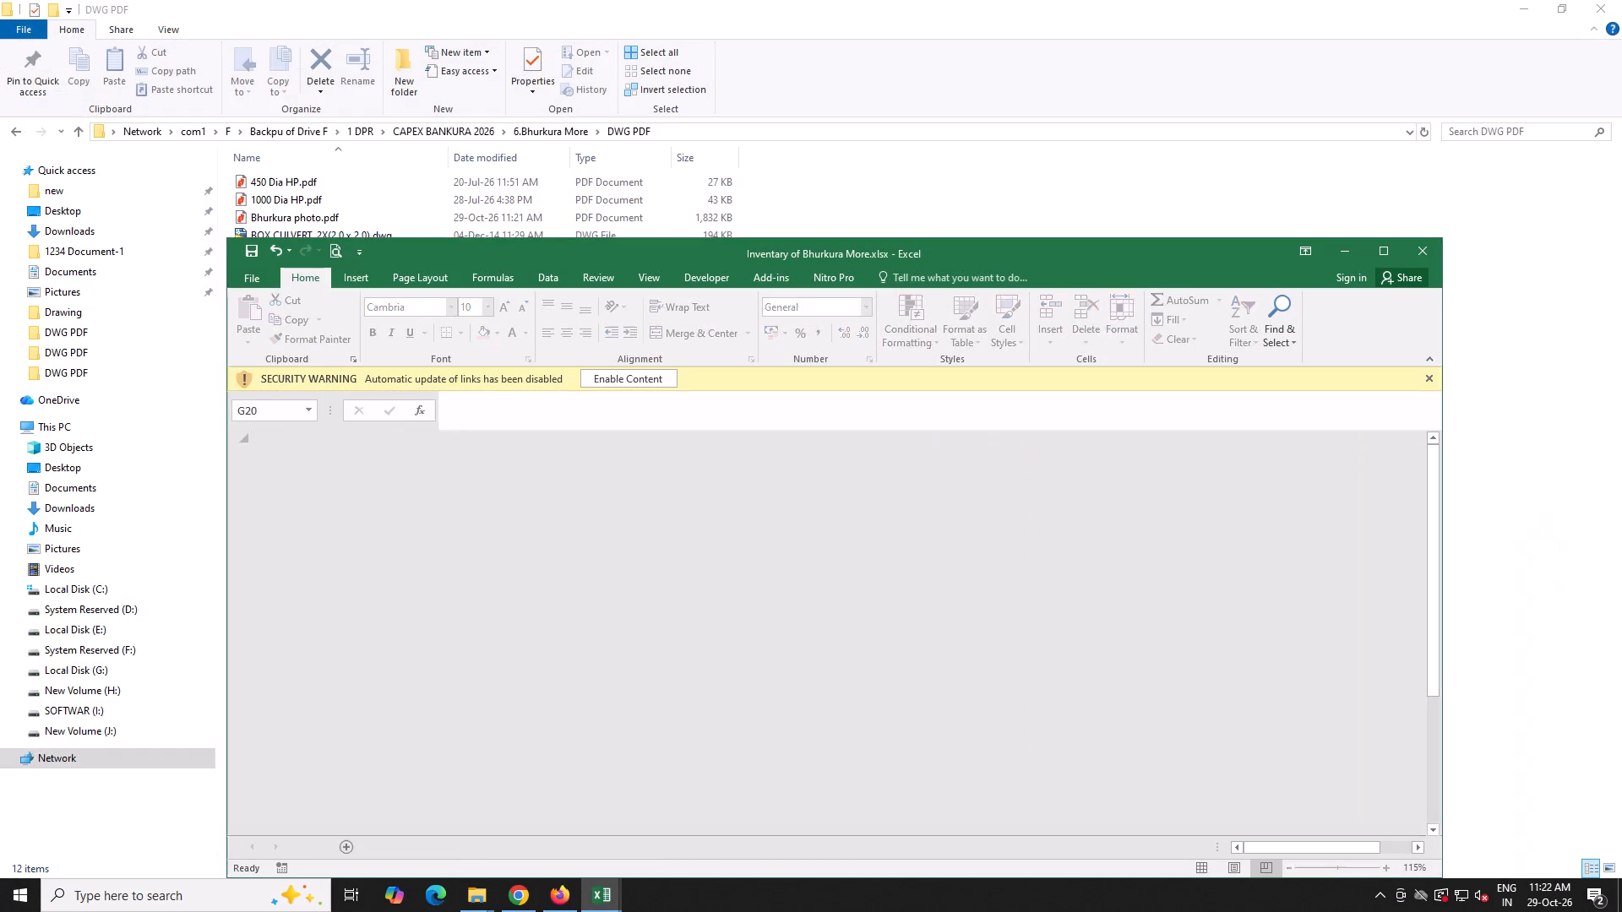
double_click(444, 484)
left_click_drag(336, 480, 505, 480)
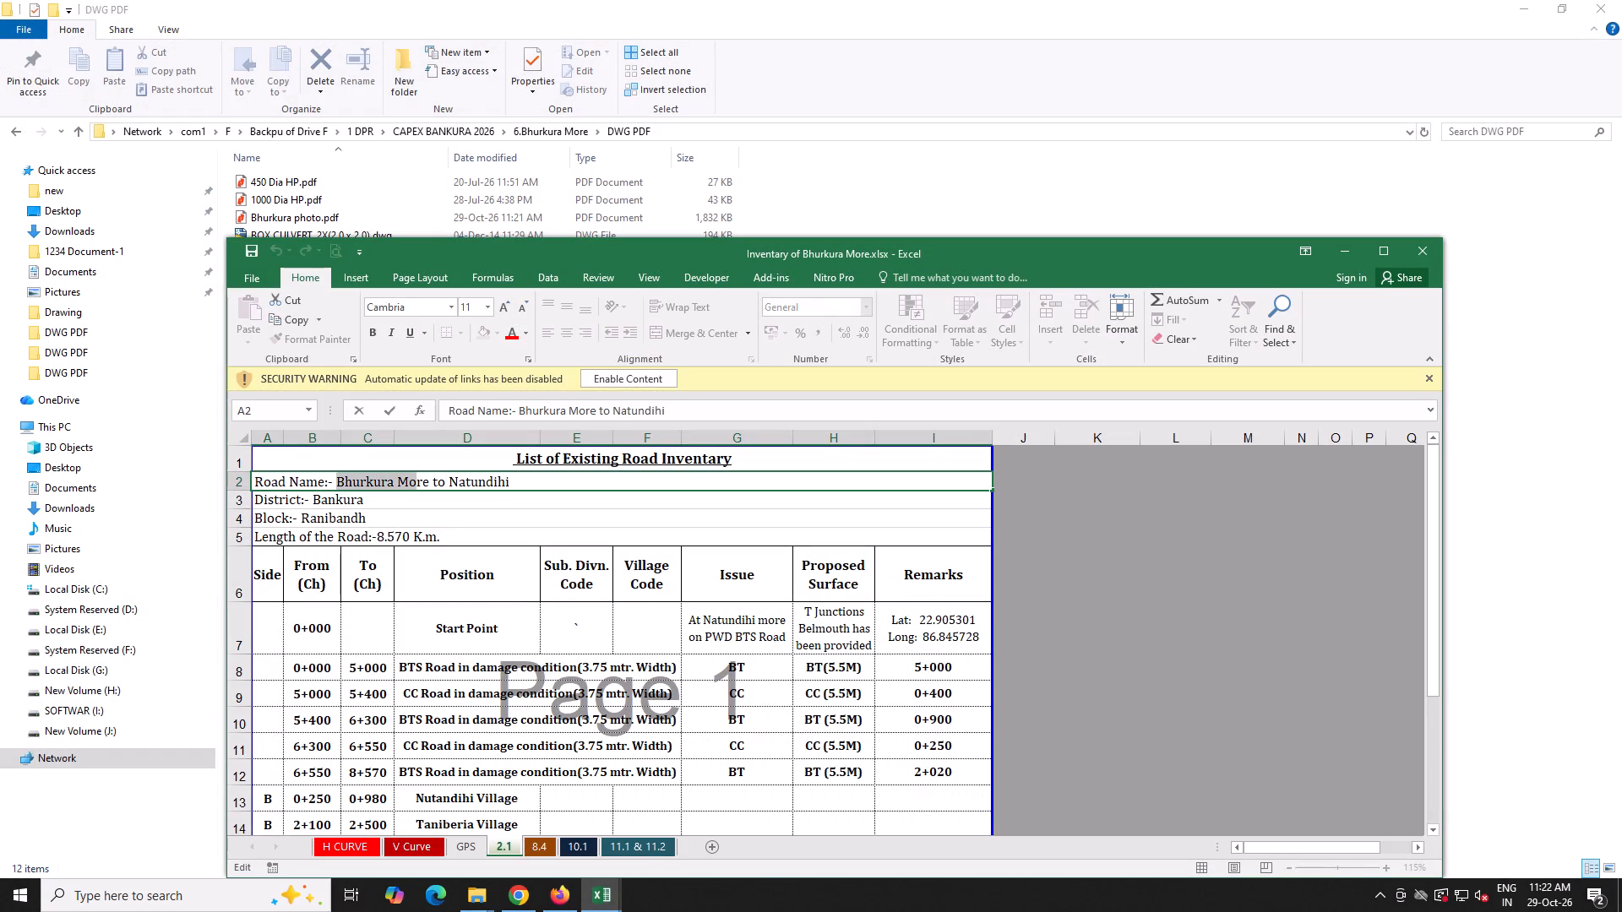
left_click_drag(505, 480, 568, 480)
key("ctrl+c")
left_click(1351, 242)
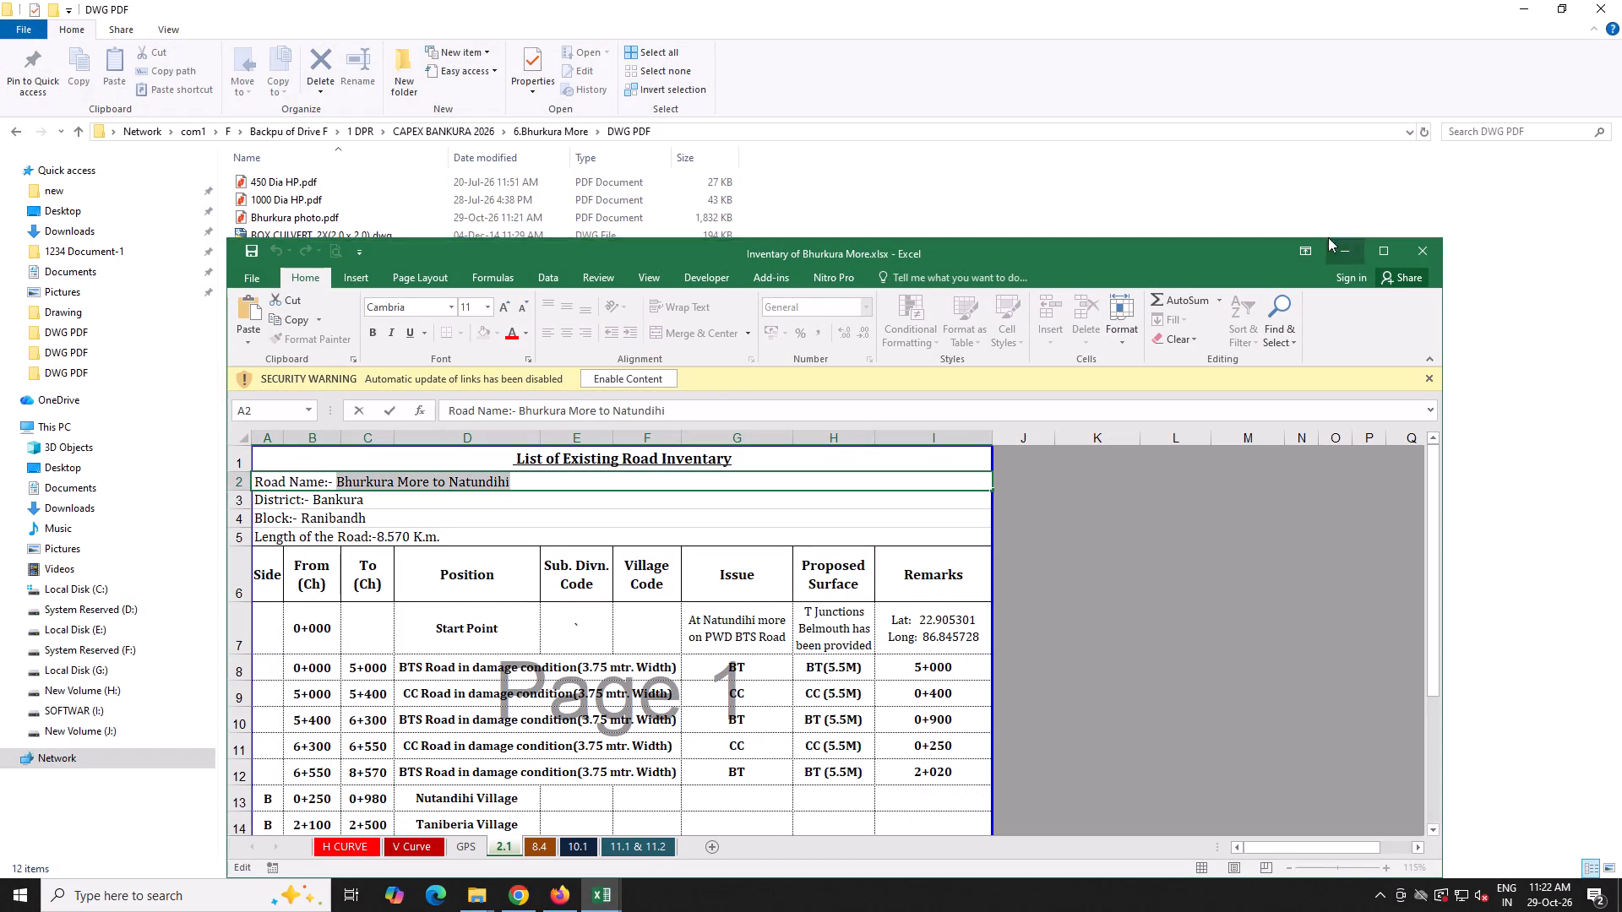
left_click(1142, 199)
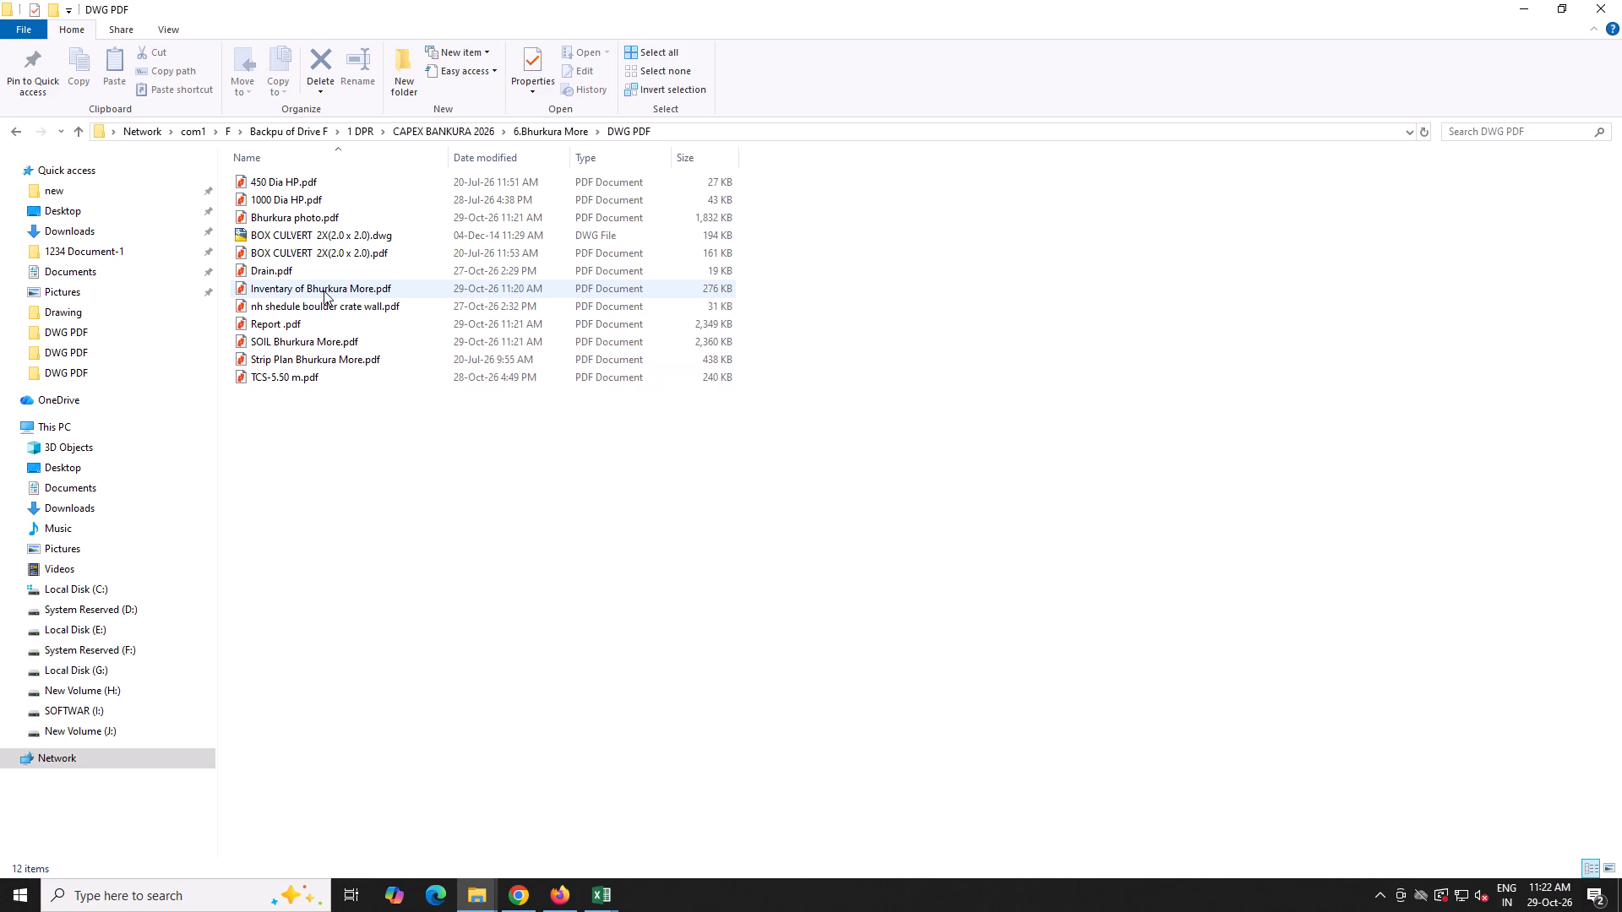
left_click(295, 328)
left_click(269, 327)
key("ctrl+v")
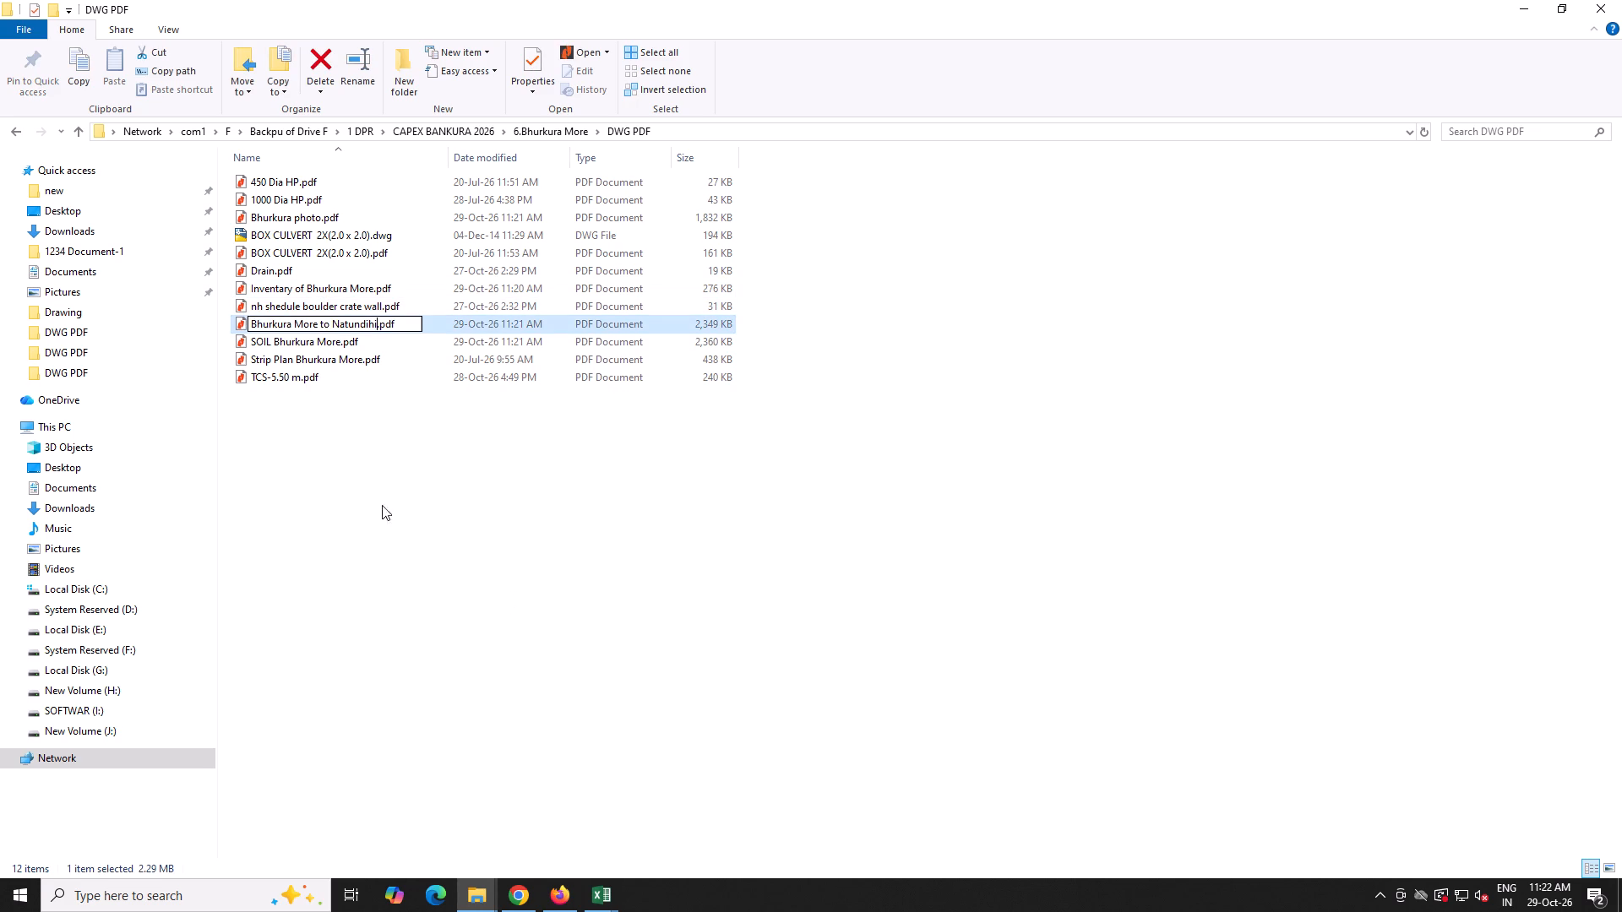
left_click(405, 543)
right_click(405, 473)
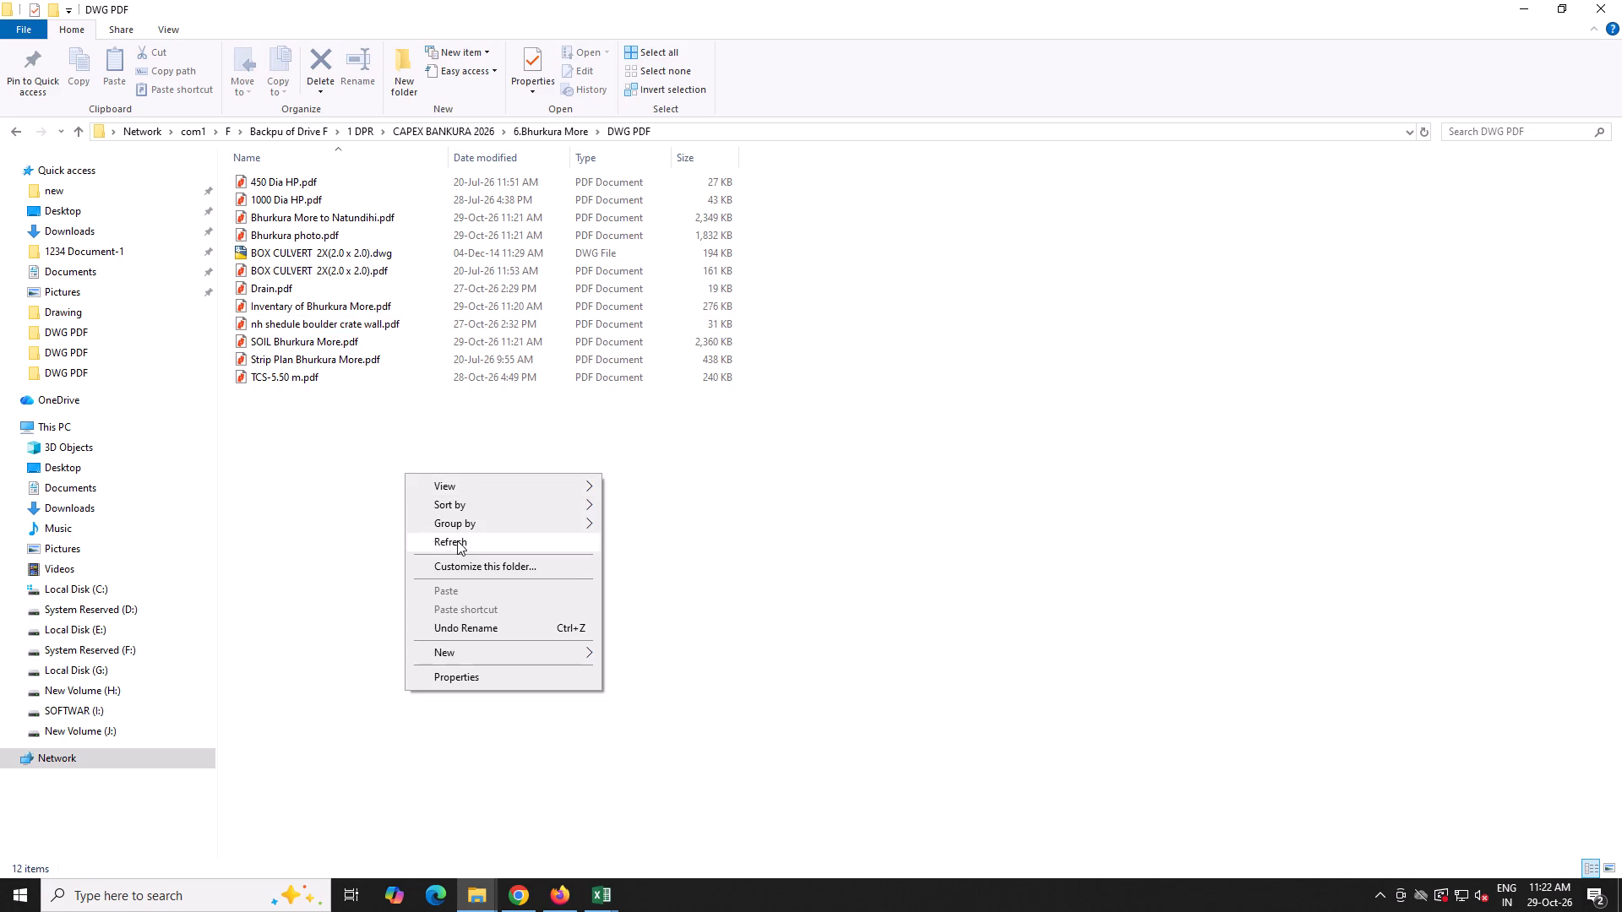
left_click(457, 540)
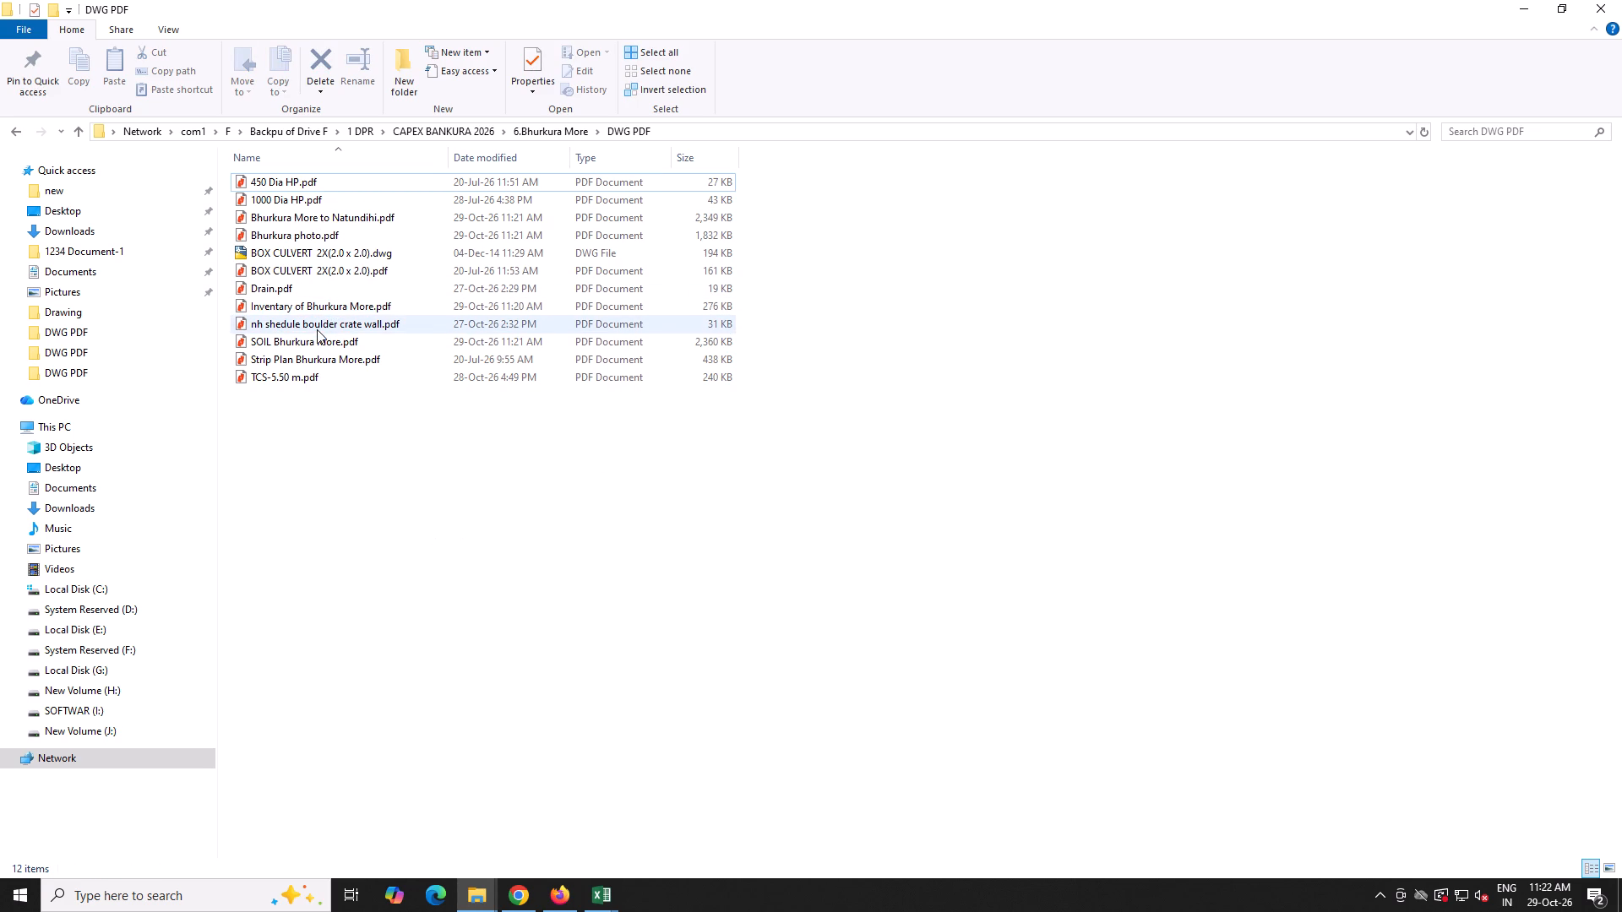
Open Bhurkura More to Natundihi.pdf in Nitro Pro and go through it to the Geotag Photographes divider page.
double_click(323, 220)
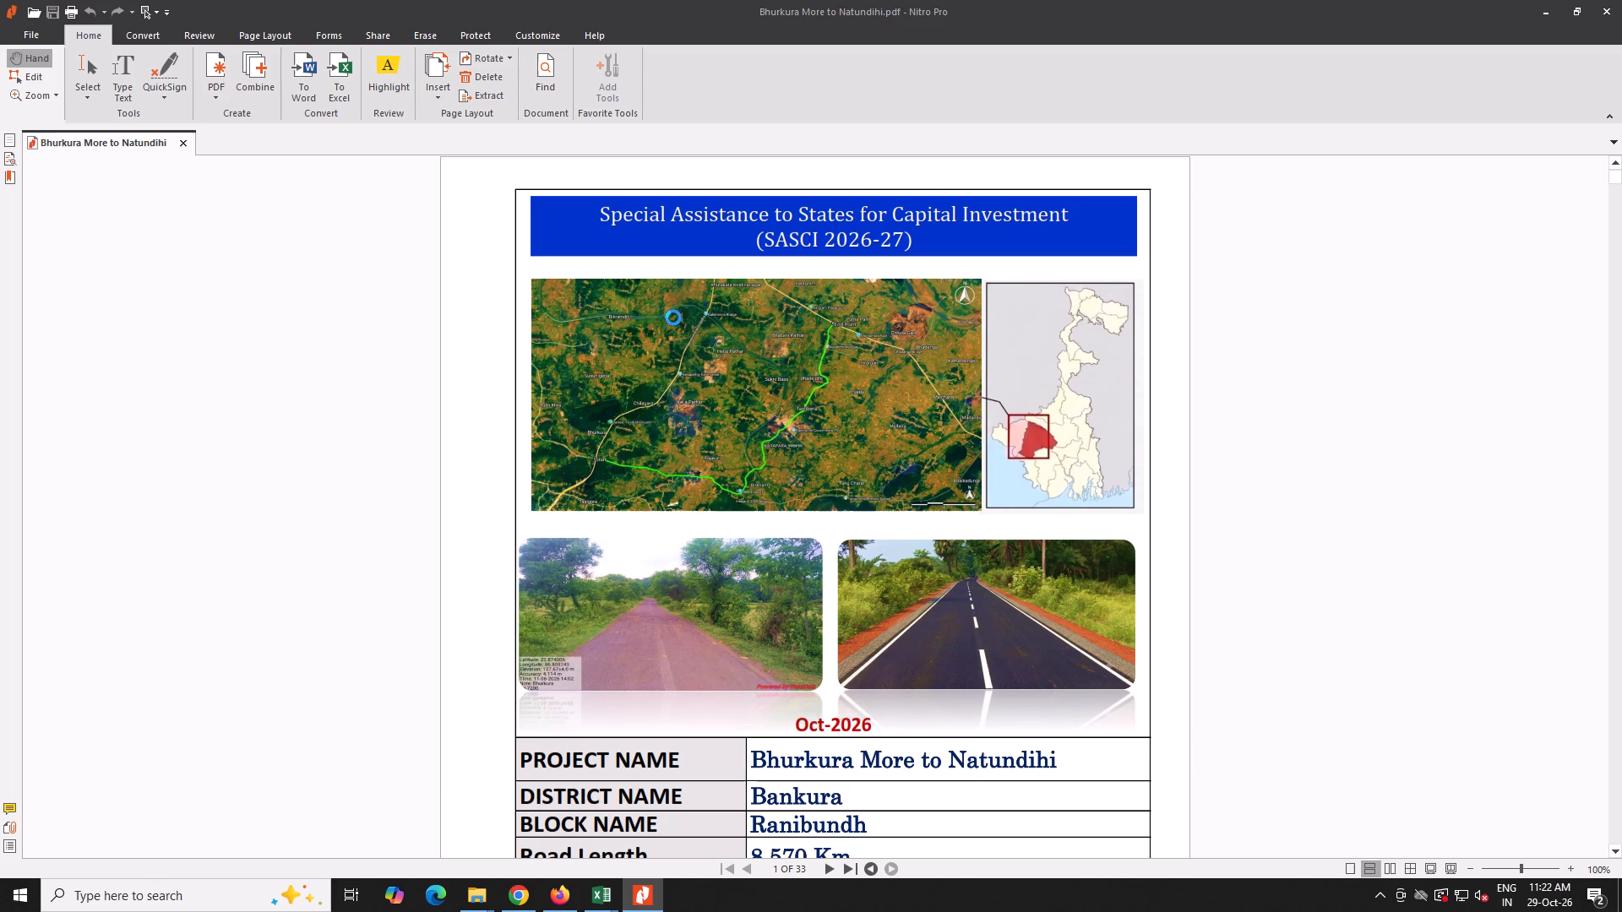
scroll(746, 505, "down", 11)
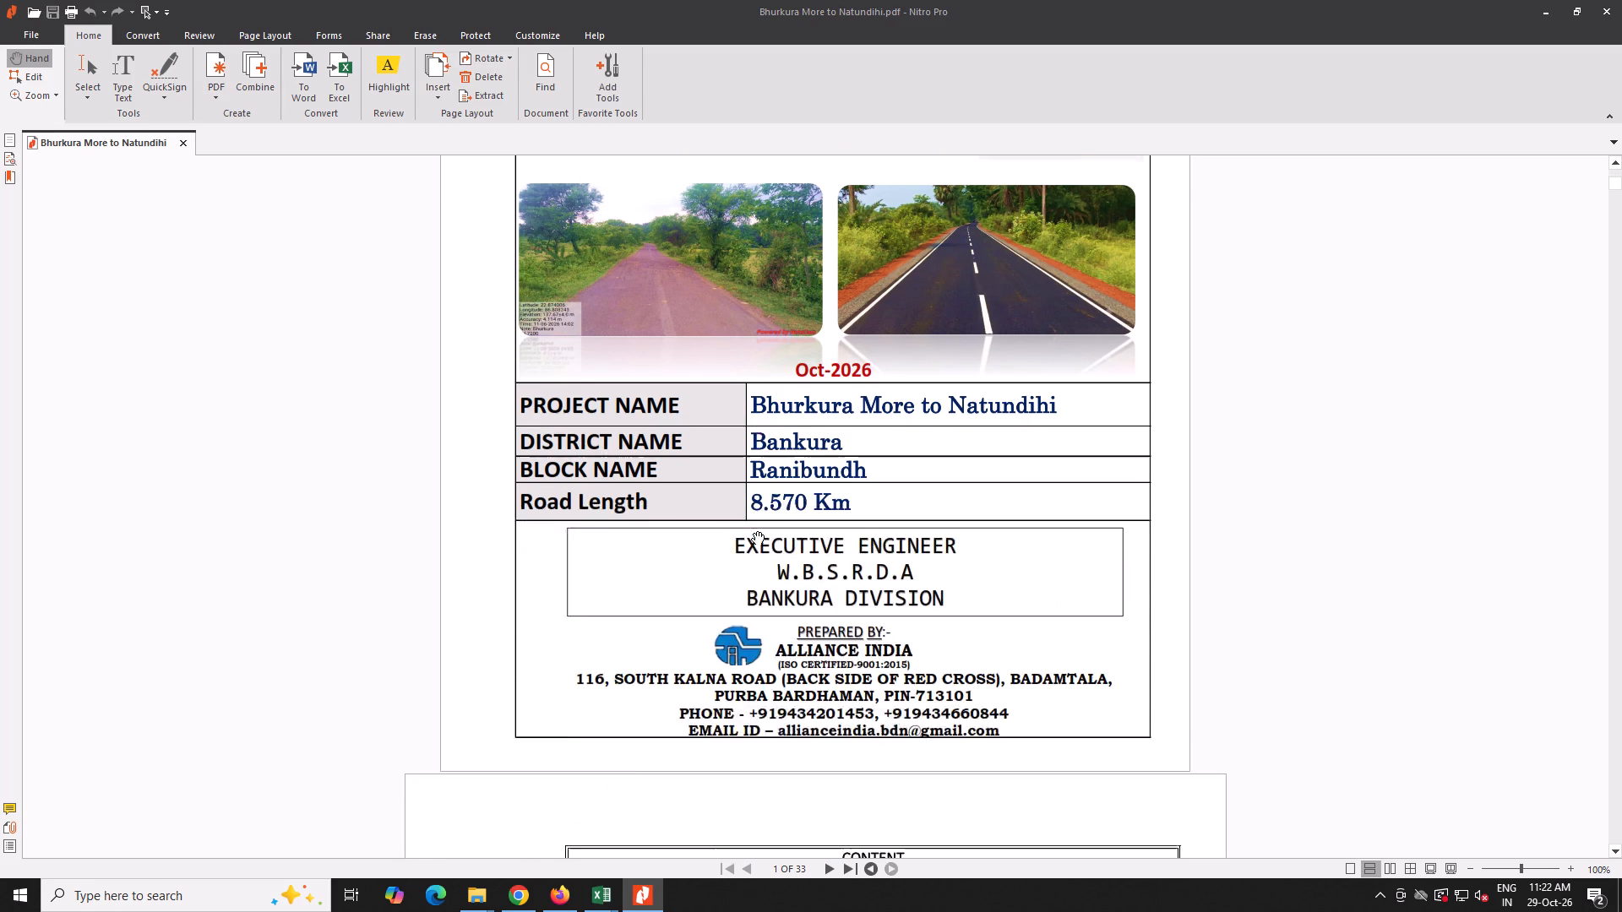
scroll(752, 531, "down", 20)
scroll(752, 531, "down", 19)
scroll(754, 535, "up", 1)
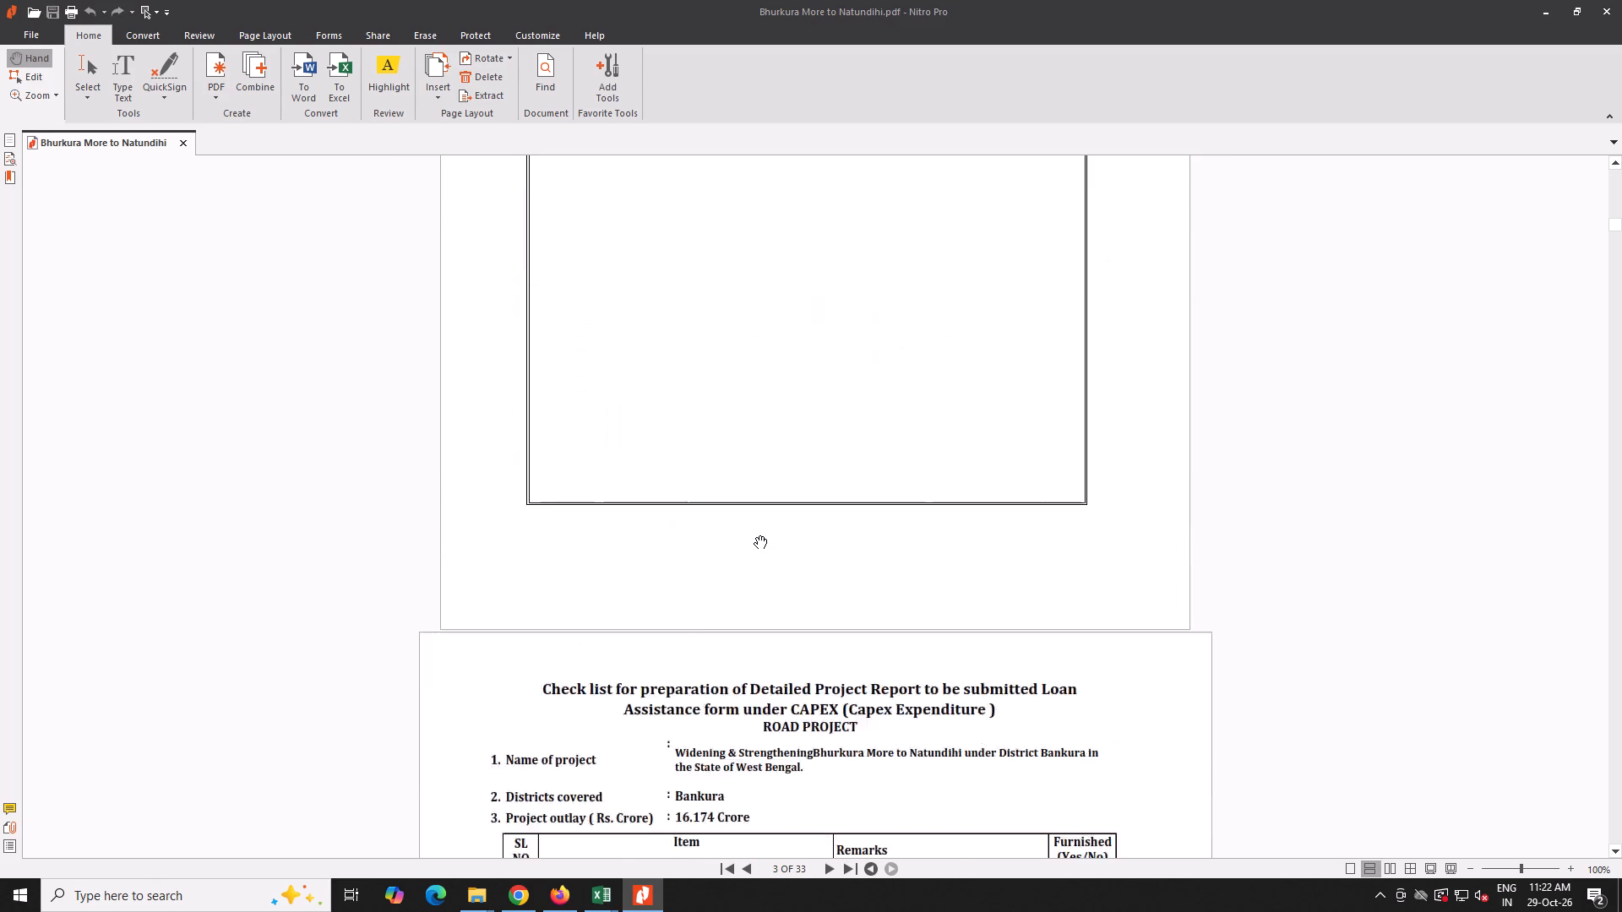
scroll(754, 535, "down", 20)
scroll(754, 535, "down", 20)
scroll(754, 535, "down", 4)
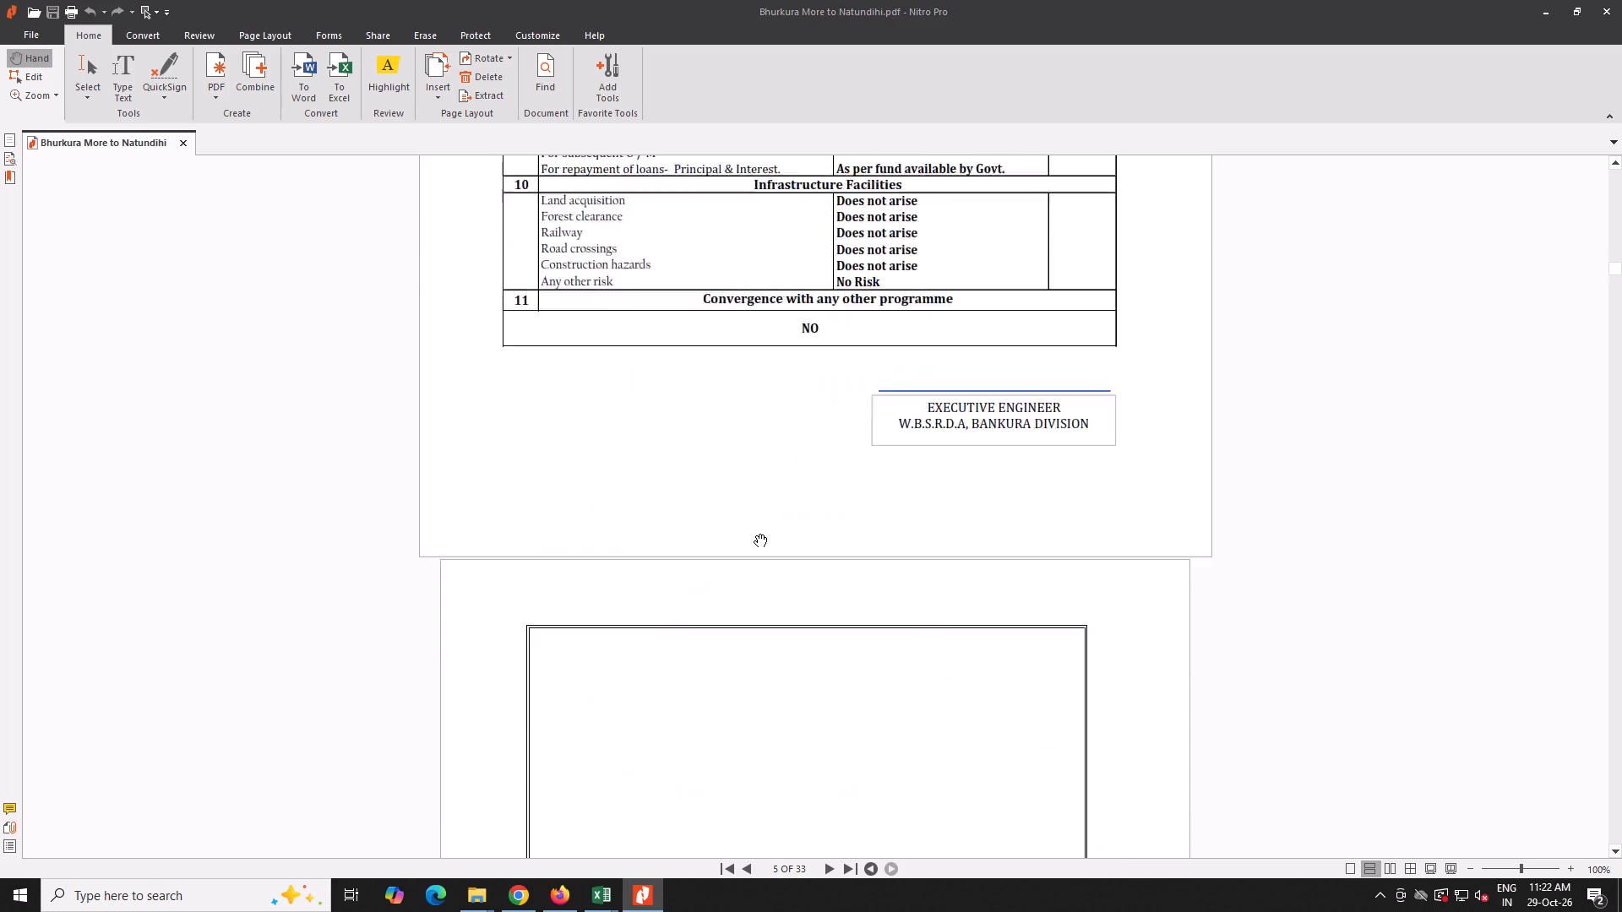
scroll(754, 534, "down", 19)
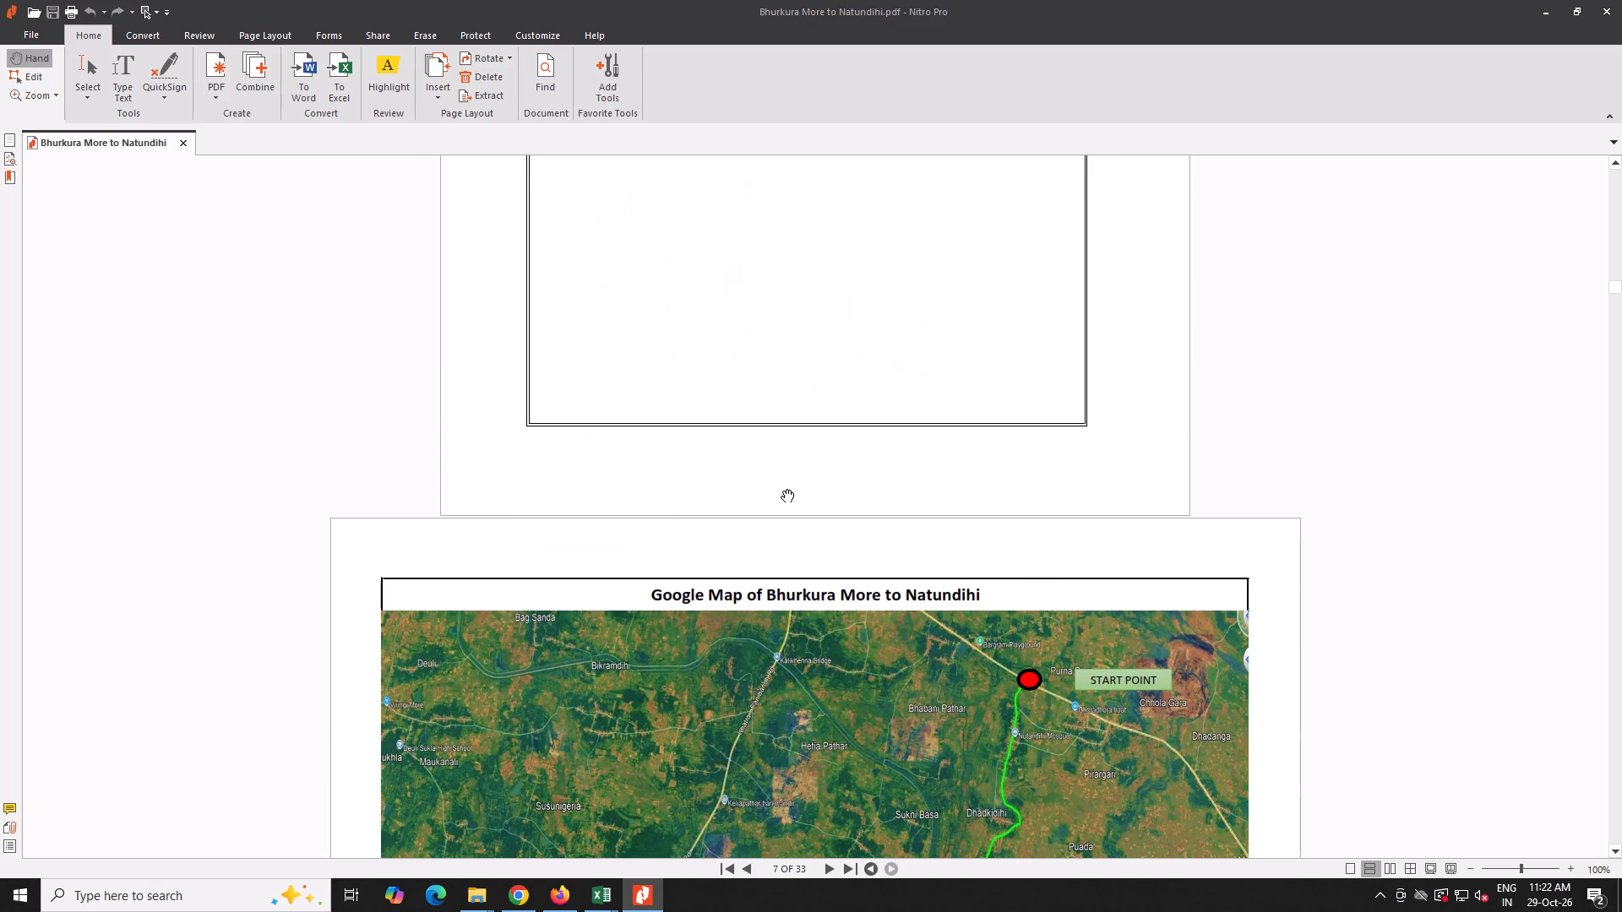
scroll(726, 536, "down", 17)
scroll(754, 539, "down", 5)
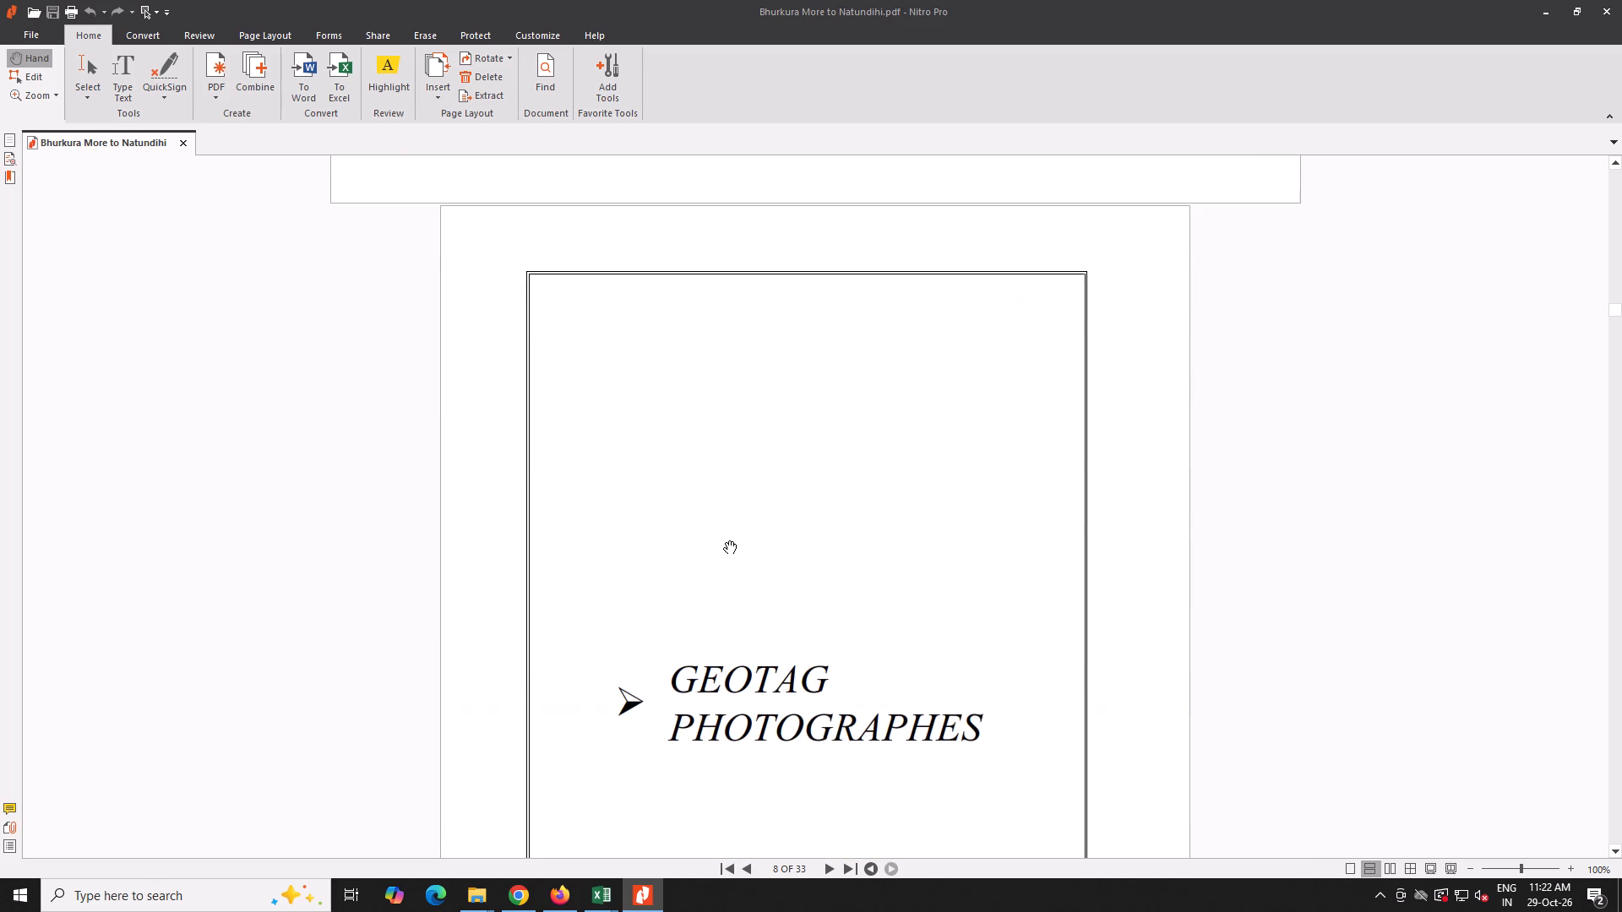
Insert Strip Plan Bhurkura More.pdf from the Bhurkura DWG PDF folder between the Google map page and the Geotag Photographes divider.
left_click(445, 91)
left_click(449, 117)
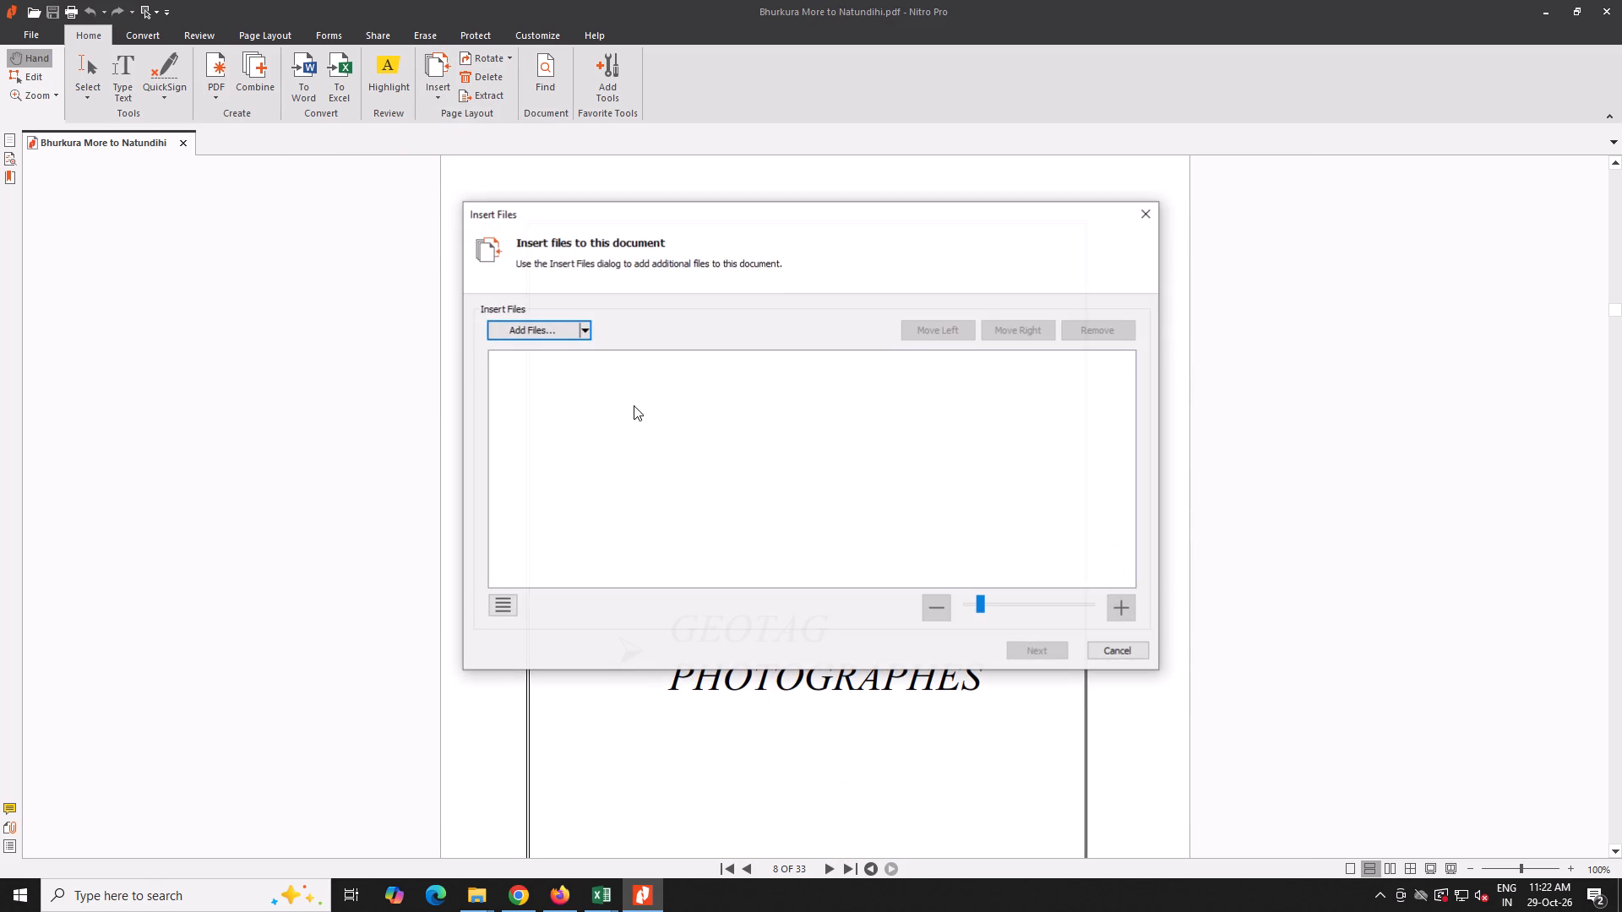
left_click(563, 336)
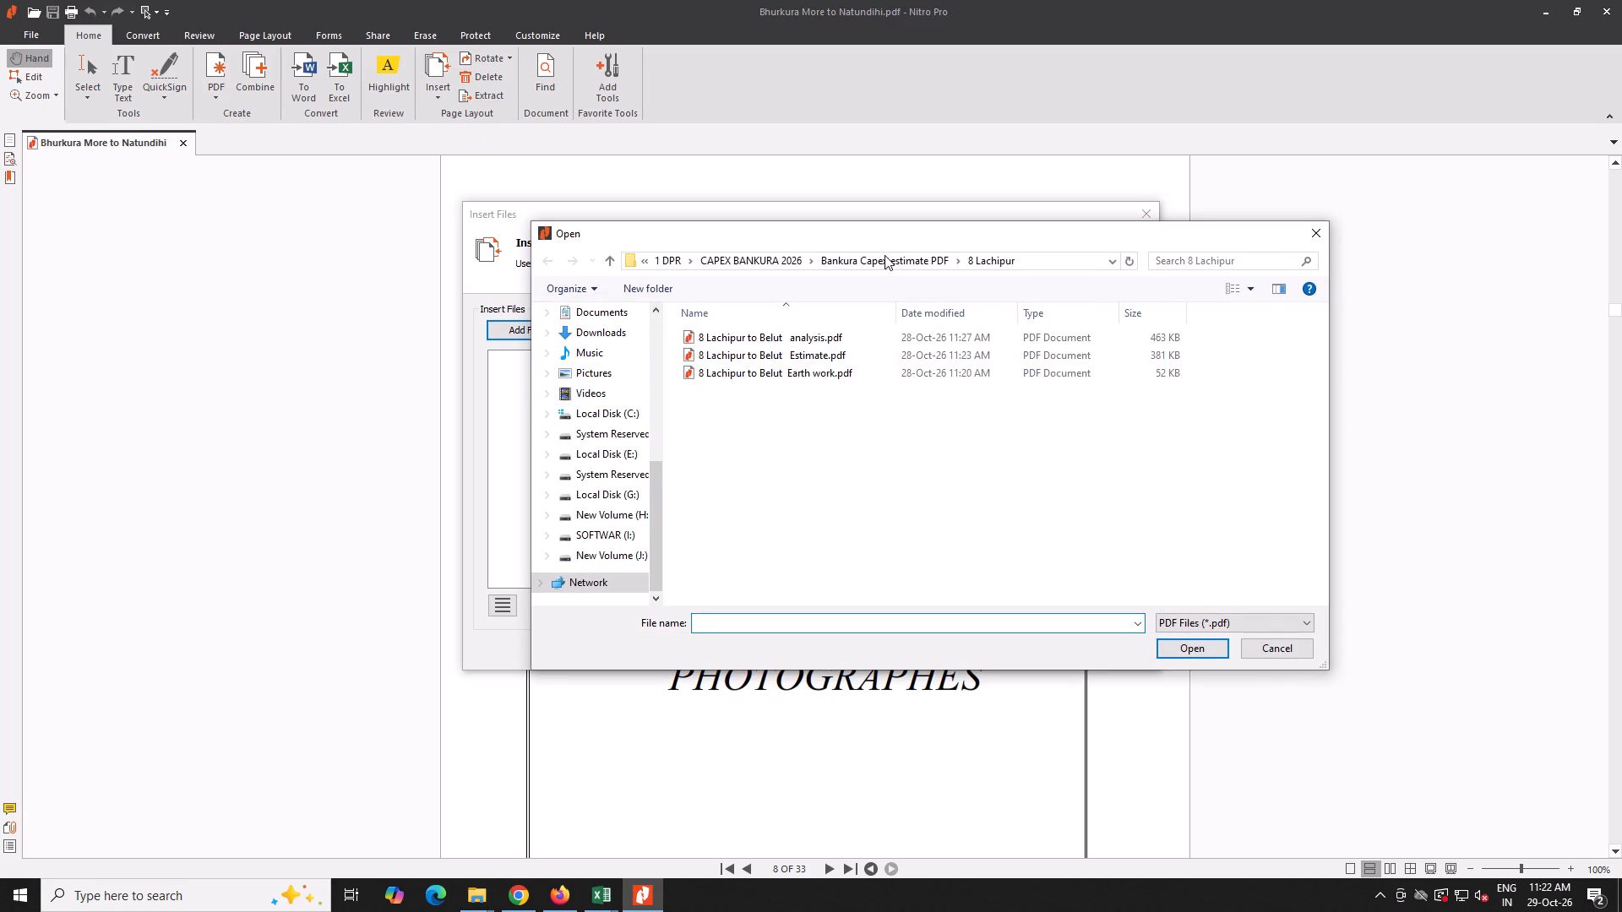
left_click(881, 258)
left_click(830, 259)
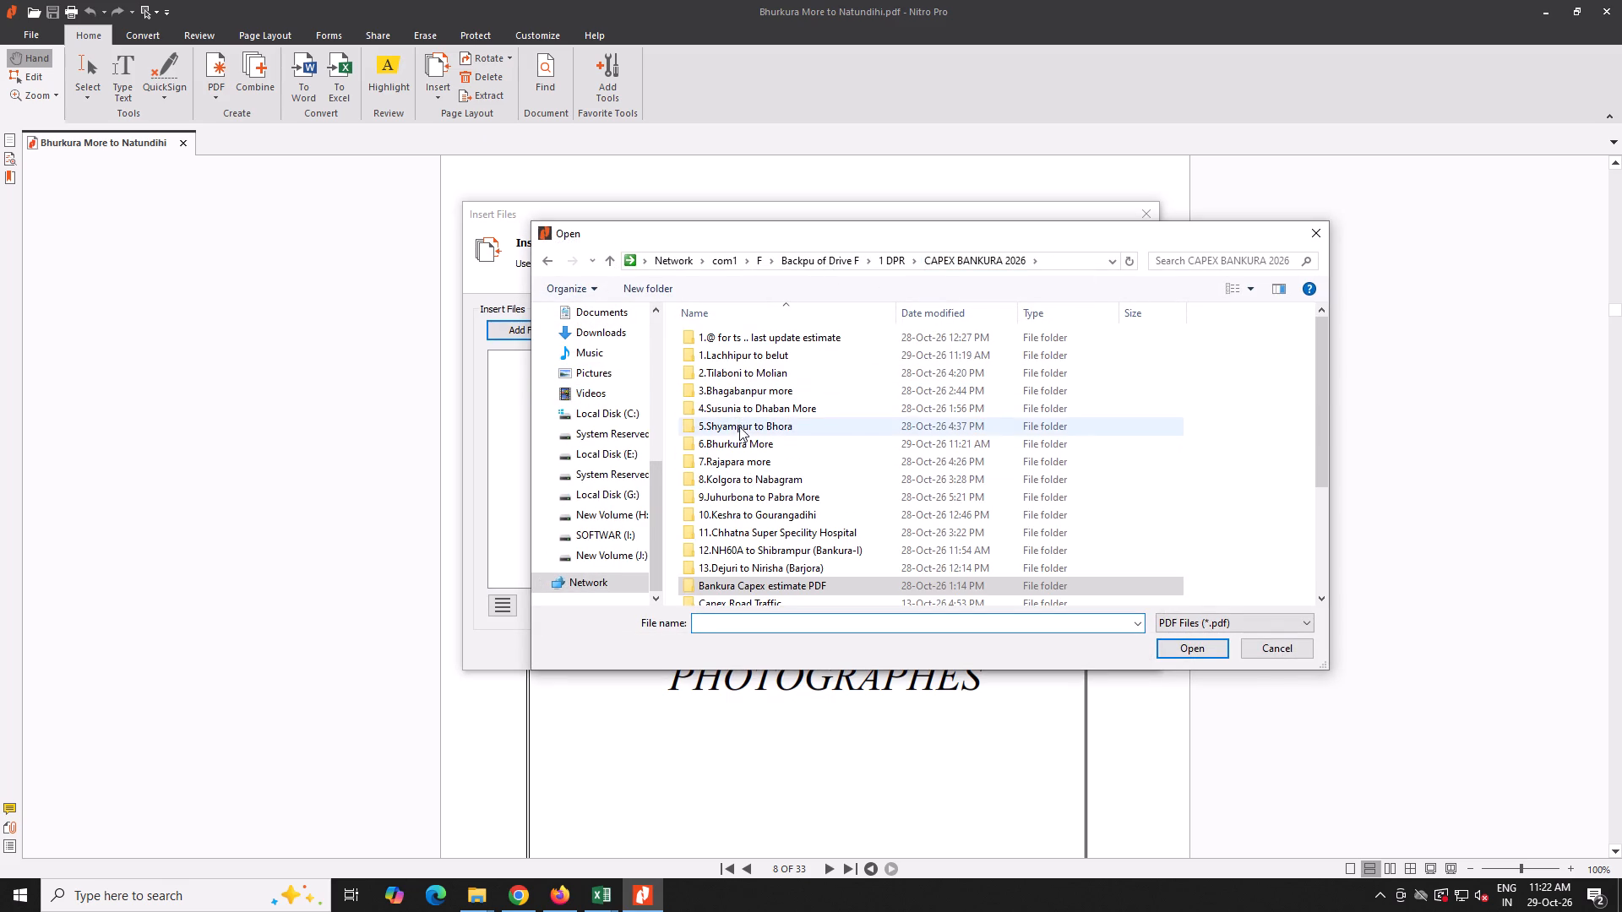
double_click(738, 445)
double_click(728, 338)
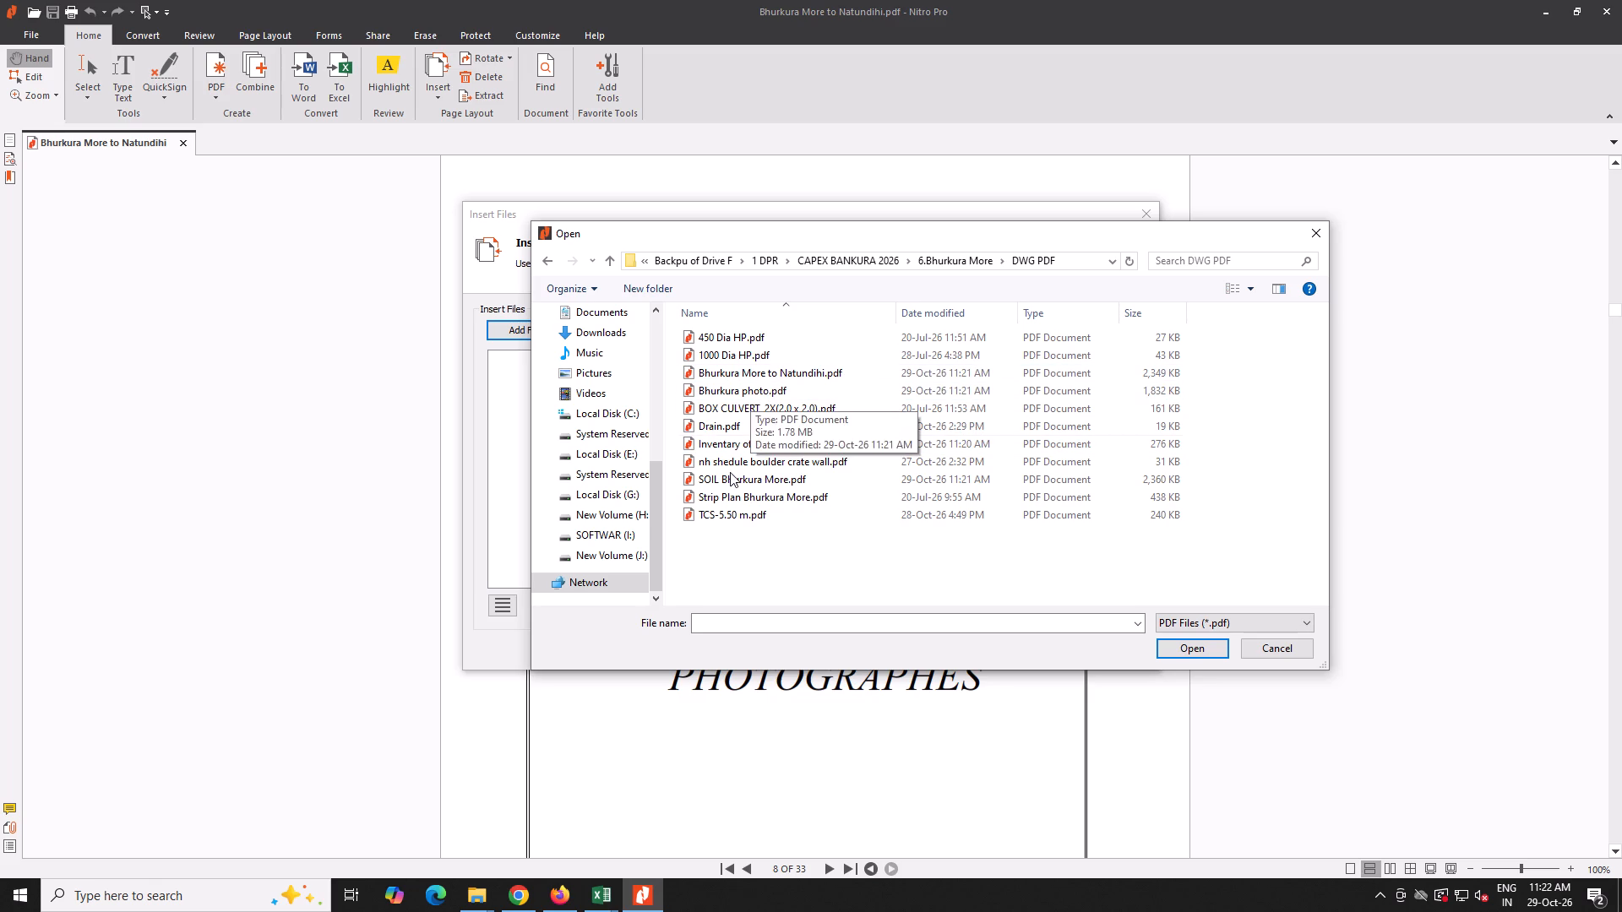
double_click(735, 496)
left_click(1030, 645)
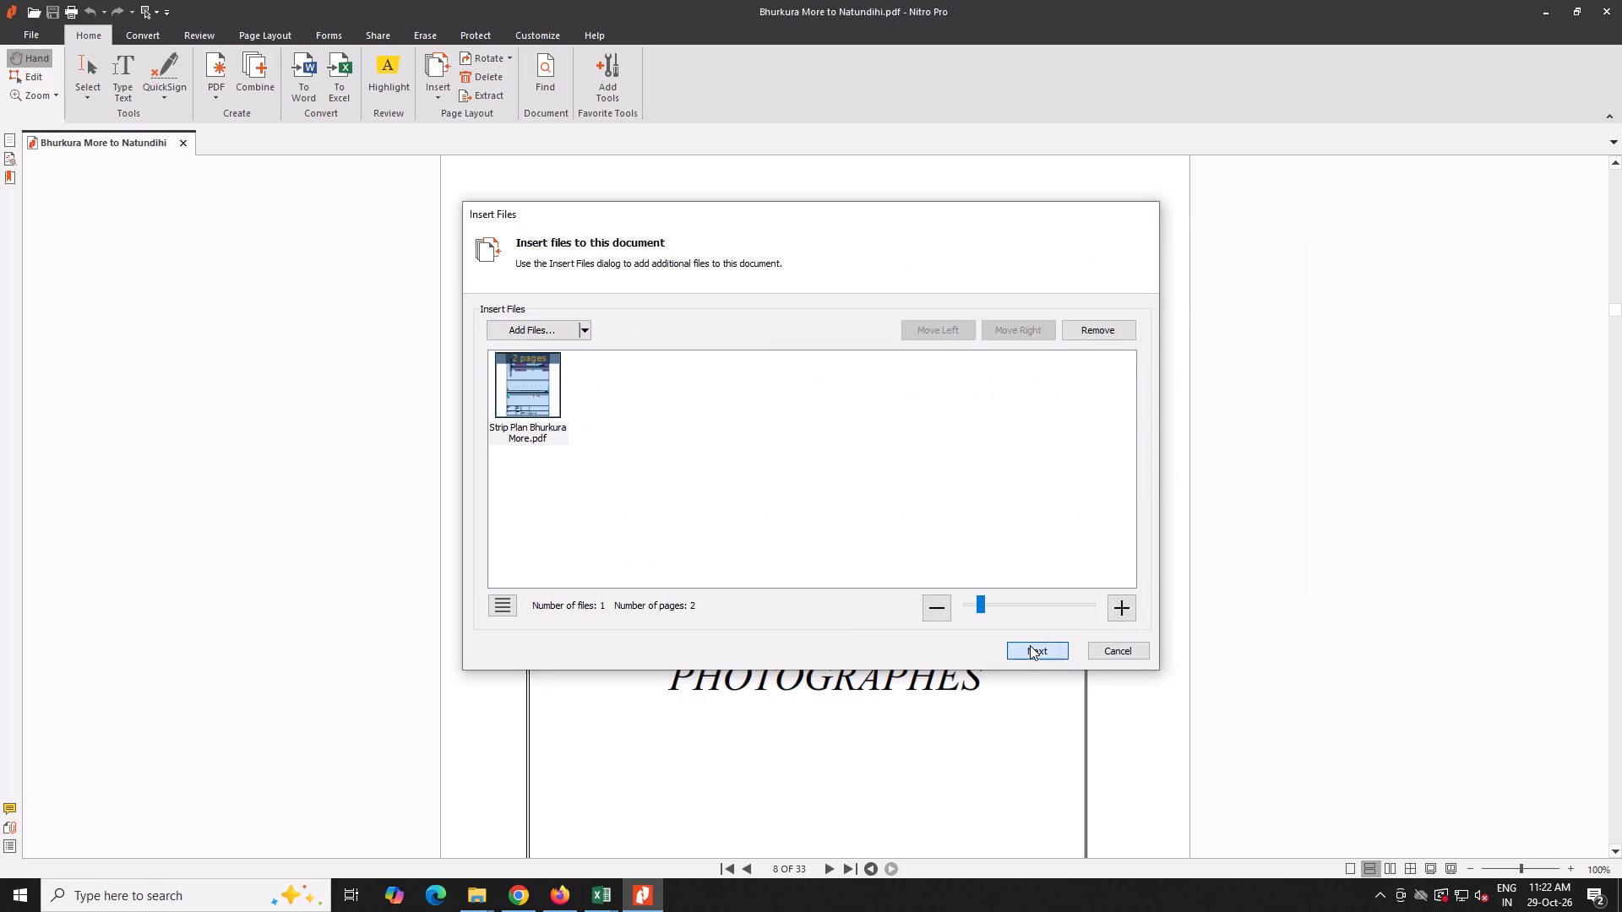
left_click(839, 572)
Move the latitude and longitude page ahead of the Geotag Photographes divider, directly after the strip plan pages, and save the PDF.
scroll(835, 565, "down", 6)
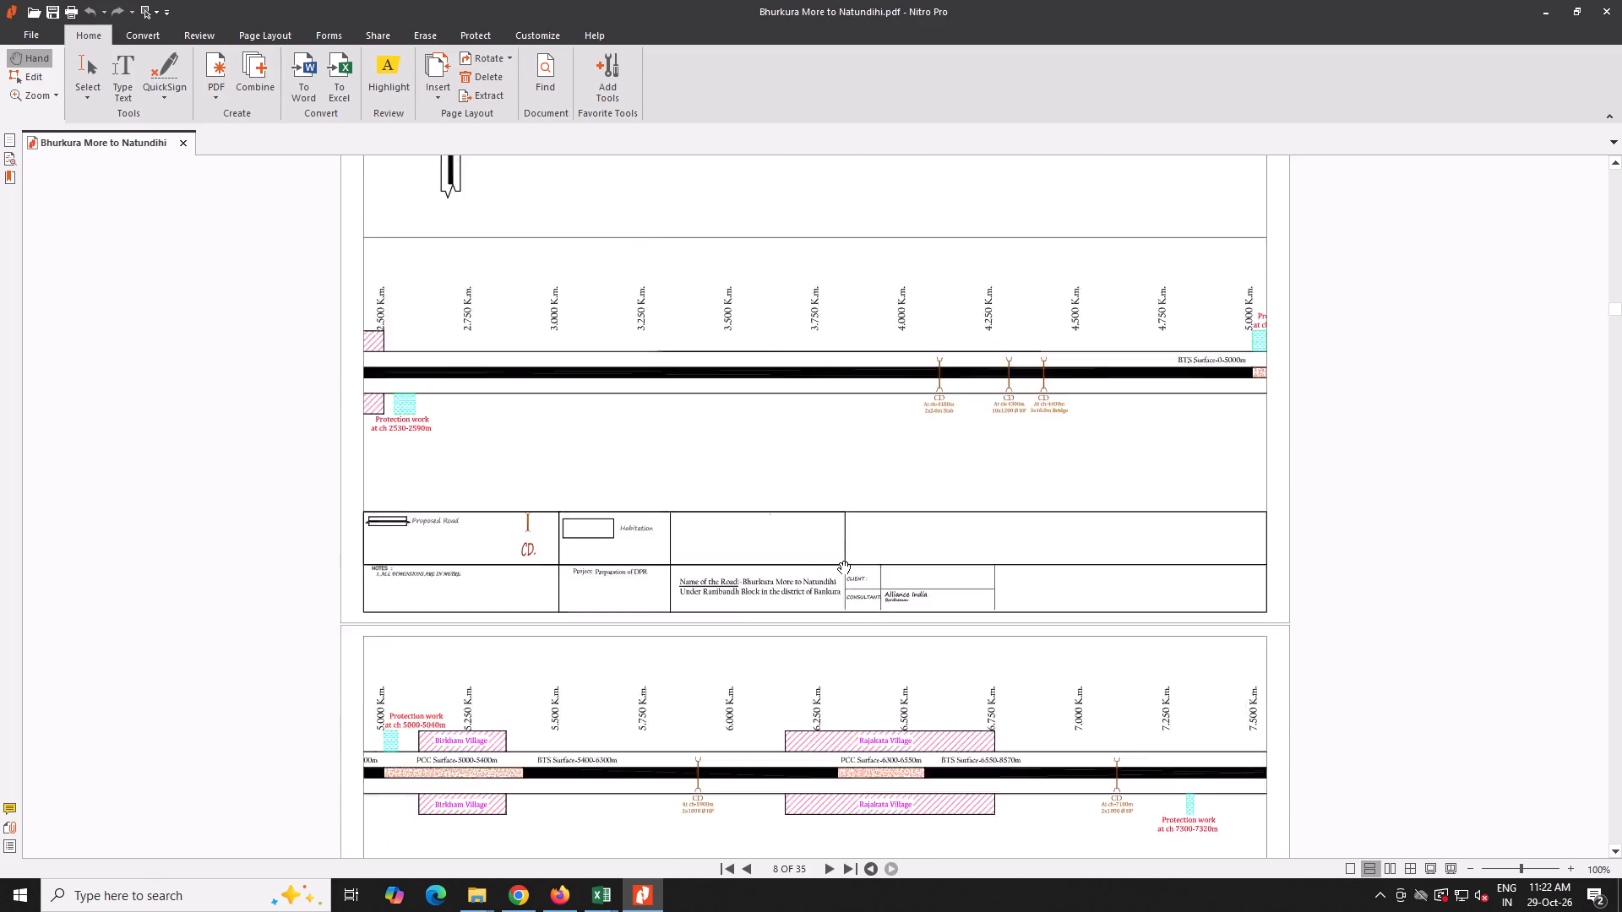
scroll(838, 561, "down", 20)
scroll(838, 561, "down", 12)
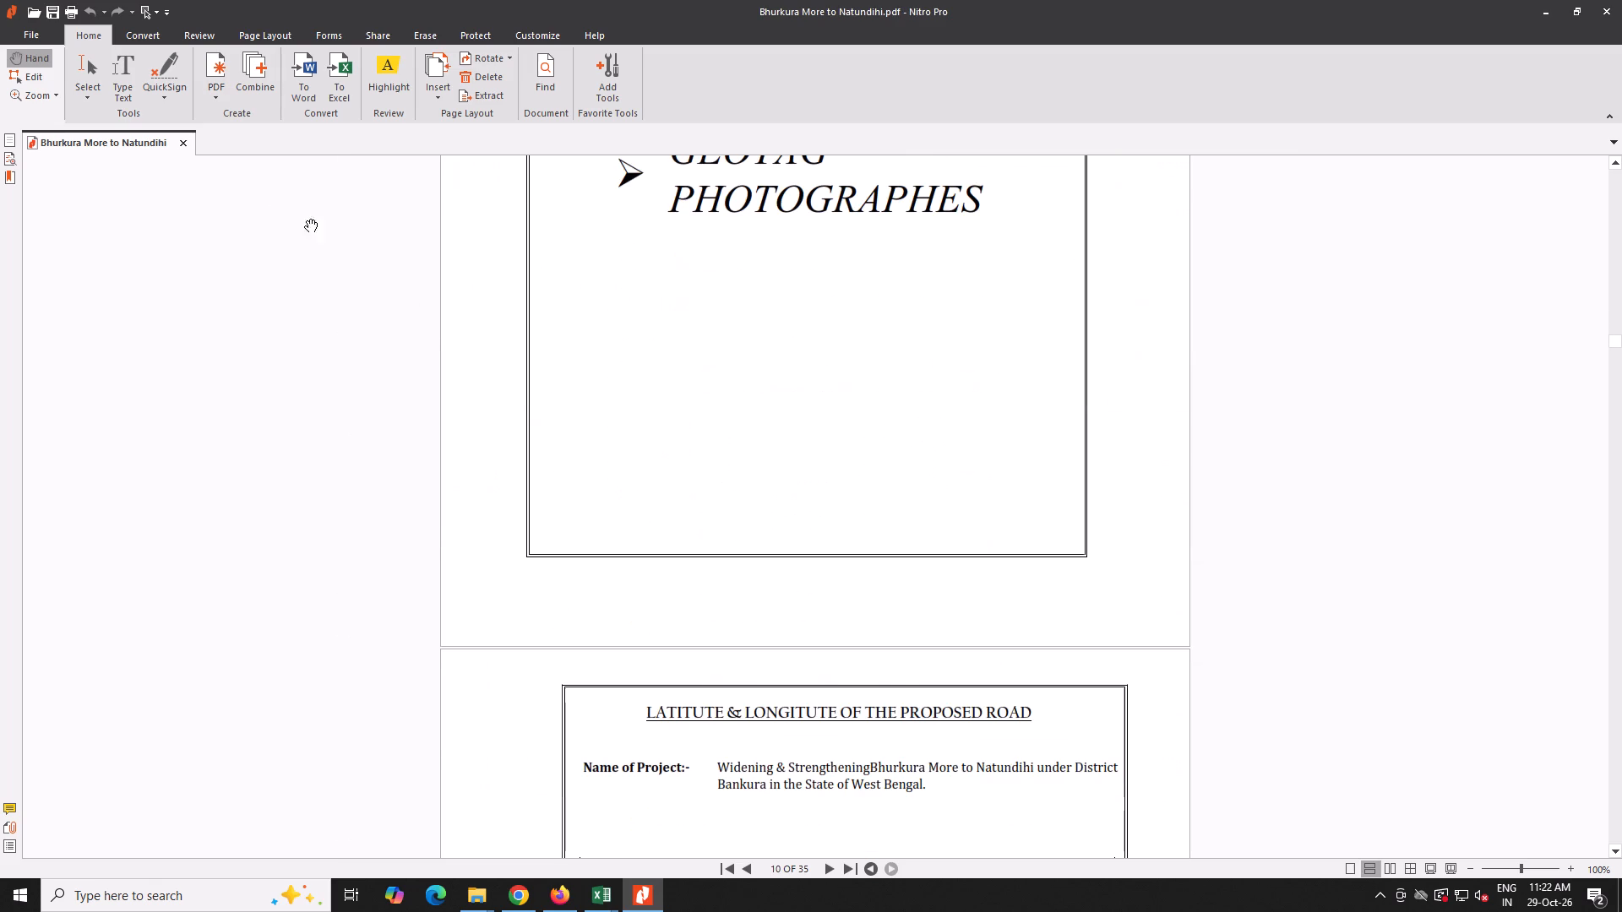
left_click(7, 143)
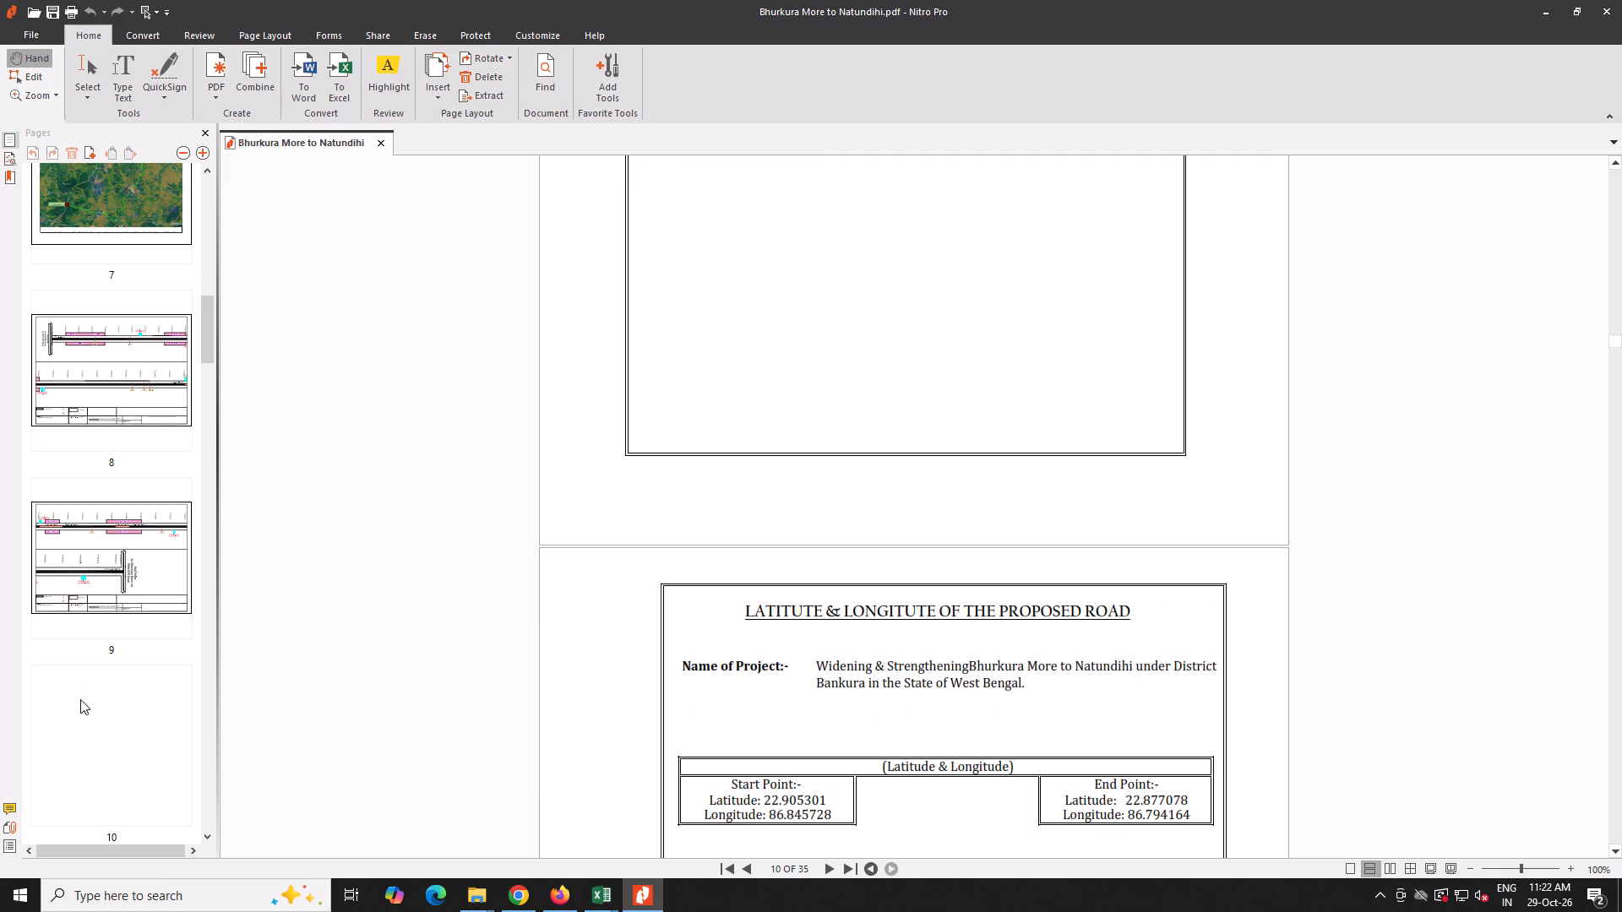
scroll(81, 688, "down", 3)
scroll(95, 652, "up", 1)
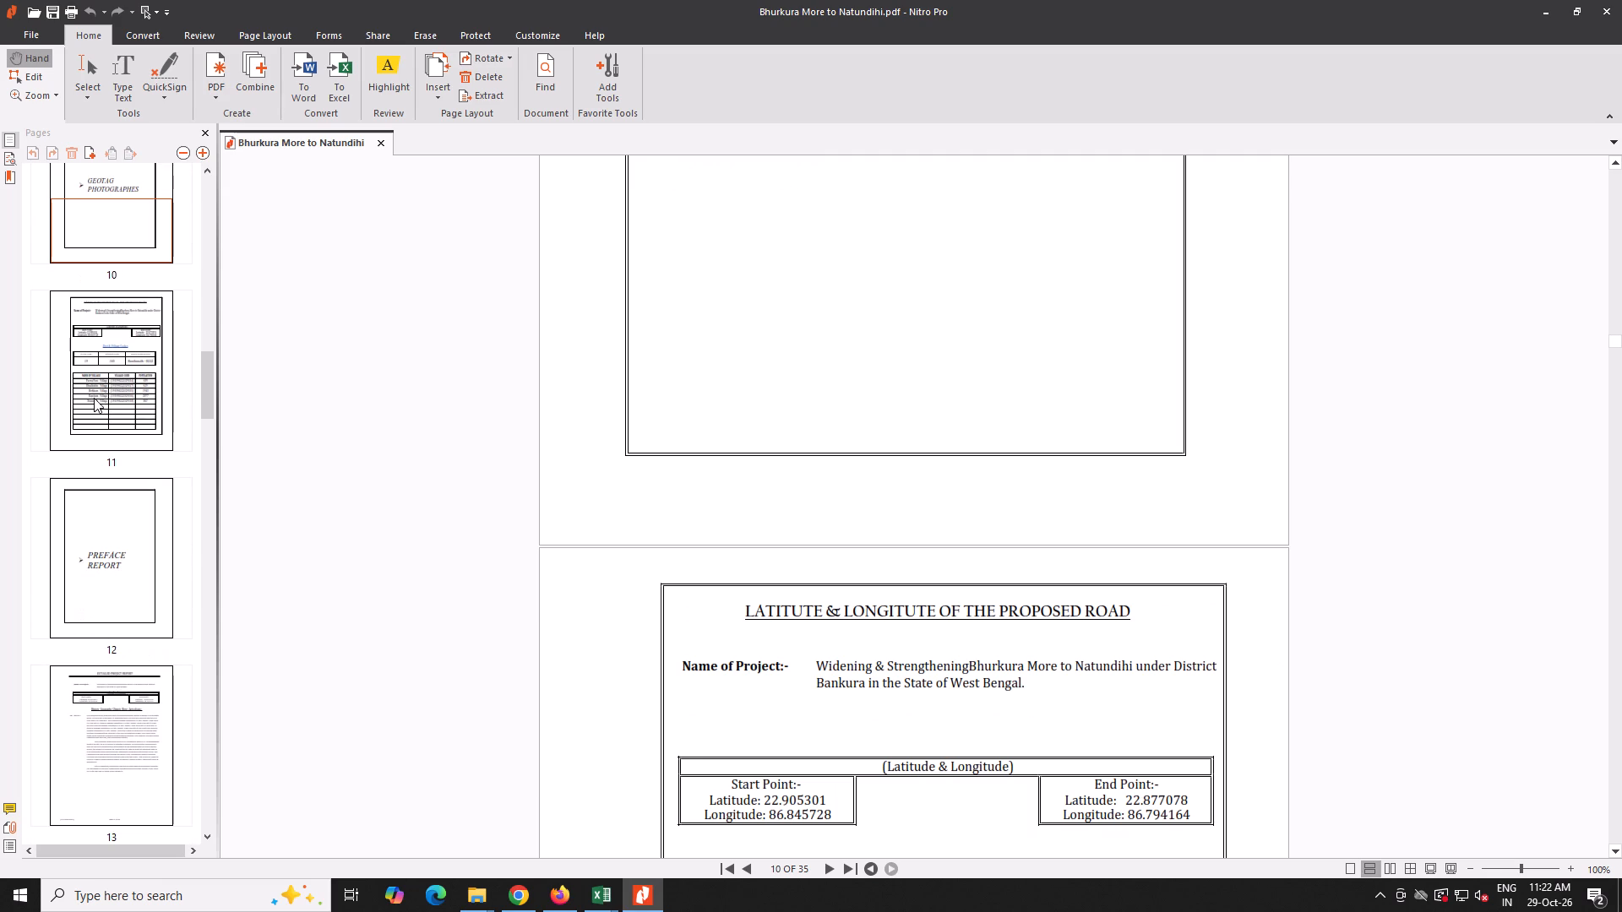
scroll(95, 397, "up", 1)
left_click_drag(84, 630, 126, 296)
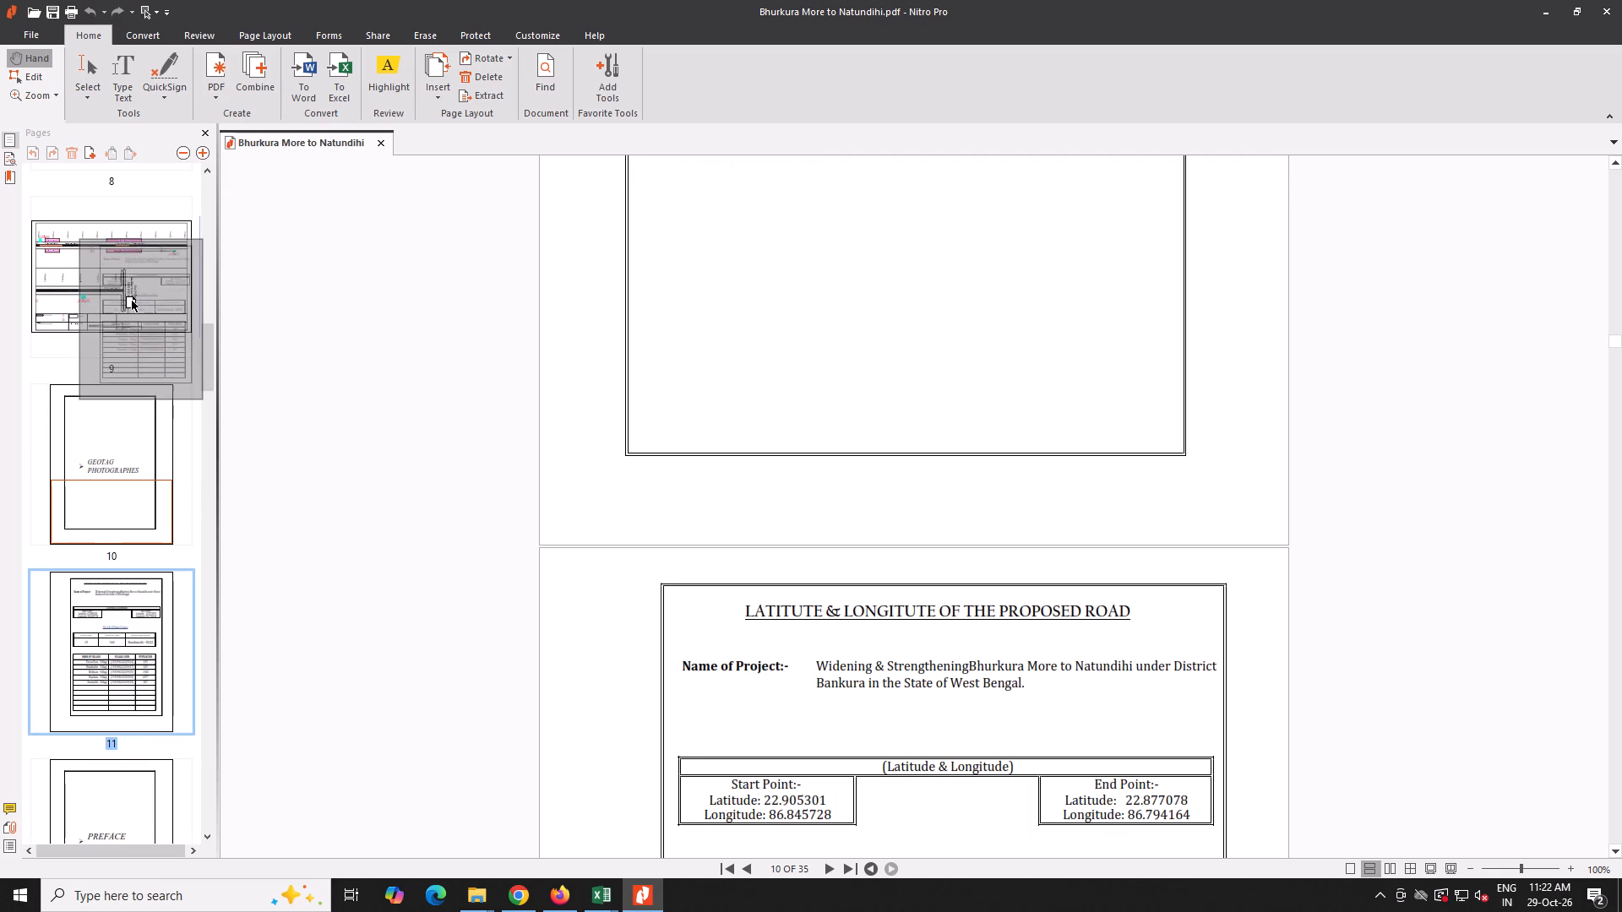
left_click_drag(126, 296, 113, 264)
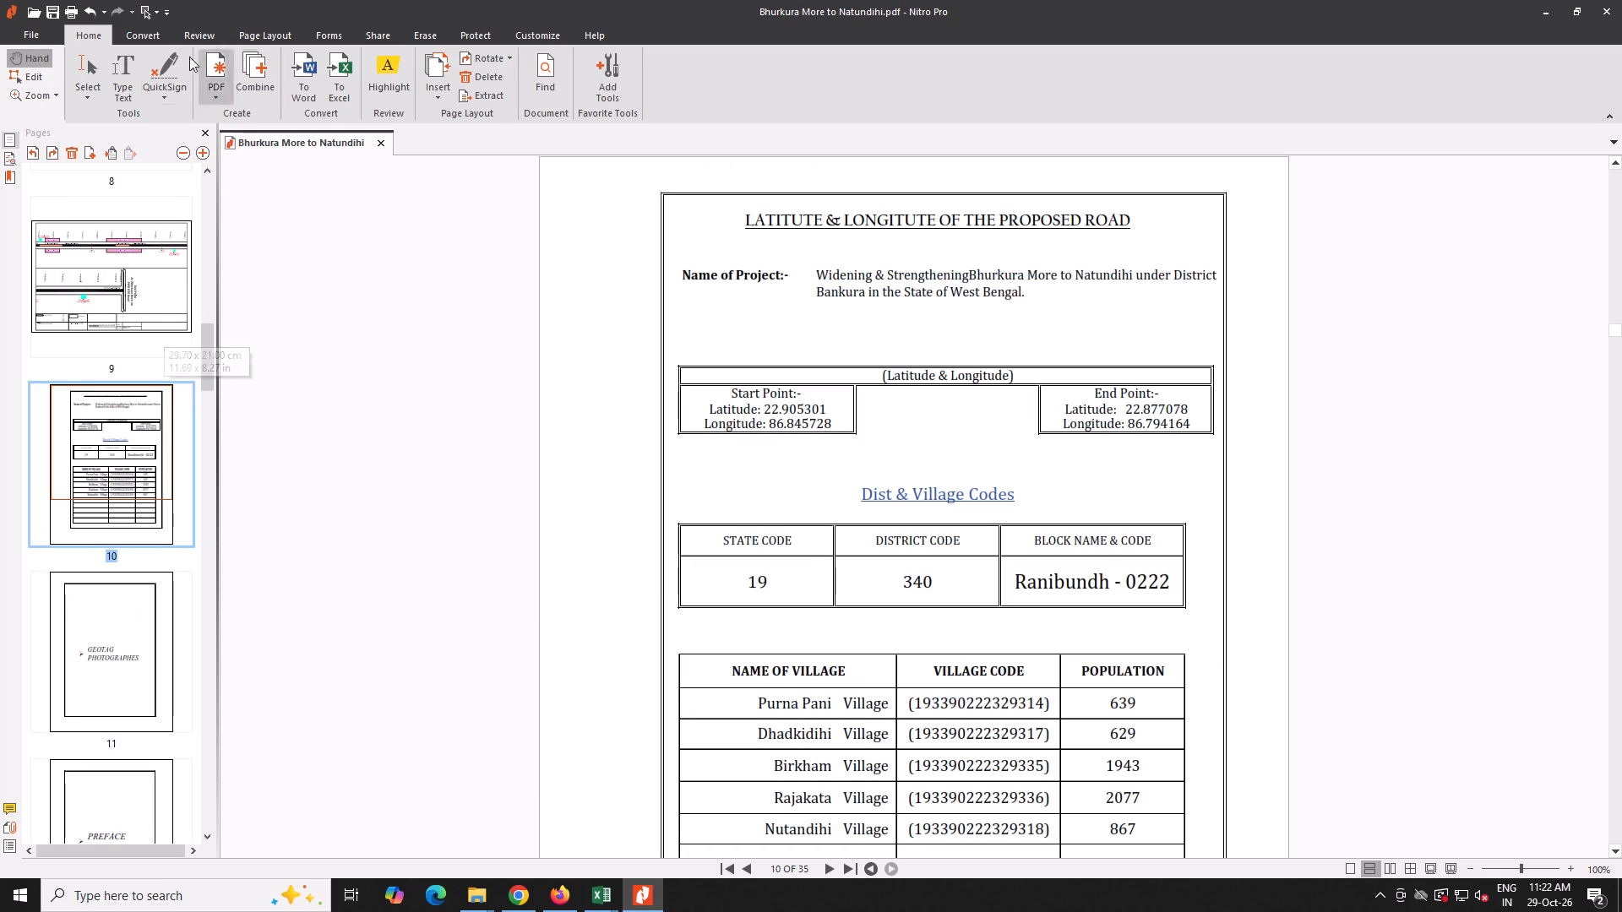
left_click(52, 10)
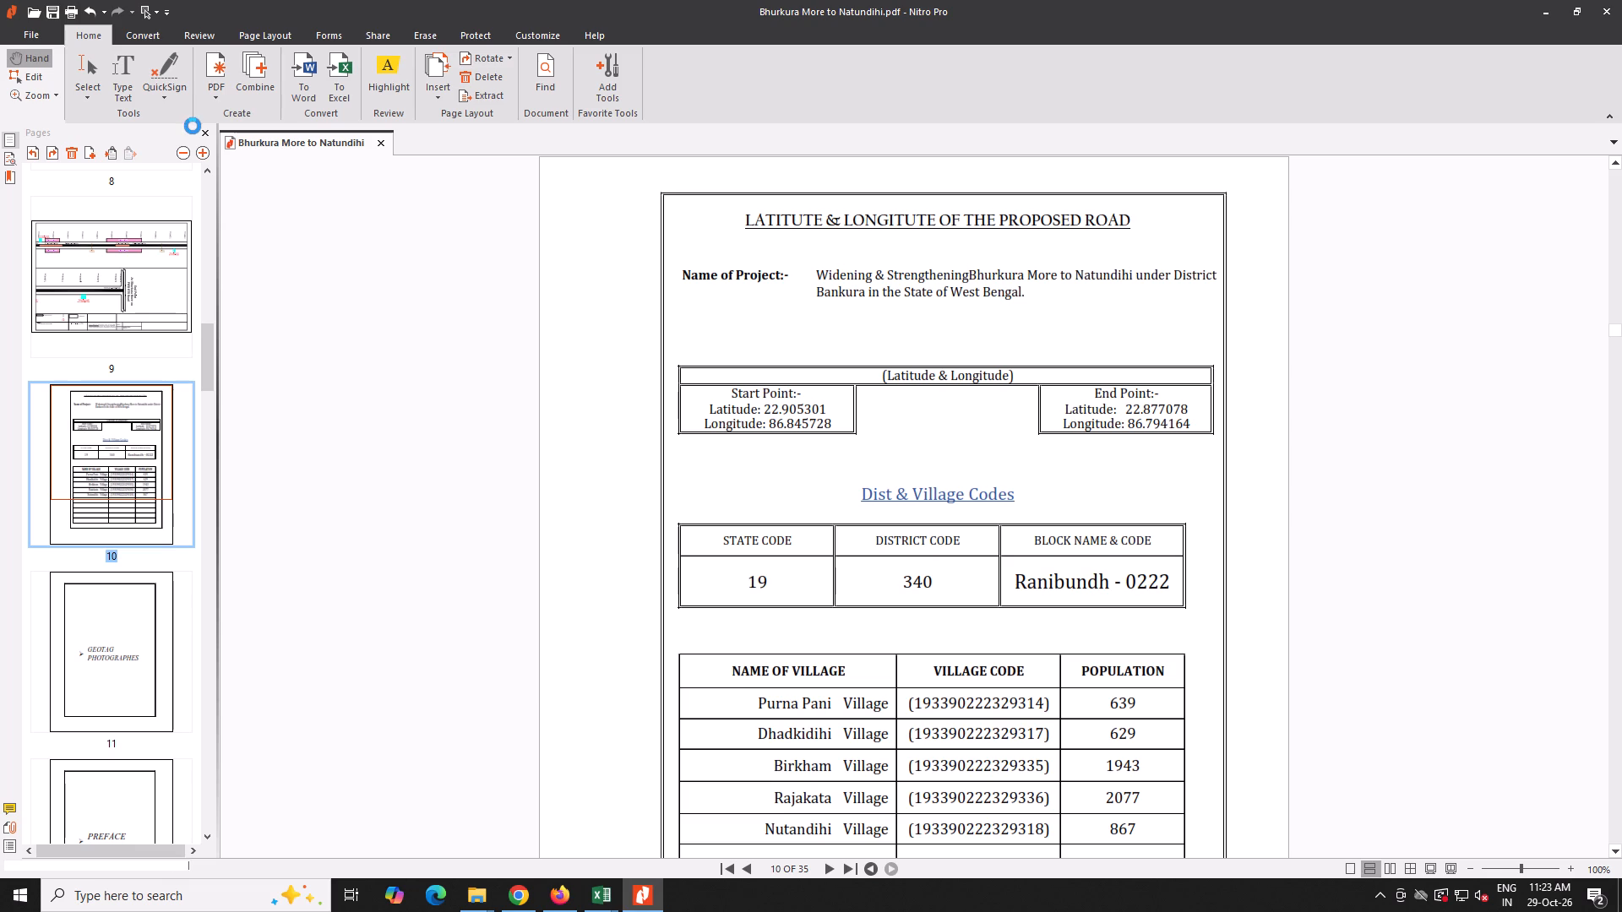
Insert all pages of Bhurkura photo.pdf between the Geotag Photographes divider and the Preface Report divider.
left_click(204, 133)
scroll(770, 531, "down", 9)
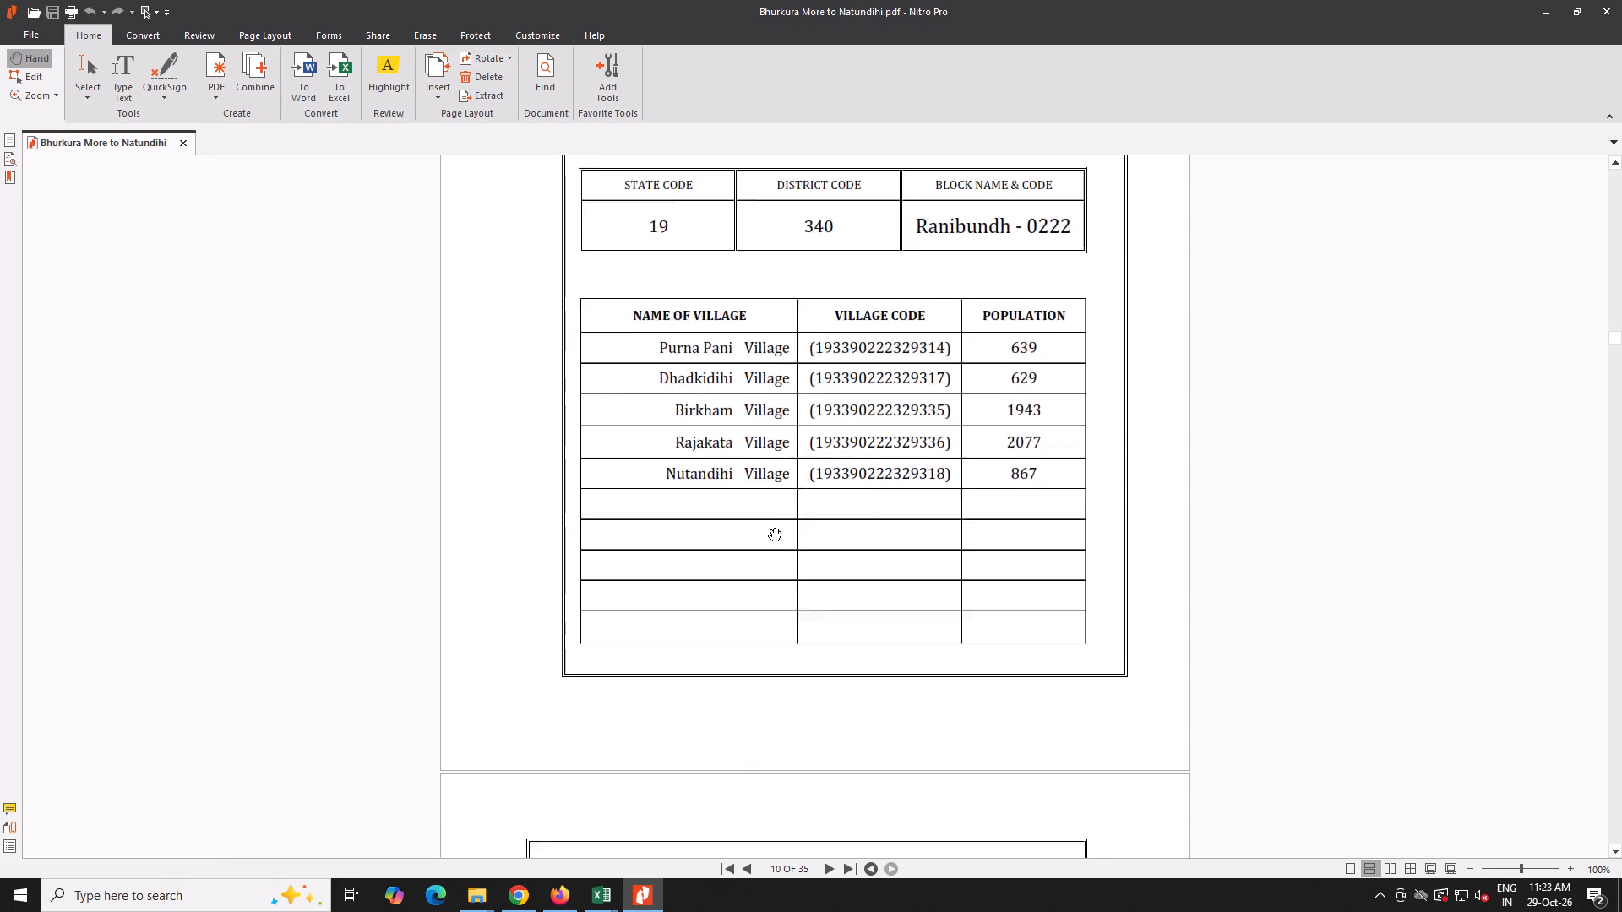
scroll(769, 528, "down", 20)
scroll(769, 528, "down", 14)
scroll(733, 487, "up", 1)
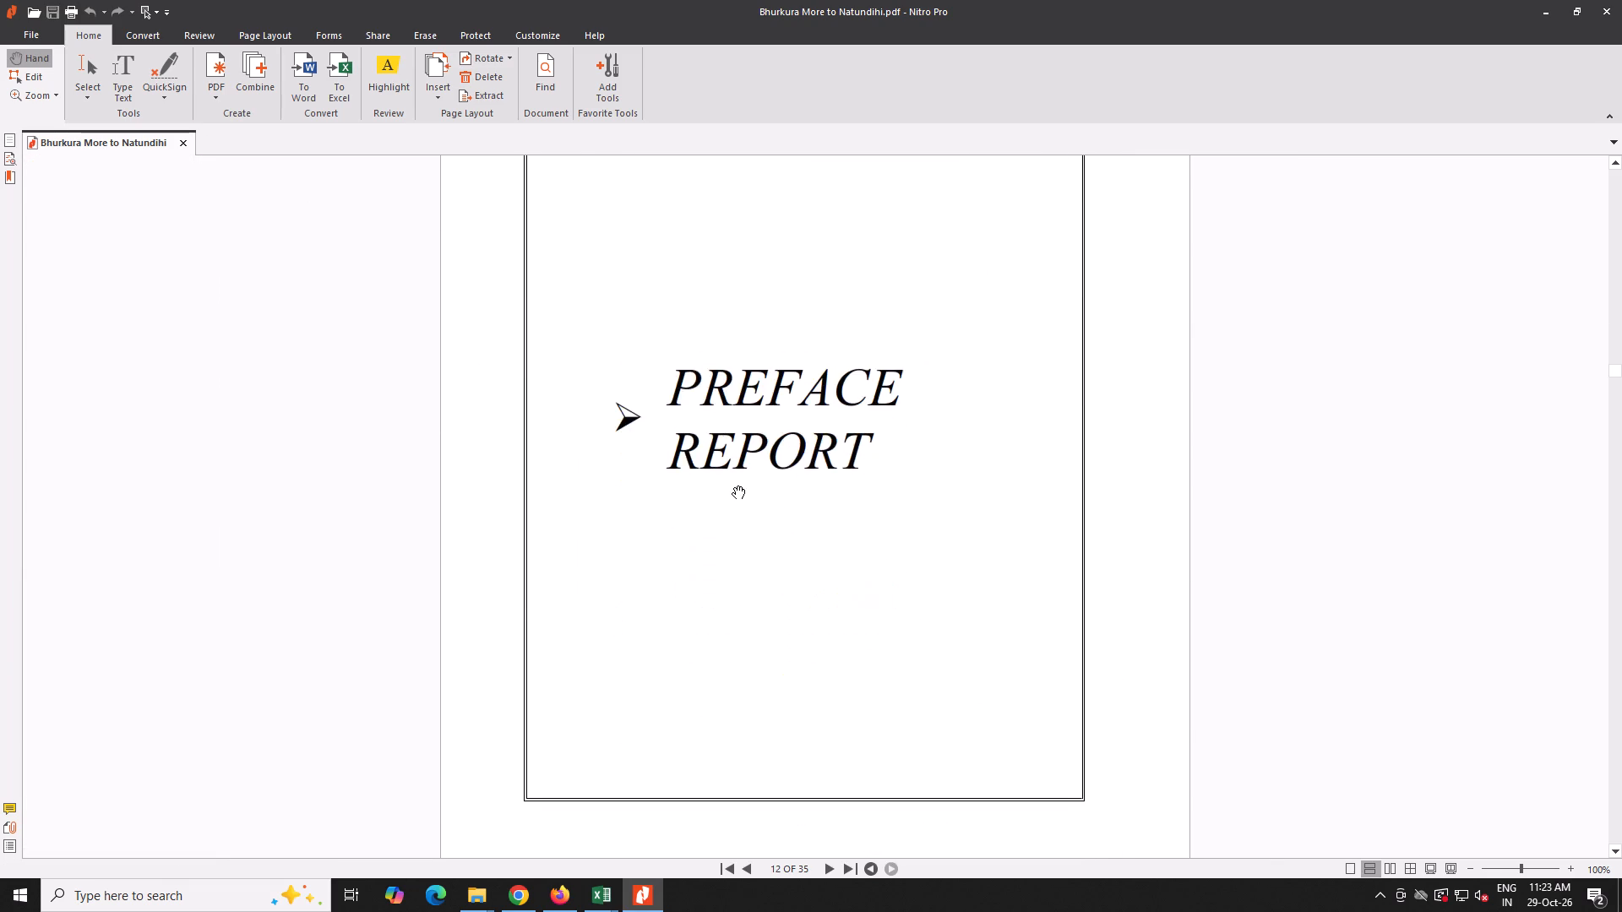
left_click(447, 84)
left_click(467, 111)
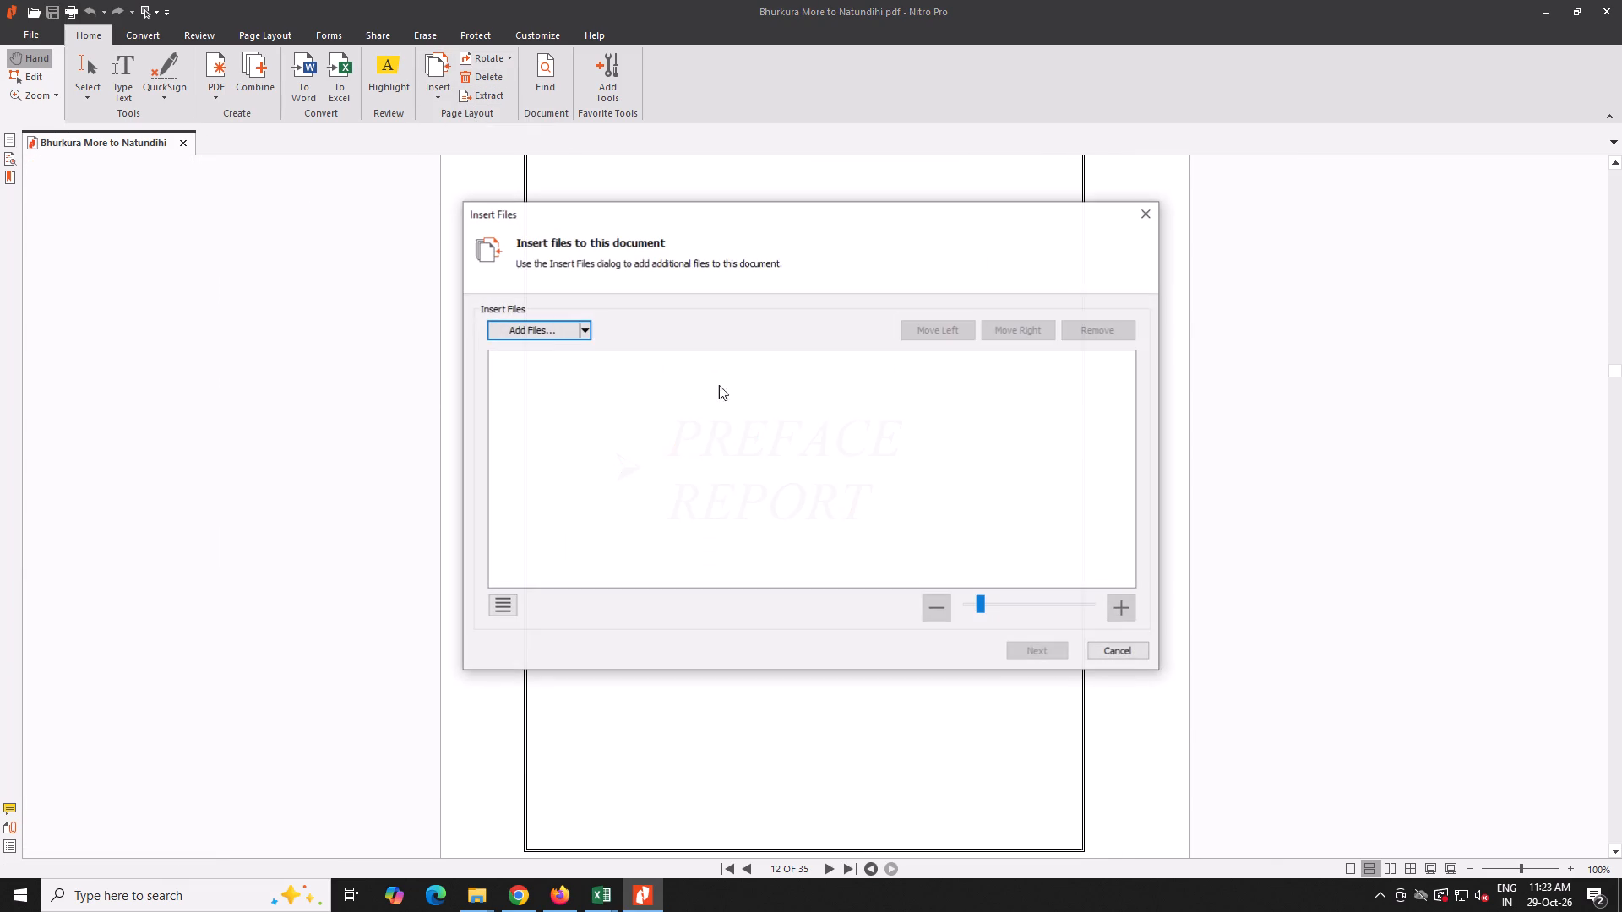
left_click(550, 331)
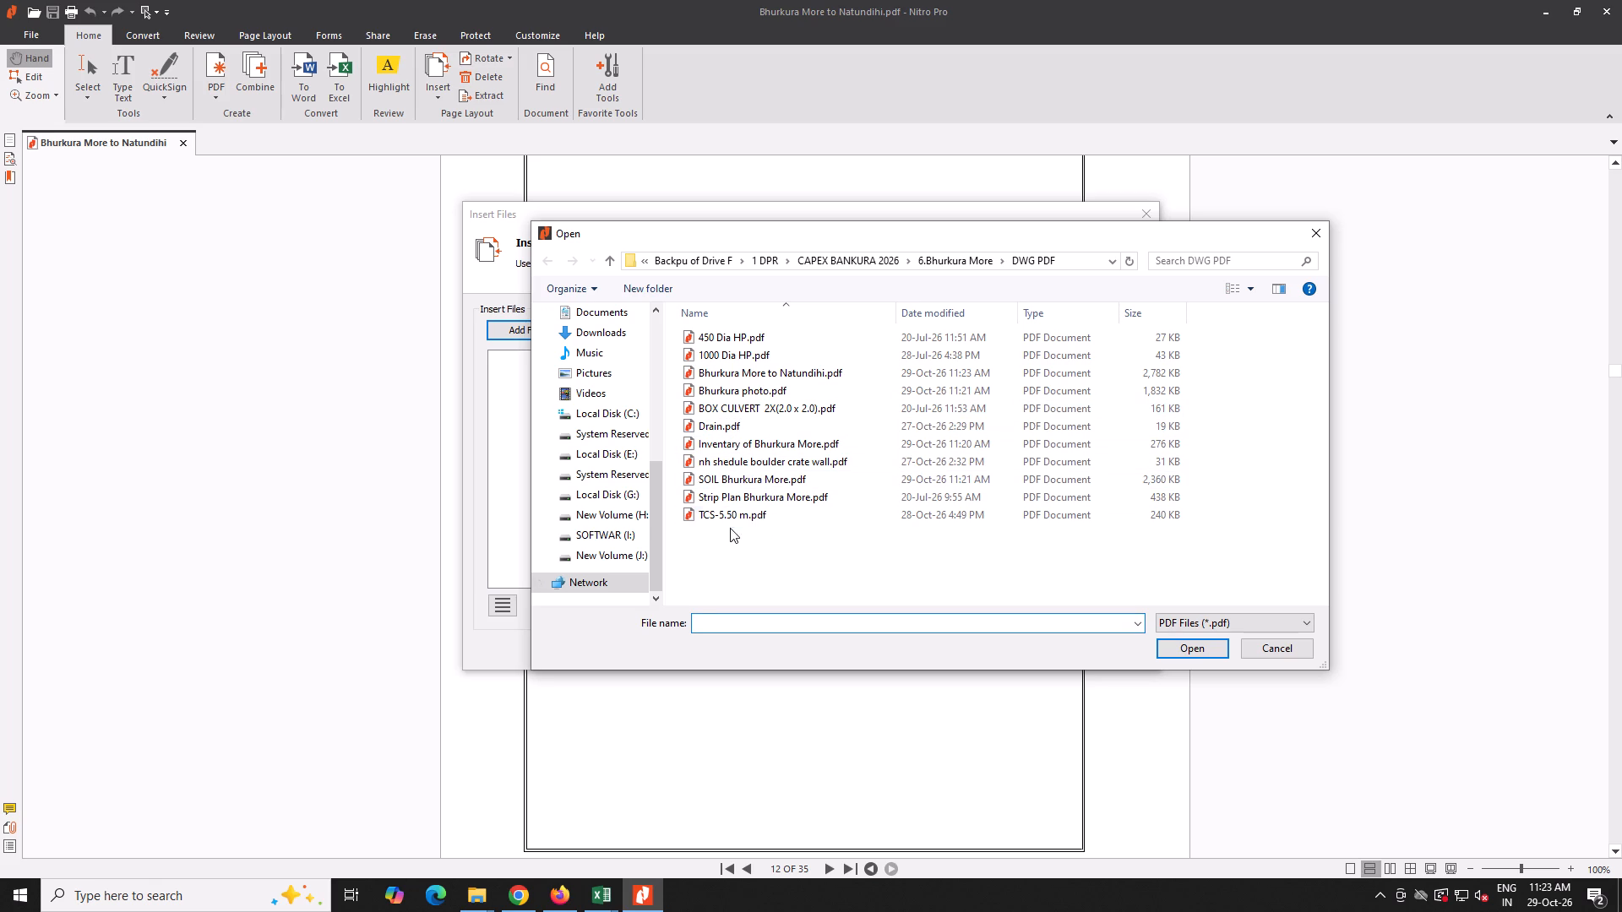
double_click(746, 388)
left_click(1055, 652)
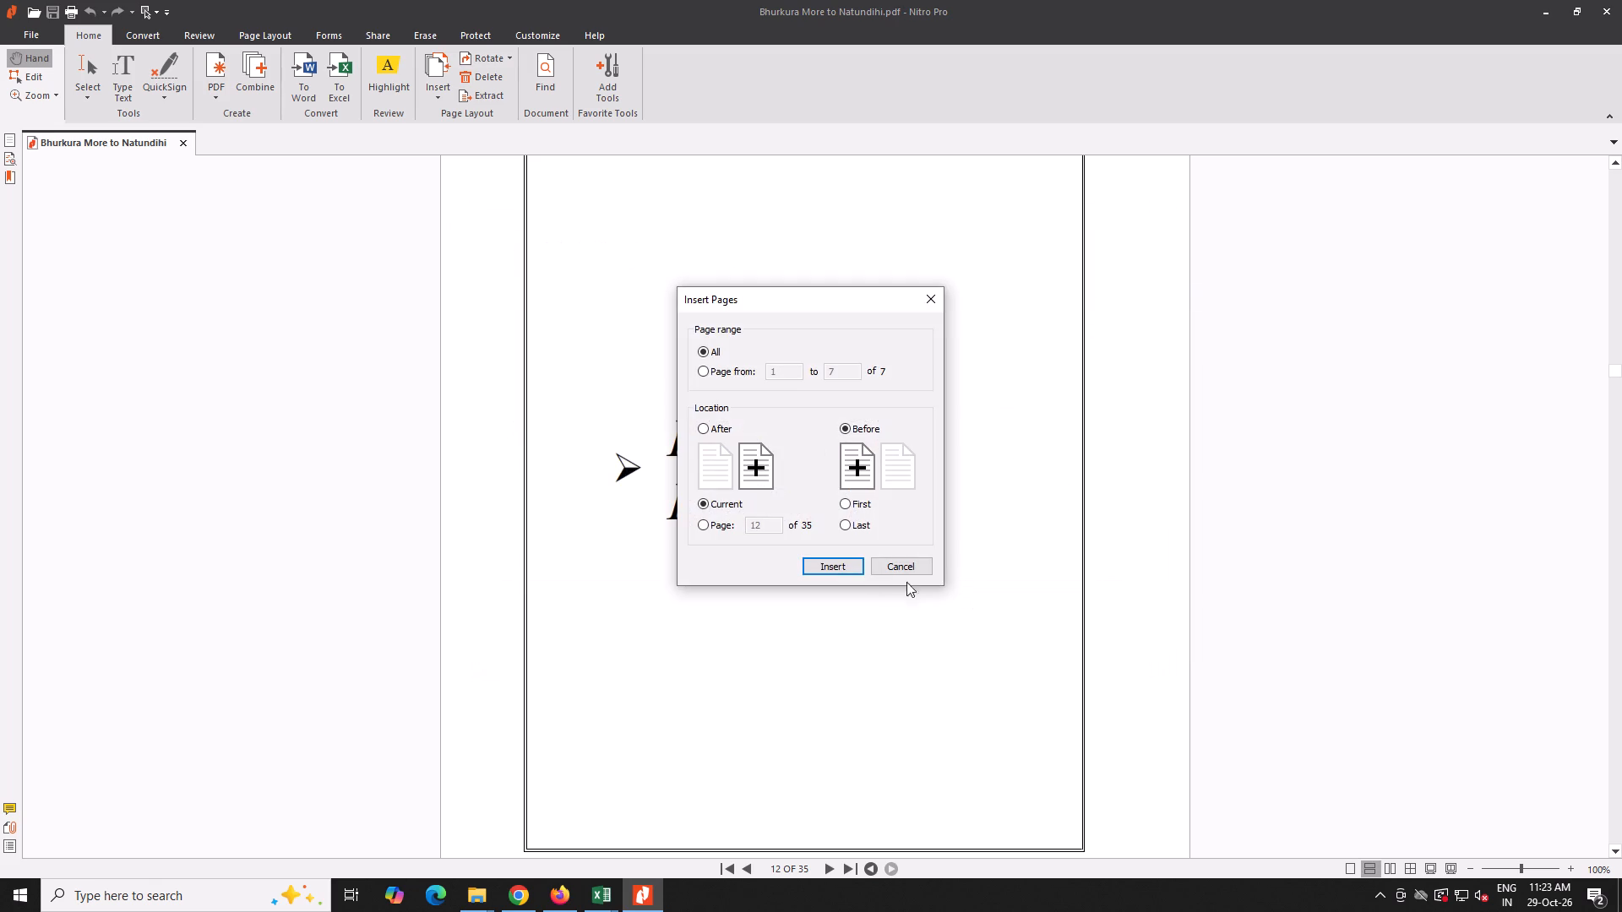
left_click(839, 571)
Insert all pages of SOIL Bhurkura More.pdf directly before the Traffic Census & Pavement Design divider page.
scroll(840, 579, "down", 5)
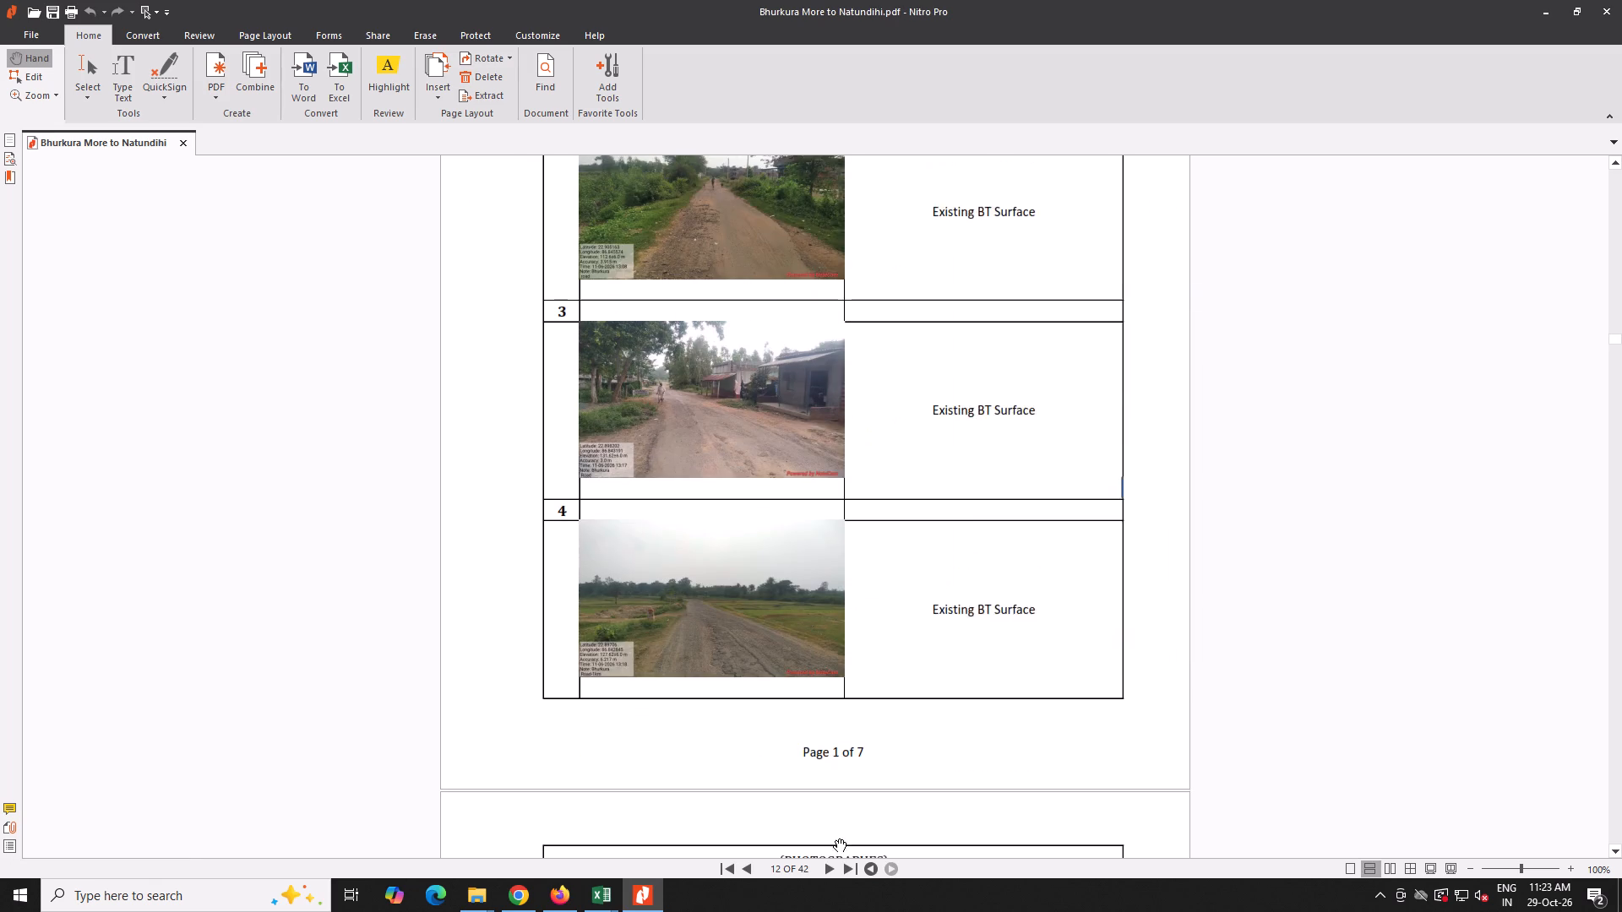
triple_click(832, 871)
triple_click(832, 871)
double_click(832, 871)
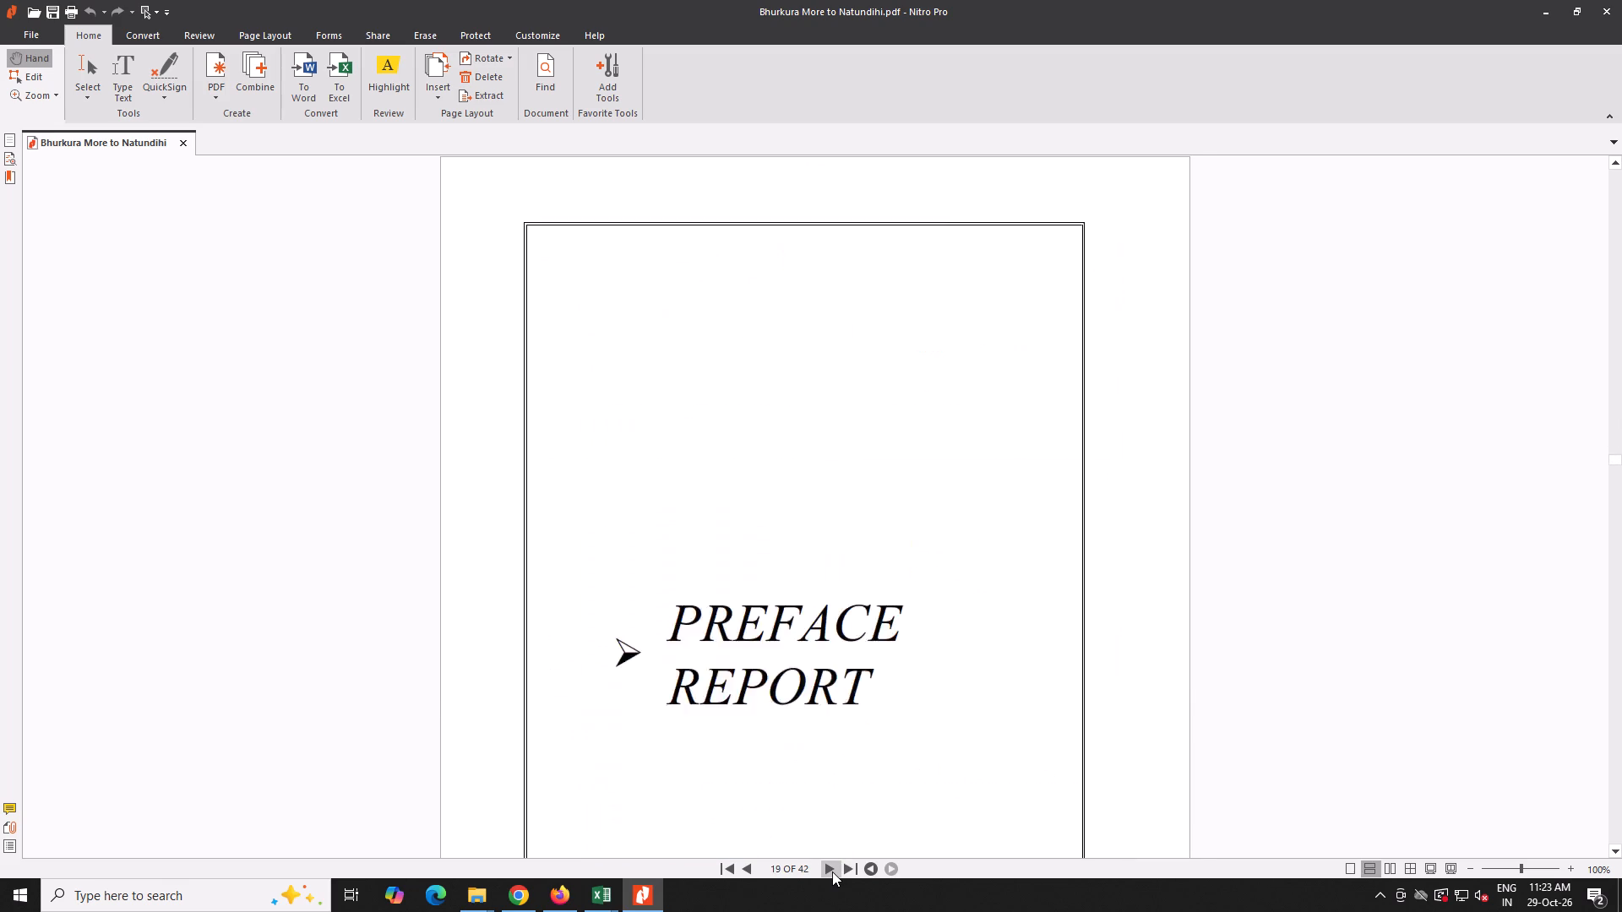
double_click(832, 871)
triple_click(832, 871)
triple_click(831, 871)
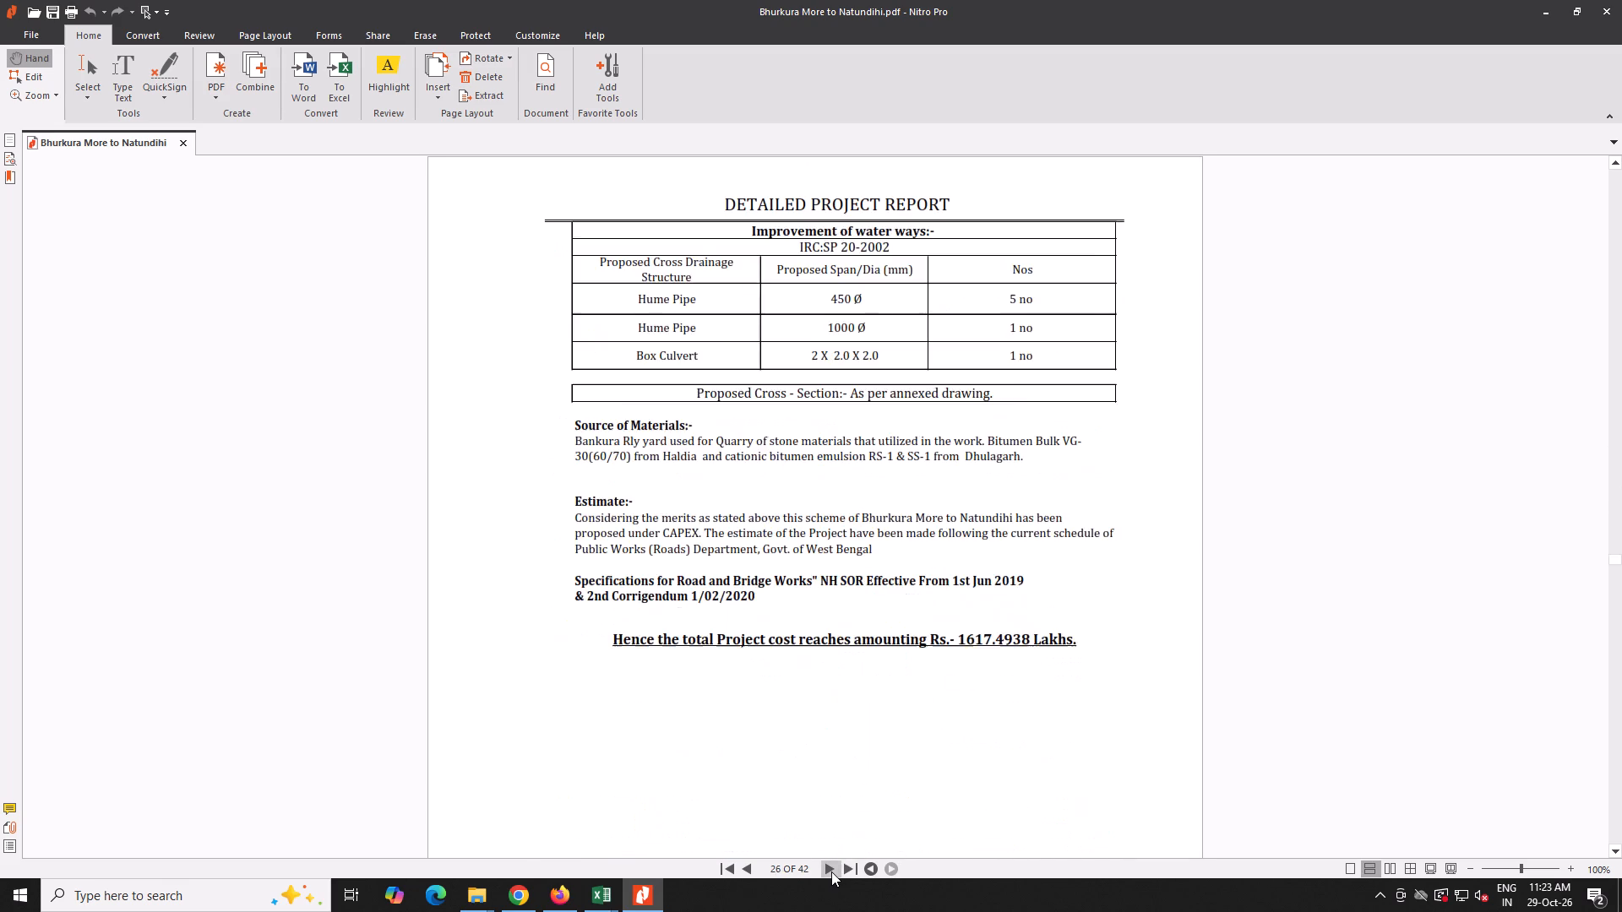
left_click(830, 871)
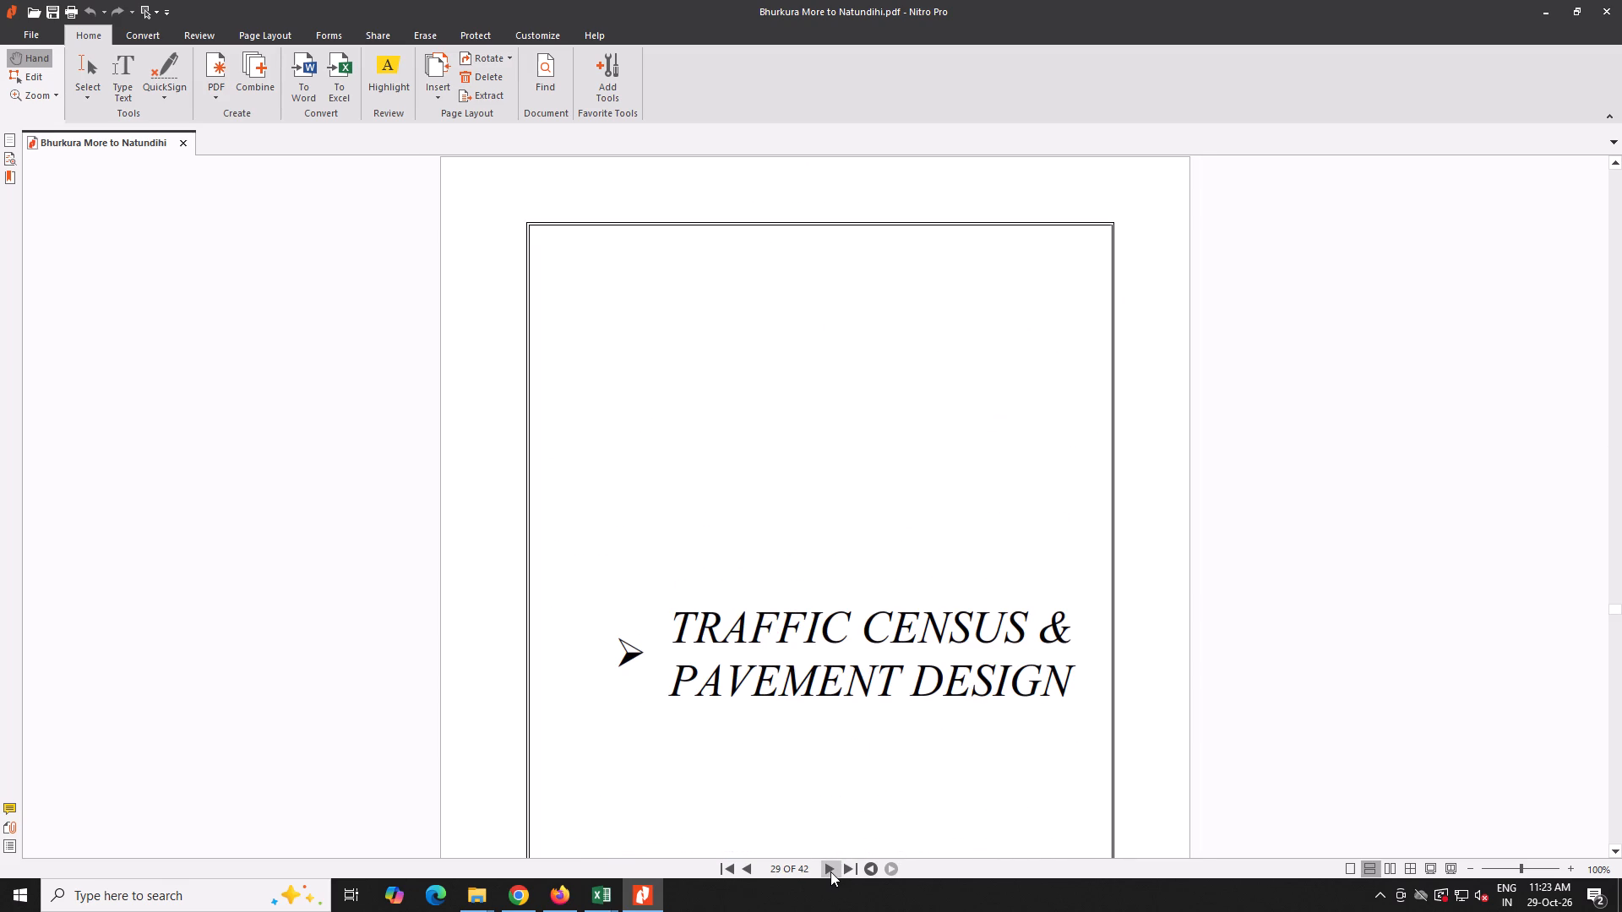
left_click(438, 99)
left_click(461, 117)
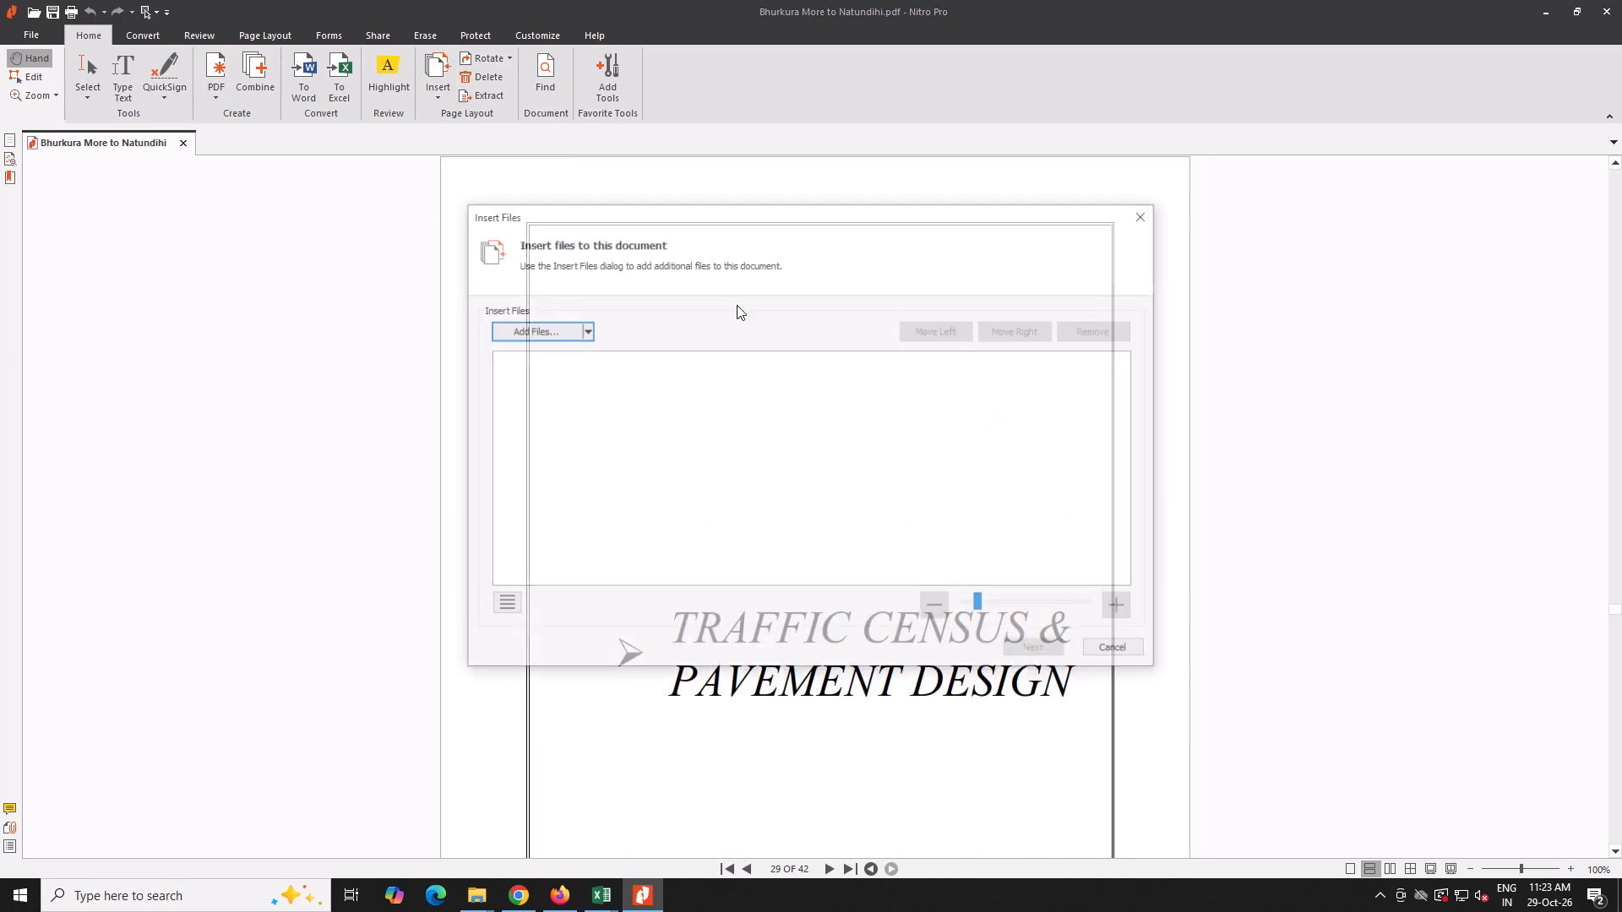
left_click(556, 335)
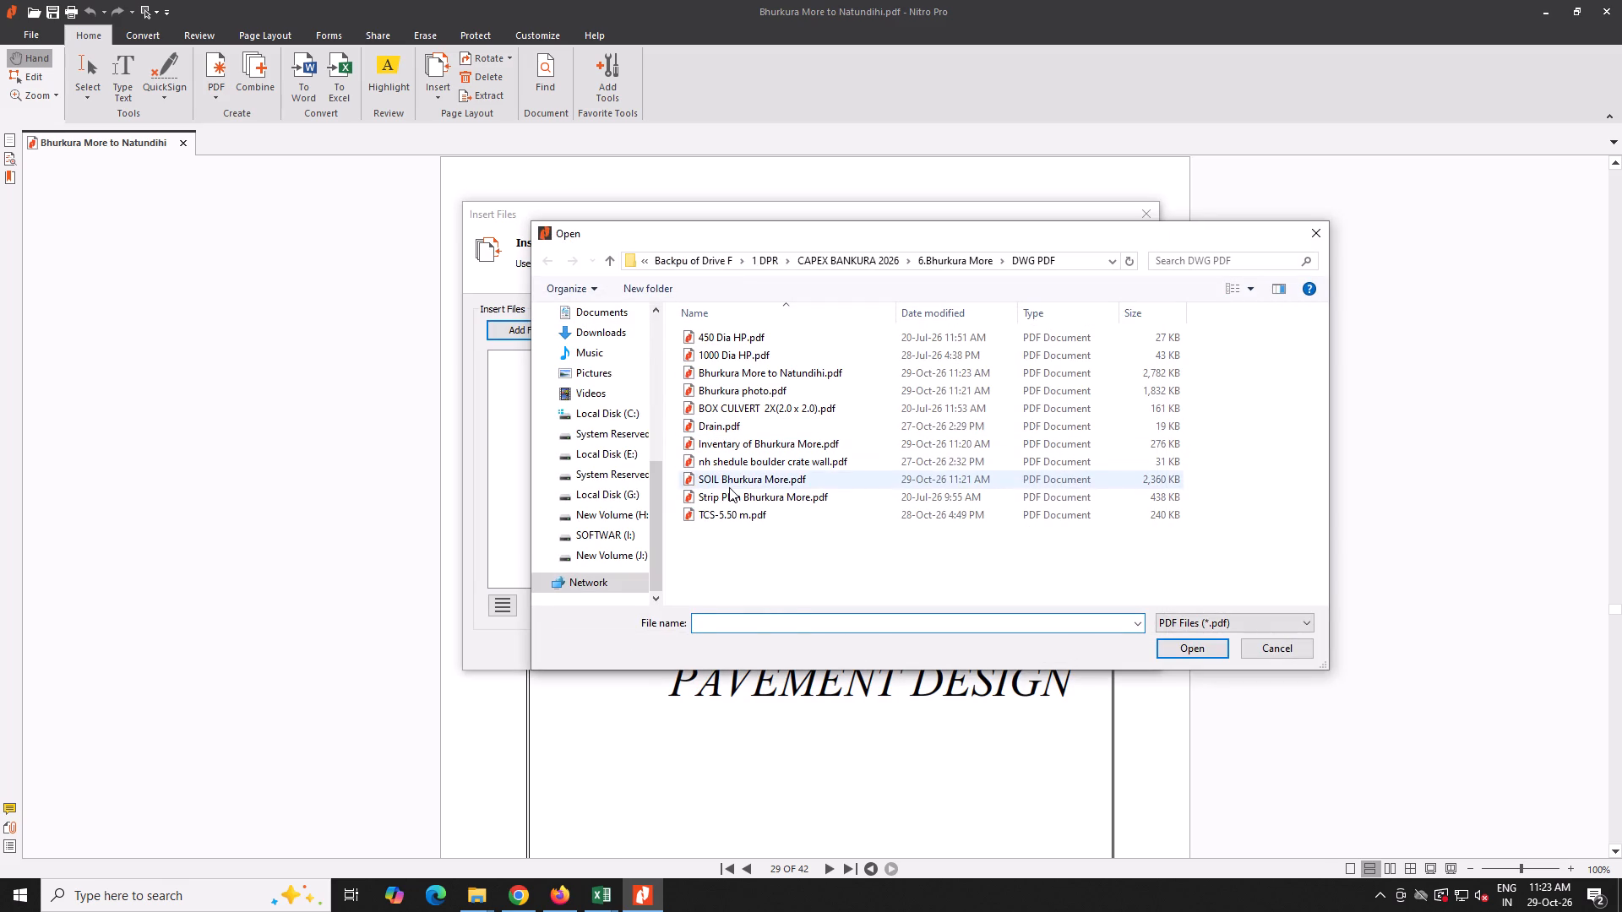
double_click(731, 485)
left_click(1040, 642)
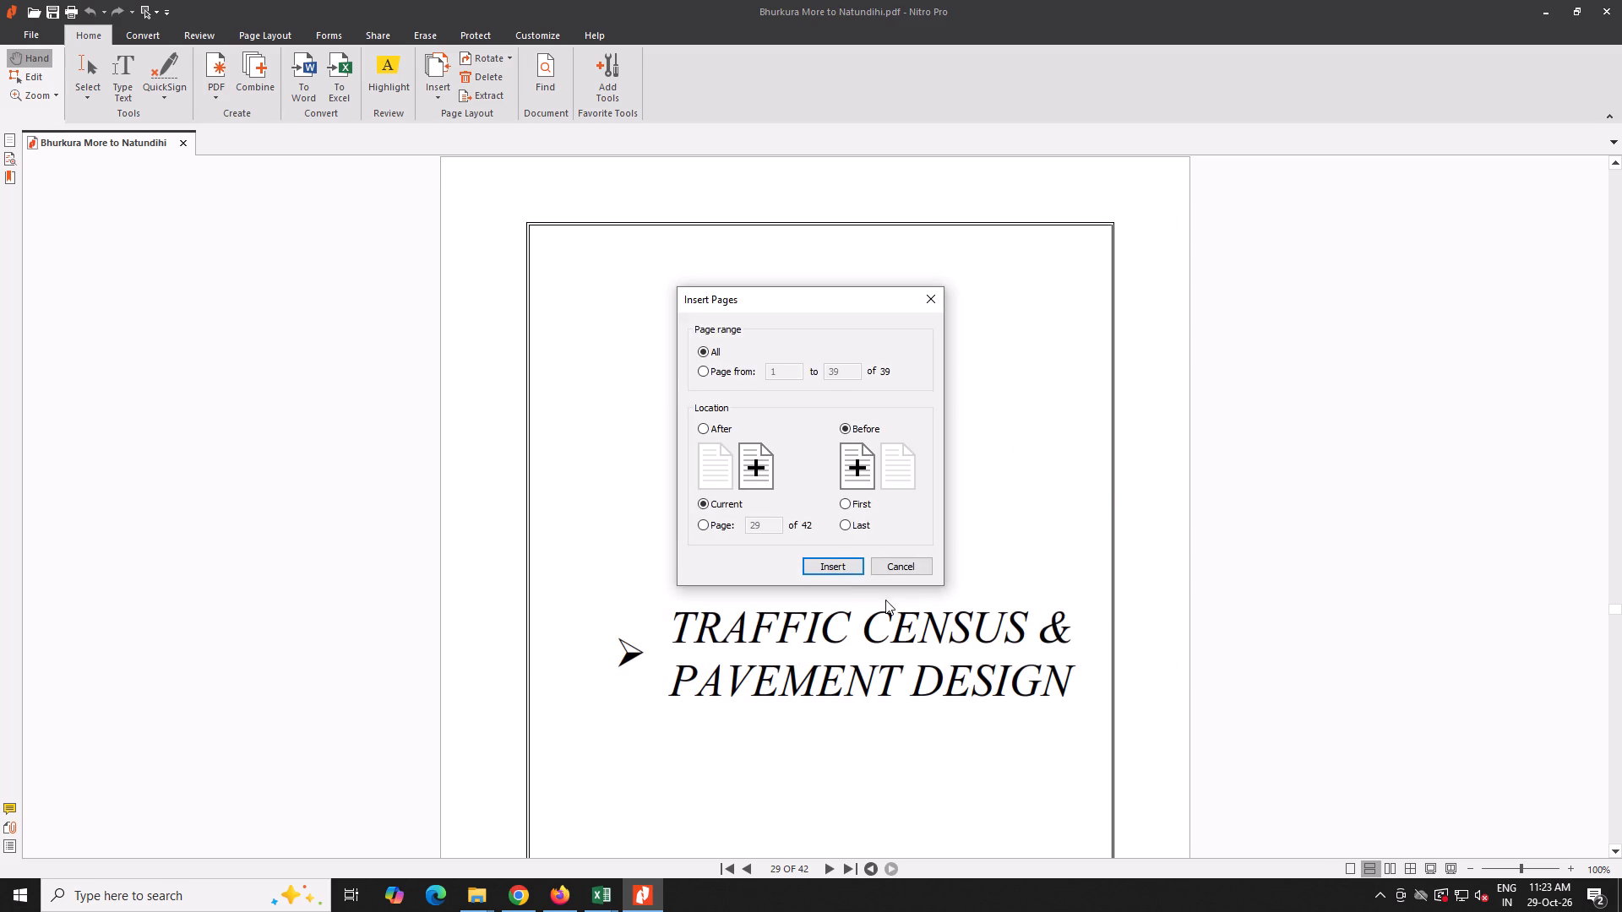
left_click(841, 563)
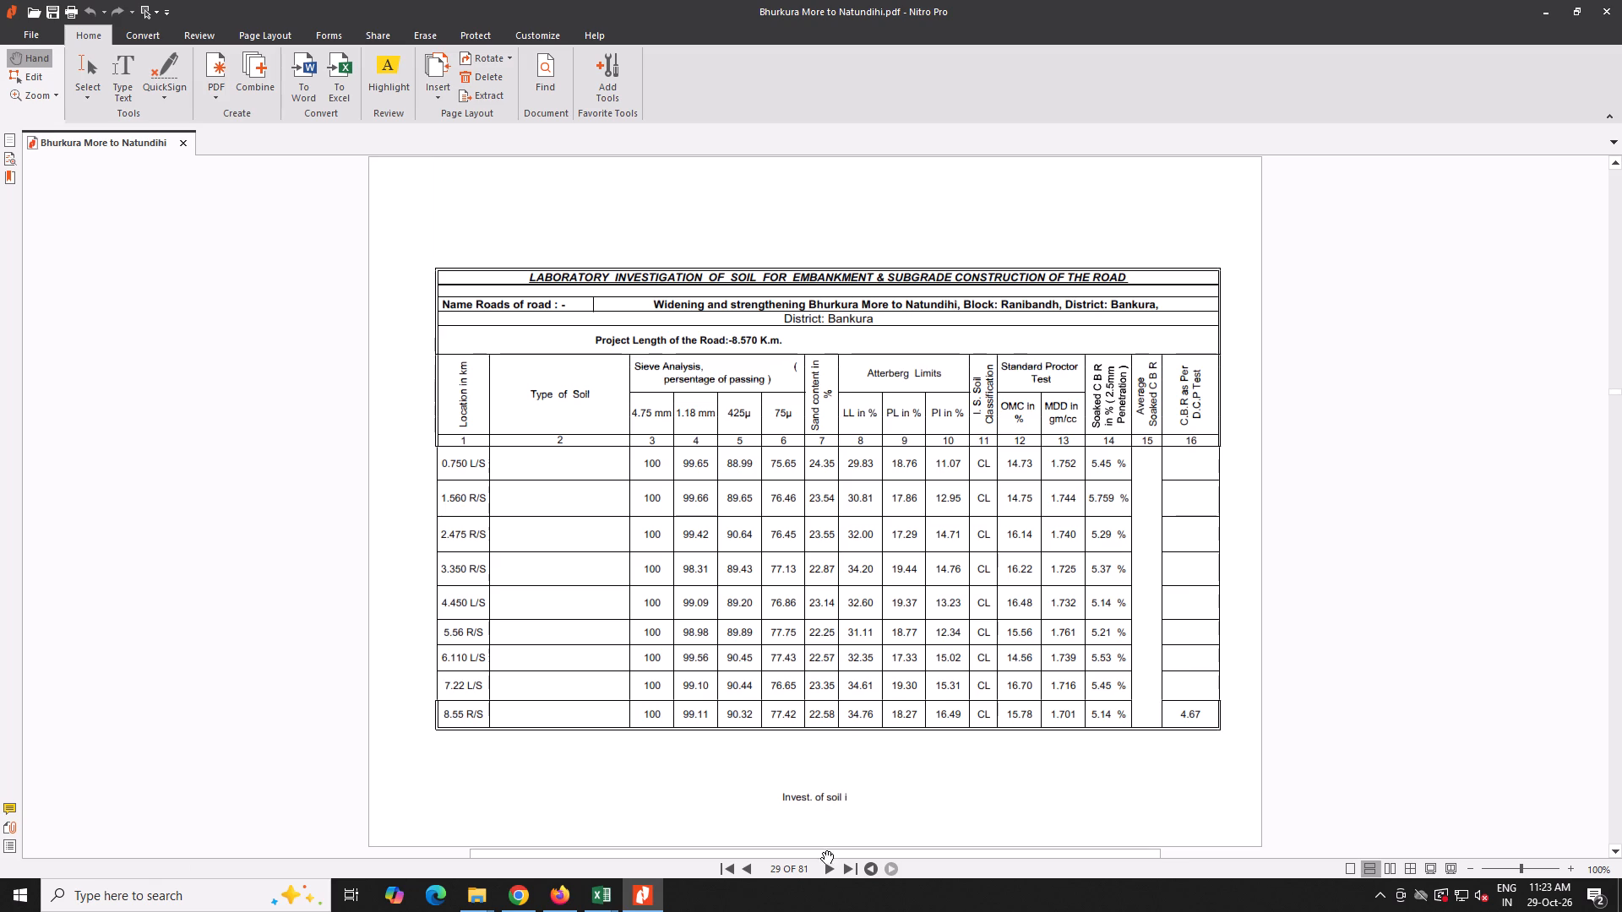
Go through the soil test, traffic census and pavement design pages up to the Drawings & Alignment divider on the last page.
triple_click(821, 869)
triple_click(821, 867)
double_click(821, 867)
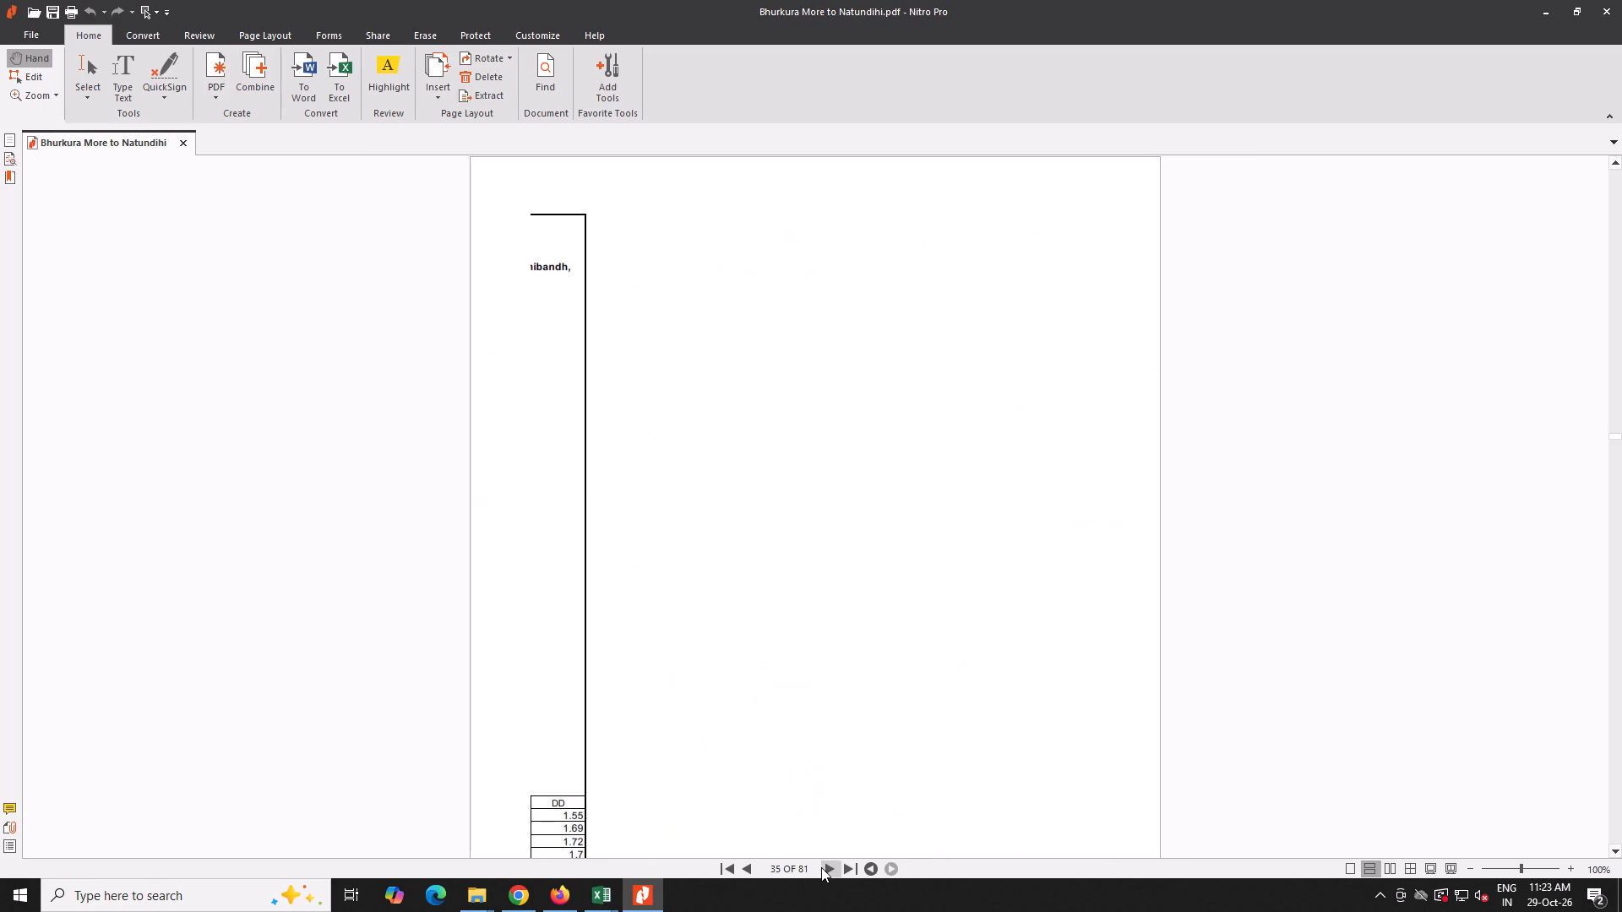
left_click(743, 871)
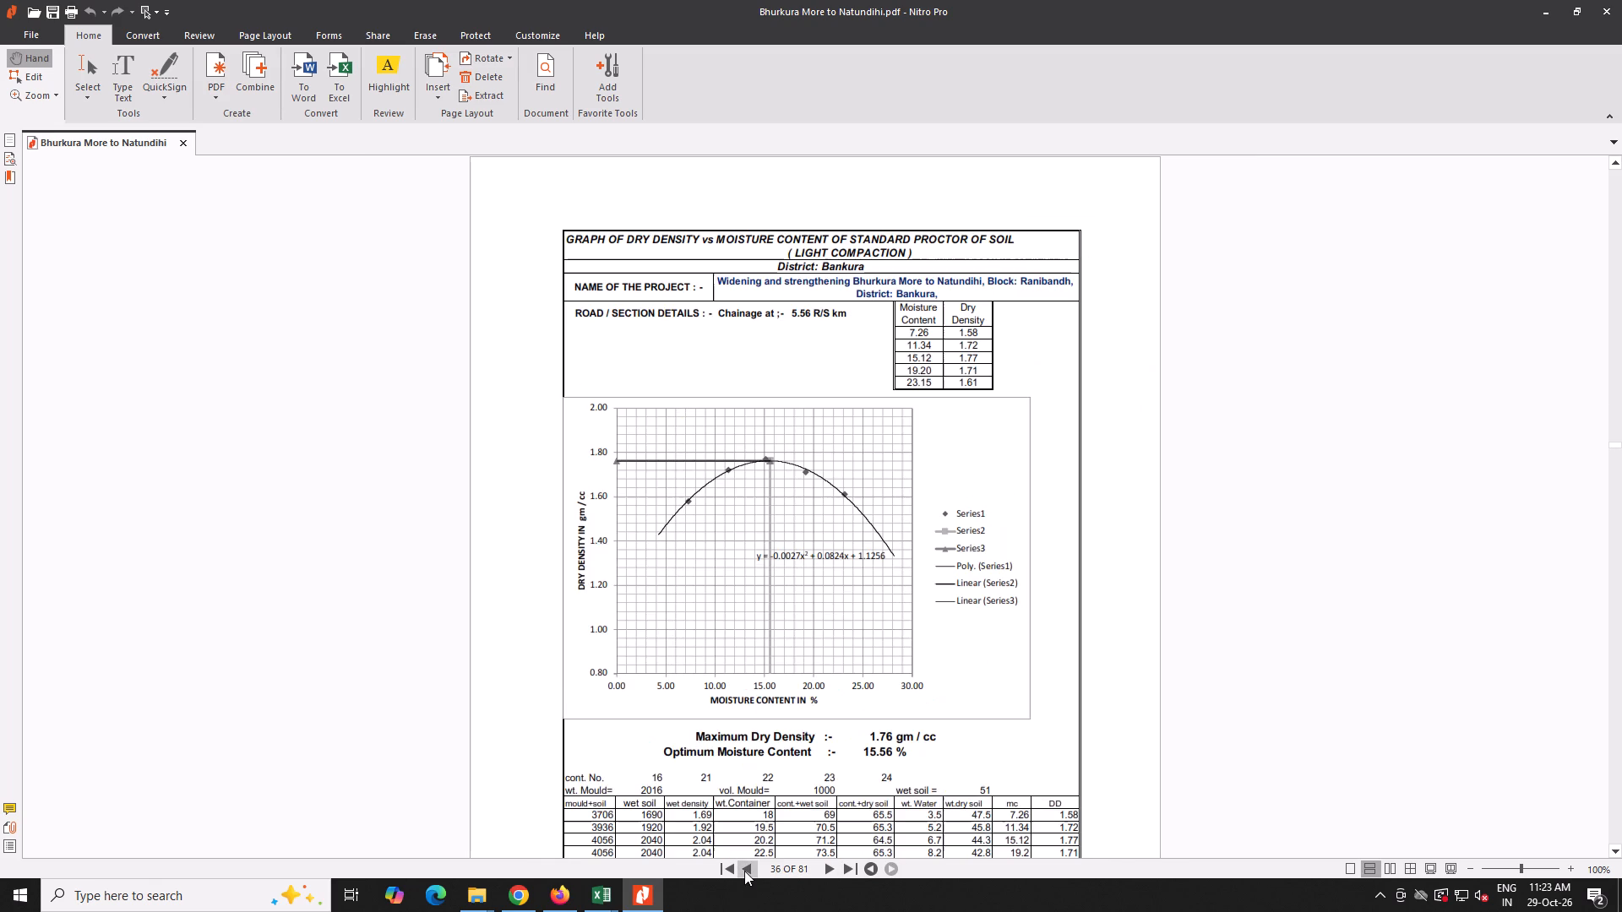
left_click(744, 871)
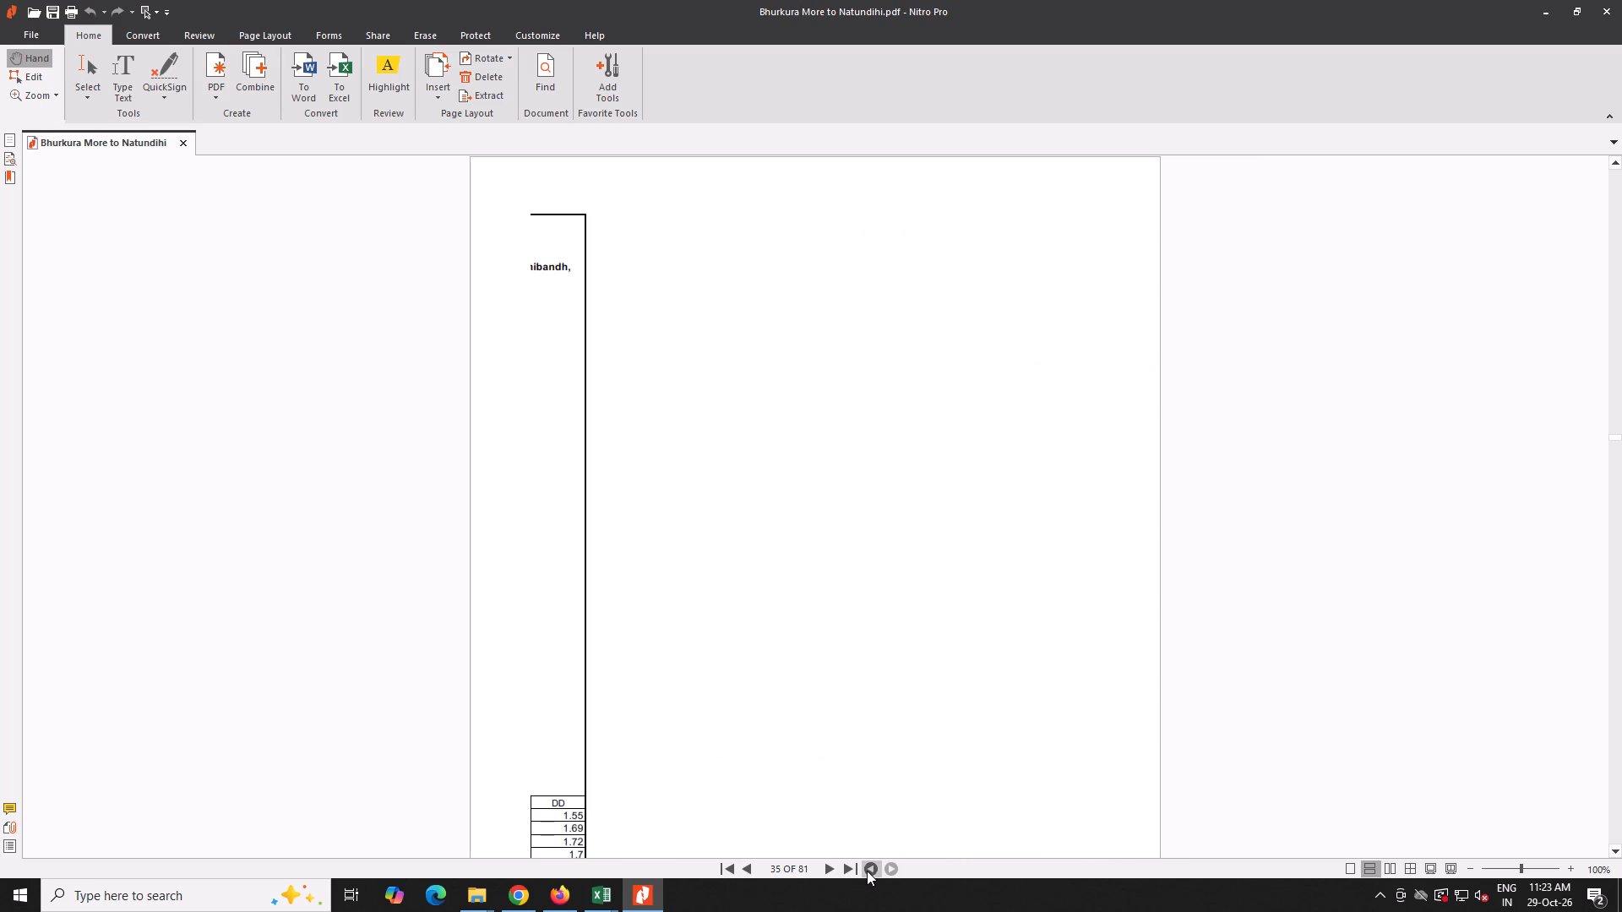
triple_click(831, 871)
triple_click(830, 870)
triple_click(830, 870)
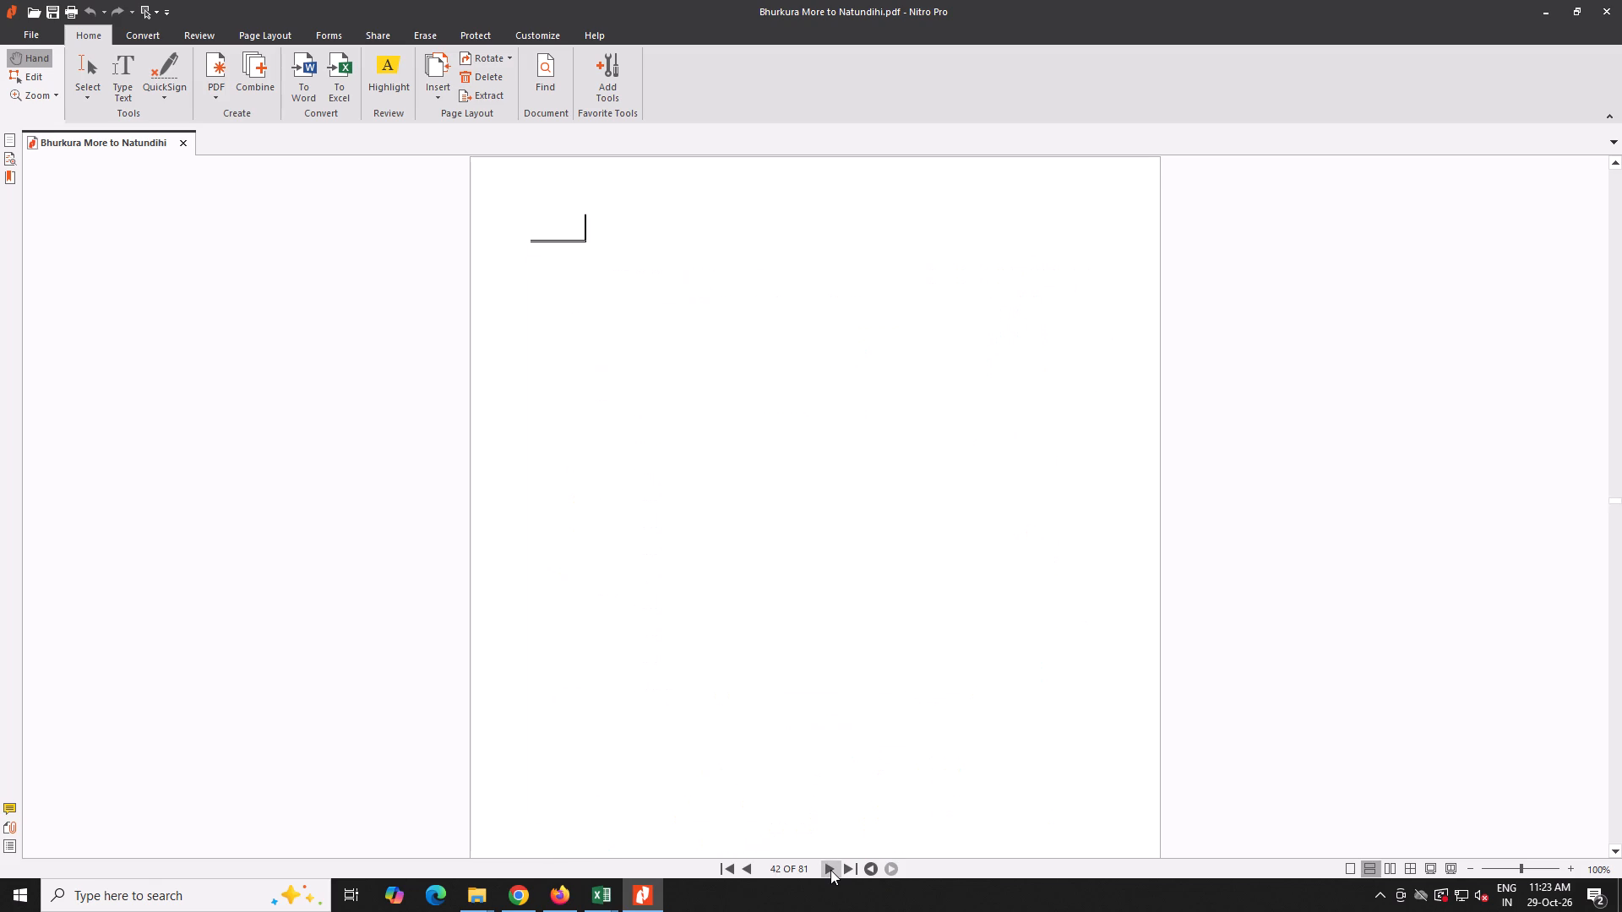
triple_click(831, 870)
triple_click(831, 870)
left_click(831, 870)
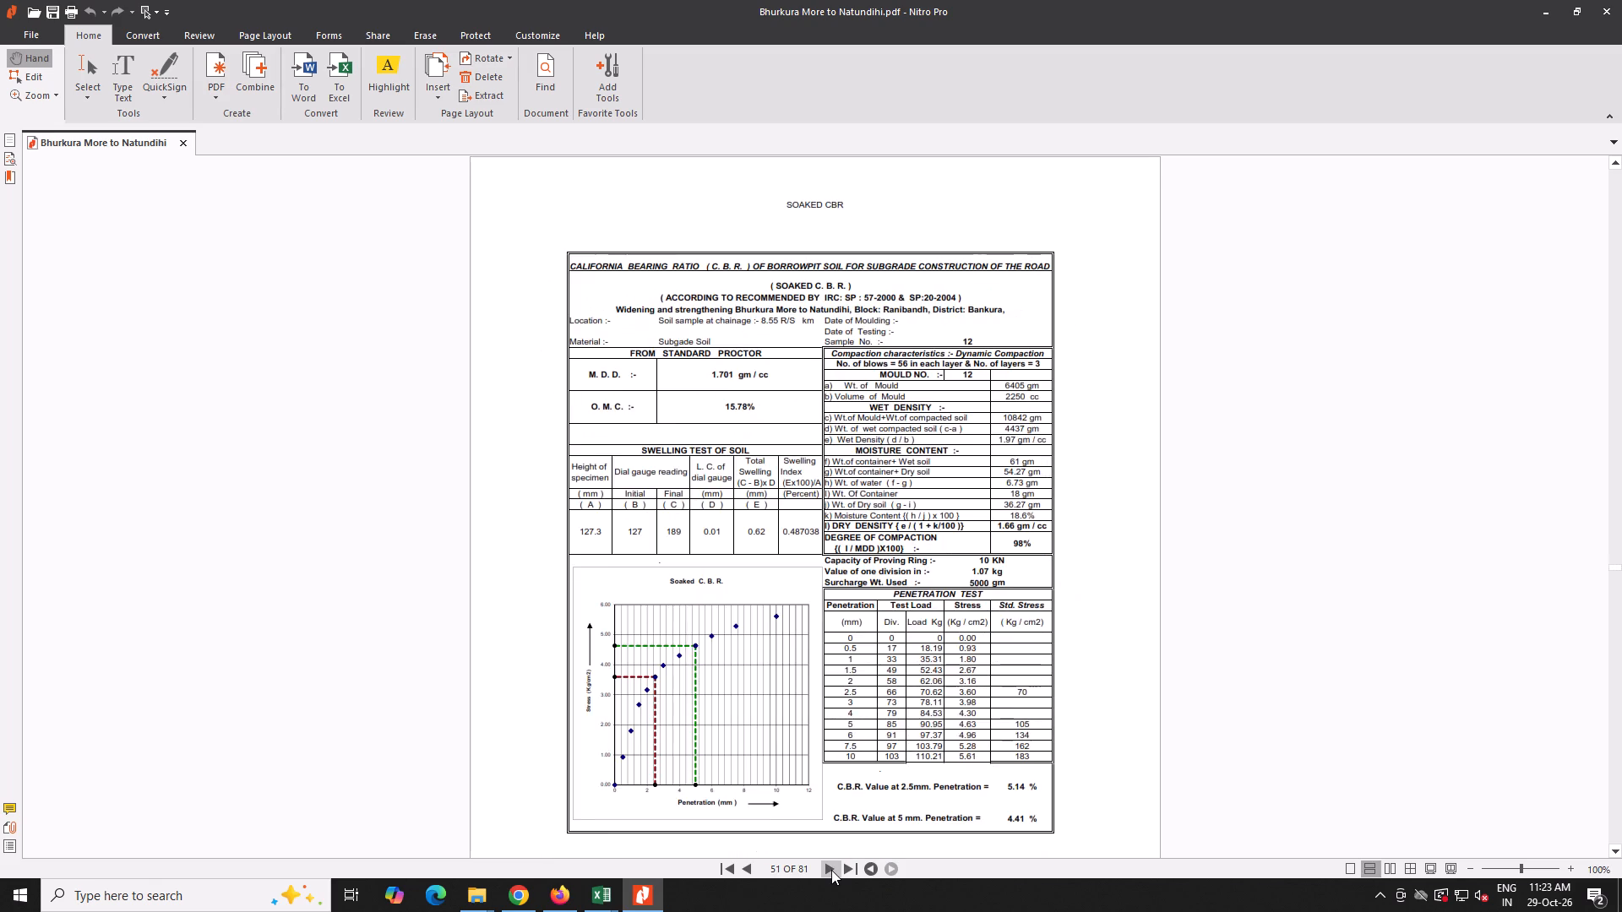
triple_click(831, 870)
triple_click(831, 870)
triple_click(831, 870)
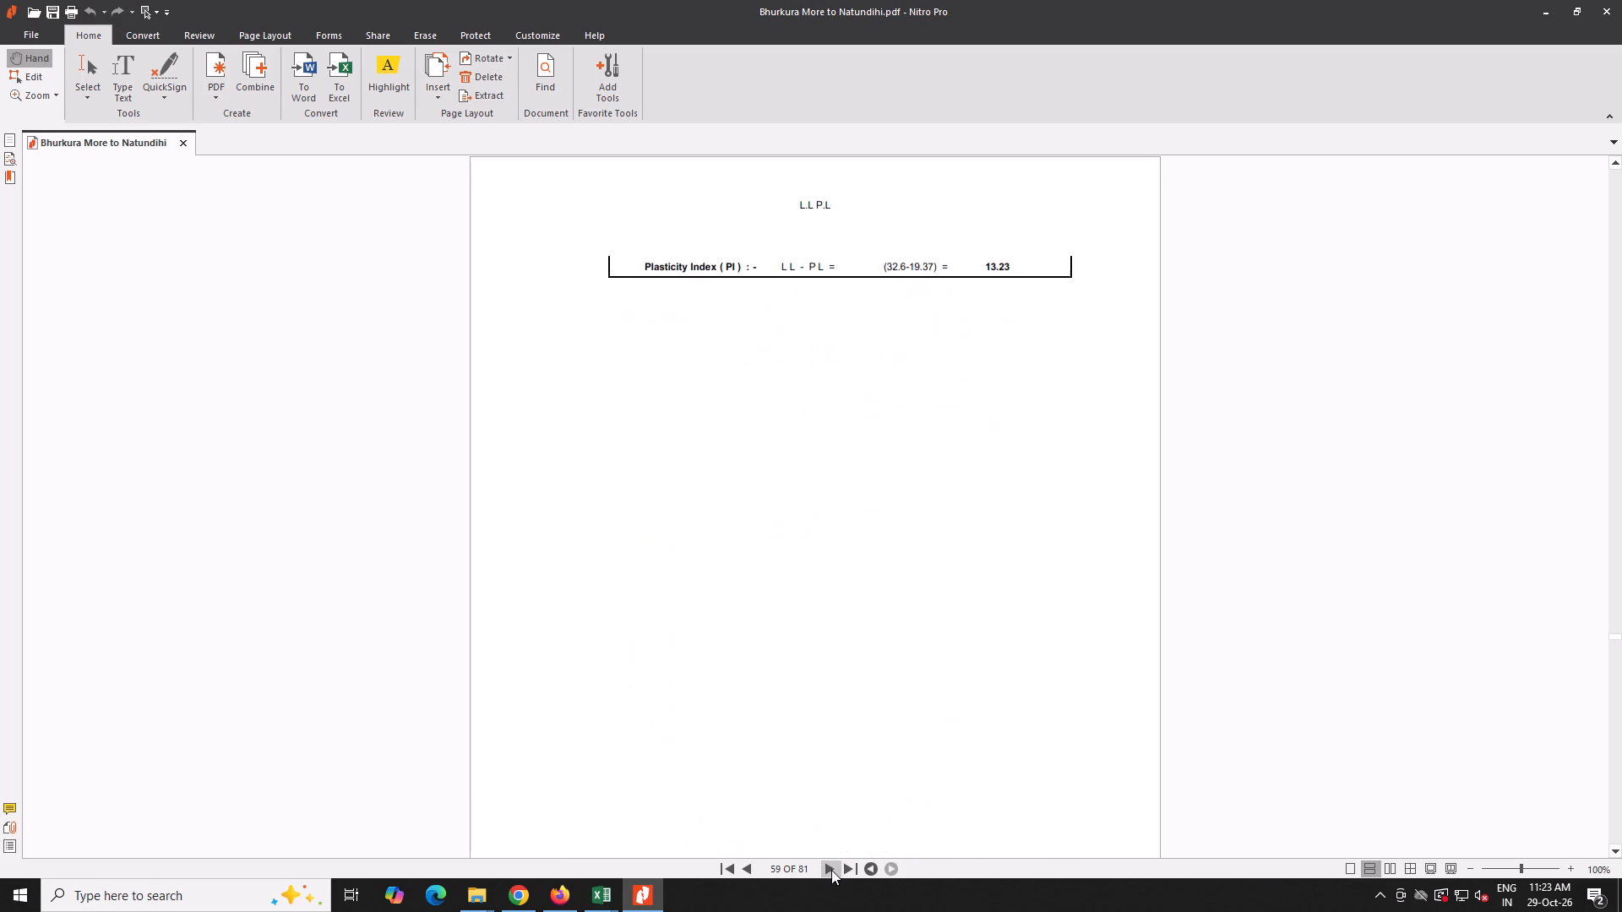
triple_click(831, 870)
triple_click(831, 870)
double_click(831, 870)
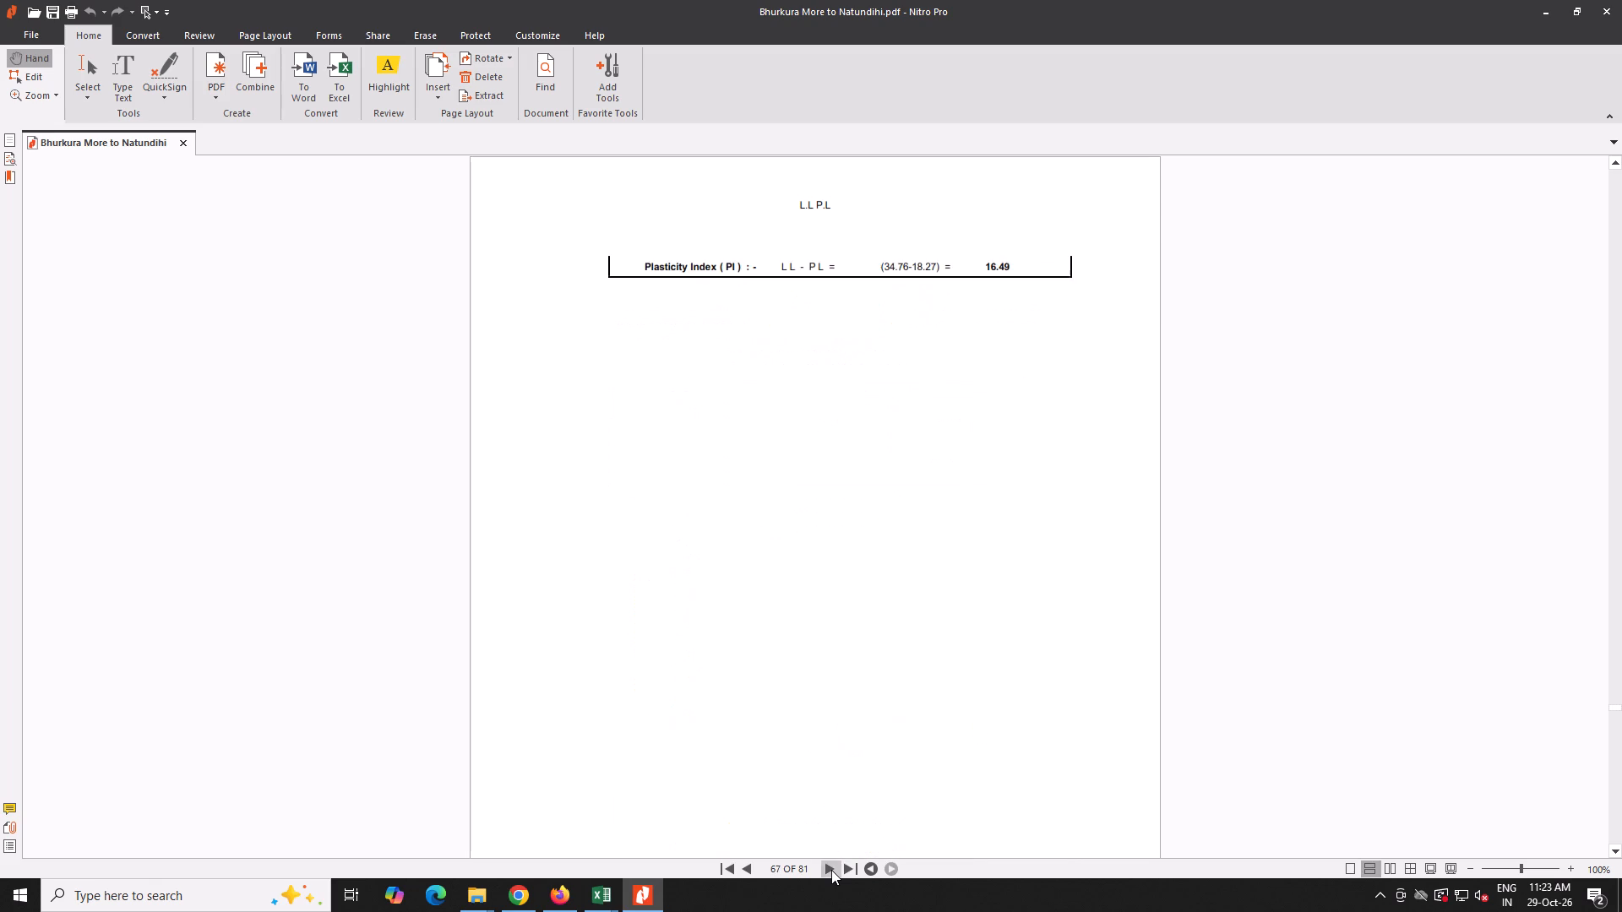
left_click(831, 870)
double_click(831, 870)
left_click(831, 870)
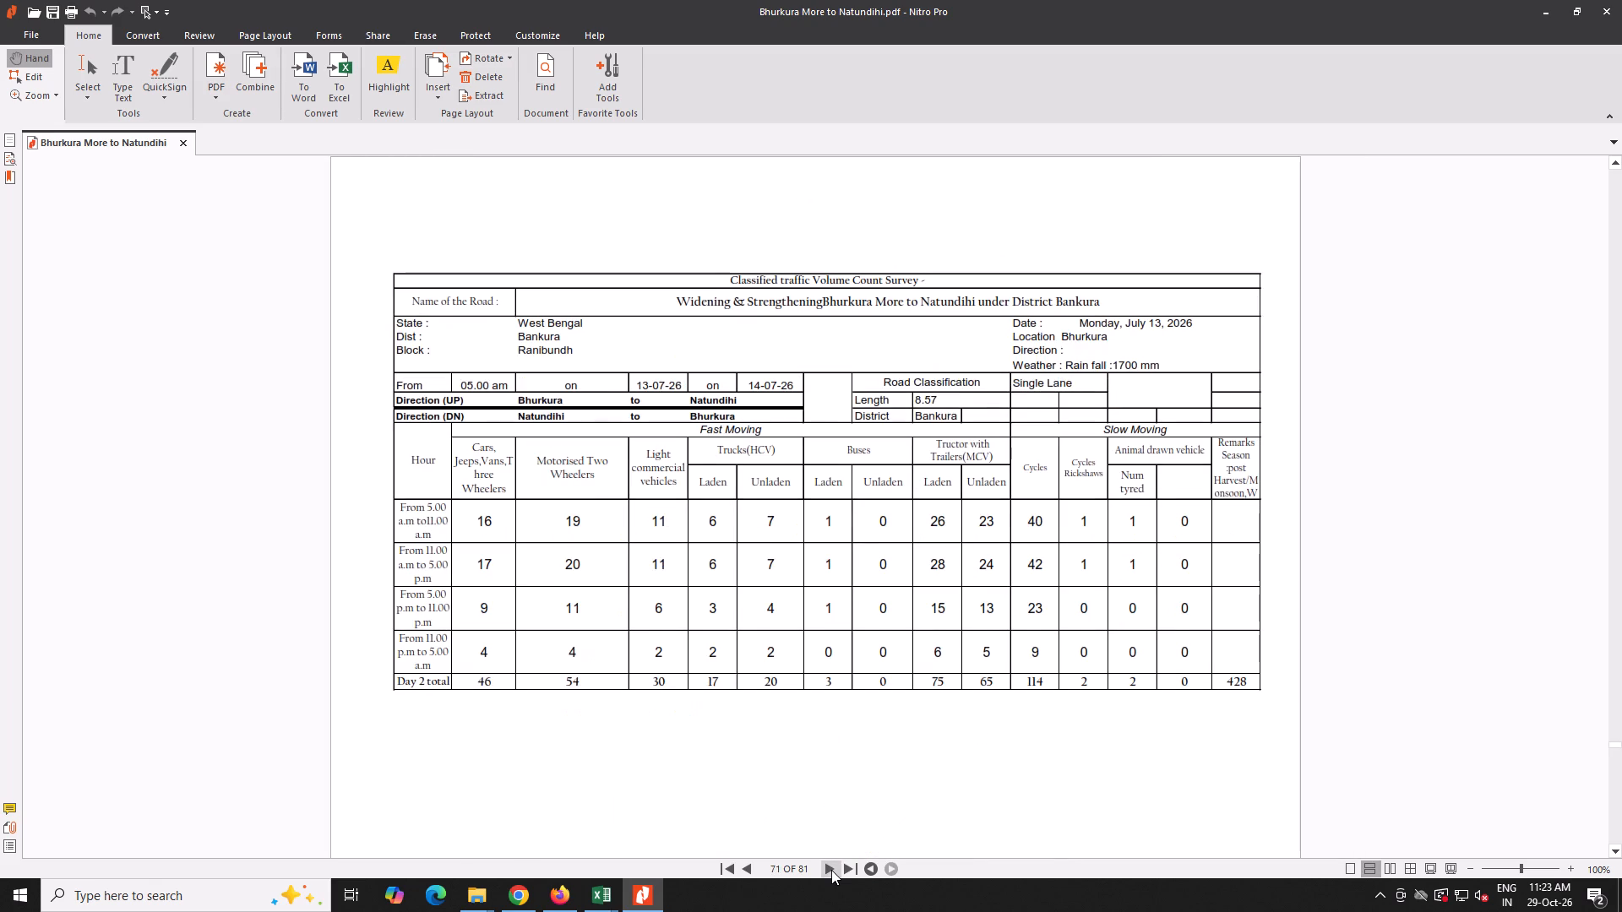
left_click(831, 870)
left_click(831, 870)
left_click(831, 870)
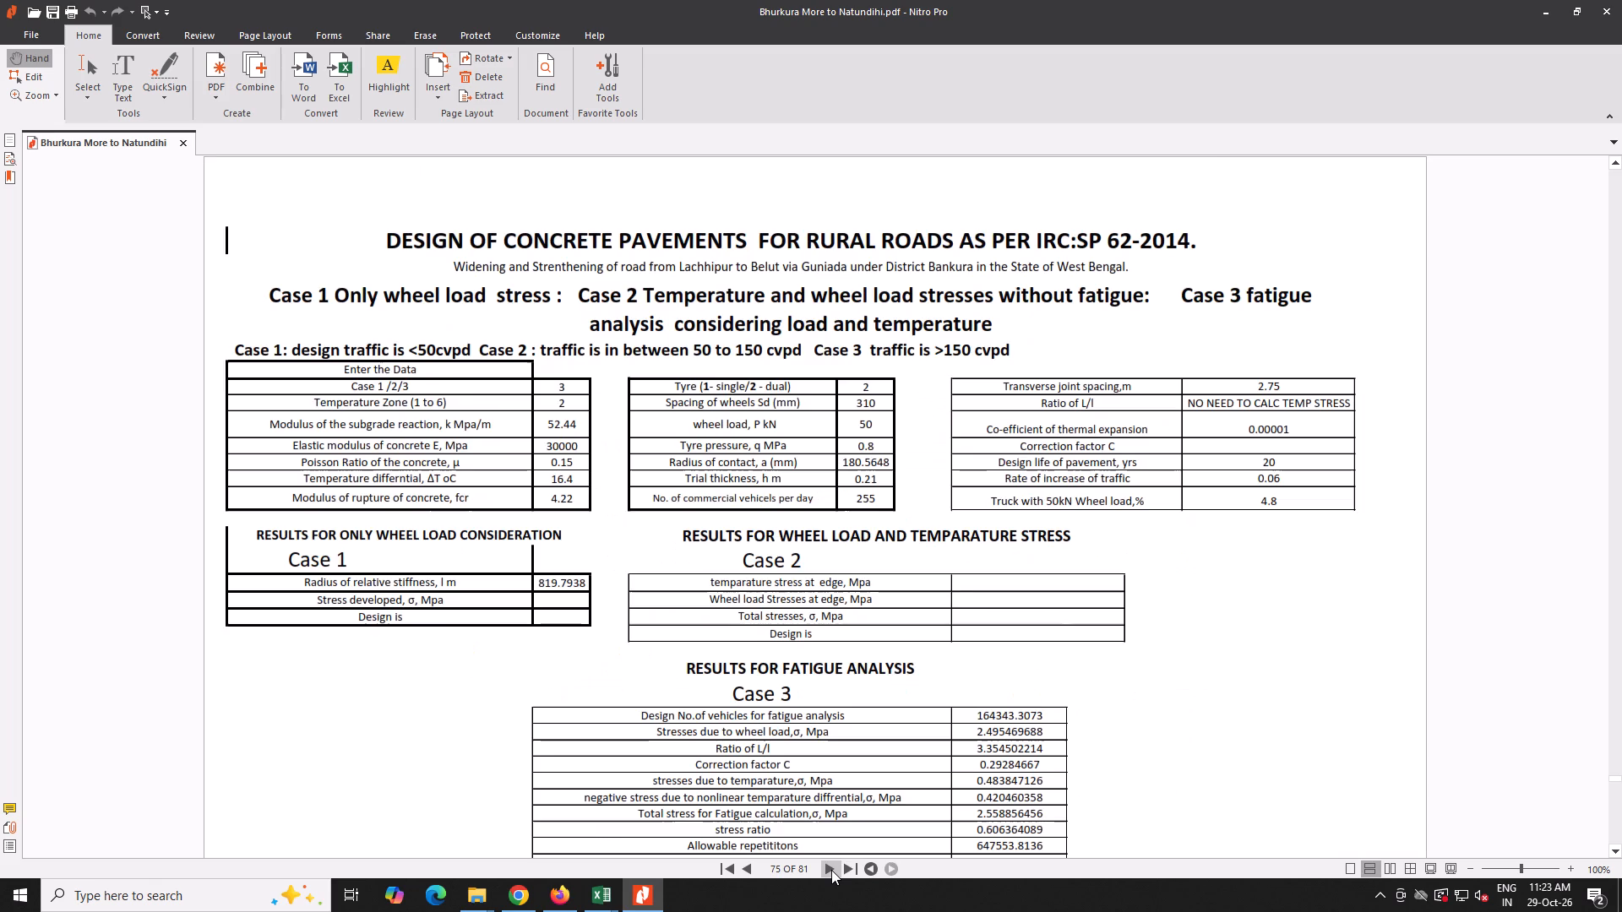
double_click(831, 870)
left_click(831, 870)
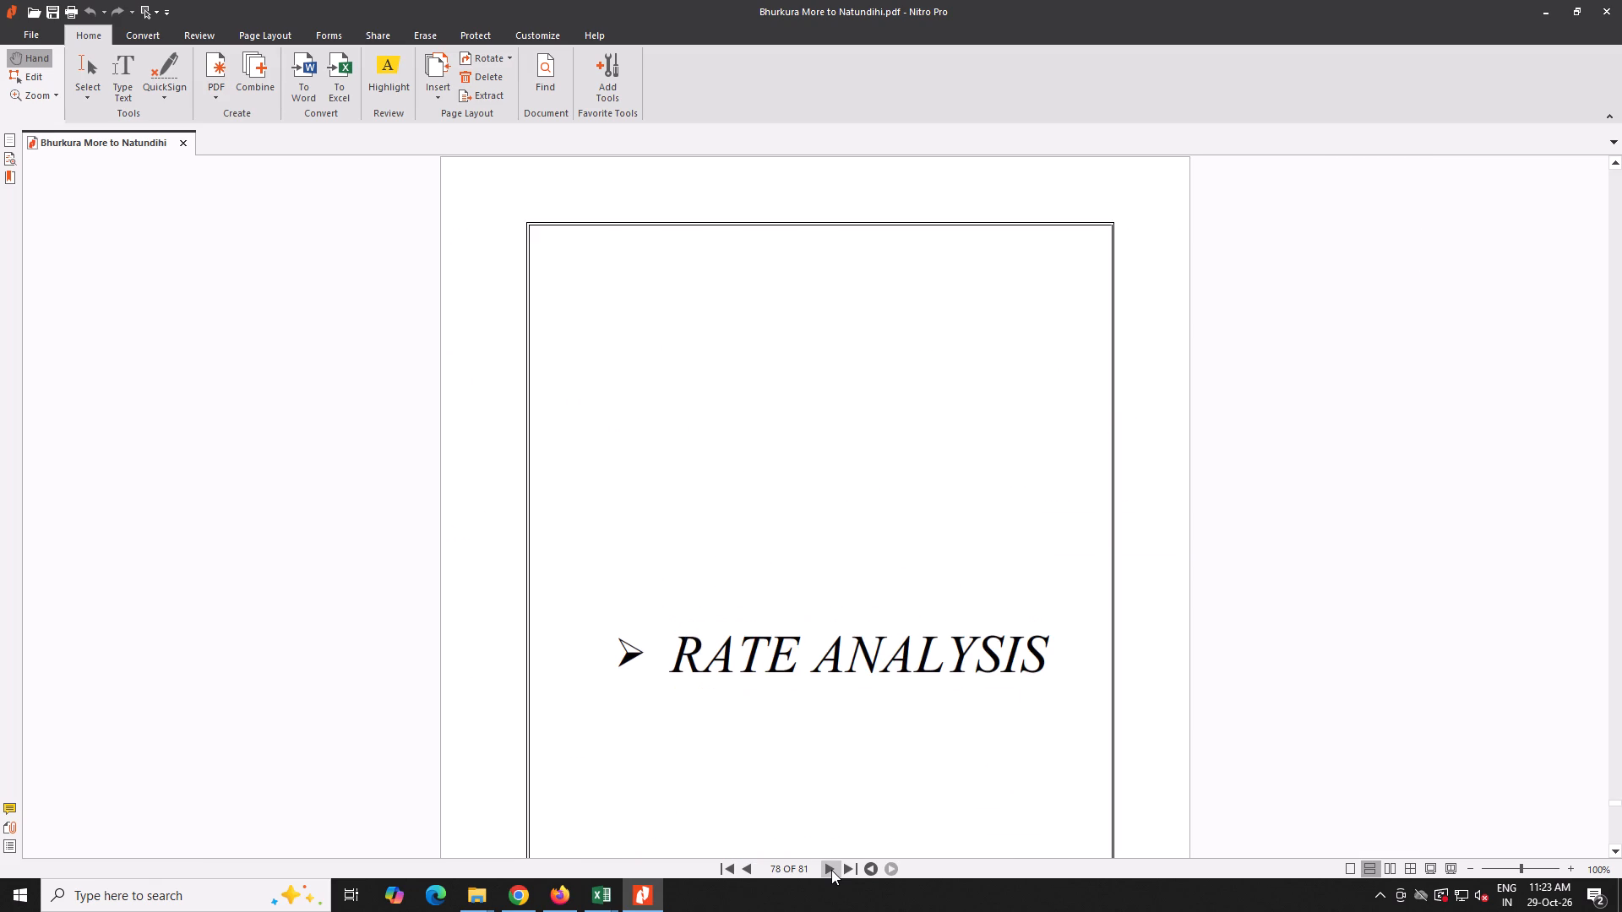
left_click(837, 864)
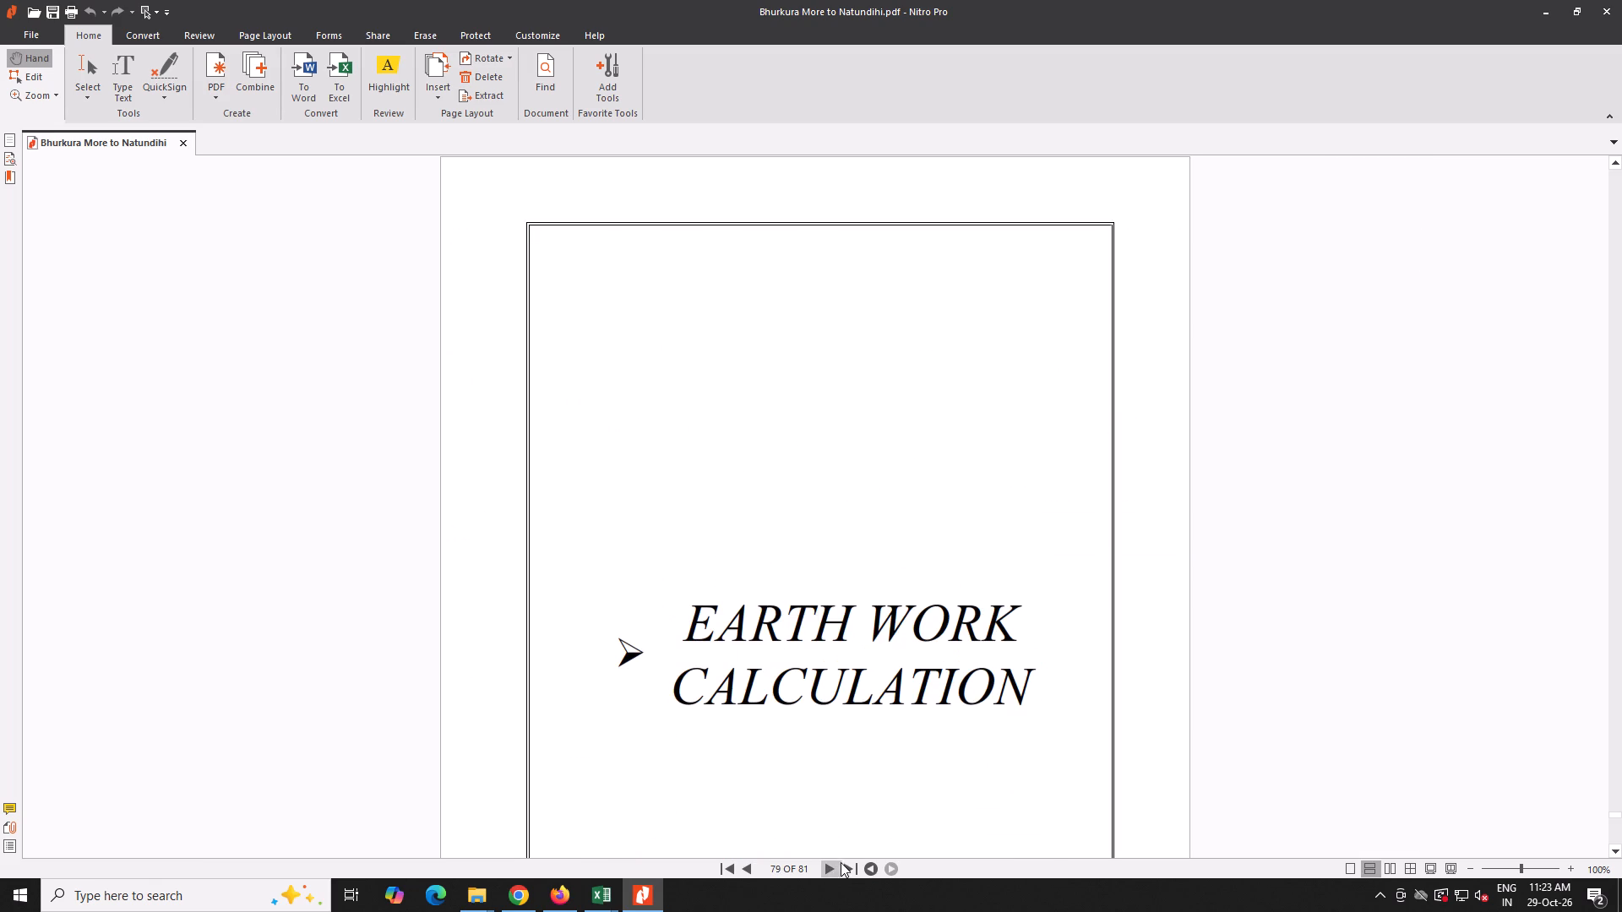
left_click(846, 863)
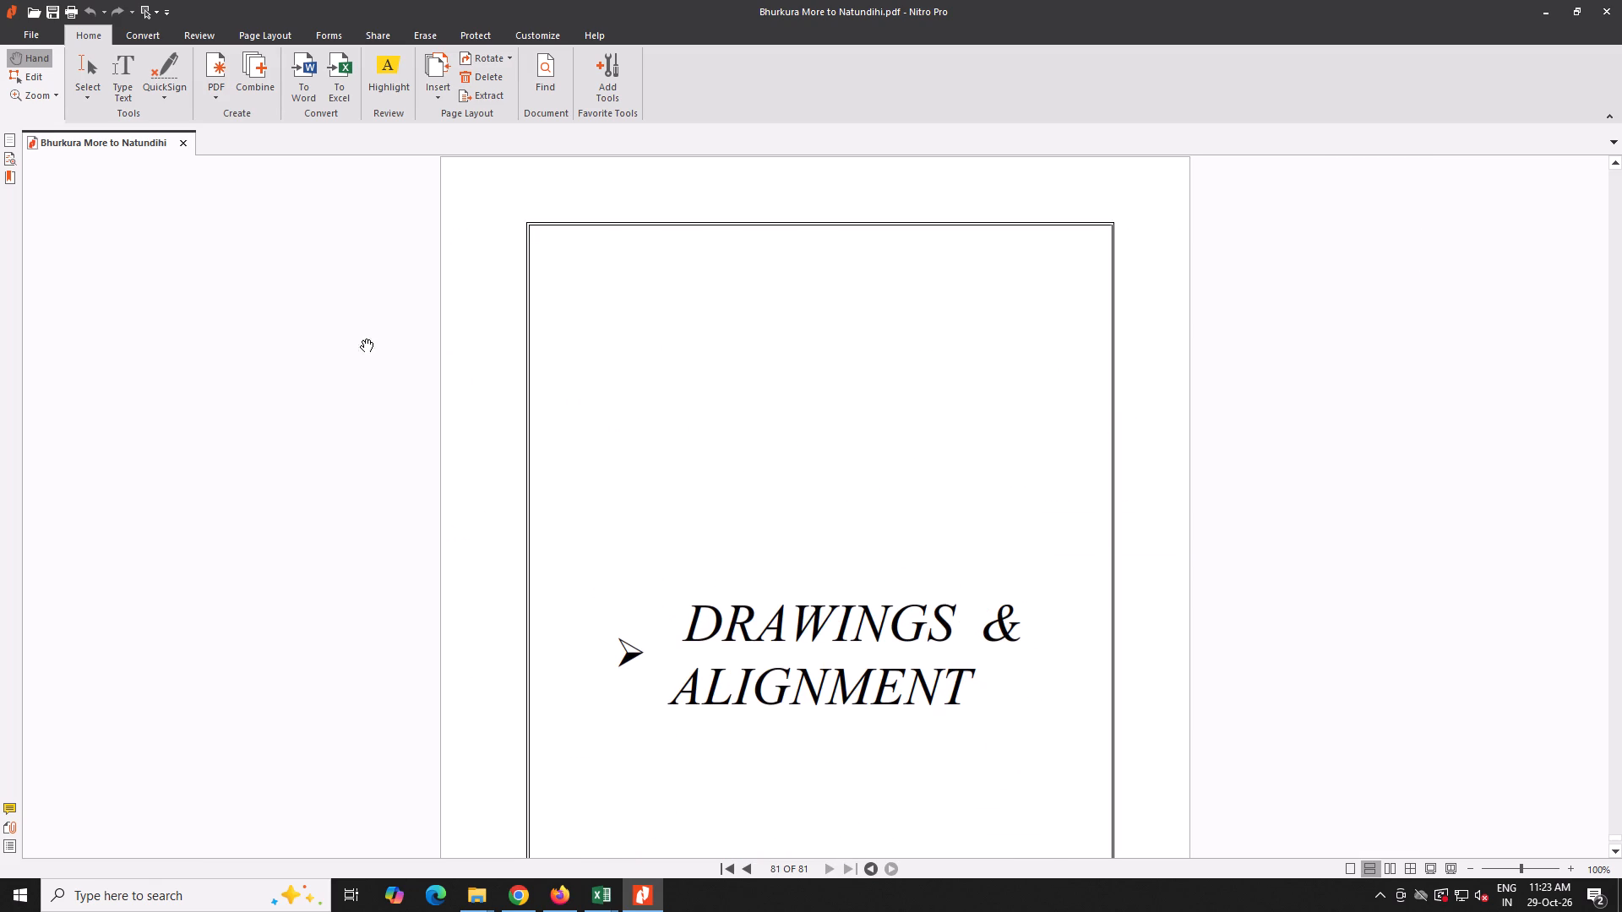
Add 450 Dia HP, 1000 Dia HP, BOX CULVERT 2X(2.0 x 2.0), Drain, nh shedule boulder crate wall and TCS-5.50 m PDFs to the insert list.
left_click(444, 76)
left_click(465, 121)
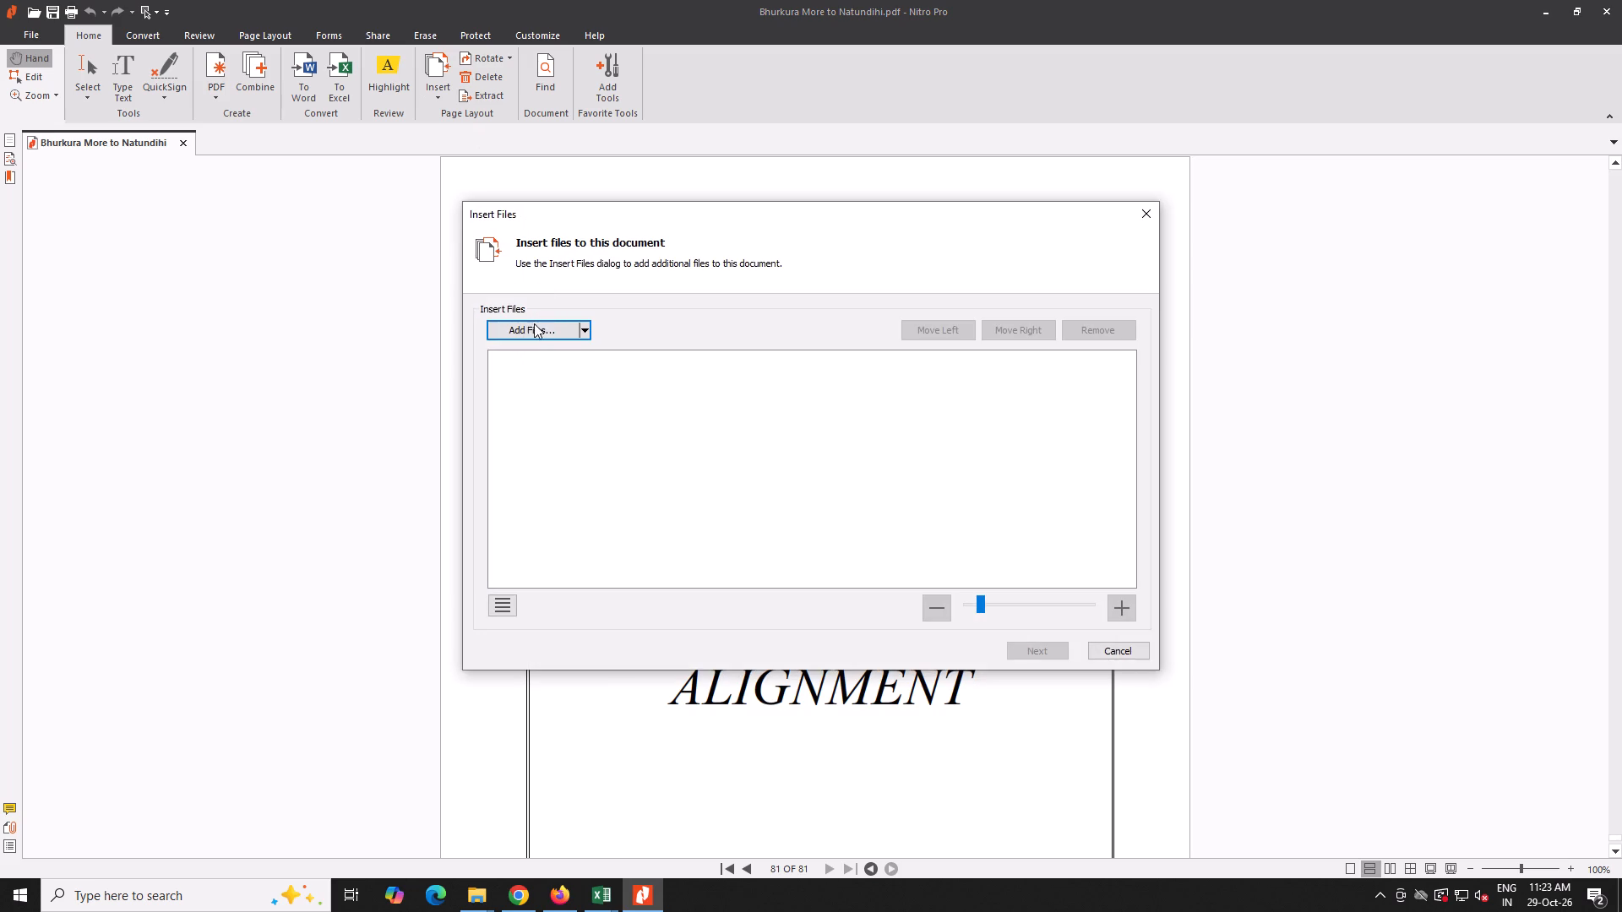
left_click(534, 323)
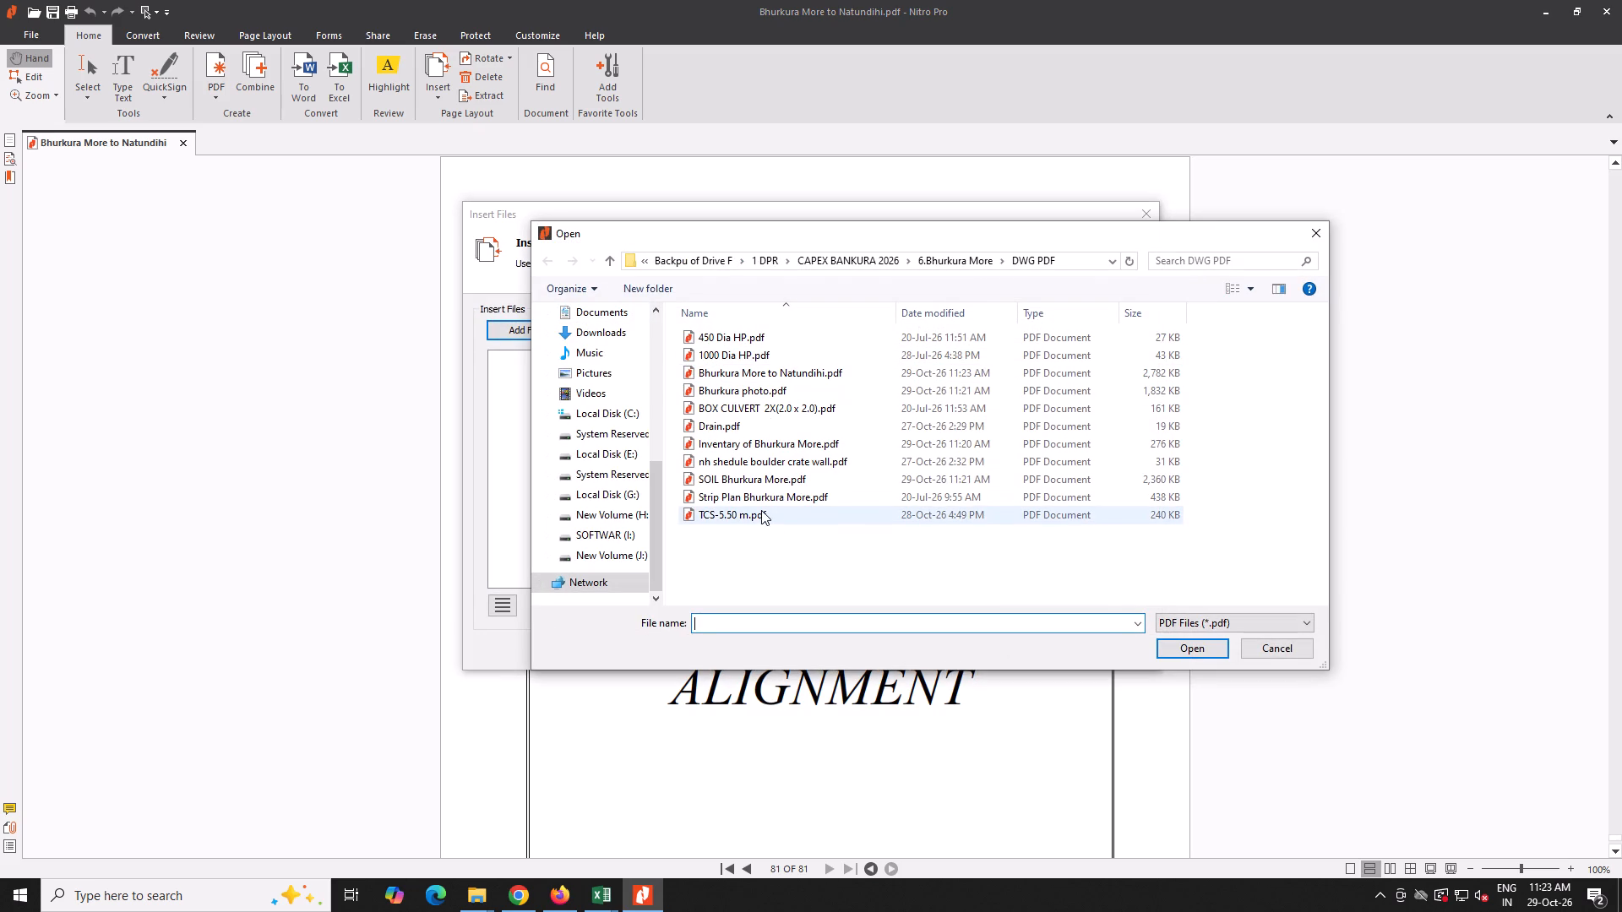
left_click(761, 510)
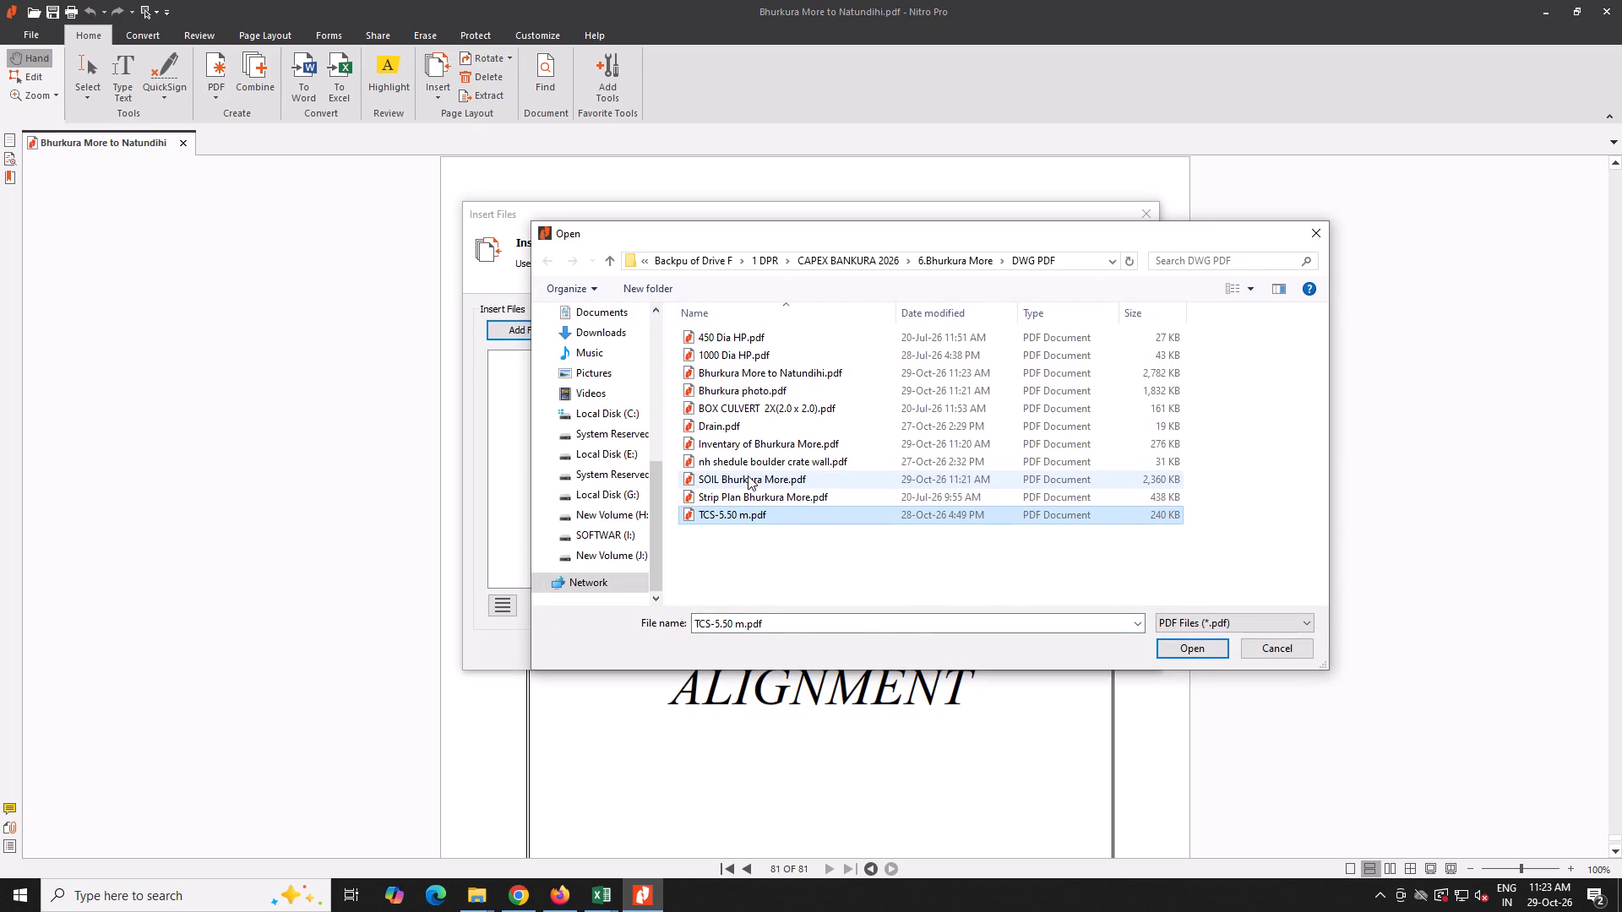
left_click(746, 464, "ctrl")
left_click(732, 428, "ctrl")
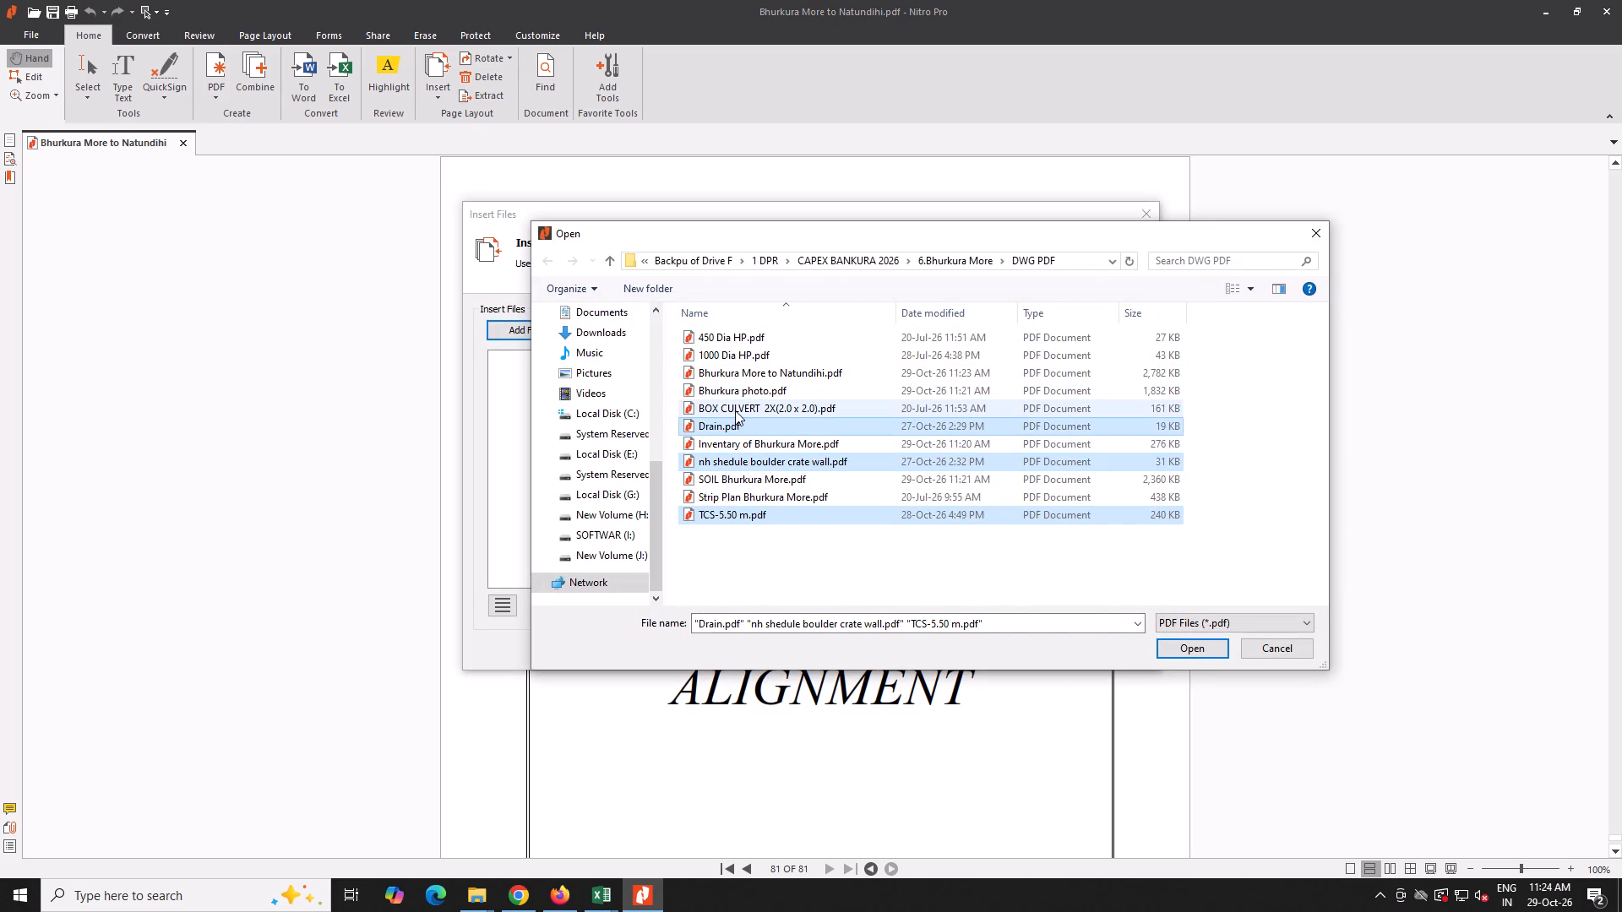
left_click(735, 410, "ctrl")
left_click(737, 356, "ctrl")
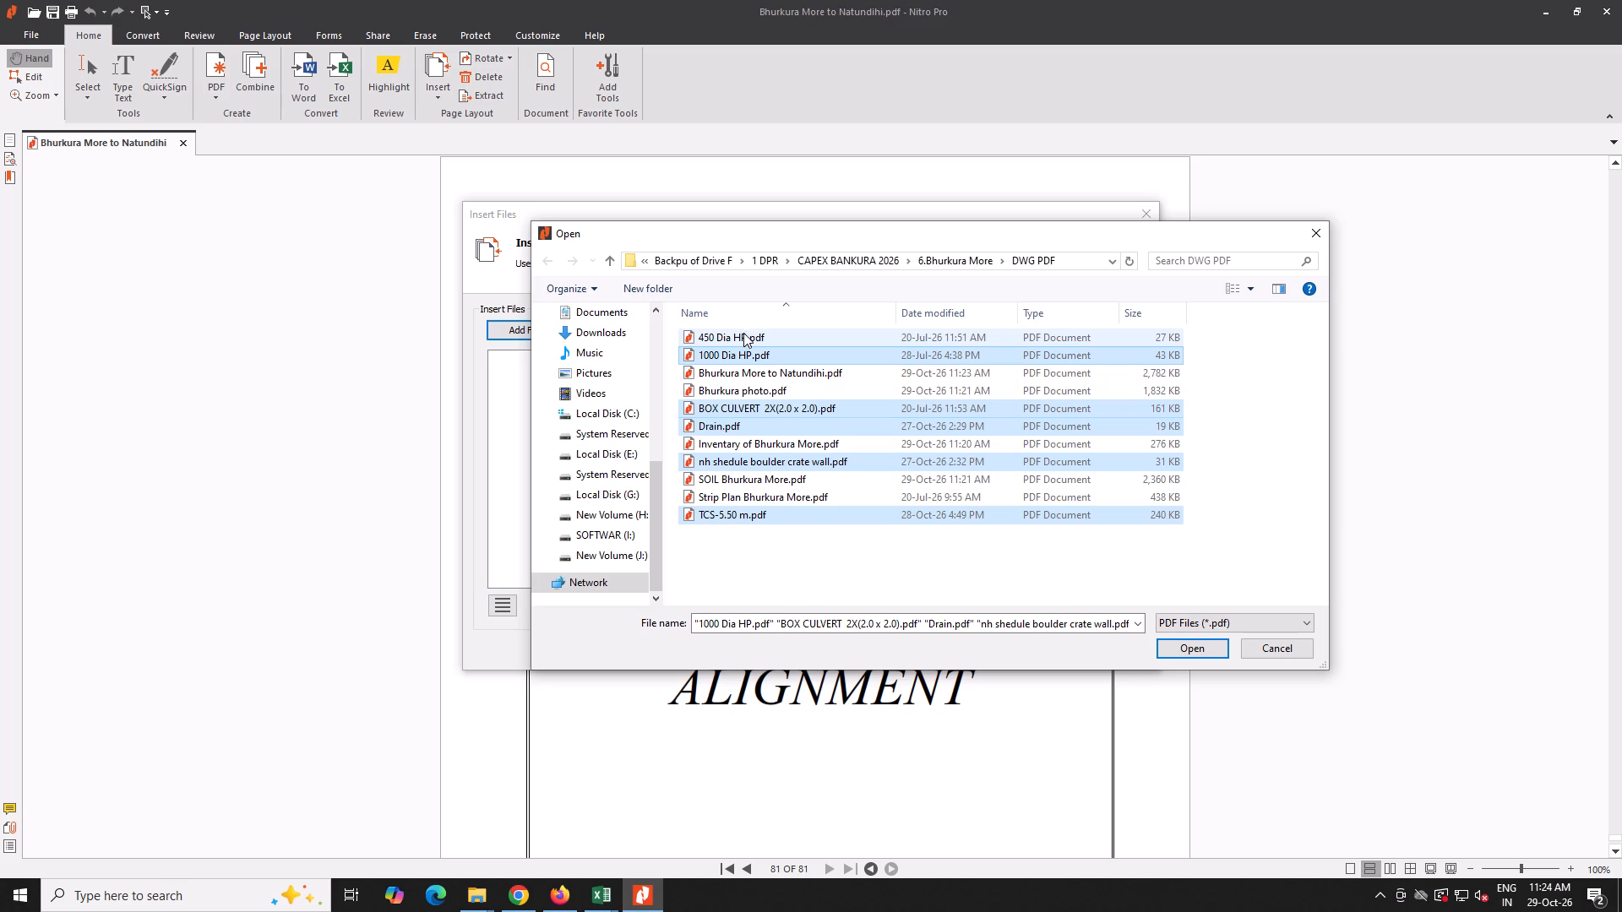
left_click(743, 328, "ctrl")
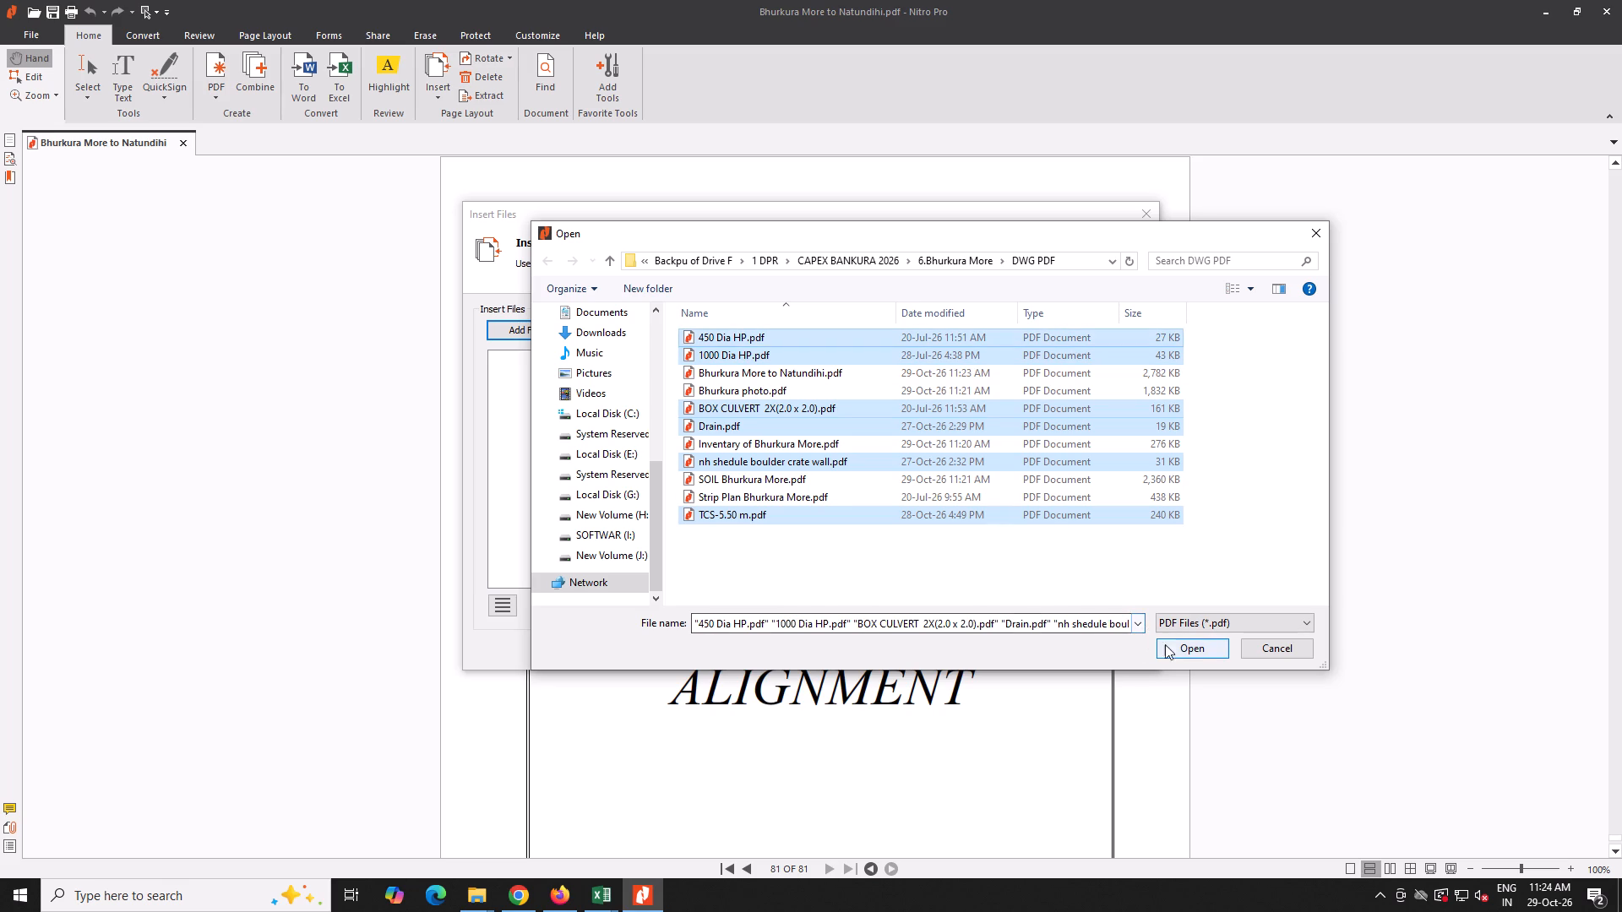
left_click(1175, 647)
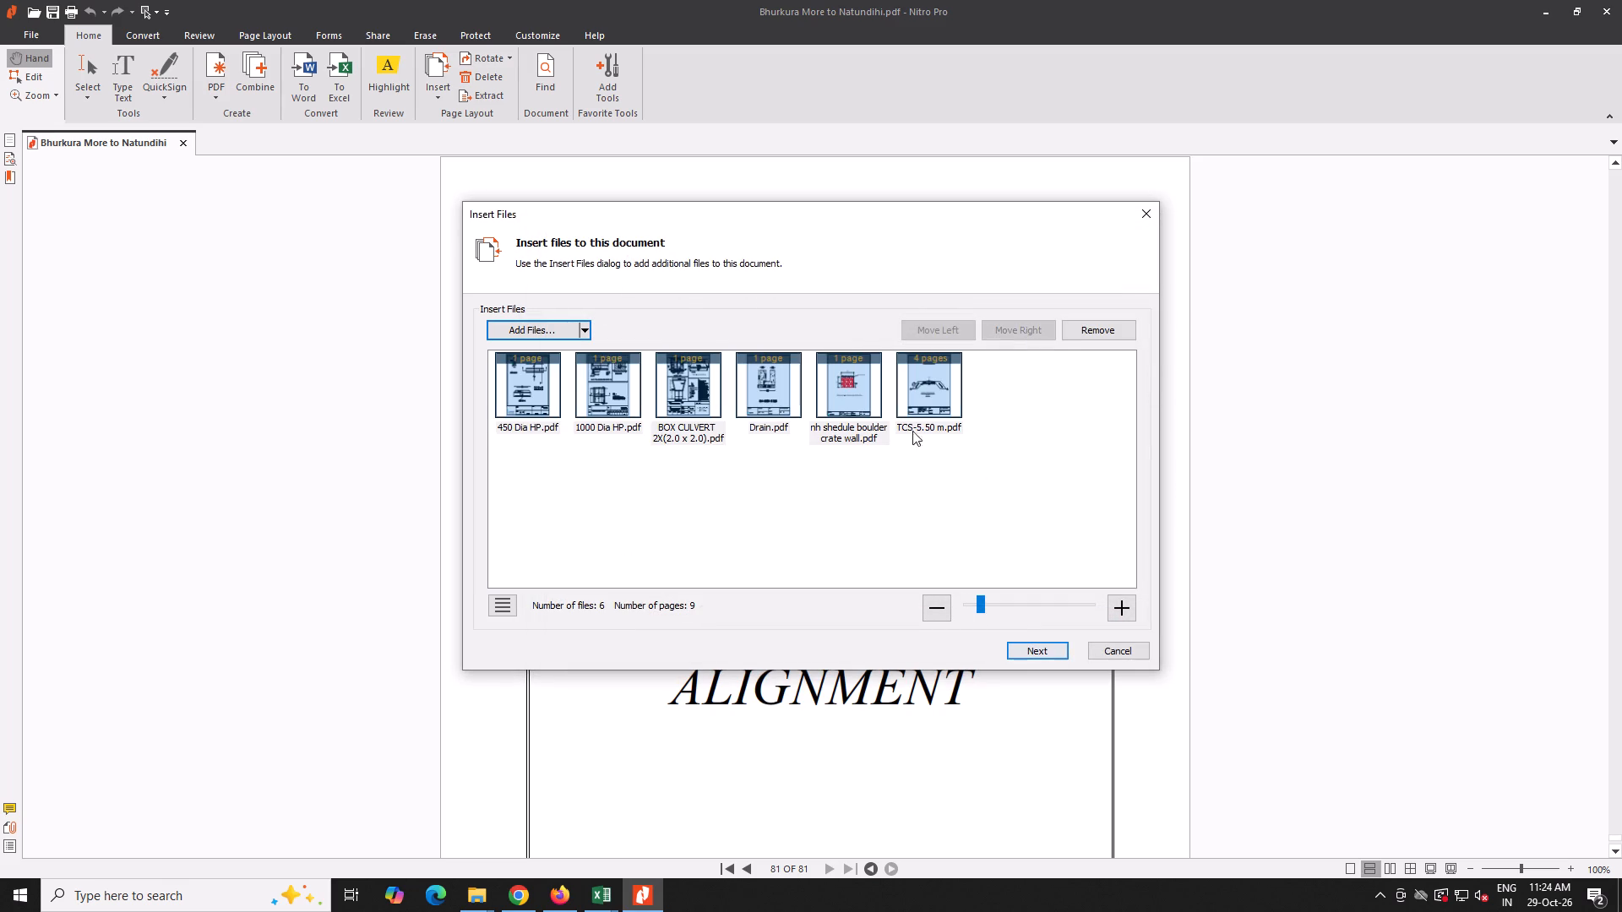
Move TCS-5.50 m.pdf to the front of the drawing files, insert them after the Drawings & Alignment divider, and return to the cover page.
left_click(912, 419)
left_click_drag(929, 398, 516, 401)
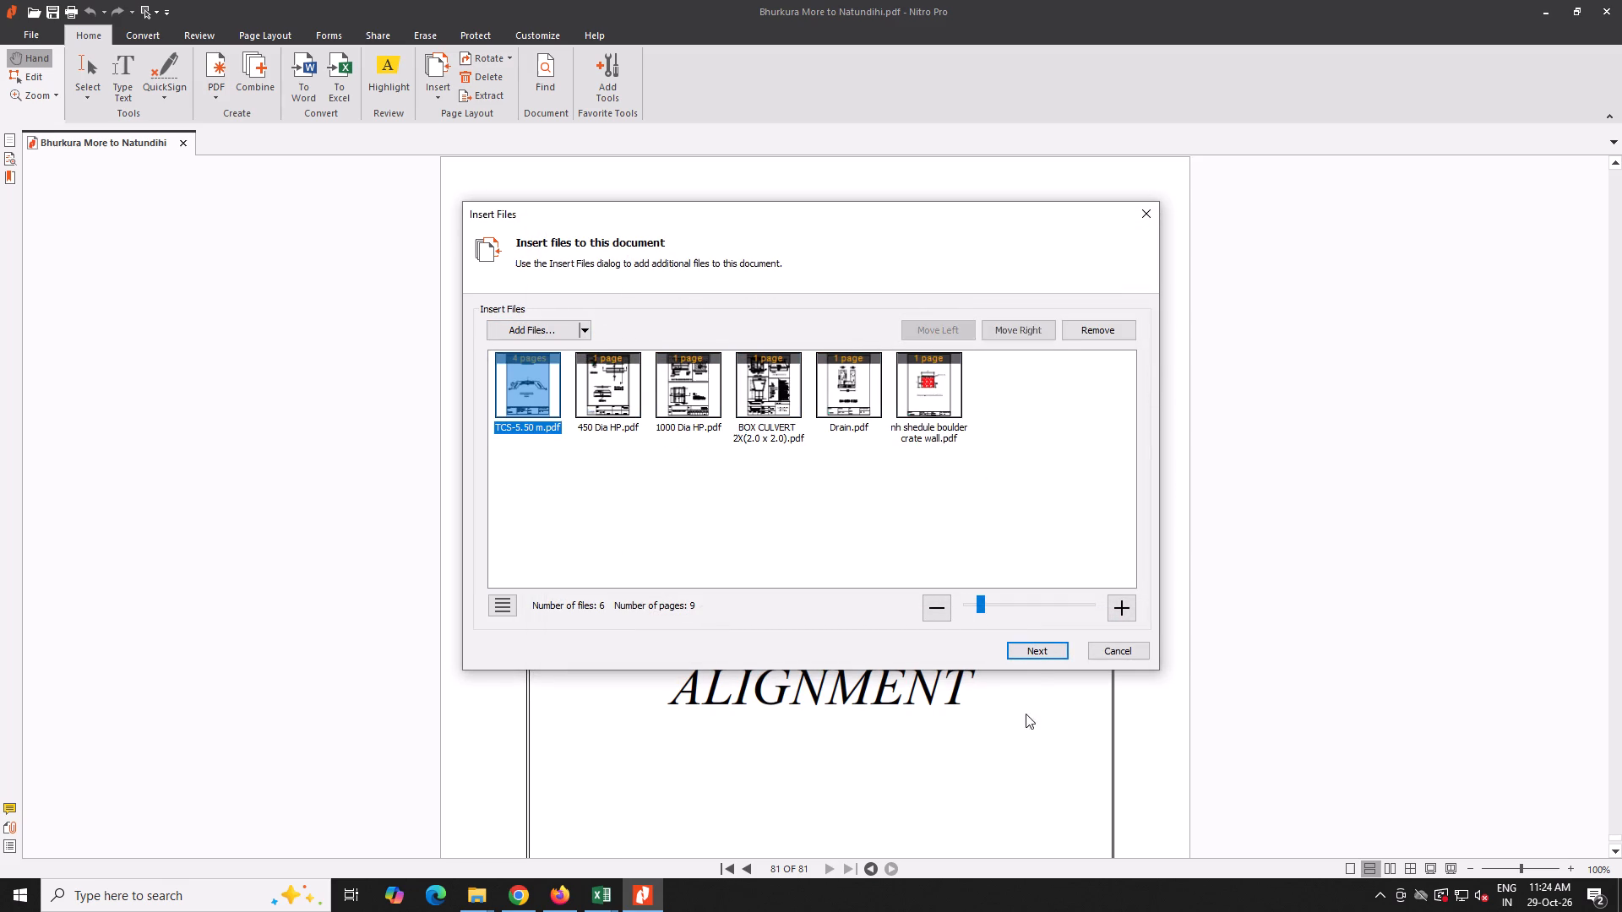
left_click(1031, 649)
left_click(716, 390)
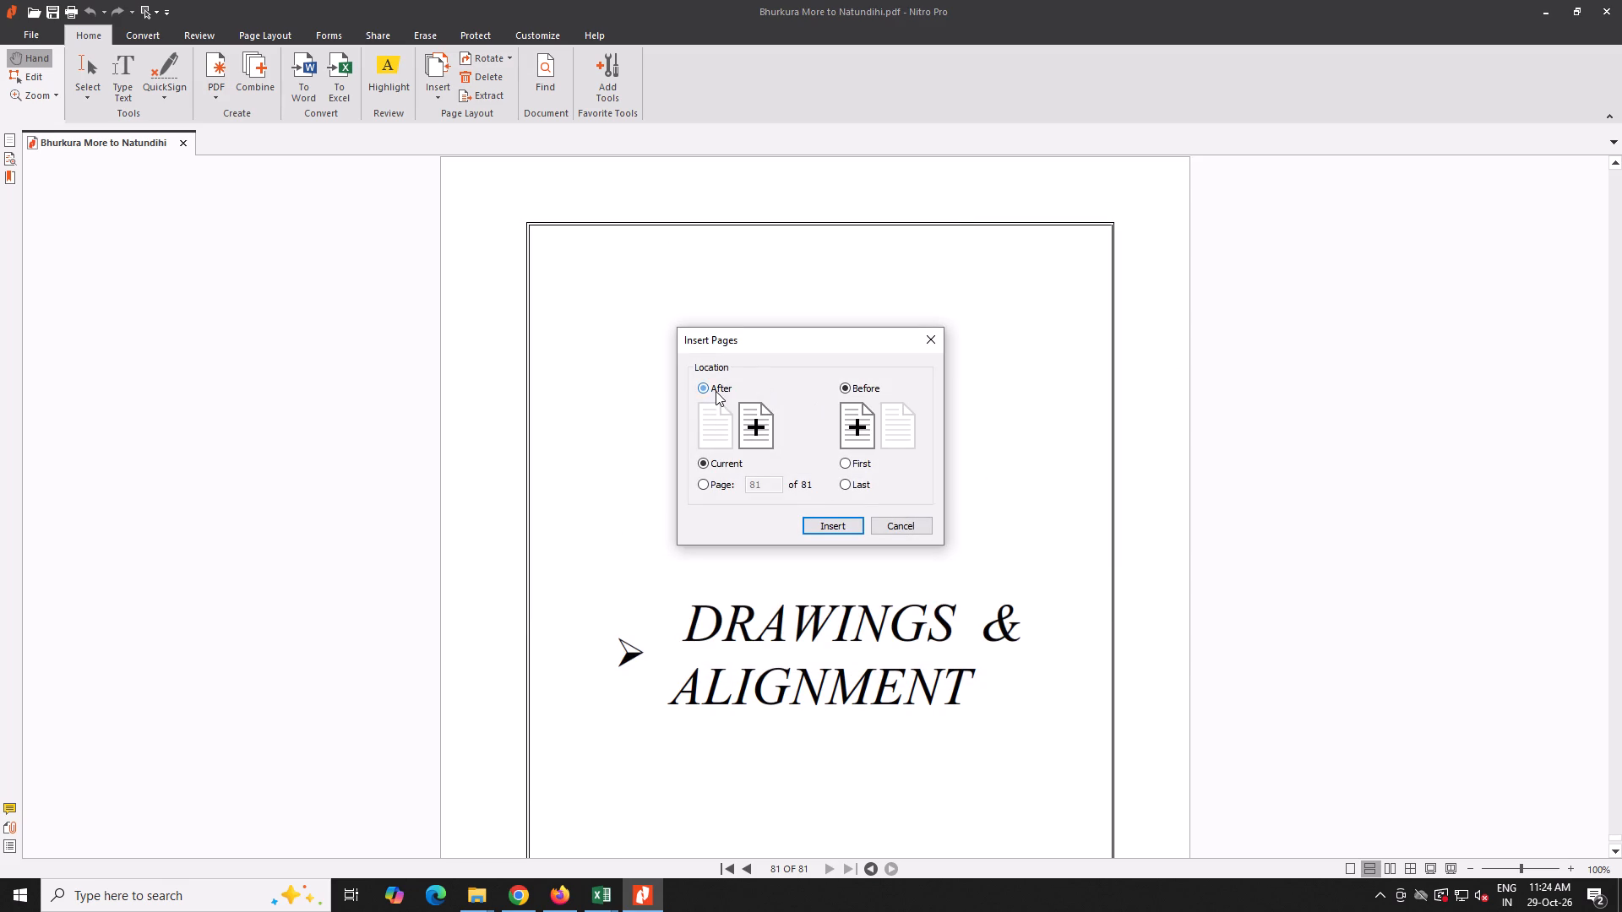
left_click(825, 522)
left_click(732, 863)
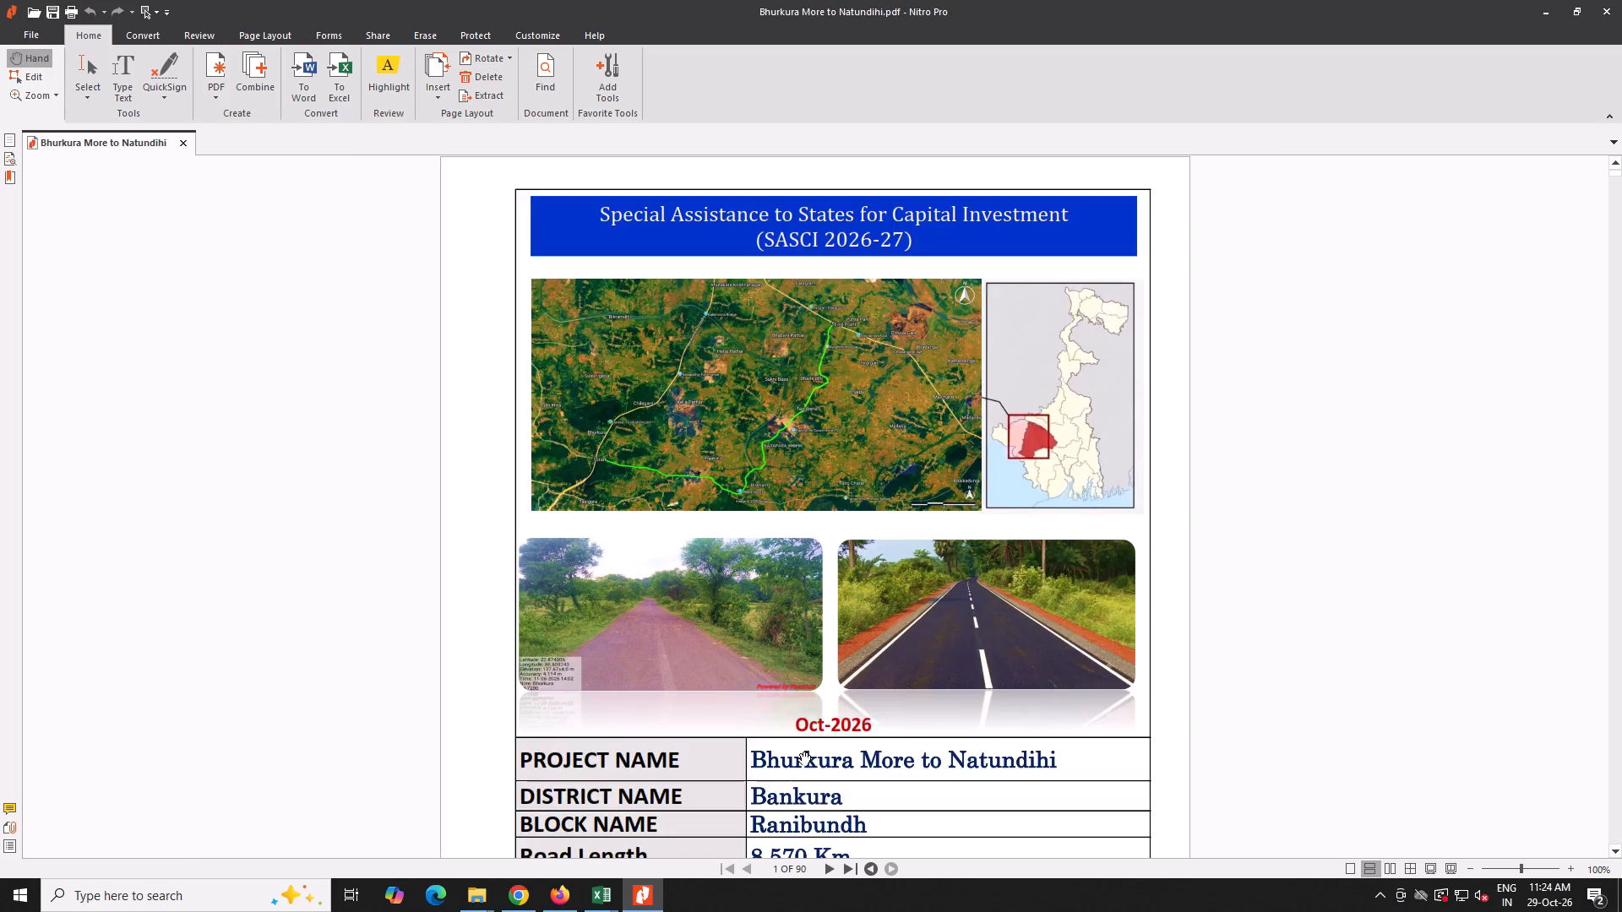
Go through the report from the cover page up to the Soil Investigation divider page.
scroll(803, 745, "down", 13)
key("Right")
key("Right")
key("Right")
key("Right")
key("Right")
key("Right")
key("Right")
key("Right")
key("Right")
key("Right")
key("Right")
key("Right")
key("Right")
key("Right")
key("Right")
key("Right")
key("Right")
key("Right")
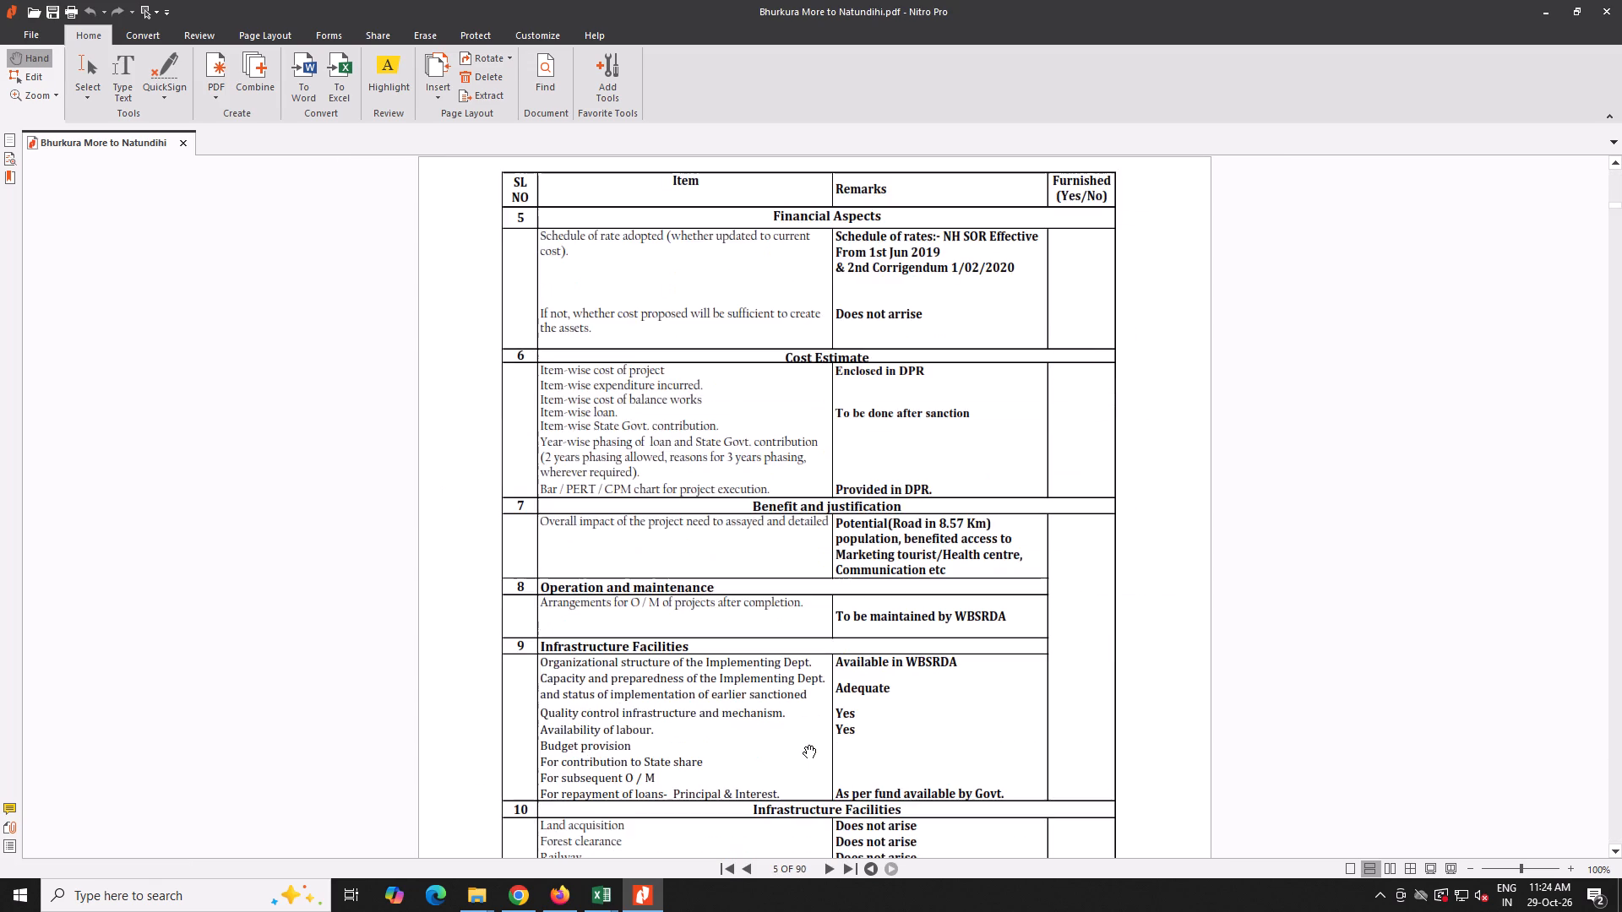
key("Right")
key("Right")
key("Right")
key("Right")
key("Right")
key("Right")
key("Right")
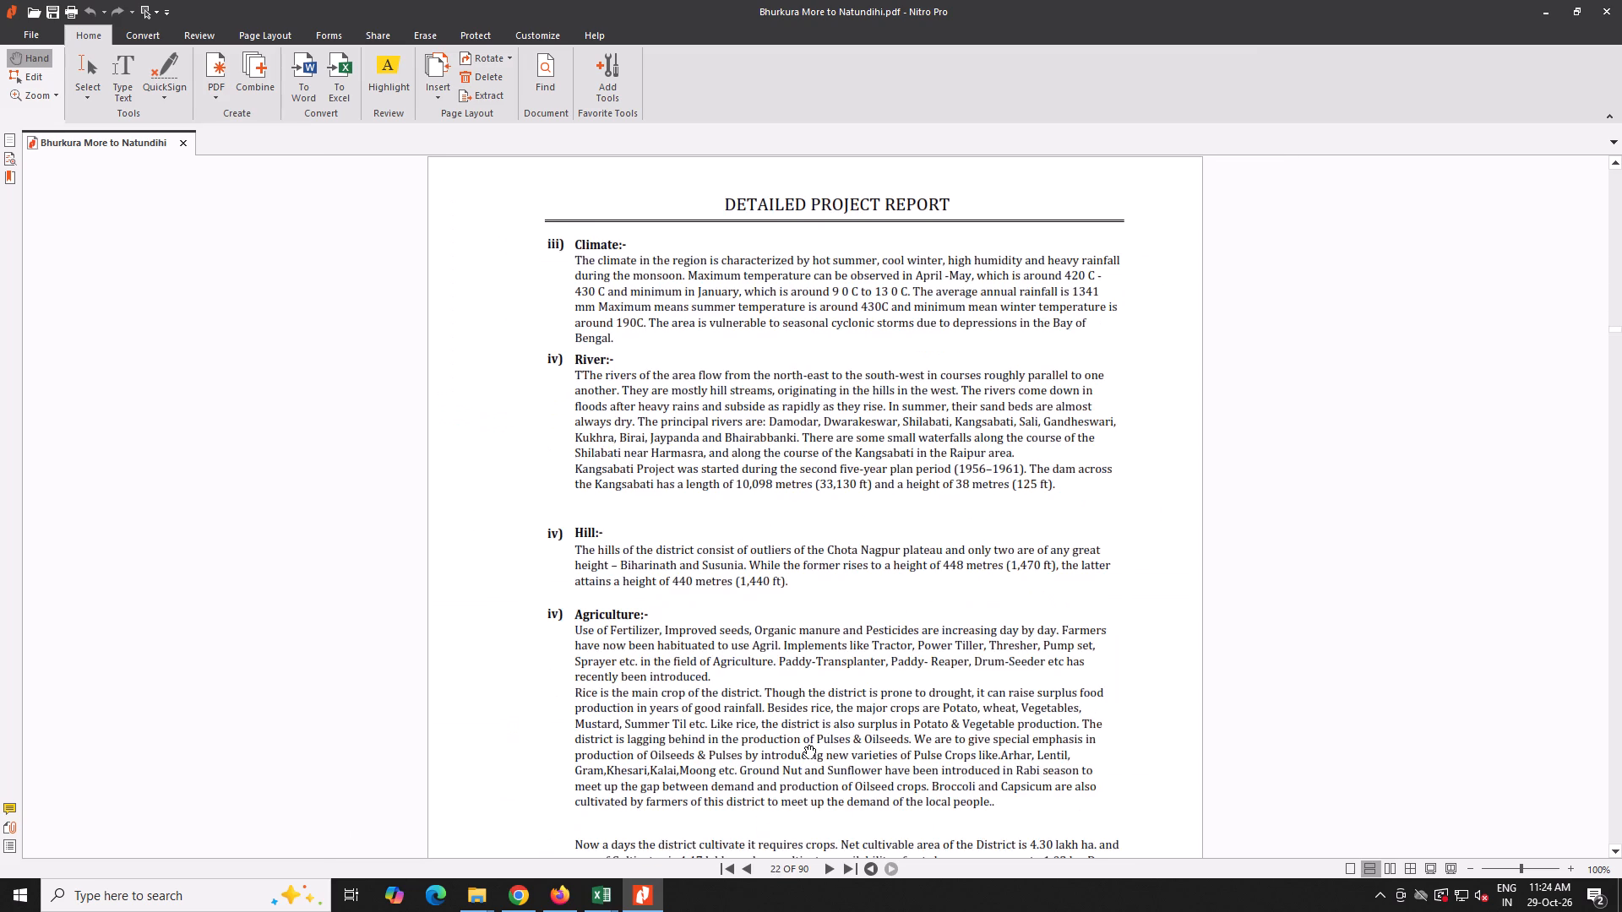
key("Right")
key("Right")
key("Right")
key("Right")
key("Right")
key("Right")
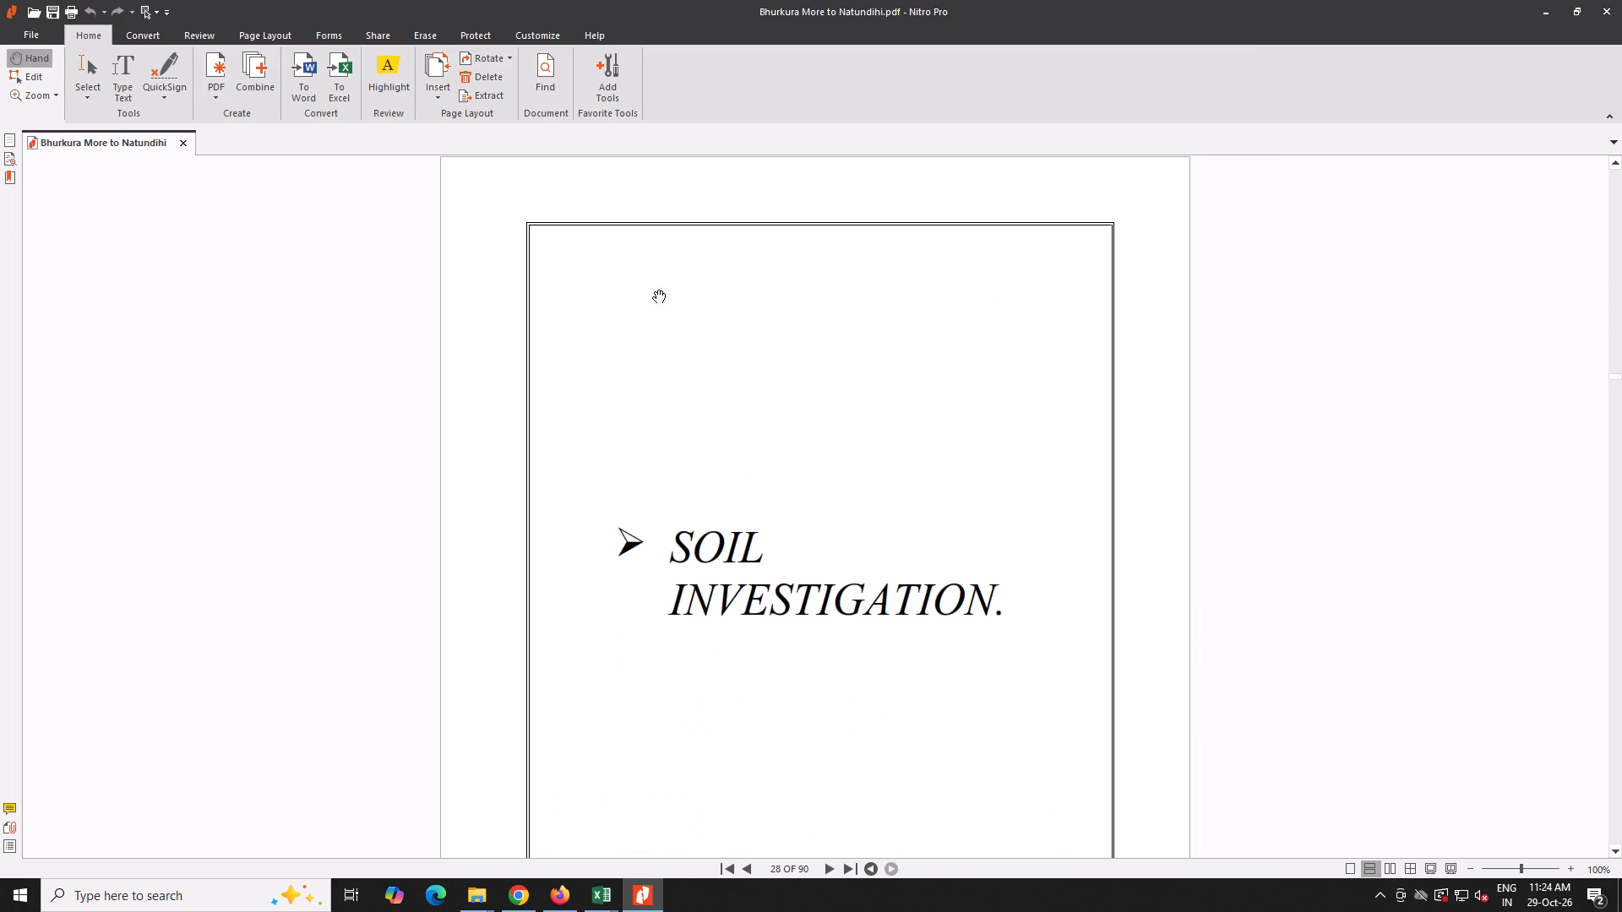
Insert all pages of Inventory of Bhurkura More.pdf directly before the Soil Investigation divider page.
left_click(427, 84)
left_click(455, 113)
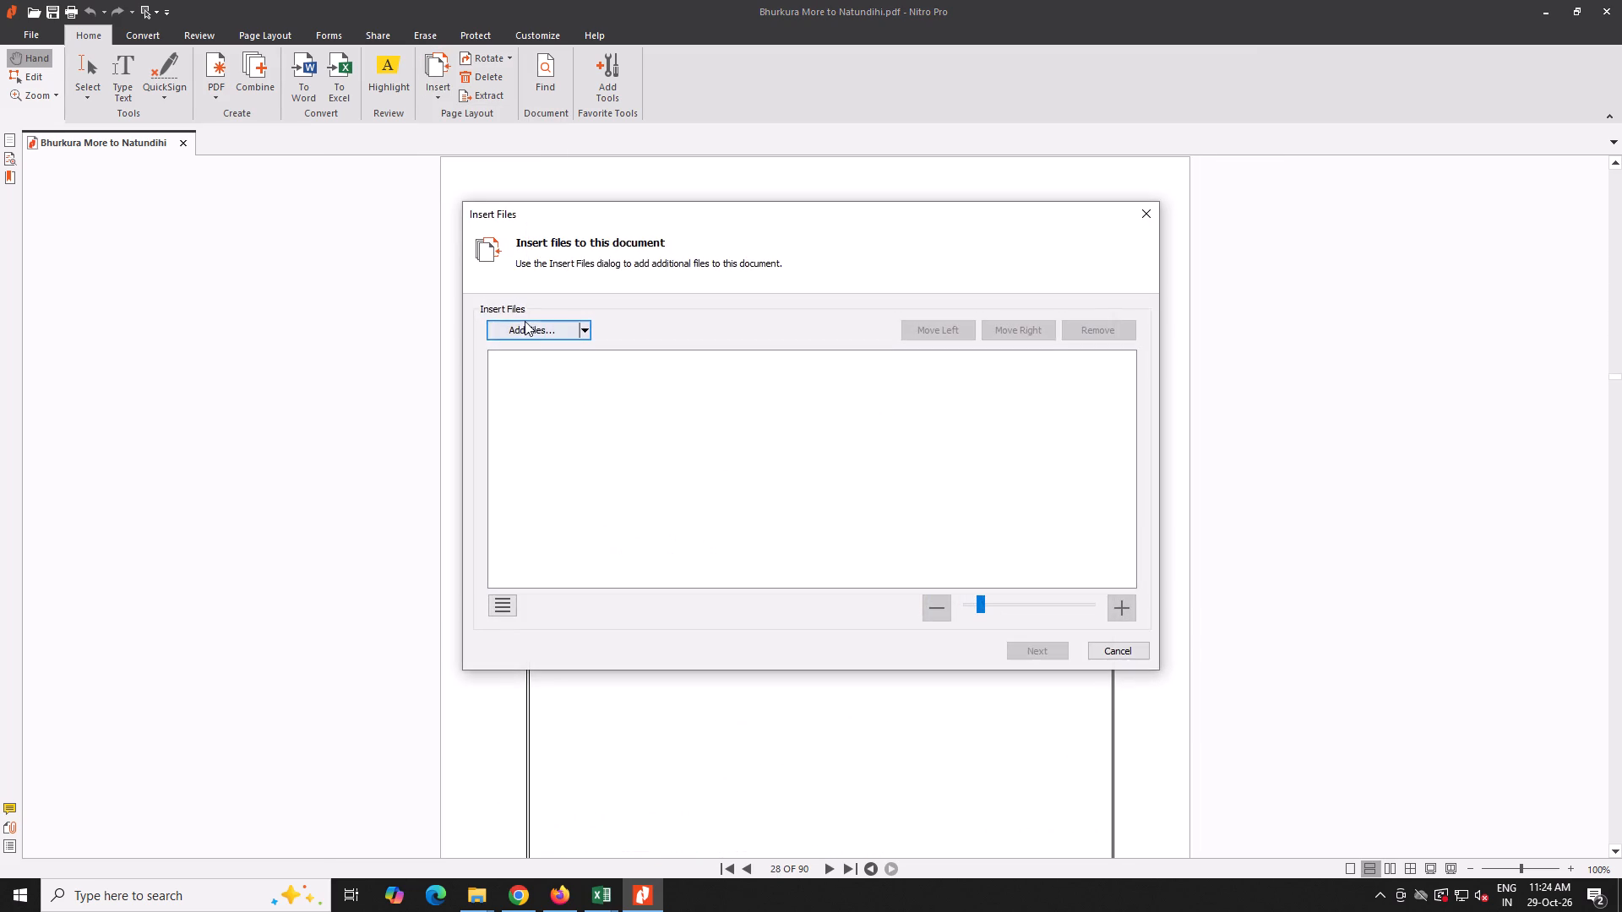
left_click(525, 321)
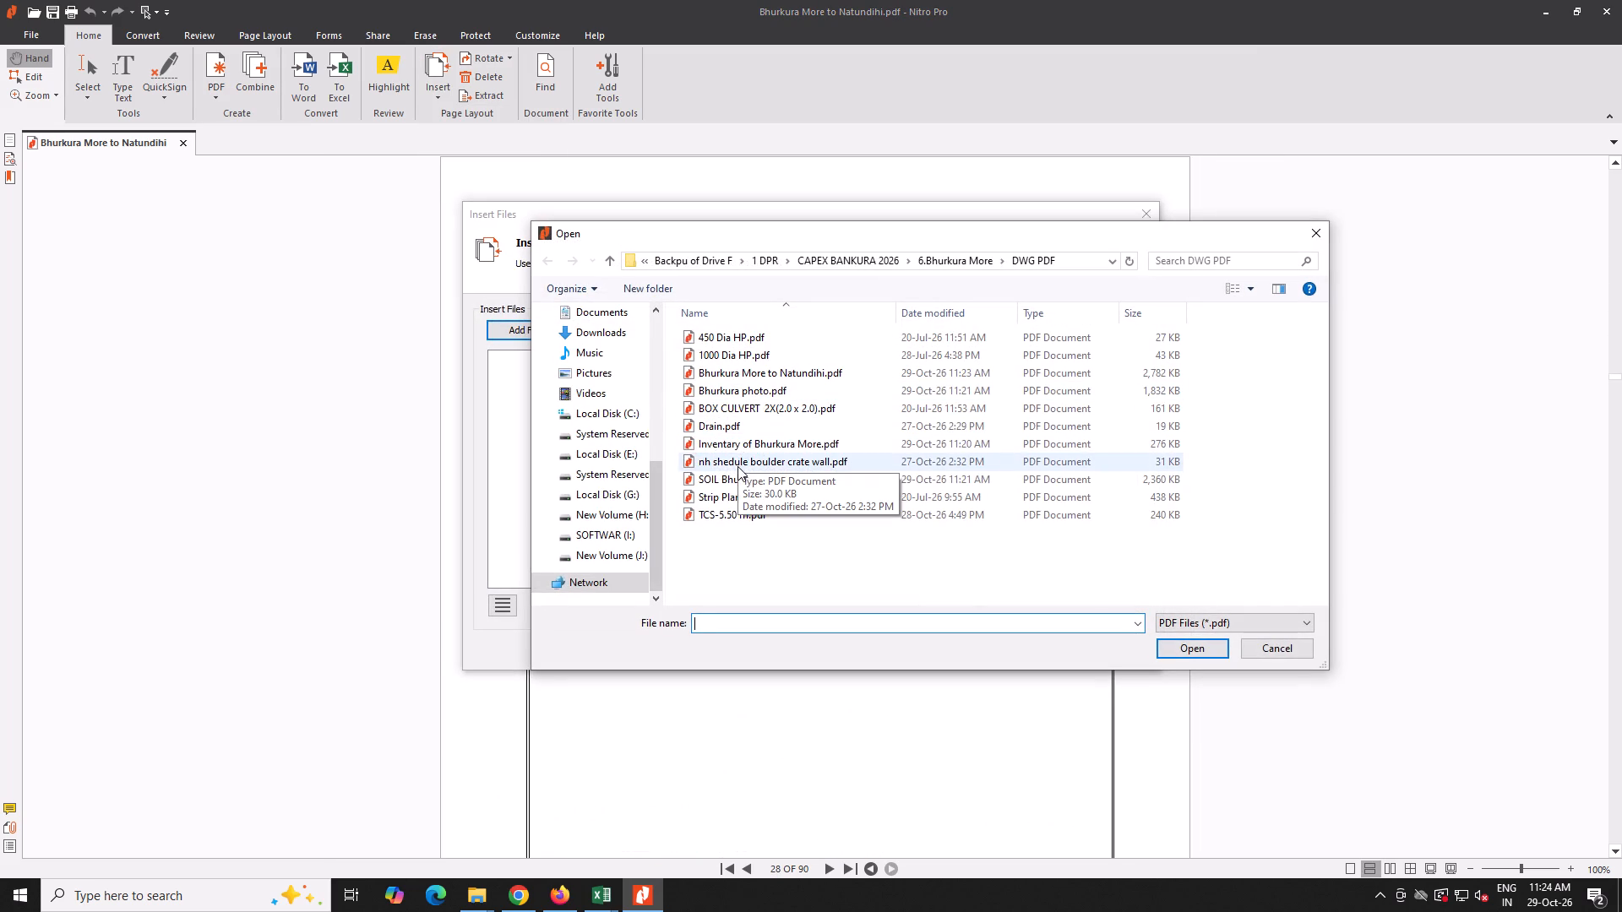
double_click(739, 446)
left_click(1060, 652)
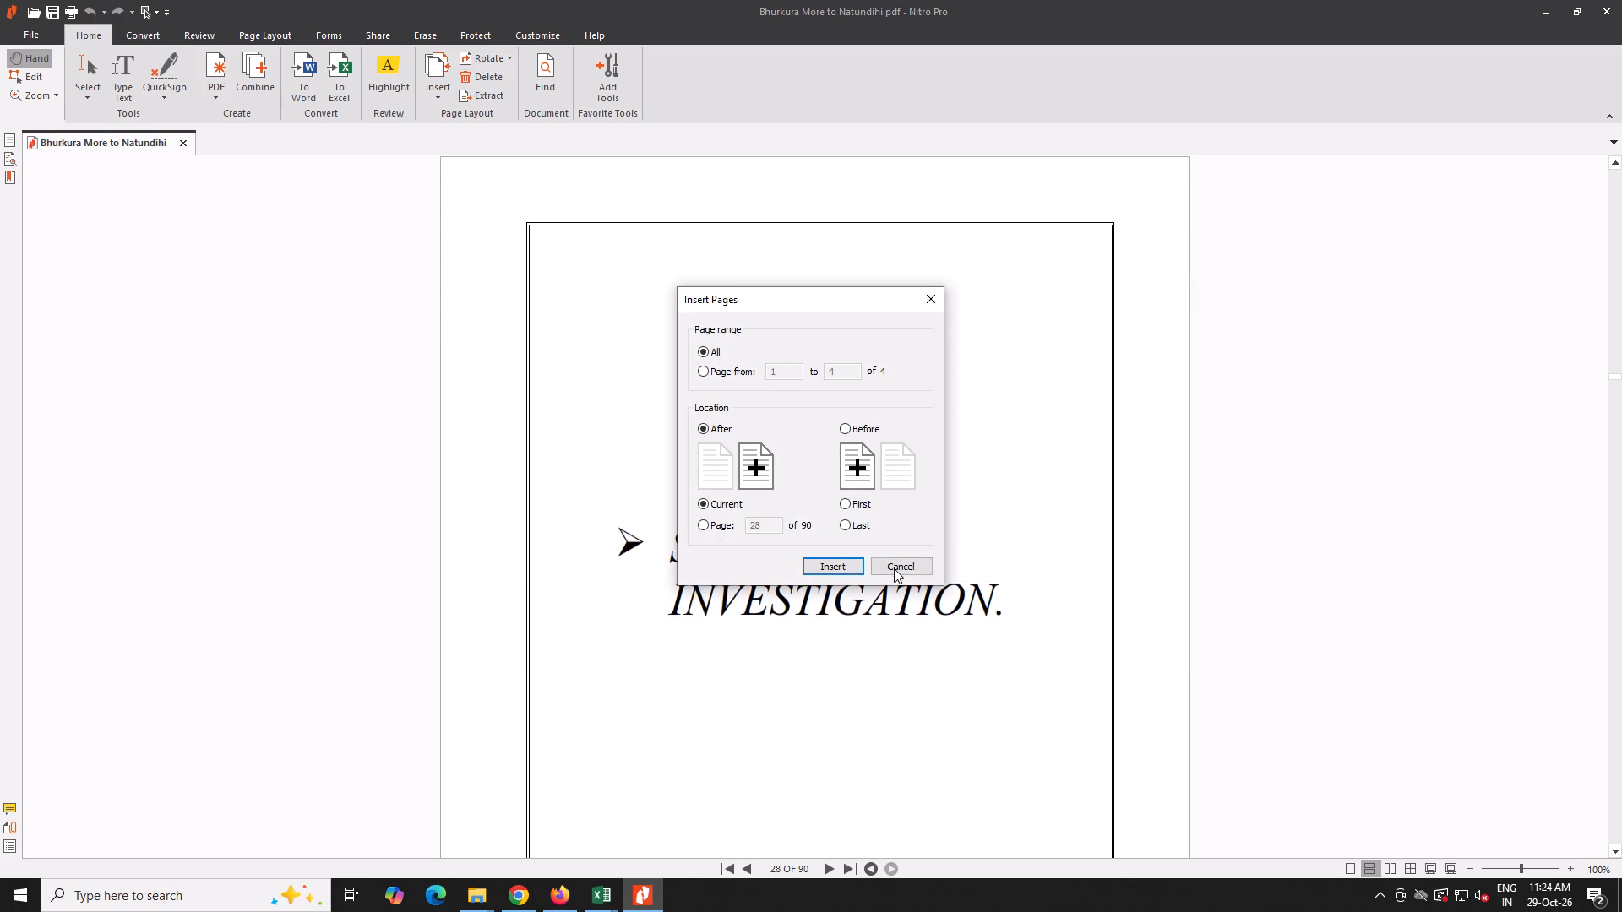
left_click(861, 425)
left_click(847, 560)
key("Right")
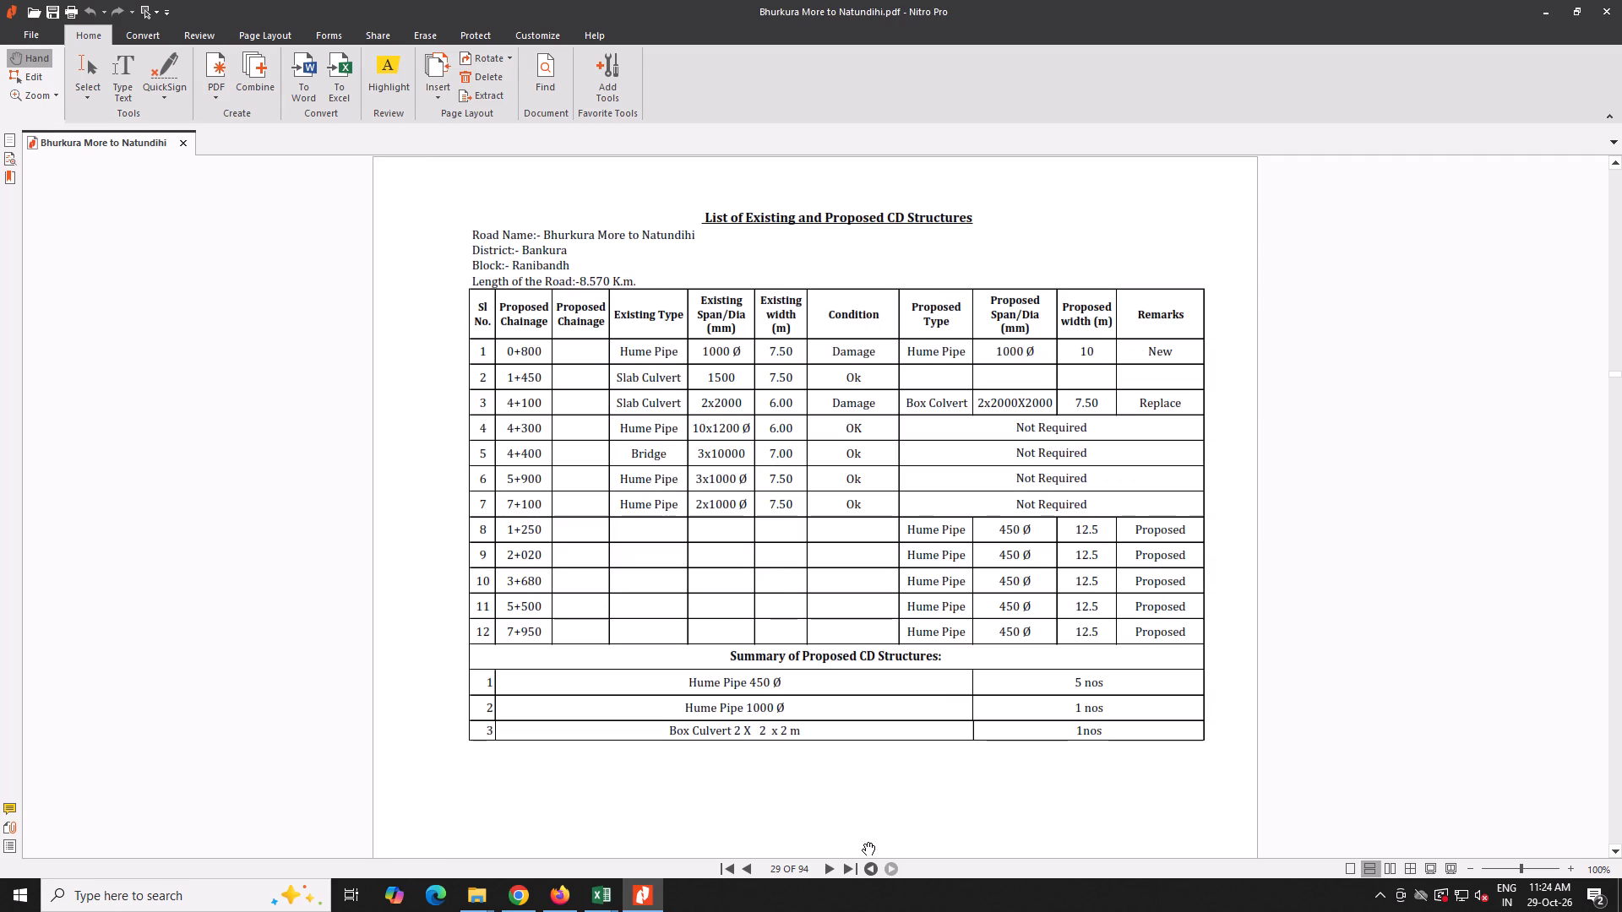
Go to the end of the report and page backwards through the drawings and dividers to the Rate Analysis divider.
left_click(841, 866)
key("Left")
key("Left")
key("Left")
key("Left")
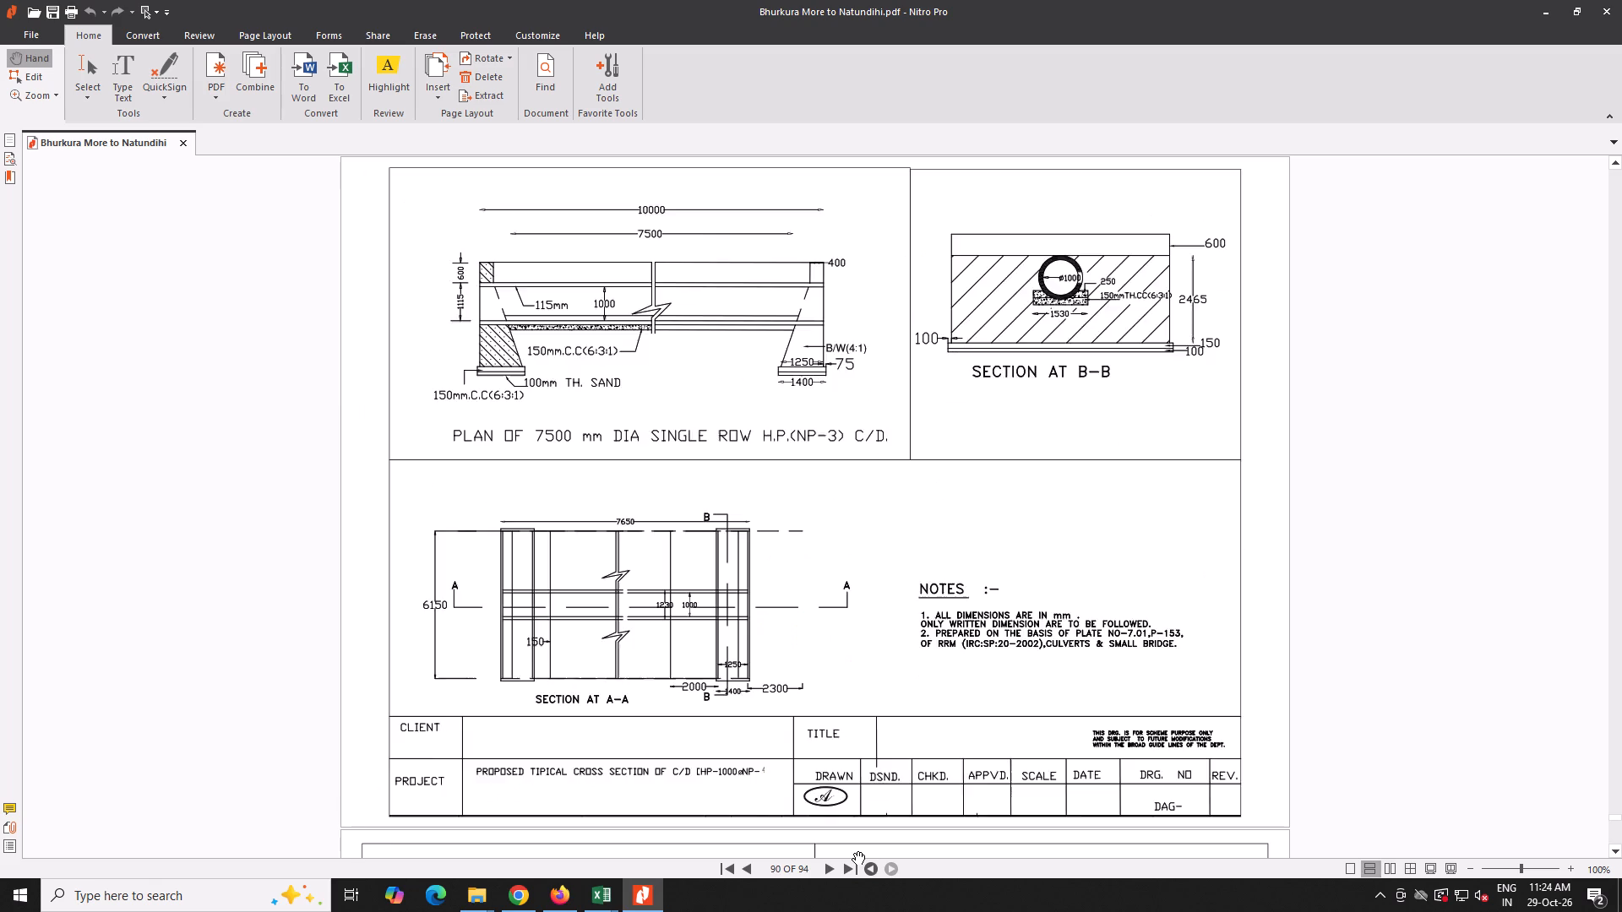
key("Left")
key("Left")
key("Left")
key("Left")
key("Left")
key("Left")
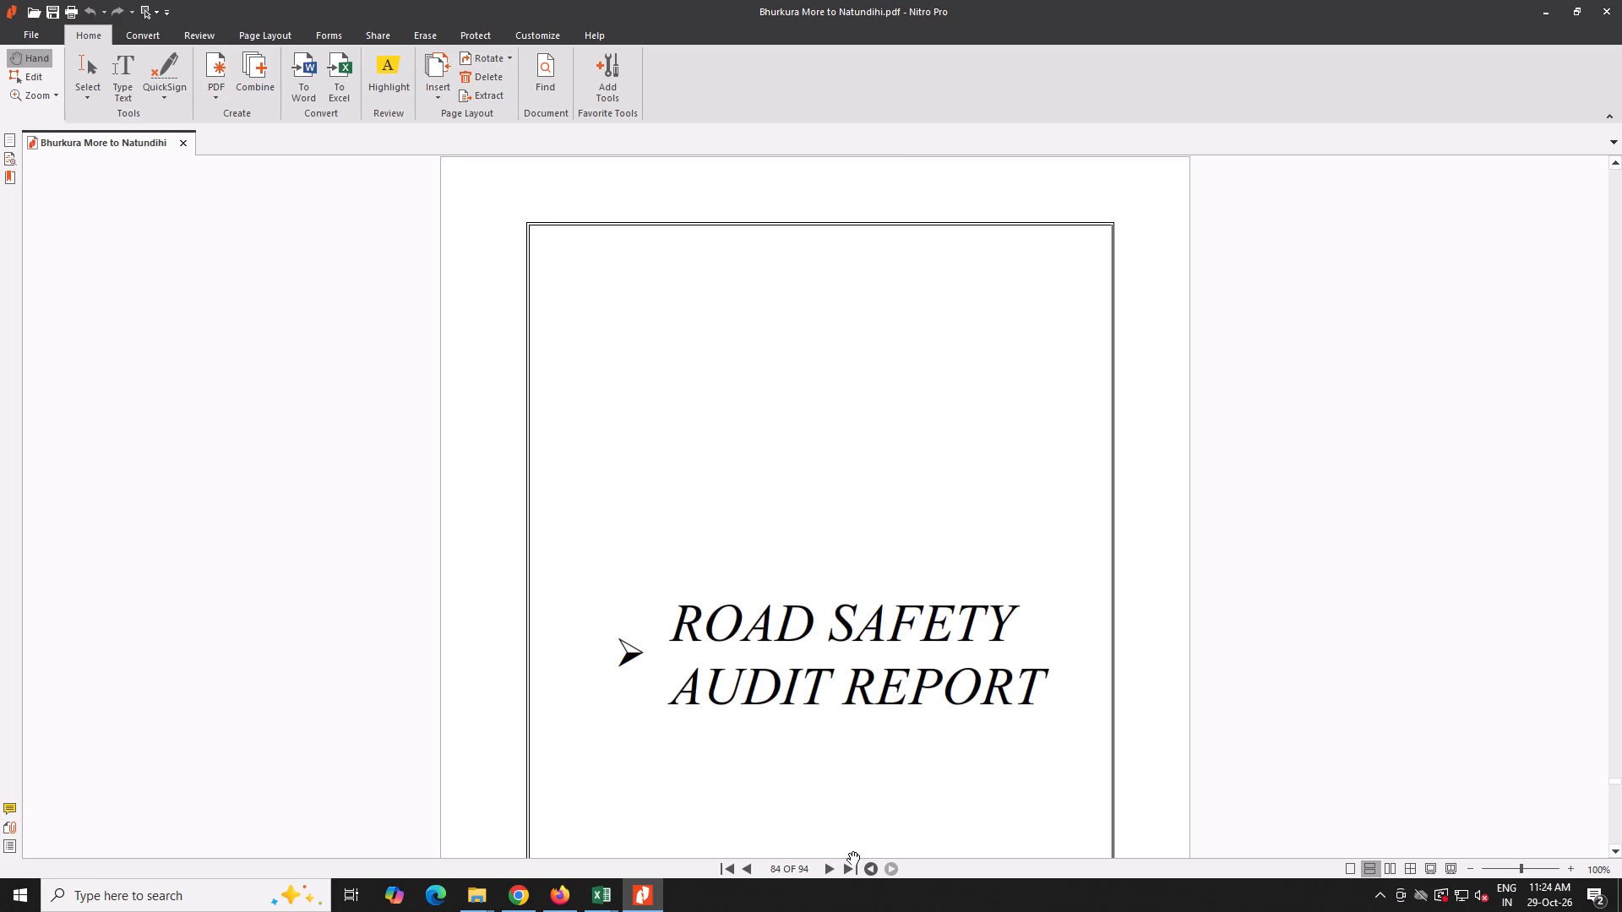
key("Left")
key("Left")
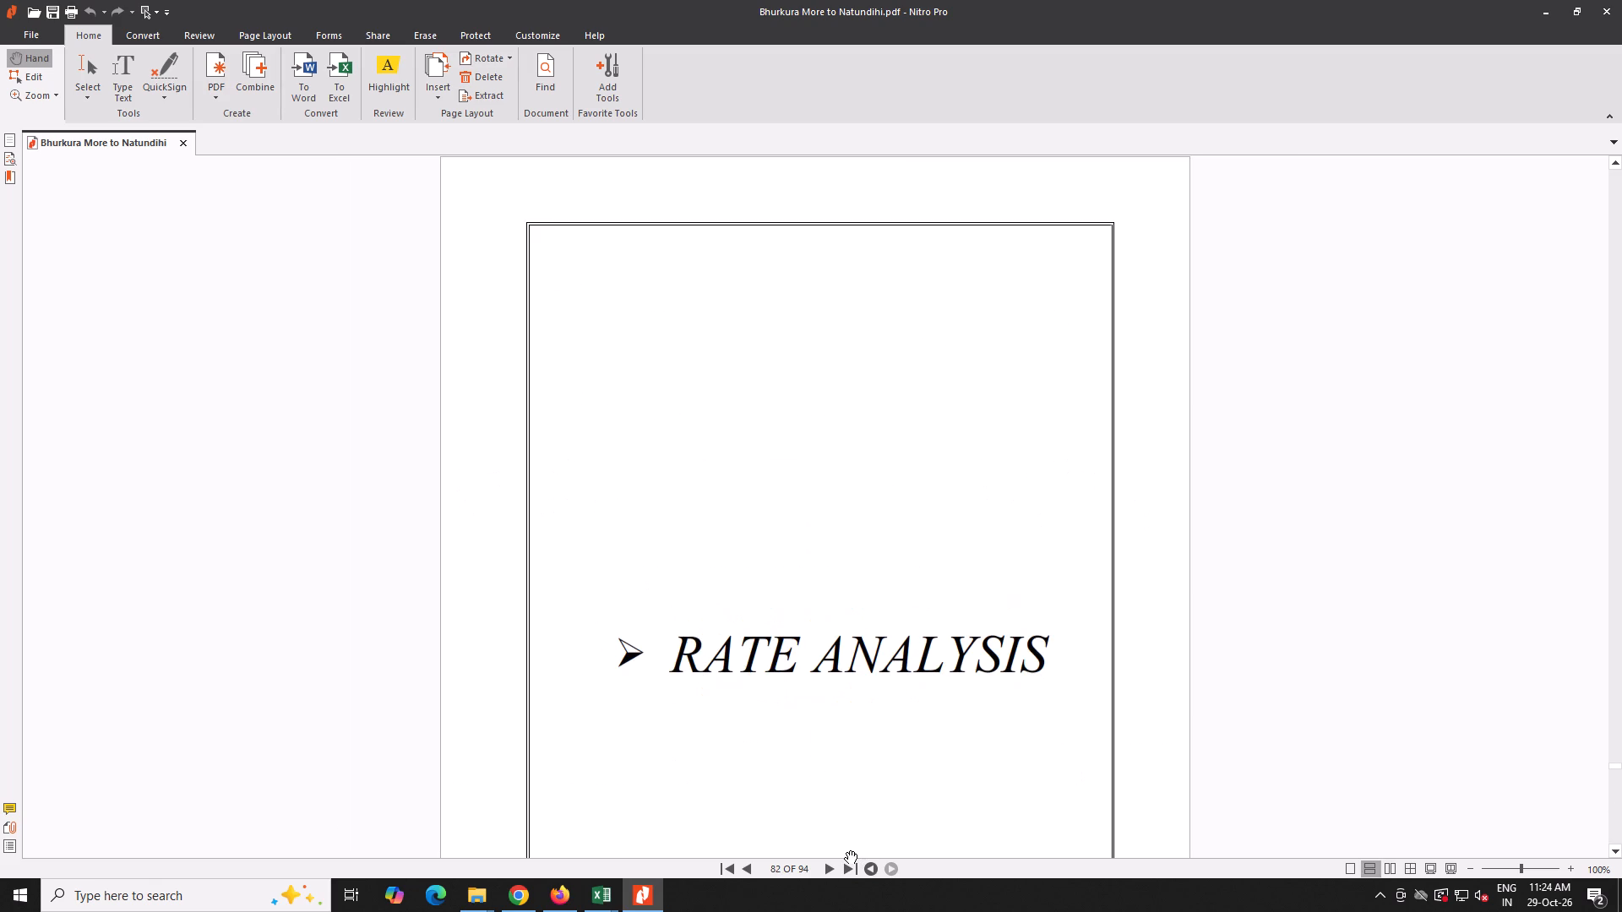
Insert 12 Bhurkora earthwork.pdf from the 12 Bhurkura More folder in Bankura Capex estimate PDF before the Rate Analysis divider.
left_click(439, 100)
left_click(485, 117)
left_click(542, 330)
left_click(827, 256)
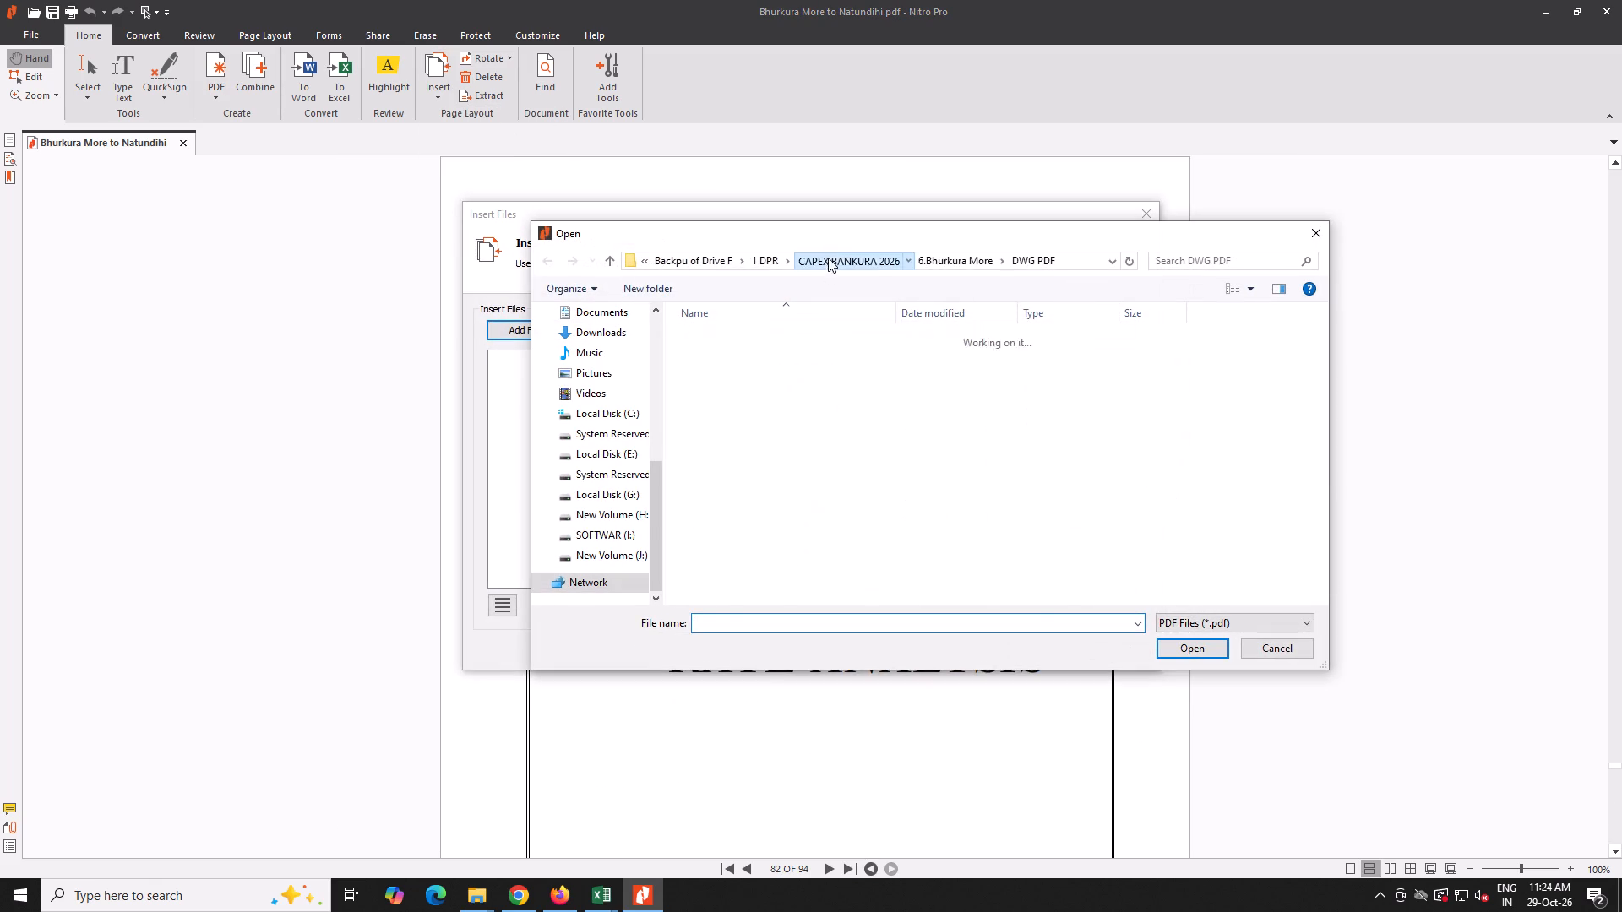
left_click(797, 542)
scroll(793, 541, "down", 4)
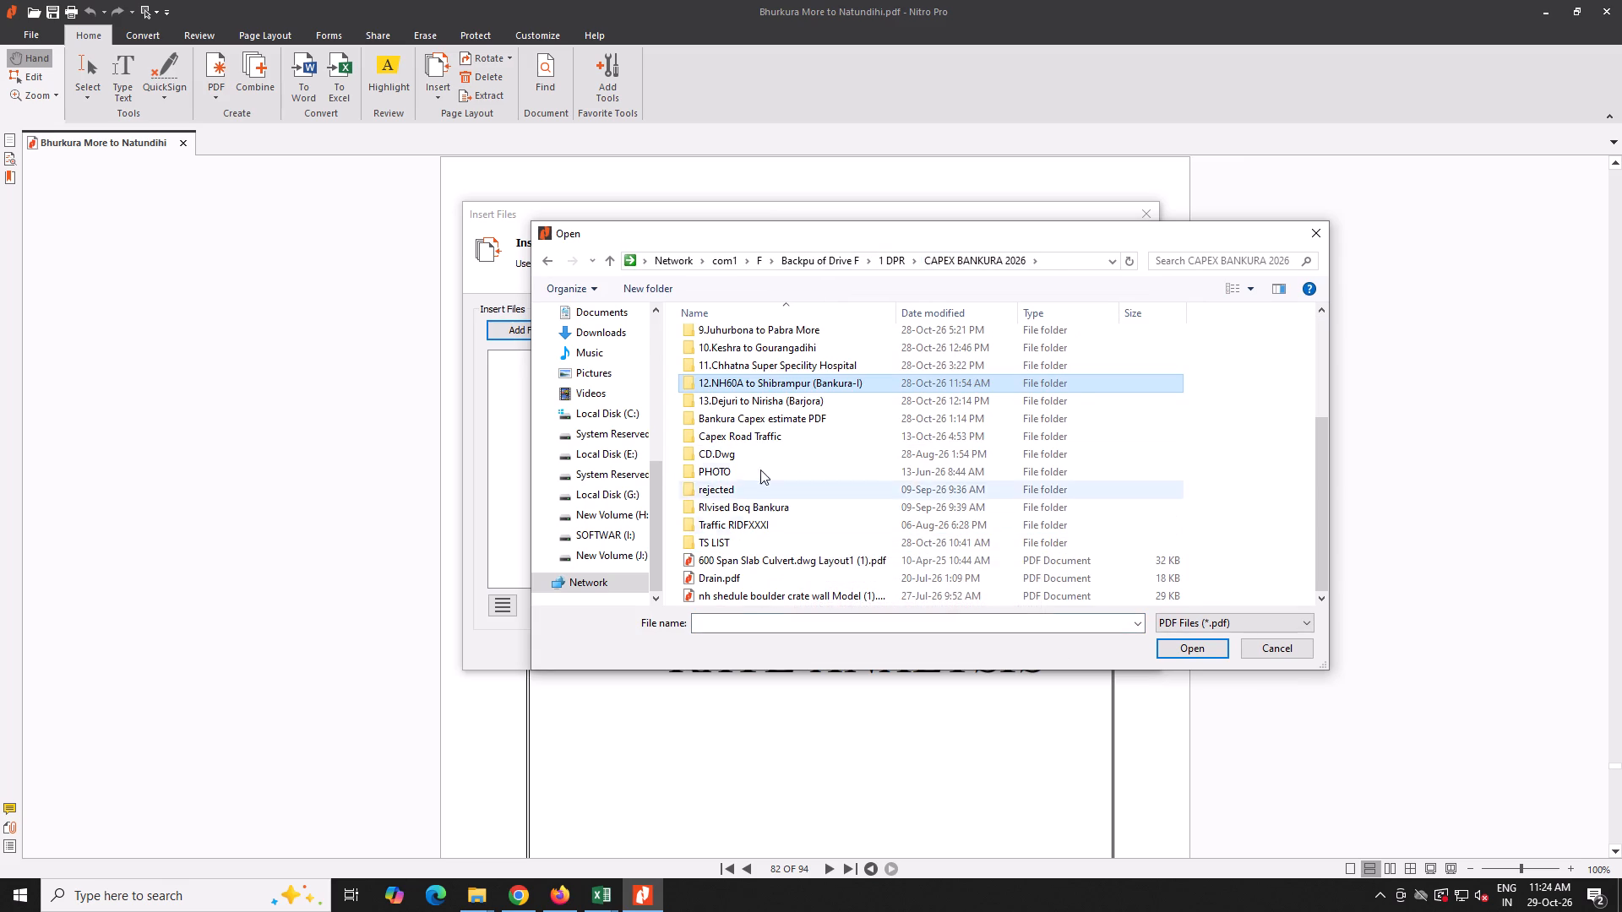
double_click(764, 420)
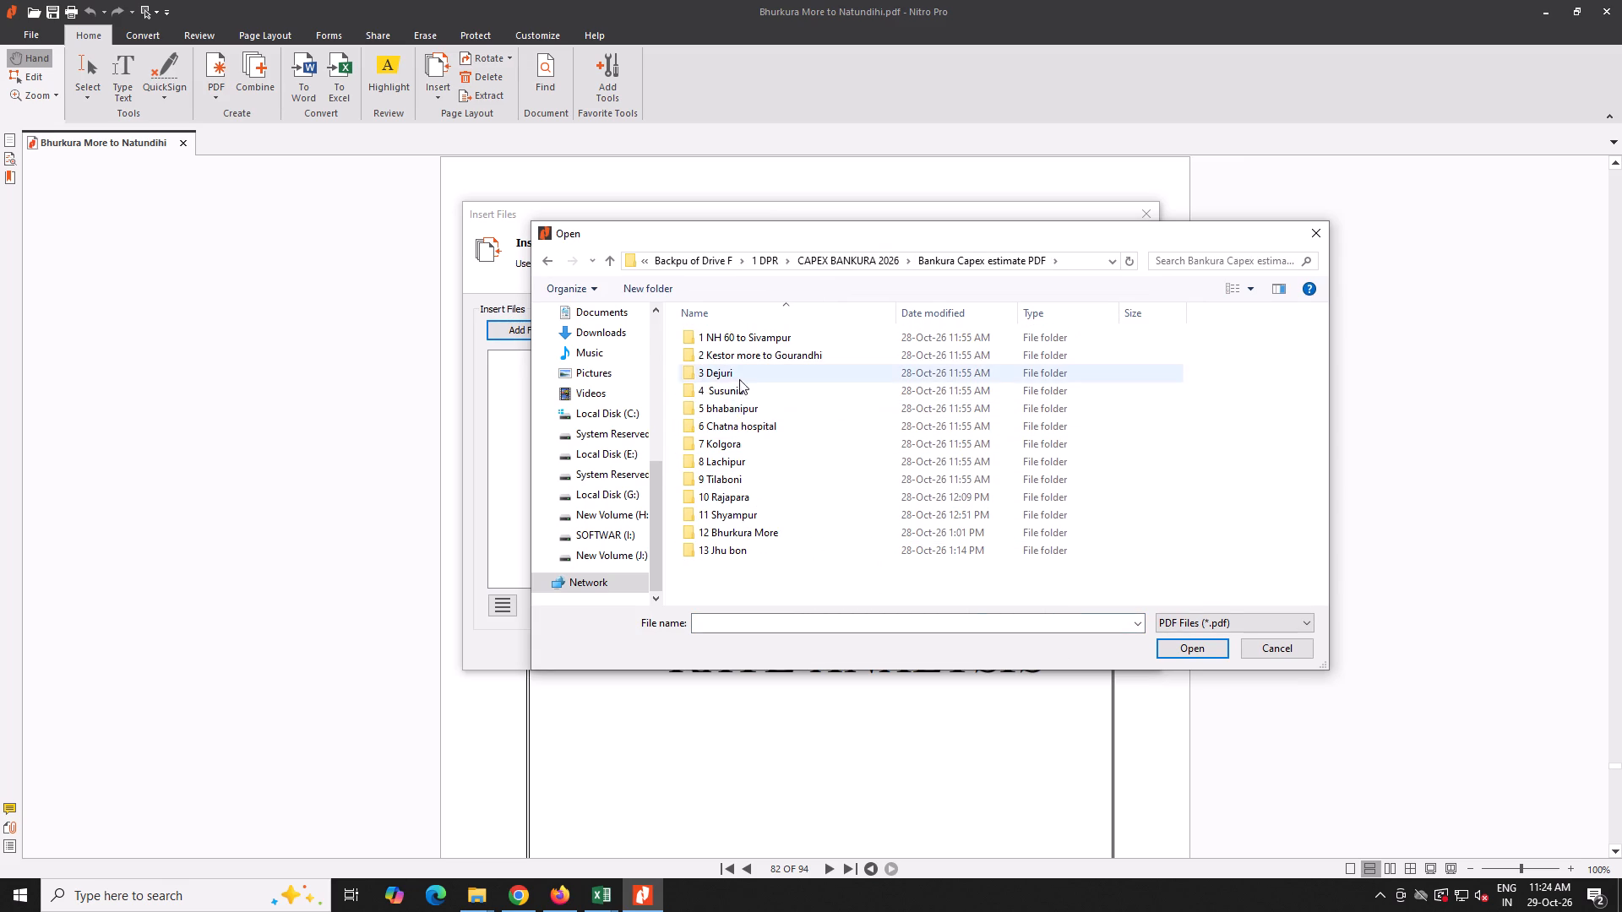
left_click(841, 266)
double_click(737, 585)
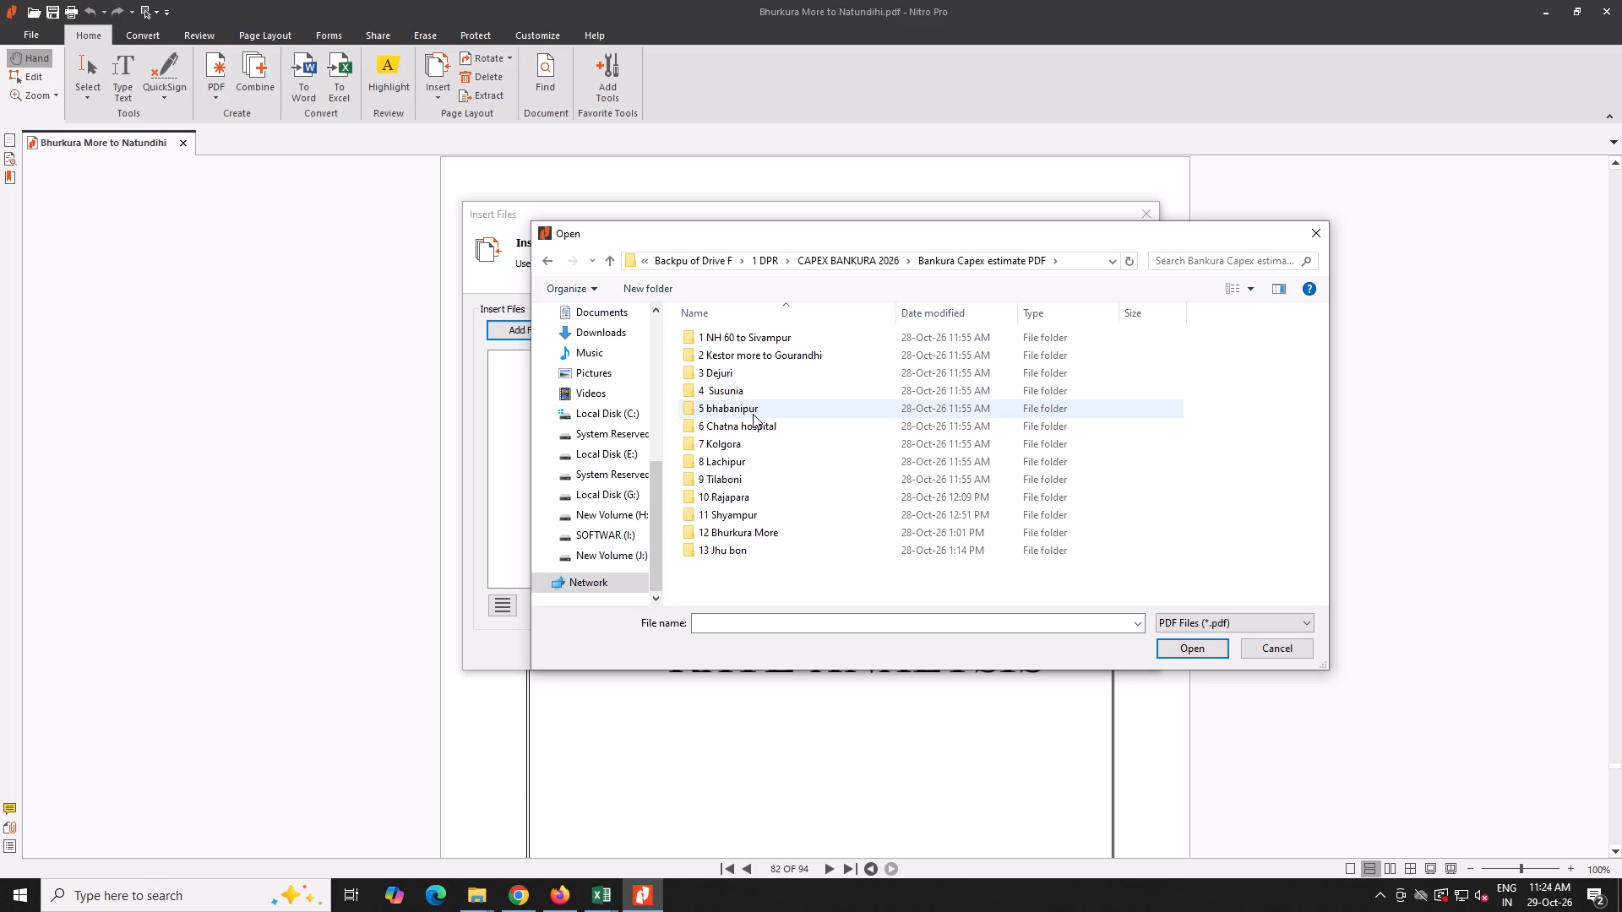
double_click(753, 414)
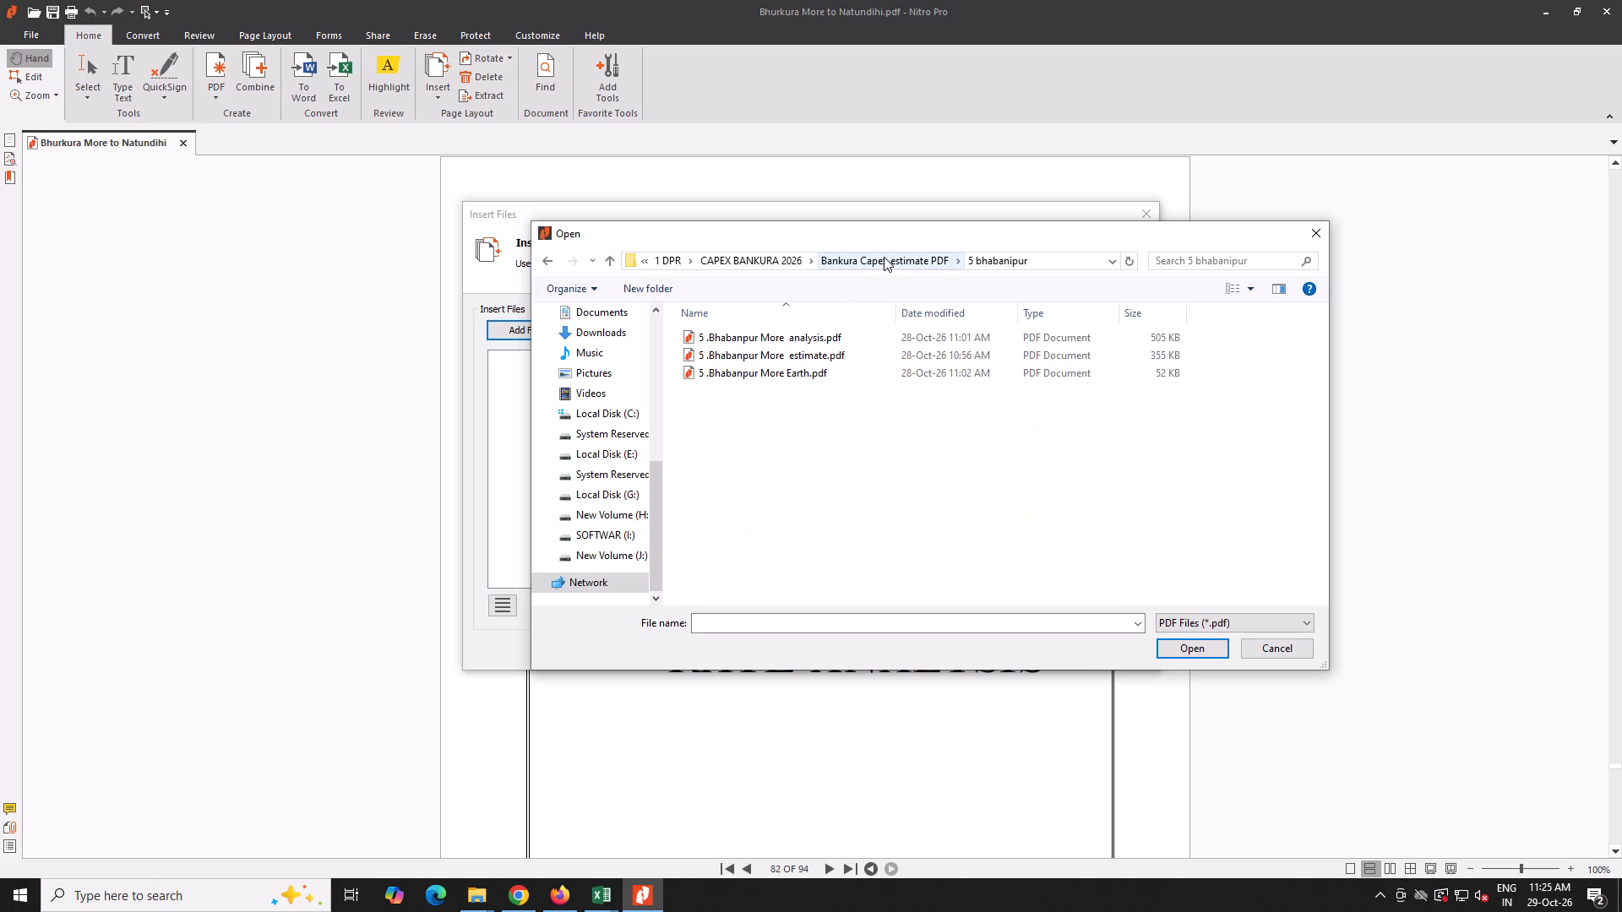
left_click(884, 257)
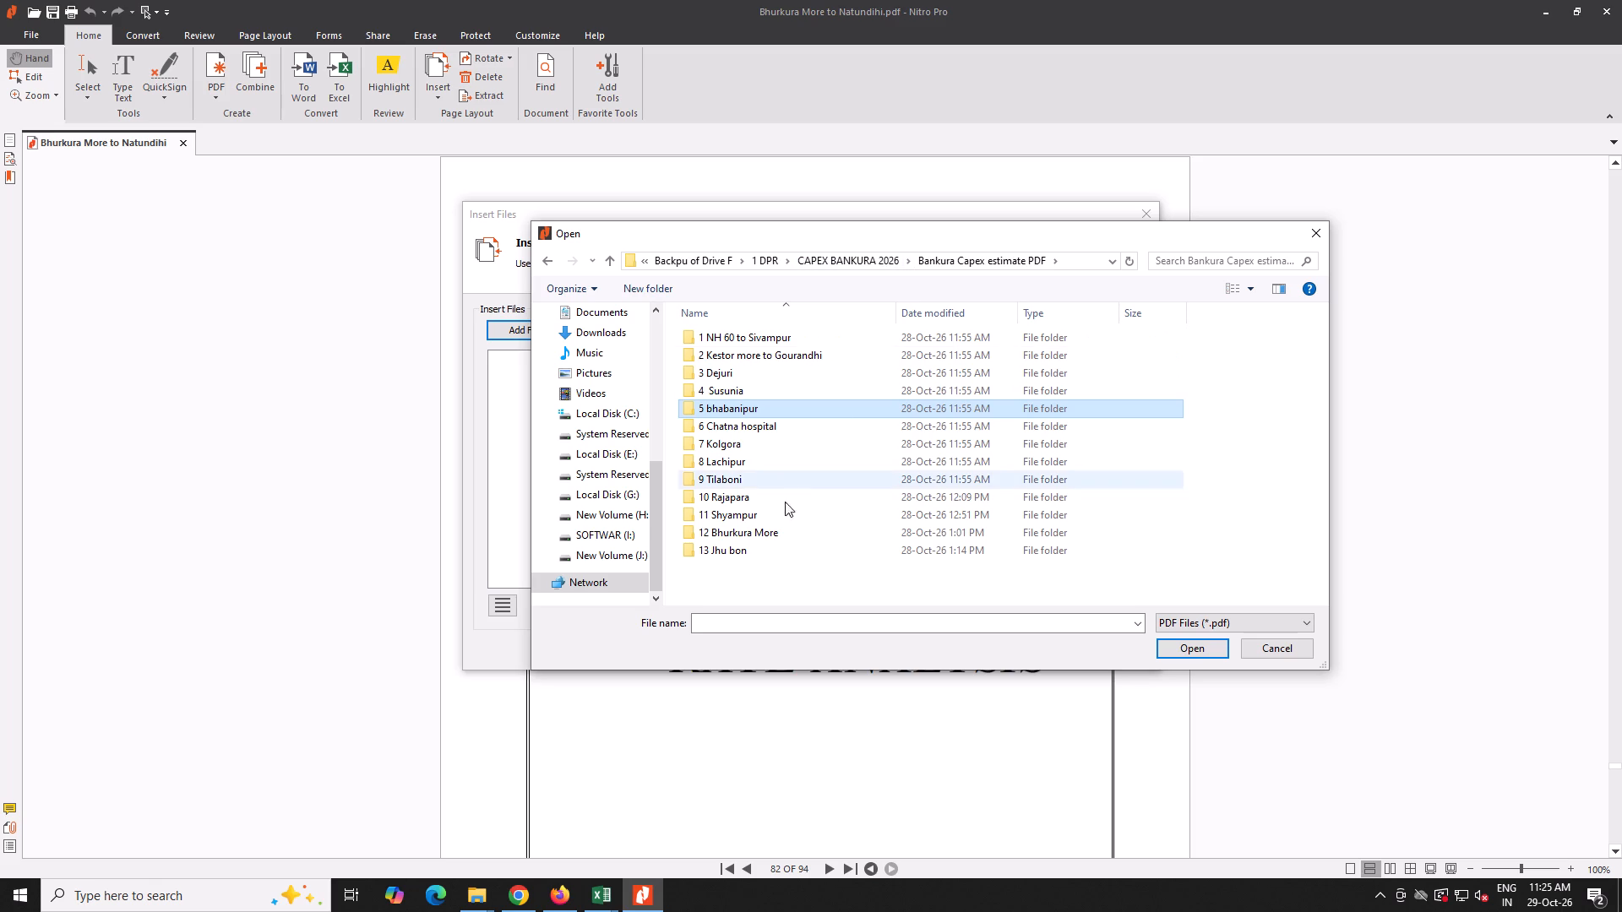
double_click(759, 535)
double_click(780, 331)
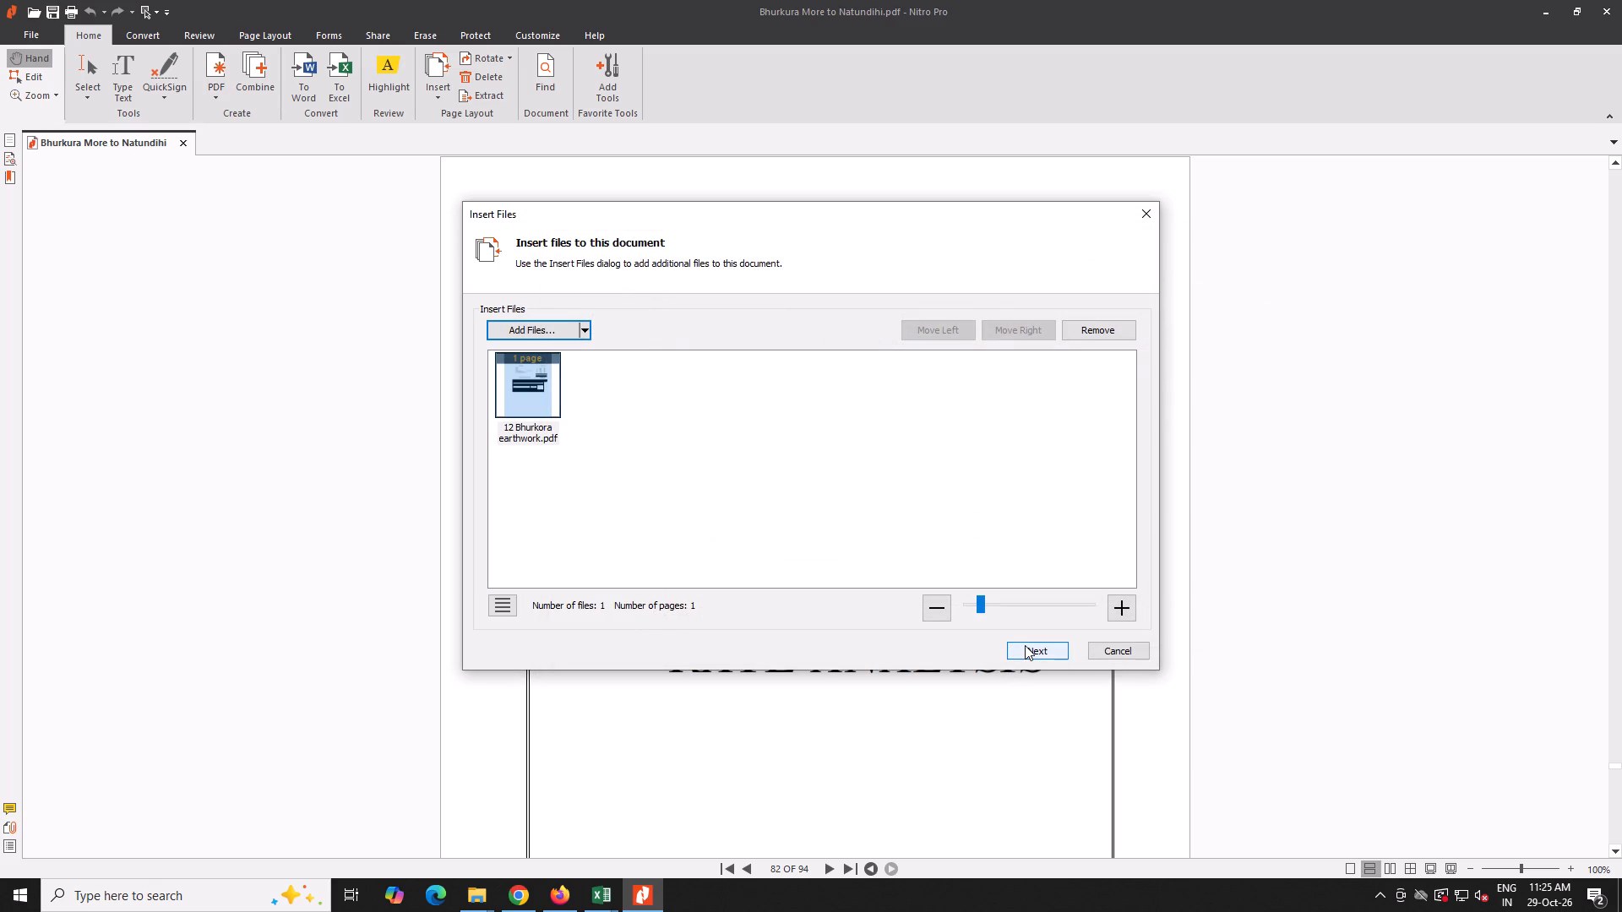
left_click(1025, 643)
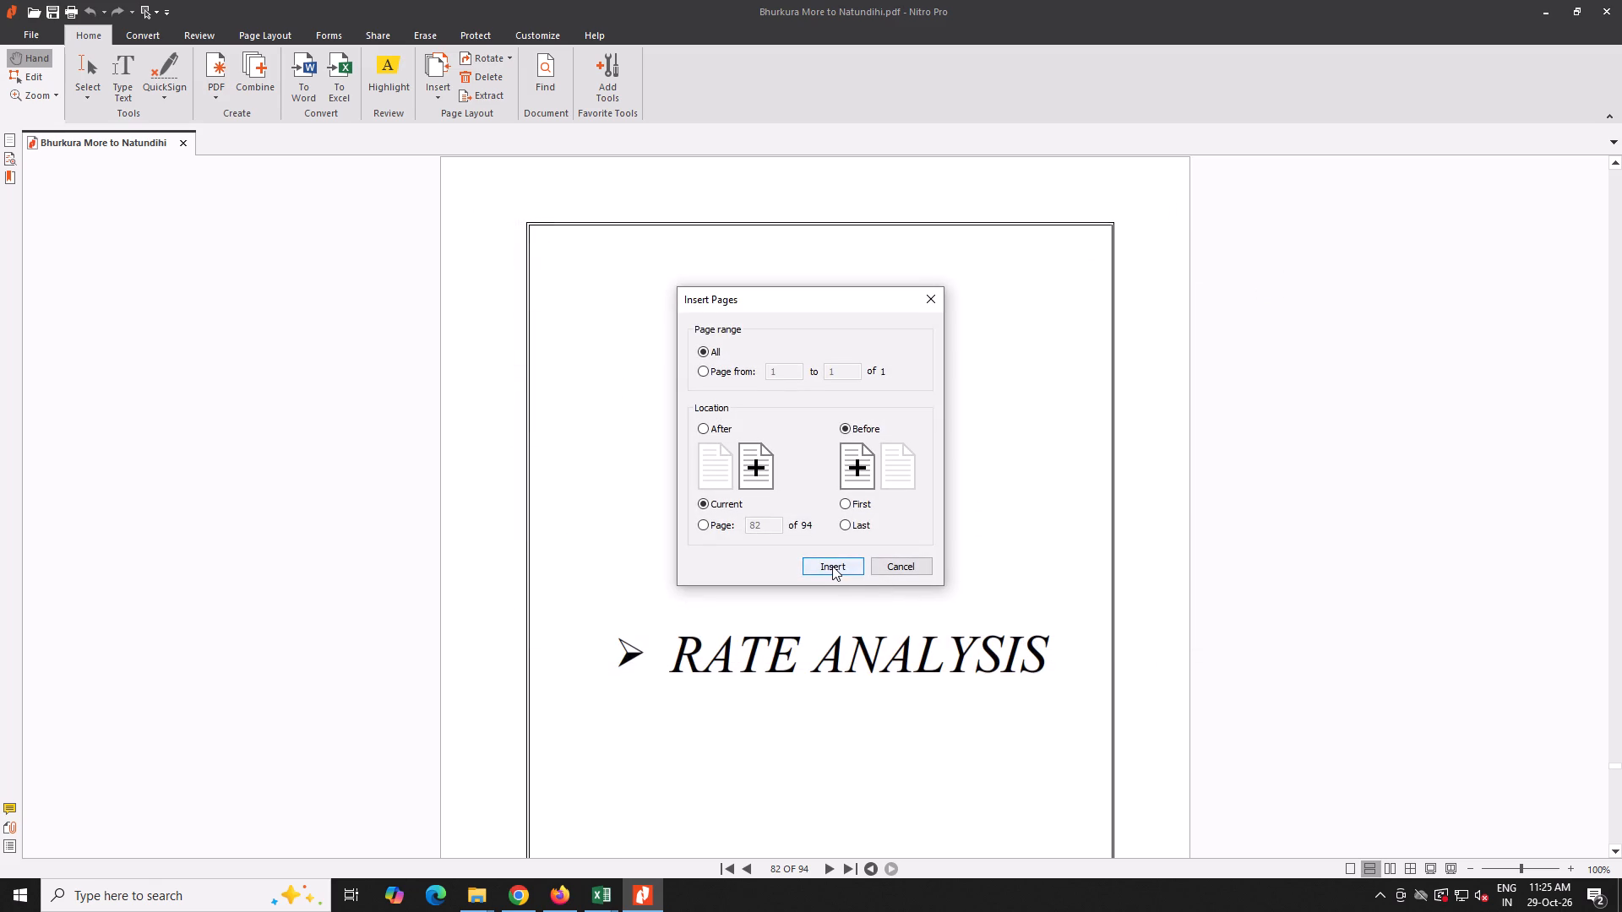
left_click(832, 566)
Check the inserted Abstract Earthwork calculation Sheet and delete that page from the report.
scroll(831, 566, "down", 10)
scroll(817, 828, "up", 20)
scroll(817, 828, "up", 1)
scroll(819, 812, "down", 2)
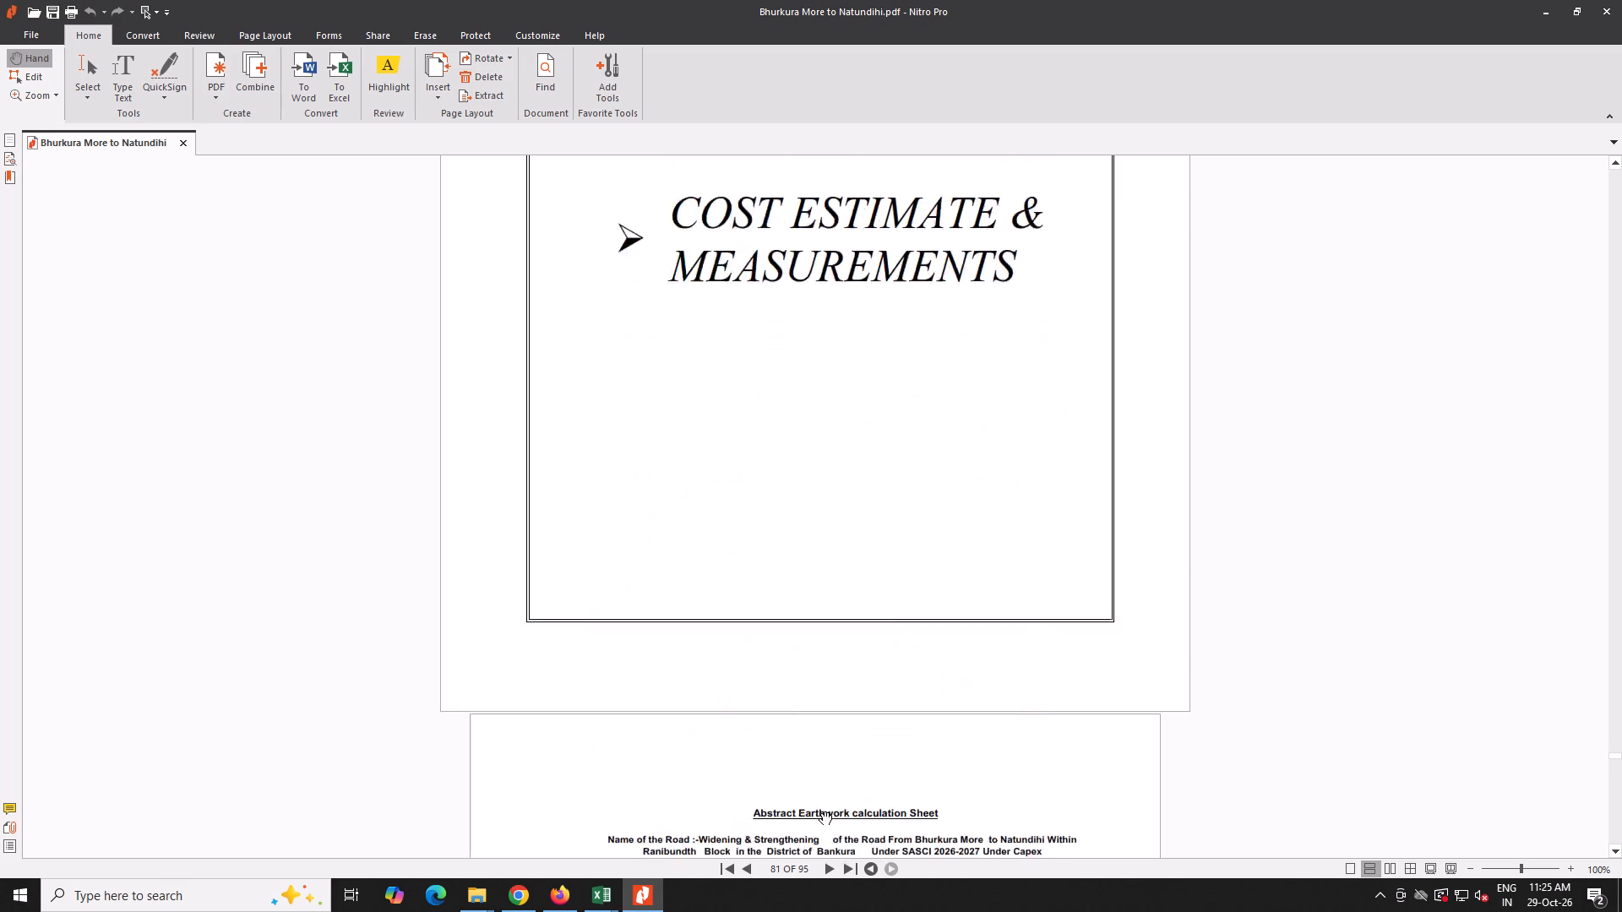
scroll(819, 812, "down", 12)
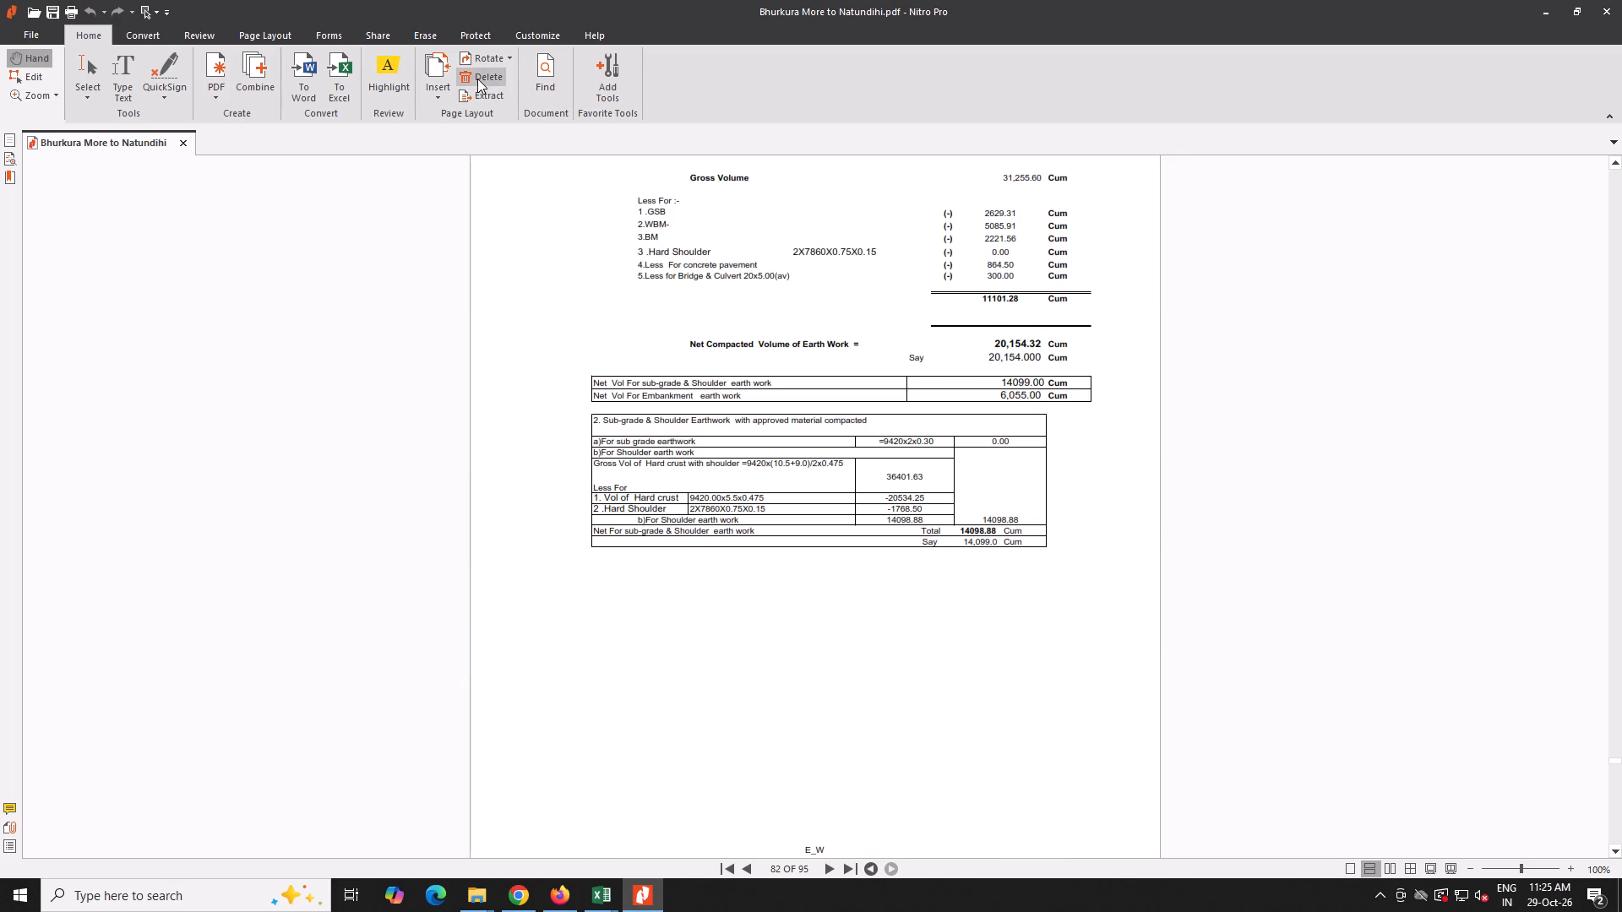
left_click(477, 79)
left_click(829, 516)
Insert all pages of 12 Bhurkora More estimate.pdf directly before the Rate Analysis divider page.
scroll(829, 516, "up", 9)
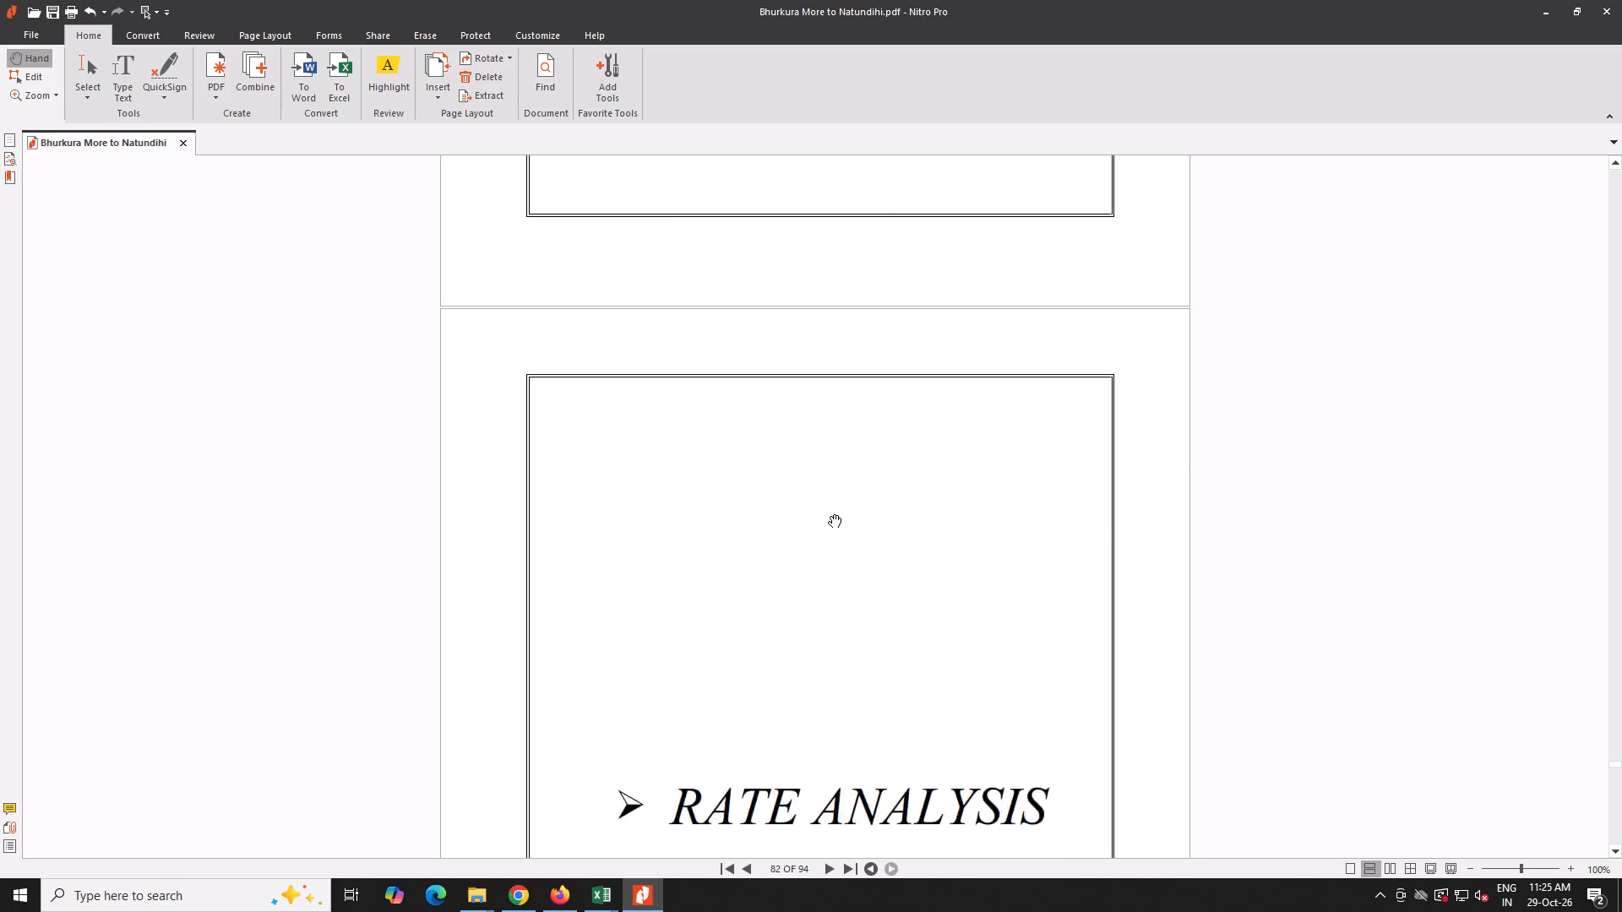
scroll(829, 514, "up", 12)
scroll(829, 516, "down", 16)
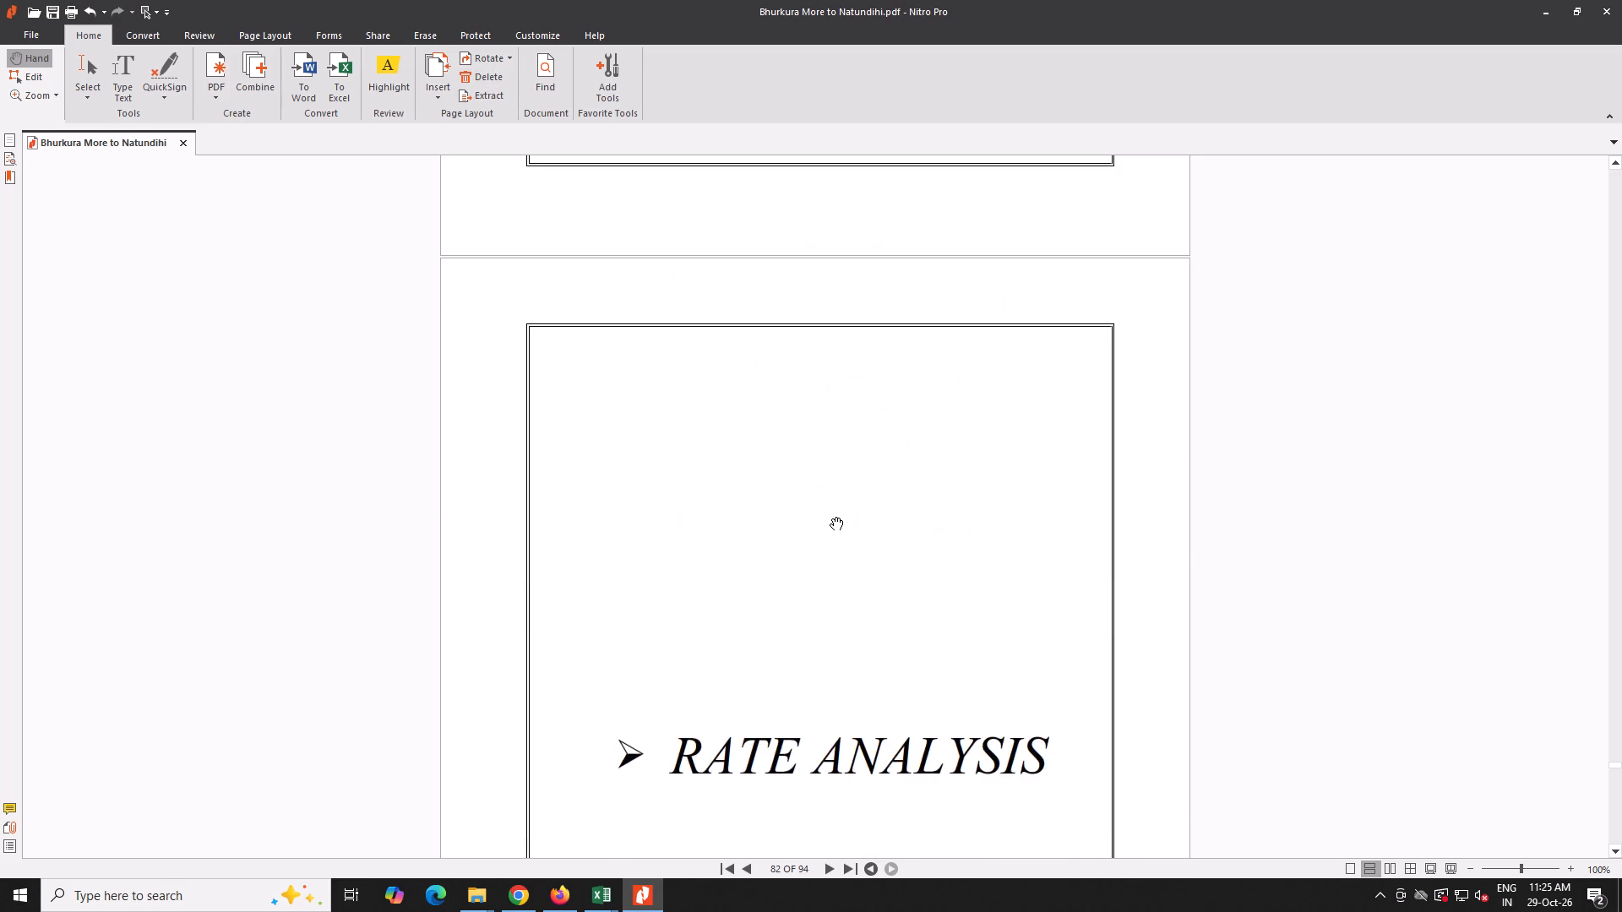
scroll(830, 517, "down", 4)
left_click(444, 88)
left_click(455, 111)
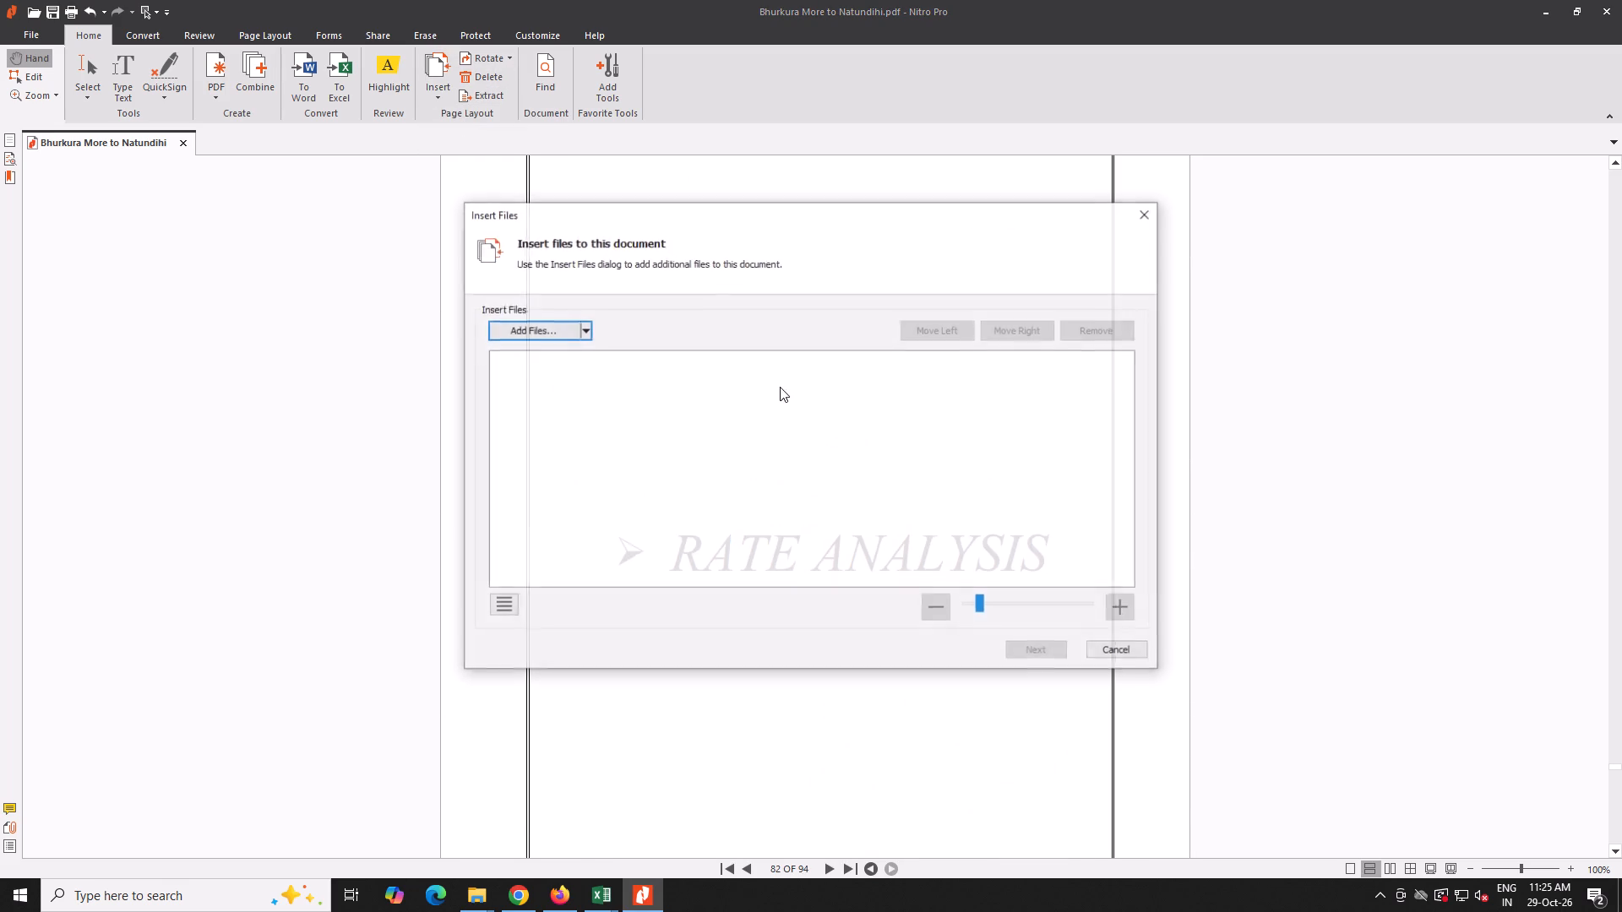
left_click(557, 330)
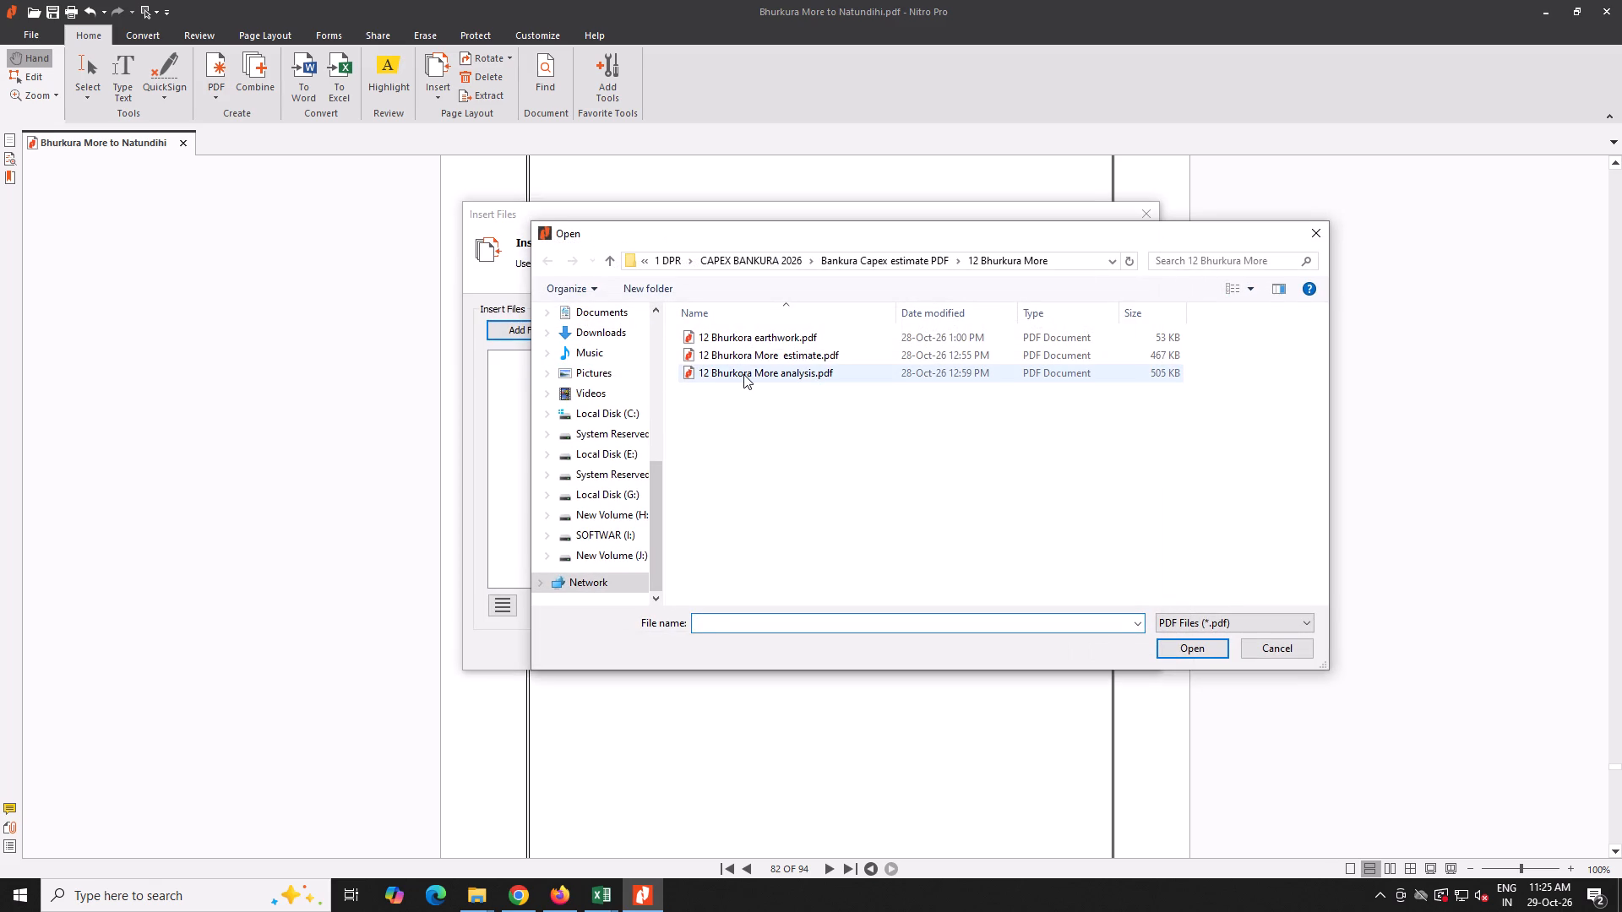
double_click(790, 350)
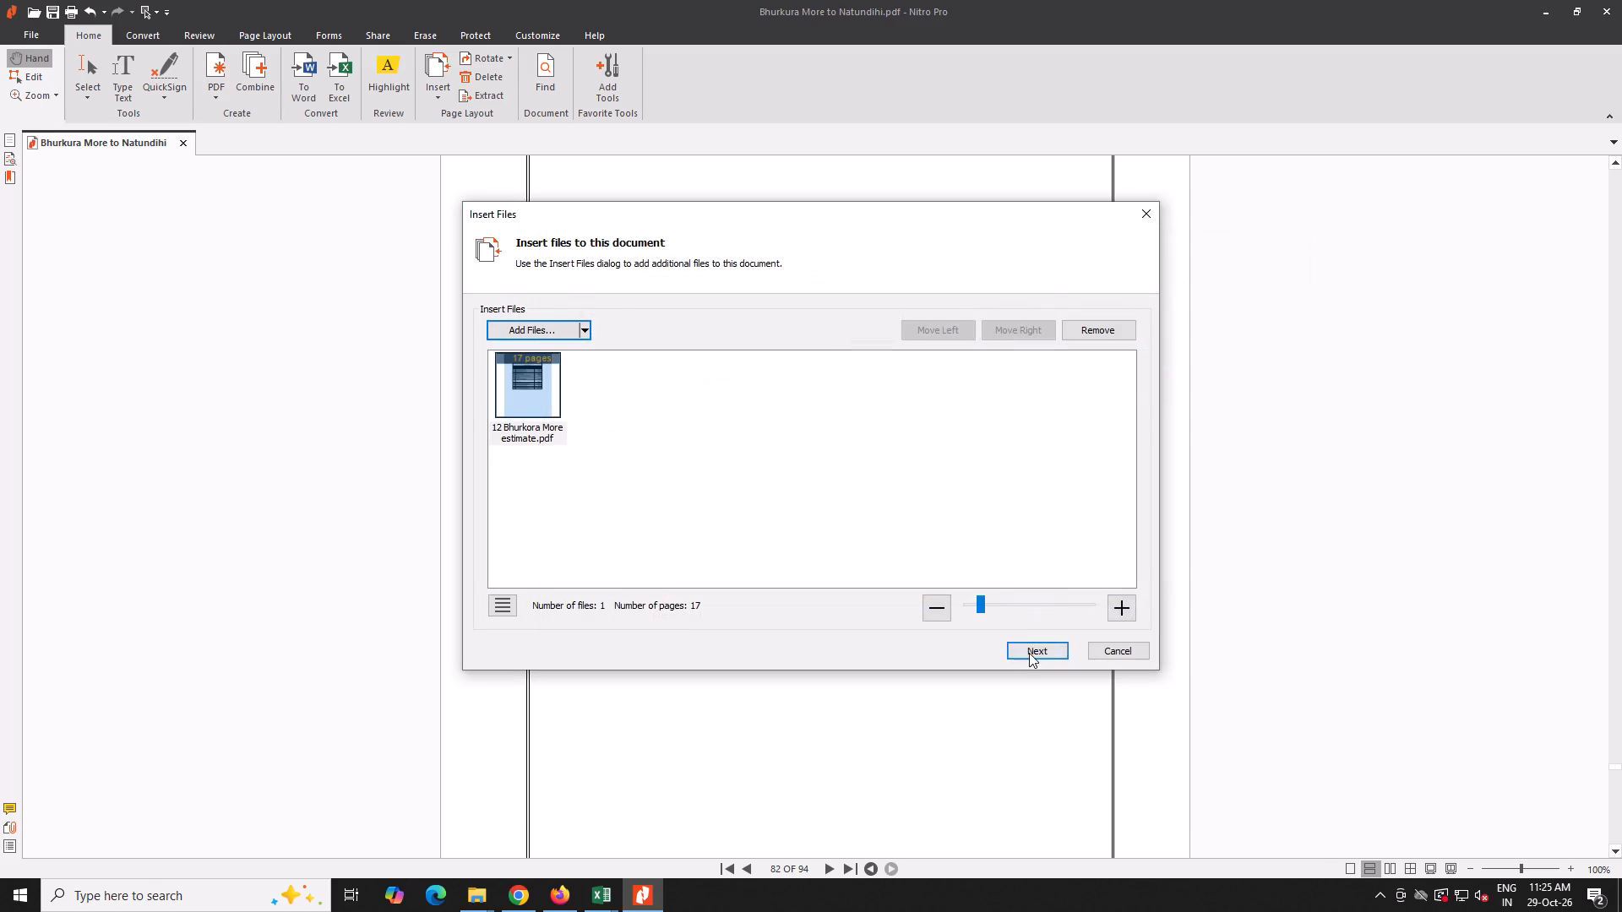
left_click(1029, 653)
left_click(830, 568)
Go through the inserted cost estimate pages and on to the Earth Work Calculation divider.
scroll(829, 568, "down", 7)
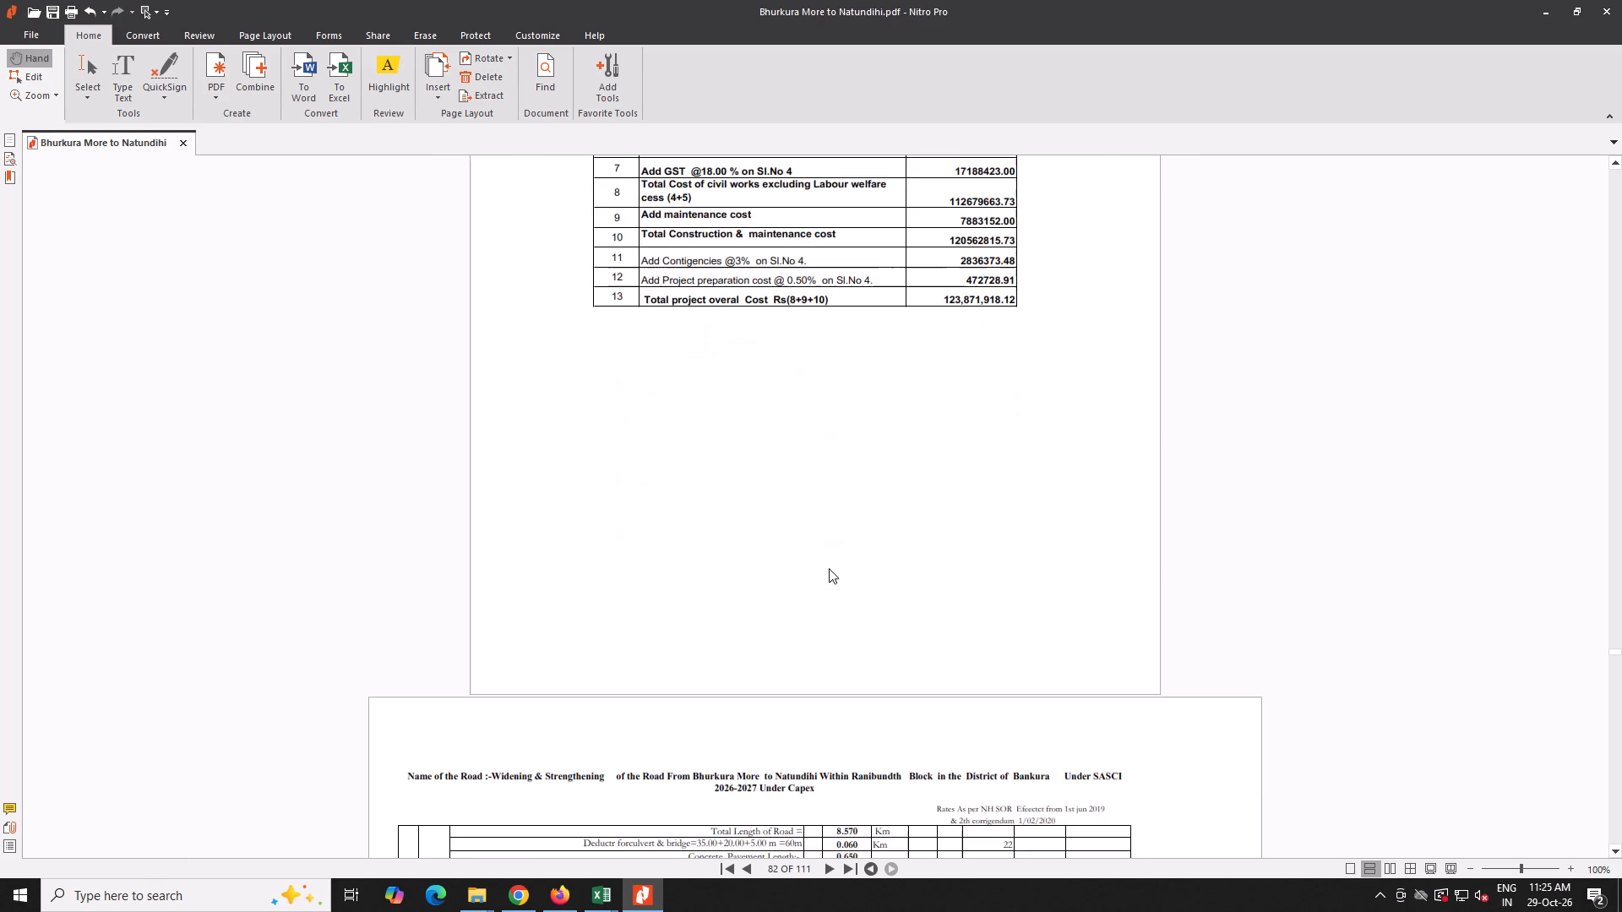
scroll(829, 568, "up", 10)
scroll(829, 568, "down", 10)
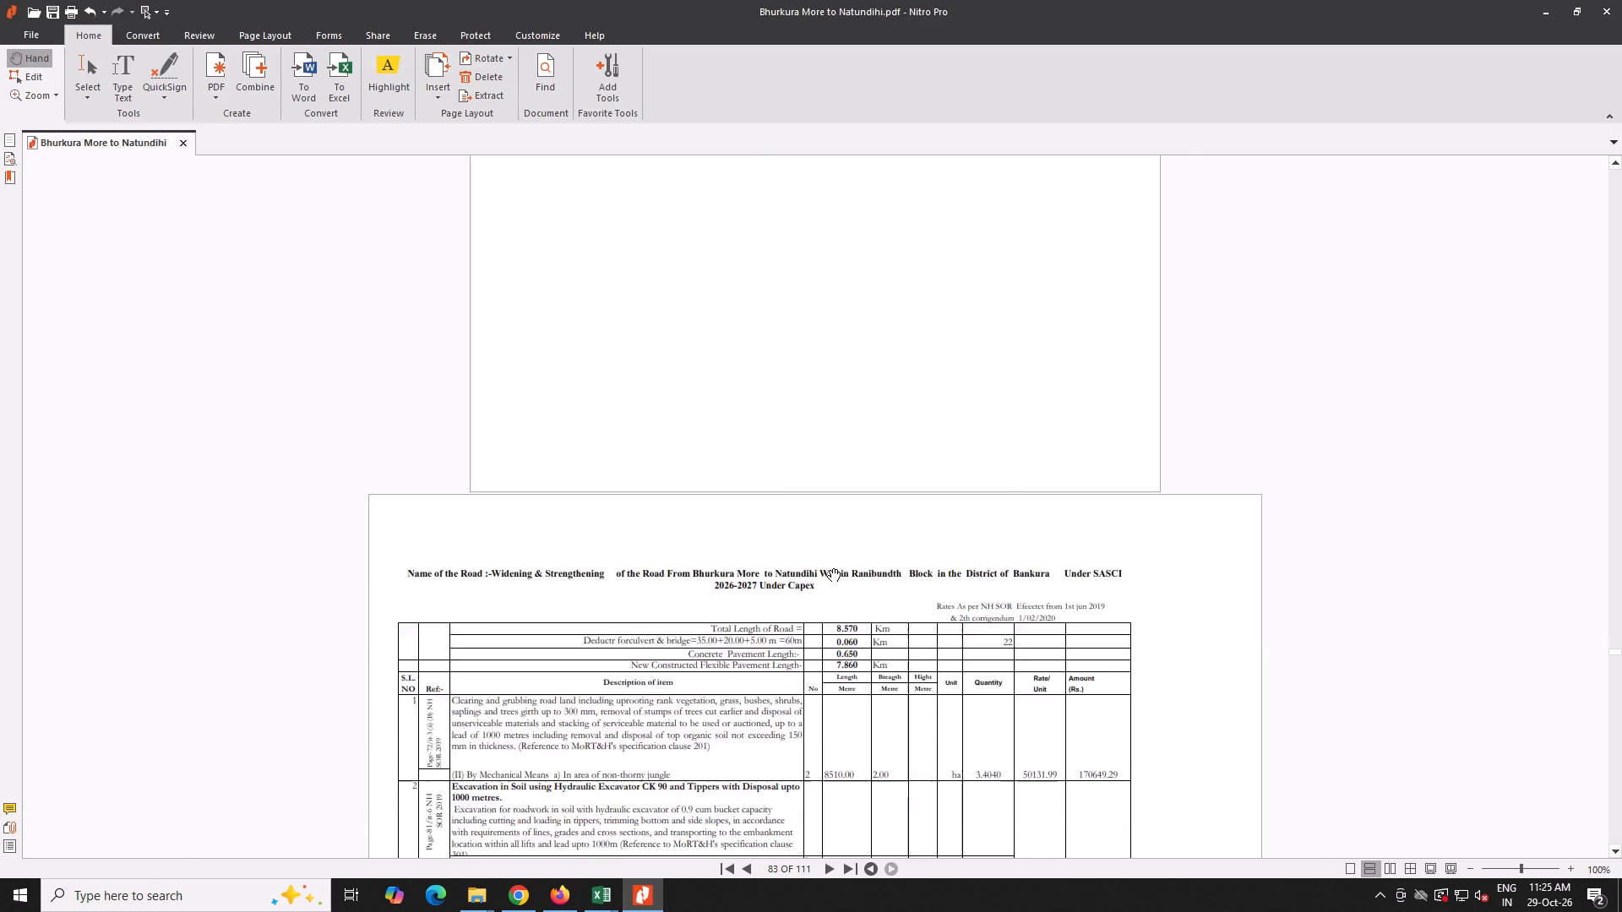
scroll(828, 568, "down", 20)
scroll(828, 568, "down", 20)
scroll(828, 568, "down", 3)
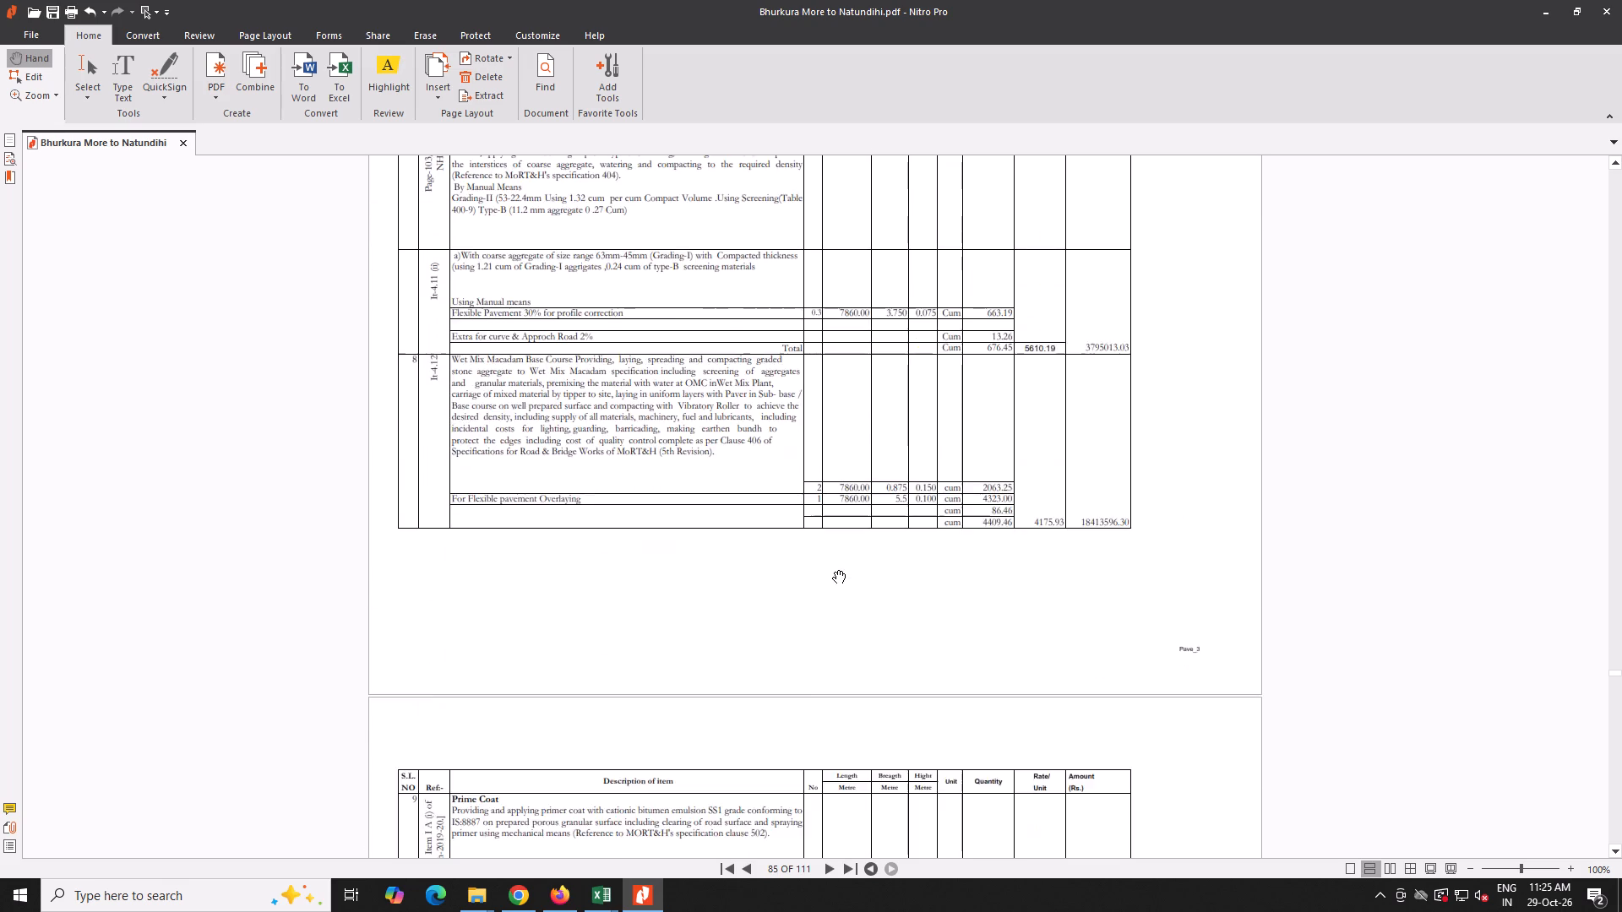
scroll(833, 570, "down", 6)
scroll(833, 570, "down", 20)
scroll(833, 570, "down", 4)
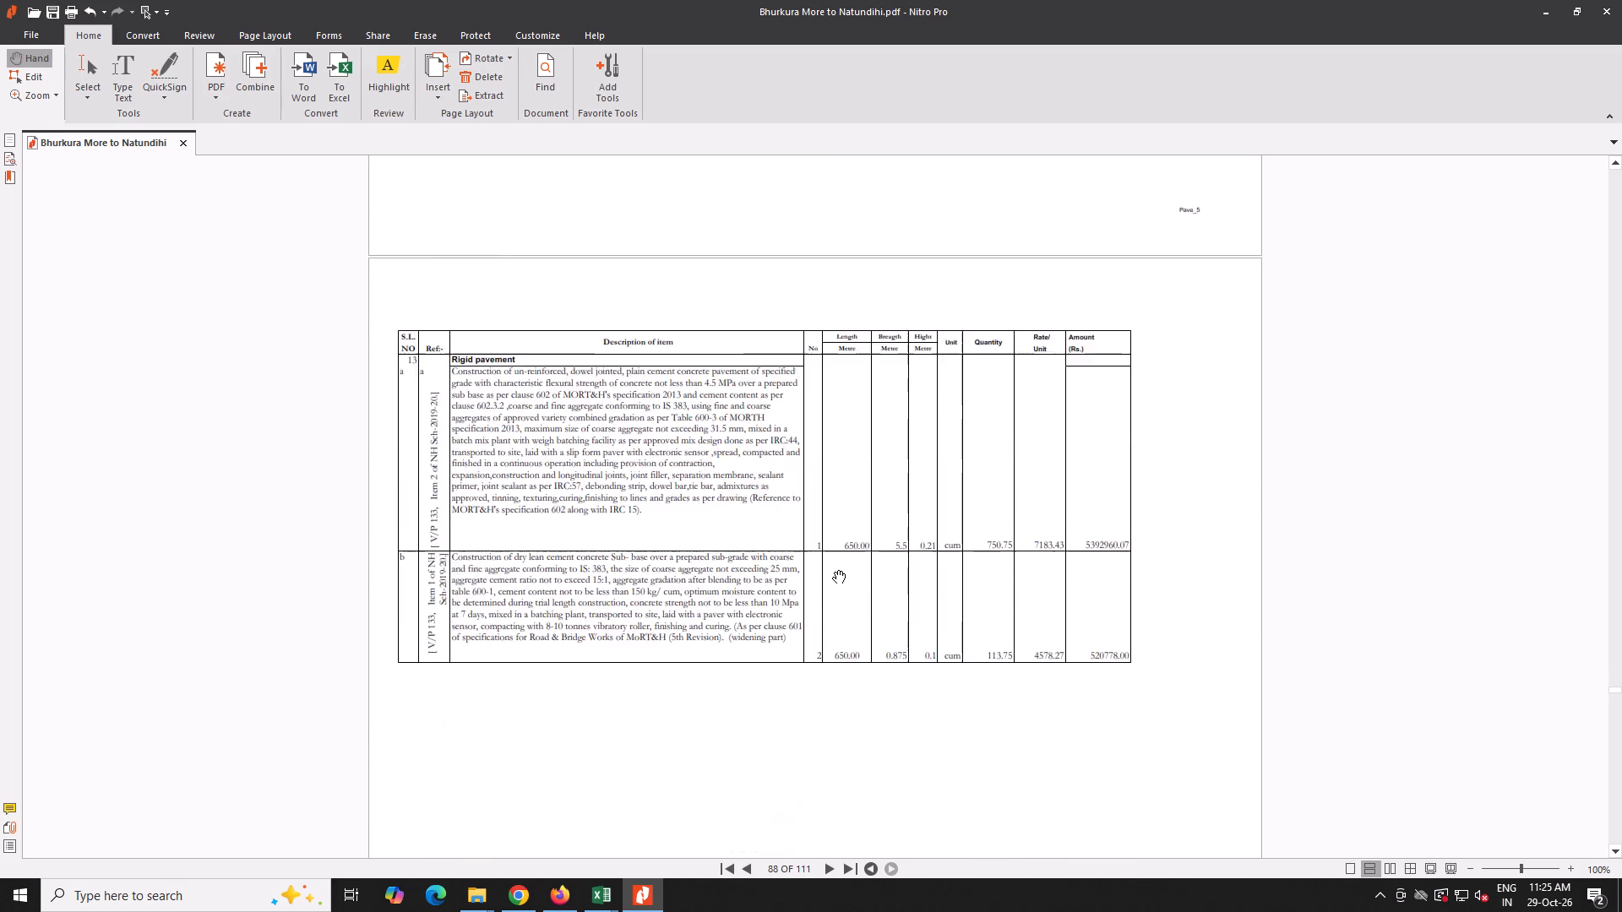
scroll(833, 570, "down", 9)
triple_click(825, 867)
triple_click(825, 866)
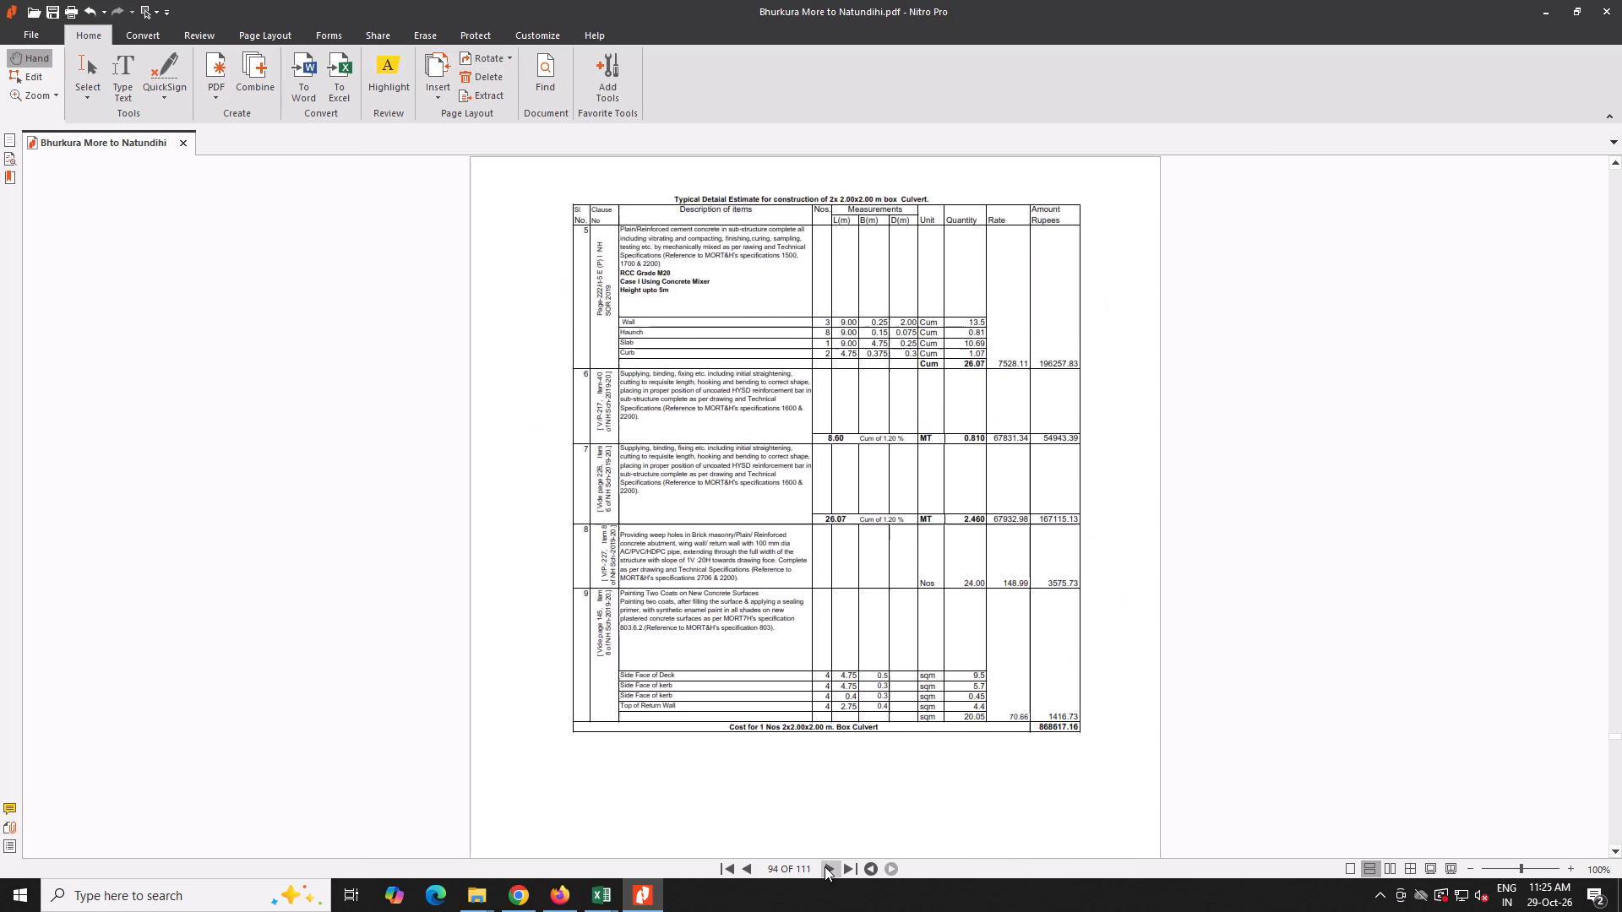
triple_click(825, 866)
triple_click(824, 866)
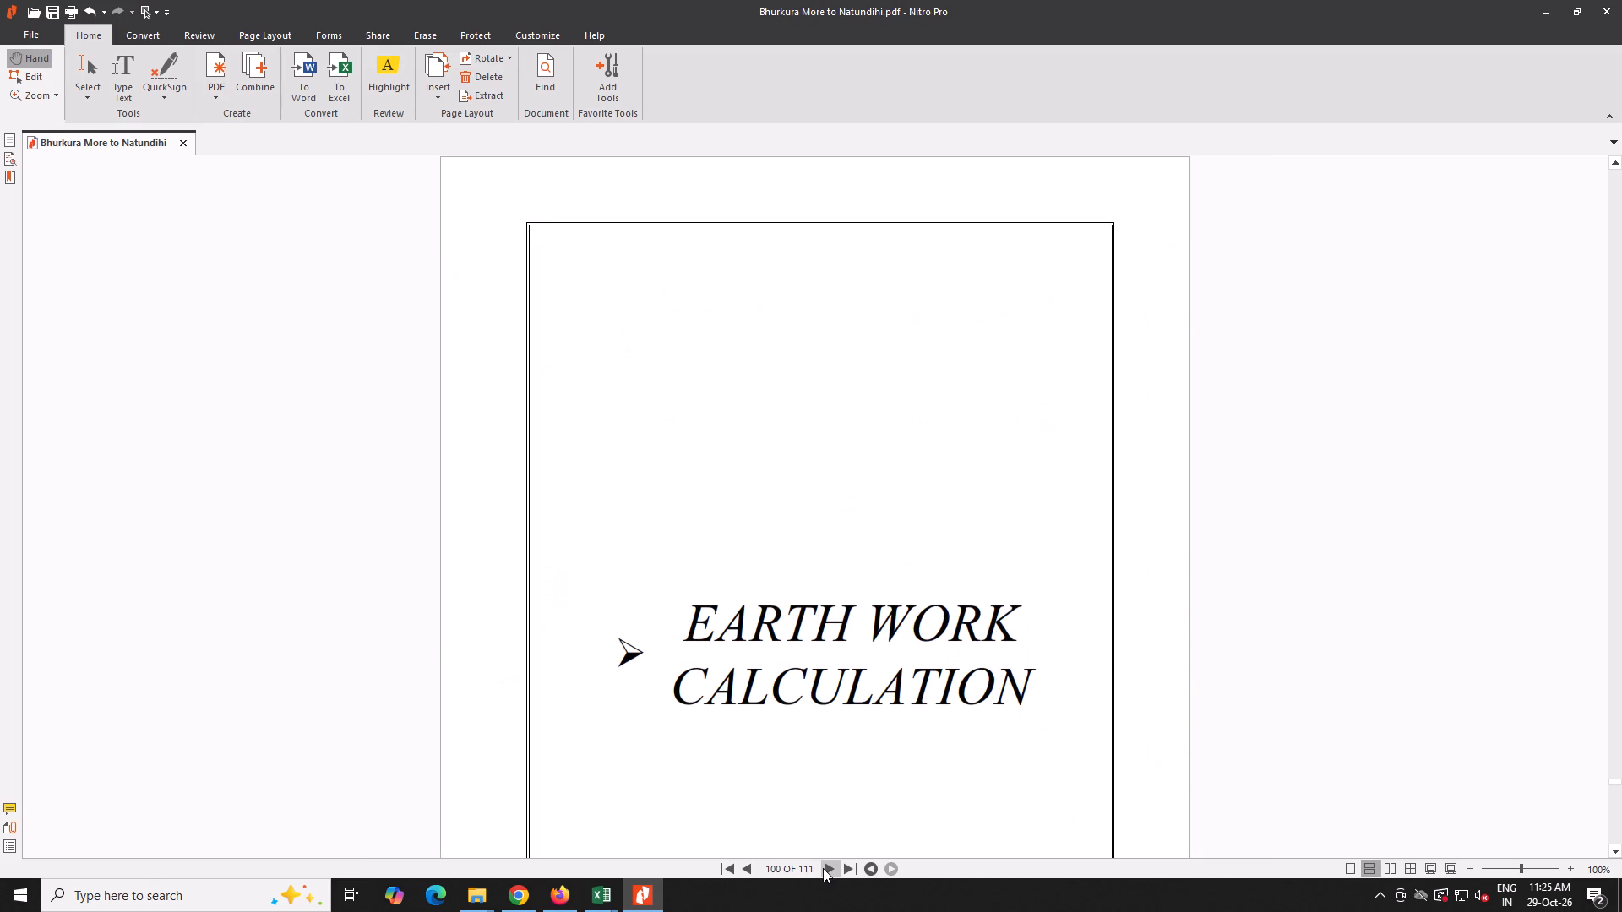
Insert all pages of 12 Bhurkora More analysis.pdf directly before the Earth Work Calculation divider page.
left_click(438, 91)
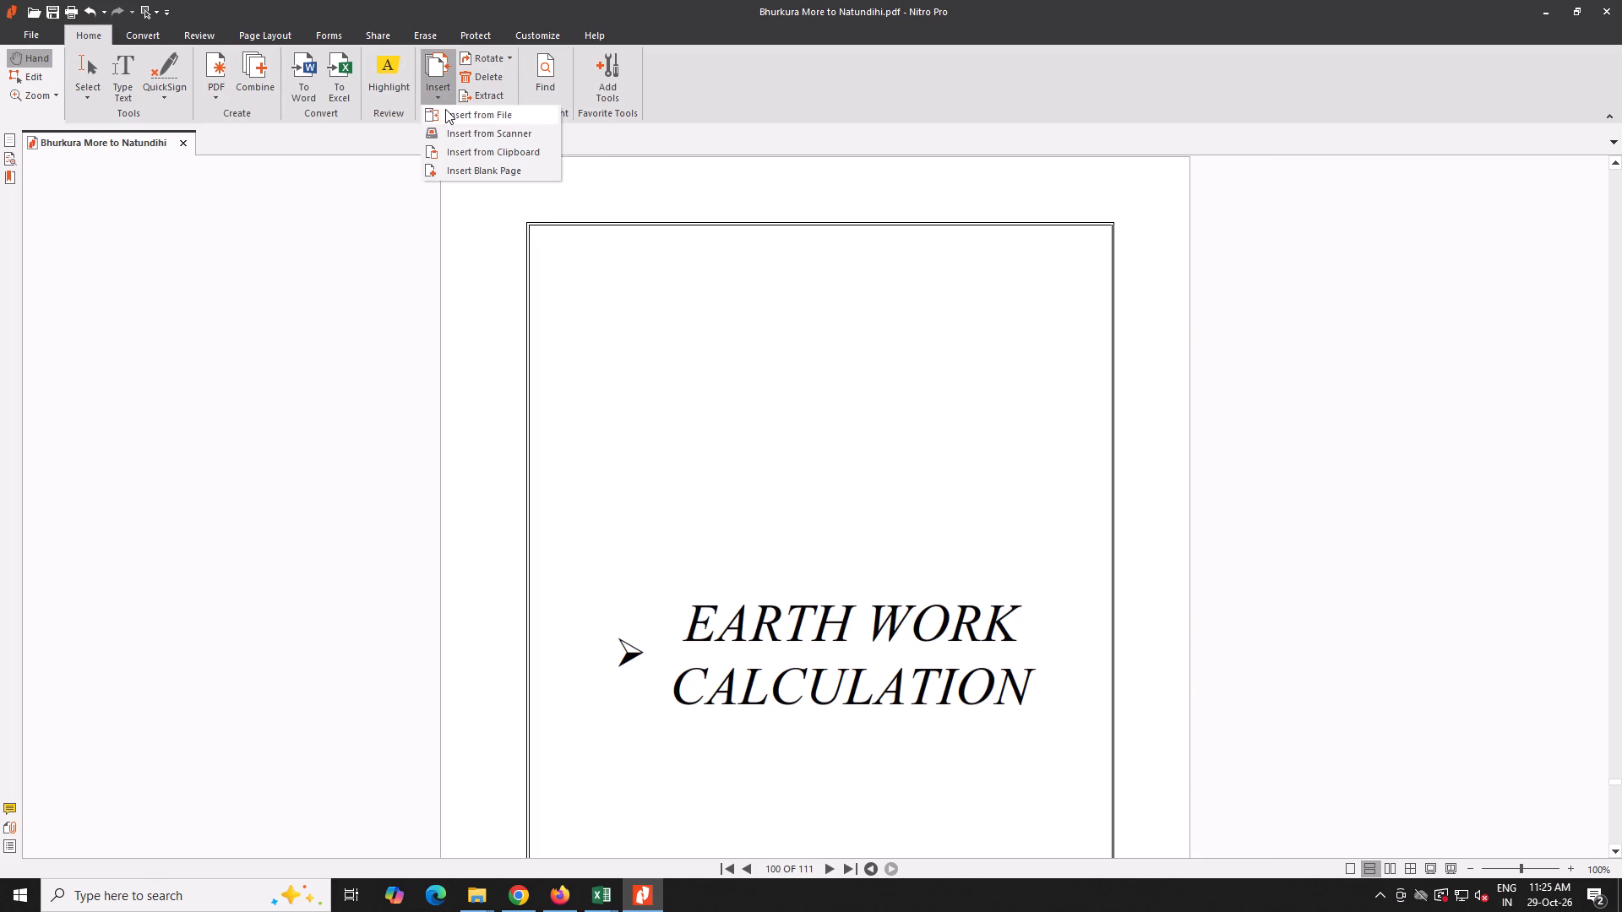
left_click(445, 110)
left_click(521, 319)
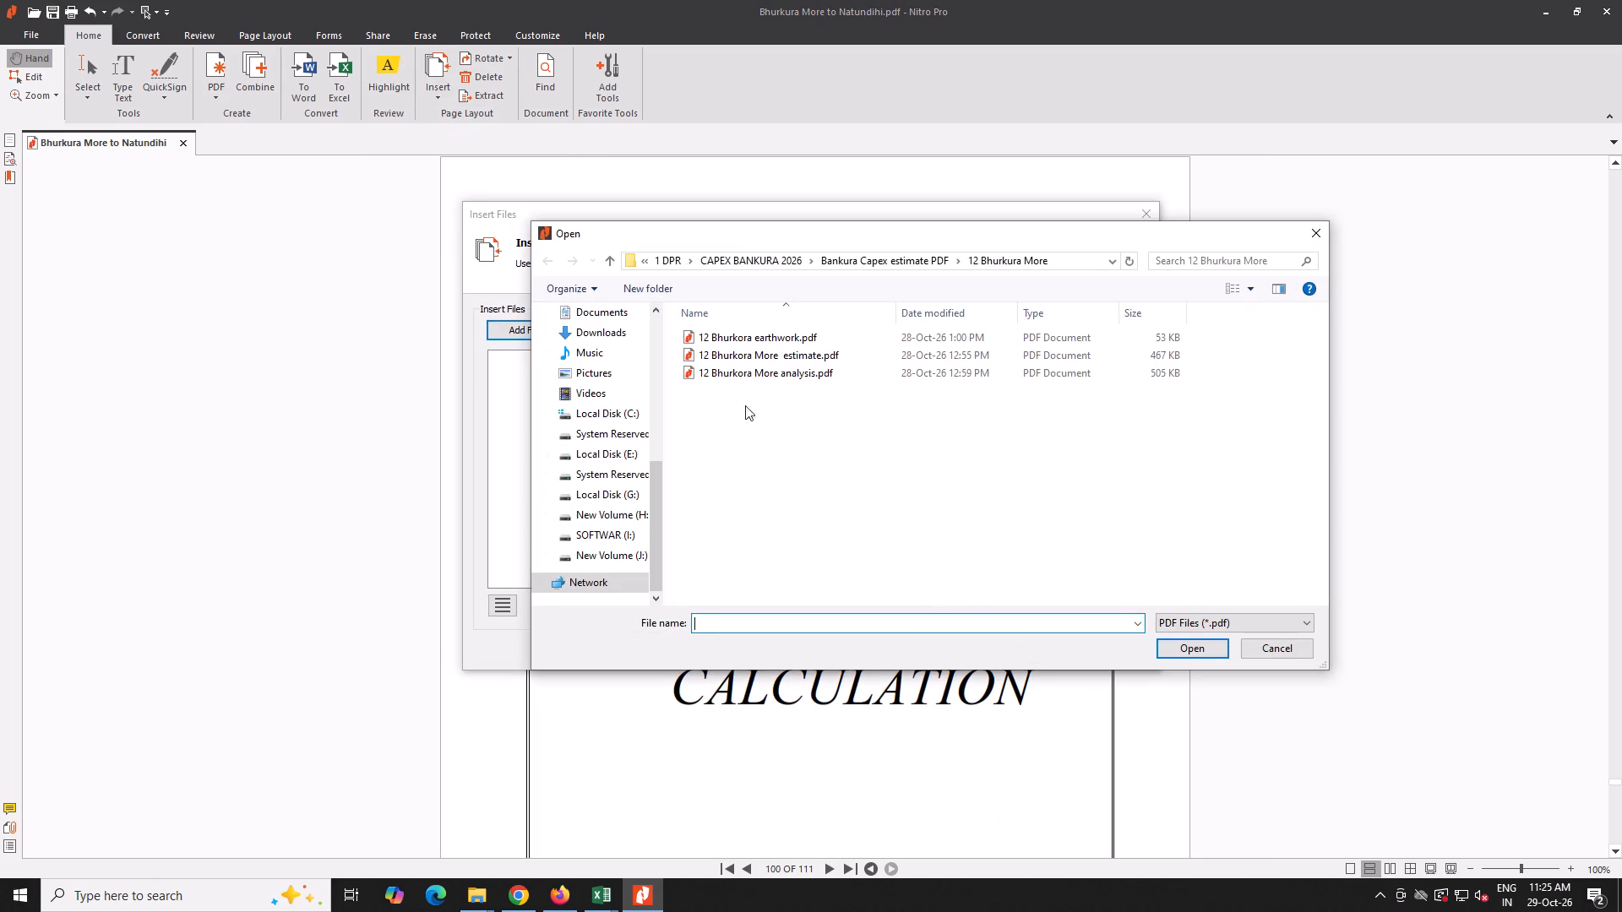
double_click(788, 375)
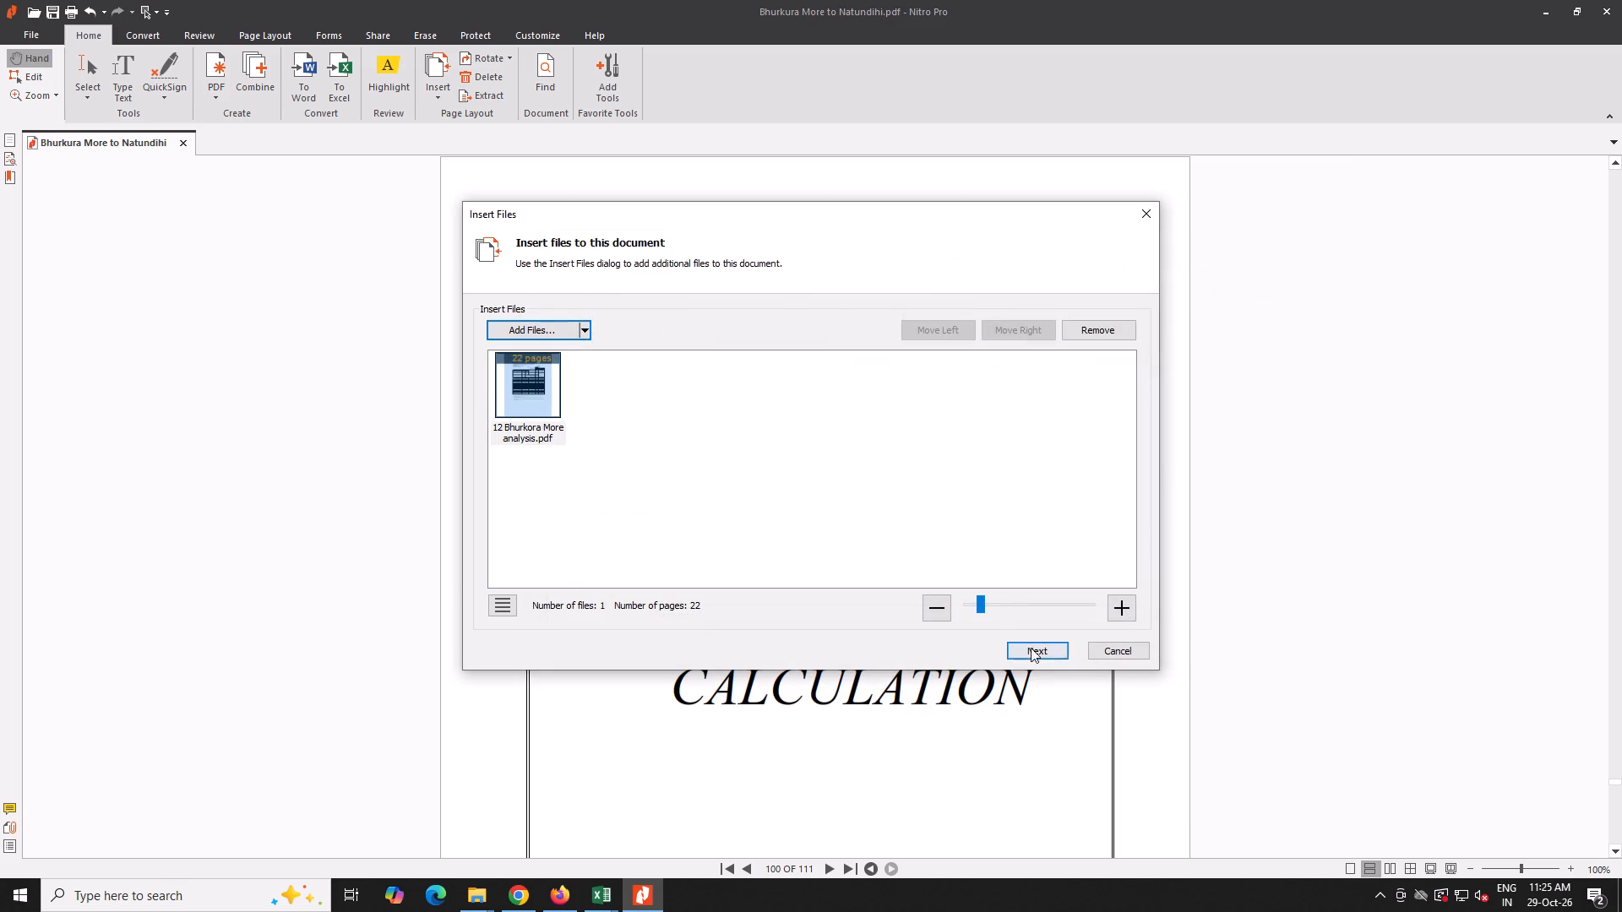
left_click(1041, 638)
left_click(1013, 643)
left_click(845, 561)
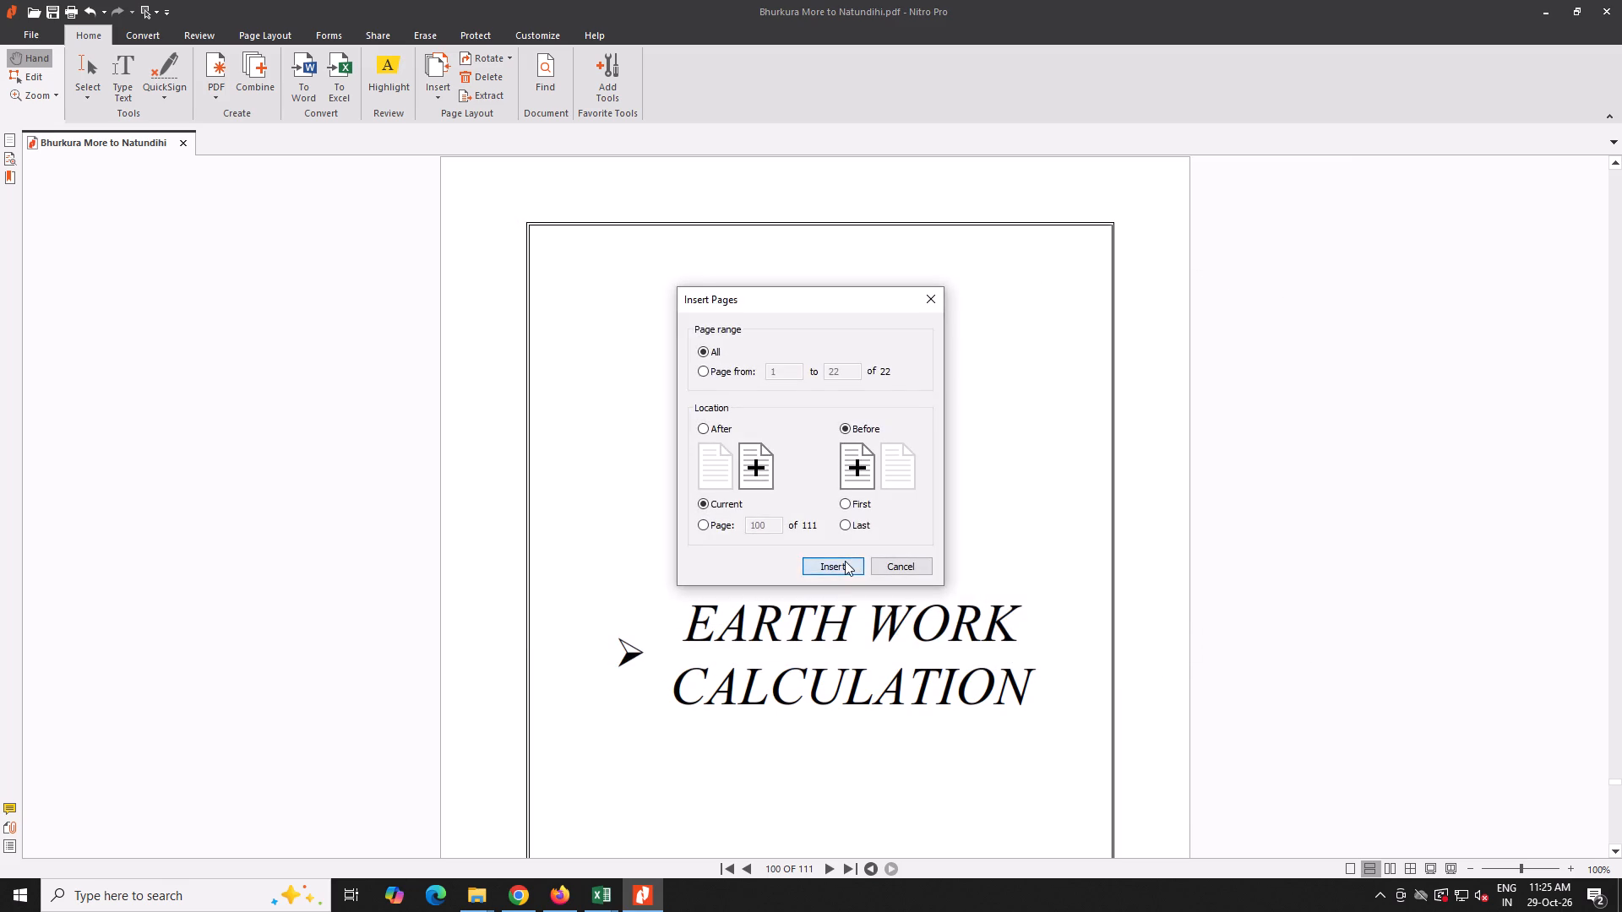
Go through the inserted rate analysis pages and on to the Road Safety Audit Report divider.
scroll(843, 562, "down", 10)
triple_click(825, 869)
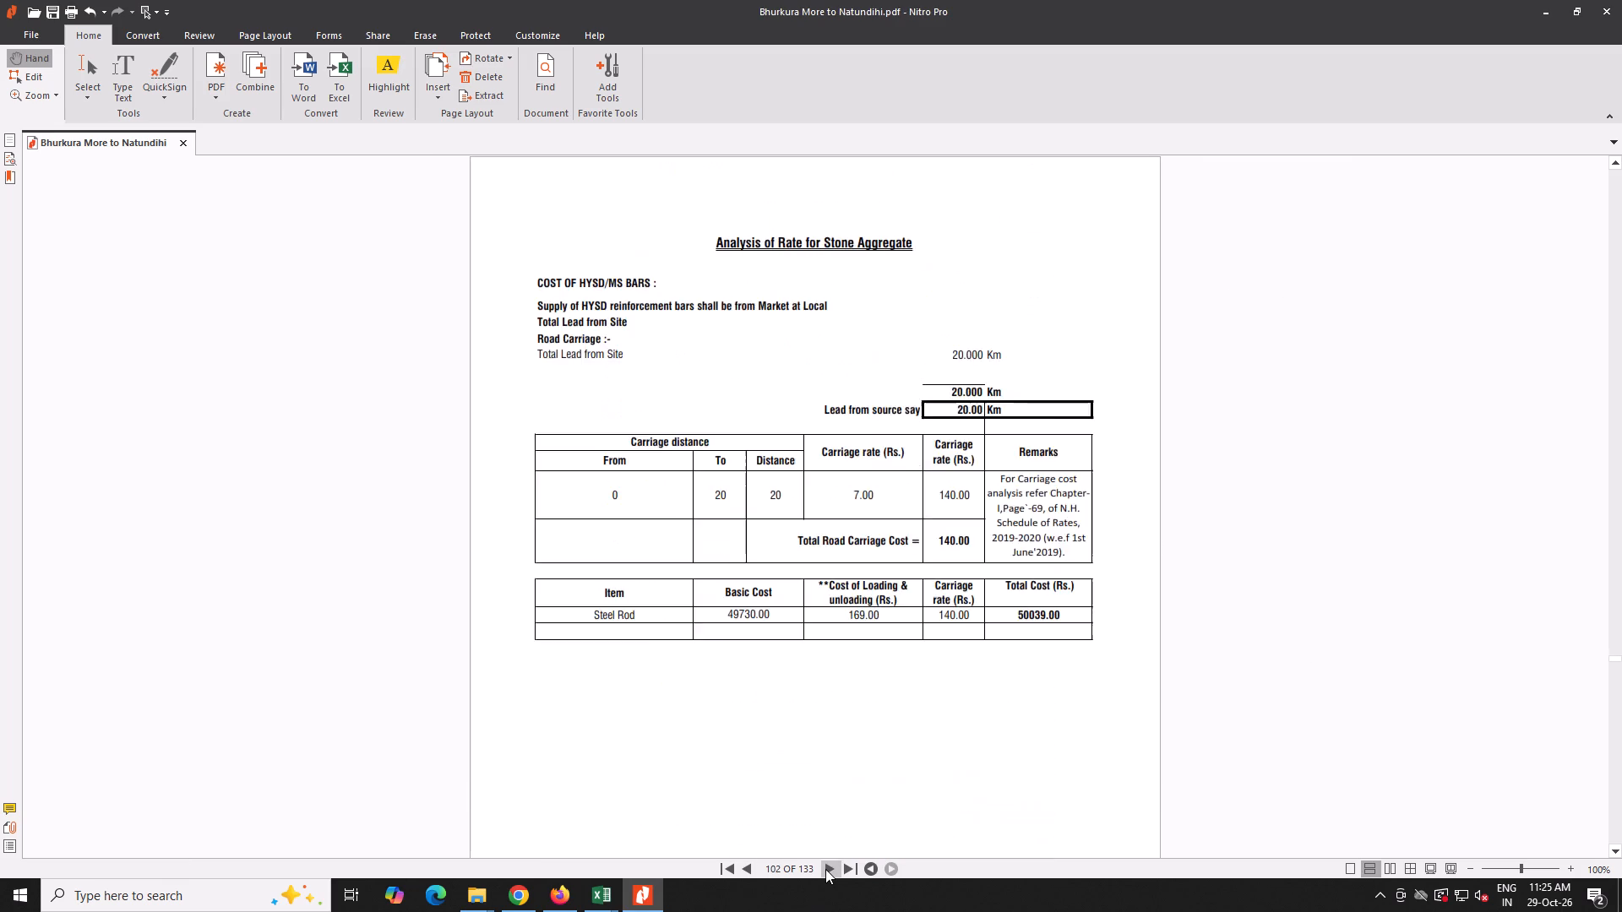
triple_click(825, 869)
triple_click(825, 869)
triple_click(825, 869)
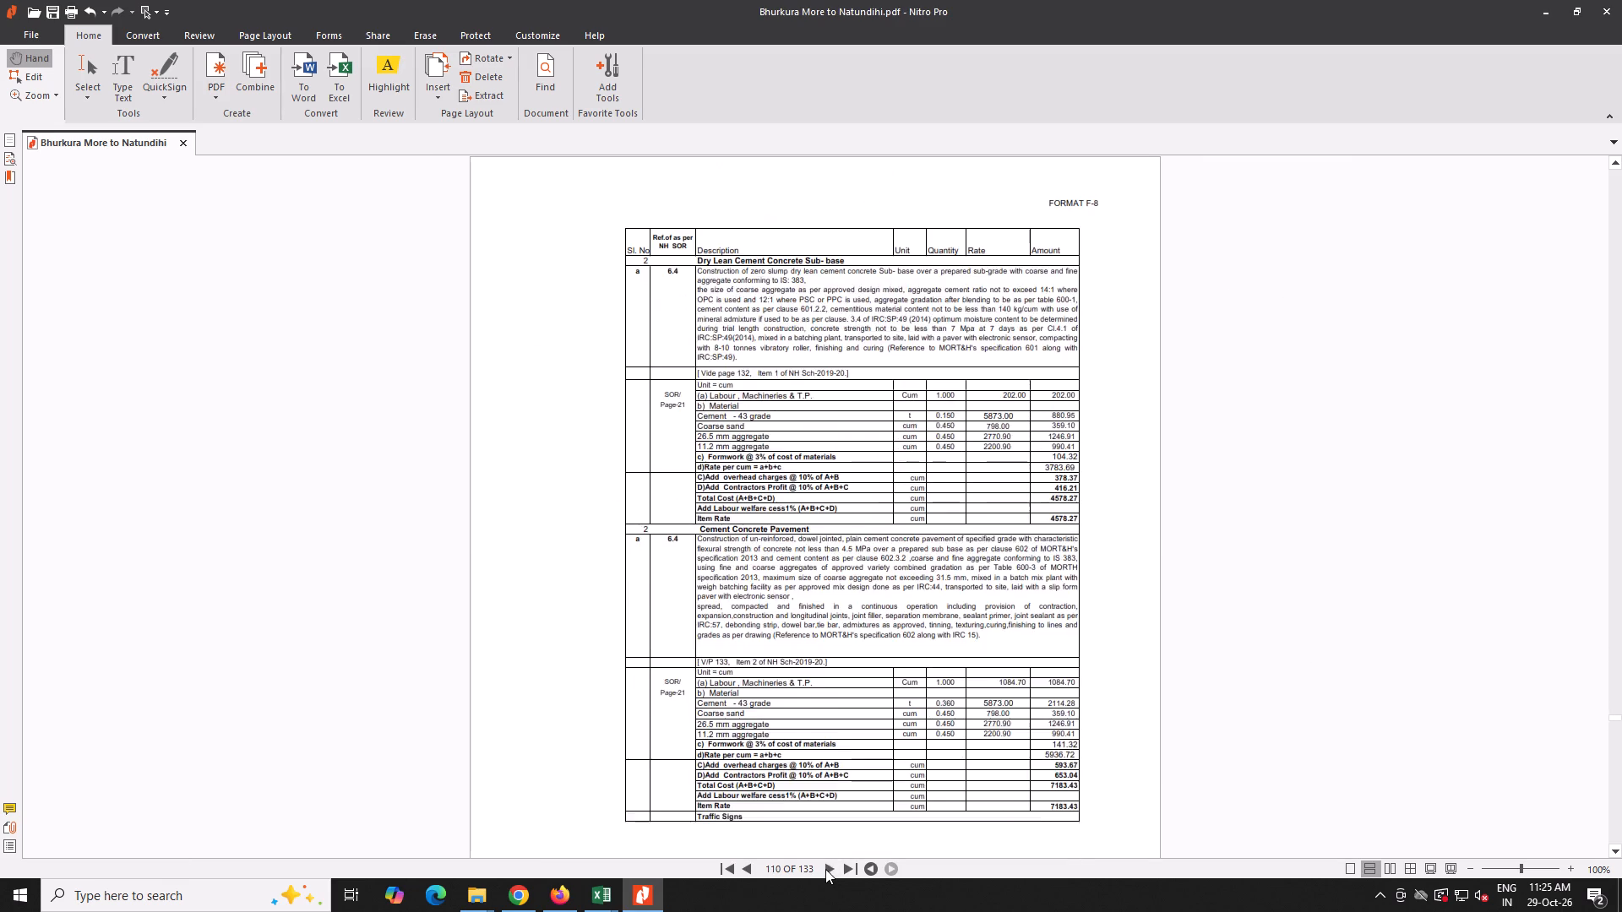
triple_click(825, 869)
left_click(825, 869)
triple_click(825, 869)
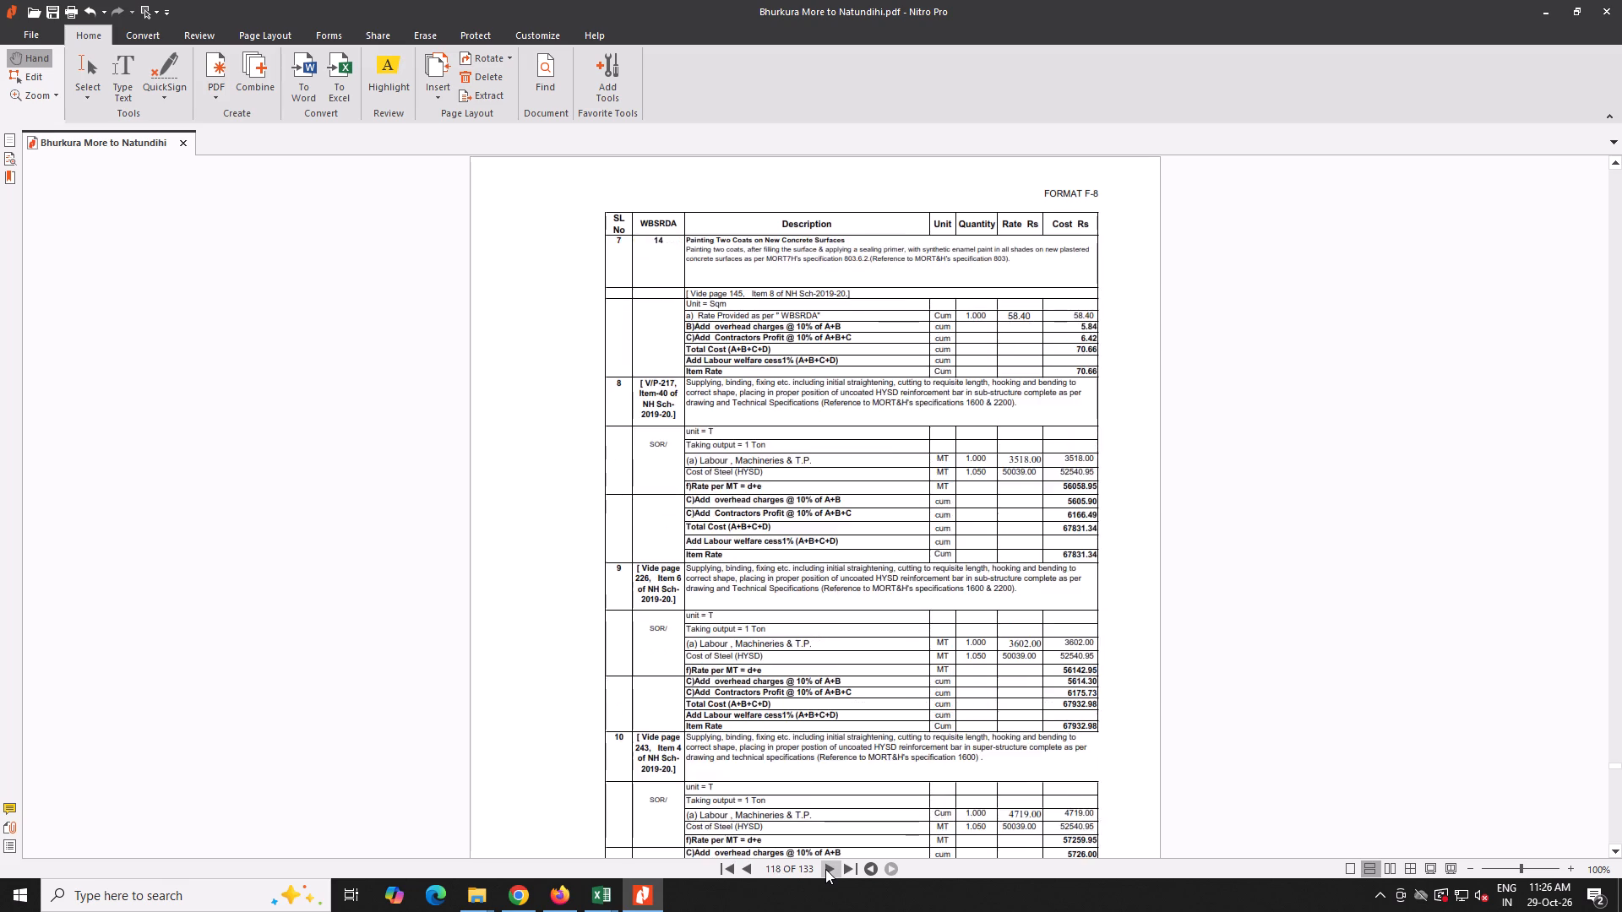
double_click(825, 869)
double_click(825, 869)
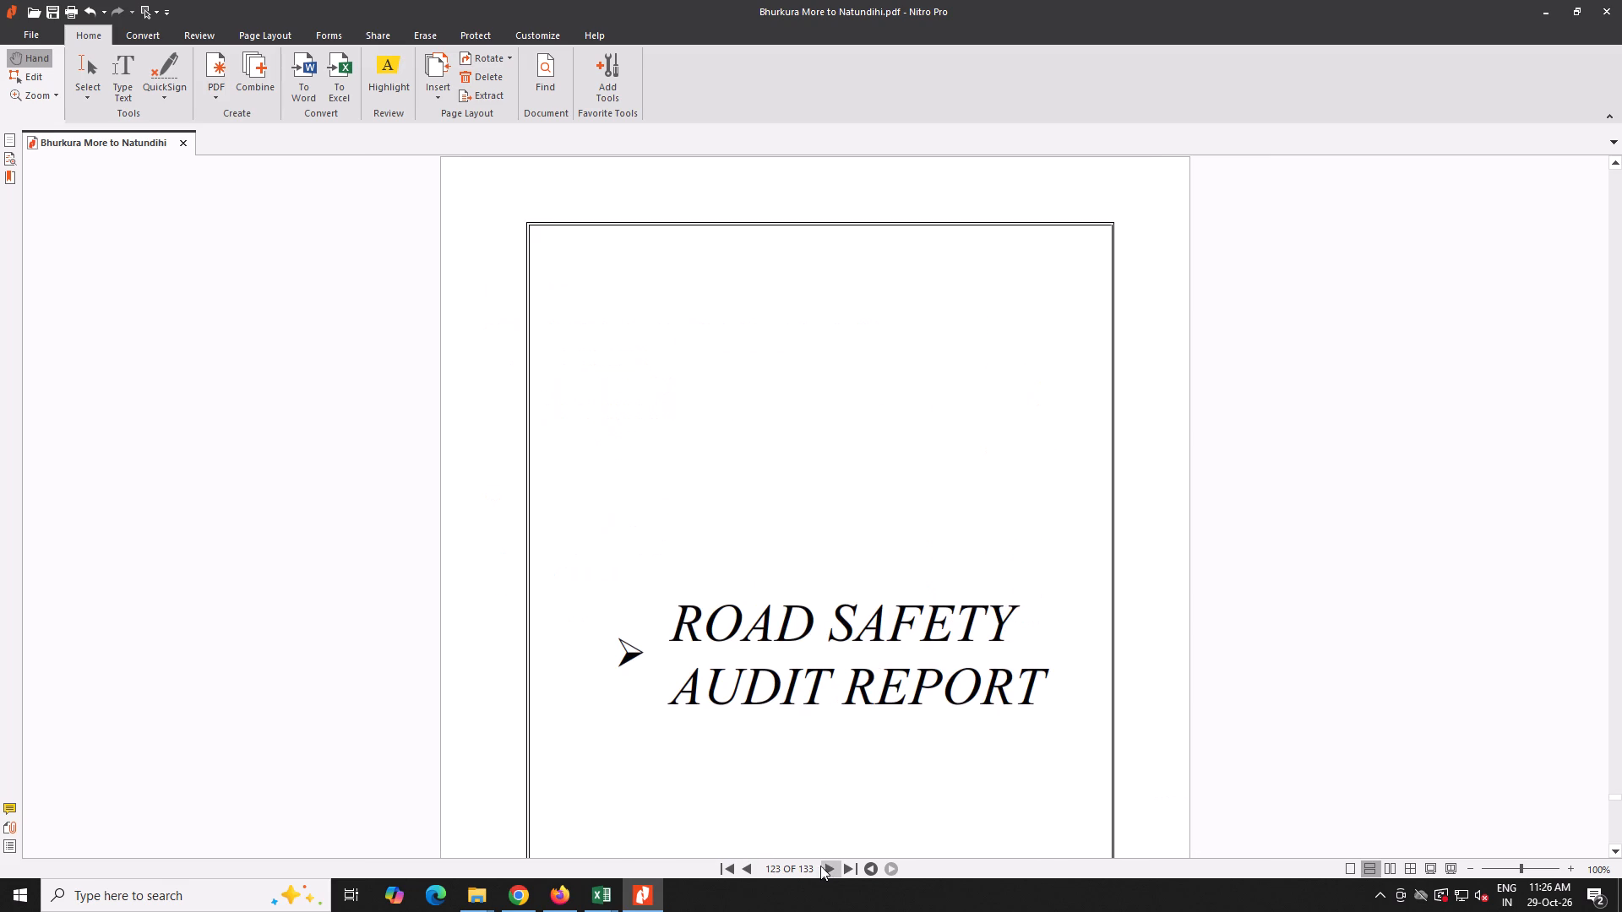
Insert all pages of 12 Bhurkora earthwork.pdf directly before the Road Safety Audit Report divider page.
left_click(442, 85)
left_click(476, 115)
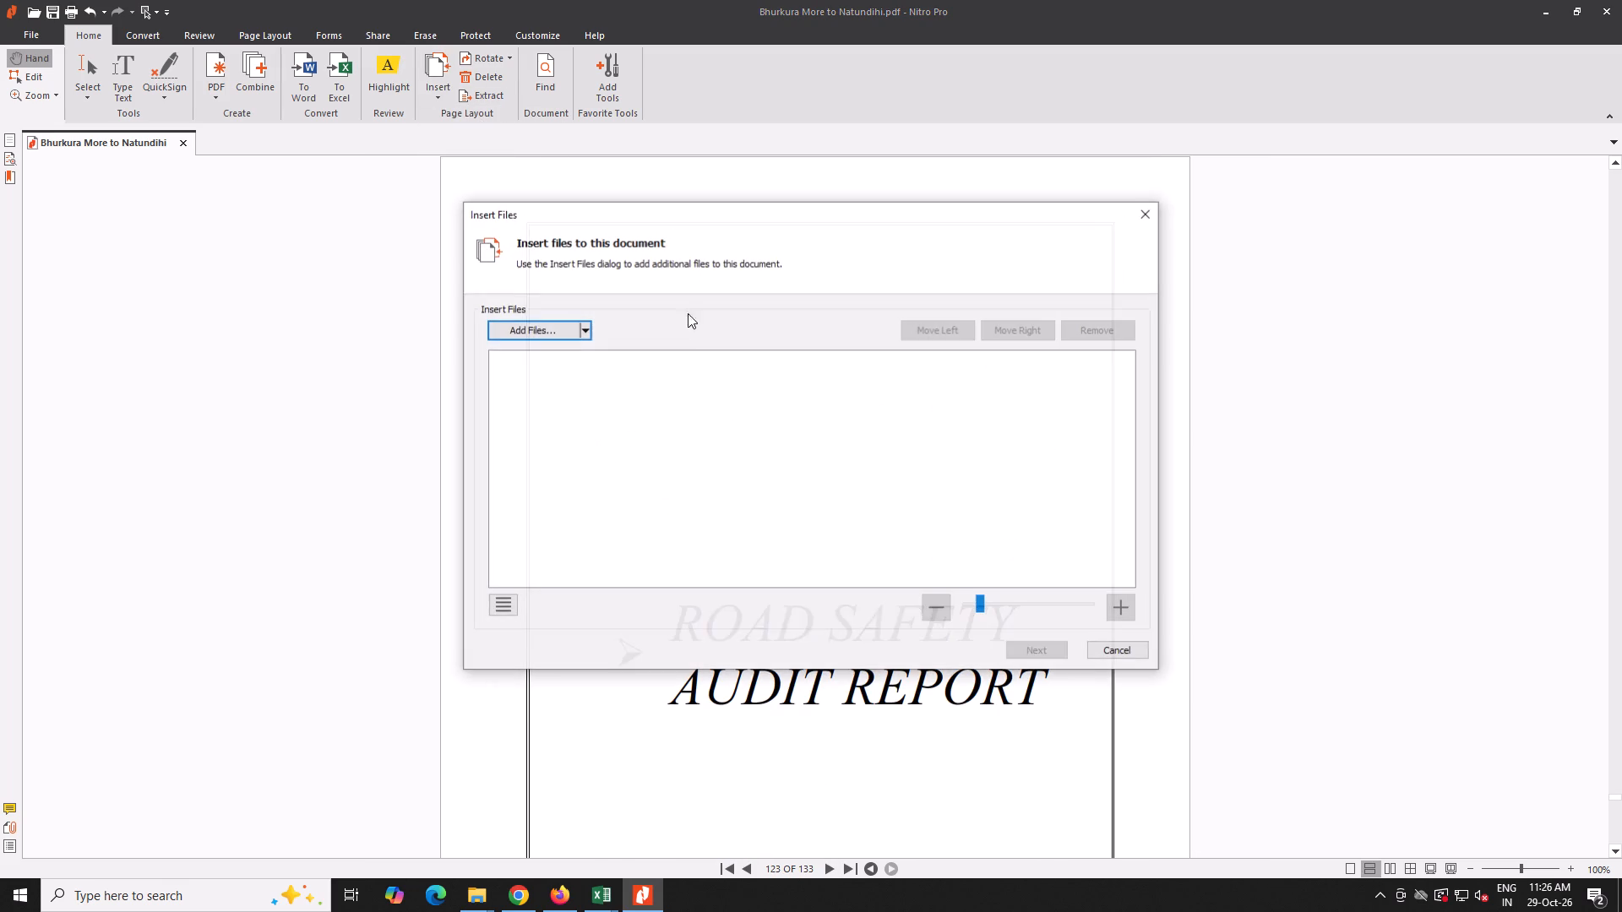
left_click(530, 331)
double_click(700, 340)
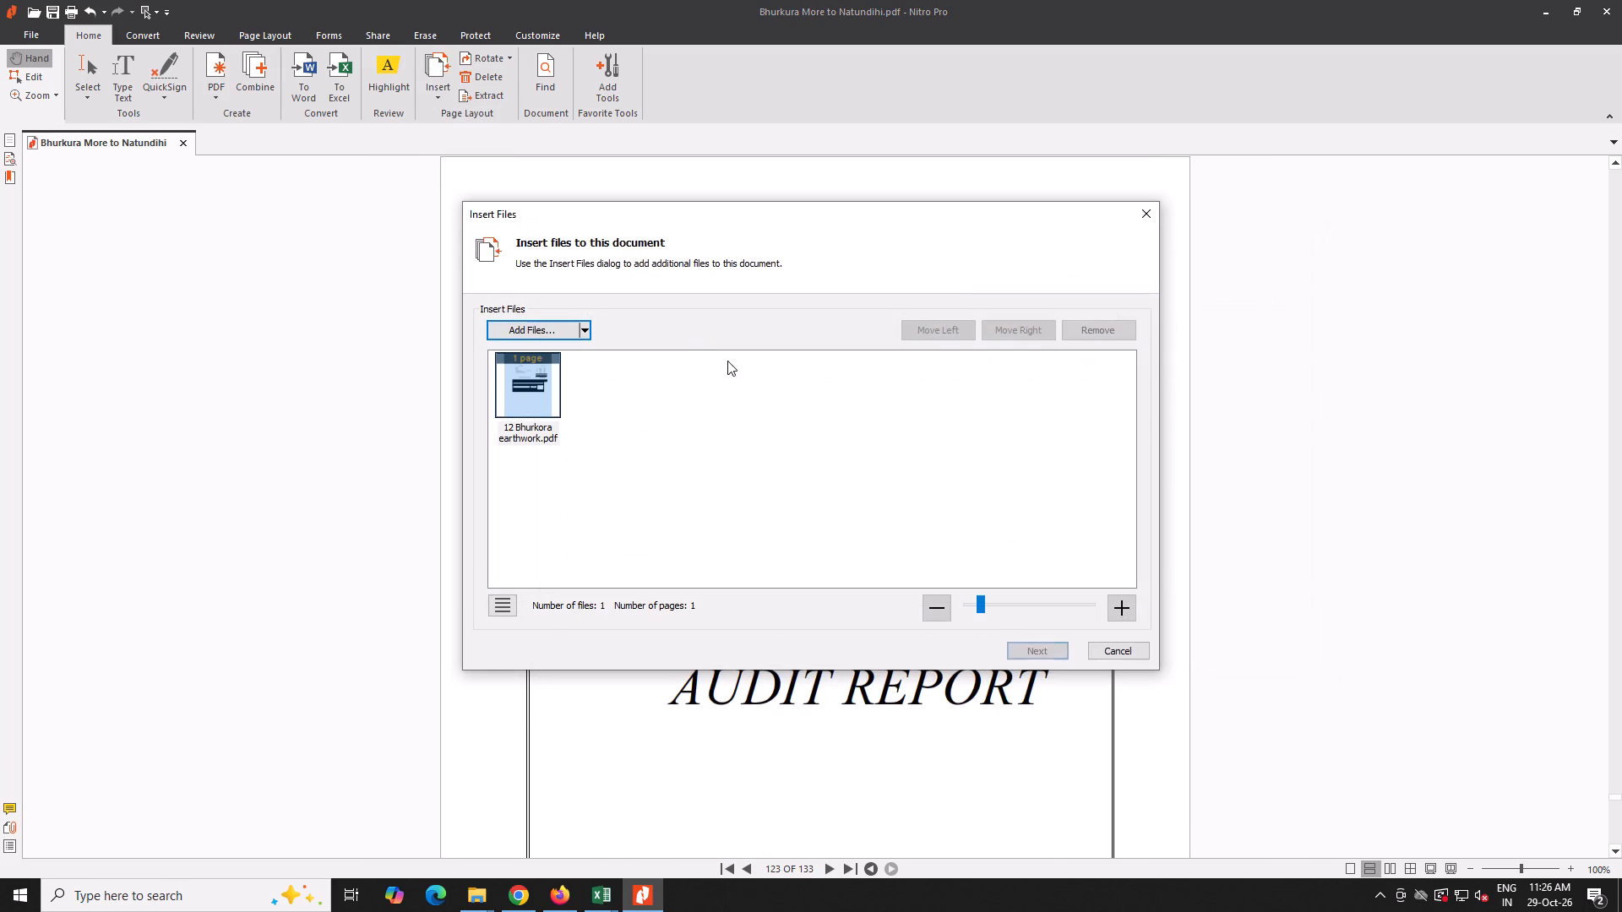
left_click(1042, 662)
left_click(1026, 653)
left_click(839, 575)
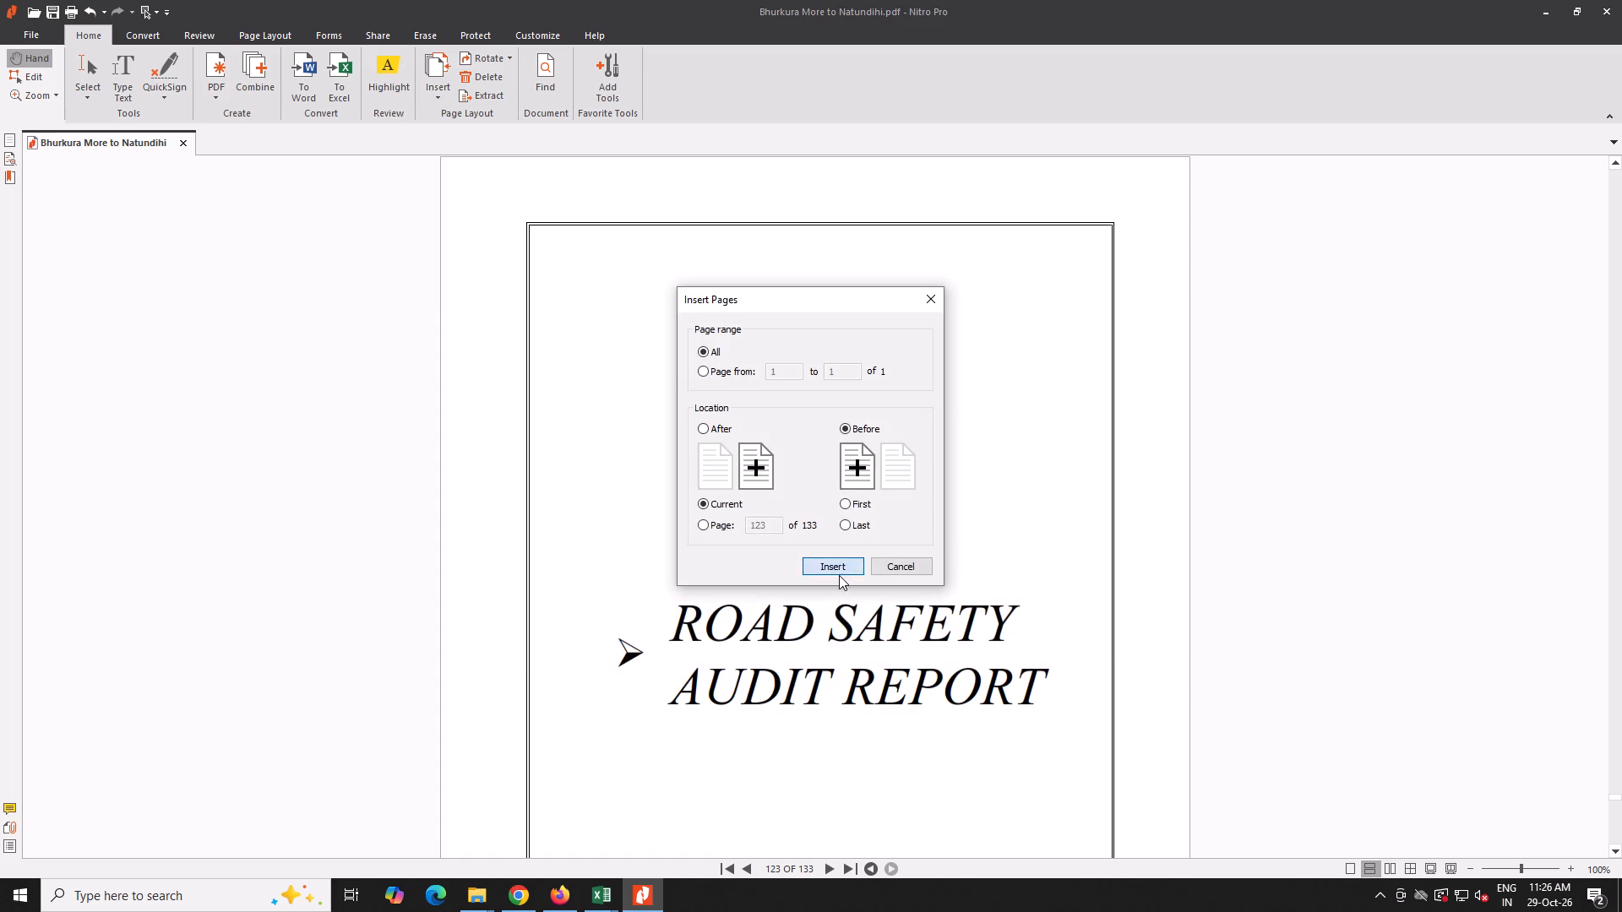
Save the Bhurkura More to Natundihi report, then close it and the PDF editor.
left_click(47, 8)
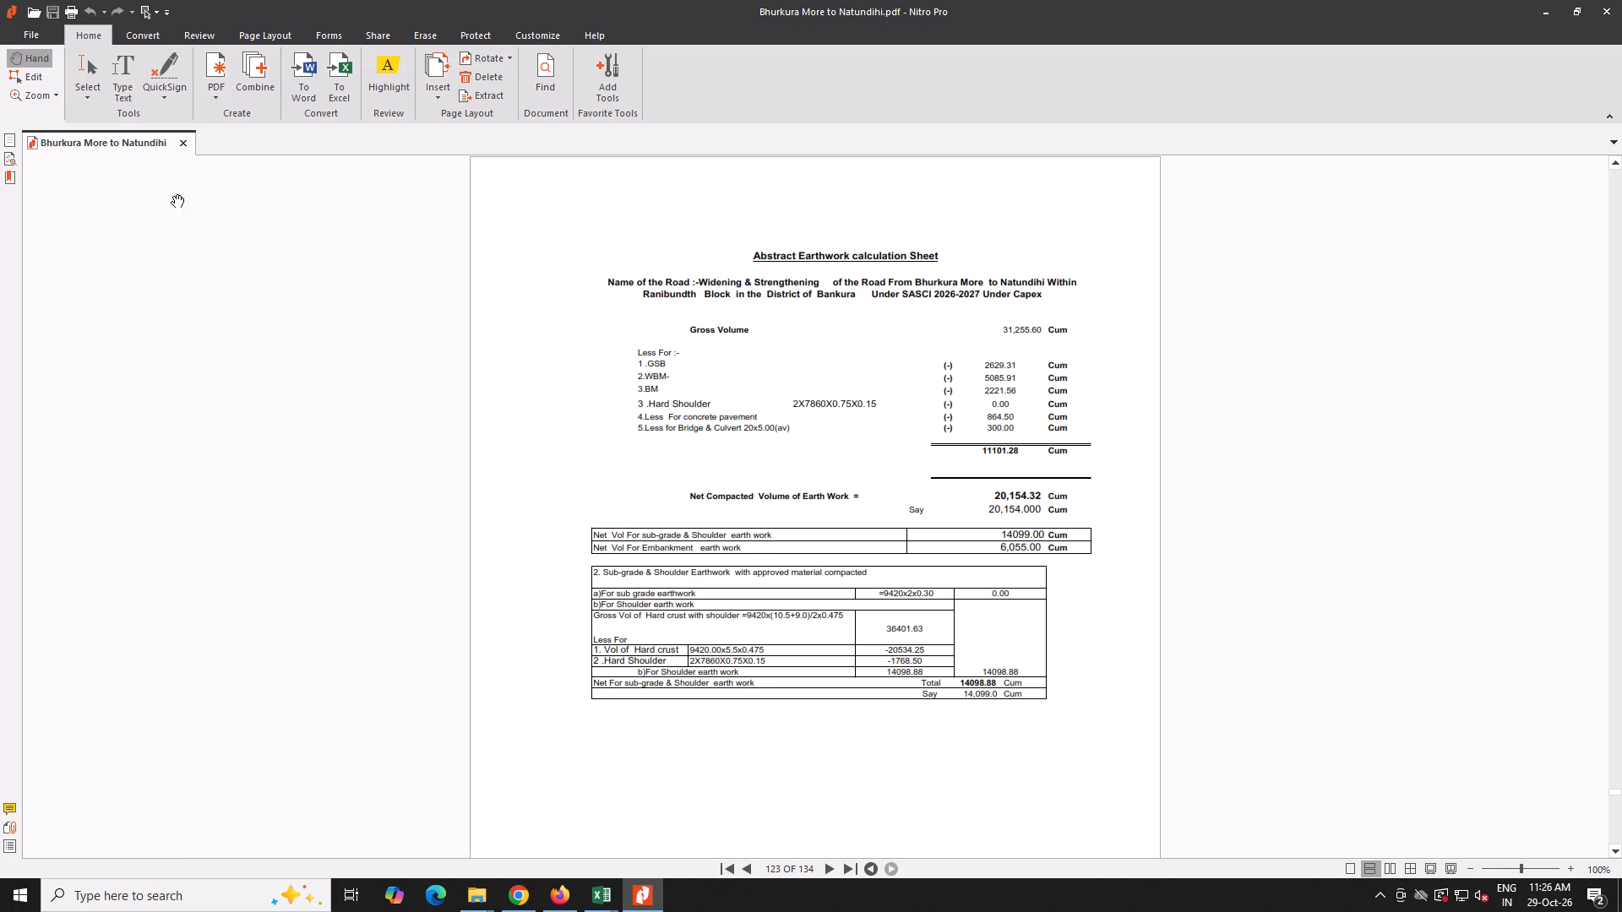
left_click(187, 138)
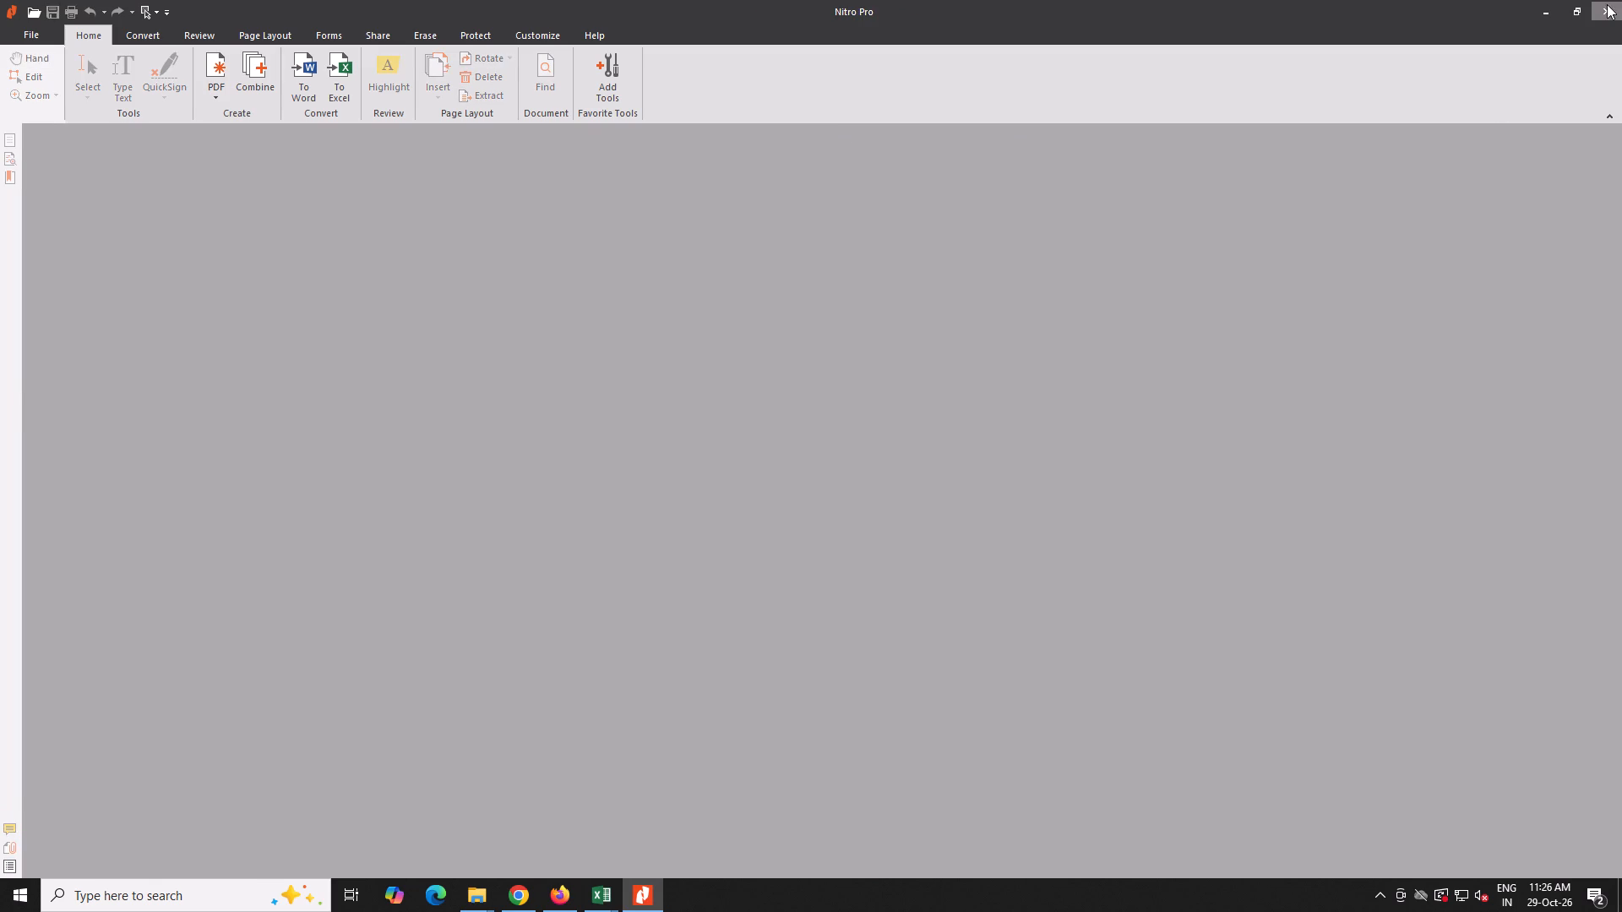
left_click(1607, 4)
Upload Bhurkura More to Natundihi.pdf from the DWG PDF folder to the BANKURA CAPEX (1) Drive folder in Firefox.
left_click_drag(306, 220, 522, 664)
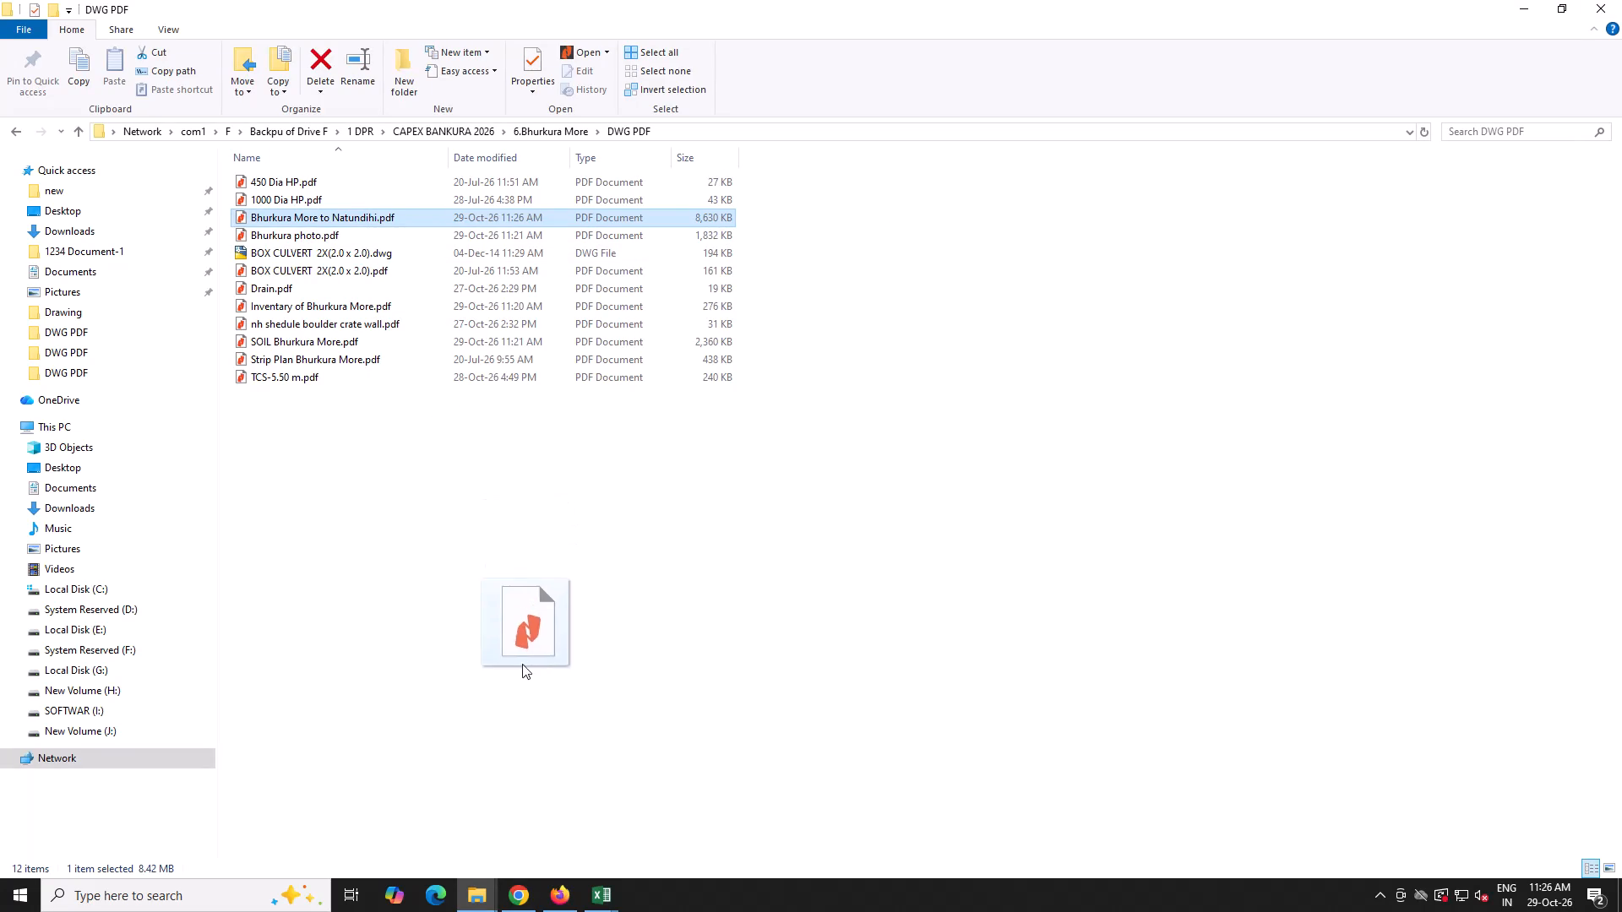
left_click_drag(522, 664, 566, 896)
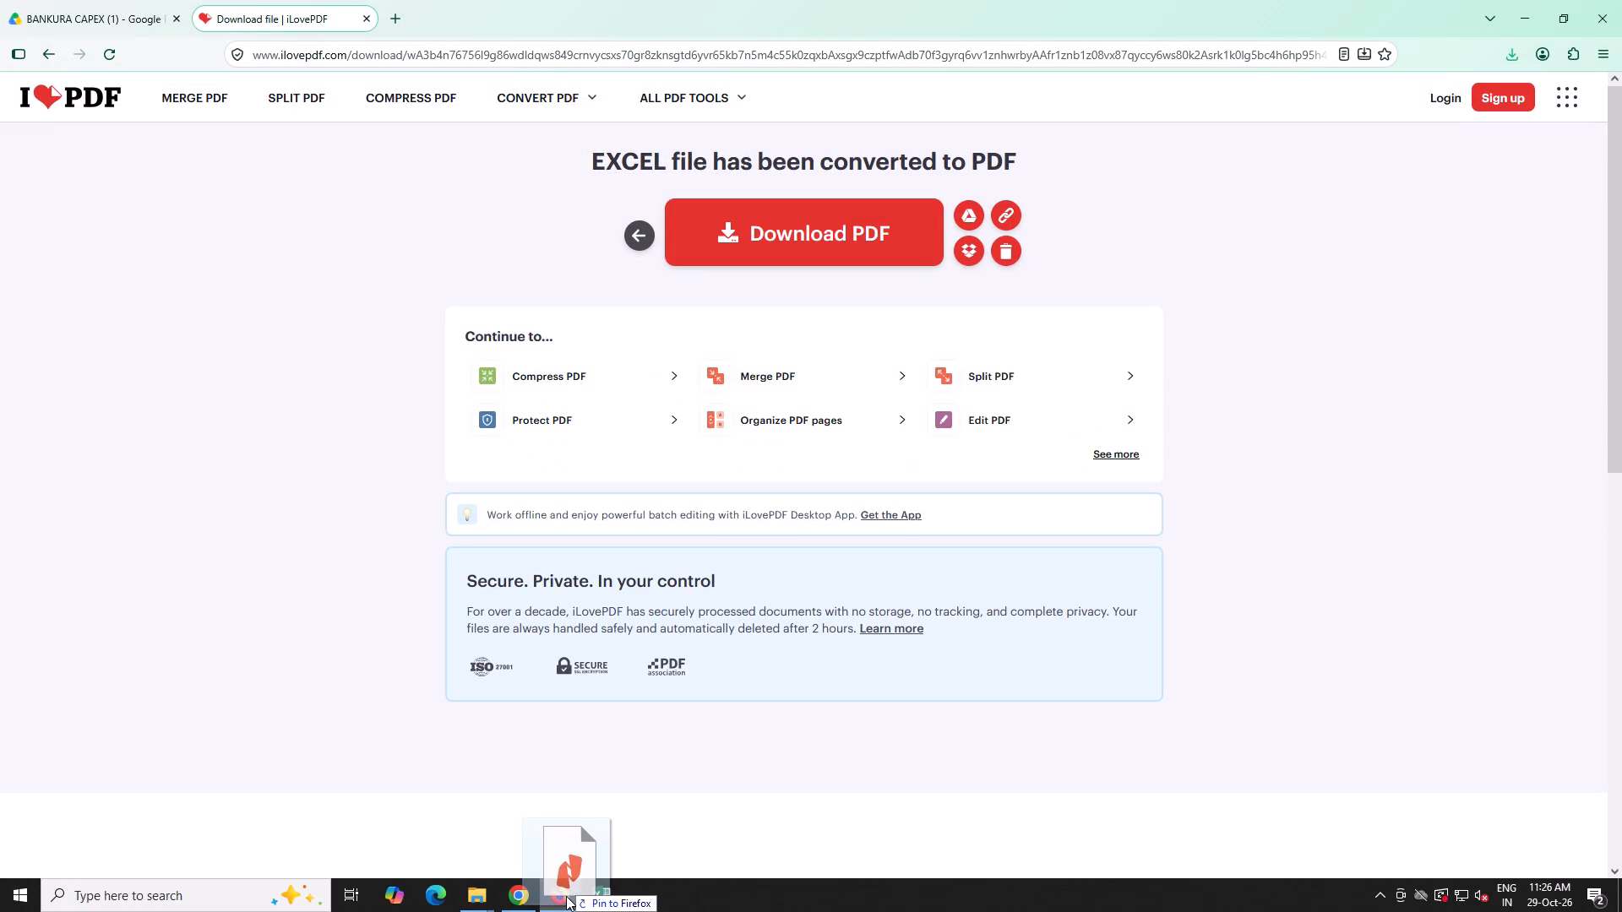
left_click_drag(566, 896, 768, 605)
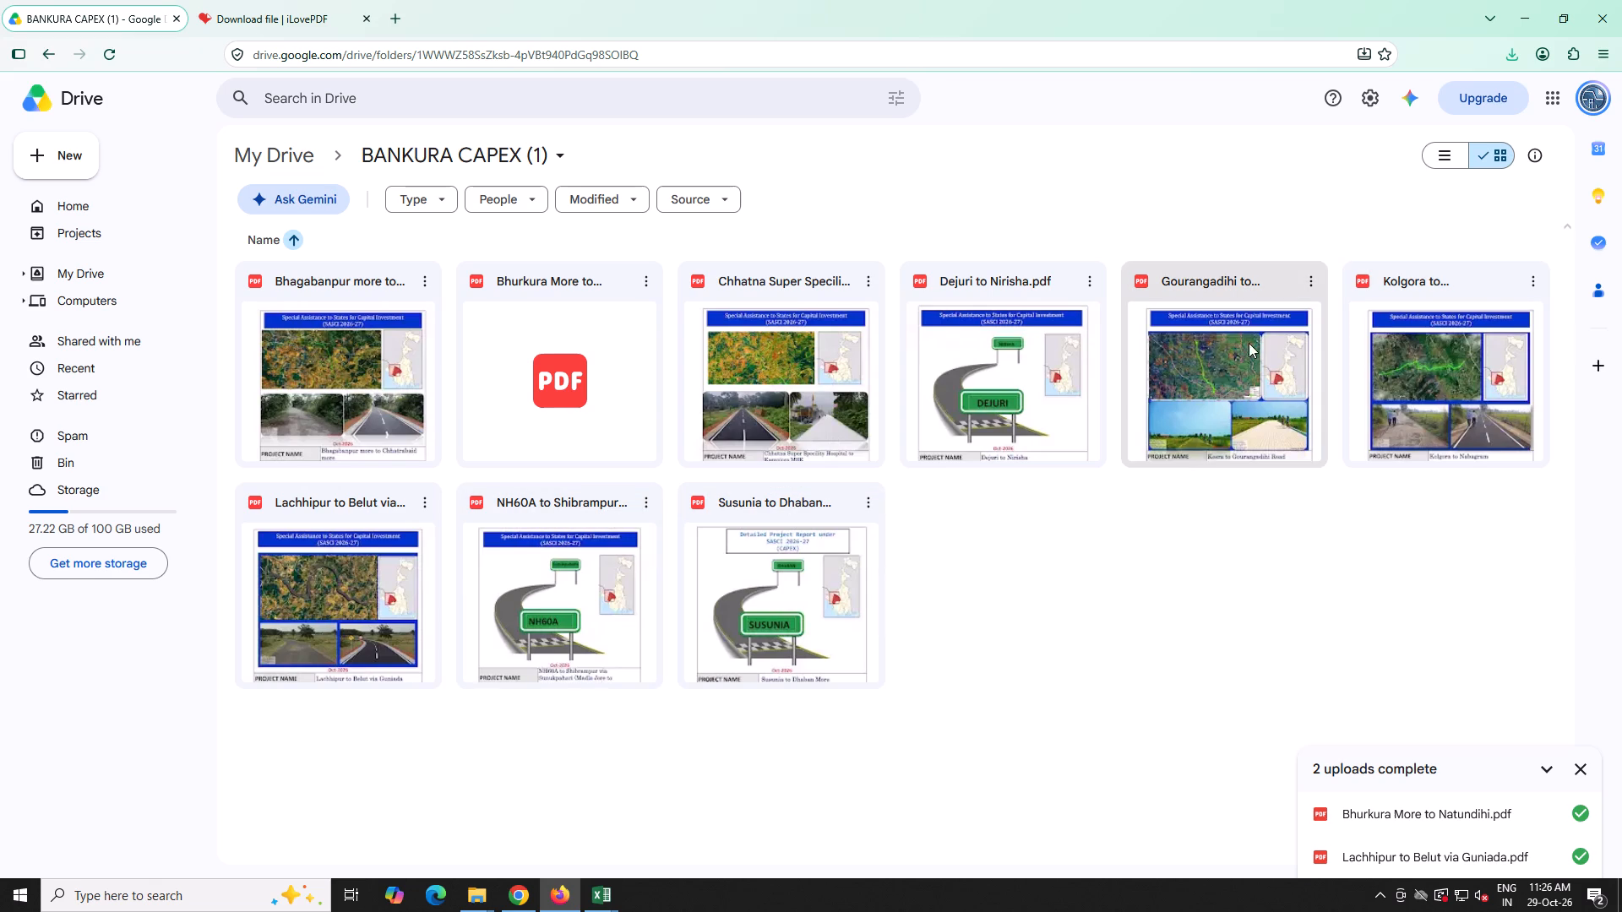
Share Bhurkura More to Natundihi.pdf with anyone with the link as Editor and copy its link.
left_click(650, 276)
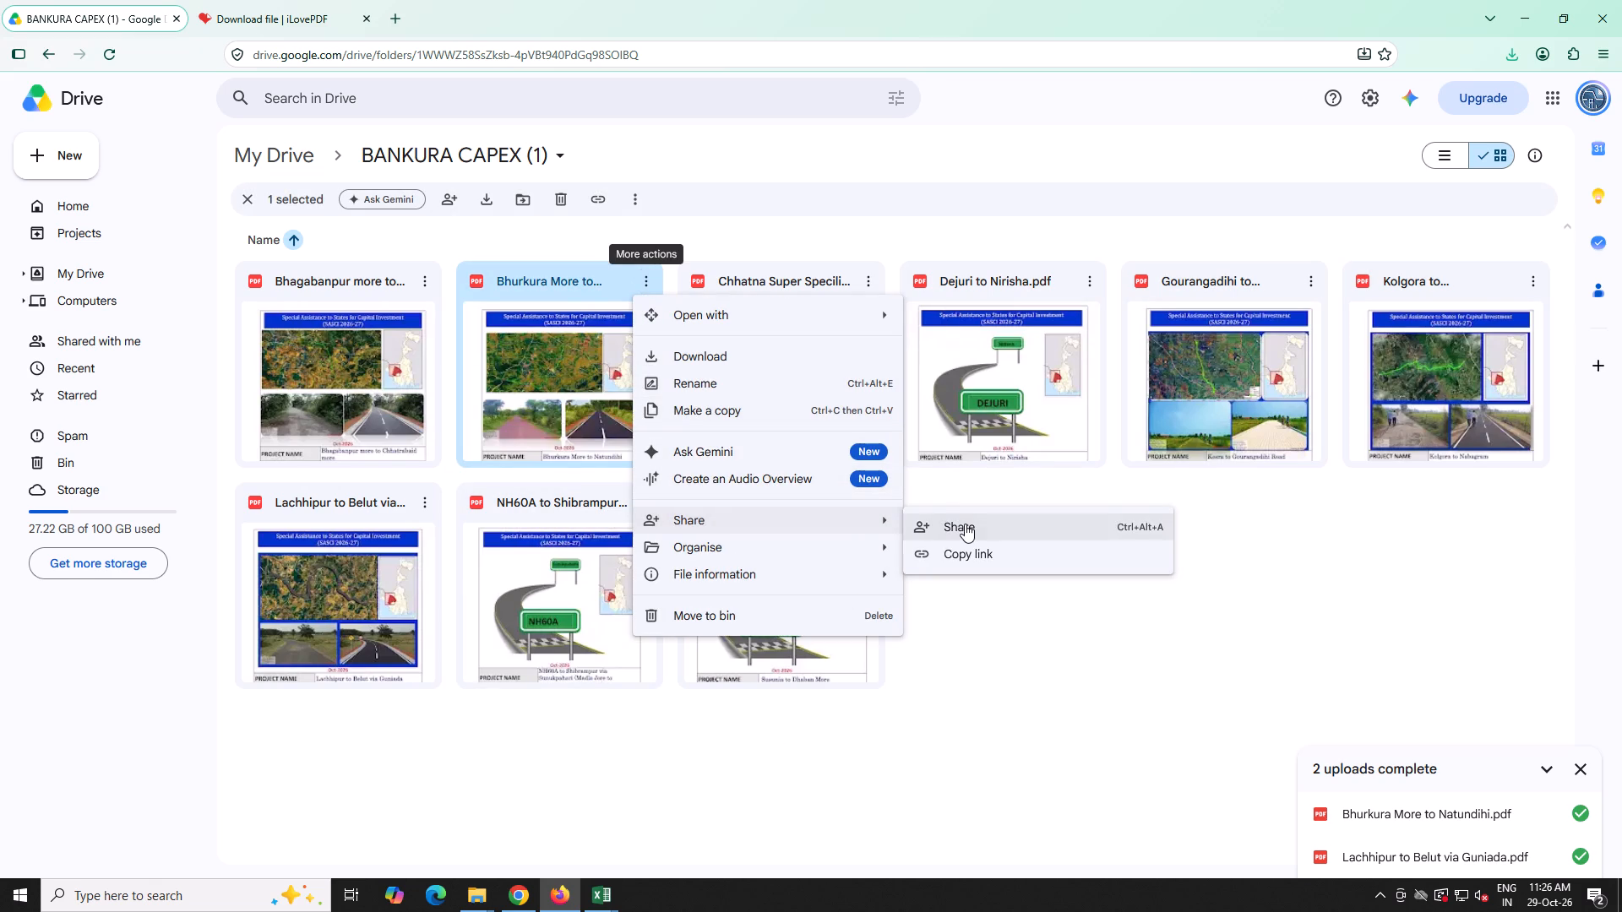
left_click(965, 524)
left_click(711, 539)
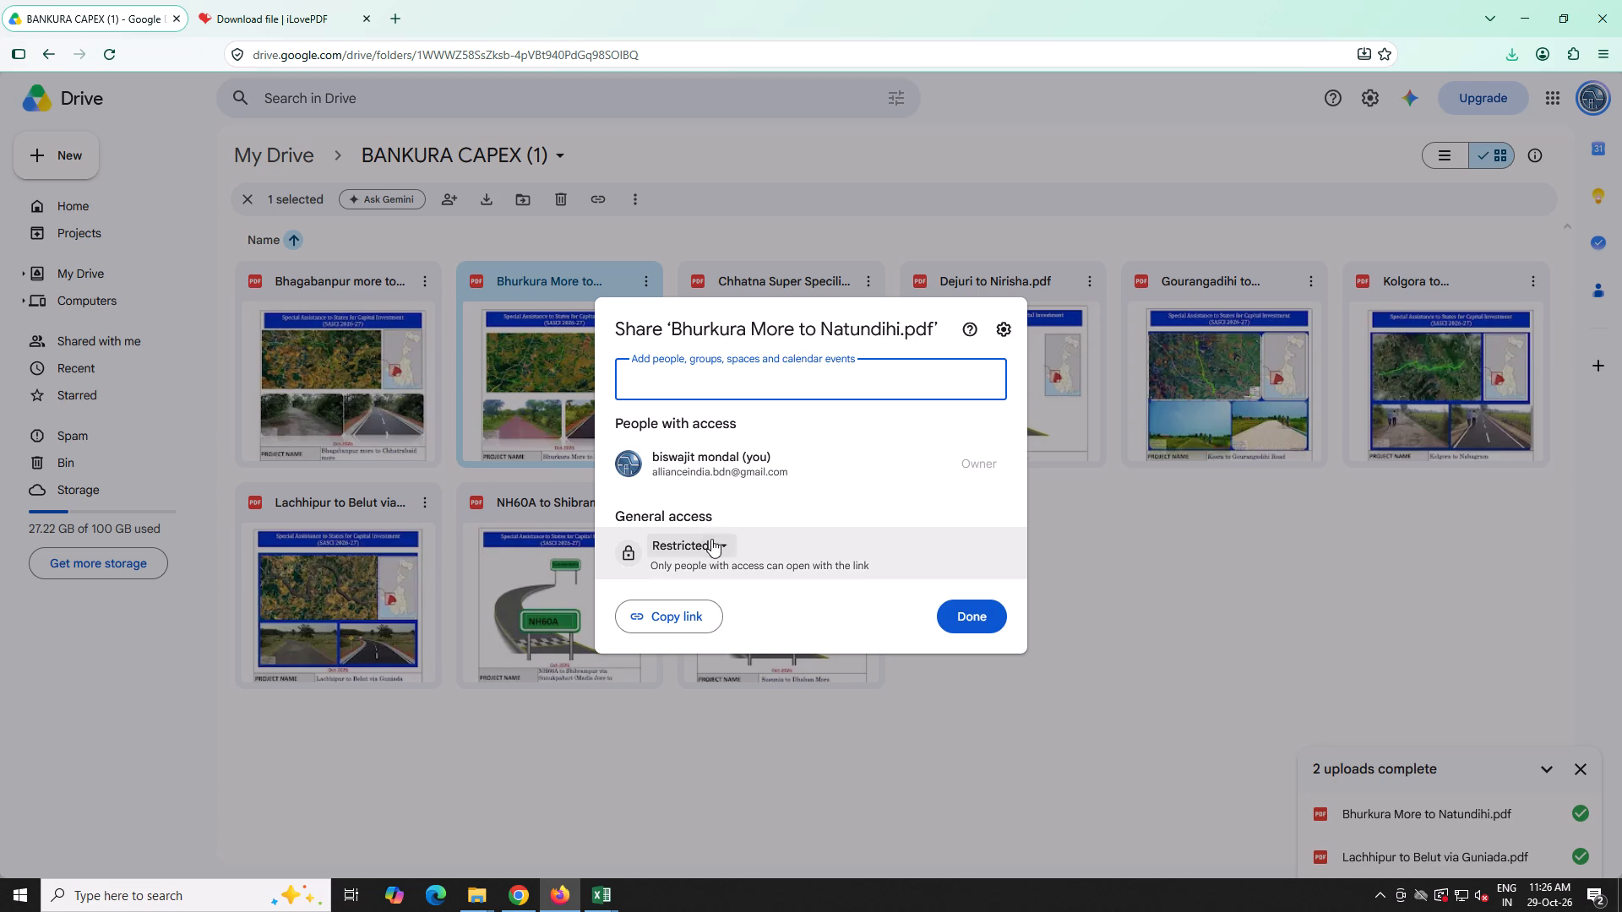
left_click(721, 628)
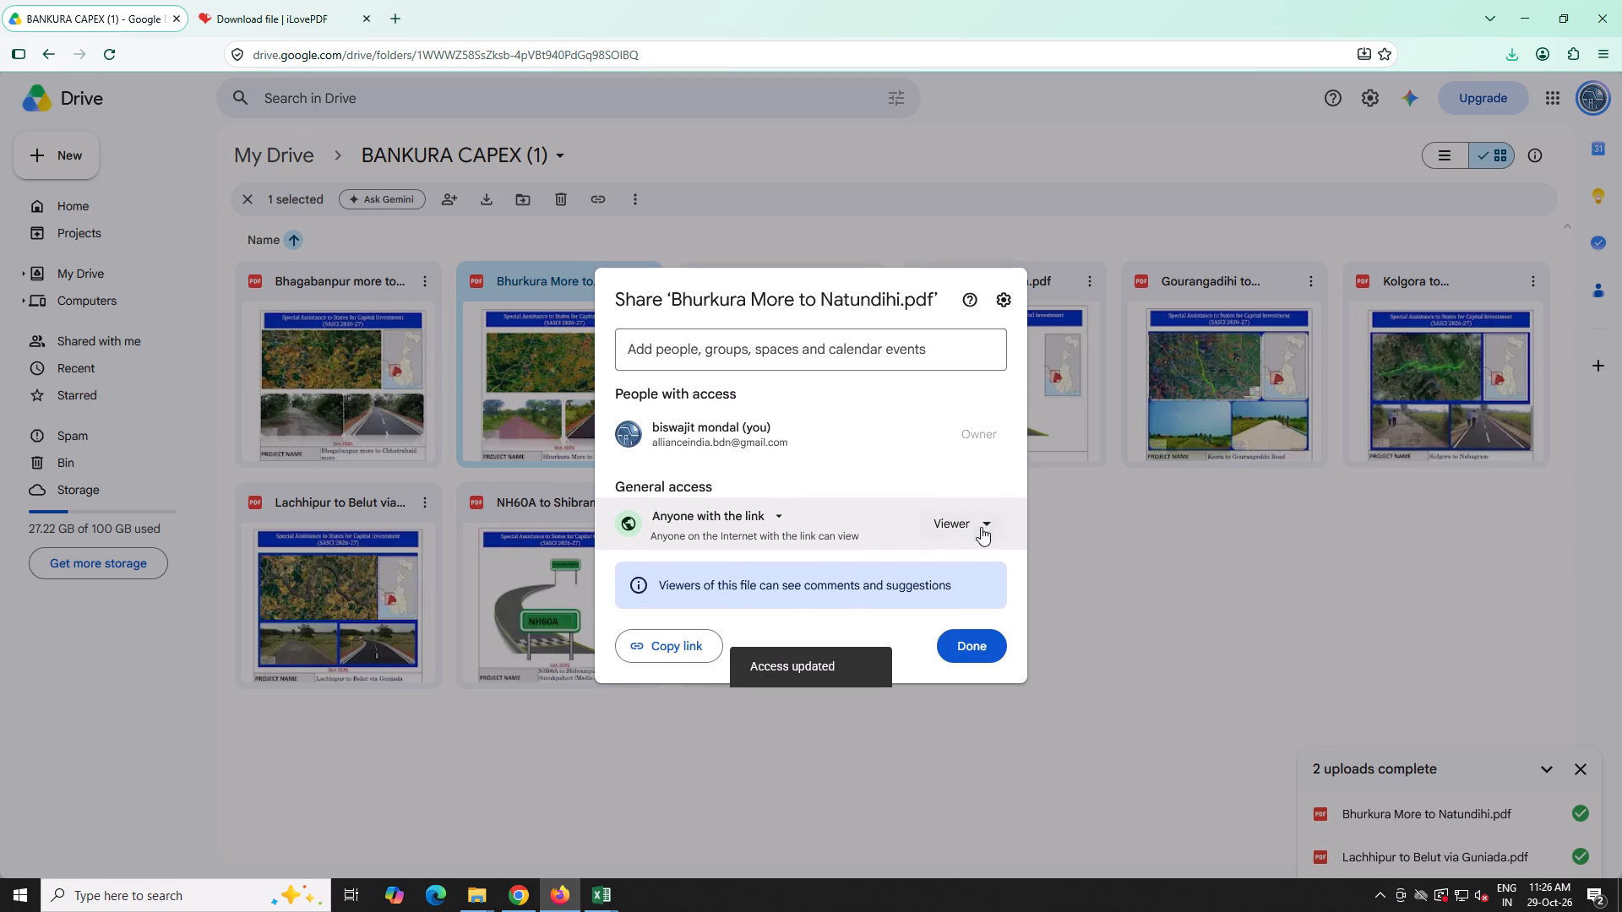
left_click(982, 524)
left_click(923, 659)
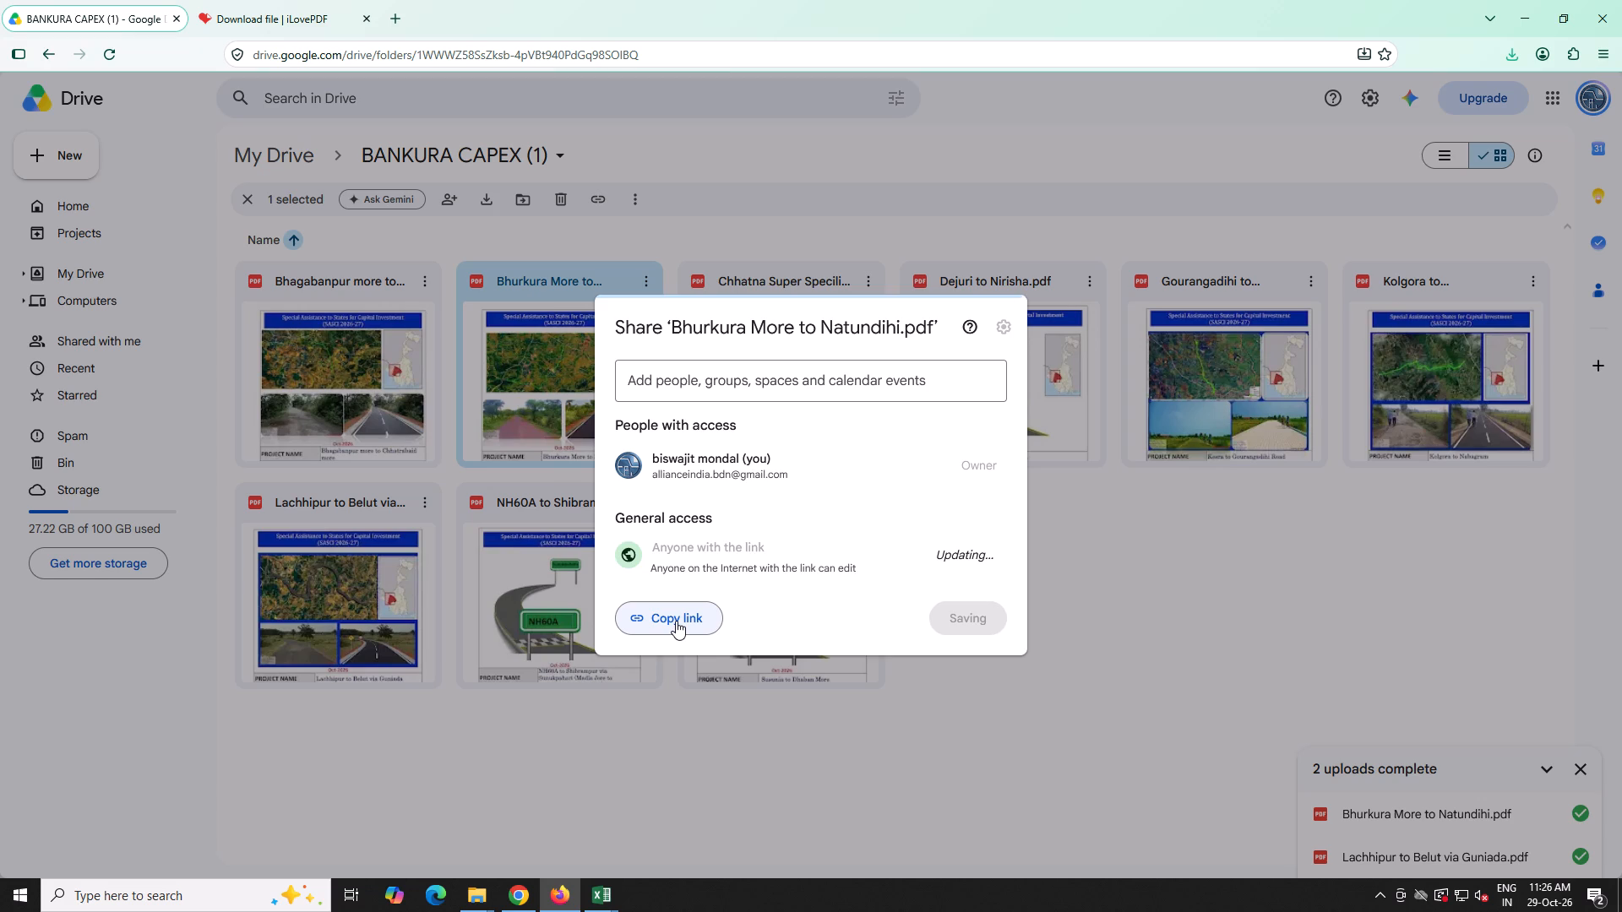
left_click(676, 621)
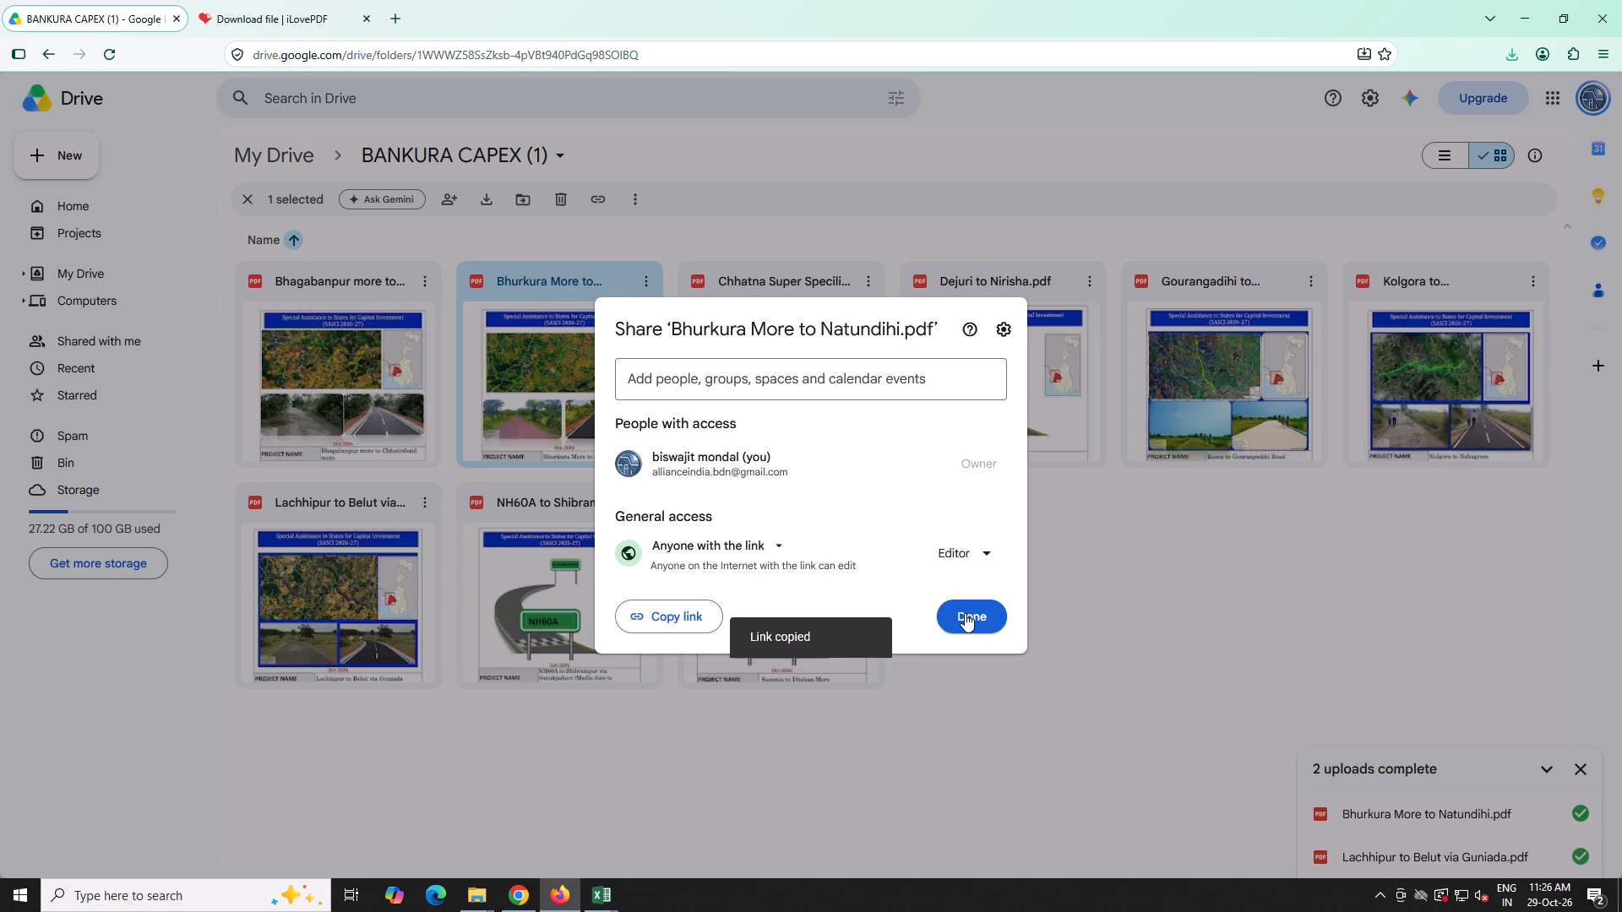
left_click(965, 613)
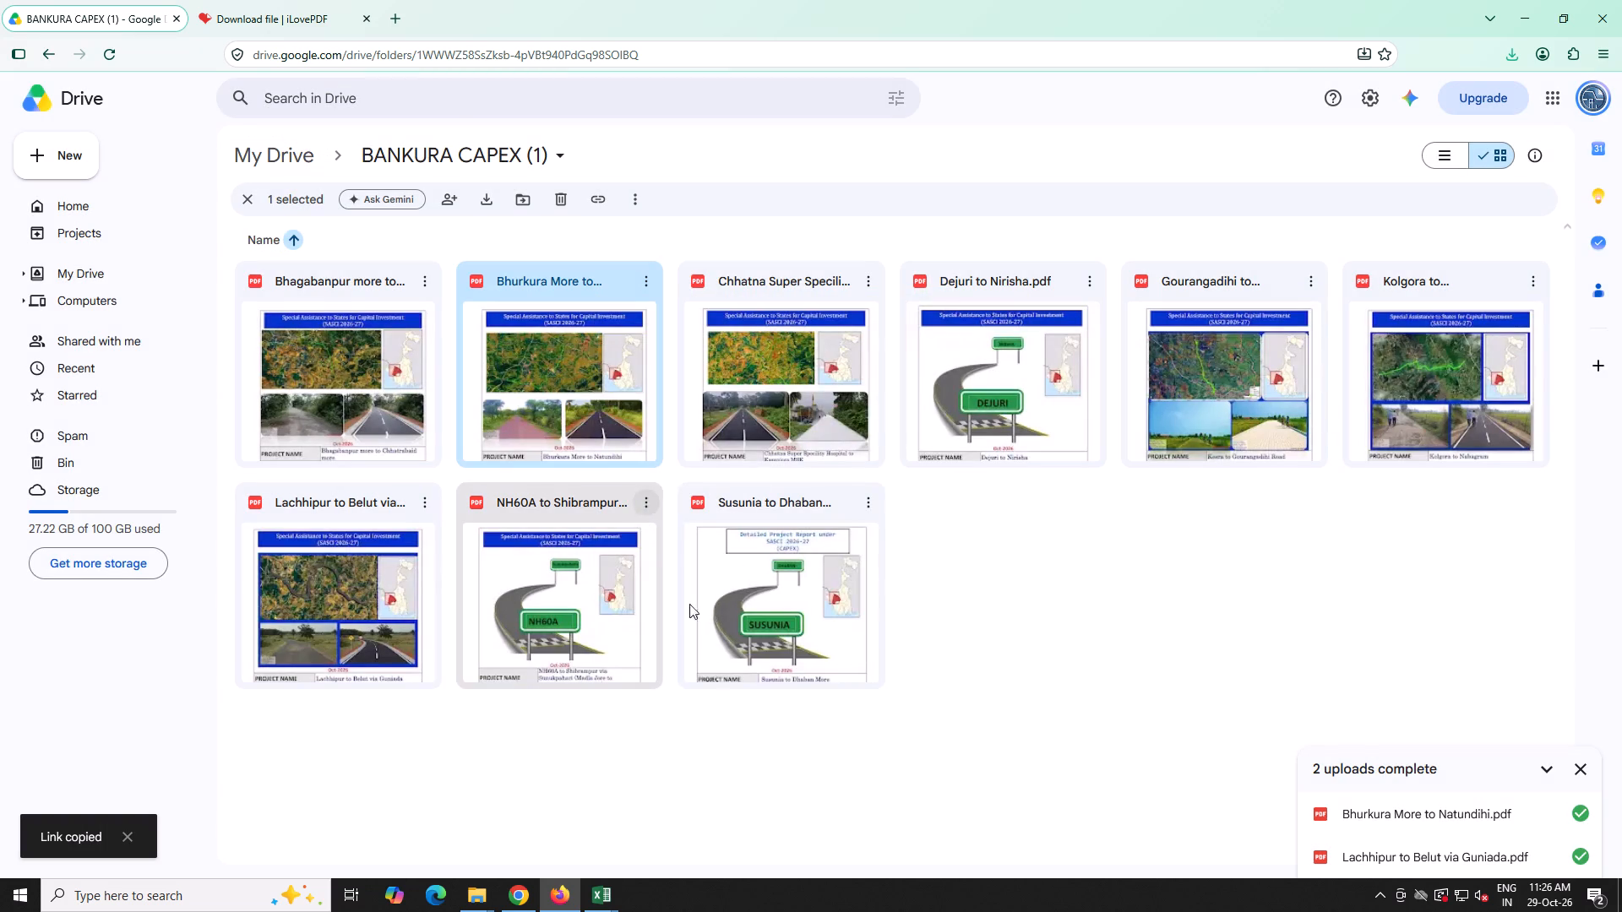
Paste the link into the DPR column of the Ranibadh block row in the SASCI26-27 sheet in Chrome and convert it to a file chip.
left_click(519, 888)
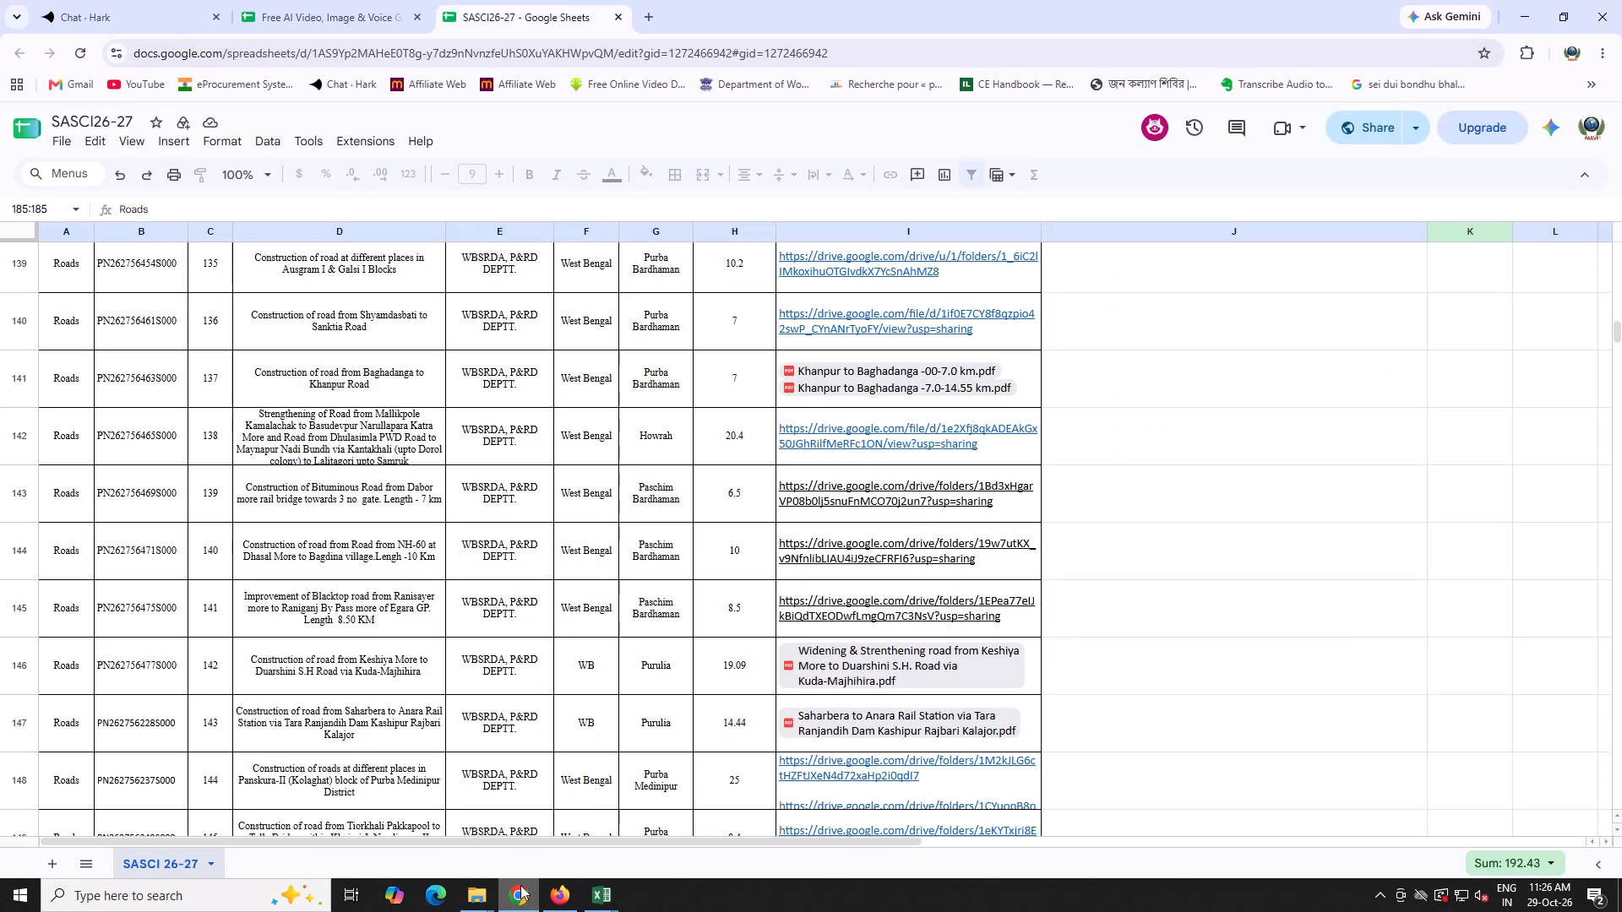
scroll(473, 743, "up", 15)
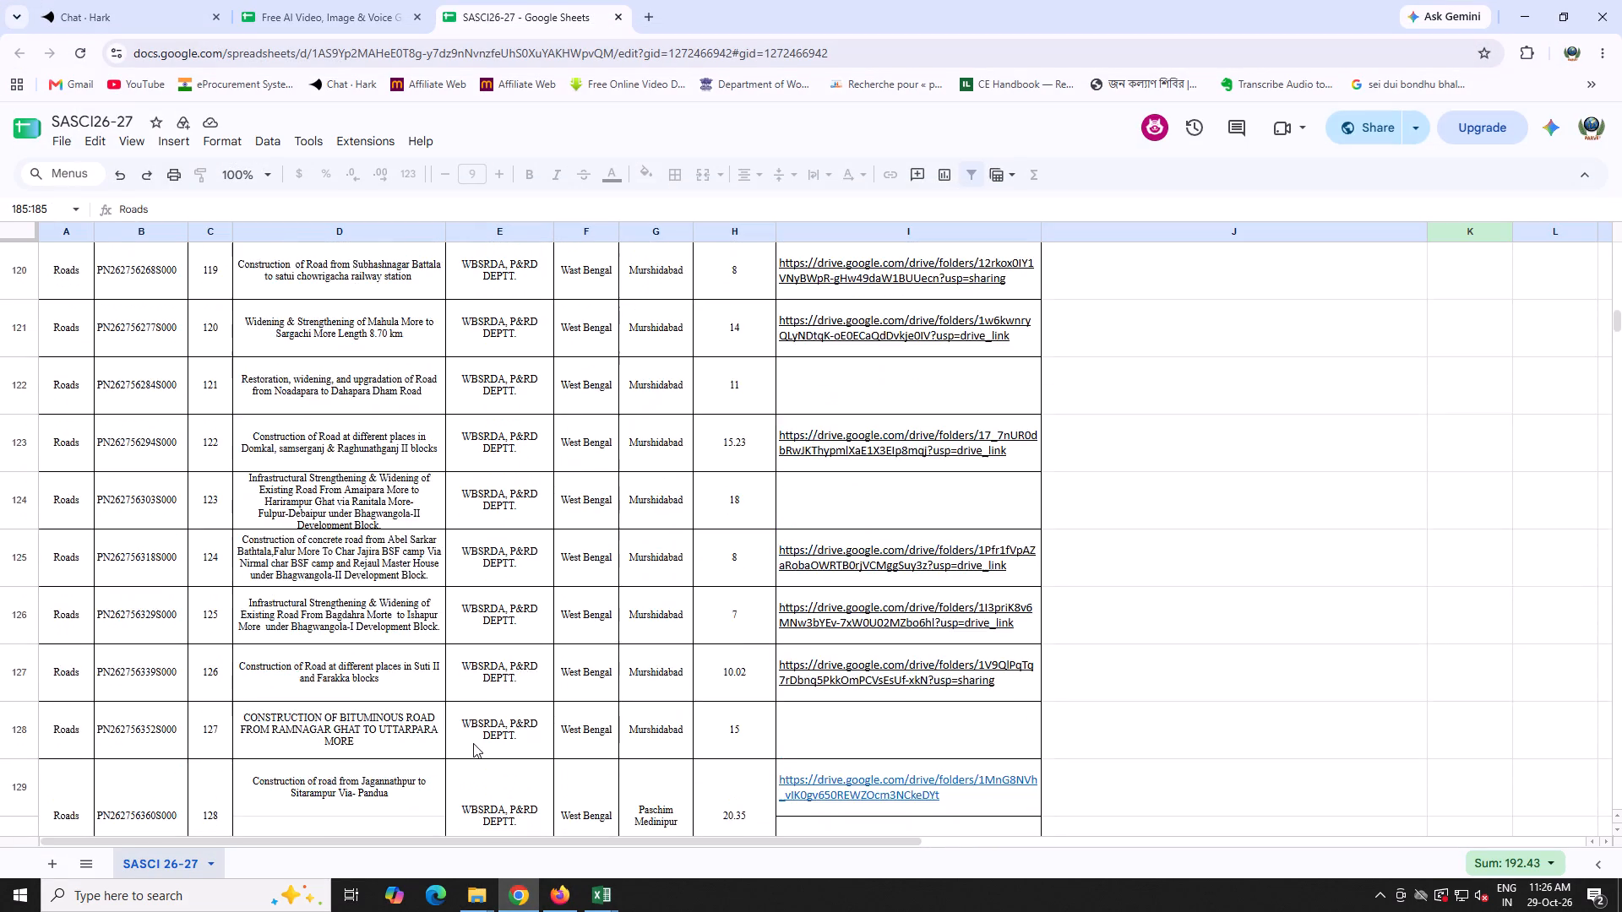
scroll(473, 743, "up", 20)
scroll(473, 743, "up", 16)
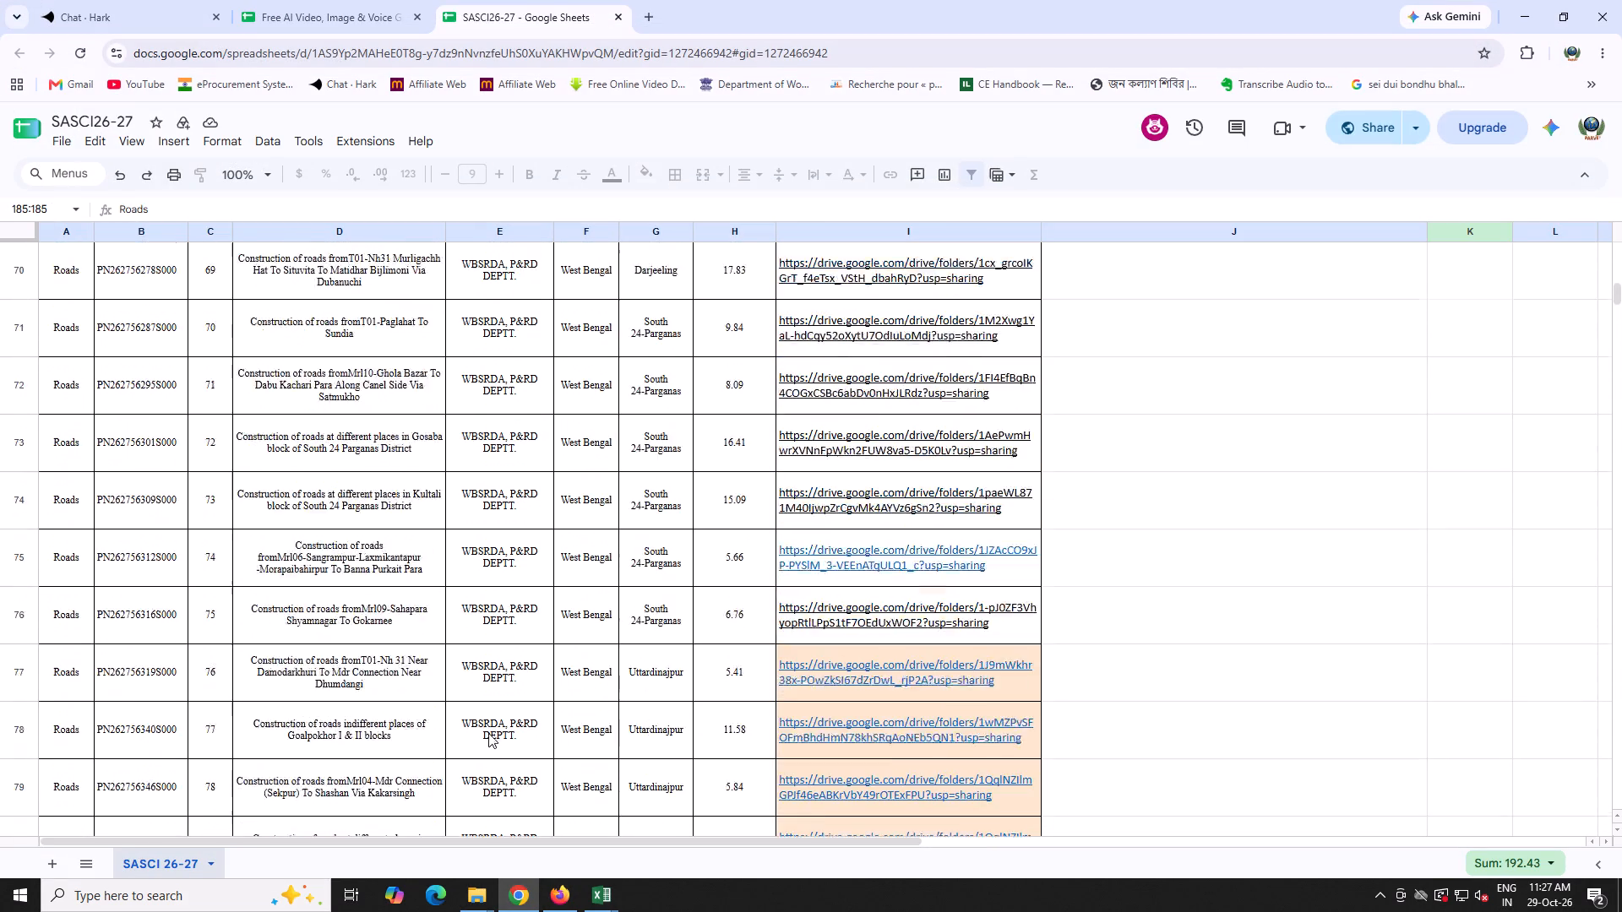
scroll(488, 733, "up", 8)
scroll(1576, 694, "up", 12)
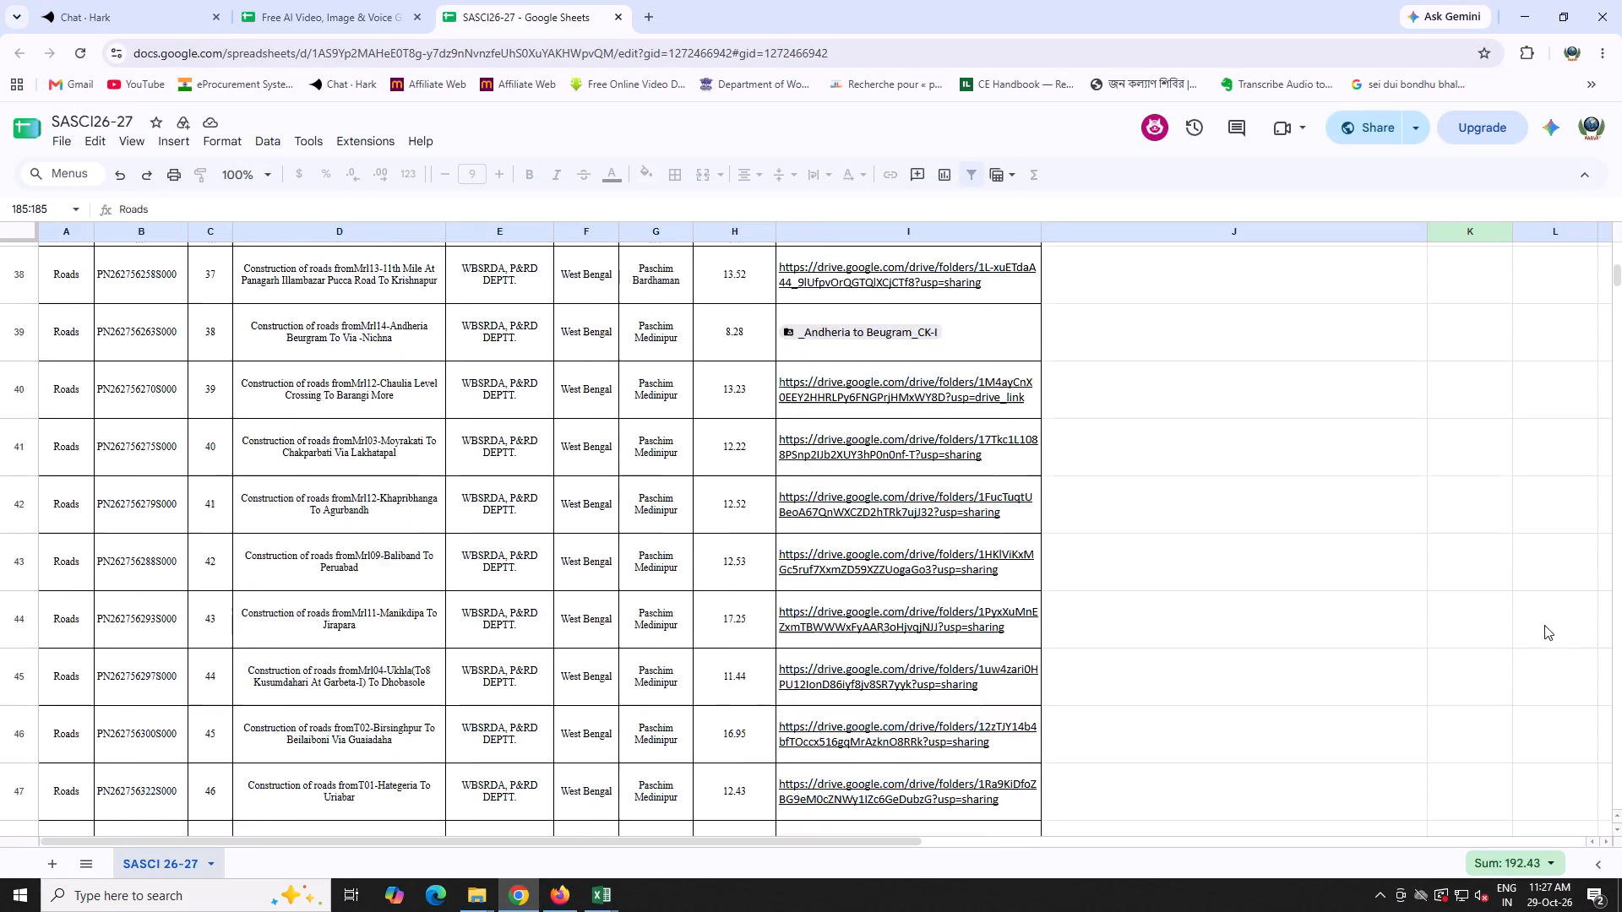
scroll(1544, 625, "up", 20)
scroll(1544, 625, "up", 13)
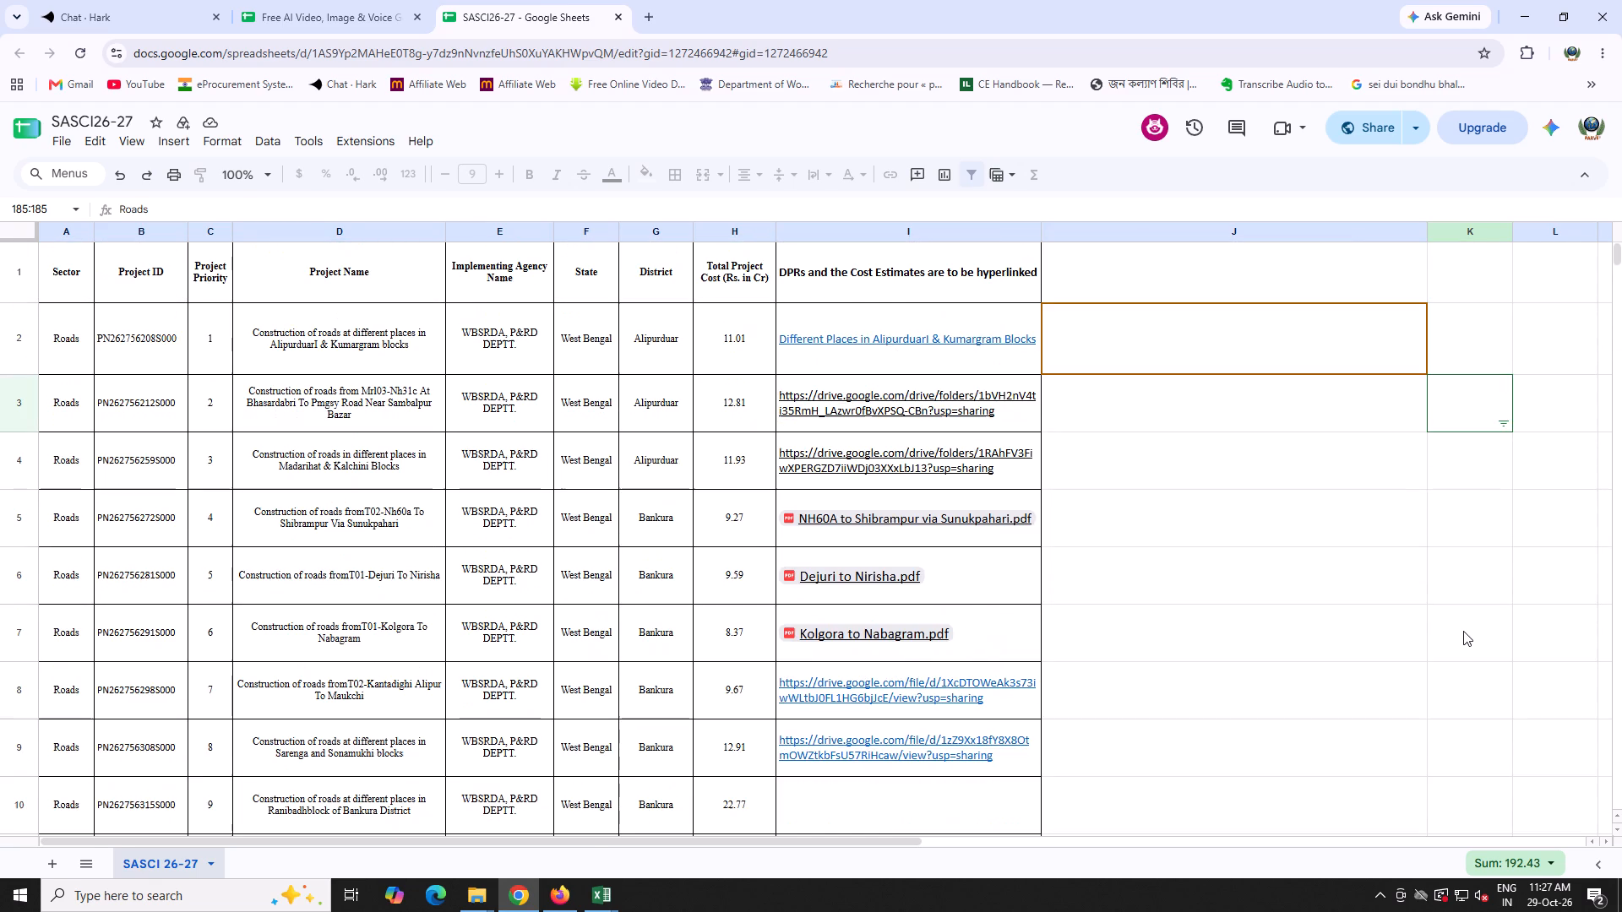
scroll(1431, 648, "down", 2)
right_click(954, 638)
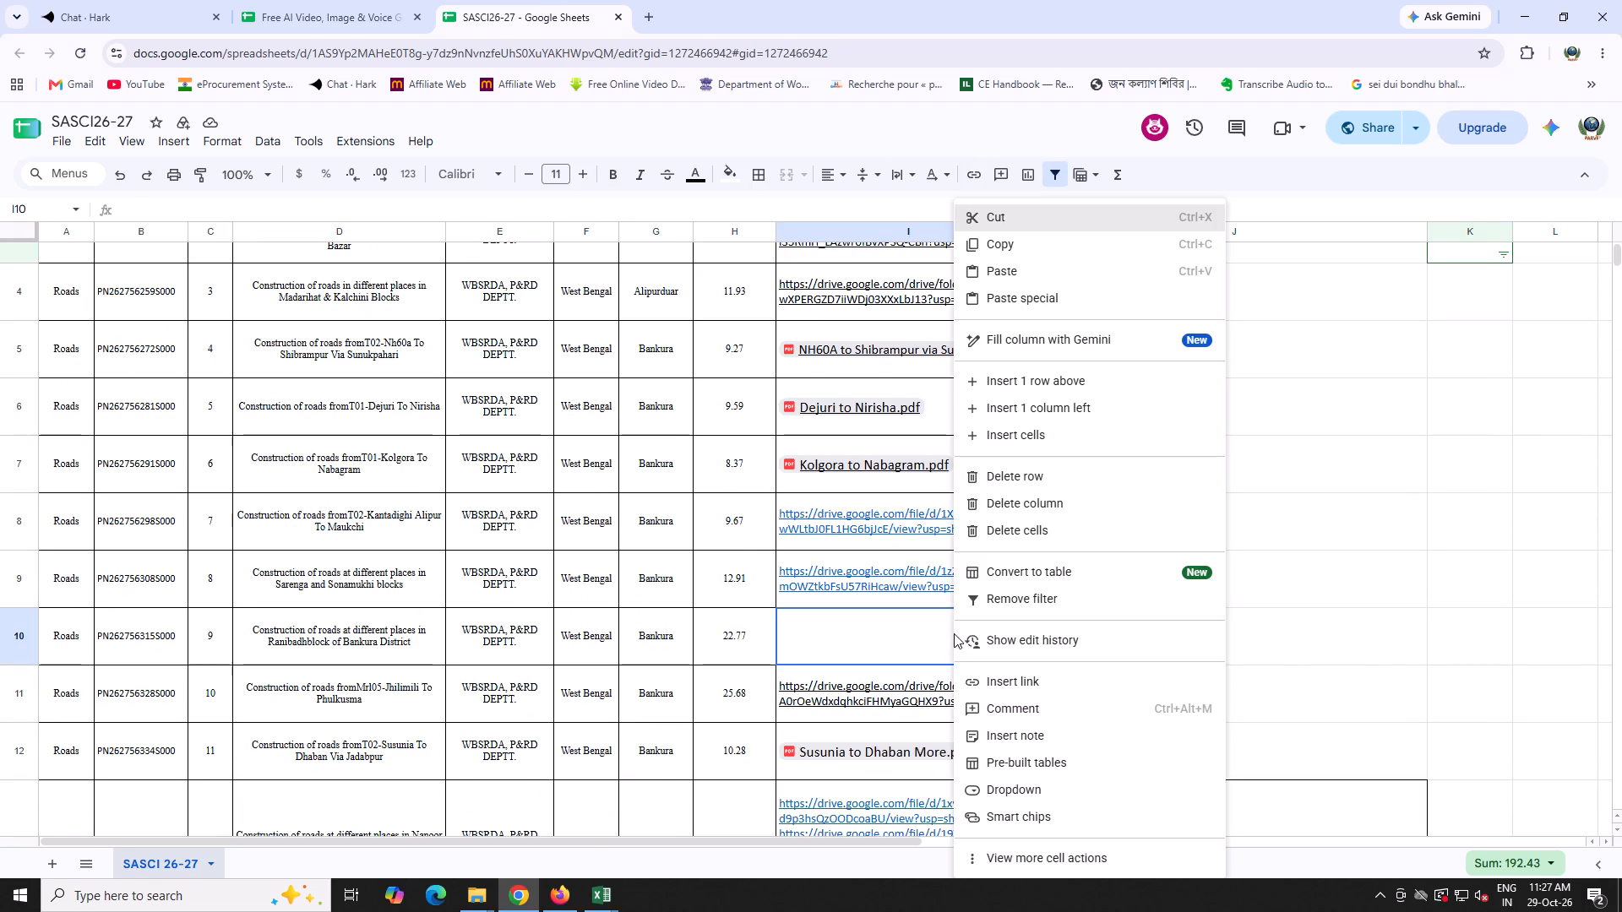
left_click(984, 269)
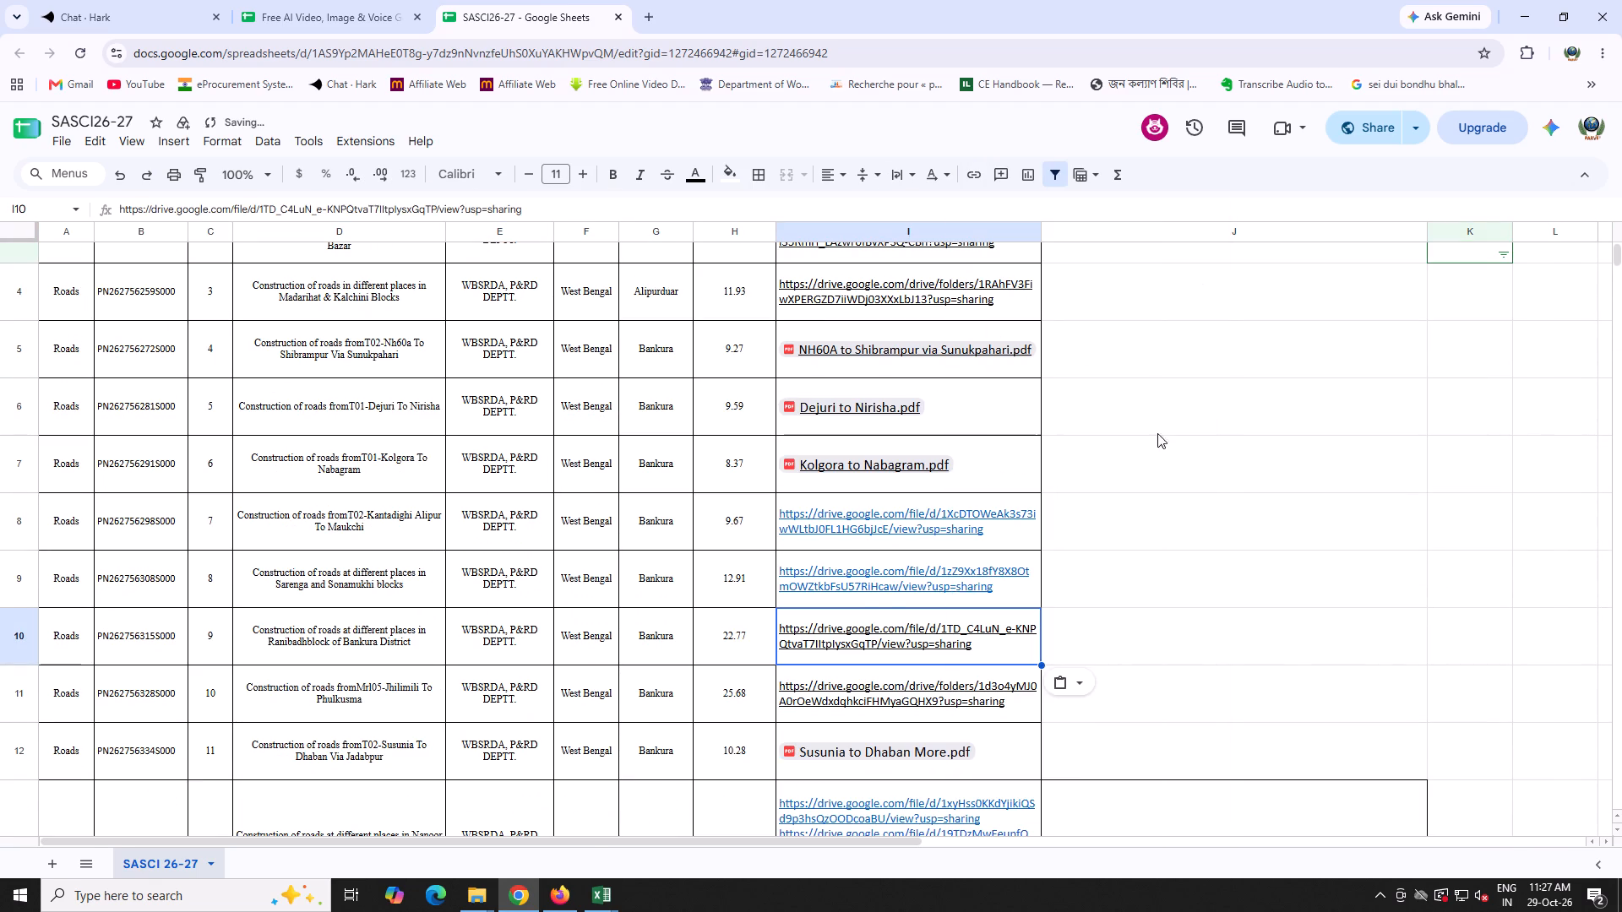
left_click(1059, 583)
left_click(1295, 518)
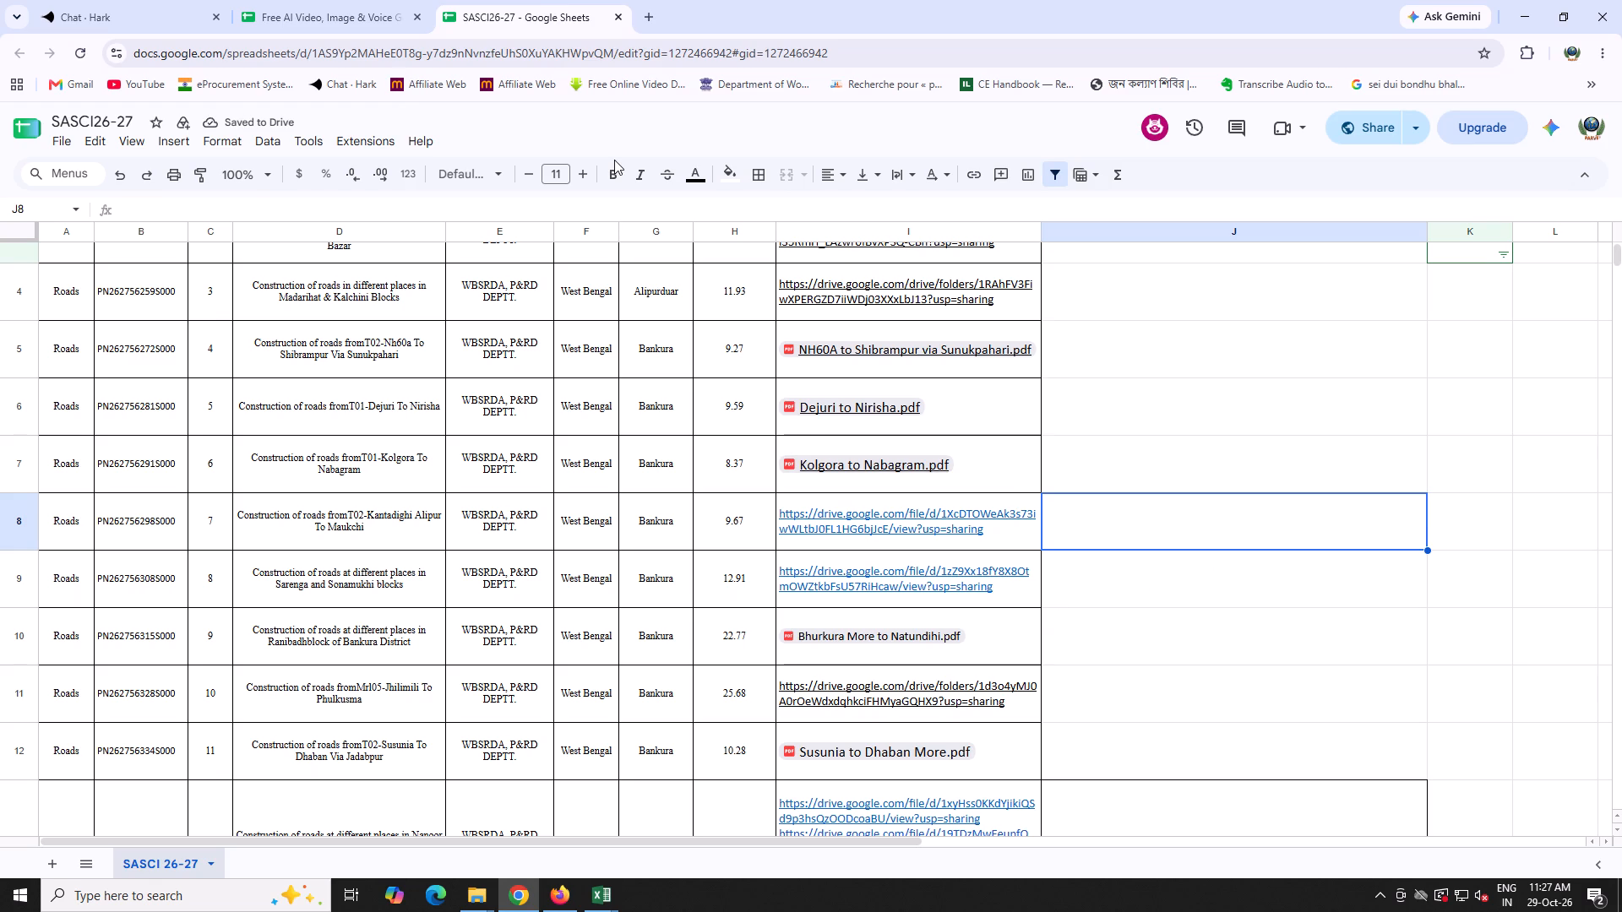
Look through the project rows of the SASCI26-27 sheet and check which roads have a DPR link.
scroll(749, 405, "down", 5)
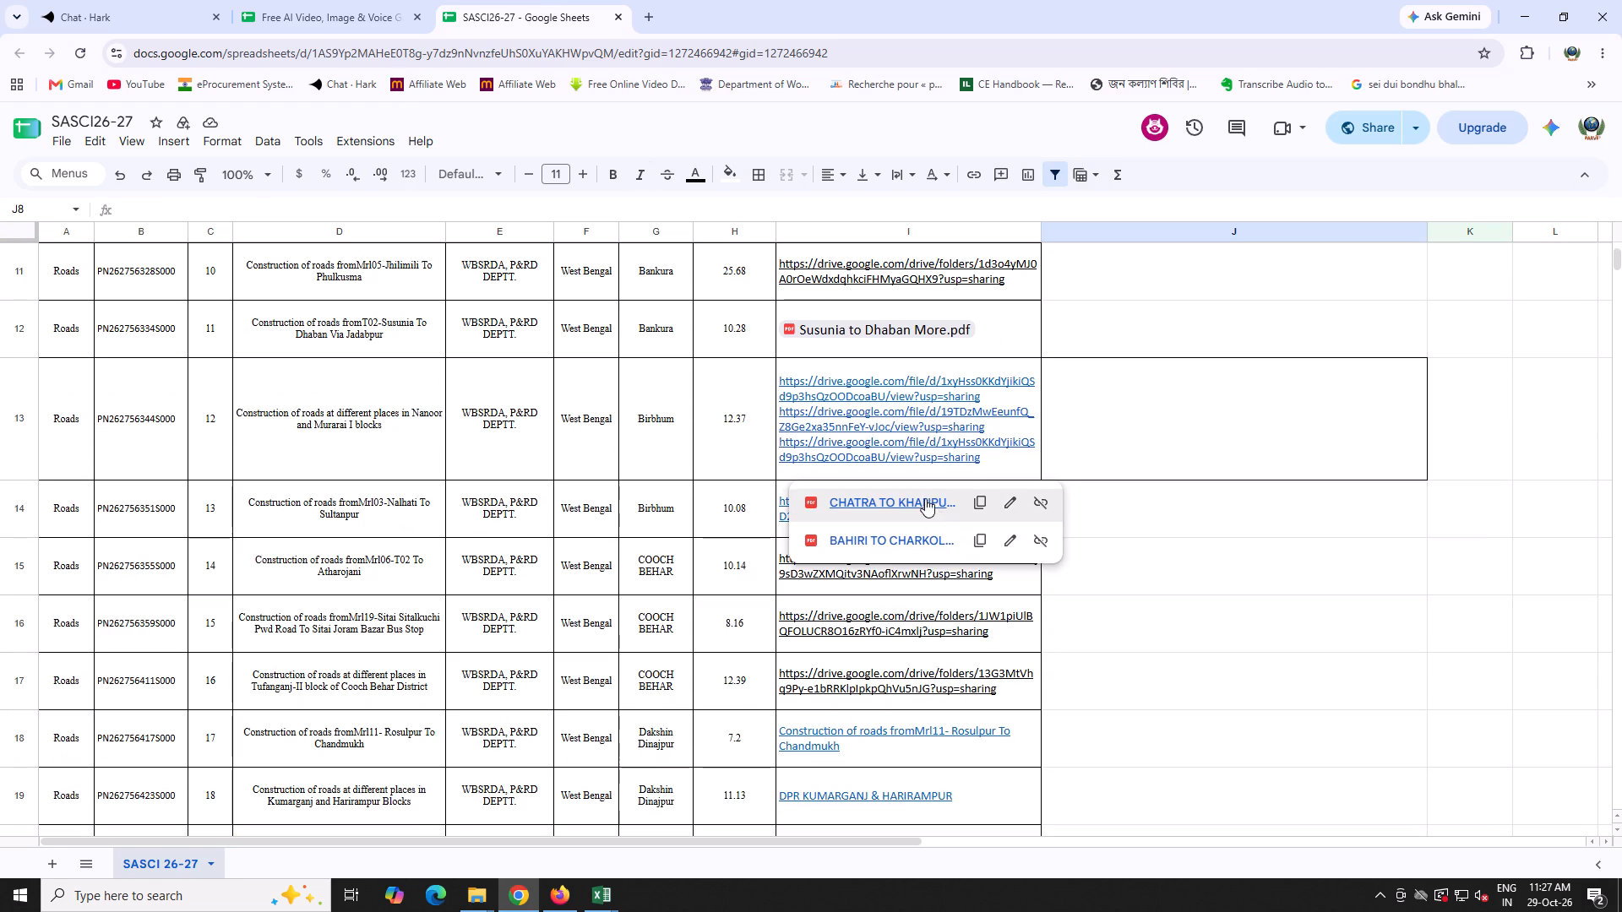
left_click(1416, 572)
scroll(1202, 565, "down", 19)
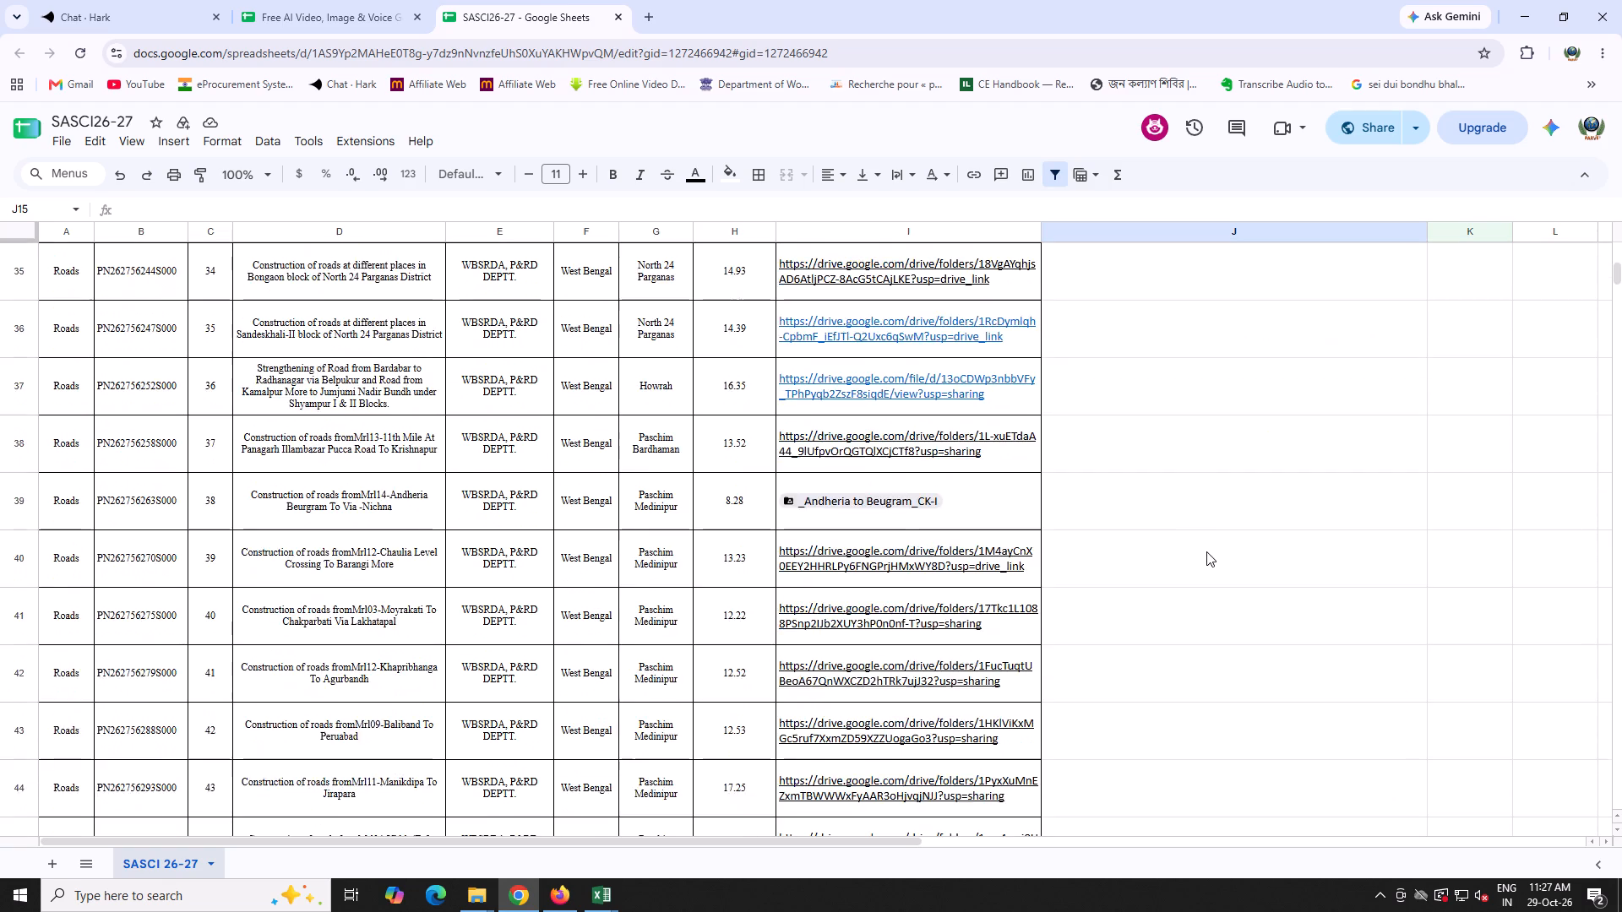
scroll(1206, 551, "down", 5)
scroll(1210, 549, "down", 20)
scroll(1210, 549, "down", 2)
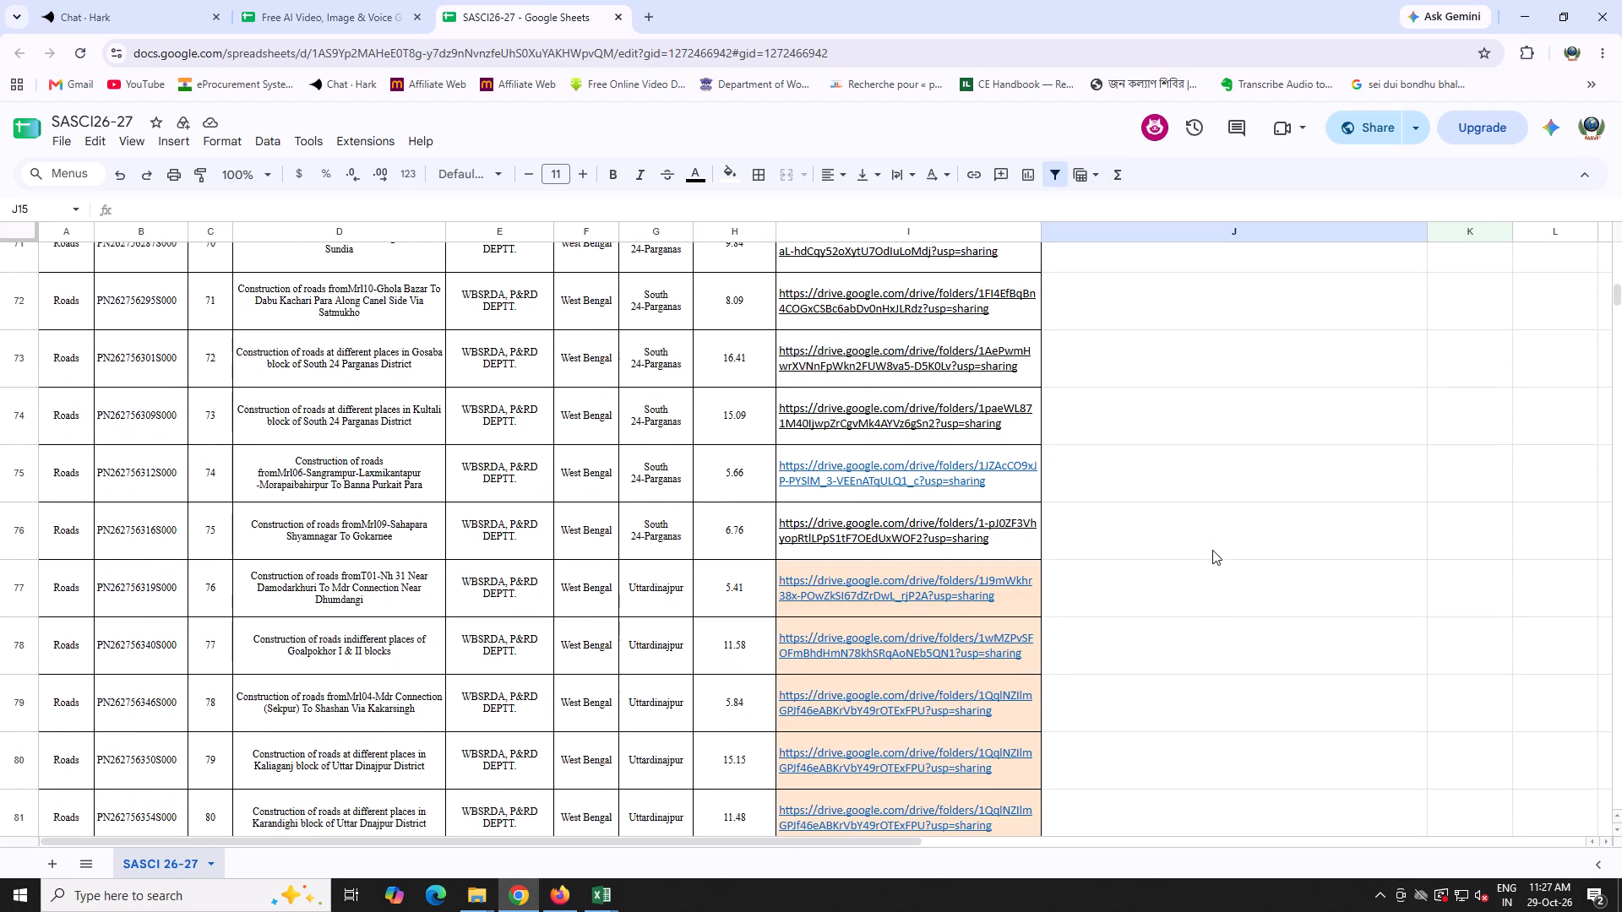
scroll(787, 695, "up", 10)
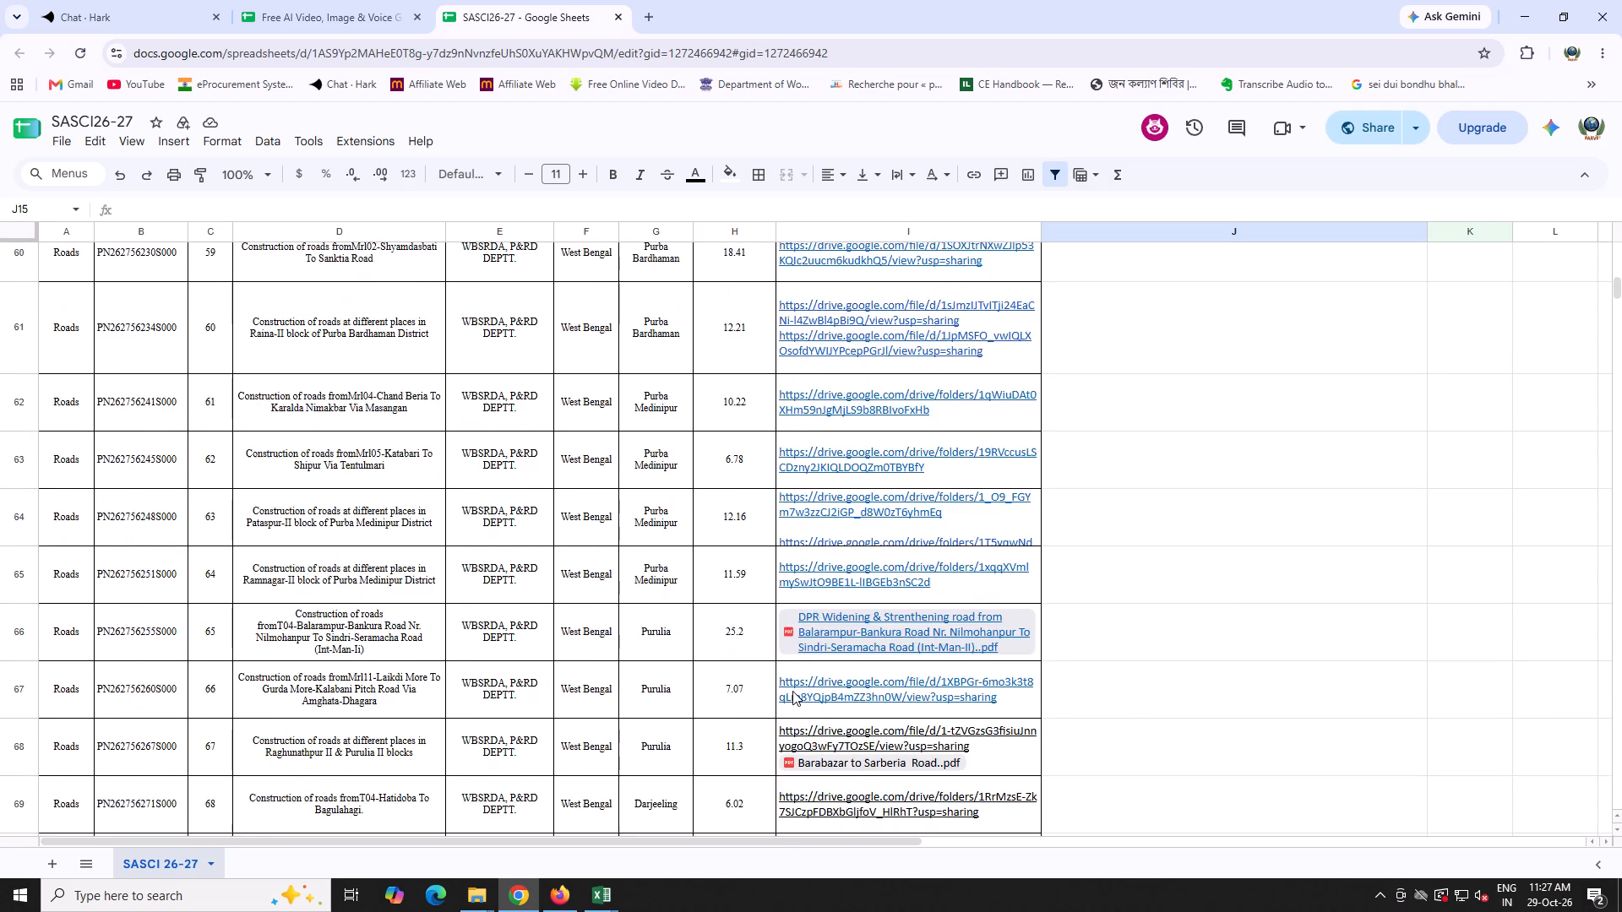
scroll(792, 691, "up", 20)
scroll(792, 691, "up", 7)
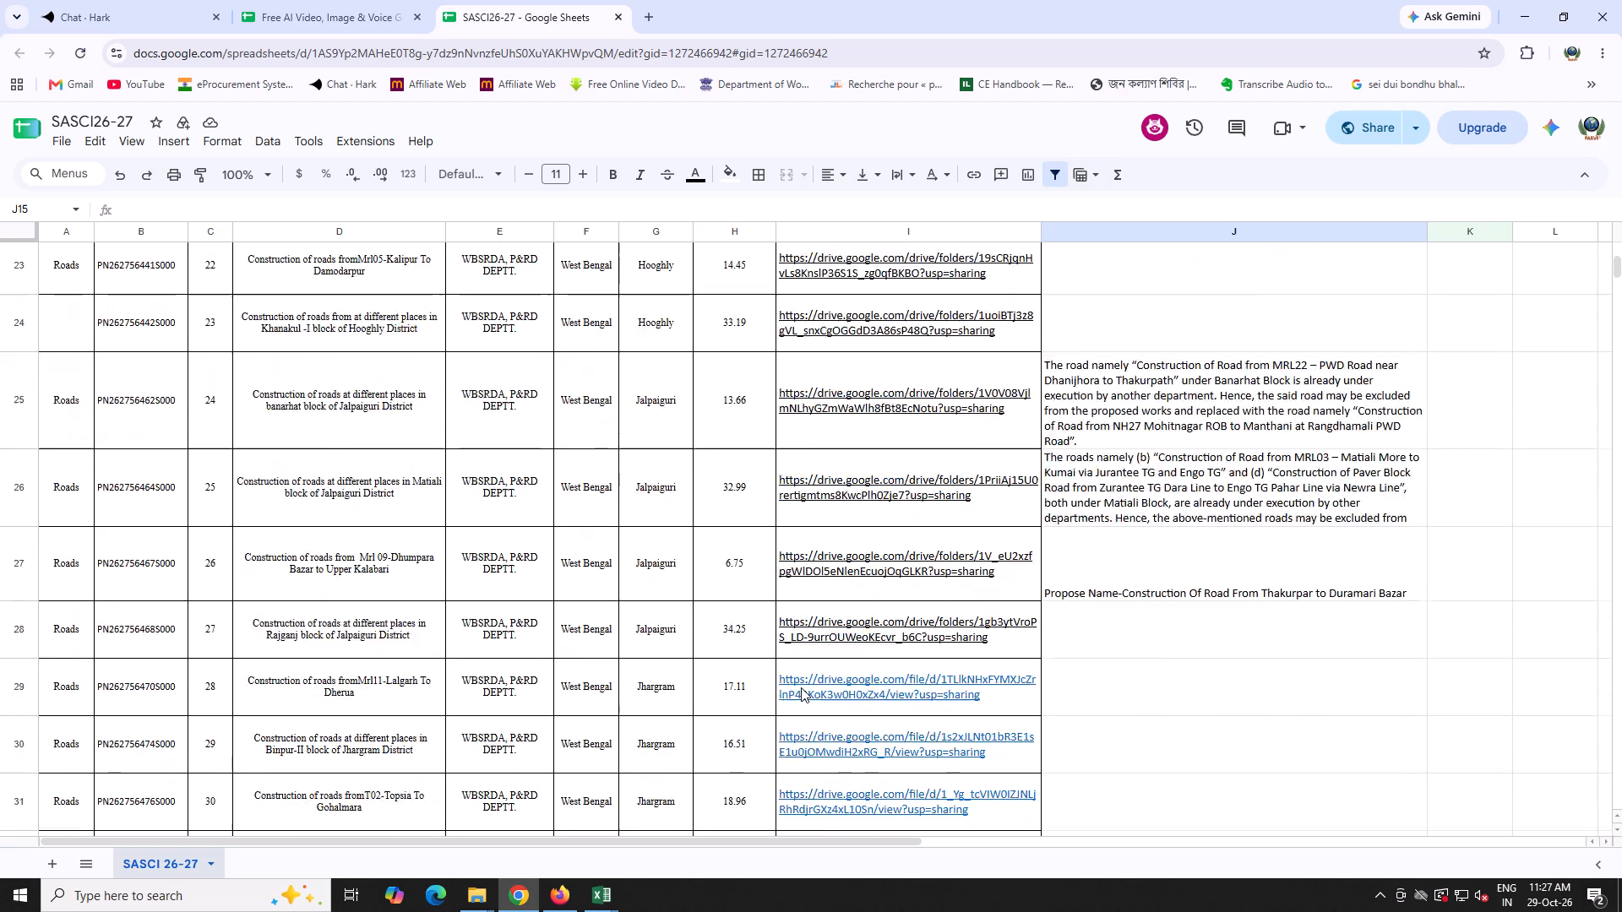
scroll(801, 687, "up", 9)
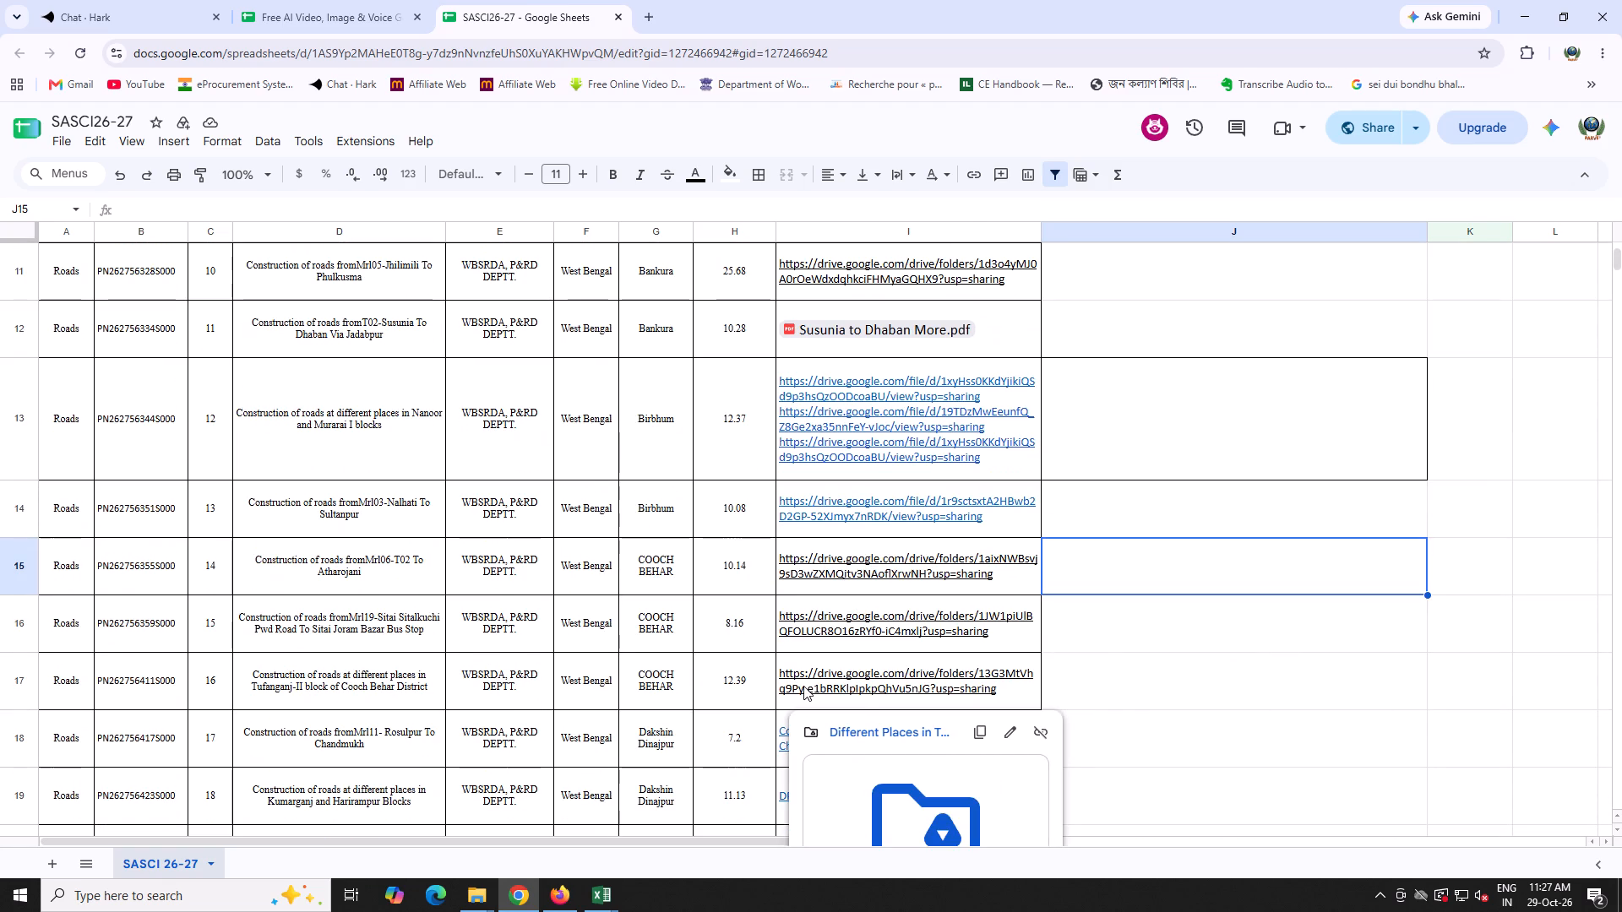
scroll(668, 446, "down", 5)
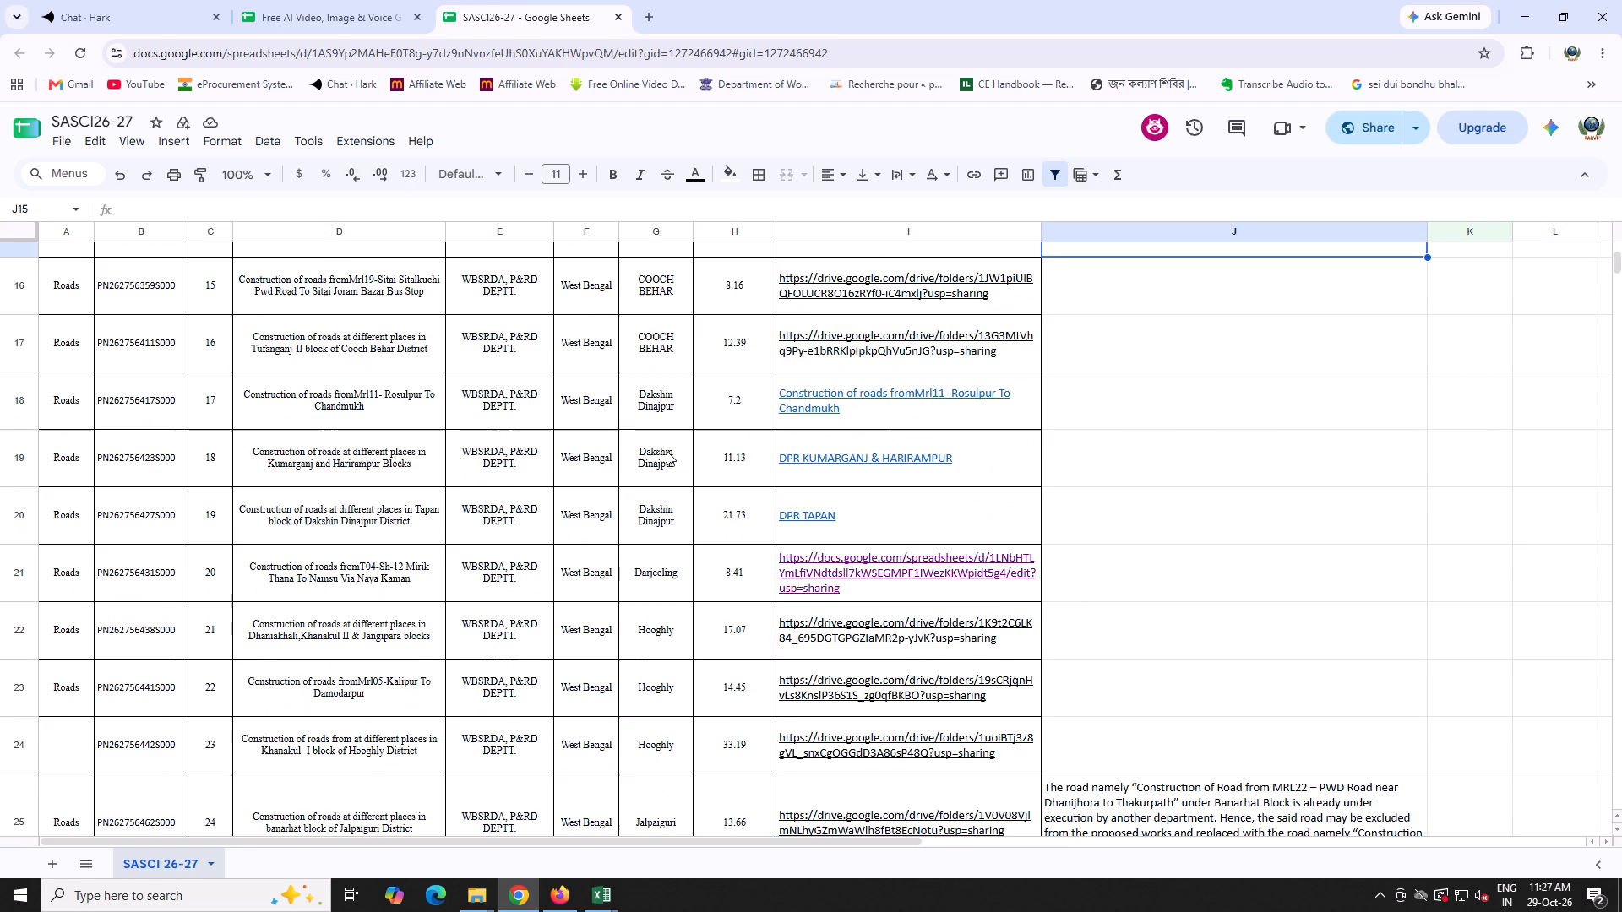
scroll(665, 460, "down", 5)
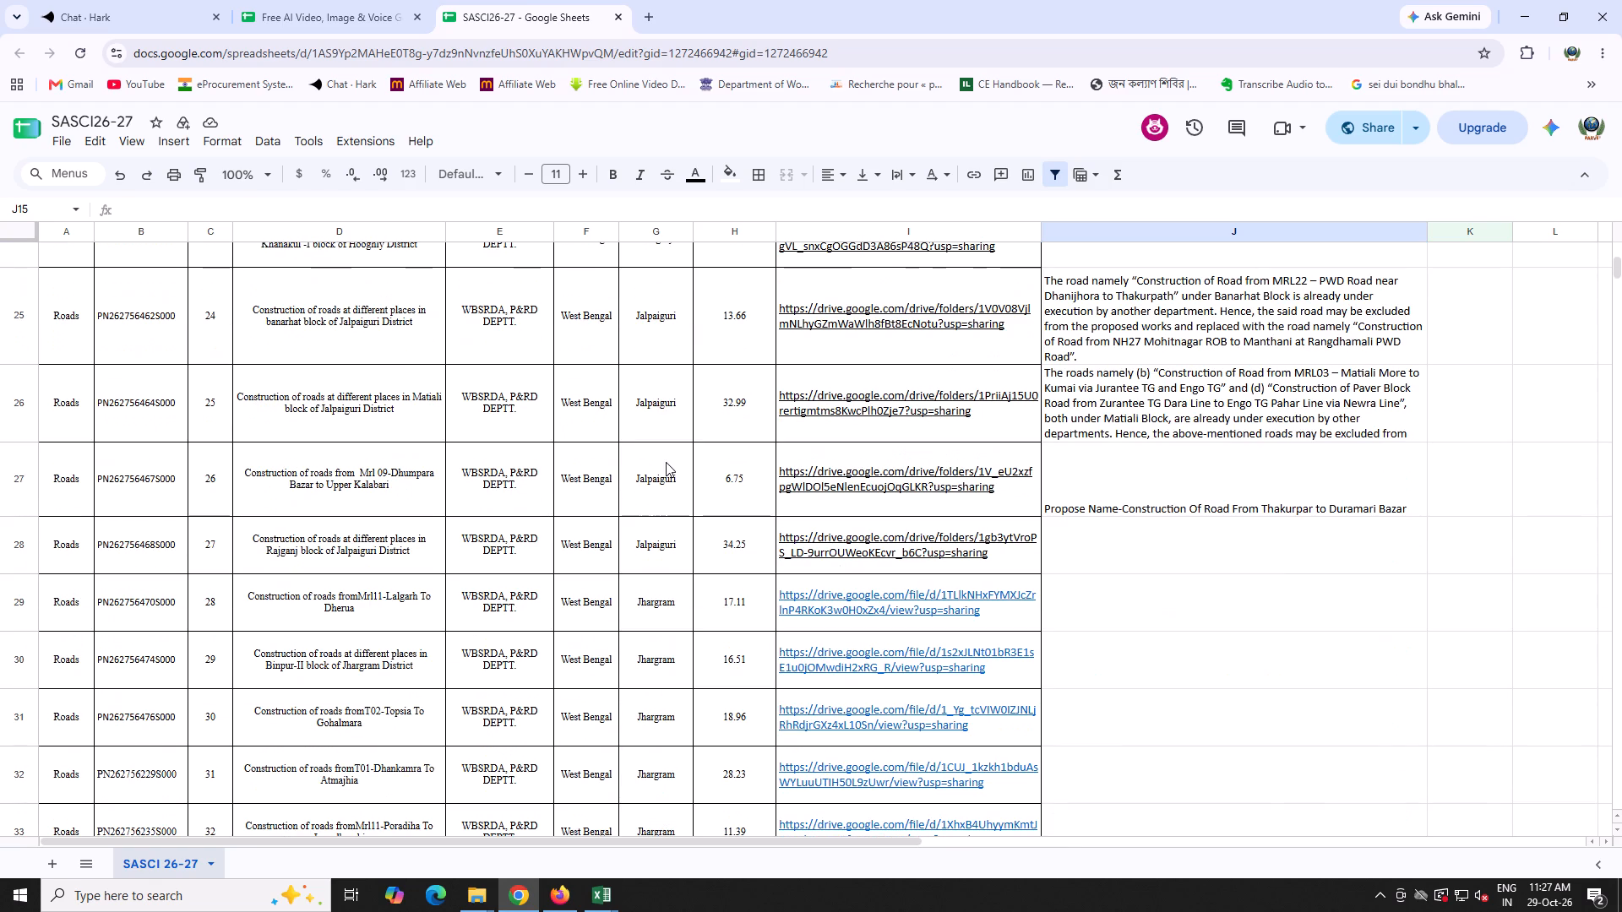
scroll(1115, 569, "down", 4)
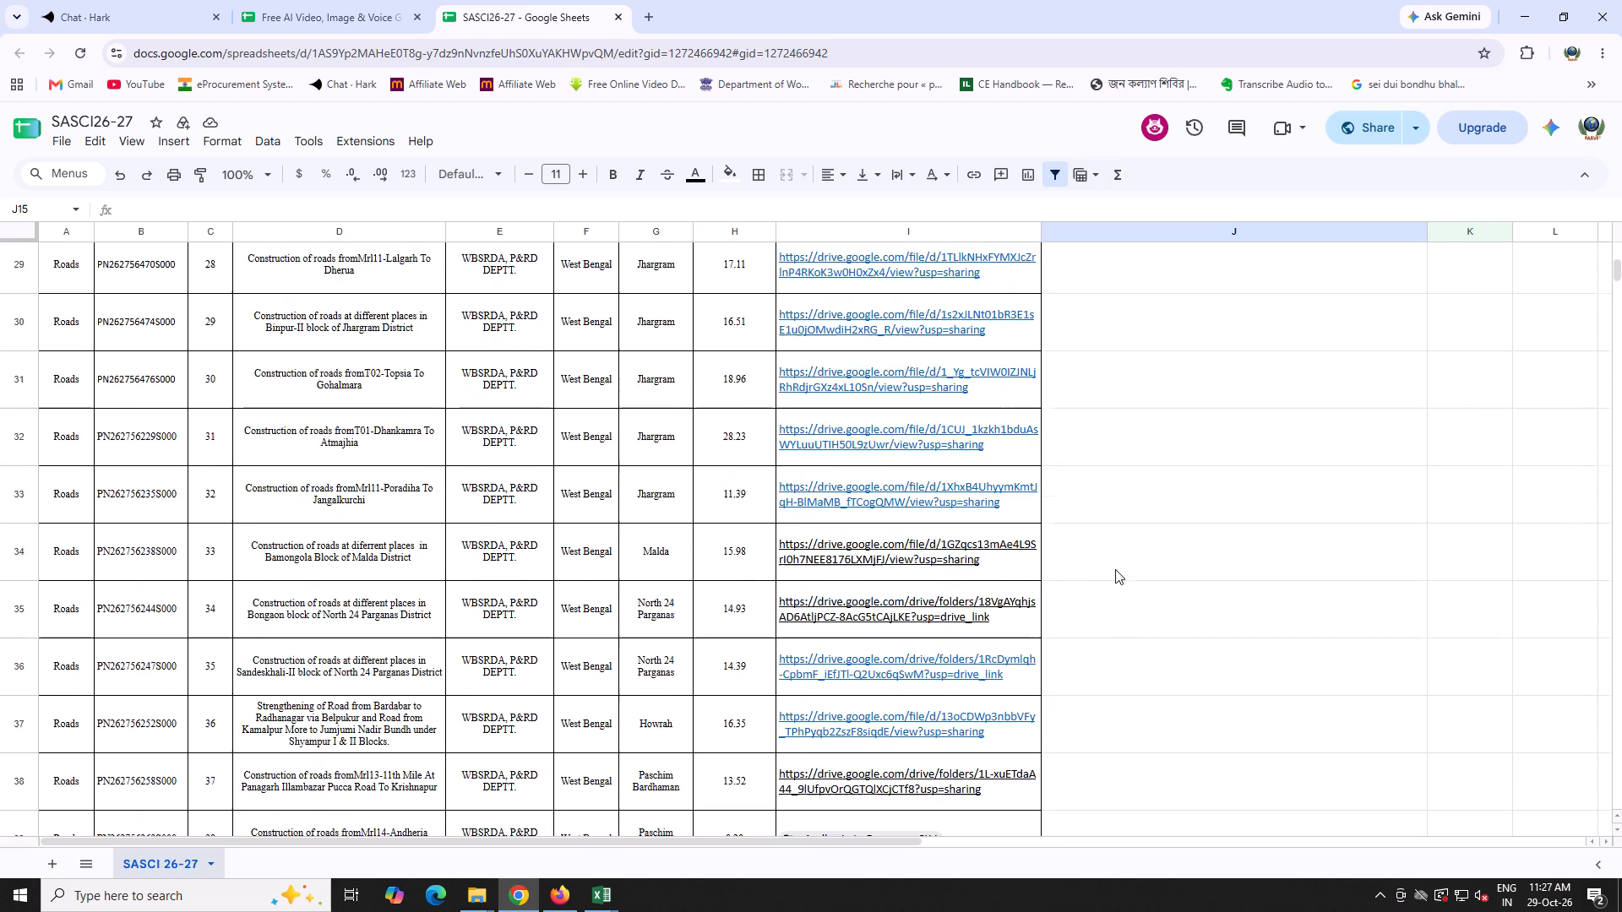
scroll(1117, 569, "down", 10)
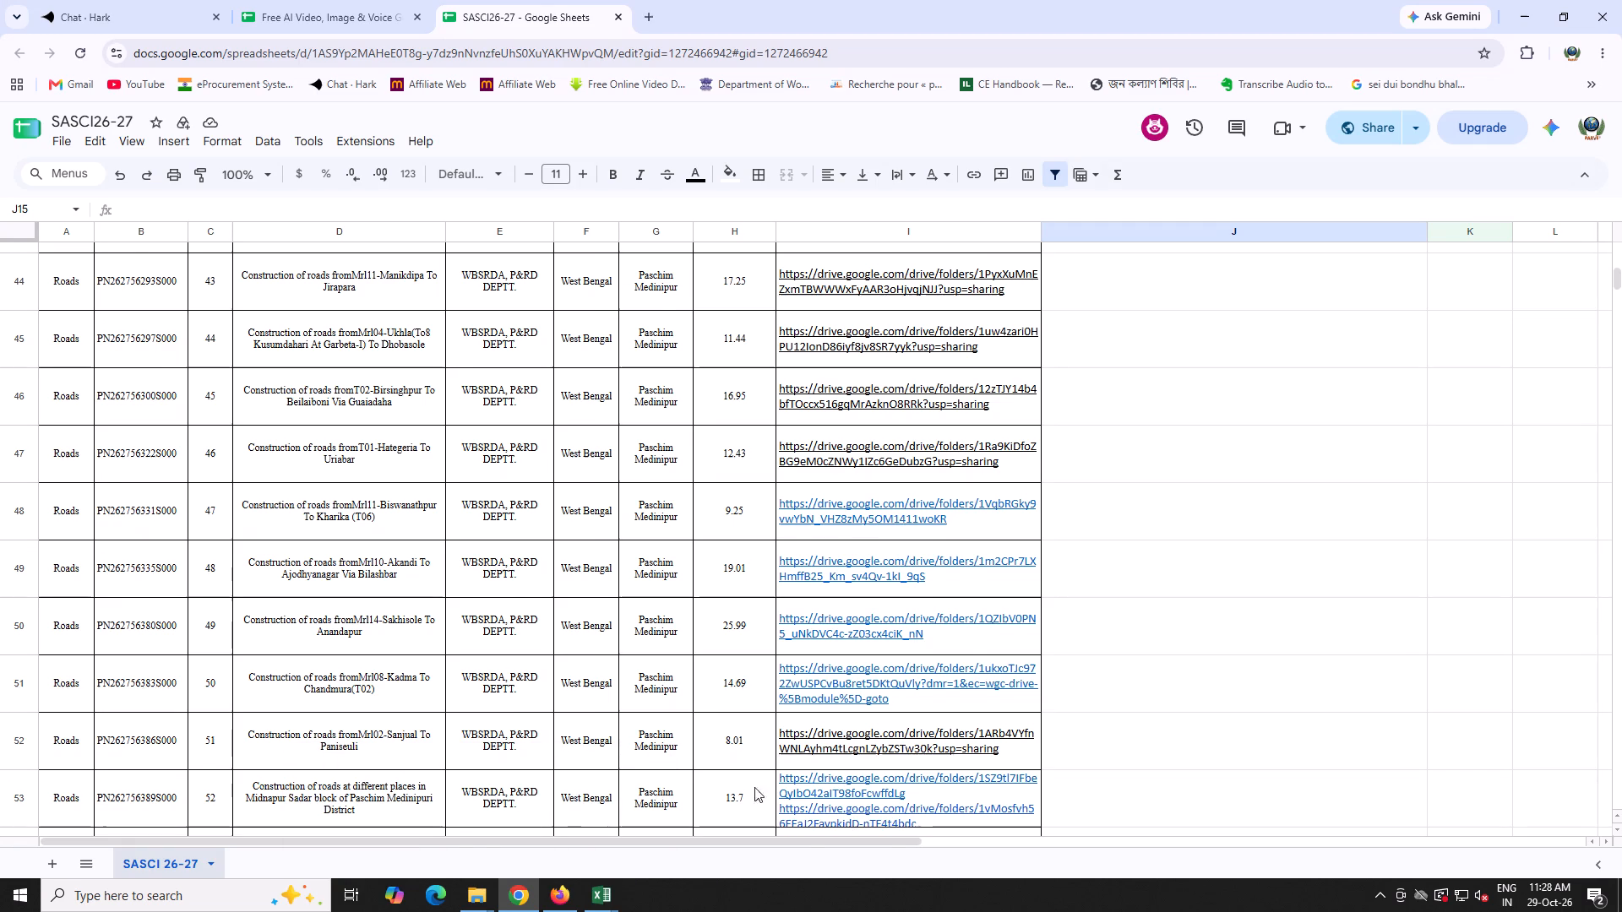
scroll(950, 573, "down", 6)
scroll(946, 581, "up", 1)
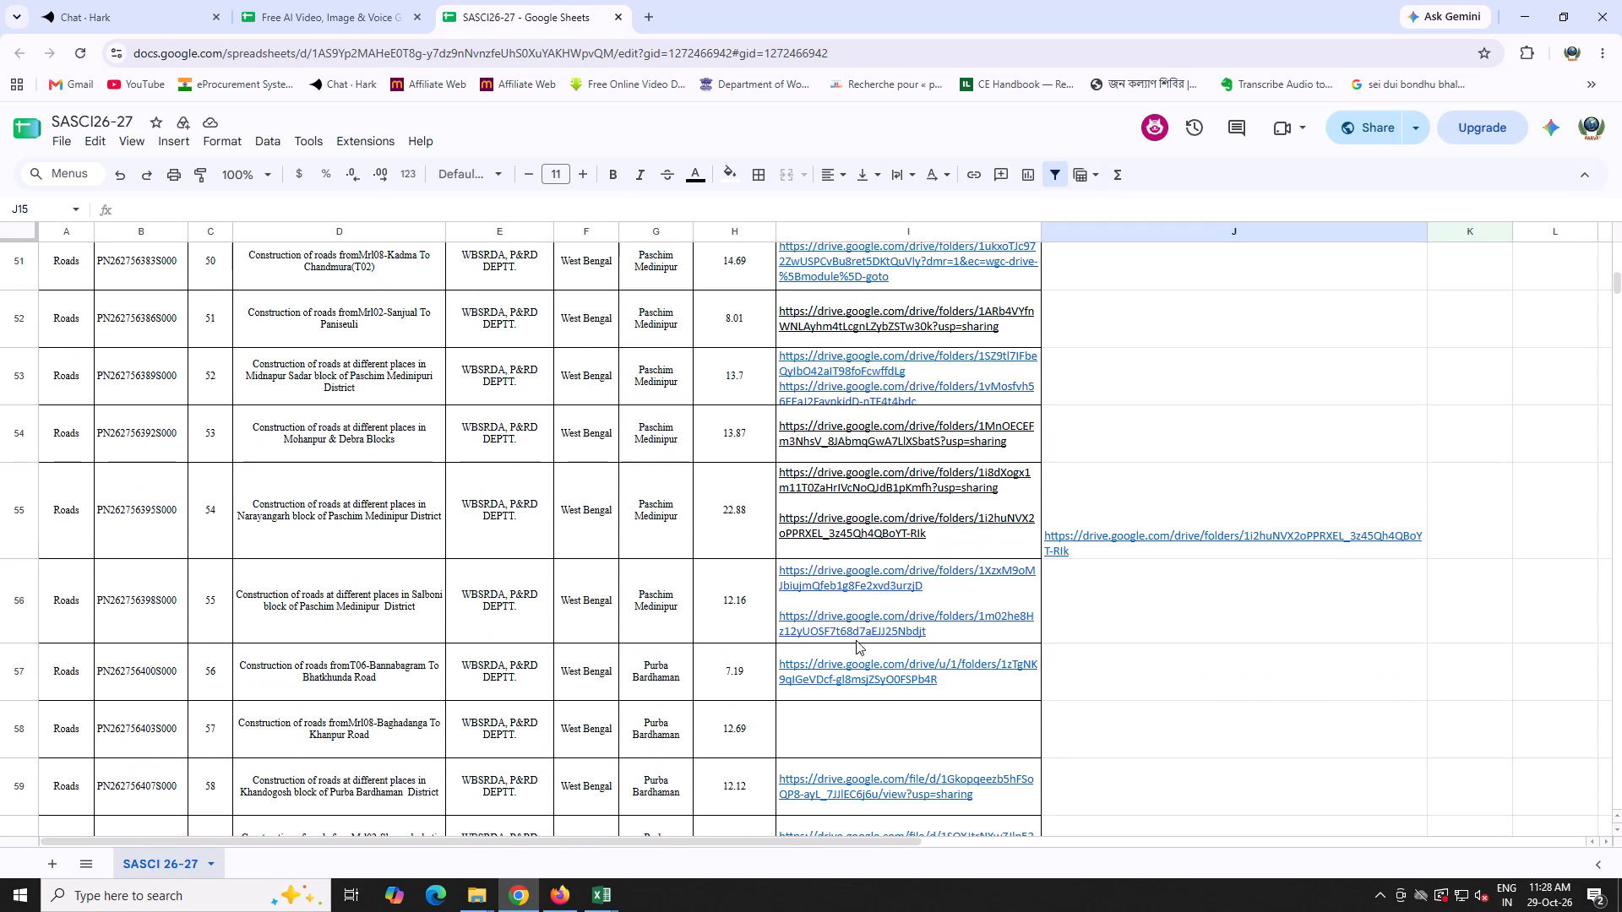
Compare the road folders in CAPEX BANKURA 2026 with the PDFs in the BANKURA CAPEX (1) Drive folder and the SASCI26-27 Excel list.
left_click(469, 886)
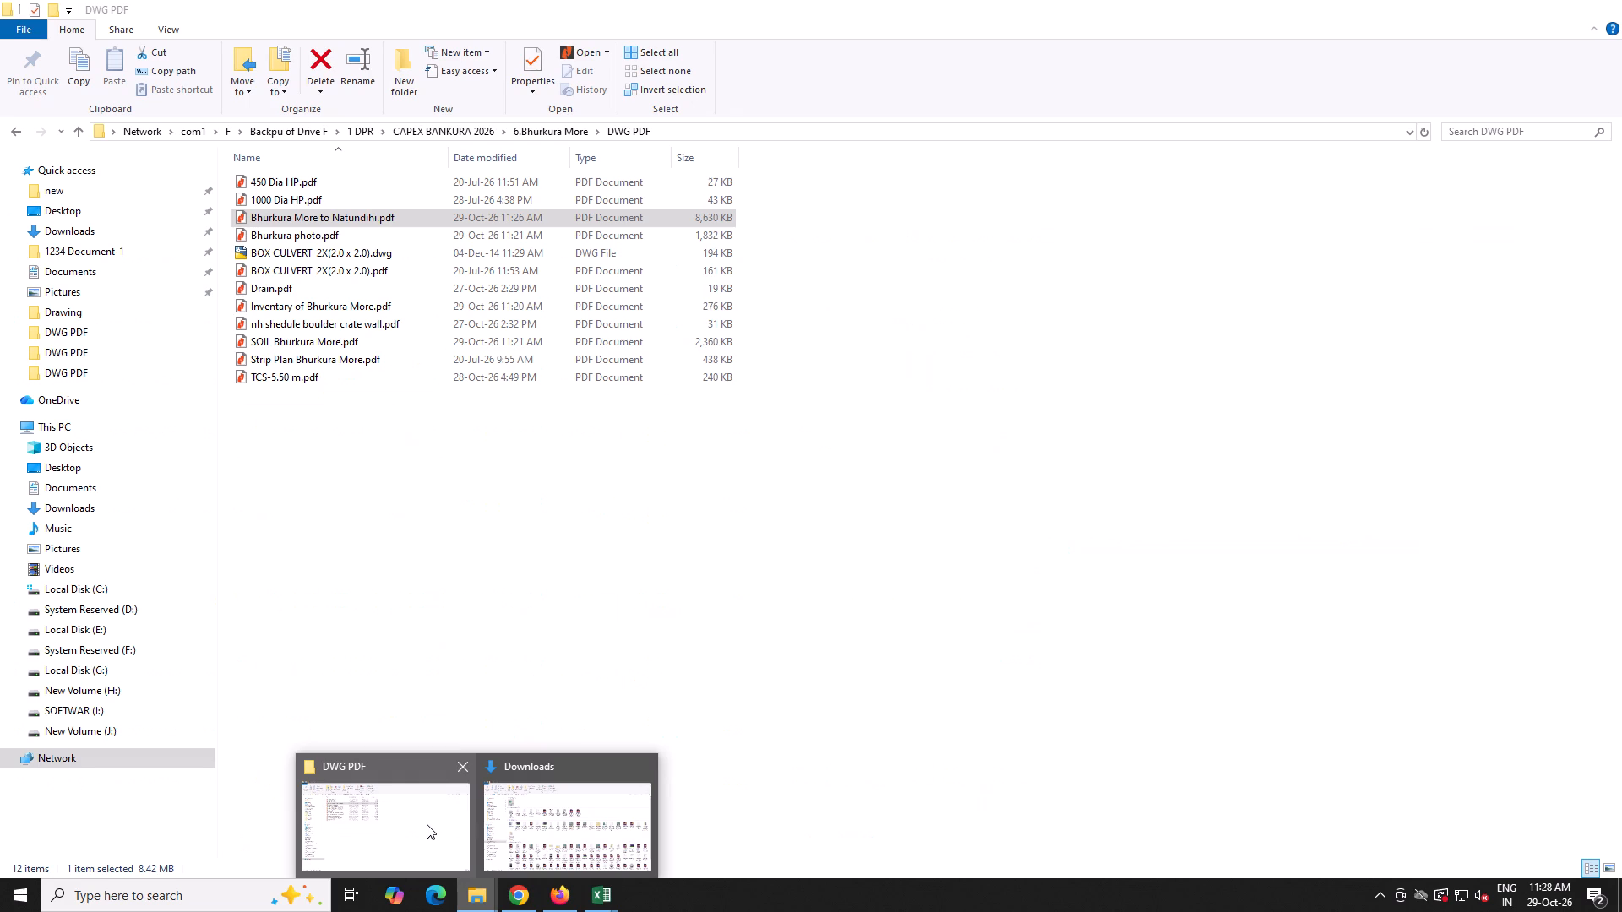
left_click(427, 824)
left_click(545, 137)
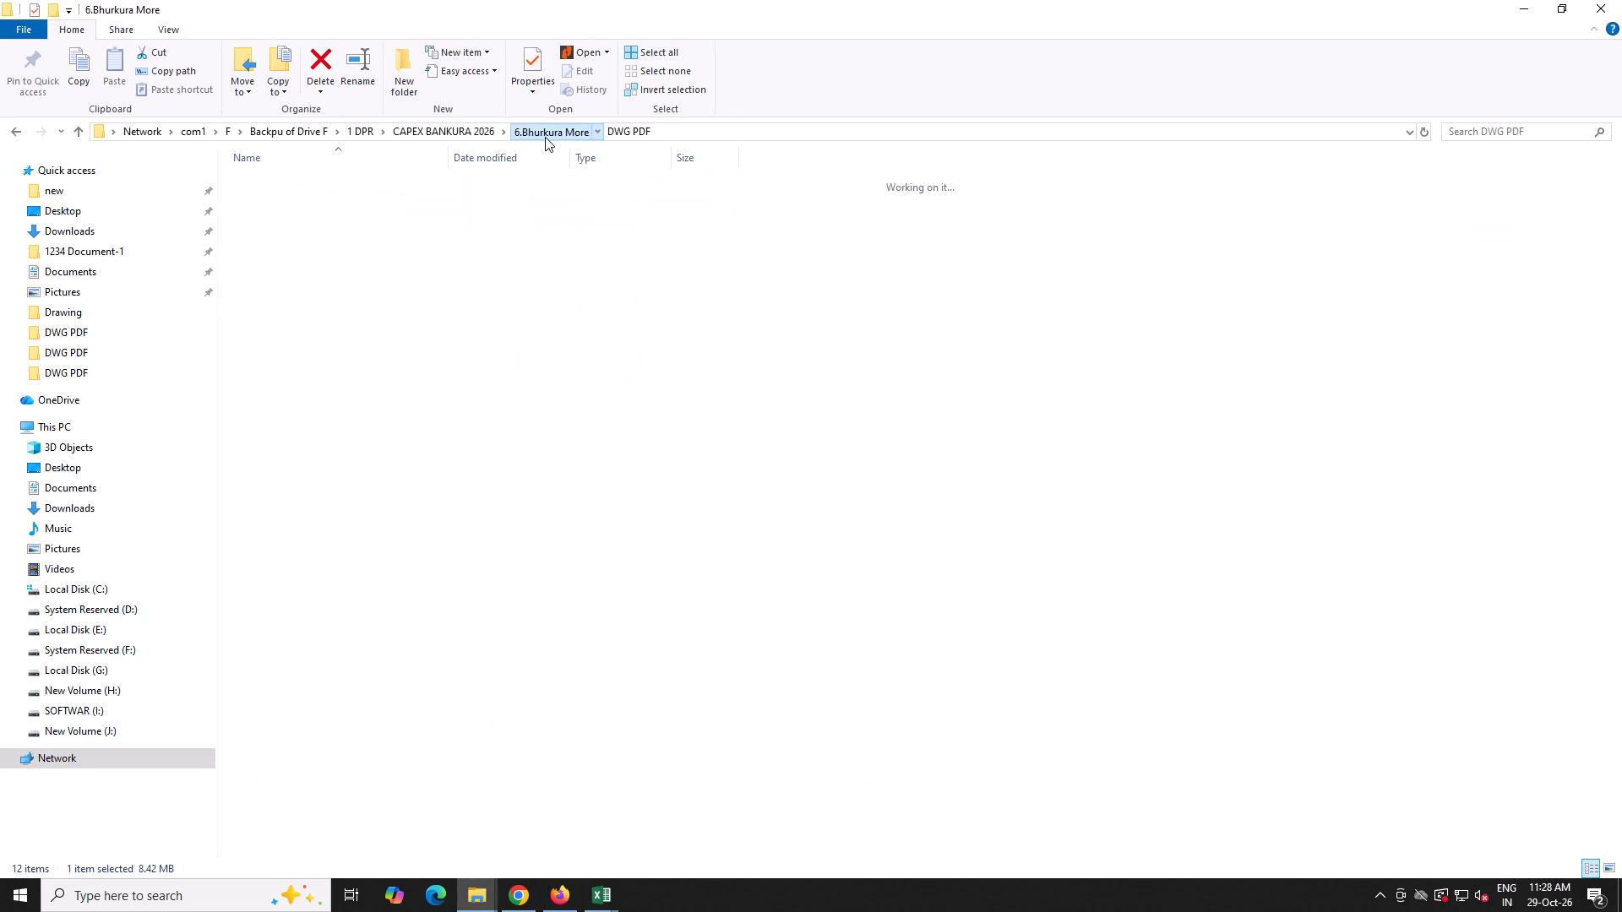
left_click(471, 131)
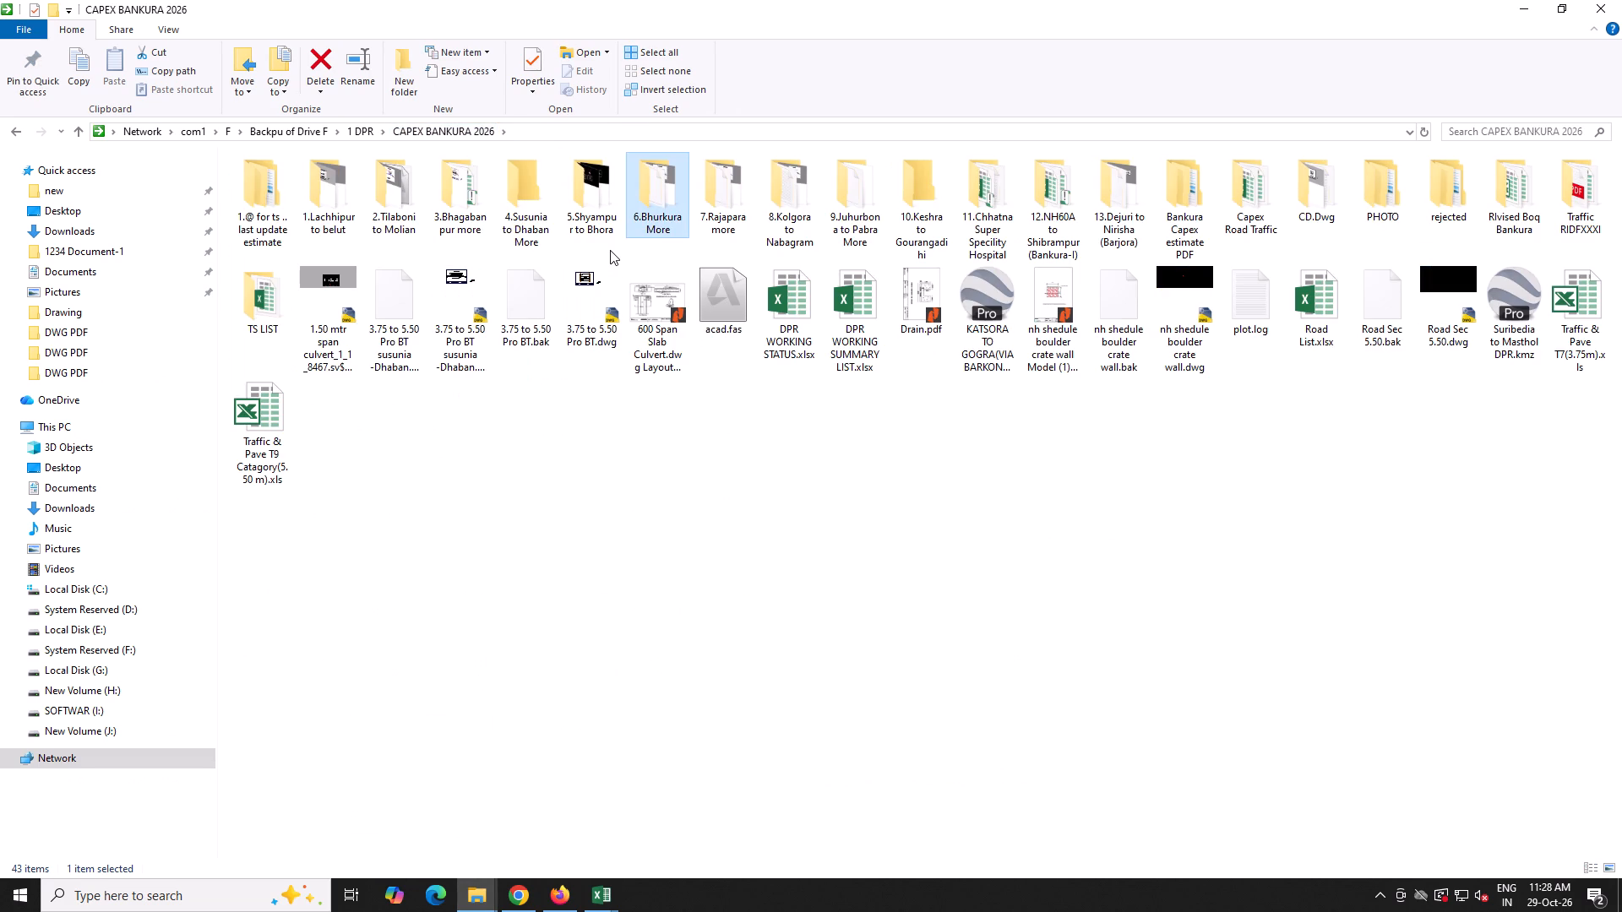
left_click(552, 894)
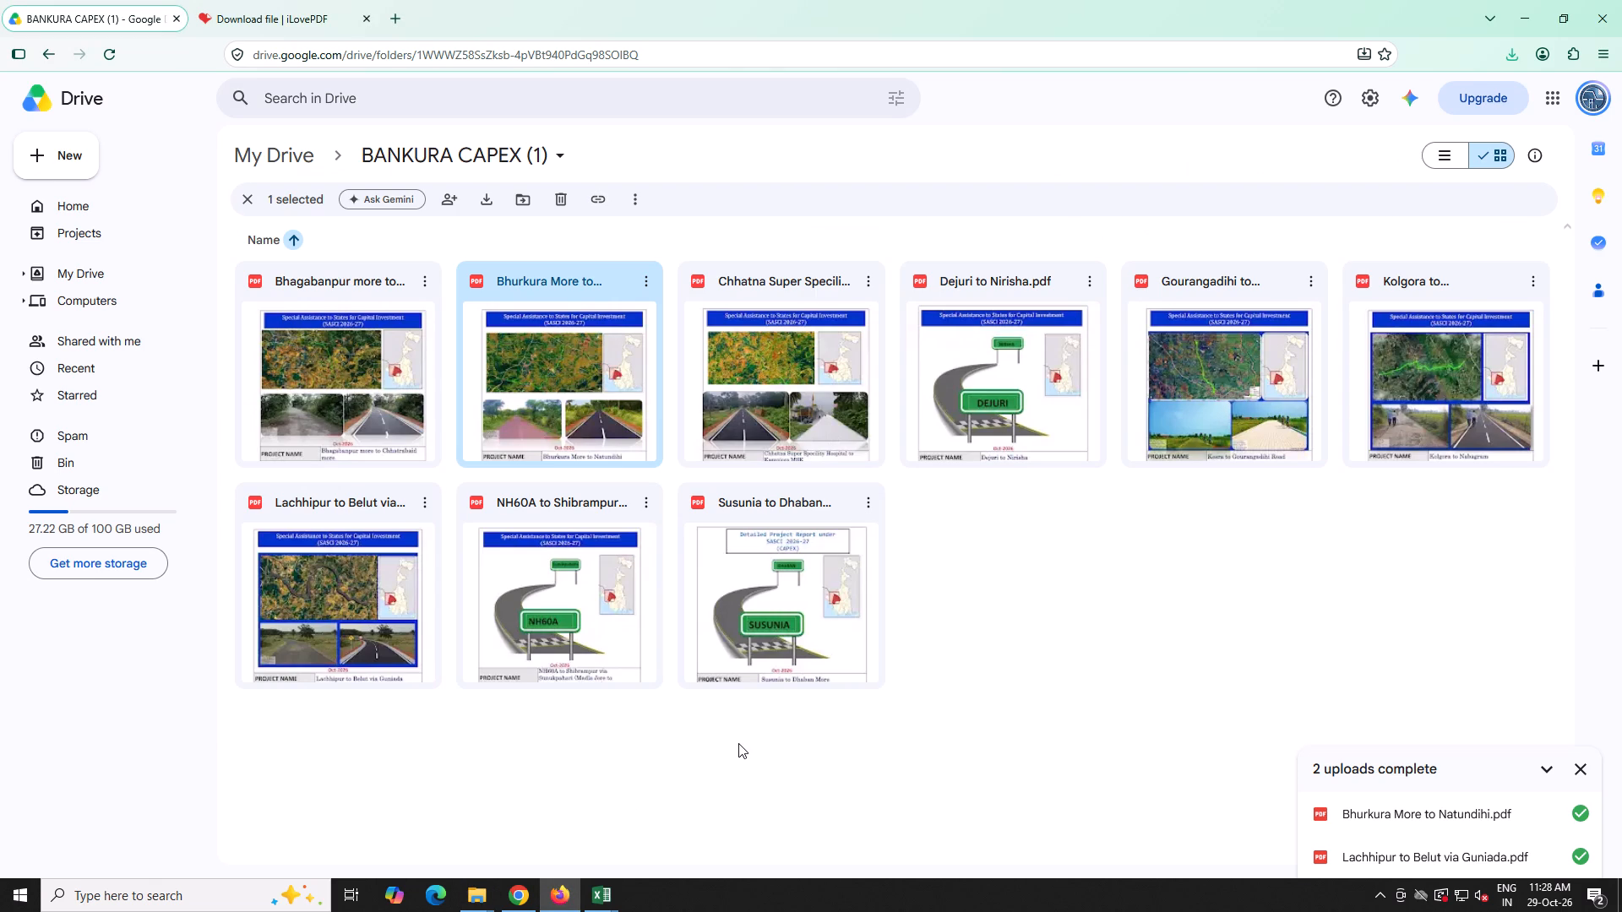
left_click(482, 895)
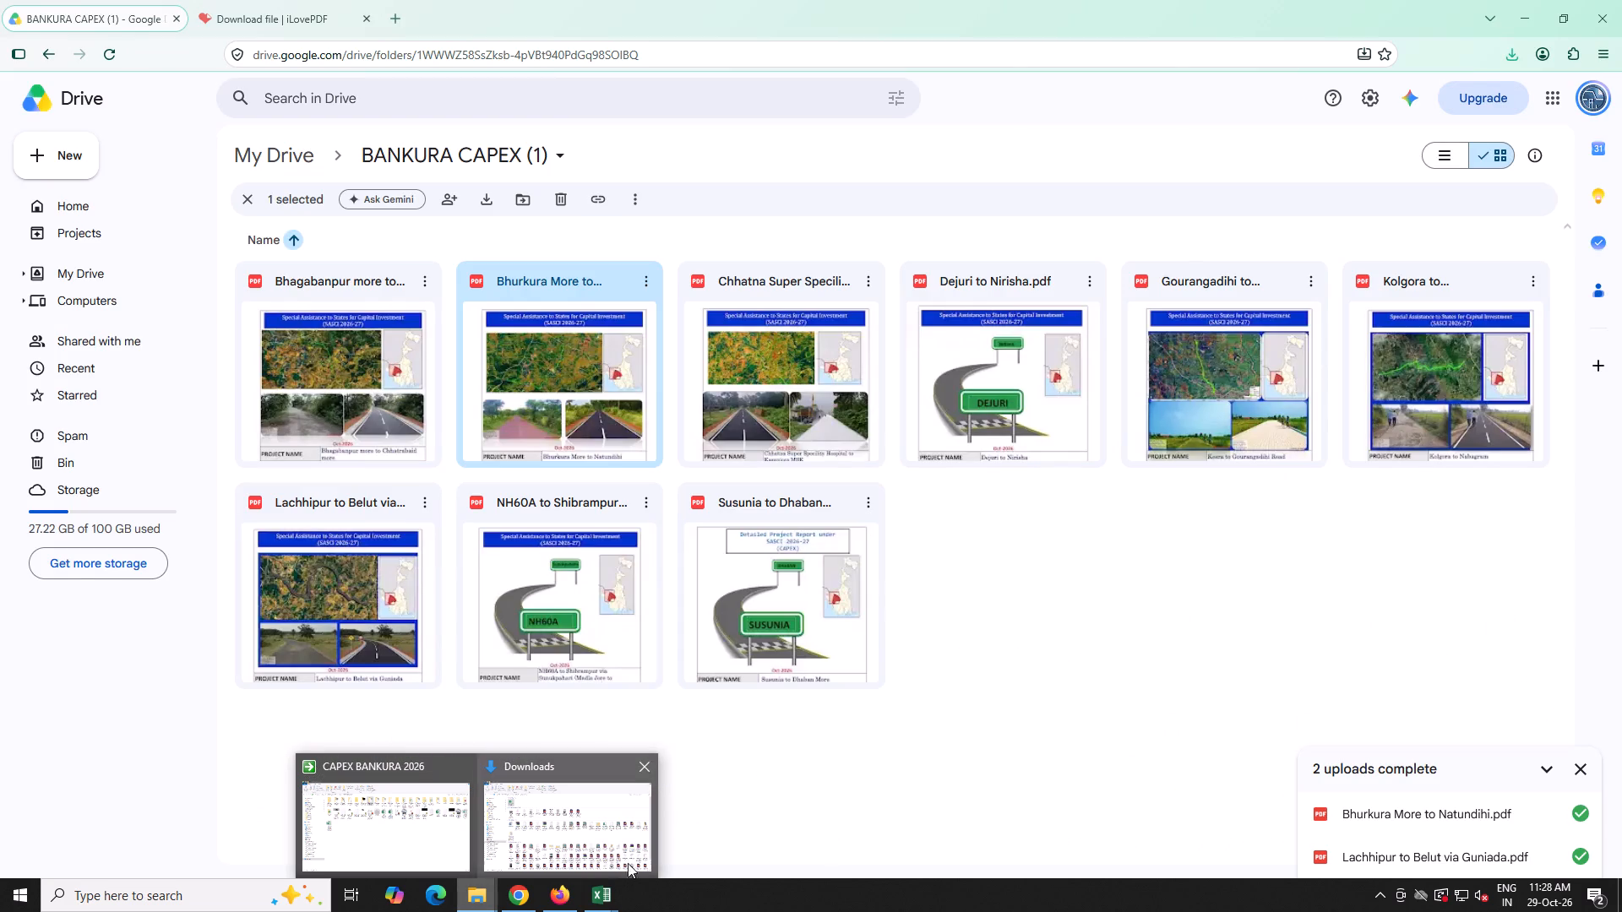
left_click(596, 901)
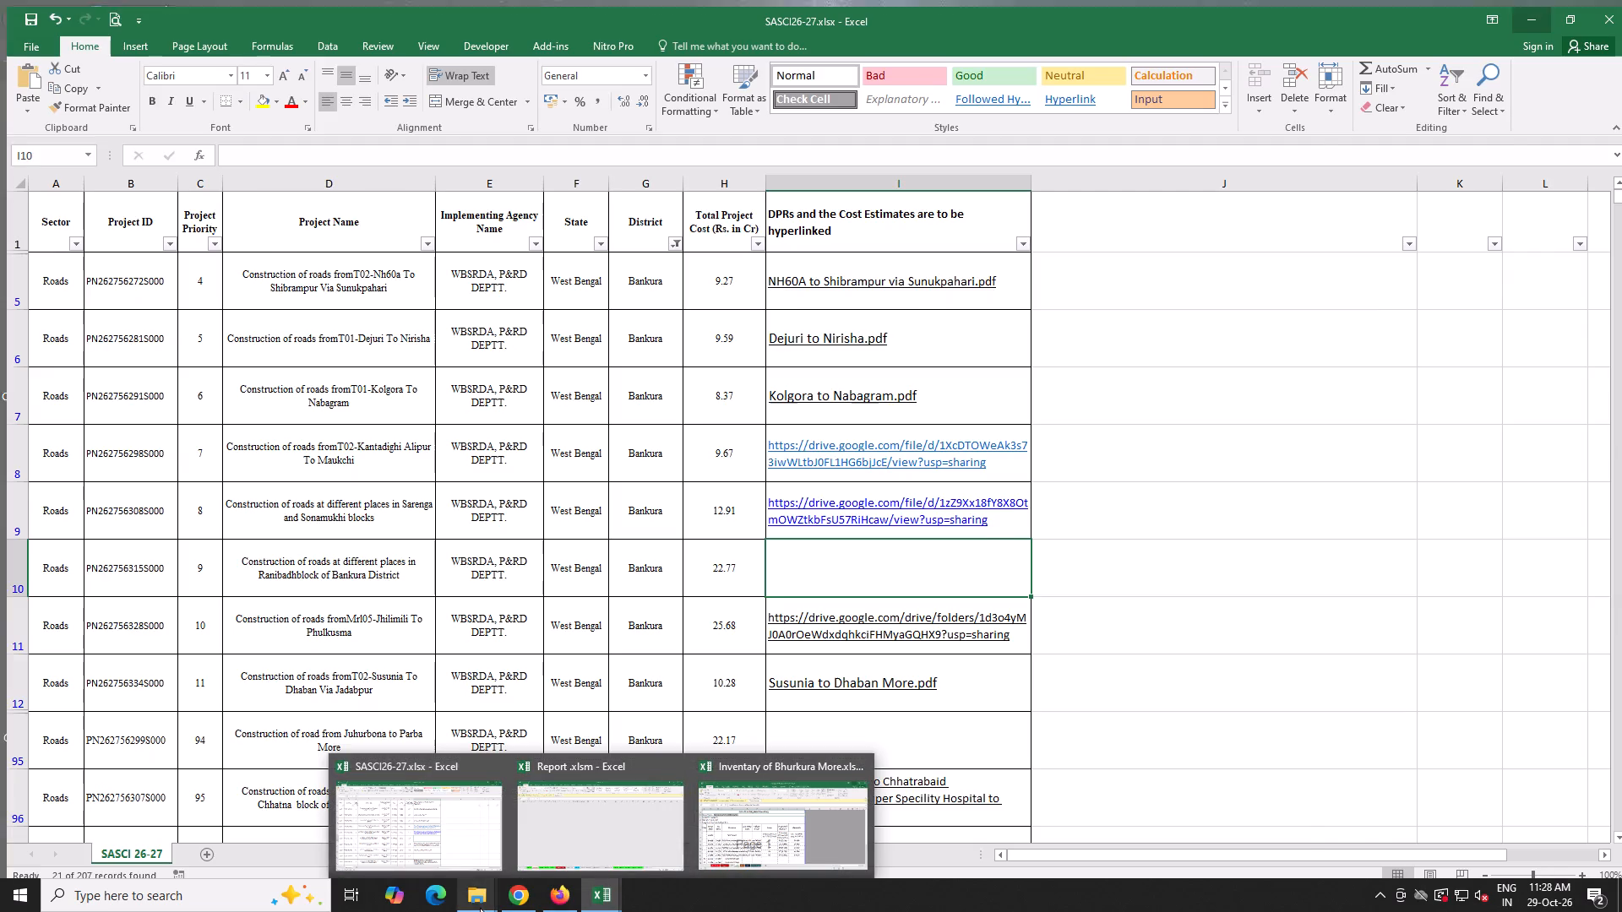
left_click(480, 908)
left_click(434, 828)
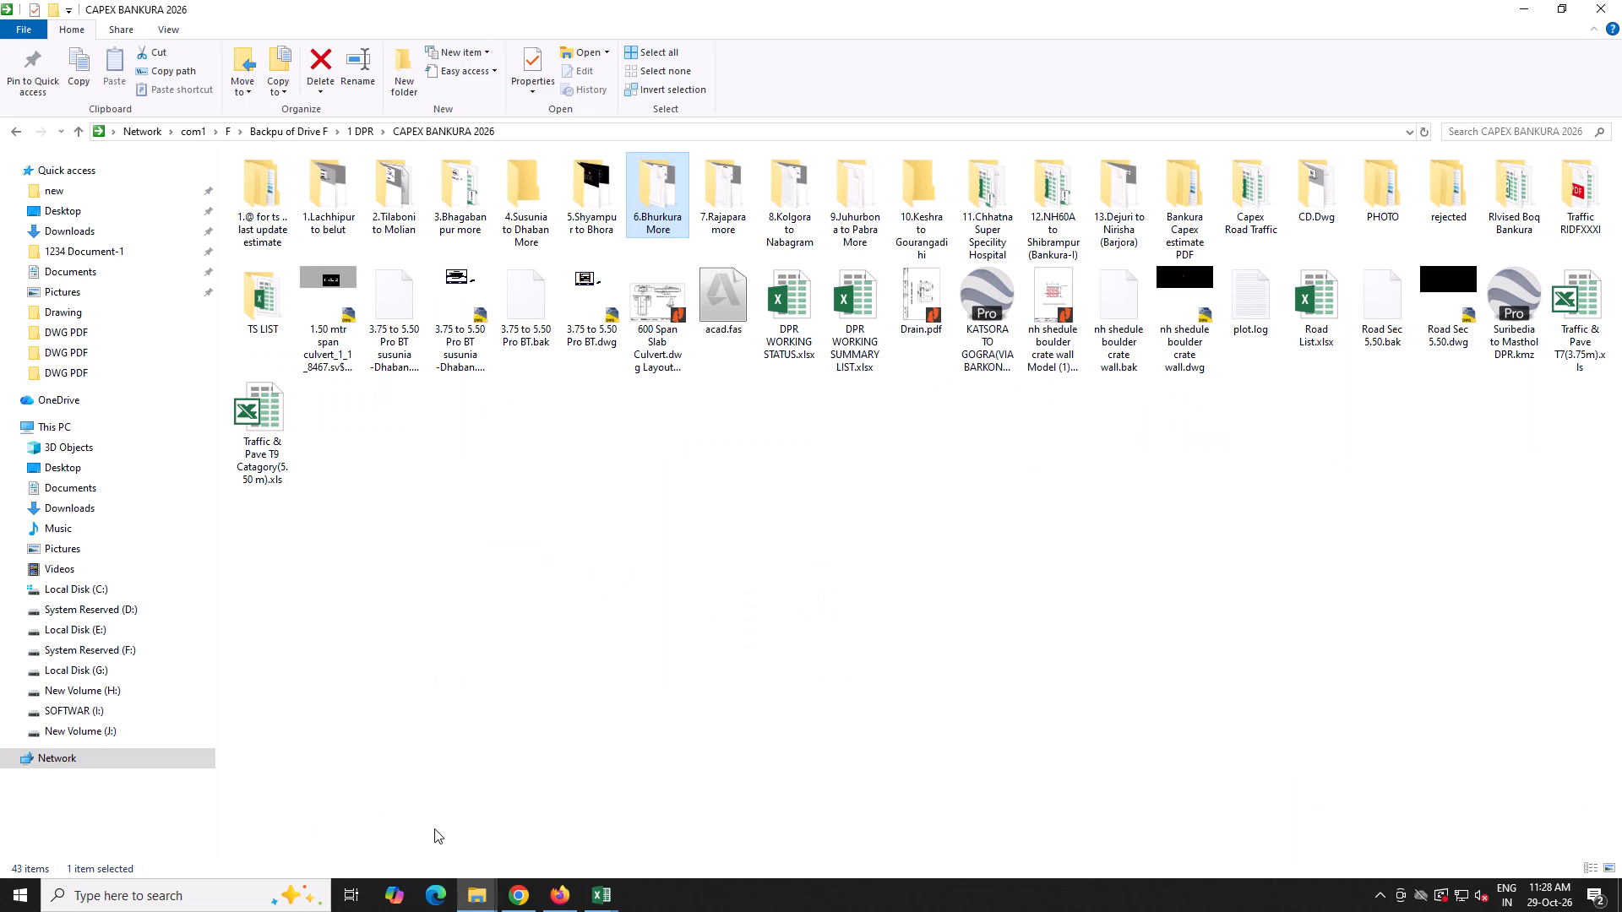
left_click(554, 899)
Locate the Juhurbona to Parba More row in the SASCI26-27 sheet in Chrome and select its DPR cell.
left_click(509, 904)
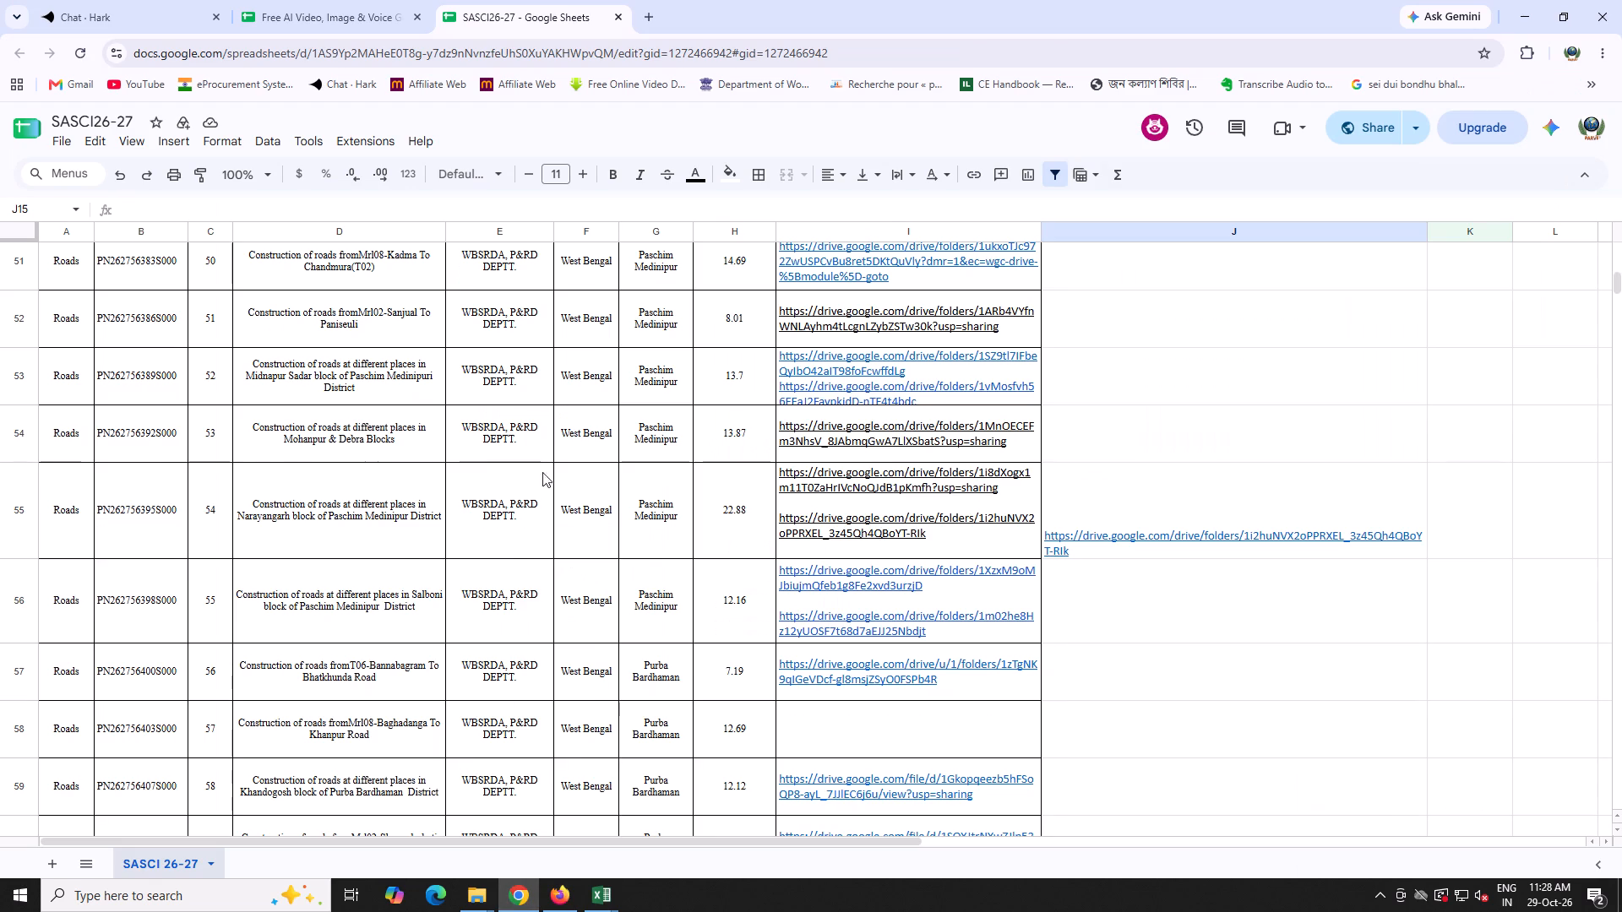
scroll(548, 475, "down", 6)
scroll(575, 528, "down", 20)
scroll(575, 528, "down", 2)
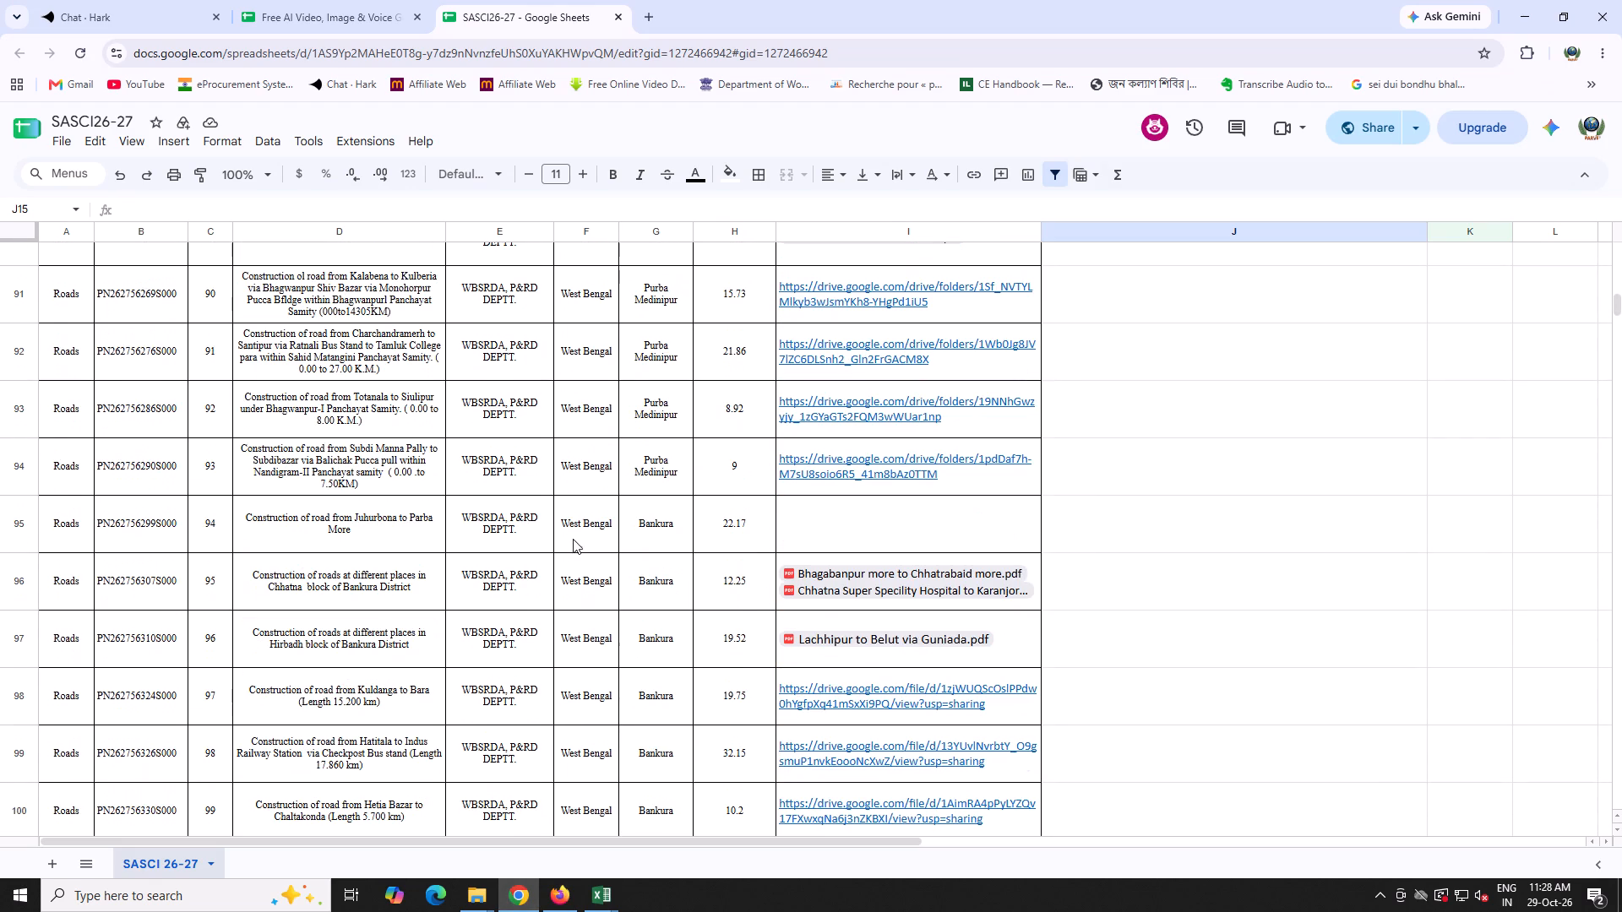
left_click(849, 523)
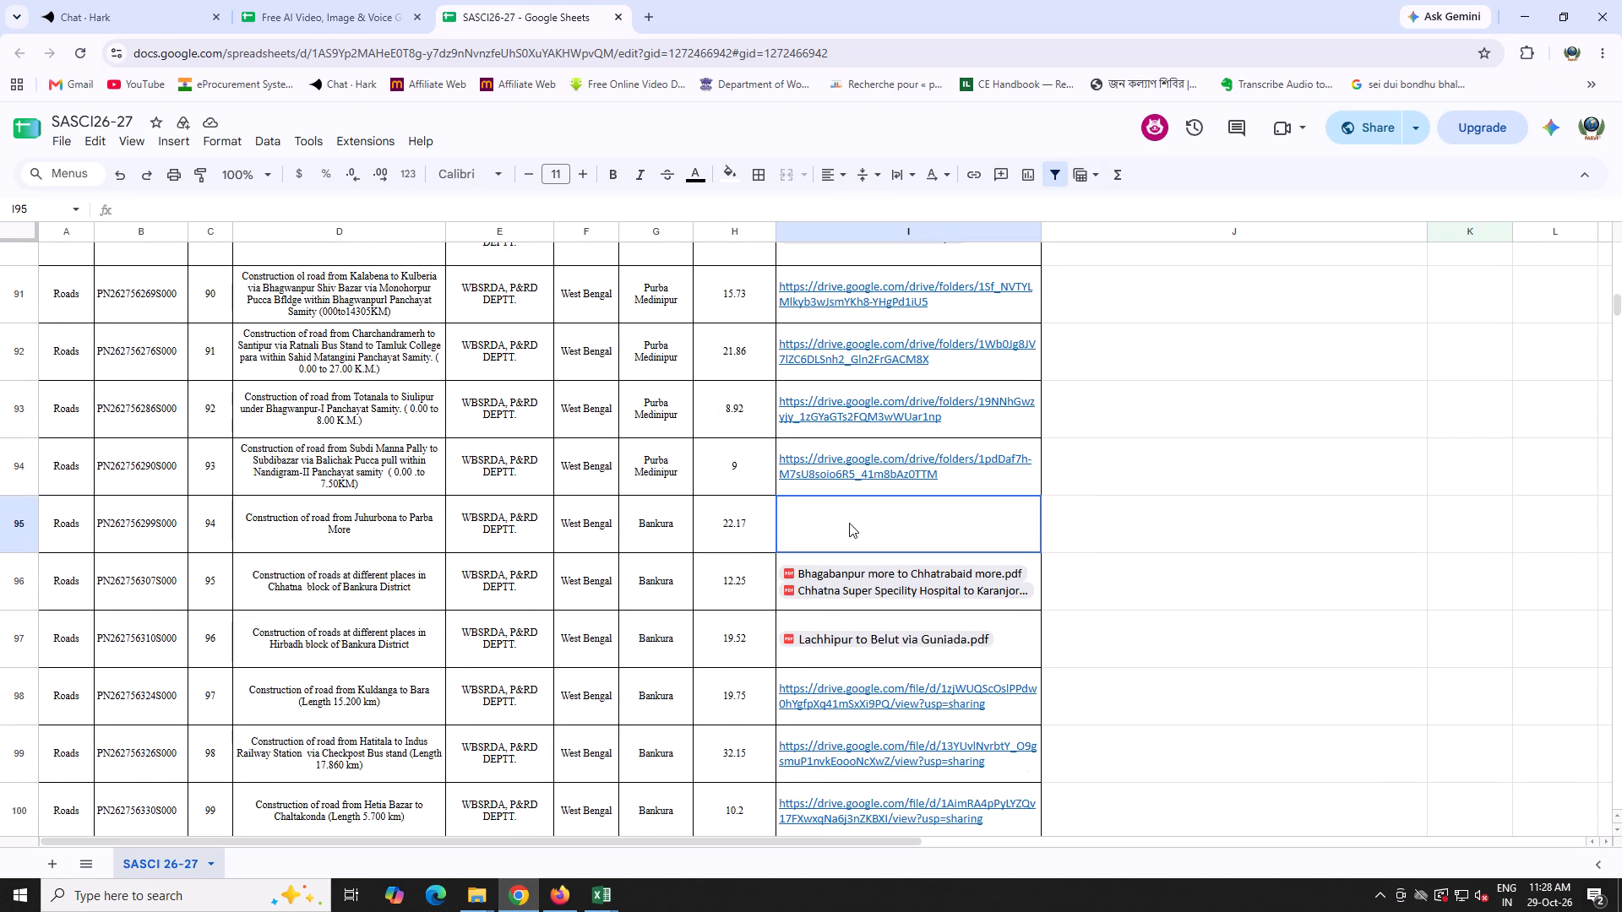
Open the 9.Juhurbona to Pabra More folder in File Explorer and select the 1-10km, 11-20km and 21-30km soil test workbooks.
left_click(482, 886)
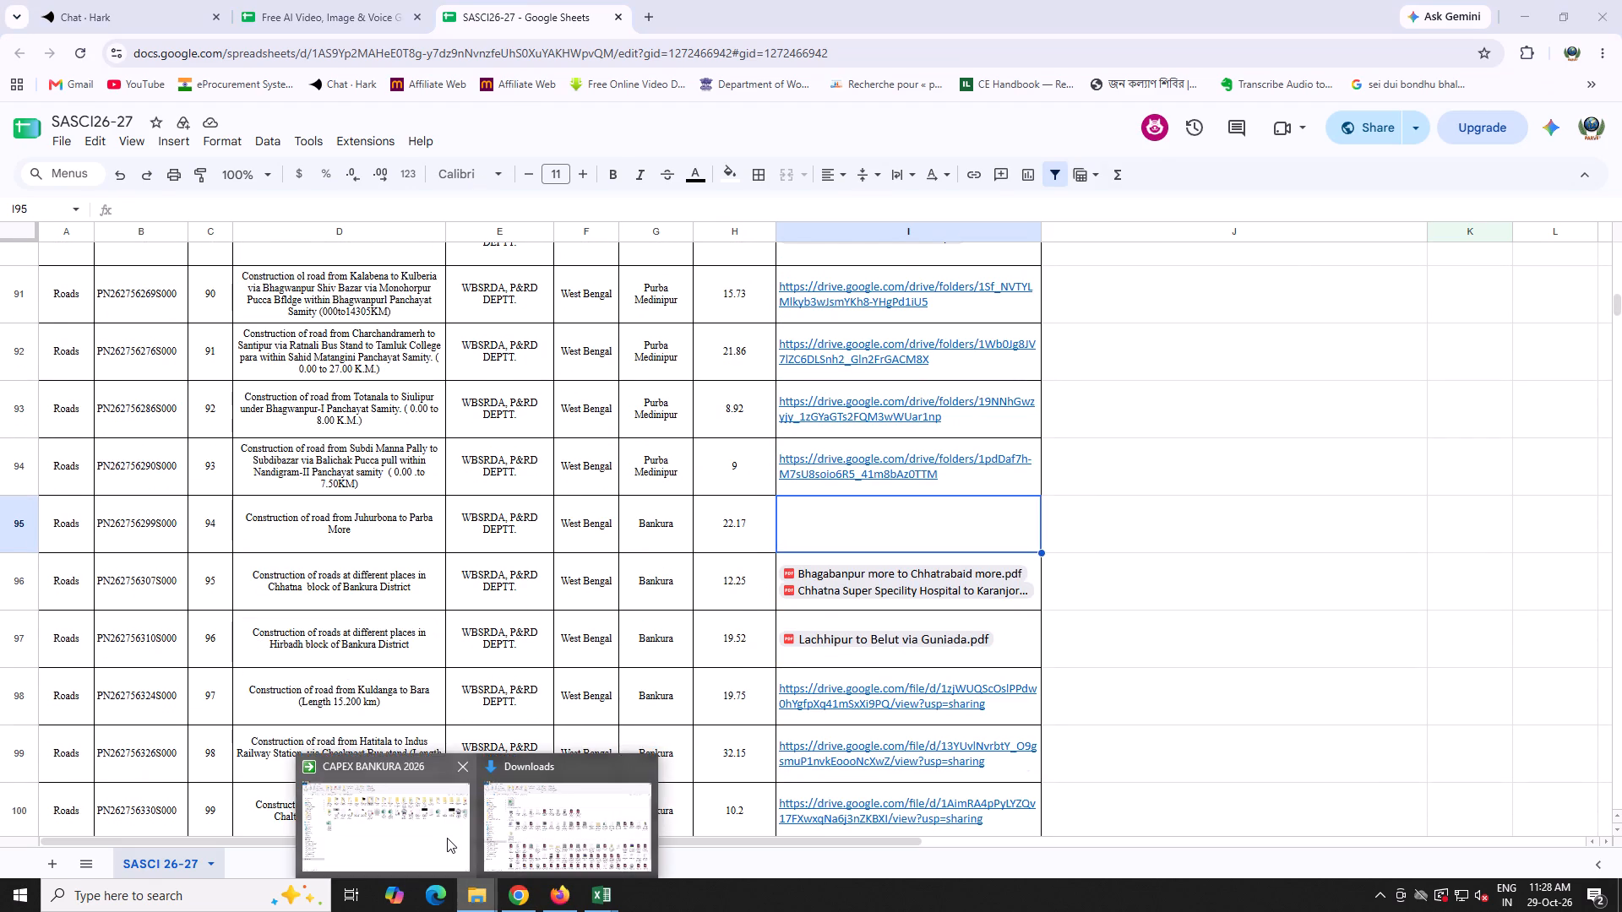
left_click(447, 838)
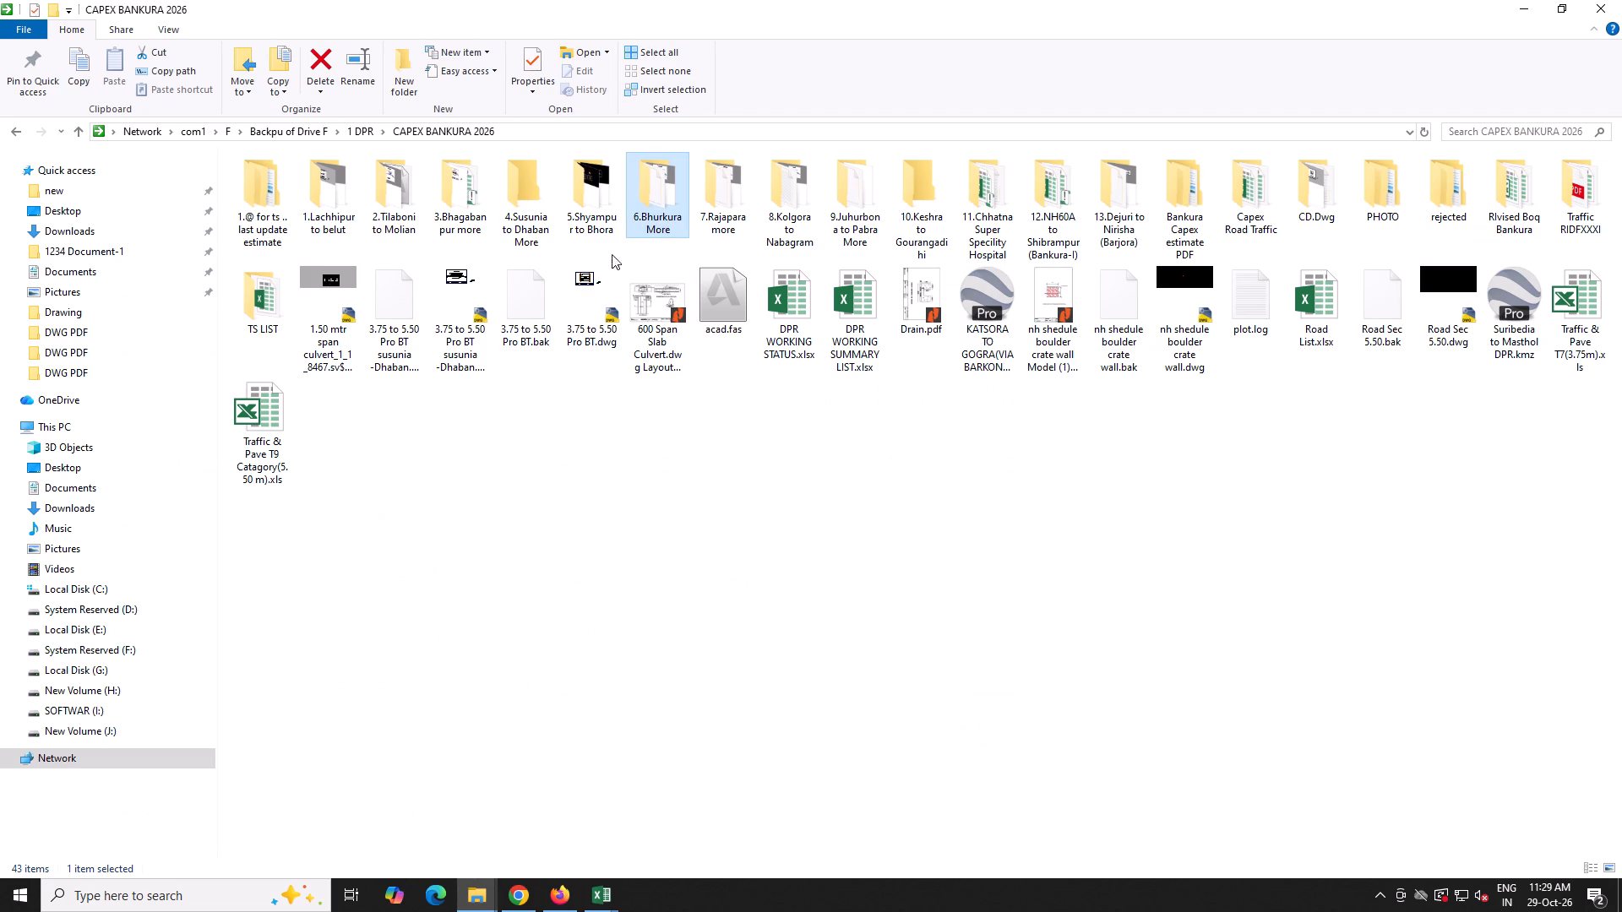
double_click(852, 207)
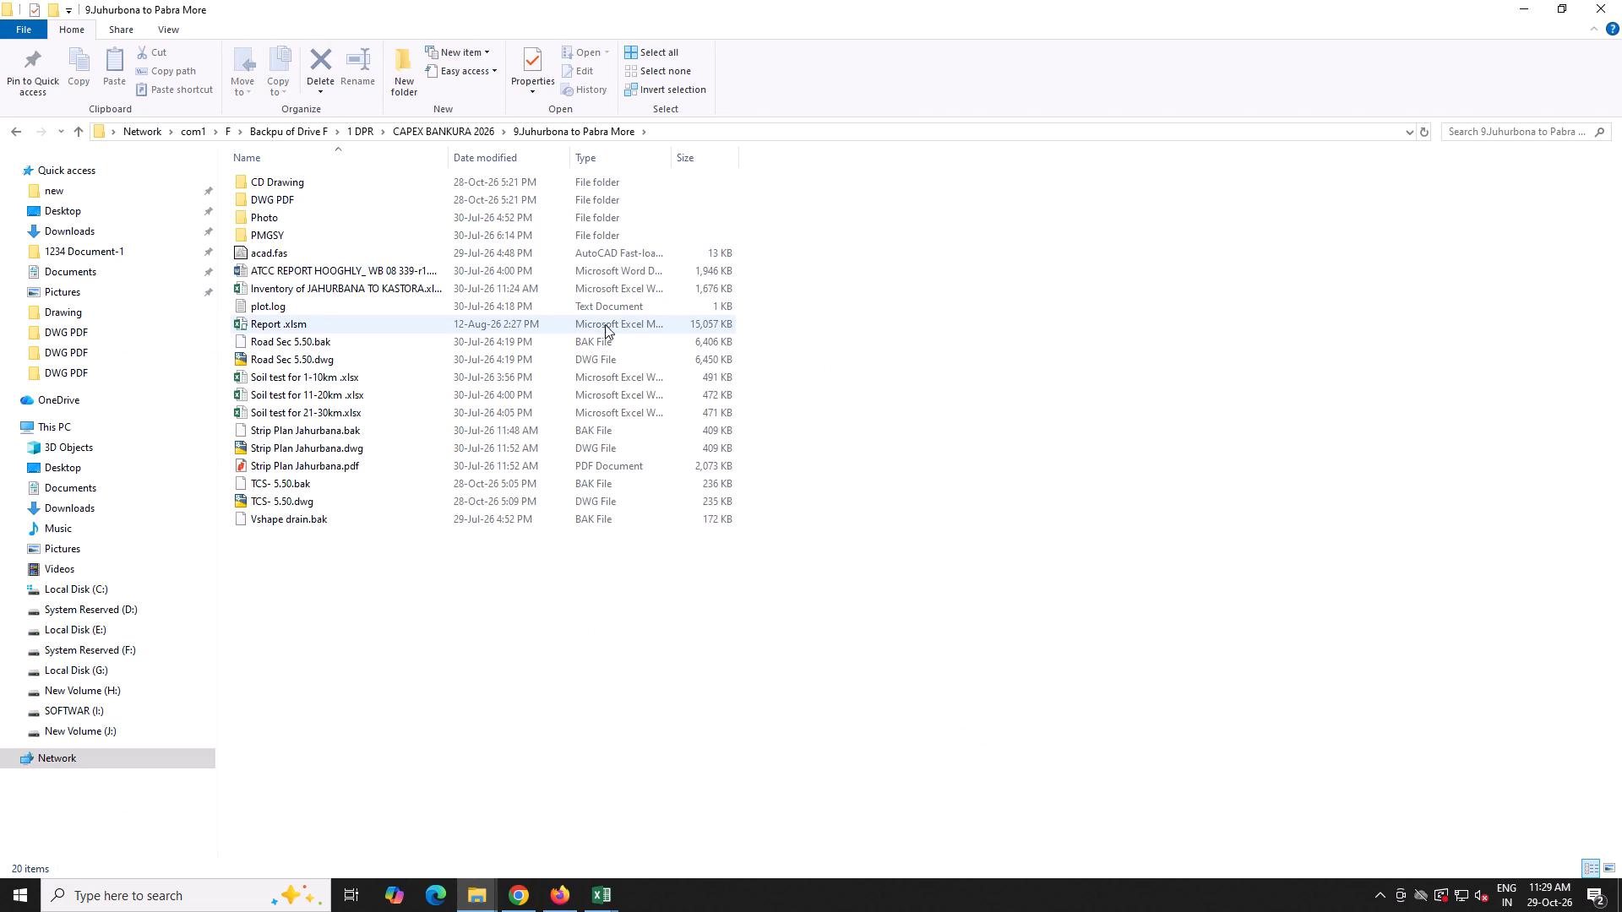
left_click(391, 385)
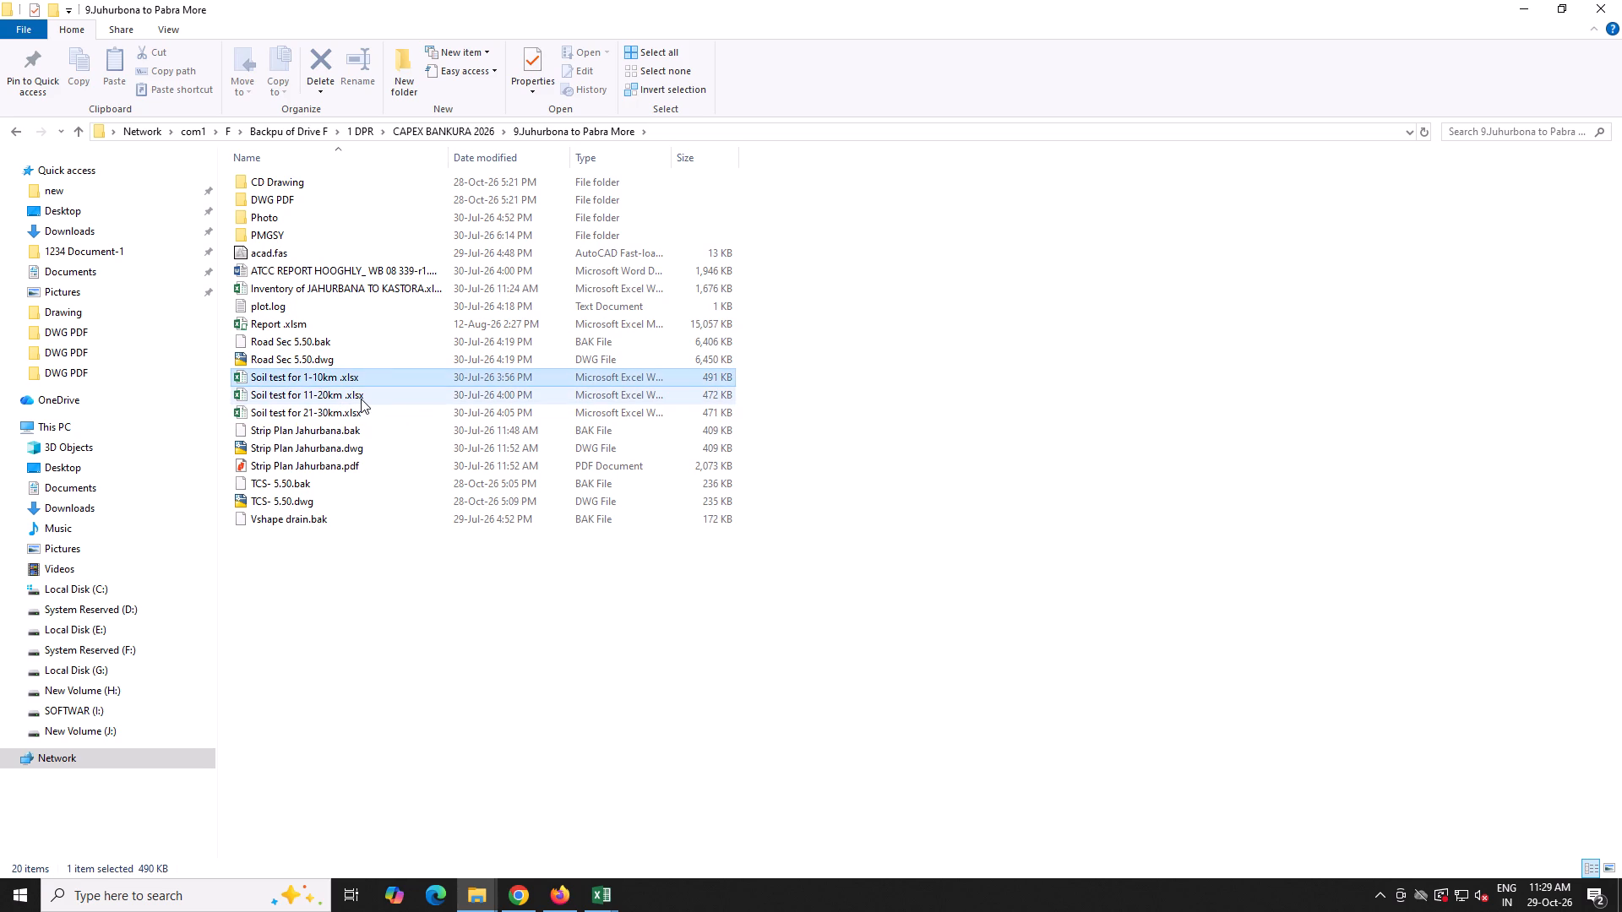
left_click(361, 399, "ctrl")
left_click(342, 418, "ctrl")
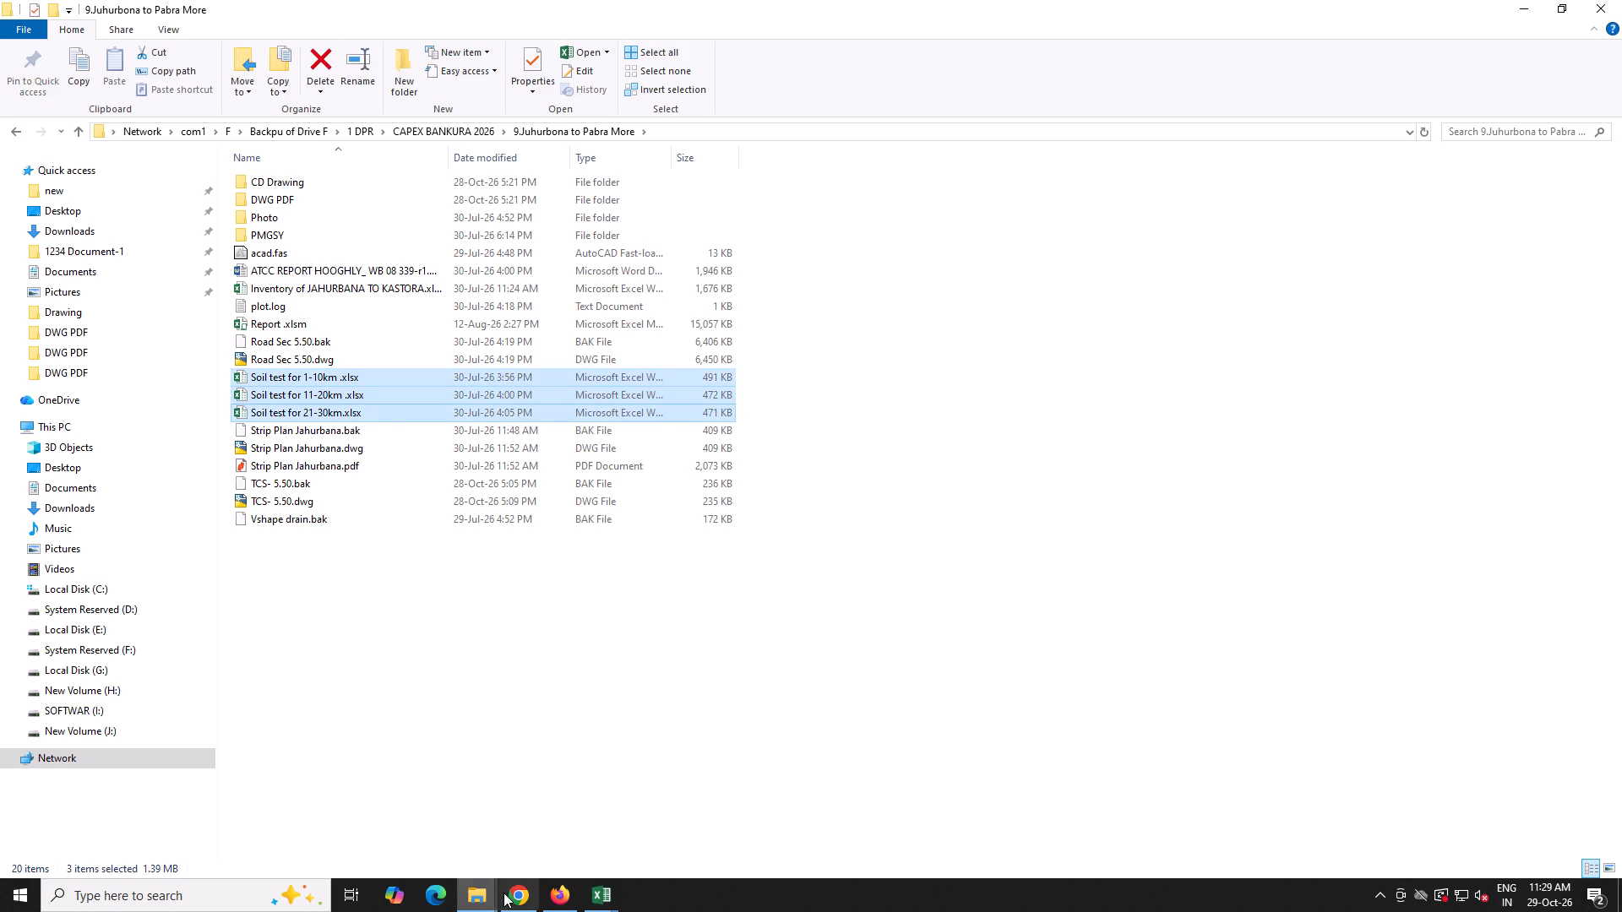
Search Google for online merge pdf in a new Chrome tab and open the Smallpdf Merge PDF tool.
left_click(509, 893)
left_click(645, 18)
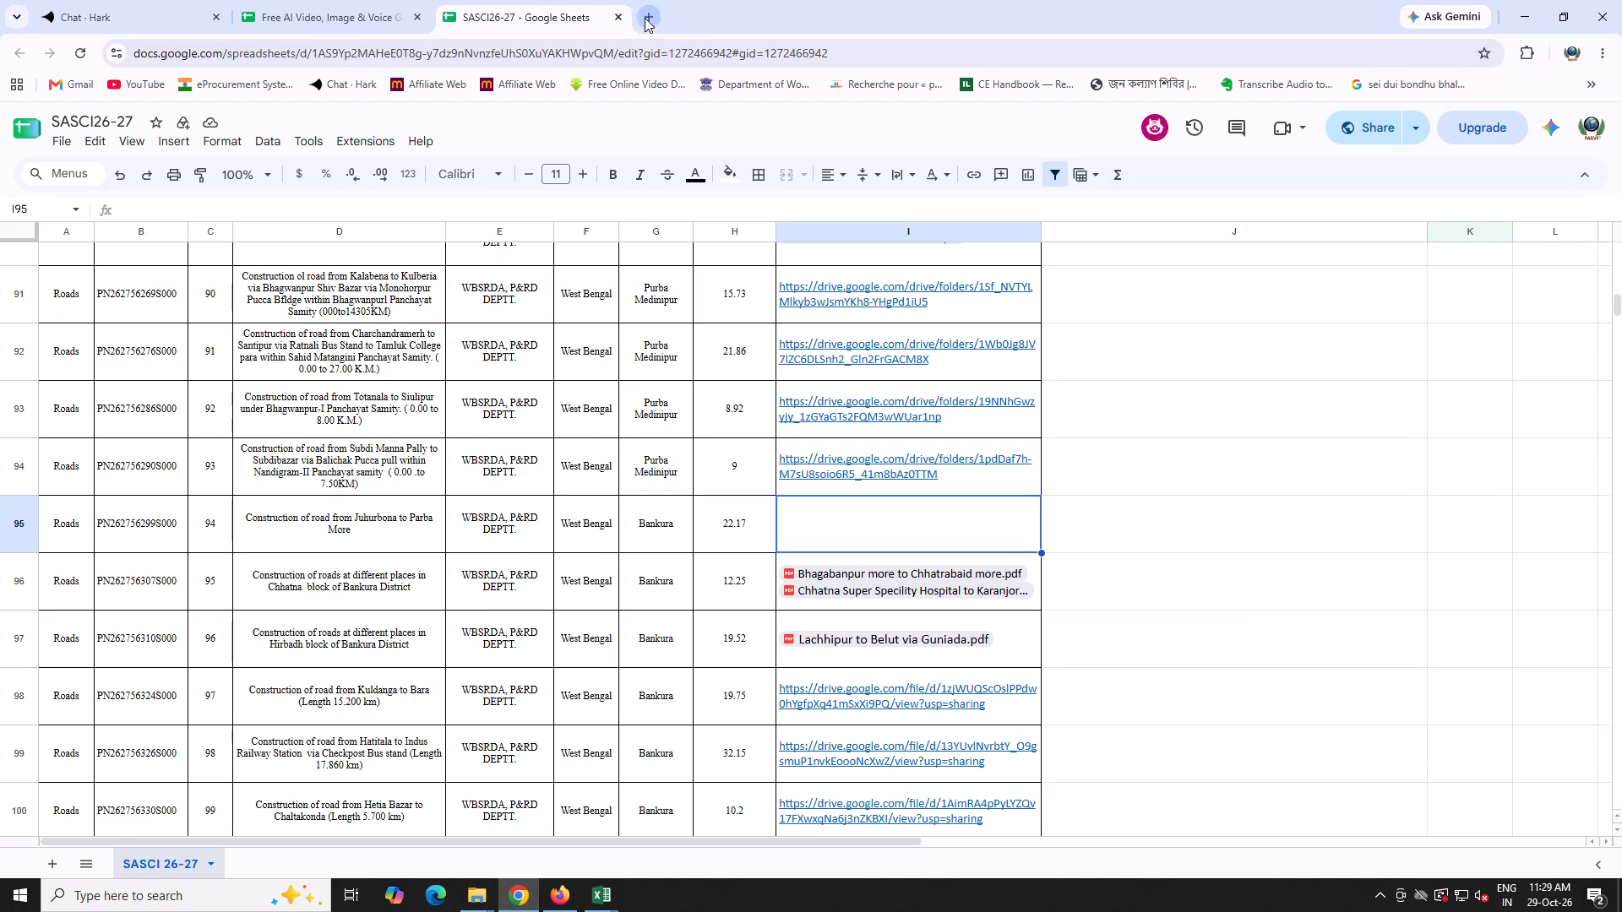
left_click(630, 355)
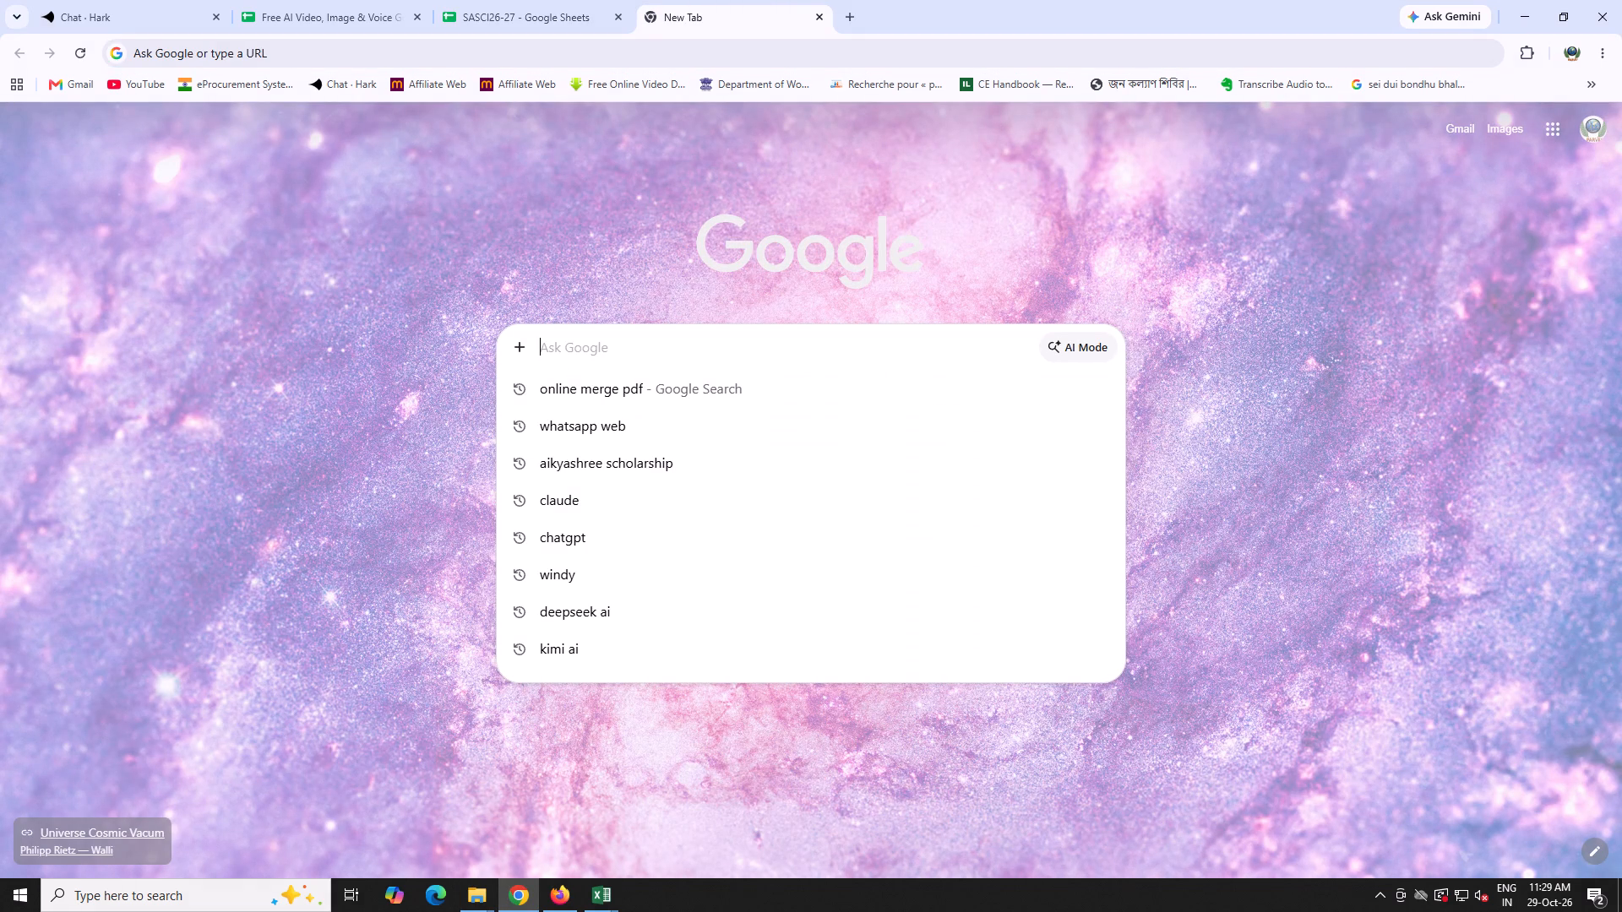
left_click(625, 383)
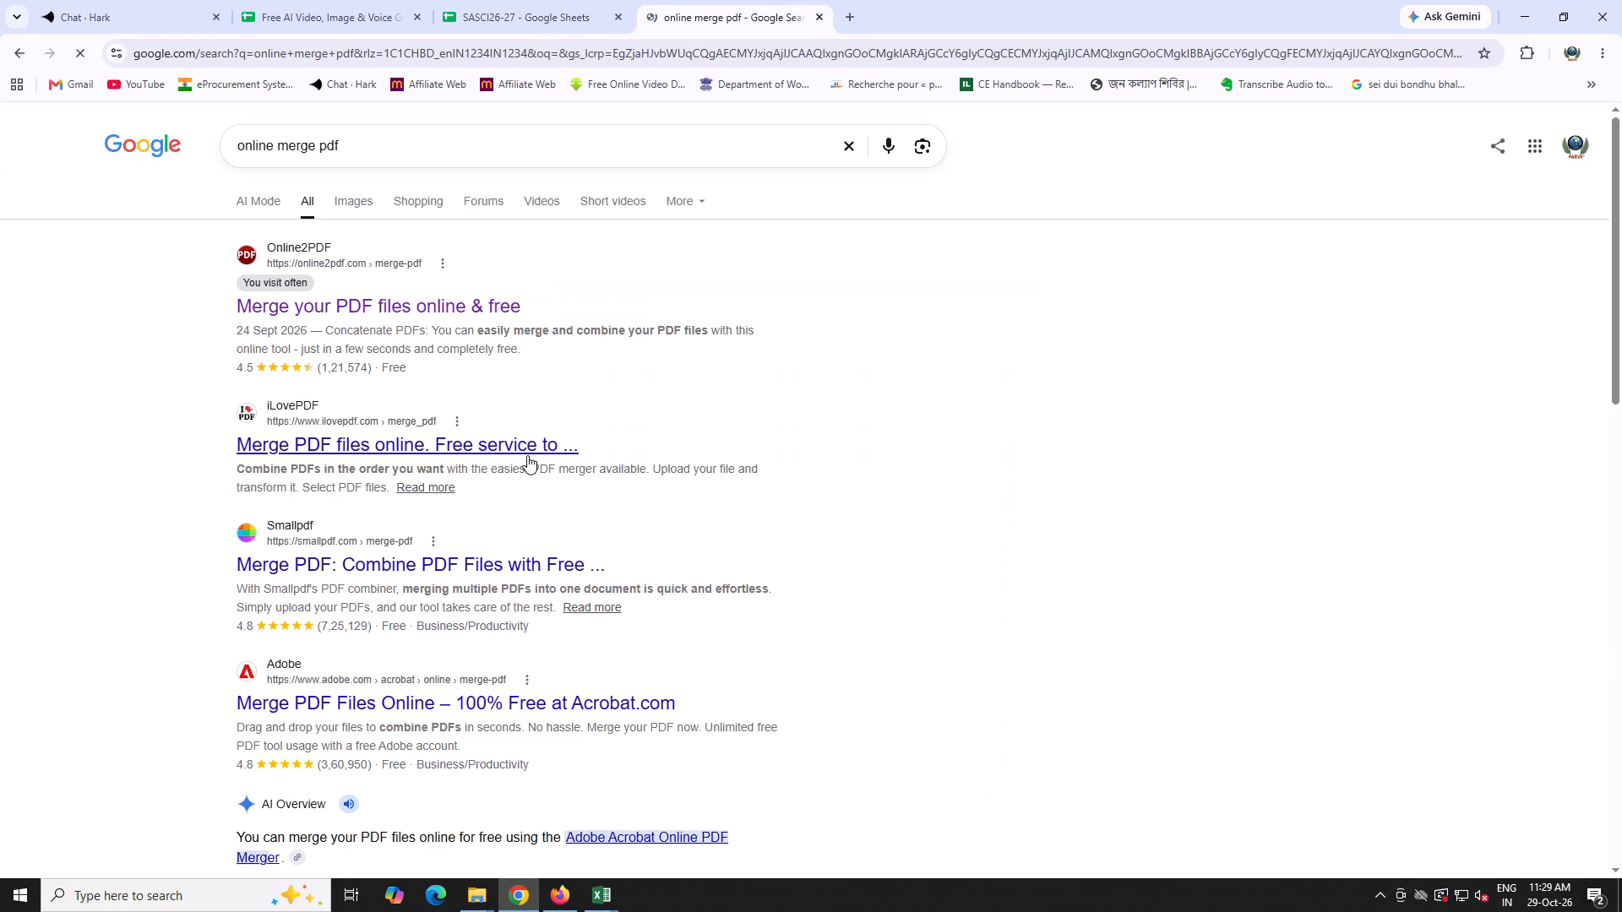
scroll(527, 519, "down", 1)
left_click(467, 486)
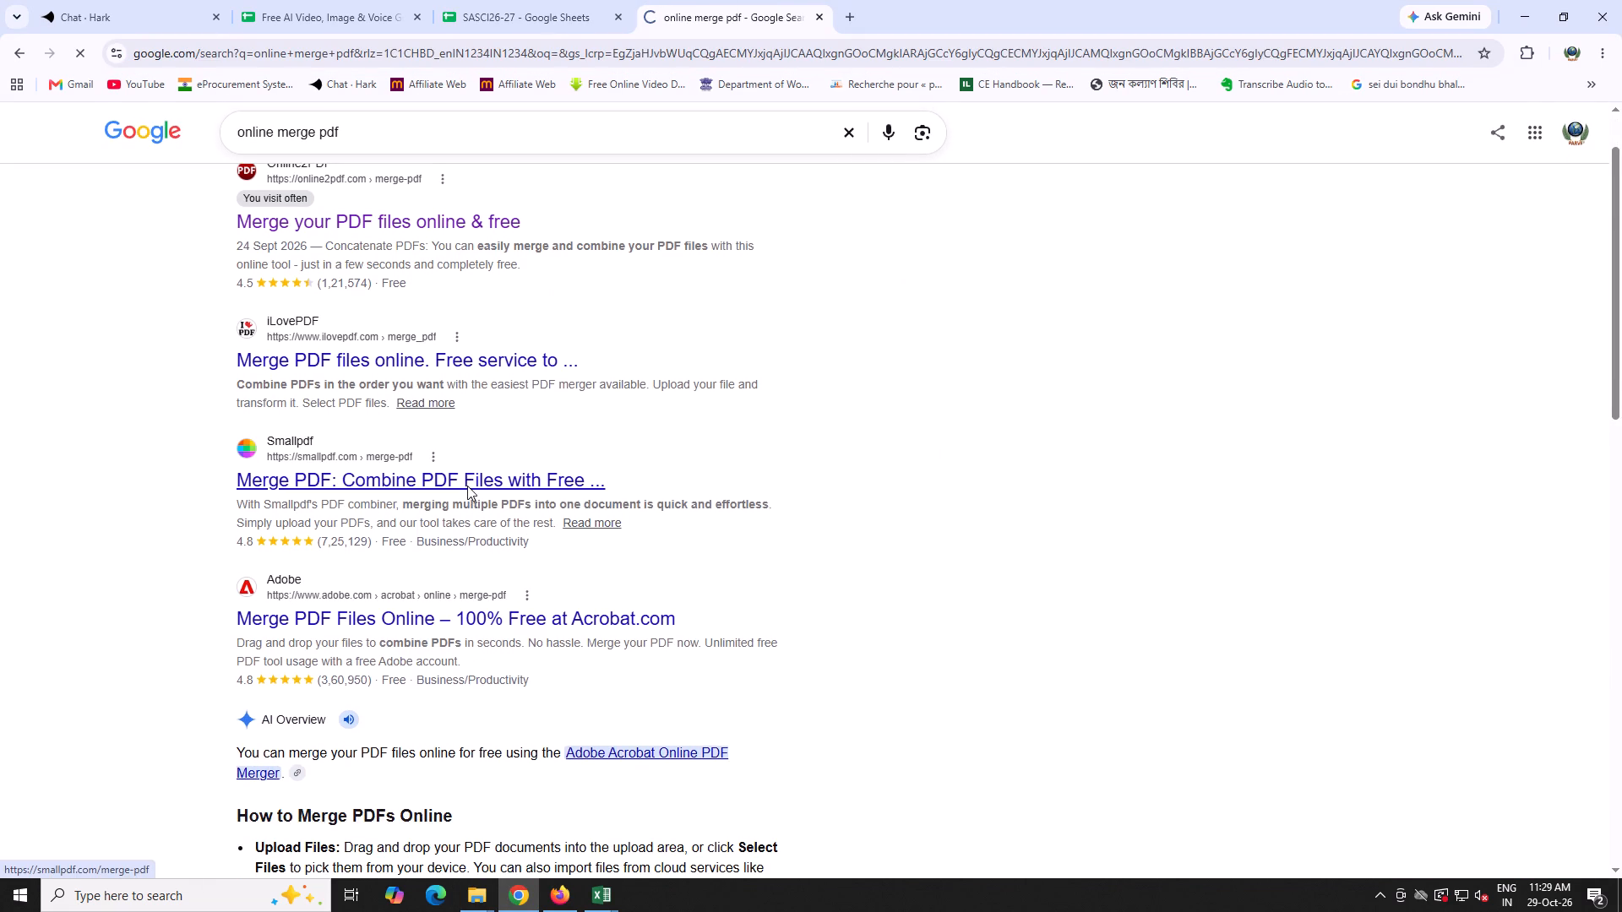
Add the three selected soil test workbooks from the Juhurbona folder to the Smallpdf merge in Chrome.
left_click(1529, 10)
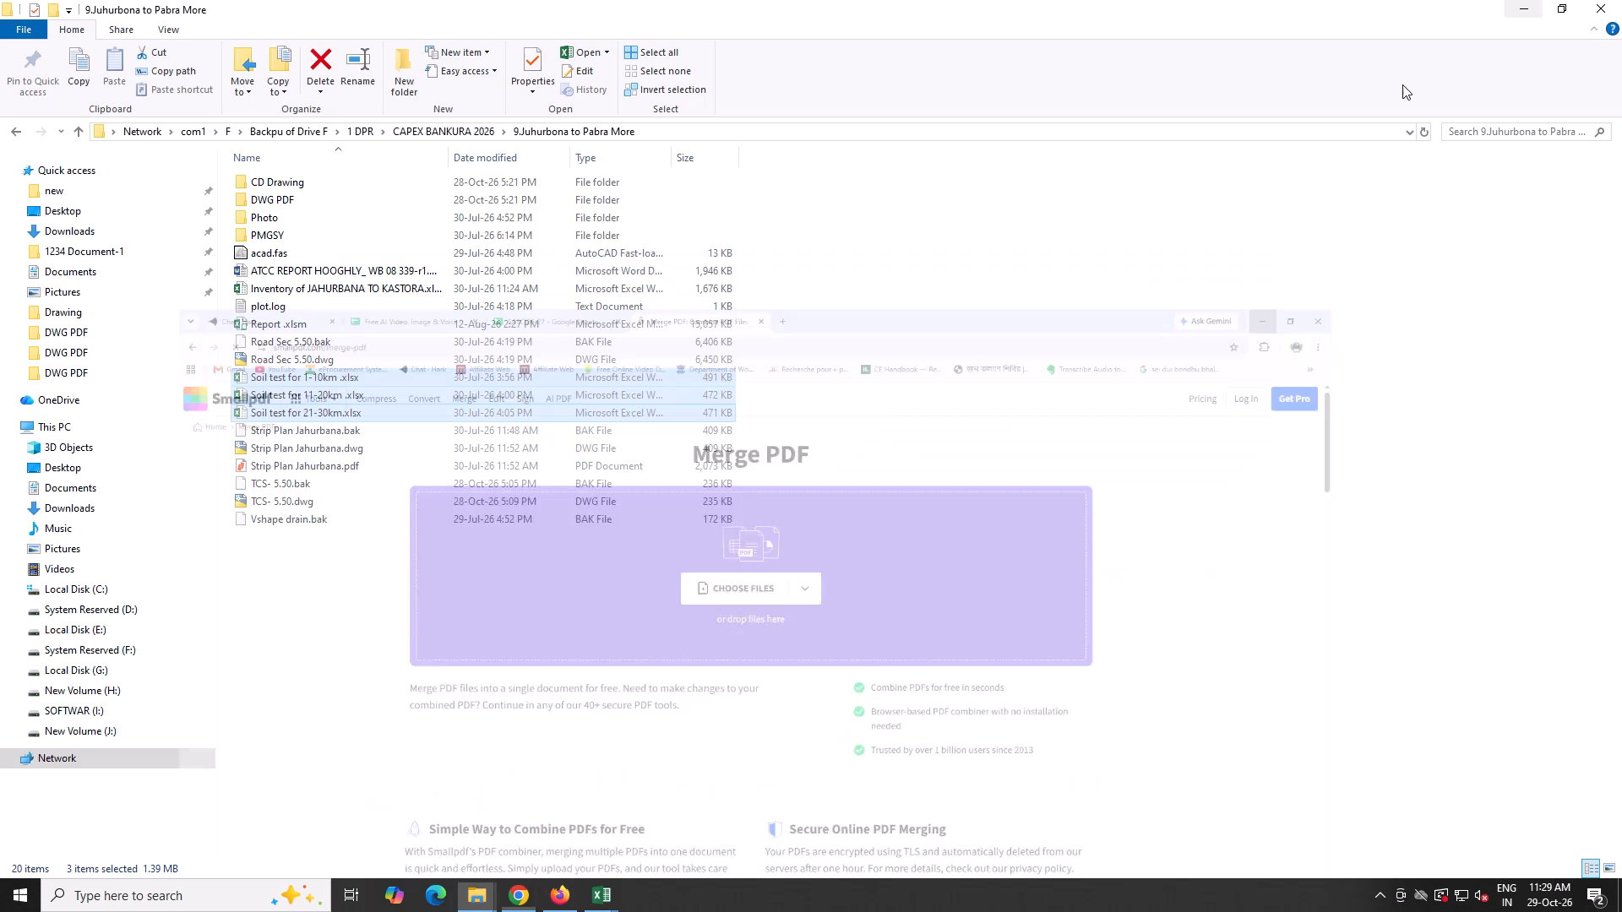
left_click_drag(345, 400, 571, 895)
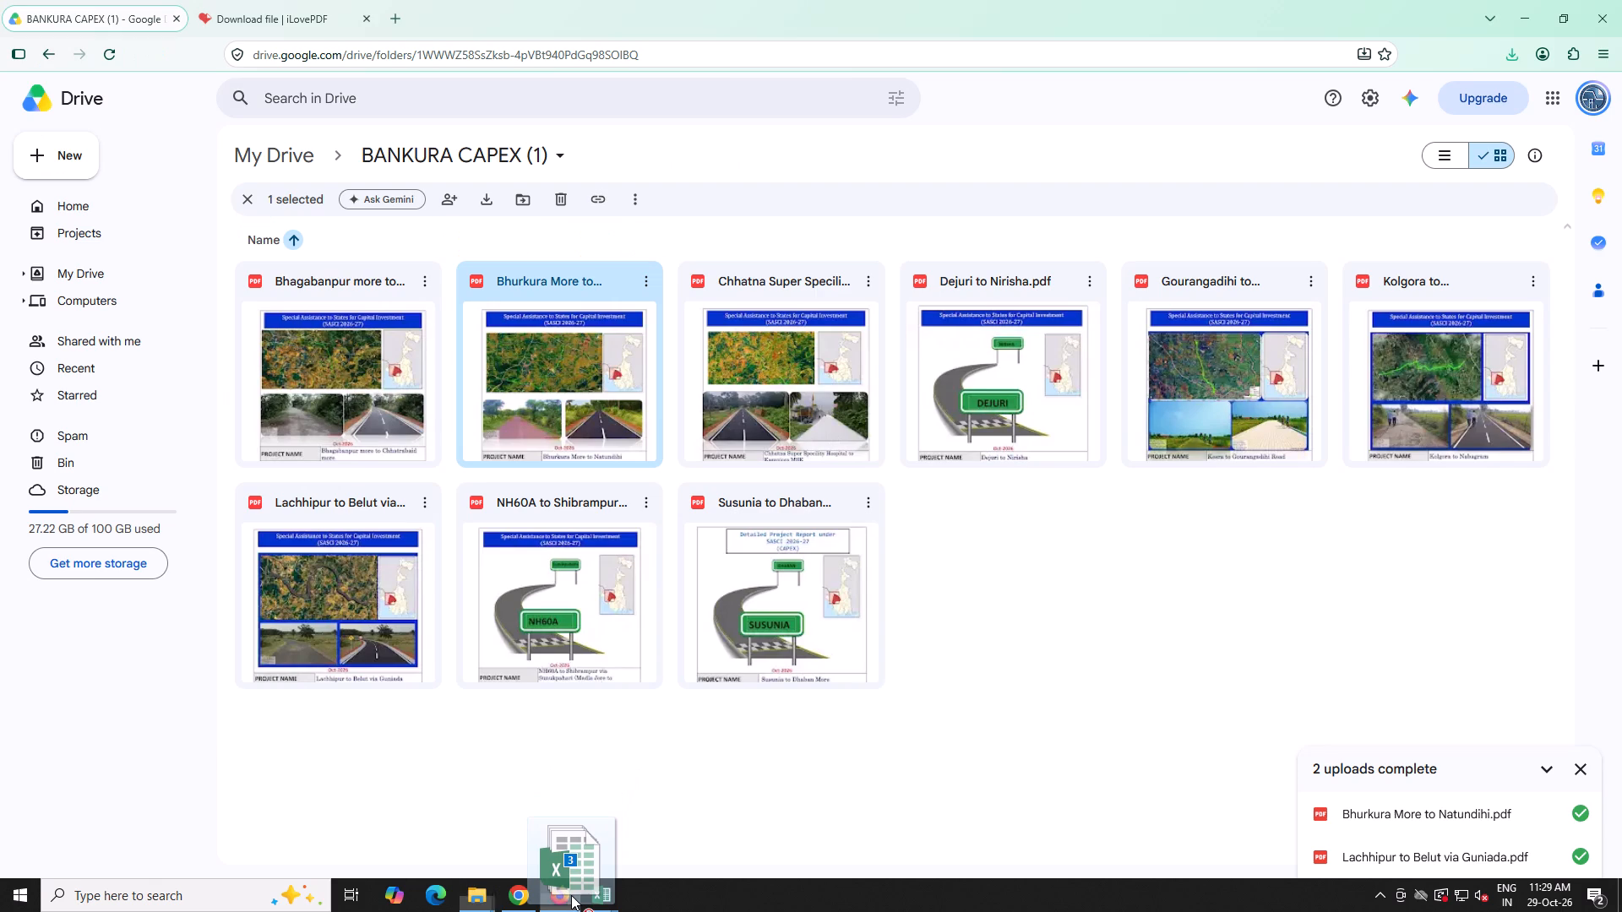
left_click_drag(571, 895, 622, 432)
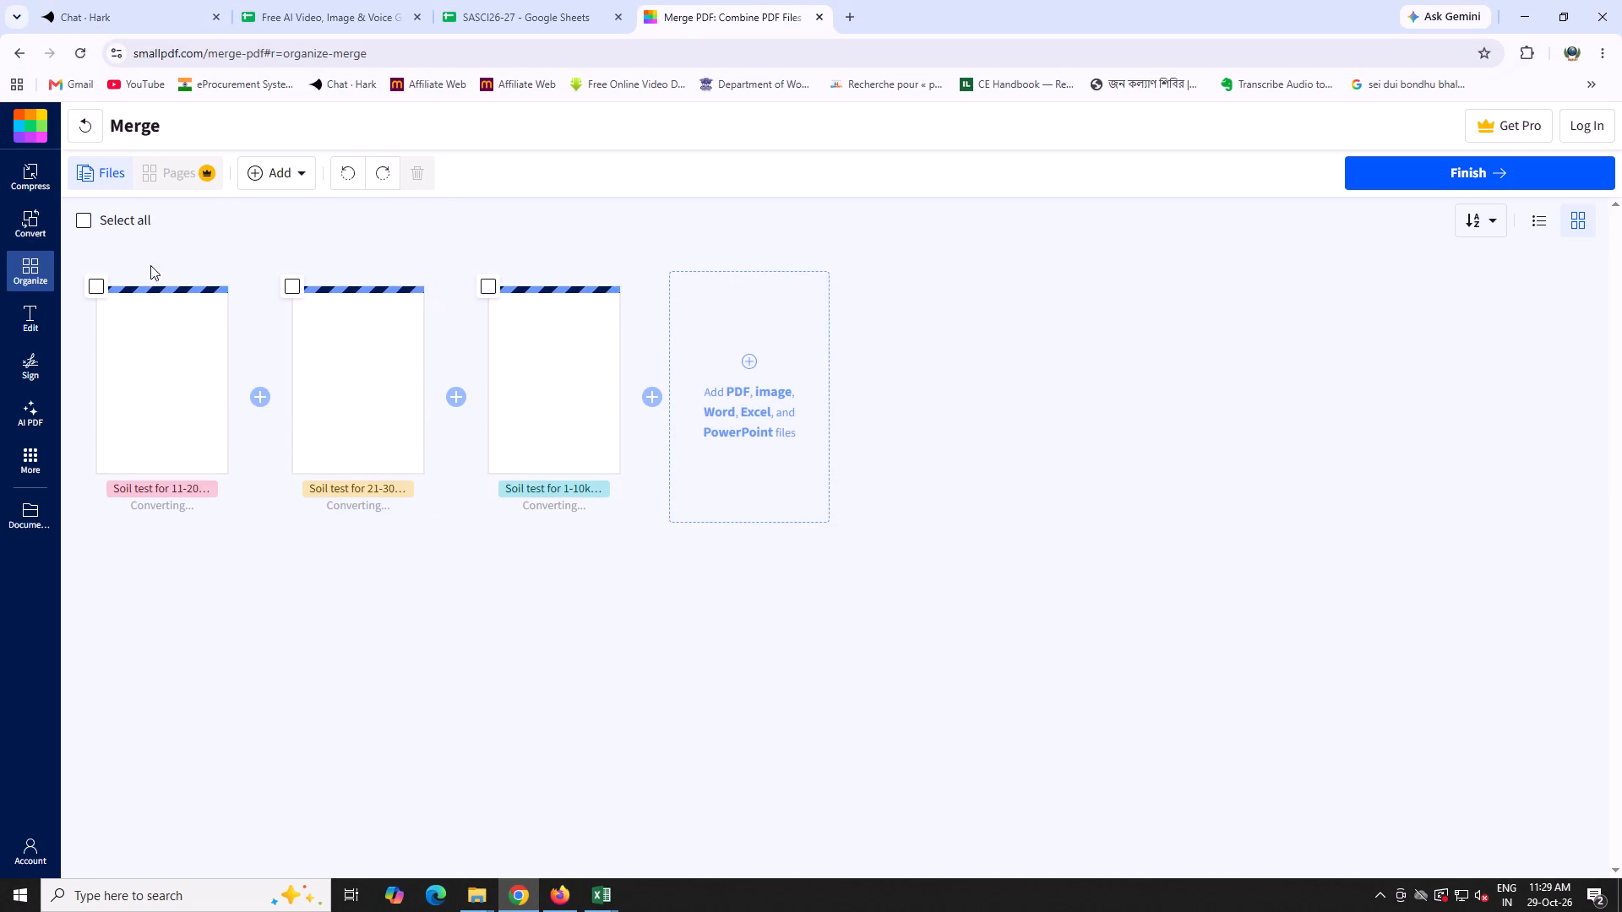
Put the 1-10km soil test file first in the Smallpdf merge, select all three files and create the merged PDF.
left_click_drag(580, 414, 105, 394)
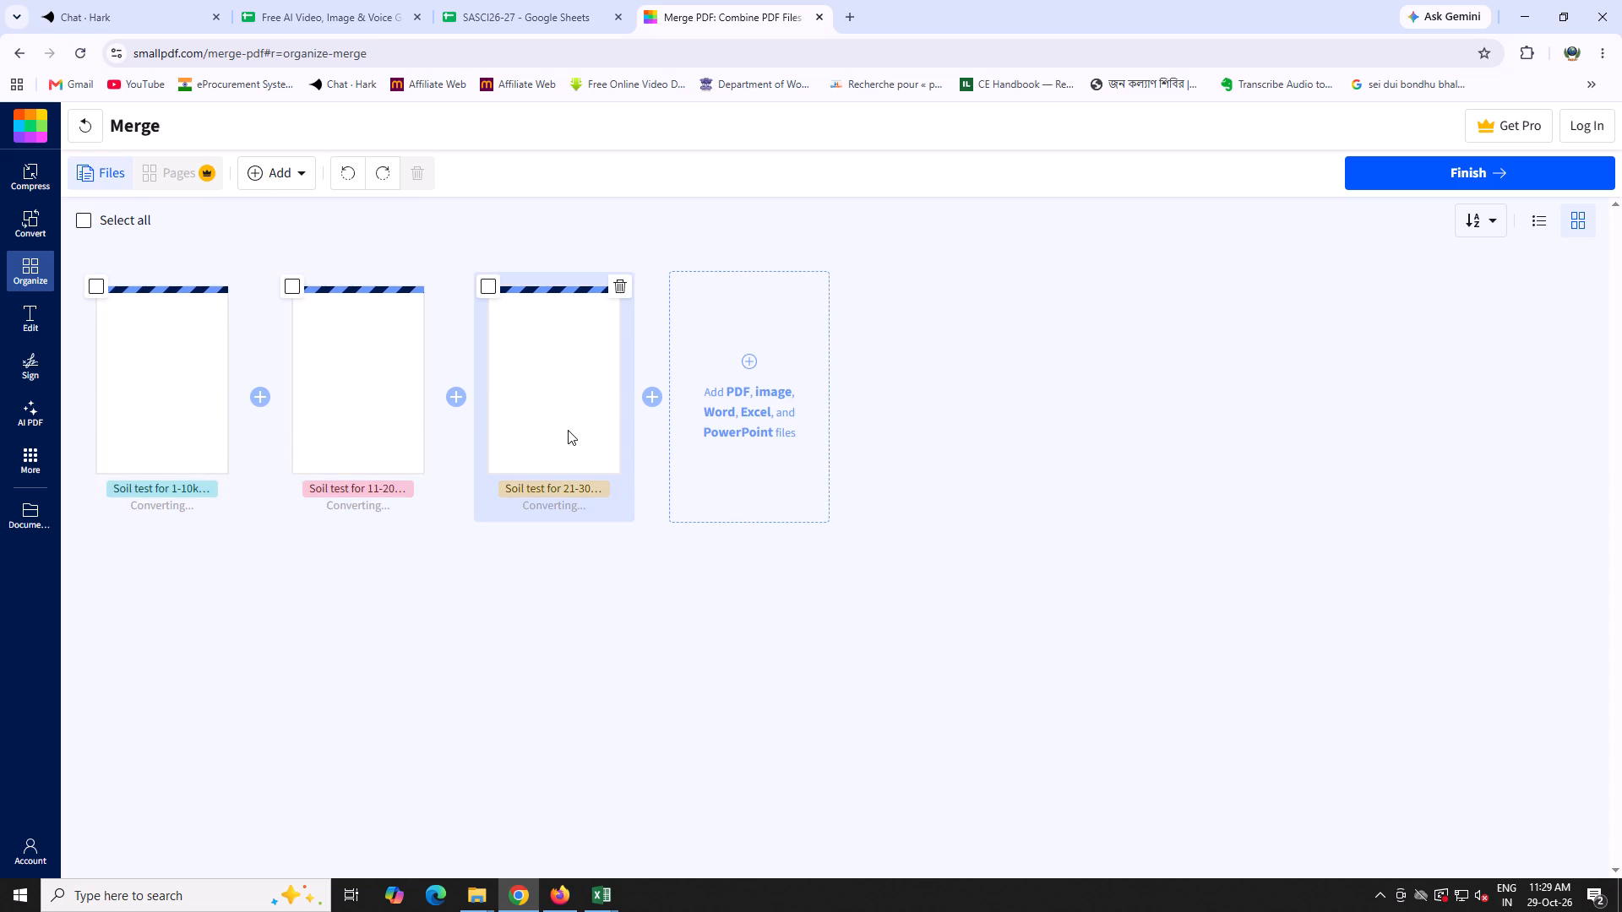
left_click(114, 219)
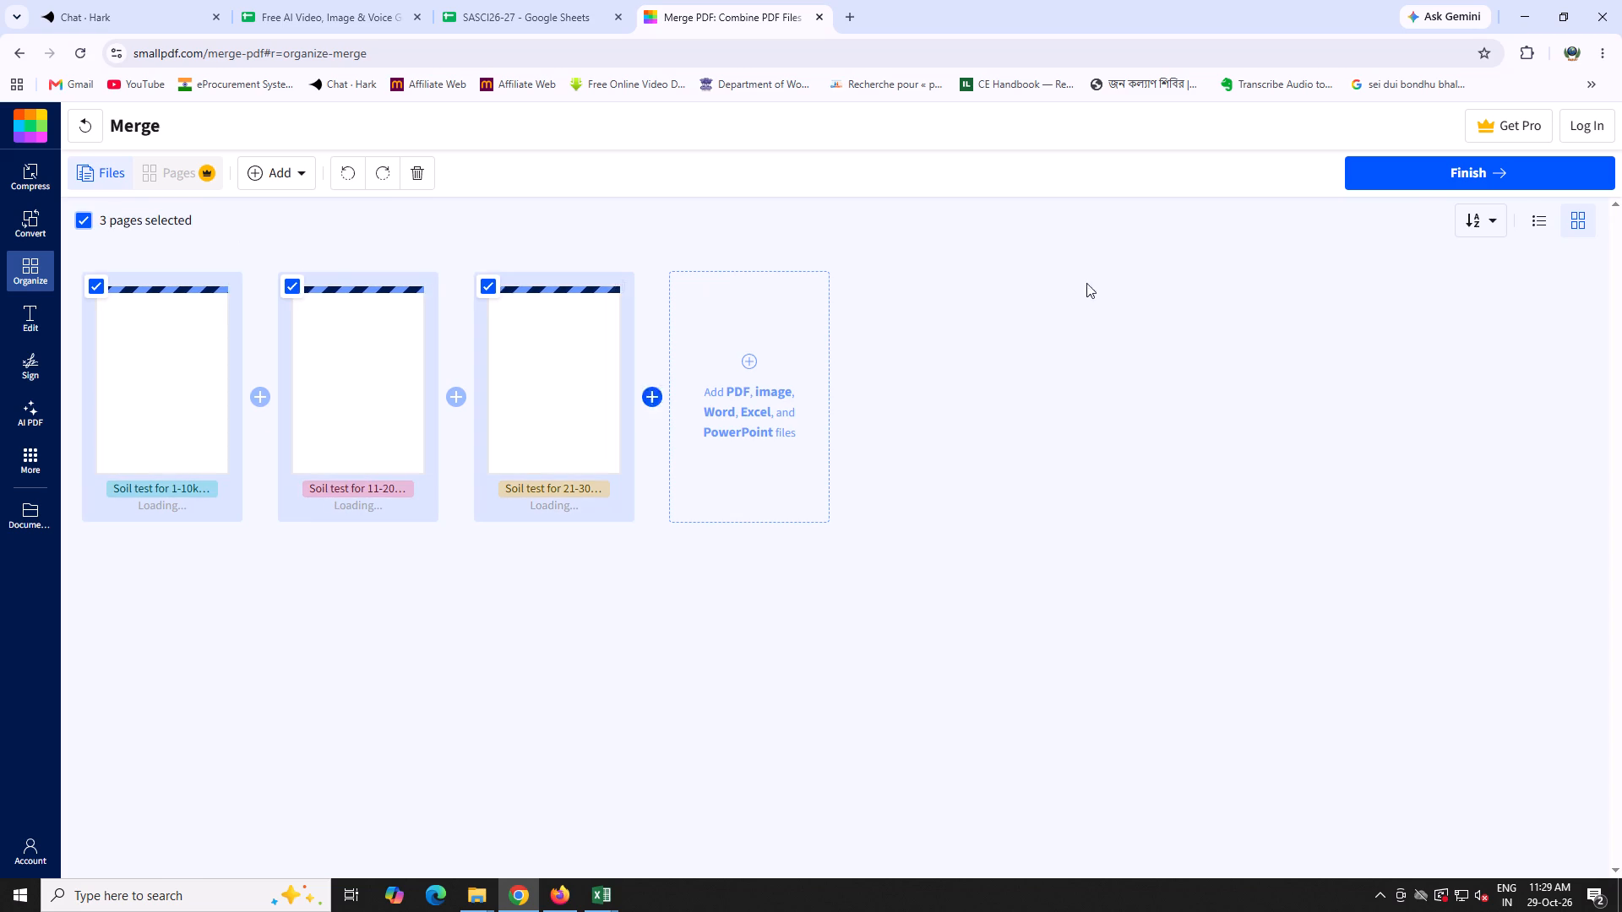
left_click(1420, 181)
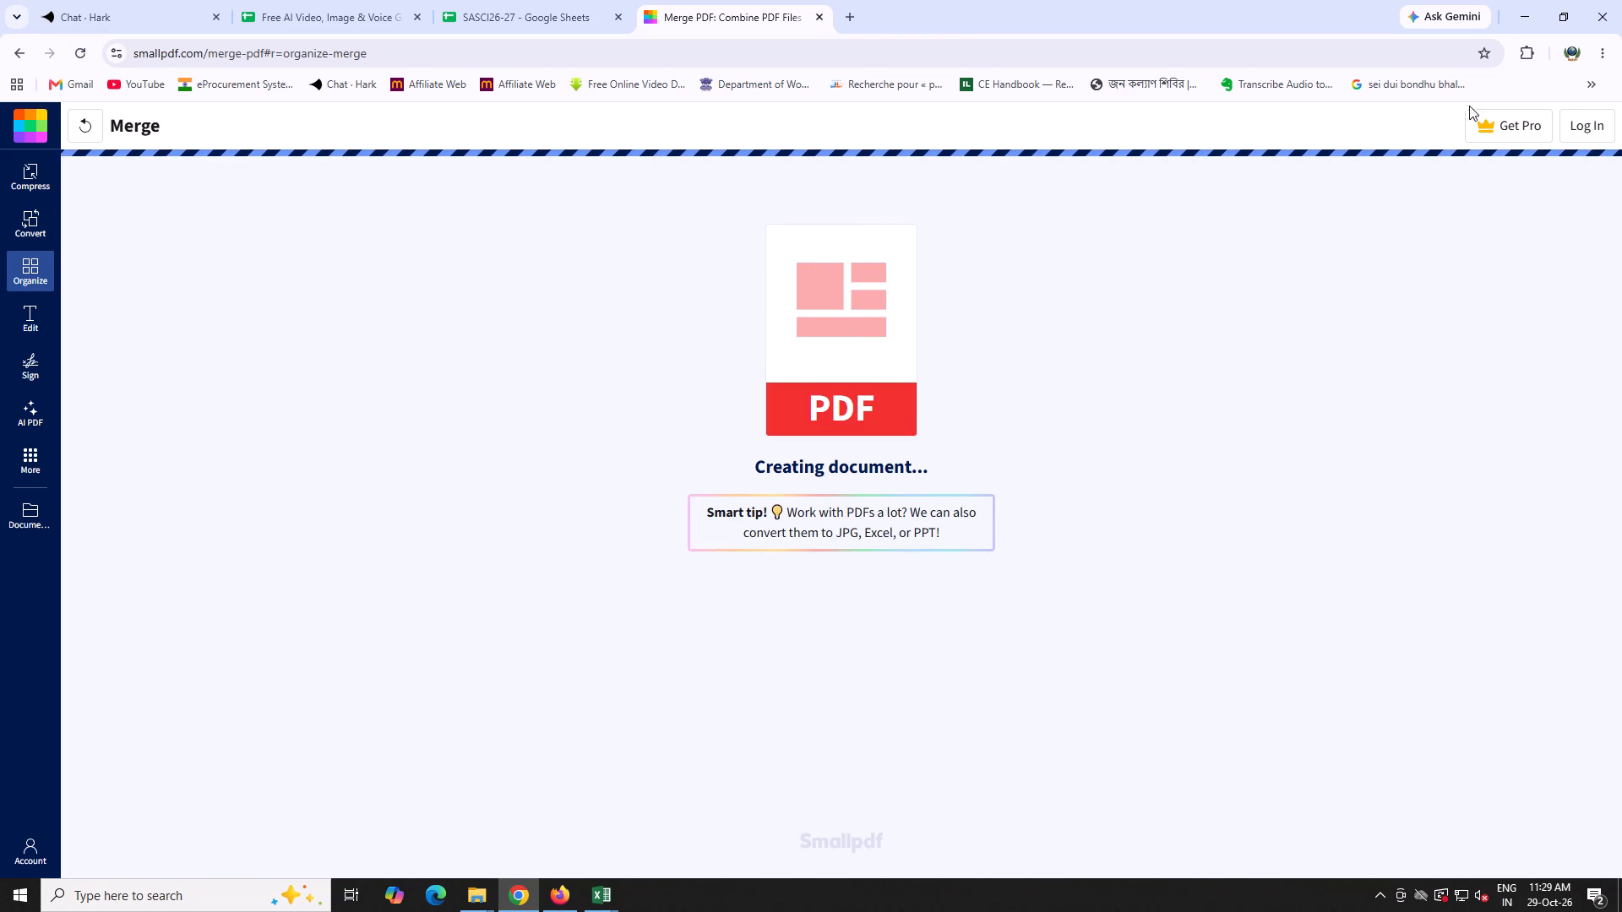
left_click(1532, 3)
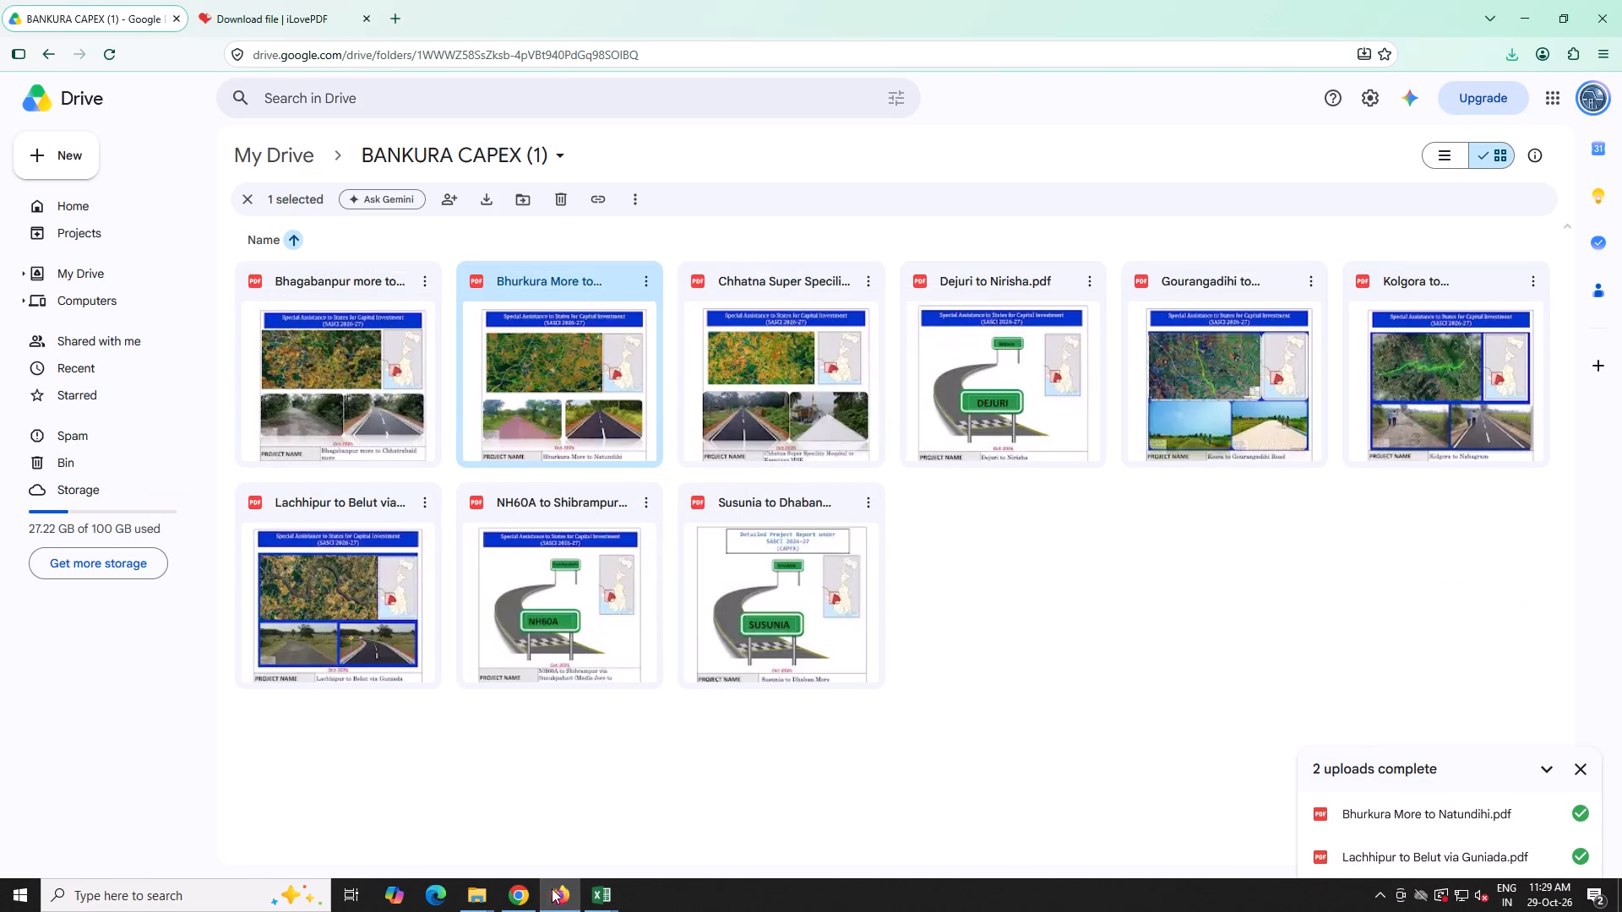
left_click(523, 899)
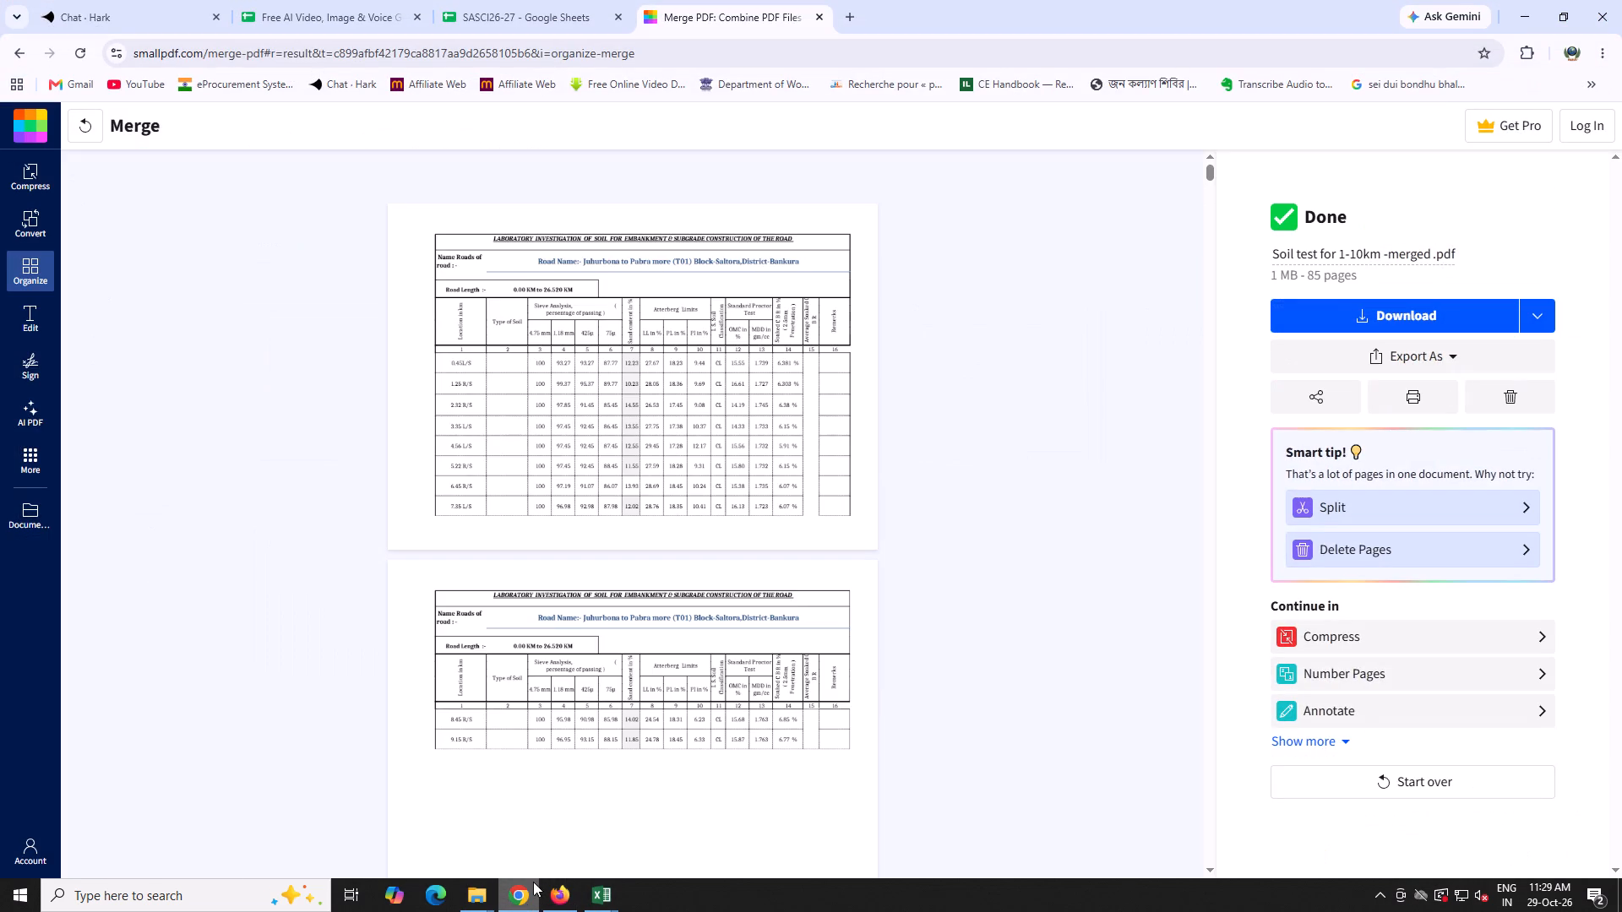
Examine the soil test tables, Proctor graphs and CBR sheets in the merged PDF preview.
scroll(843, 605, "down", 20)
scroll(843, 605, "down", 11)
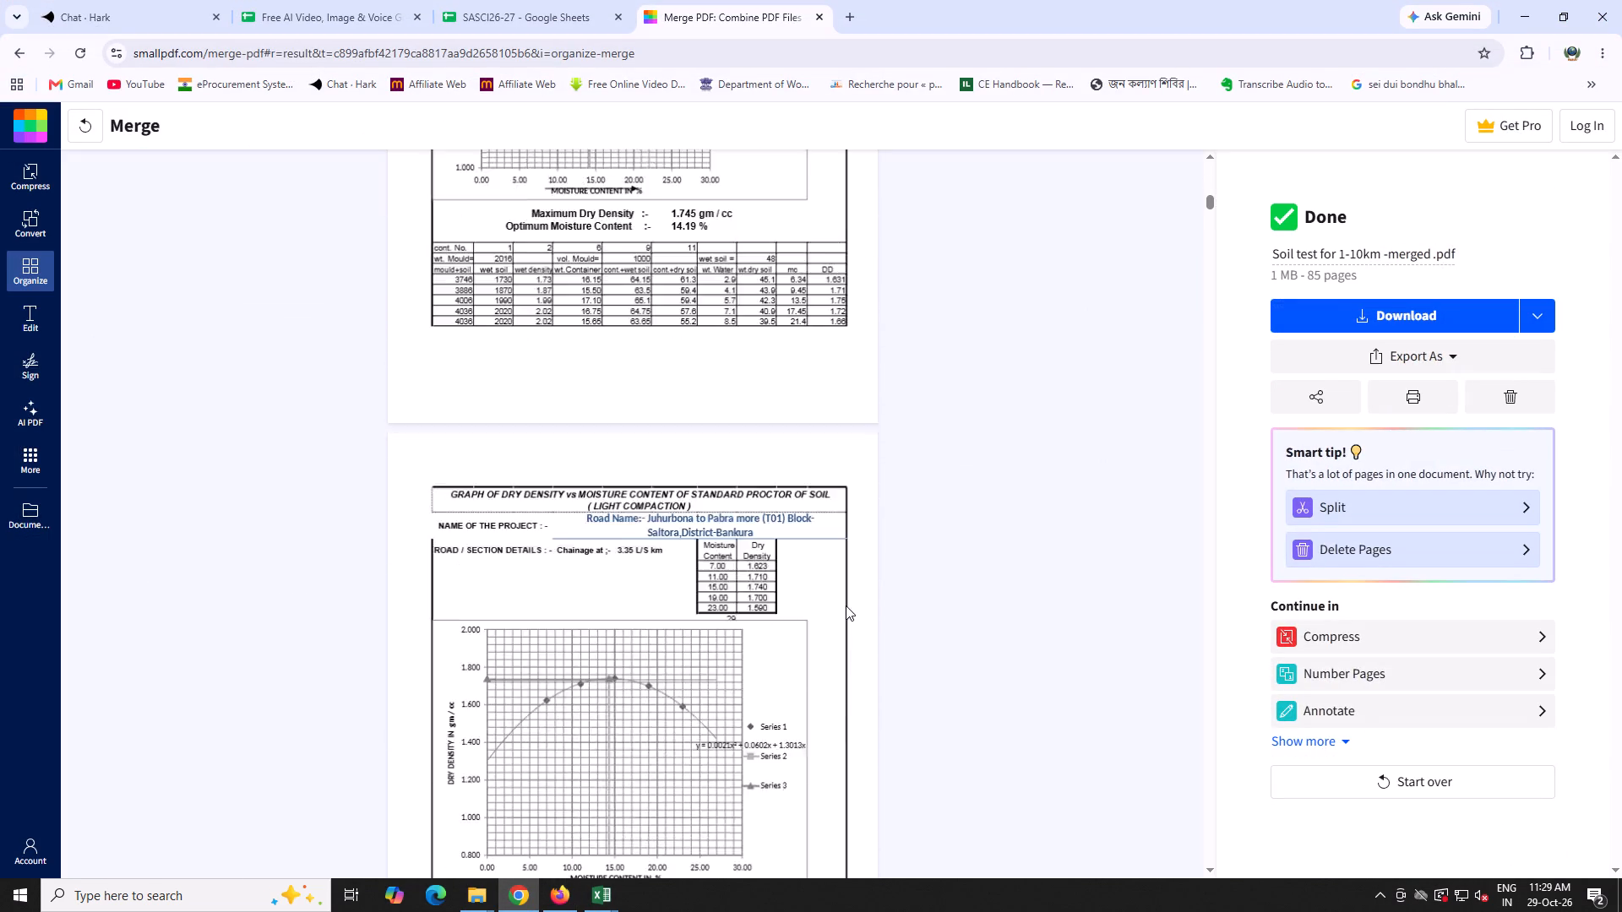
scroll(846, 605, "down", 20)
scroll(846, 605, "down", 17)
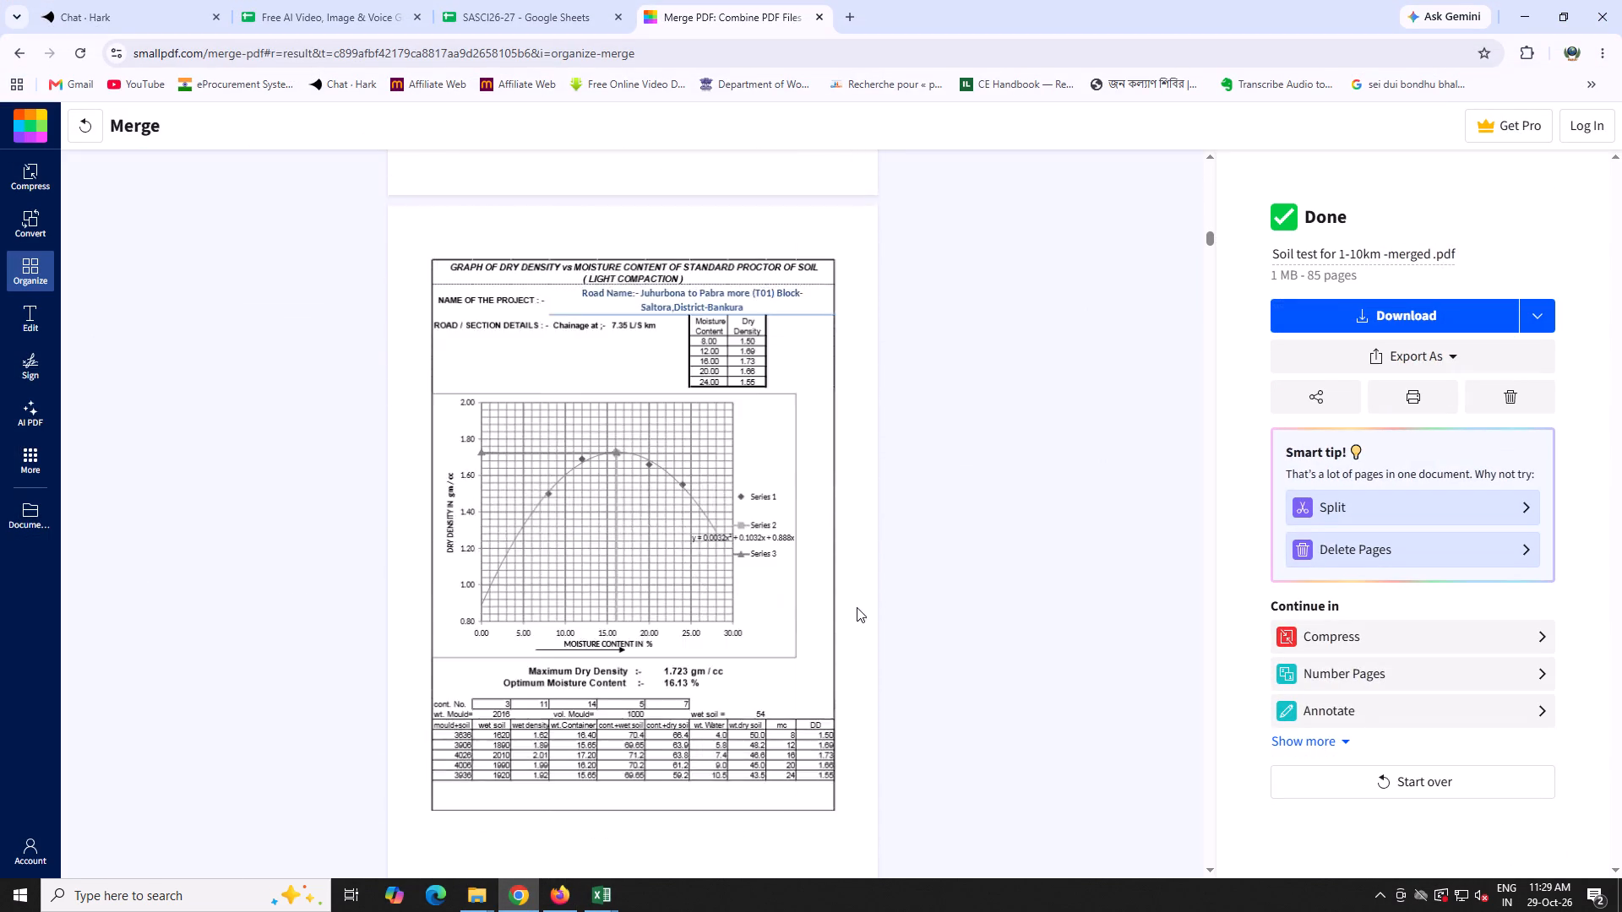
scroll(857, 607, "down", 3)
scroll(1355, 402, "down", 20)
scroll(1355, 402, "down", 3)
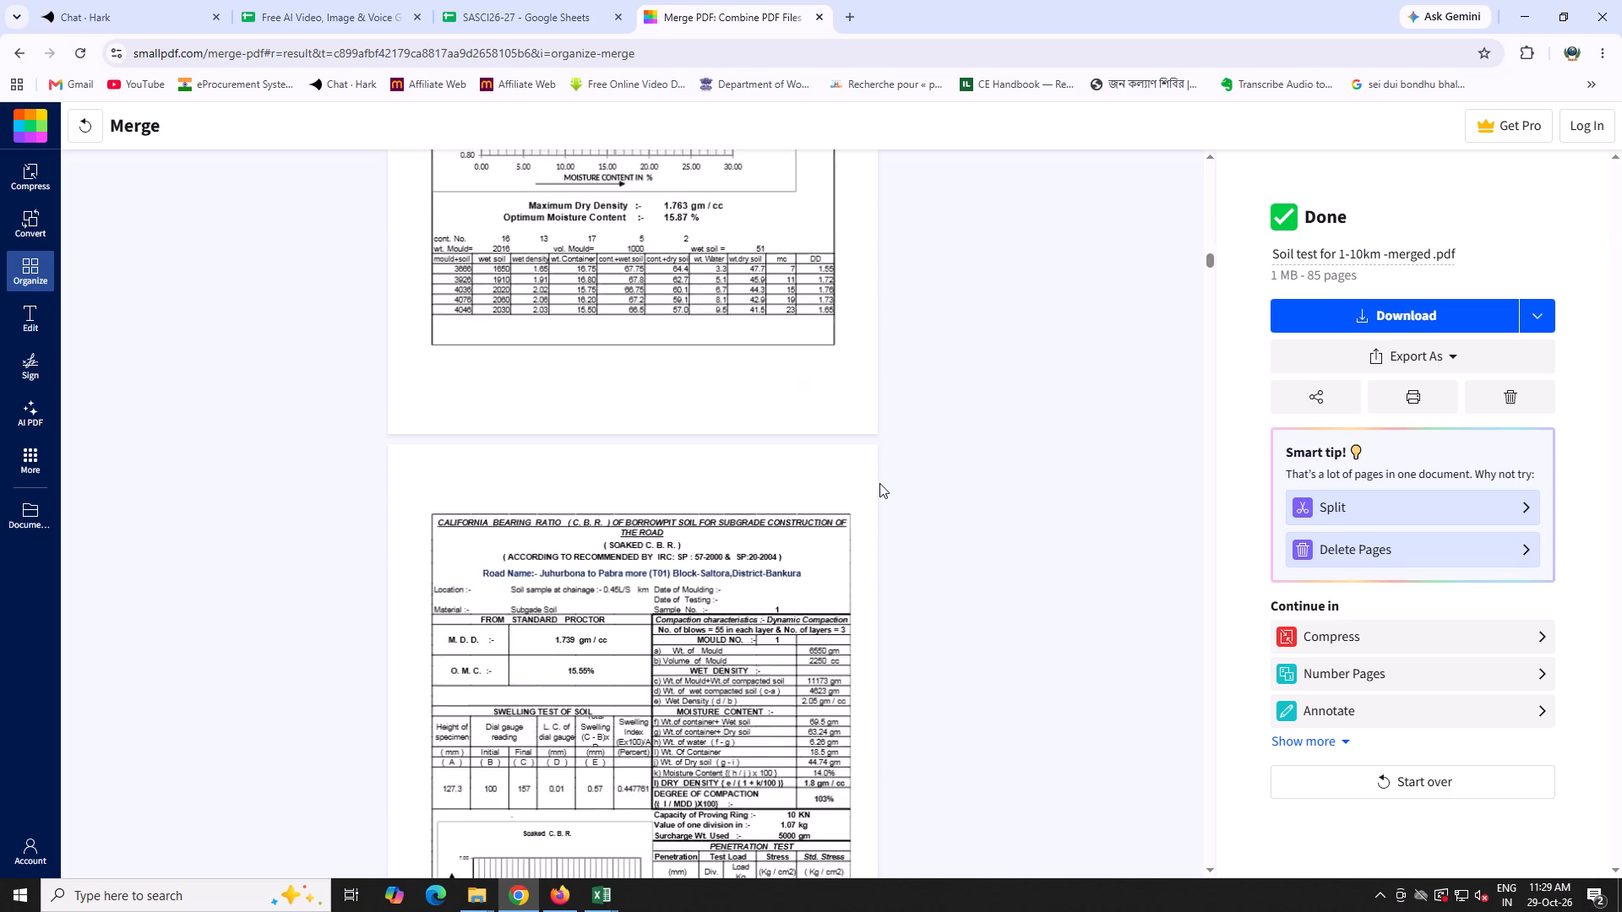
scroll(879, 483, "down", 20)
scroll(879, 483, "down", 9)
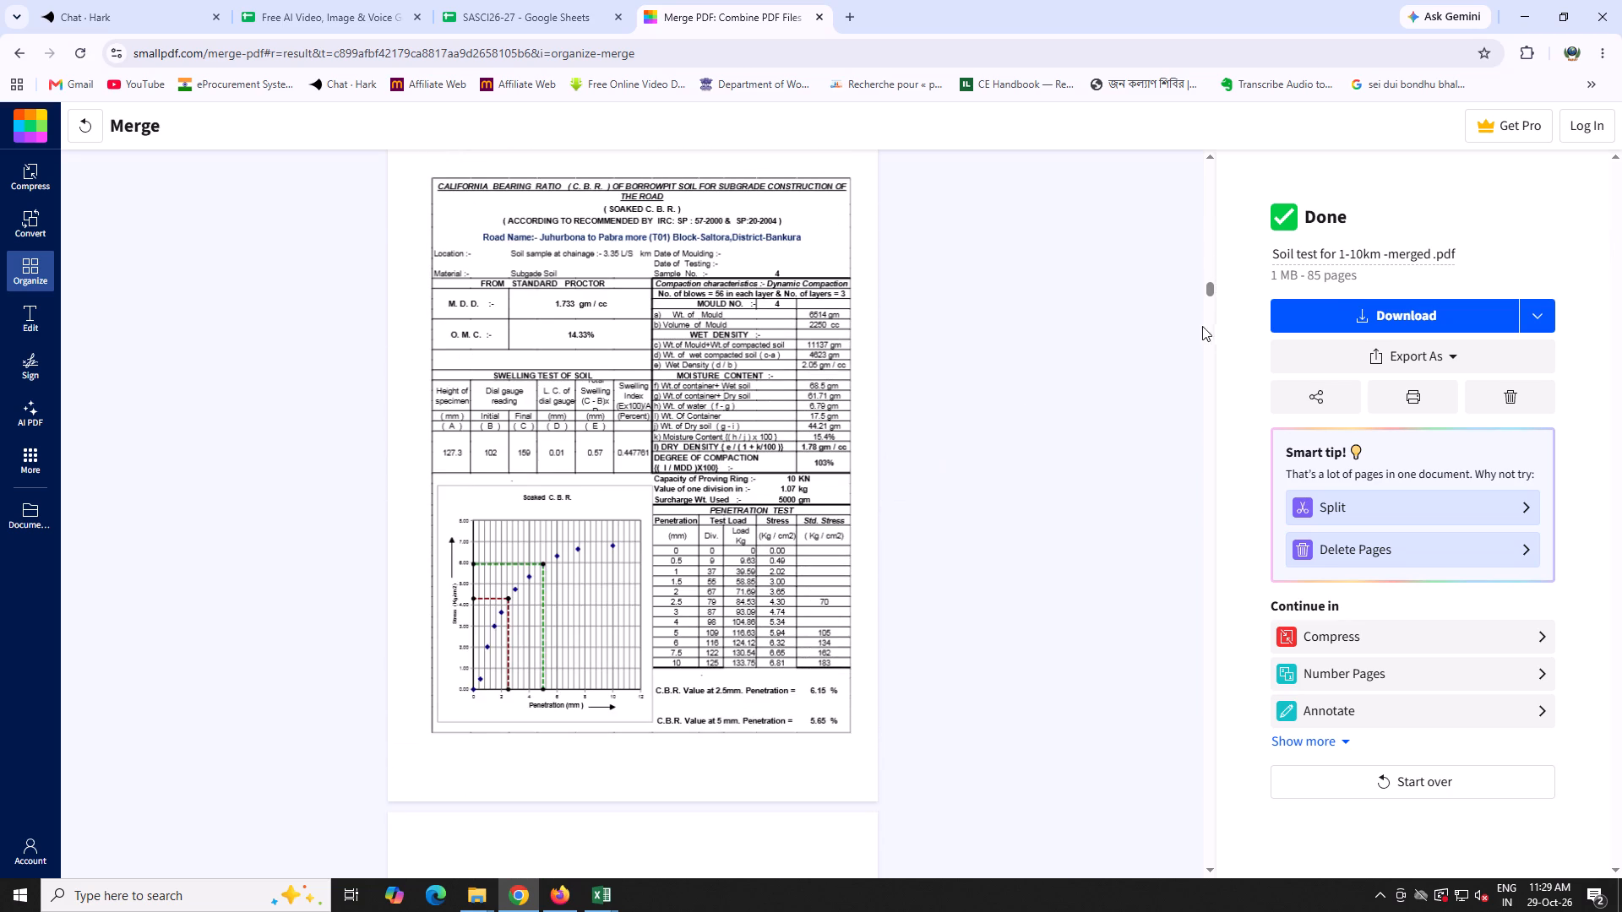
scroll(819, 428, "down", 5)
scroll(748, 466, "up", 4)
scroll(748, 466, "down", 4)
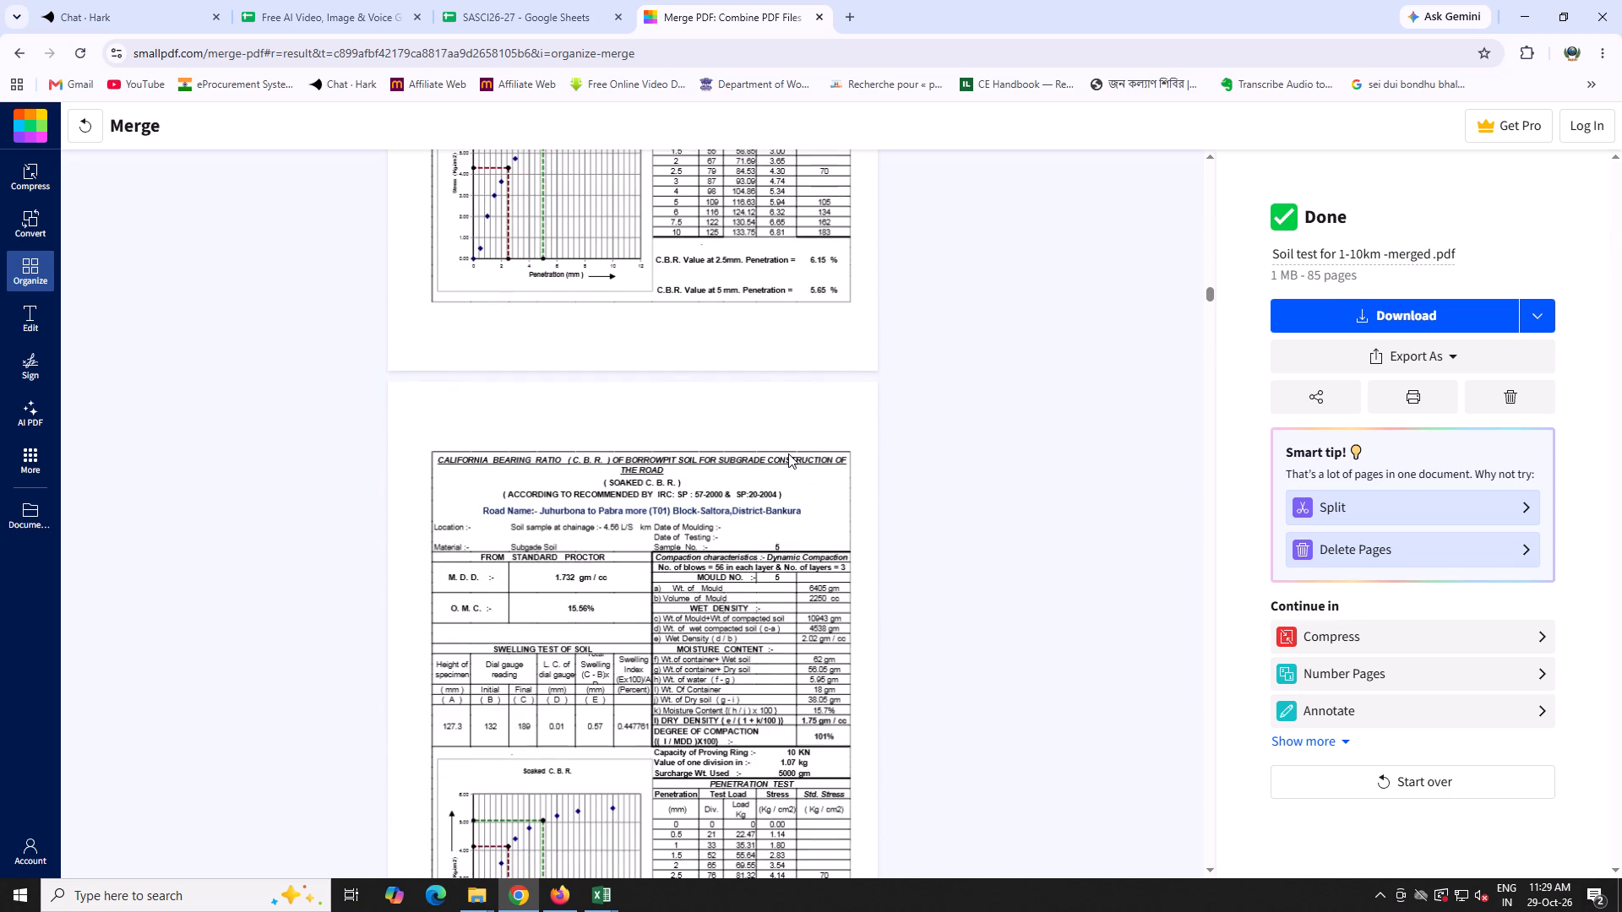
scroll(781, 463, "down", 5)
left_click_drag(1617, 458, 1621, 588)
left_click_drag(1616, 698, 1620, 733)
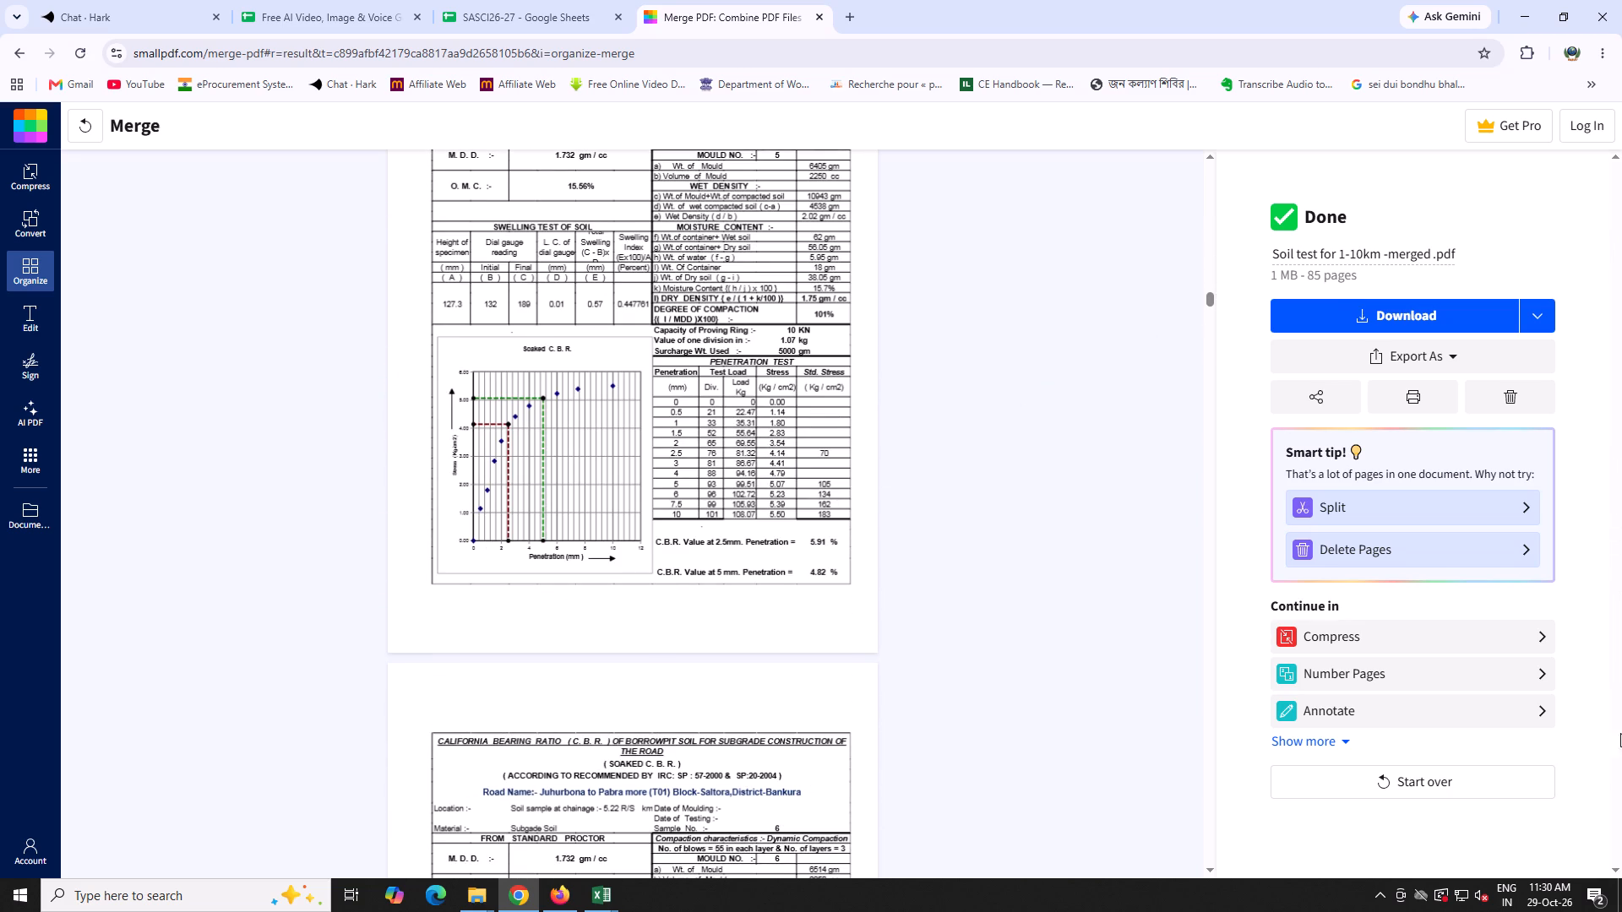
left_click_drag(1620, 733, 1618, 769)
scroll(839, 551, "down", 16)
scroll(710, 552, "up", 2, "ctrl")
scroll(711, 551, "up", 11)
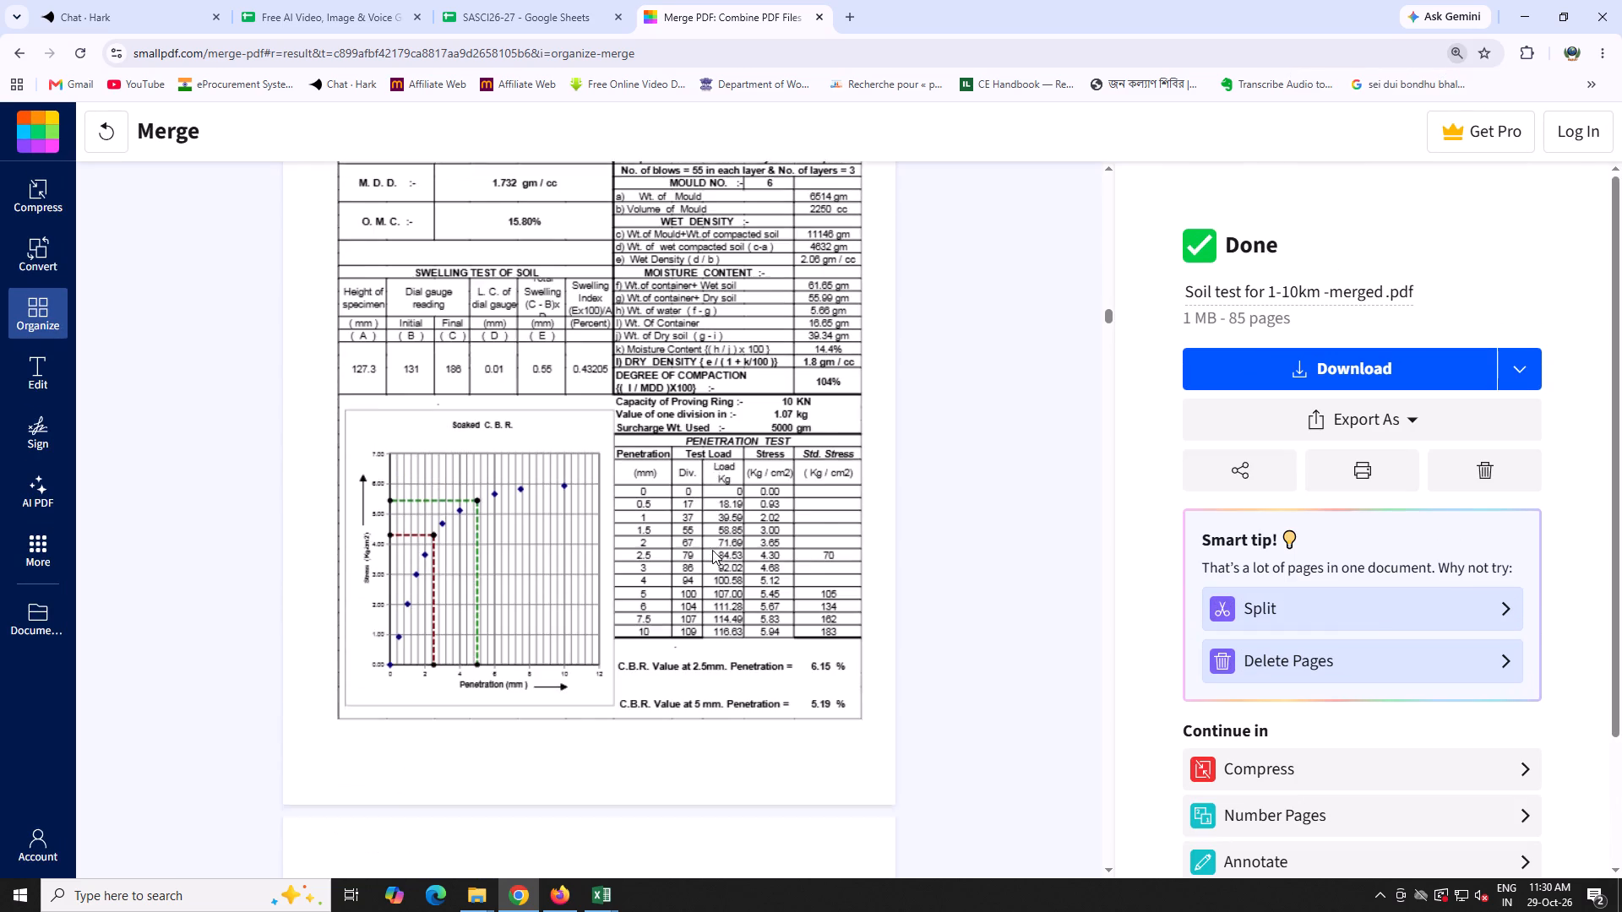
scroll(712, 550, "up", 6)
Download the merged soil test PDF and move it from Downloads into the DWG PDF folder of 9.Juhurbona to Pabra More.
left_click(1390, 363)
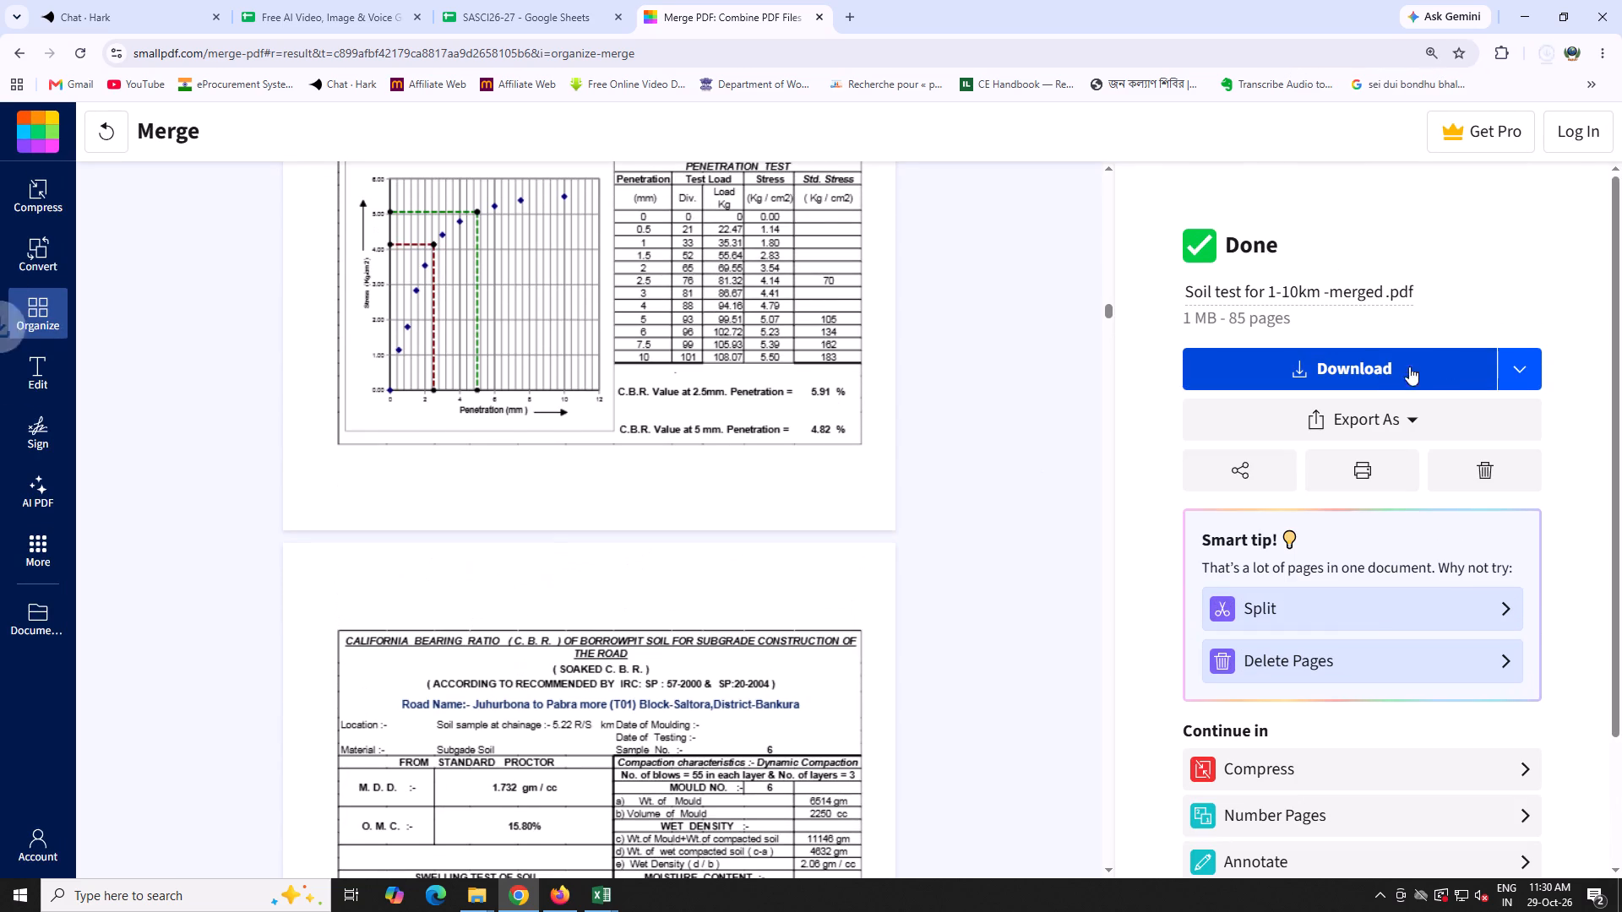
left_click(1490, 96)
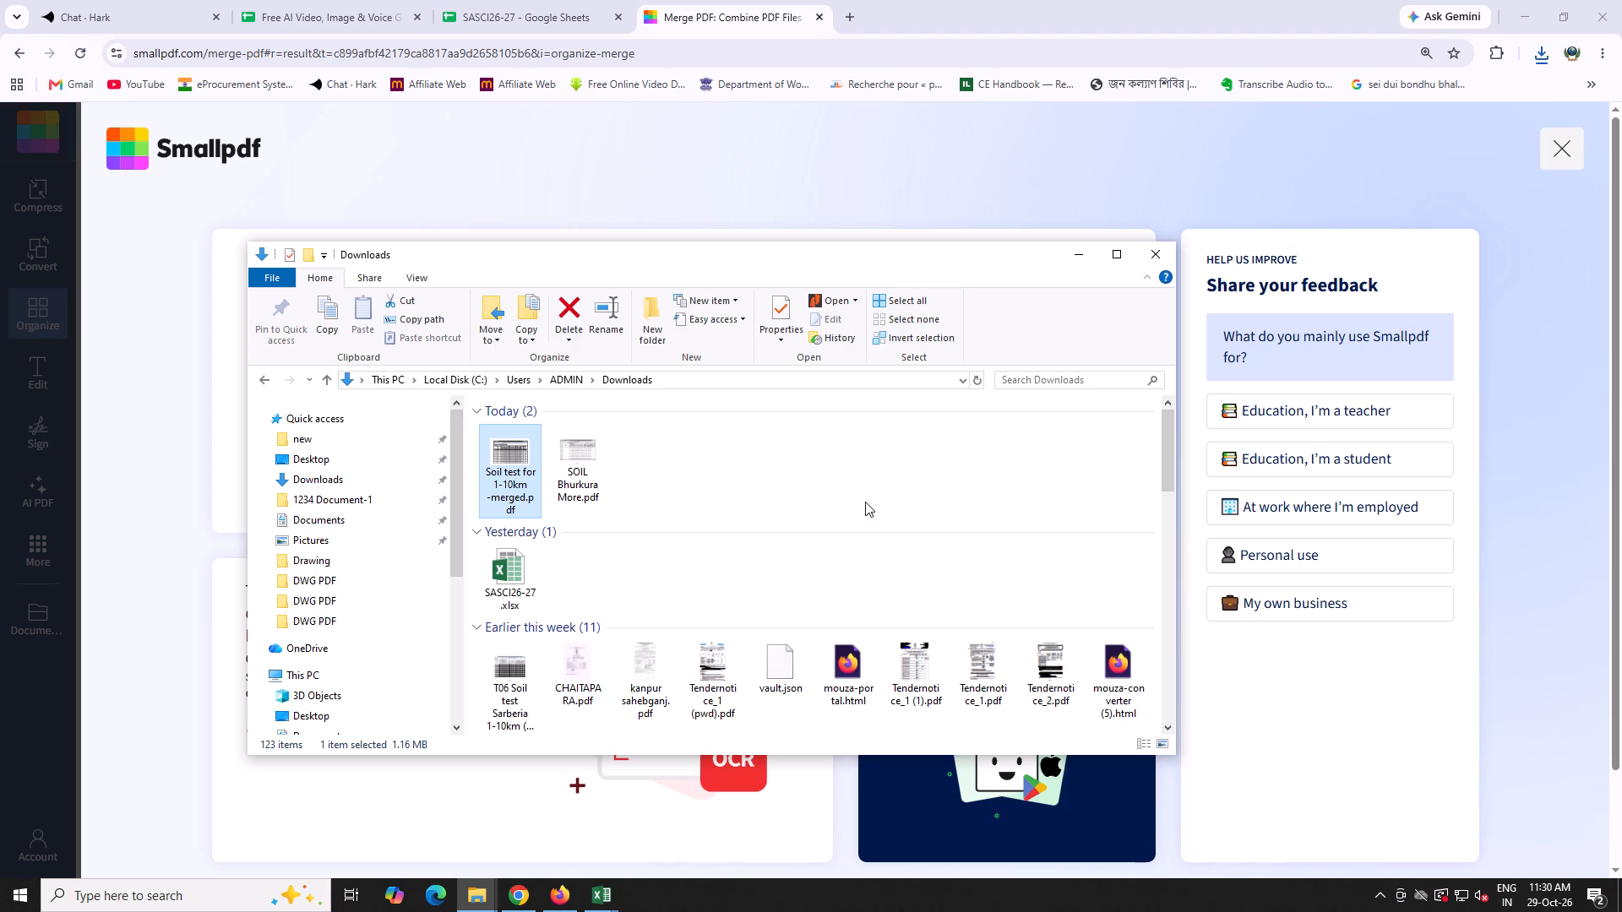
key("ctrl+x")
left_click(470, 904)
left_click(391, 830)
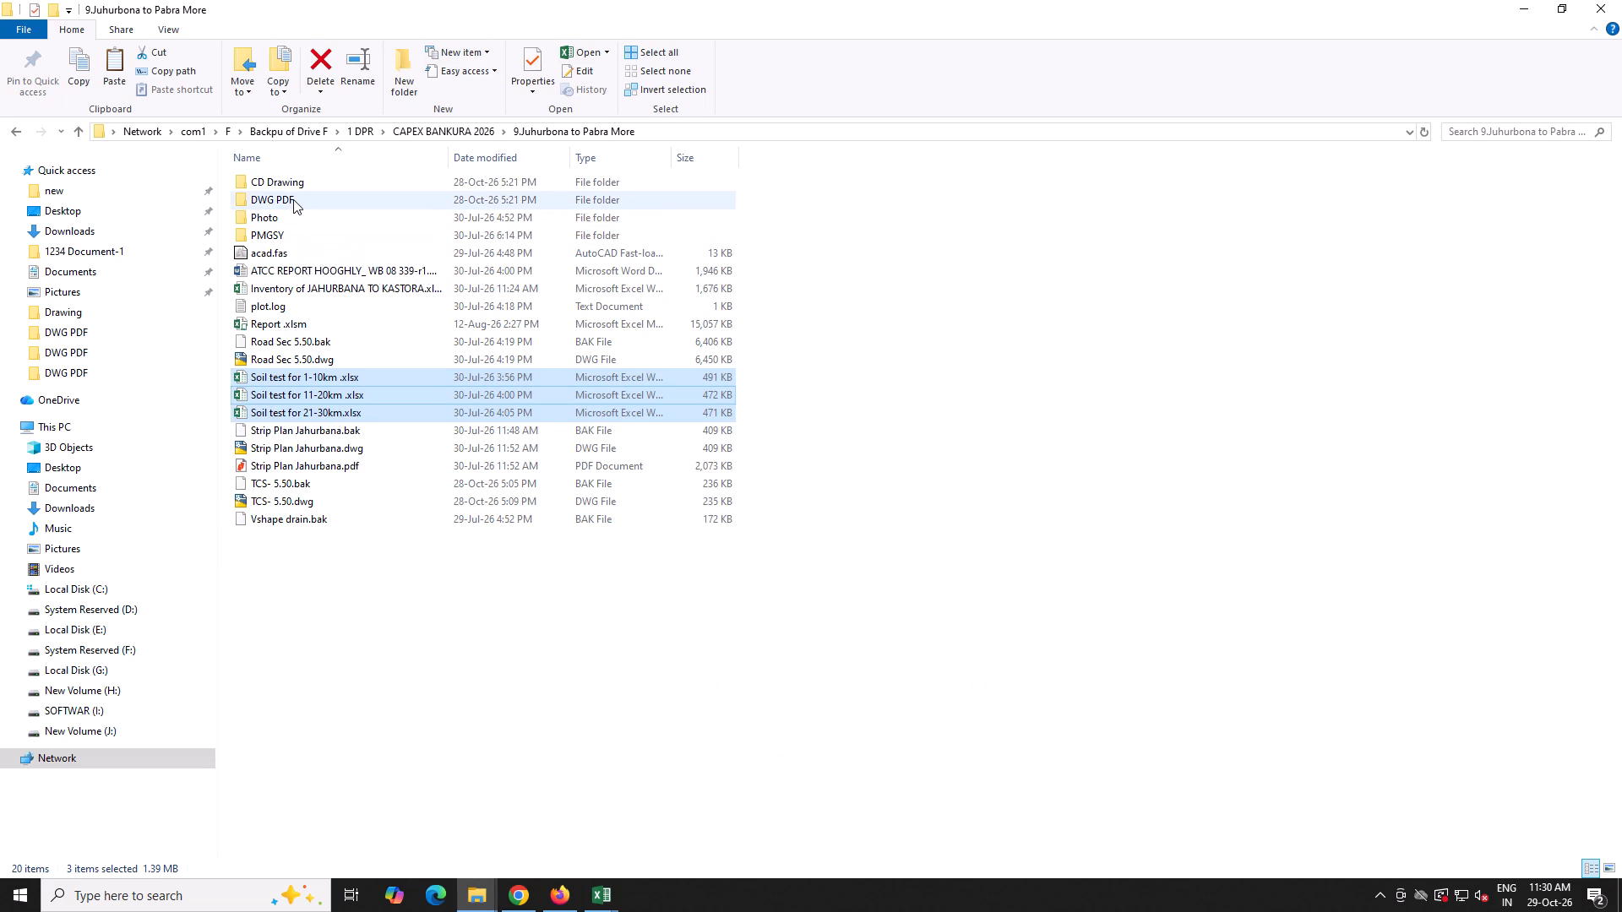
double_click(293, 199)
left_click(433, 437)
key("ctrl+v")
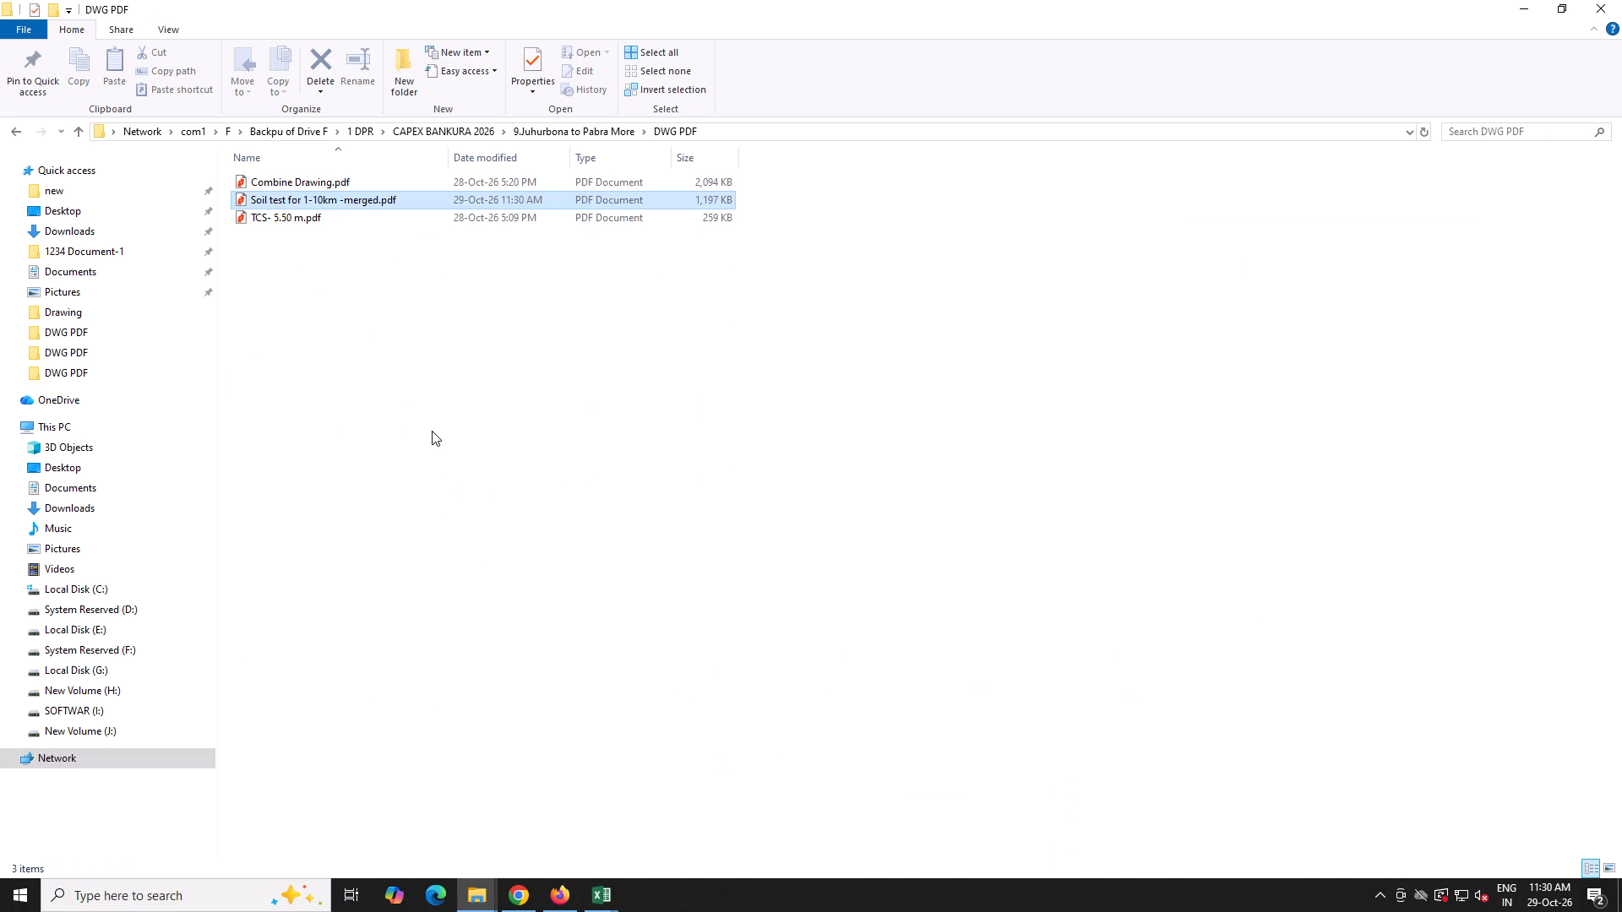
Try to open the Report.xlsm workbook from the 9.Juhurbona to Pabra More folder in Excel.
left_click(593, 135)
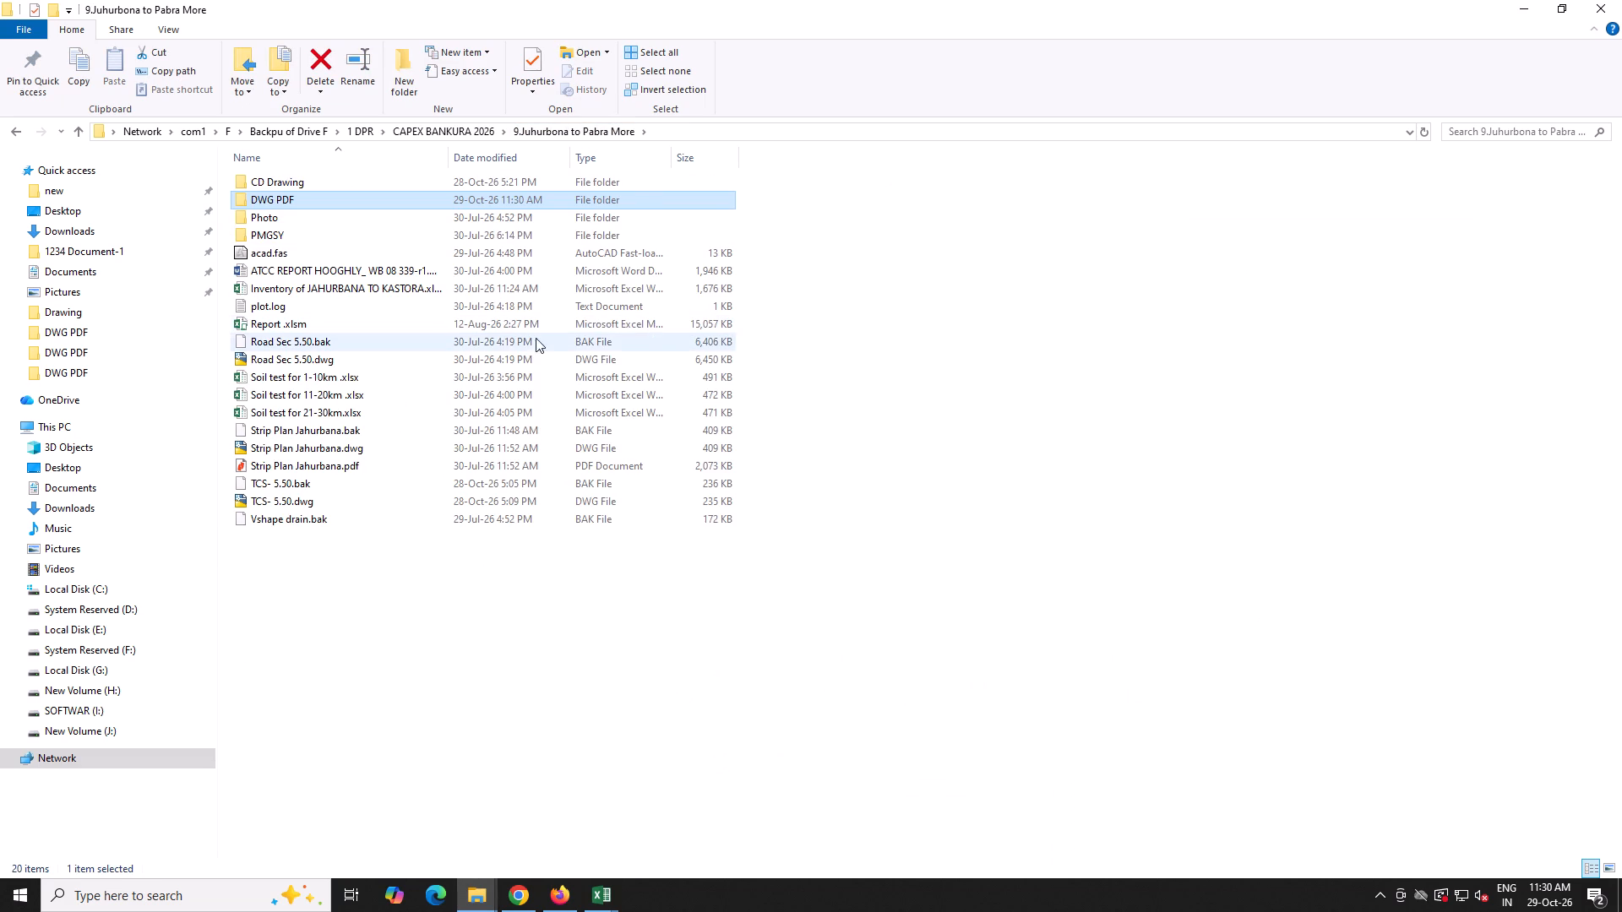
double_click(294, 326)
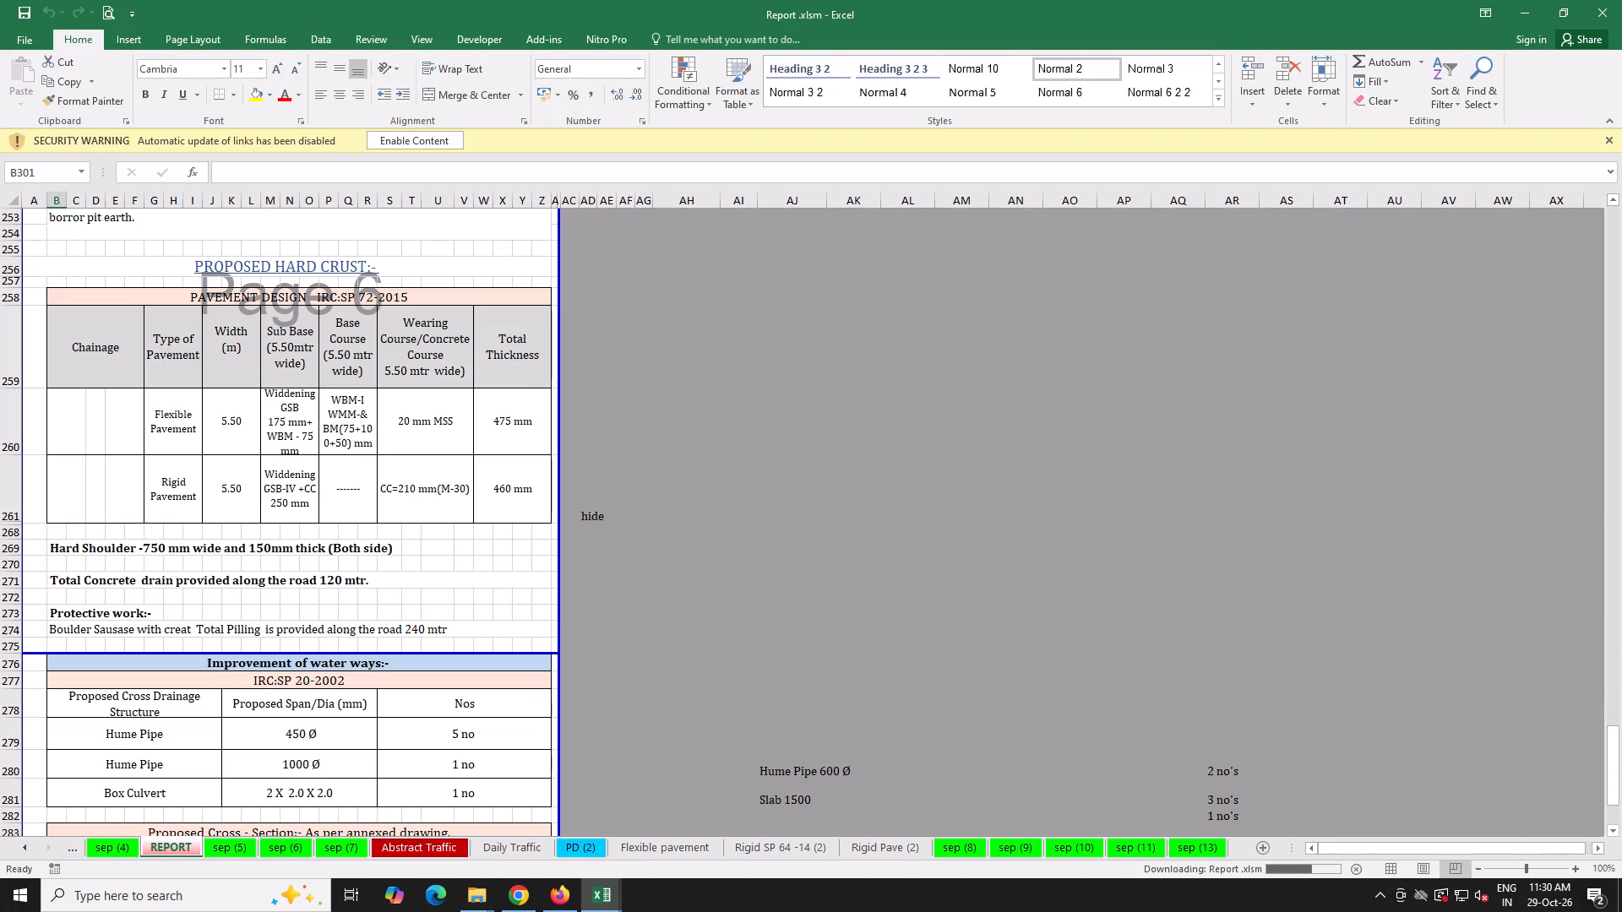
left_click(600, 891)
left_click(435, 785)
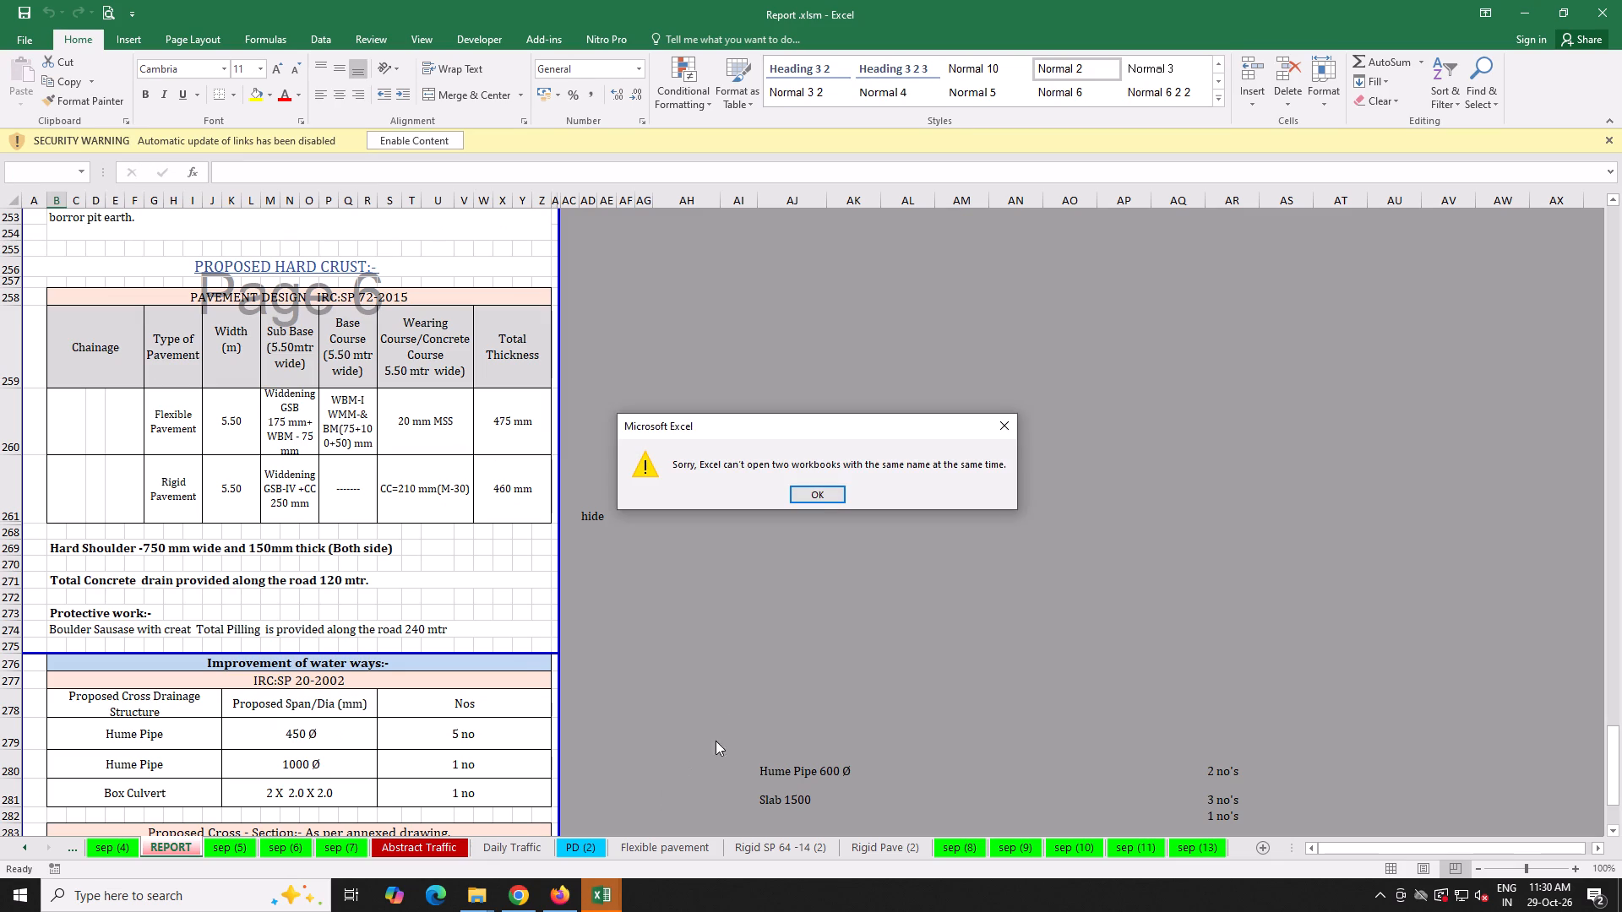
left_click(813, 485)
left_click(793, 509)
Close the already open Report.xlsm and Inventory of Bhurkura More.xlsx workbooks in Excel without saving.
left_click(1614, 0)
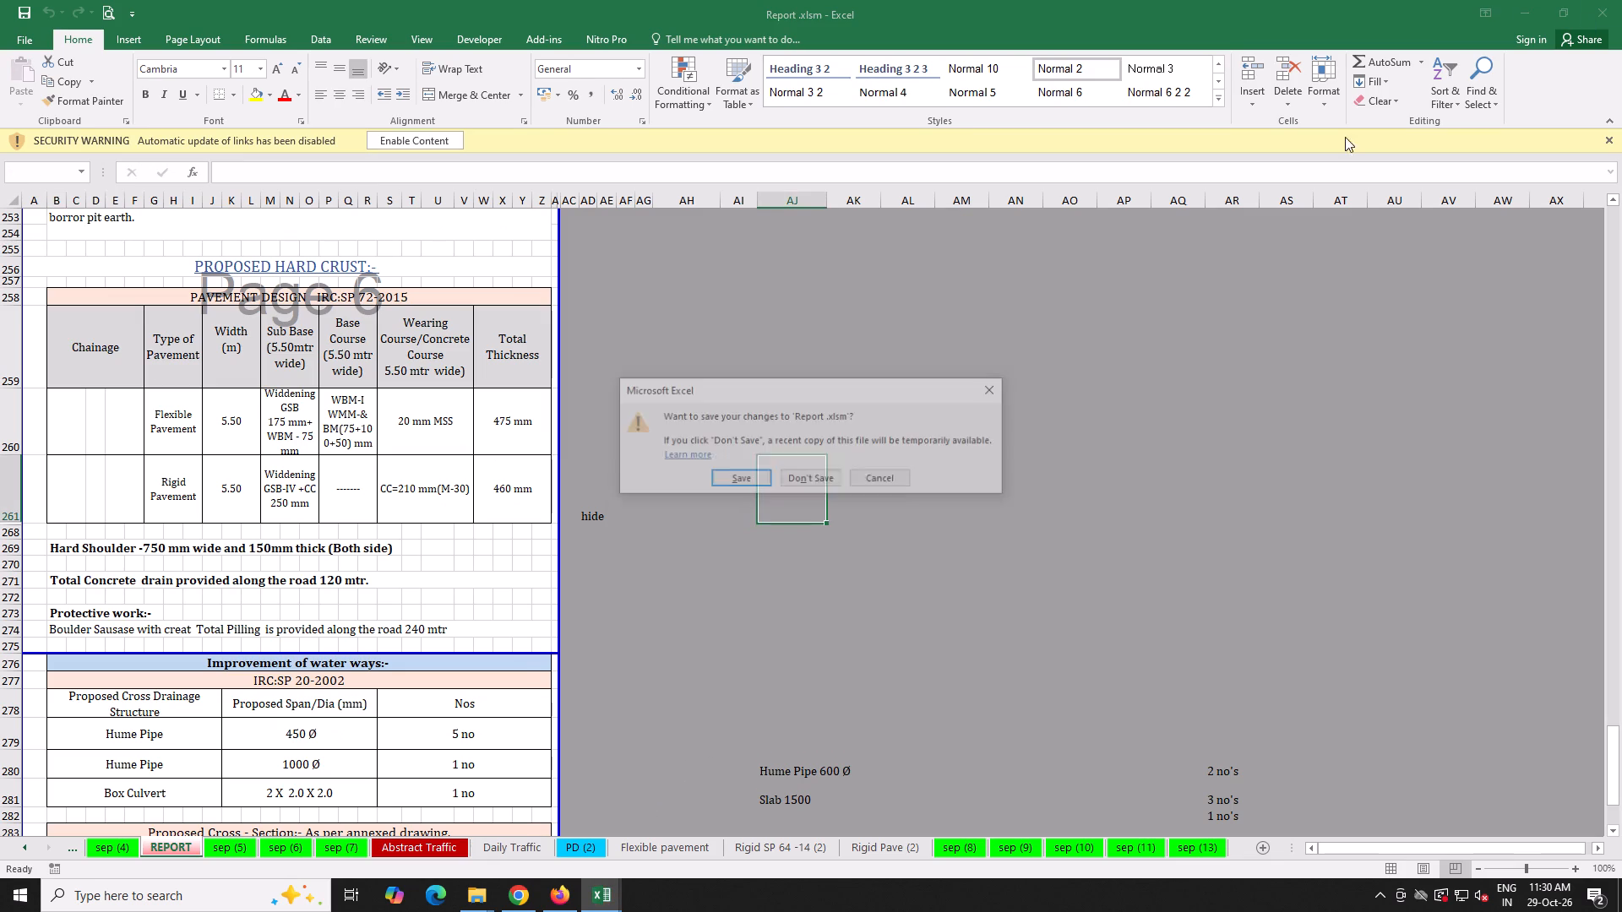
left_click(821, 475)
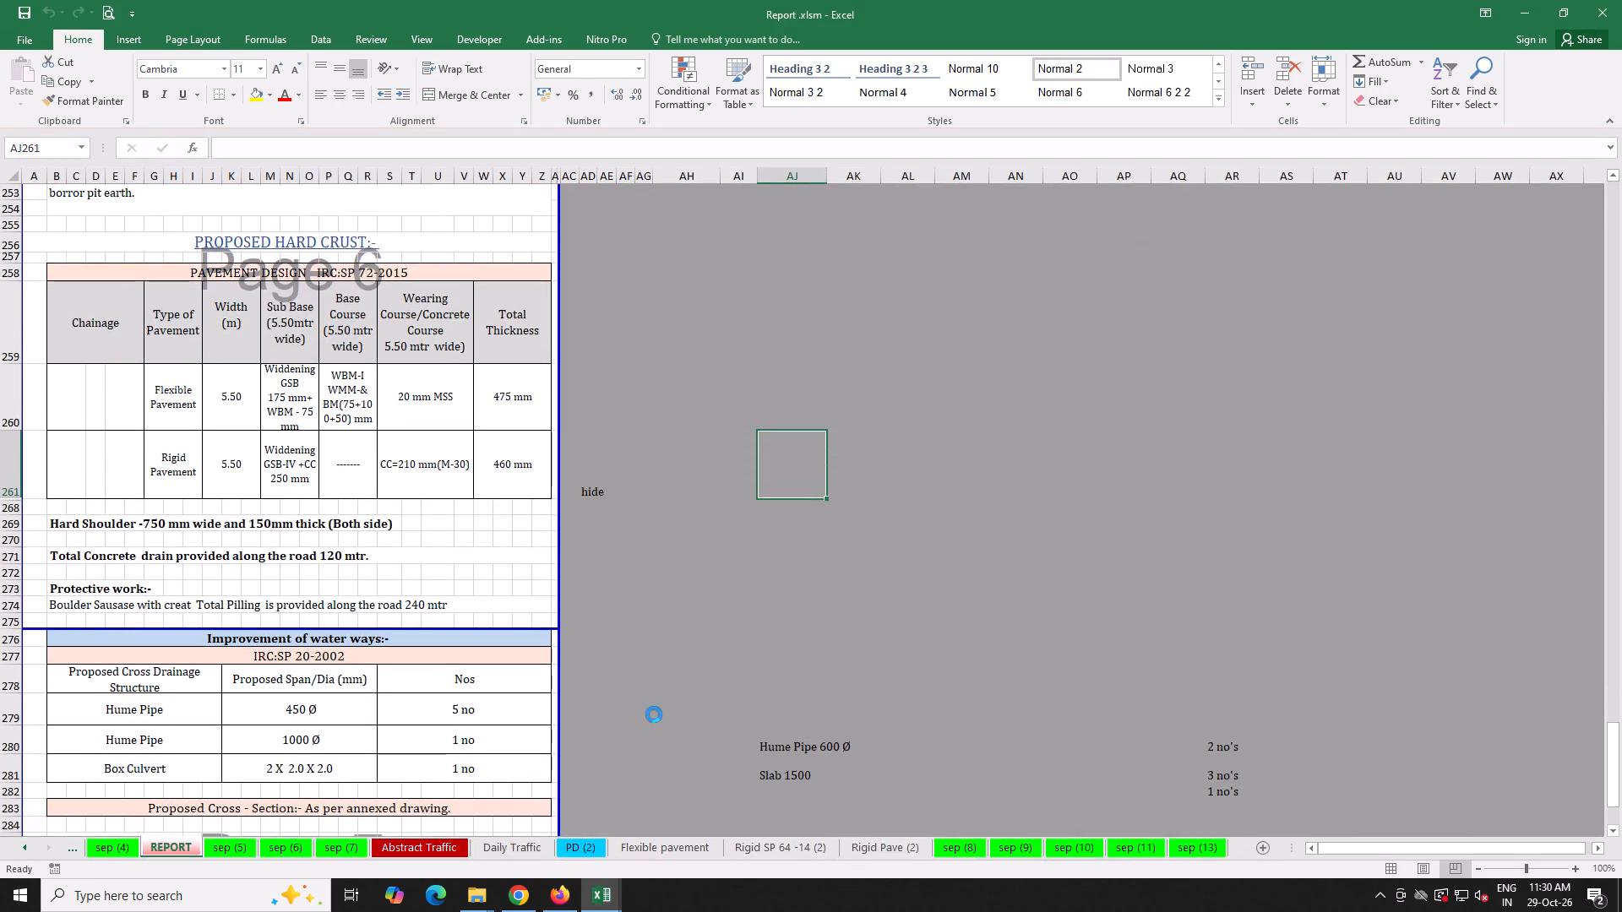
left_click(612, 894)
left_click(675, 822)
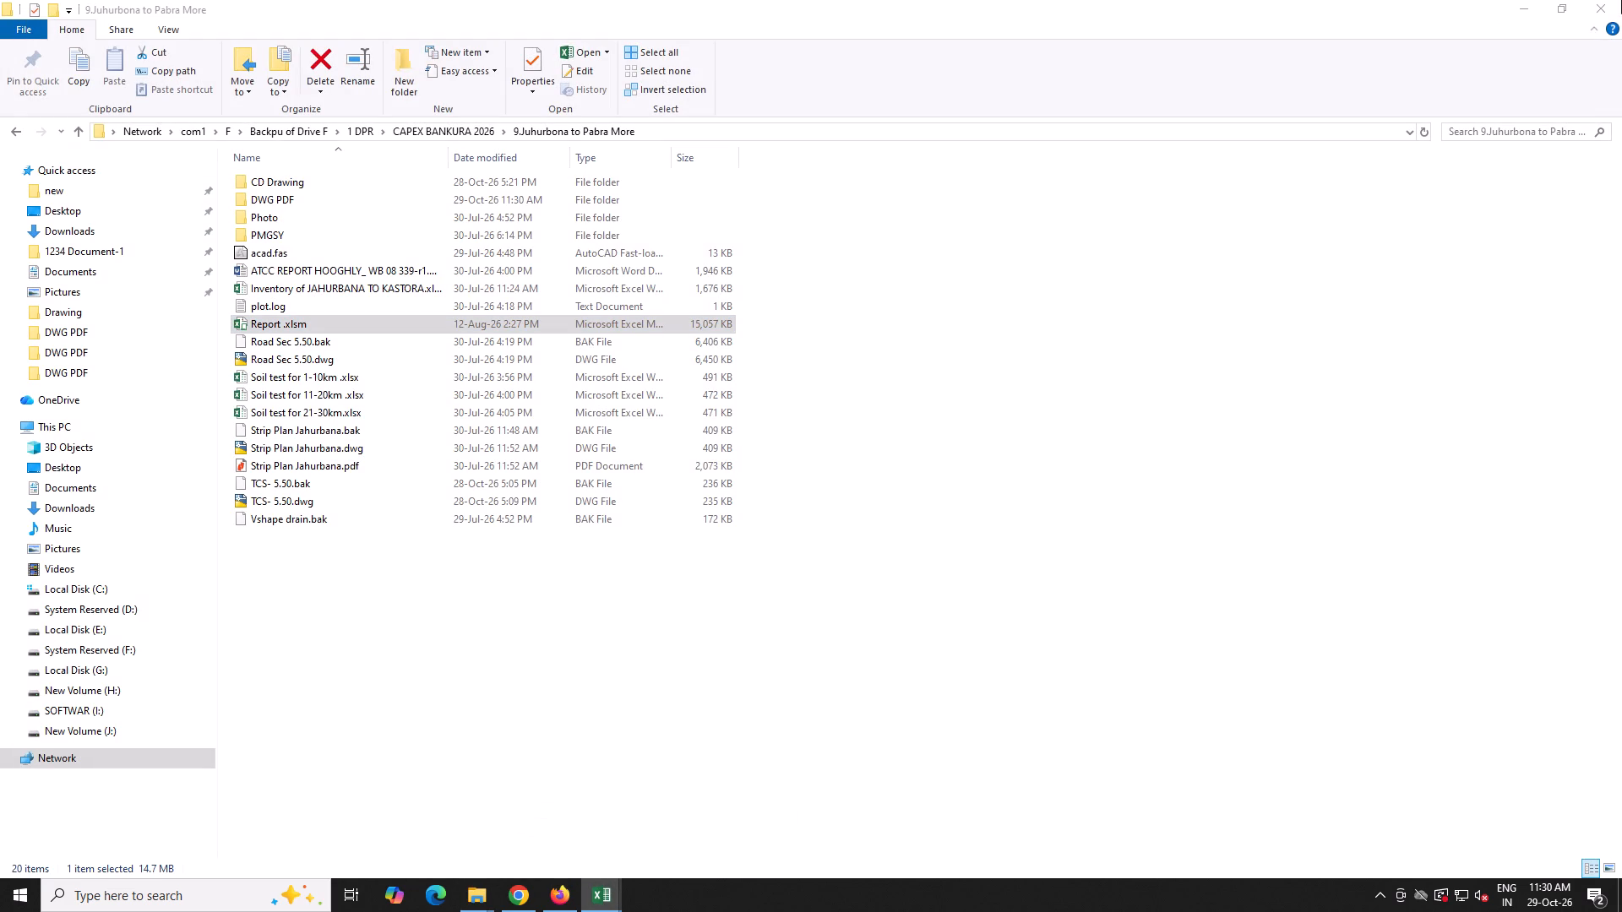
left_click(1621, 0)
left_click(1421, 246)
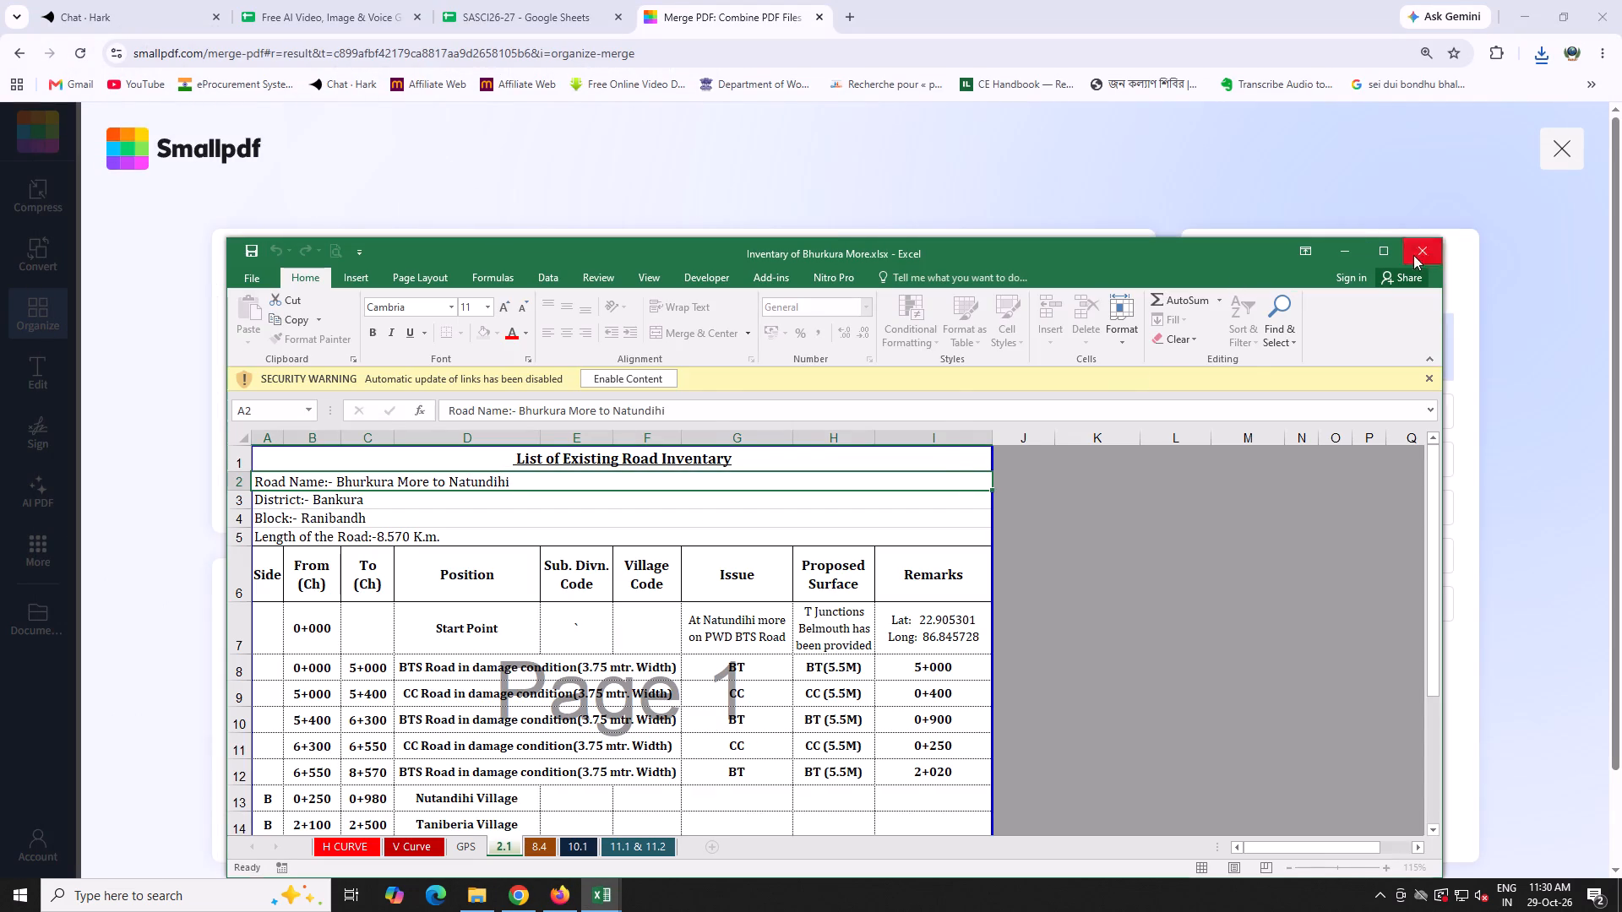
left_click(821, 470)
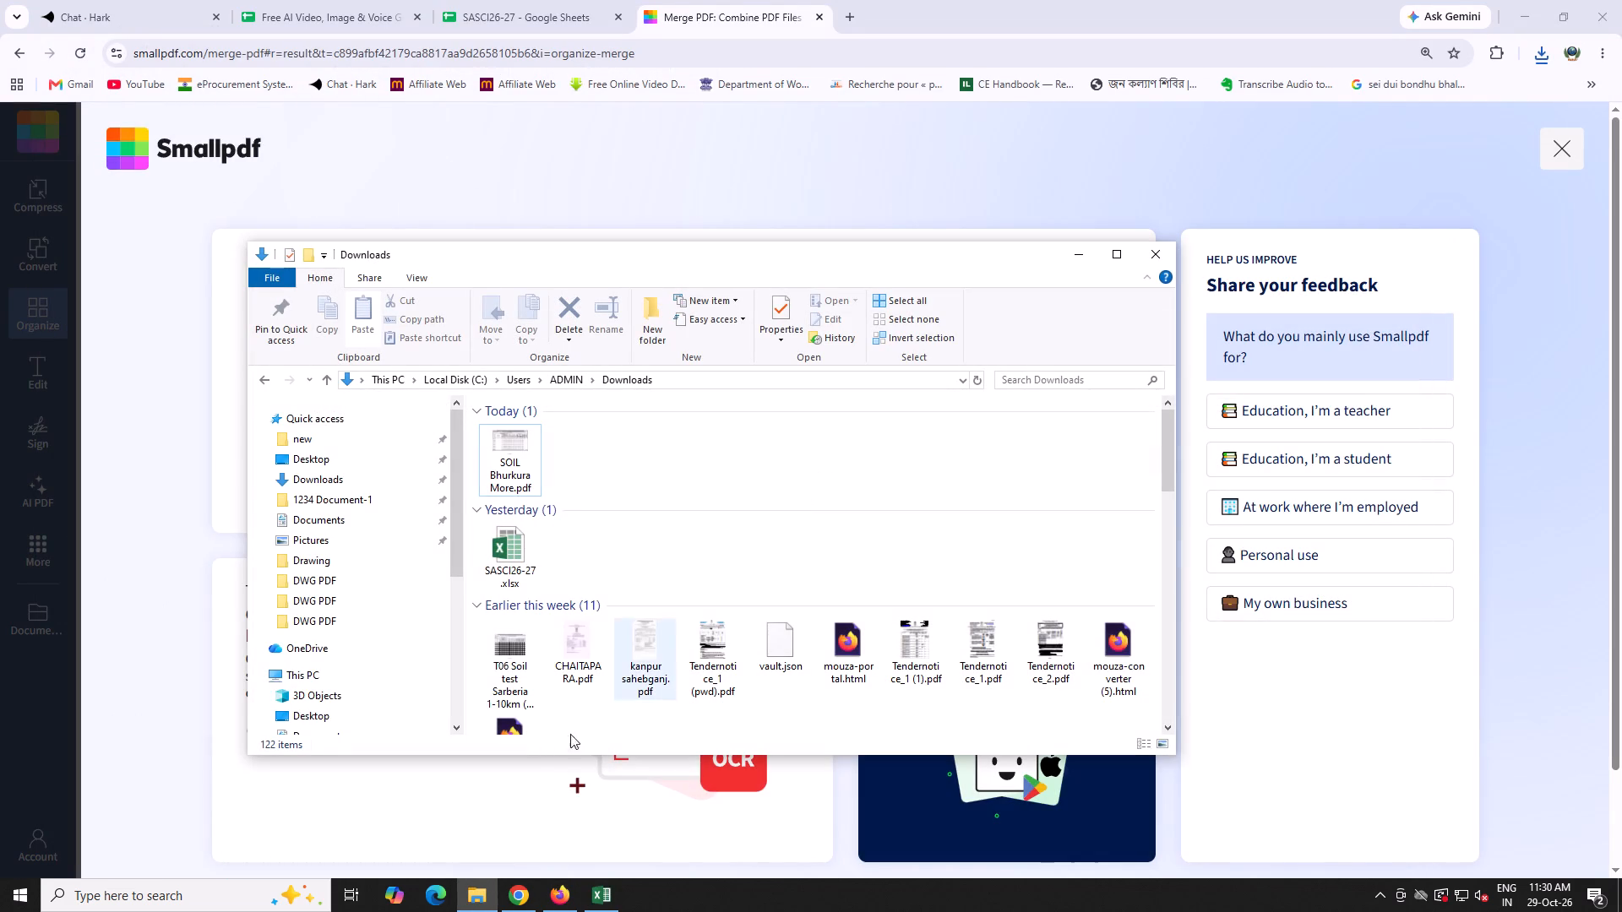
Browse from network drive F through 1 DPR and CAPEX BANKURA 2026 to 9.Juhurbona to Pabra More and open its Report.xlsm.
left_click(1520, 0)
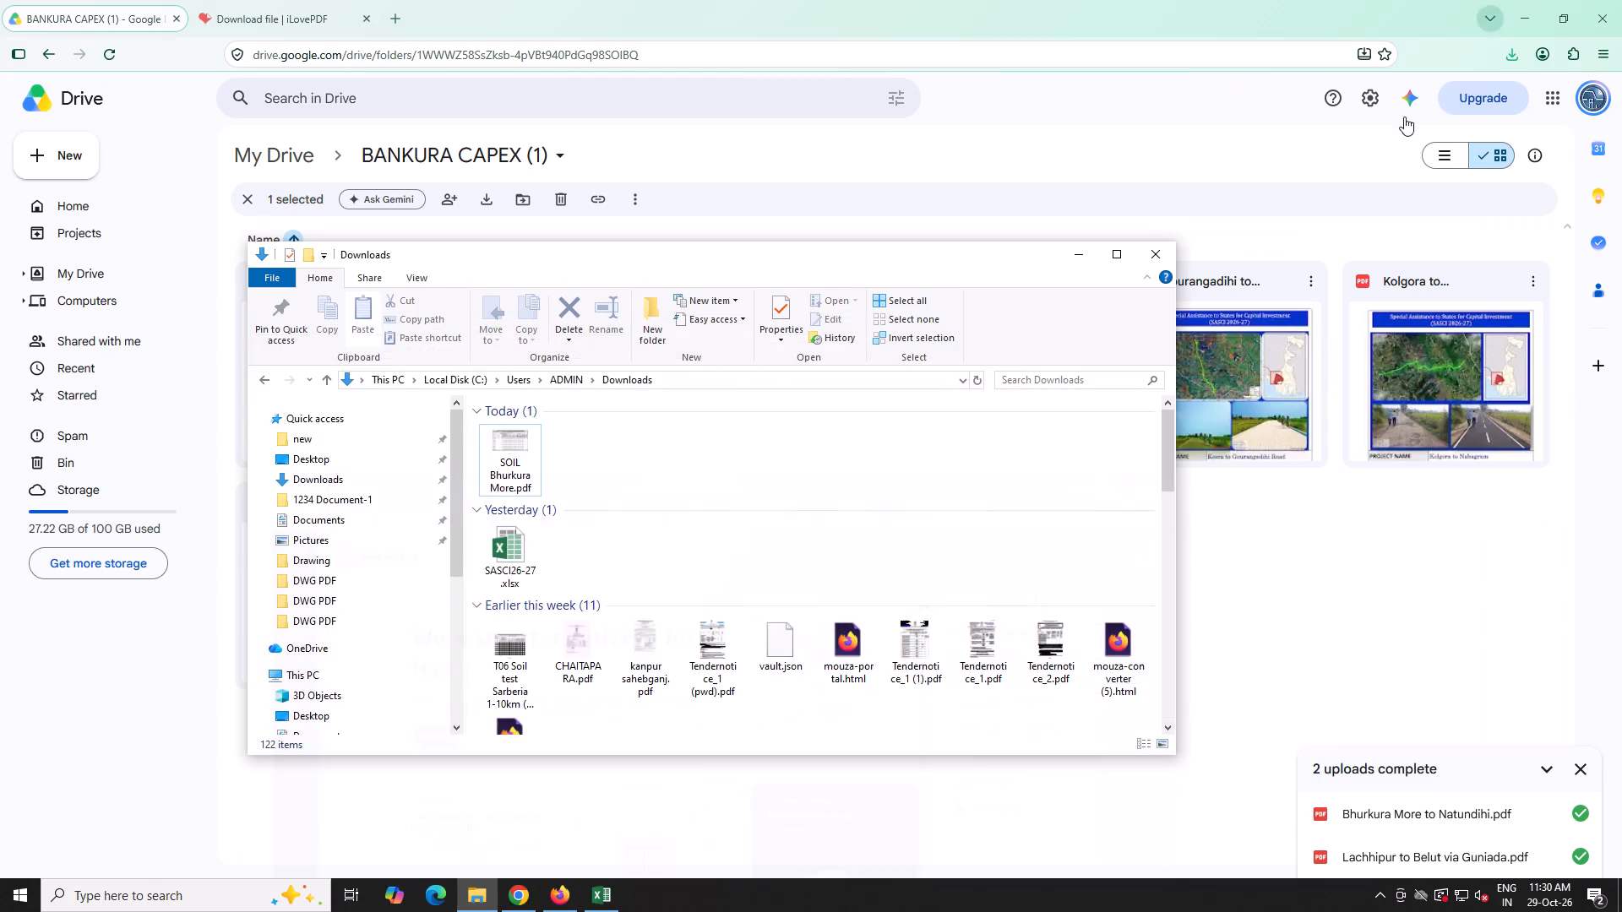
left_click(490, 904)
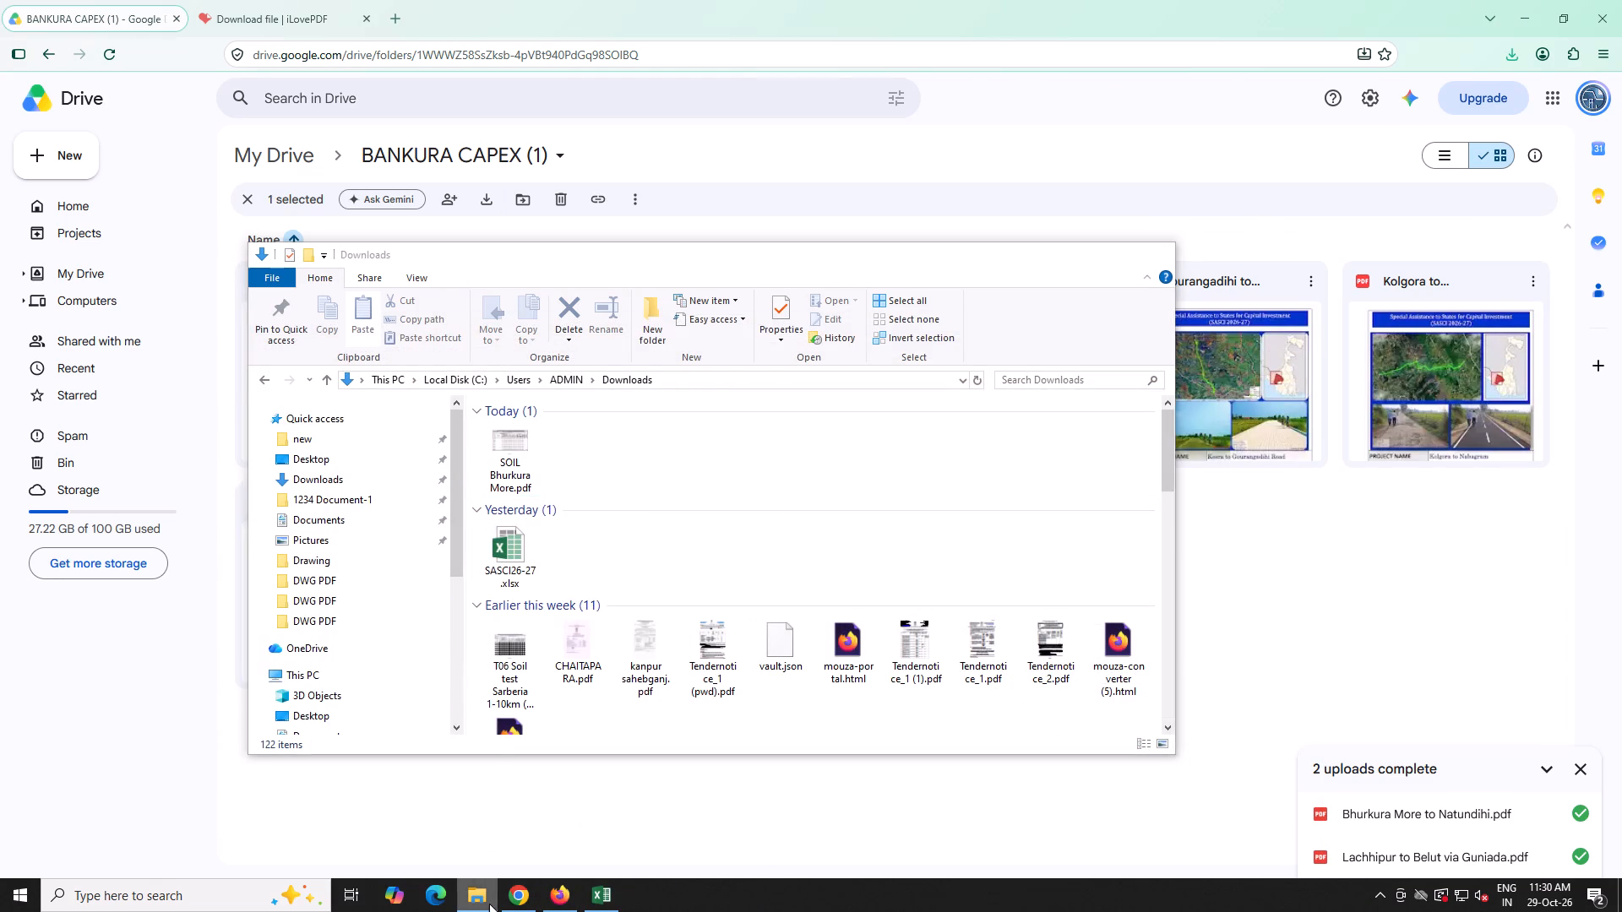
left_click(1621, 911)
double_click(1554, 44)
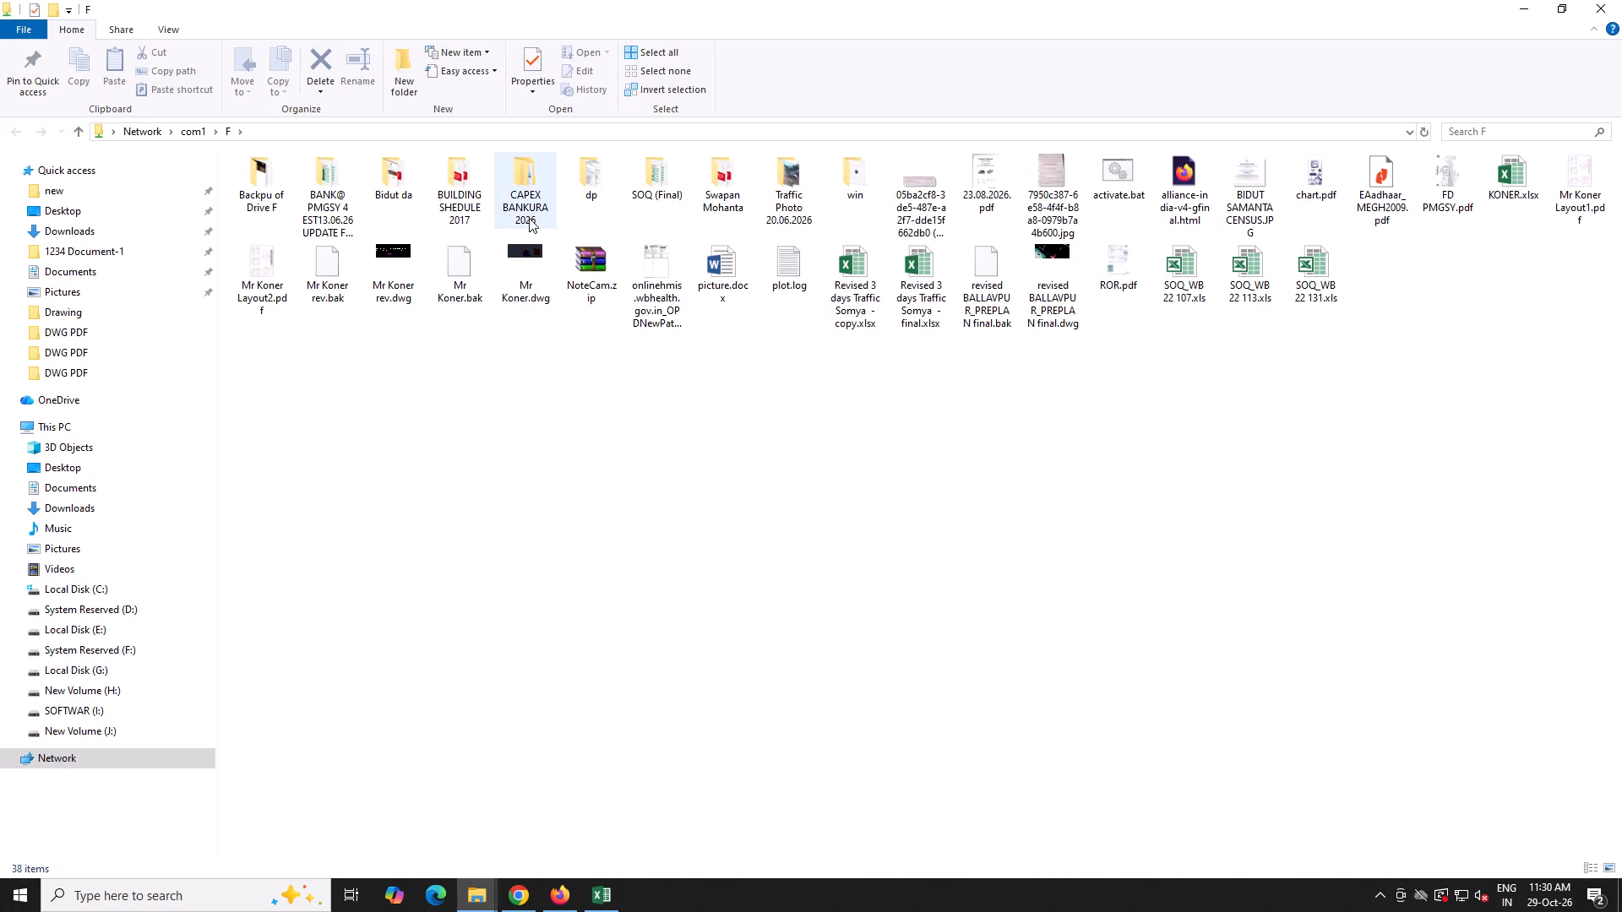
double_click(273, 207)
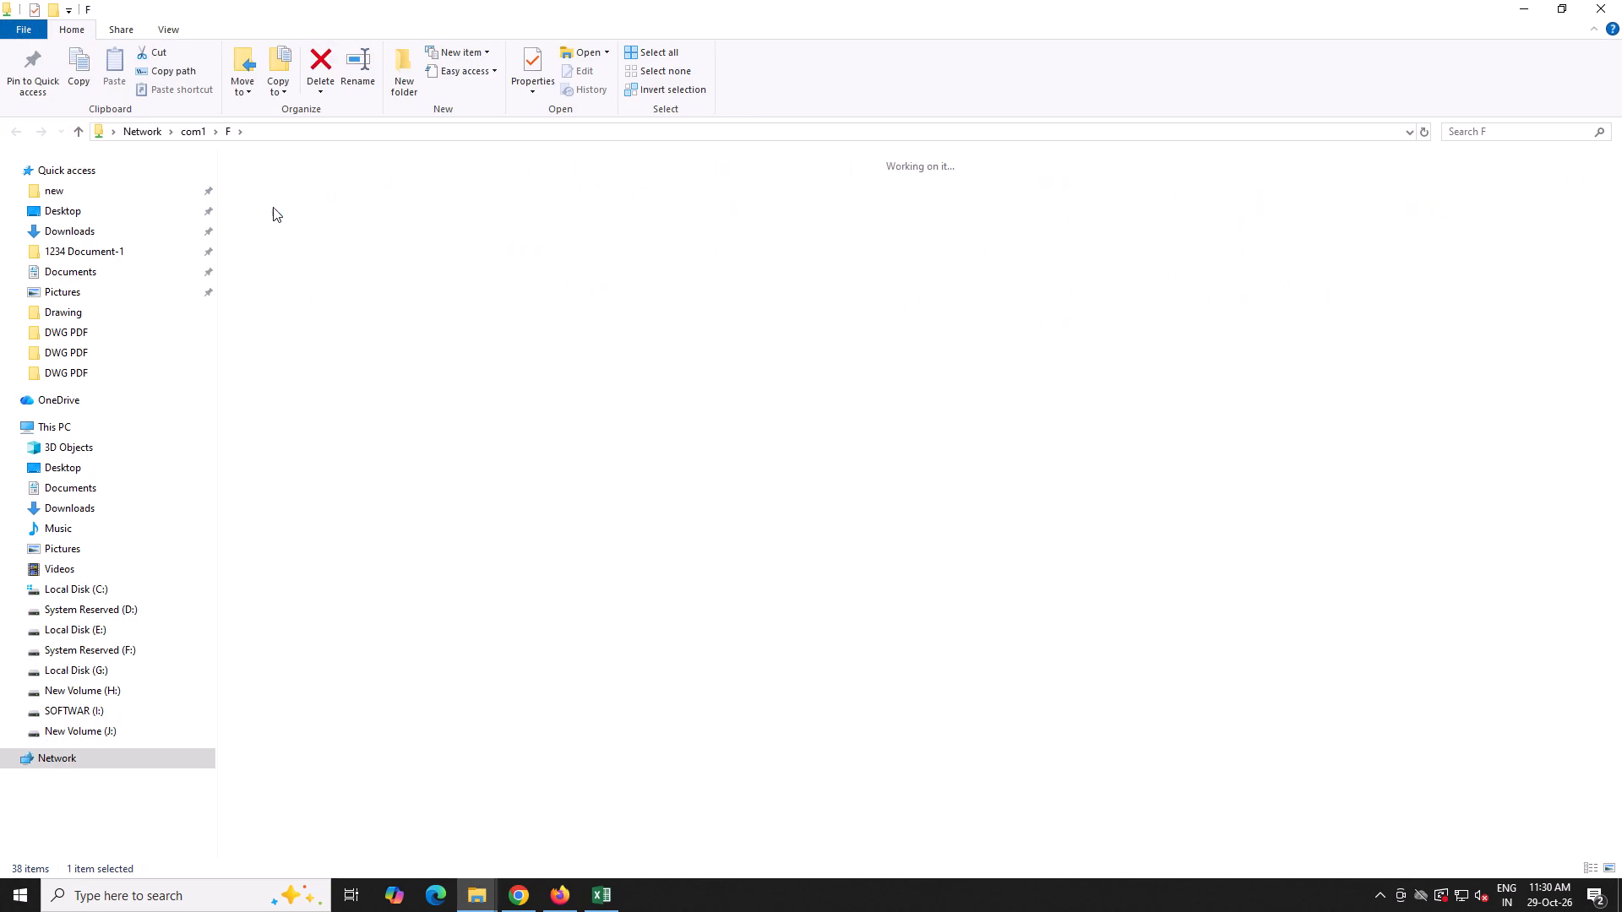
double_click(581, 165)
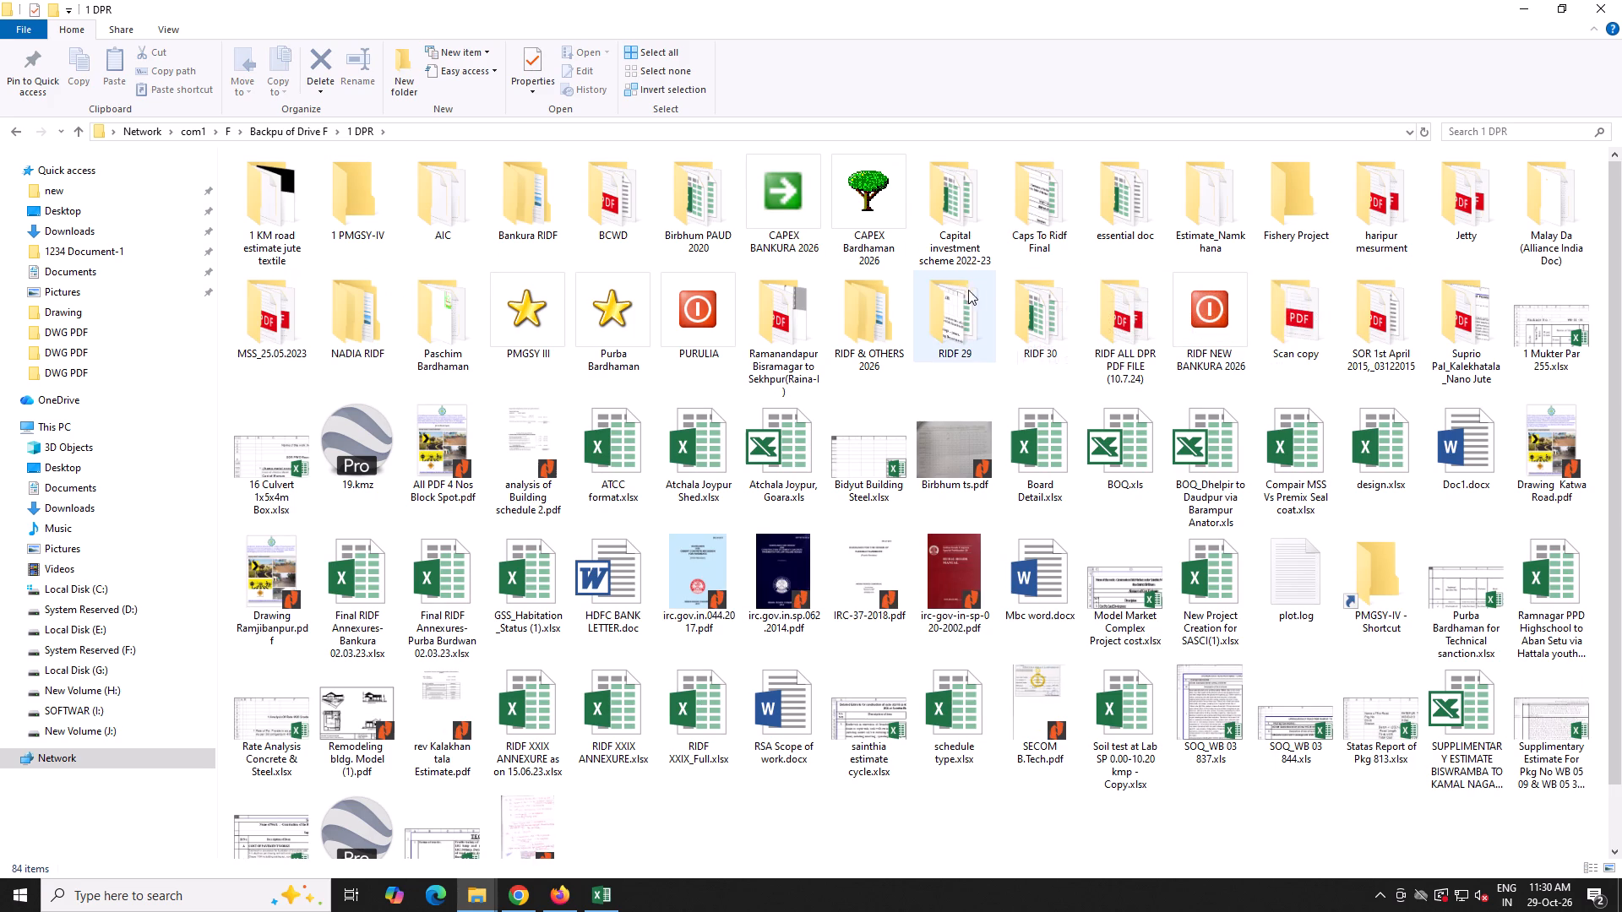
left_click(819, 249)
left_click(819, 249)
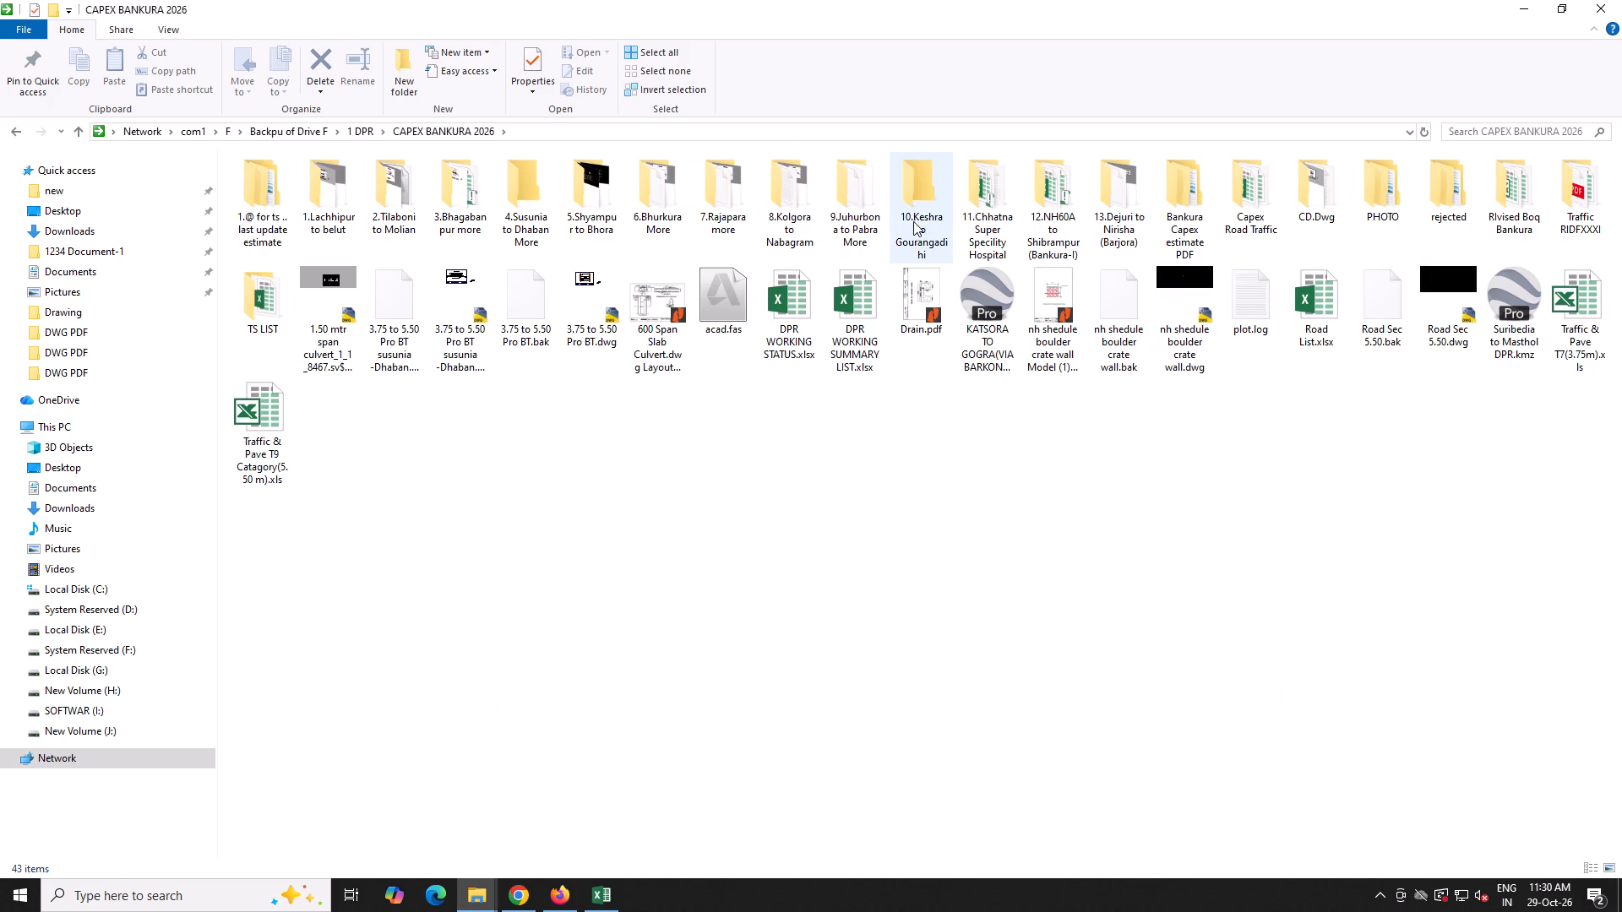
double_click(874, 218)
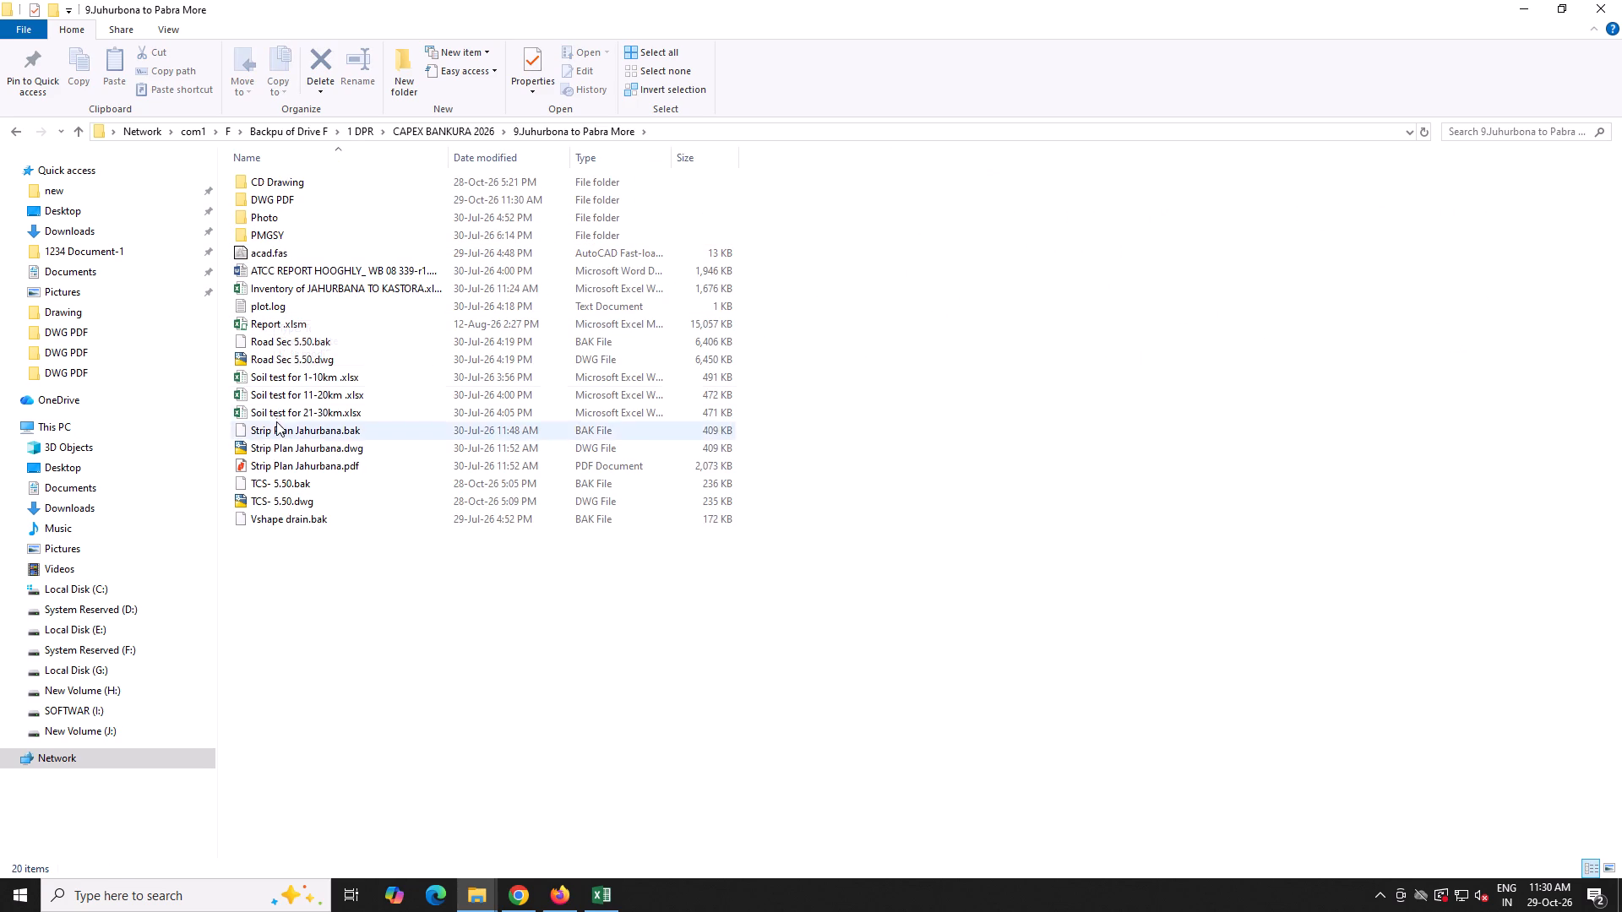
double_click(284, 330)
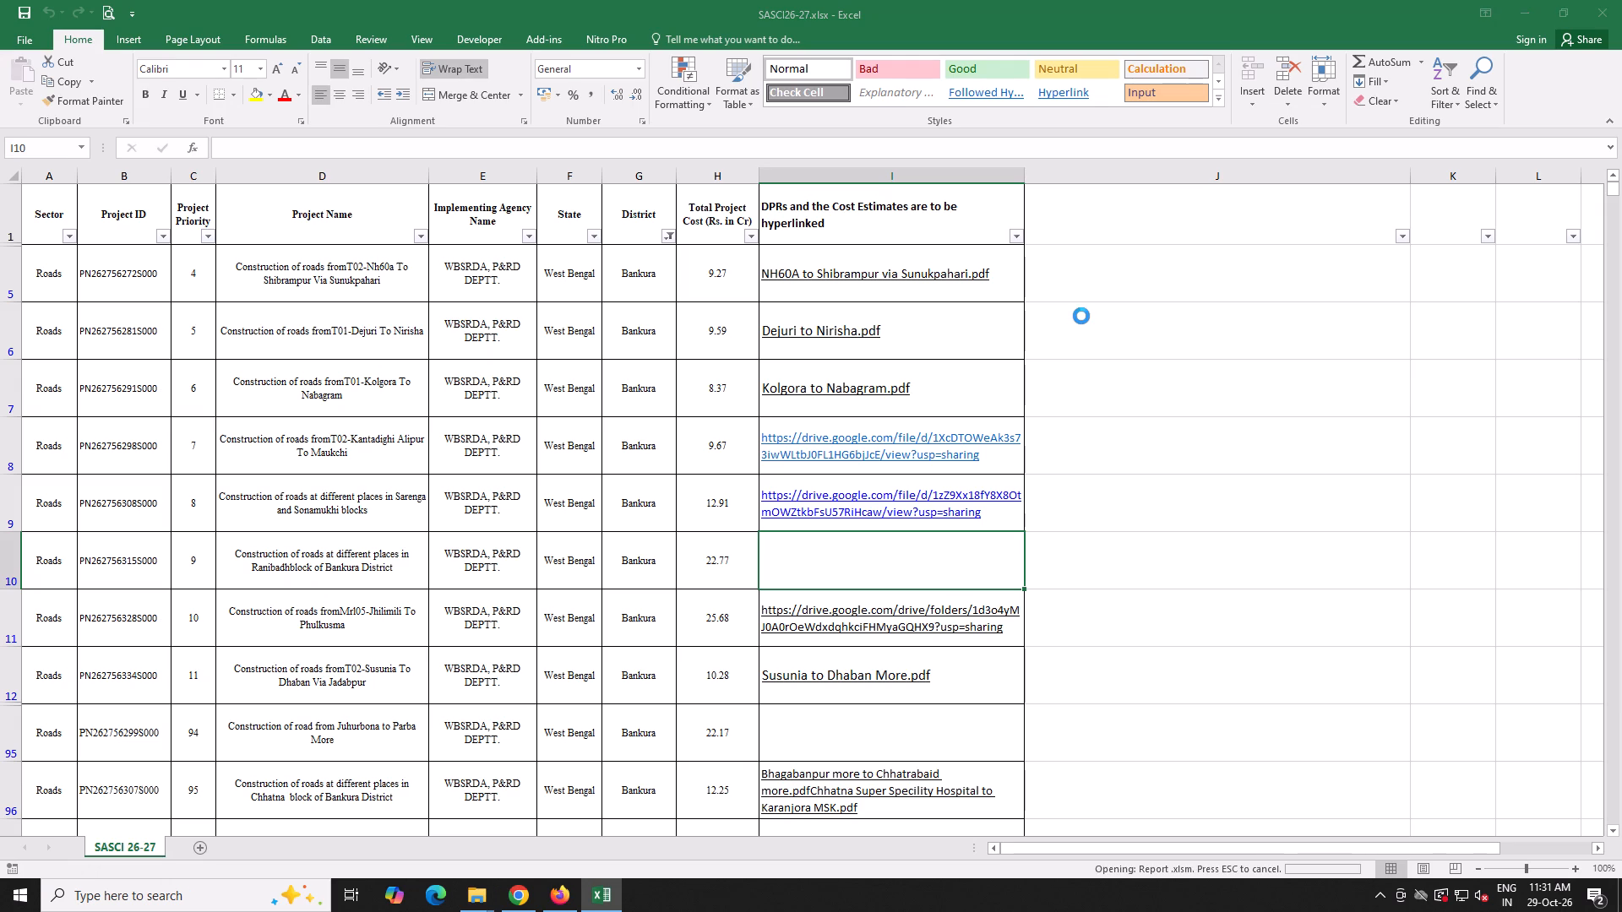
left_click(1521, 17)
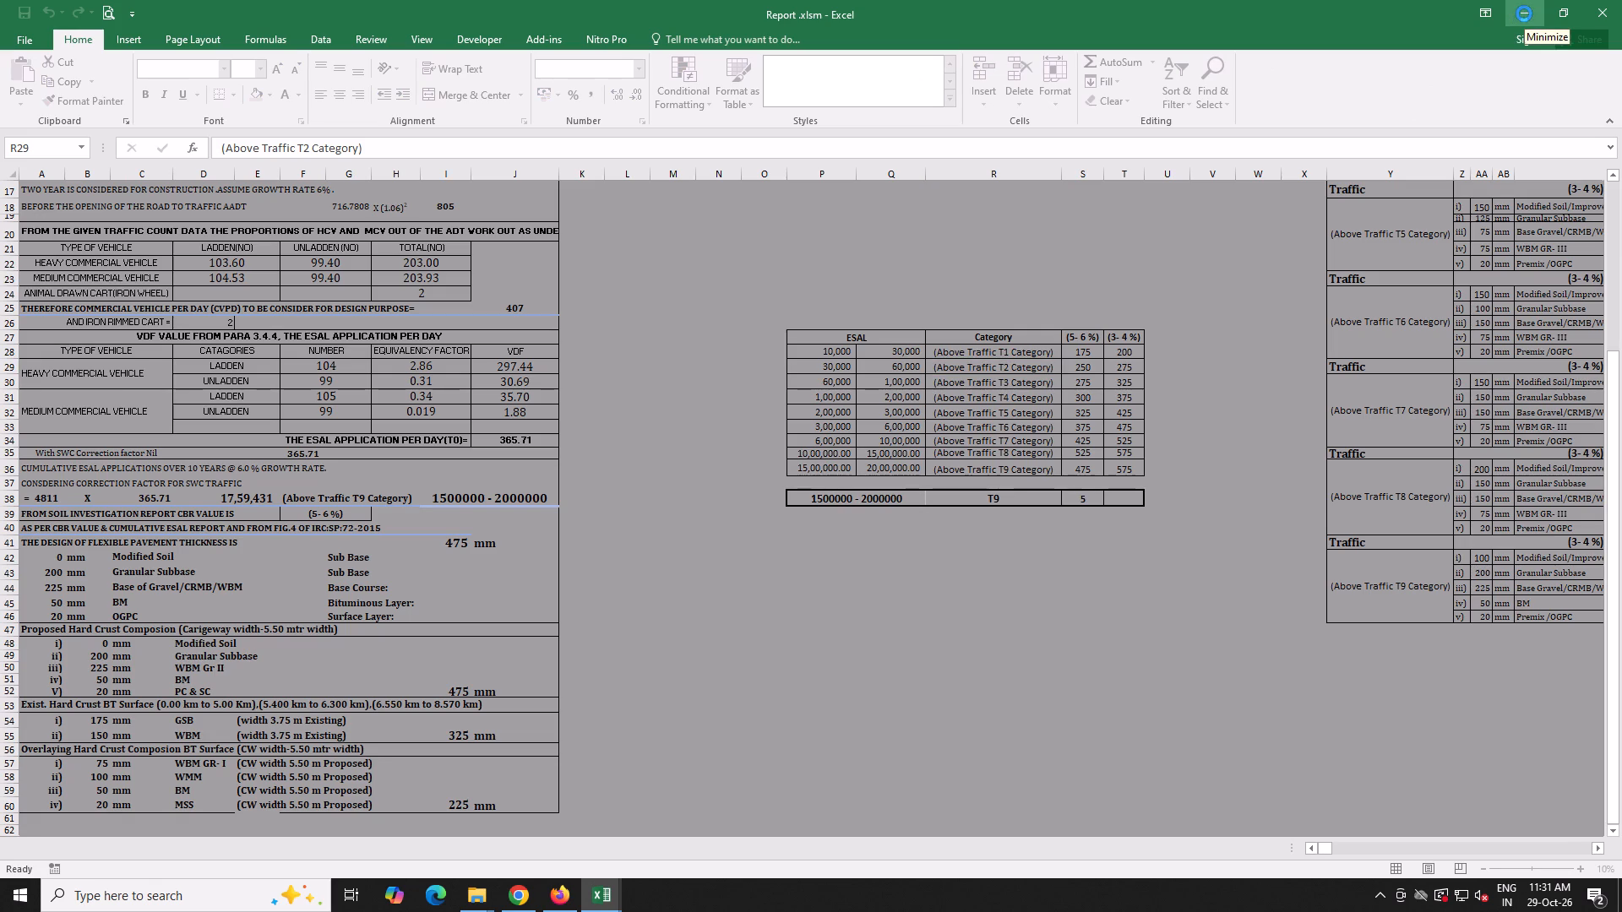
left_click(1524, 14)
Open Inventory of JAHURBANA TO KASTORA.xlsx from the 9.Juhurbona to Pabra More folder.
scroll(629, 753, "down", 5)
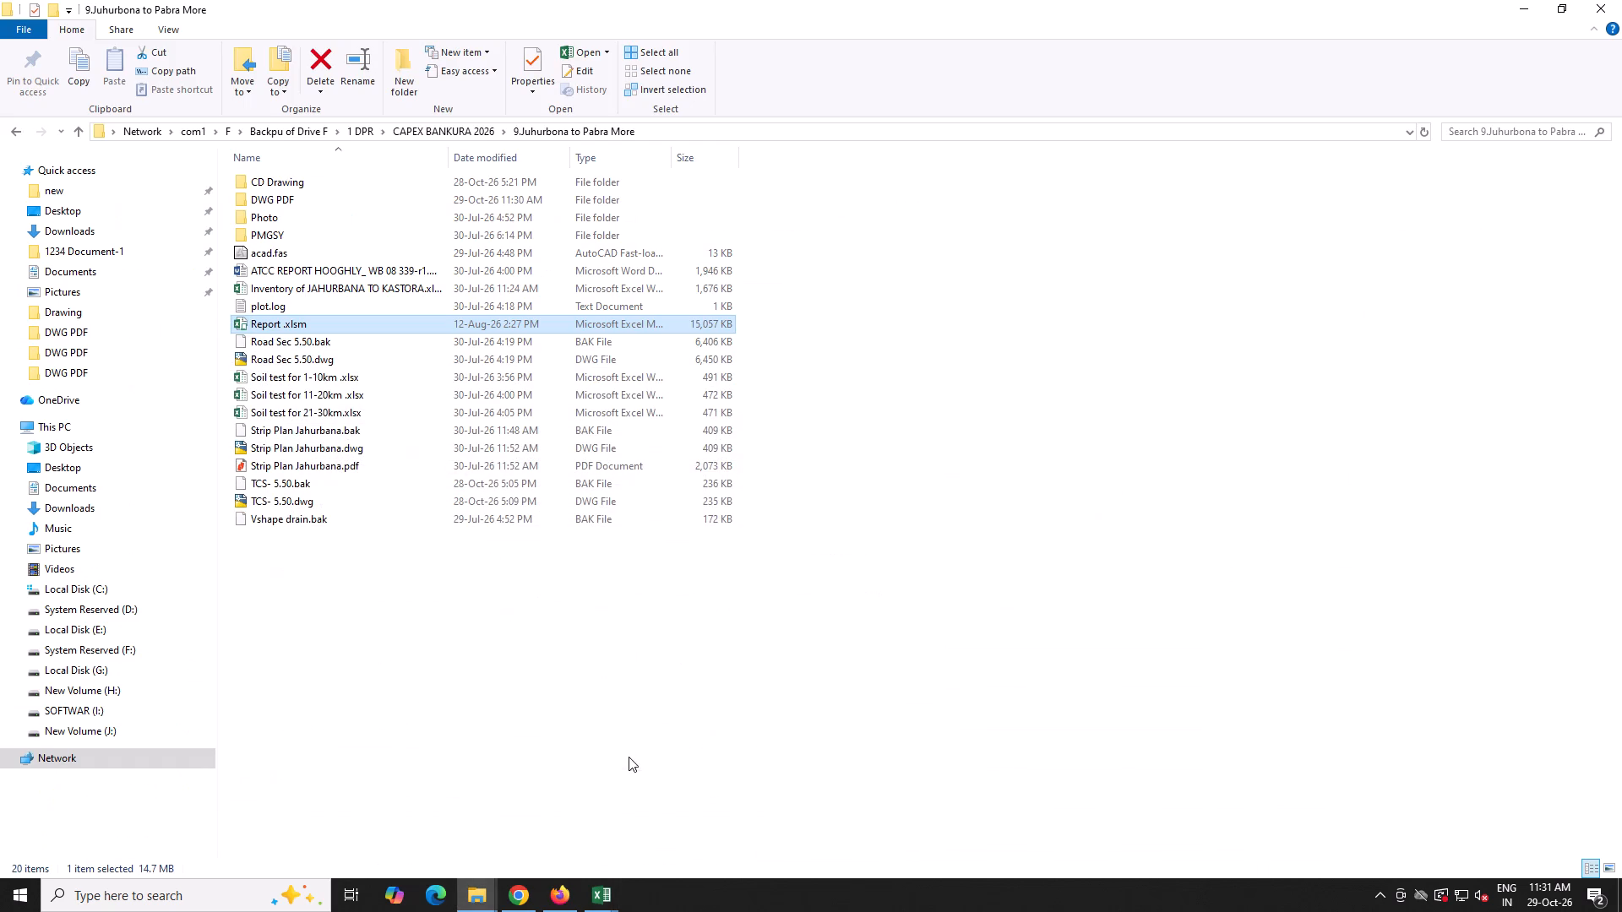
double_click(322, 290)
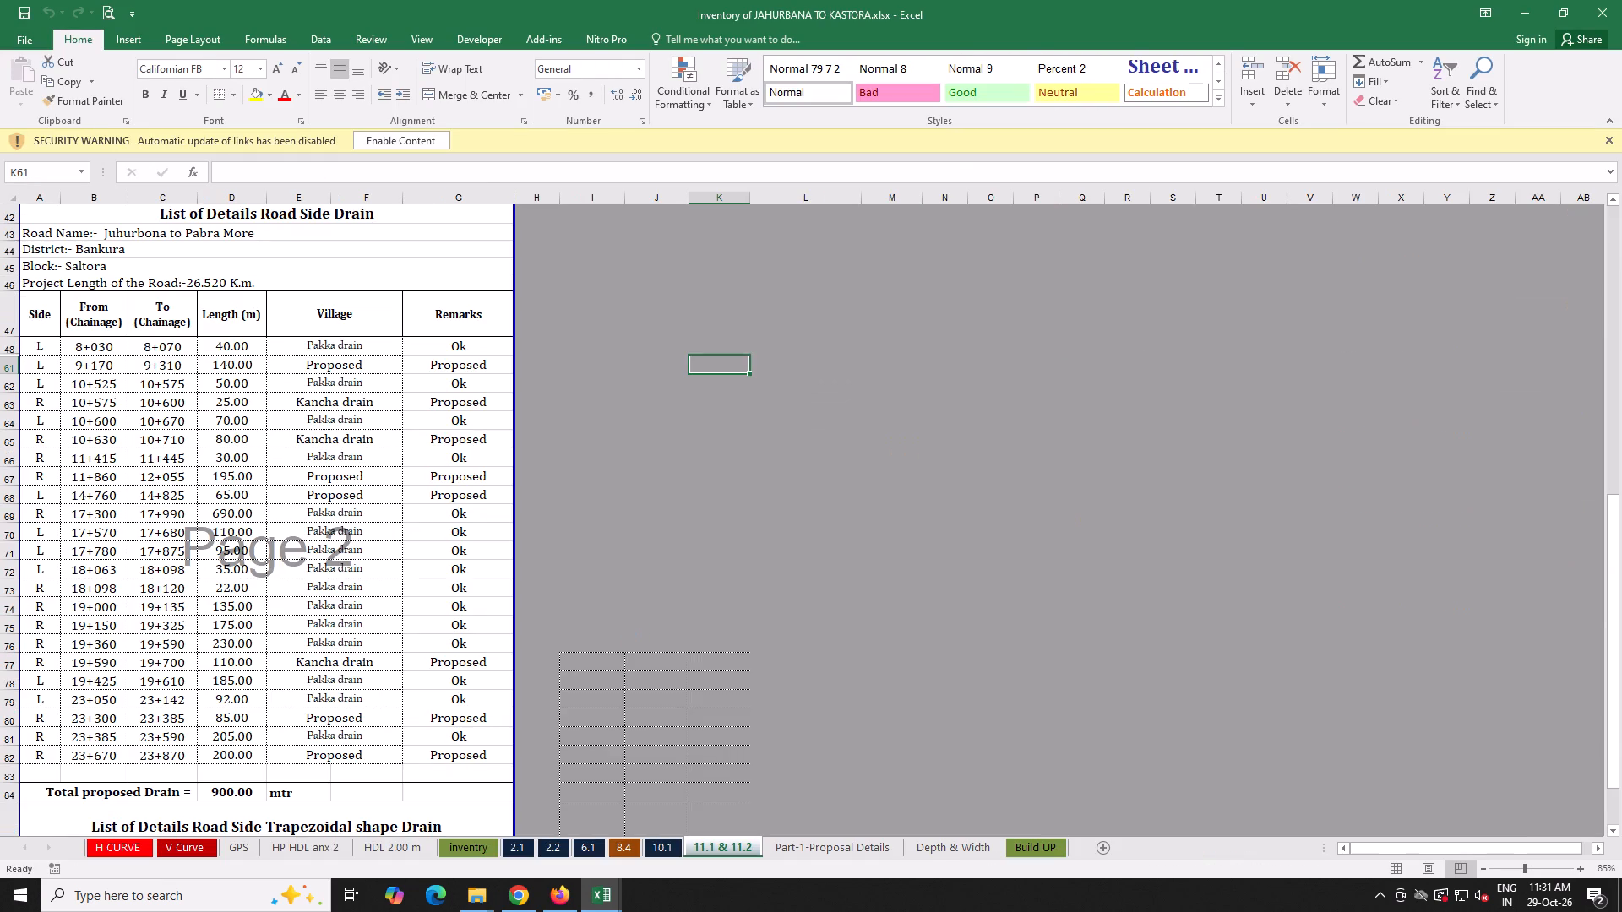
Switch to the Report.xlsm workbook and unhide its GOOGLE MAP sheet.
left_click(595, 901)
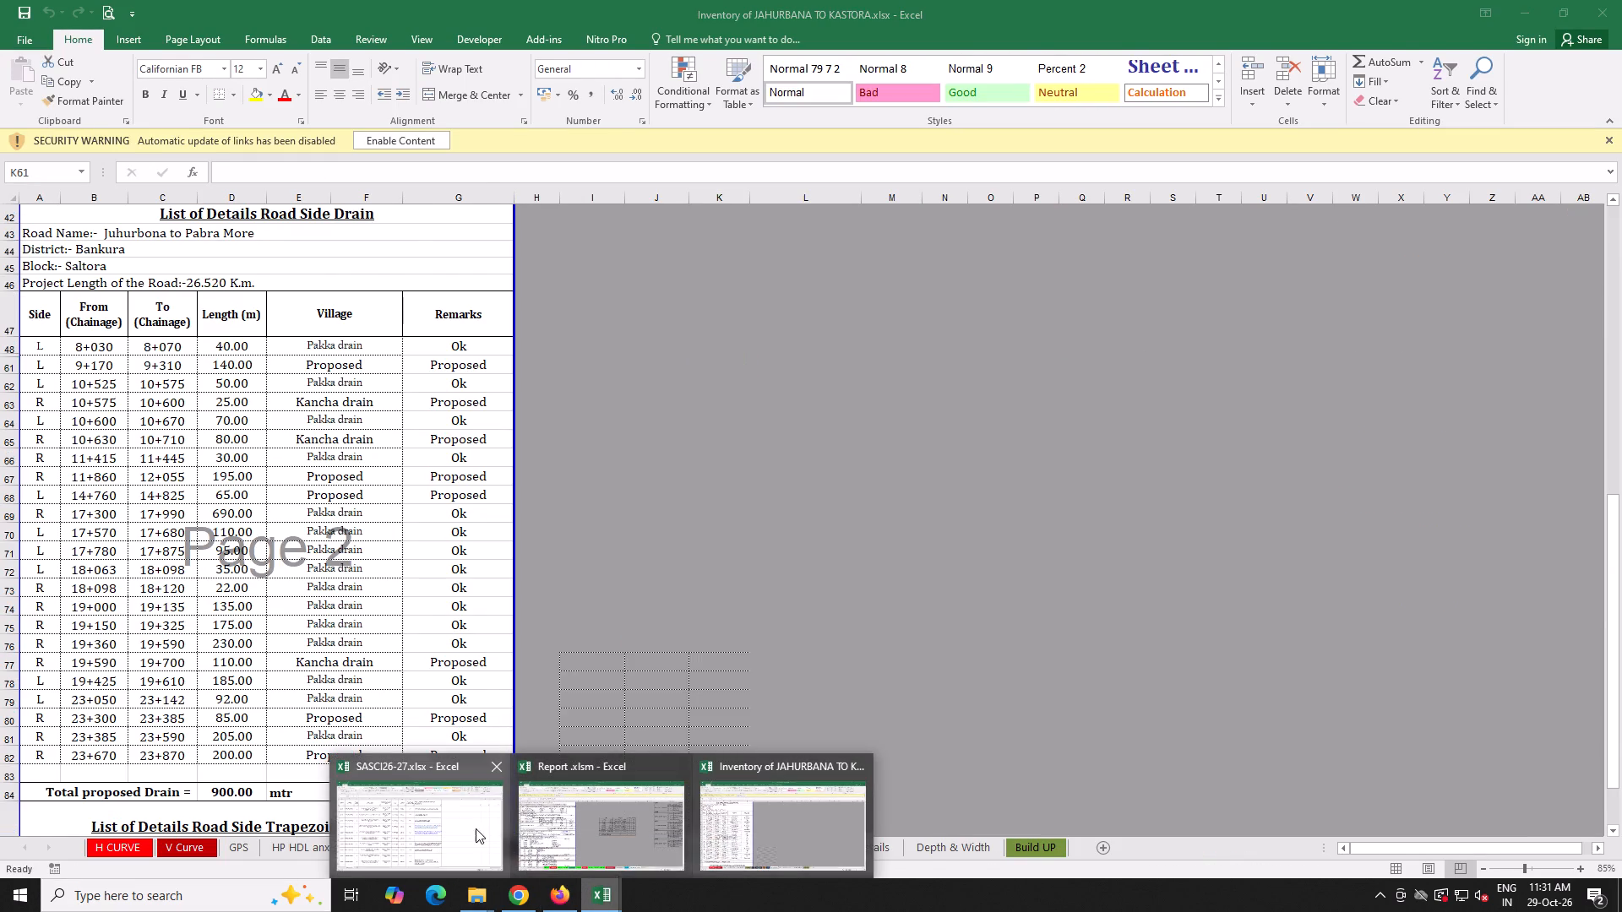
left_click(615, 828)
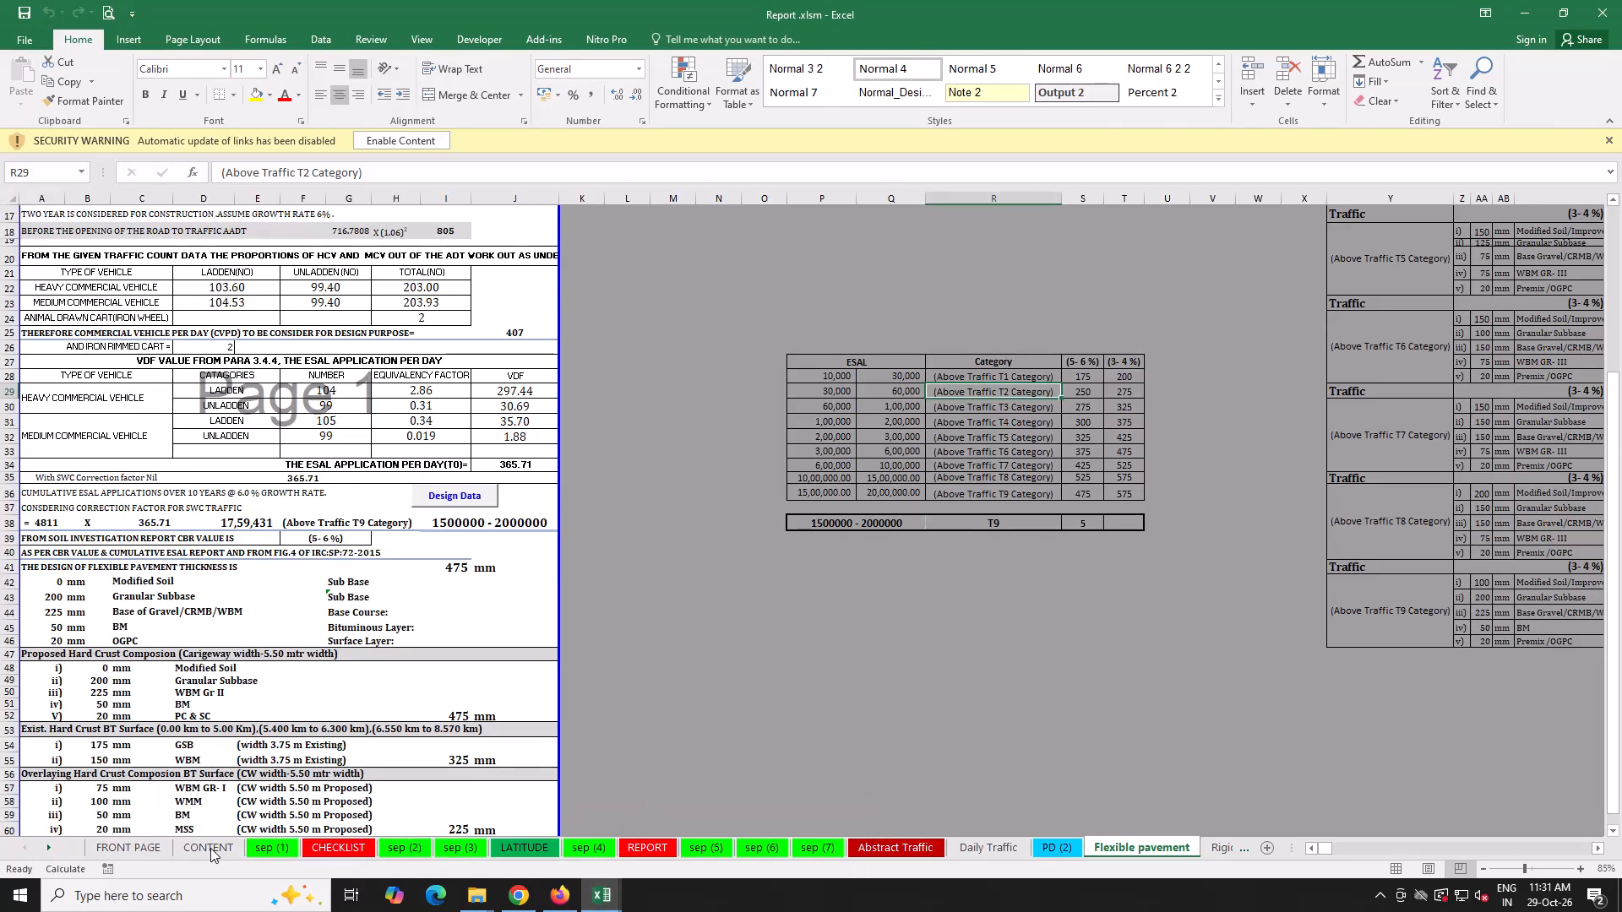
left_click(210, 848)
right_click(210, 848)
left_click(245, 817)
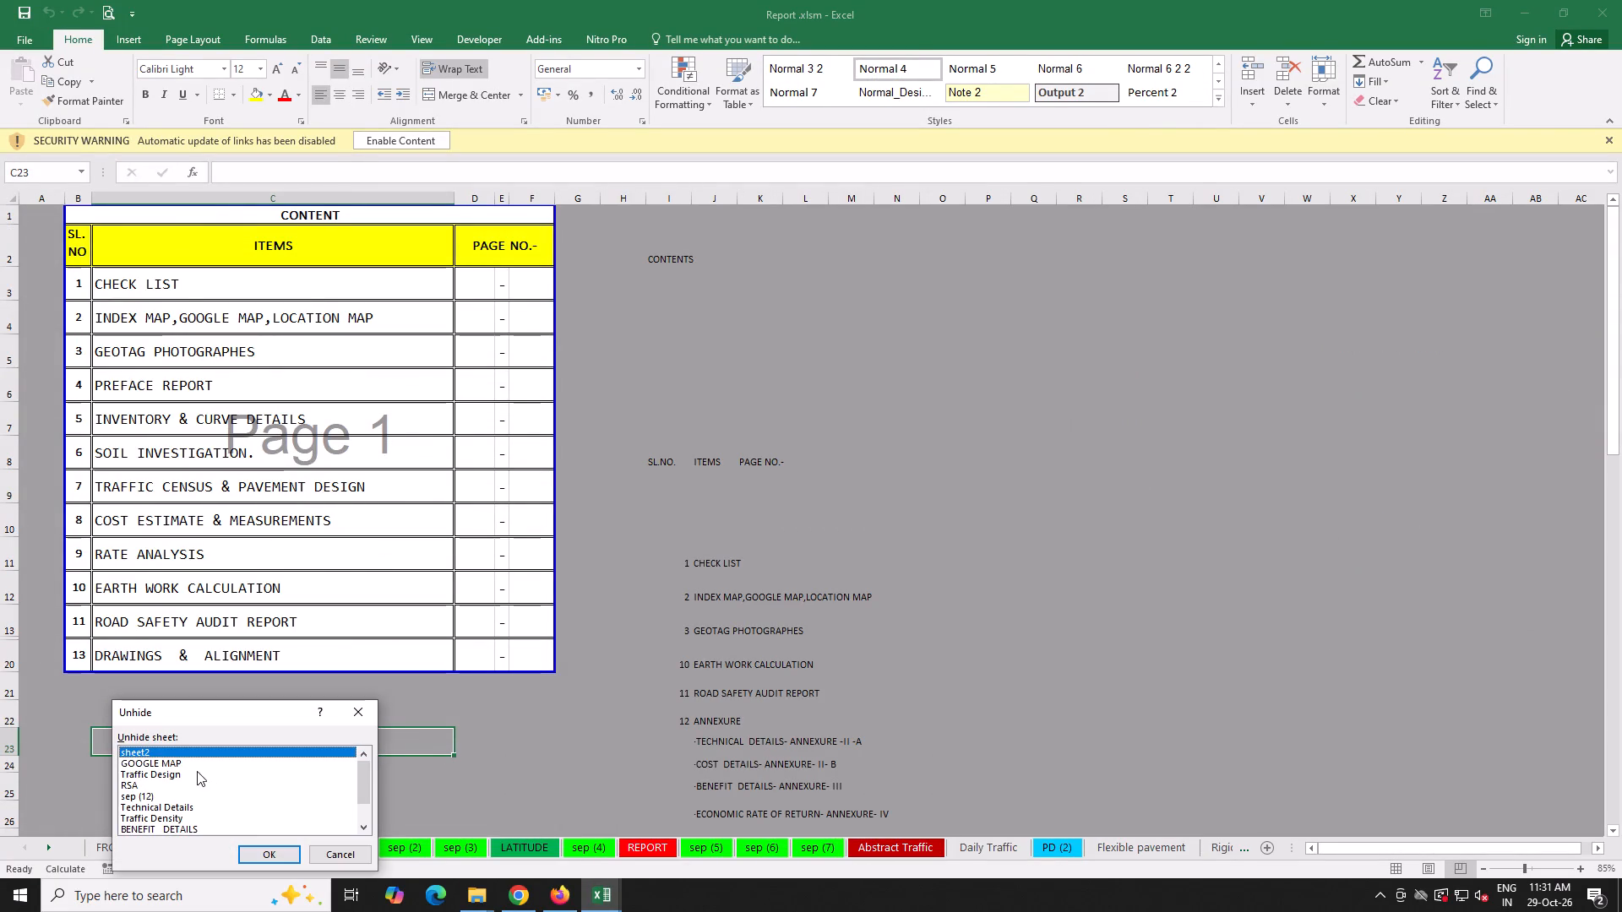
double_click(162, 761)
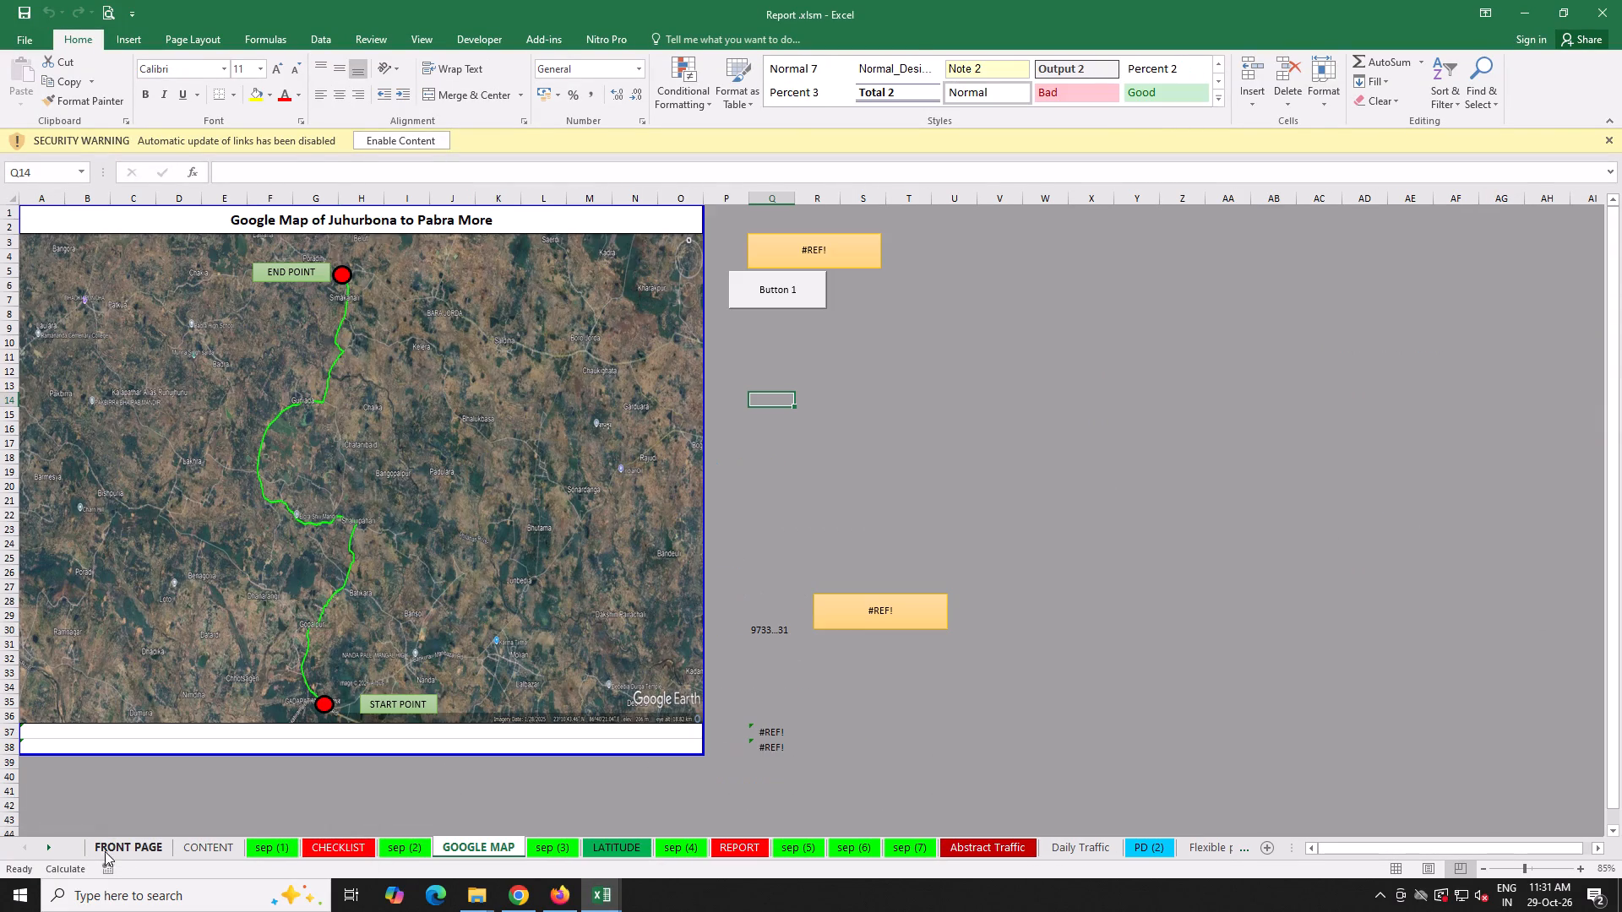
Export the entire Report.xlsm workbook as Report.pdf into the DWG PDF folder, starting from the FRONT PAGE sheet.
left_click(126, 846)
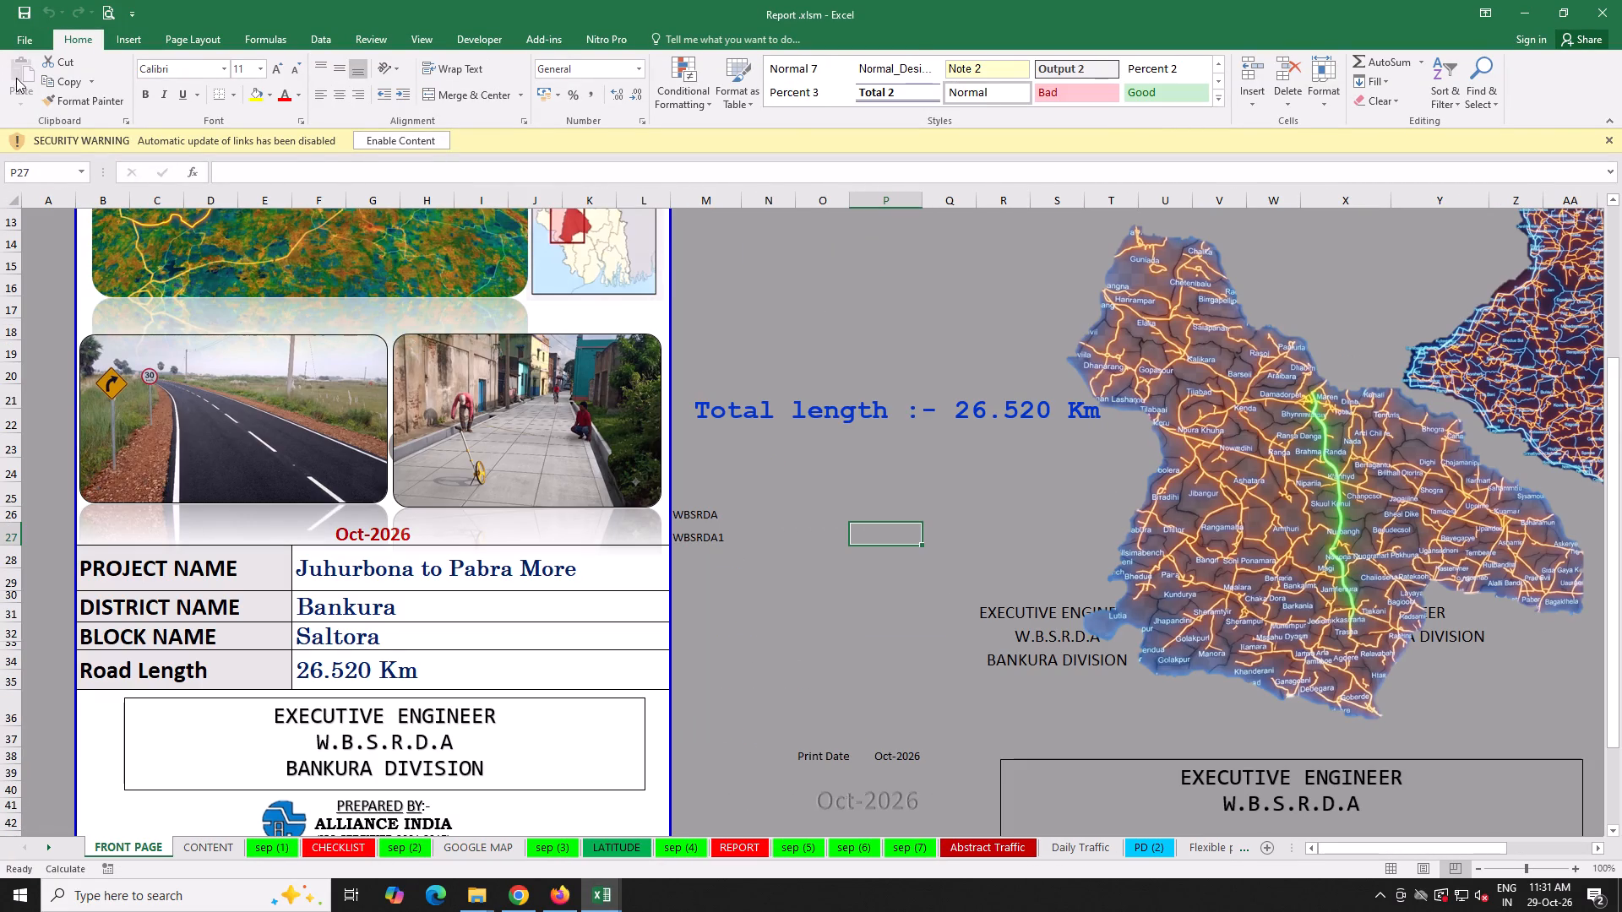
left_click(26, 36)
left_click(41, 309)
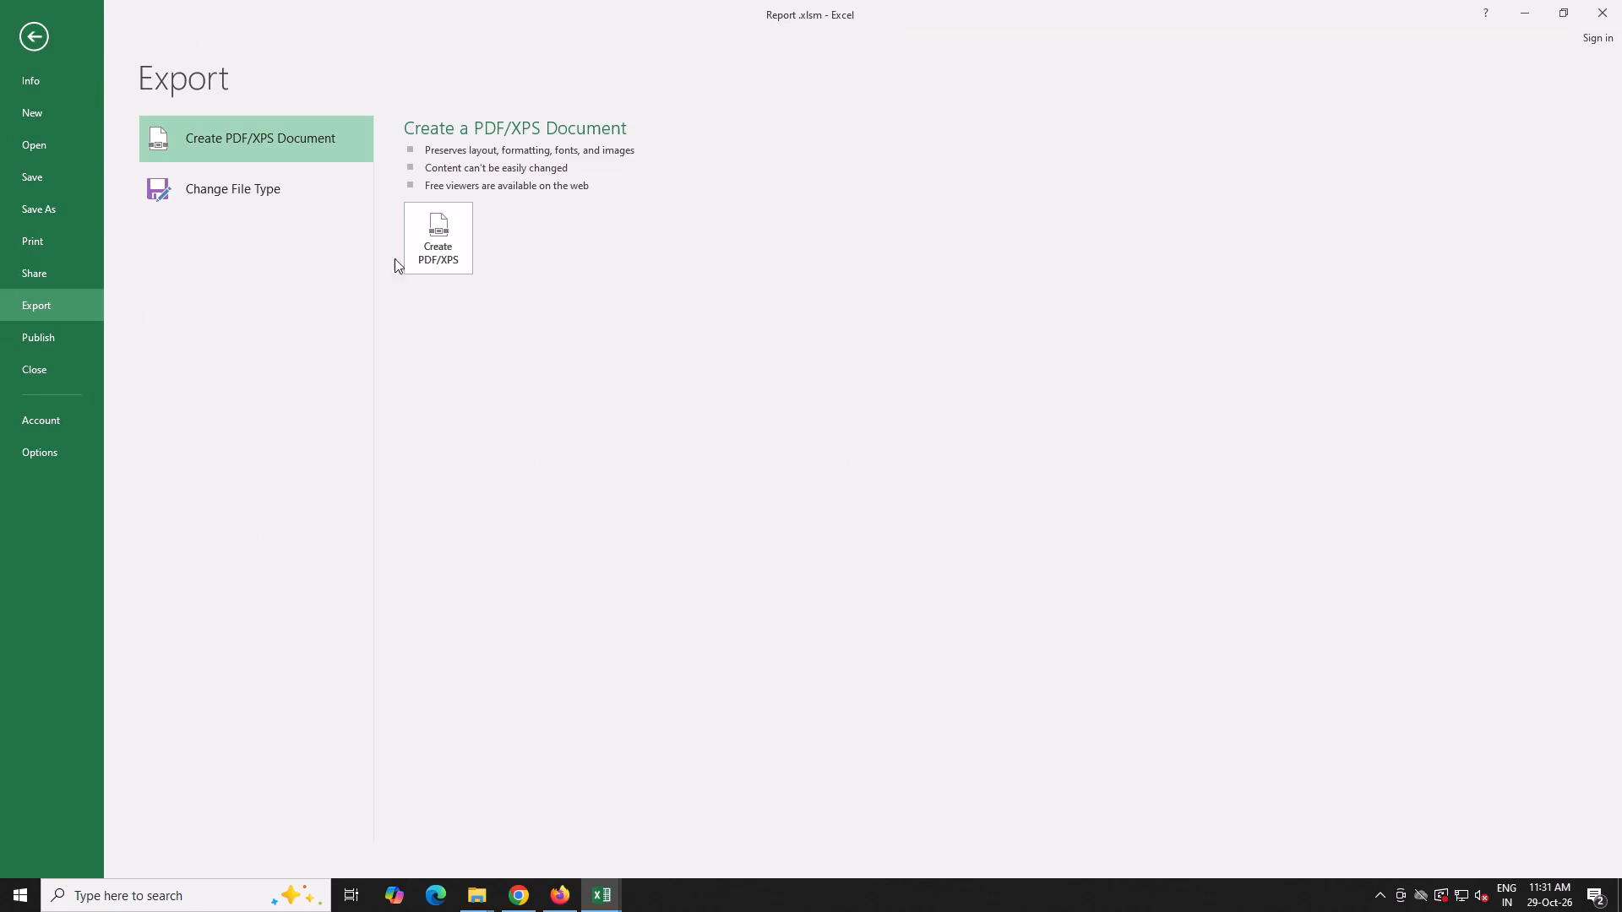
left_click(435, 247)
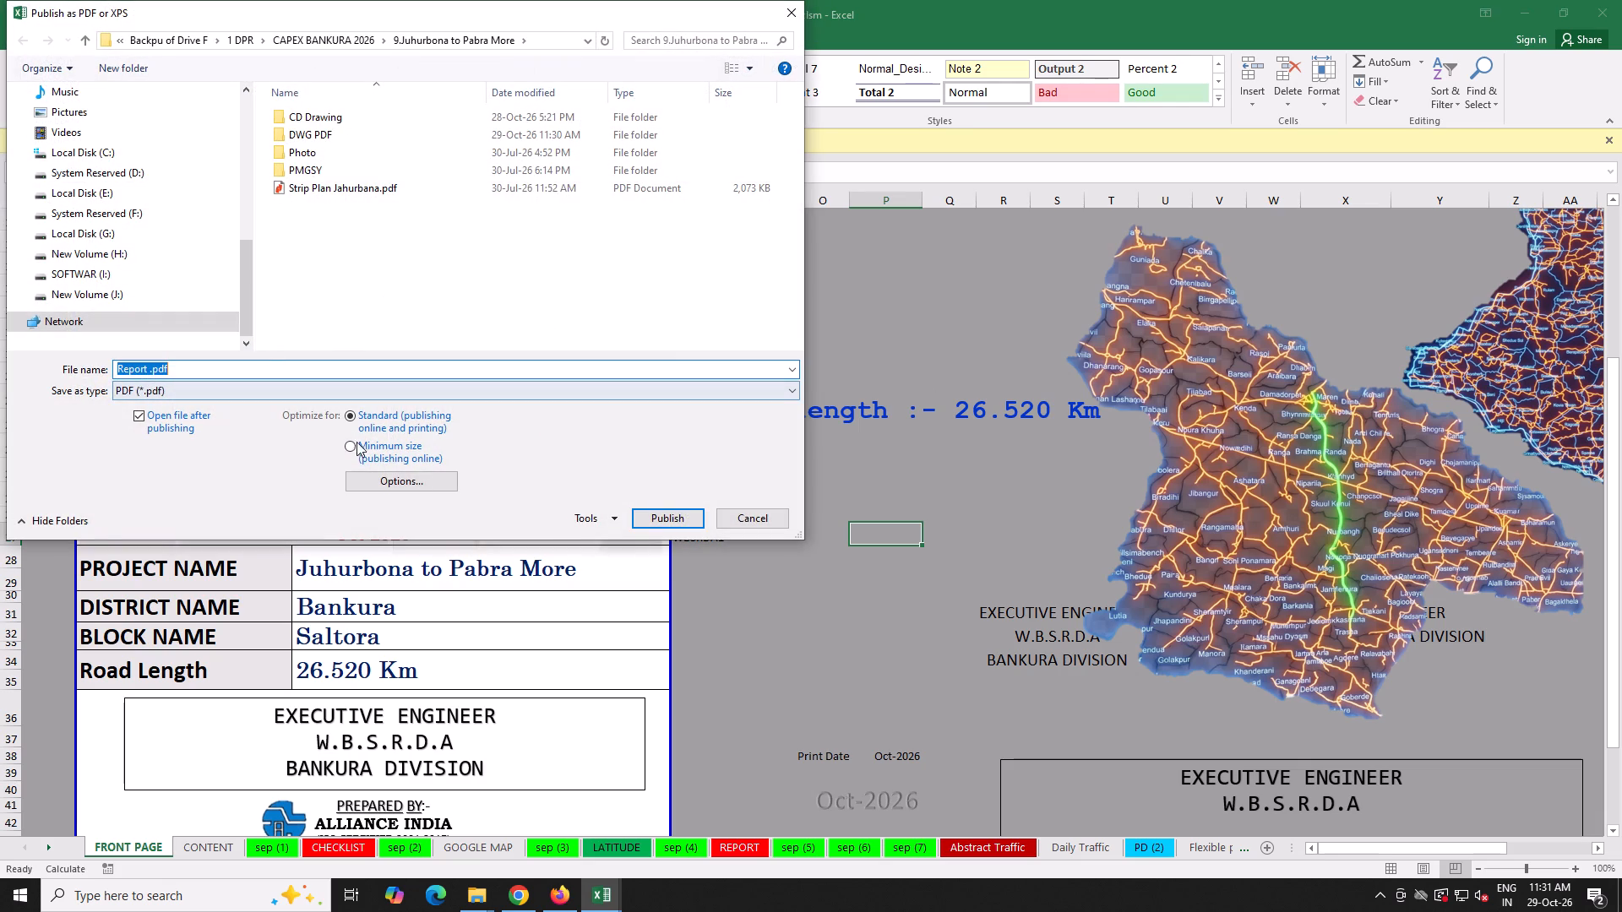
left_click(424, 482)
left_click(444, 246)
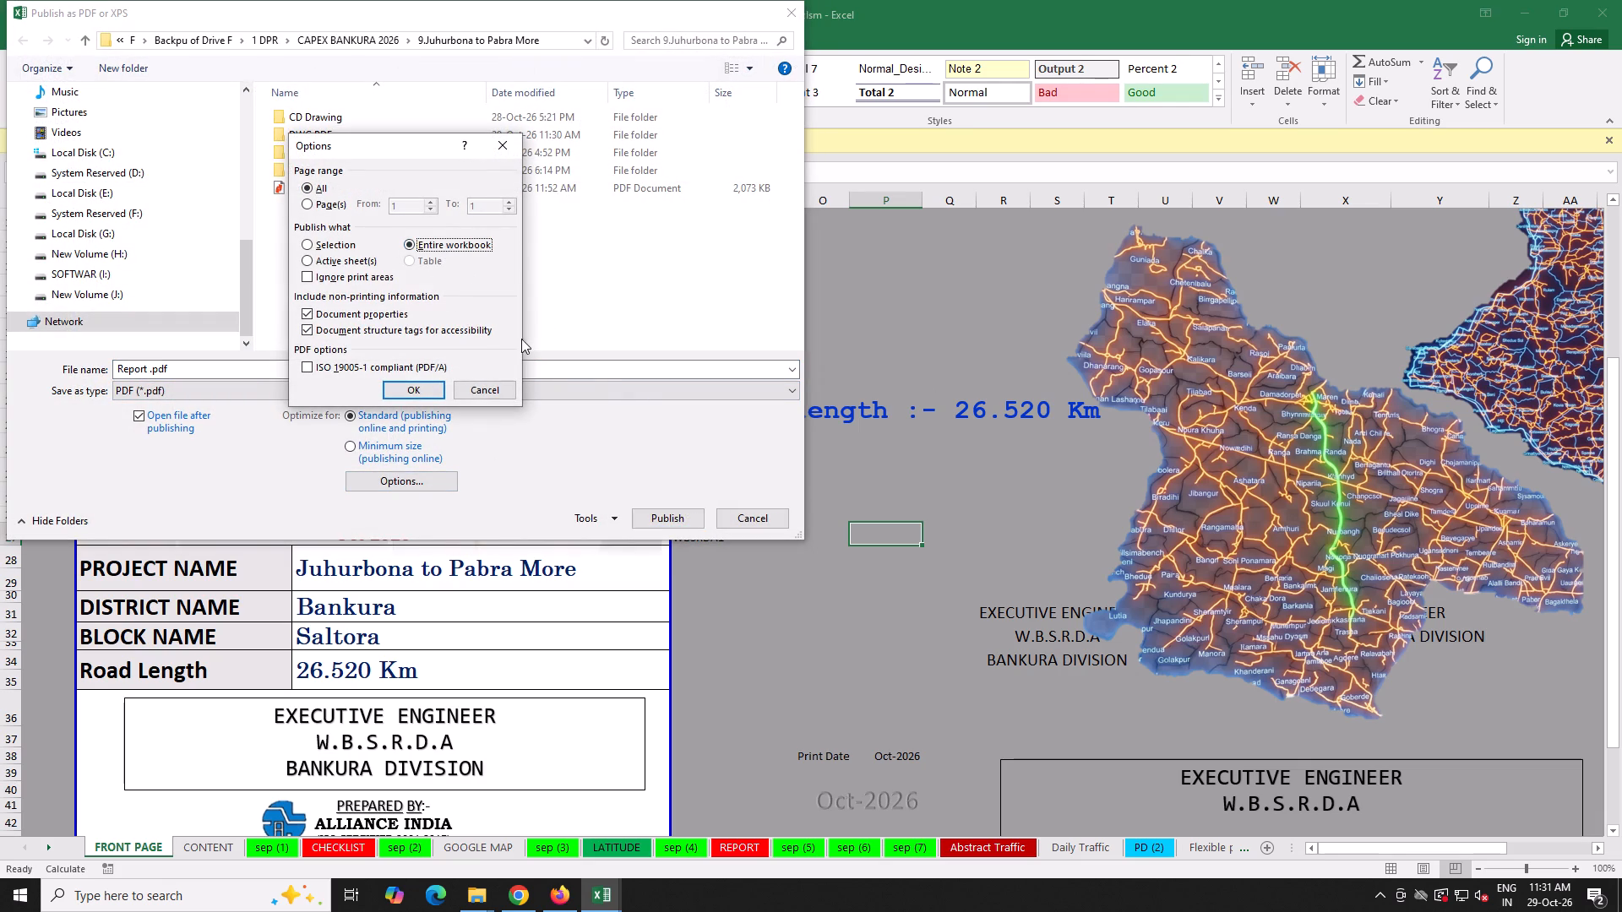
left_click(417, 394)
double_click(339, 139)
left_click(670, 522)
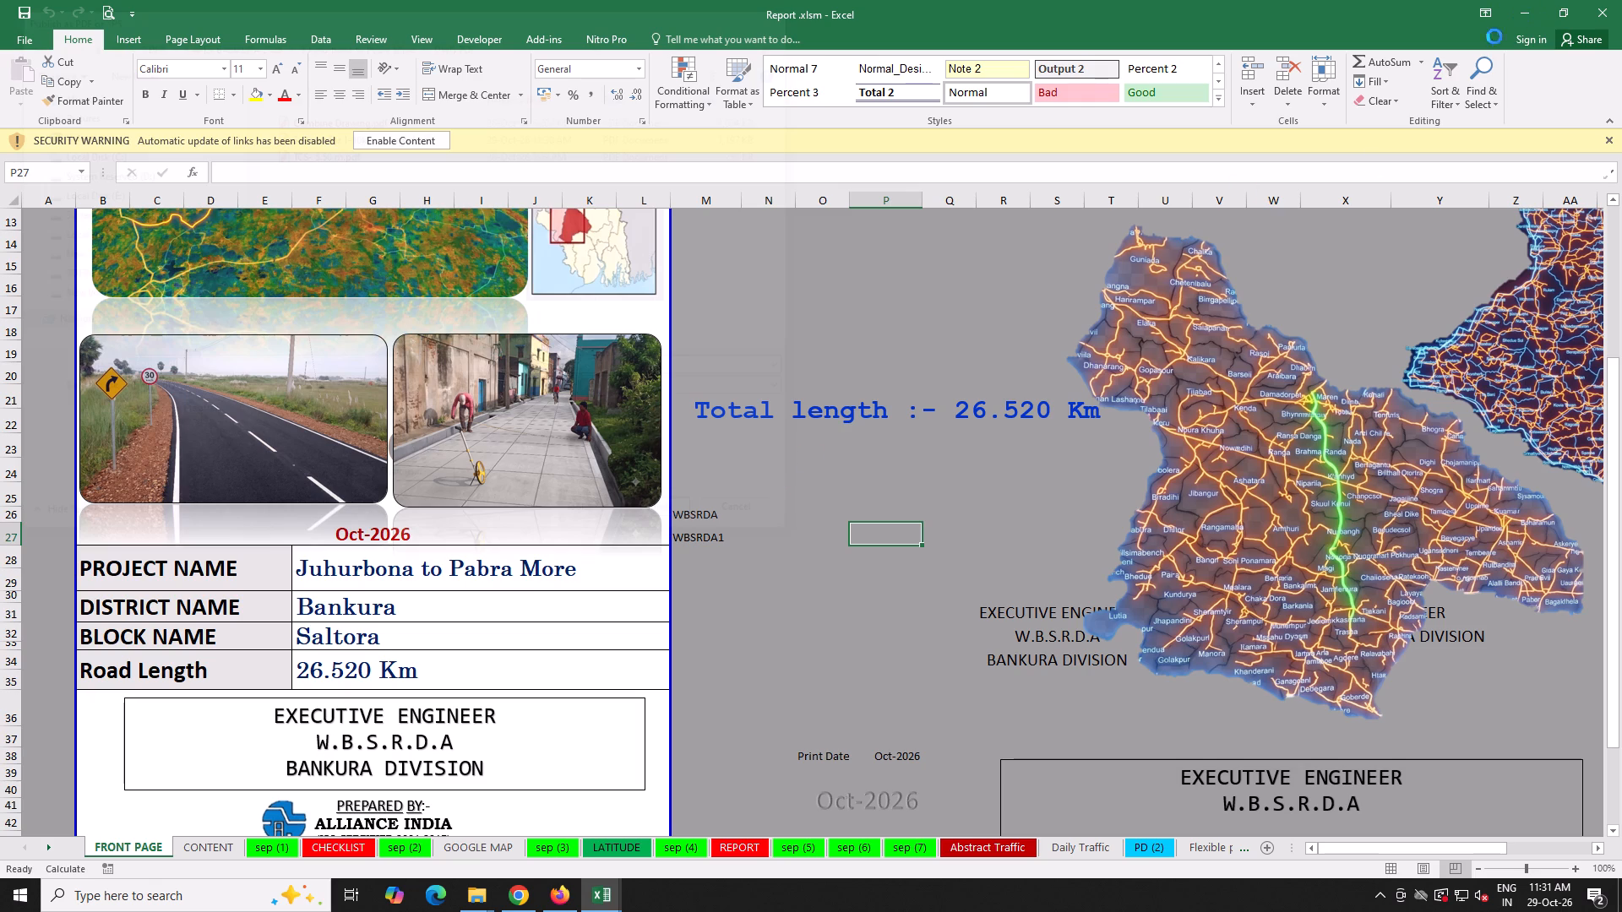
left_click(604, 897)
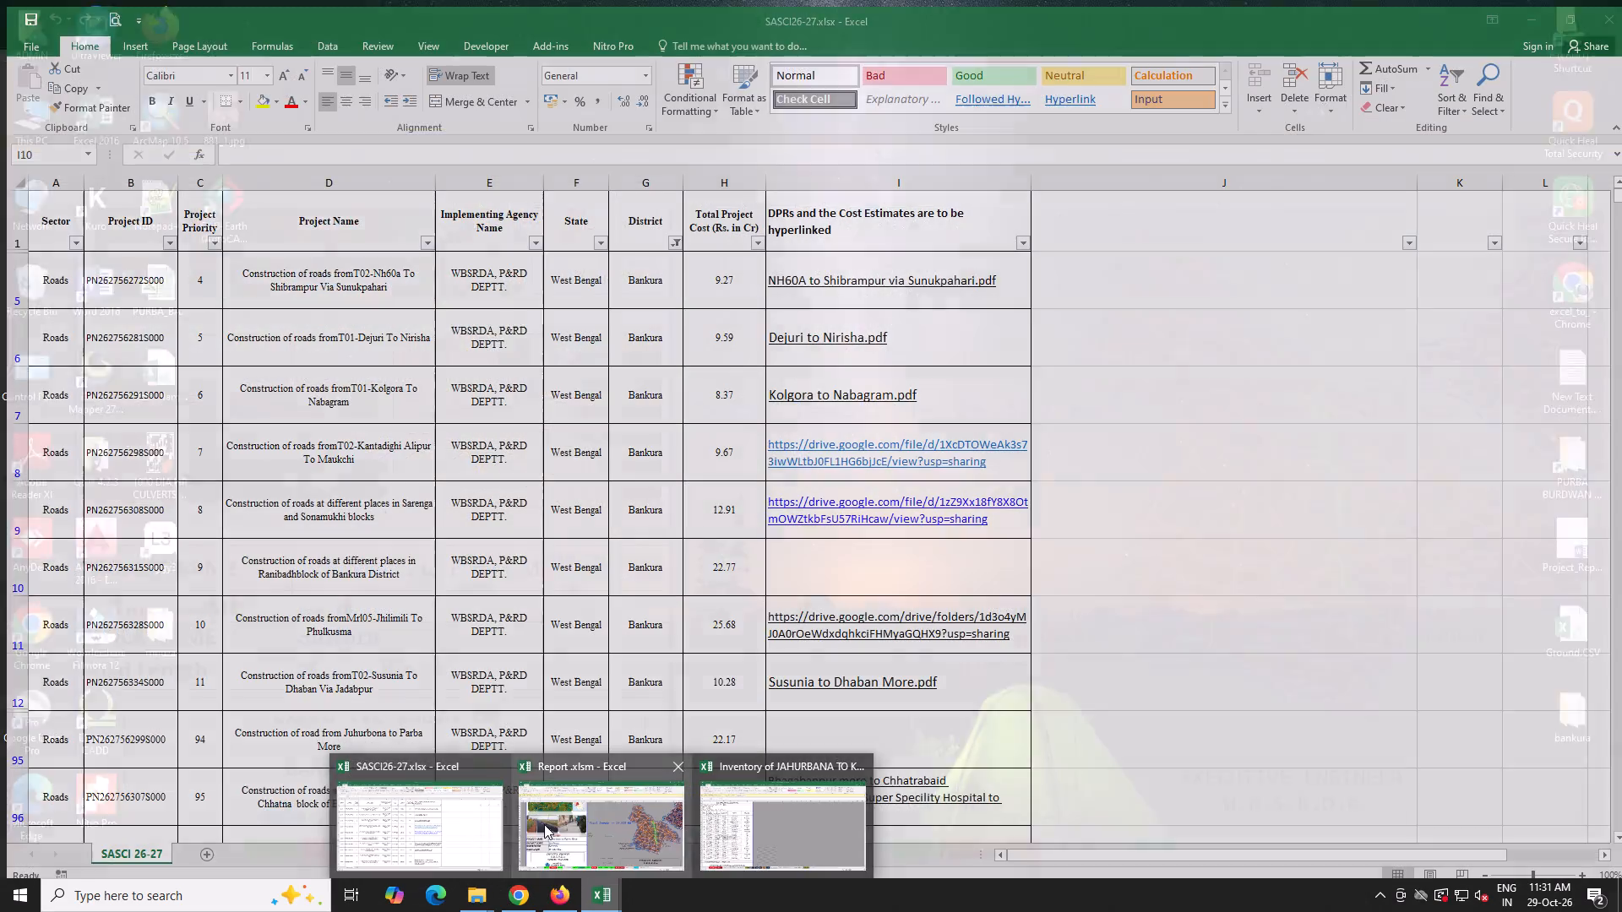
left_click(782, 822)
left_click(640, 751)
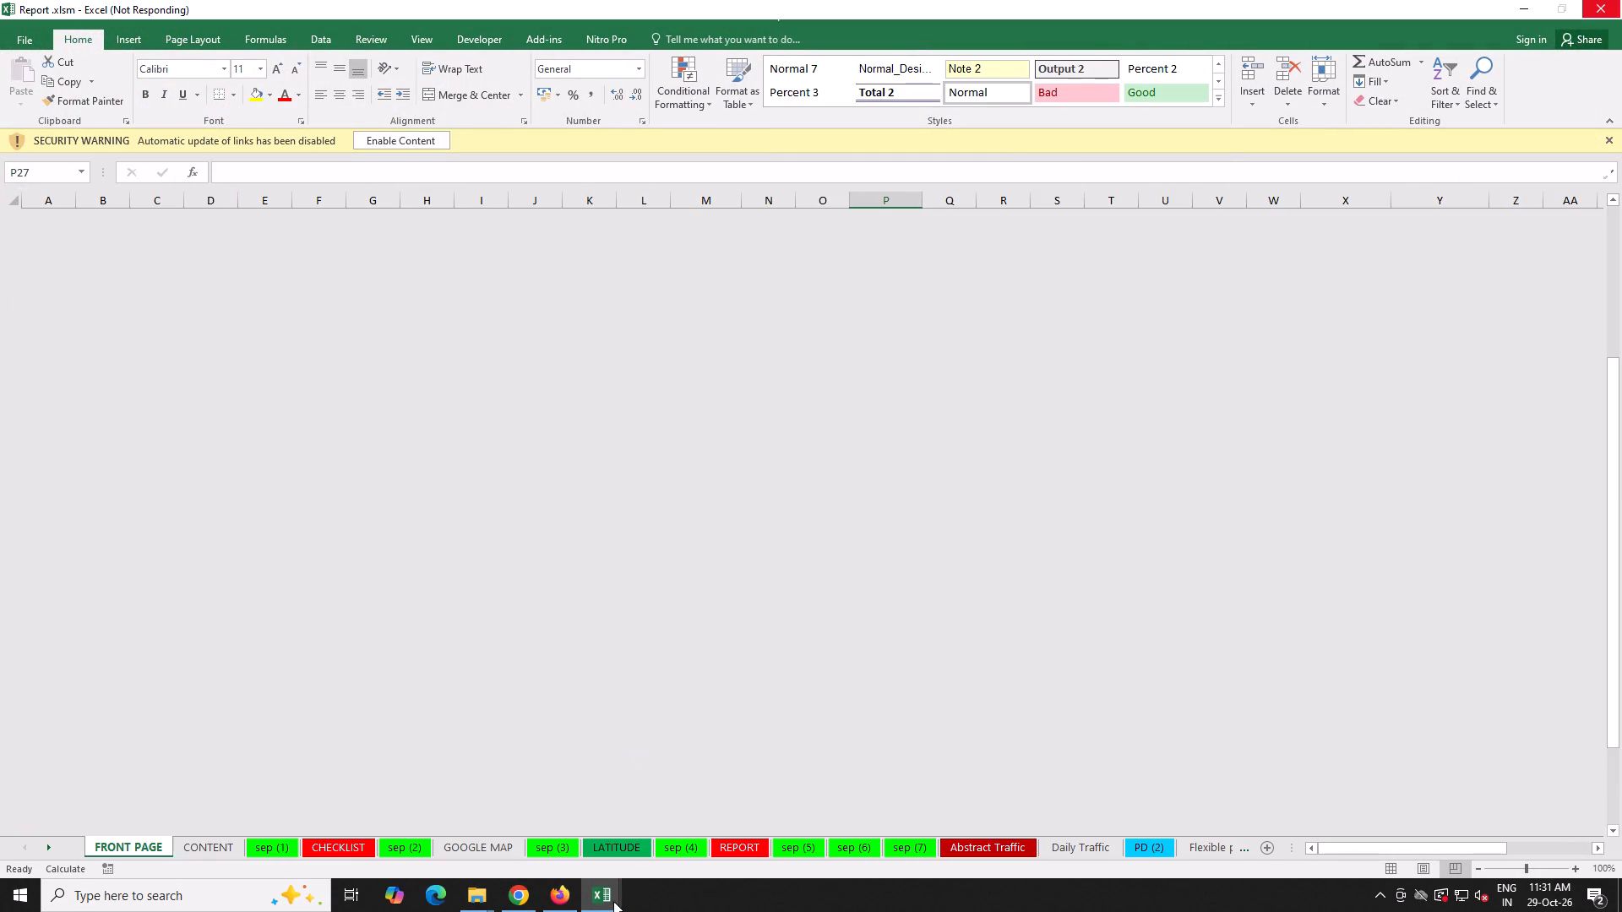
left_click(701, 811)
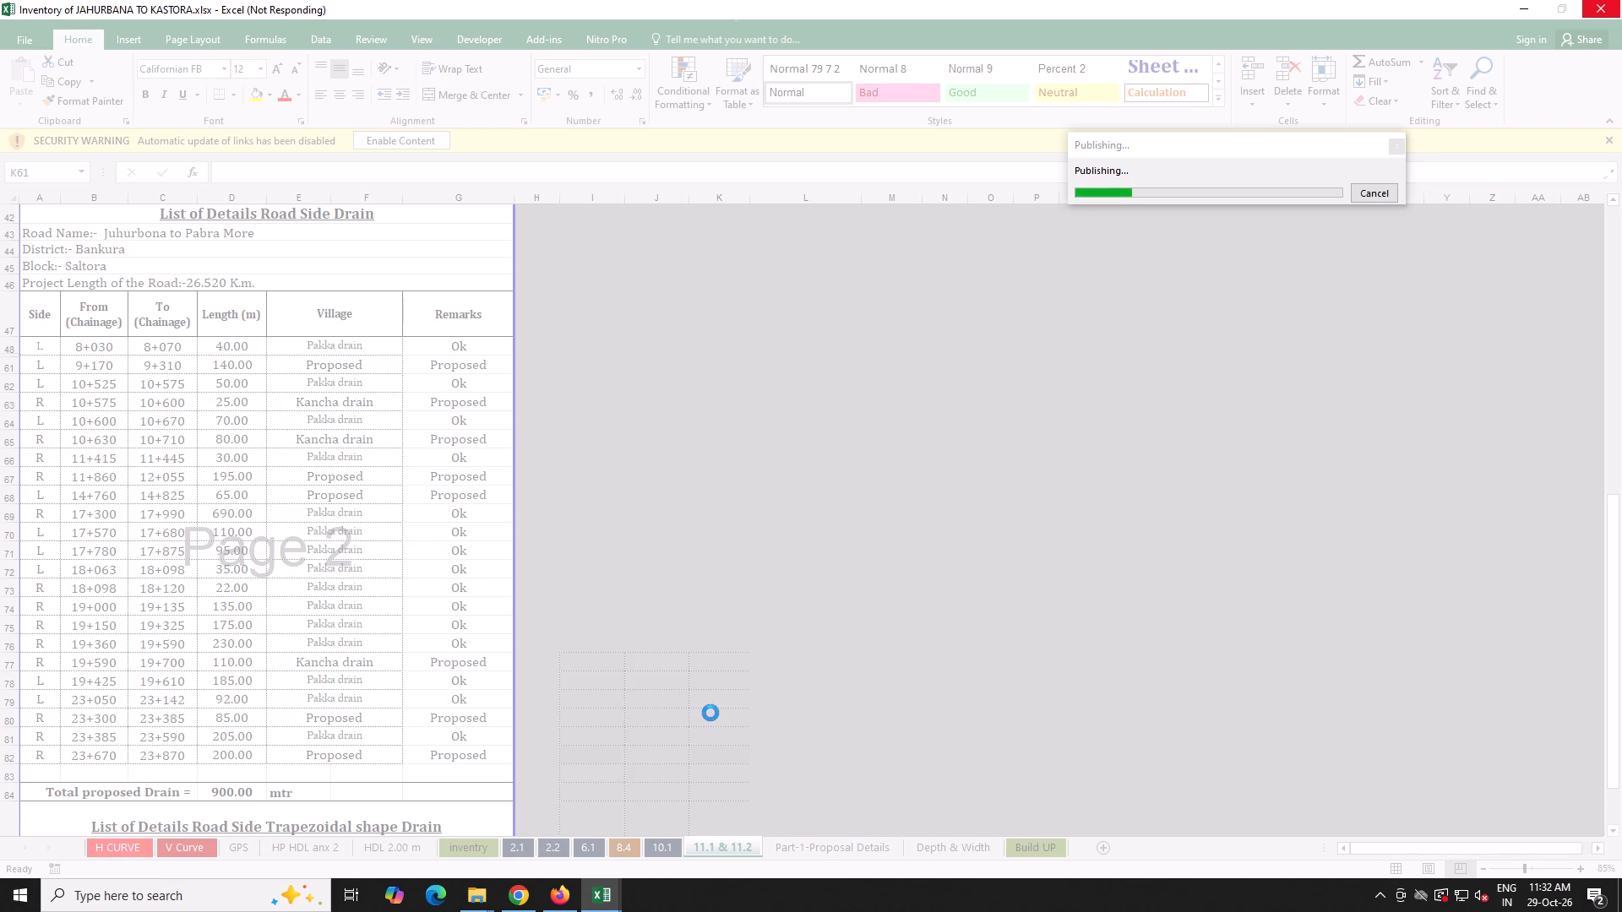
In File Explorer, move Strip Plan Jahurbana.pdf from the 9.Juhurbona to Pabra More folder into its DWG PDF subfolder.
left_click(488, 895)
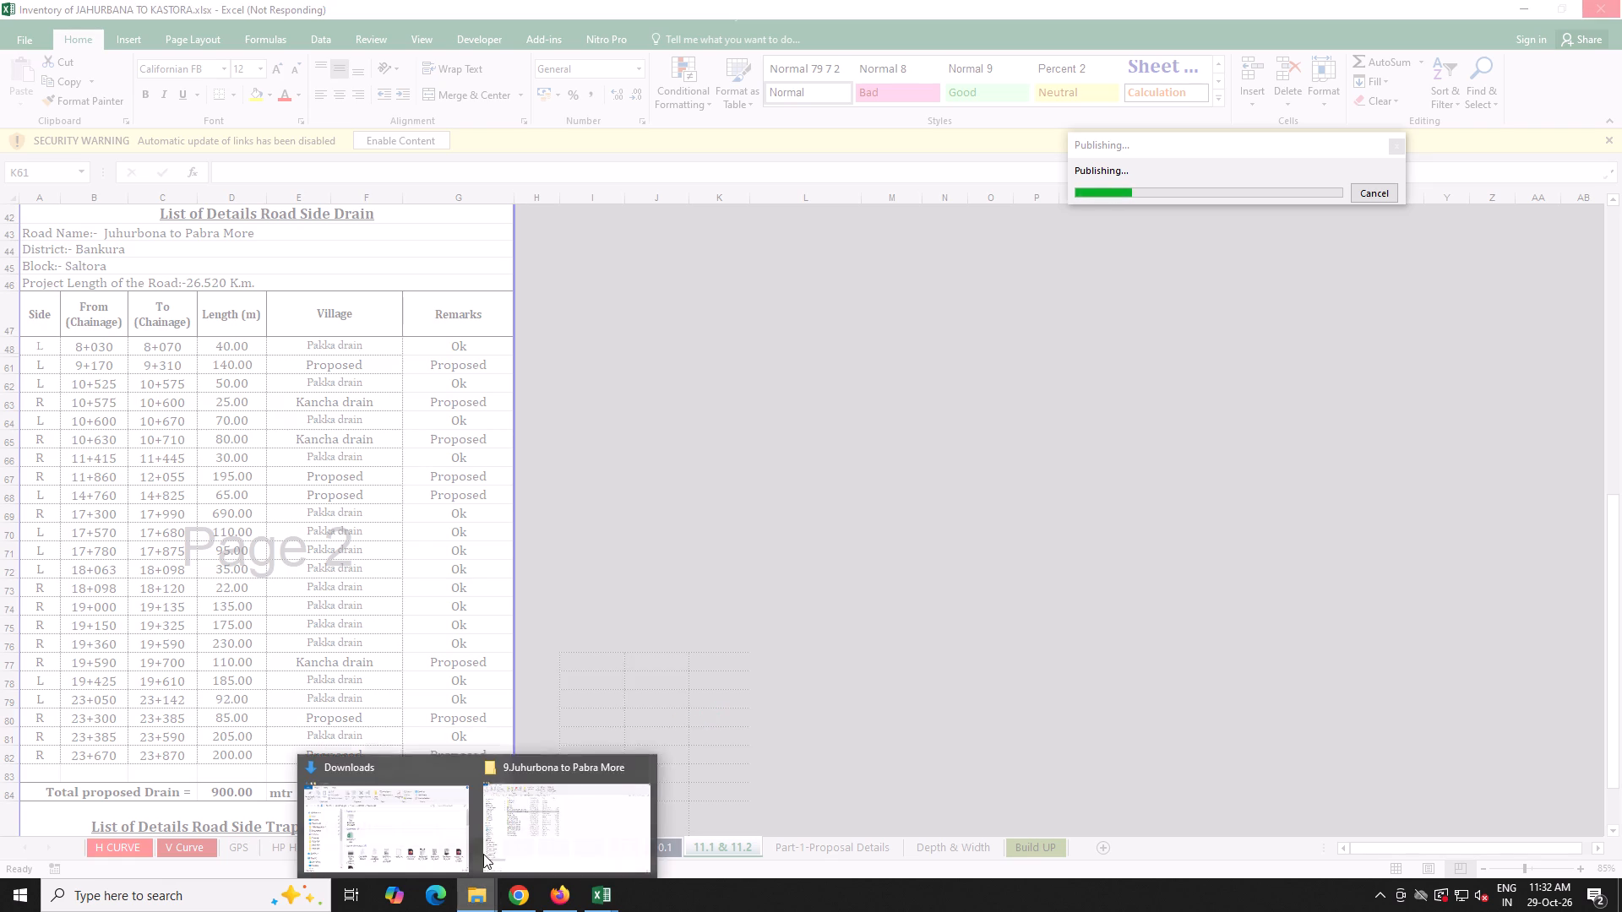
left_click(555, 809)
double_click(324, 220)
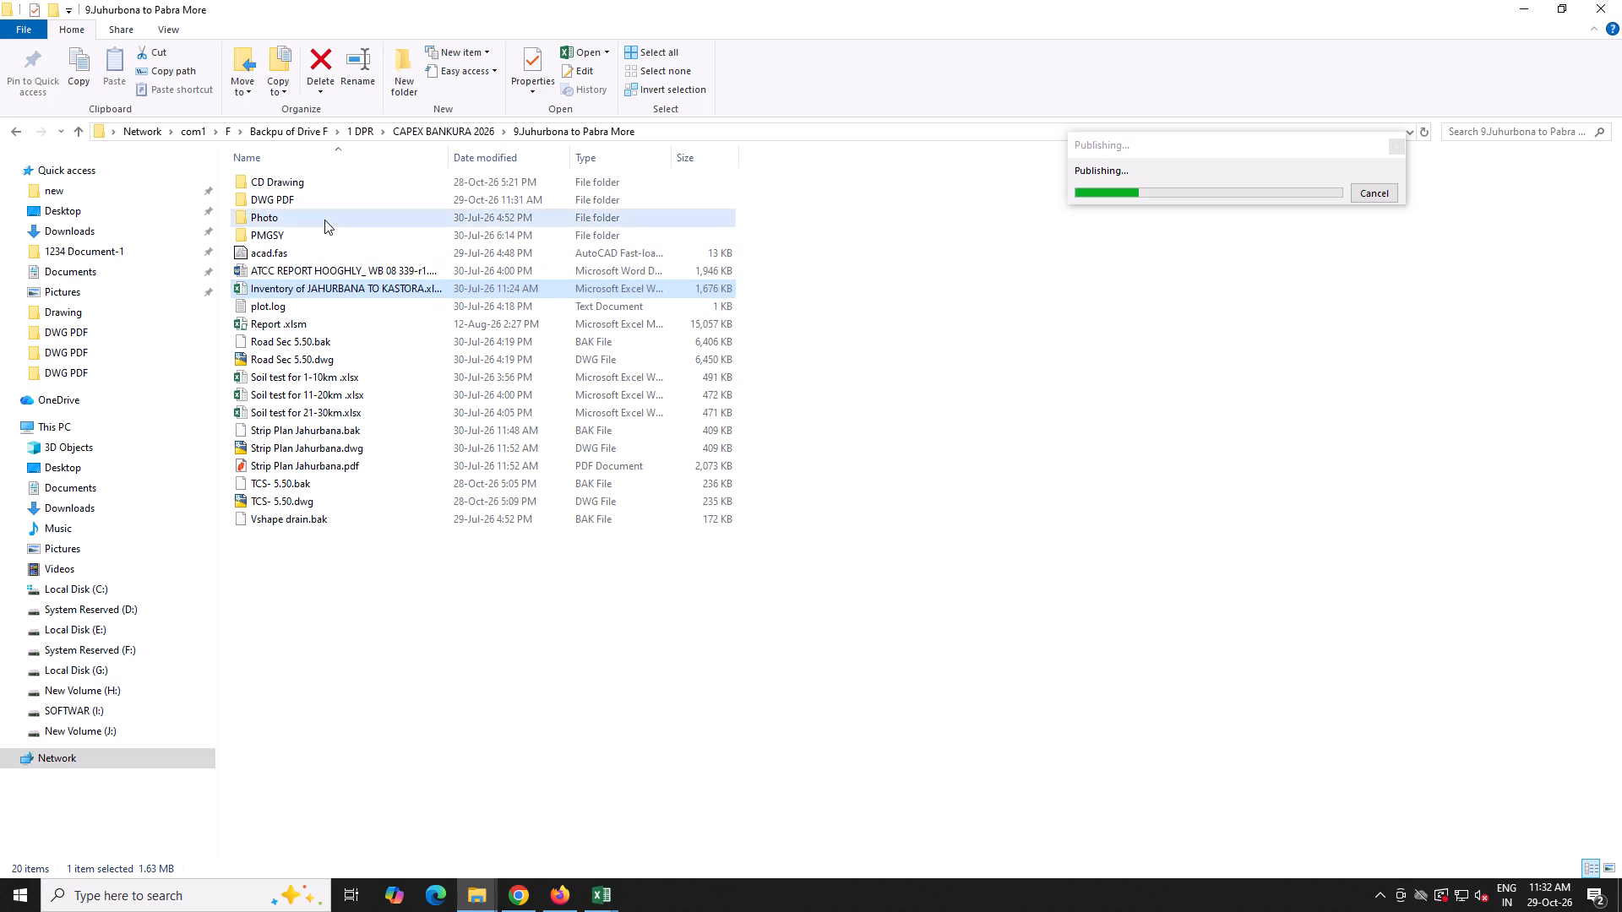
left_click(544, 131)
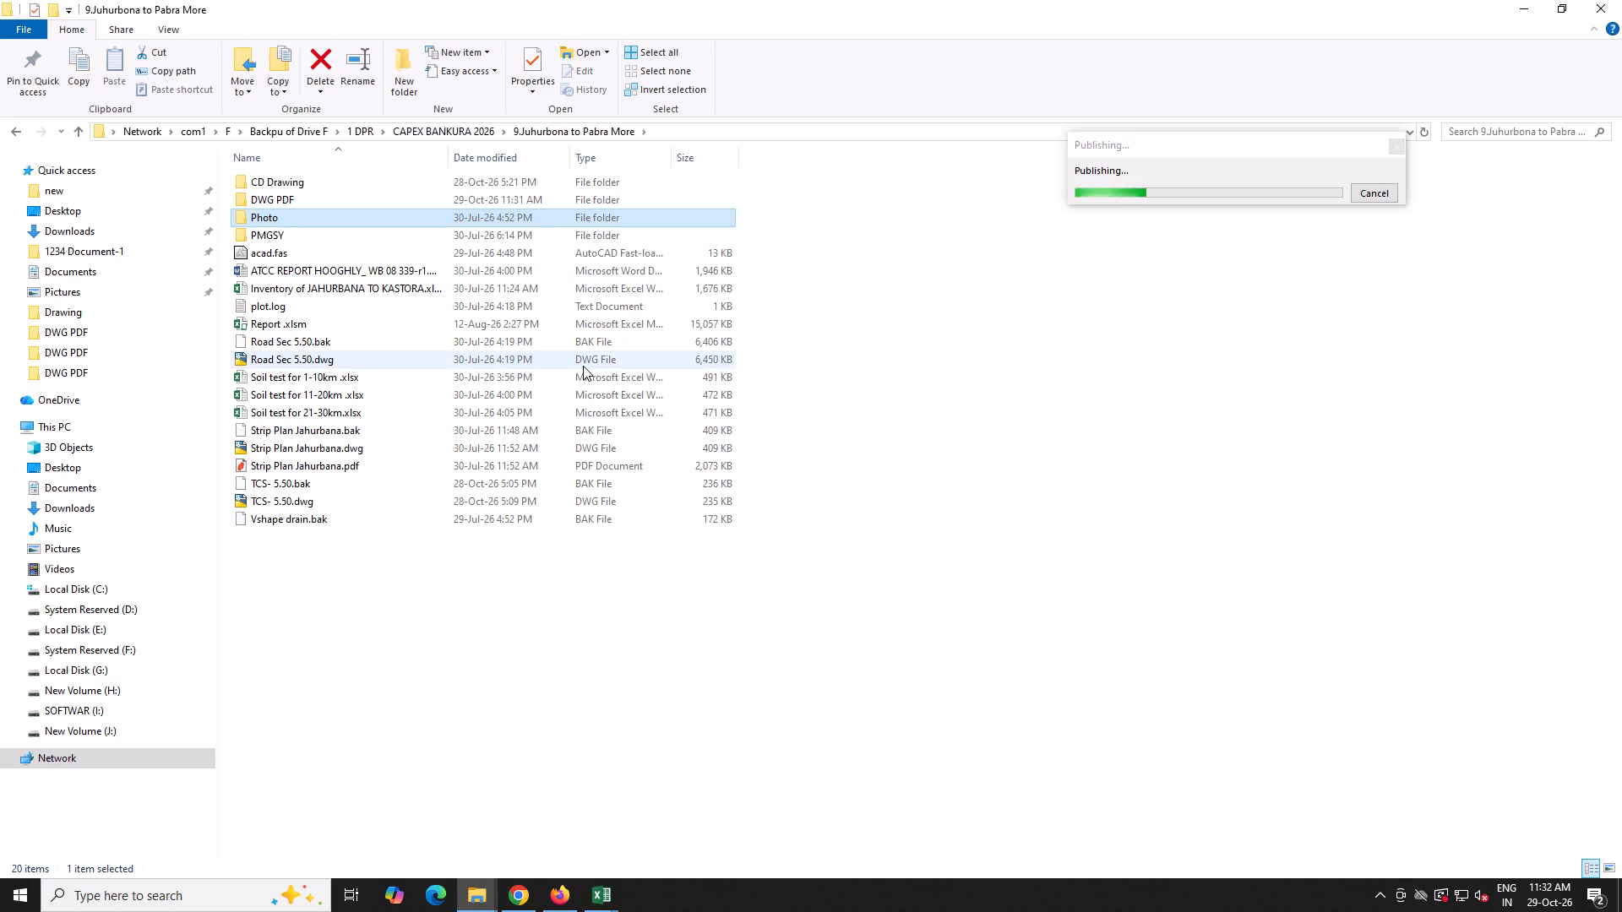
left_click(314, 455)
left_click(302, 470)
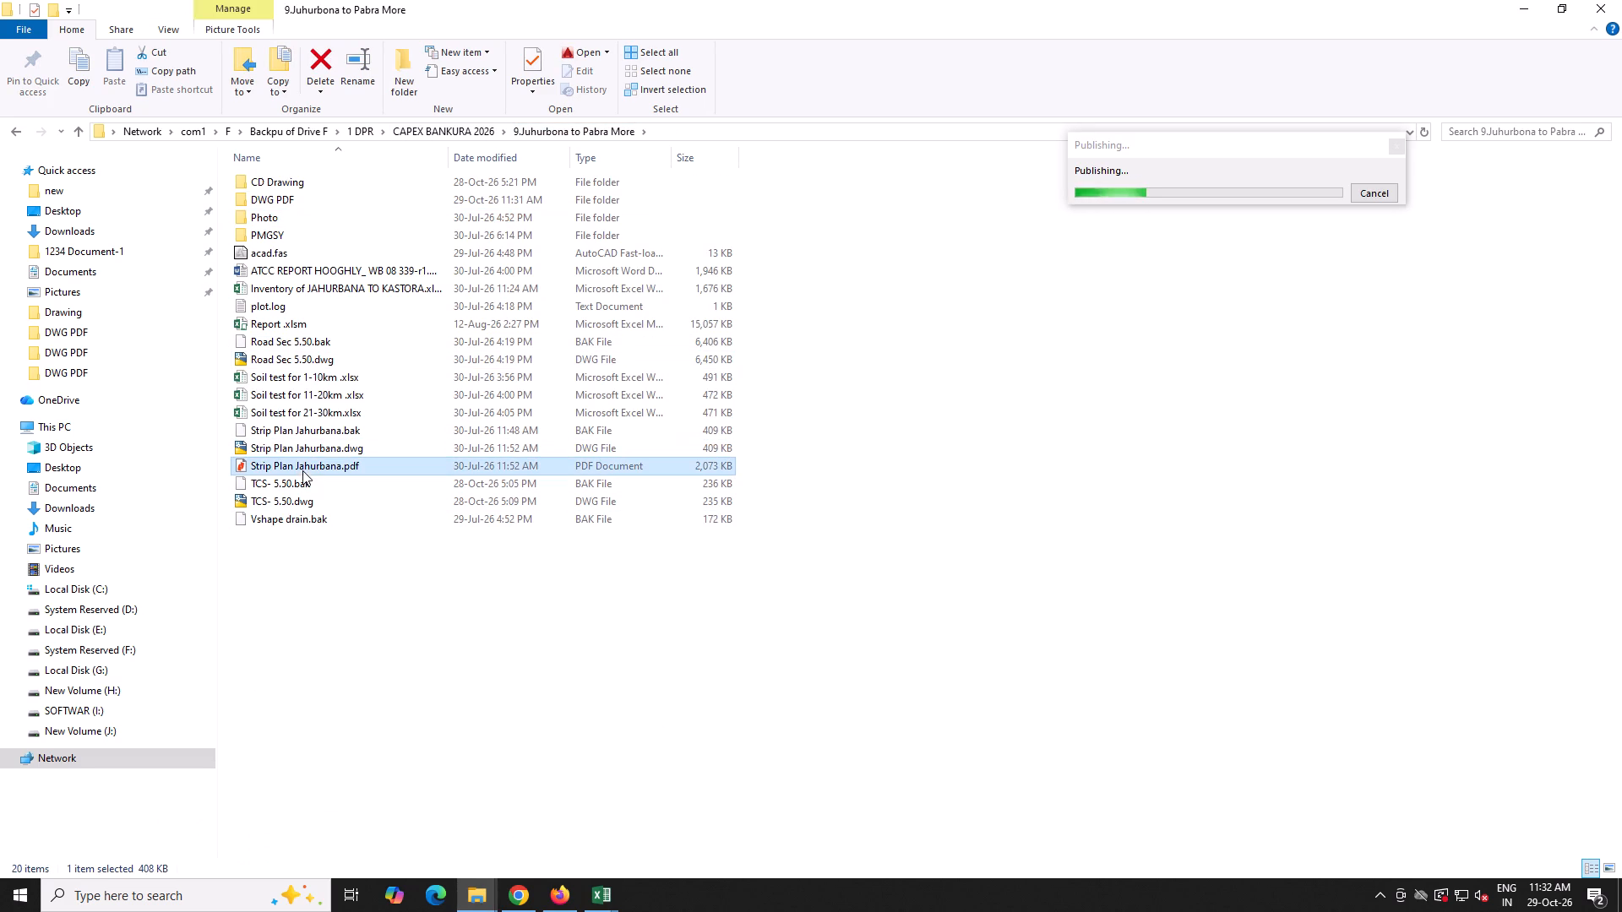
left_click_drag(335, 470, 399, 213)
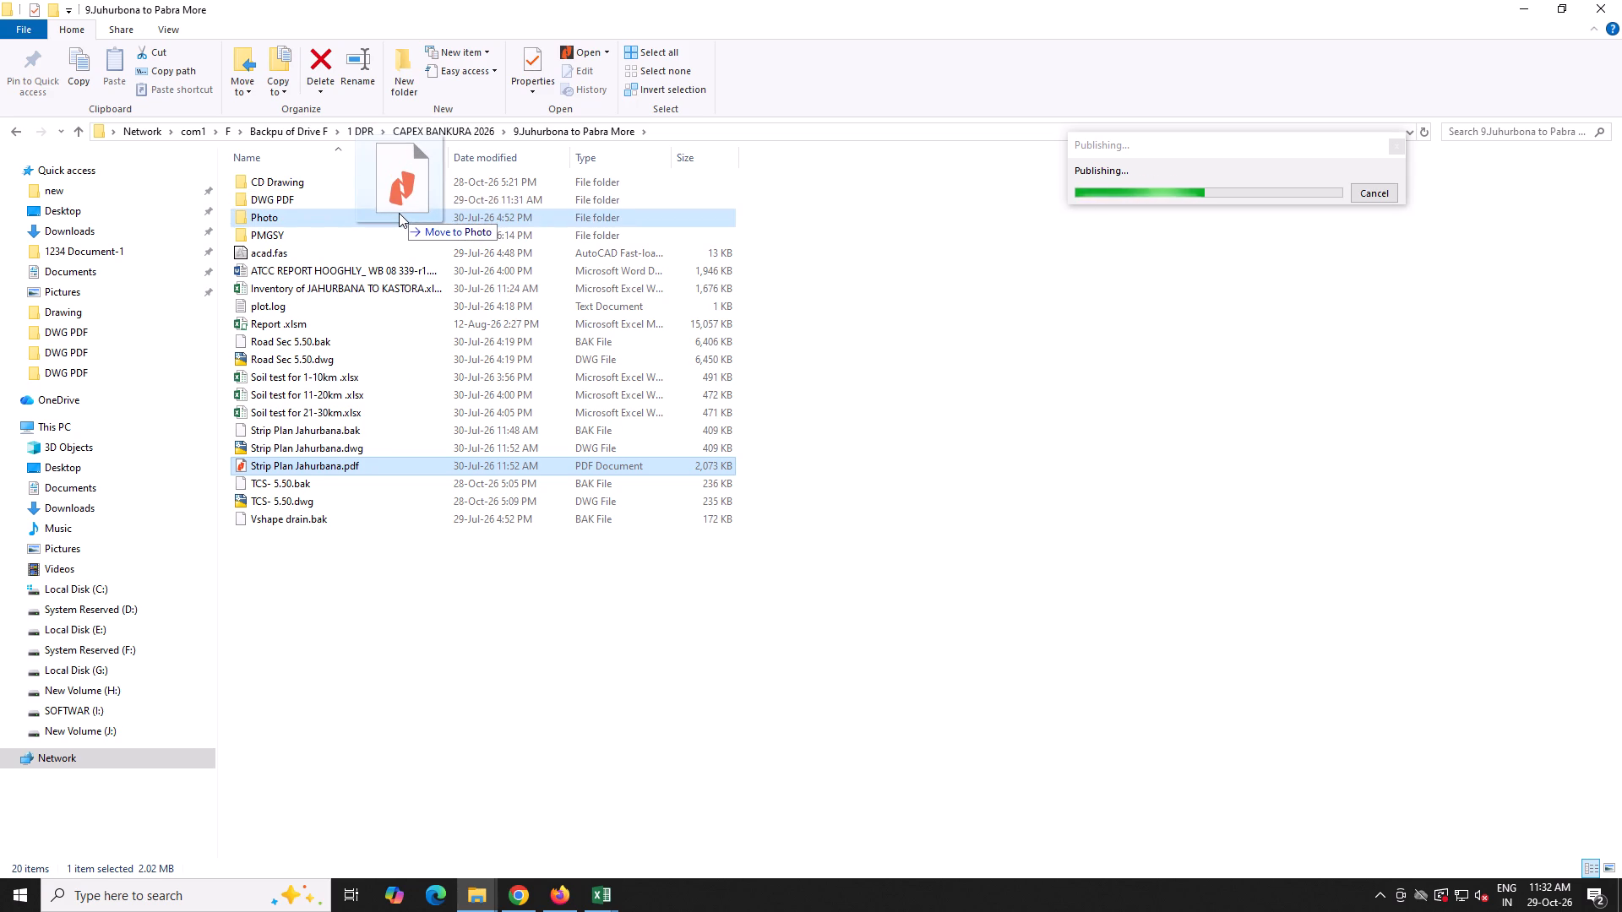
left_click_drag(399, 213, 404, 203)
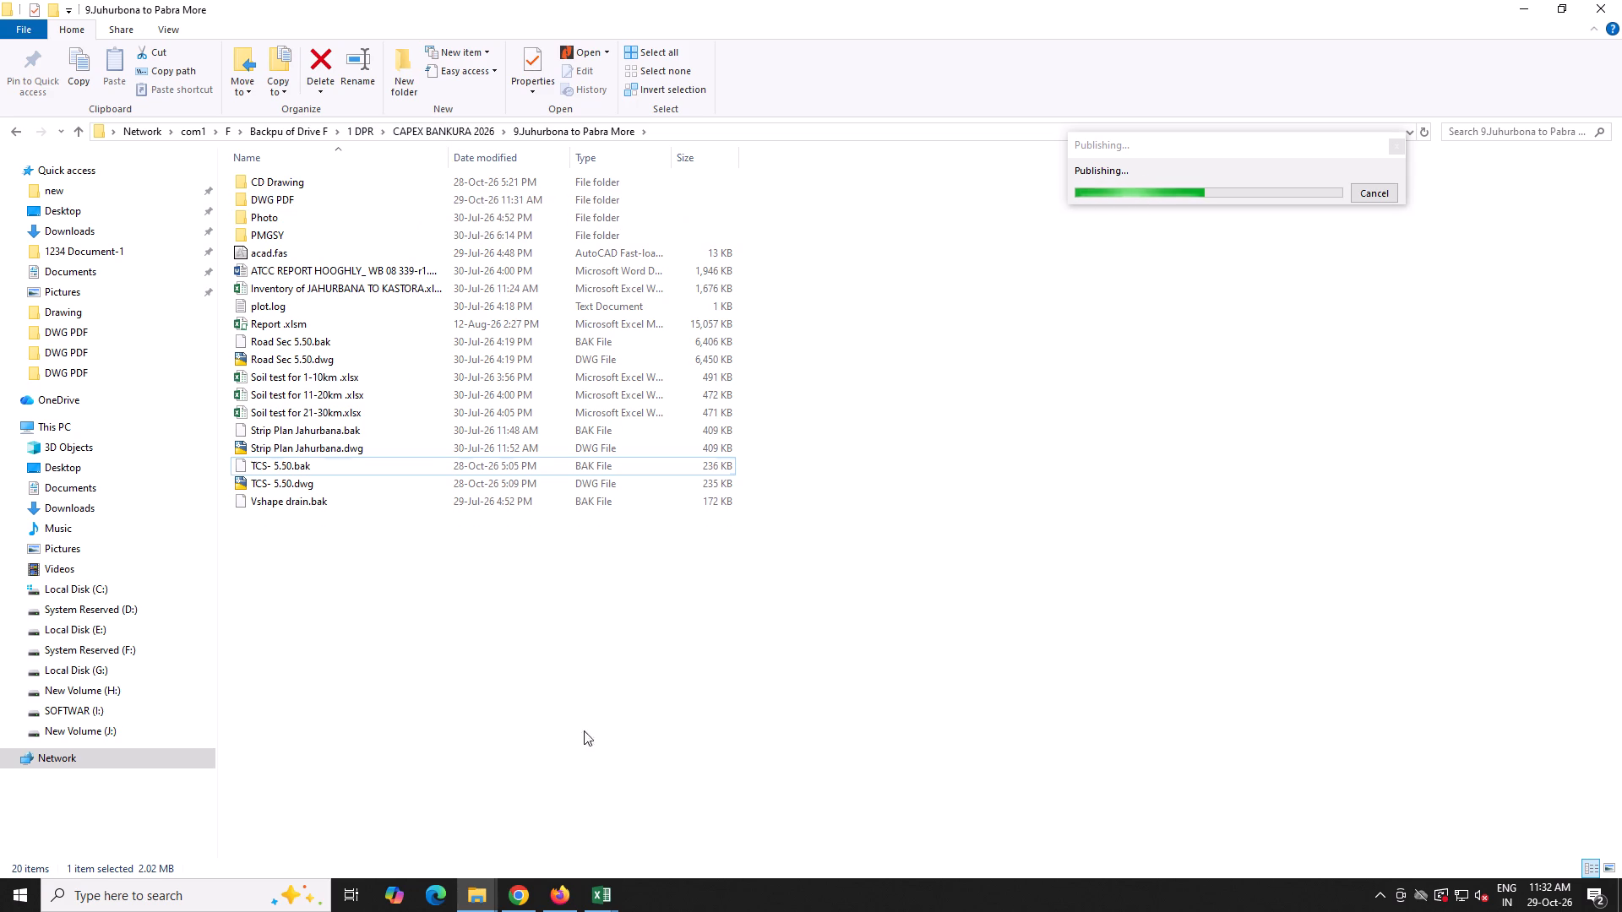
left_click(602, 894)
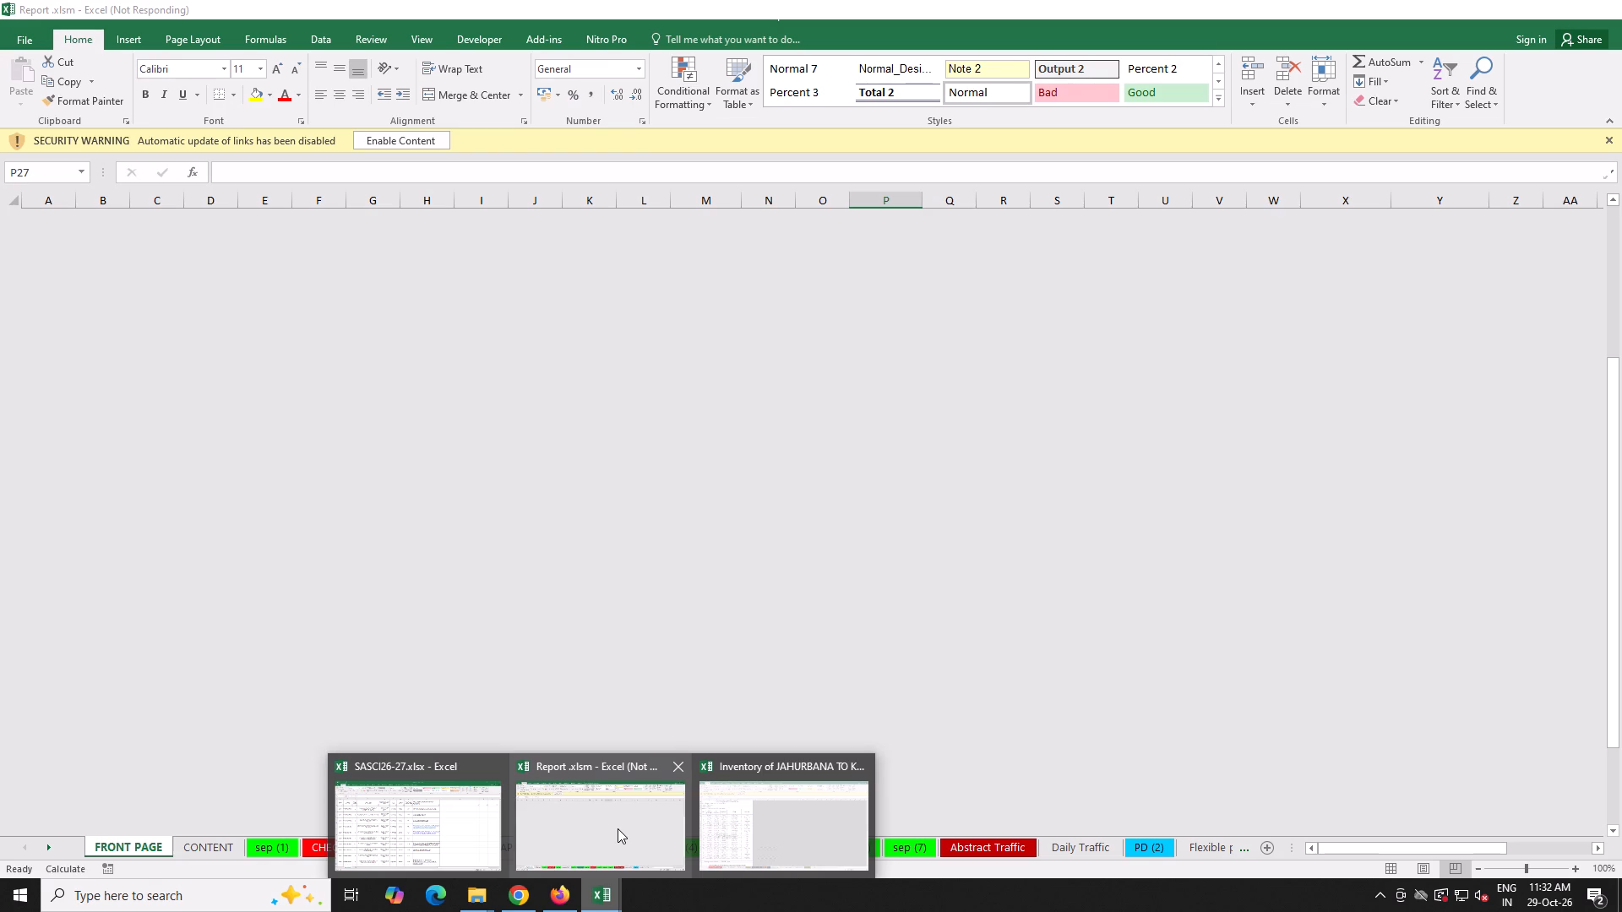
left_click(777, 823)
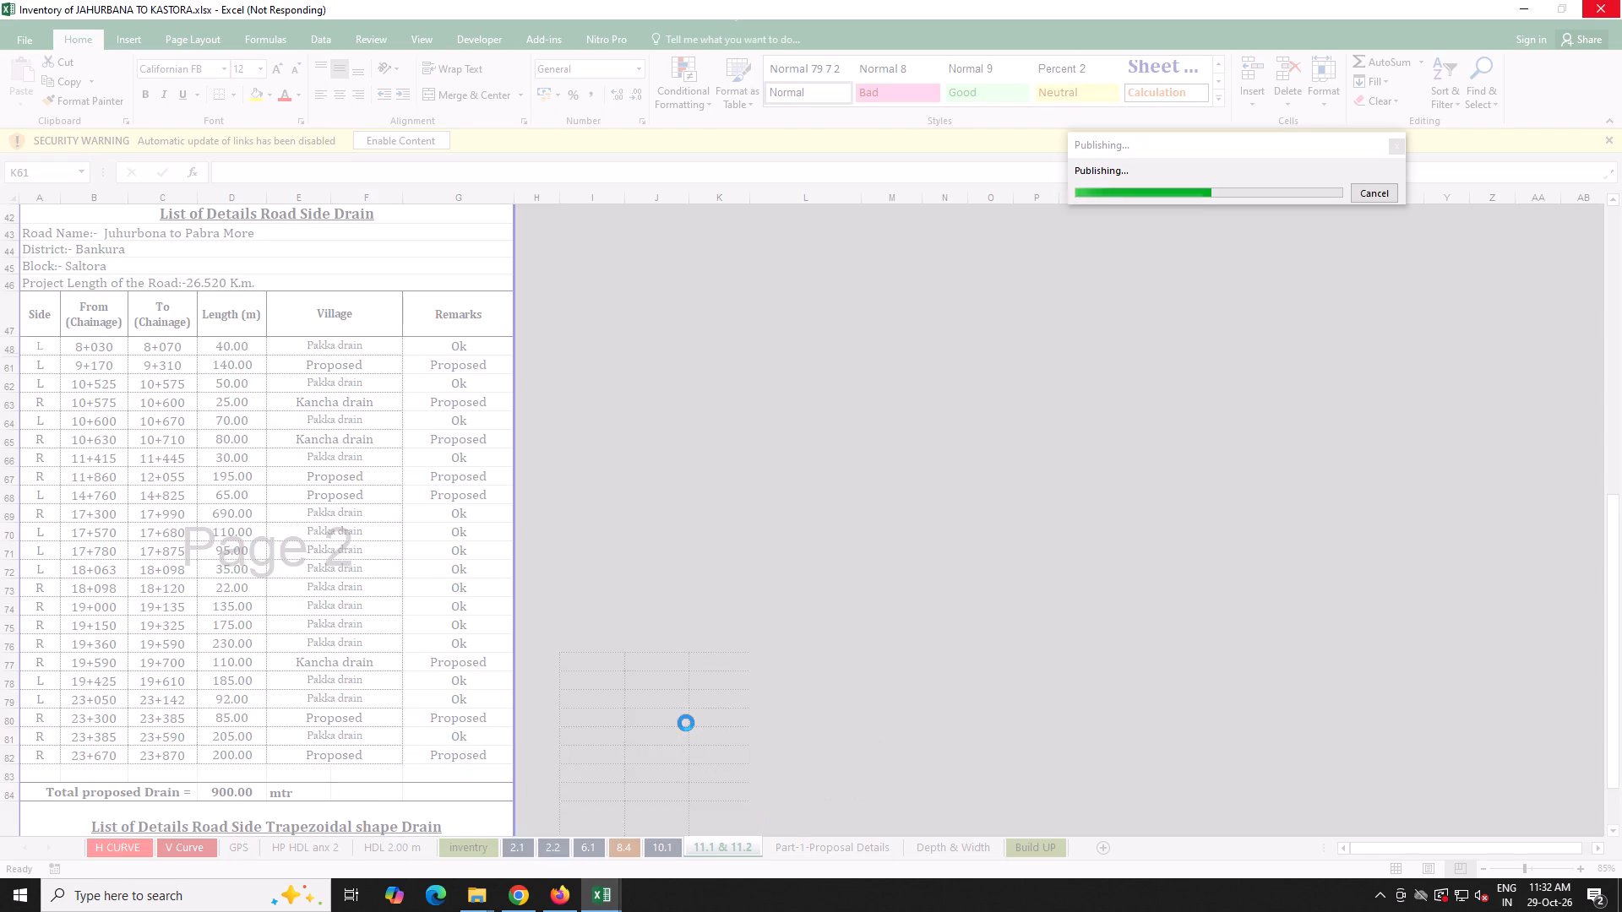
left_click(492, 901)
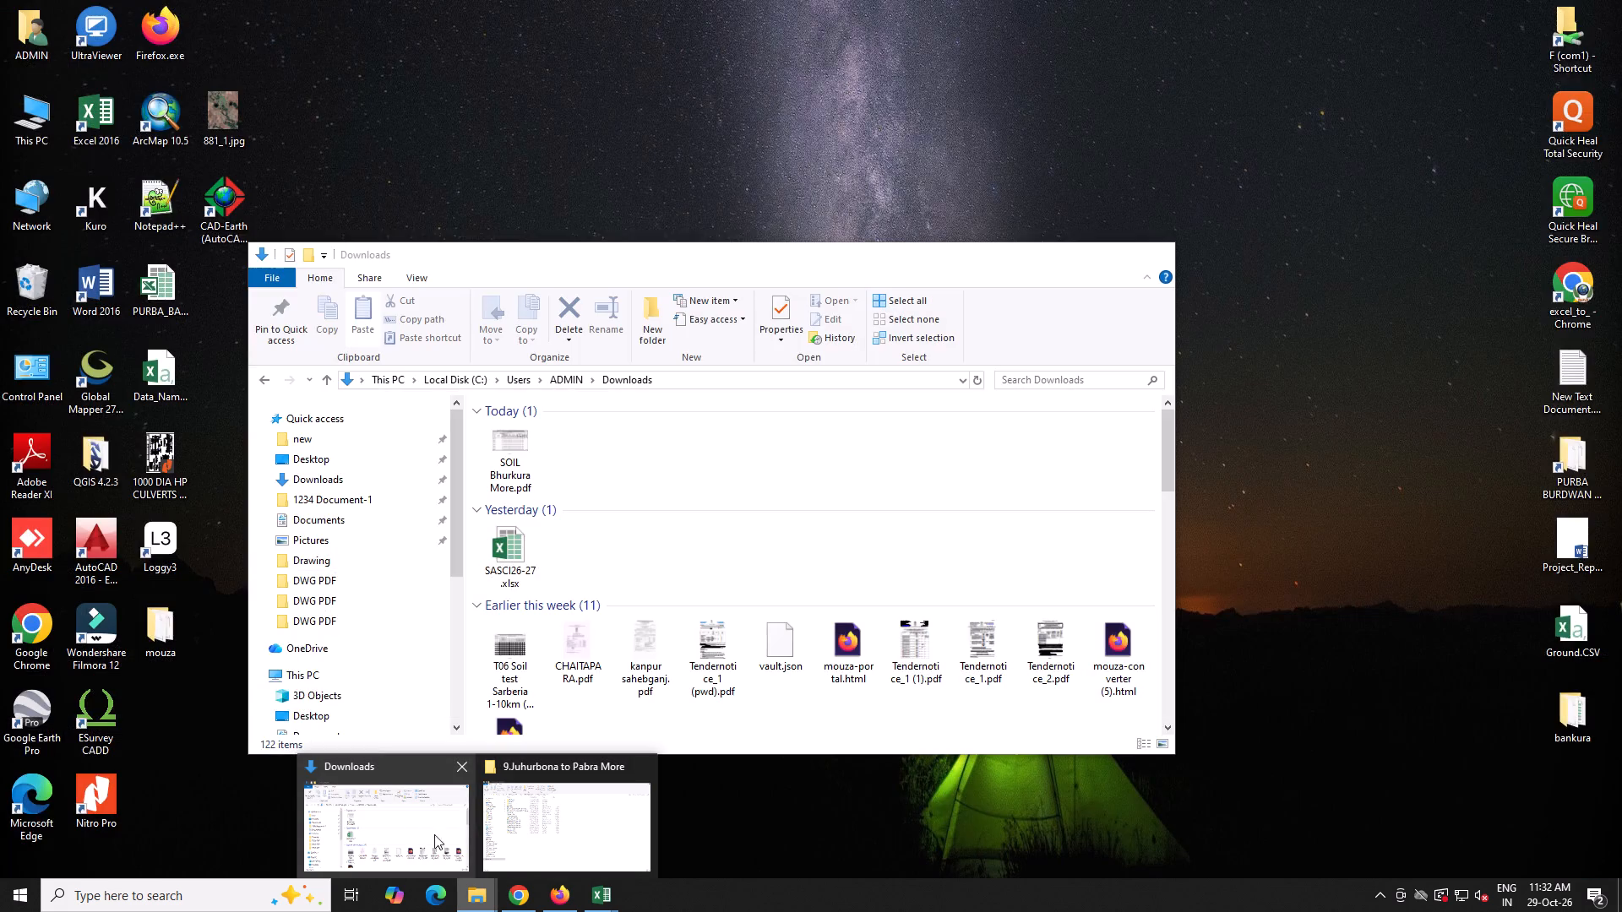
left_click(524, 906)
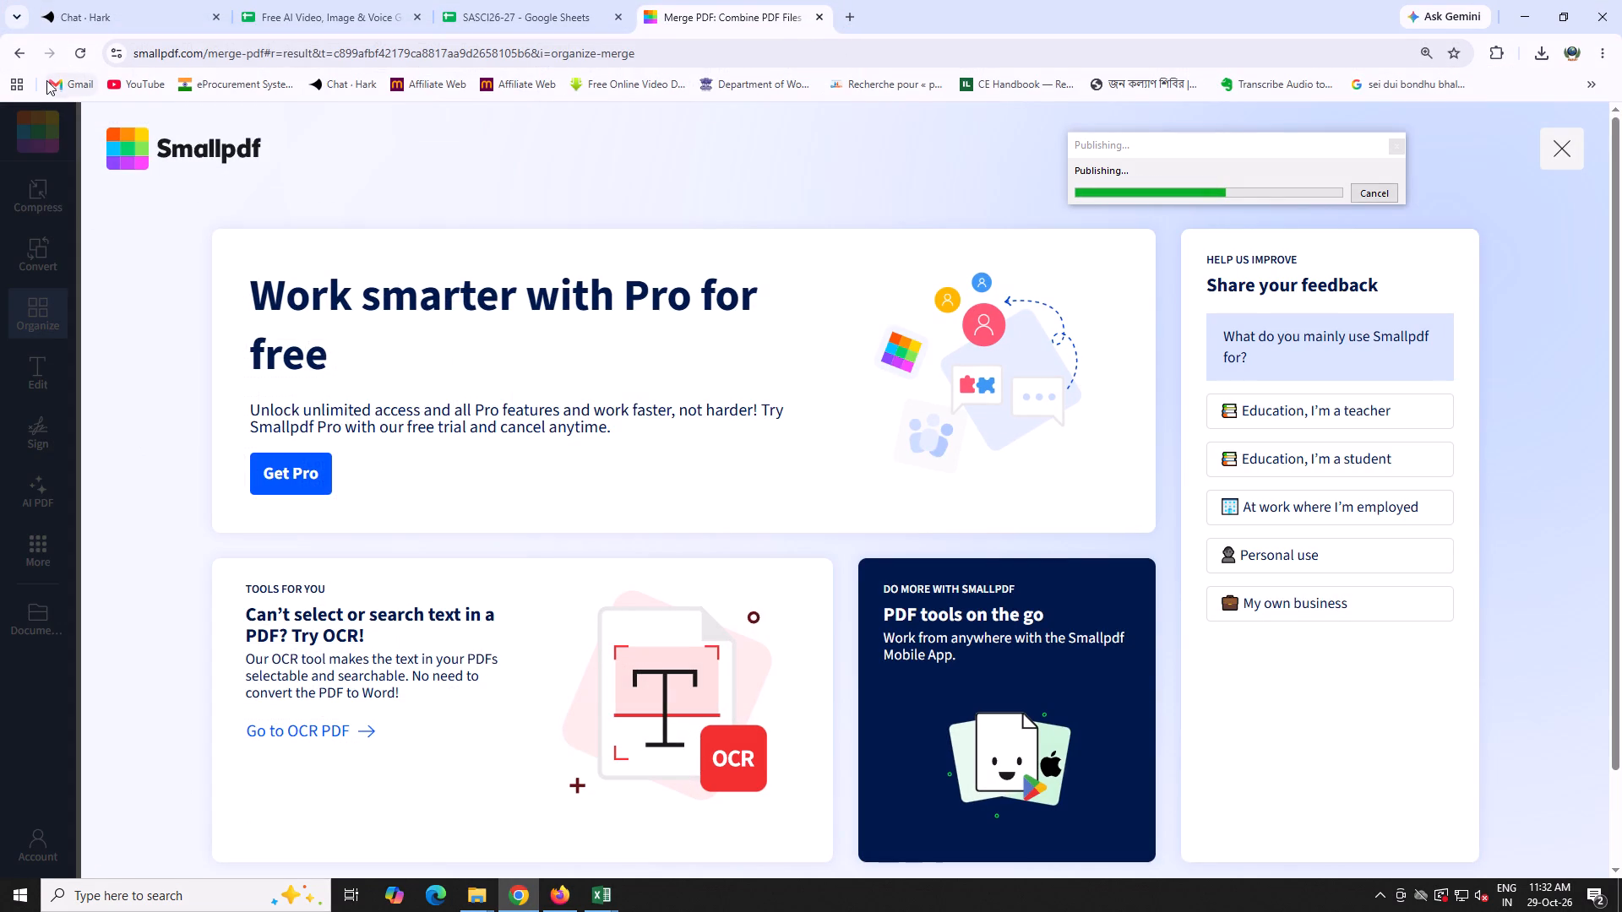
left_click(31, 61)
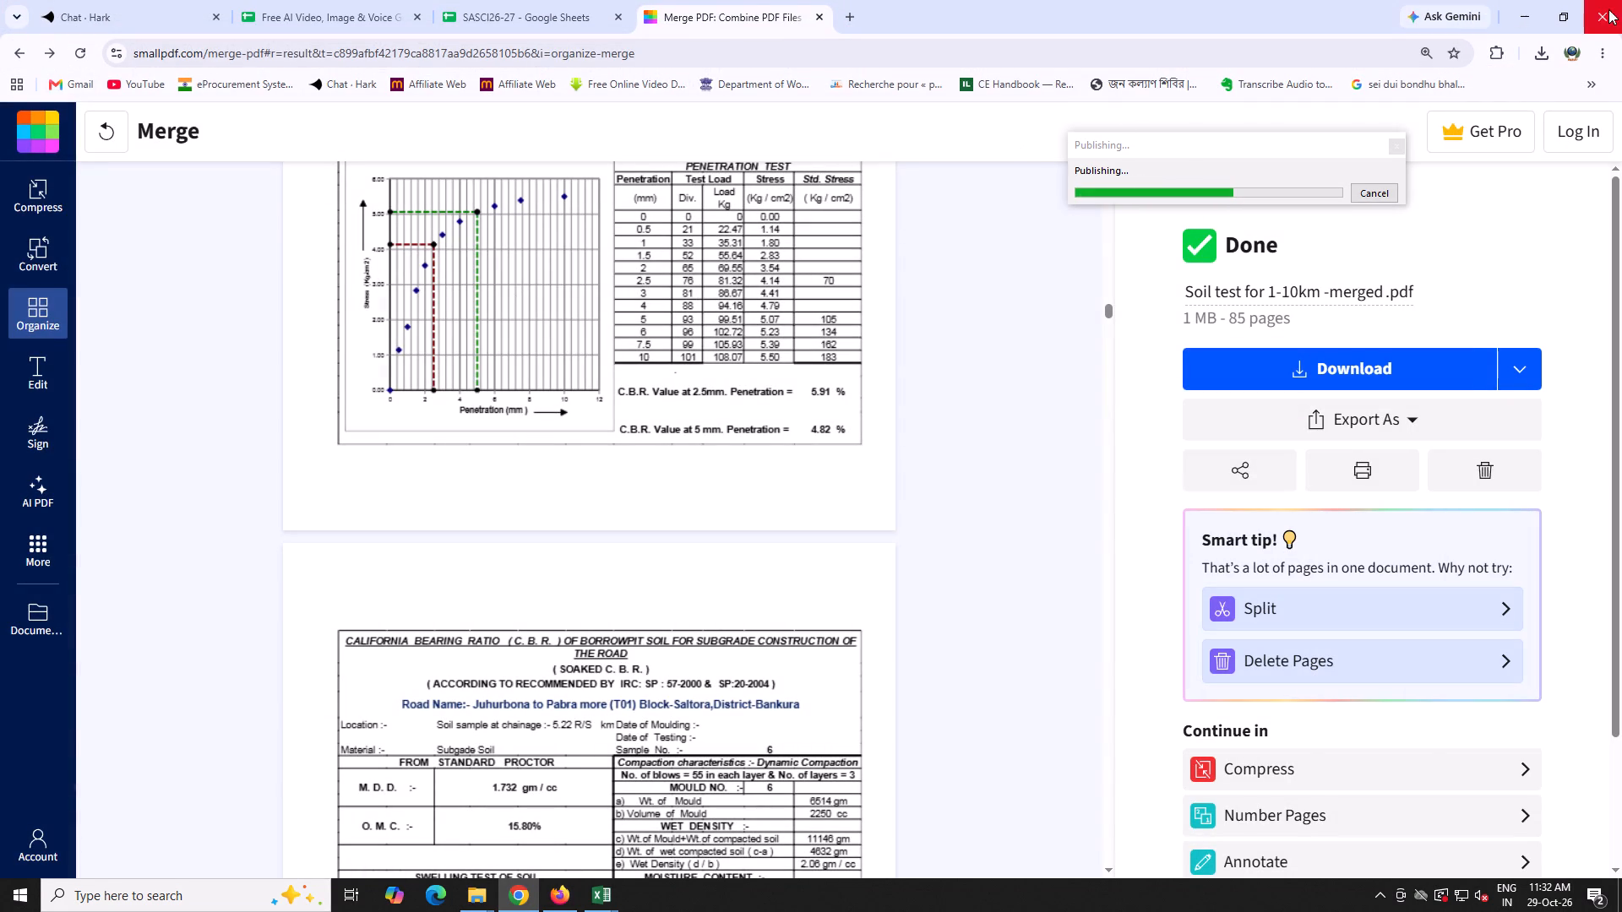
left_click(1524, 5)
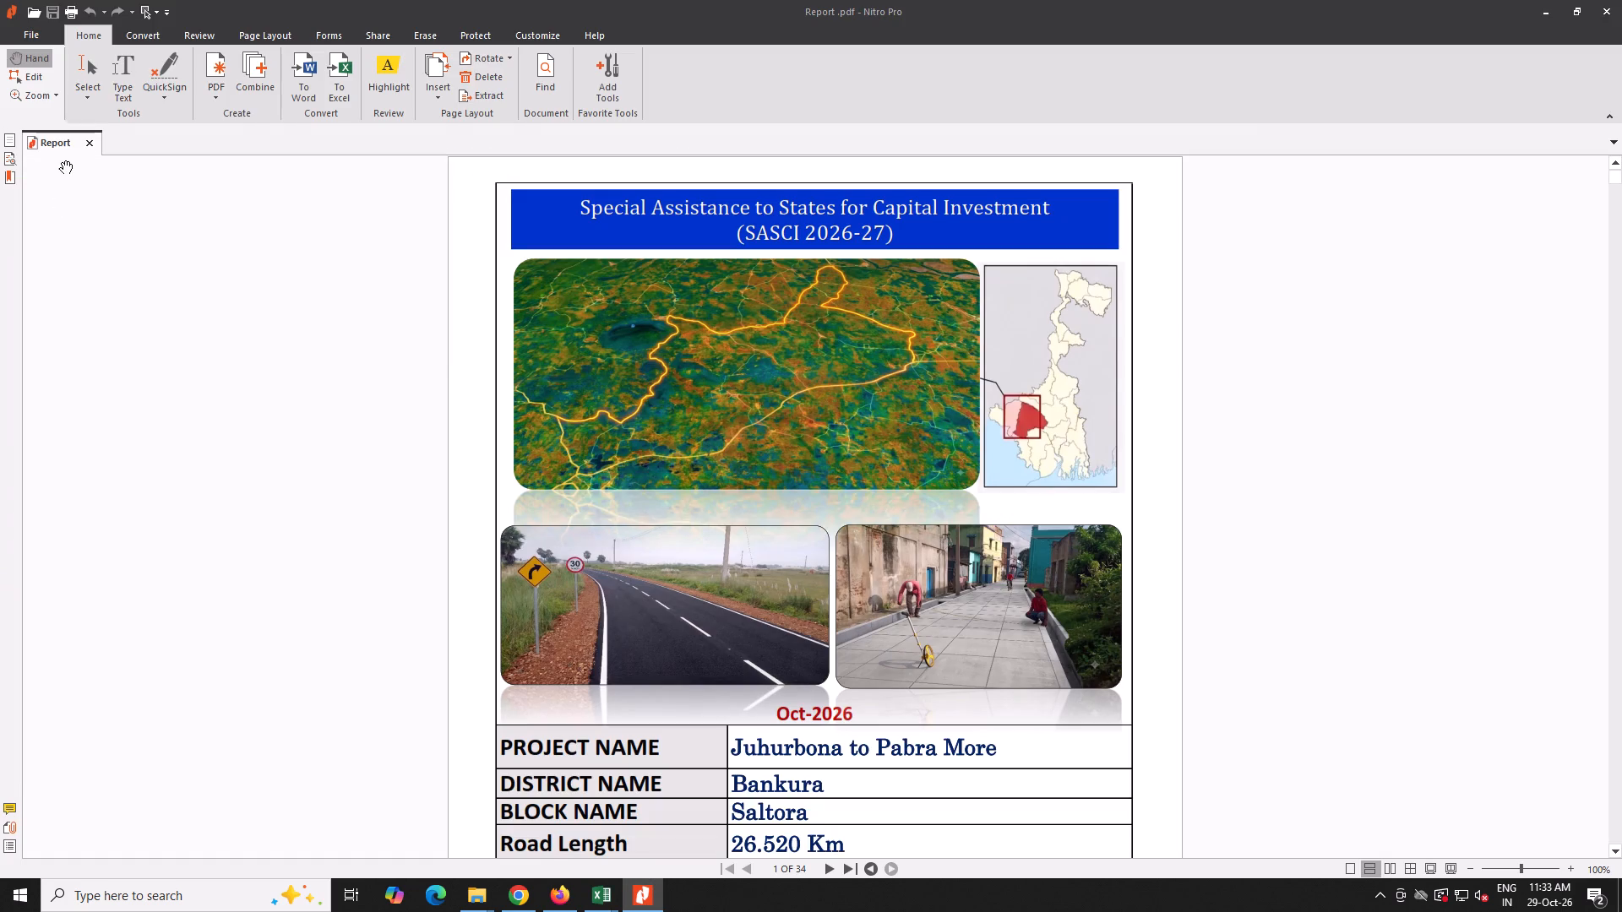
Close the exported Report PDF in Nitro Pro and close Report.xlsm in Excel without saving its changes.
left_click(90, 140)
left_click(1543, 16)
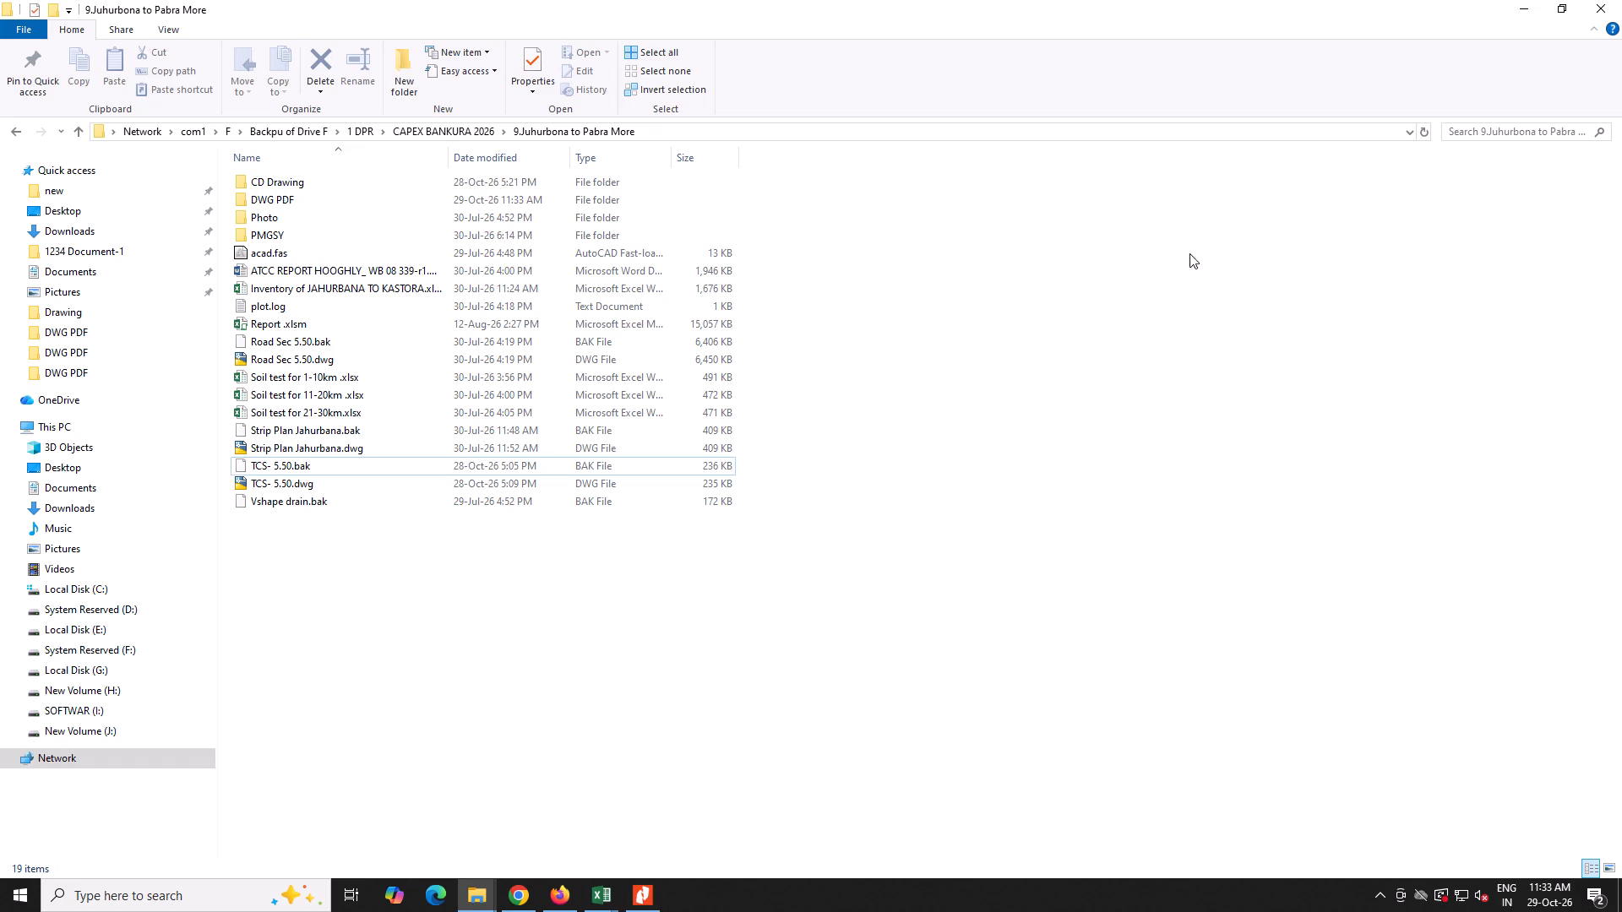
left_click(601, 904)
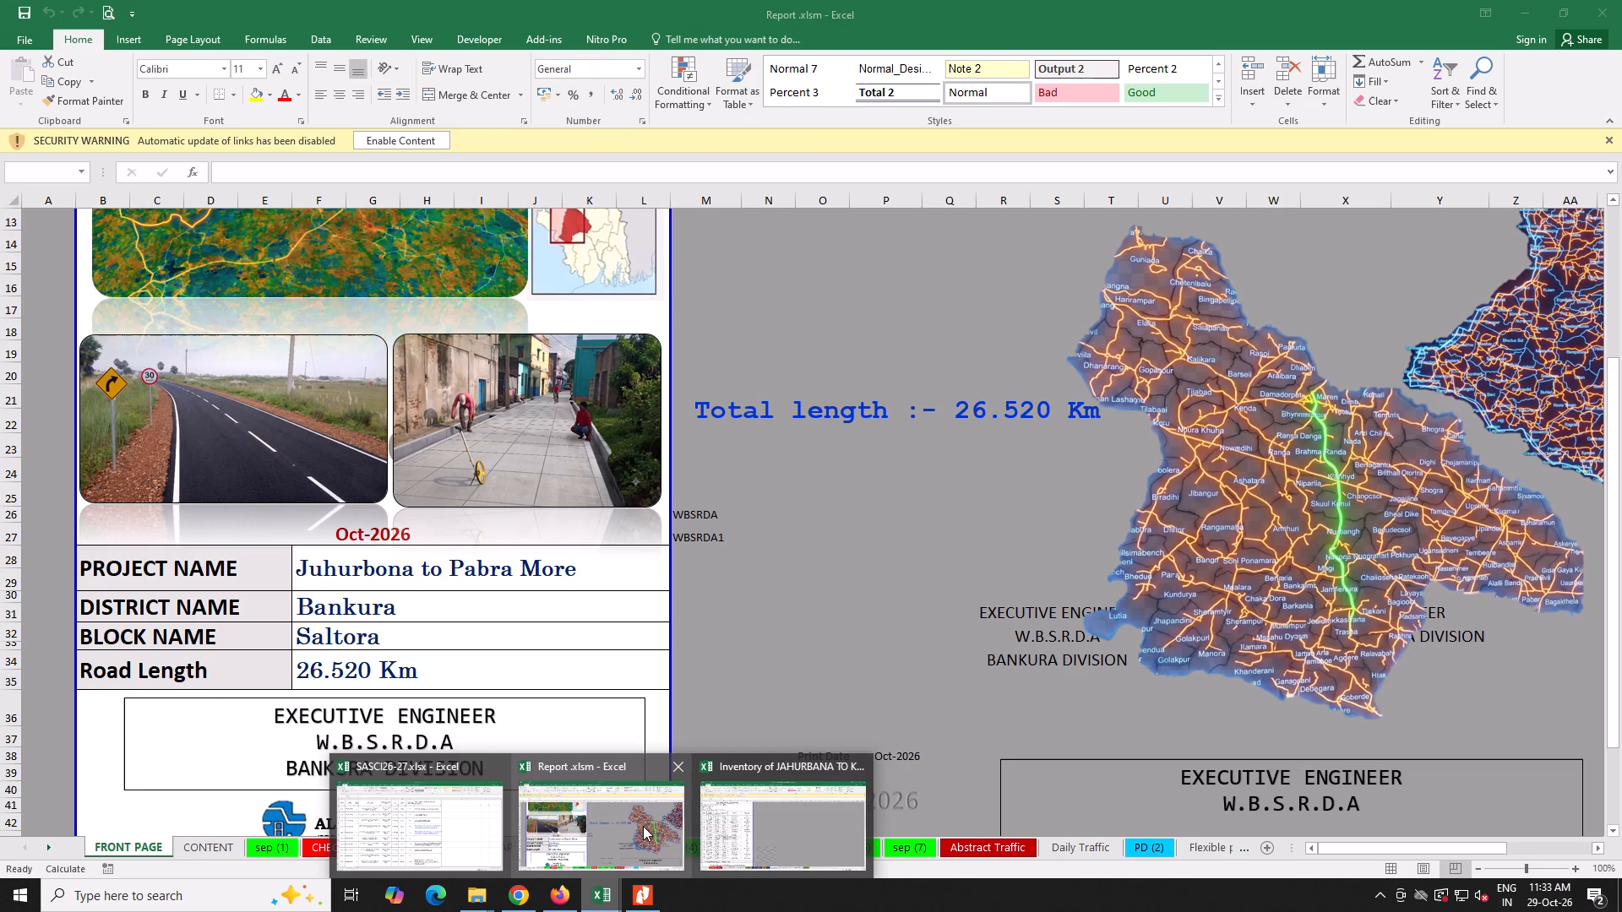
left_click(643, 826)
left_click(1621, 0)
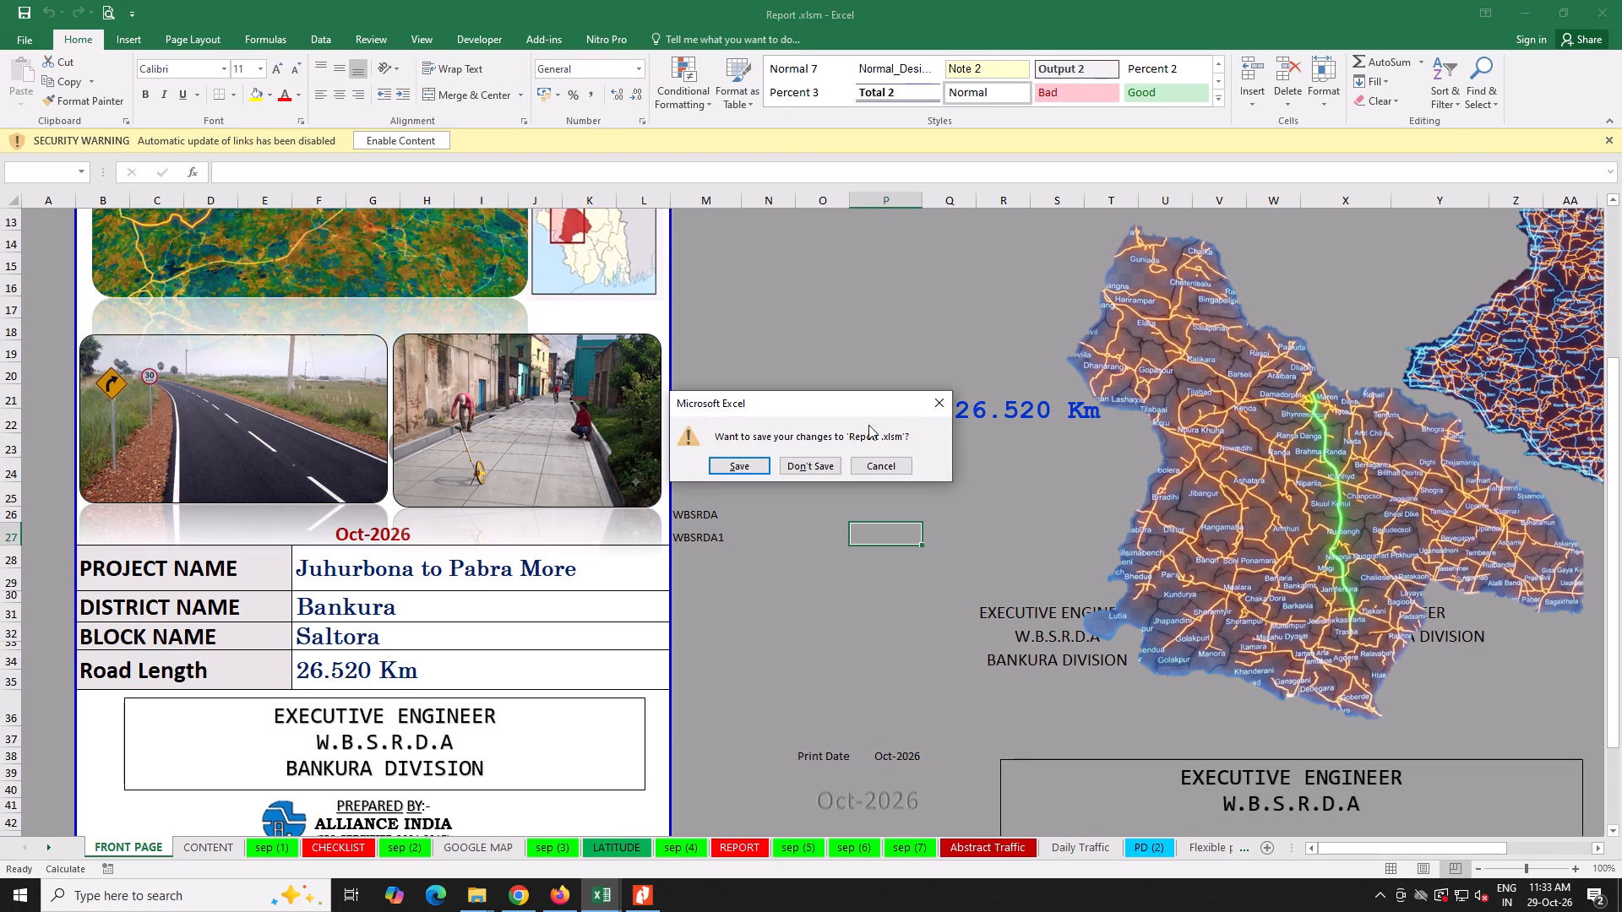
left_click(812, 462)
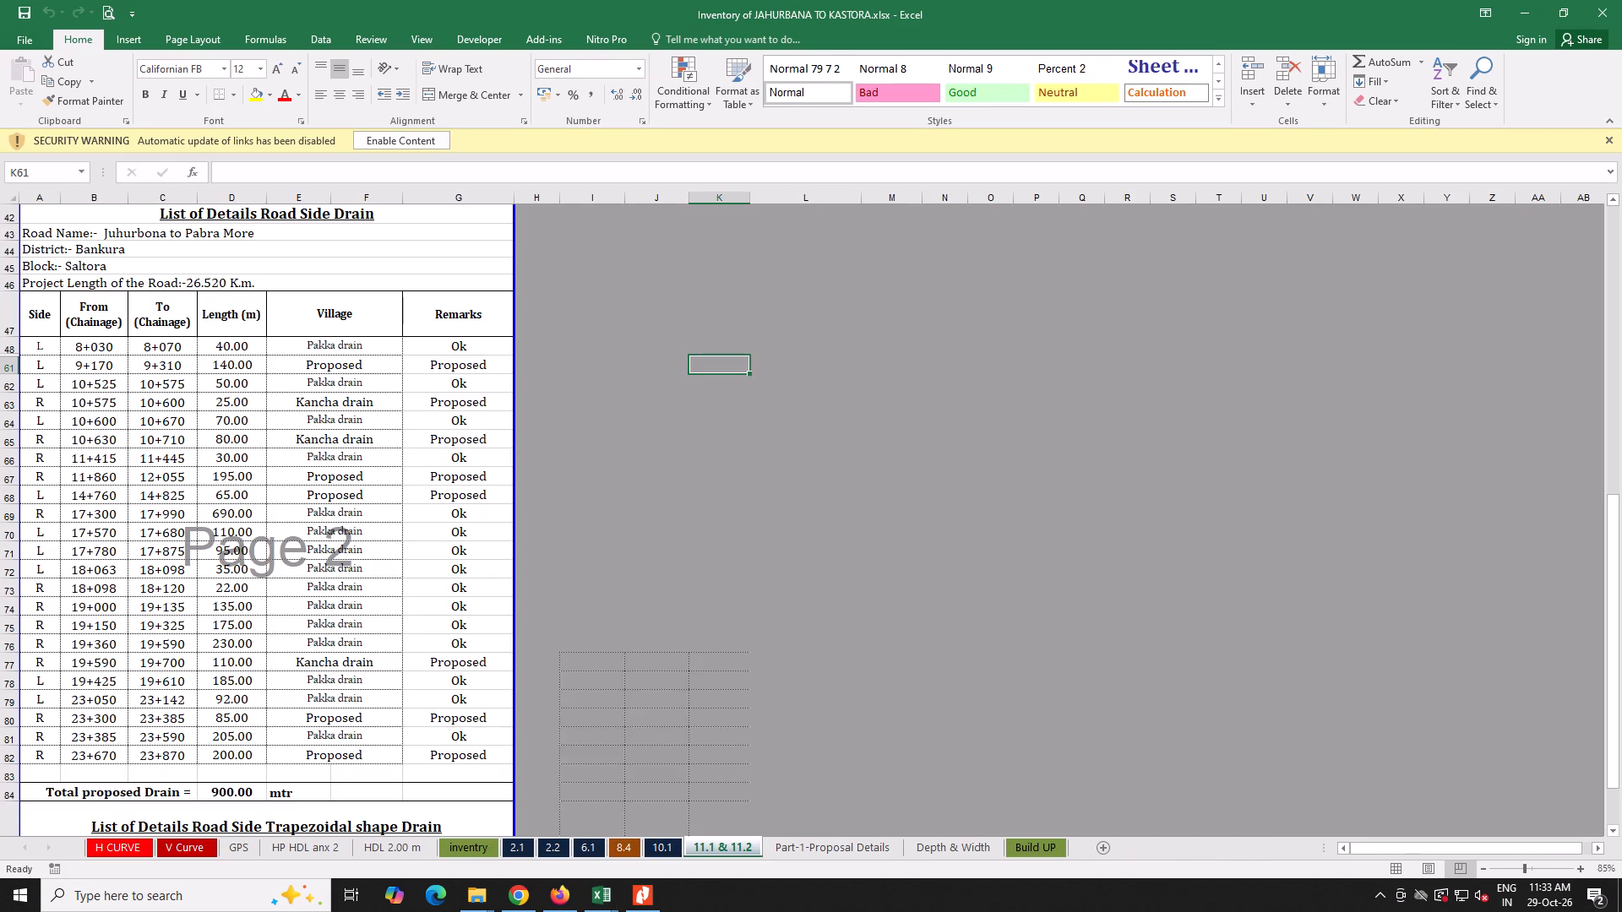
Group the inventry, 10.1 and 11.1 & 11.2 sheets and export them as Inventory of JAHURBANA TO KASTORA.pdf into the DWG PDF folder.
left_click(558, 792)
left_click(482, 840)
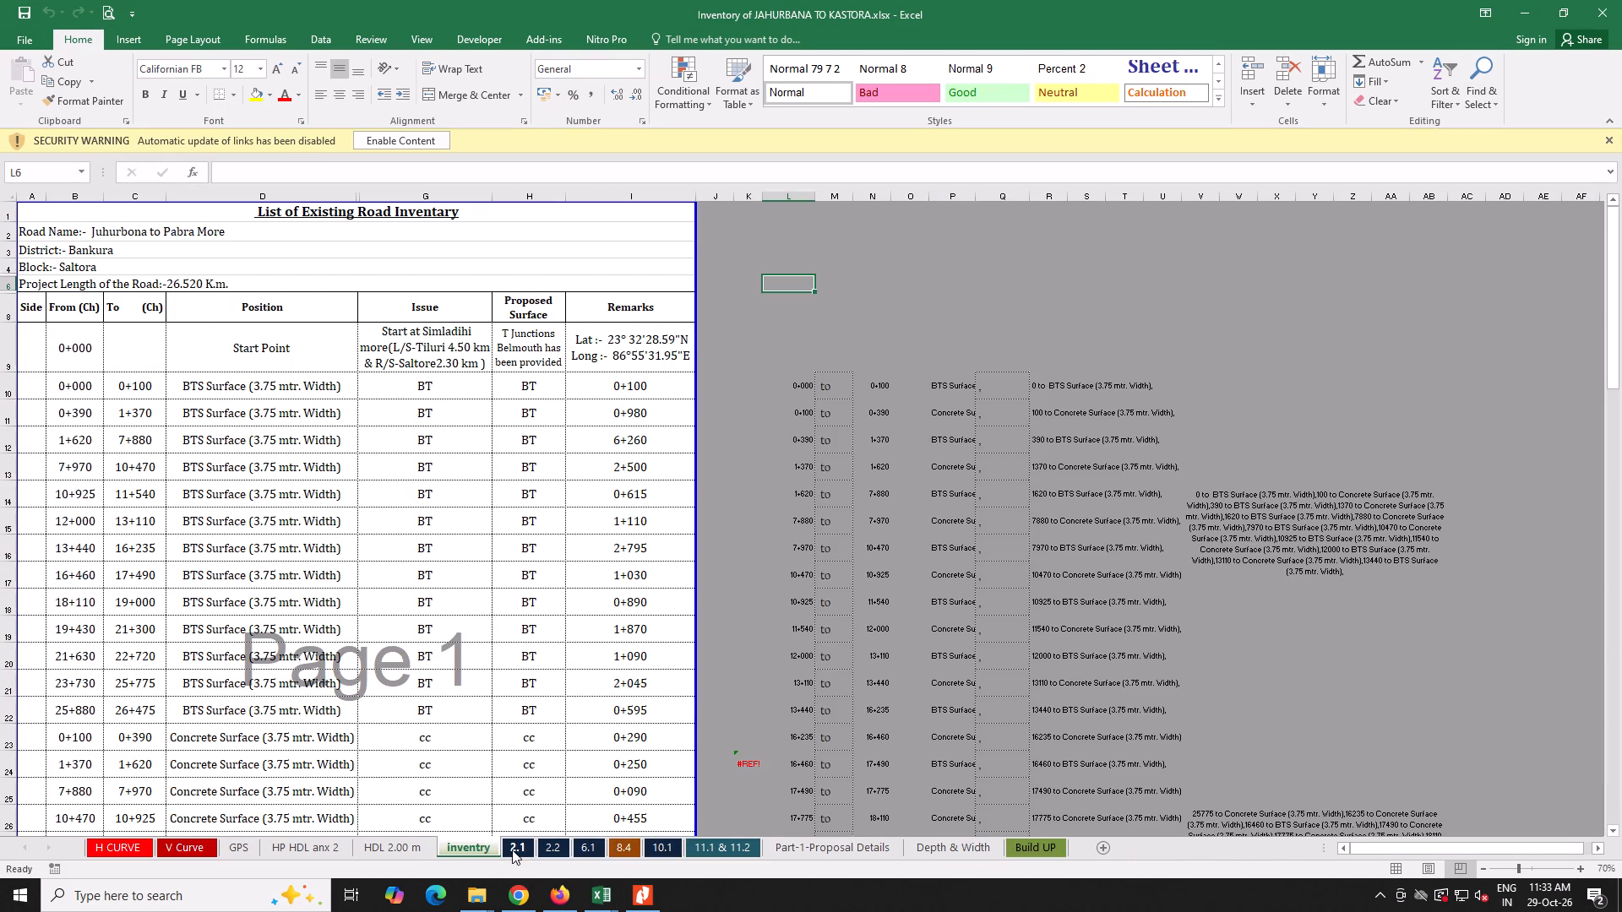
left_click(514, 850)
left_click(461, 850)
left_click(552, 846, "ctrl")
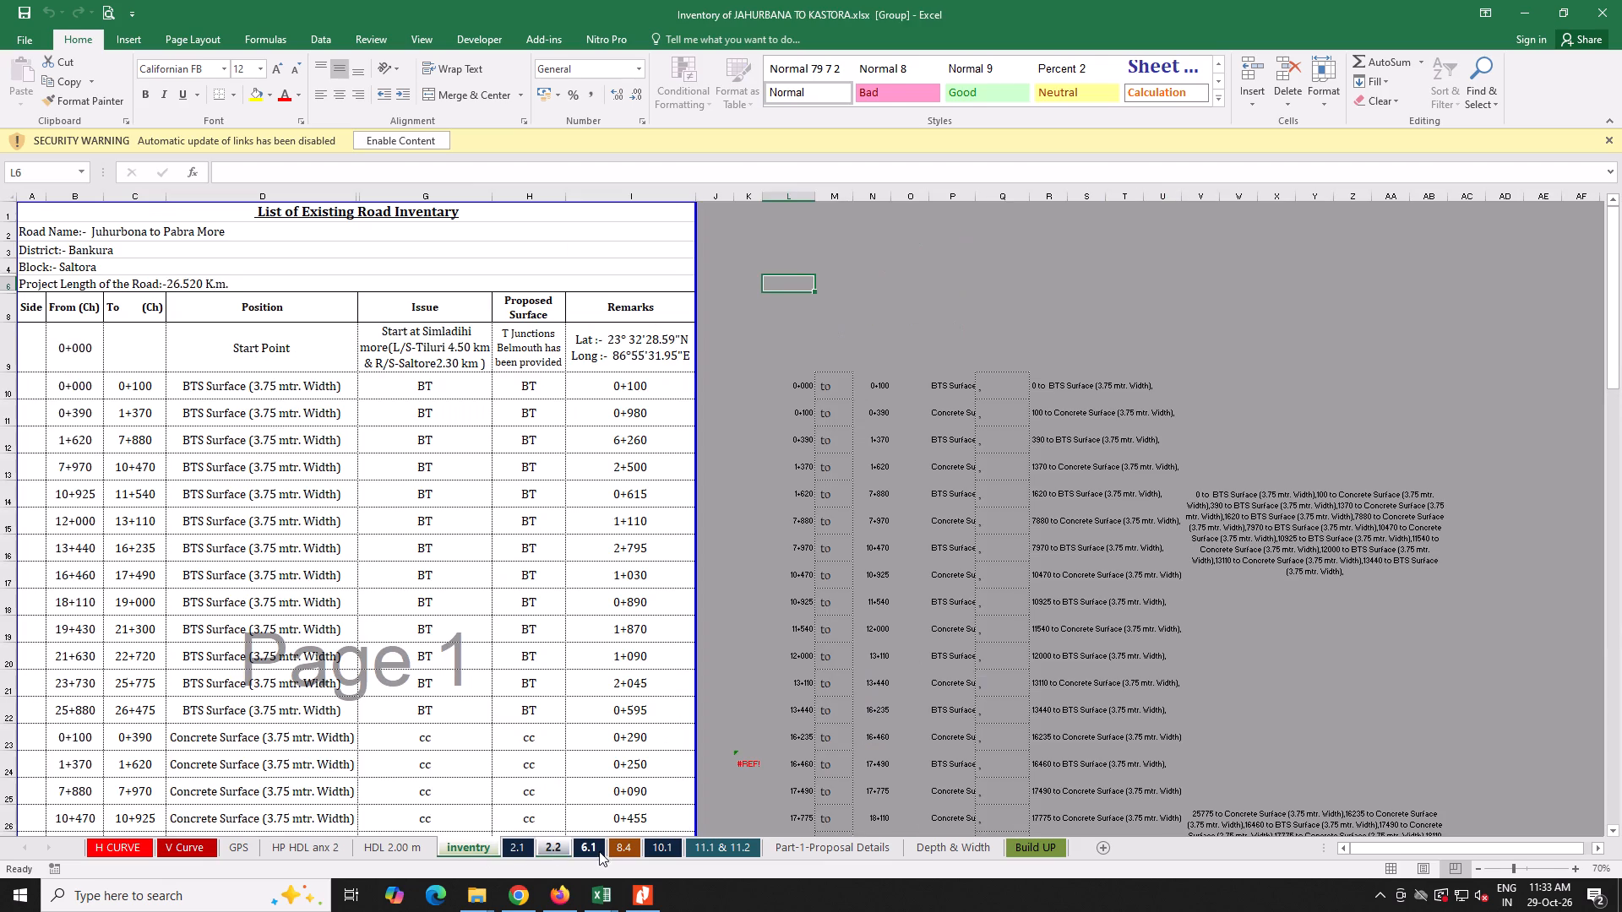
left_click(547, 851, "ctrl")
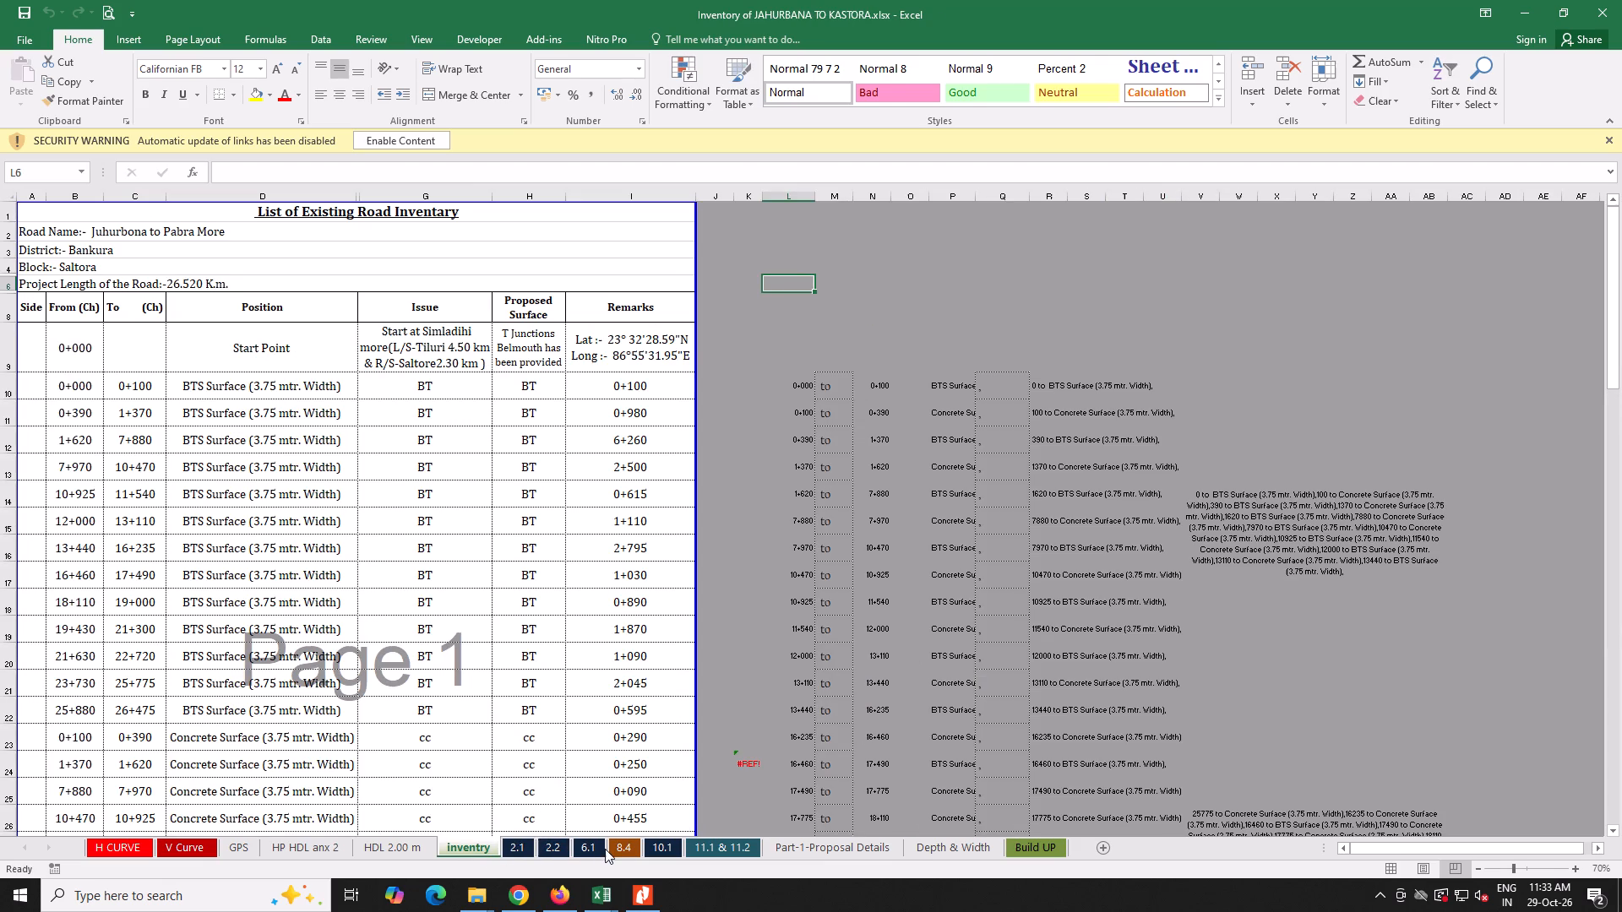
left_click(592, 850, "ctrl")
left_click(592, 850, "ctrl")
left_click(666, 846, "ctrl")
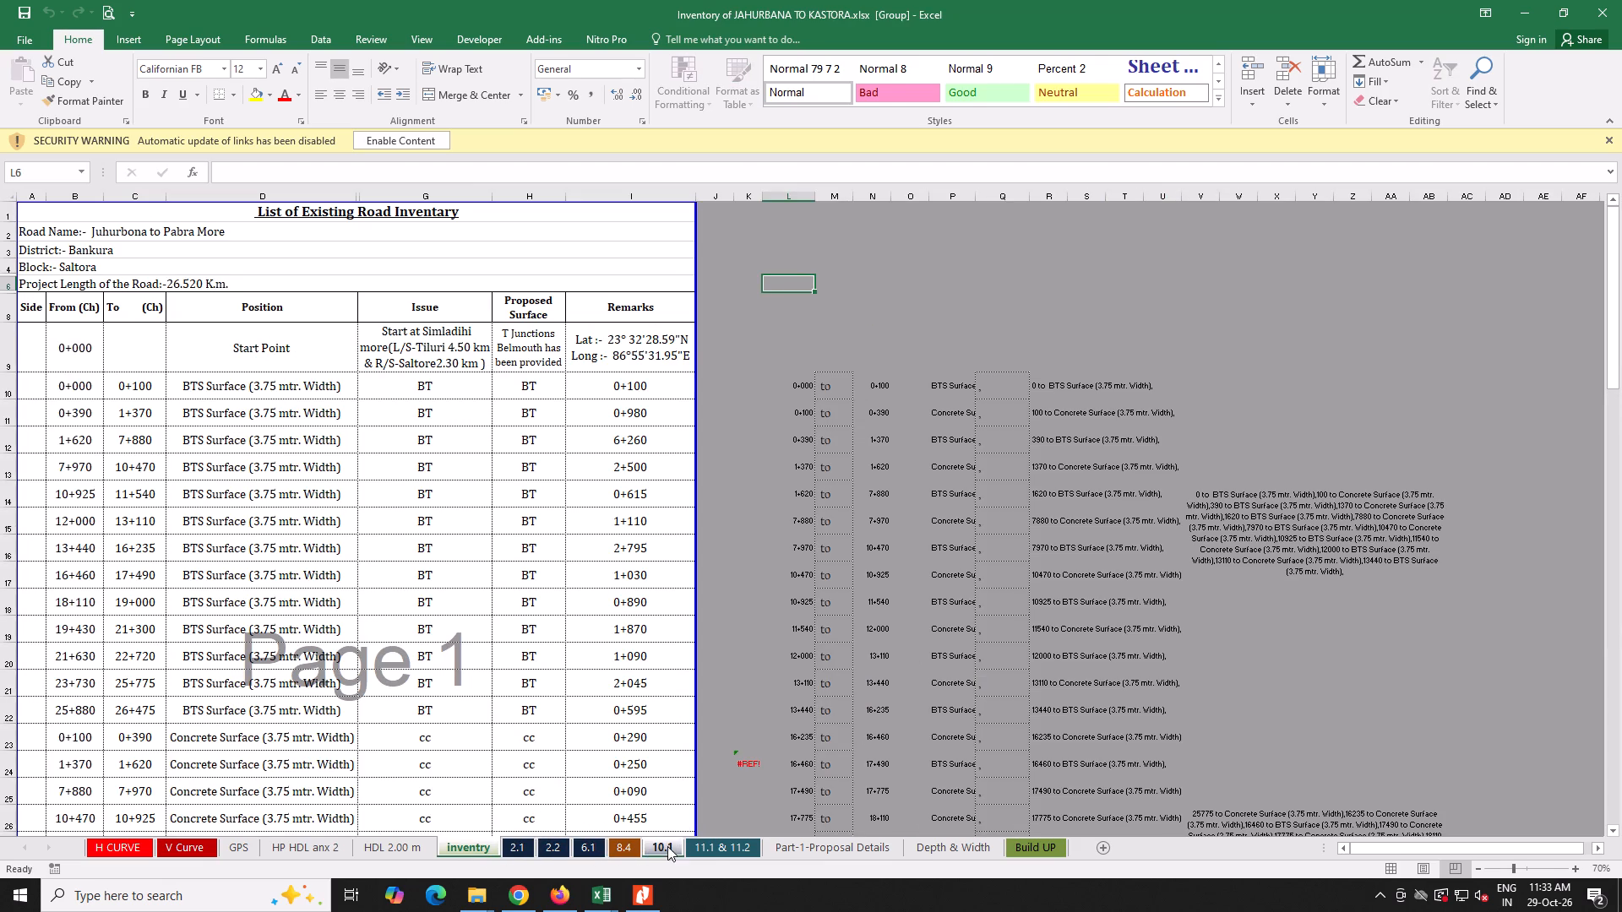
left_click(712, 854, "ctrl")
left_click(18, 43)
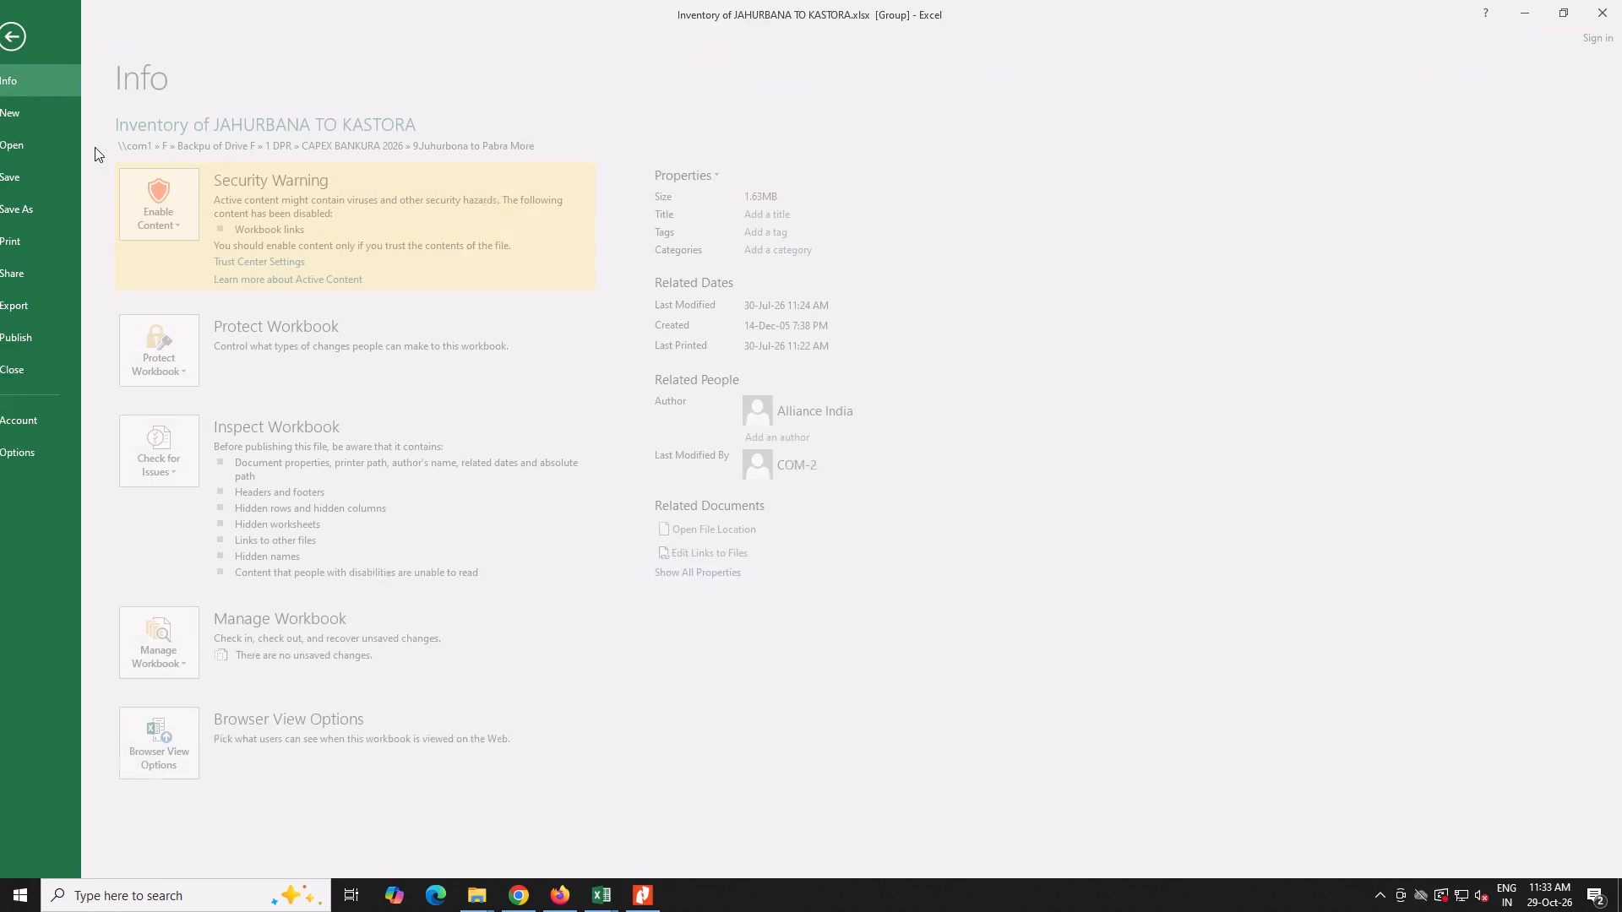
left_click(51, 301)
left_click(460, 243)
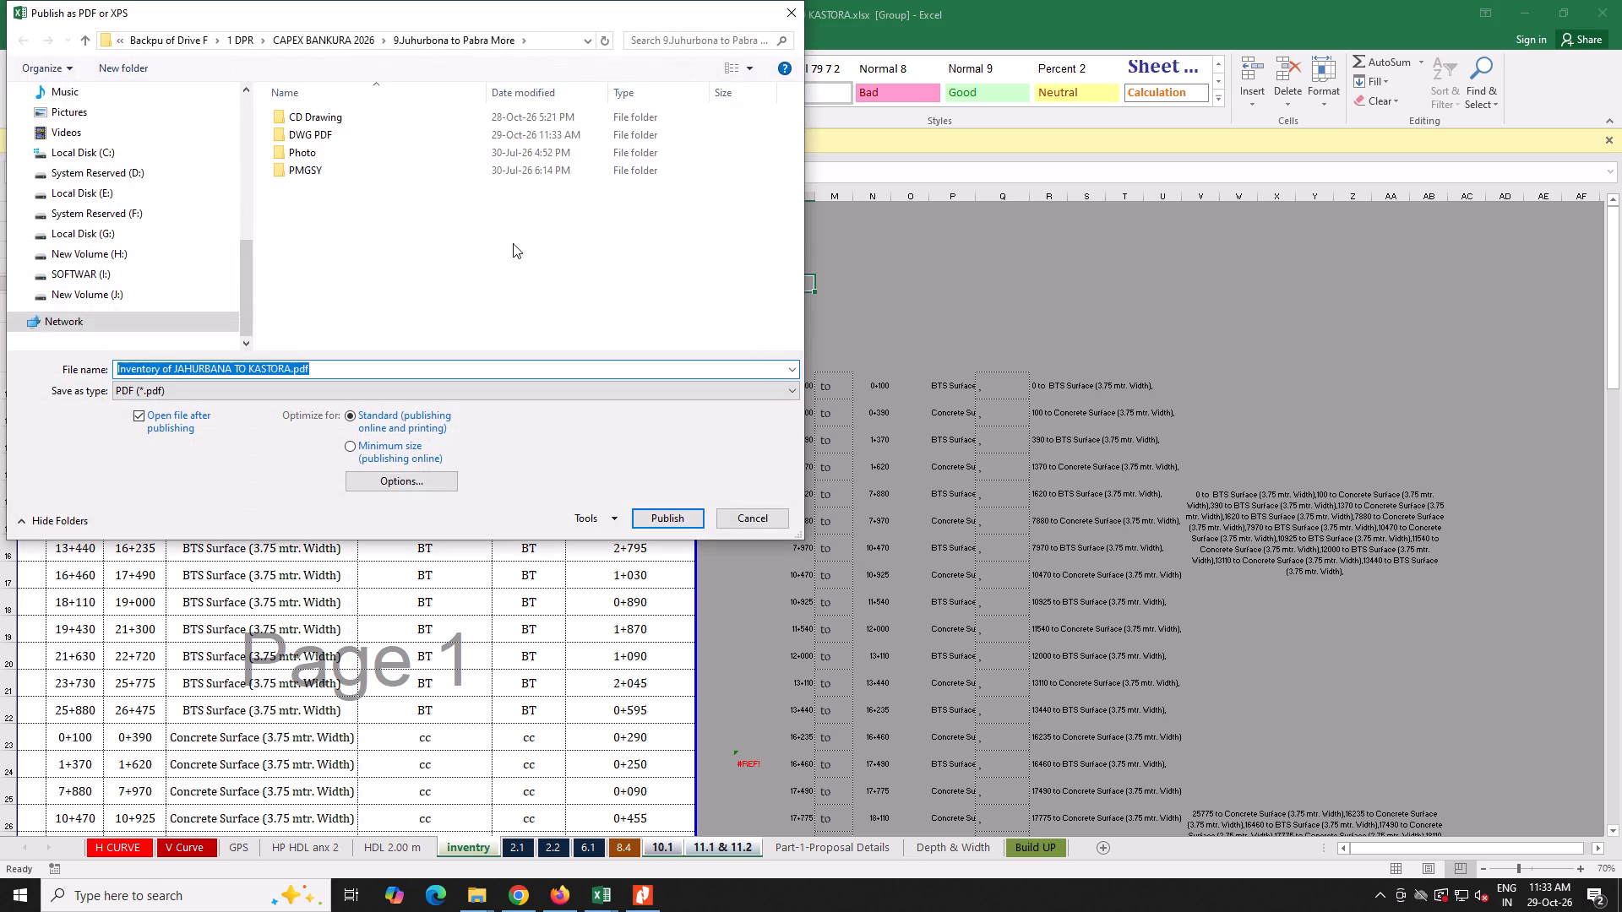
double_click(351, 139)
left_click(666, 514)
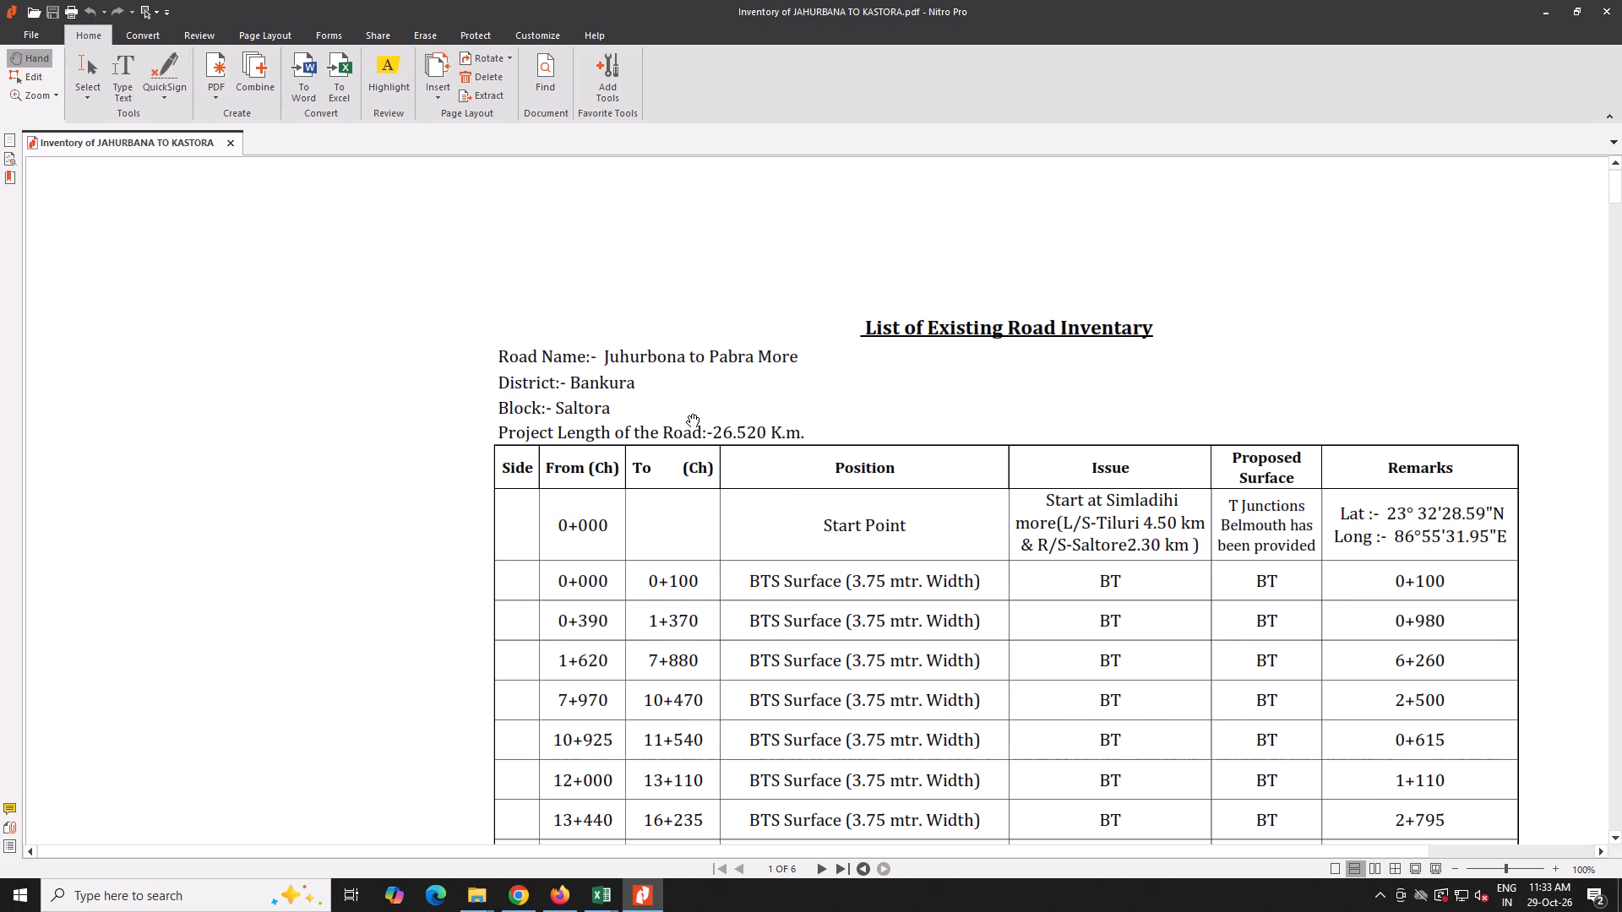
Check the exported inventory PDF's pages in Nitro Pro, close it, and return to the 9.Juhurbona to Pabra More folder in File Explorer.
scroll(687, 415, "down", 4, "ctrl")
scroll(685, 422, "up", 1, "ctrl")
scroll(661, 410, "up", 4)
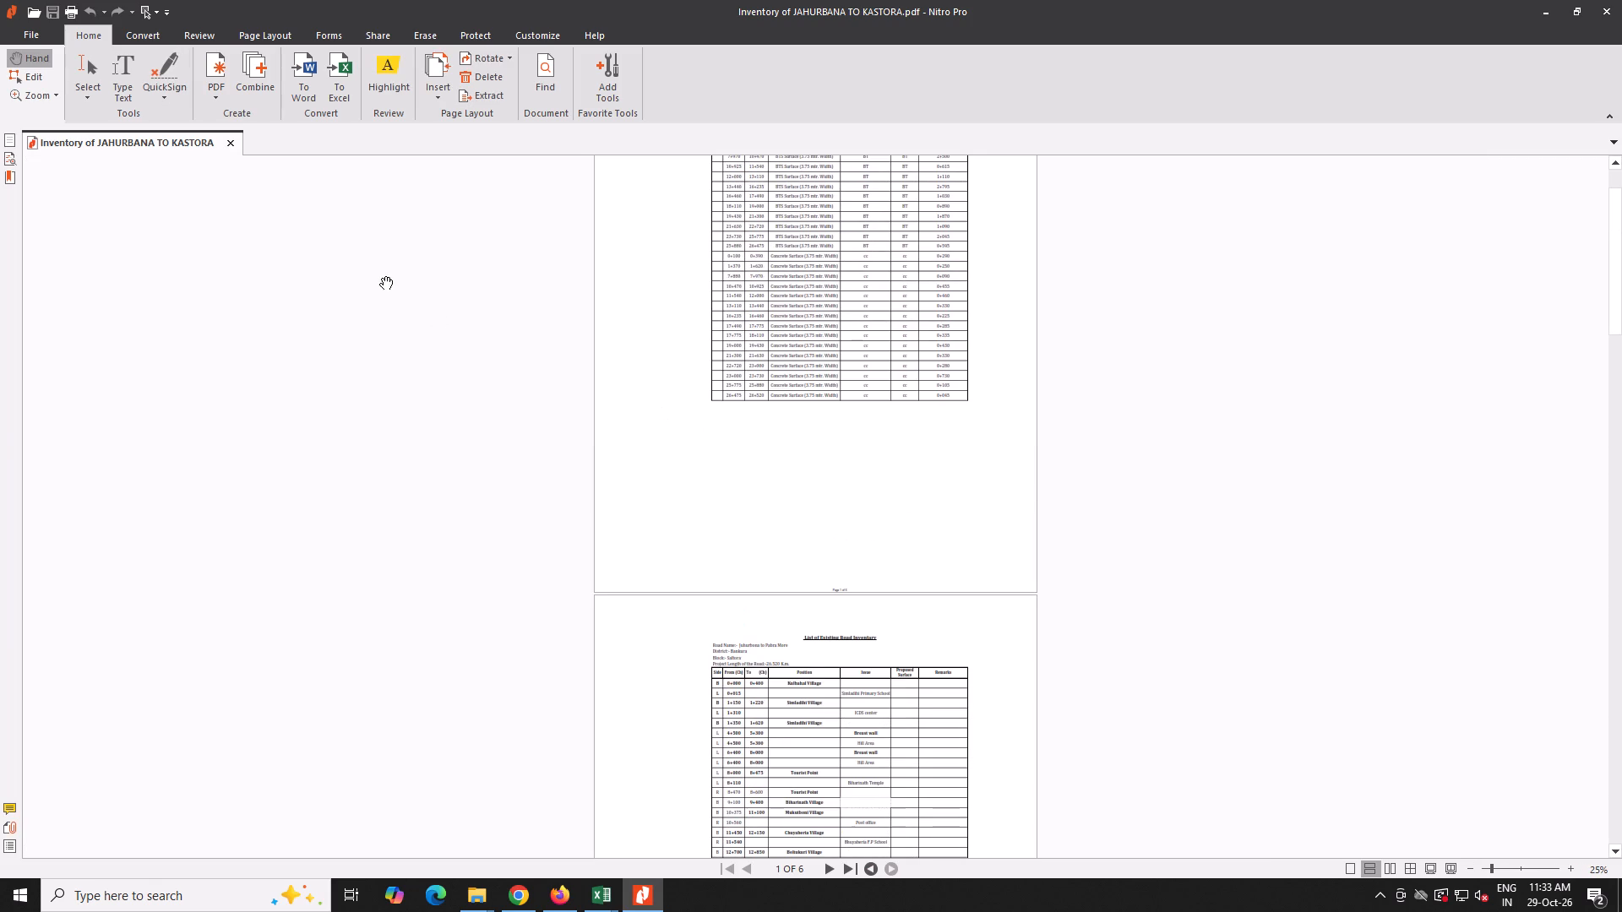
scroll(688, 559, "up", 3, "ctrl")
scroll(671, 549, "up", 7)
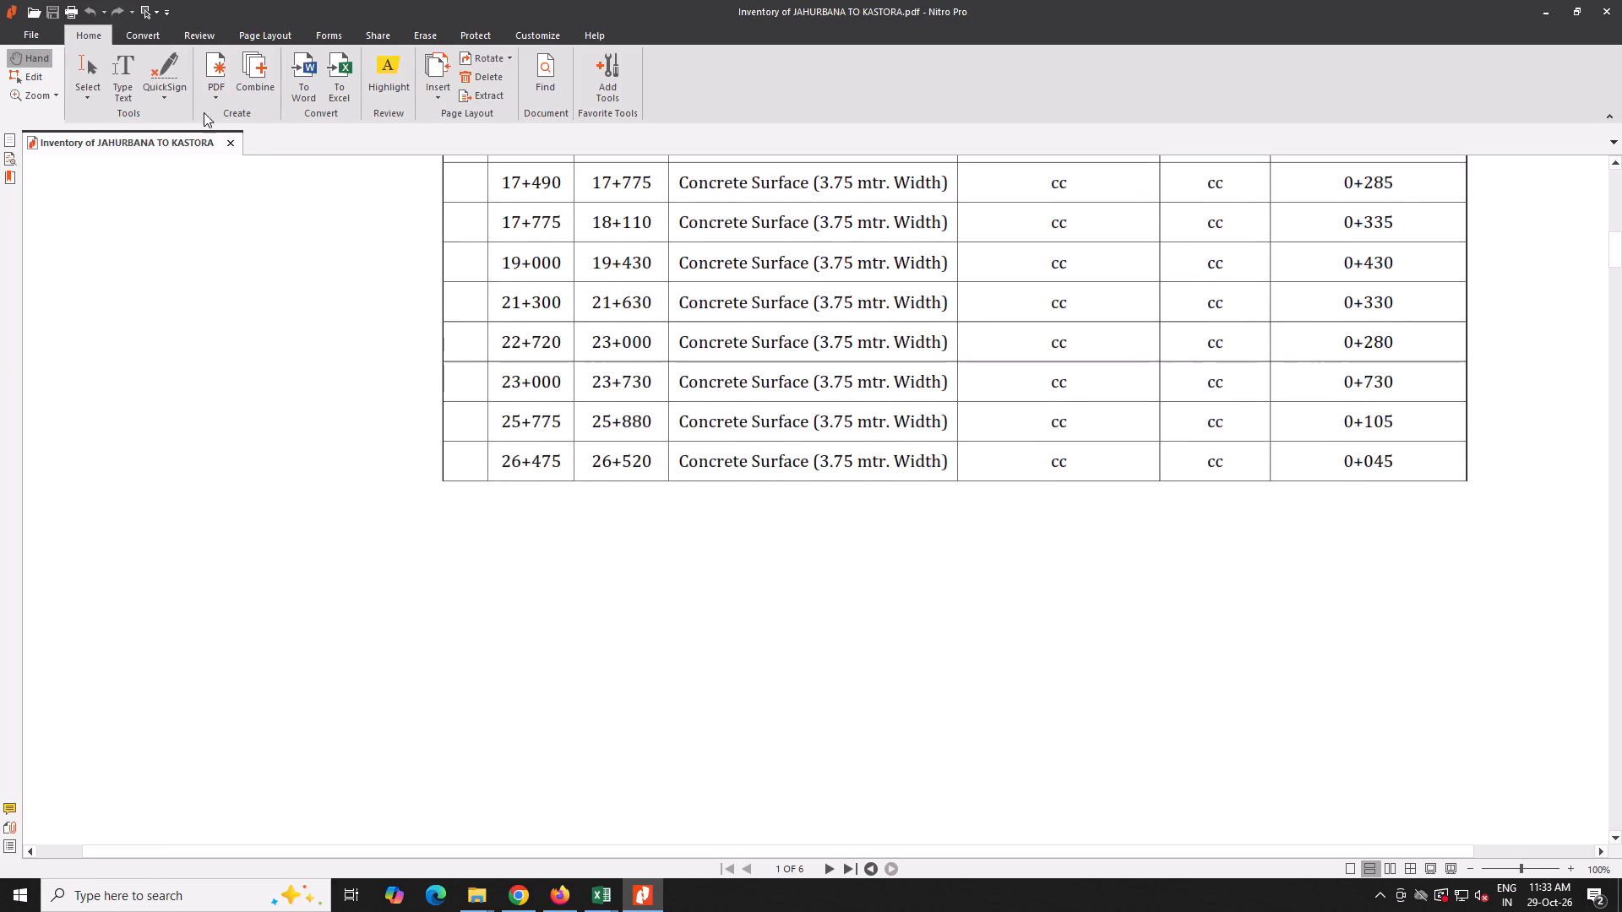
left_click(230, 140)
left_click(1550, 15)
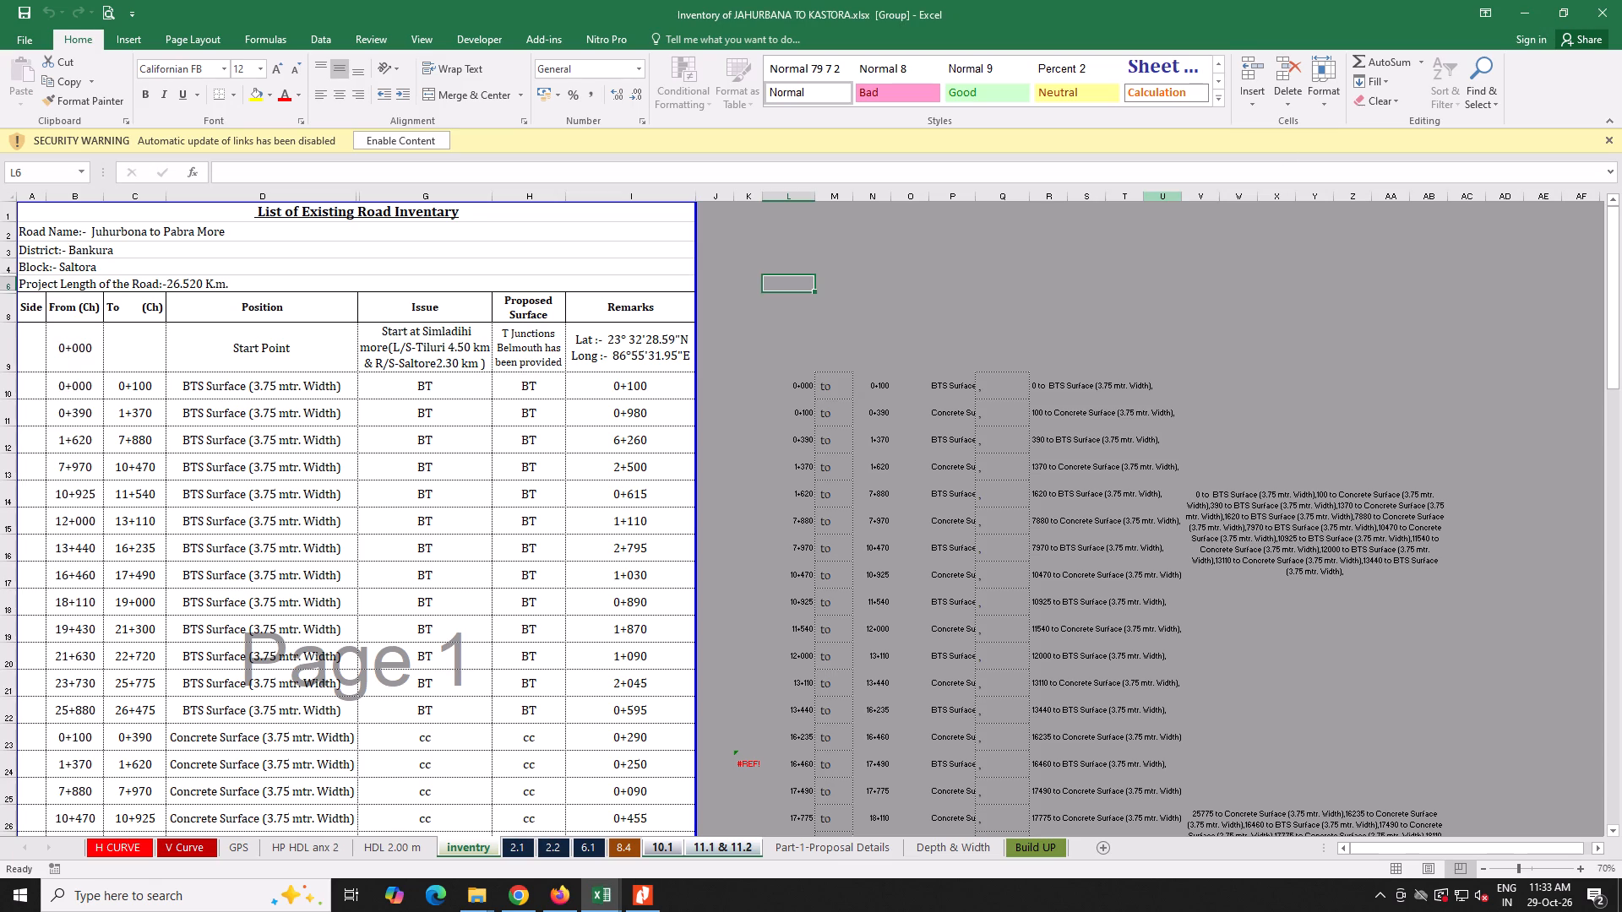
left_click(1522, 6)
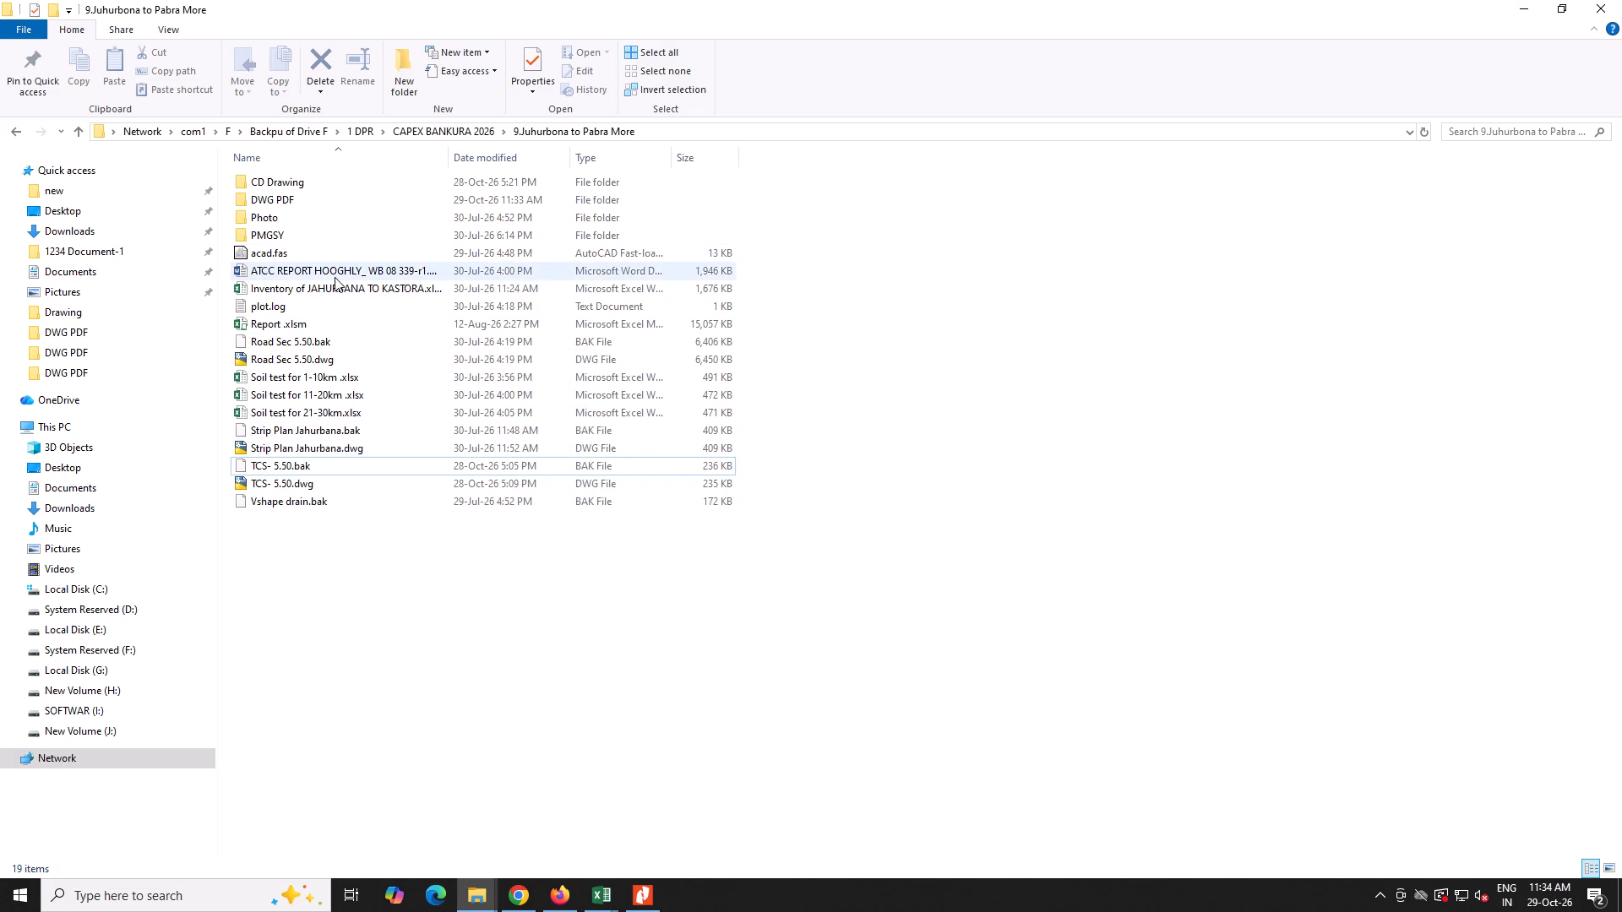
Show the folder's files as large icons, open ATCC REPORT HOOGHLY_ WB 08 339-r1.docx in Word and enable editing.
left_click(351, 269)
left_click(342, 289)
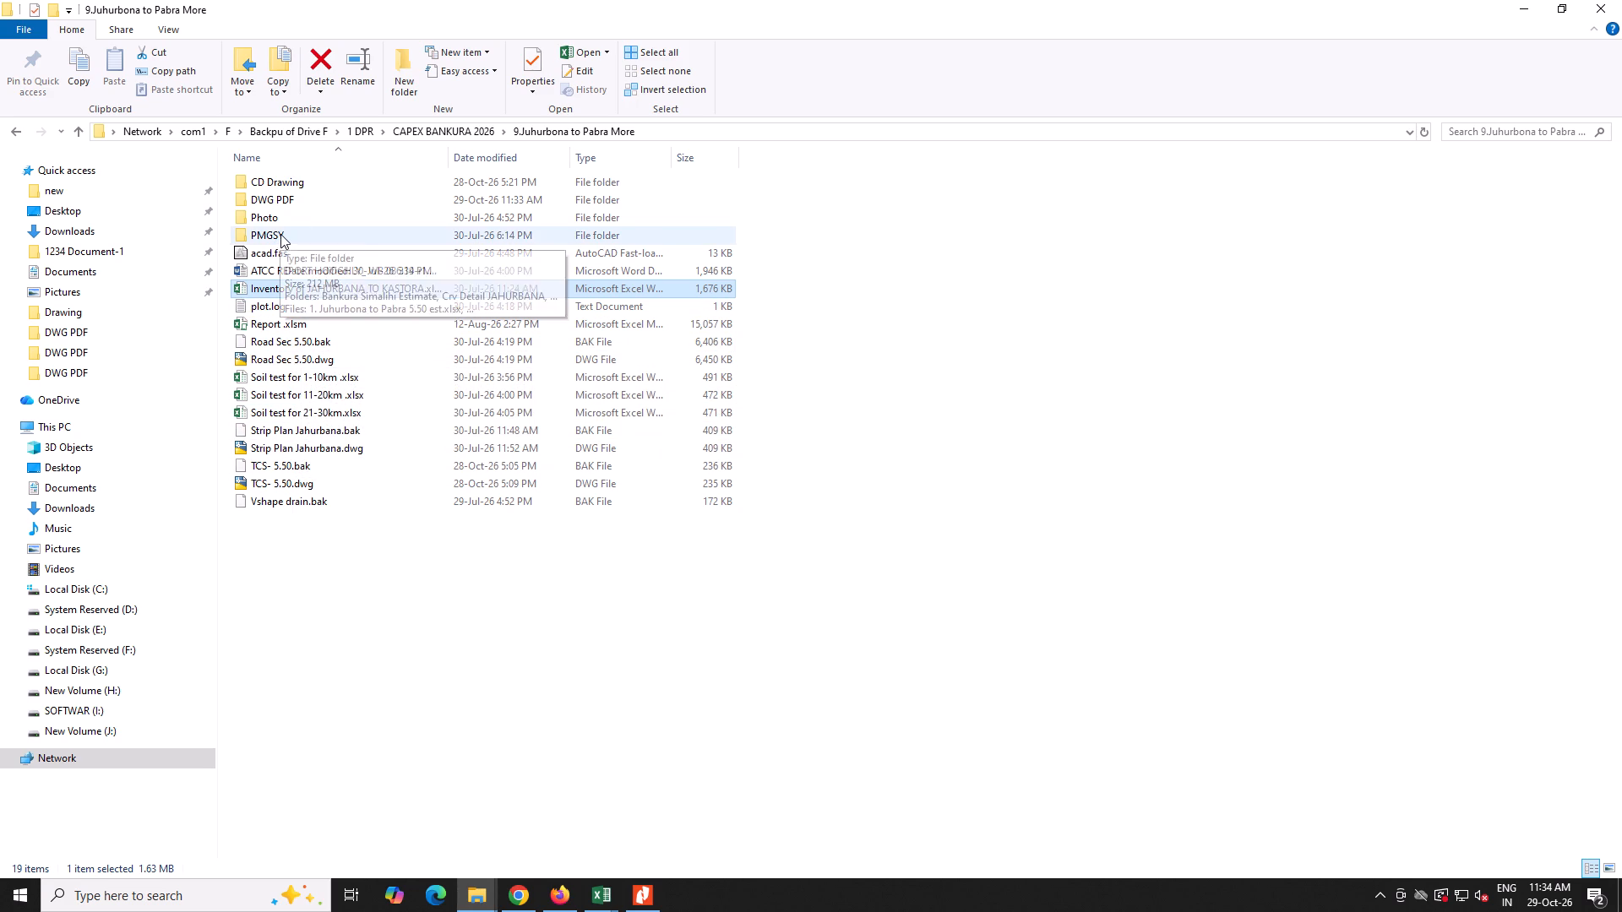
scroll(397, 353, "up", 8, "ctrl")
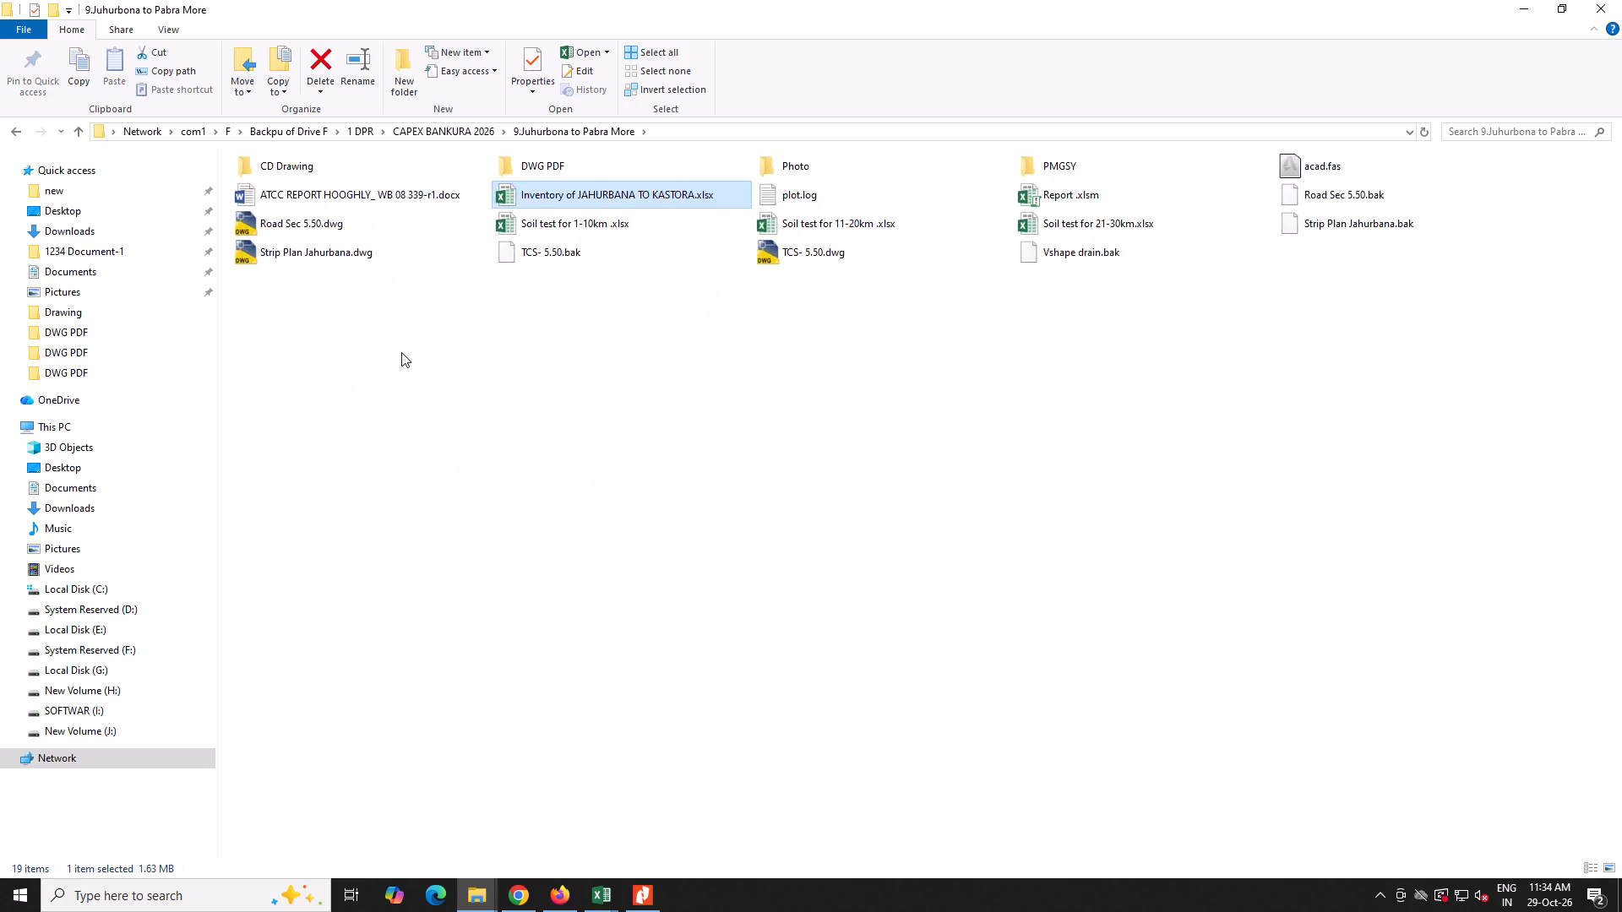
scroll(401, 352, "up", 16, "ctrl")
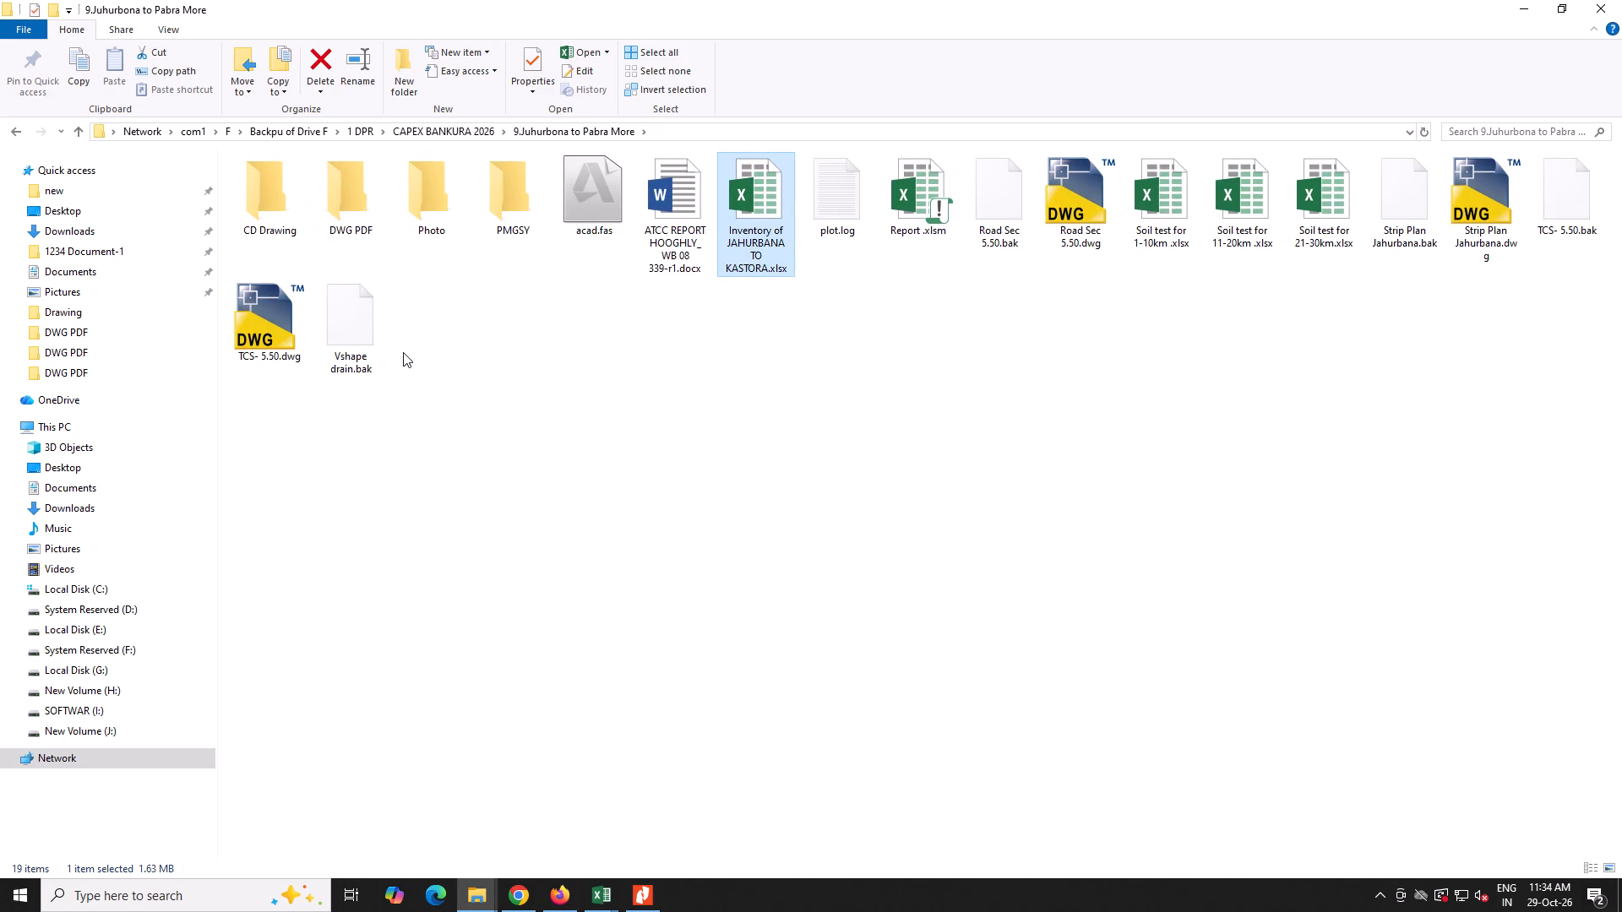
double_click(679, 252)
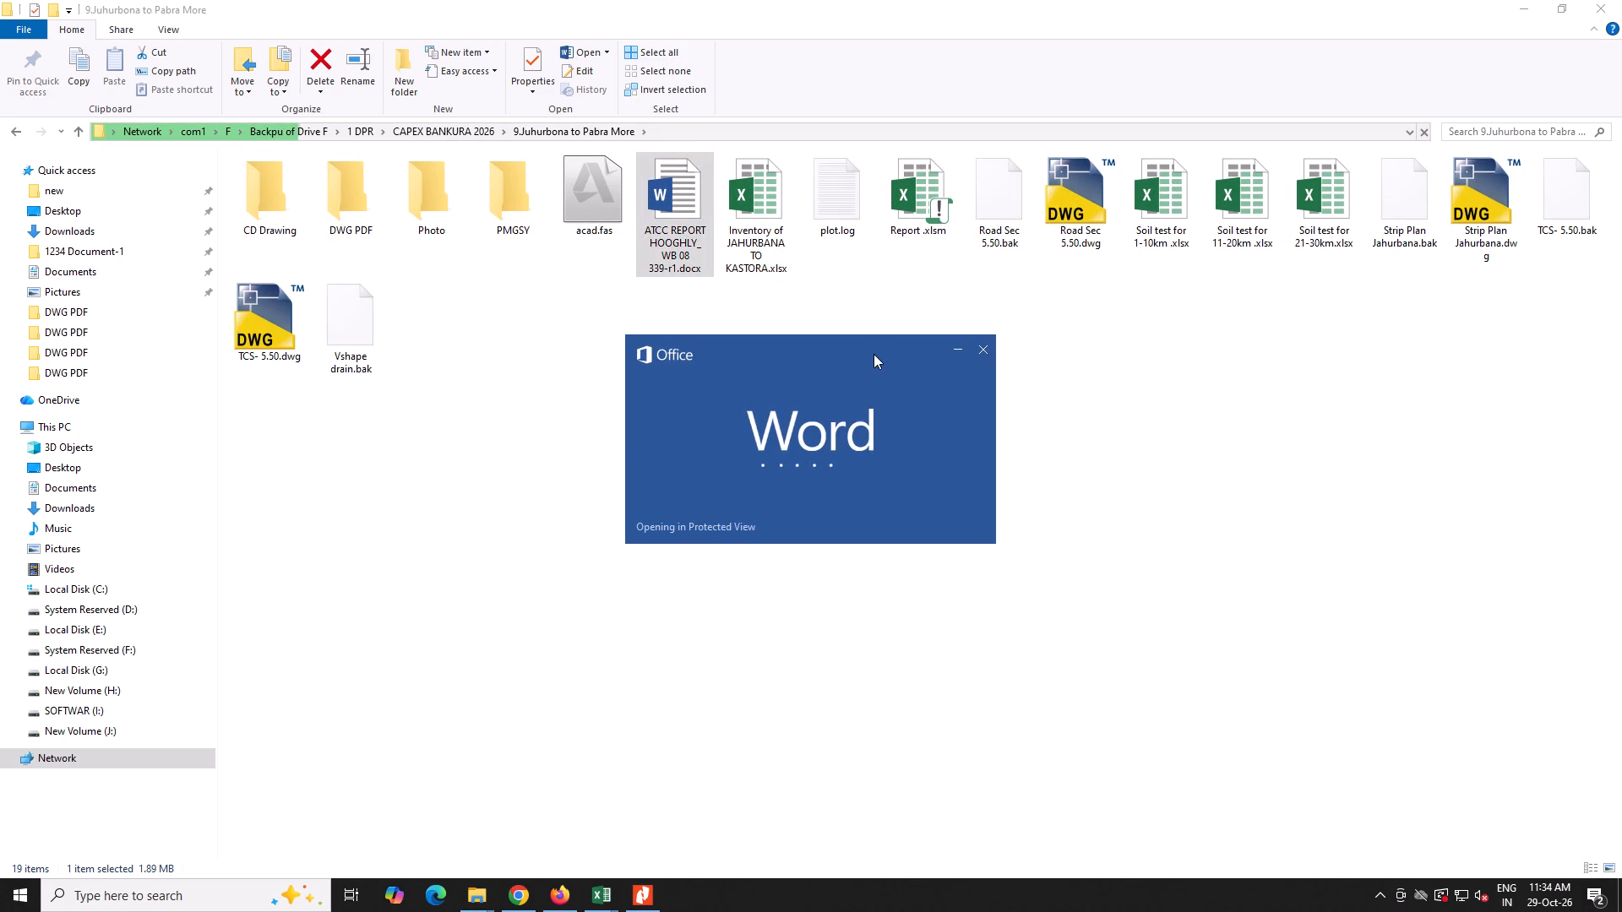
left_click(988, 616)
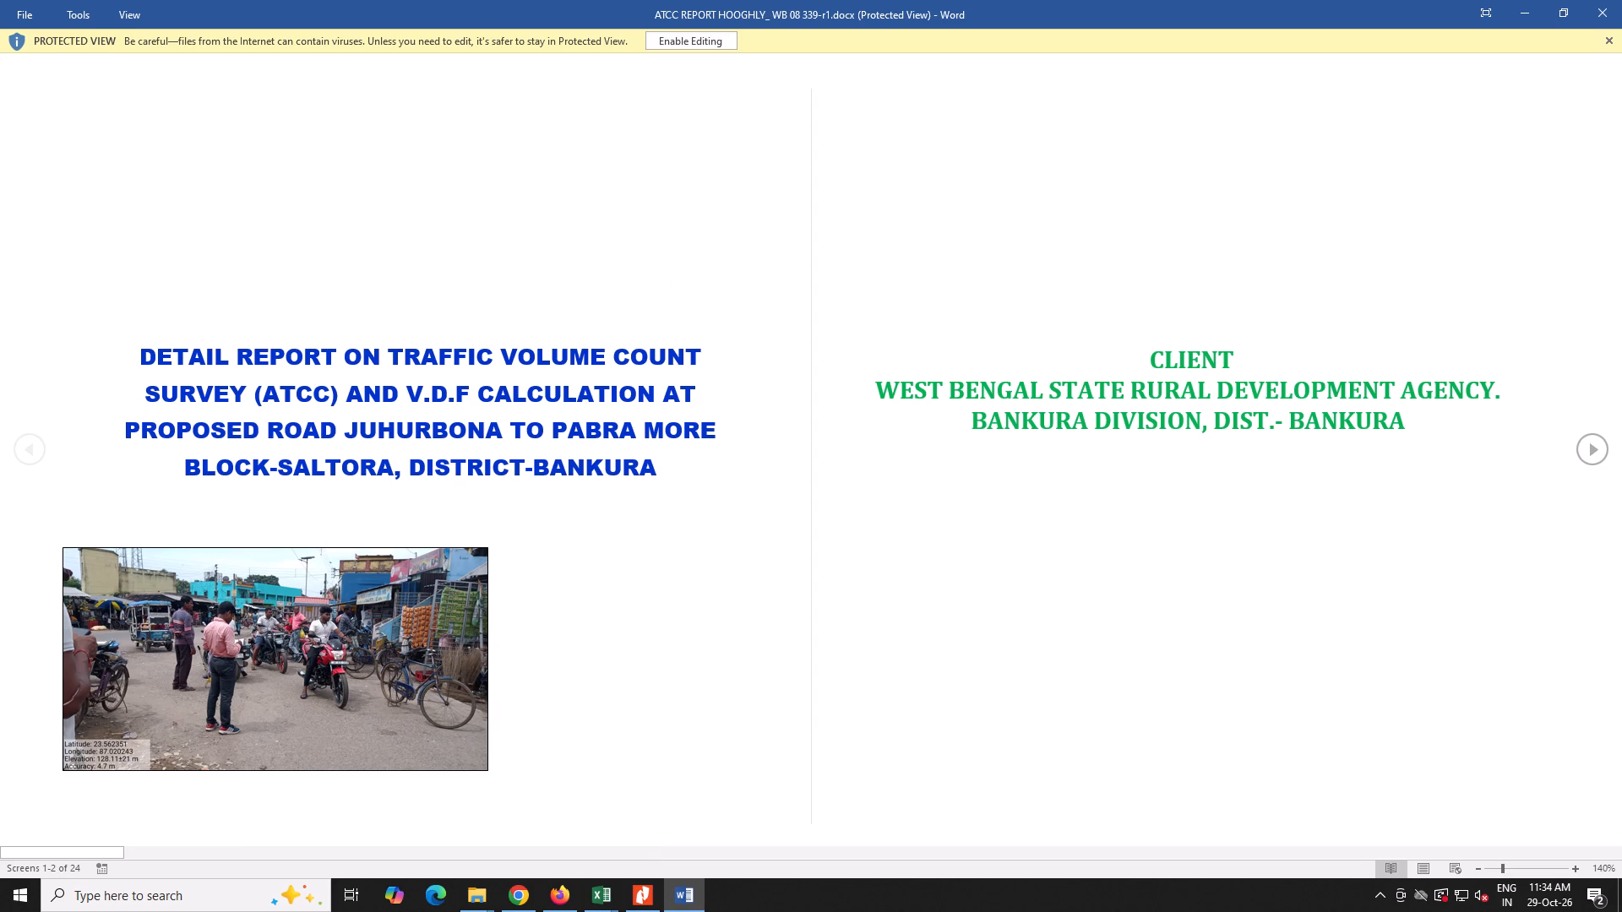
scroll(988, 595, "down", 4, "ctrl")
scroll(988, 589, "down", 3)
scroll(988, 589, "up", 2)
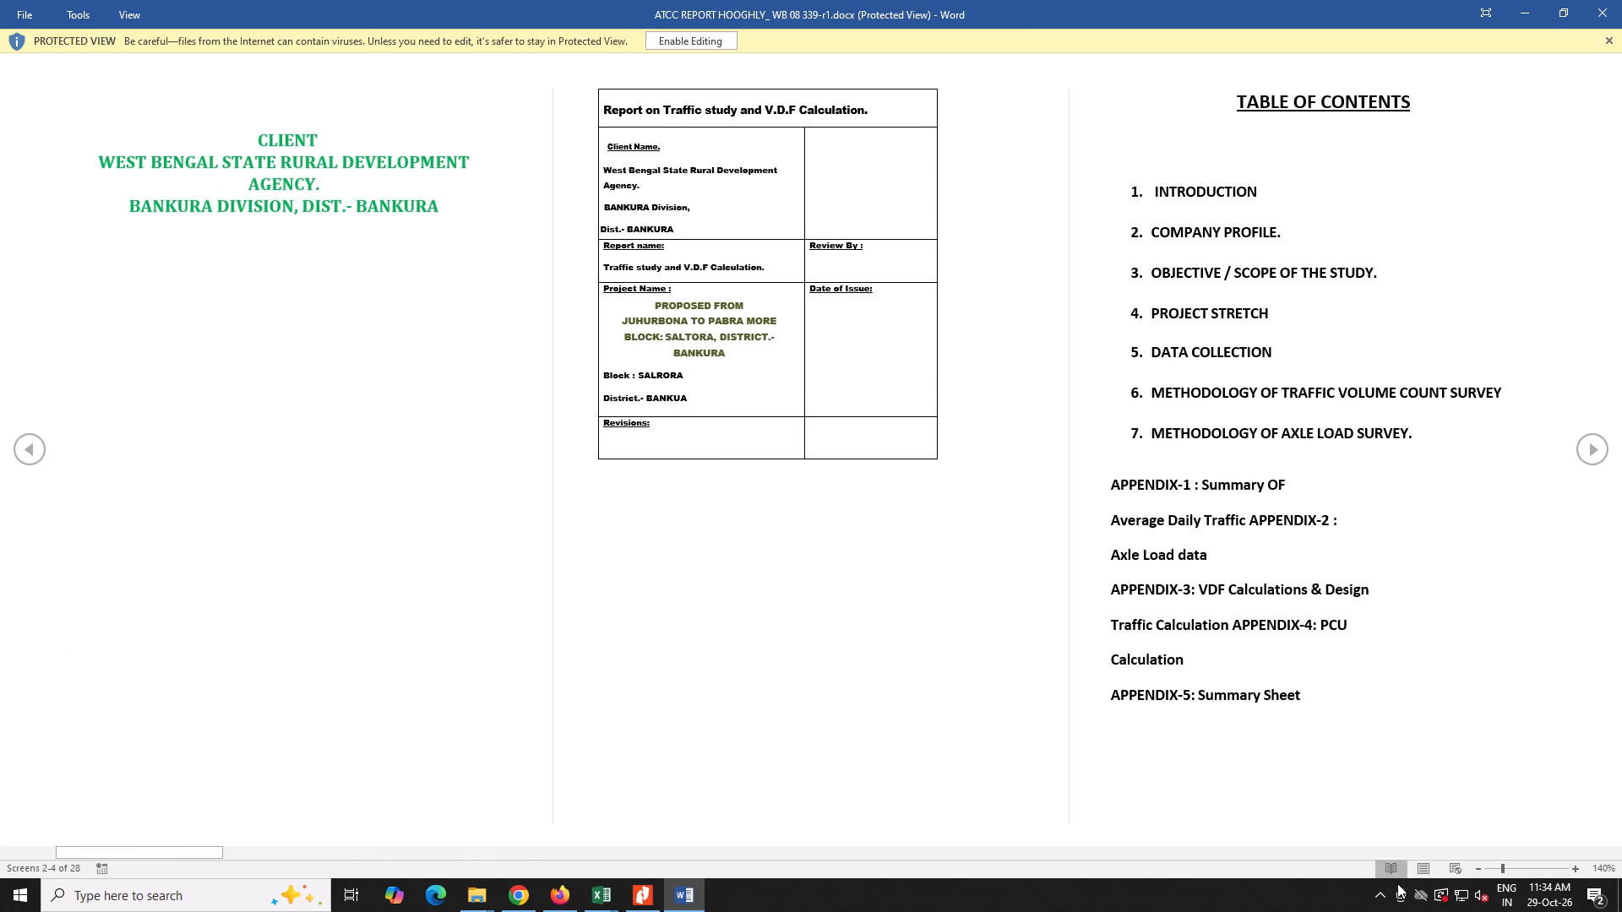
left_click(704, 37)
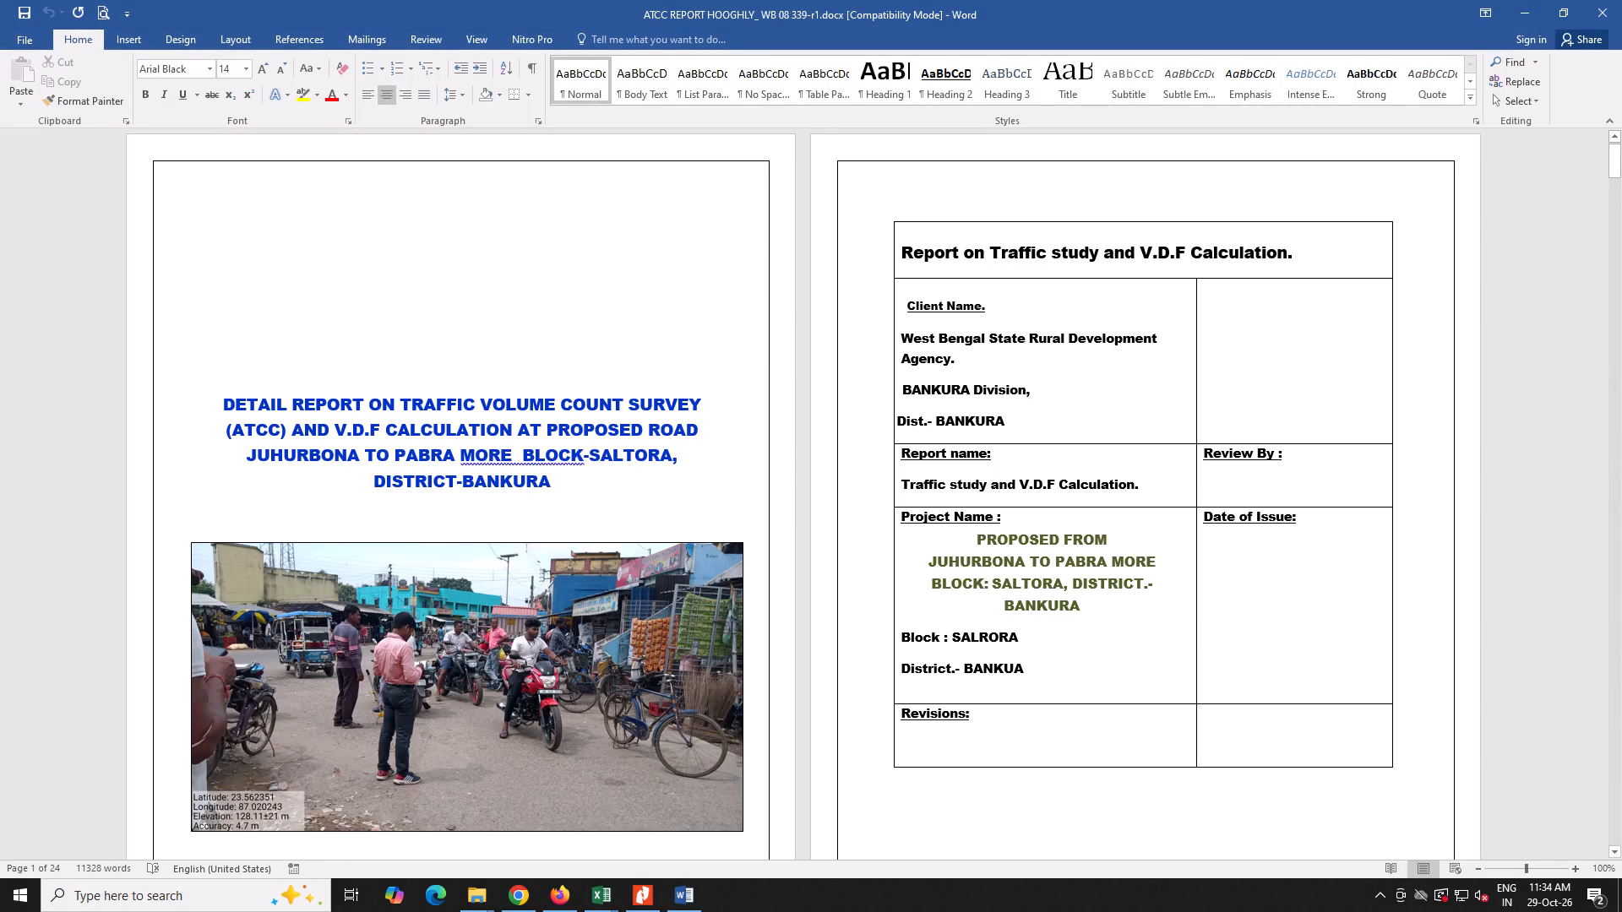
Review the traffic survey report's cover, contents, appendices, project location map and survey schedule.
scroll(565, 433, "down", 4)
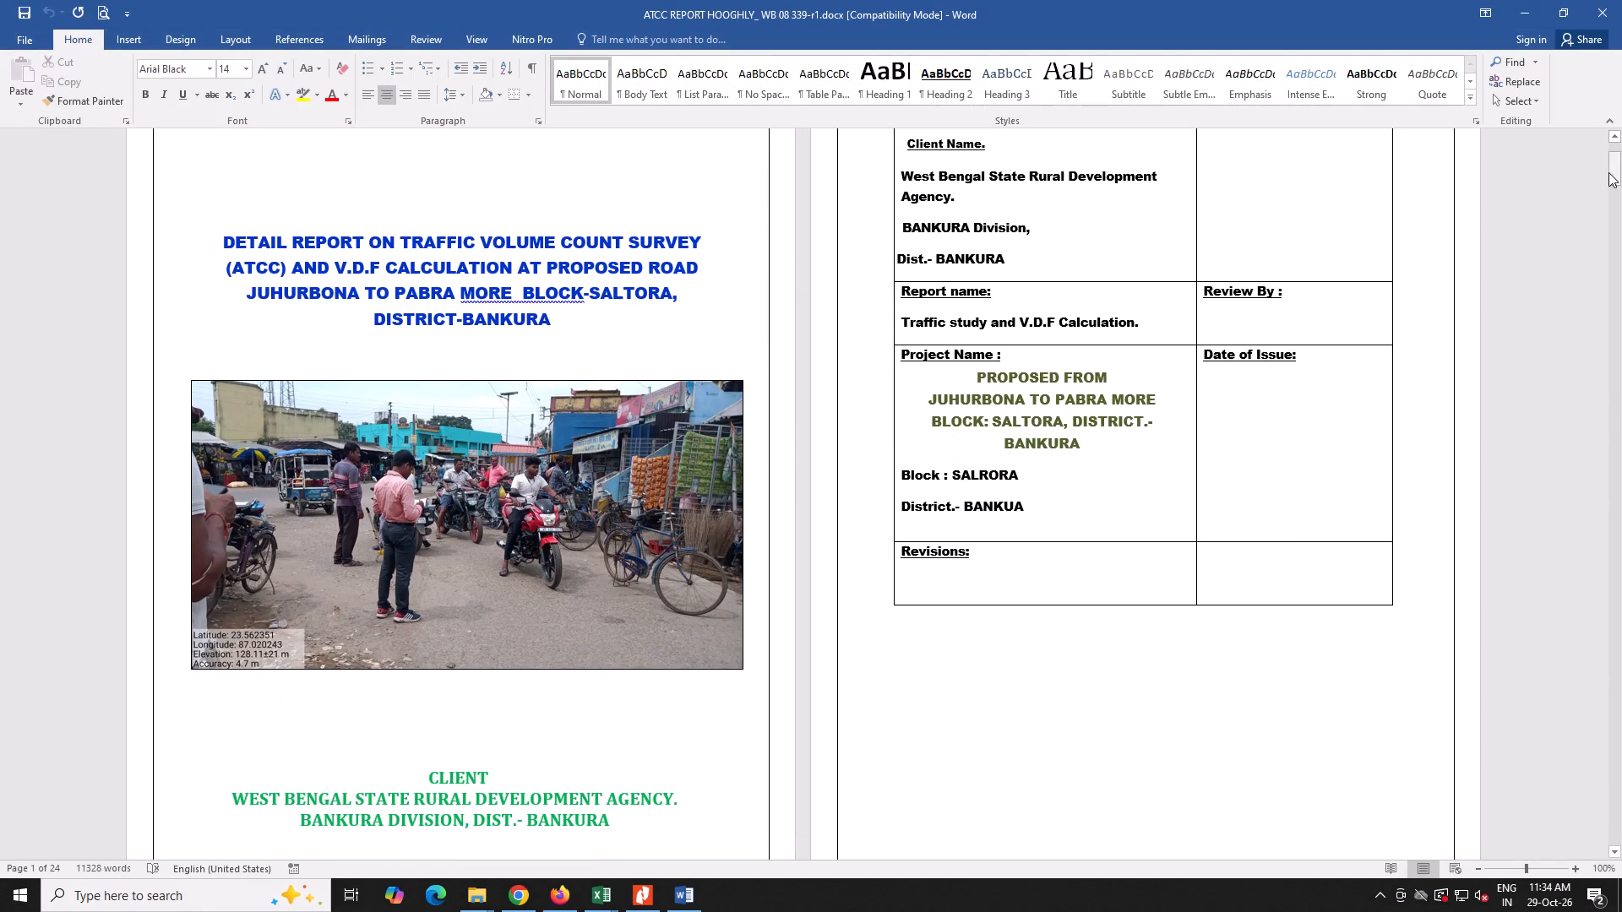
left_click_drag(1614, 173, 1621, 790)
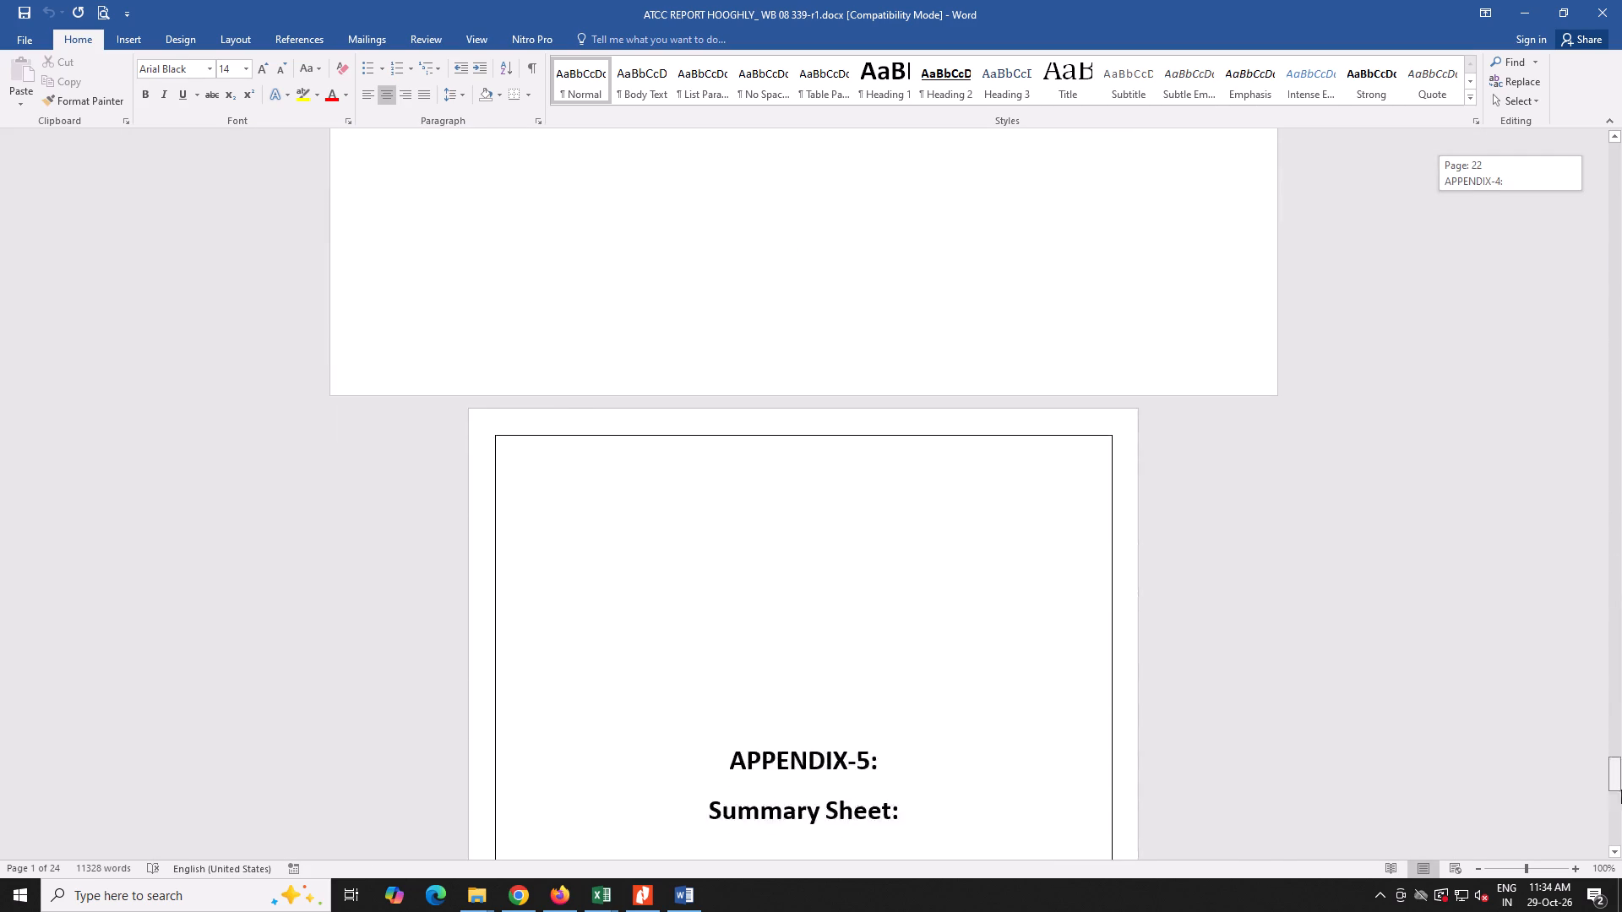
left_click_drag(1621, 790, 1610, 389)
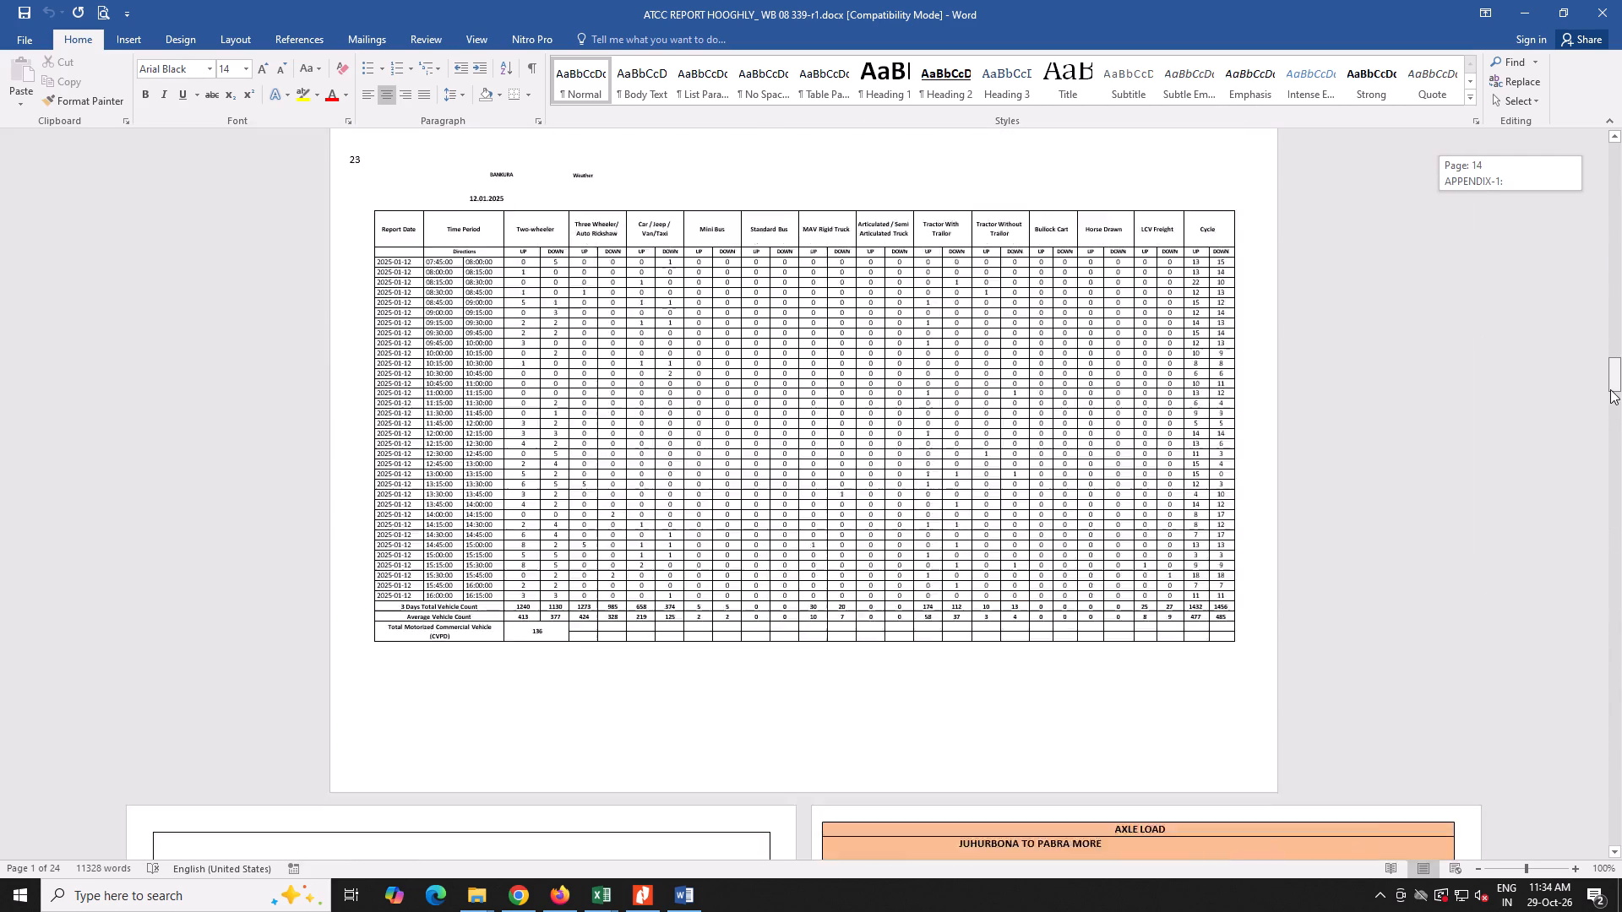
left_click_drag(1610, 389, 1621, 72)
scroll(532, 410, "down", 11)
scroll(499, 567, "down", 4)
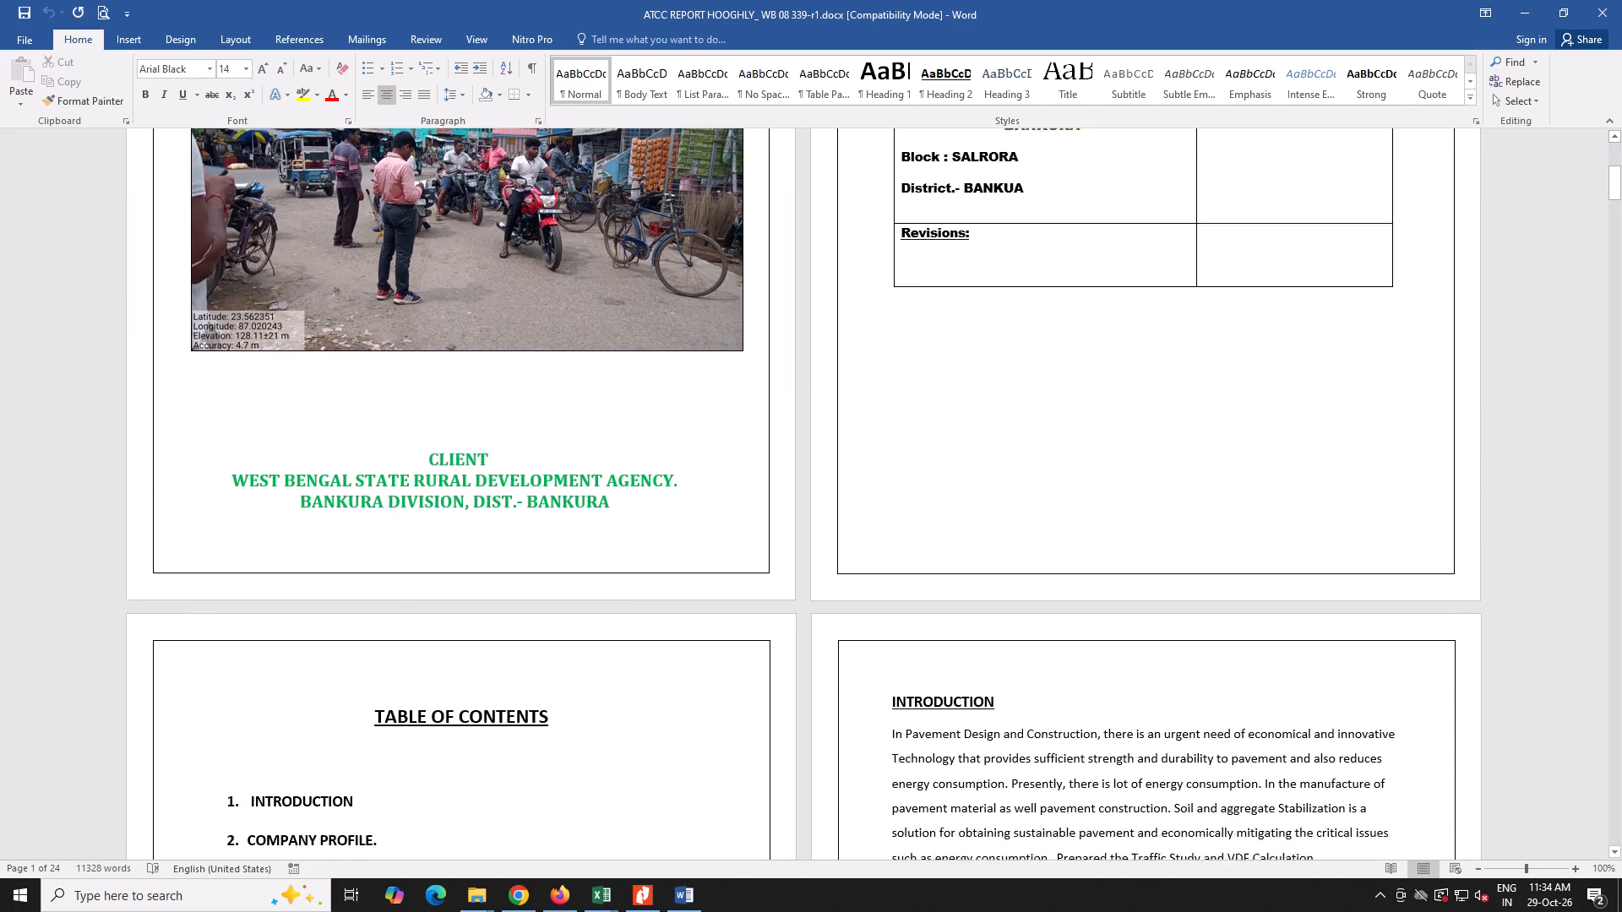
scroll(500, 567, "down", 1)
scroll(500, 567, "up", 13)
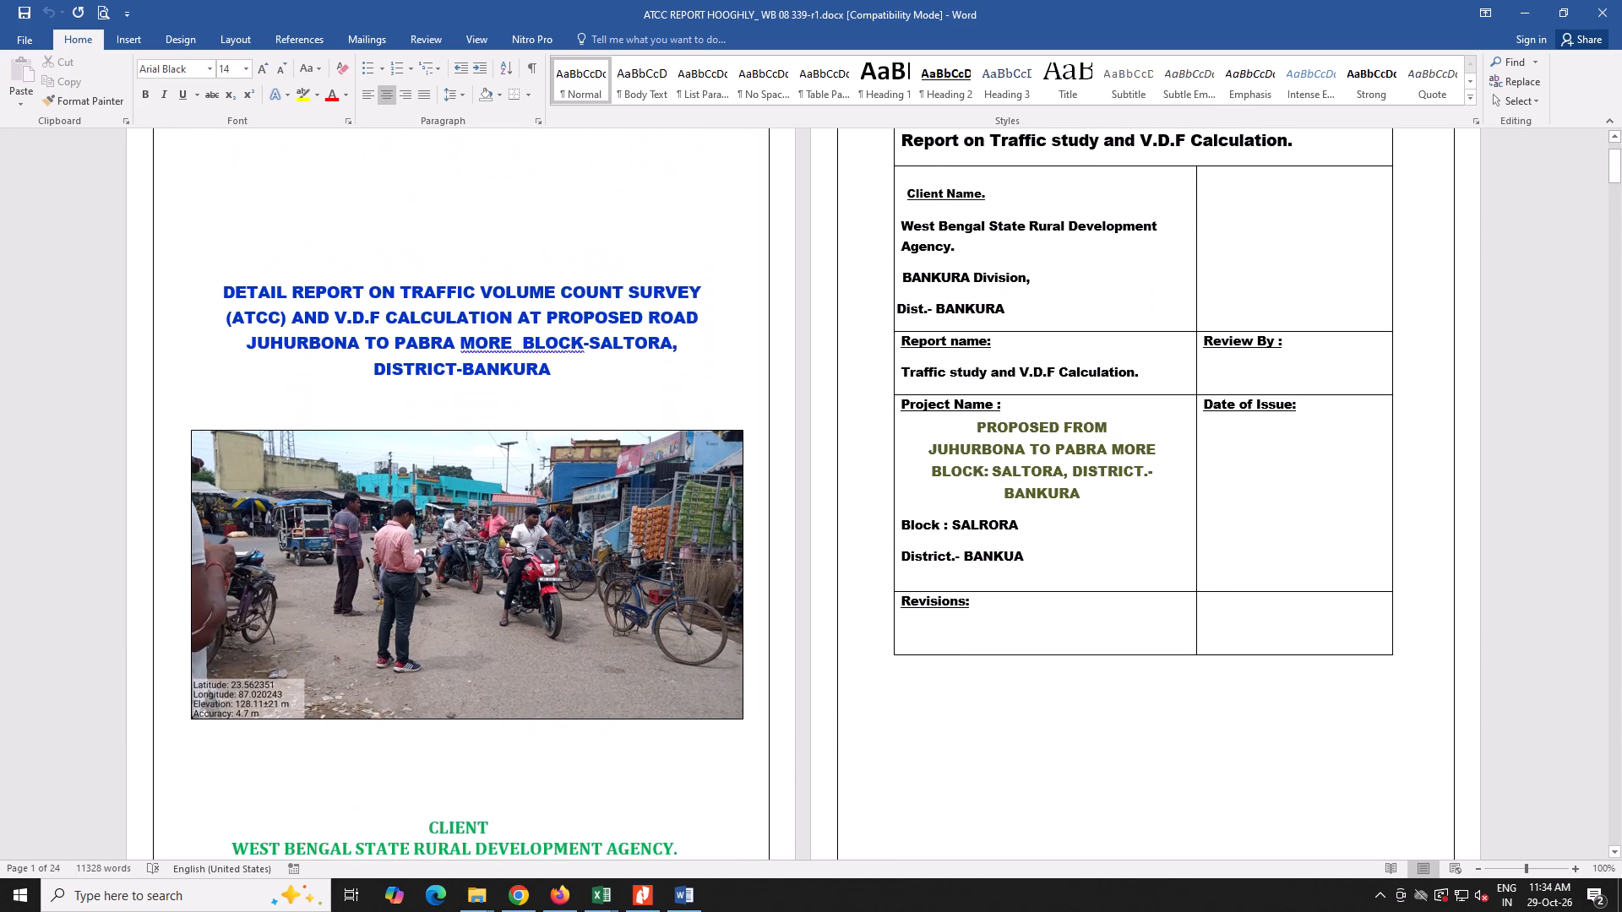
scroll(502, 564, "down", 20)
scroll(502, 564, "down", 3)
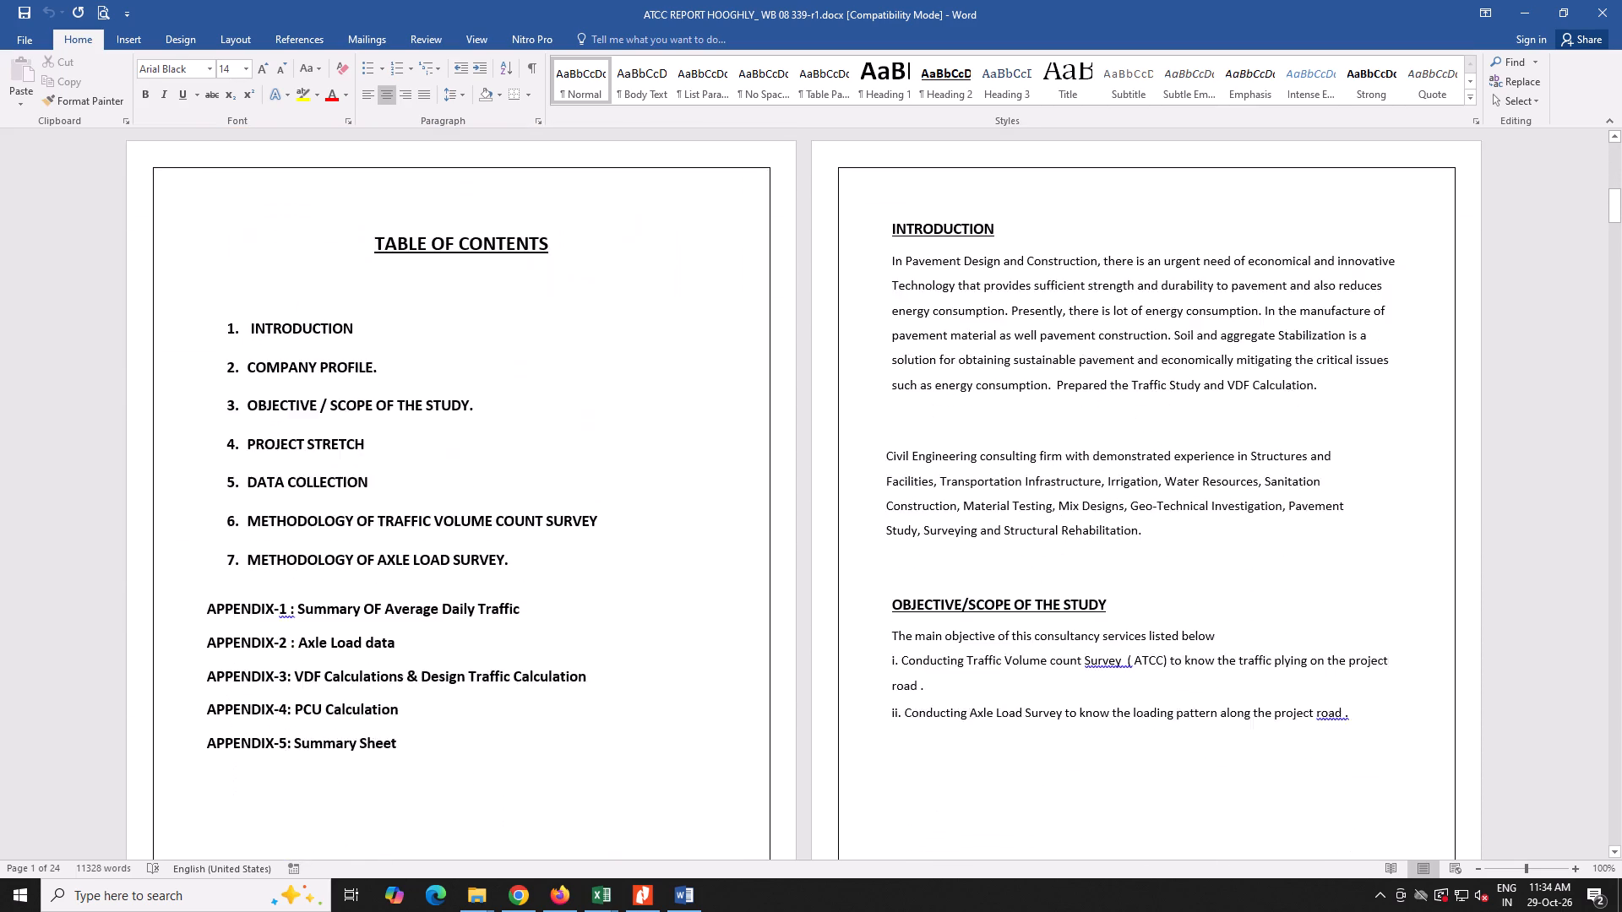
scroll(503, 562, "down", 20)
scroll(503, 562, "down", 5)
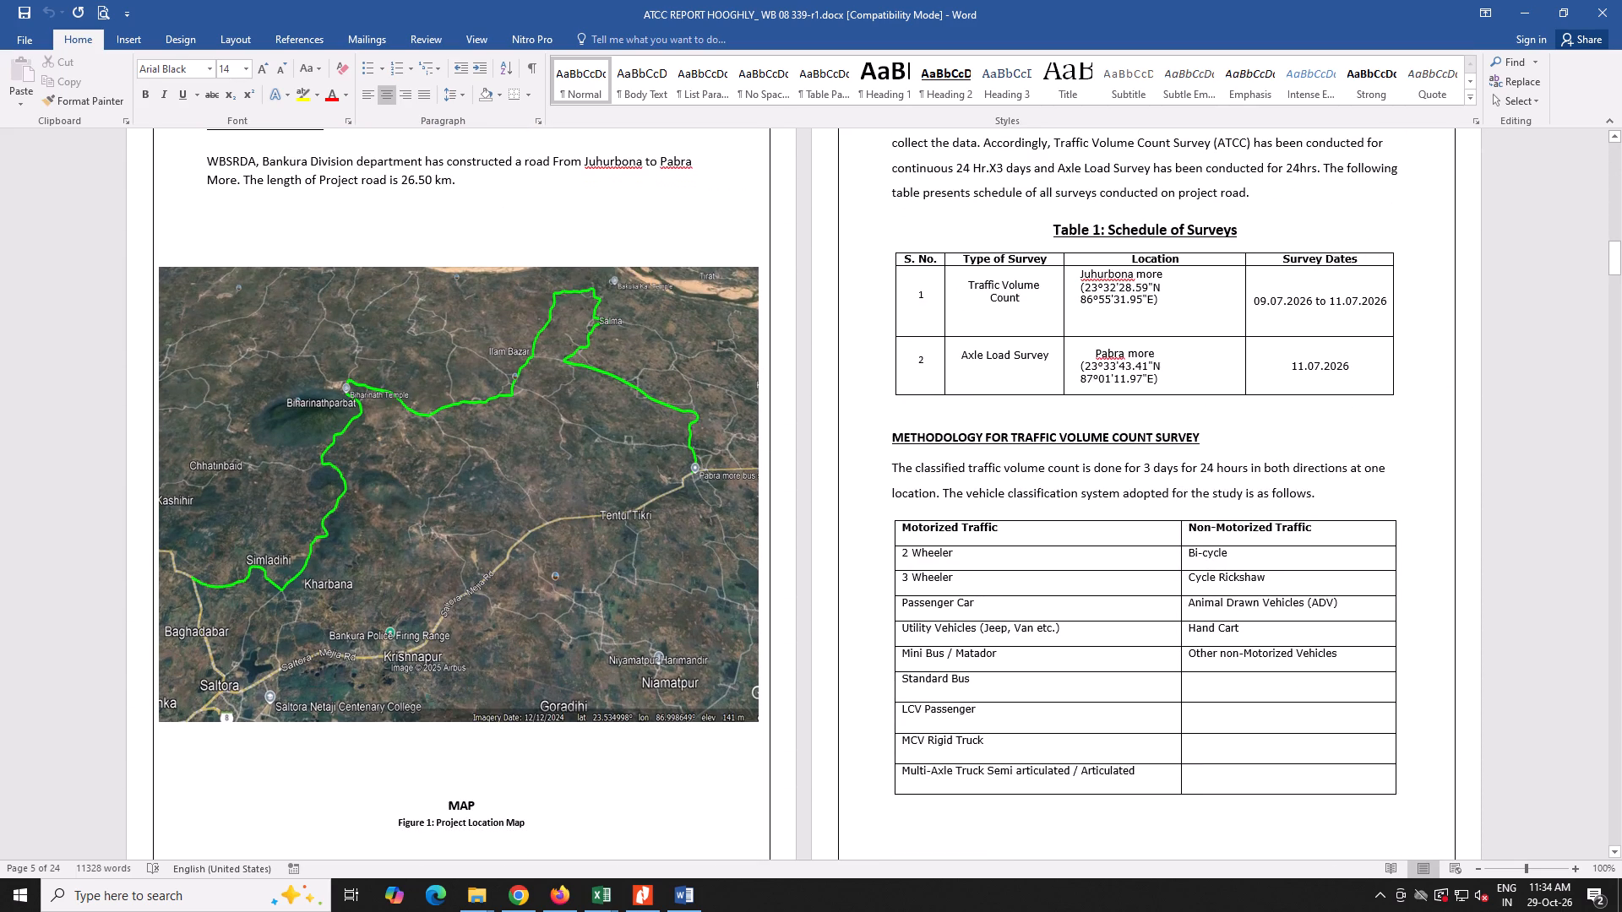
Export the traffic report as ATCC REPORT HOOGHLY_ WB 08 339-r1.pdf into the DWG PDF folder, closing the resulting PDF and the Word document.
left_click(18, 35)
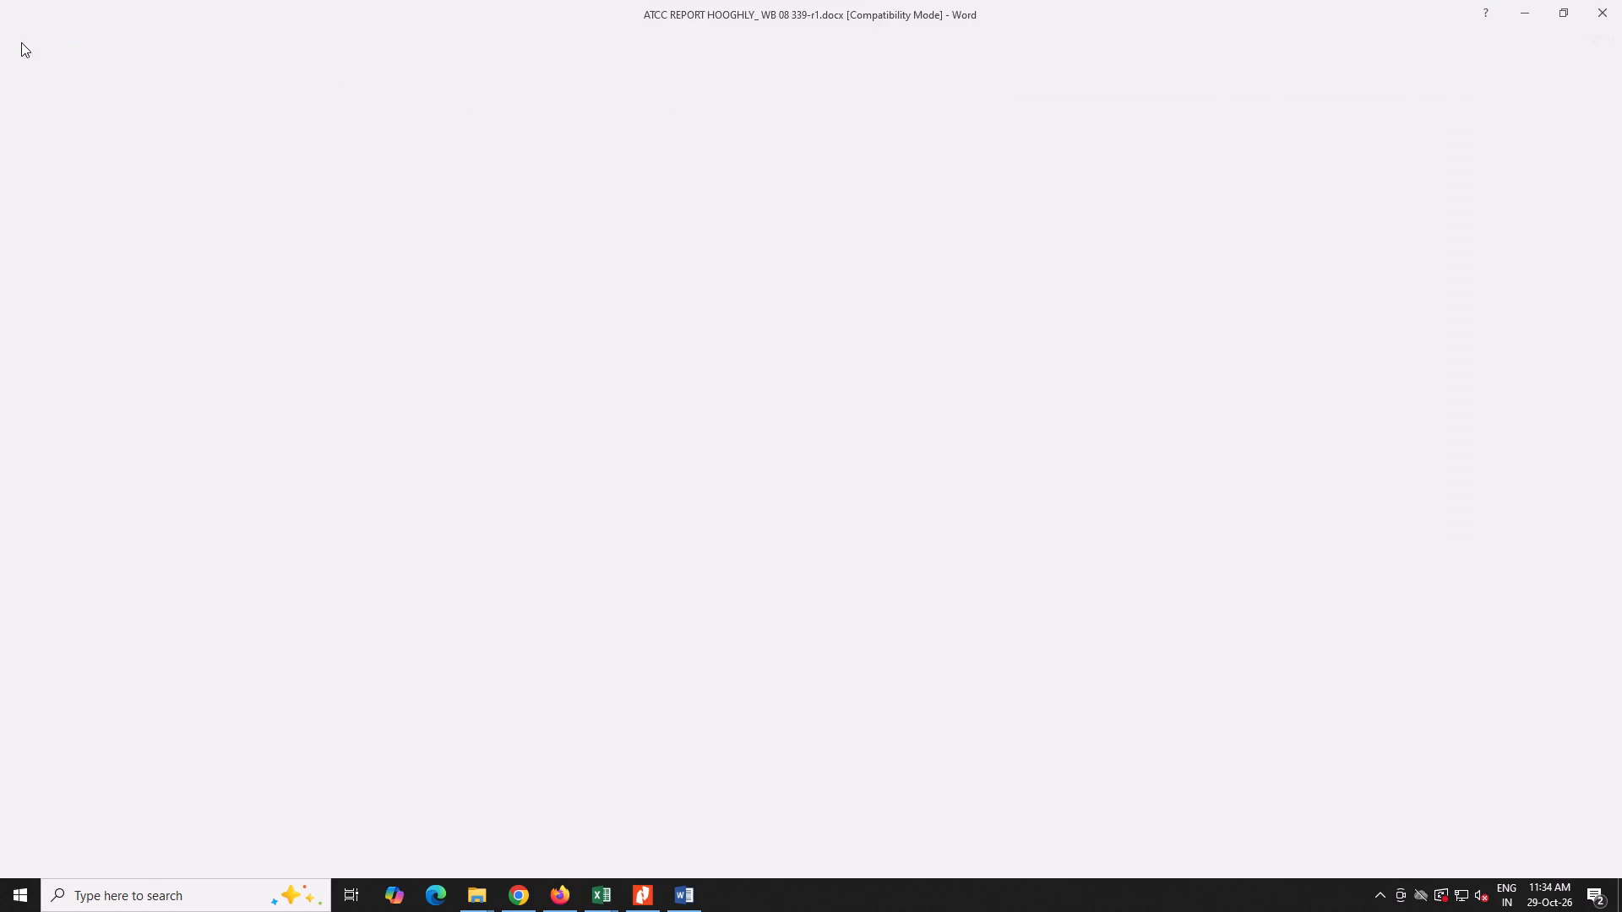
left_click(43, 311)
left_click(425, 242)
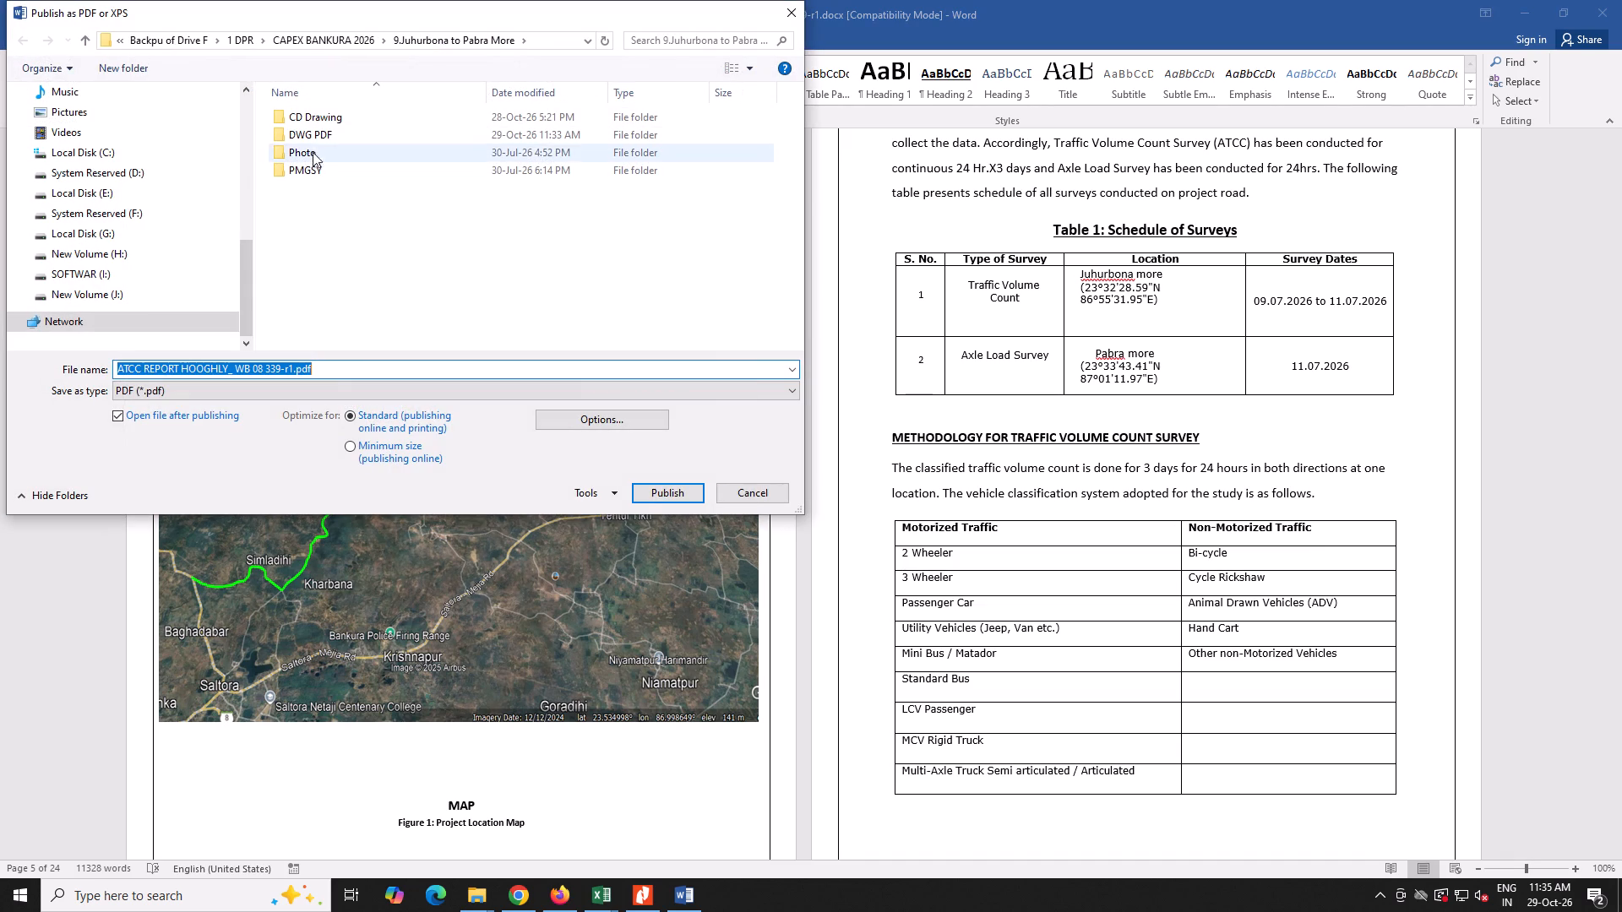
double_click(318, 133)
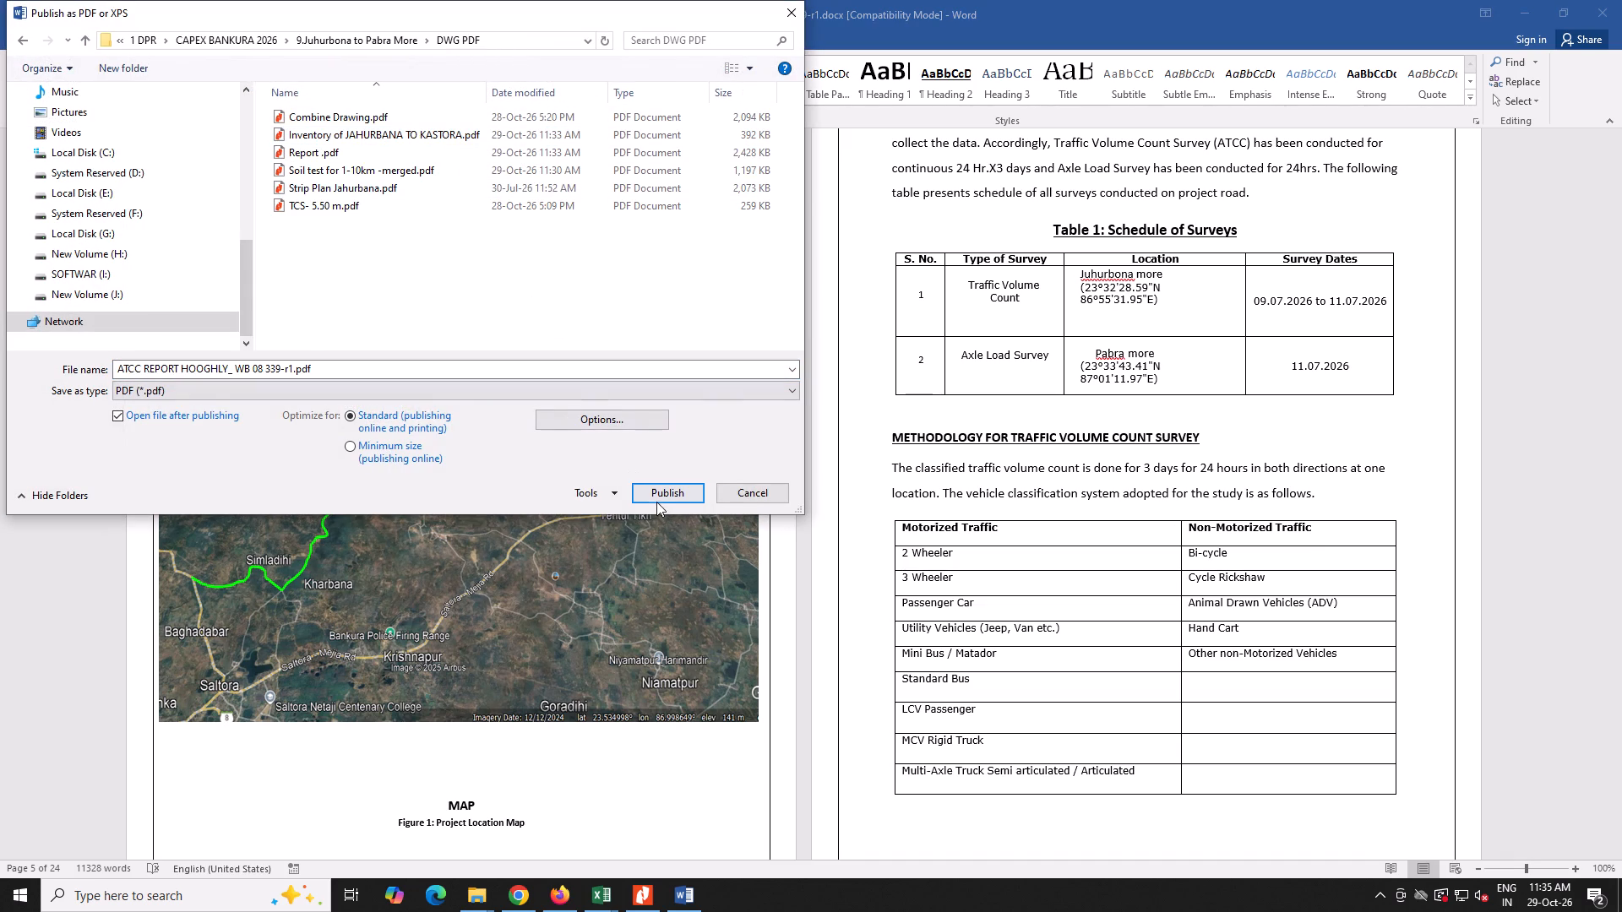
left_click(666, 494)
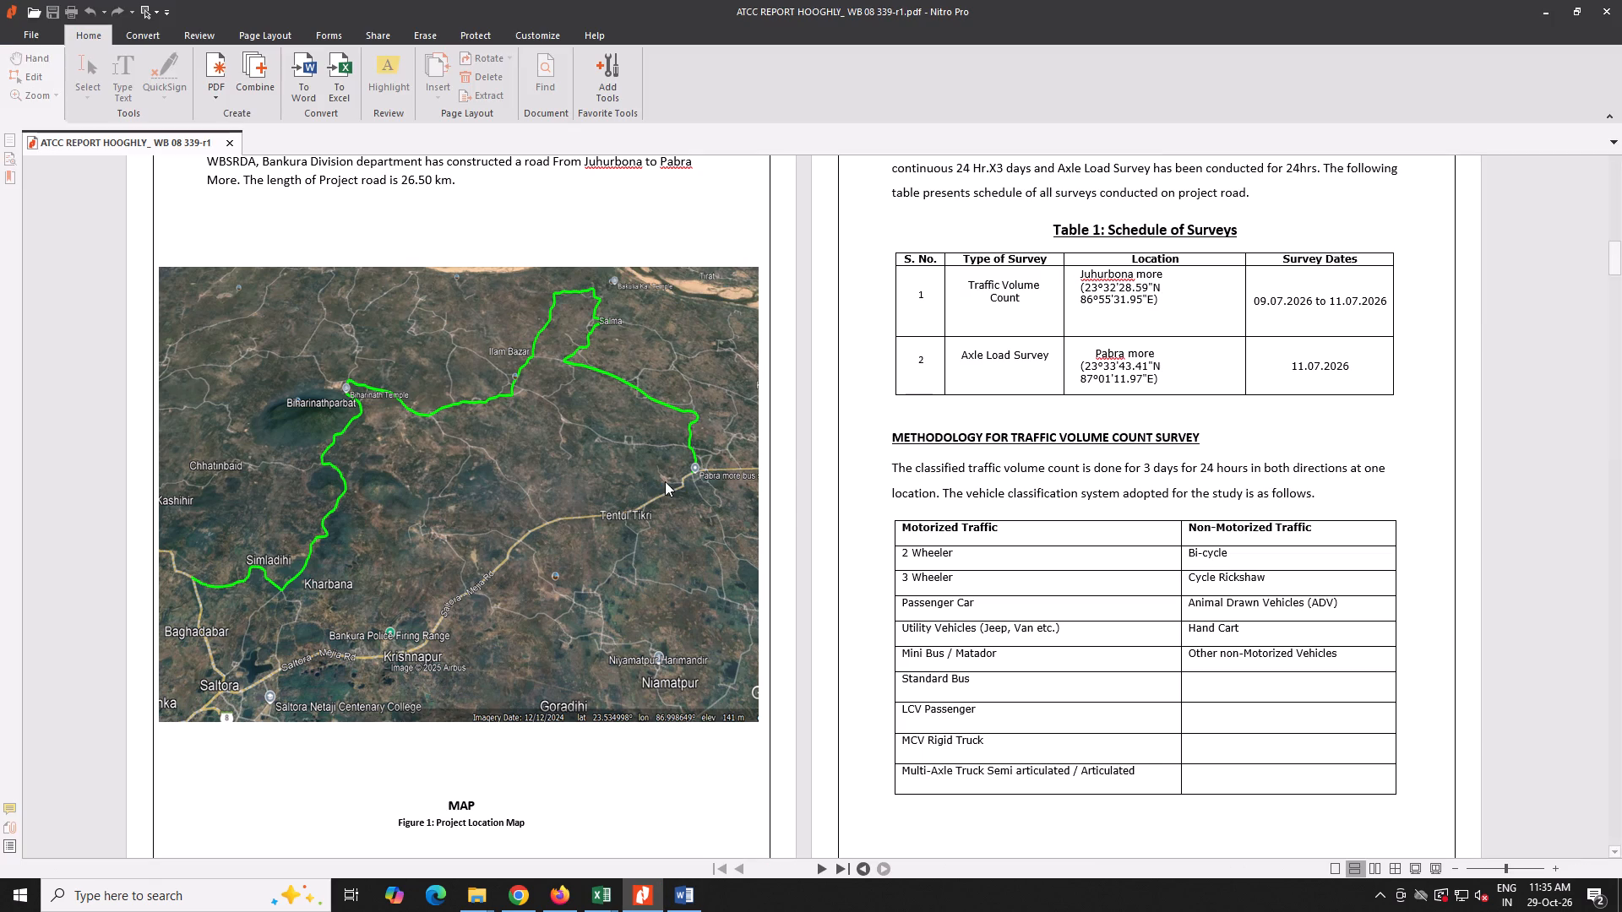
left_click(1601, 15)
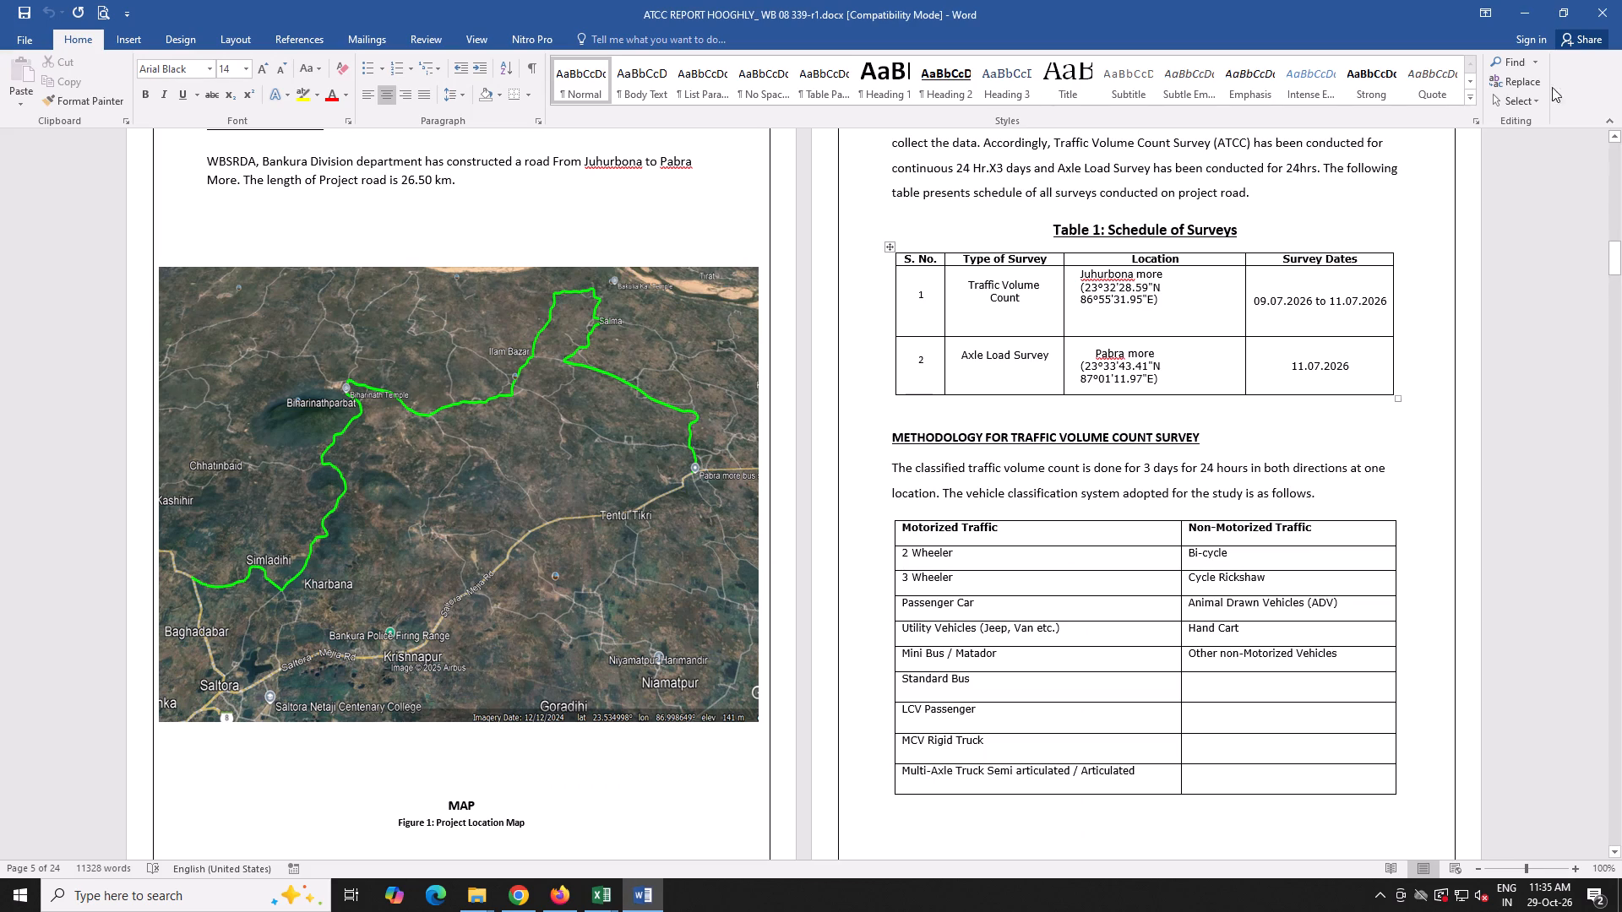
left_click(1607, 9)
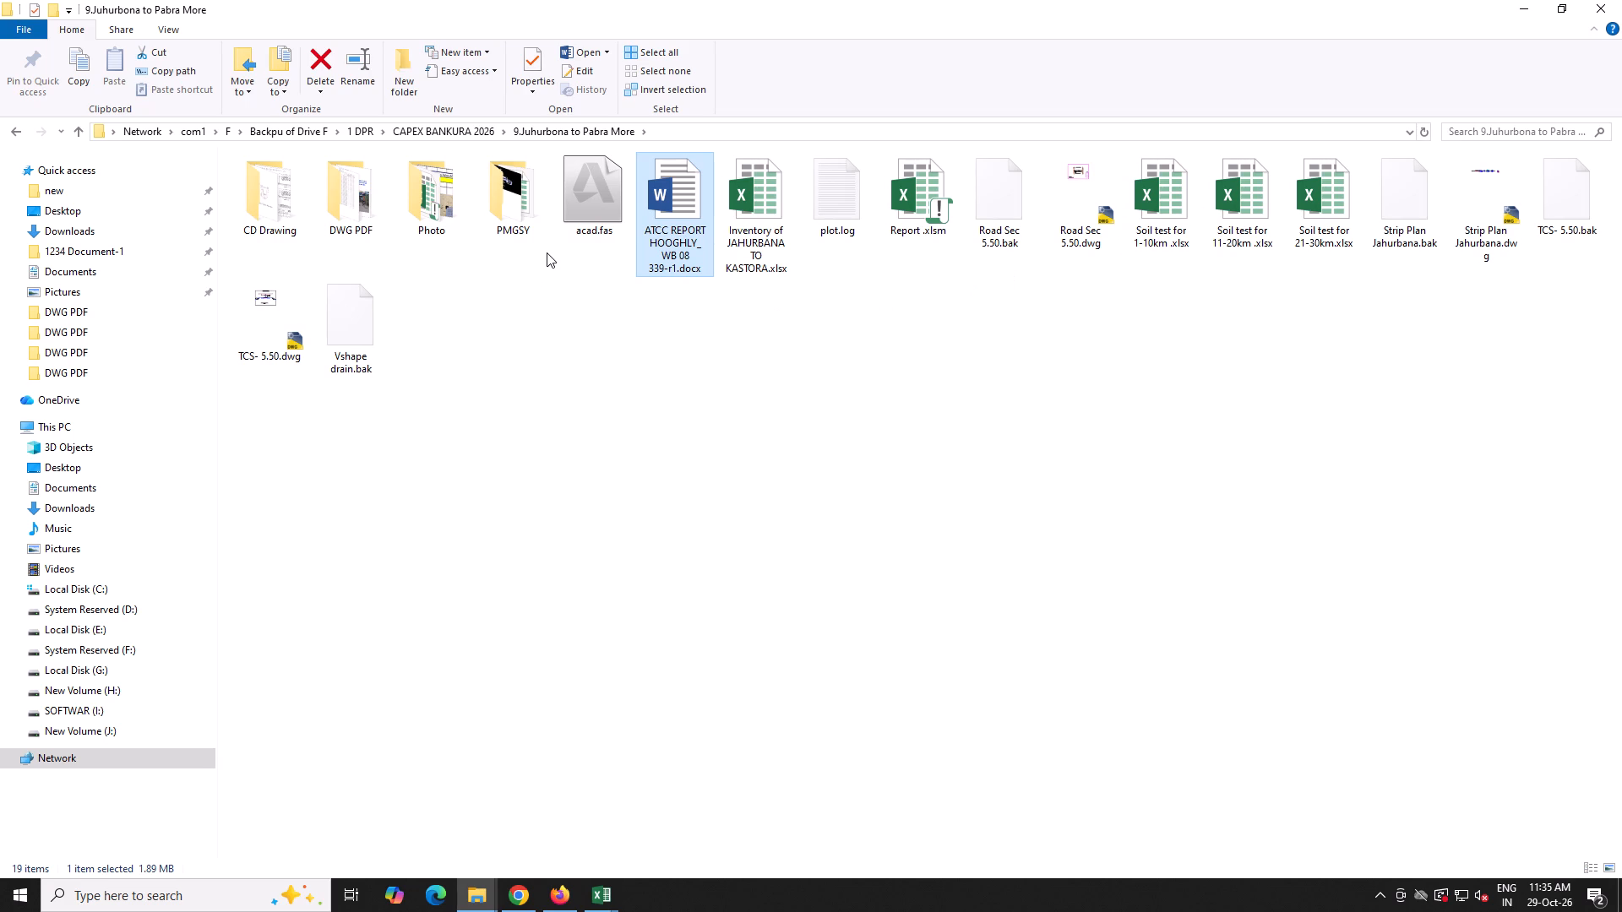
Open the jahurbani.xlsm workbook from the Photo folder in Excel.
double_click(437, 218)
double_click(304, 183)
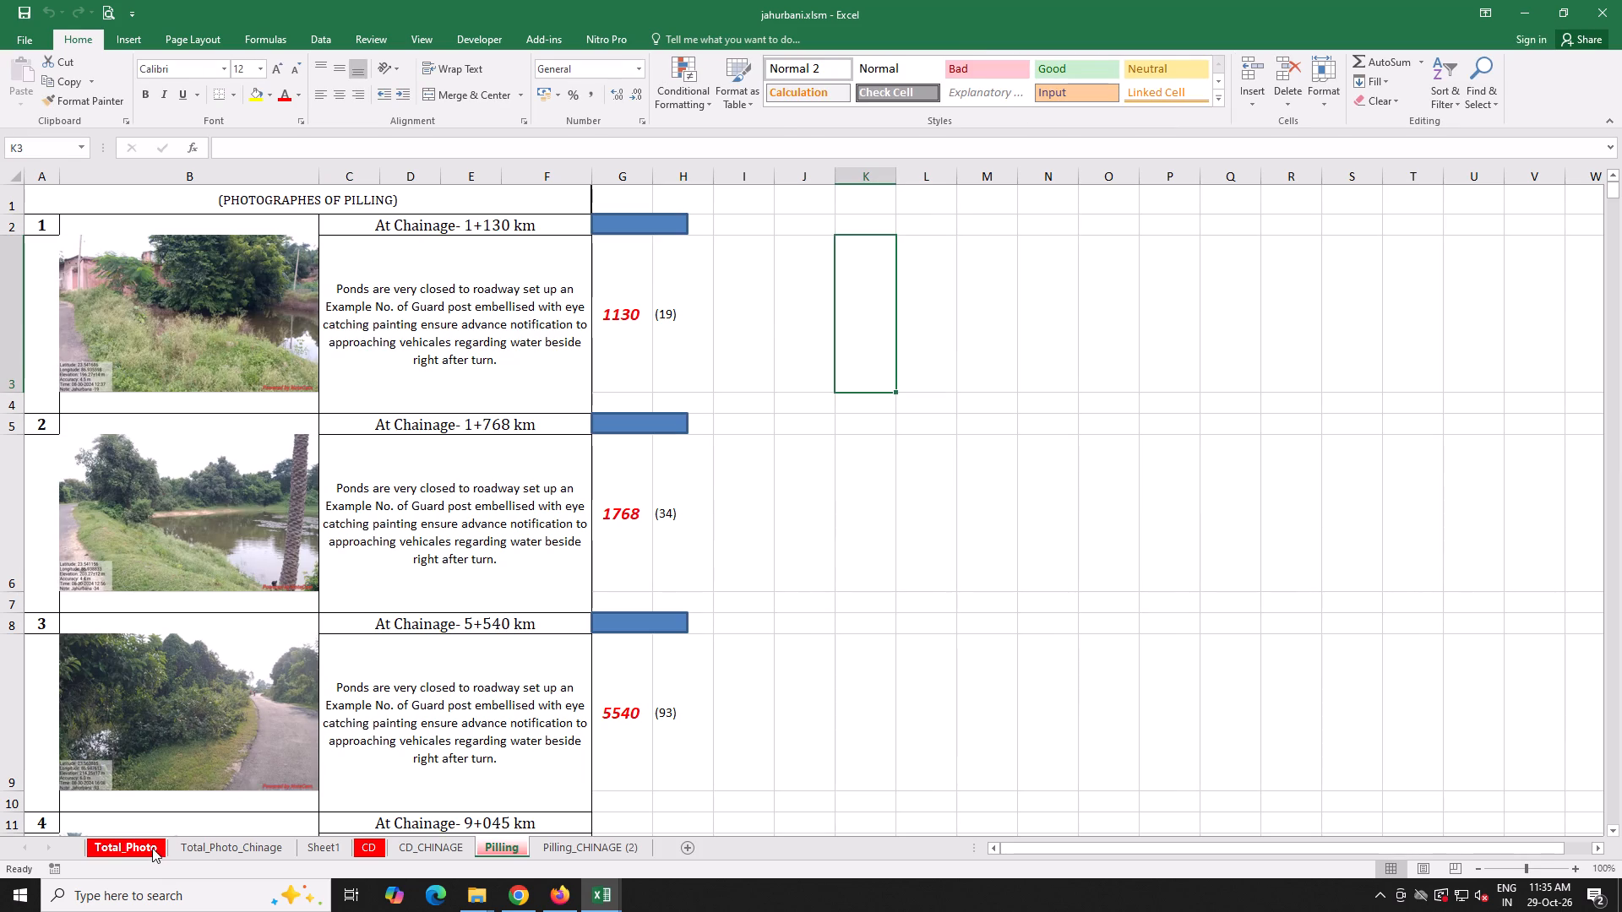
Export the Total_Photo sheet as photo.pdf into the road's DWG PDF folder and close the resulting PDF, keeping the workbook open.
left_click(152, 849)
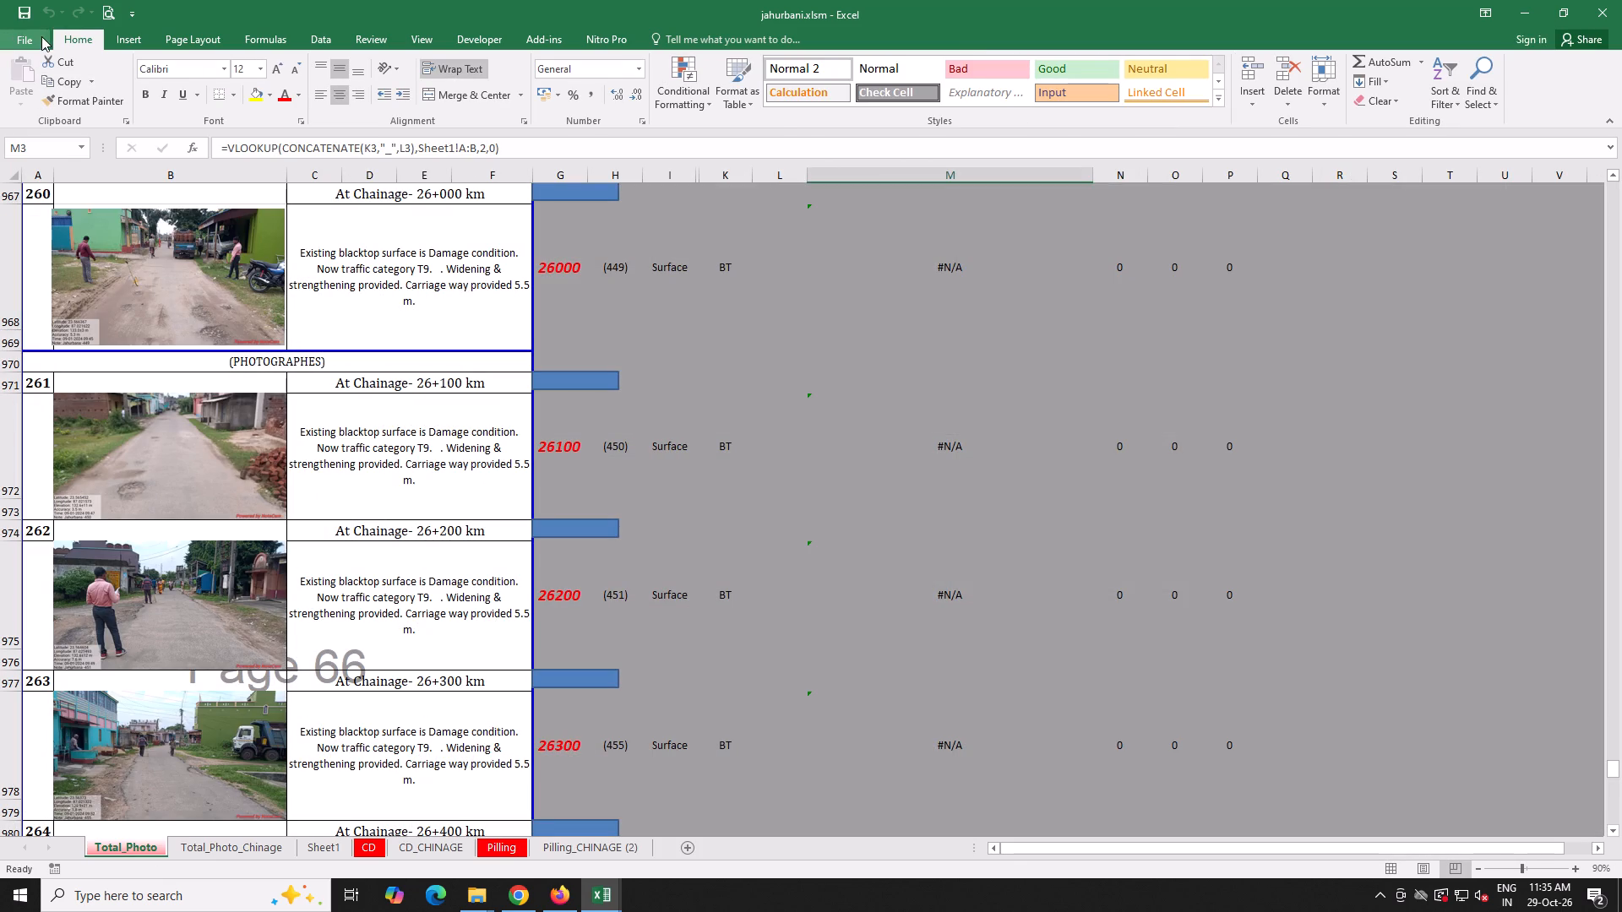
left_click(41, 36)
left_click(52, 299)
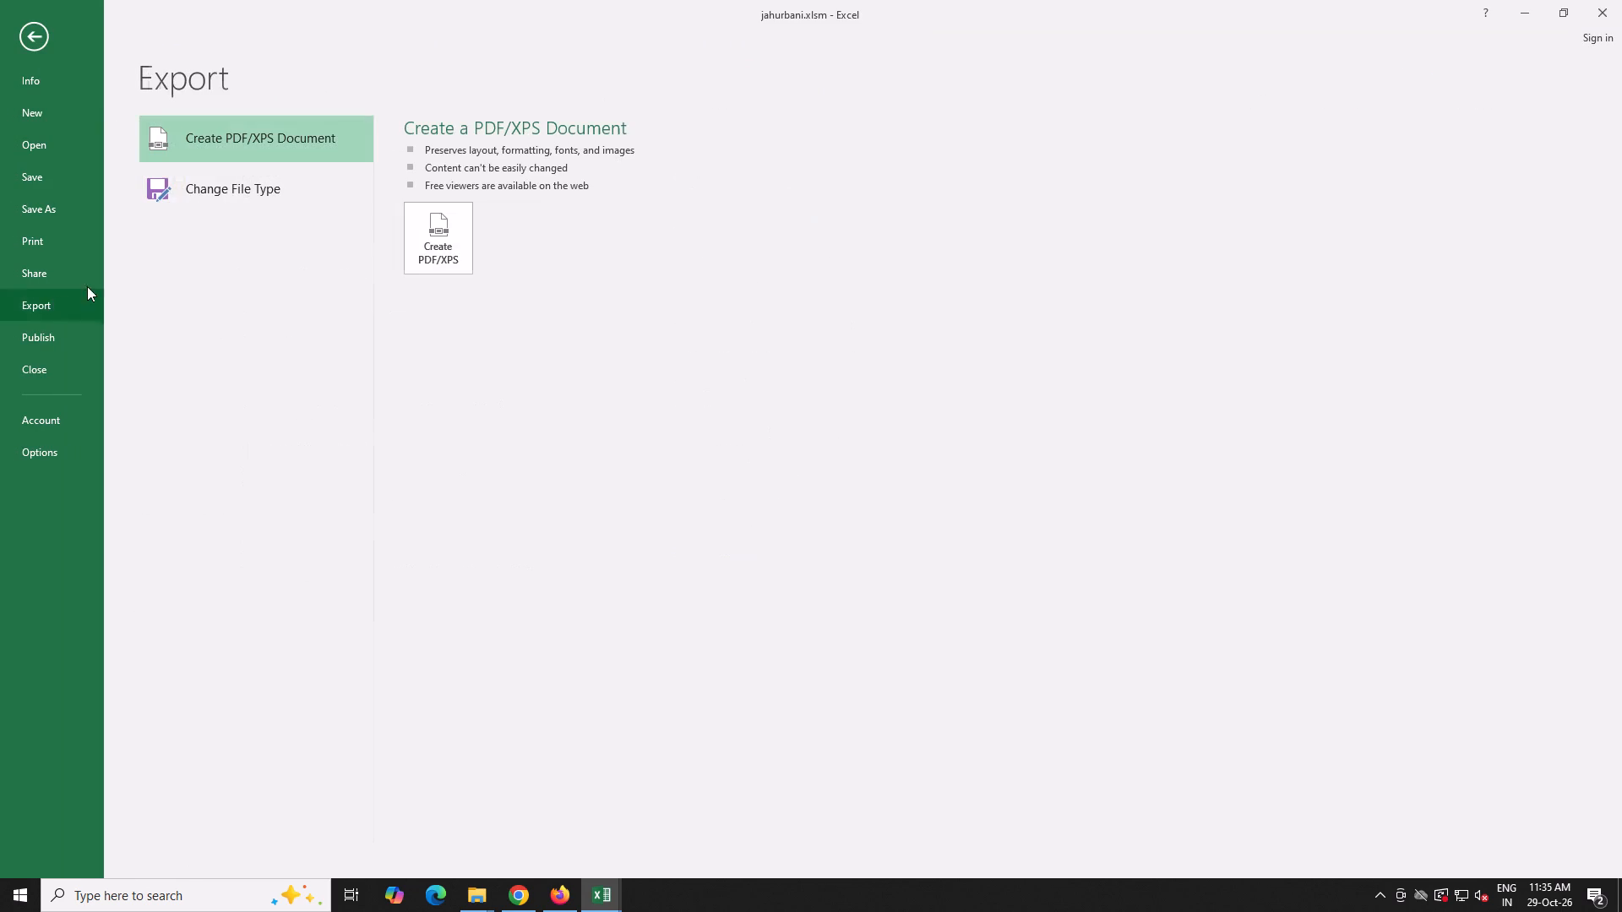
left_click(424, 253)
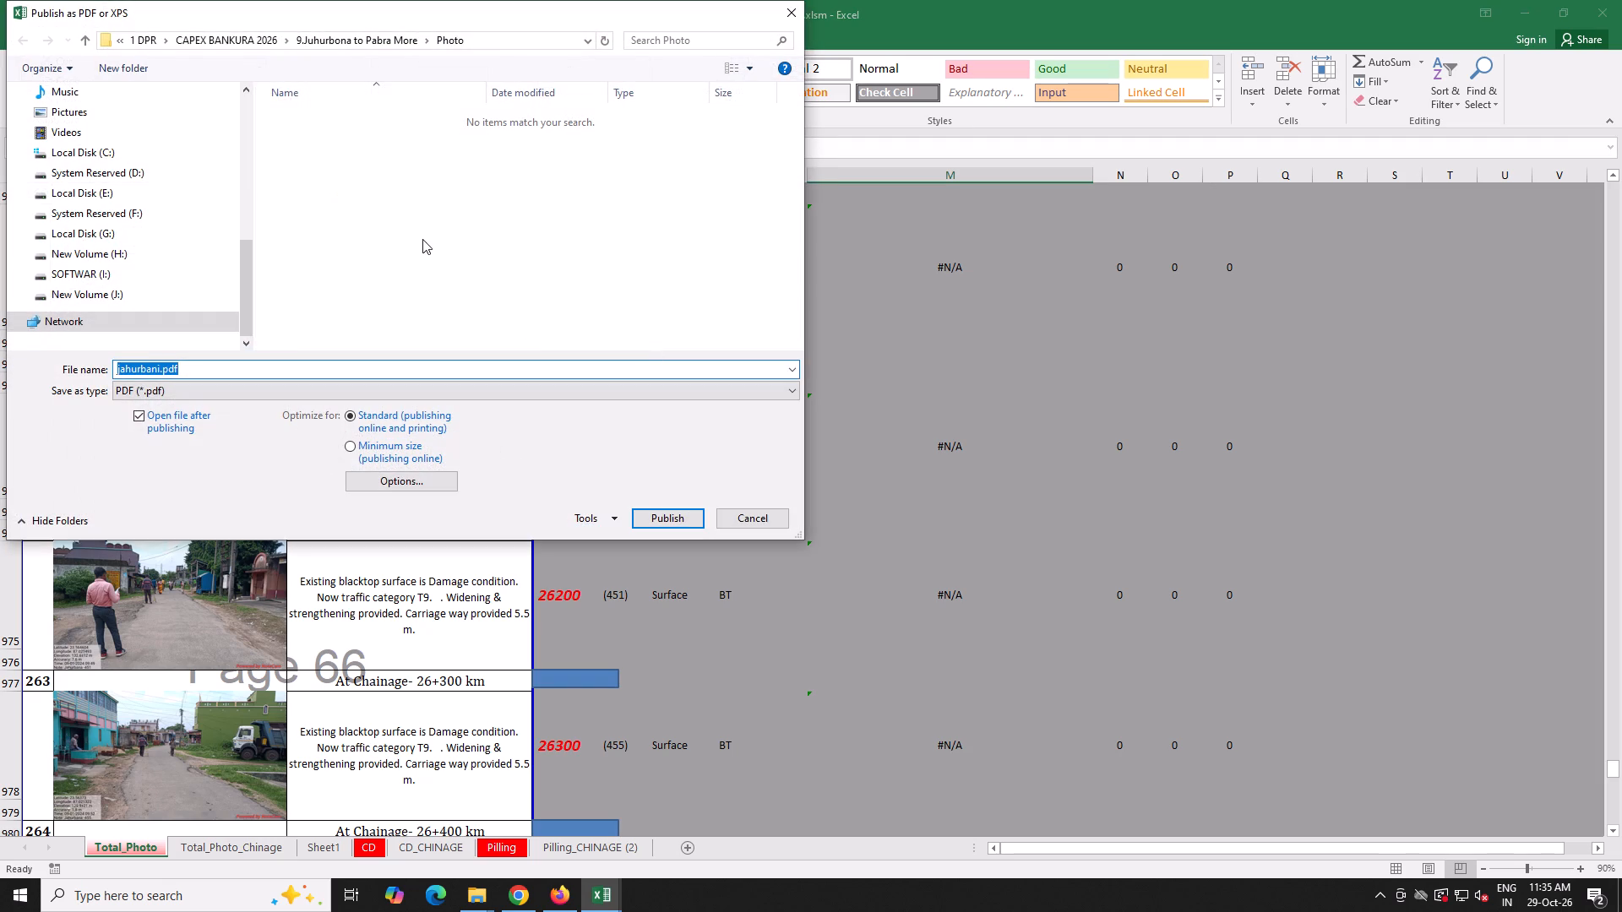
key("p")
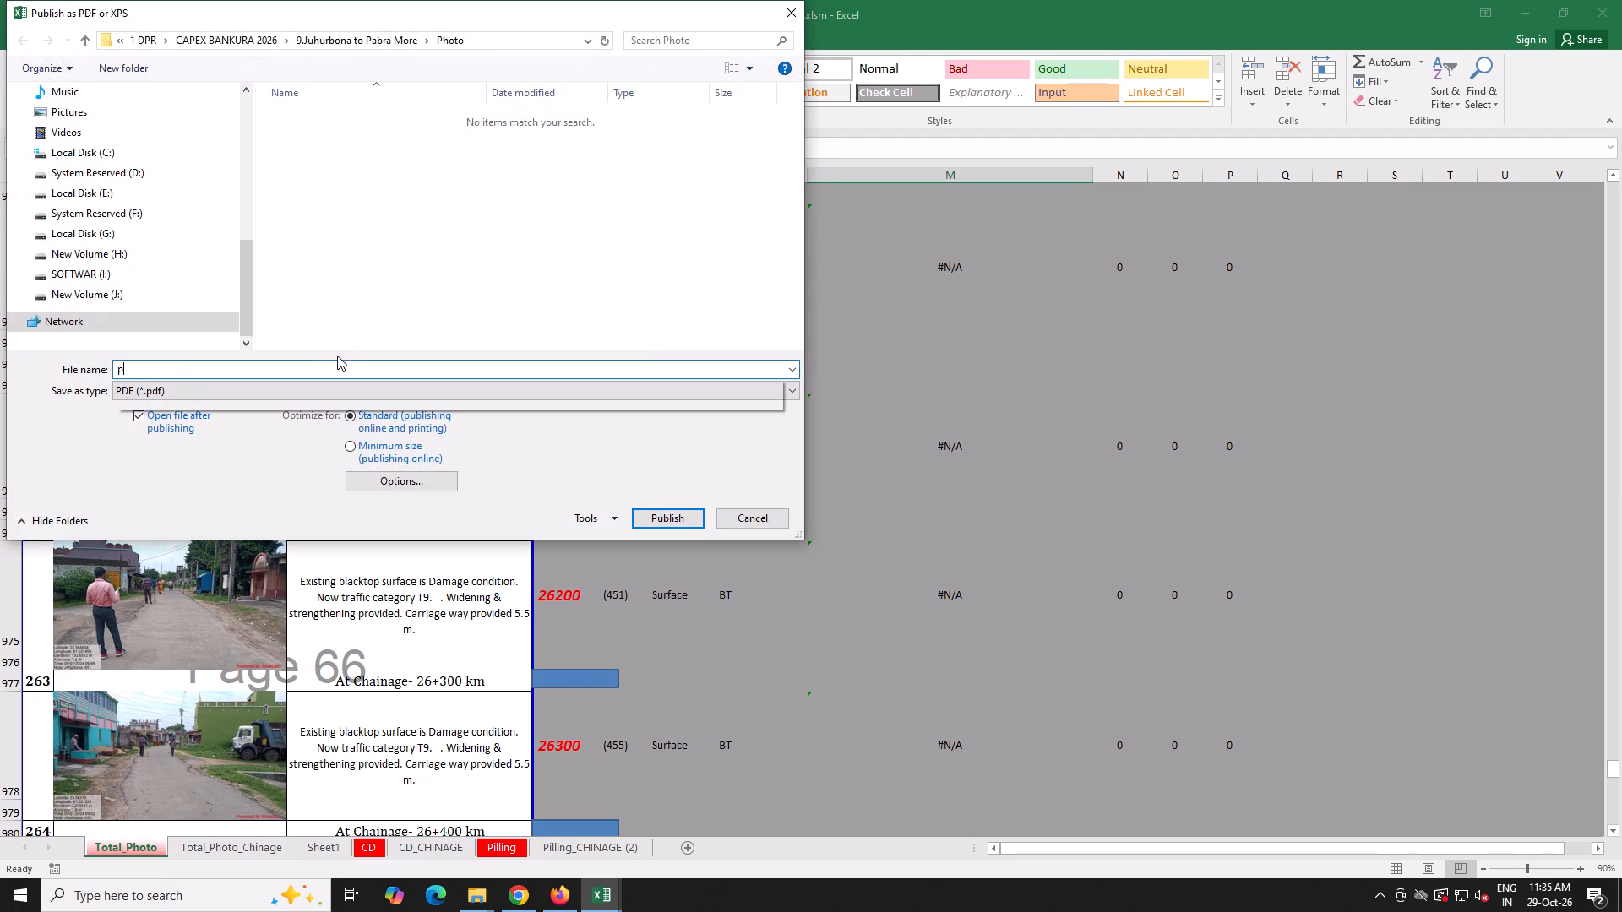
key("h")
key("o")
type("to")
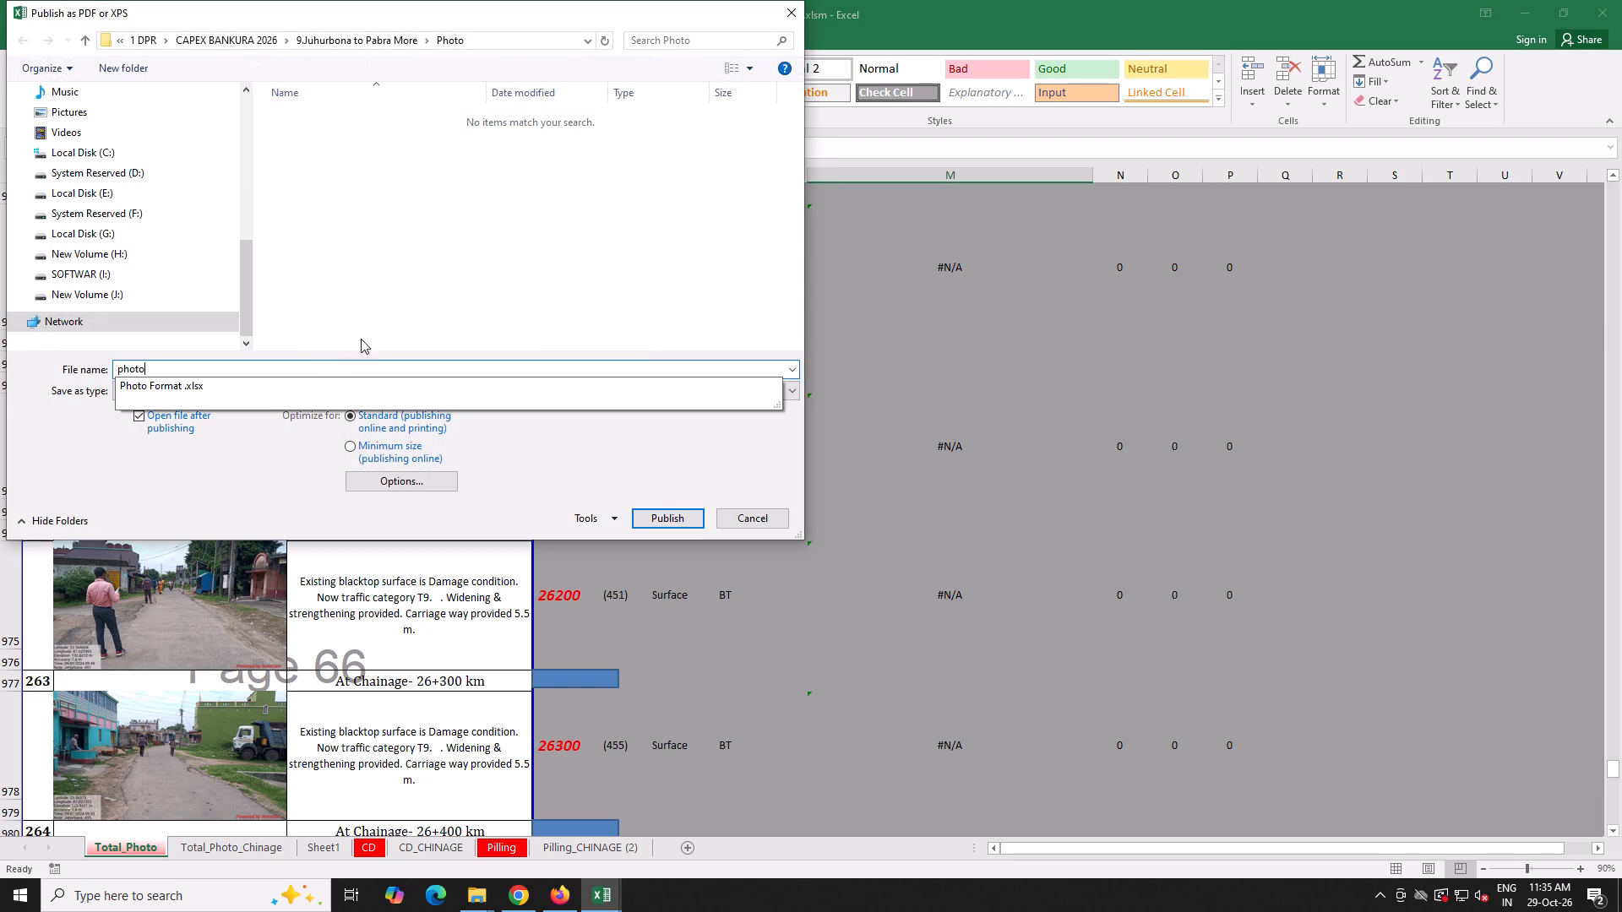
left_click(367, 316)
left_click(373, 36)
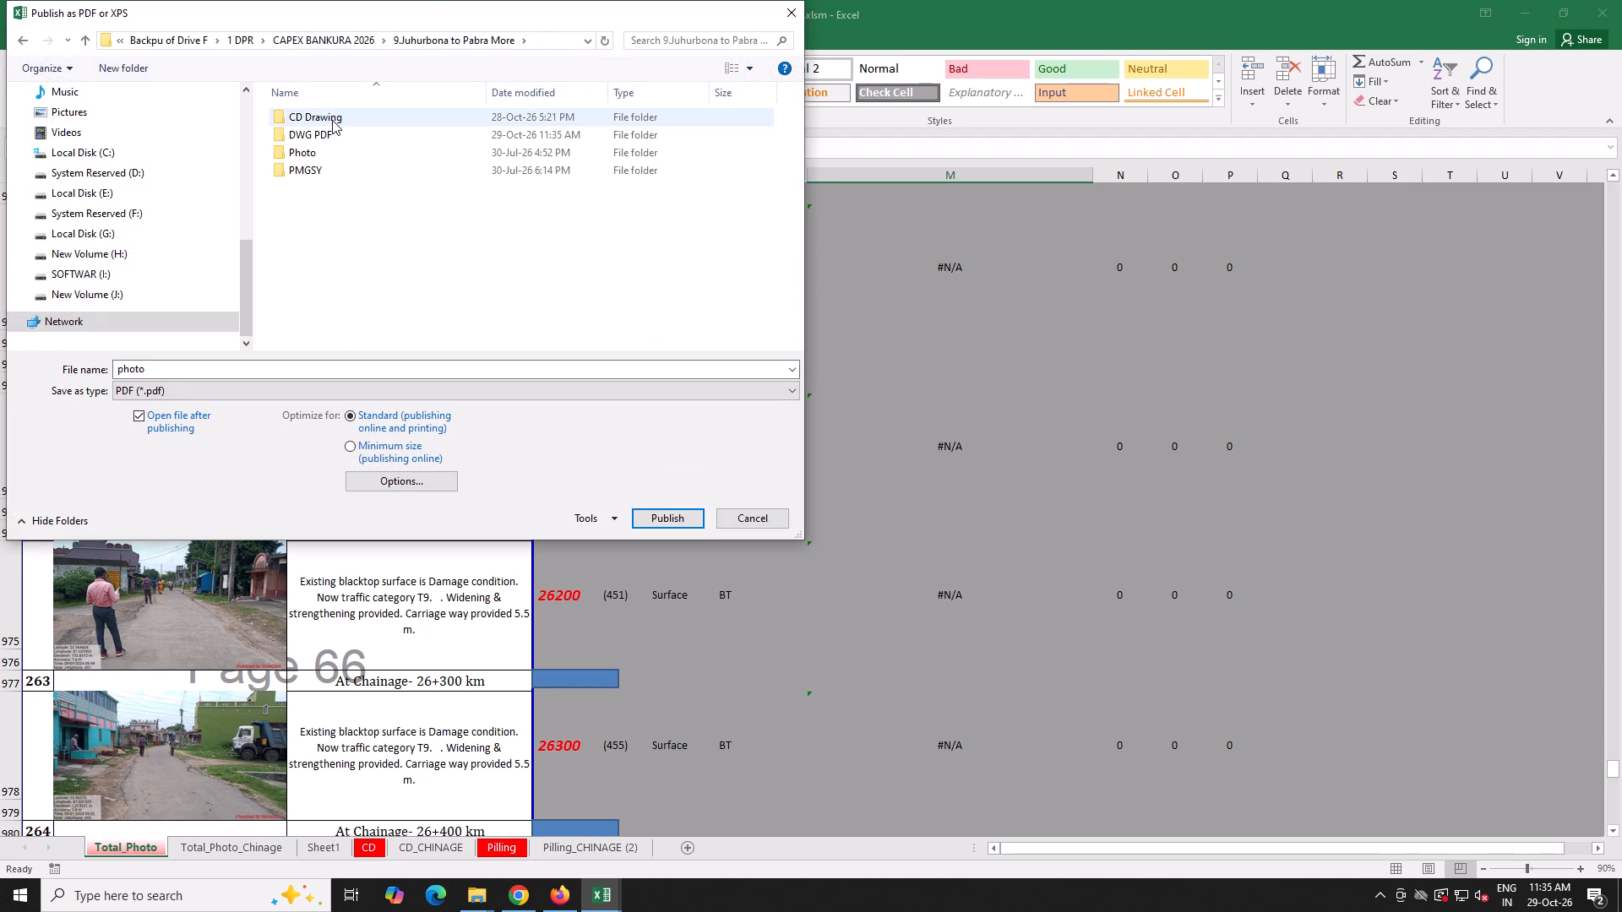
double_click(331, 133)
left_click(679, 516)
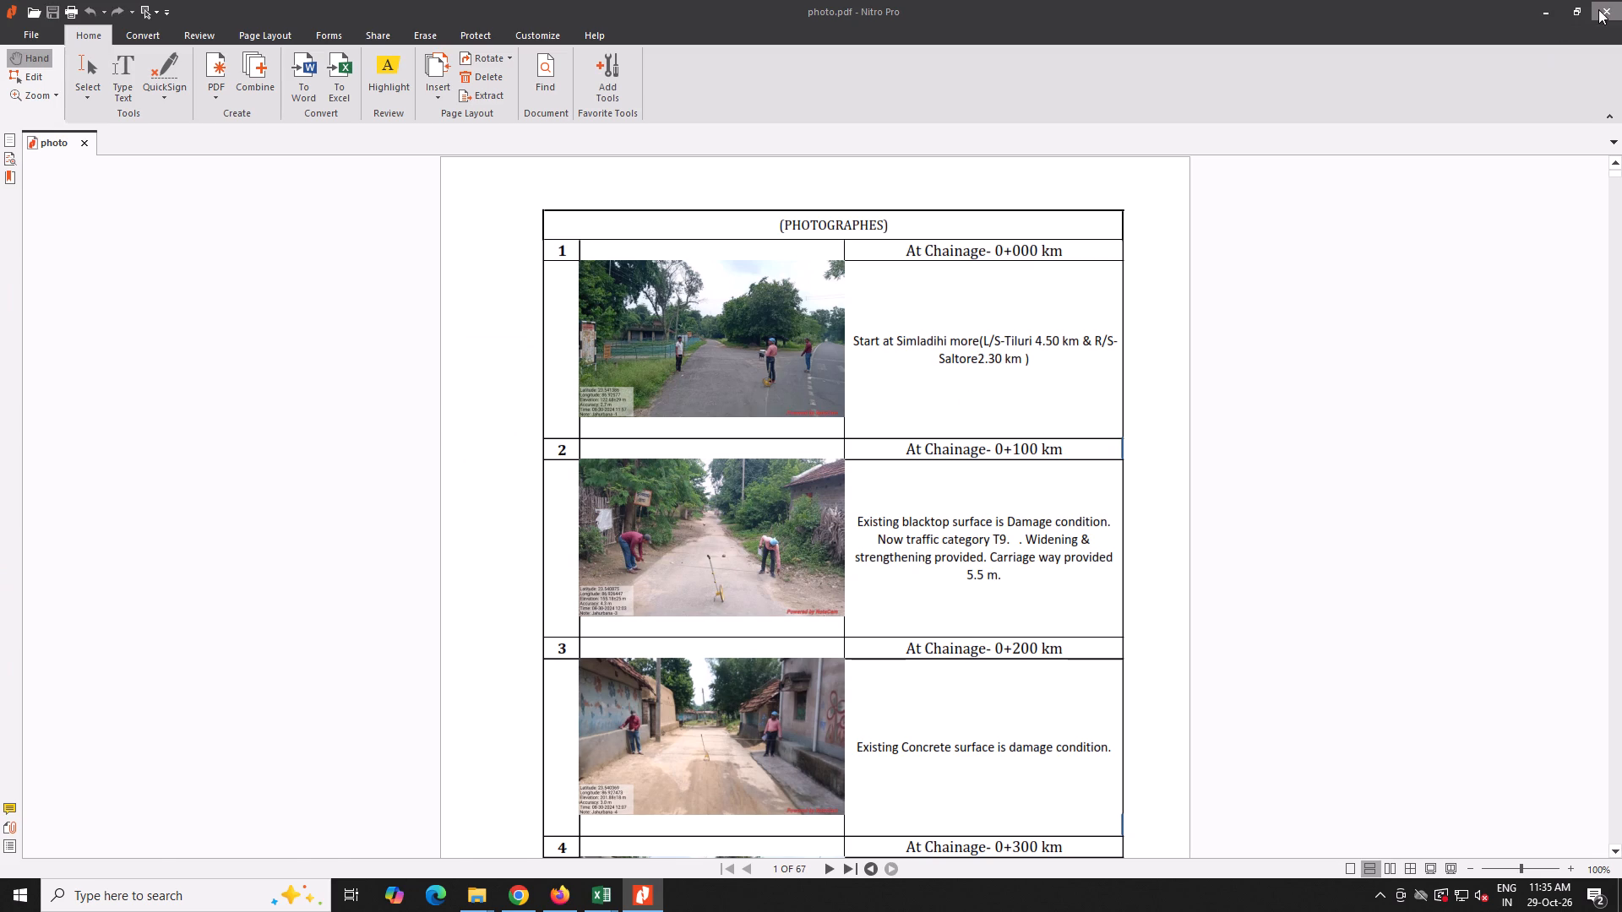
left_click(1598, 9)
left_click(1621, 5)
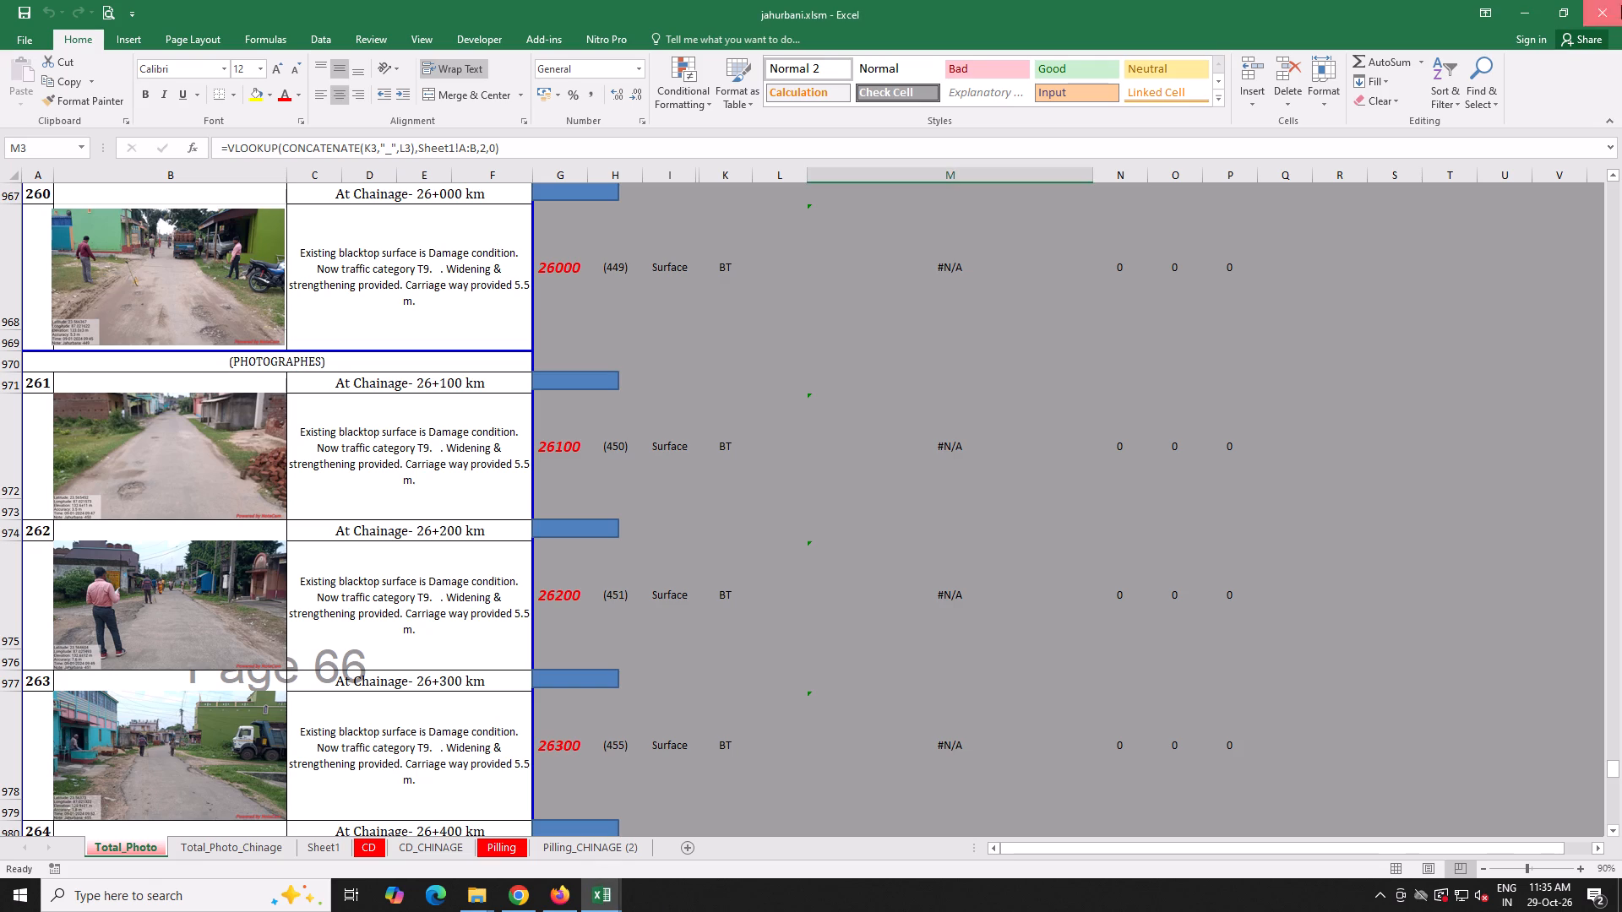
left_click(941, 395)
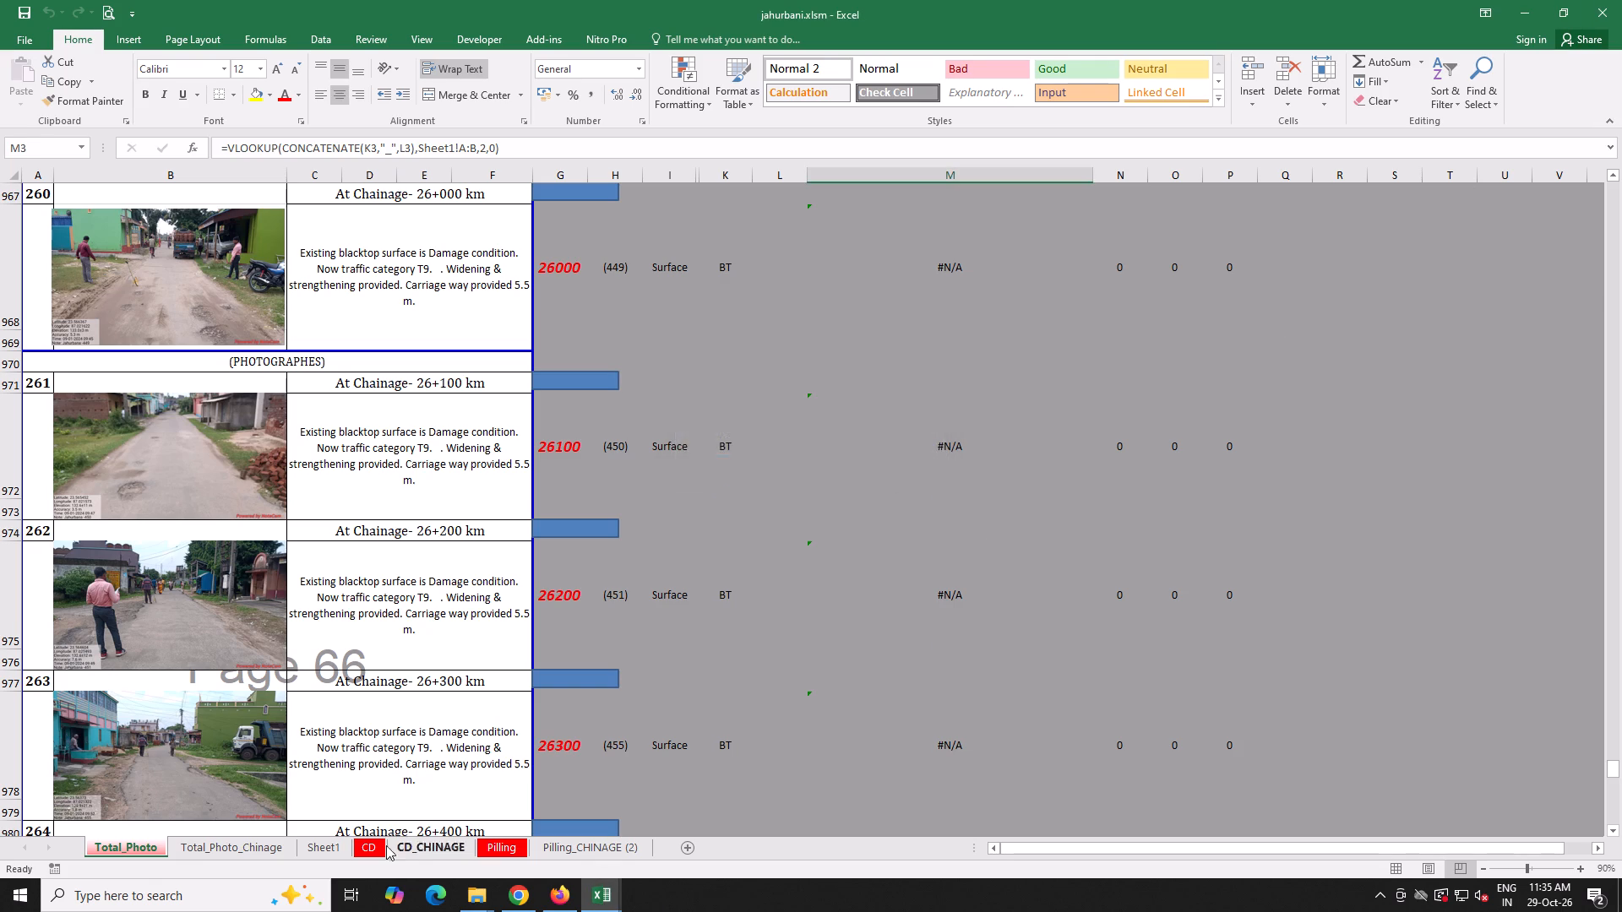
Export the CD sheet's culvert photos as photo cd.pdf into the DWG PDF folder, closing the PDF and the workbook without saving.
left_click(374, 850)
left_click(327, 478)
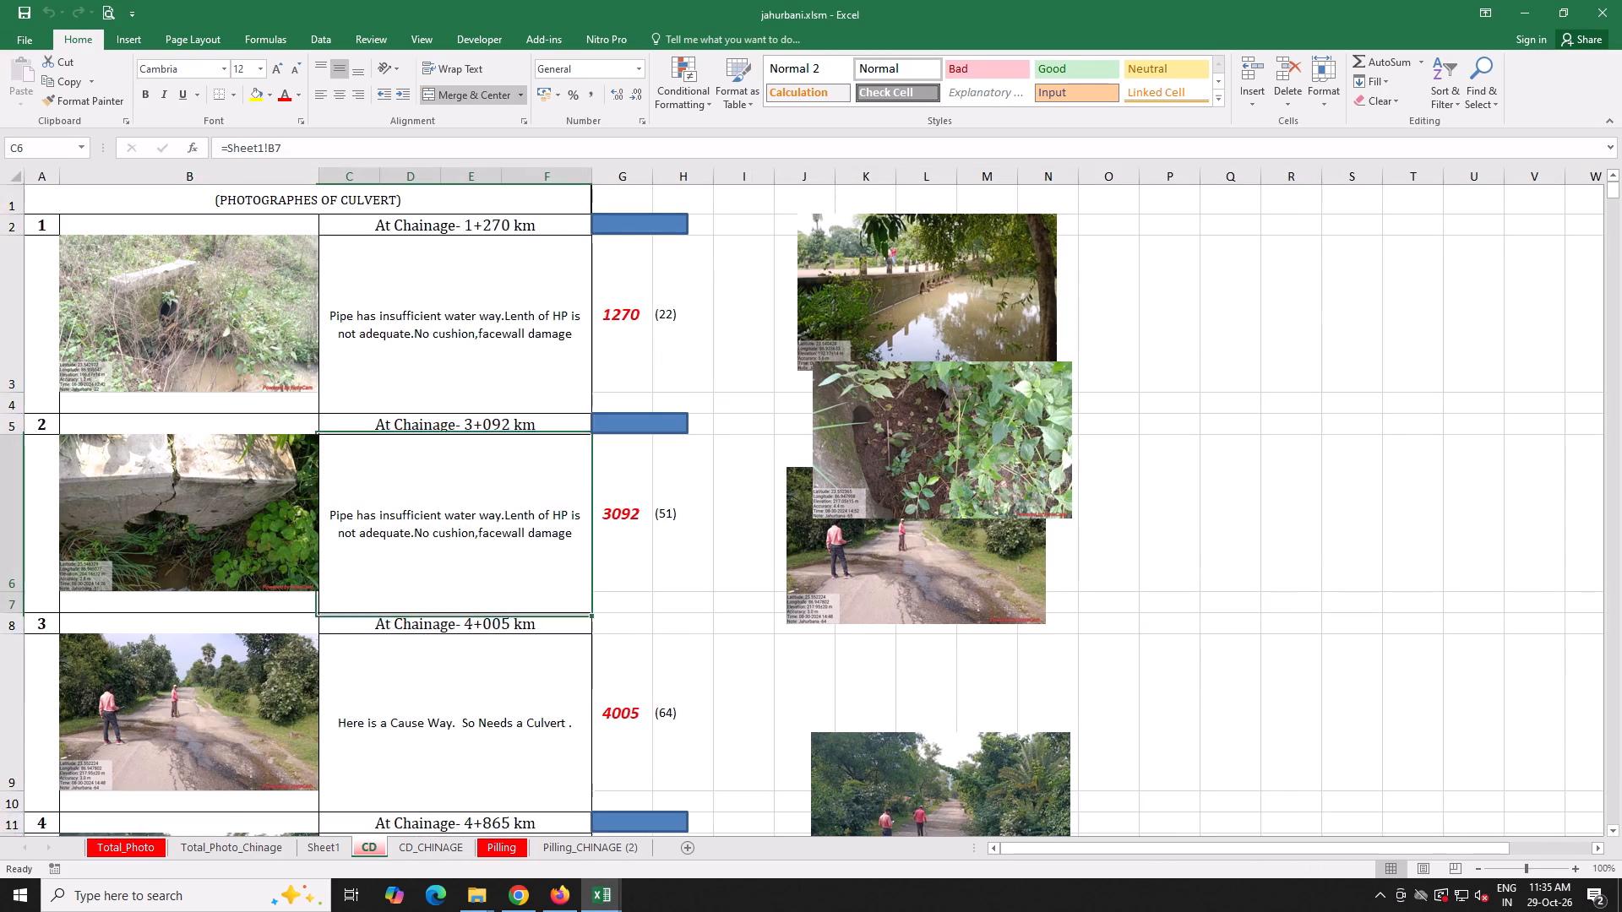
scroll(325, 479, "down", 17)
scroll(330, 492, "down", 11)
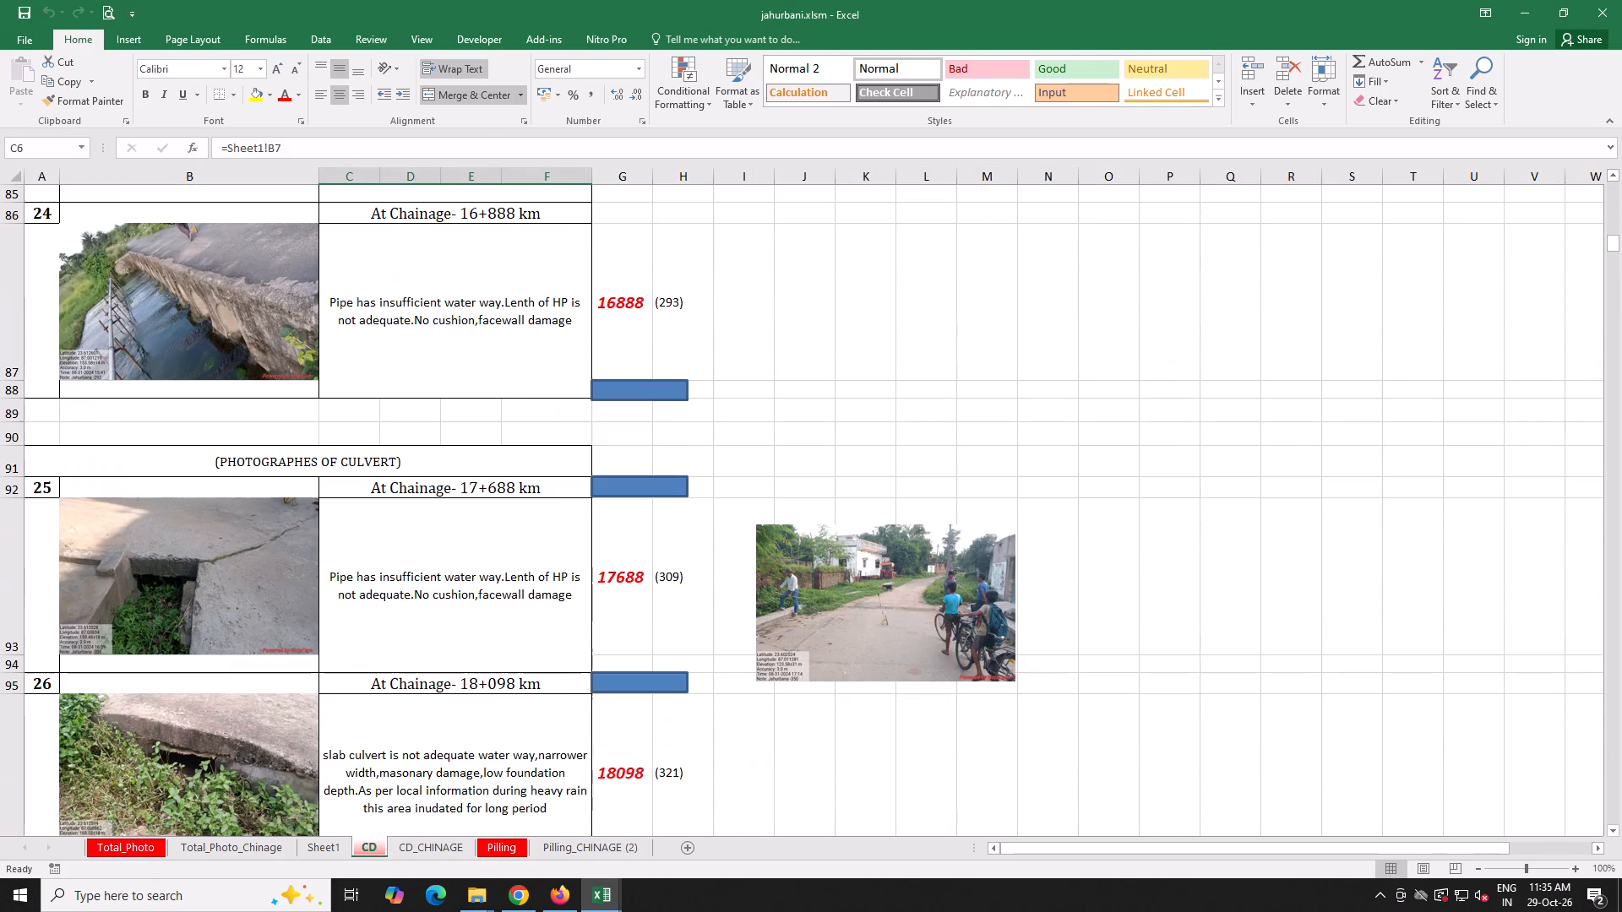
left_click(17, 36)
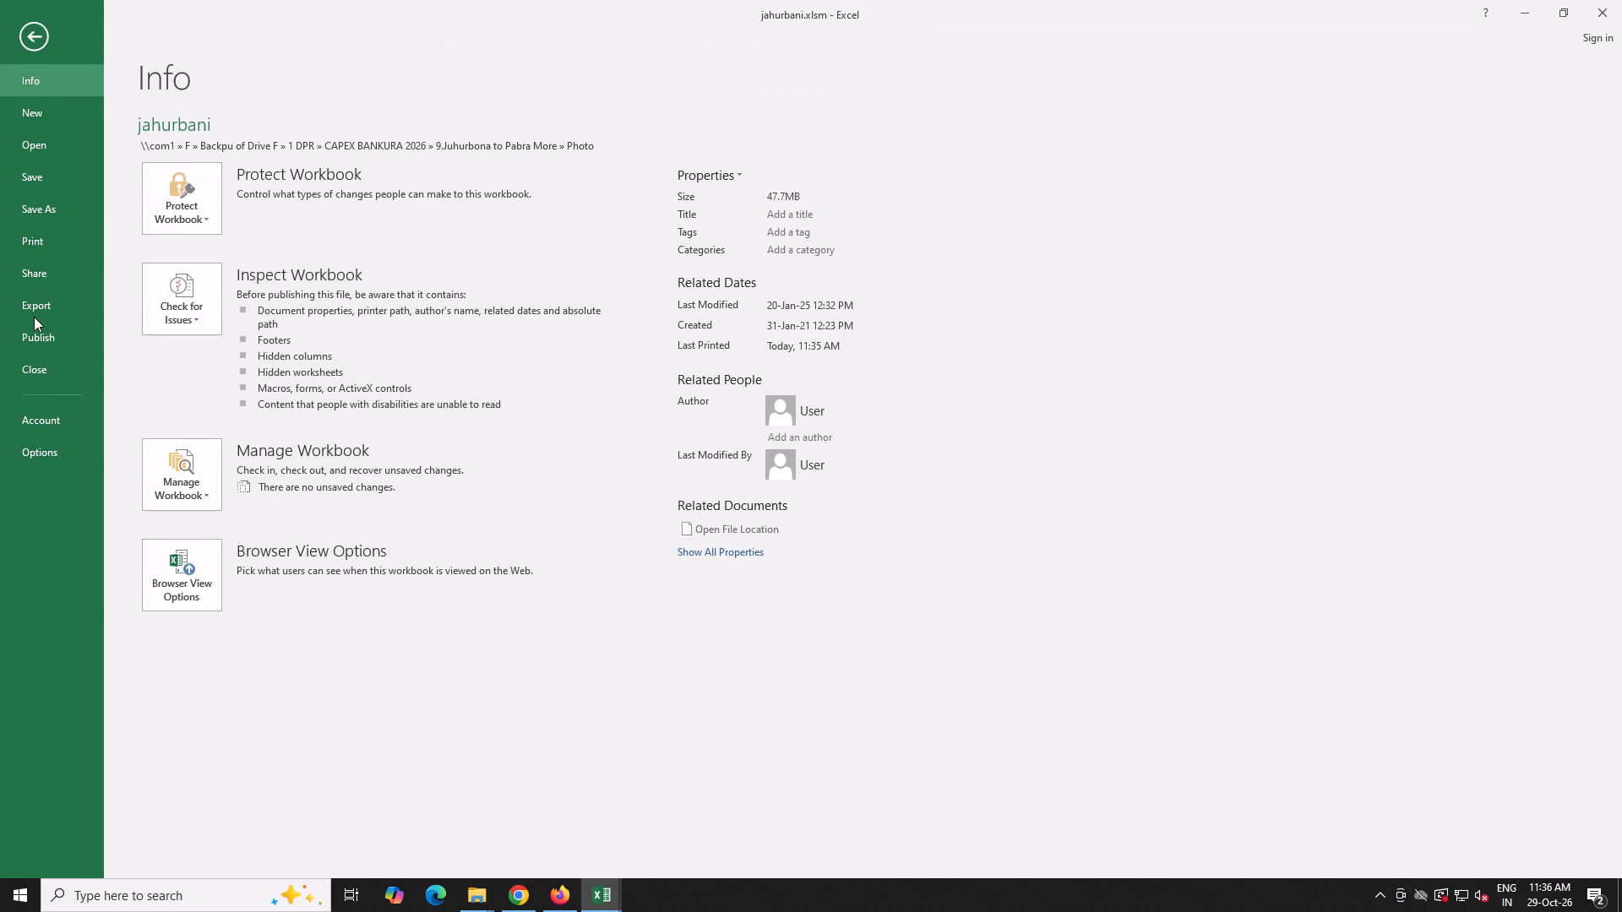
left_click(35, 313)
left_click(444, 251)
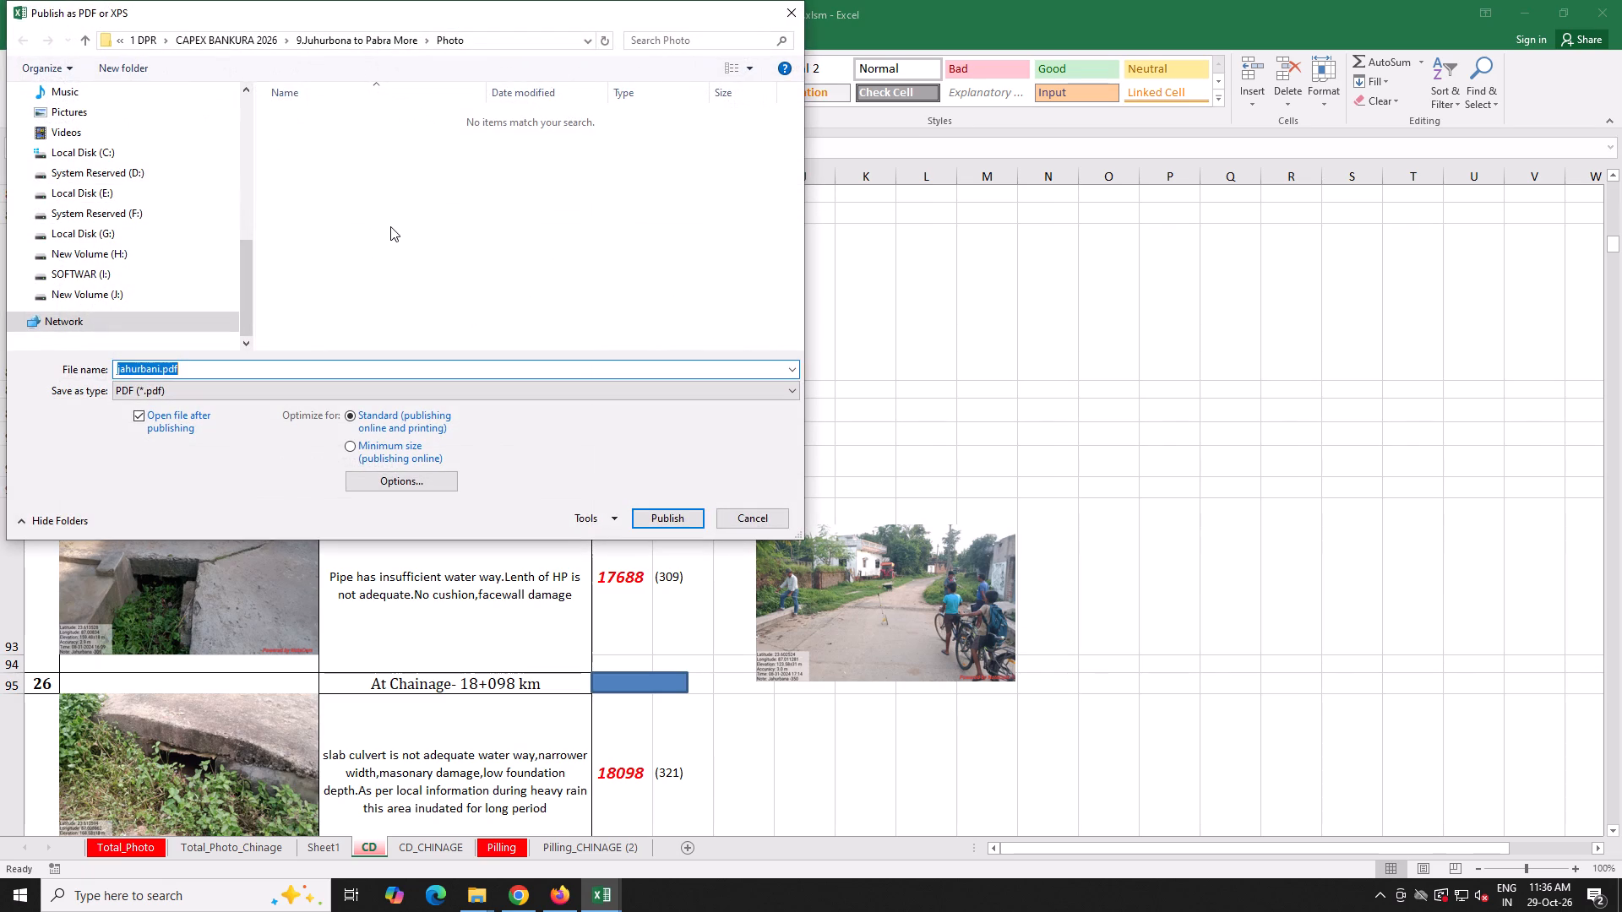
left_click(371, 41)
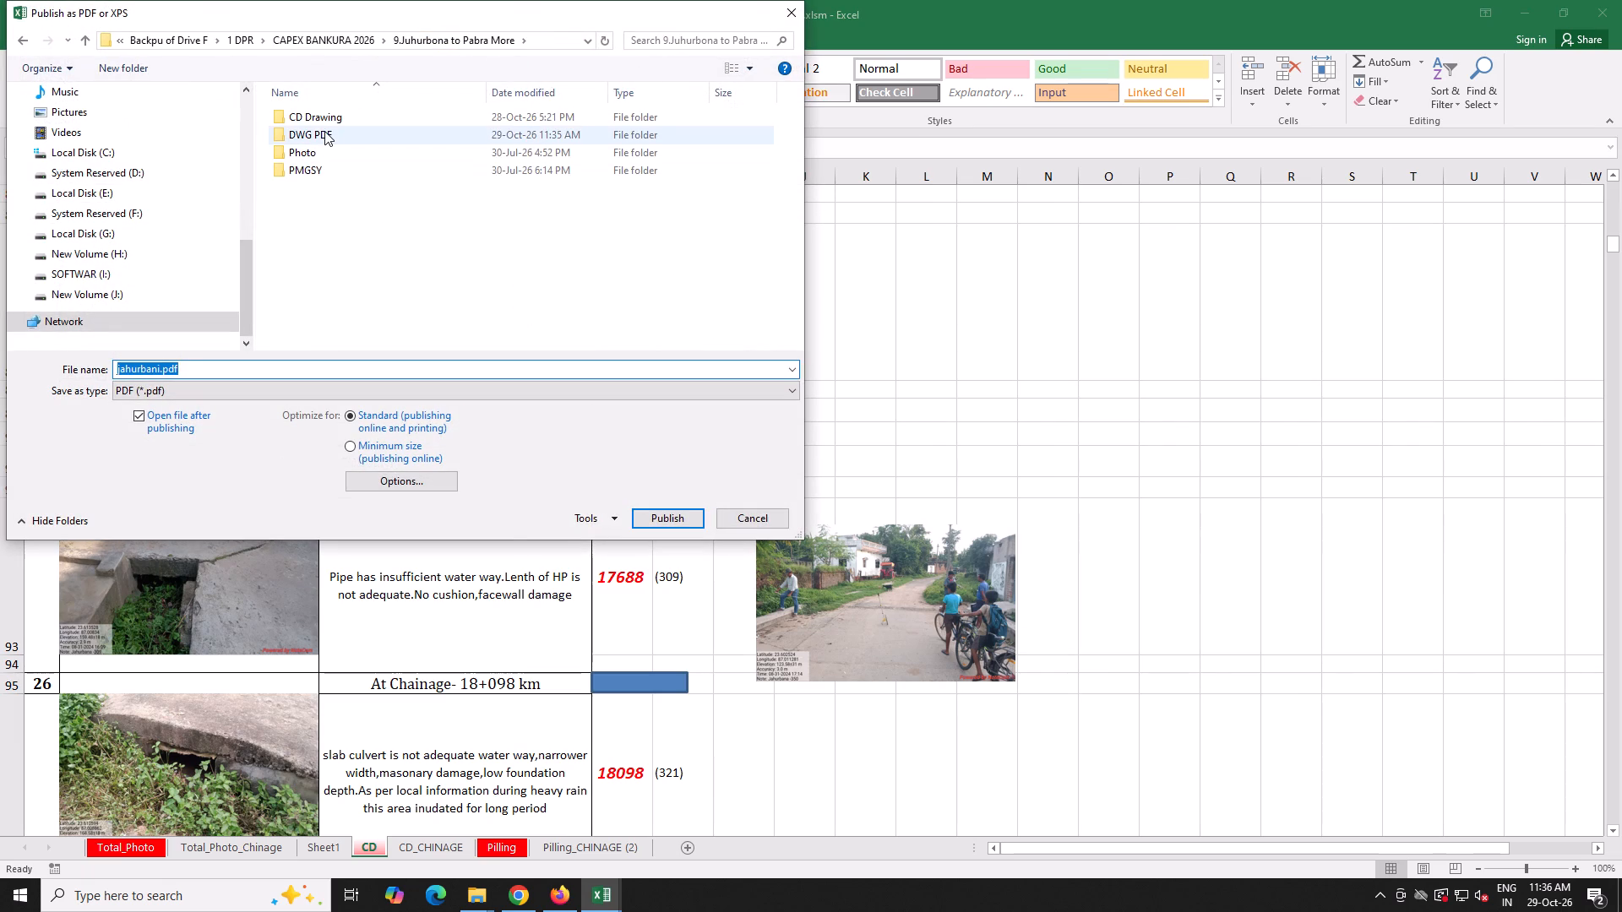
double_click(324, 131)
left_click(150, 378)
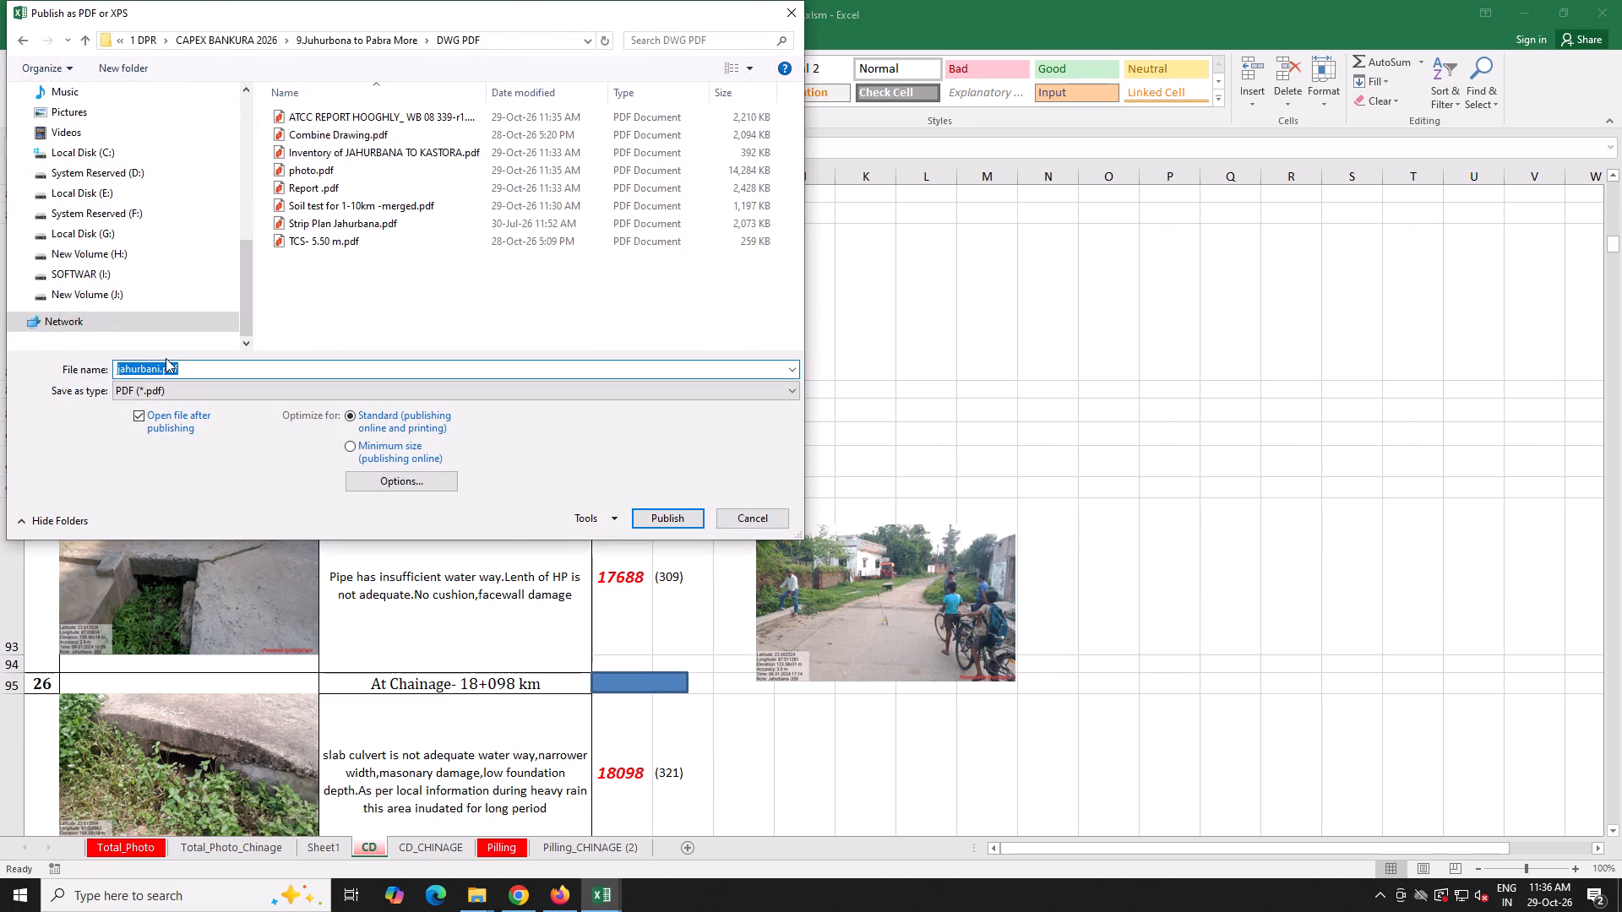
key("p")
key("h")
key("o")
key("t")
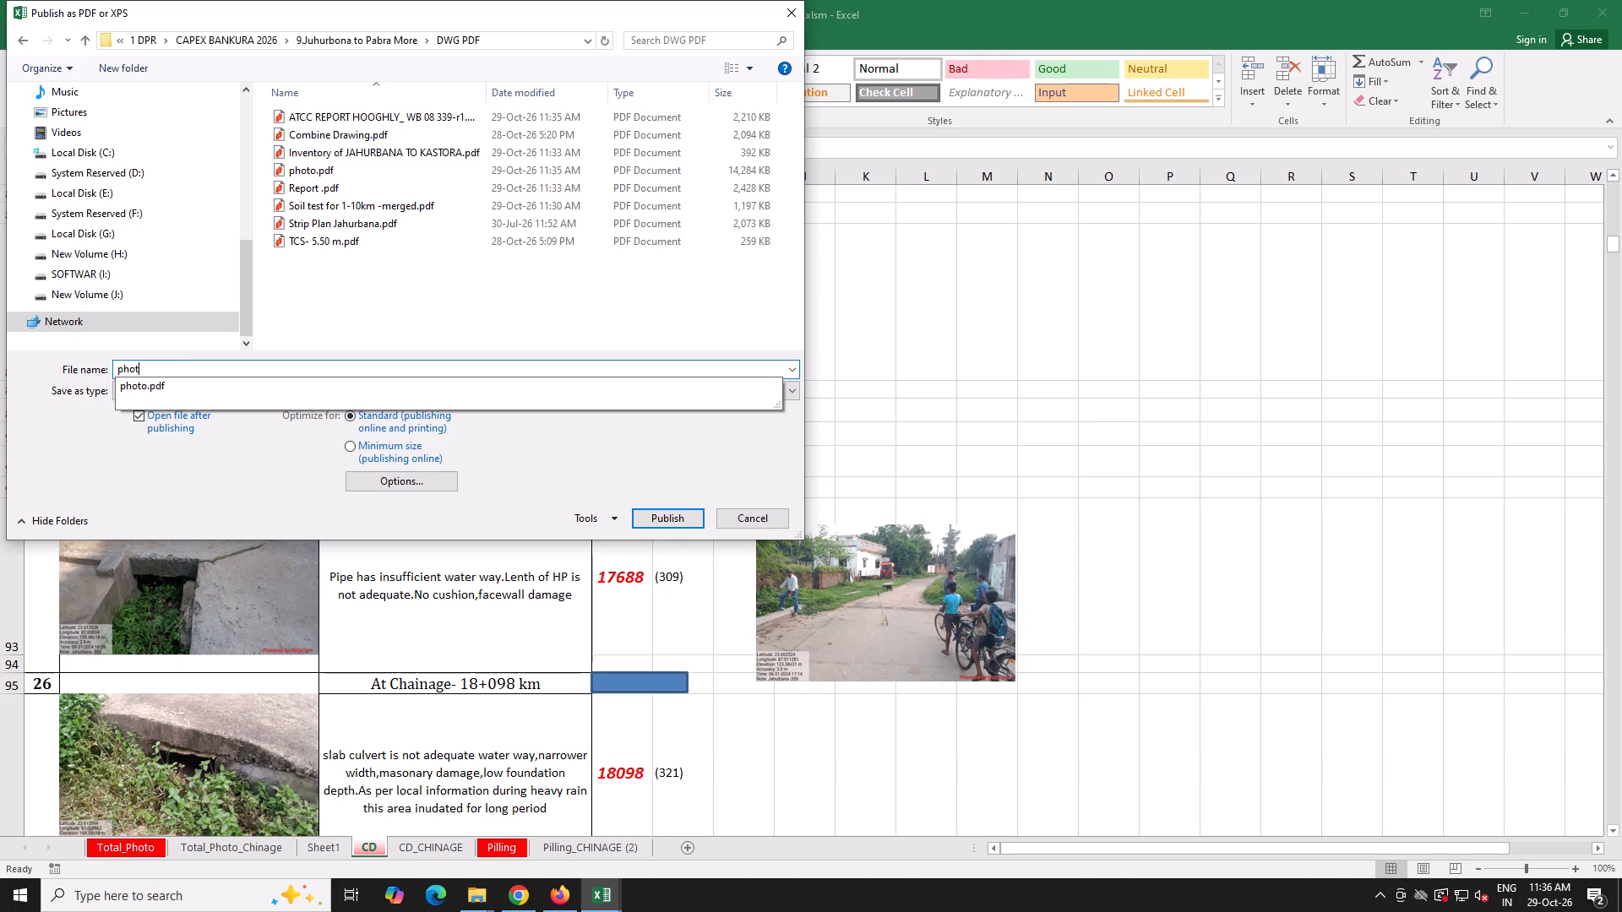
key("o")
key("space")
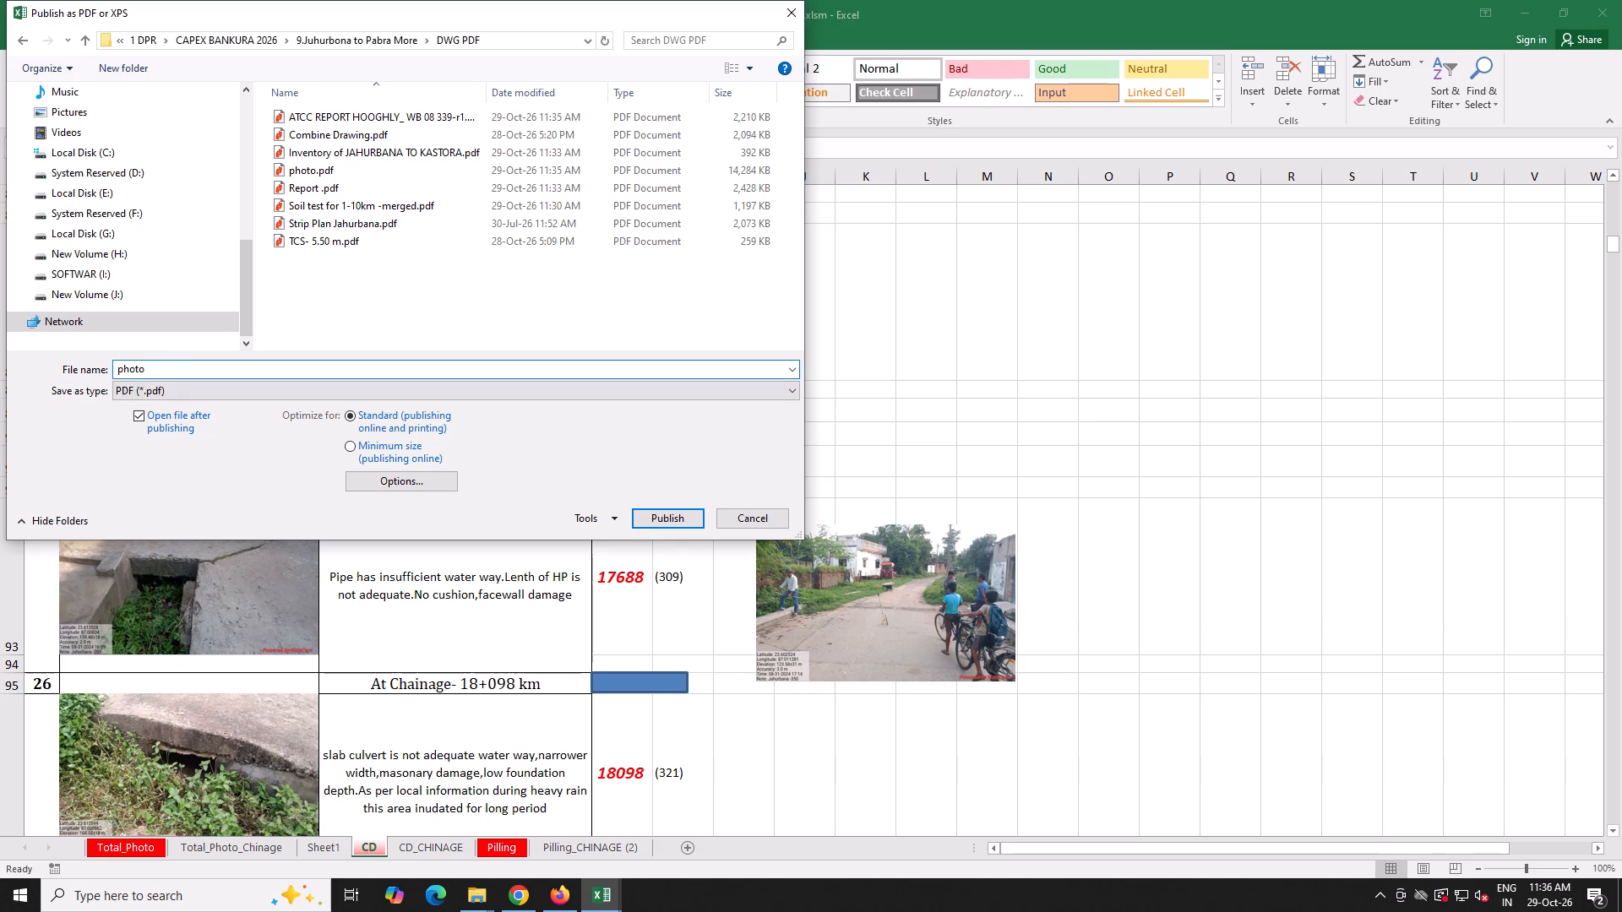
type("c")
key("d")
left_click(667, 515)
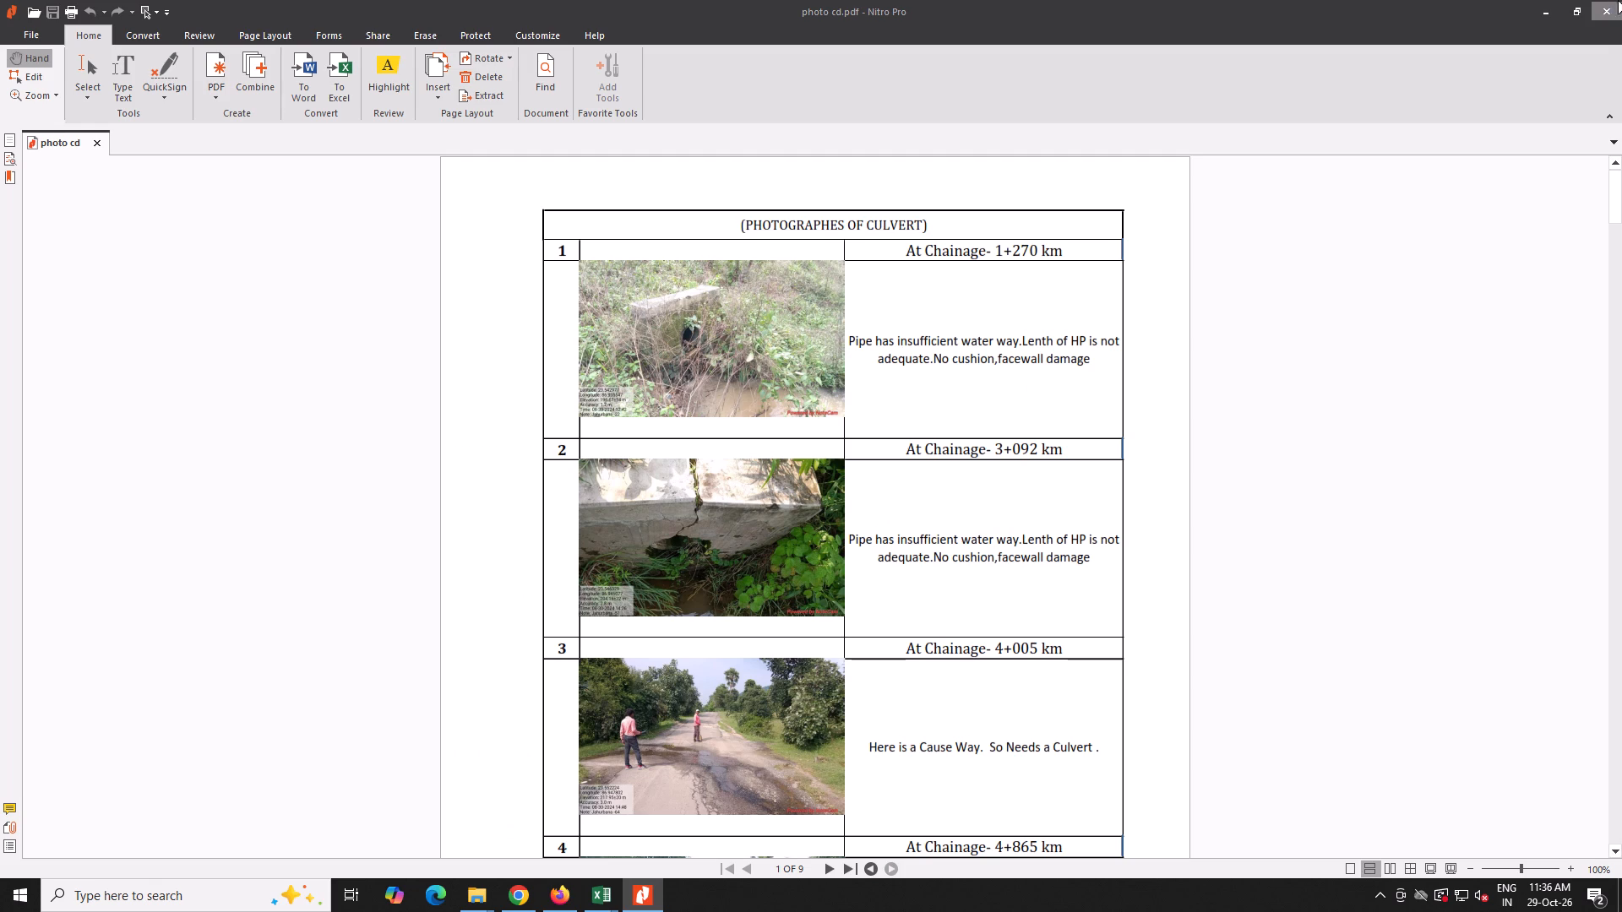
left_click(1618, 0)
left_click(1609, 8)
left_click(1608, 10)
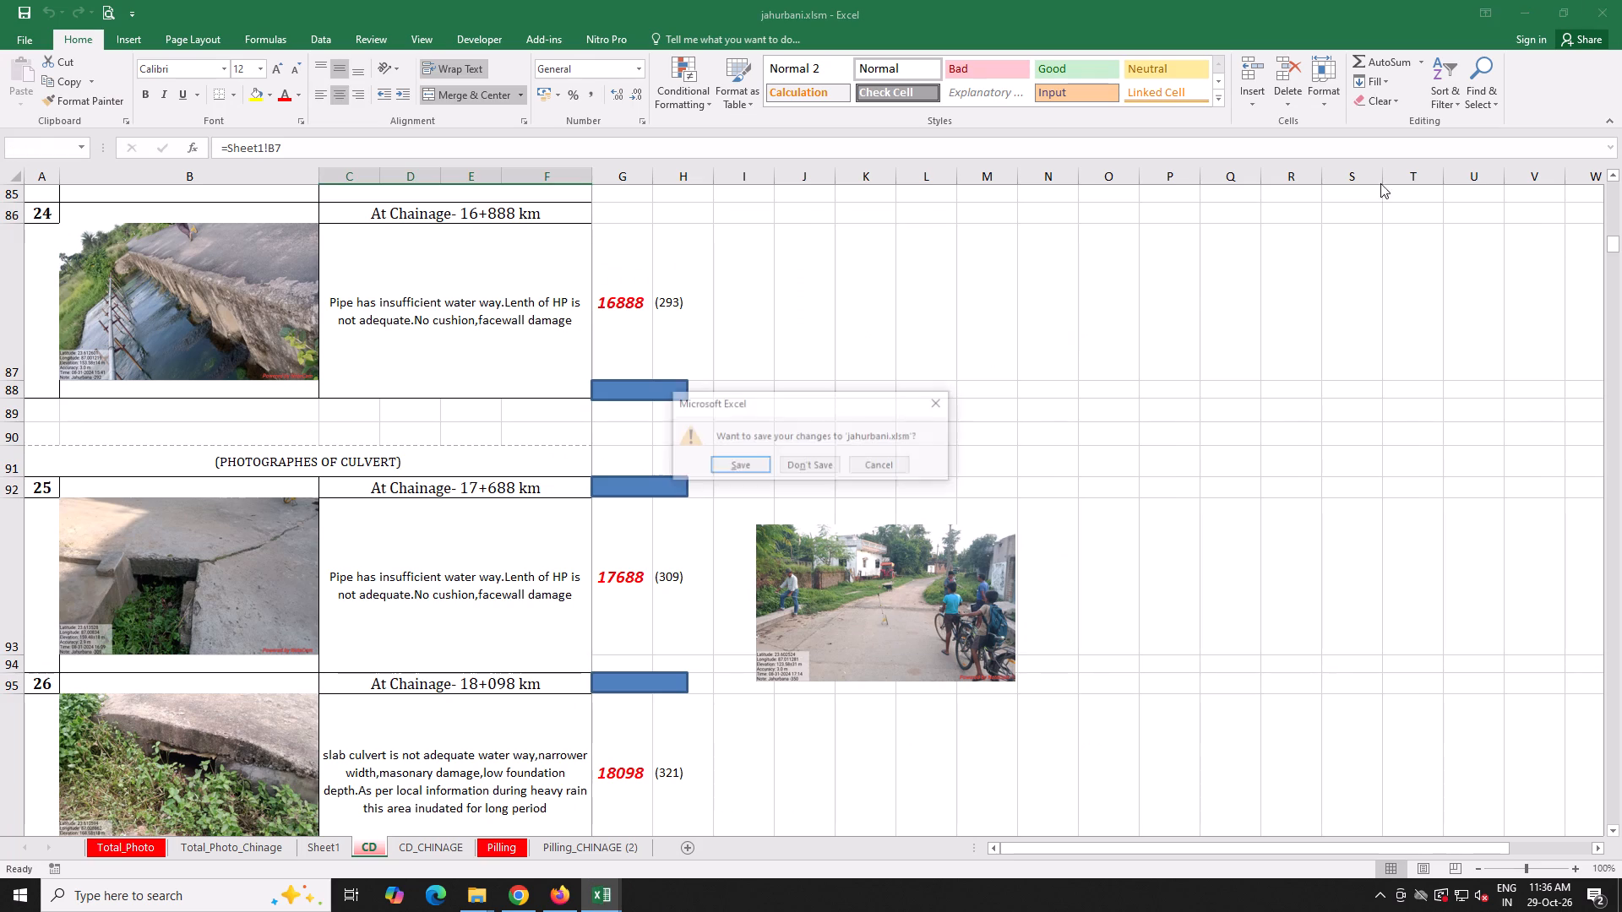
left_click(839, 469)
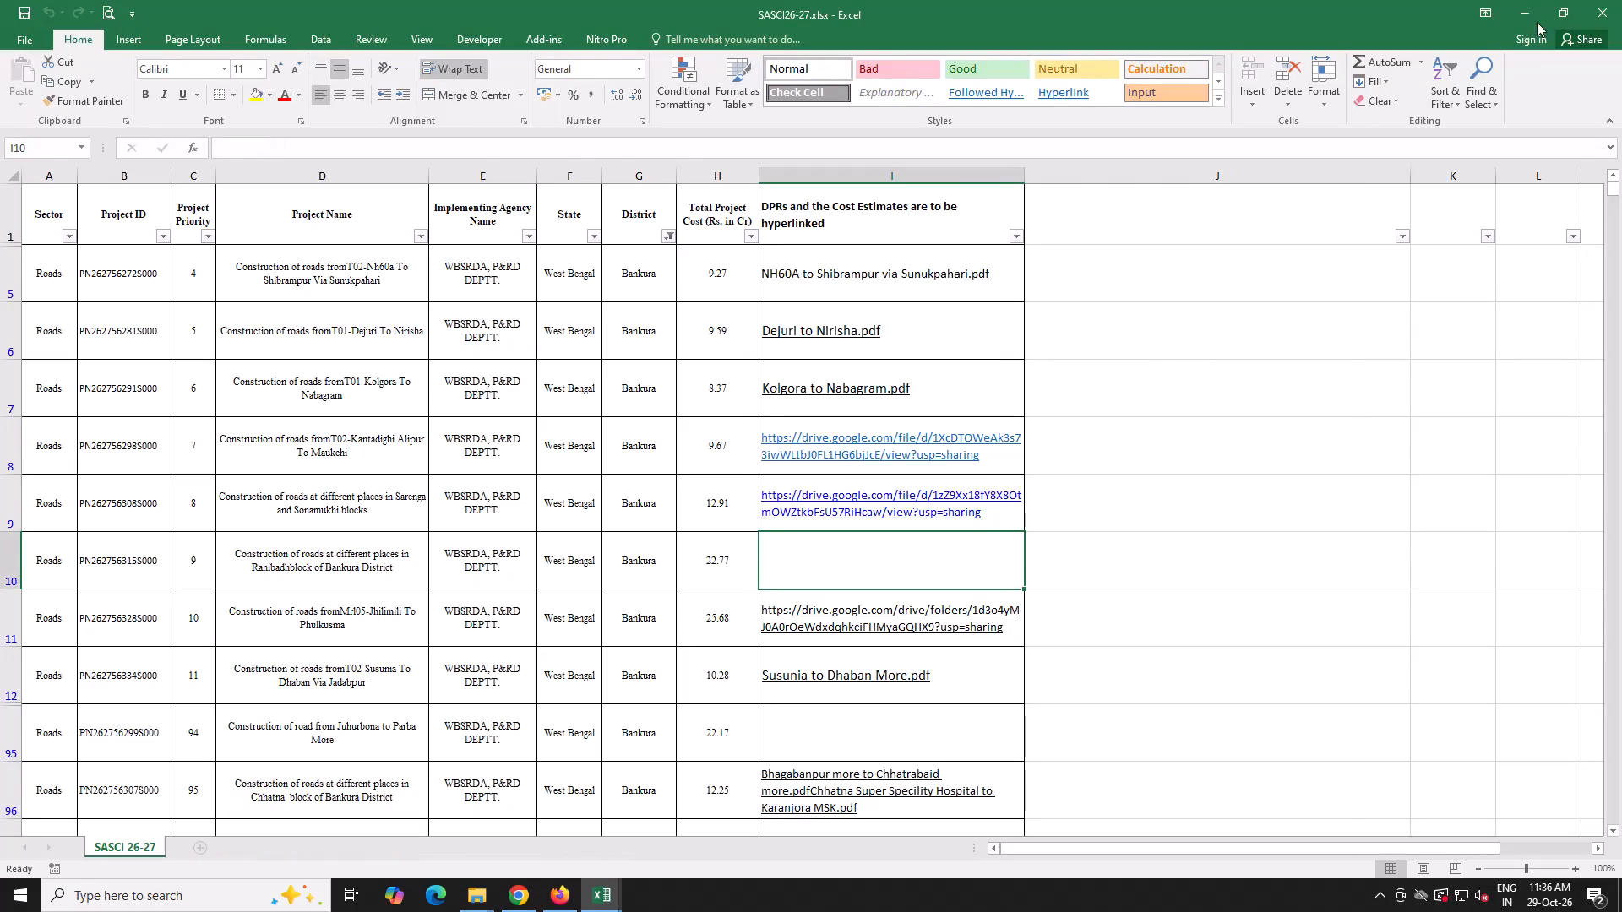
In the DWG PDF folder, rename Report .pdf as Juhurbona to Pabra More, using the road name copied from the inventory workbook.
left_click(1531, 13)
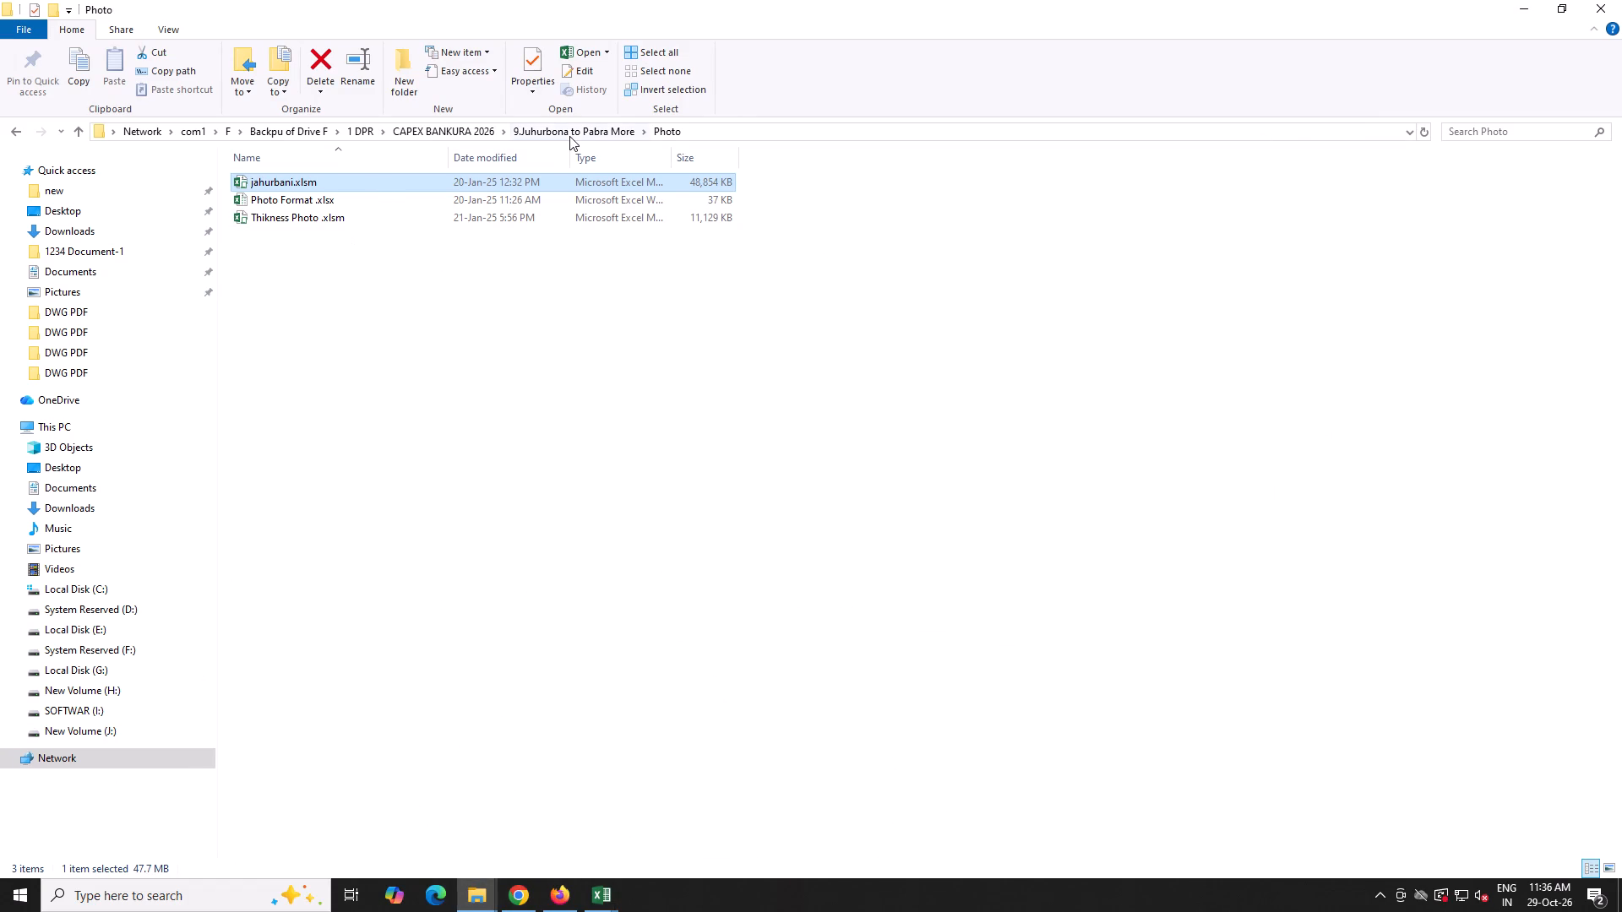
left_click(569, 136)
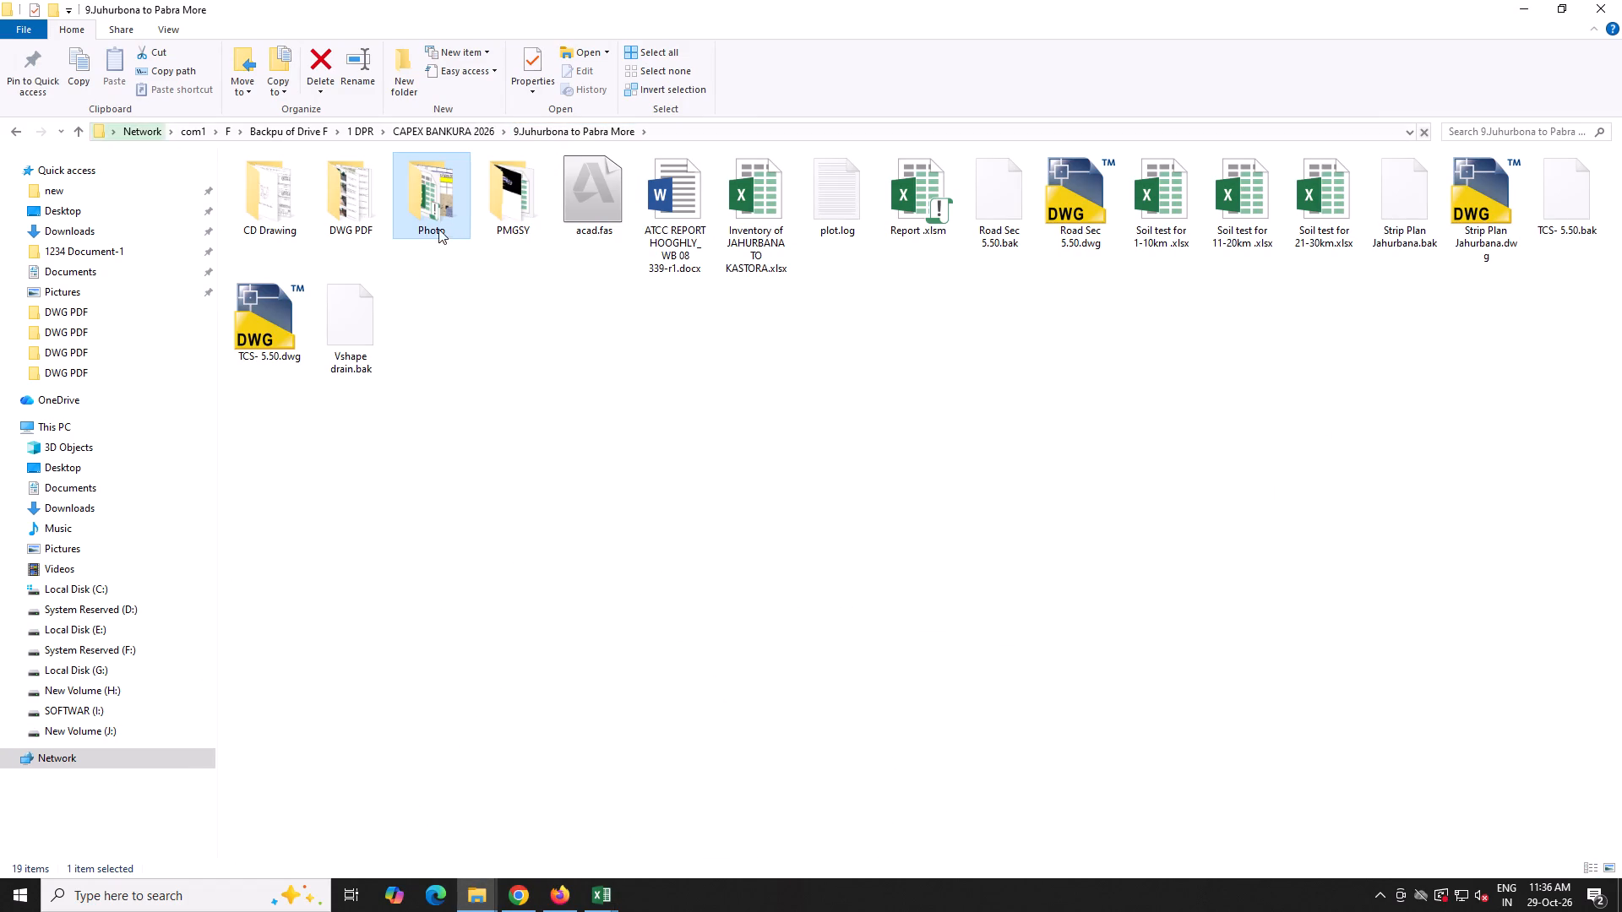
double_click(375, 231)
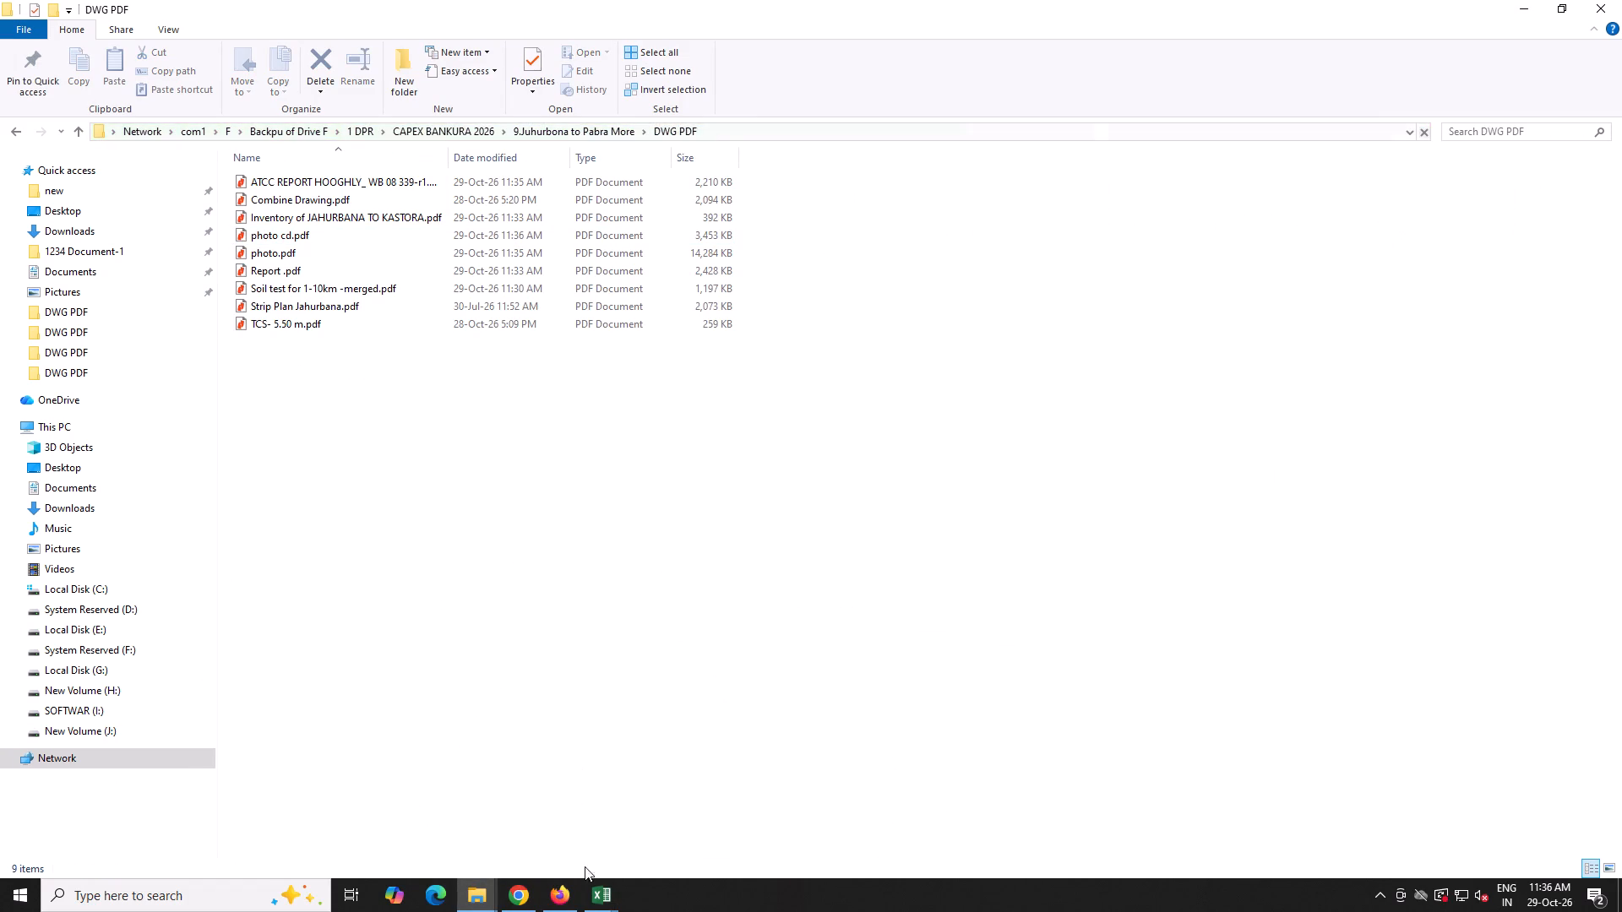
left_click(600, 888)
left_click(660, 807)
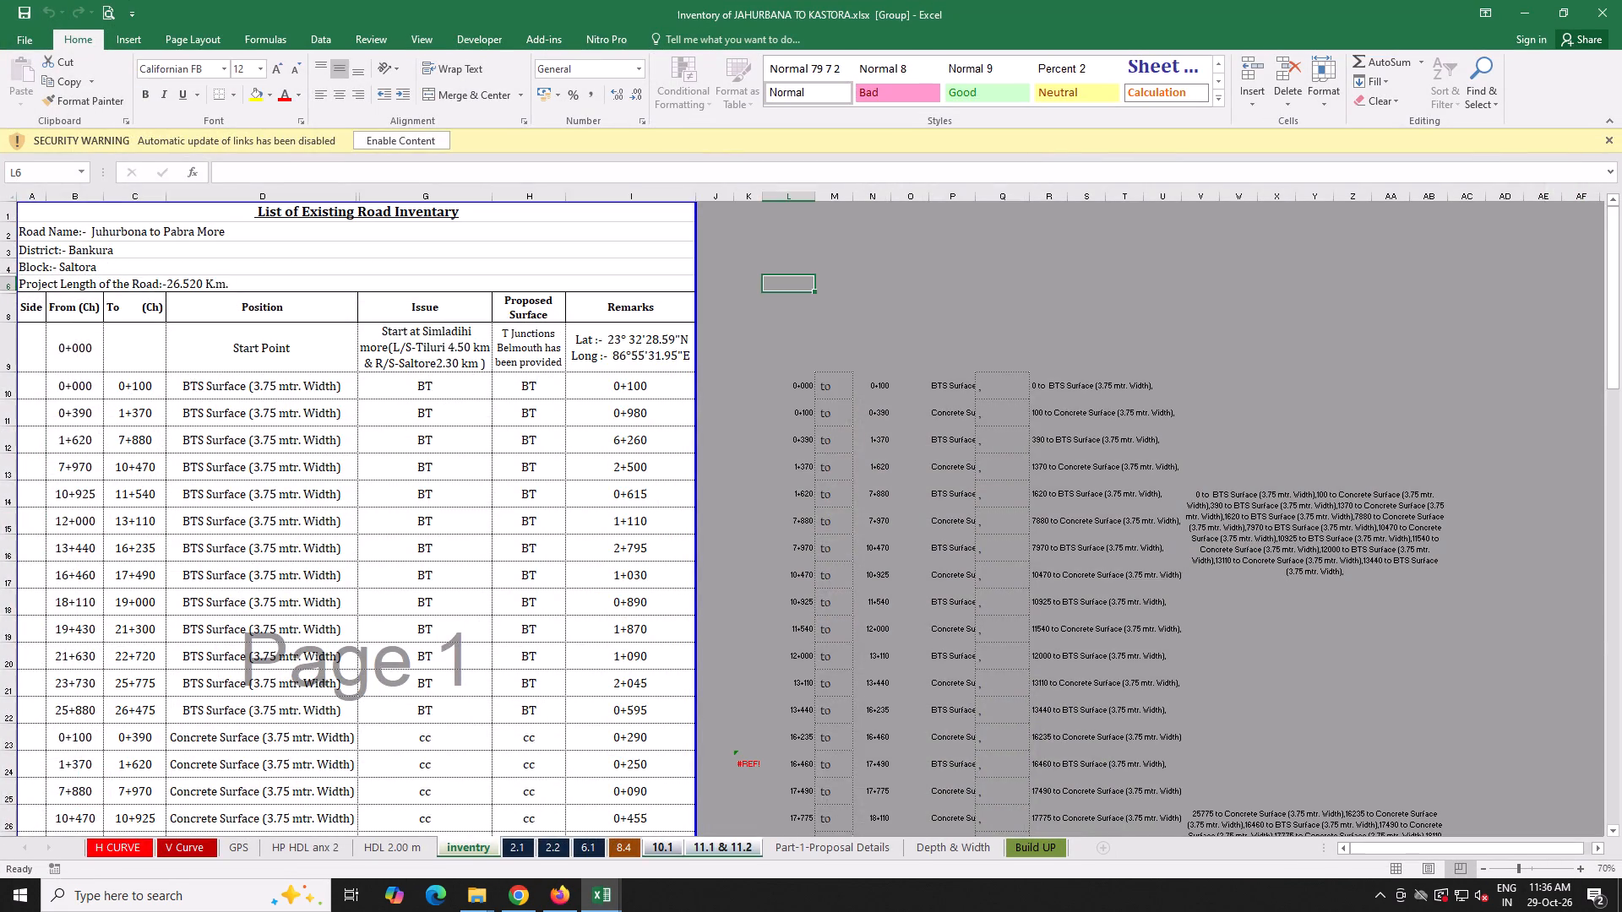
left_click(185, 230)
left_click_drag(294, 171, 711, 171)
key("ctrl+c")
left_click(1088, 457)
left_click(1523, 4)
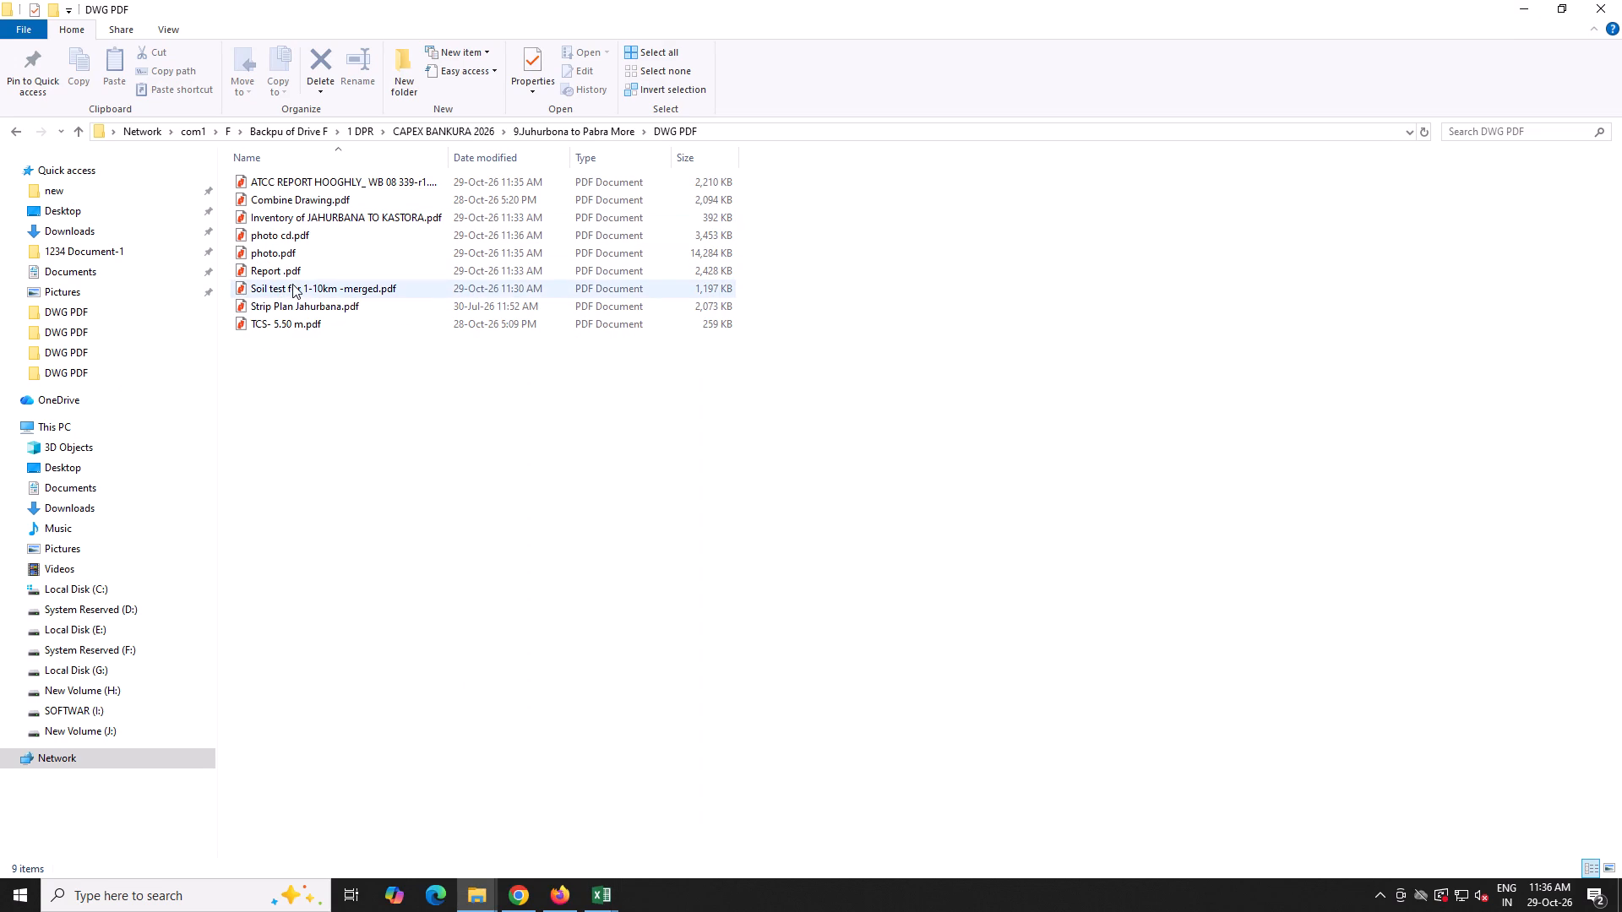
left_click(303, 214)
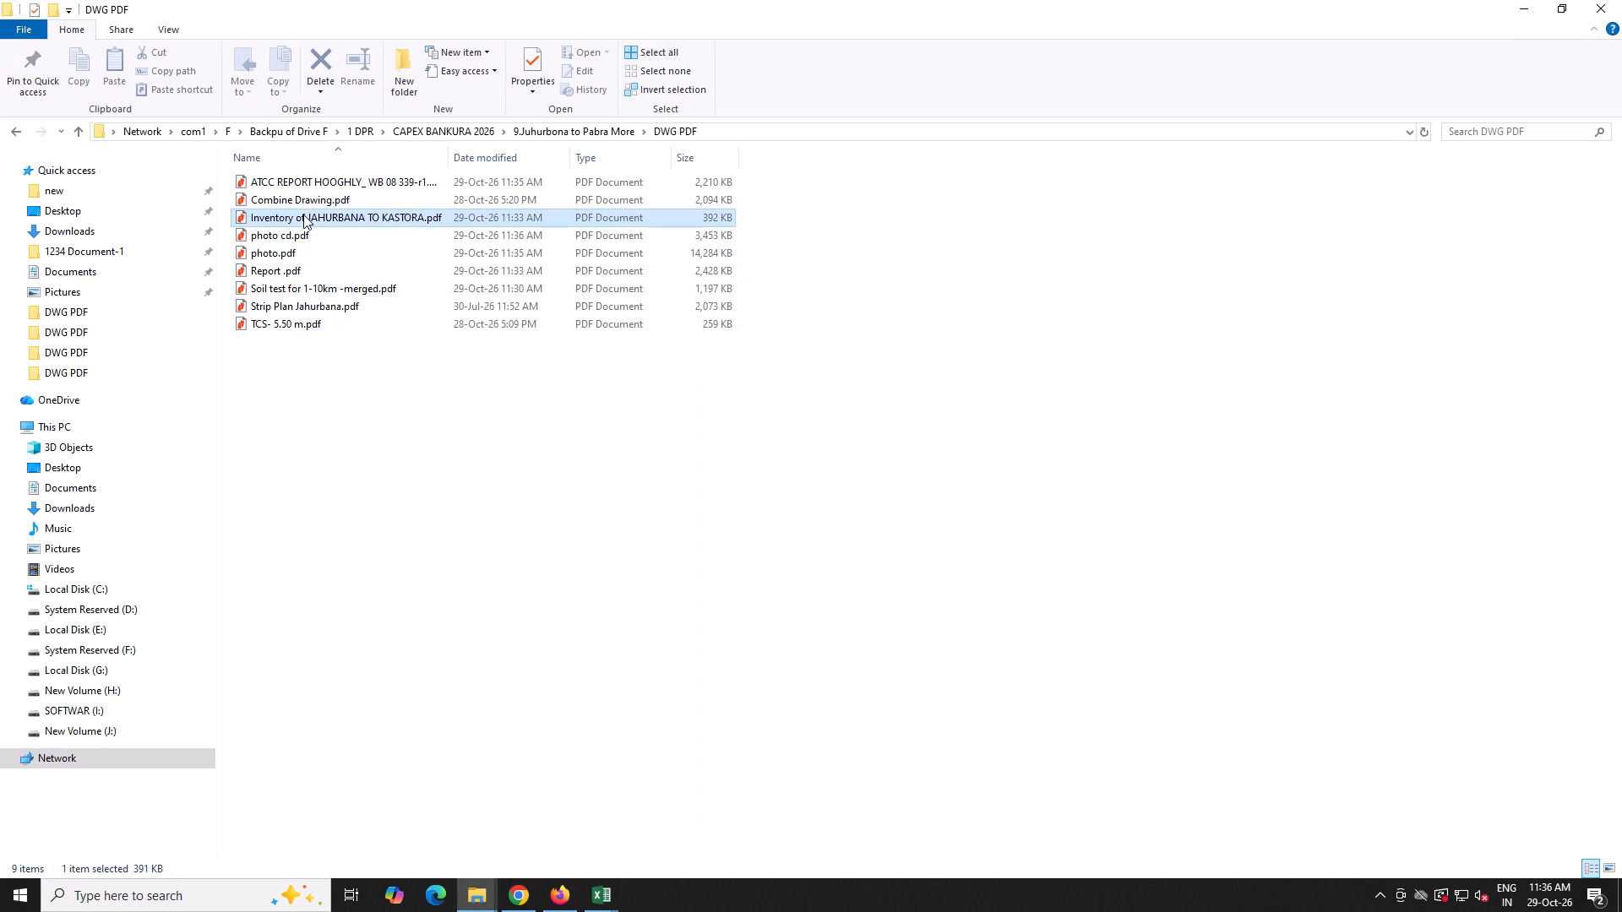
left_click(281, 270)
left_click(275, 269)
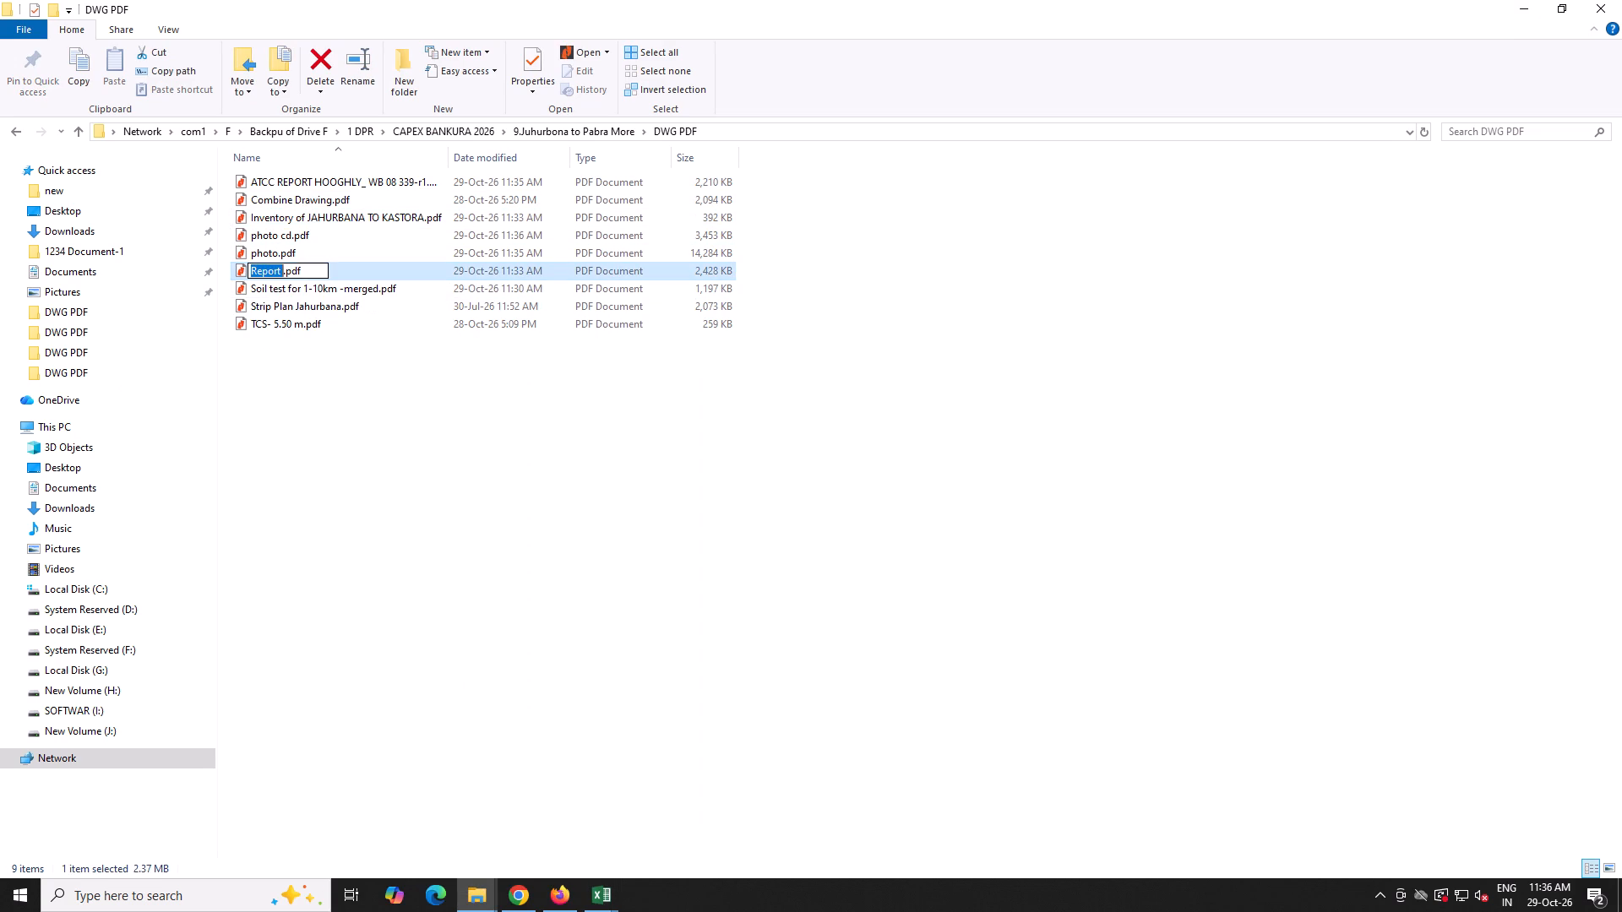
key("ctrl+v")
left_click(336, 392)
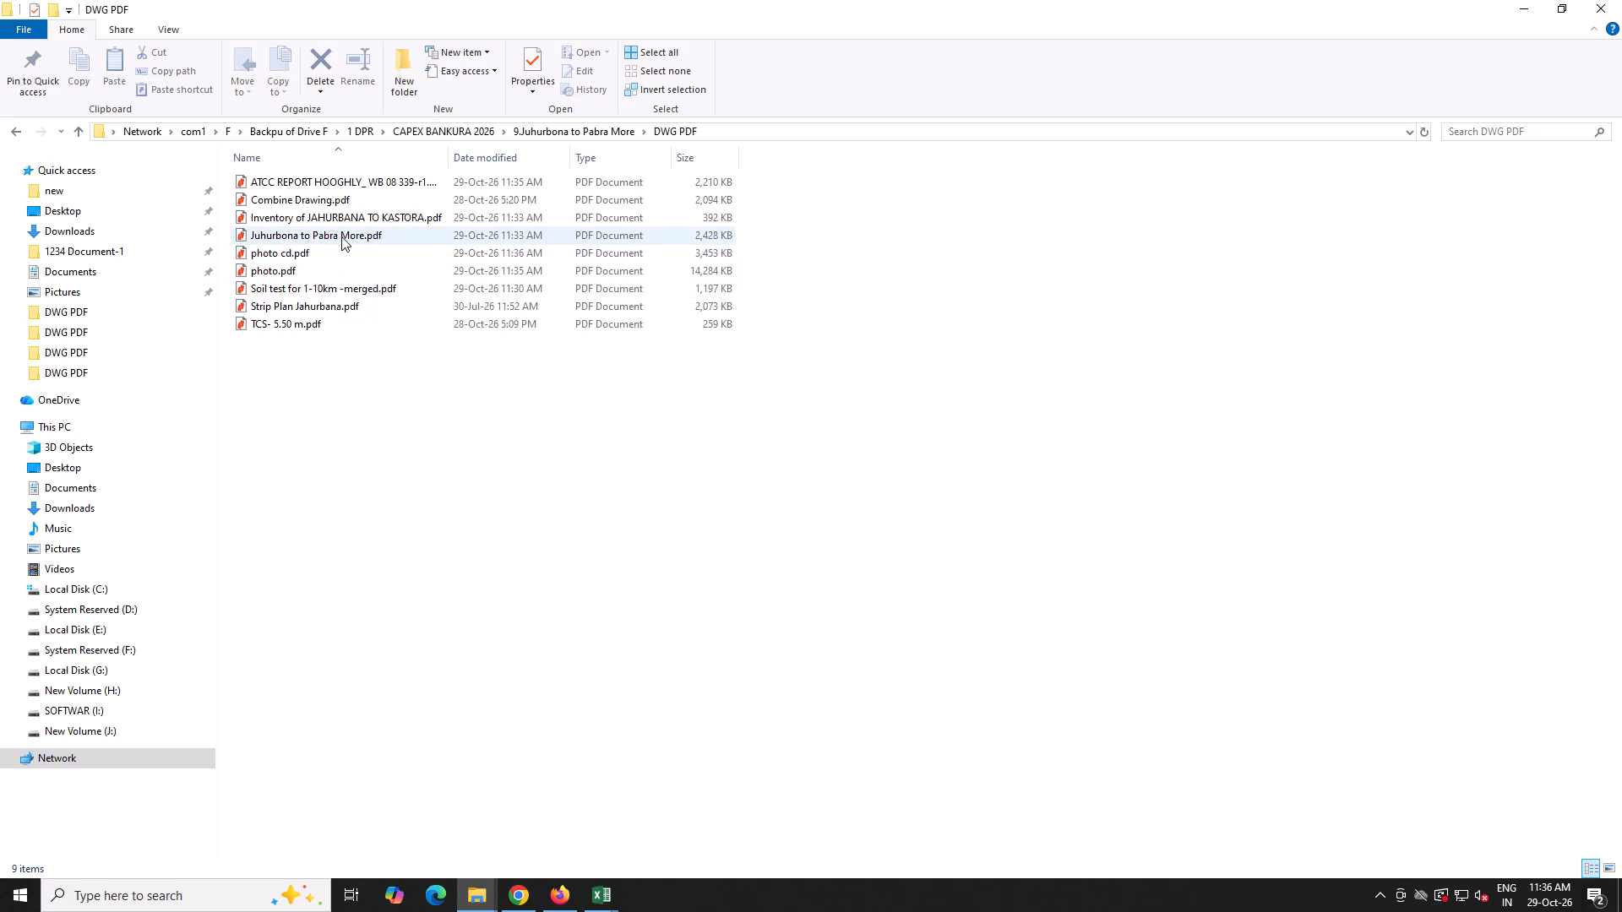
Open Juhurbona to Pabra More.pdf and move the latitude and longitude page from page 9 to before the Google map on page 7.
double_click(341, 236)
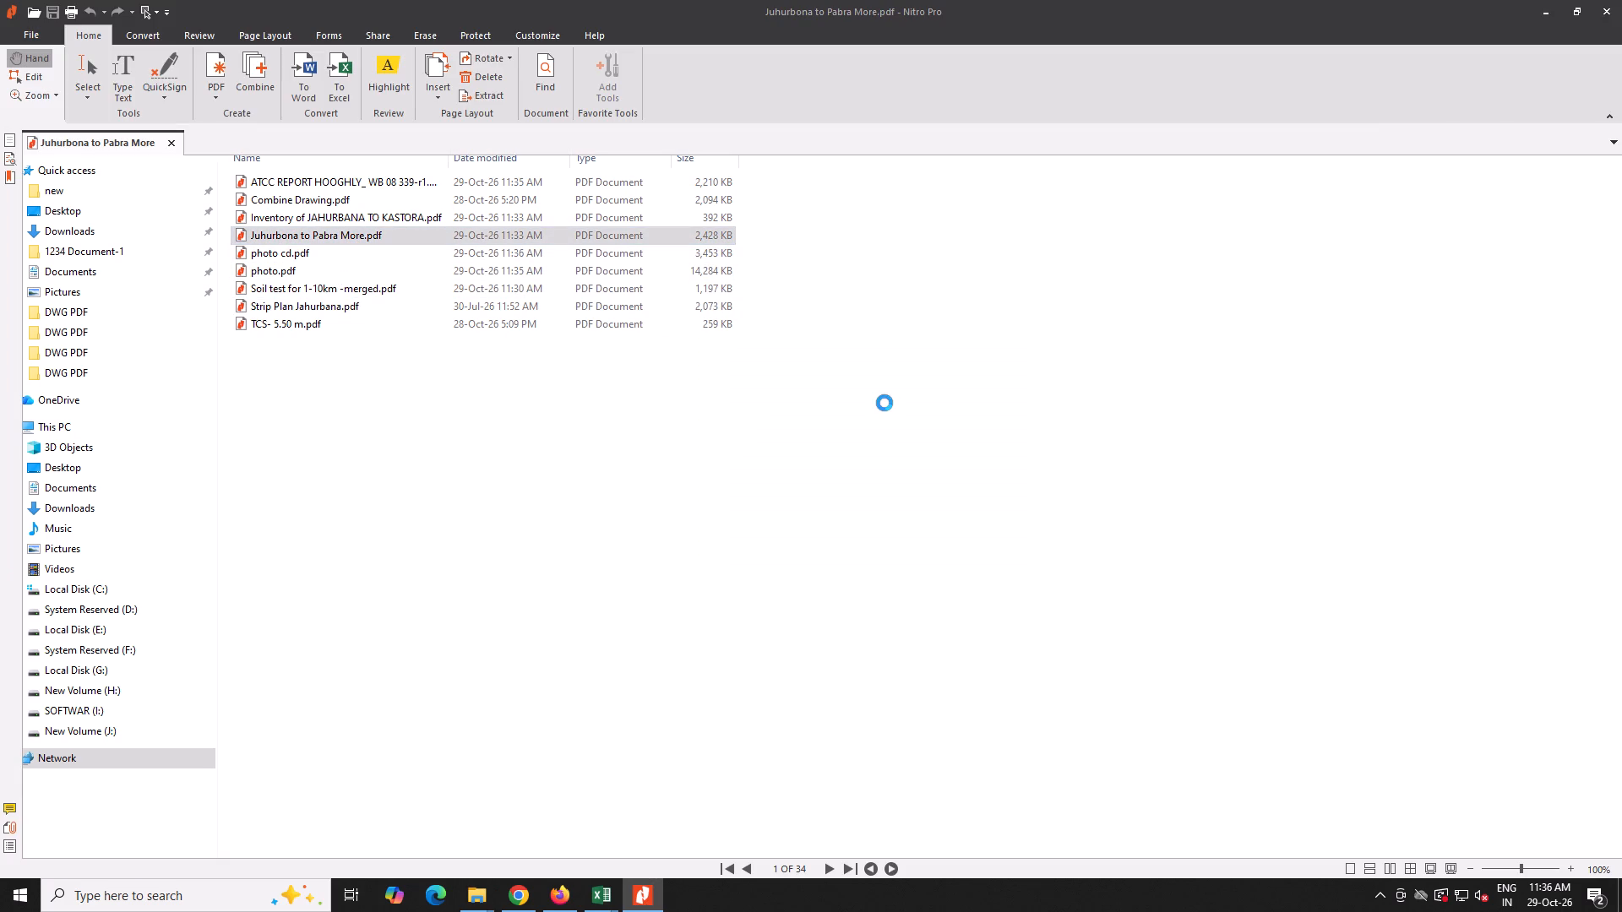
scroll(912, 685, "down", 12)
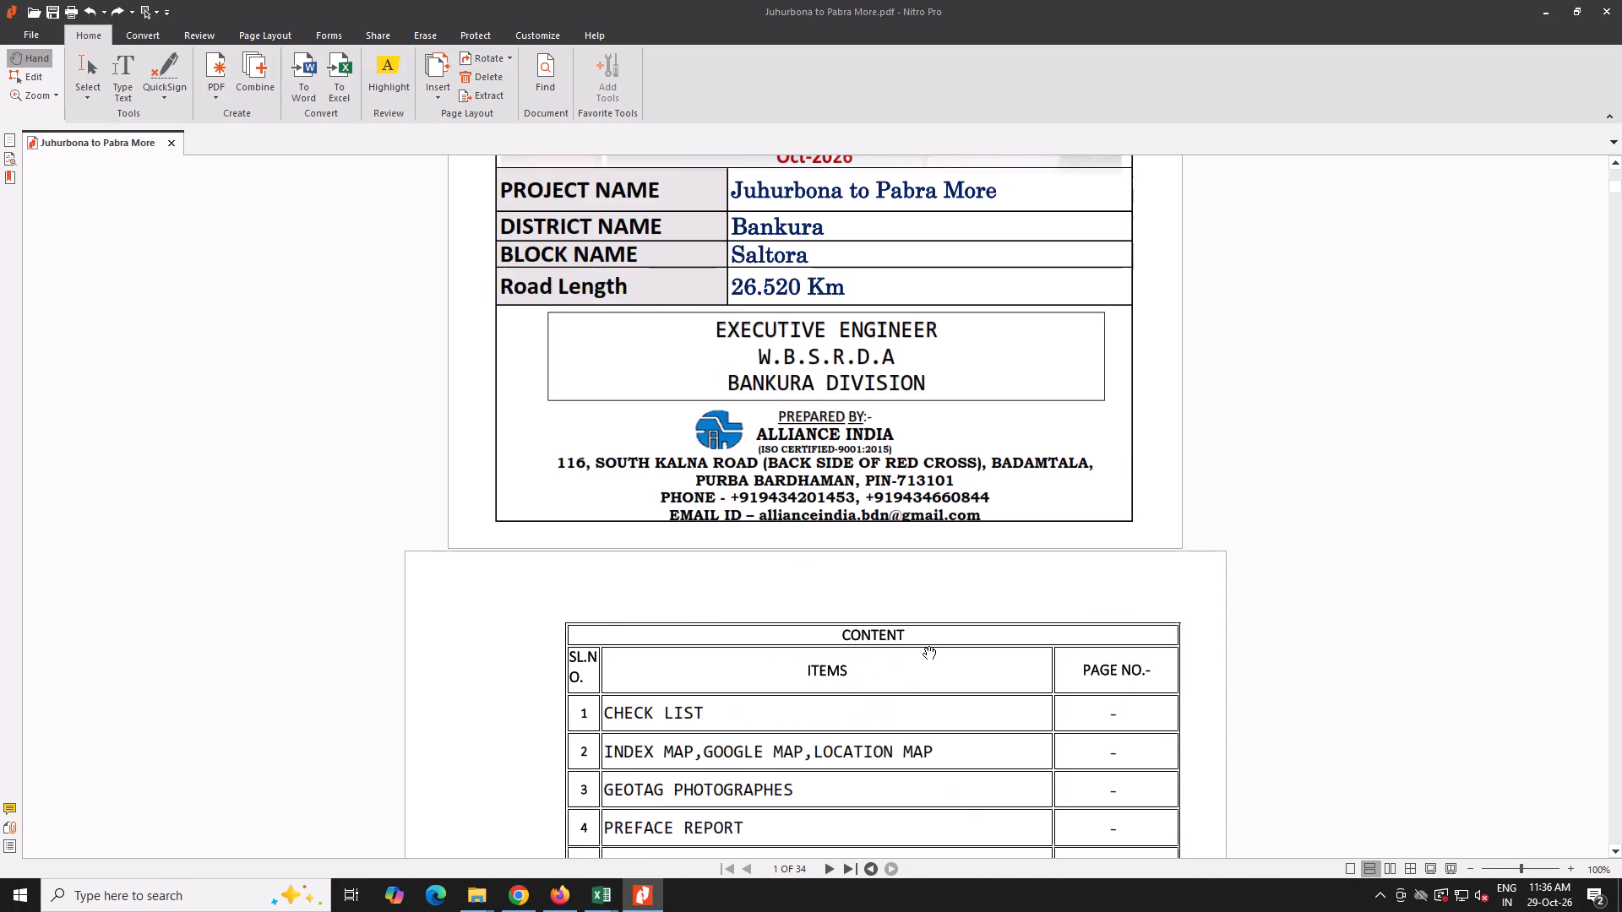
scroll(923, 646, "down", 13)
triple_click(832, 872)
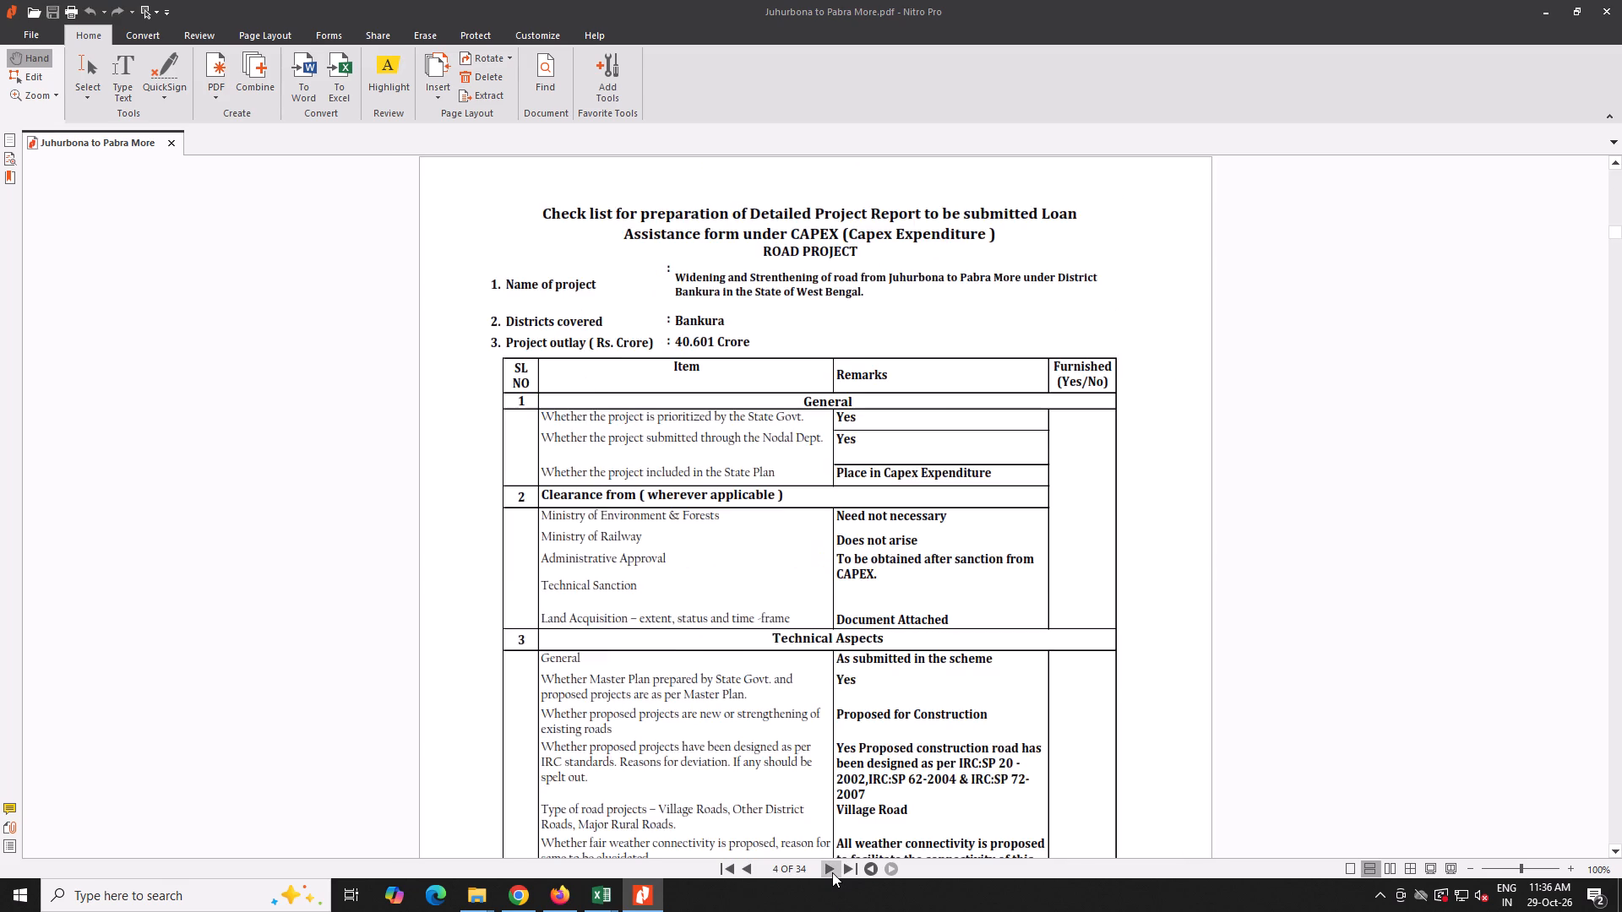
double_click(832, 872)
left_click(832, 872)
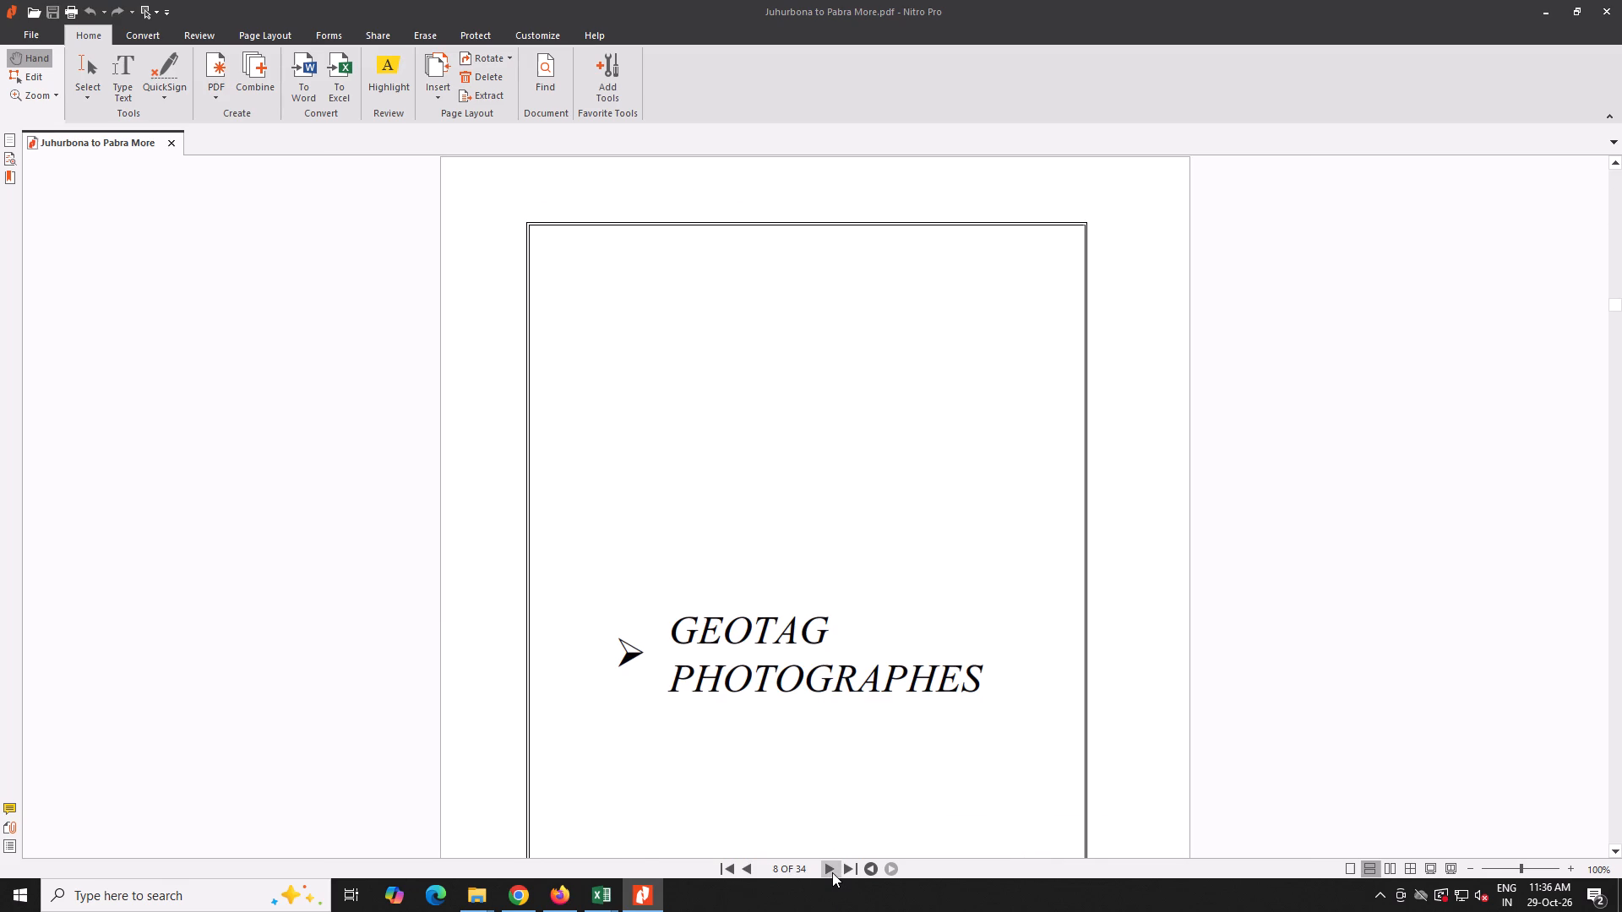
left_click(3, 138)
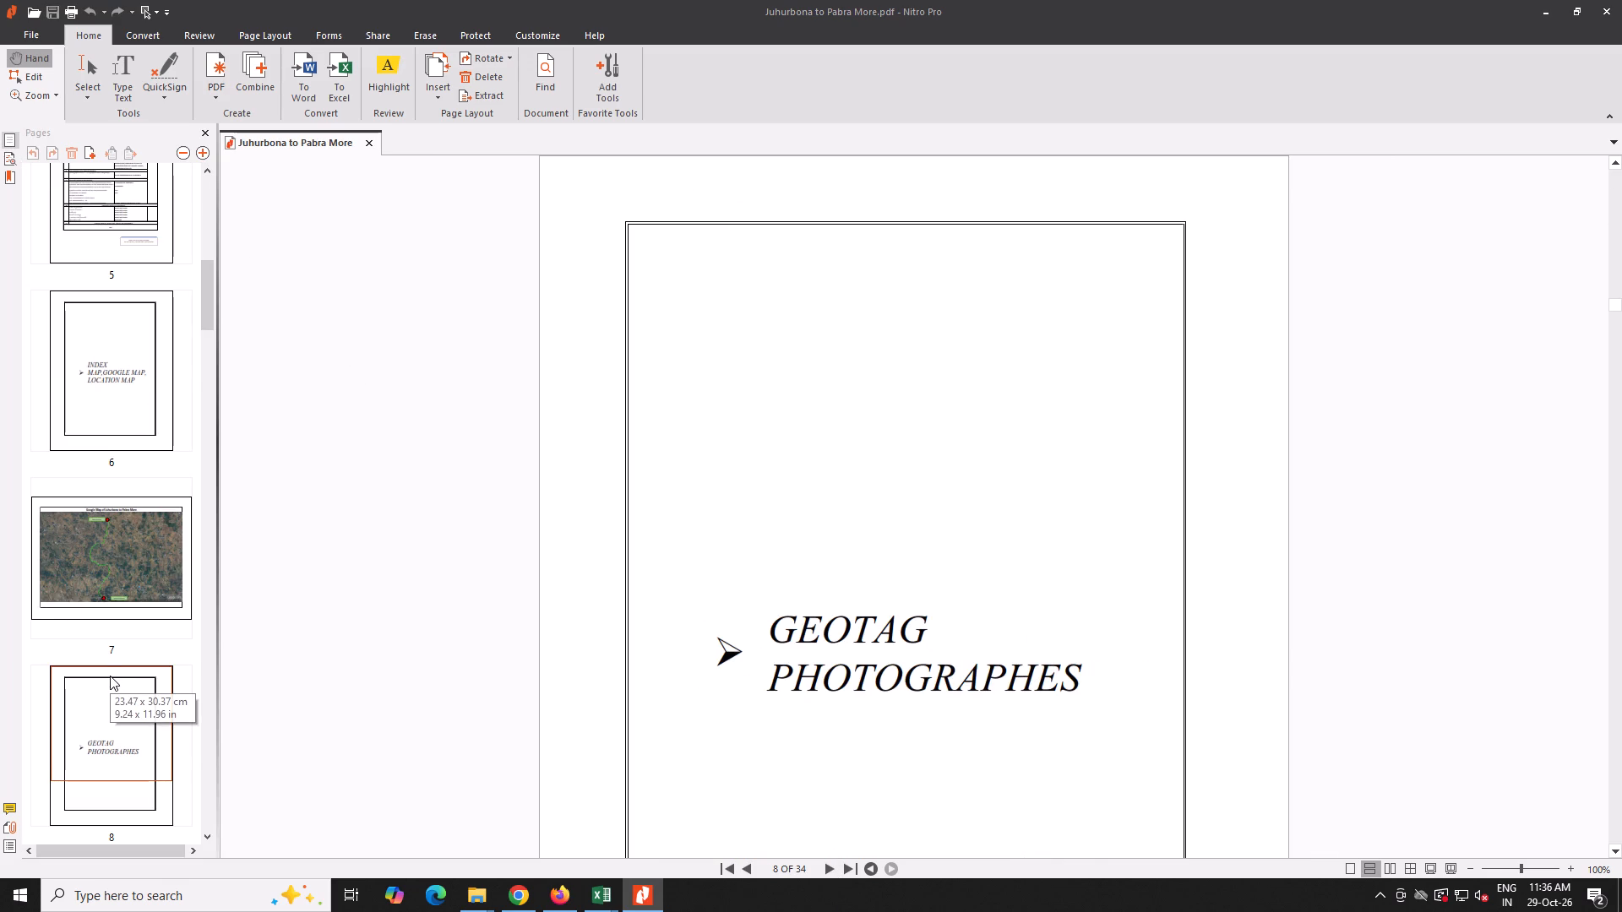
scroll(110, 676, "down", 1)
left_click_drag(111, 671, 103, 349)
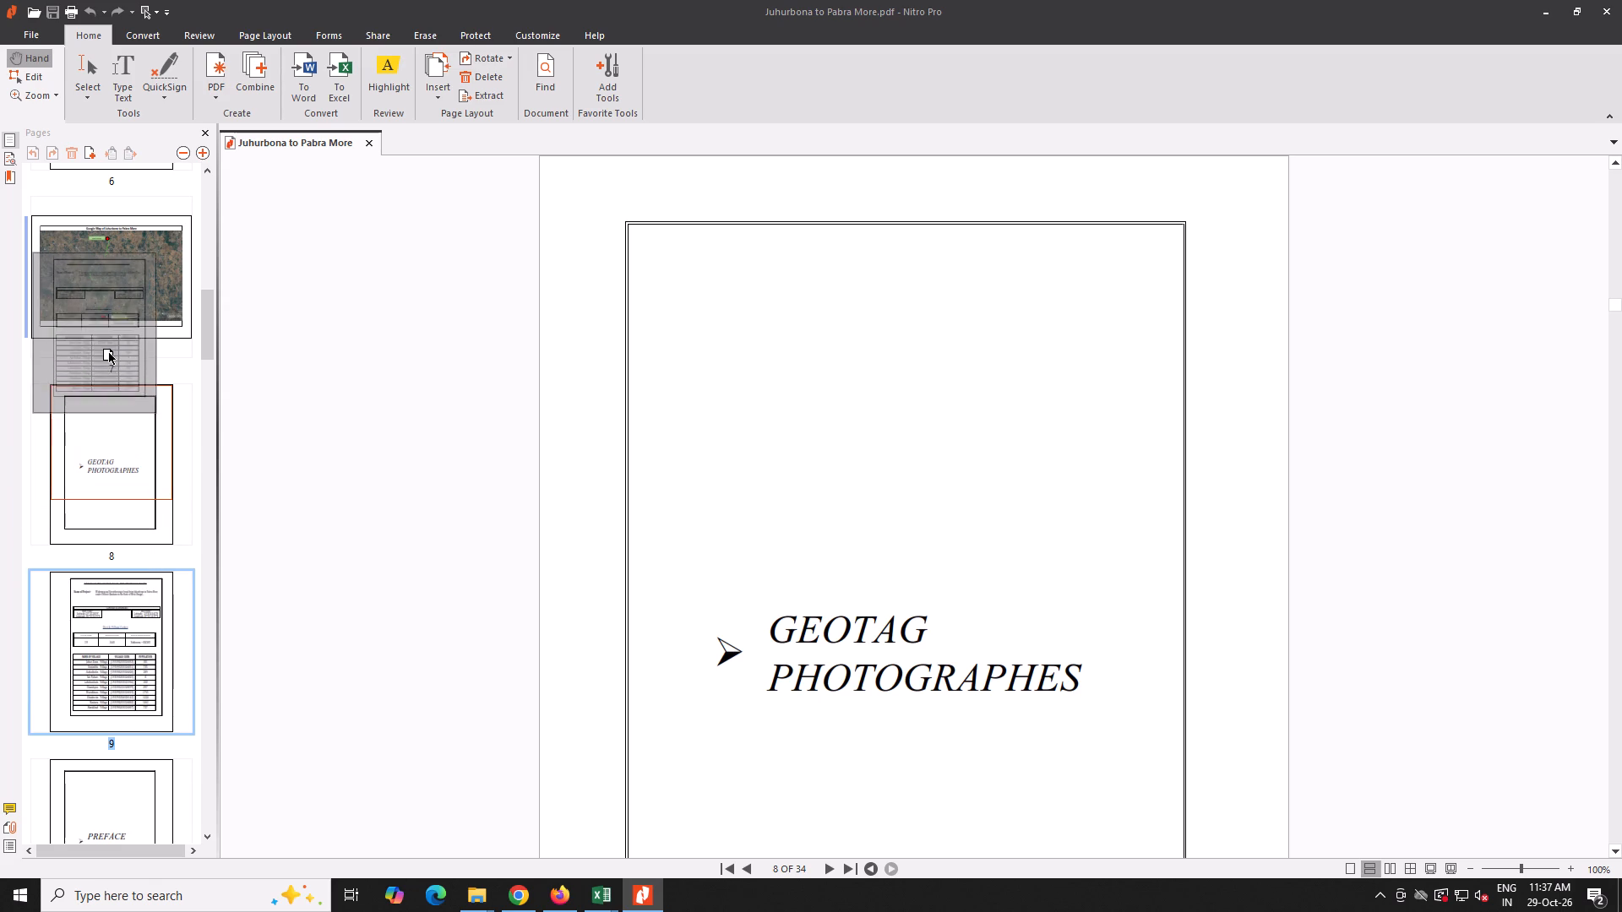
left_click_drag(103, 349, 104, 345)
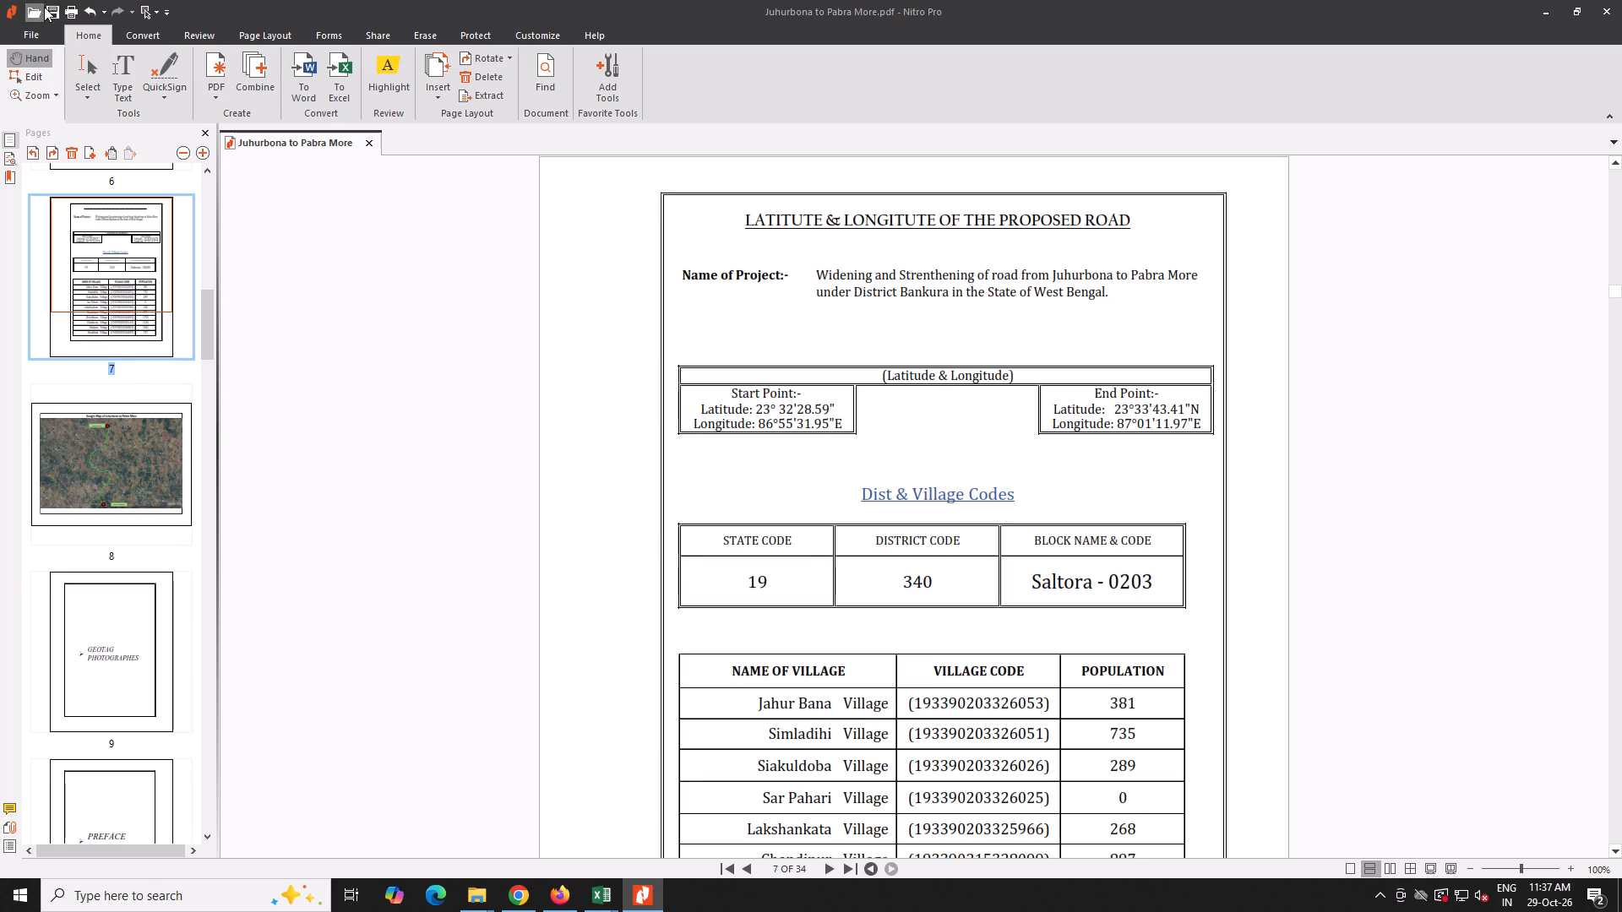
Save Juhurbona to Pabra More.pdf with its reordered pages and hide the page thumbnails.
left_click(49, 9)
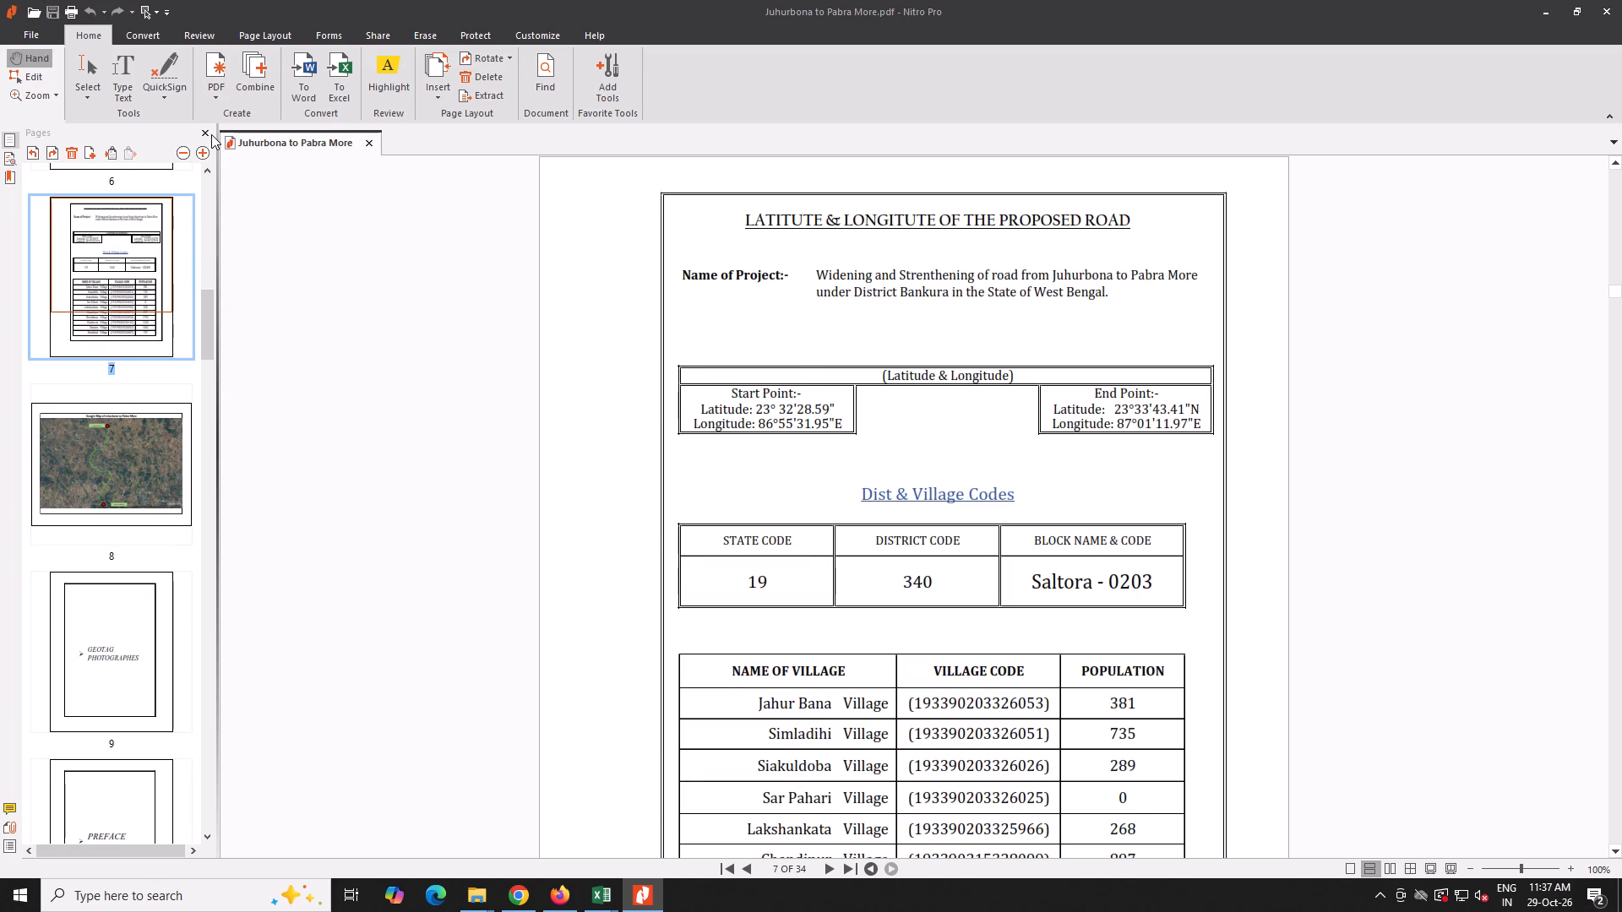
left_click(211, 134)
Insert all pages of Strip Plan Jahurbana.pdf from the 9.Juhurbona to Pabra More DWG PDF folder before the Preface Report page.
scroll(852, 481, "down", 20)
scroll(852, 481, "down", 7)
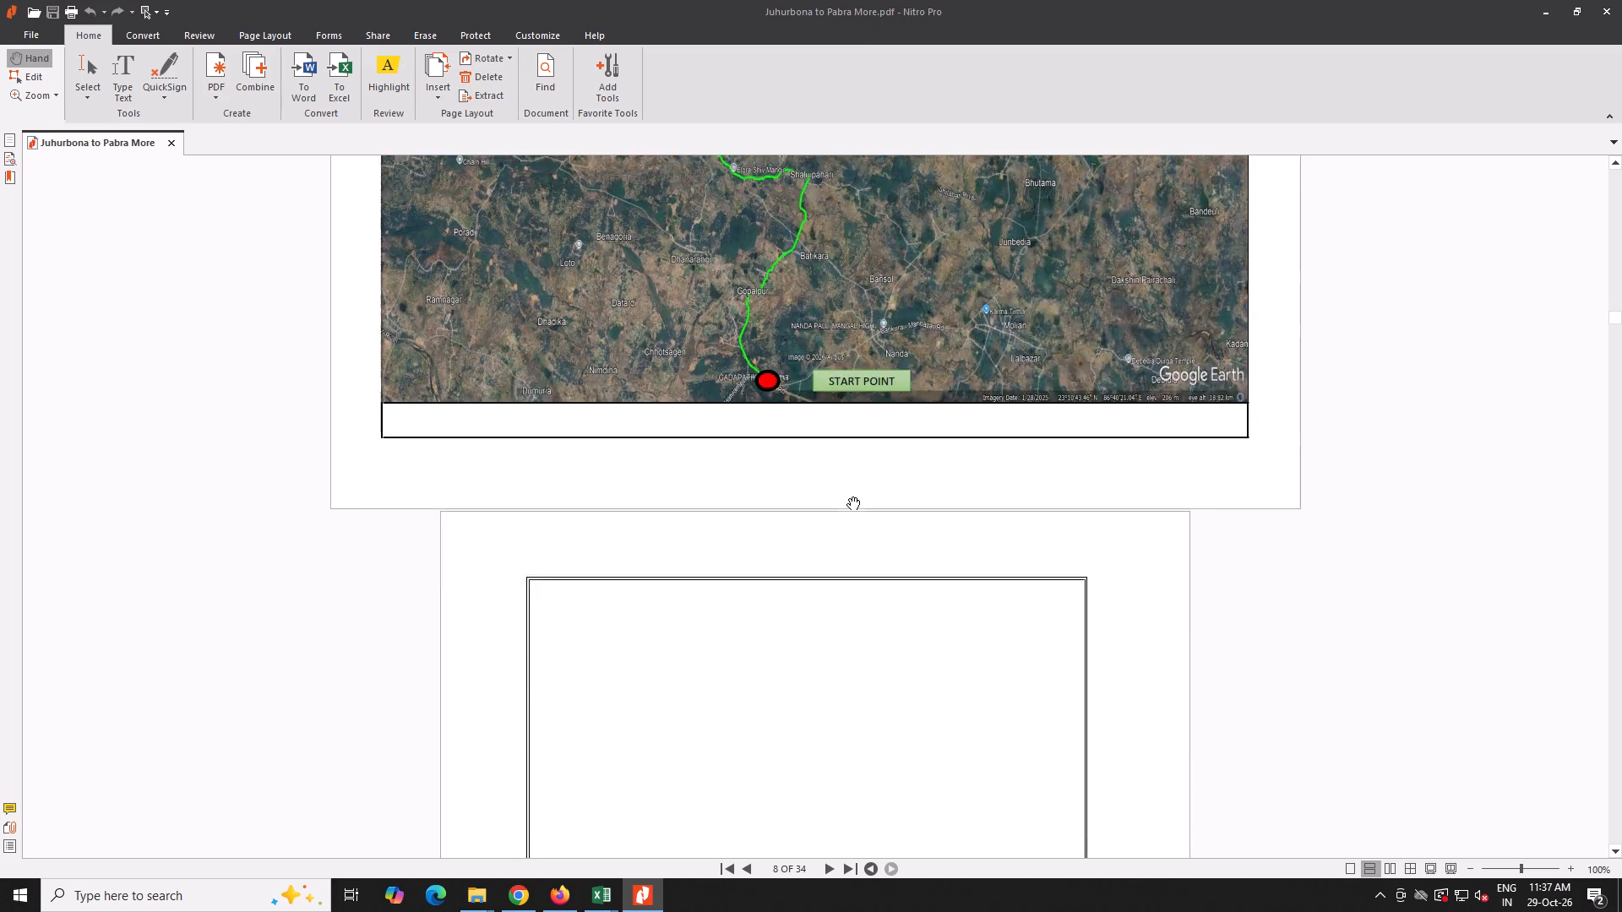
scroll(847, 497, "down", 20)
scroll(847, 497, "down", 8)
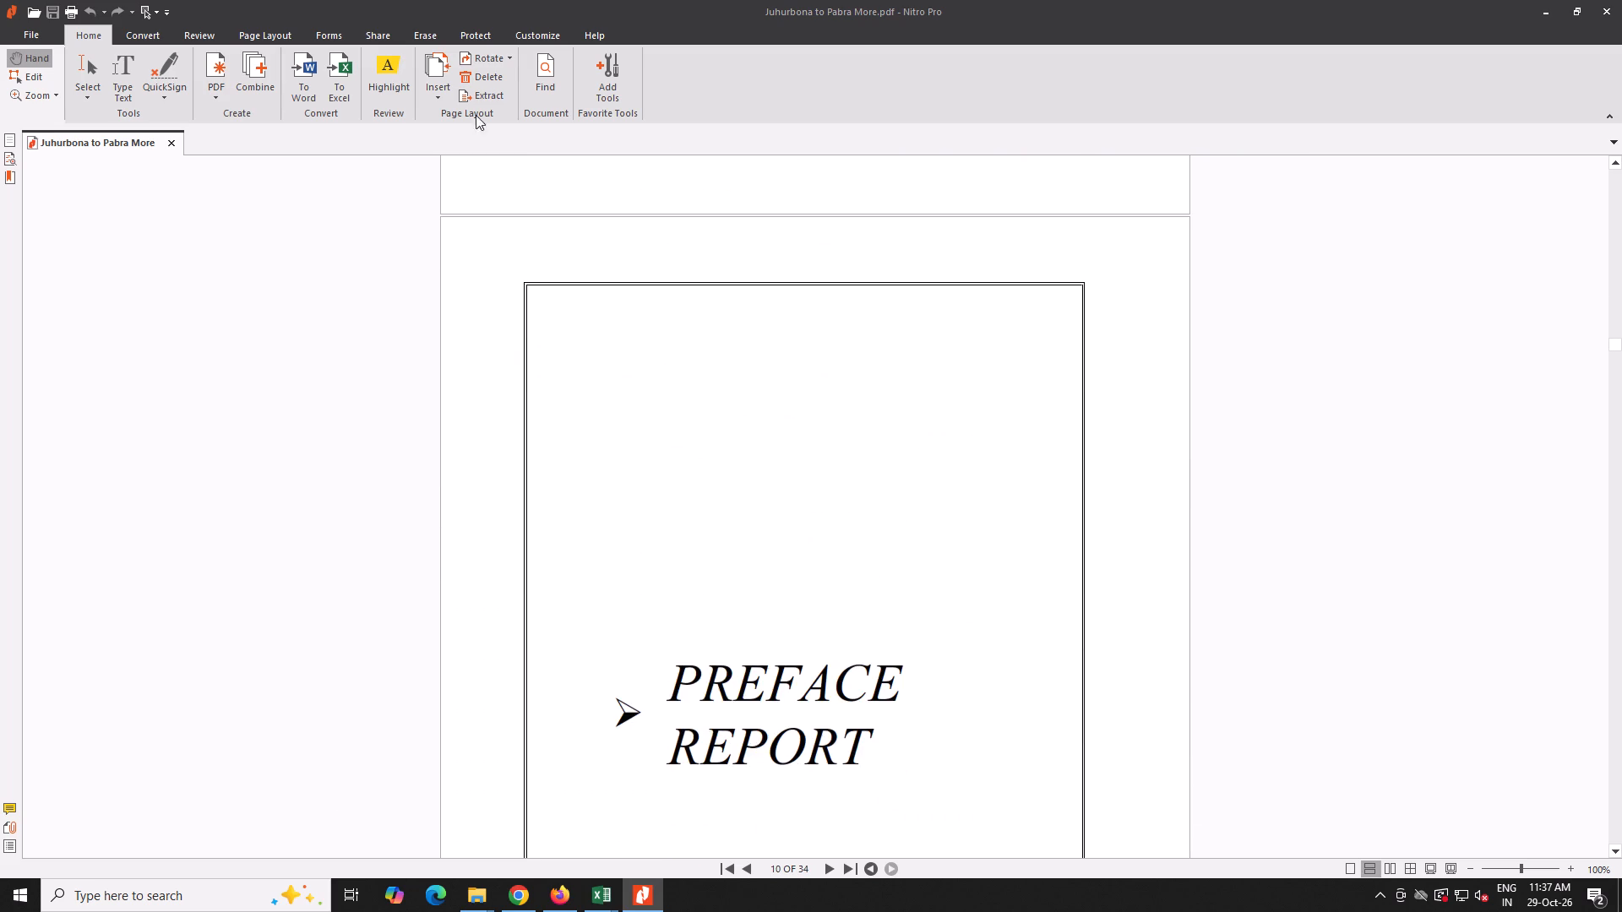
left_click(427, 76)
left_click(461, 111)
left_click(563, 322)
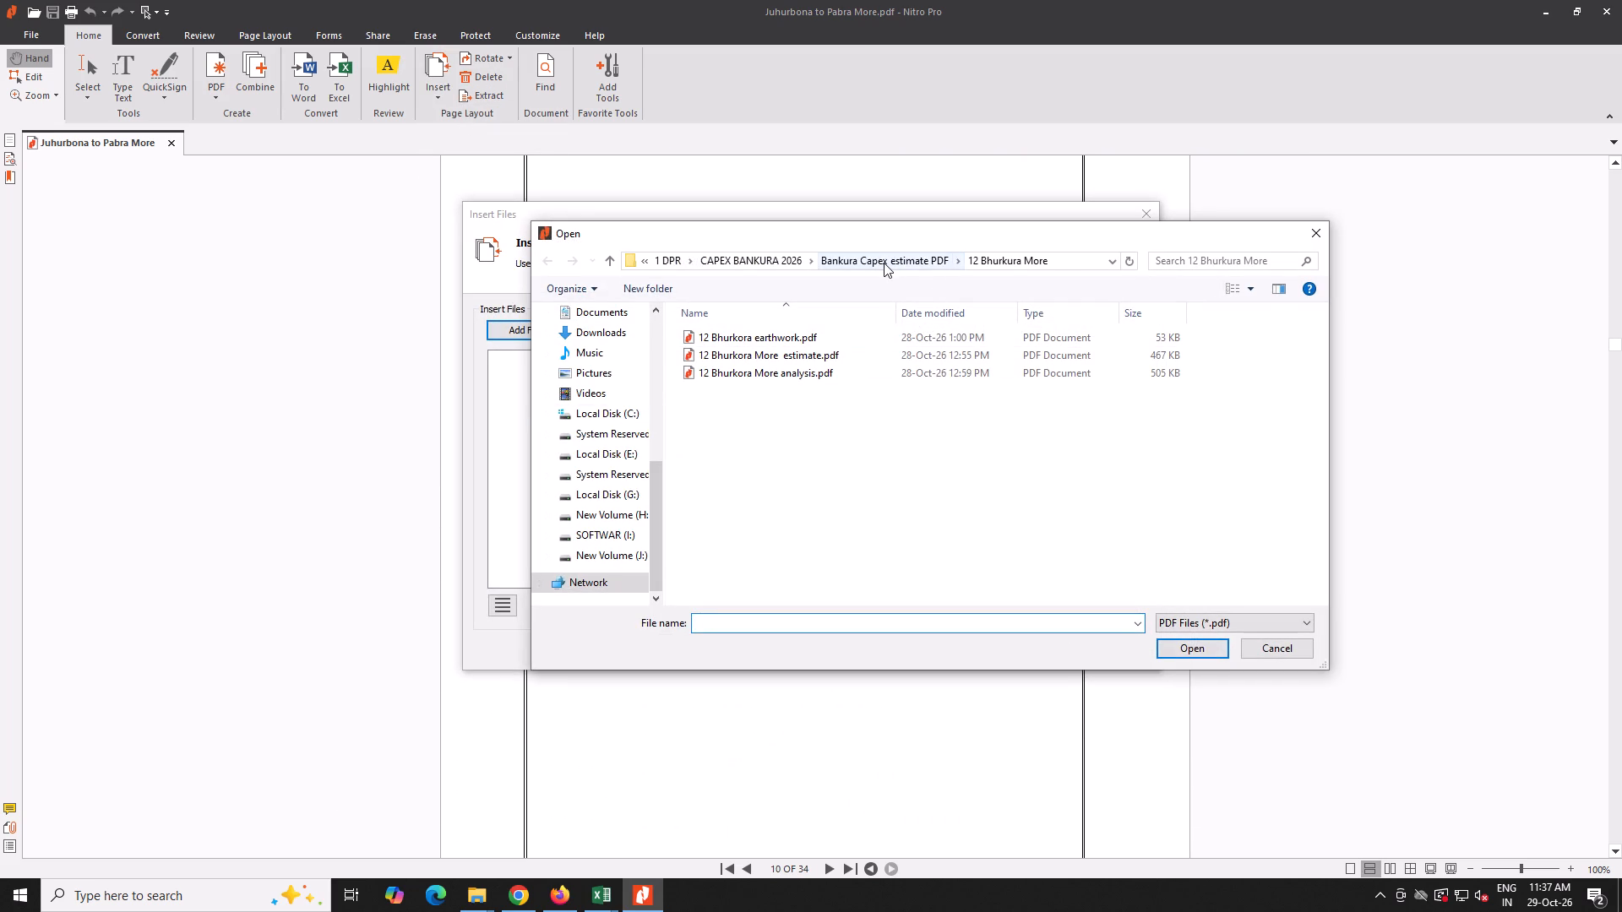
left_click(847, 259)
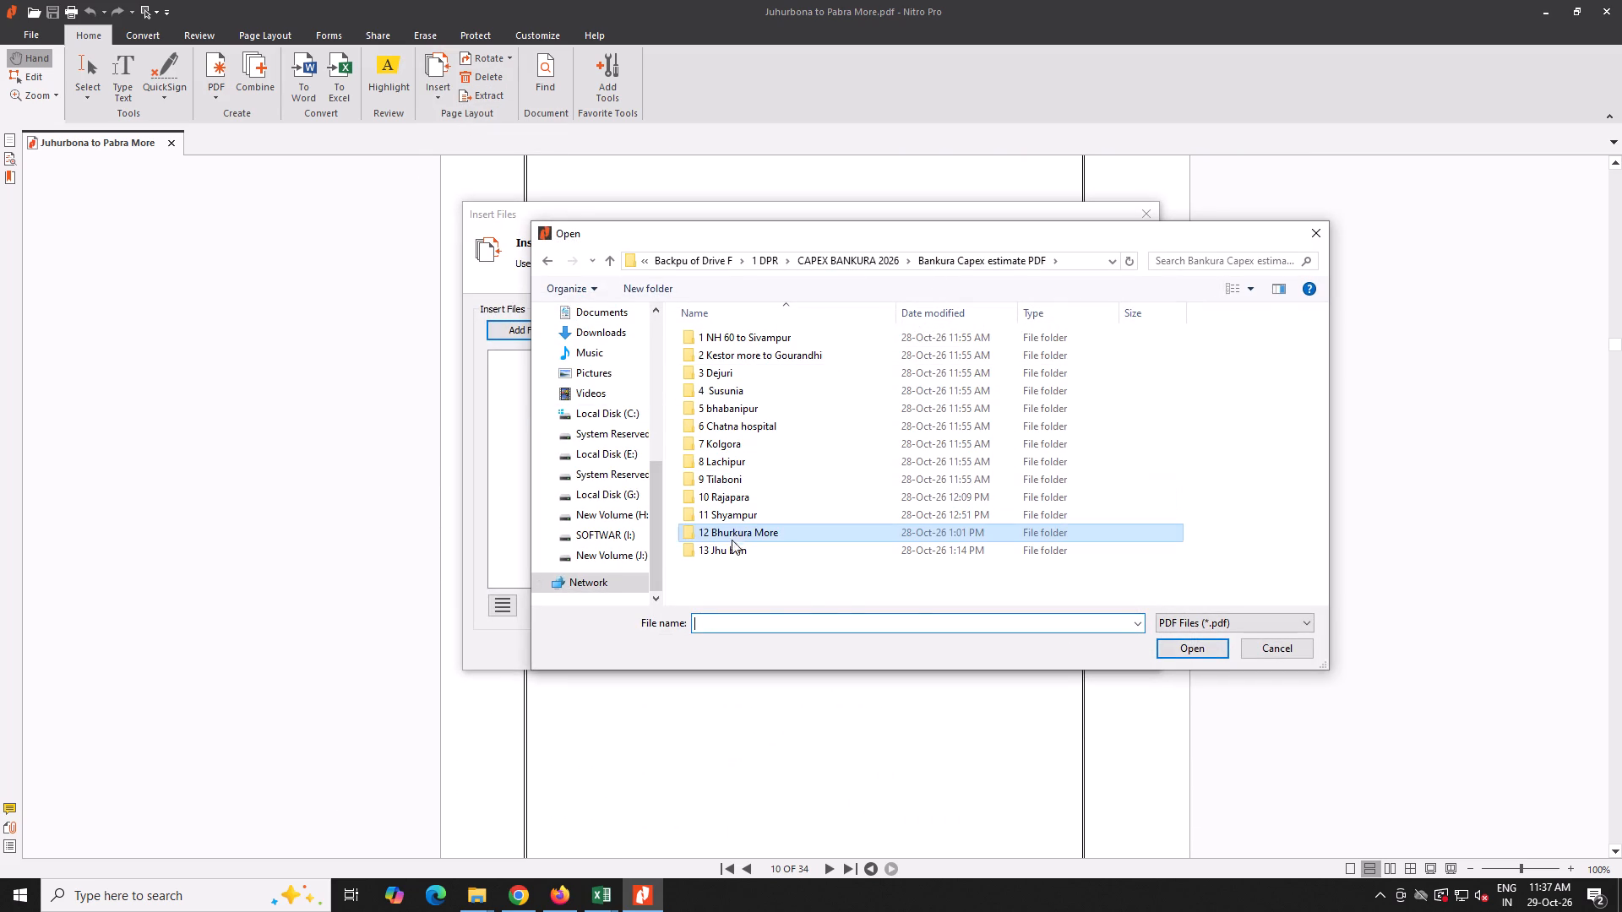
left_click(738, 444)
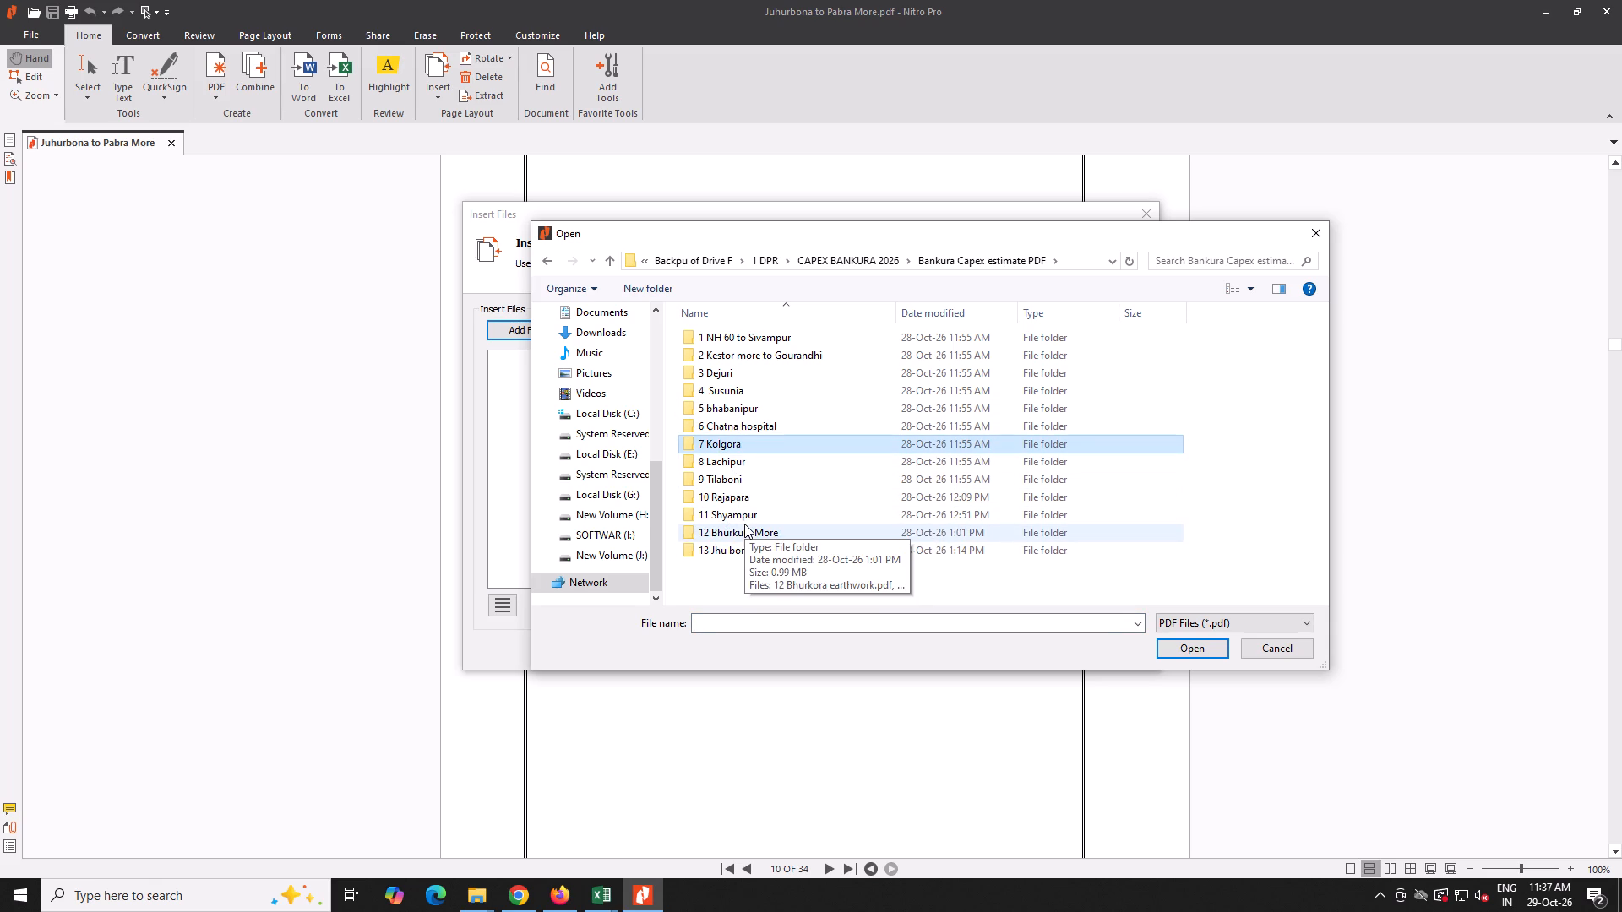
double_click(734, 557)
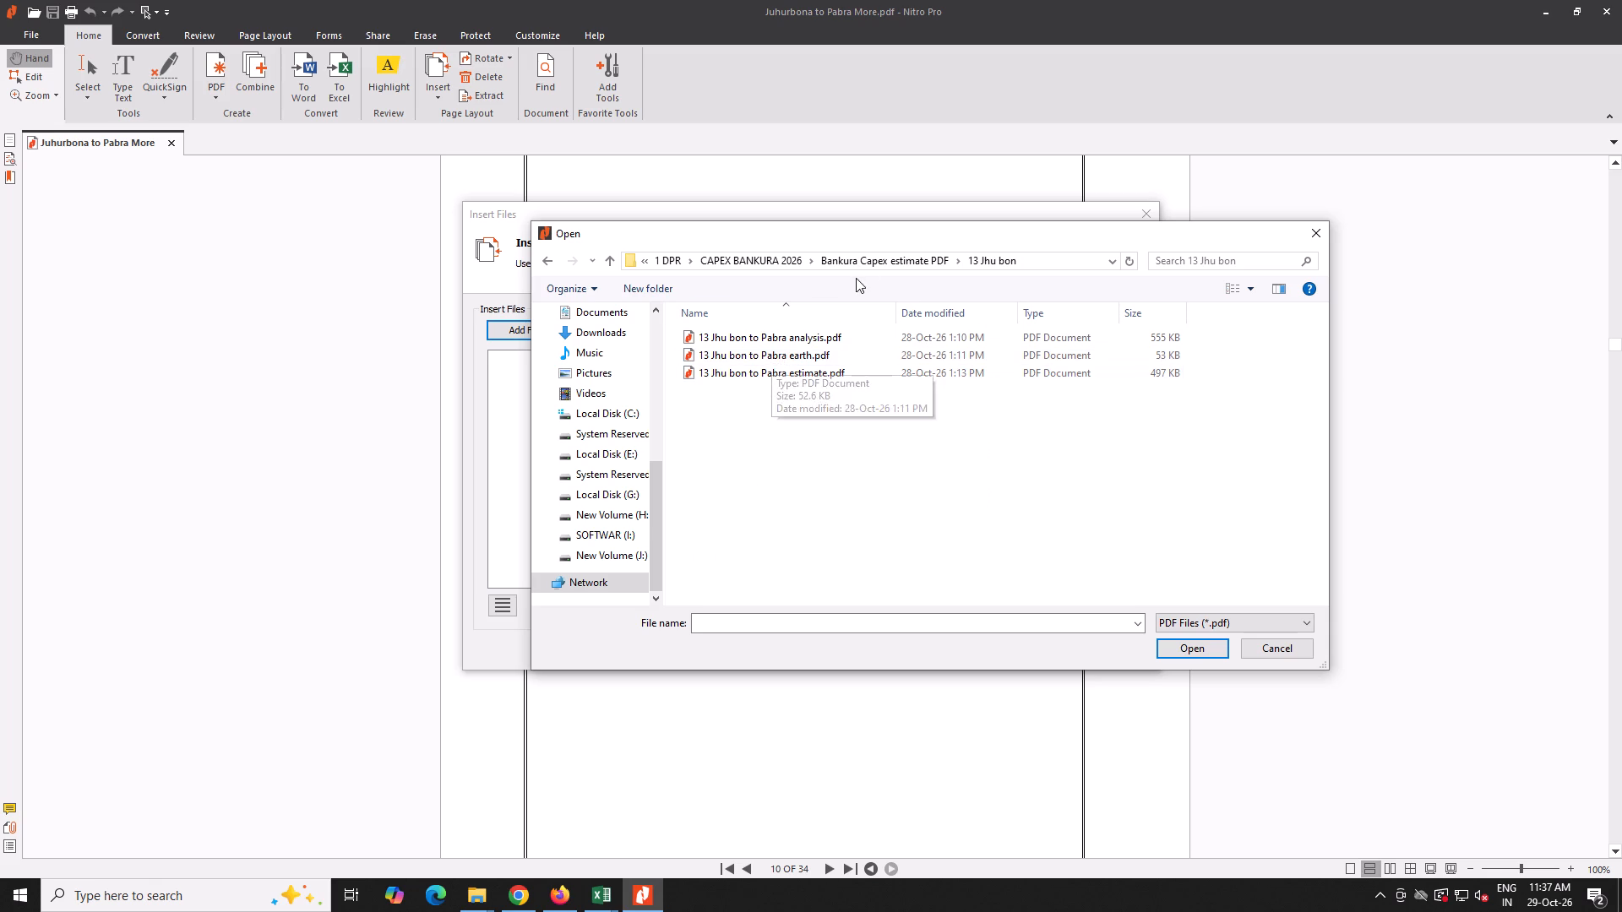
left_click(862, 256)
left_click(803, 257)
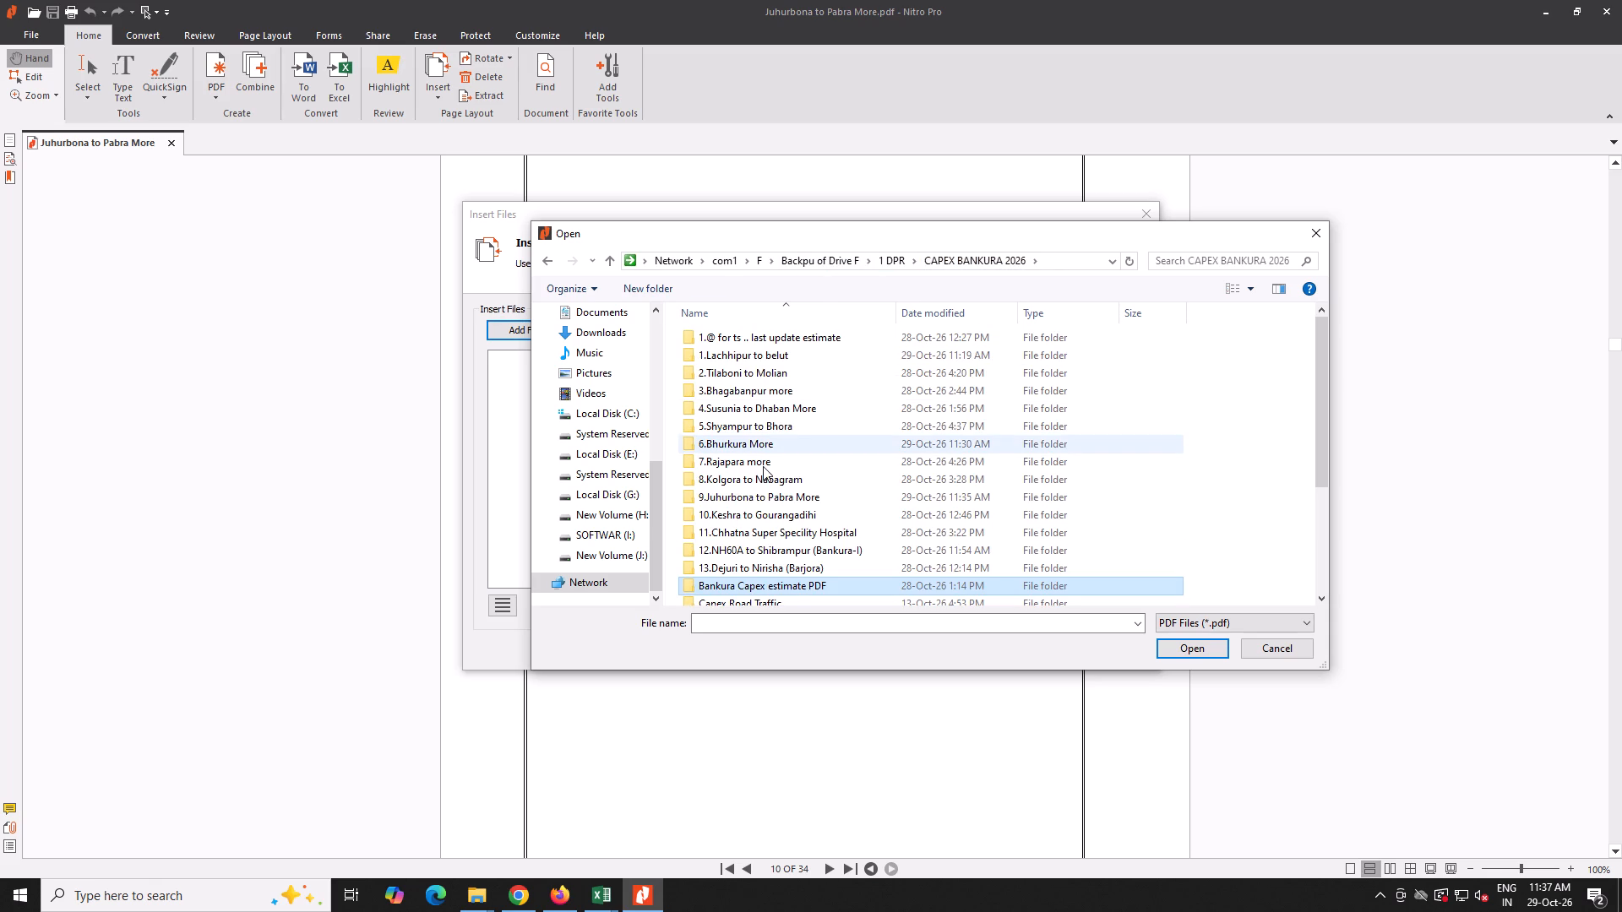
double_click(760, 500)
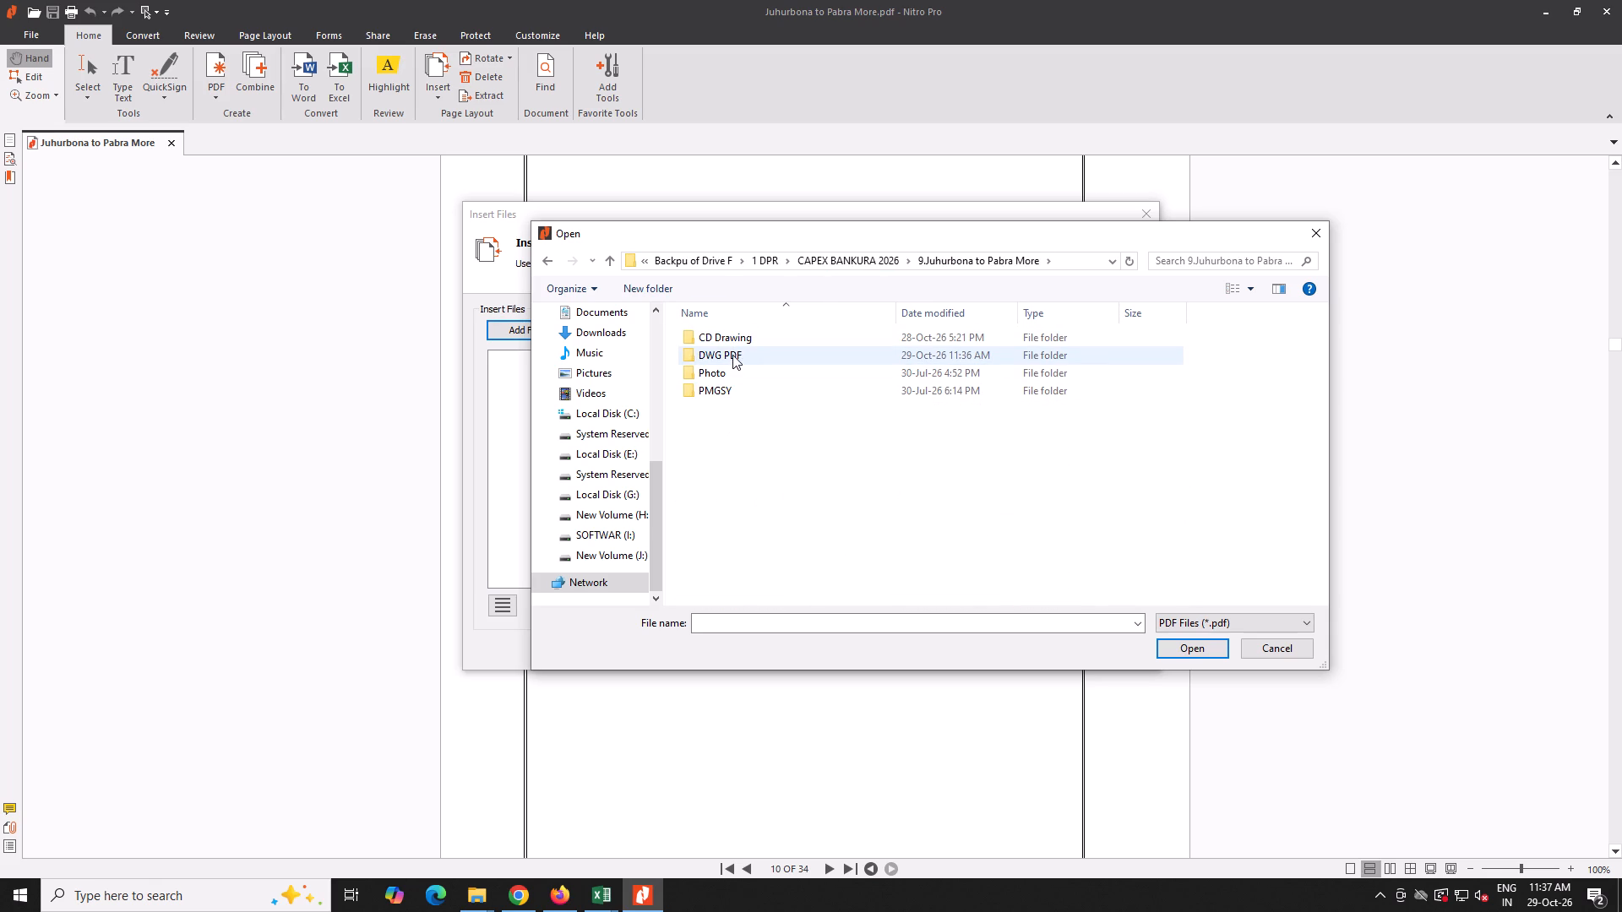
double_click(732, 355)
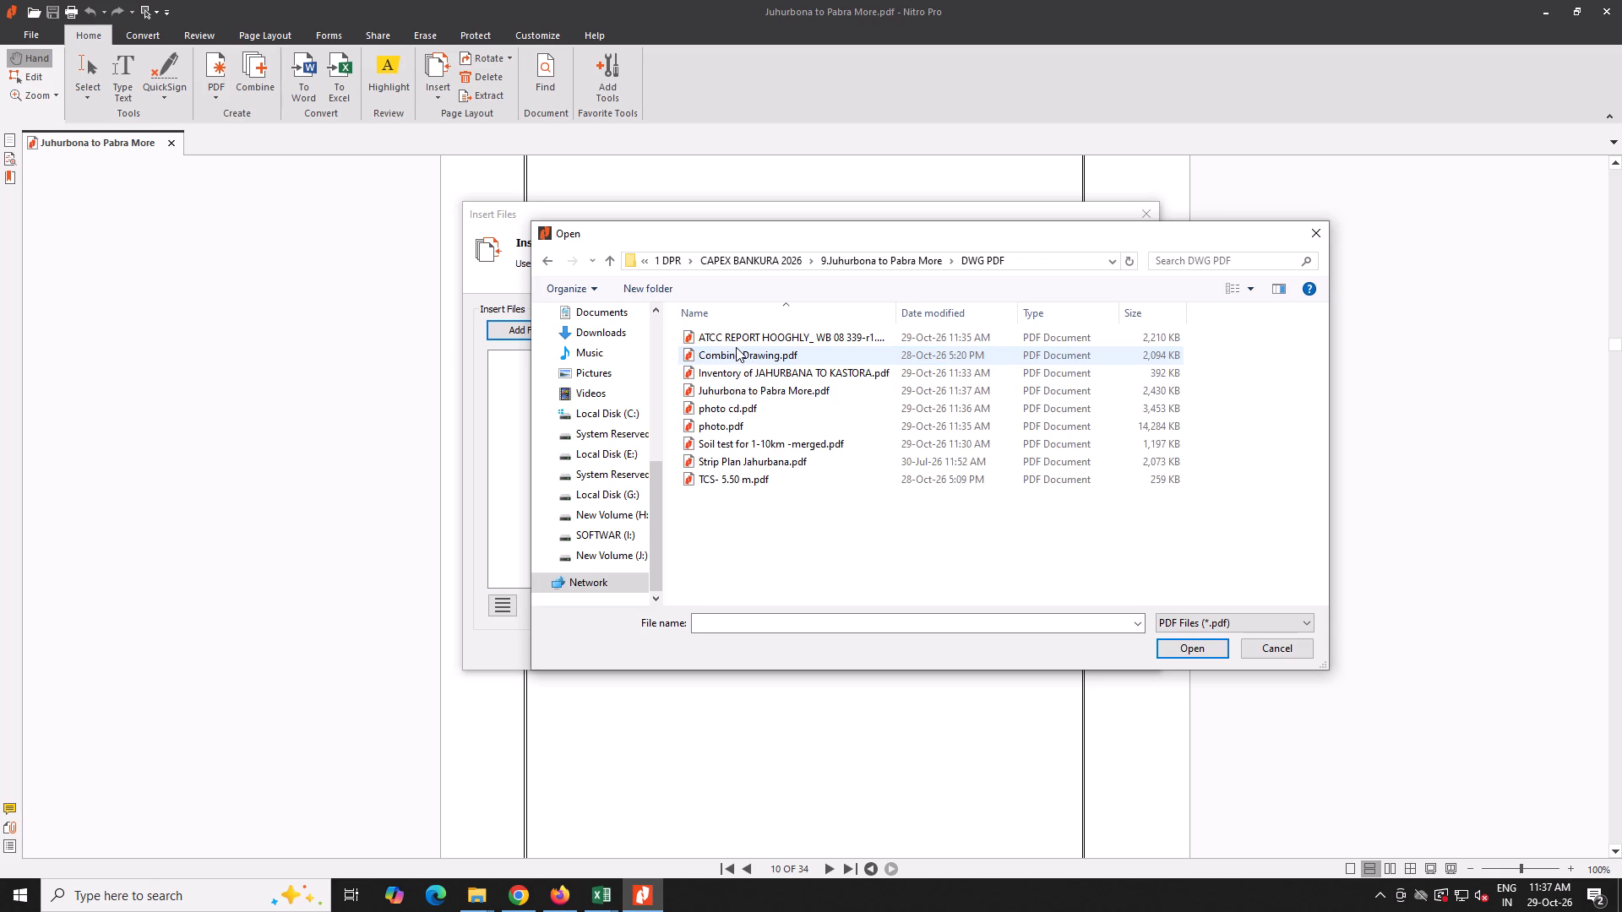
left_click(751, 459)
double_click(751, 459)
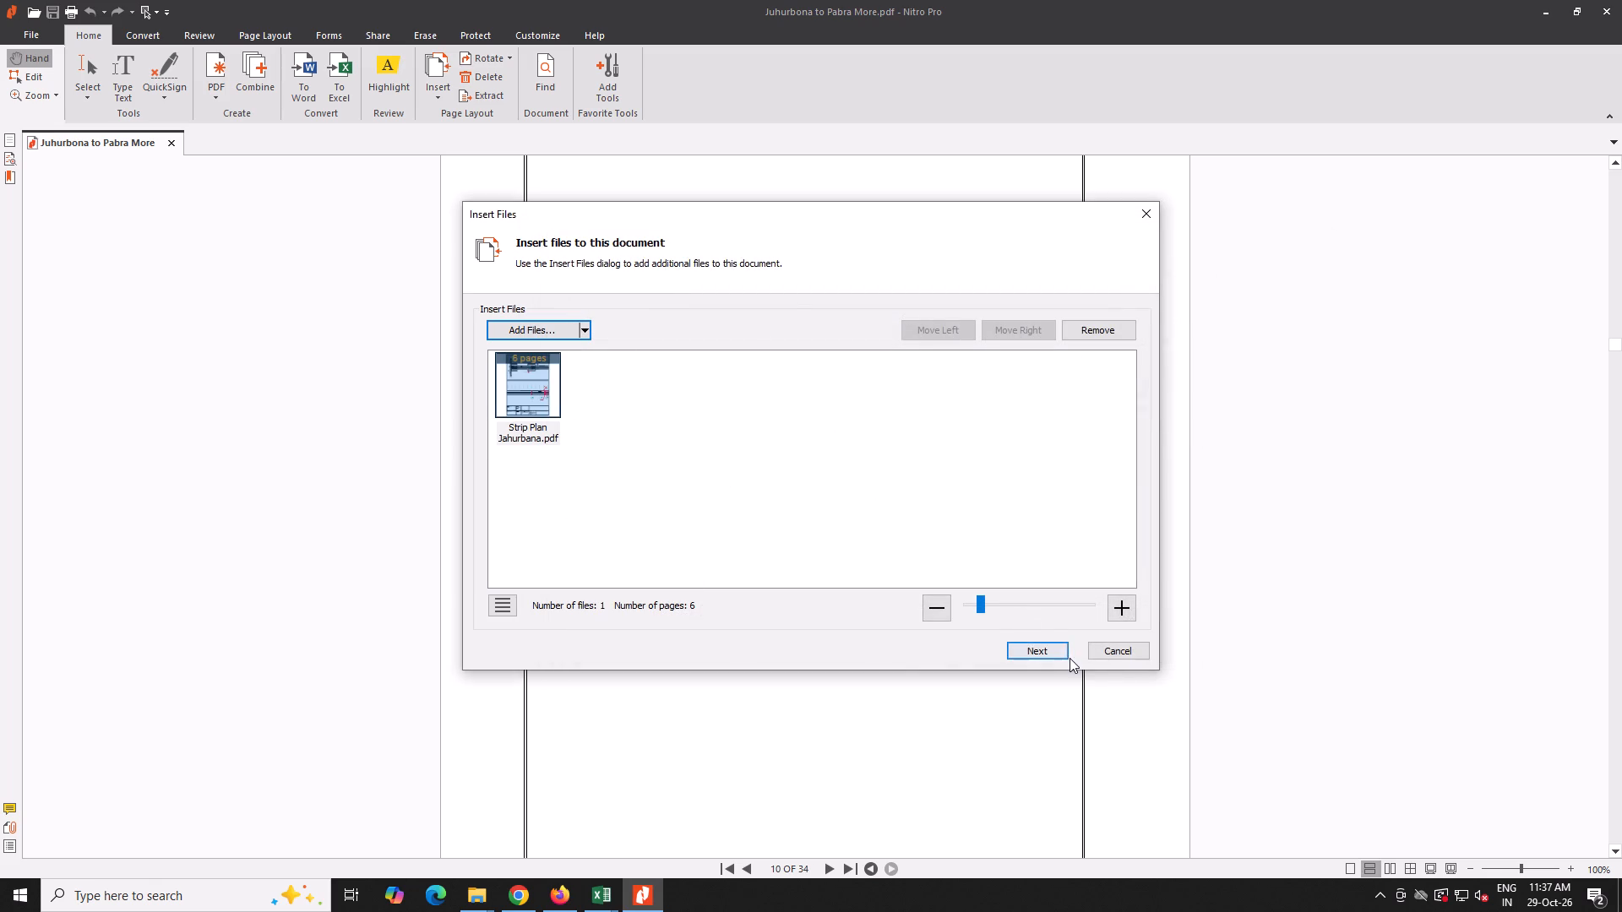
left_click(1038, 654)
left_click(848, 575)
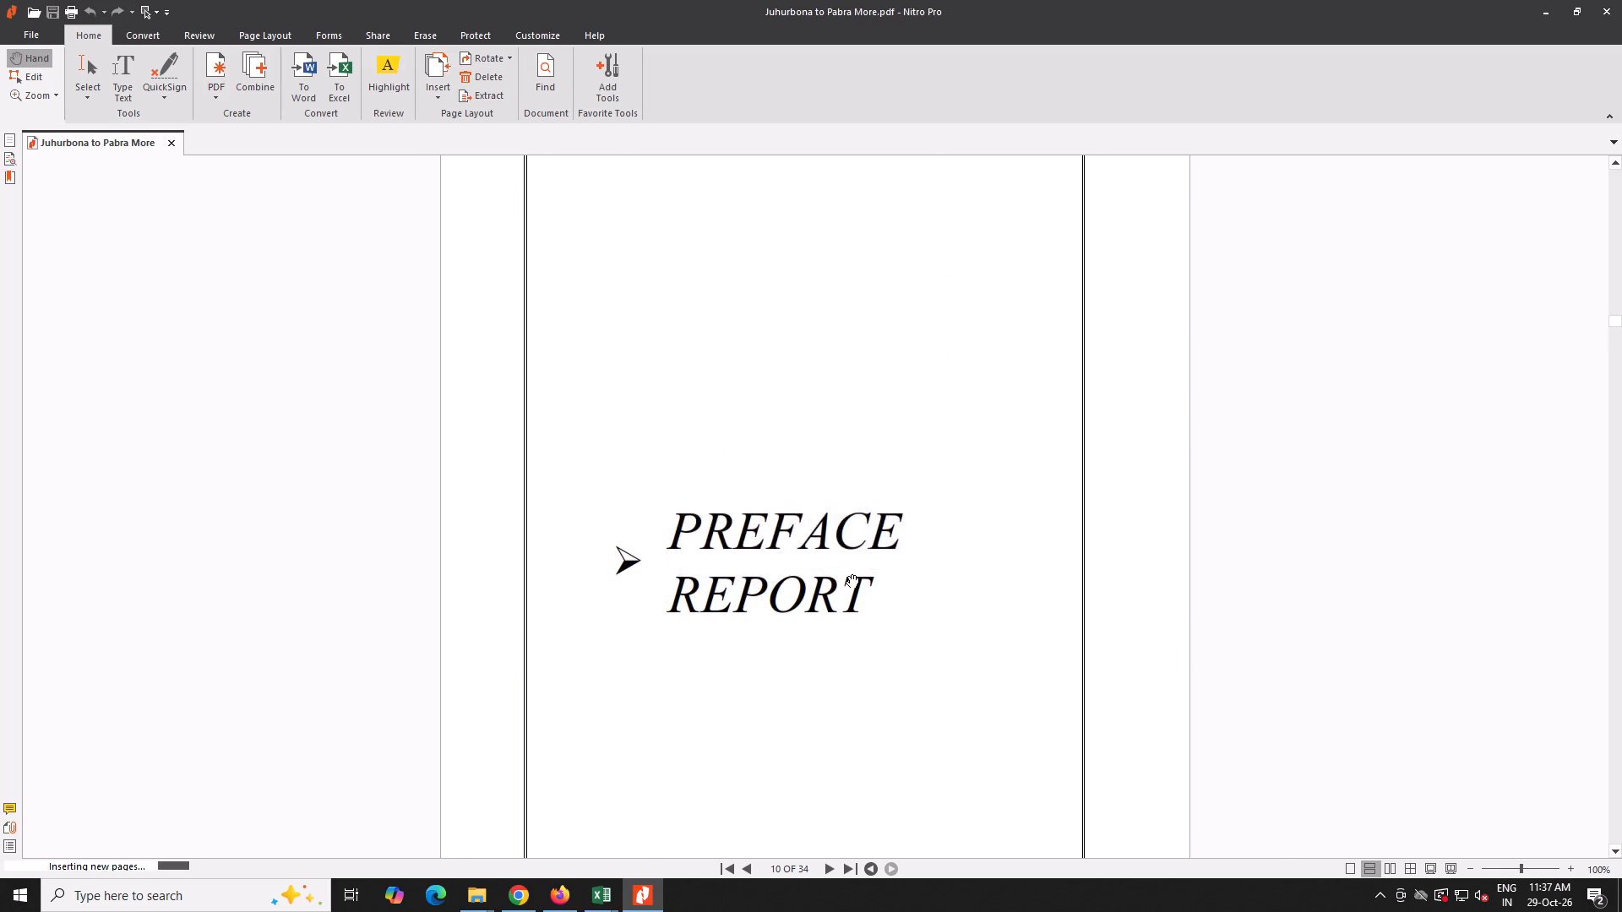
Move the Geotag Photographes divider from page 9 past the strip plan sheets to page 14, and save the PDF.
scroll(847, 567, "down", 20)
scroll(847, 564, "up", 7)
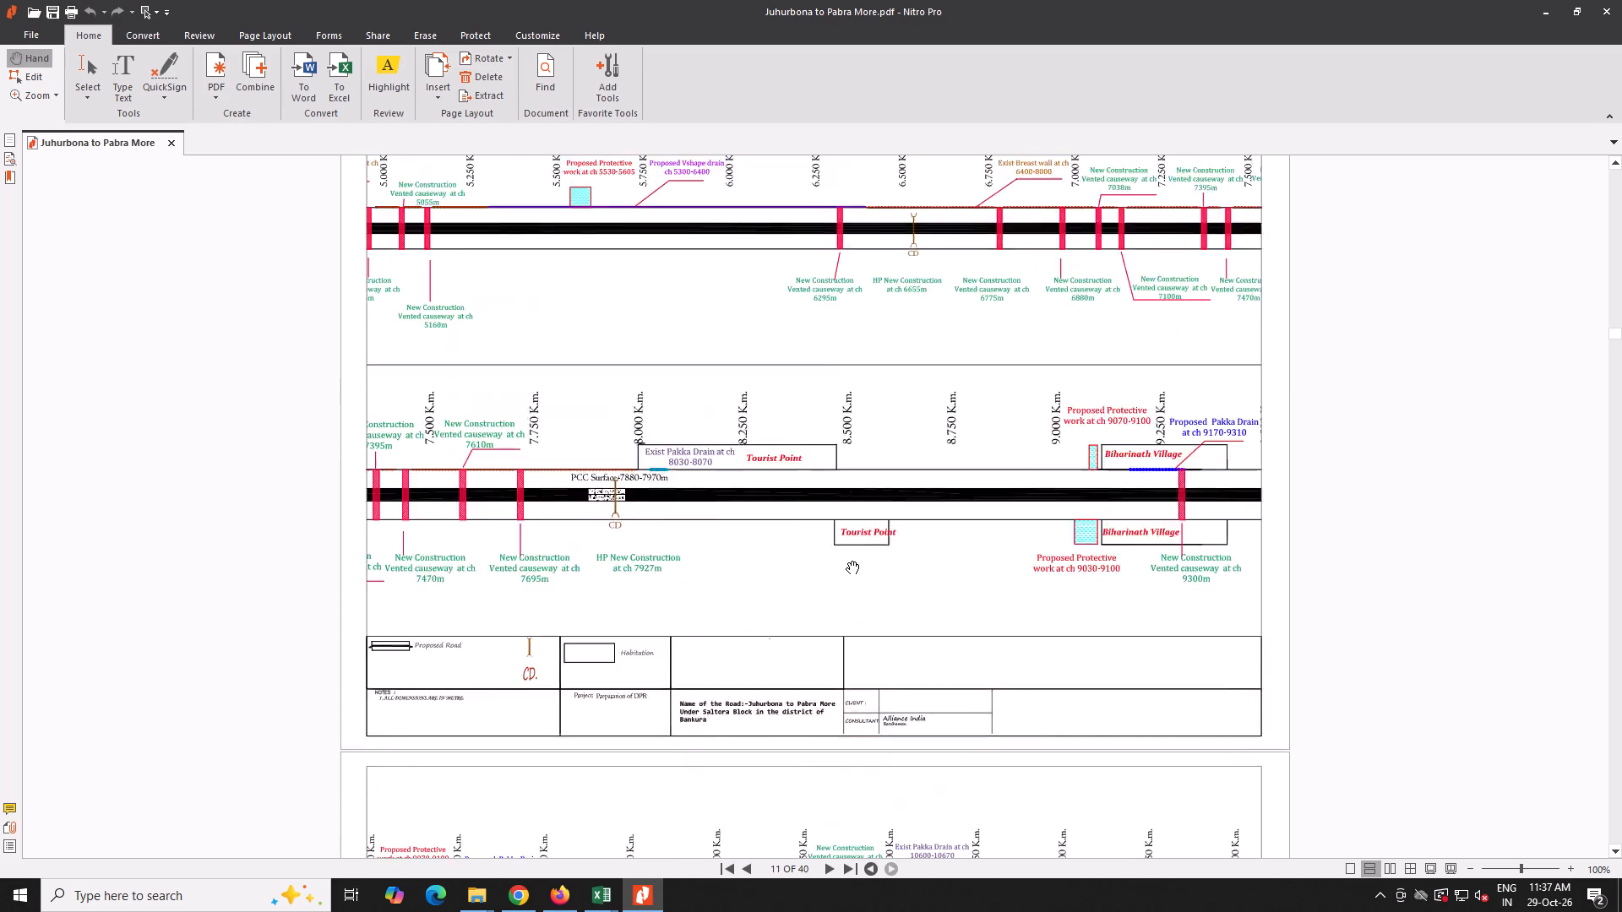
scroll(846, 561, "up", 20)
scroll(846, 561, "up", 7)
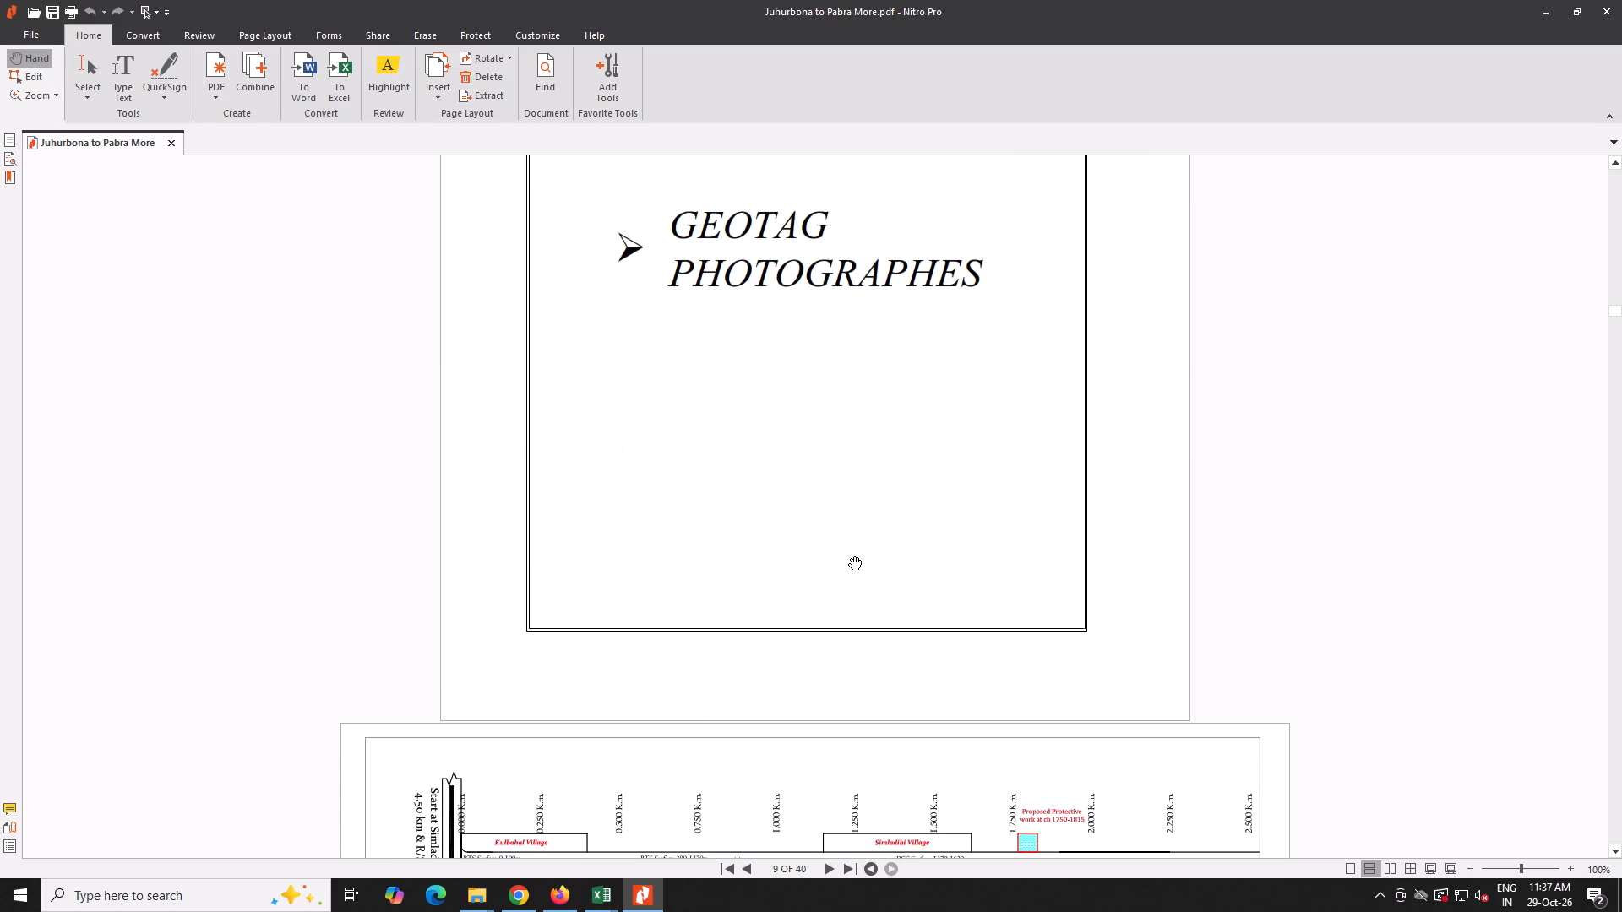
scroll(849, 556, "down", 6)
scroll(846, 557, "up", 4)
left_click(11, 141)
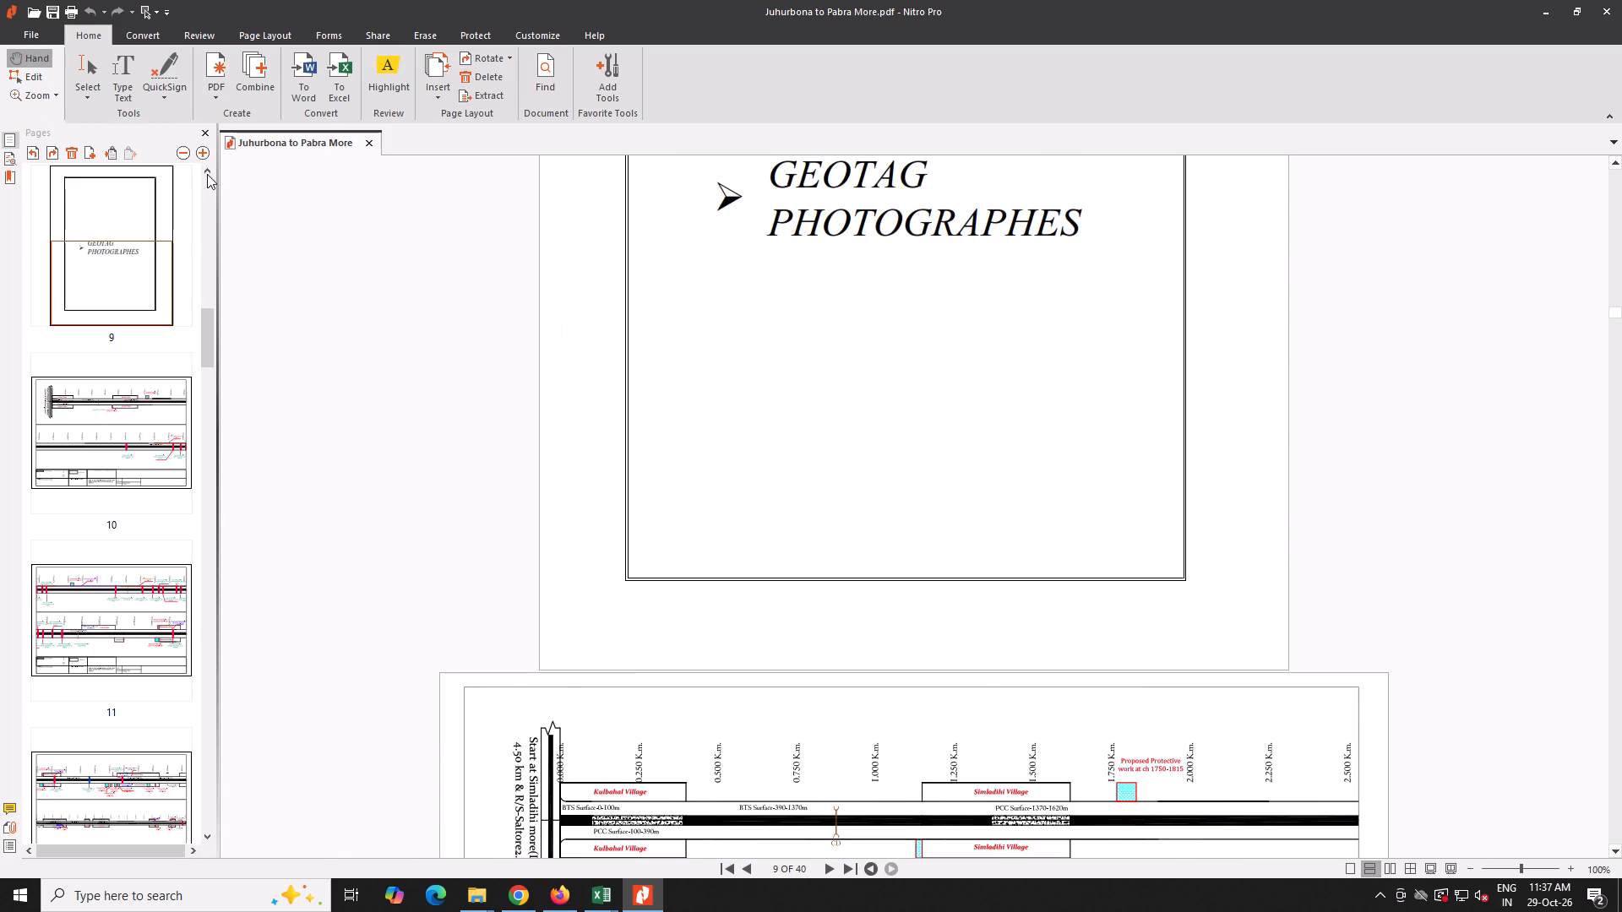
left_click_drag(90, 255, 95, 842)
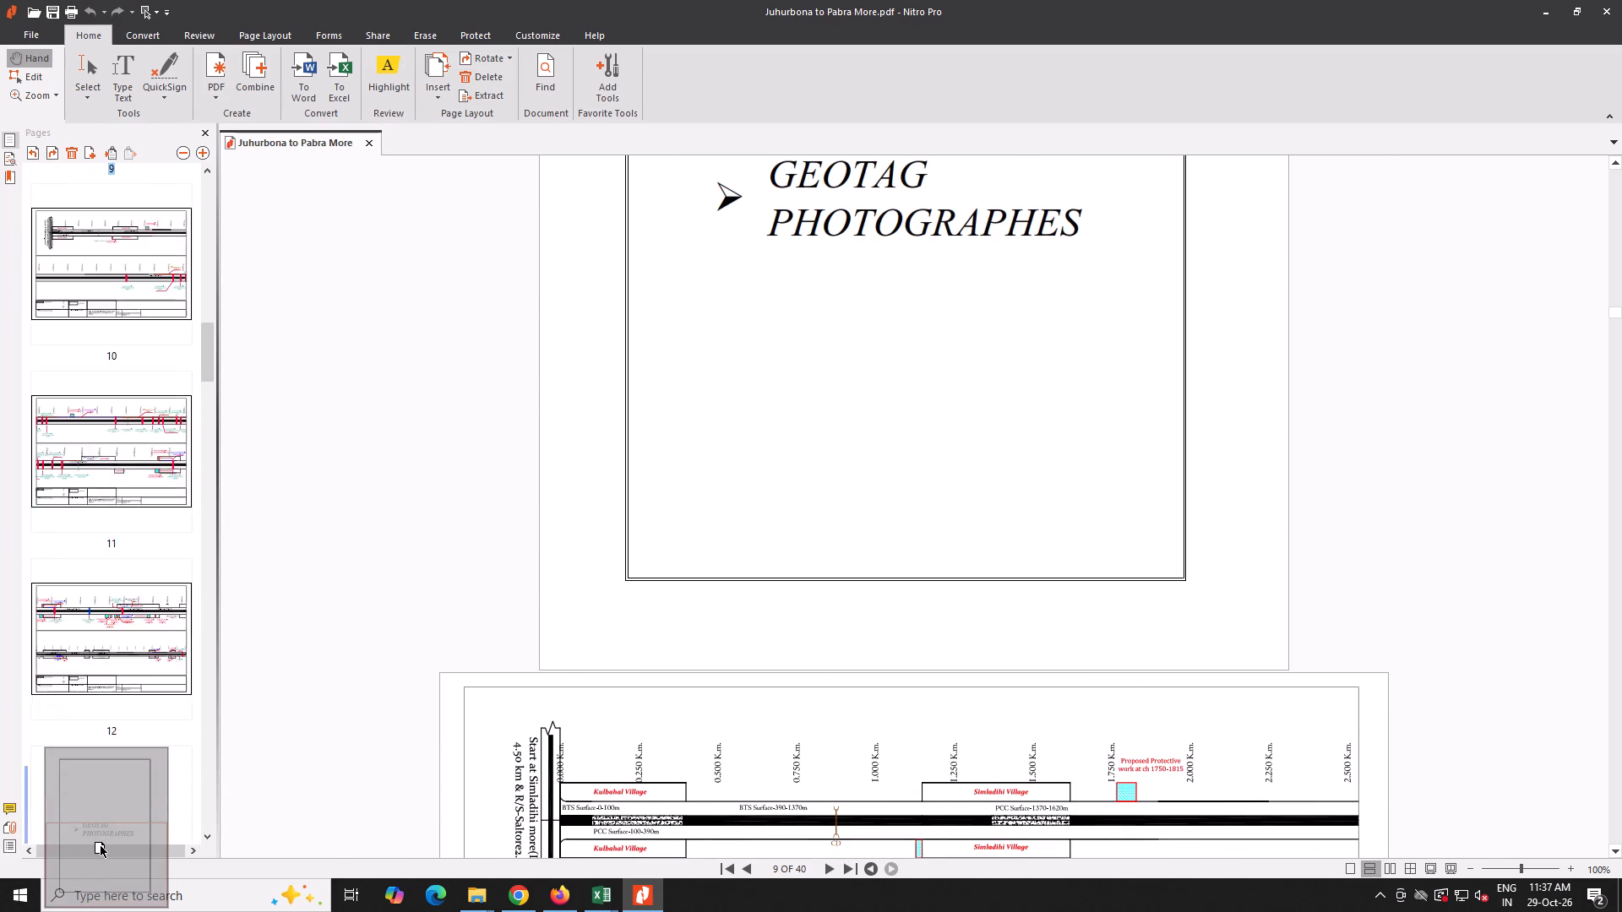
left_click_drag(95, 842, 131, 617)
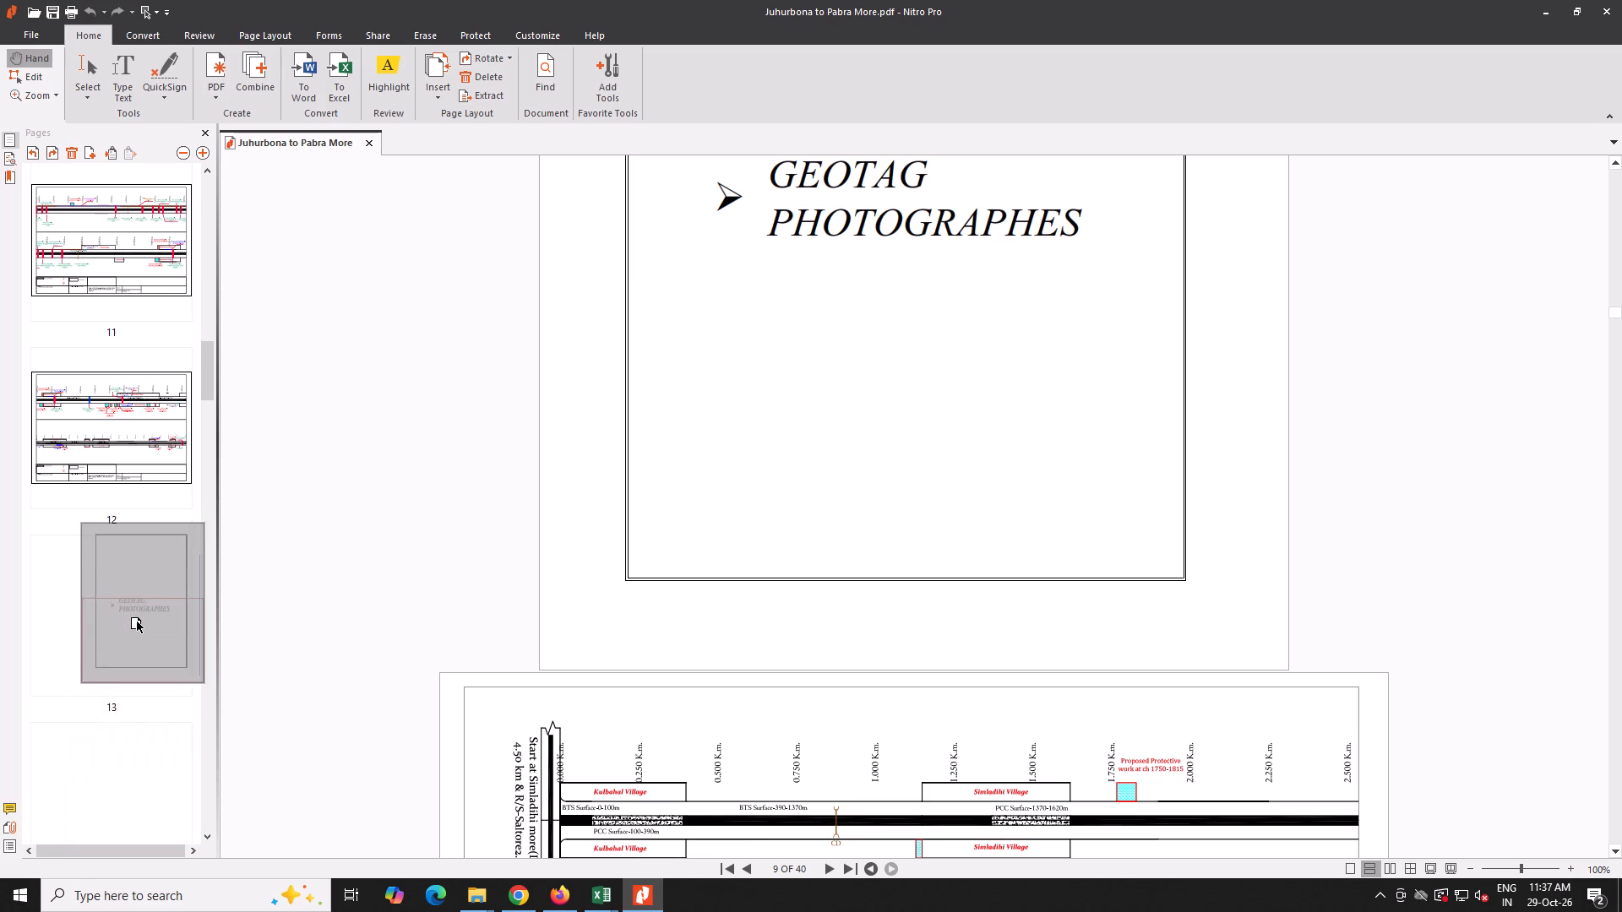
left_click_drag(131, 617, 99, 687)
left_click_drag(106, 437, 38, 911)
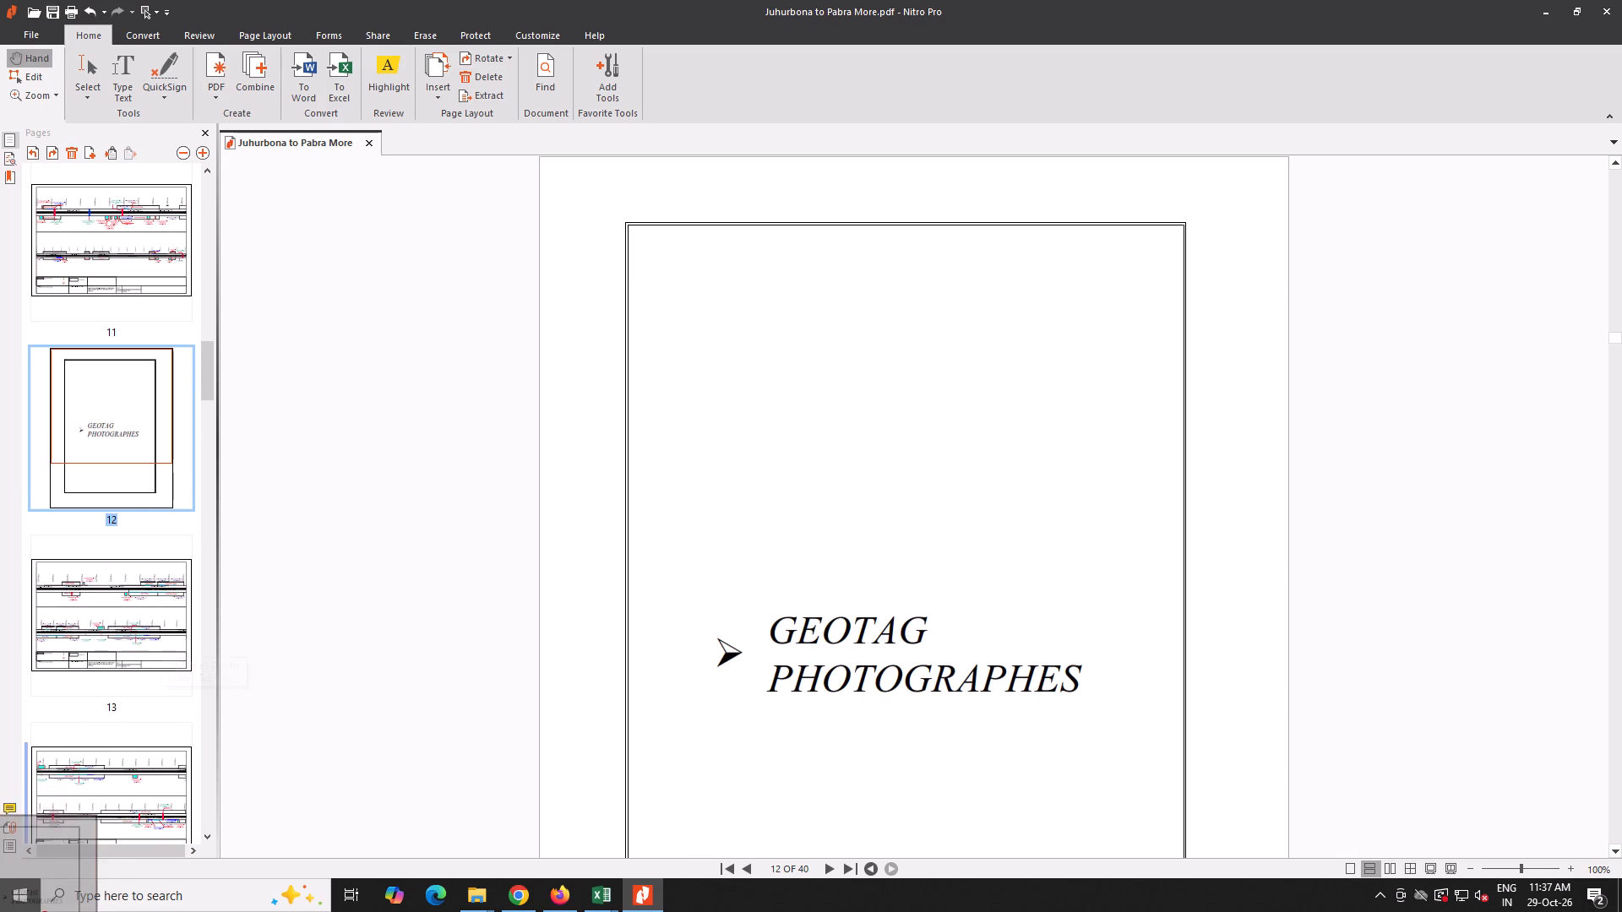
left_click_drag(38, 911, 137, 651)
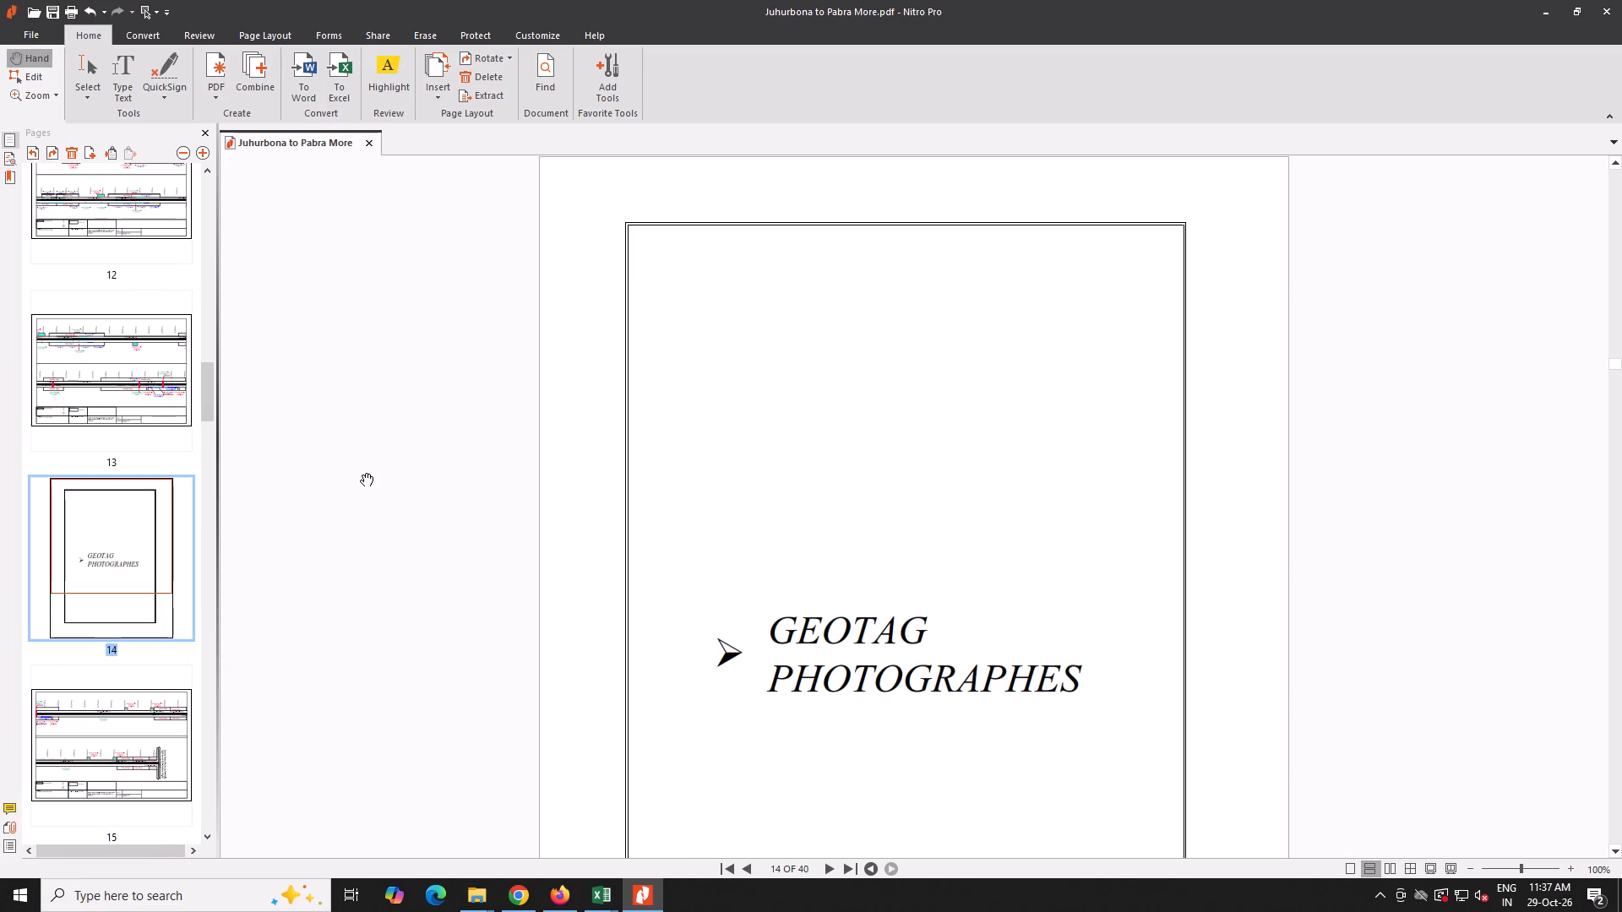
left_click(55, 10)
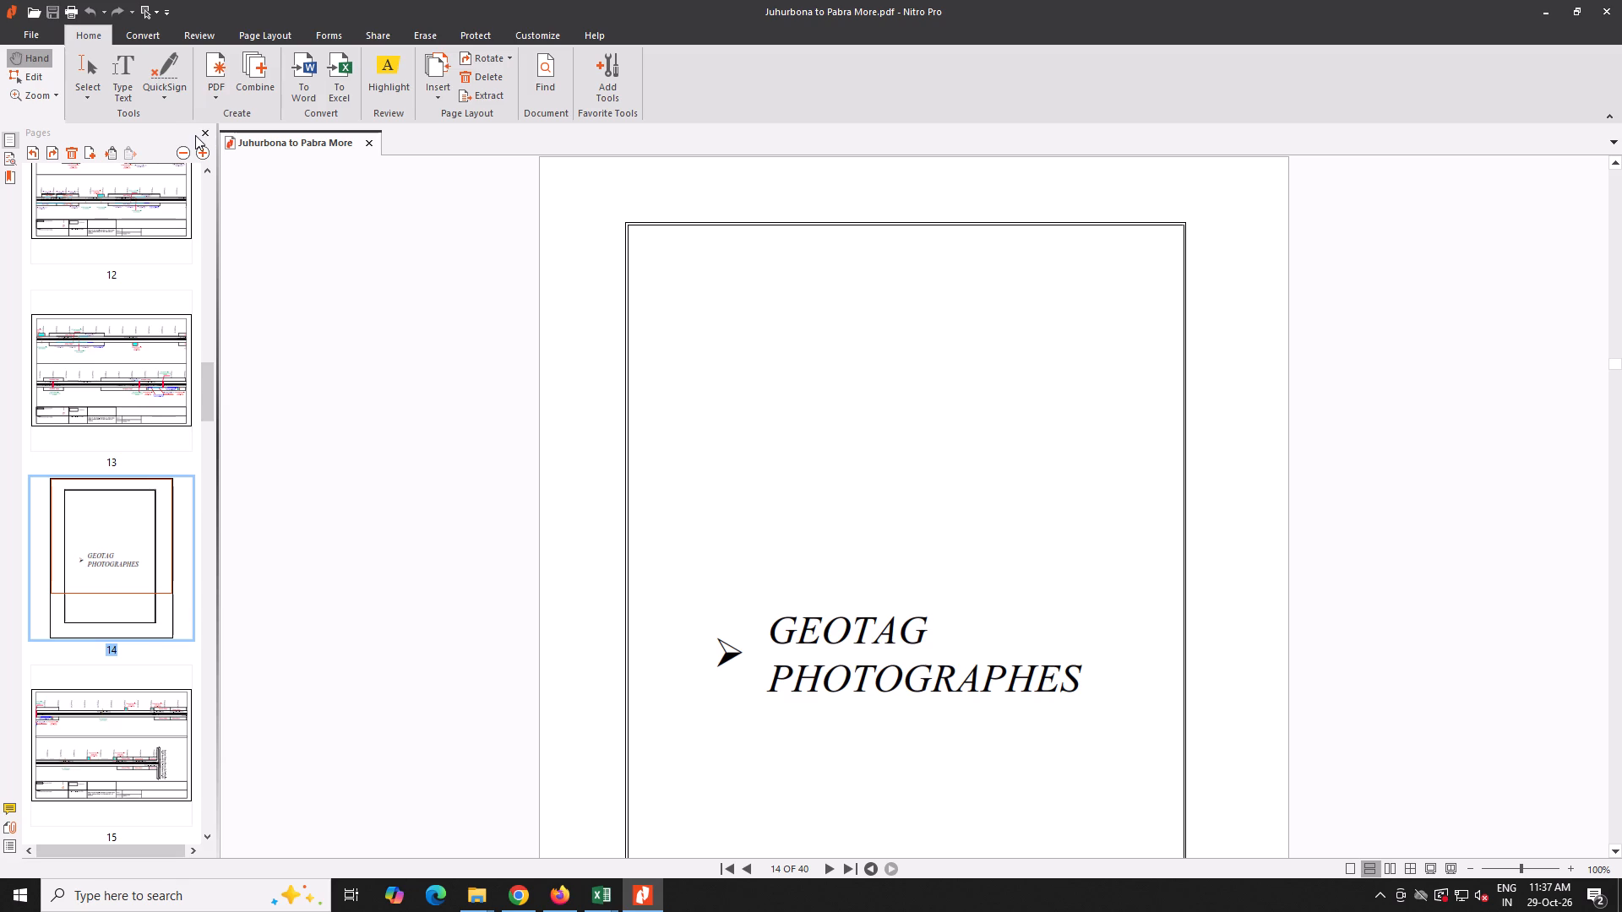
left_click(199, 134)
Move the Geotag Photographes divider to page 15, between the last strip plan sheet and the Preface Report page, and save.
scroll(674, 466, "down", 18)
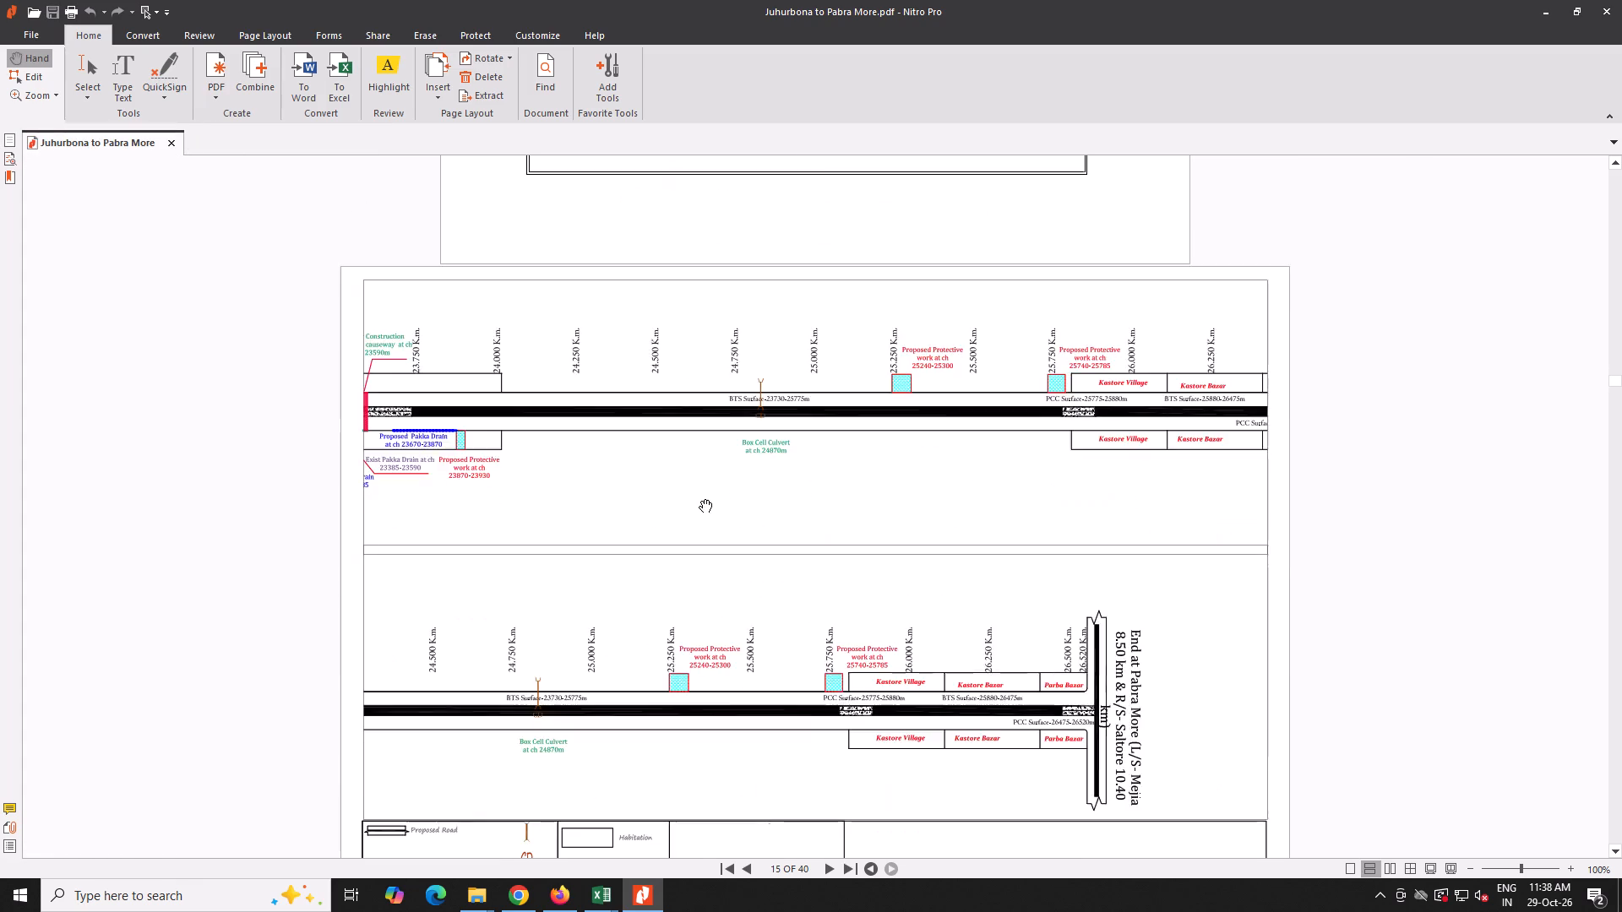
scroll(699, 499, "down", 3)
scroll(700, 496, "up", 14)
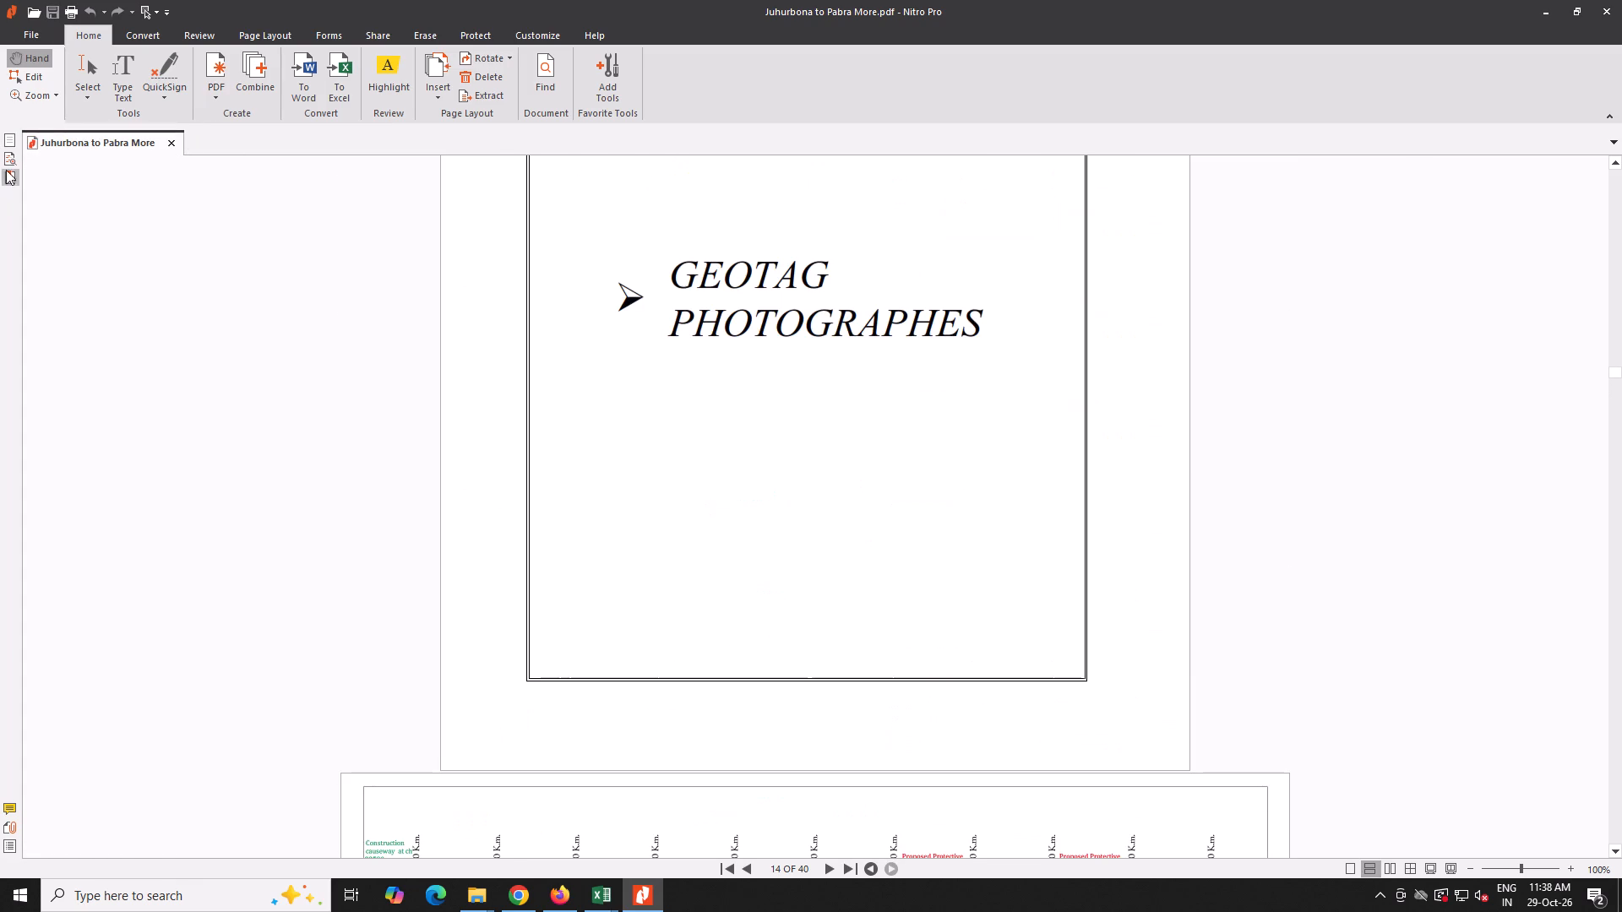
left_click(10, 138)
left_click_drag(117, 521, 83, 774)
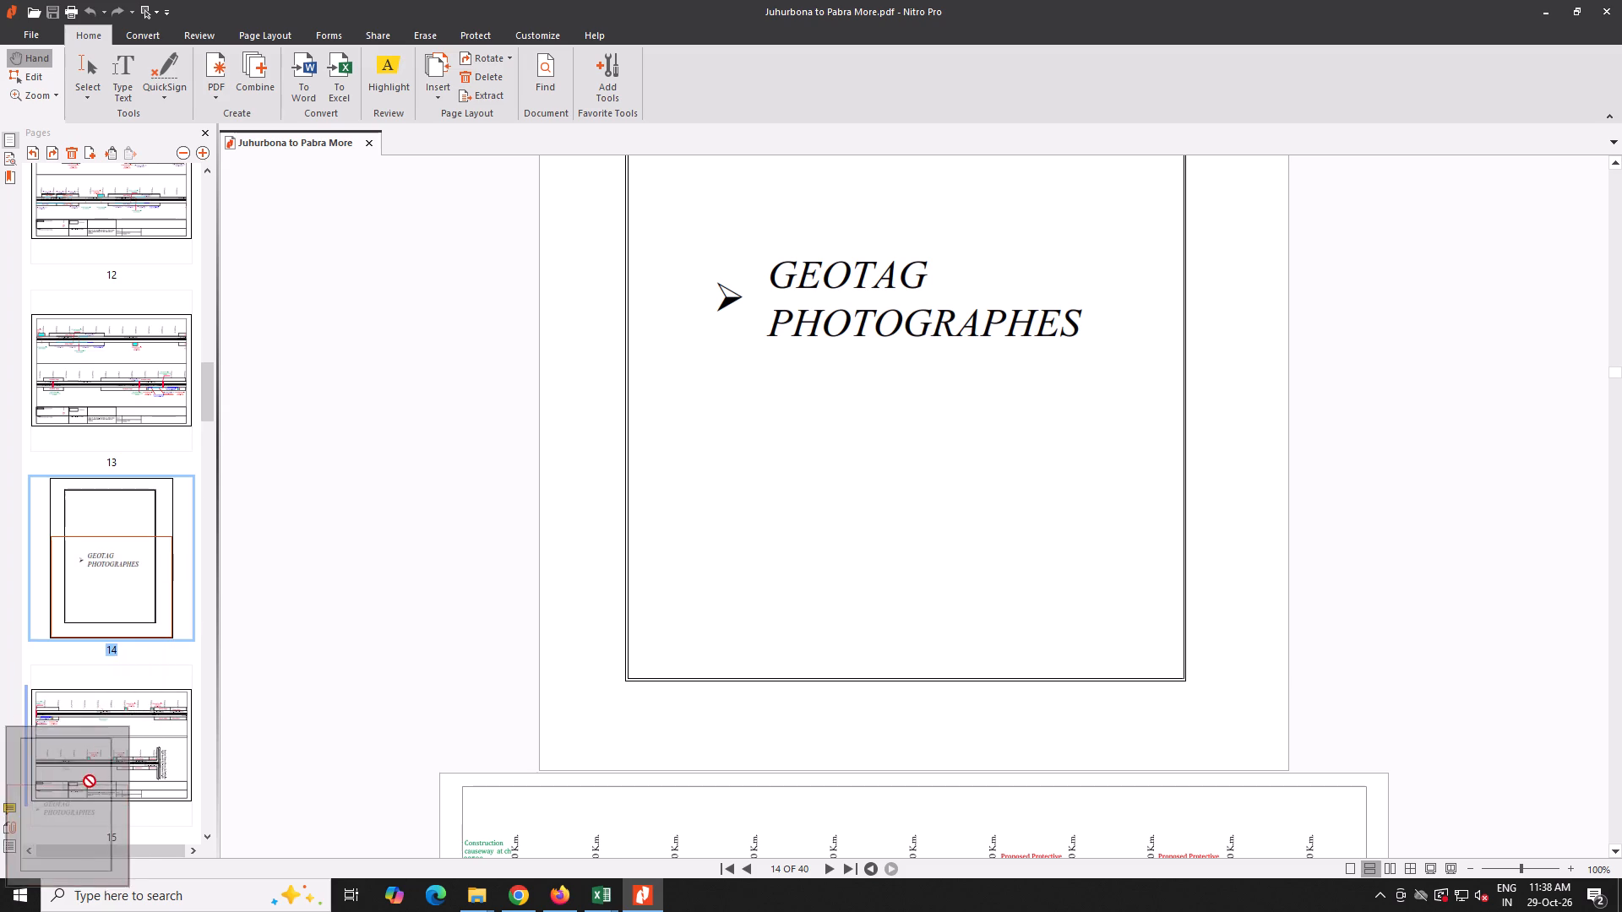
left_click_drag(83, 774, 101, 759)
scroll(121, 688, "down", 1)
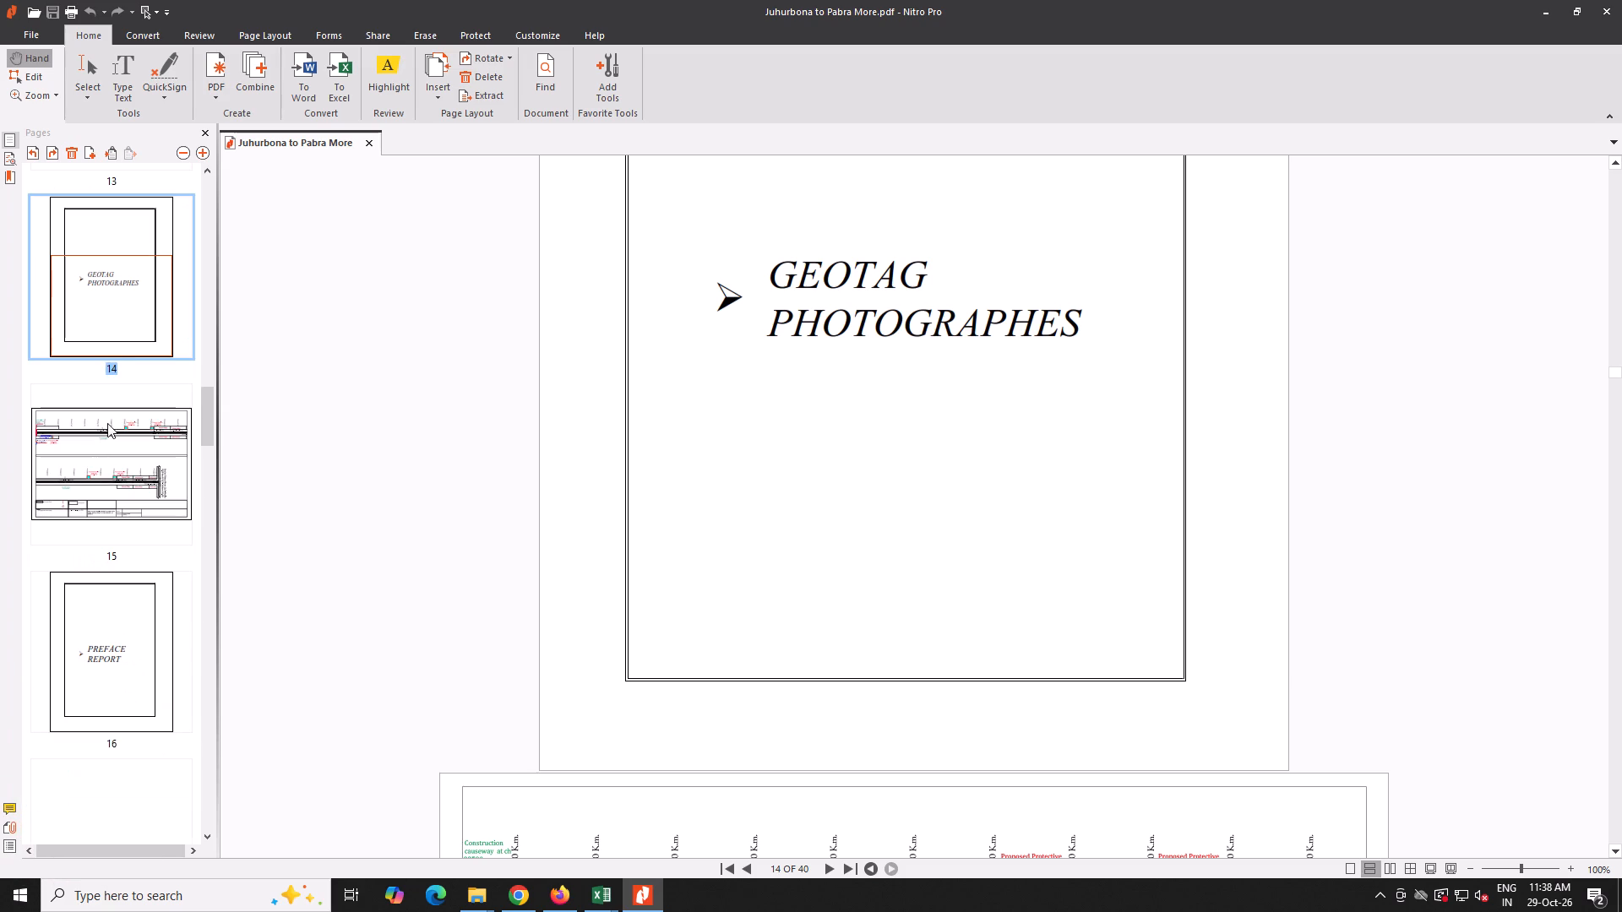
left_click_drag(122, 290, 139, 508)
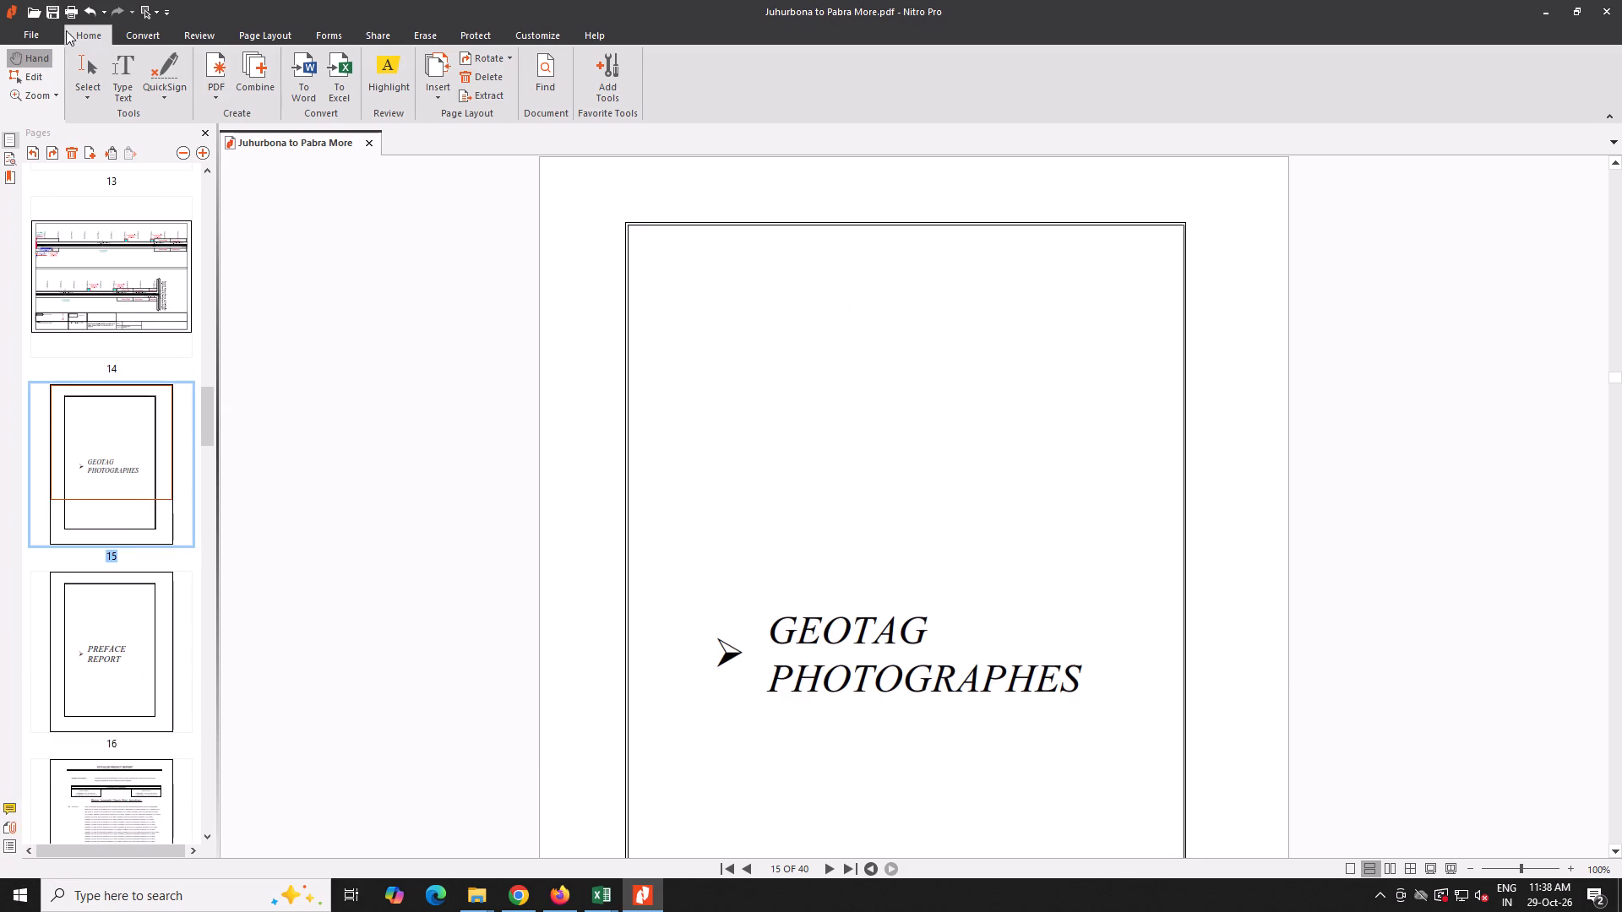
left_click(47, 6)
left_click(202, 134)
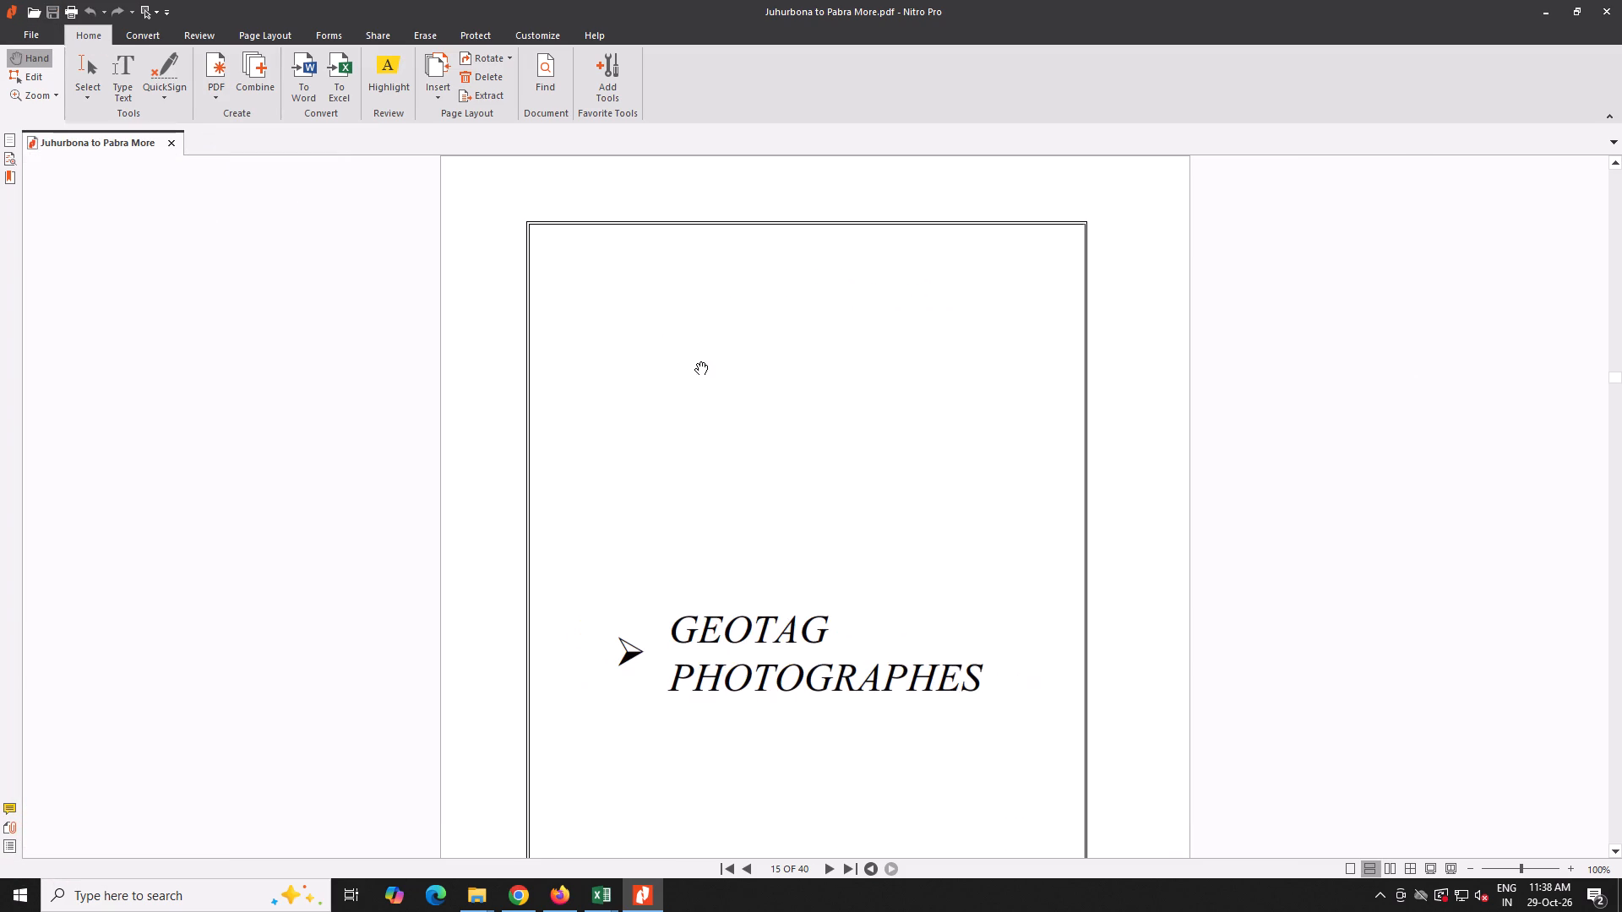
Insert all pages of photo.pdf from the DWG PDF folder before the Preface Report page at page 16.
scroll(715, 407, "down", 12)
scroll(716, 413, "up", 4)
scroll(710, 406, "down", 10)
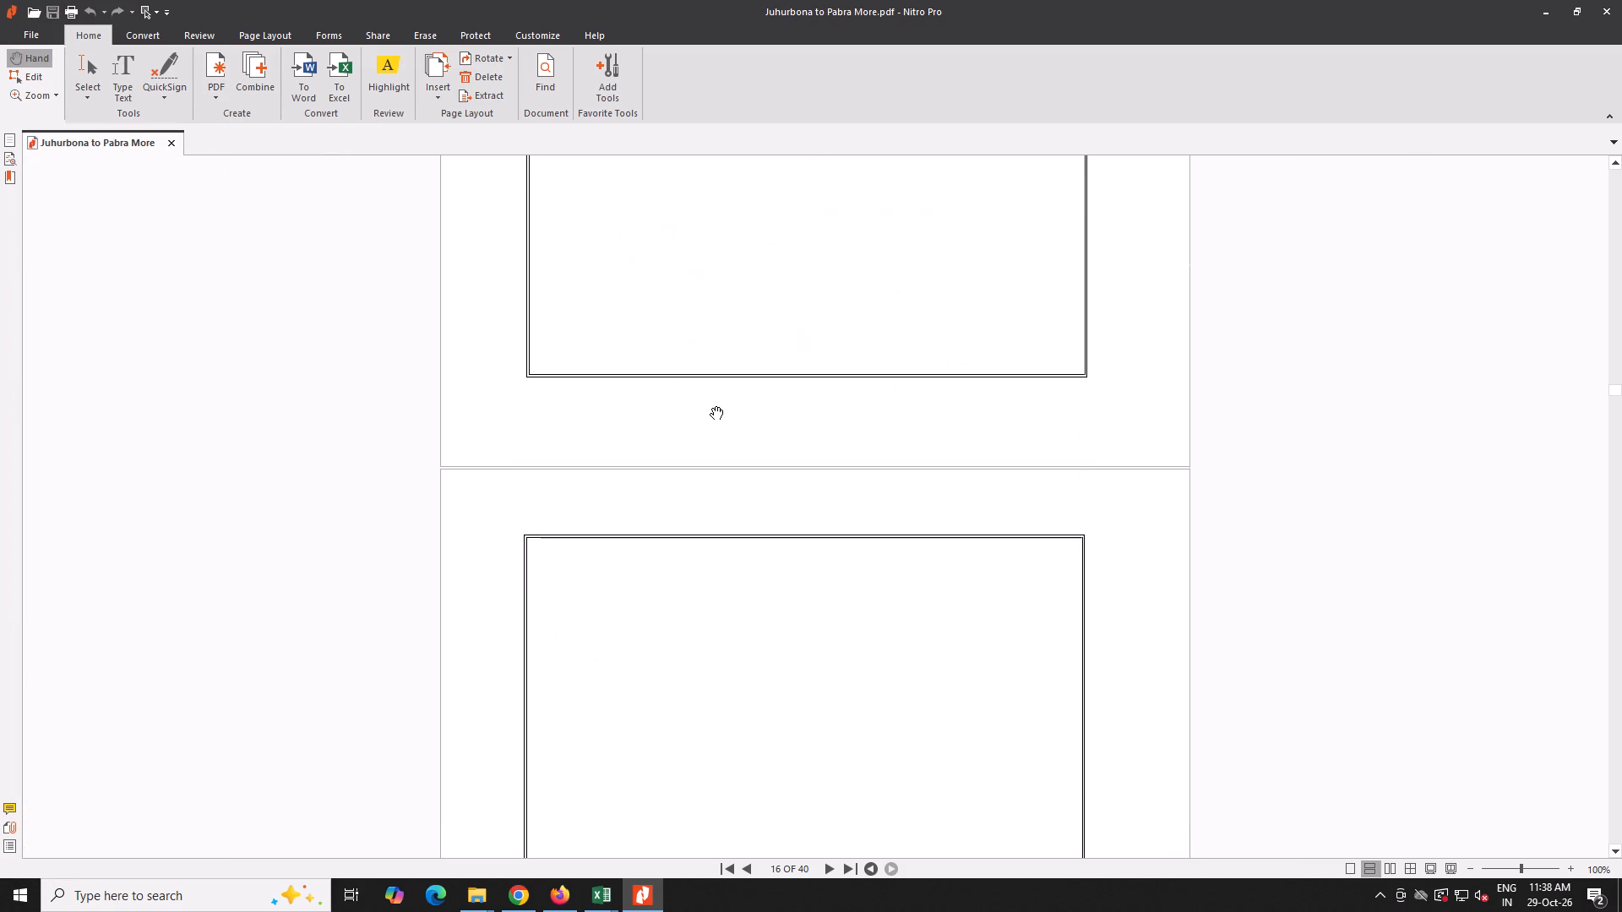
scroll(710, 406, "down", 5)
left_click(433, 87)
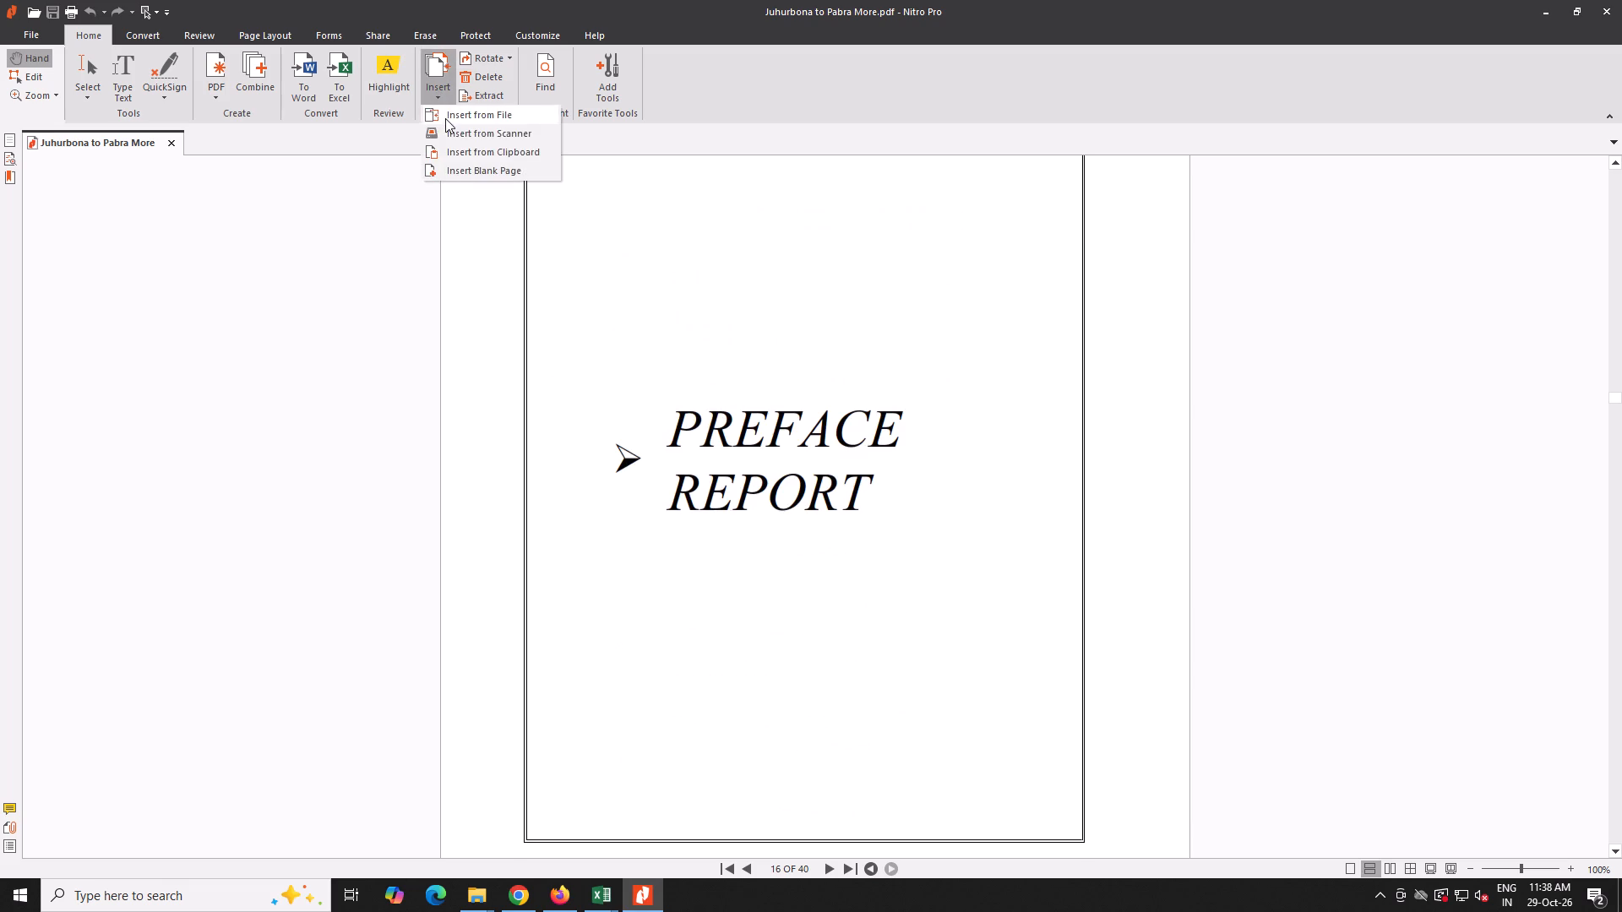
left_click(445, 118)
left_click(551, 339)
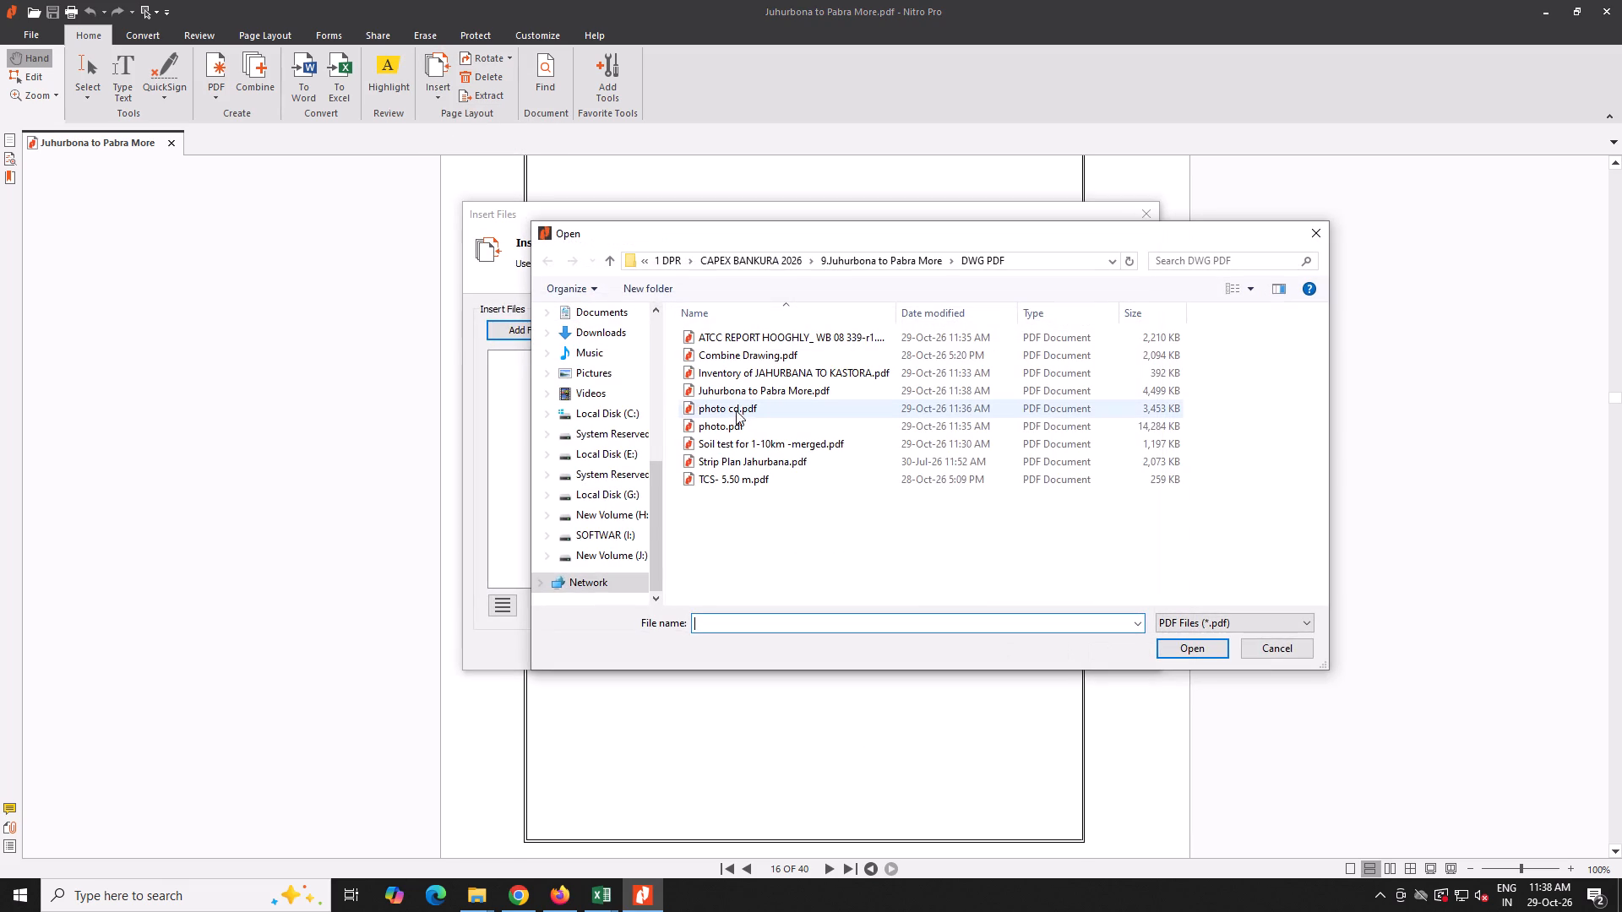
double_click(746, 427)
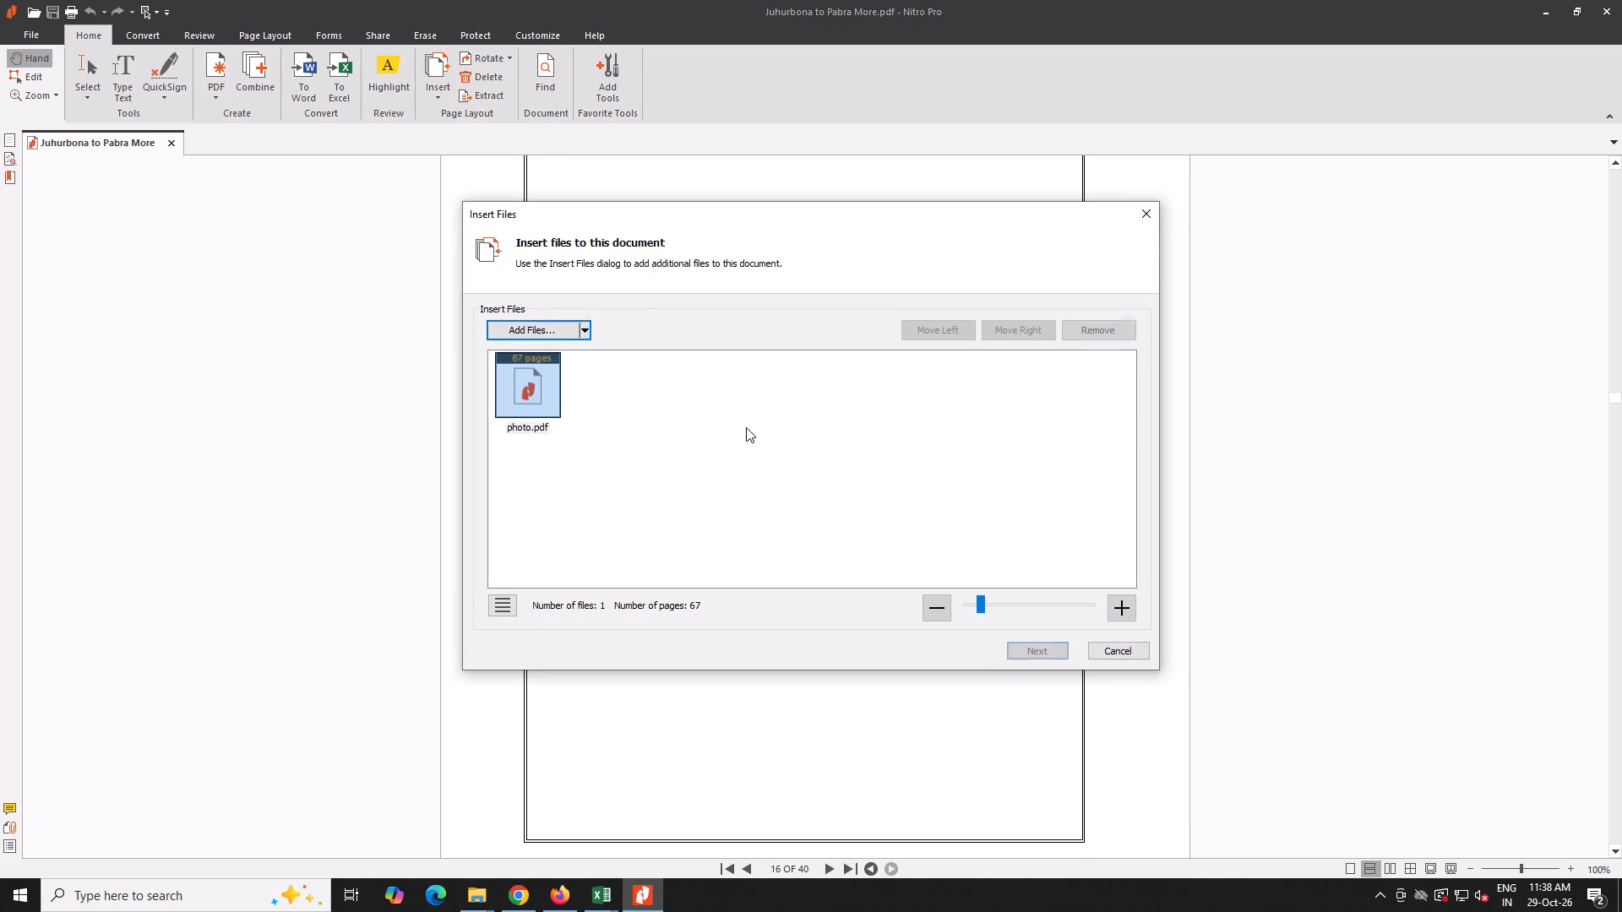
left_click(1045, 651)
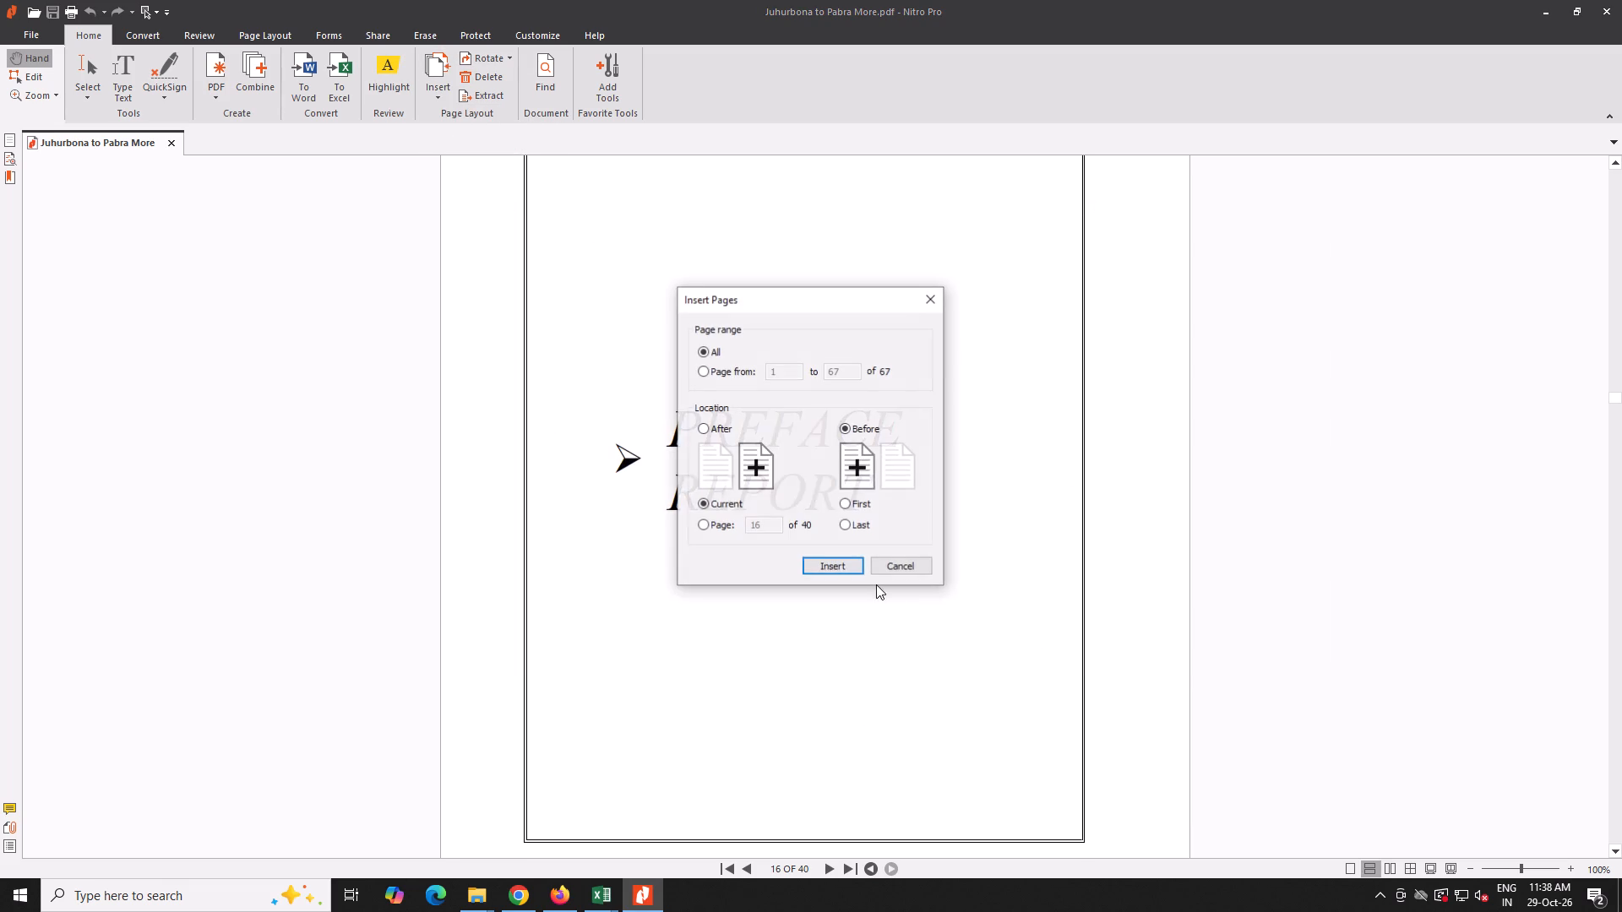
left_click(838, 565)
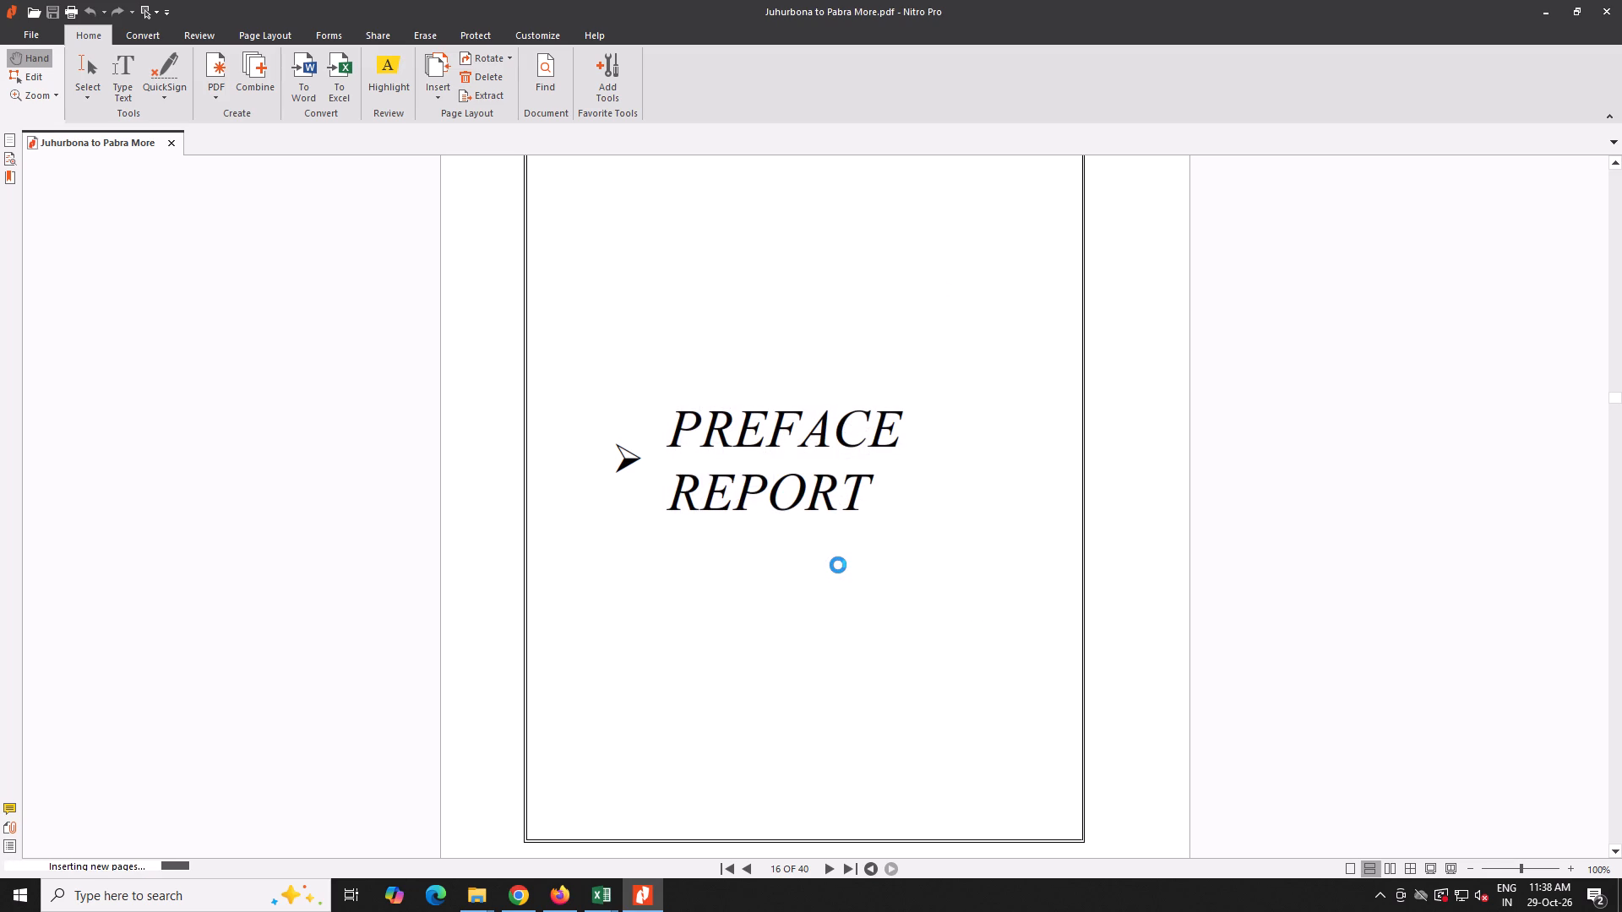
Page through the inserted chainage photographs and the project report pages up to the Soil Investigation divider.
scroll(837, 568, "down", 9)
triple_click(821, 870)
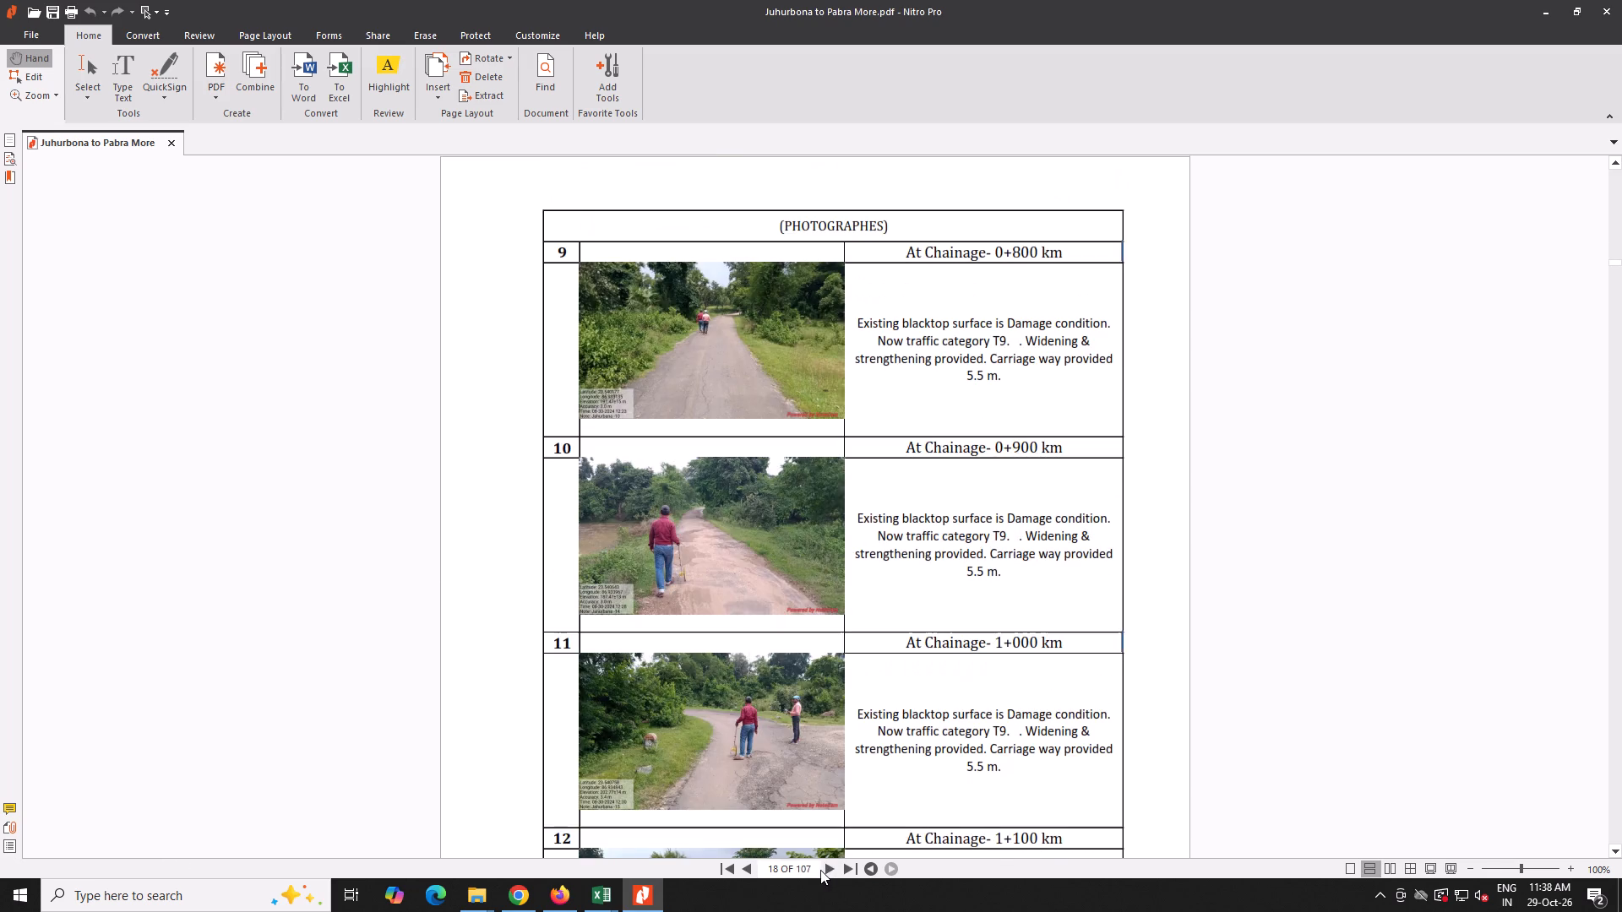
triple_click(822, 870)
triple_click(823, 870)
triple_click(824, 870)
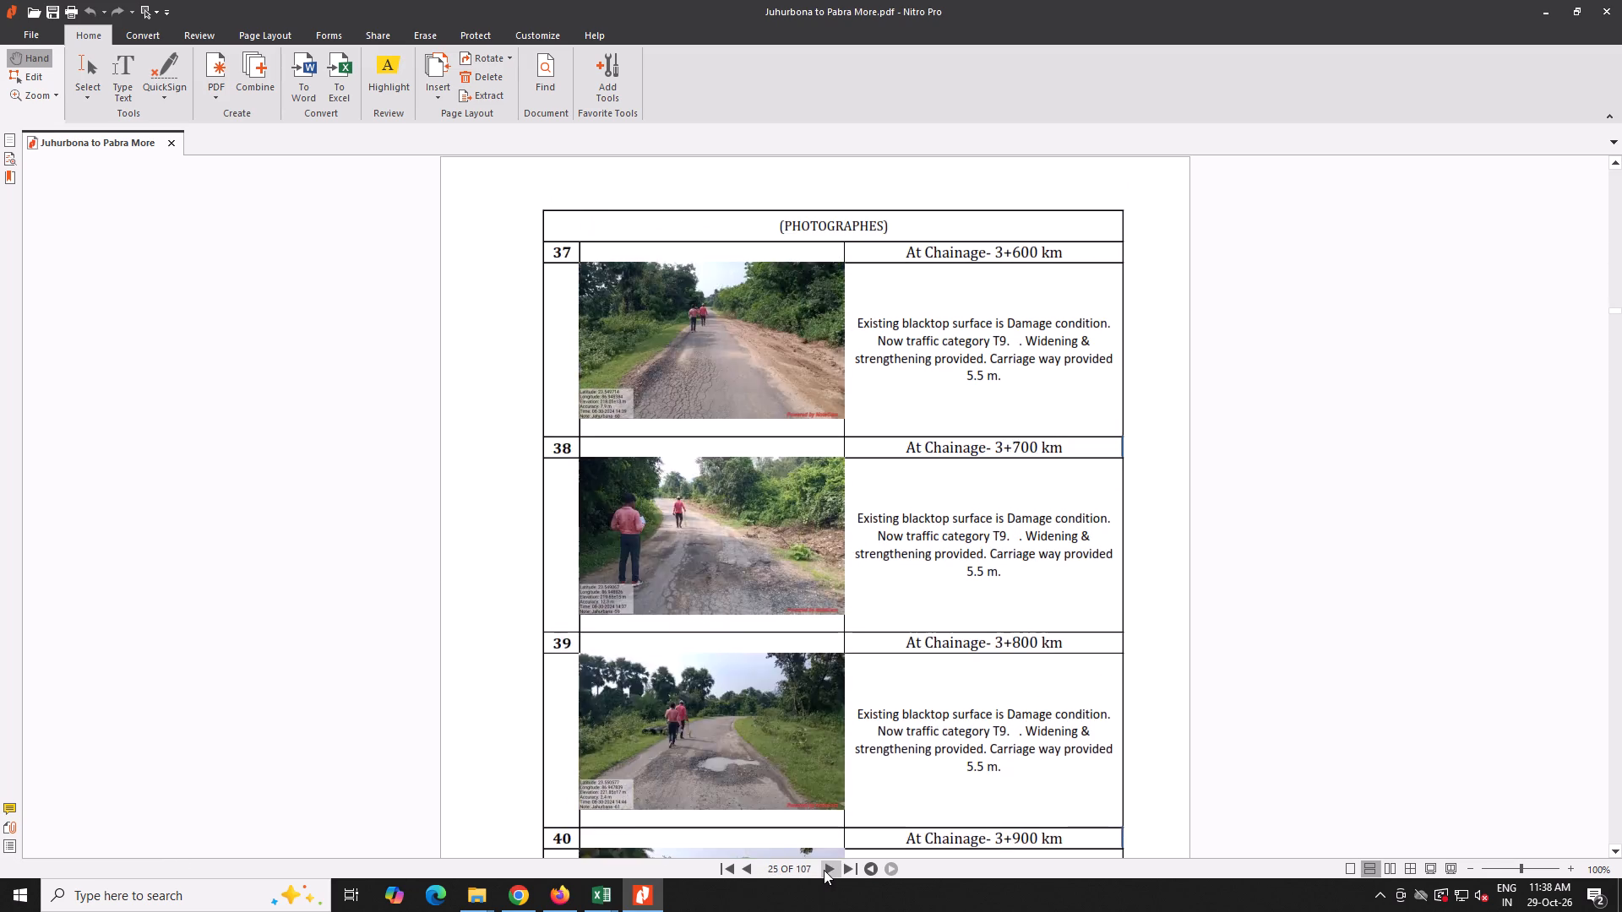
triple_click(824, 870)
triple_click(824, 870)
triple_click(824, 870)
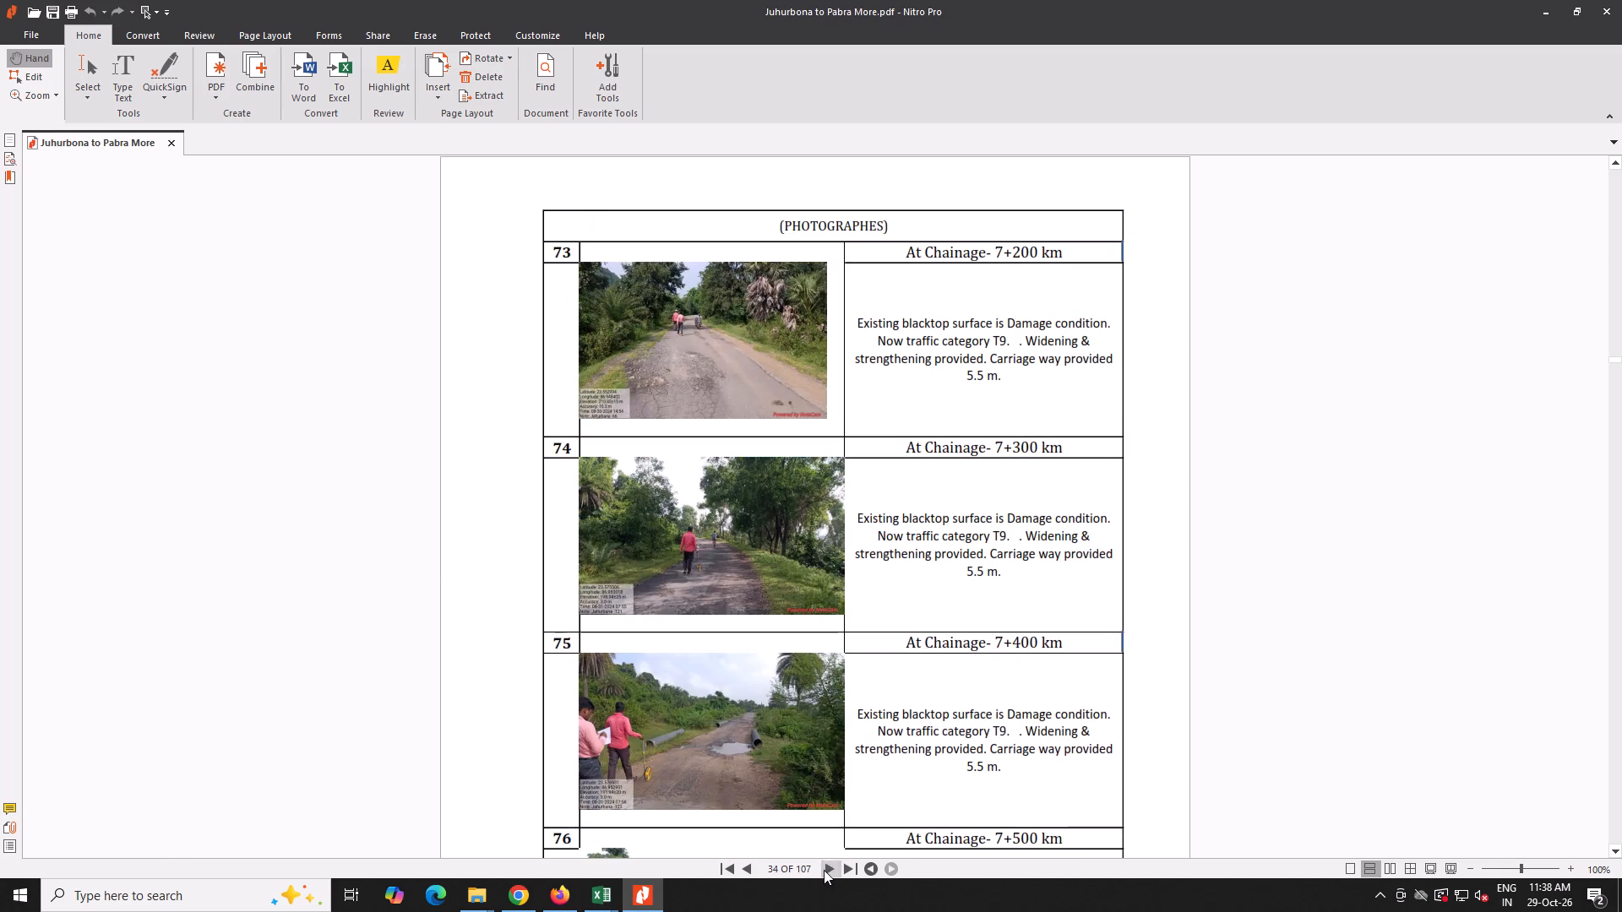
triple_click(828, 870)
triple_click(829, 870)
triple_click(829, 870)
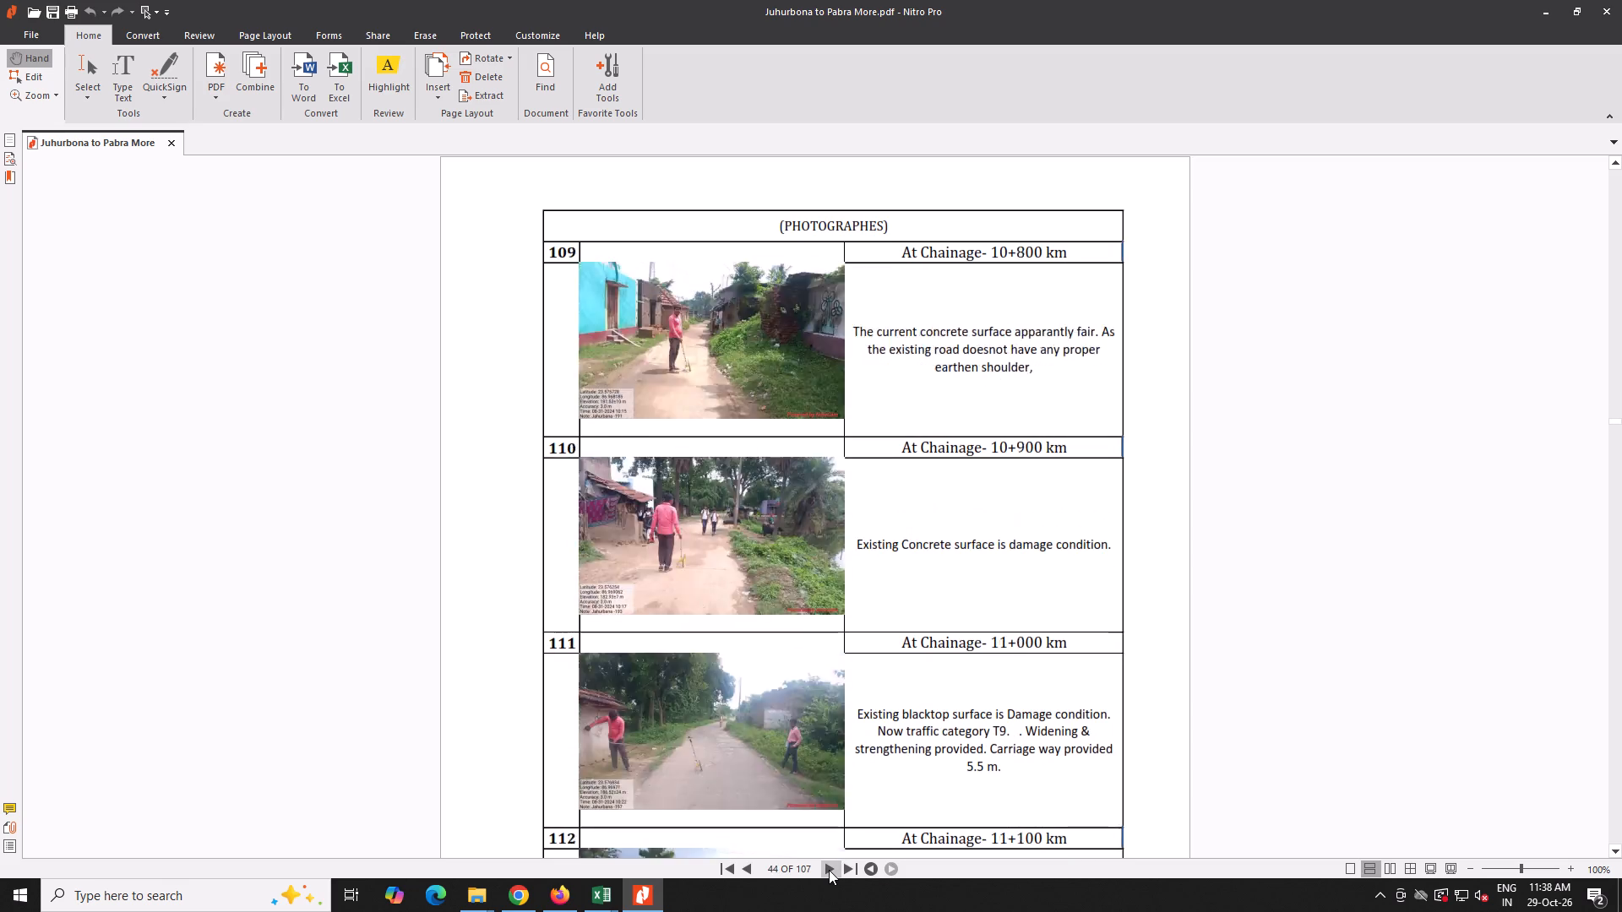
triple_click(829, 870)
triple_click(829, 870)
triple_click(829, 870)
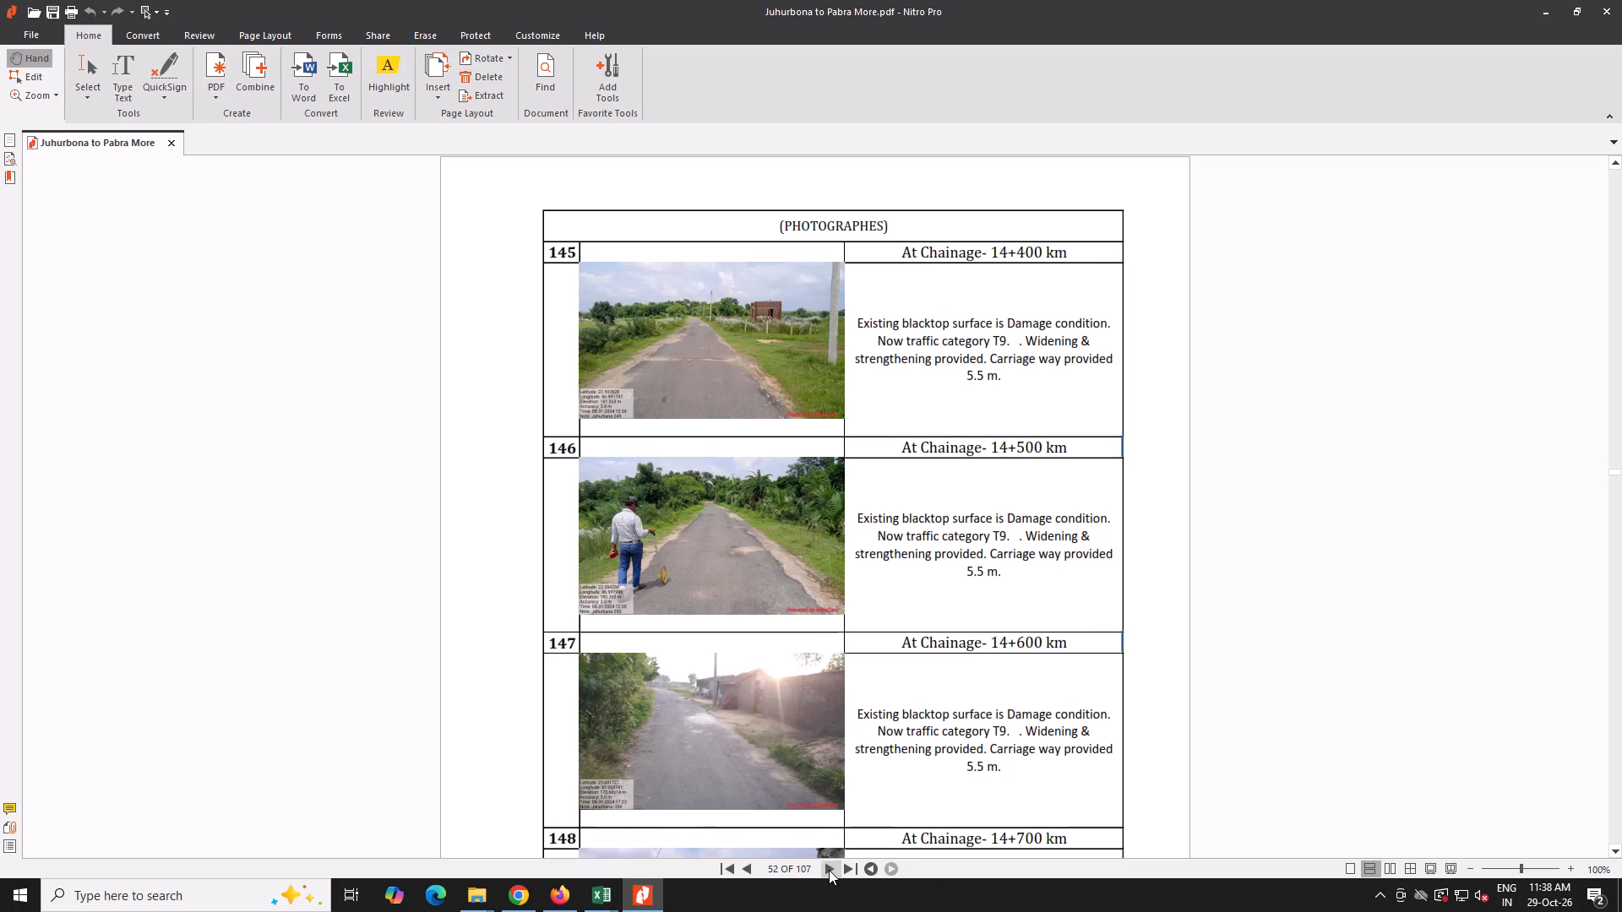
triple_click(829, 870)
triple_click(829, 870)
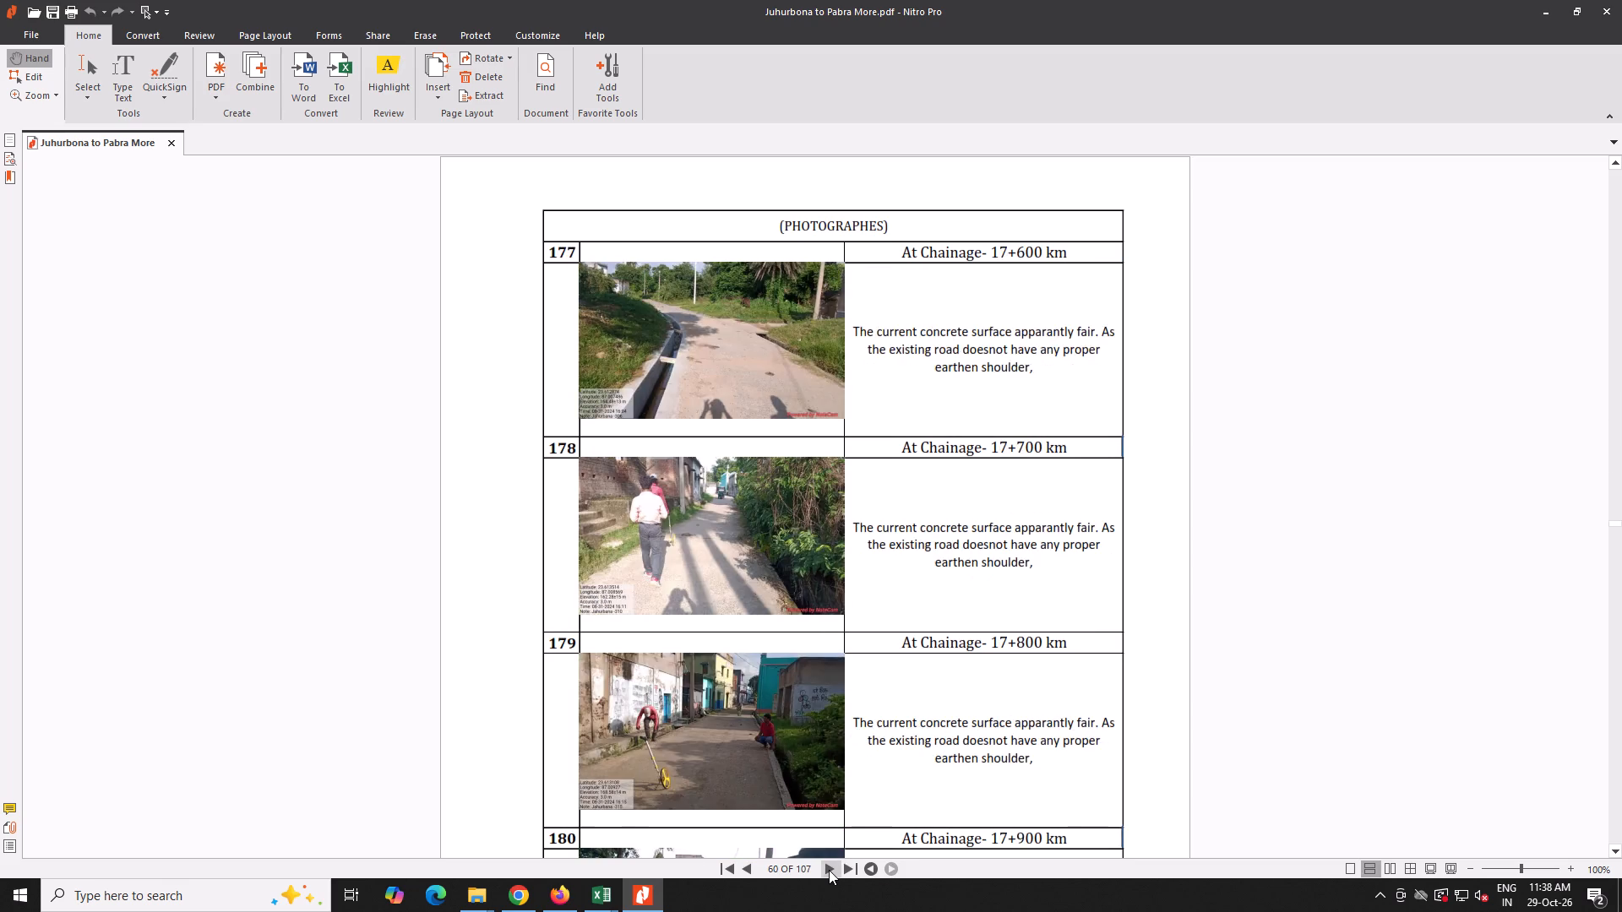
triple_click(829, 870)
triple_click(829, 870)
triple_click(829, 870)
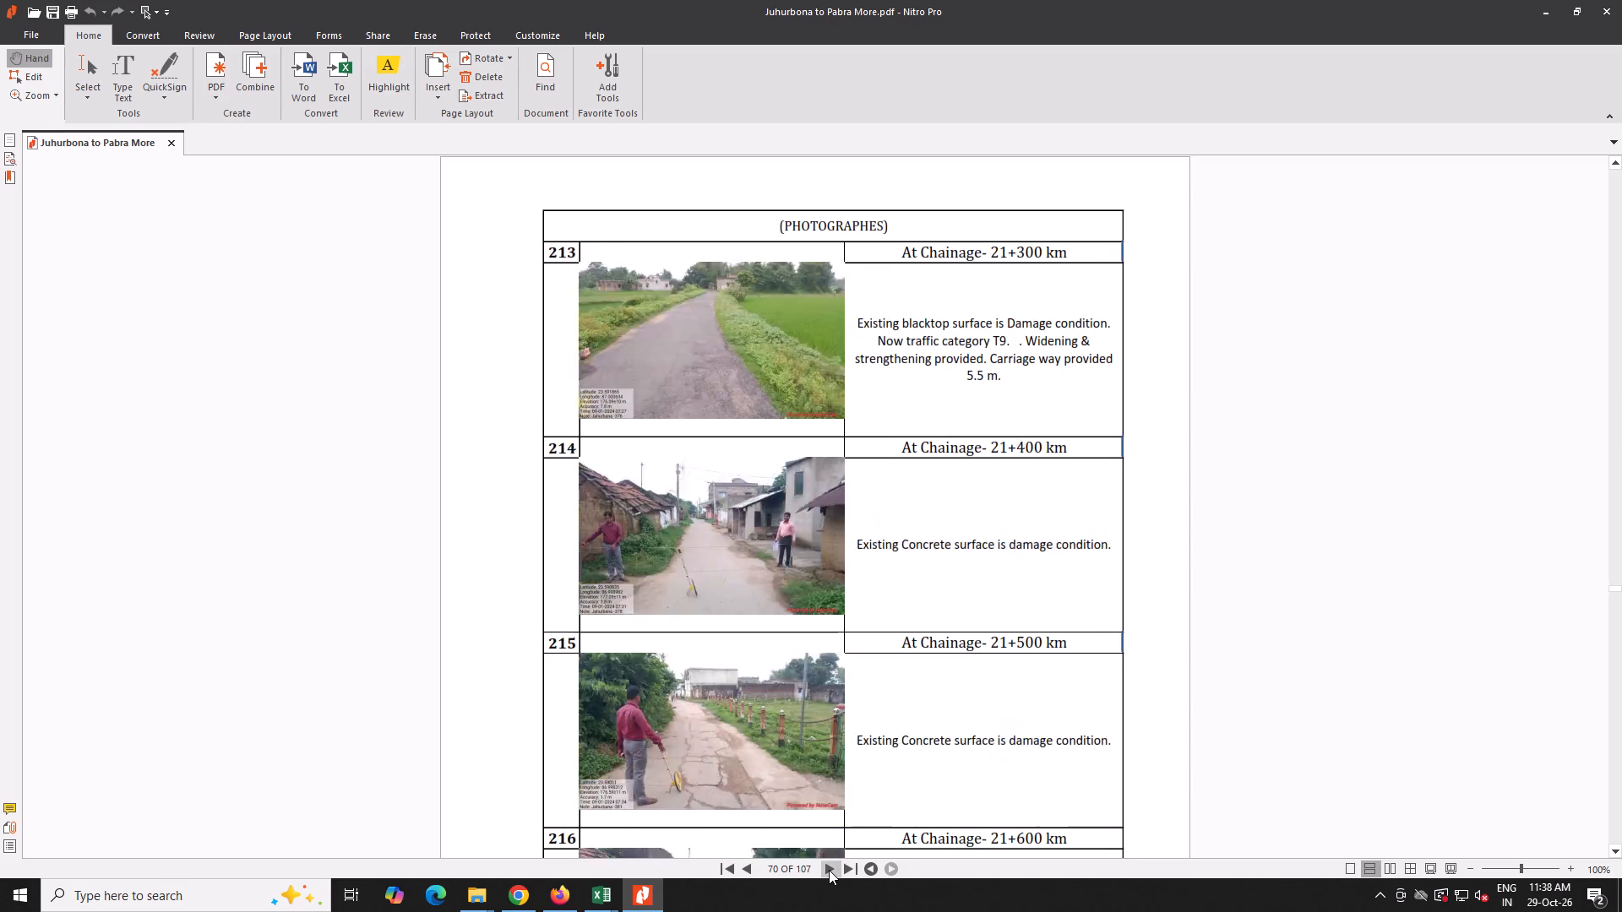
triple_click(829, 870)
triple_click(829, 870)
triple_click(828, 870)
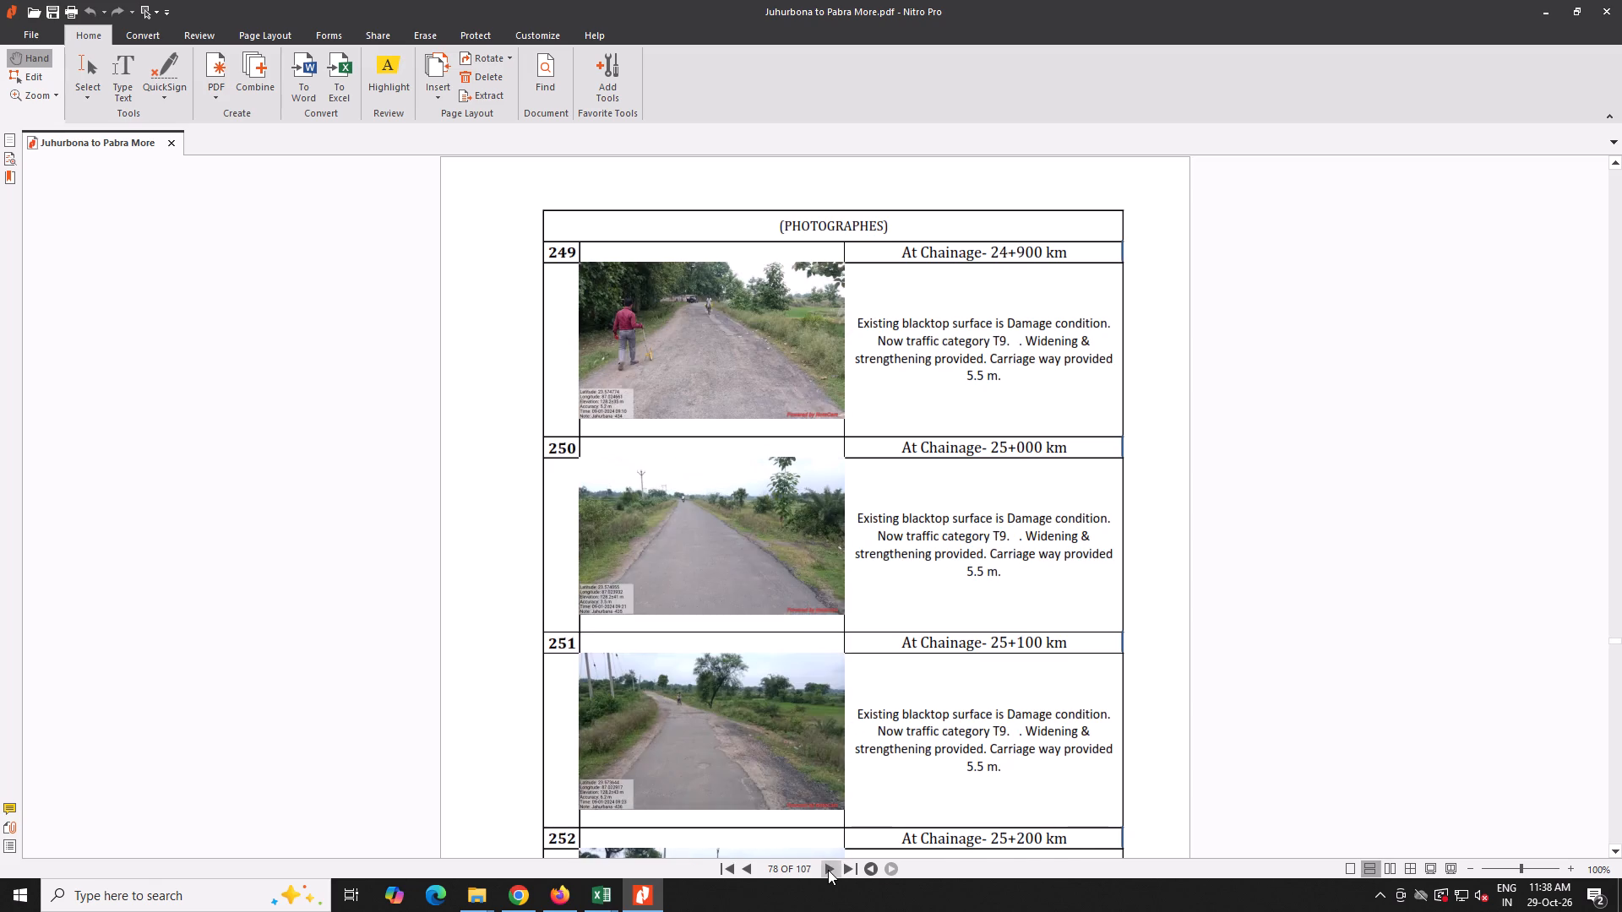
double_click(828, 870)
triple_click(828, 870)
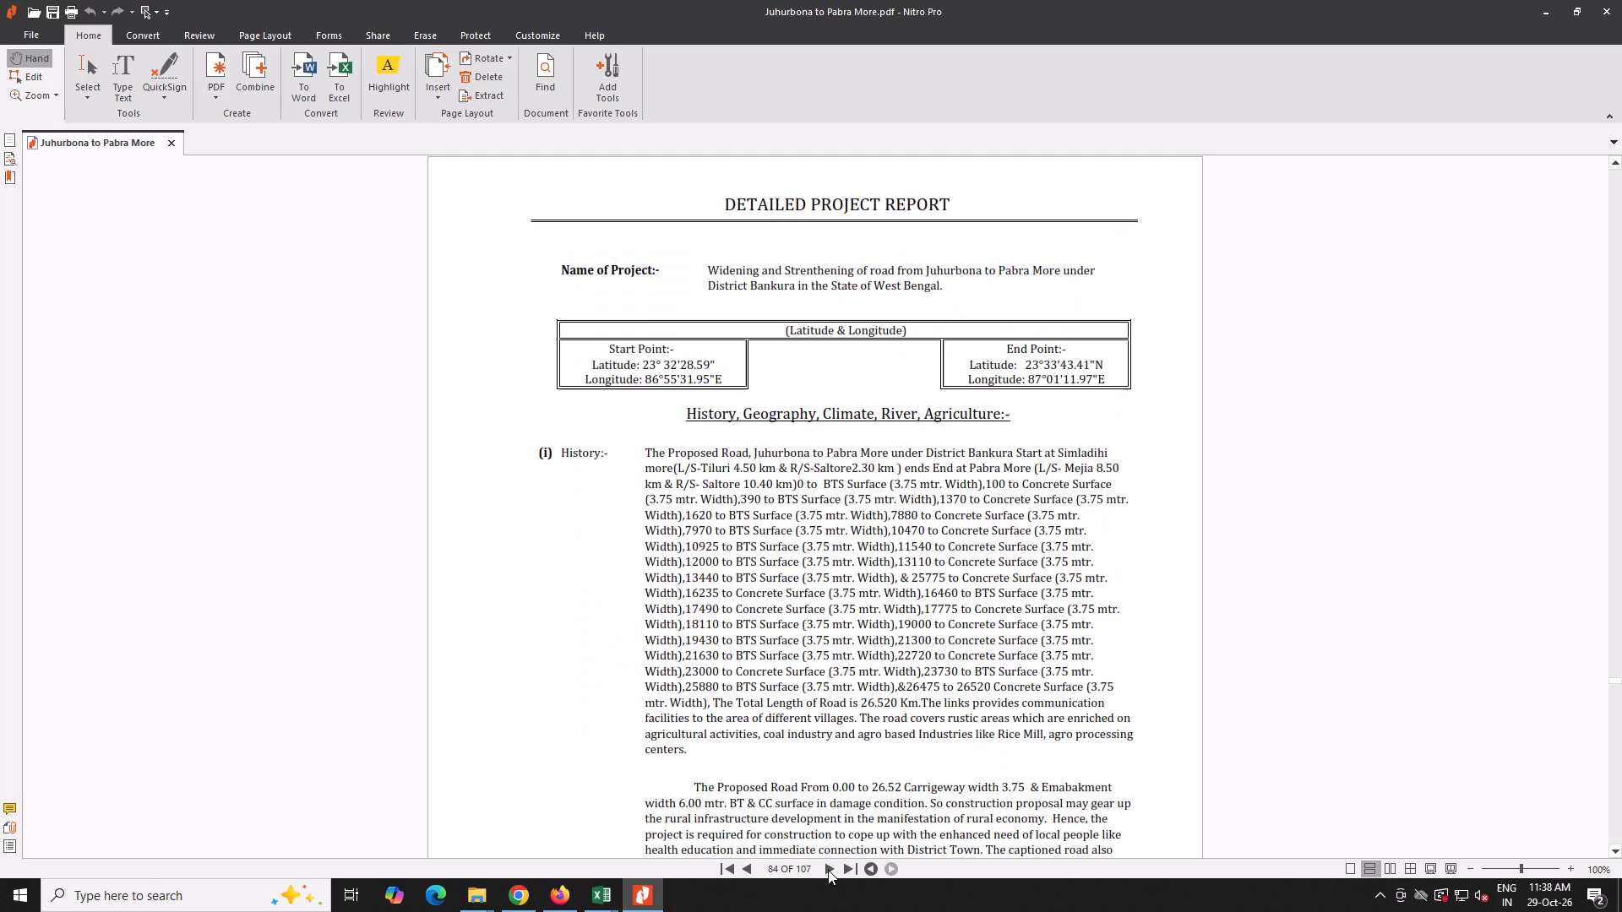
triple_click(828, 870)
triple_click(829, 870)
triple_click(829, 870)
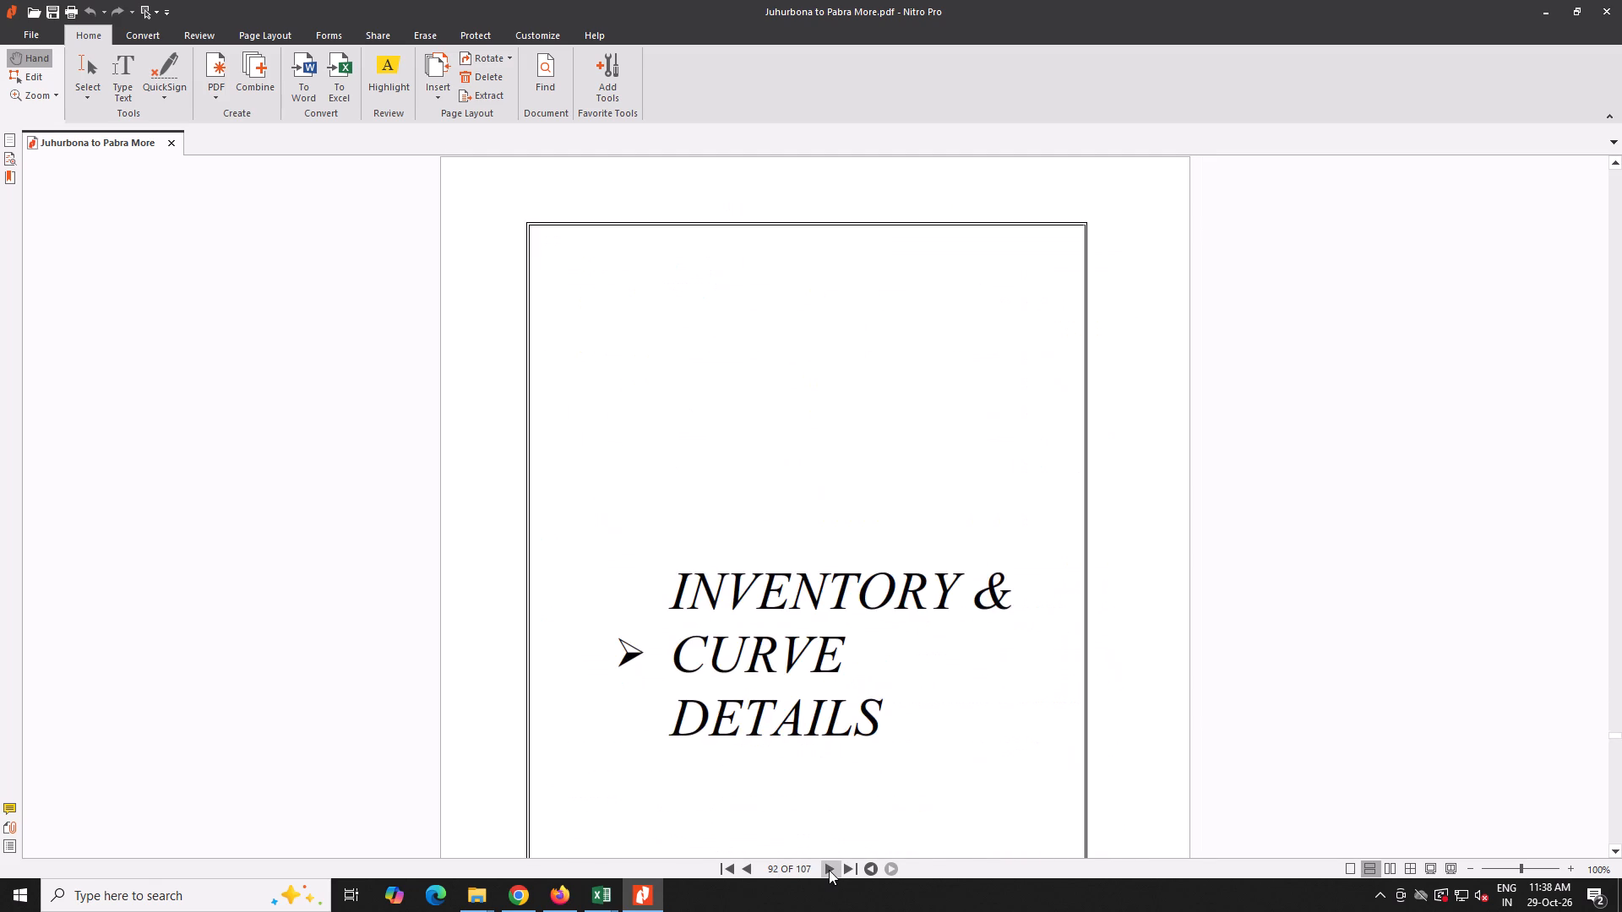
Insert all pages of Inventory of JAHURBANA TO KASTORA.pdf from the DWG PDF folder before the Soil Investigation divider at page 93.
left_click(430, 98)
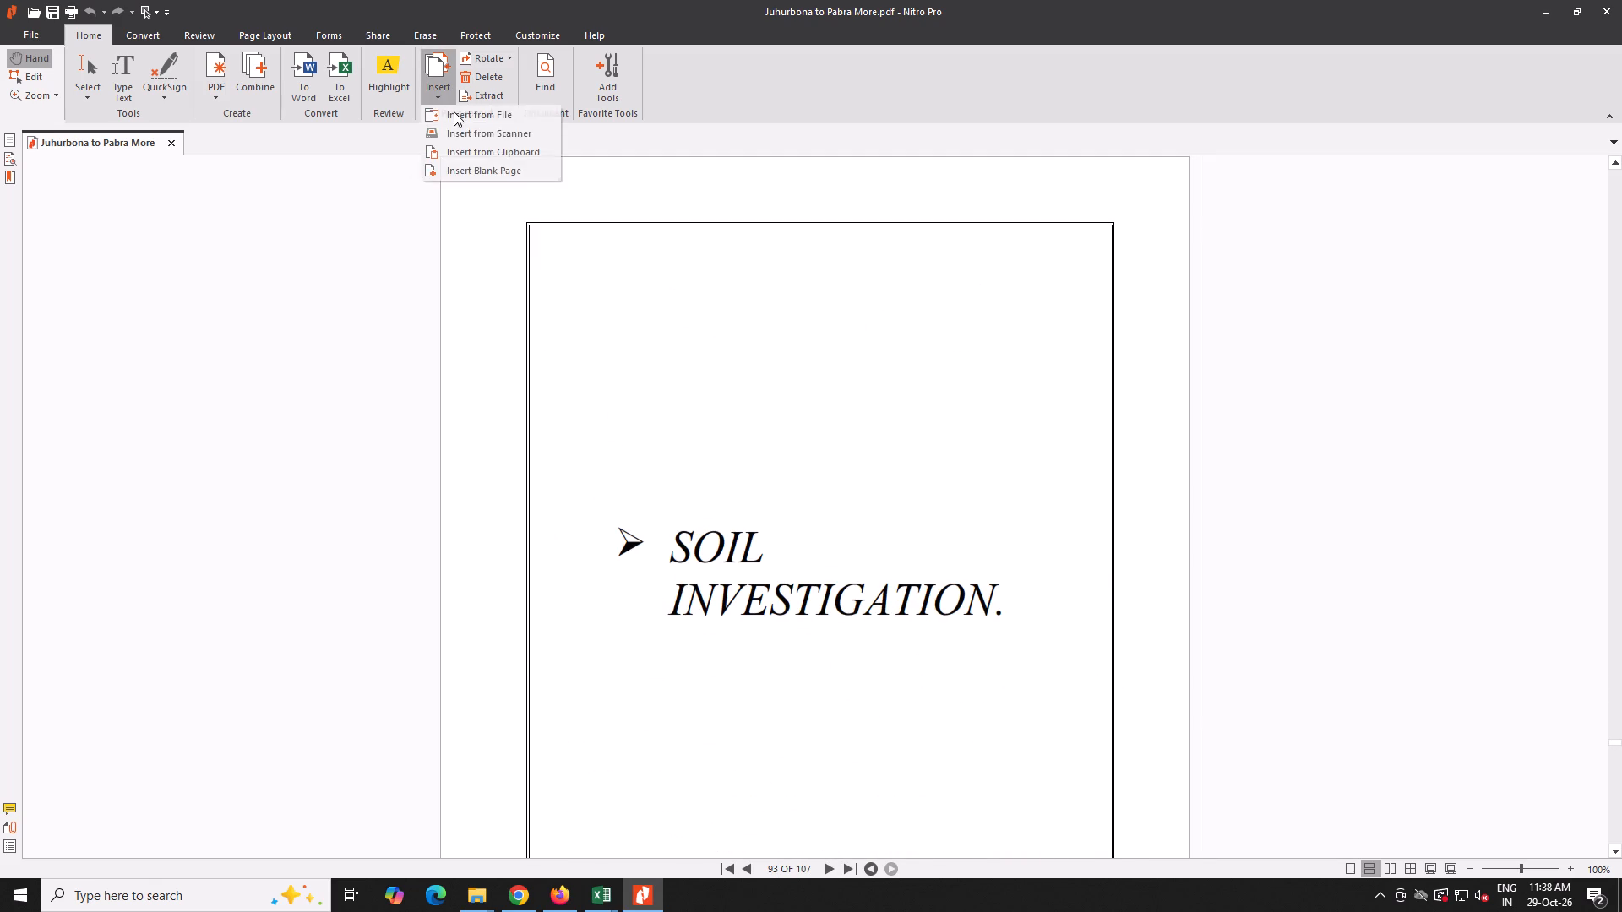
left_click(460, 115)
left_click(536, 335)
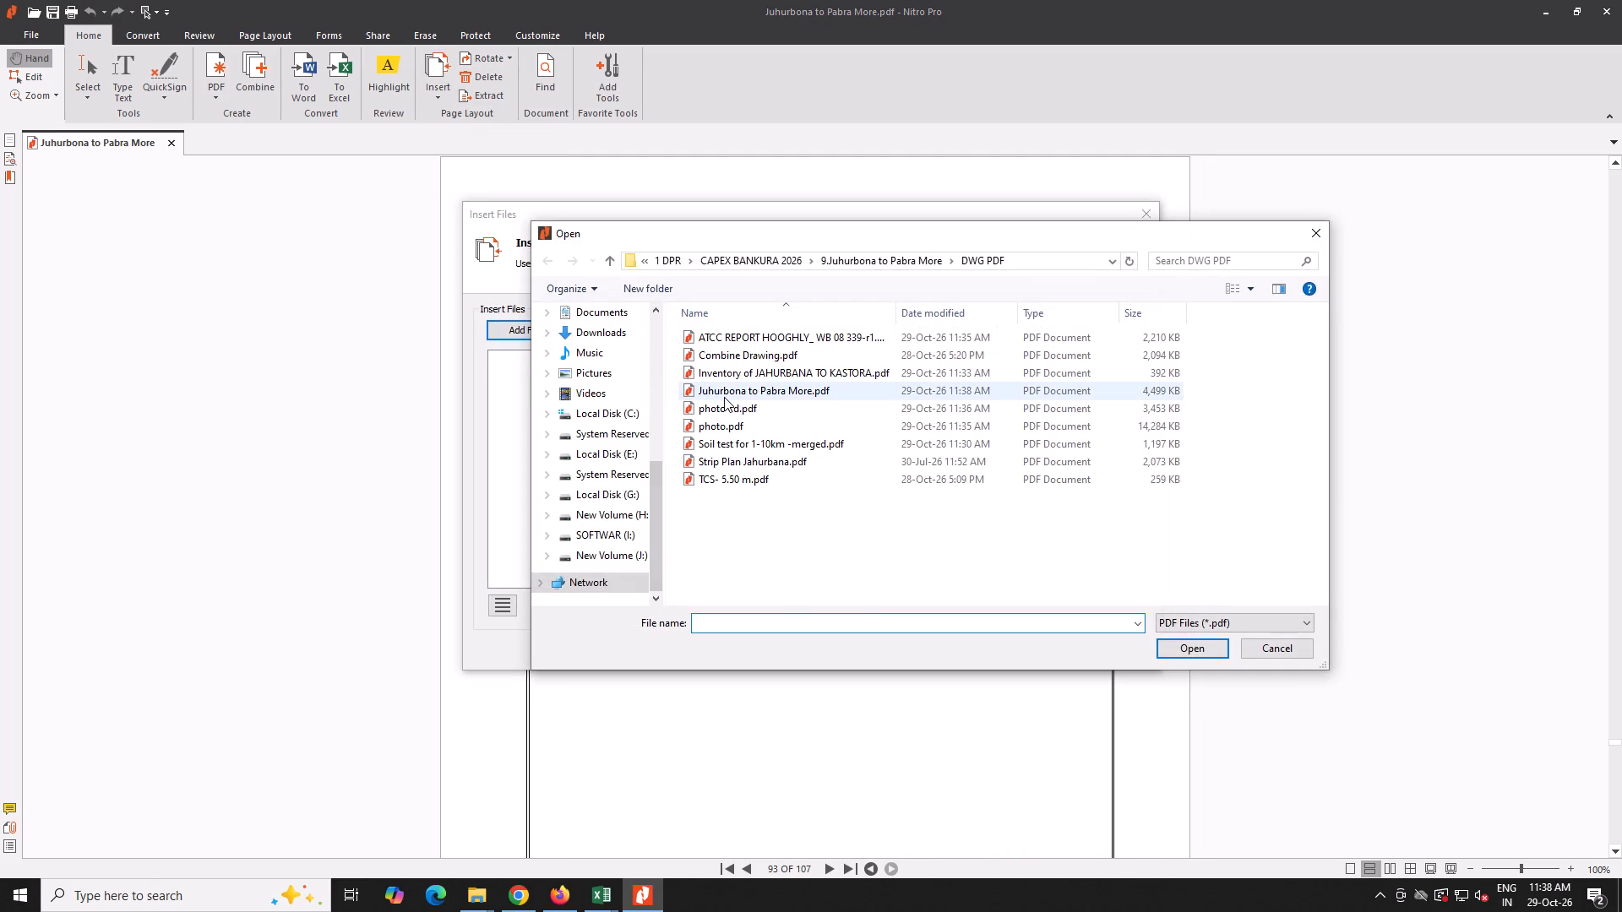
double_click(739, 375)
left_click(1052, 653)
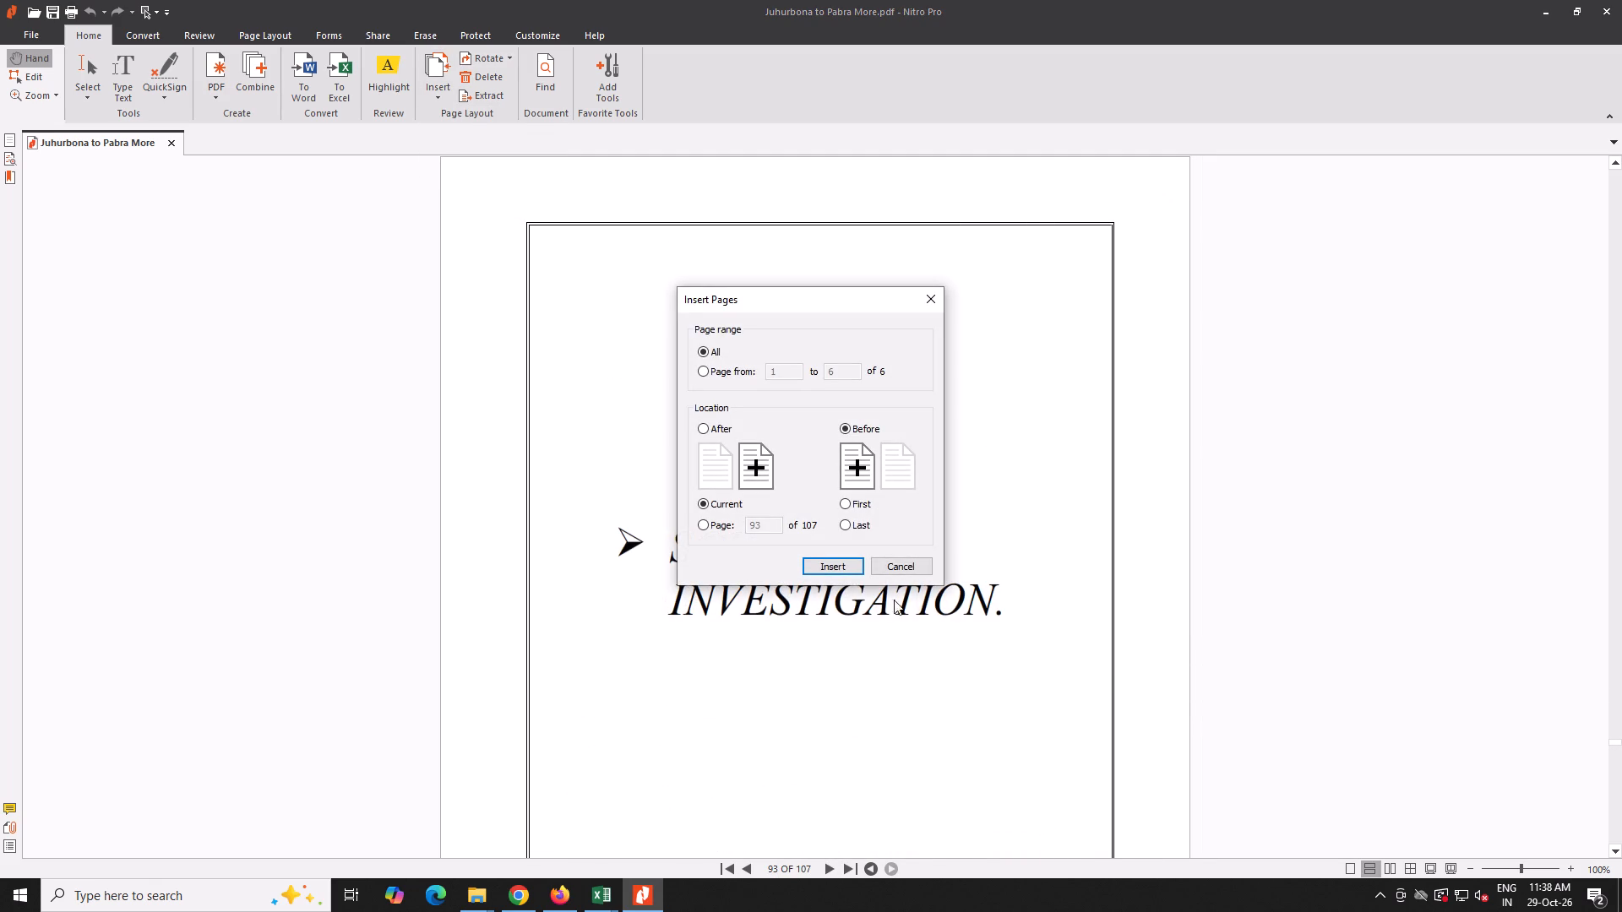
left_click(855, 580)
left_click(850, 557)
Insert all pages of photo cd.pdf before the List of Details Protection Work page at page 97.
scroll(851, 556, "down", 4)
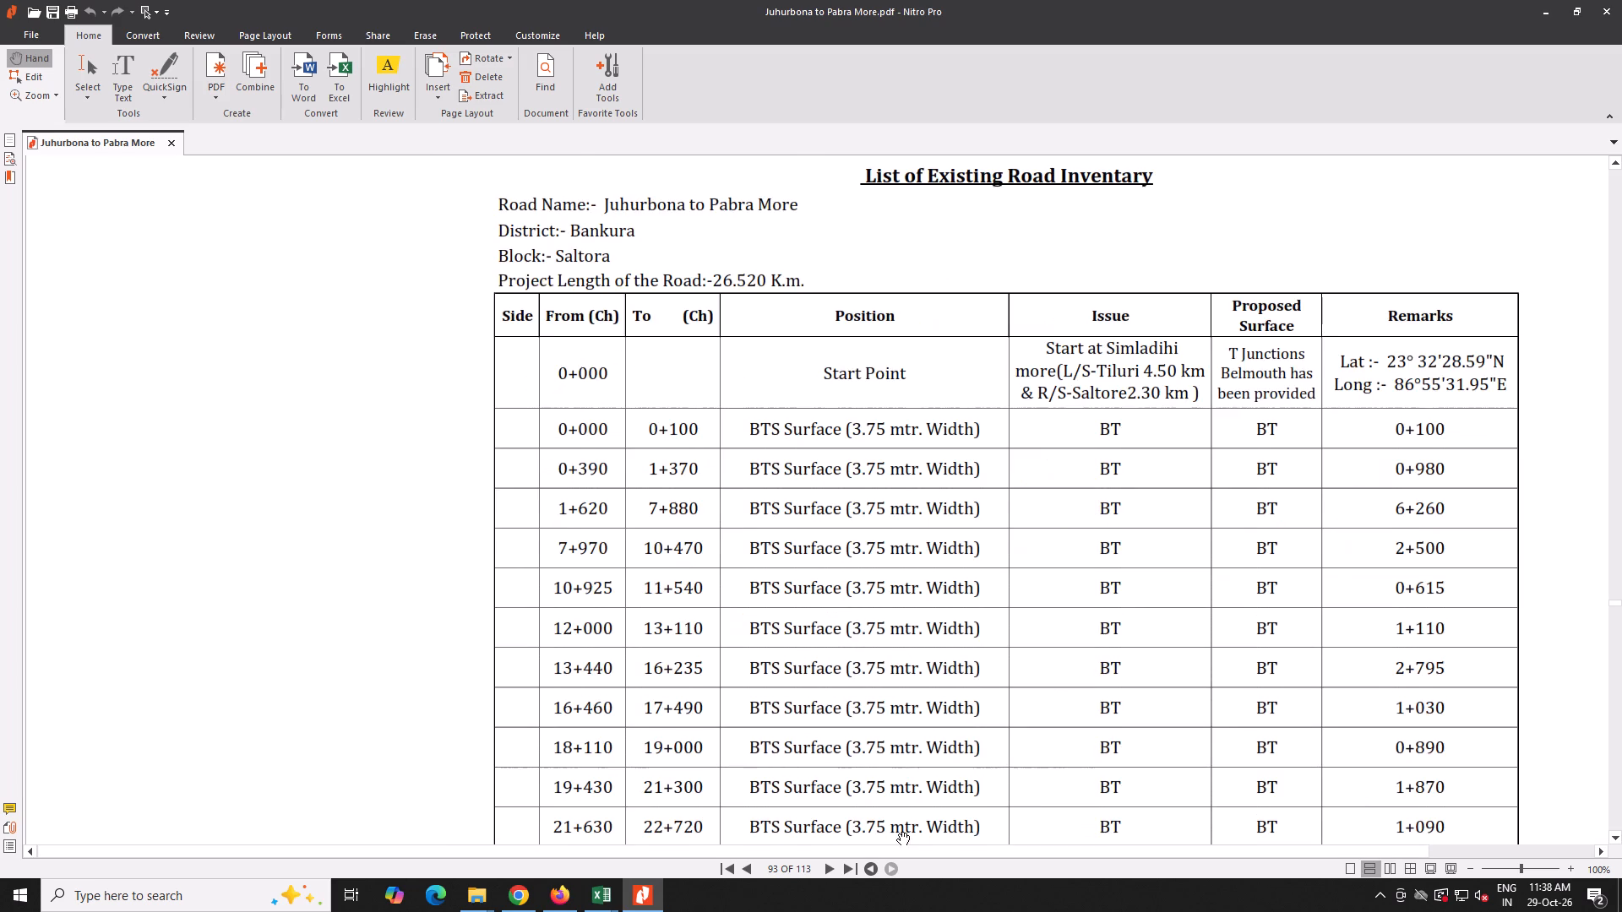
double_click(827, 865)
left_click(827, 864)
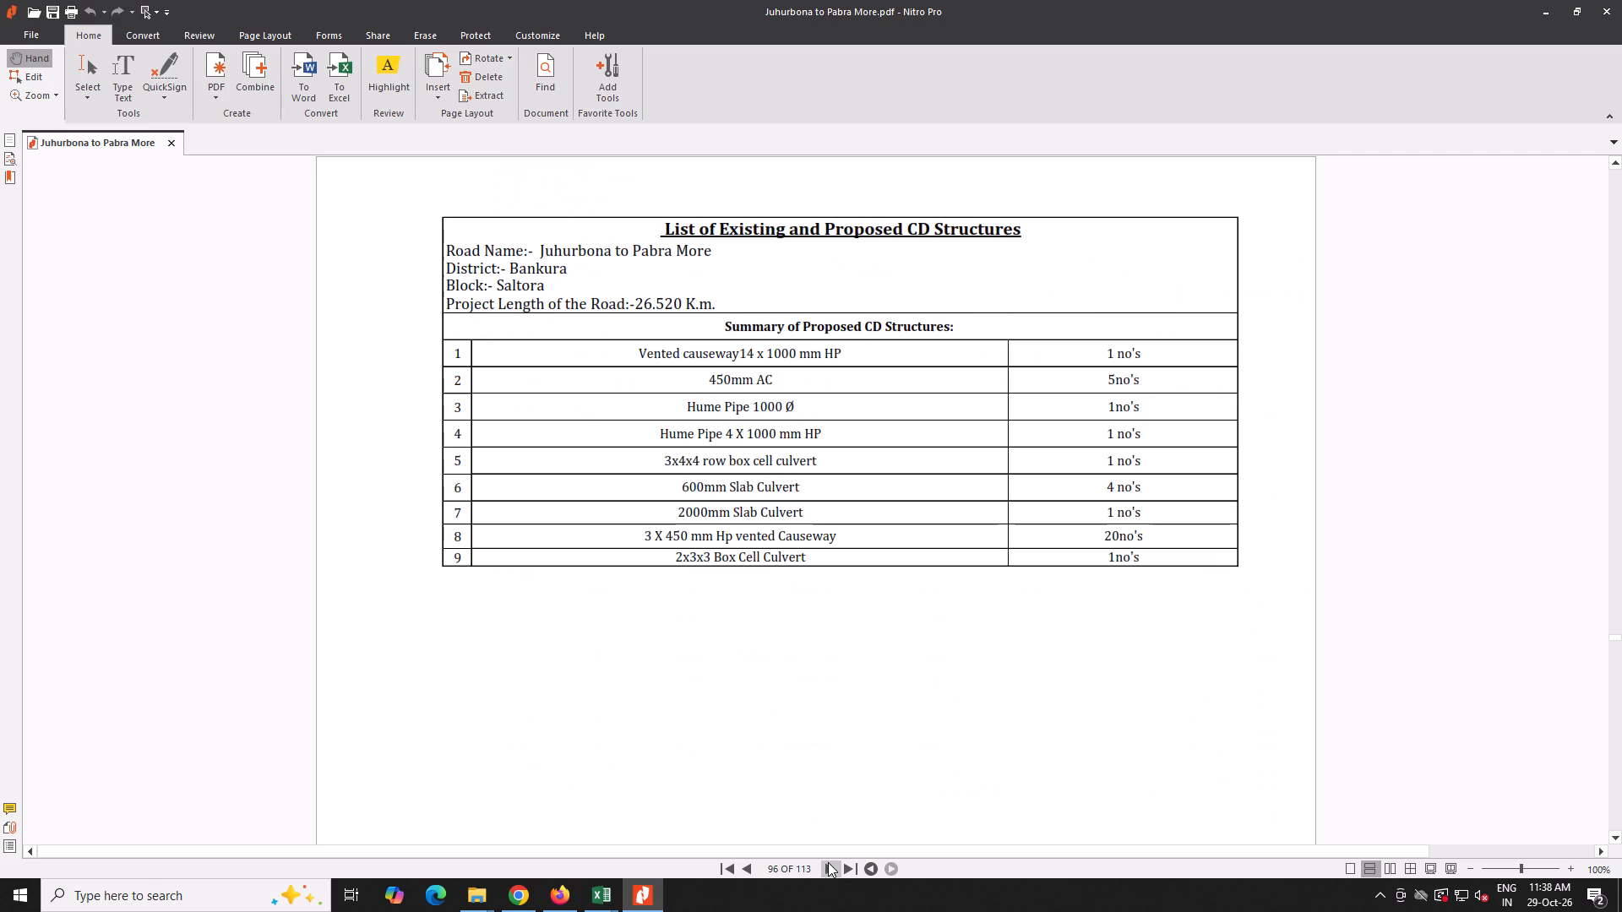
left_click(828, 862)
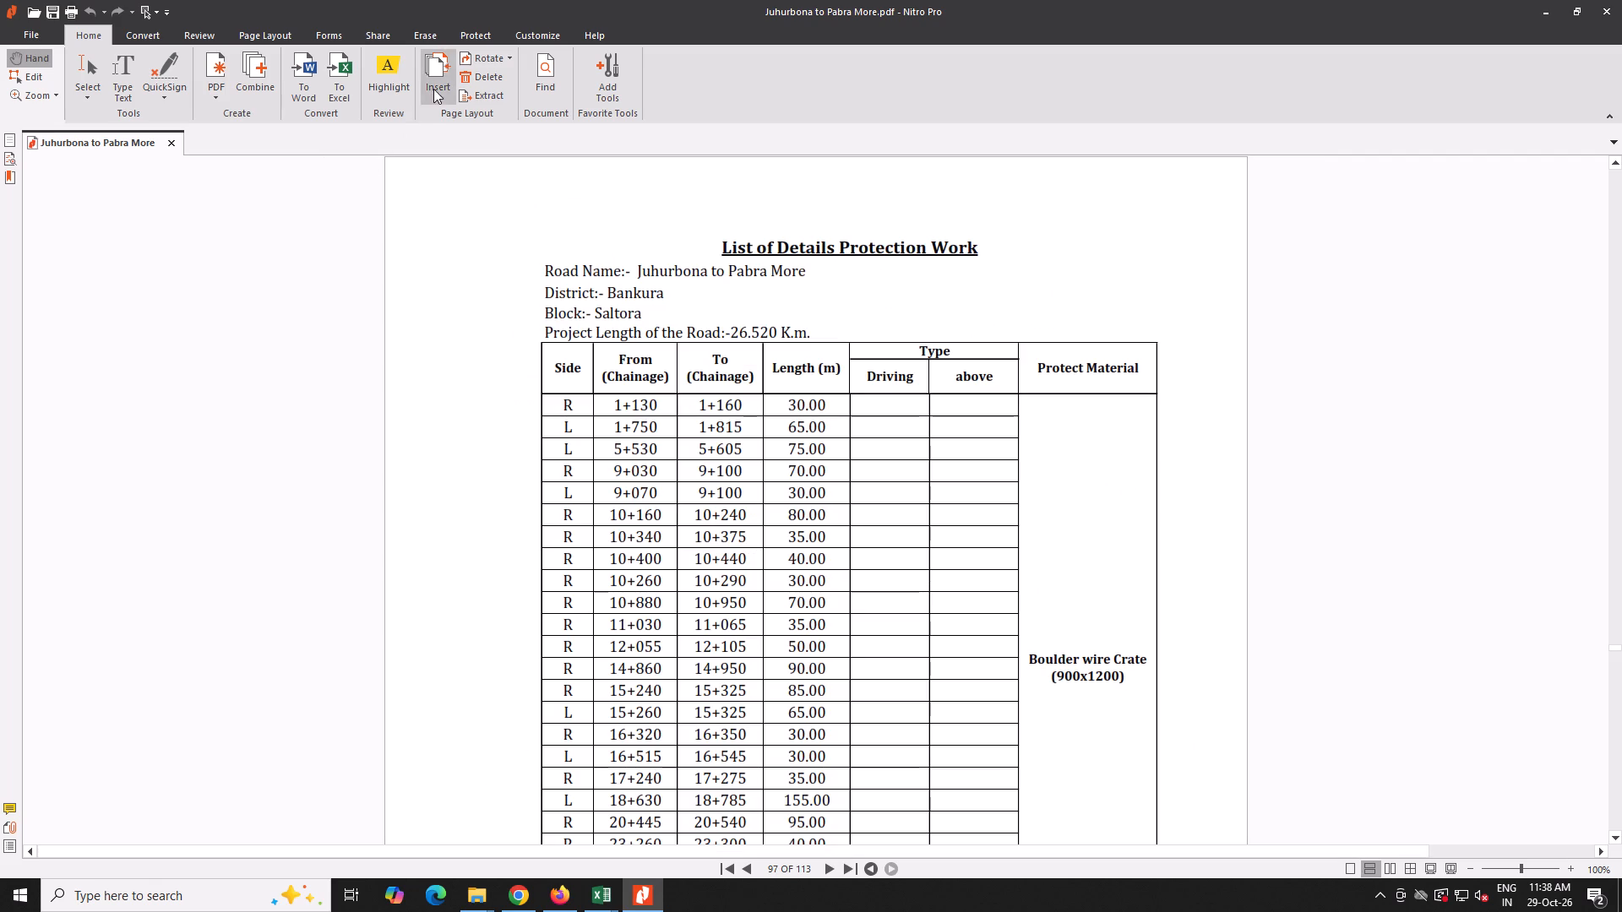
left_click(433, 89)
left_click(462, 112)
left_click(543, 333)
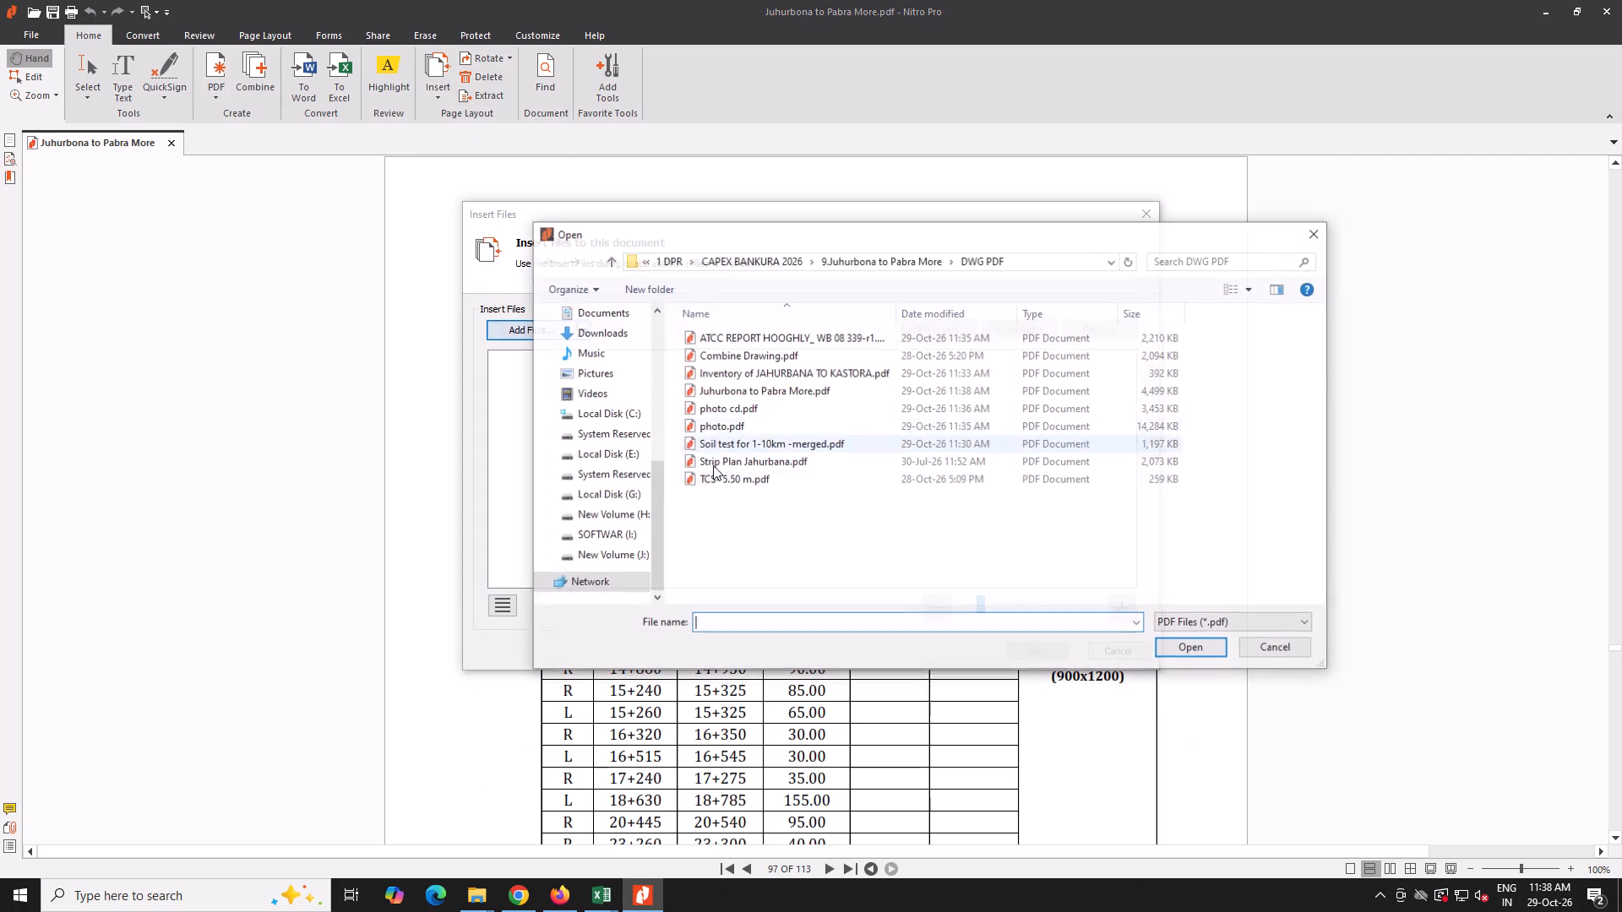
double_click(739, 409)
left_click(1037, 649)
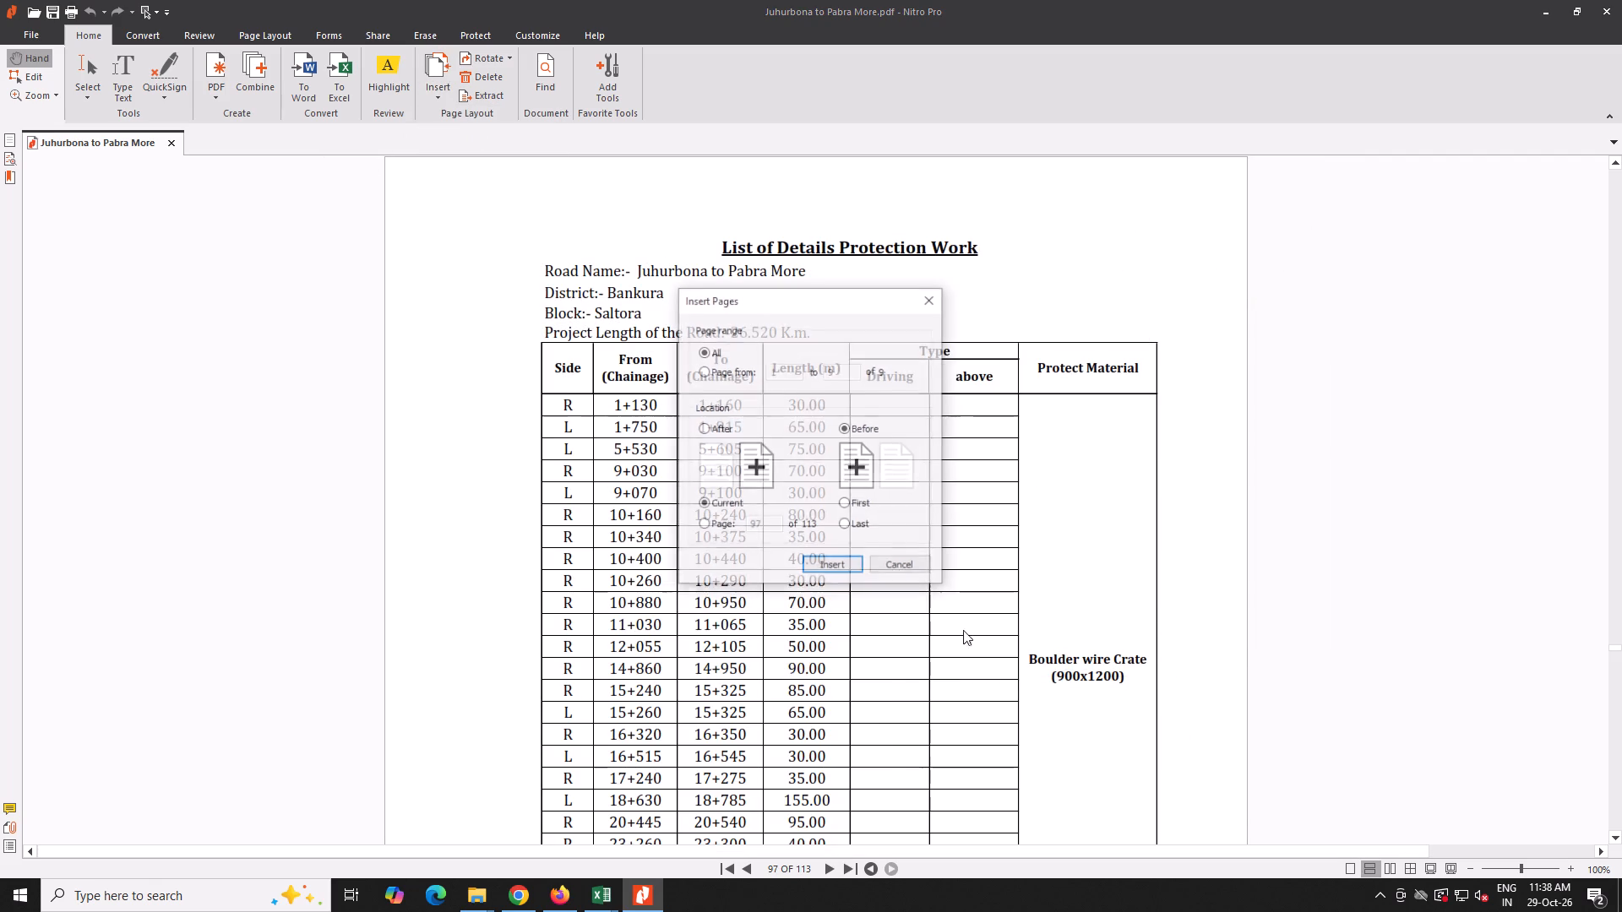
left_click(846, 572)
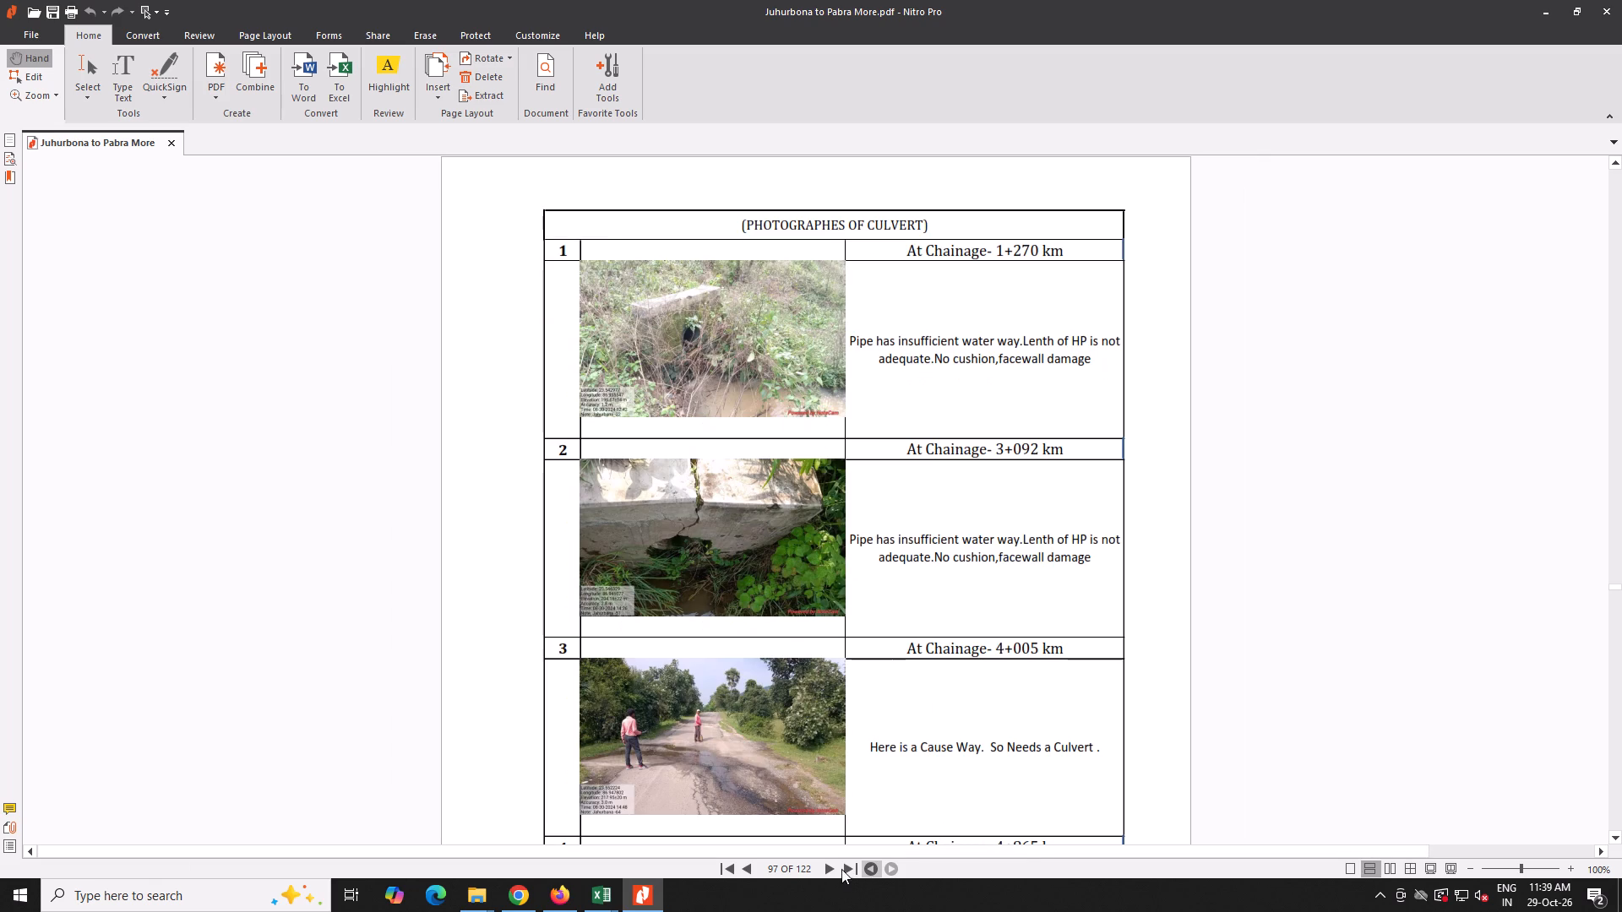
Insert all pages of Soil test for 1-10km -merged.pdf before the Traffic Census & Pavement Design divider at page 109.
triple_click(832, 871)
triple_click(832, 871)
triple_click(832, 871)
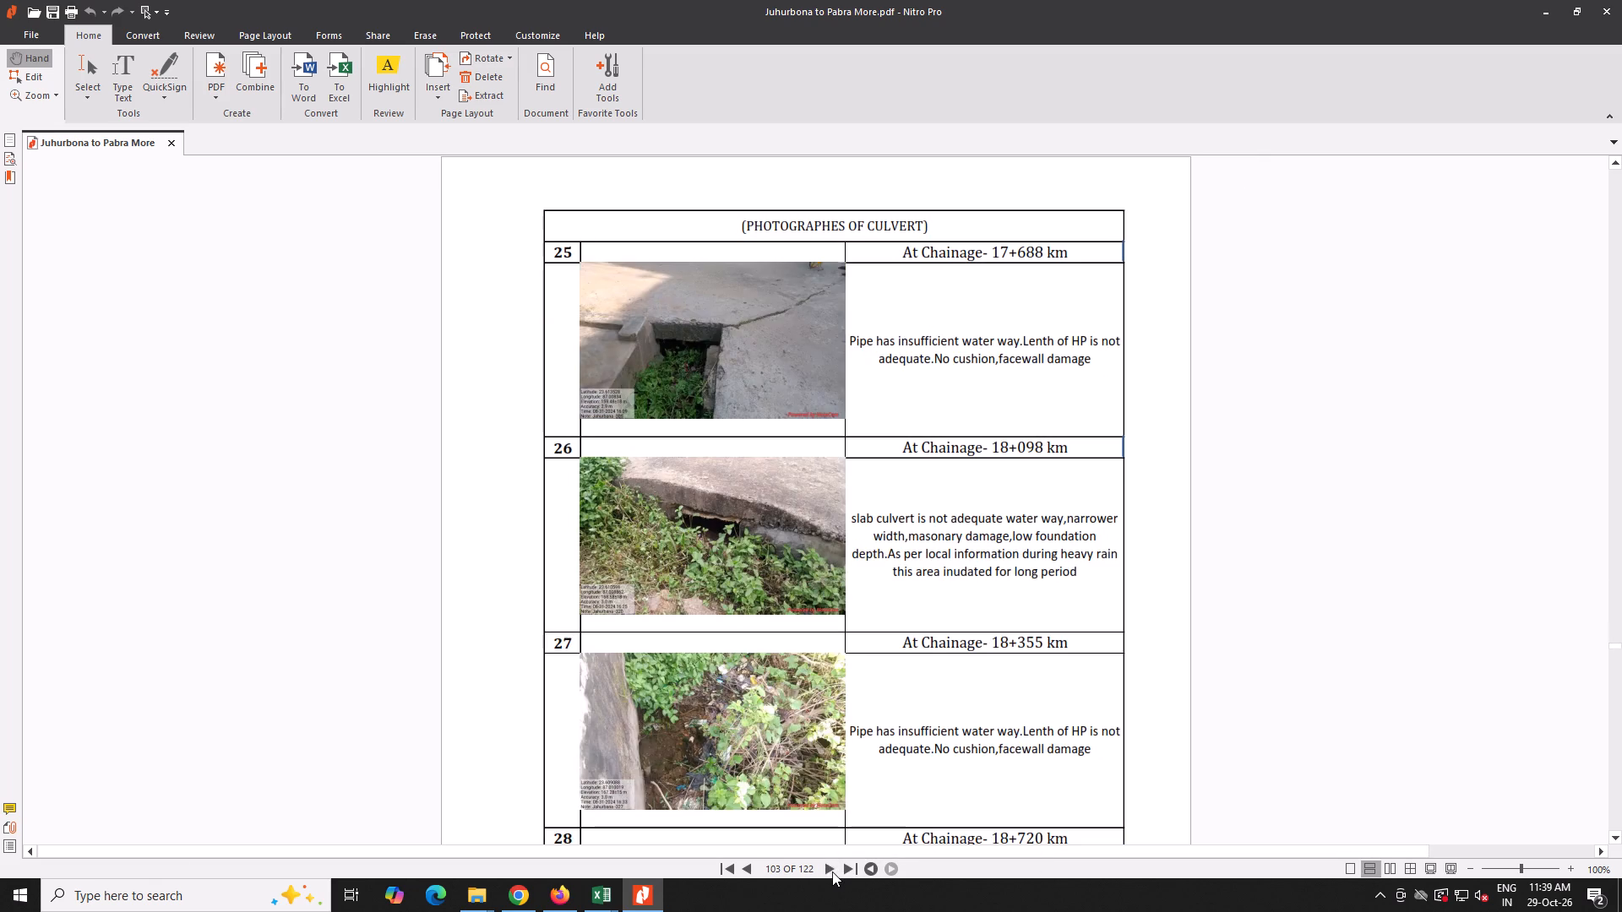
left_click(832, 871)
double_click(832, 871)
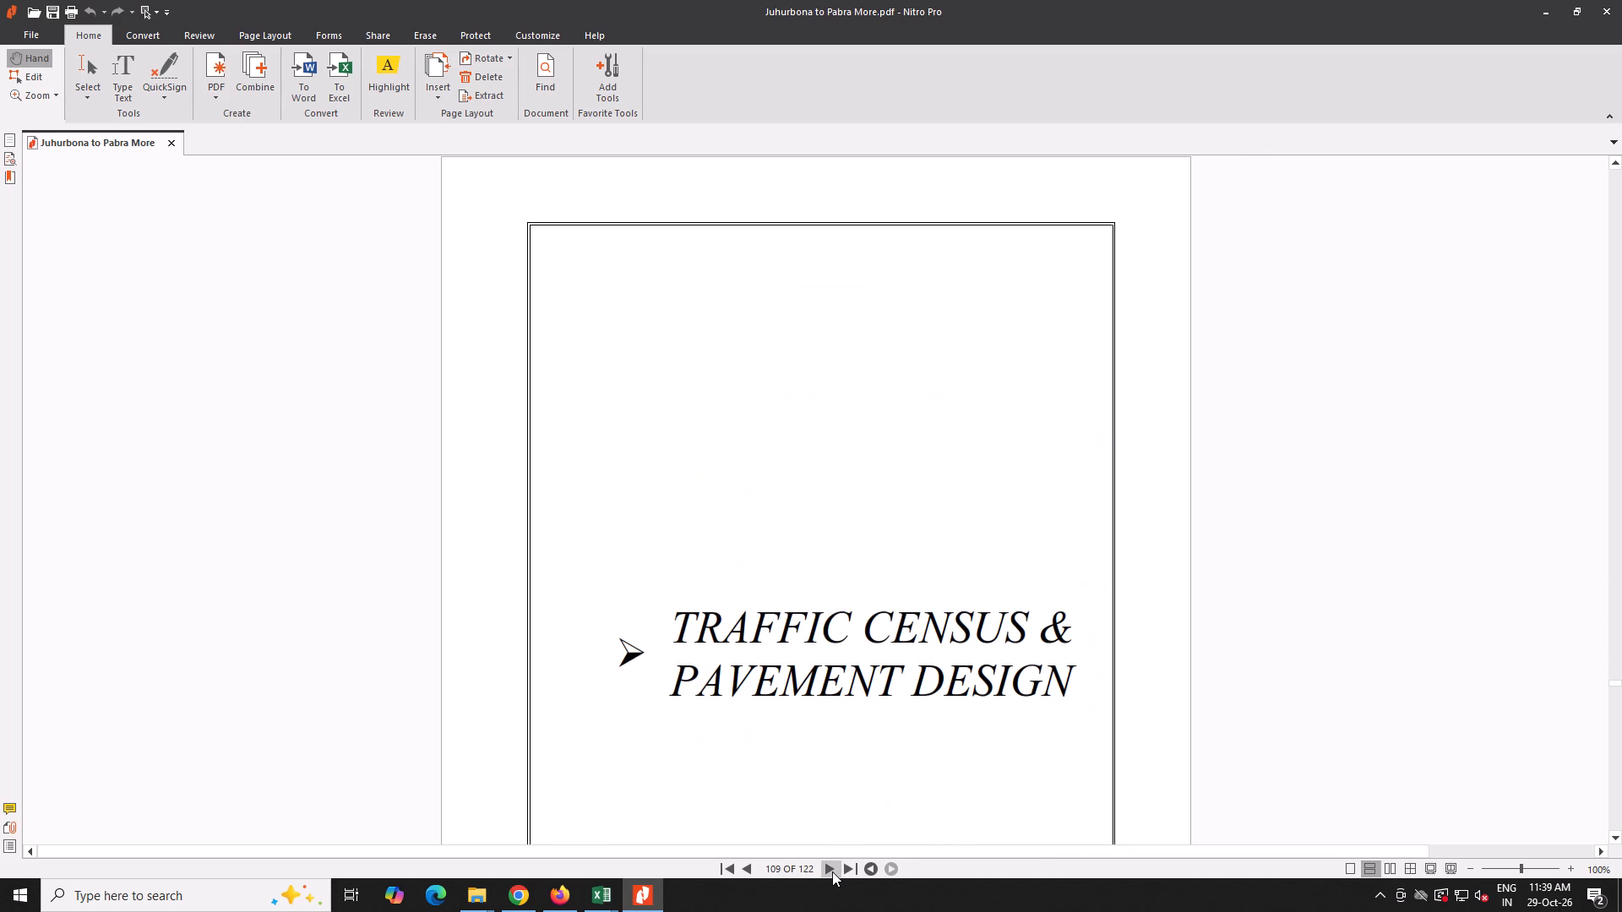
left_click(738, 871)
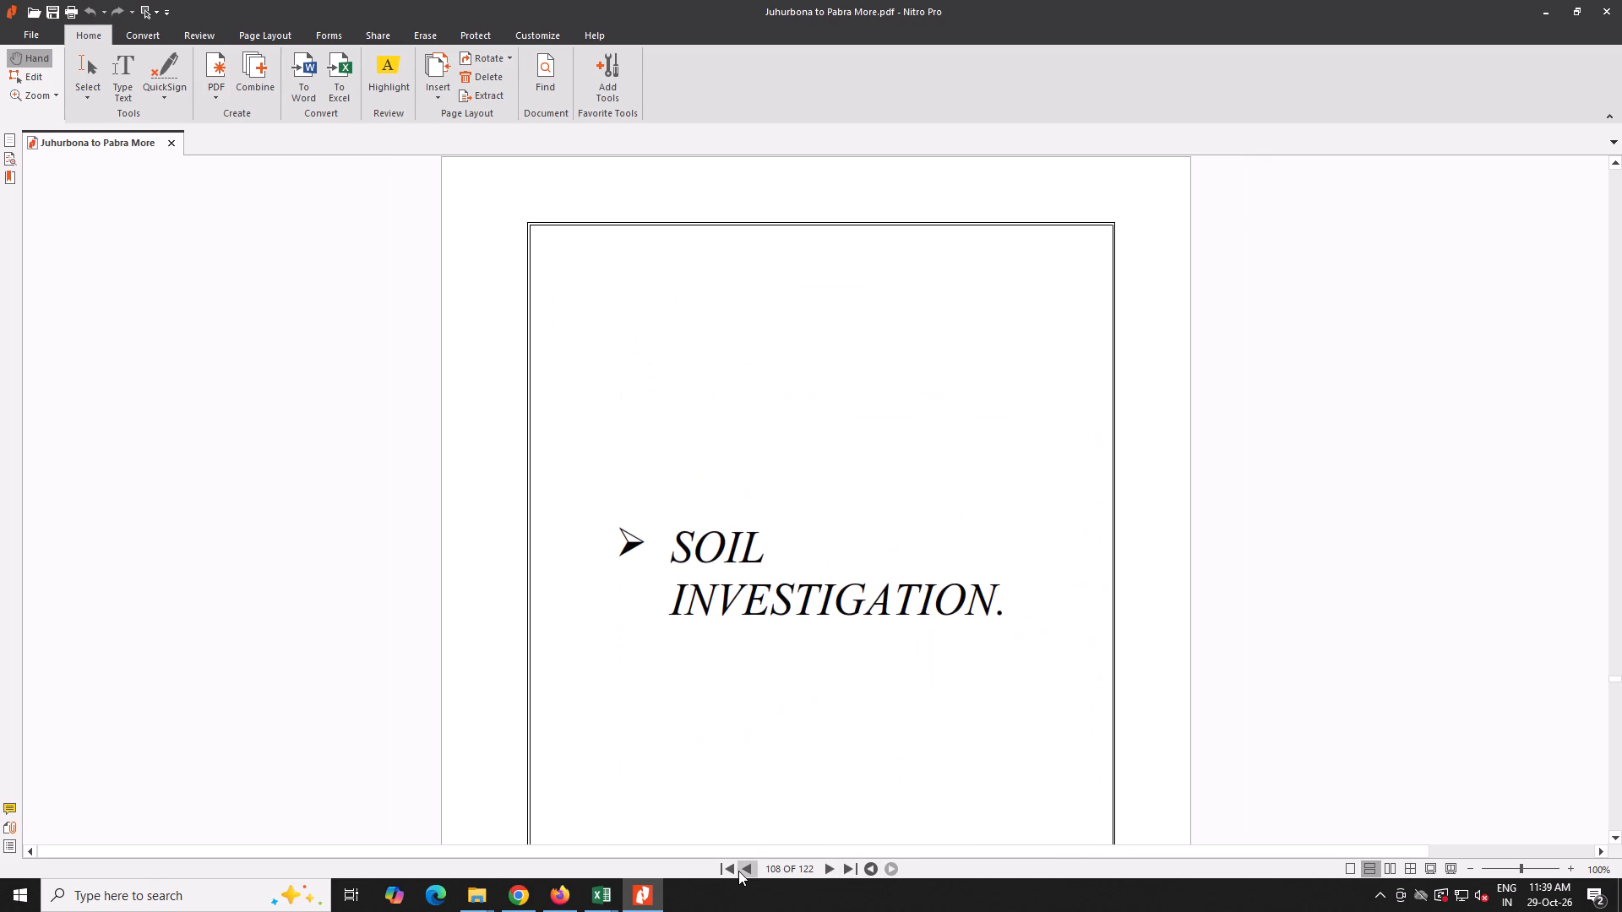
left_click(840, 867)
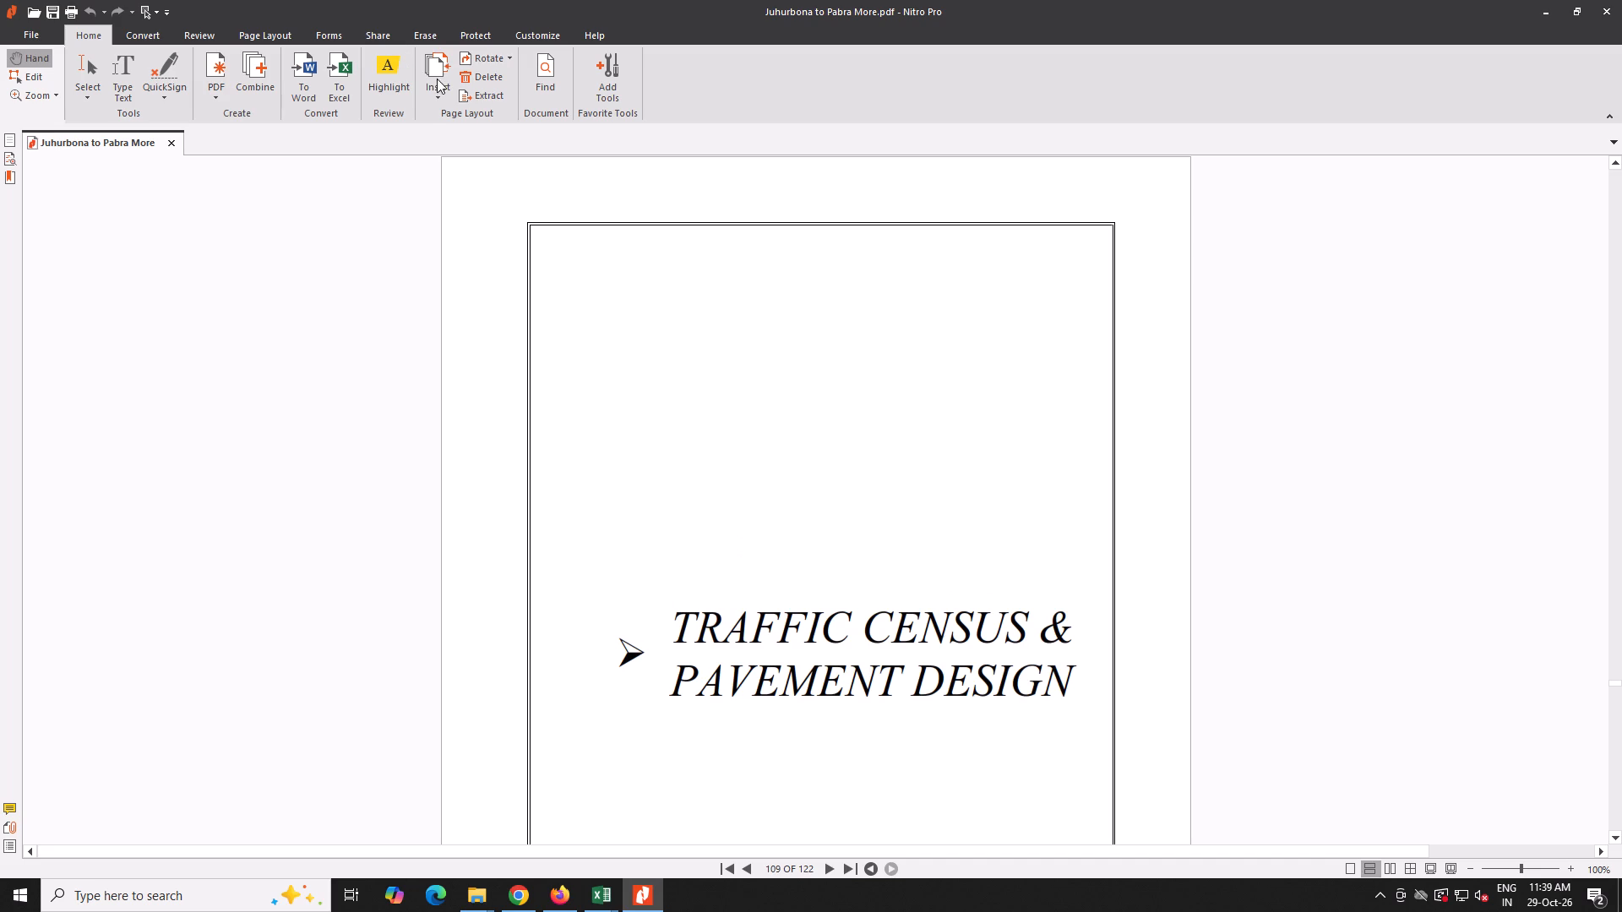
left_click(437, 79)
left_click(464, 122)
left_click(537, 339)
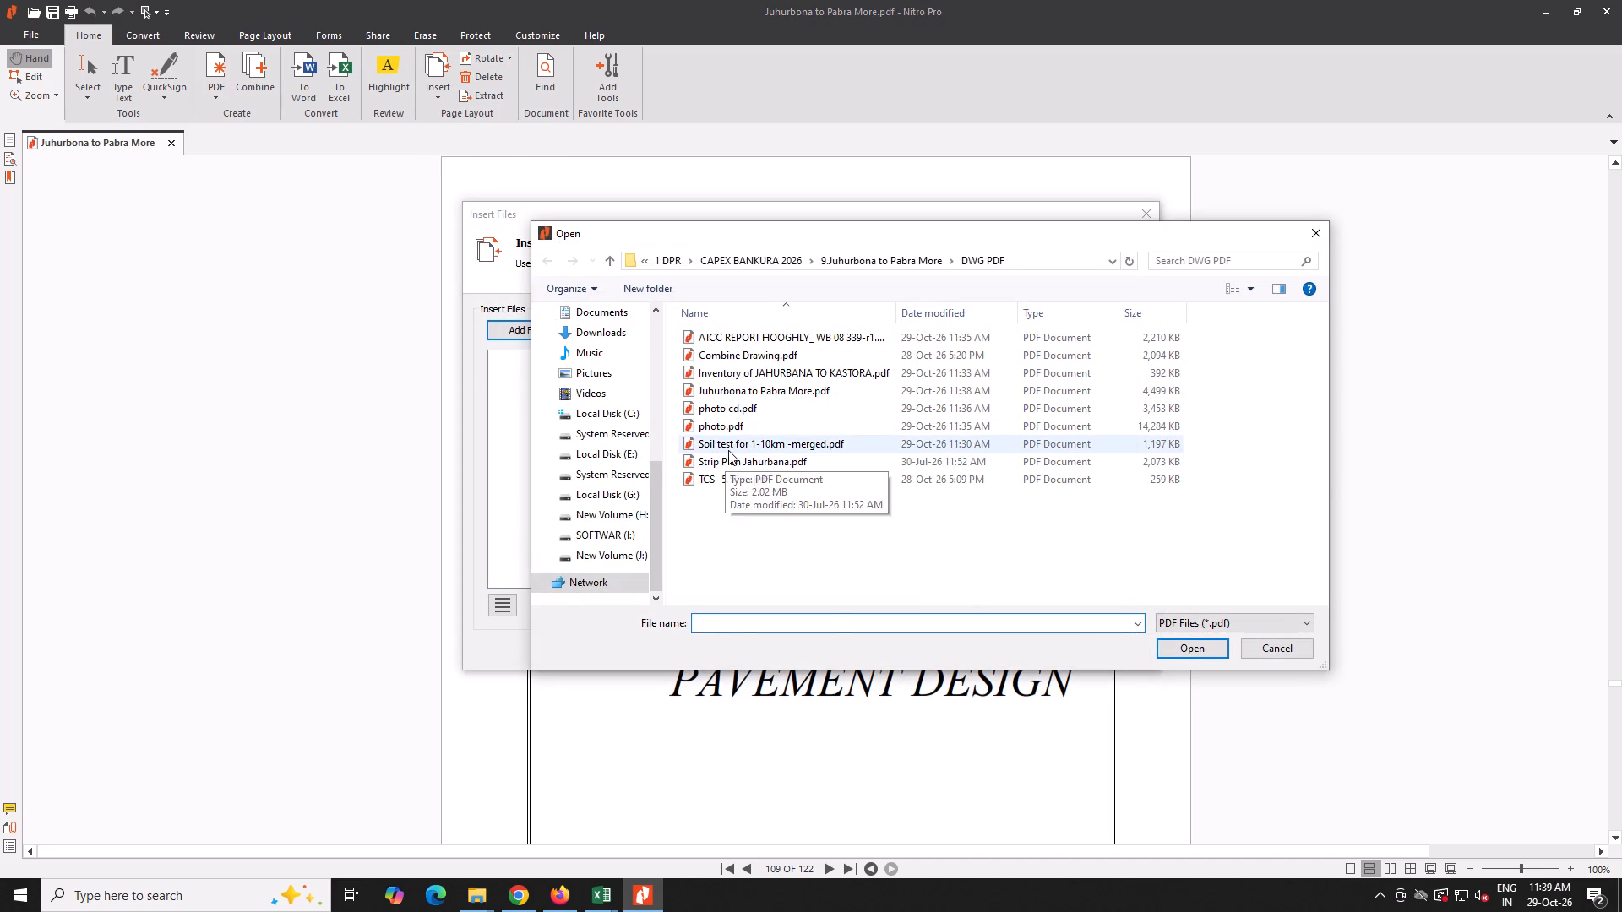
double_click(730, 449)
left_click(1025, 657)
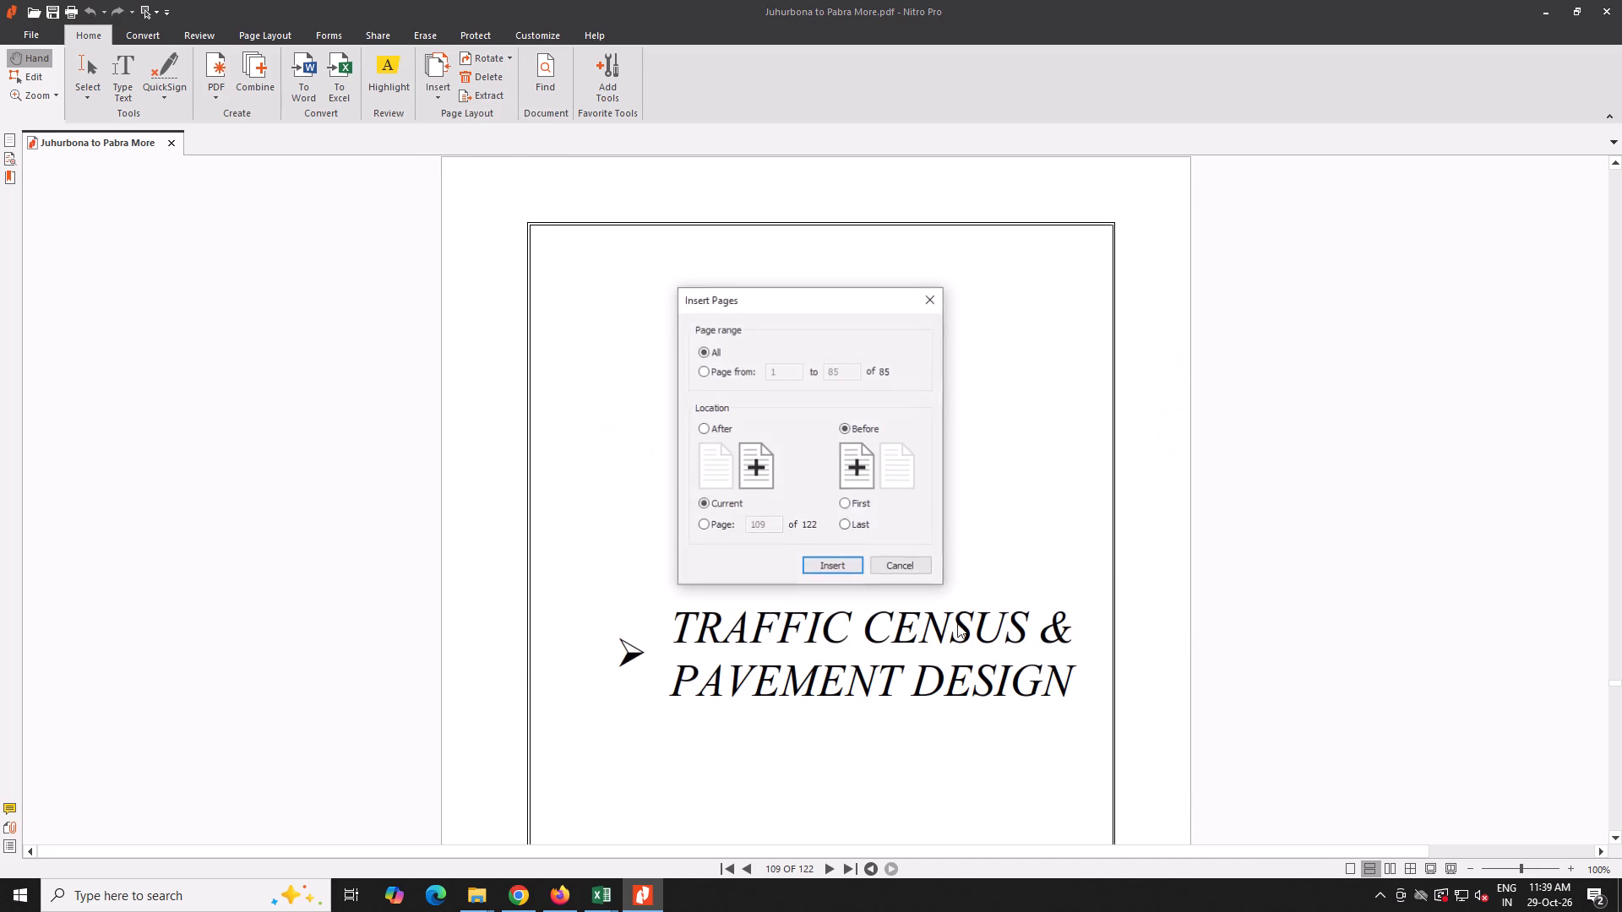
left_click(828, 573)
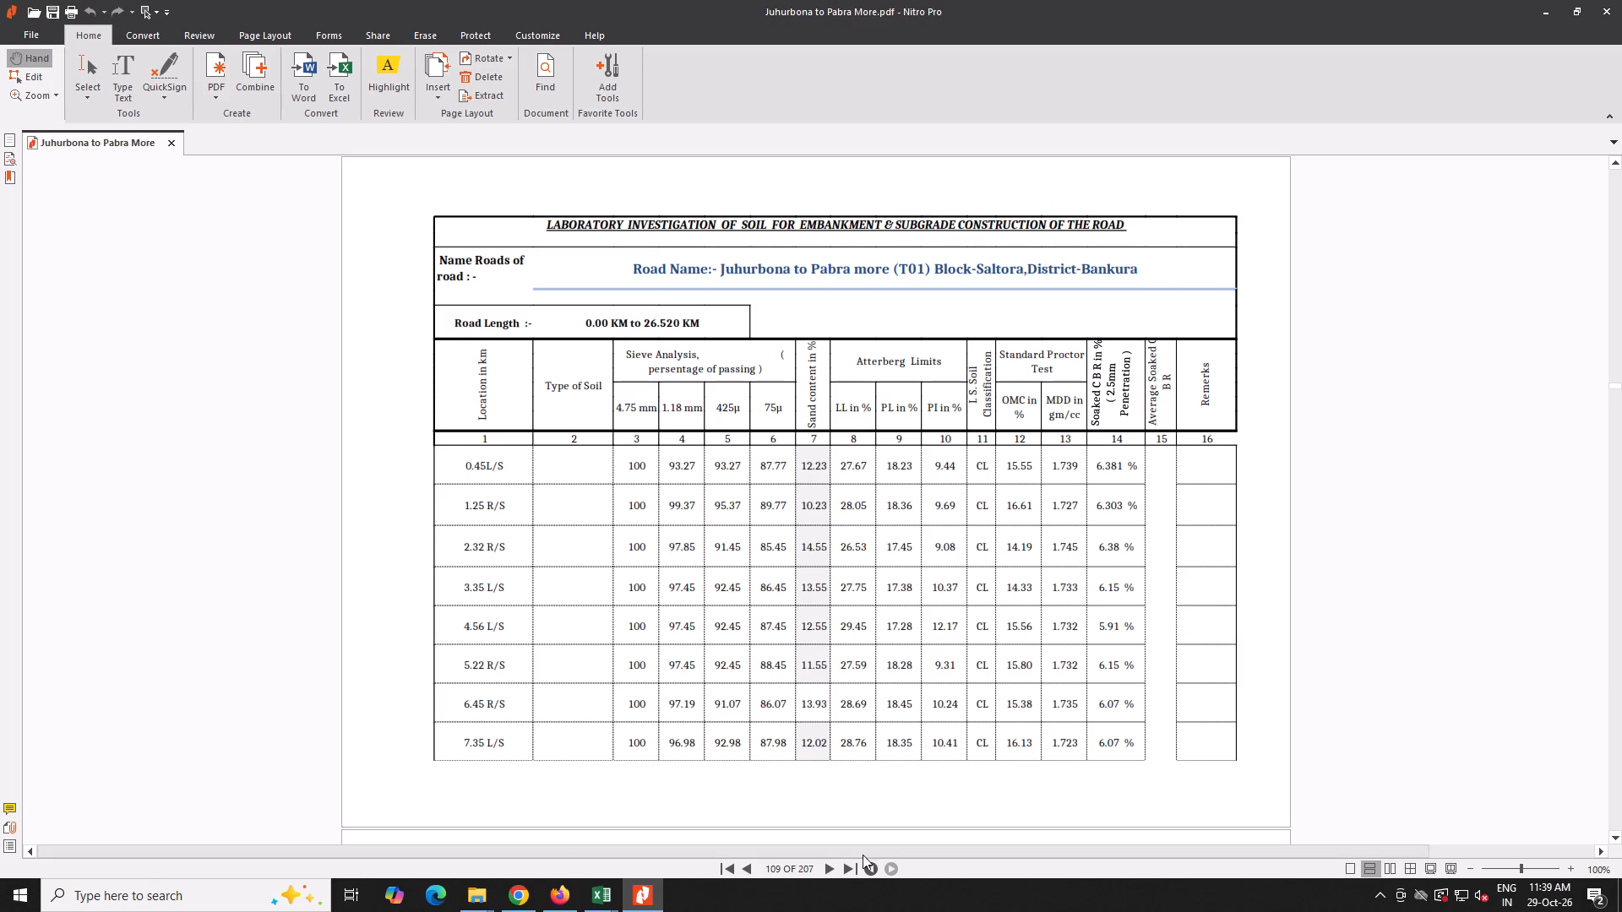
Page through the inserted soil test sheets, from the laboratory summary at page 109 to the Traffic Census & Pavement Design divider.
triple_click(834, 874)
triple_click(833, 872)
triple_click(833, 872)
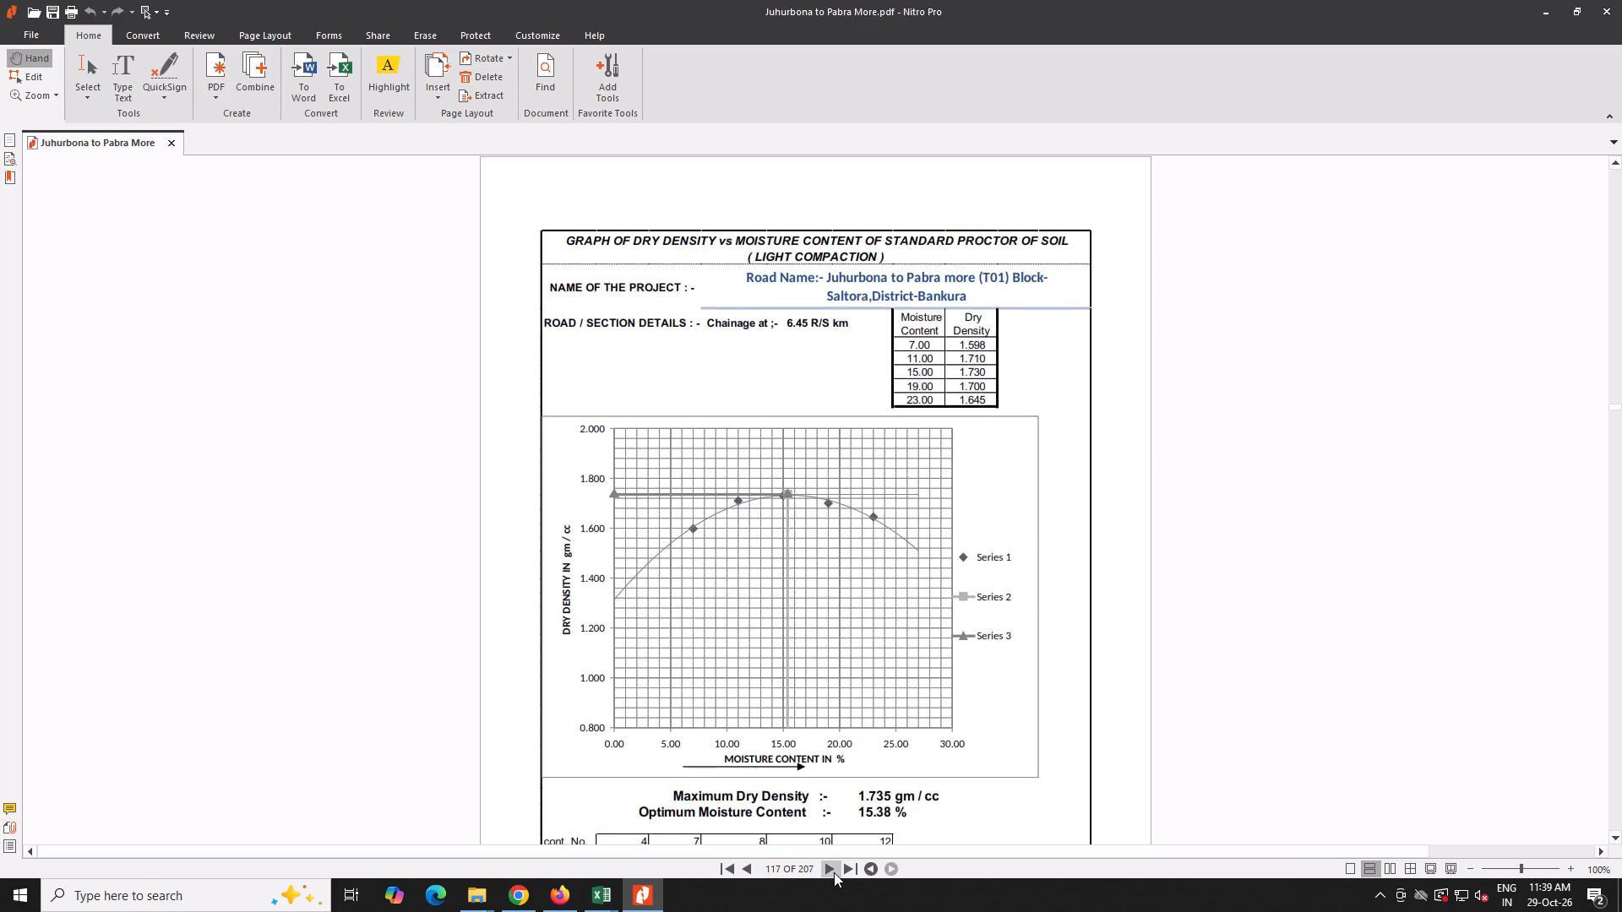
triple_click(834, 872)
triple_click(835, 872)
triple_click(835, 872)
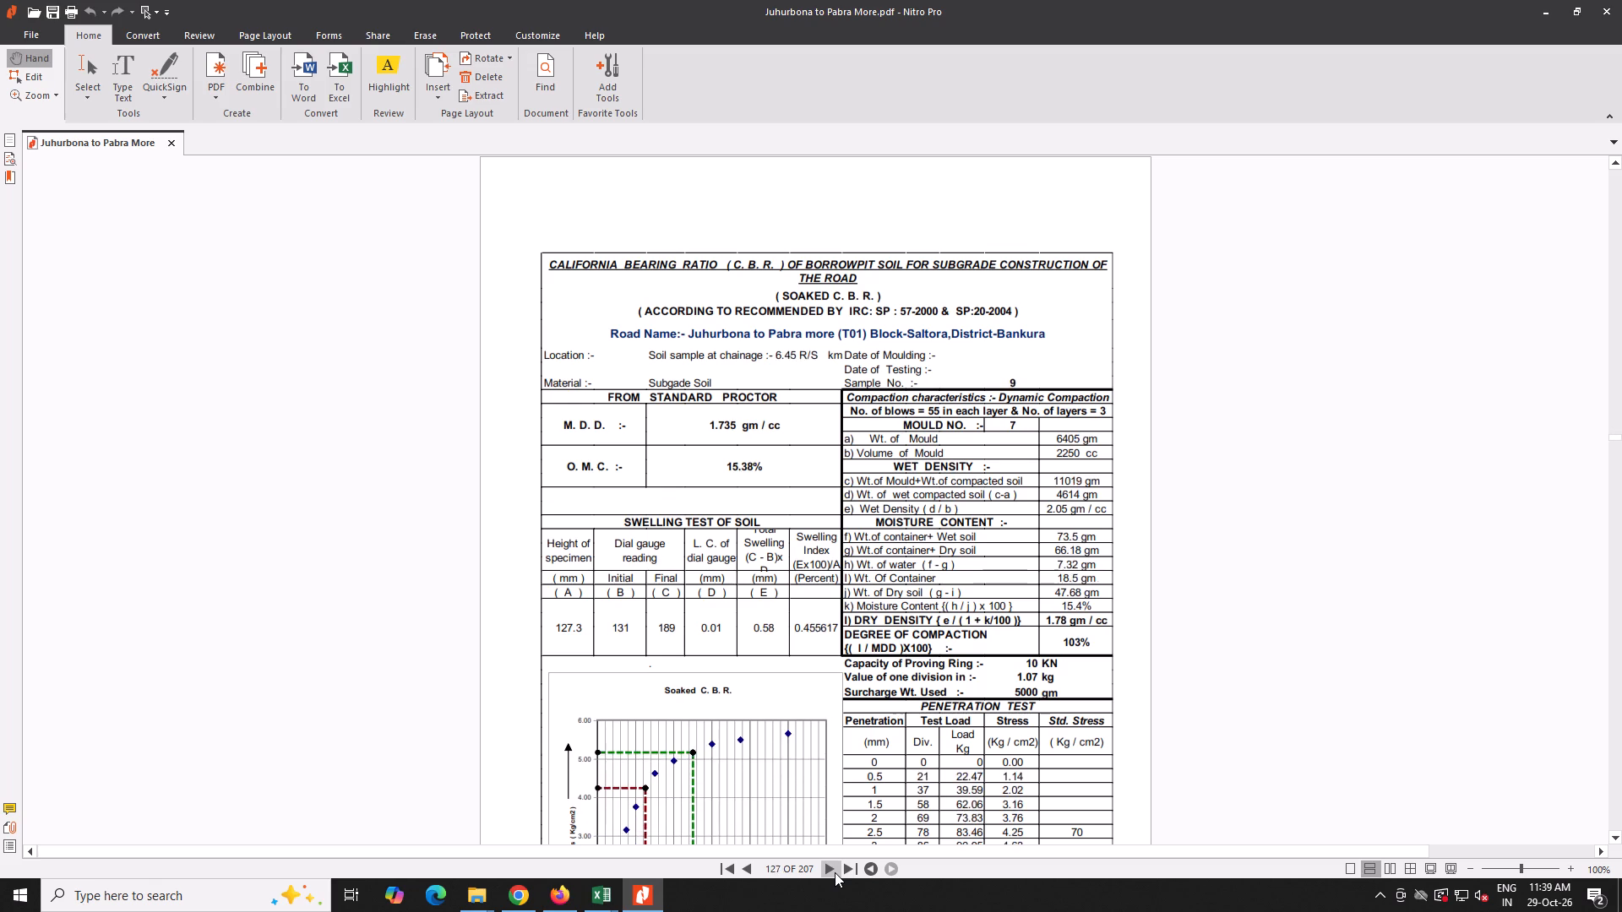
triple_click(835, 872)
triple_click(835, 872)
triple_click(835, 872)
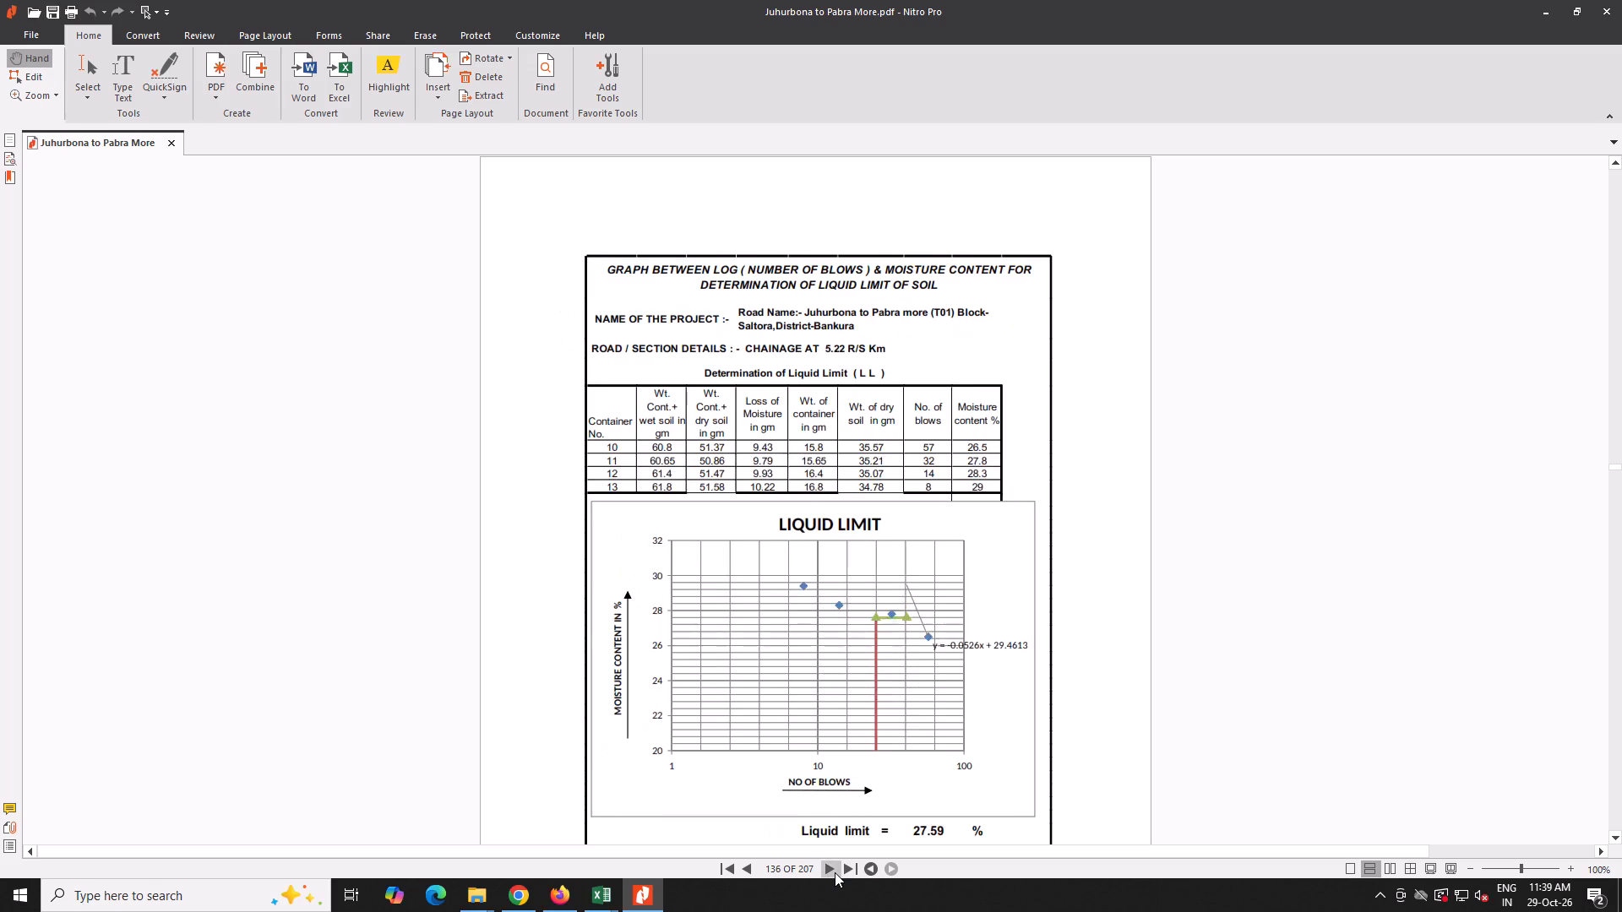
triple_click(835, 872)
triple_click(835, 872)
triple_click(835, 872)
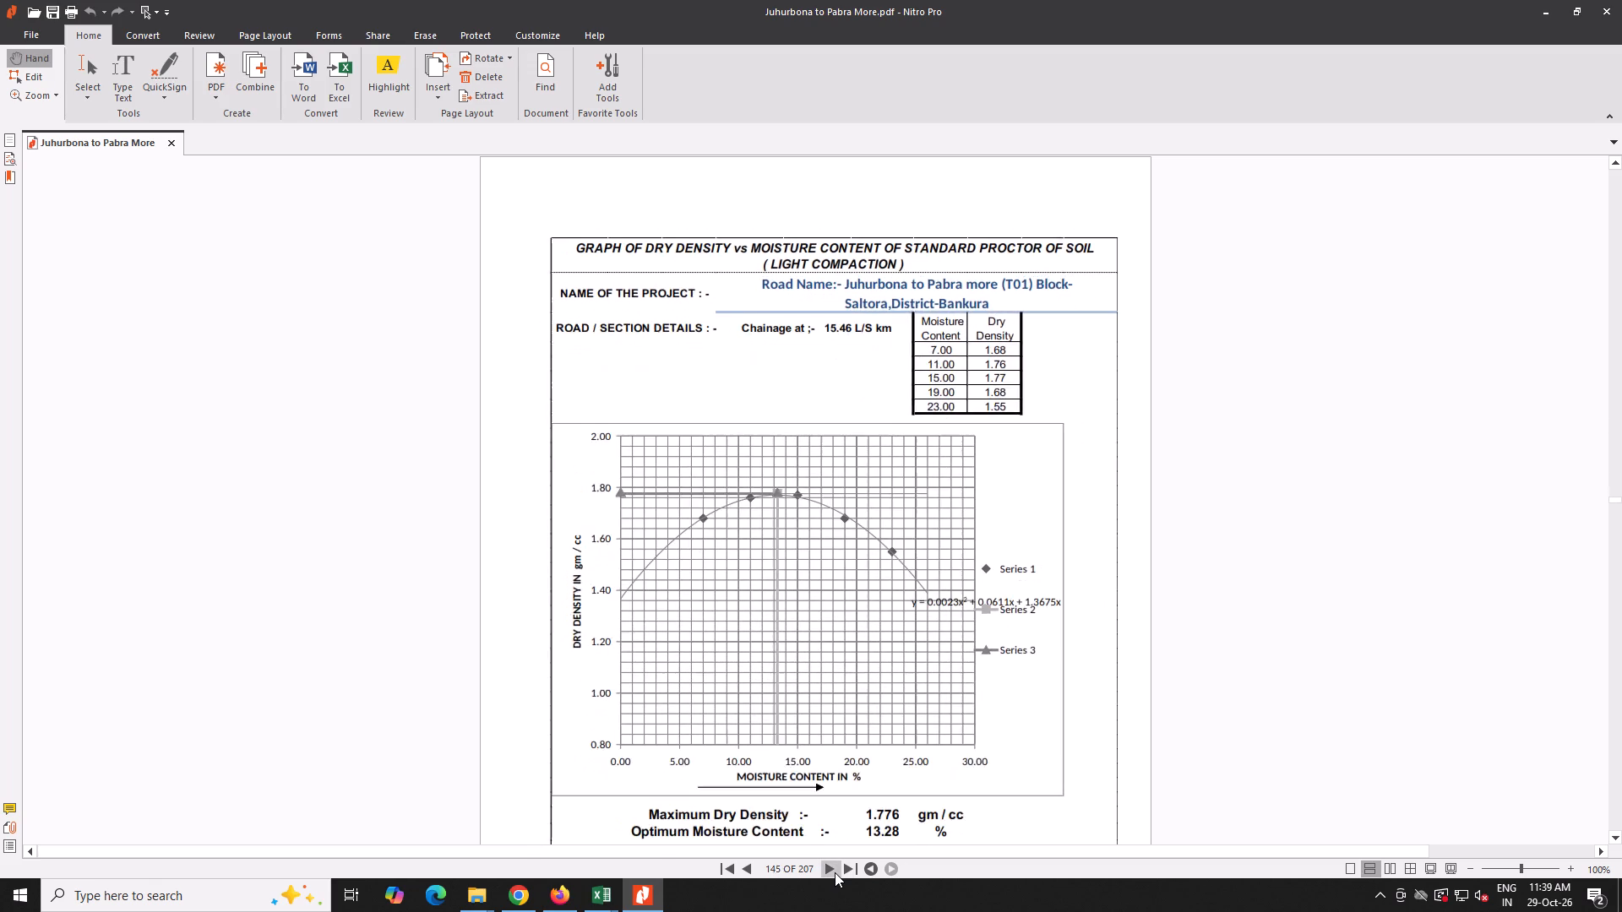
triple_click(835, 872)
triple_click(835, 872)
double_click(835, 872)
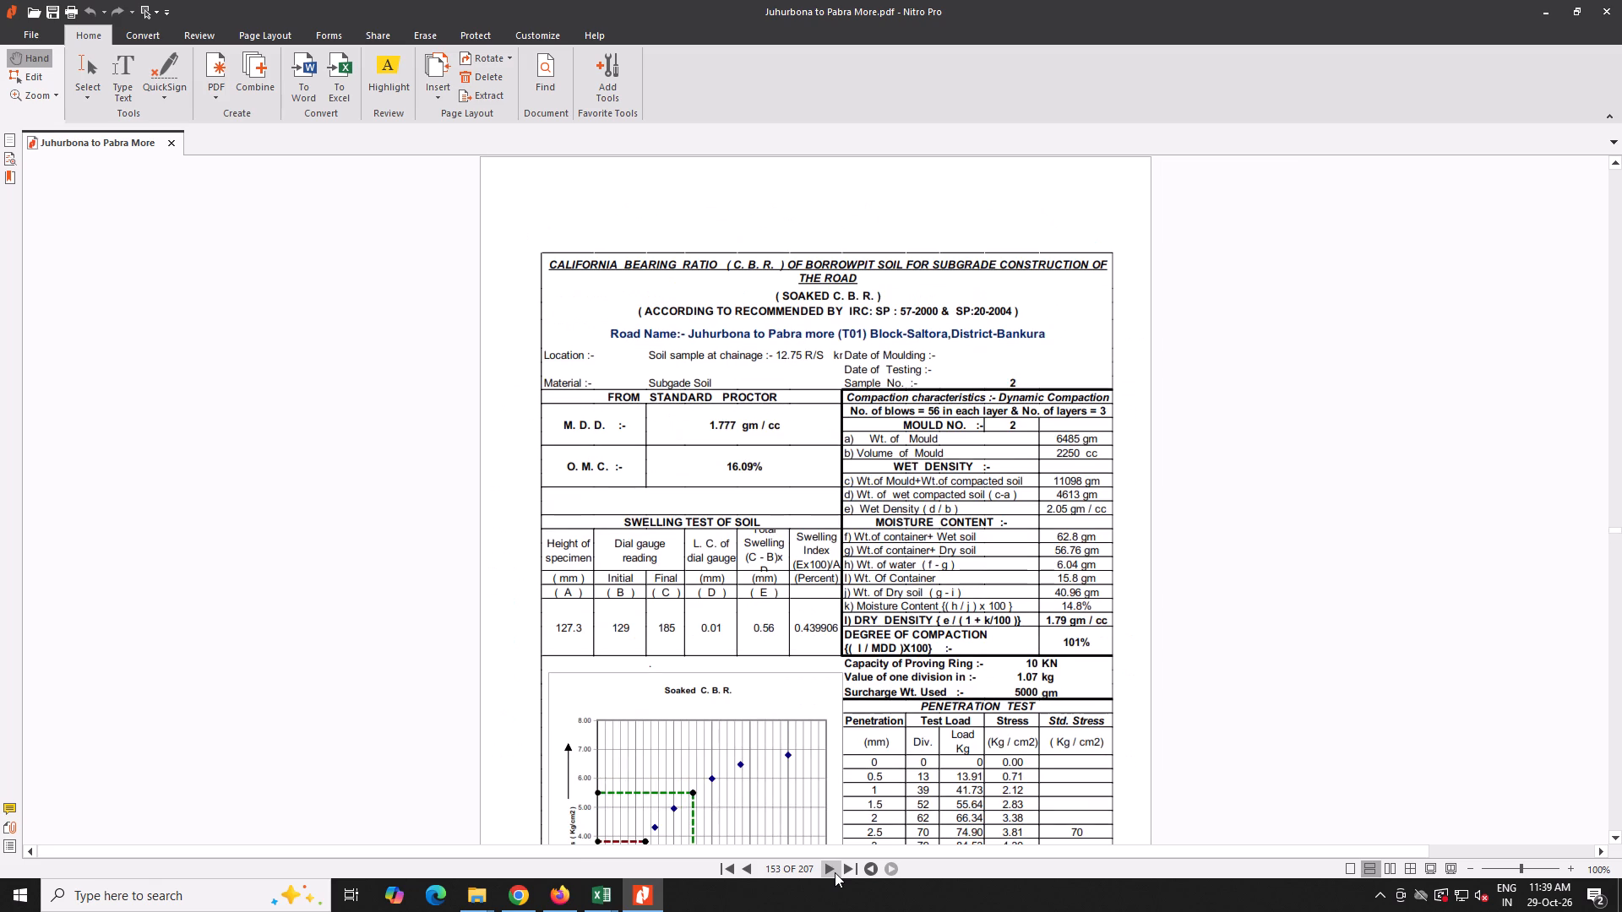
triple_click(835, 872)
left_click(835, 872)
triple_click(835, 872)
triple_click(835, 872)
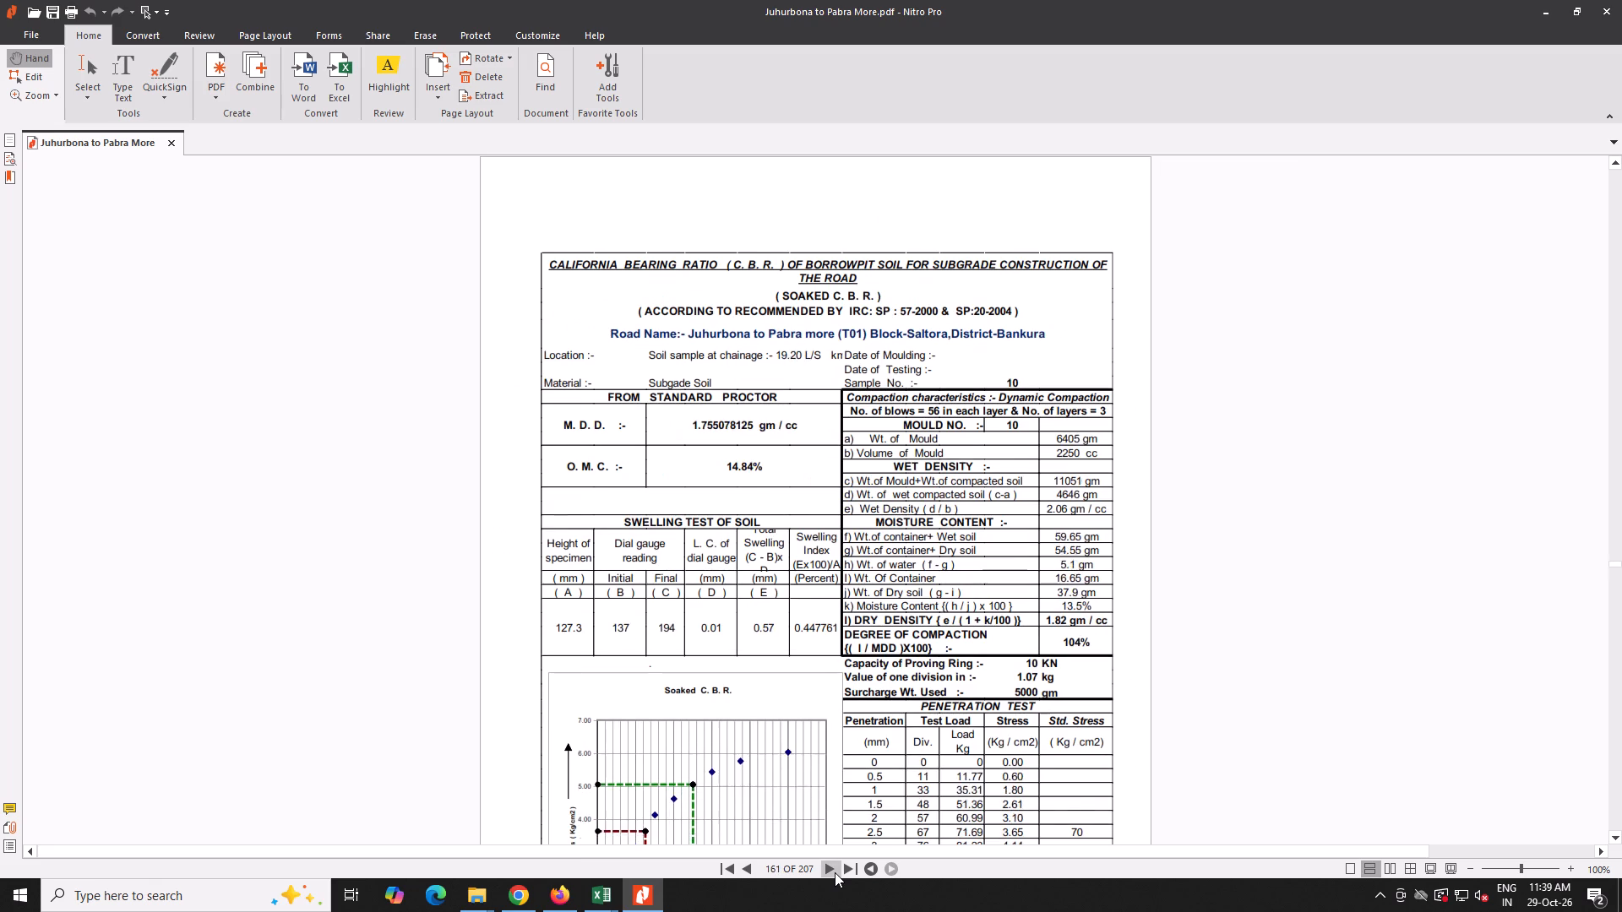
triple_click(835, 872)
triple_click(835, 872)
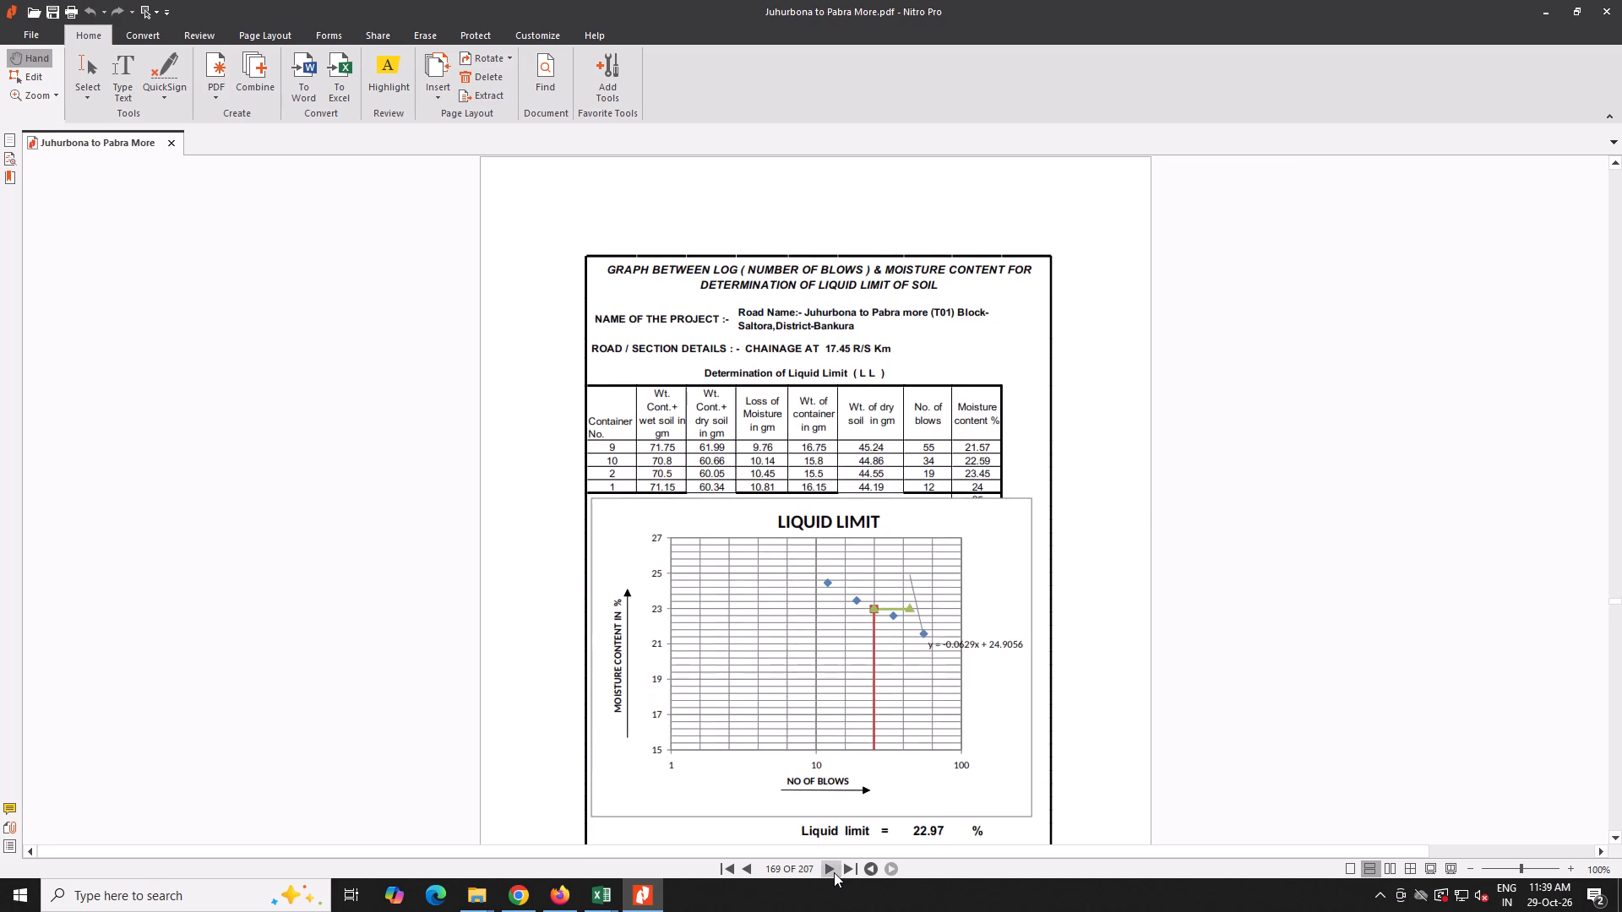
triple_click(834, 872)
triple_click(834, 872)
triple_click(834, 872)
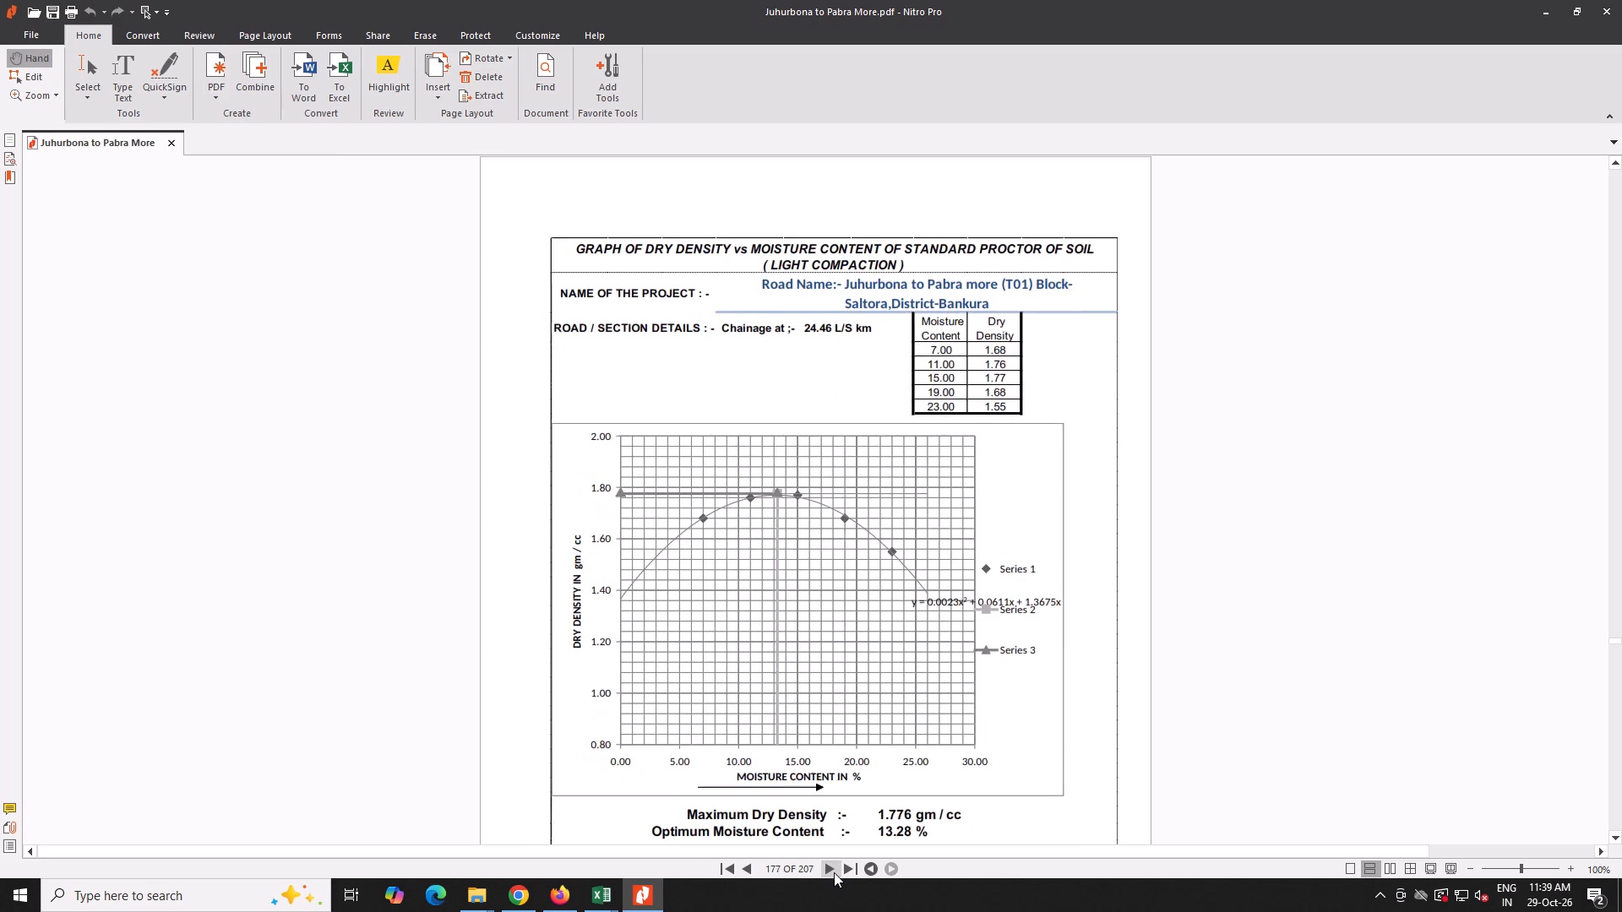
triple_click(834, 872)
triple_click(835, 872)
triple_click(835, 872)
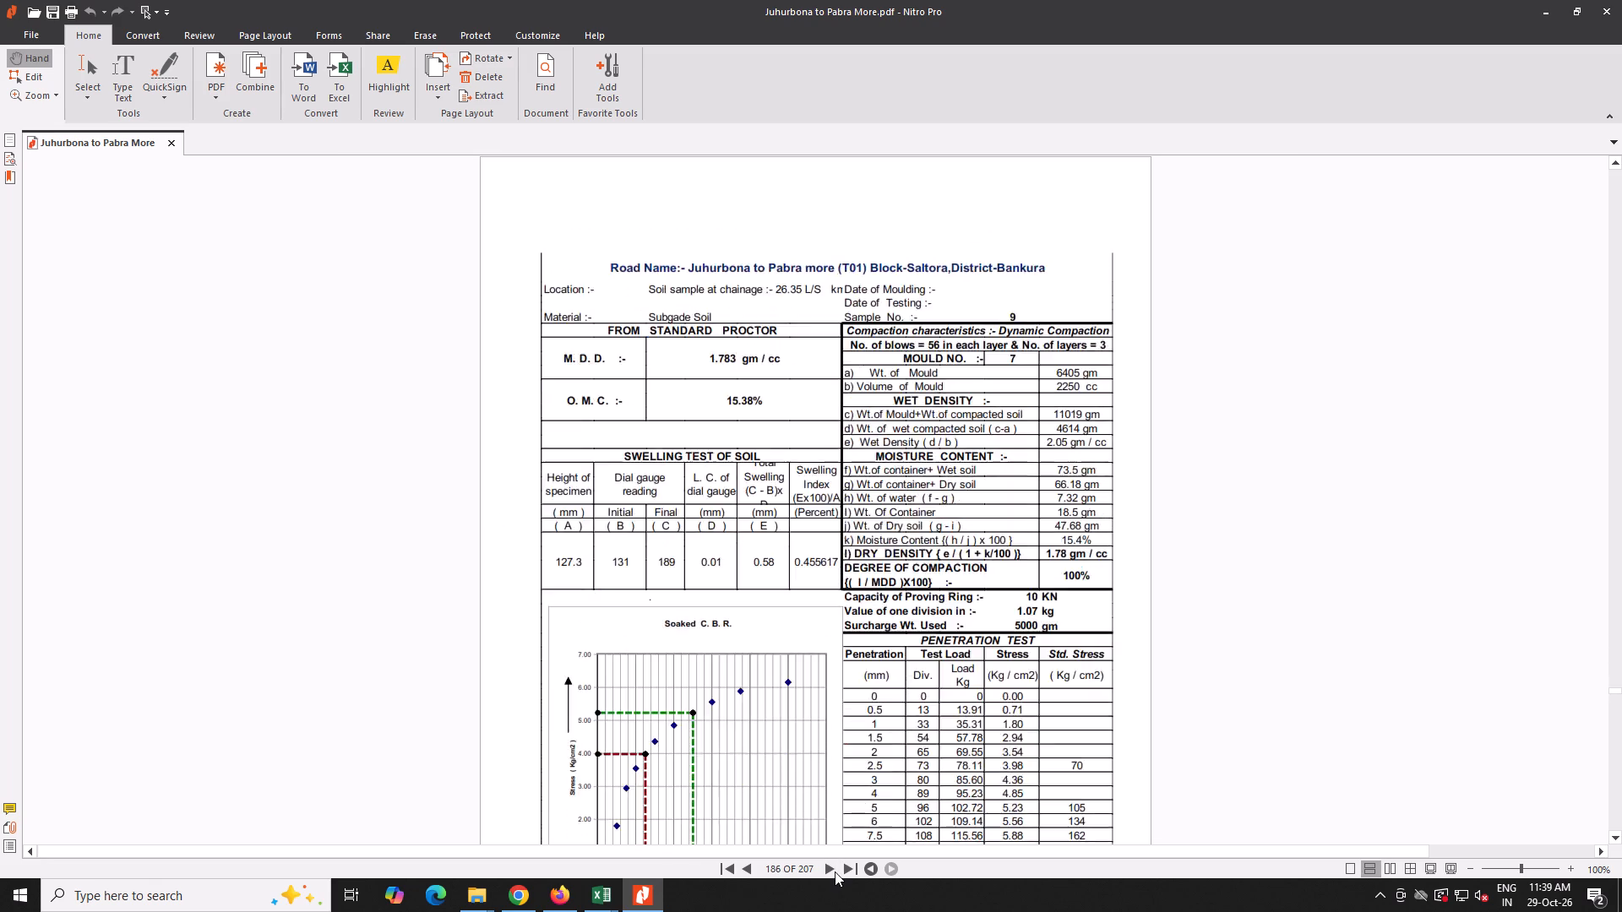
triple_click(835, 871)
triple_click(835, 871)
triple_click(835, 871)
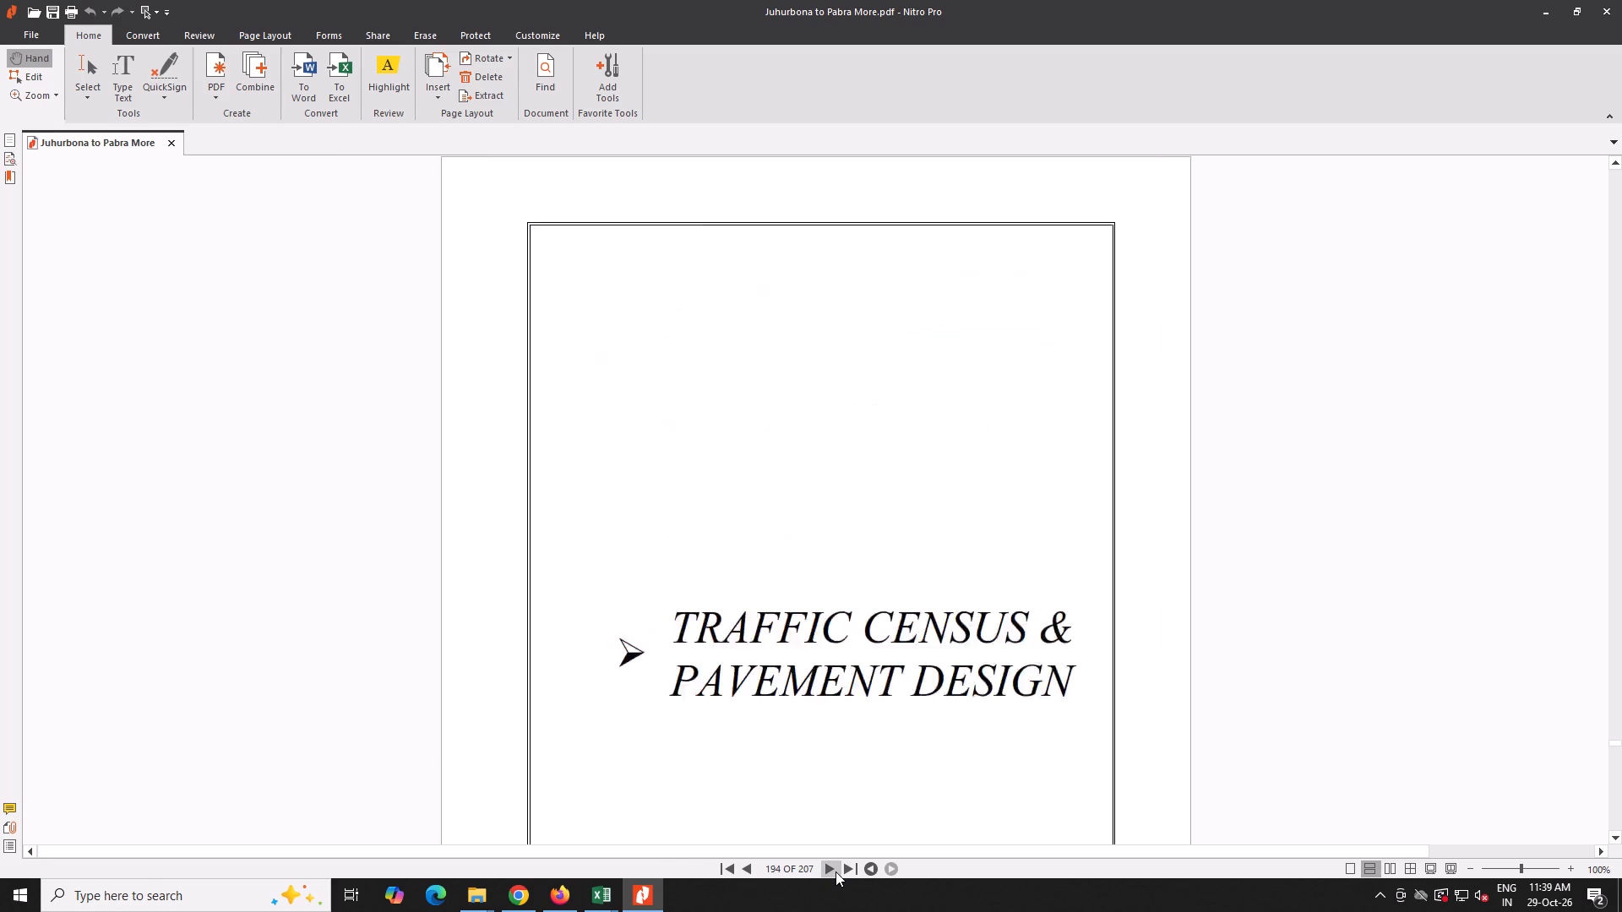
Review the traffic volume count and flexible and concrete pavement design pages, also checking the report's first and last pages.
left_click(836, 871)
left_click(759, 866)
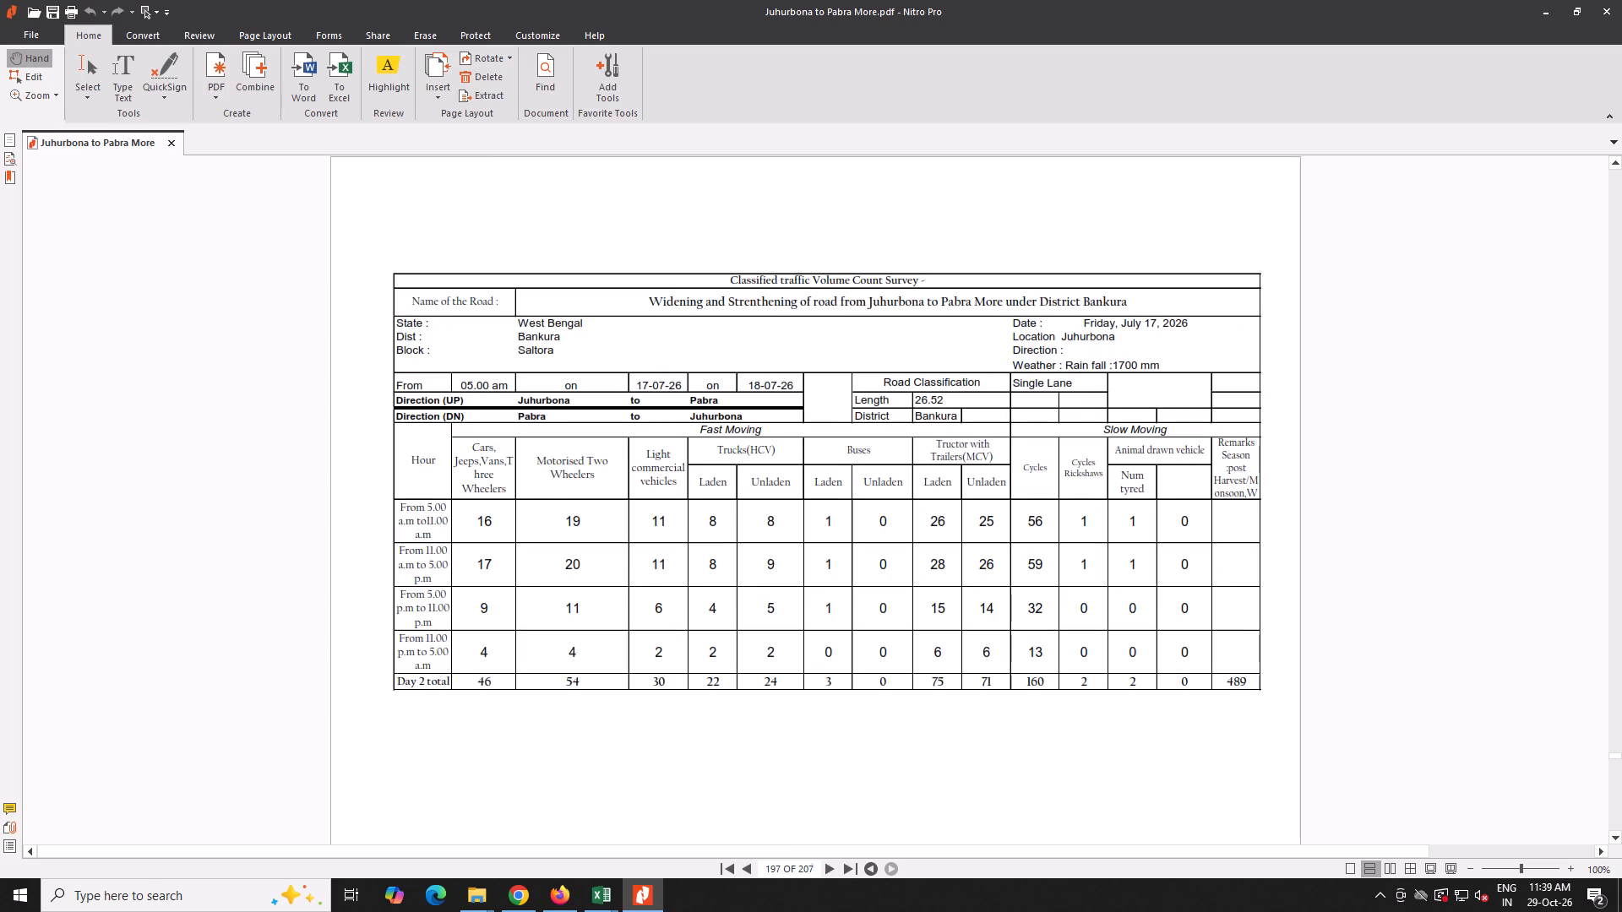
left_click(759, 865)
left_click(830, 865)
left_click(829, 866)
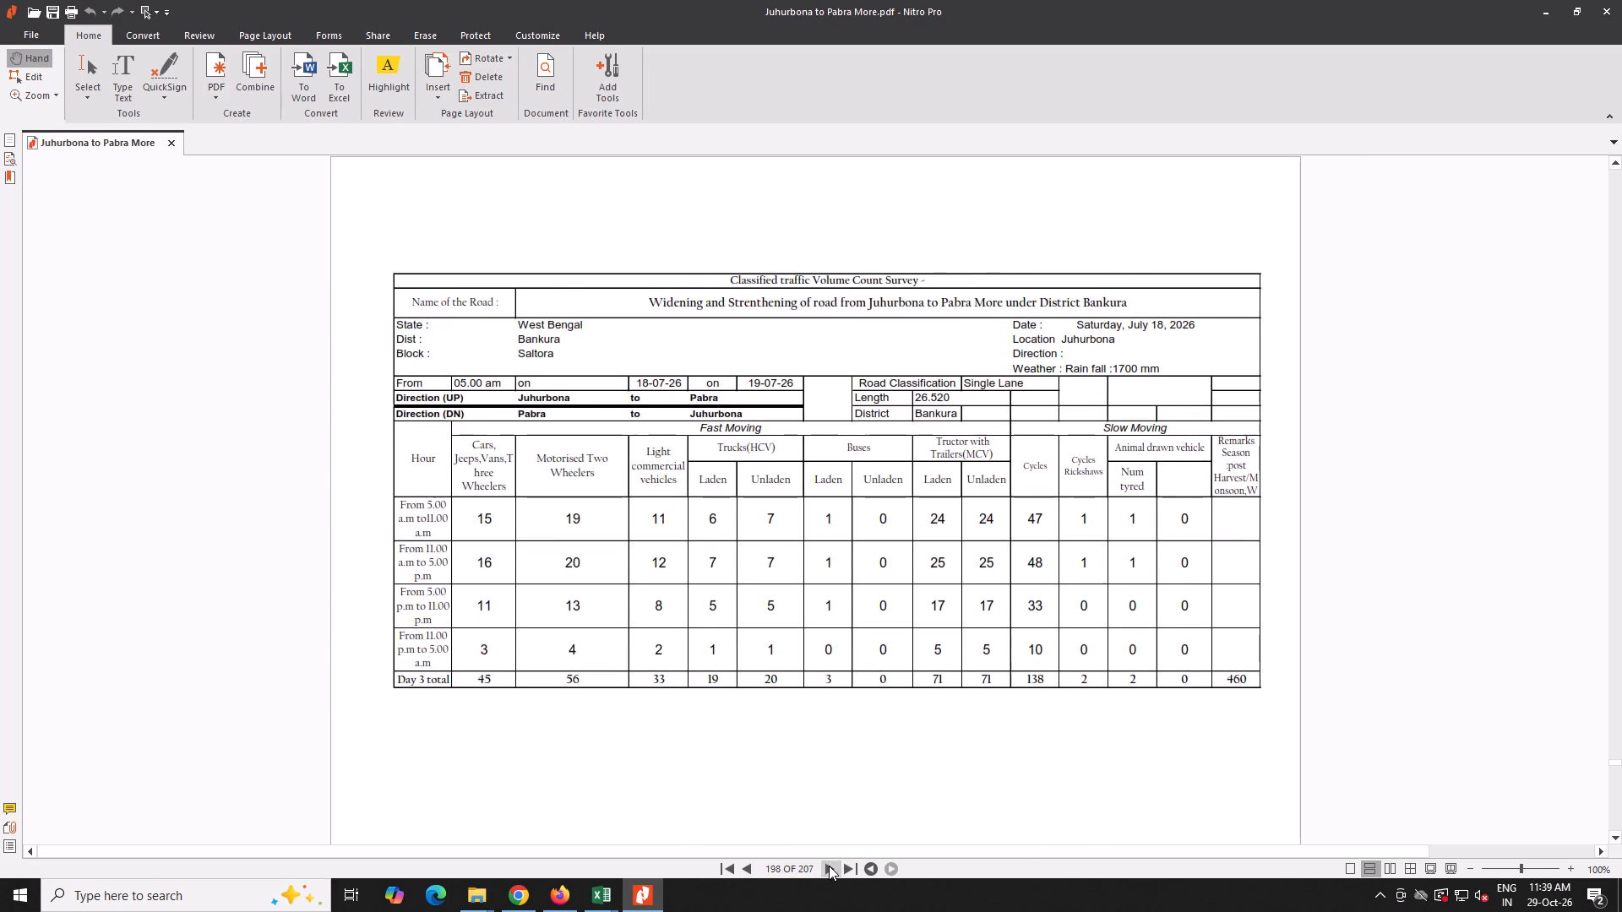
left_click(734, 866)
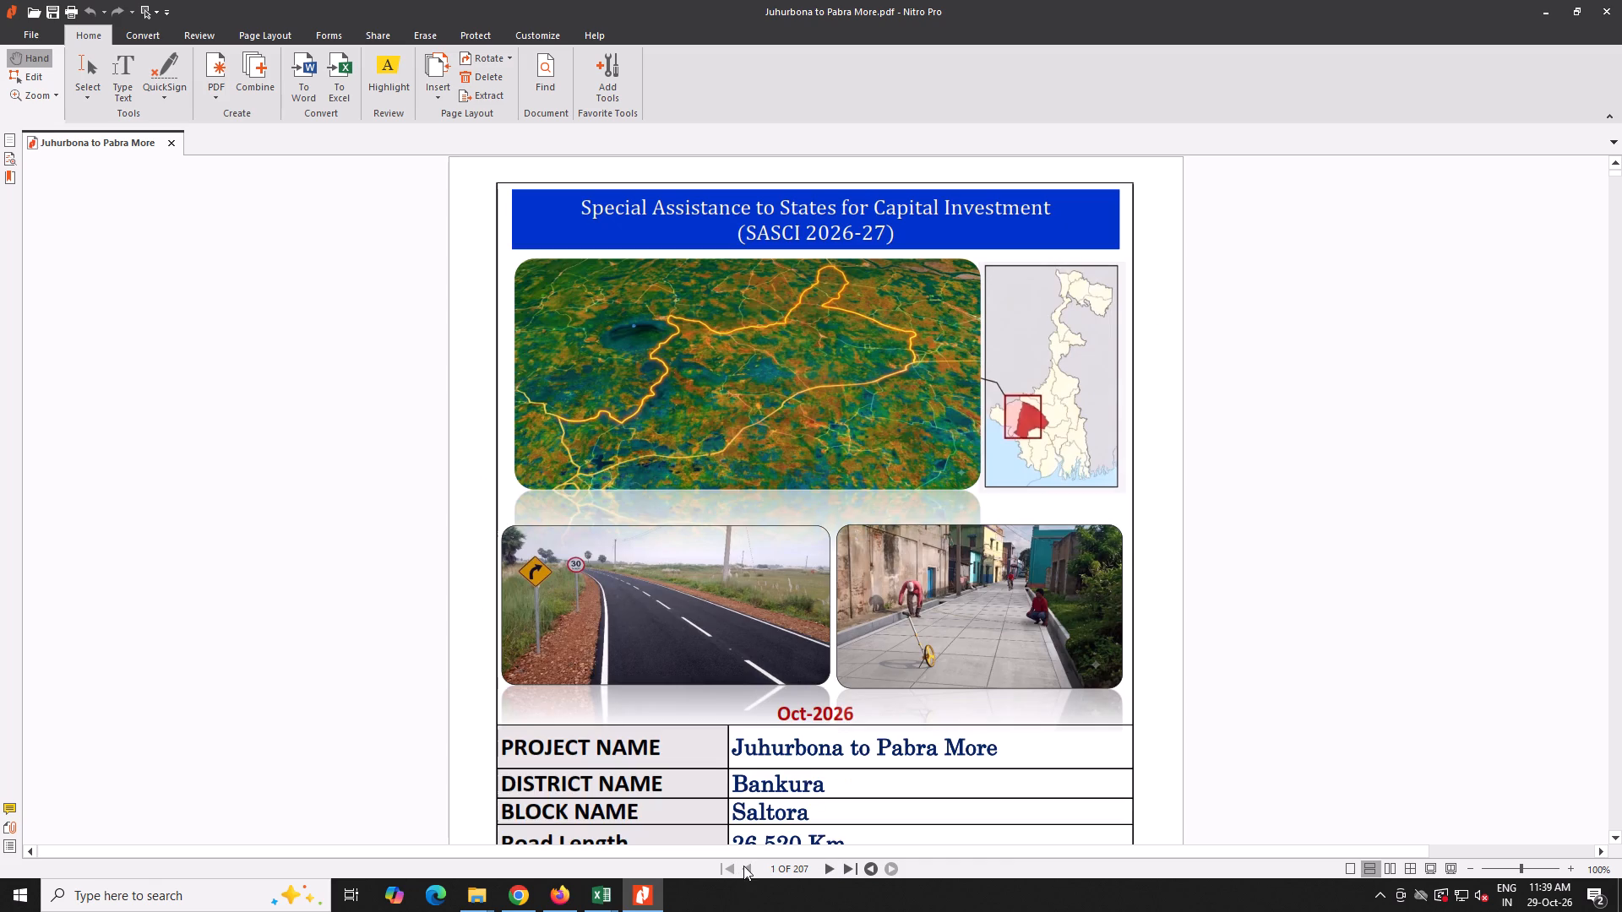
left_click(847, 864)
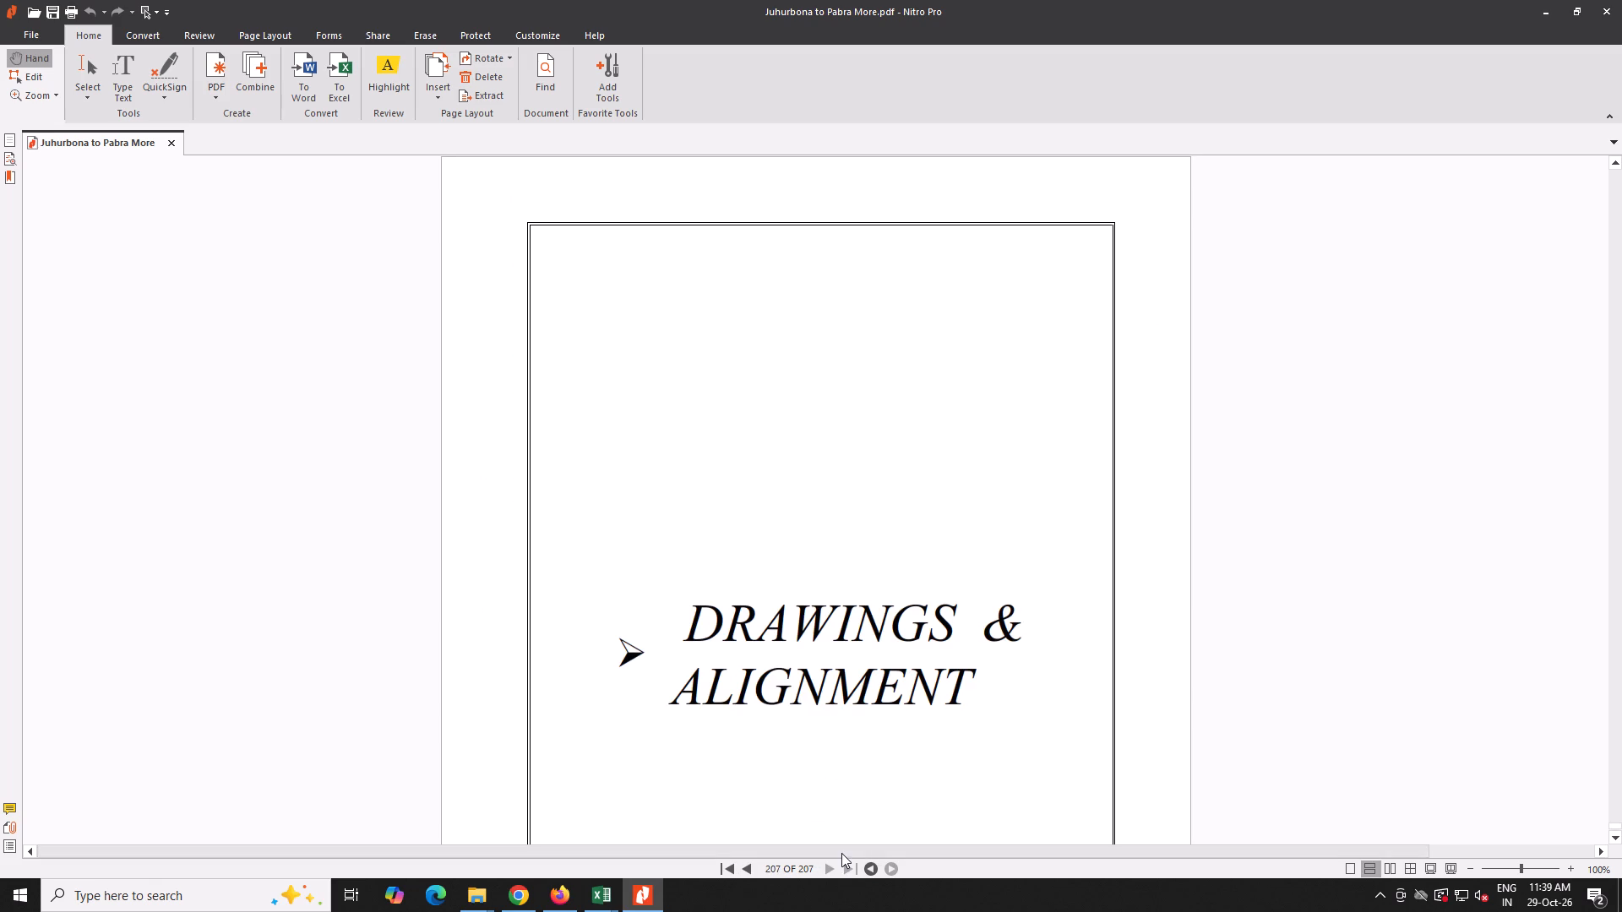
key("Left")
key("Left")
triple_click(744, 871)
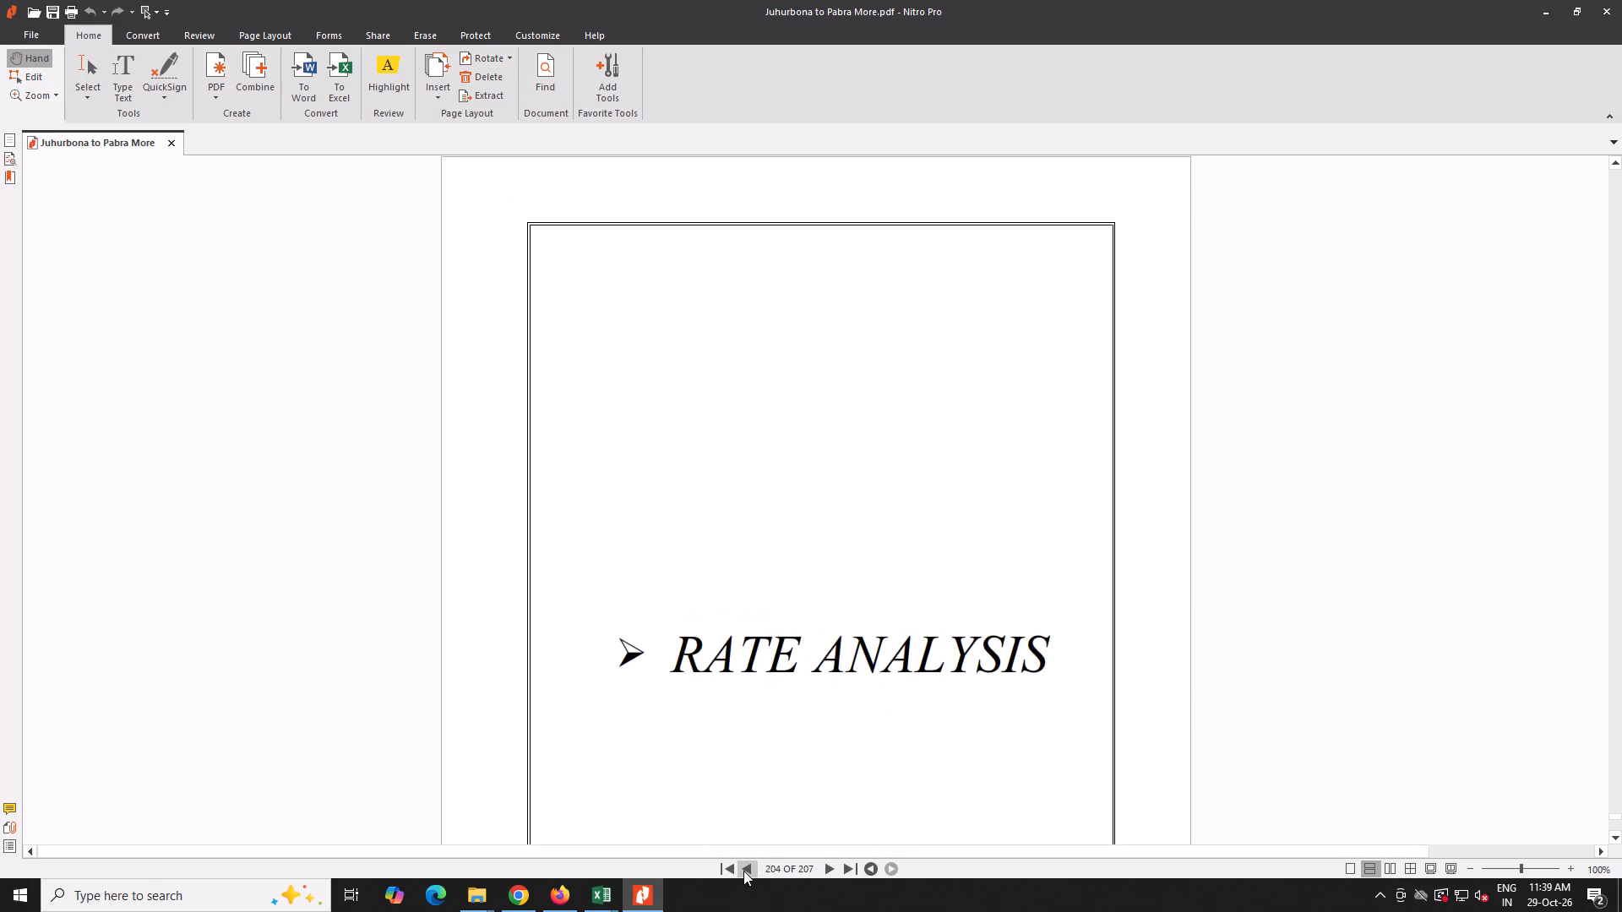
double_click(743, 871)
left_click(743, 871)
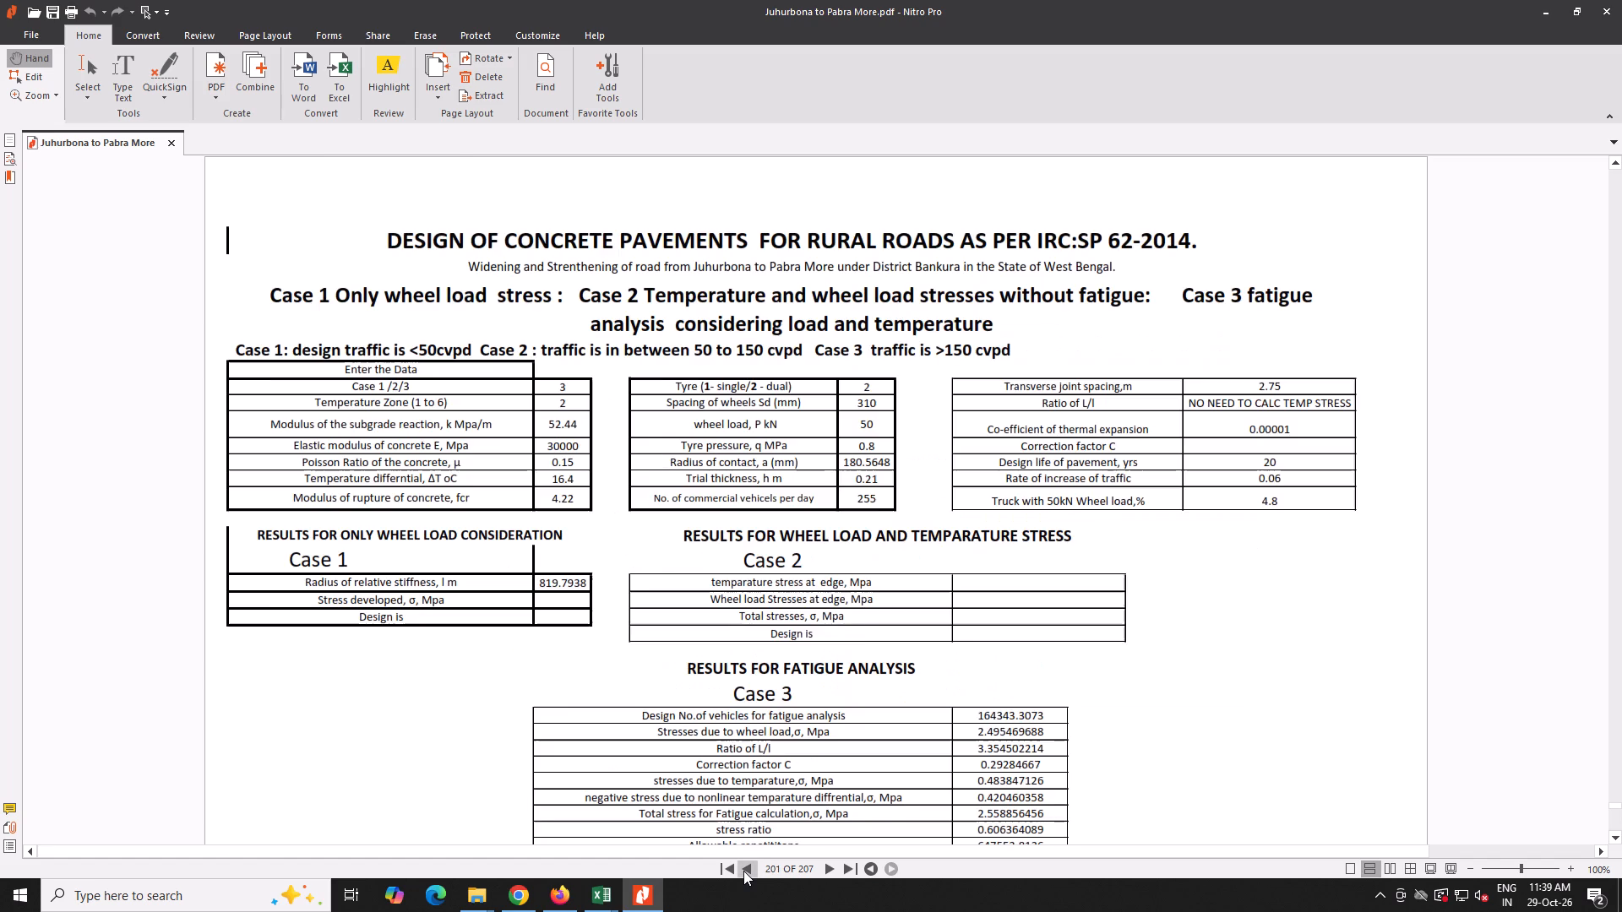
left_click(743, 871)
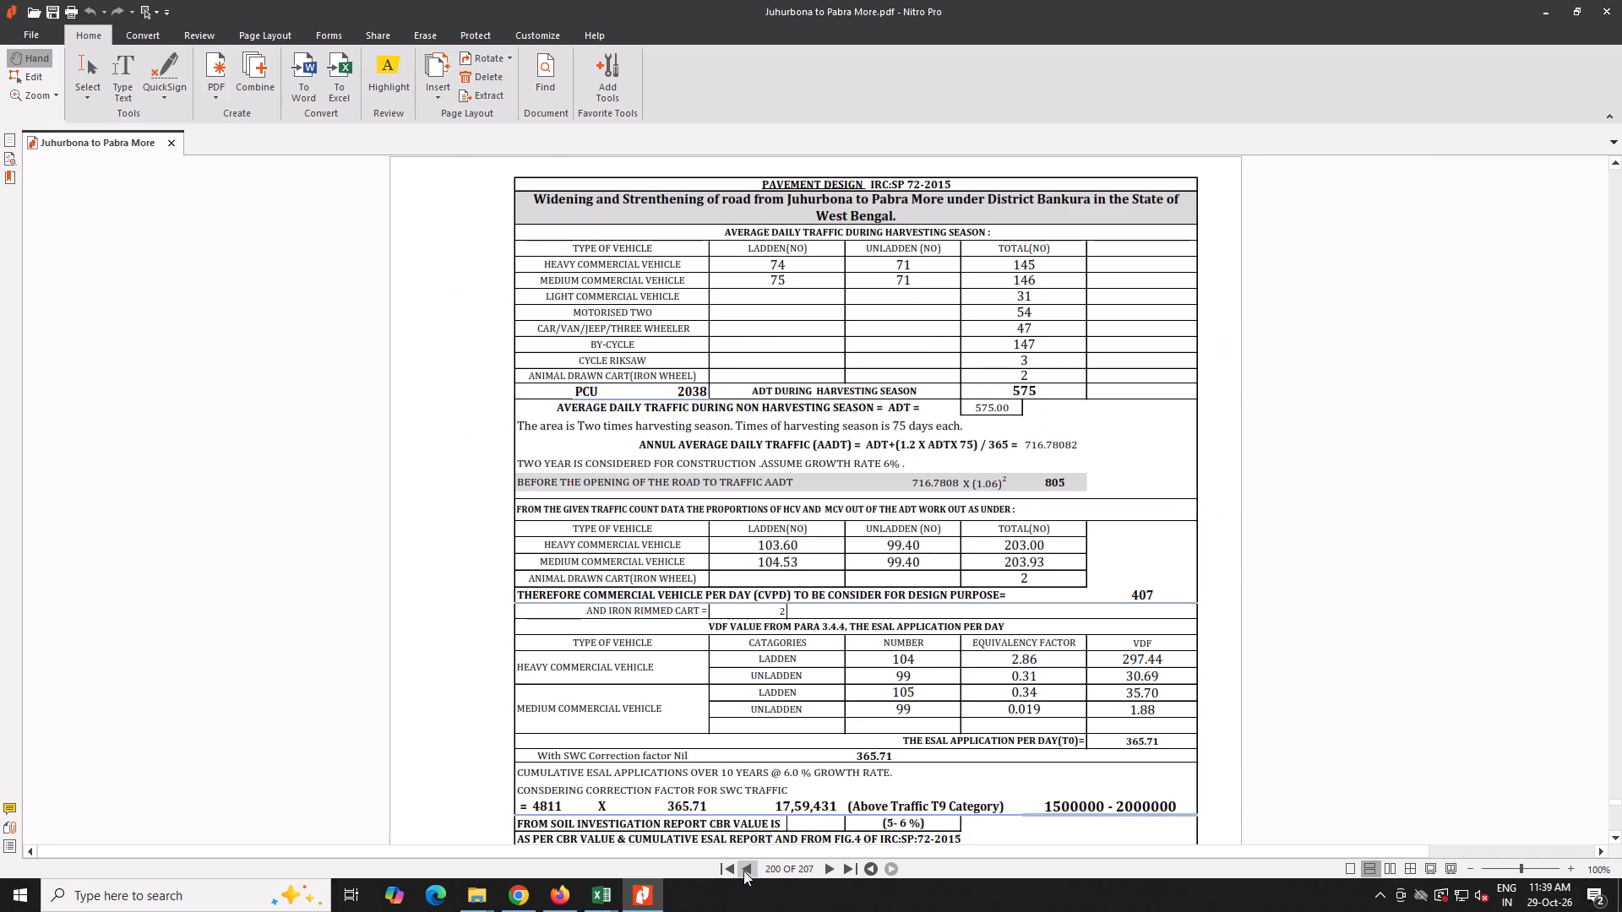
scroll(751, 820, "down", 4)
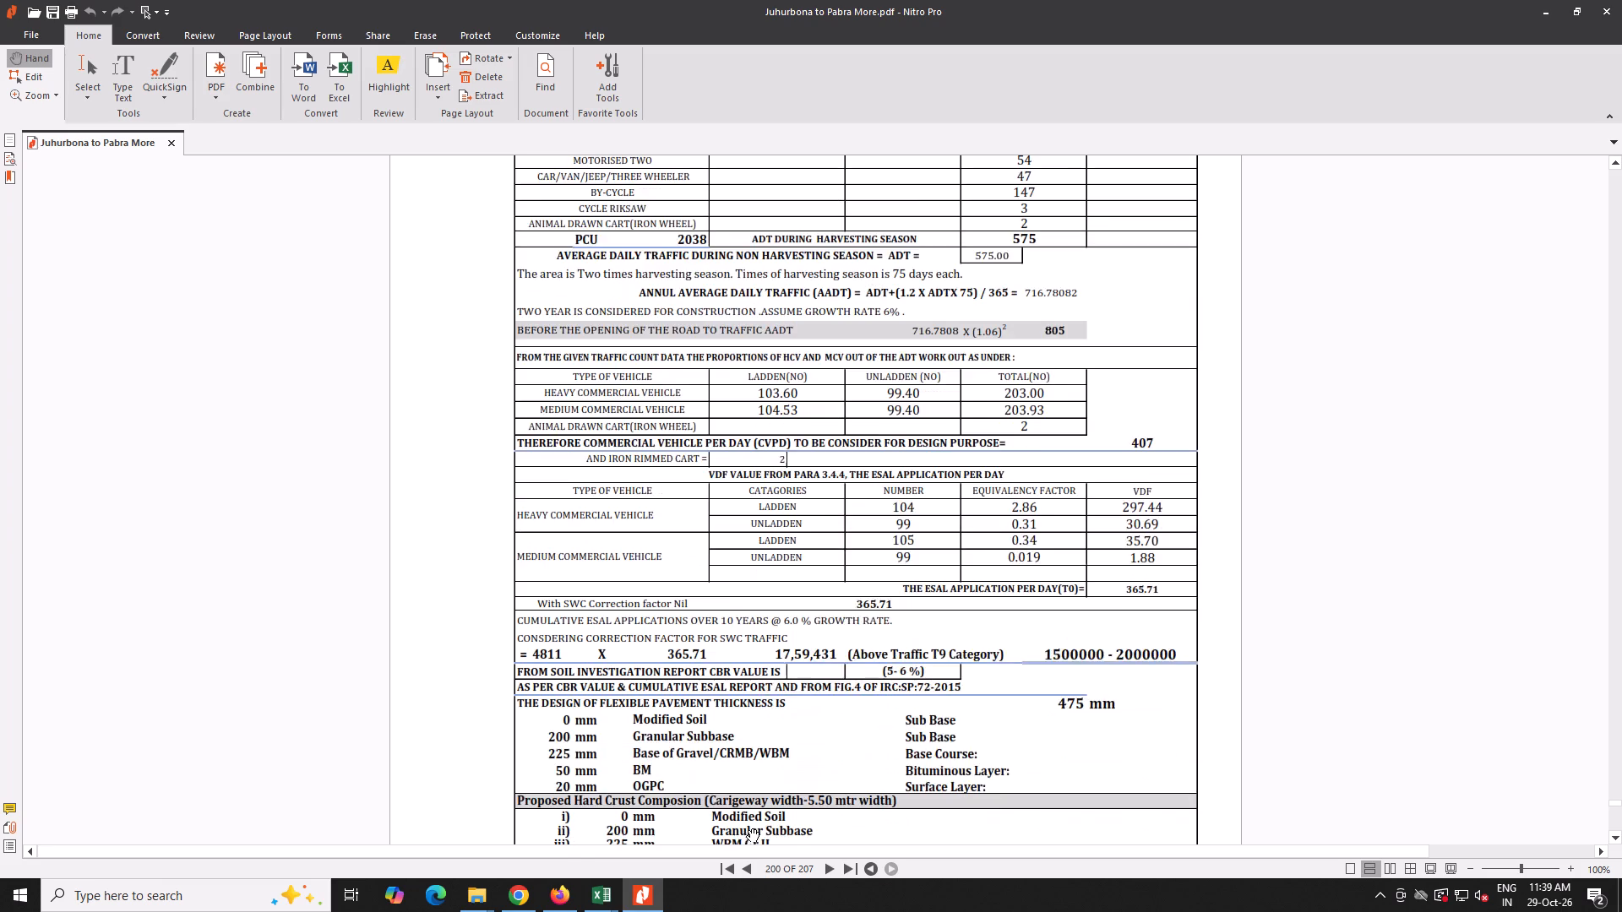
scroll(745, 829, "down", 4)
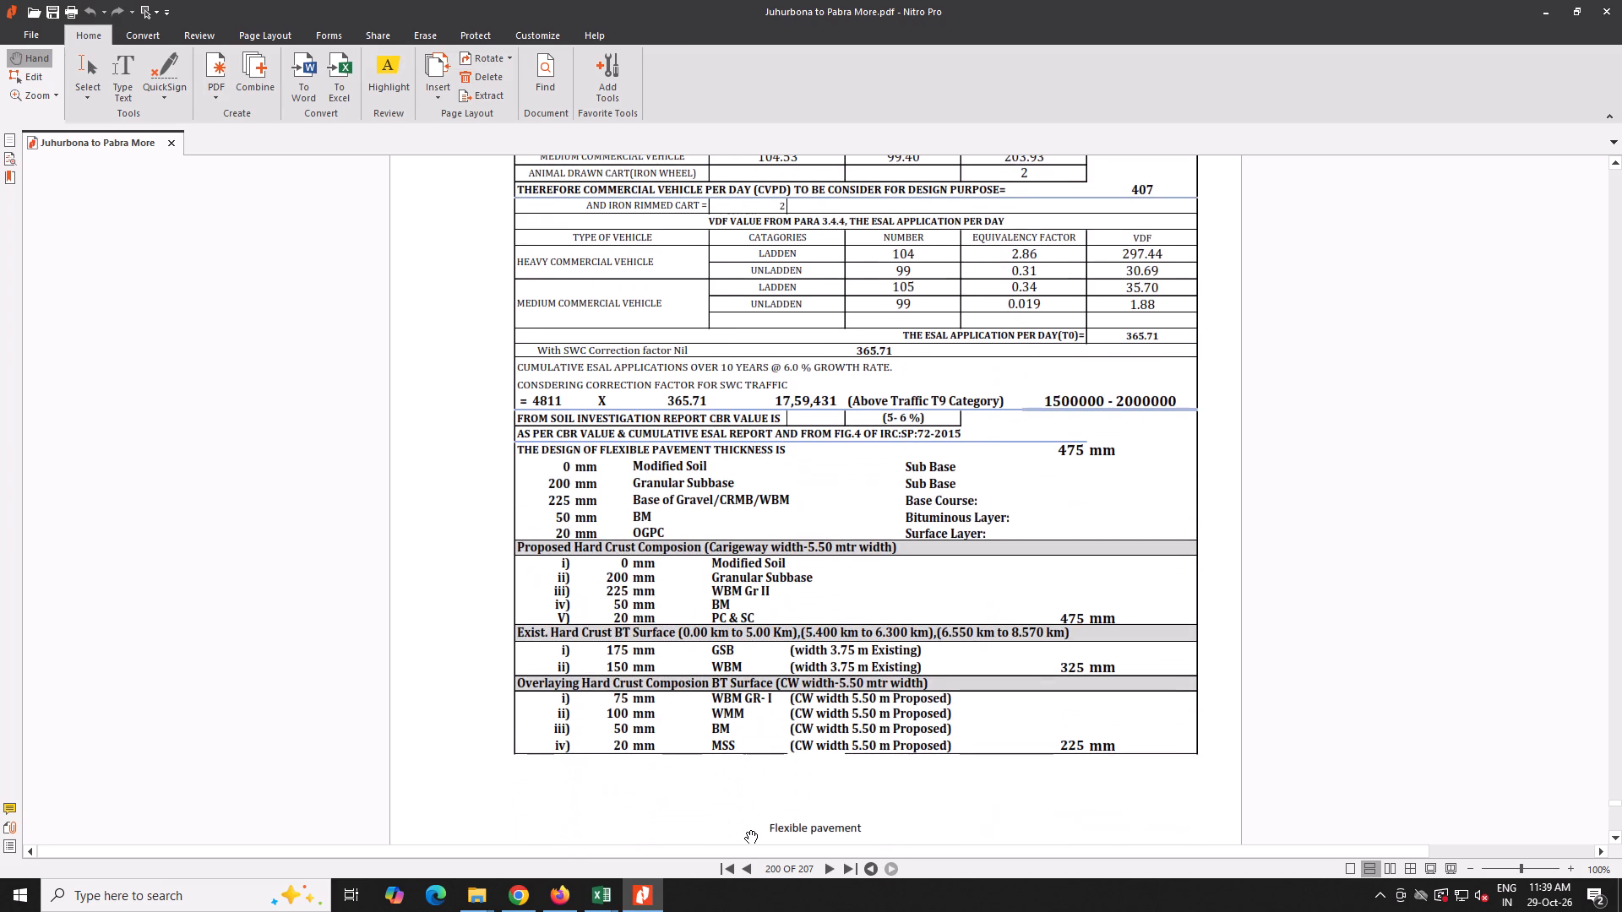
scroll(745, 830, "down", 11)
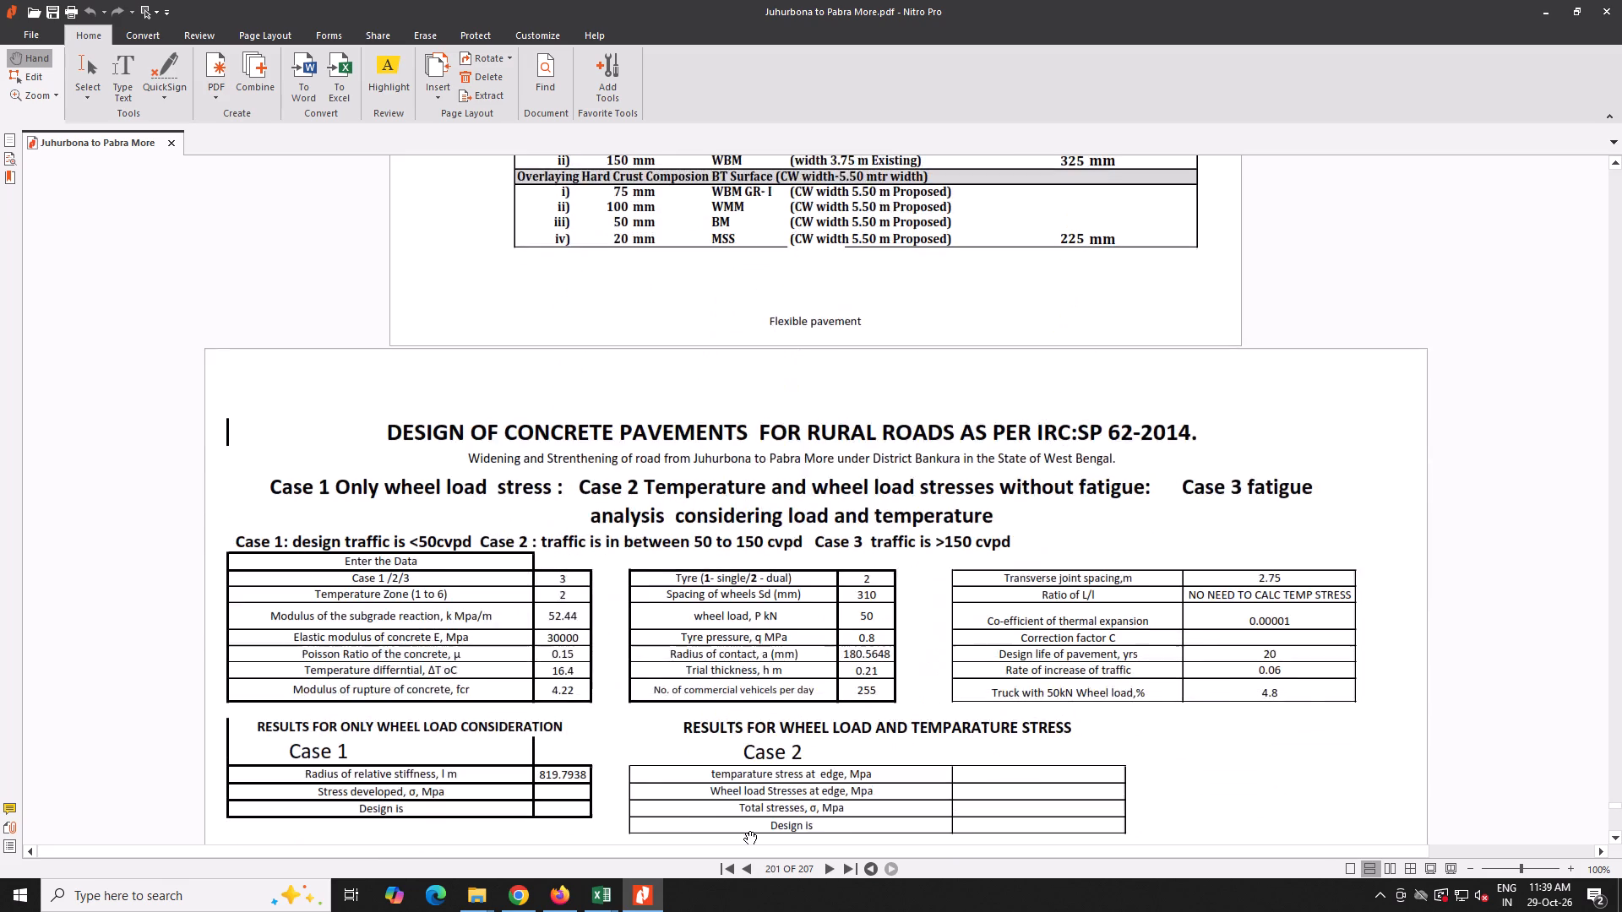
scroll(744, 831, "up", 8)
scroll(743, 827, "down", 11)
scroll(743, 823, "up", 4)
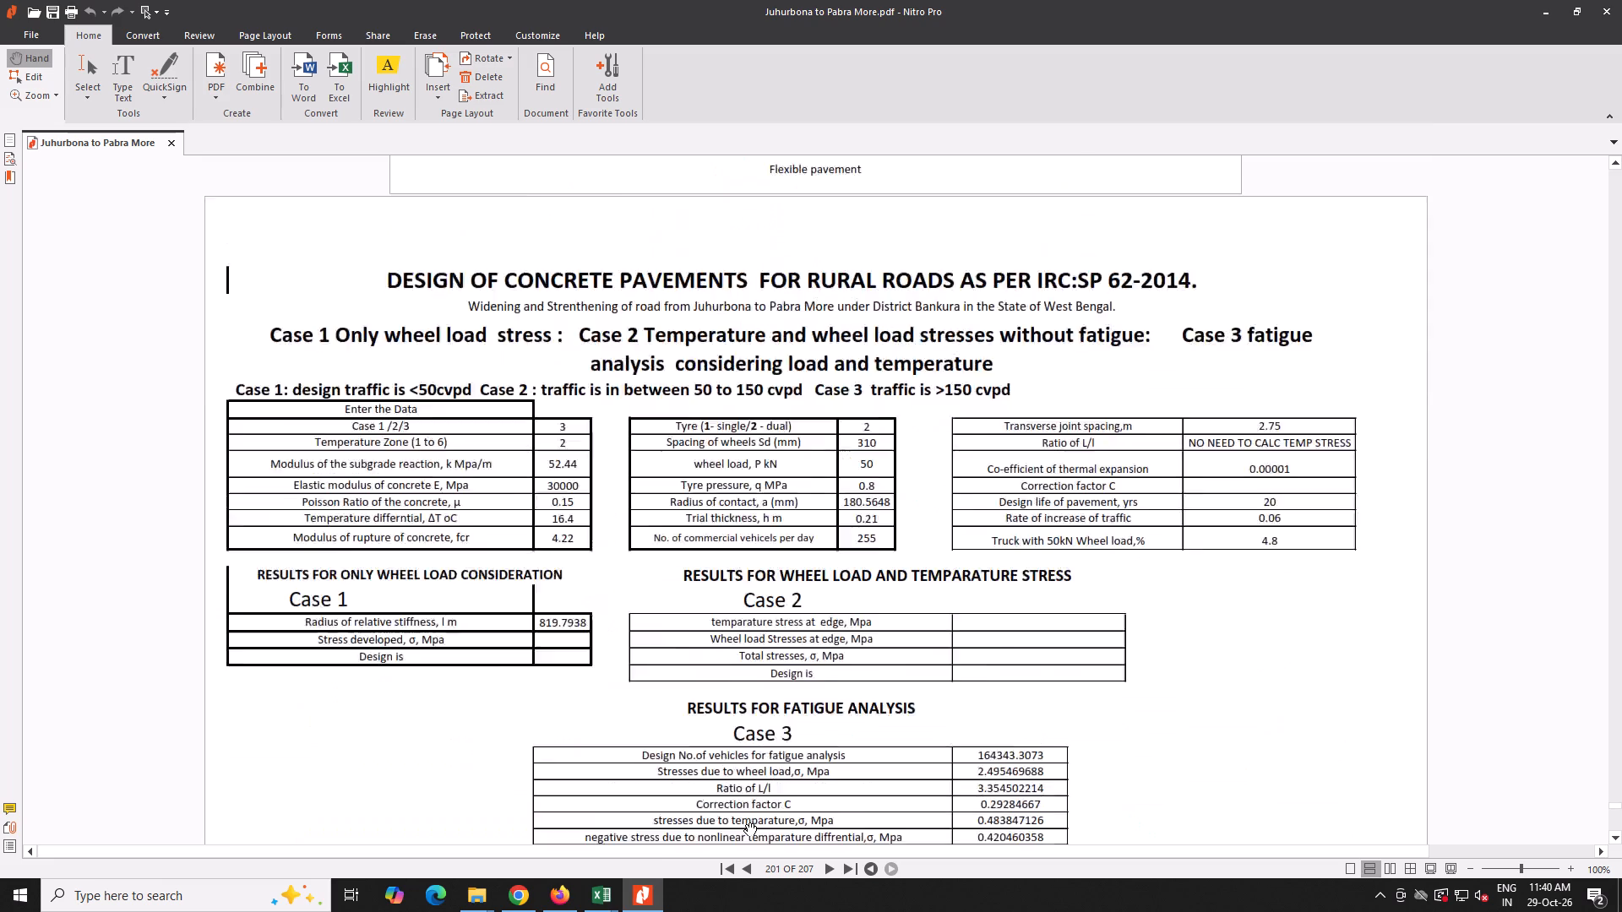
Insert all pages of the ATCC REPORT HOOGHLY PDF from the DWG PDF folder before the Design of Flexible Pavement page at page 199.
scroll(744, 822, "up", 1)
key("Left")
key("Left")
scroll(776, 794, "up", 11)
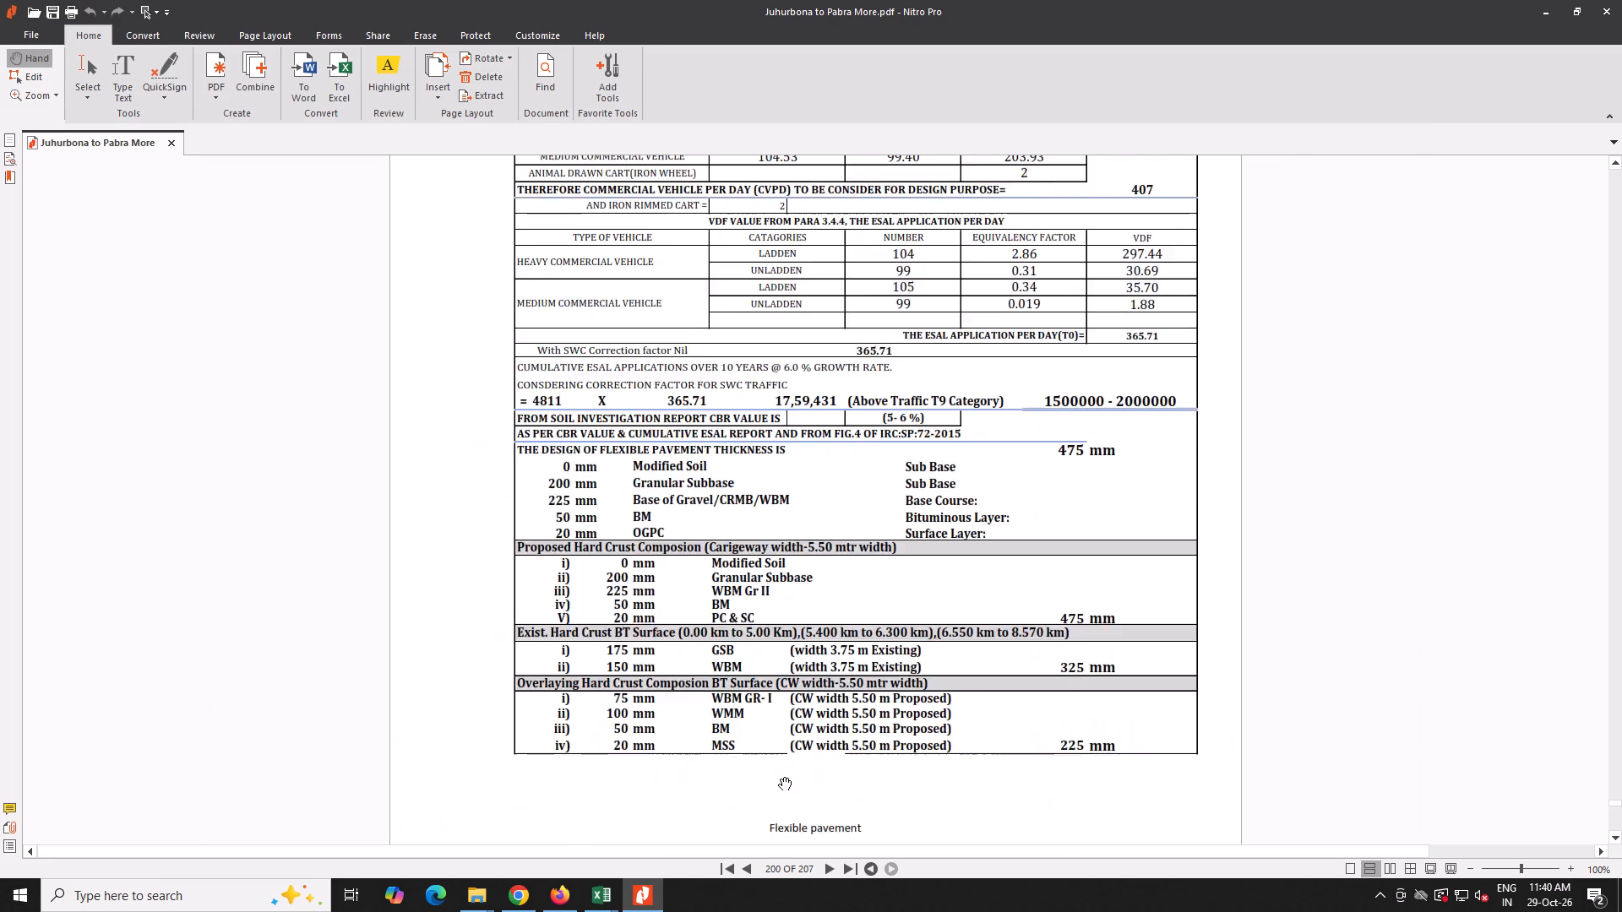
scroll(779, 777, "up", 20)
scroll(779, 777, "up", 10)
scroll(784, 777, "down", 4)
left_click(438, 93)
left_click(460, 111)
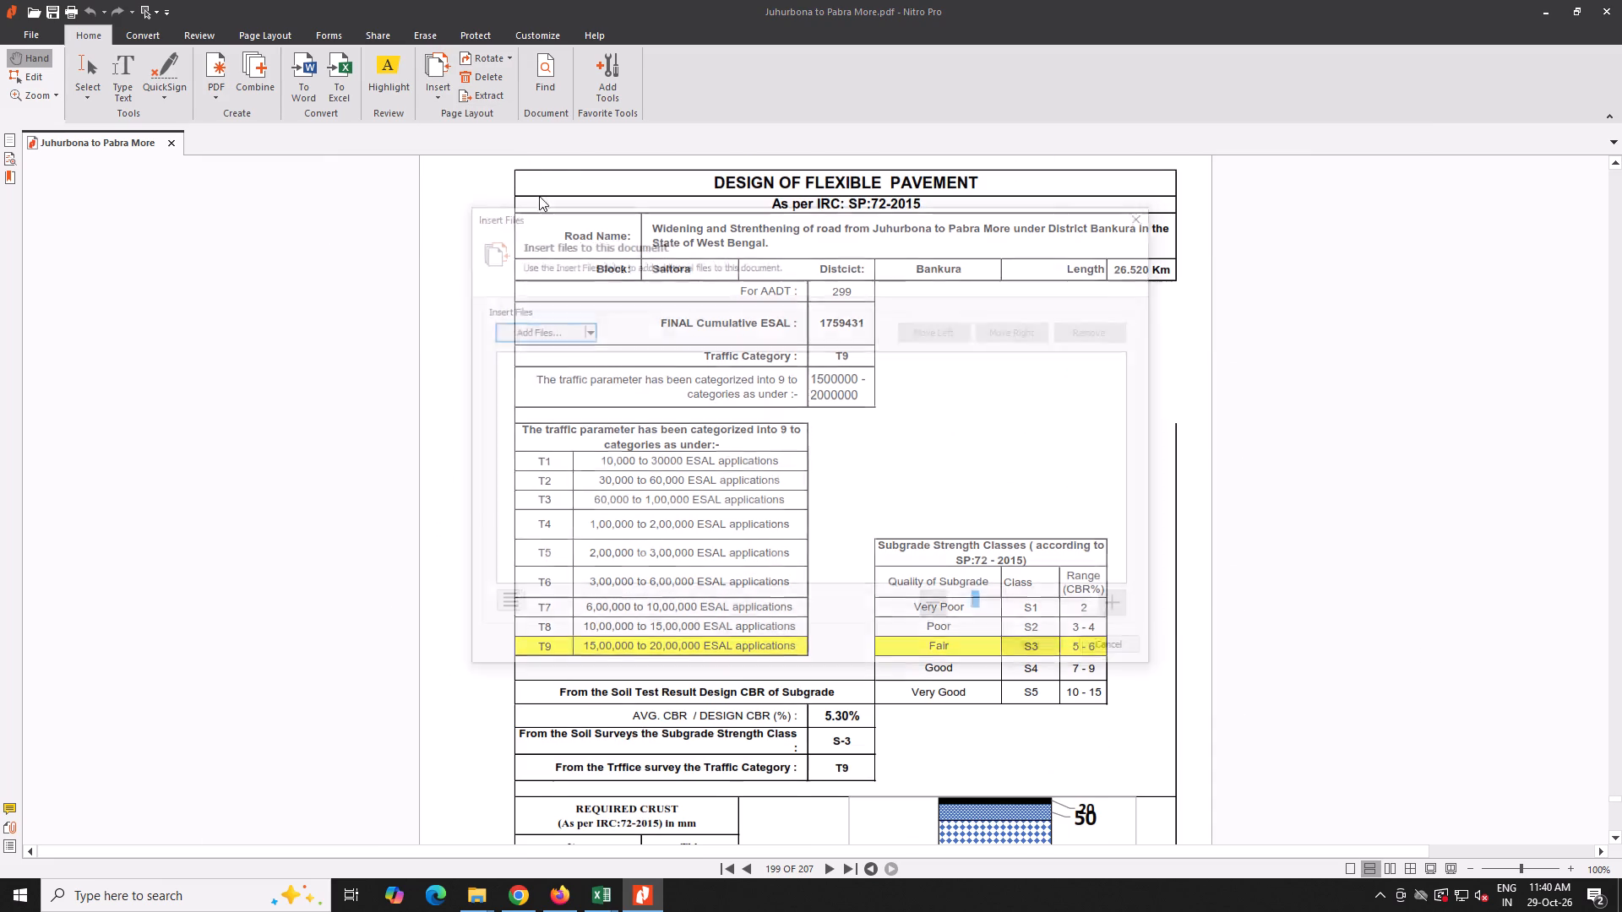
left_click(544, 326)
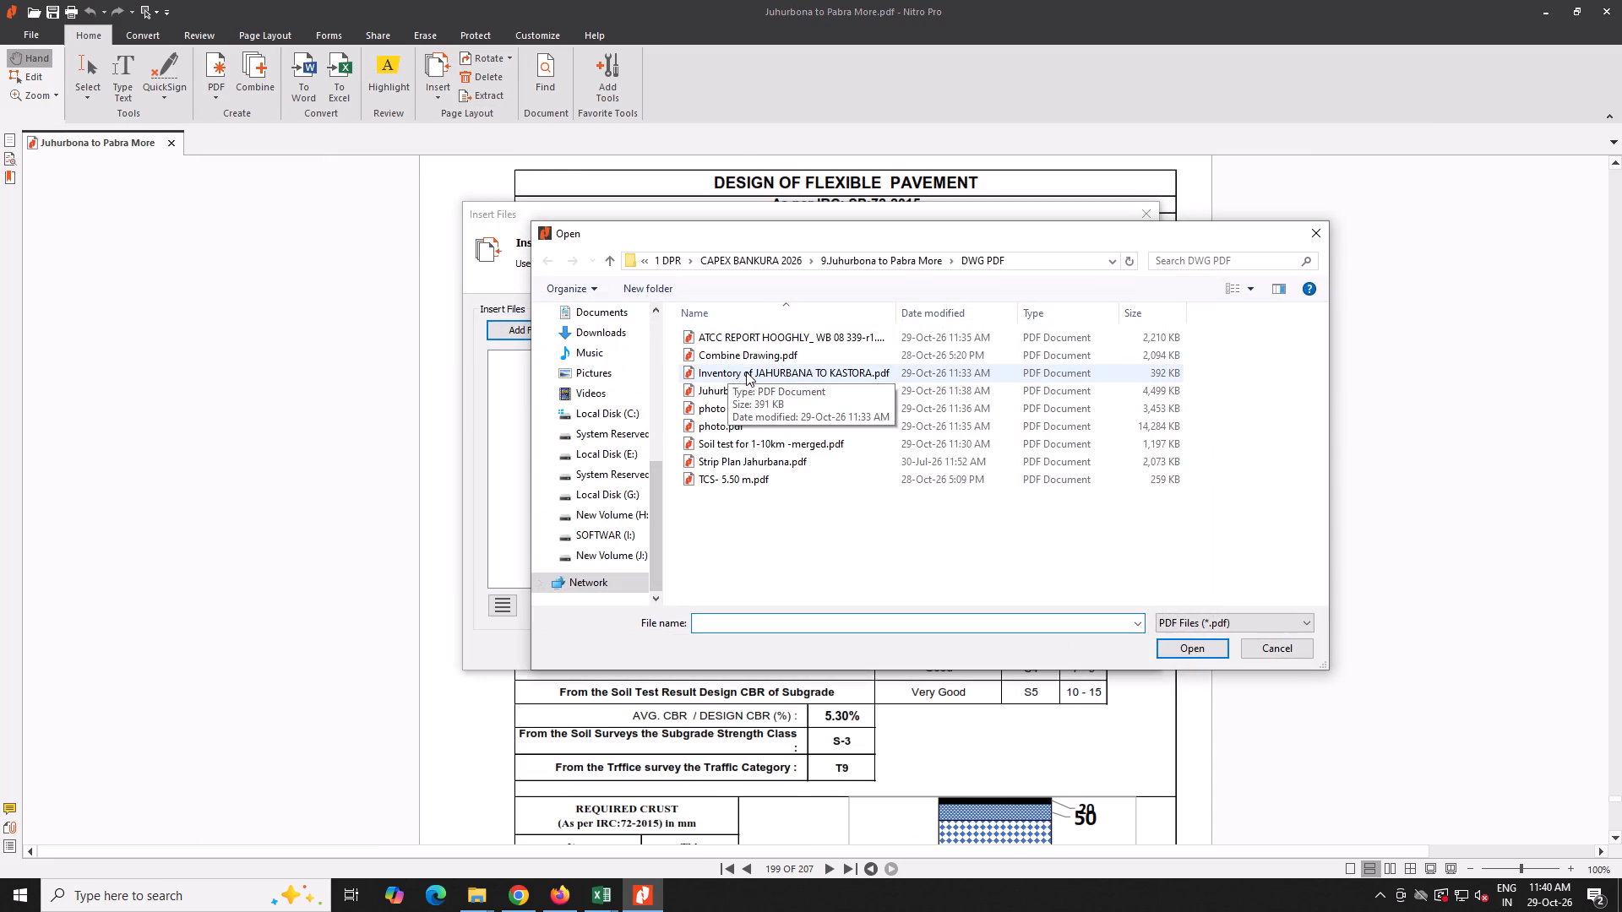
double_click(763, 338)
left_click(1048, 642)
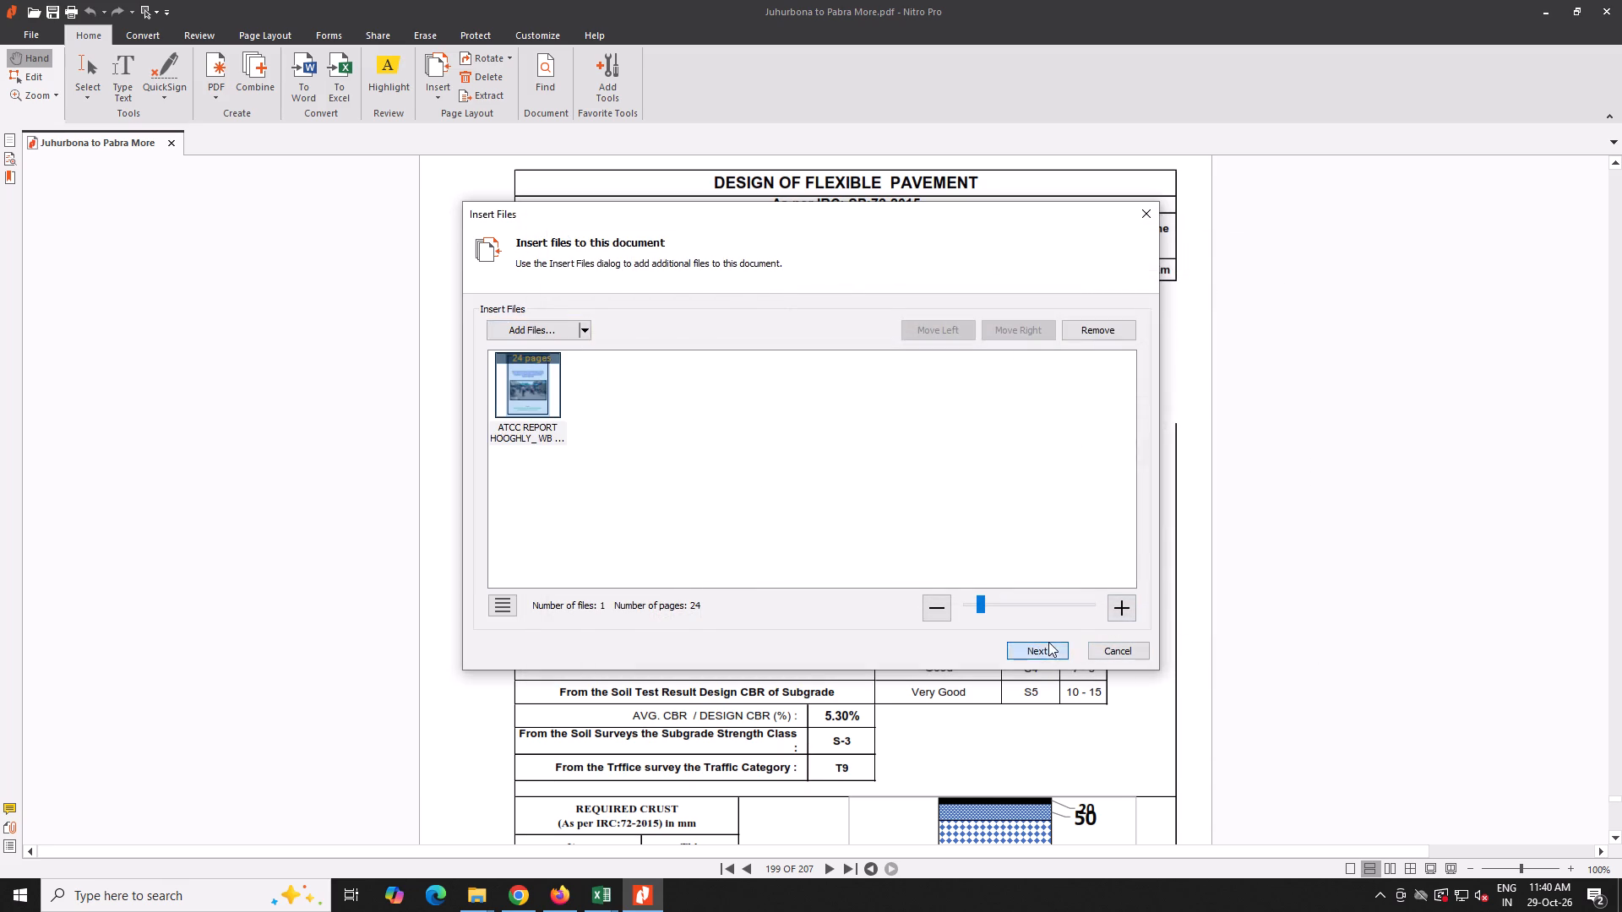
left_click(842, 566)
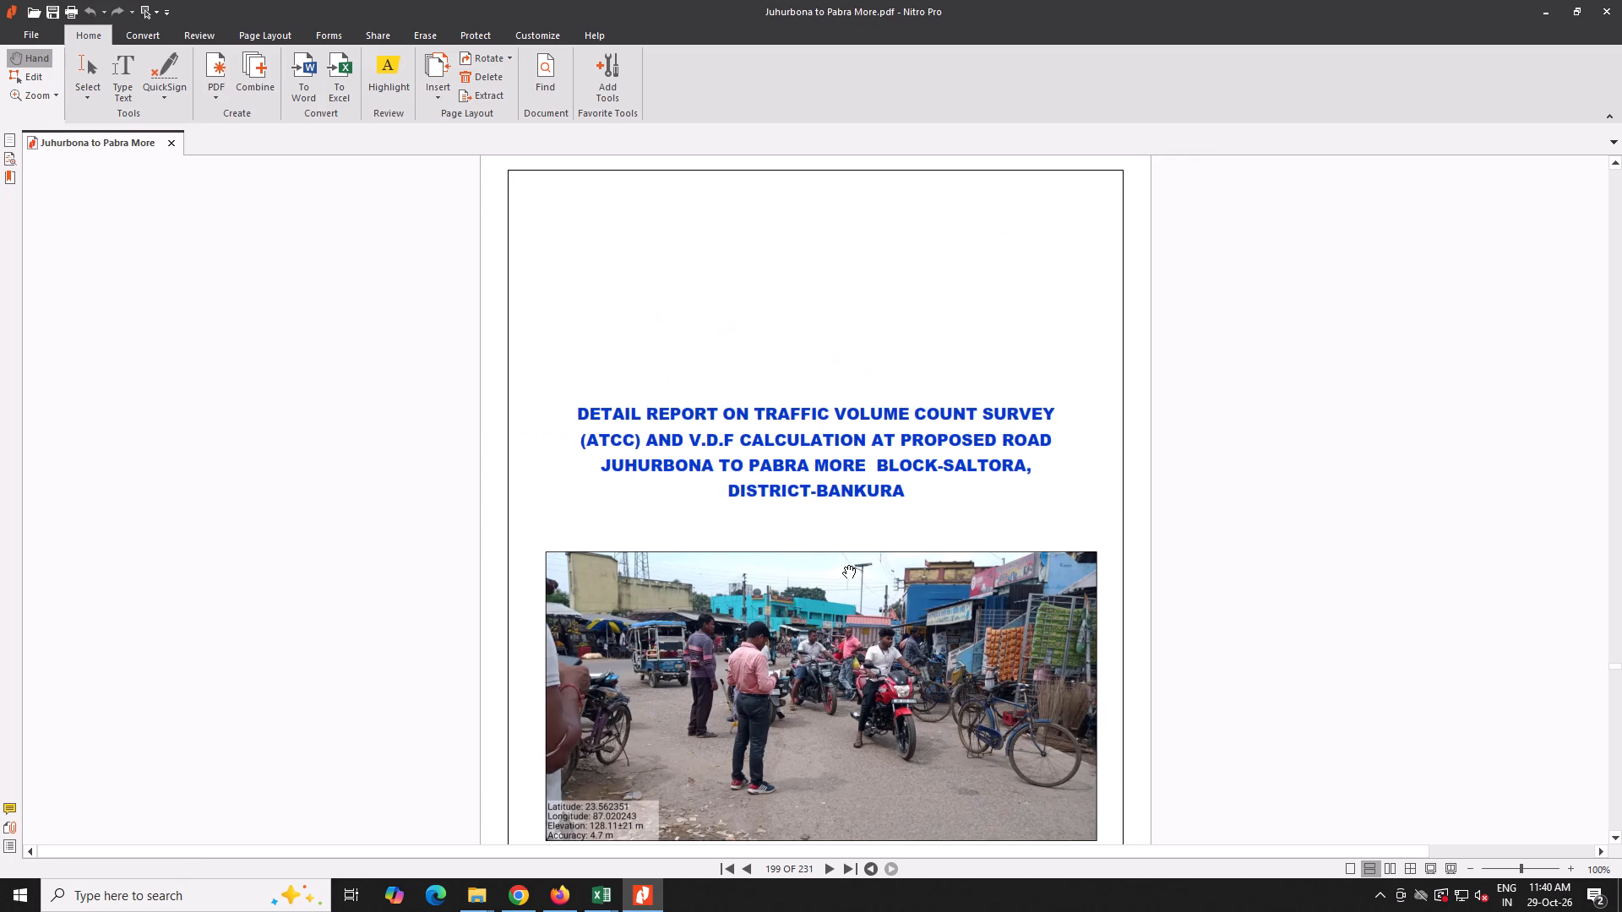
Look through the inserted traffic volume count report from its cover at page 199 to the schedule of surveys on page 204.
scroll(845, 564, "down", 3)
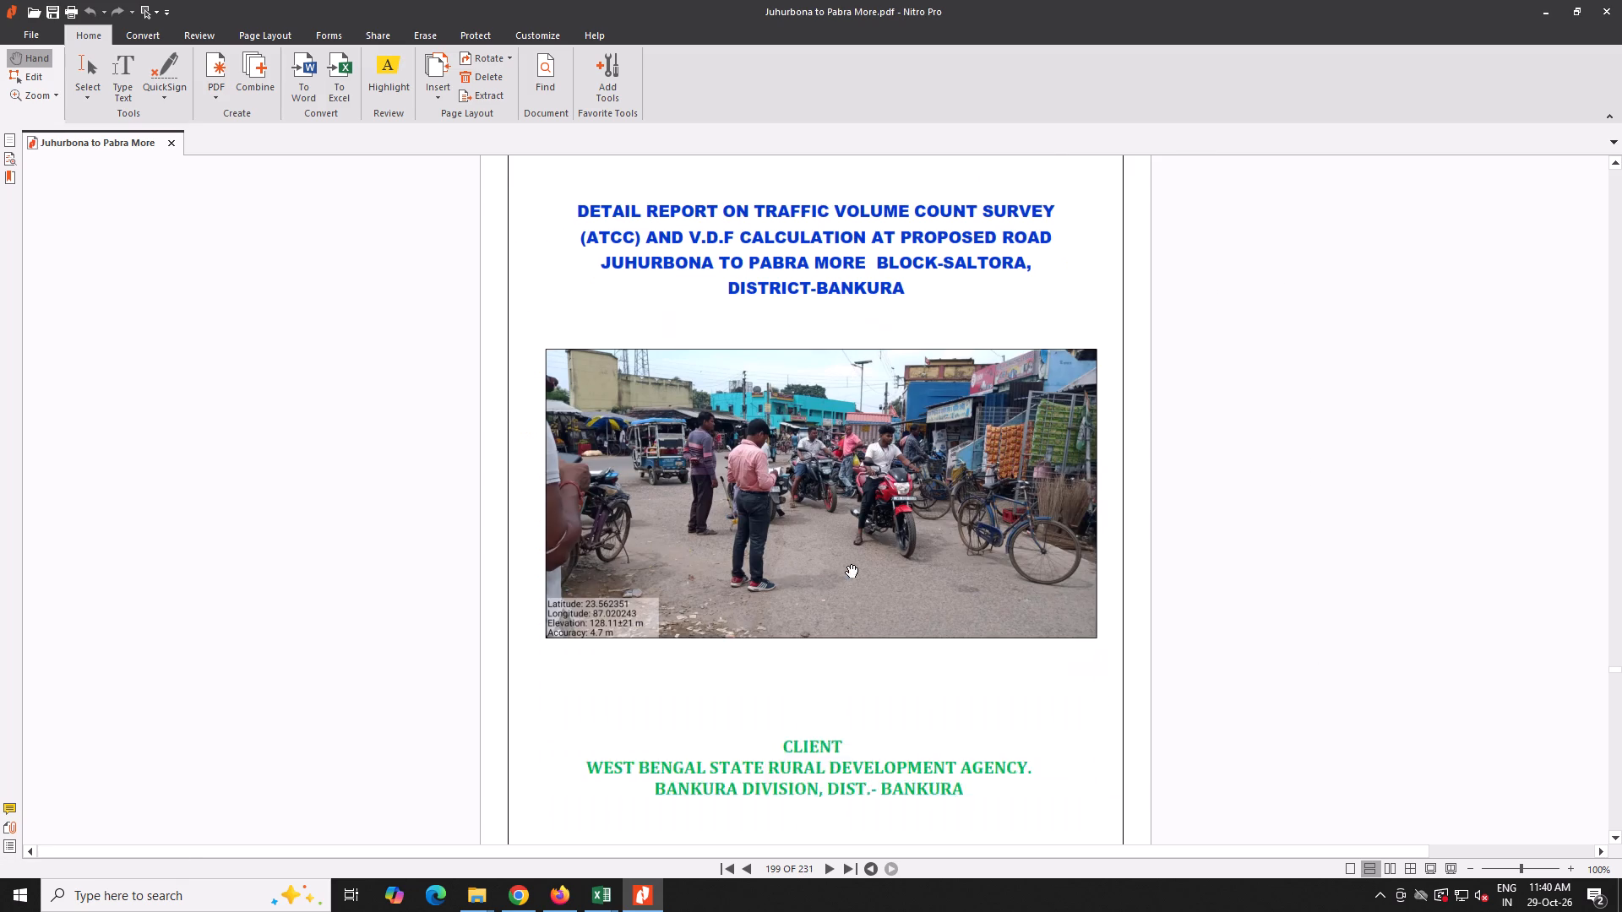
scroll(846, 564, "down", 16)
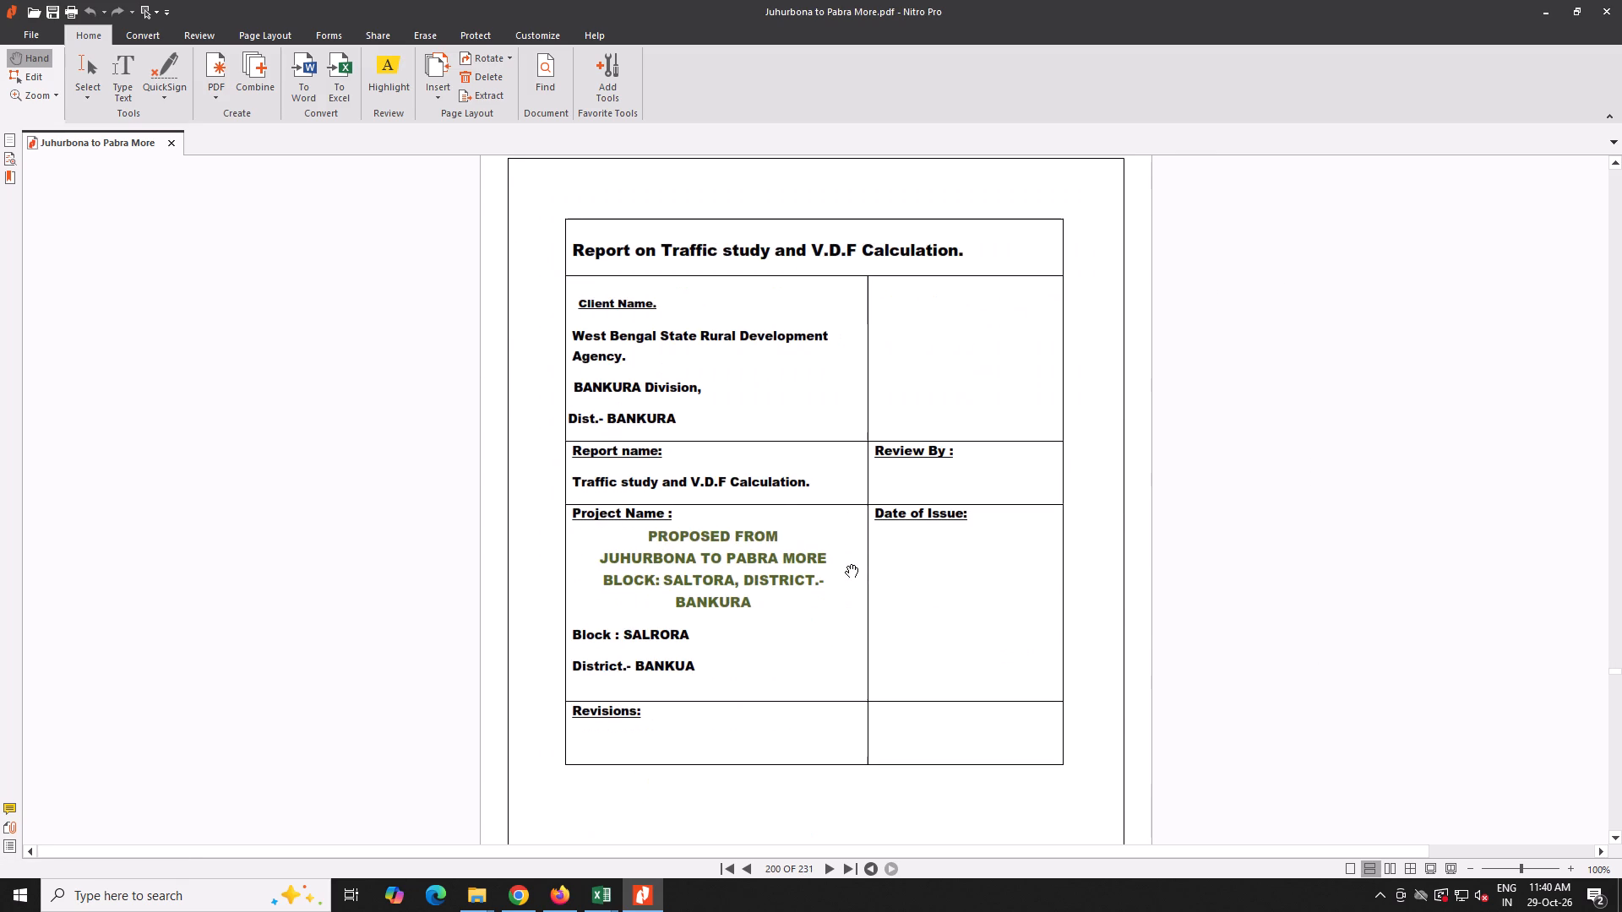
scroll(846, 564, "down", 6)
scroll(846, 564, "up", 20)
scroll(846, 564, "up", 4)
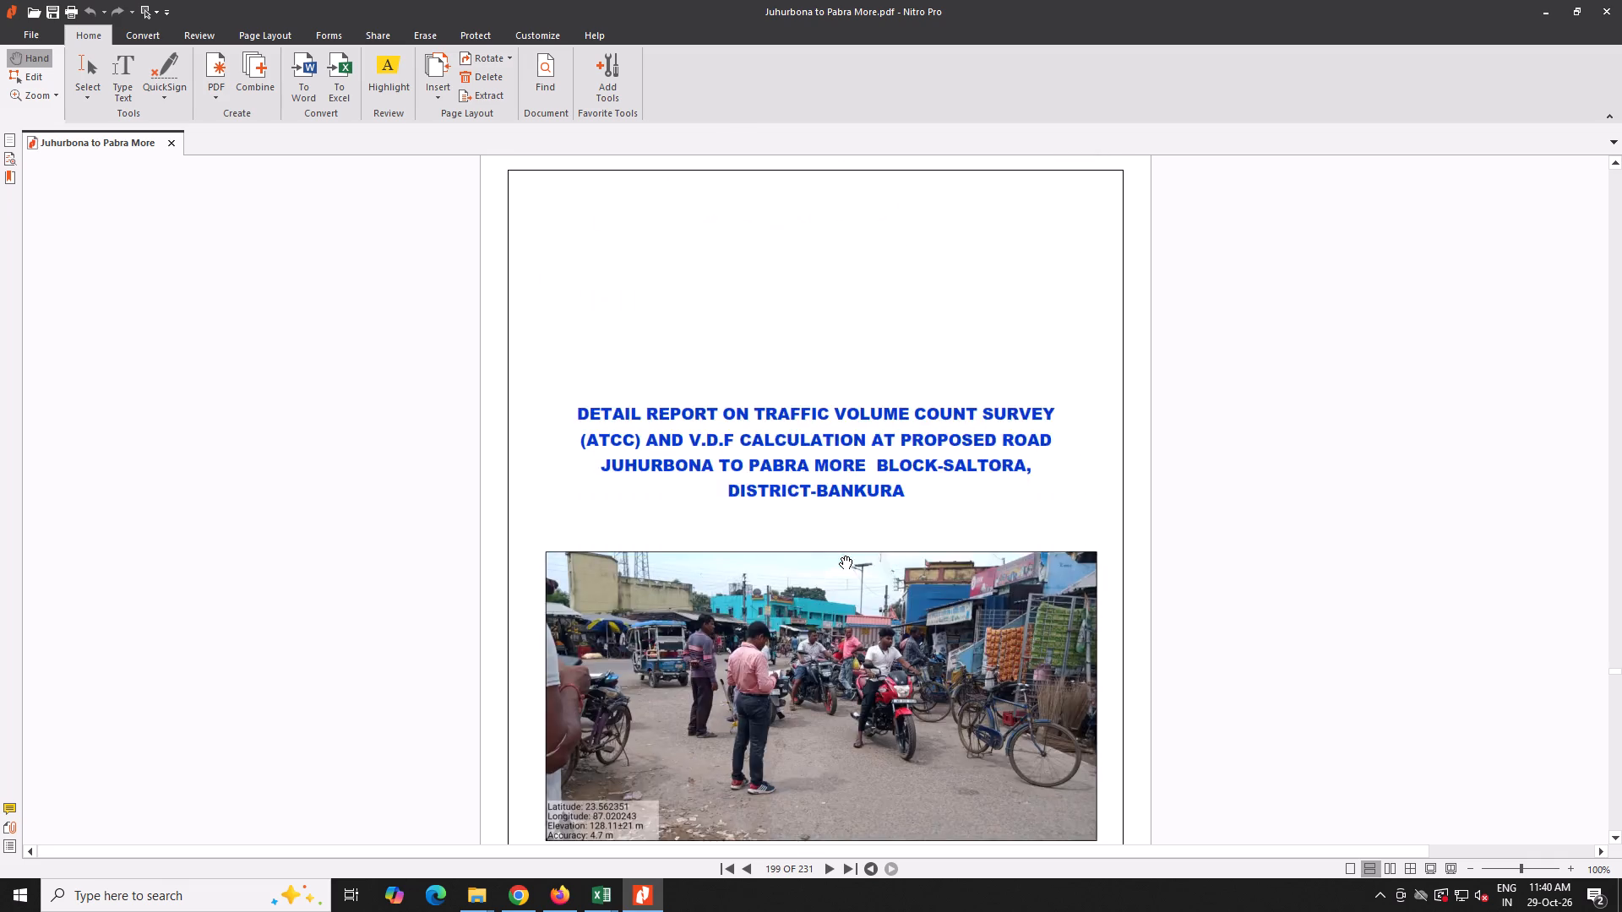
scroll(840, 556, "up", 16)
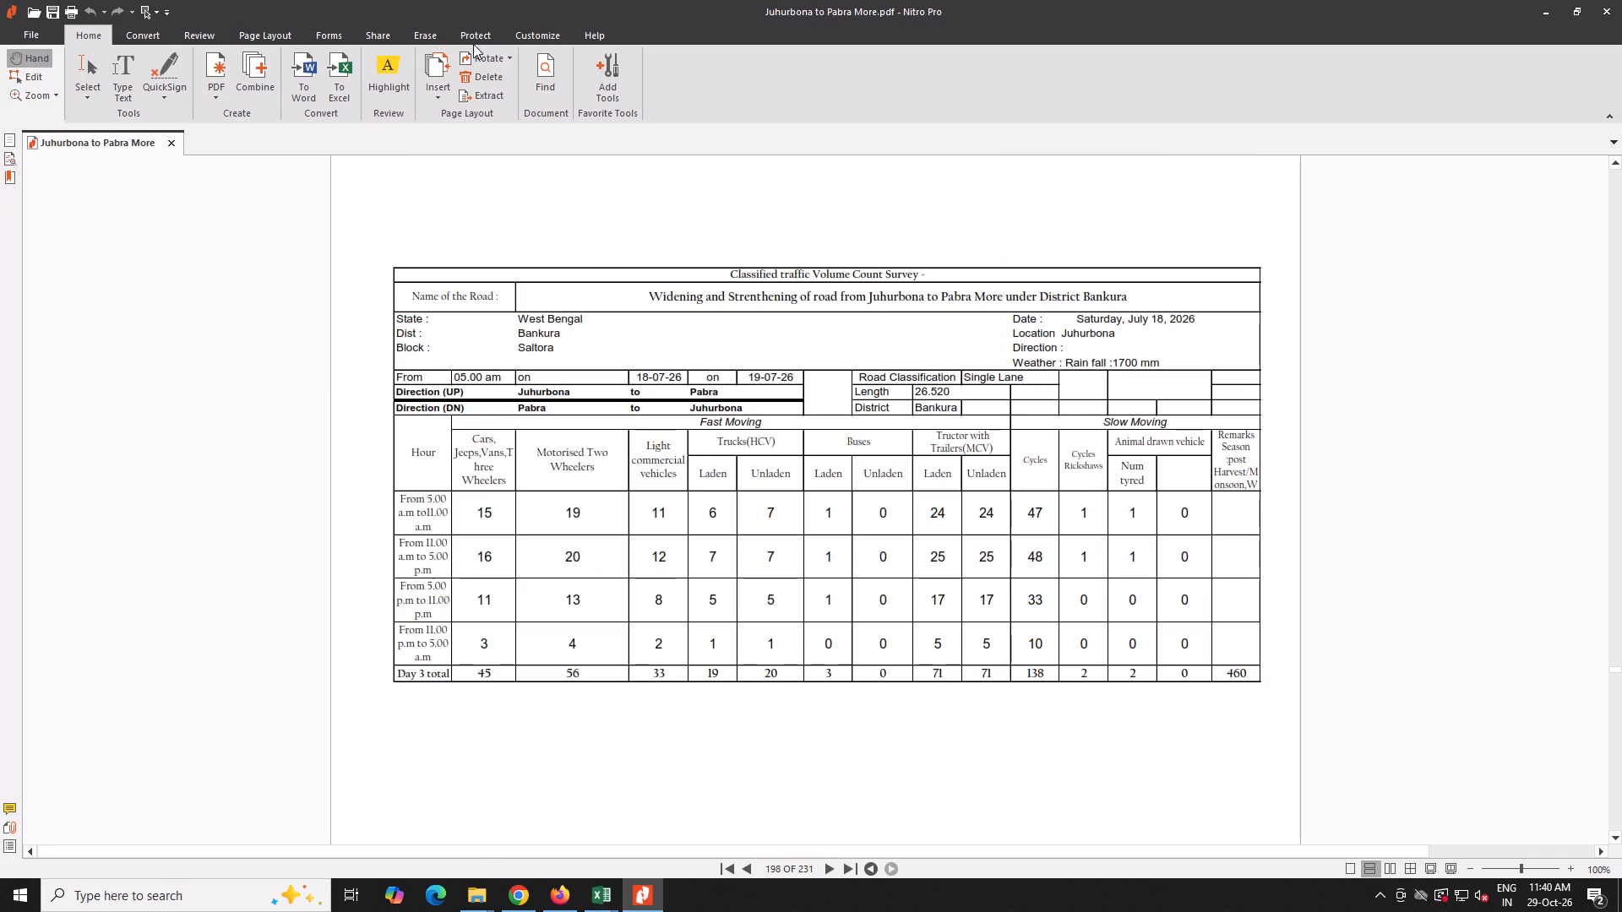
scroll(952, 562, "down", 20)
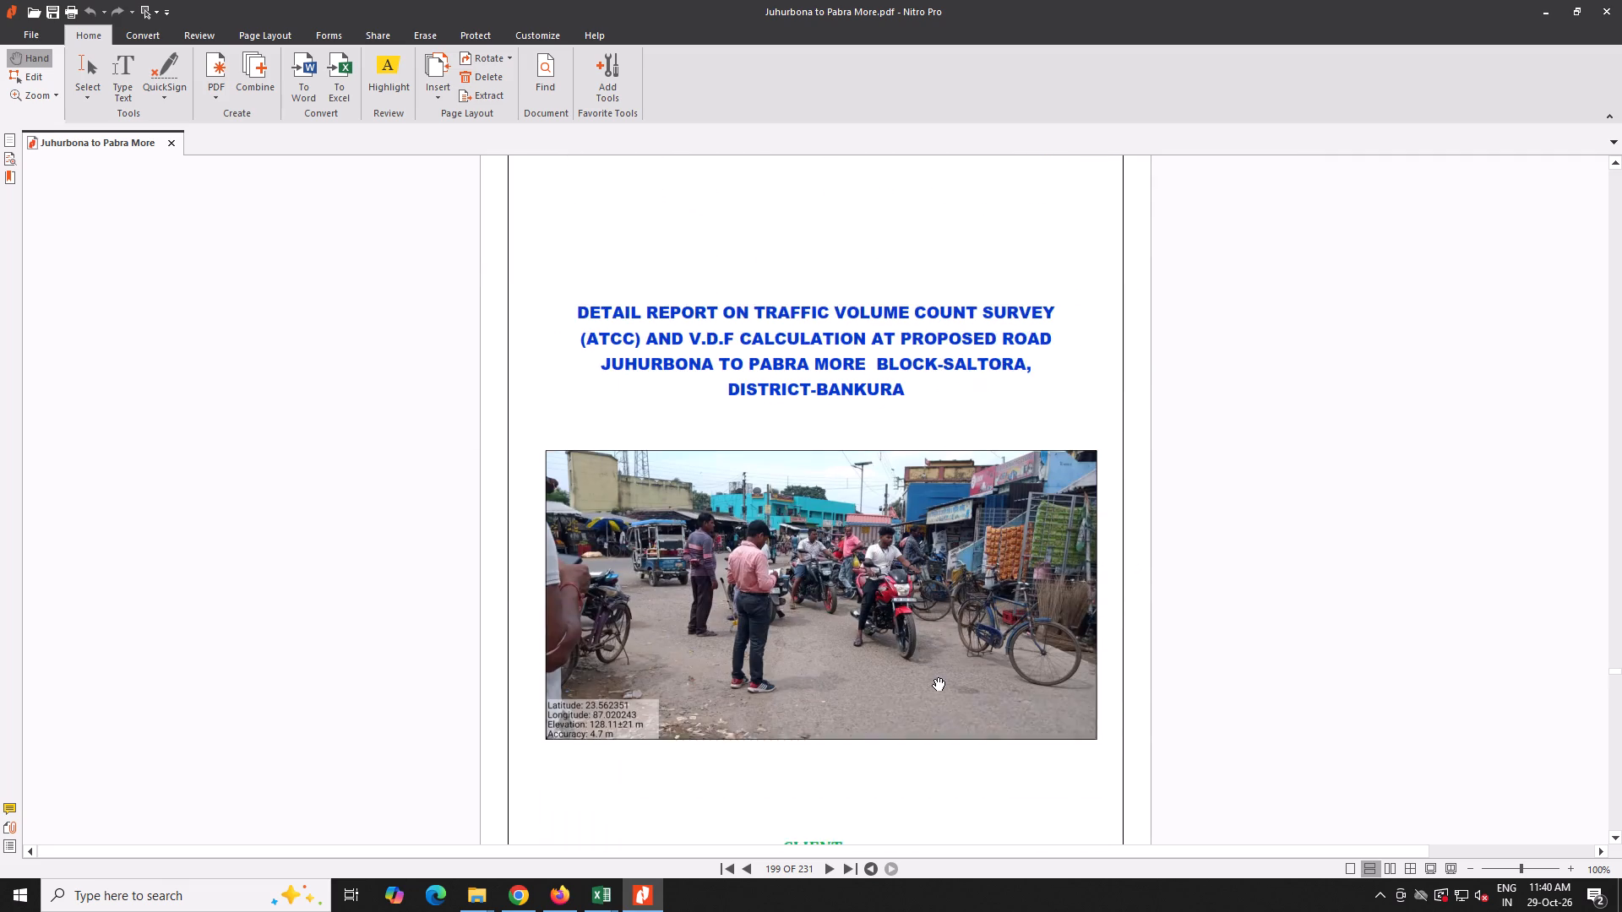
scroll(933, 677, "down", 16)
scroll(928, 672, "down", 20)
scroll(928, 672, "down", 2)
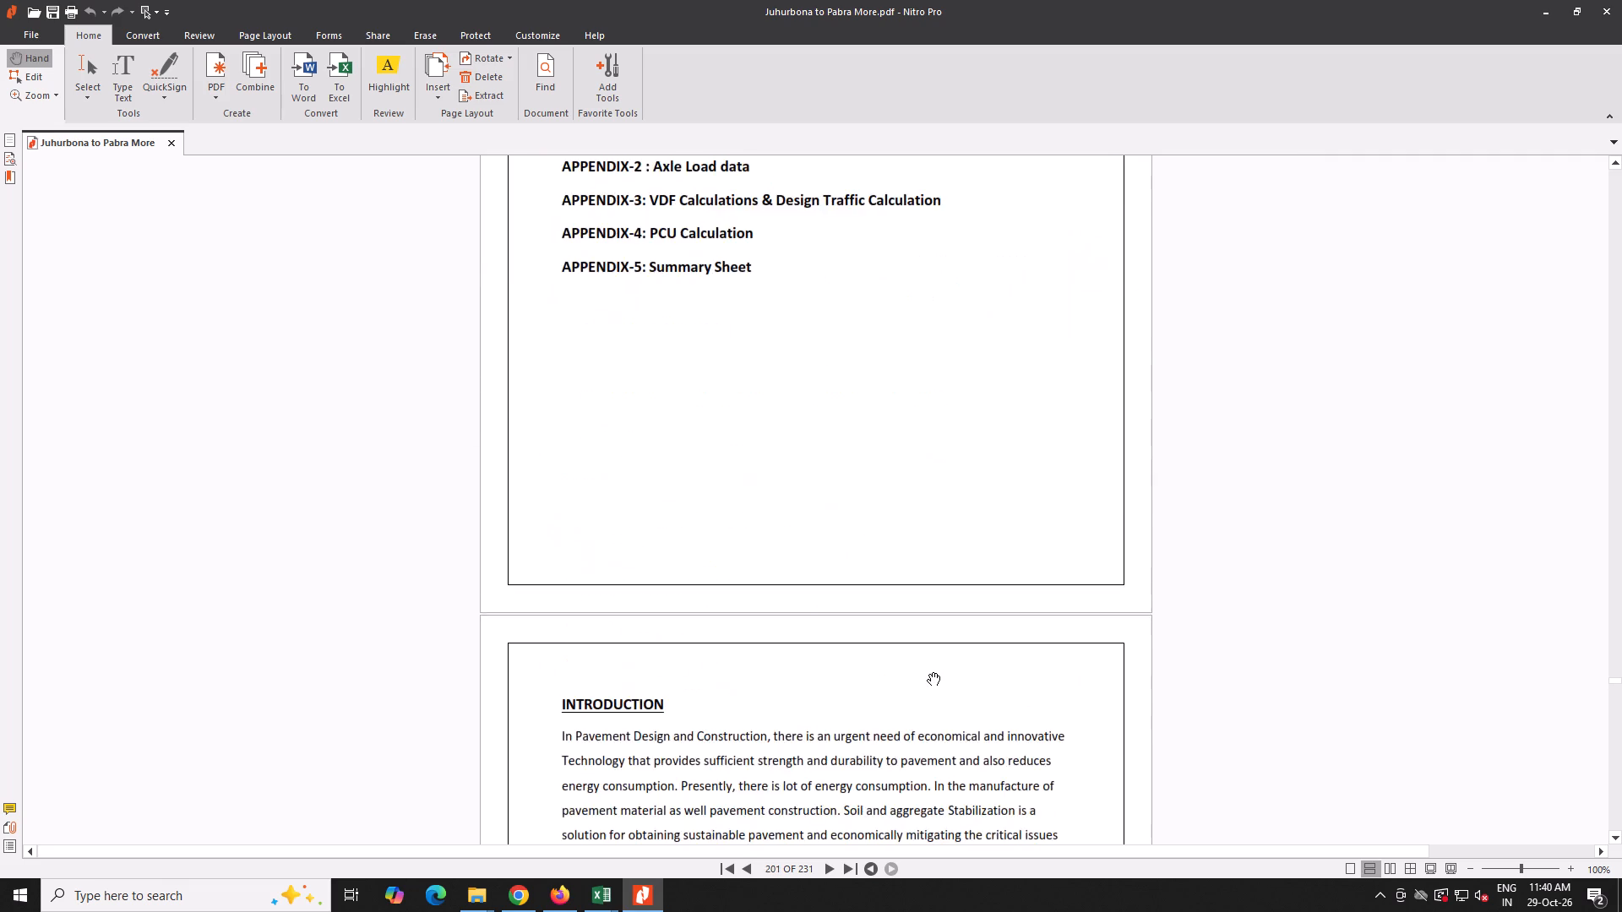
scroll(928, 672, "down", 20)
scroll(928, 672, "down", 17)
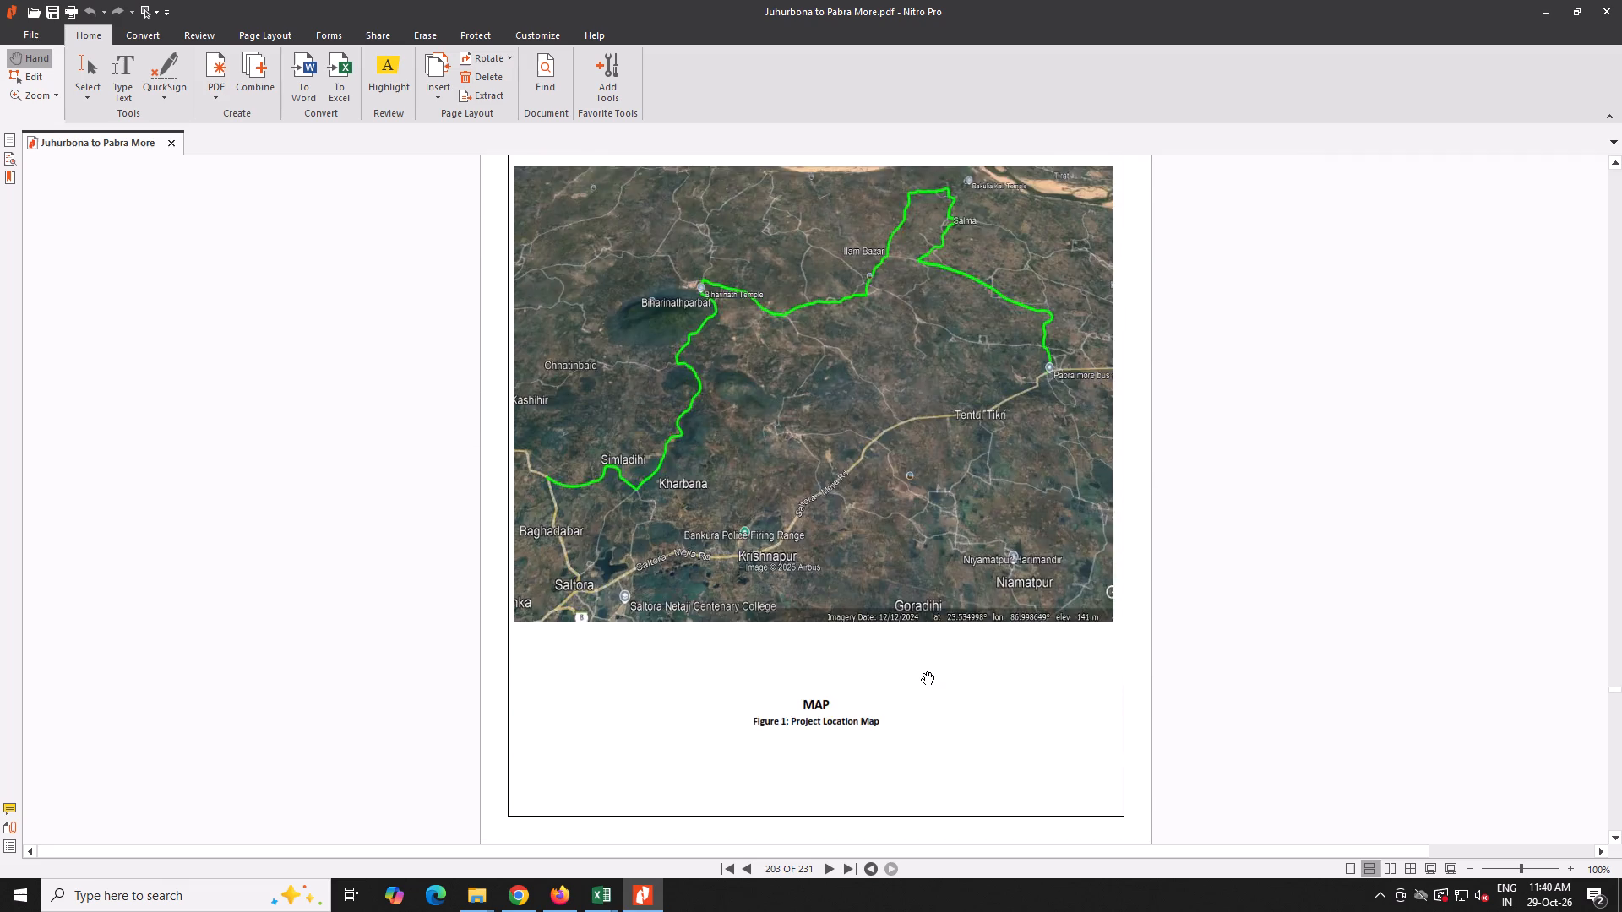
scroll(922, 671, "down", 18)
scroll(921, 673, "up", 1)
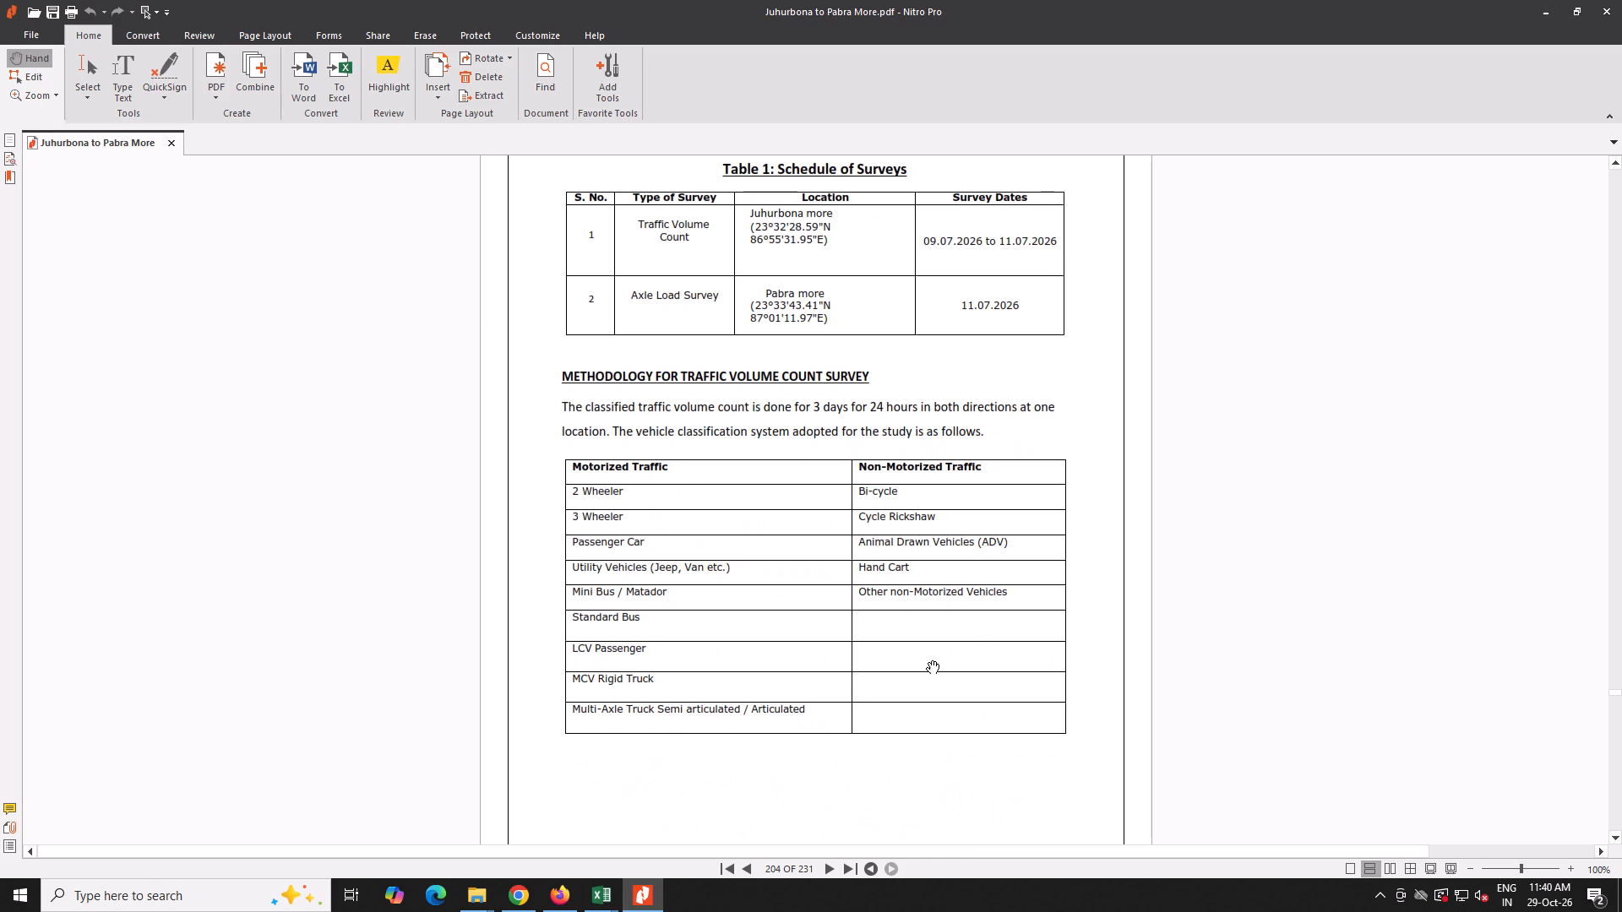
scroll(1053, 549, "up", 5)
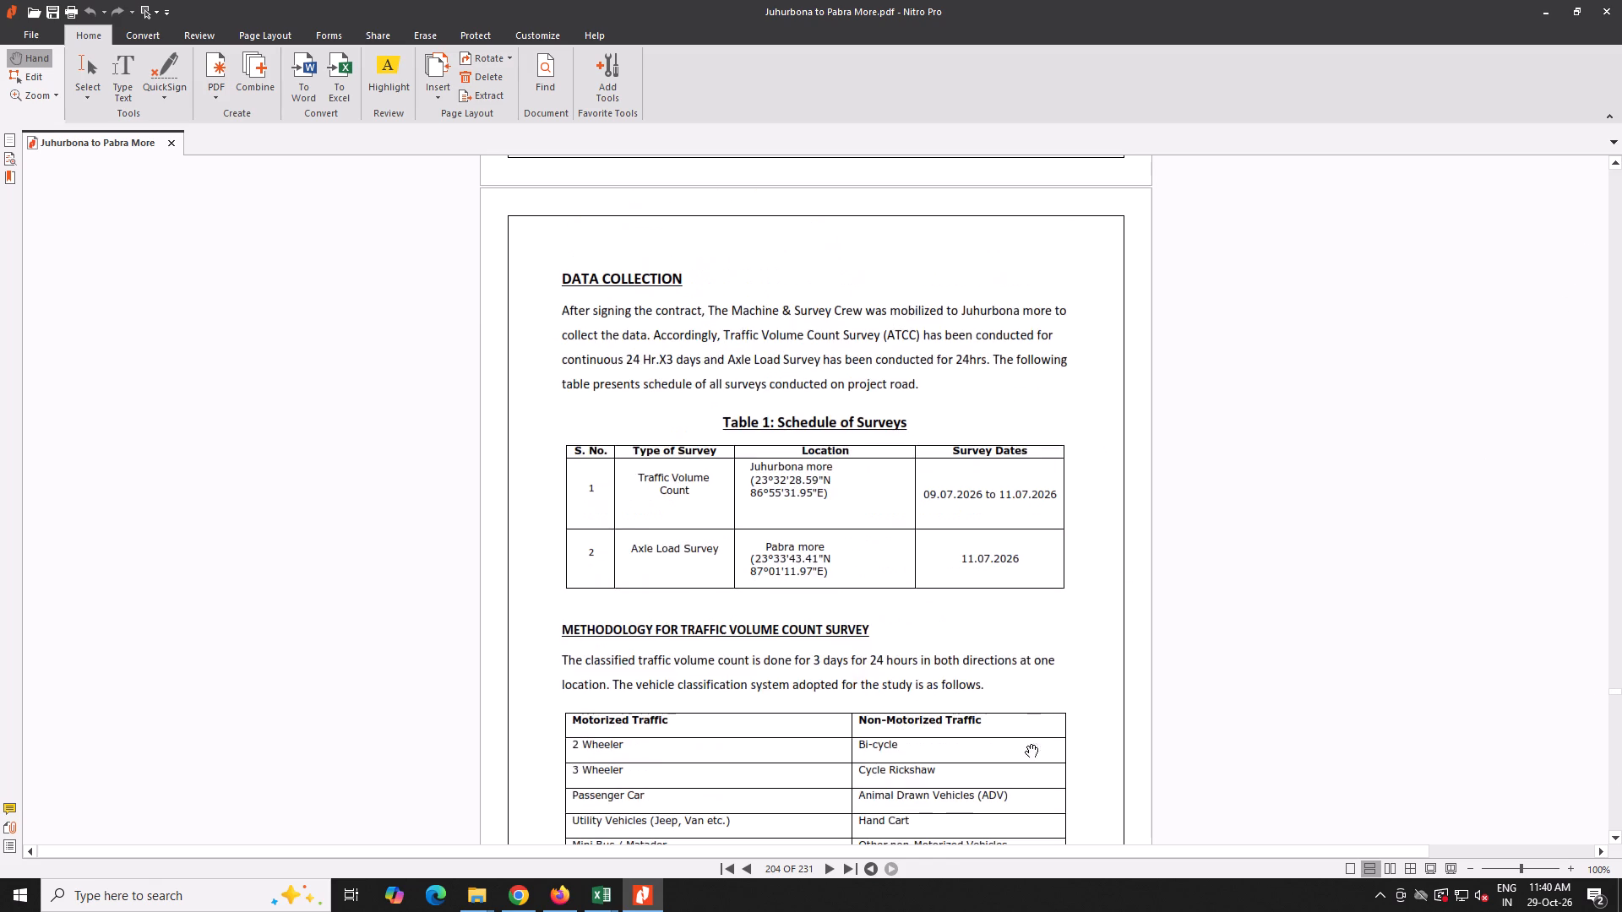
Skim back through the report's site photo, soil test and traffic survey pages, ending at the classified traffic count on page 198.
left_click_drag(1618, 692, 1563, 256)
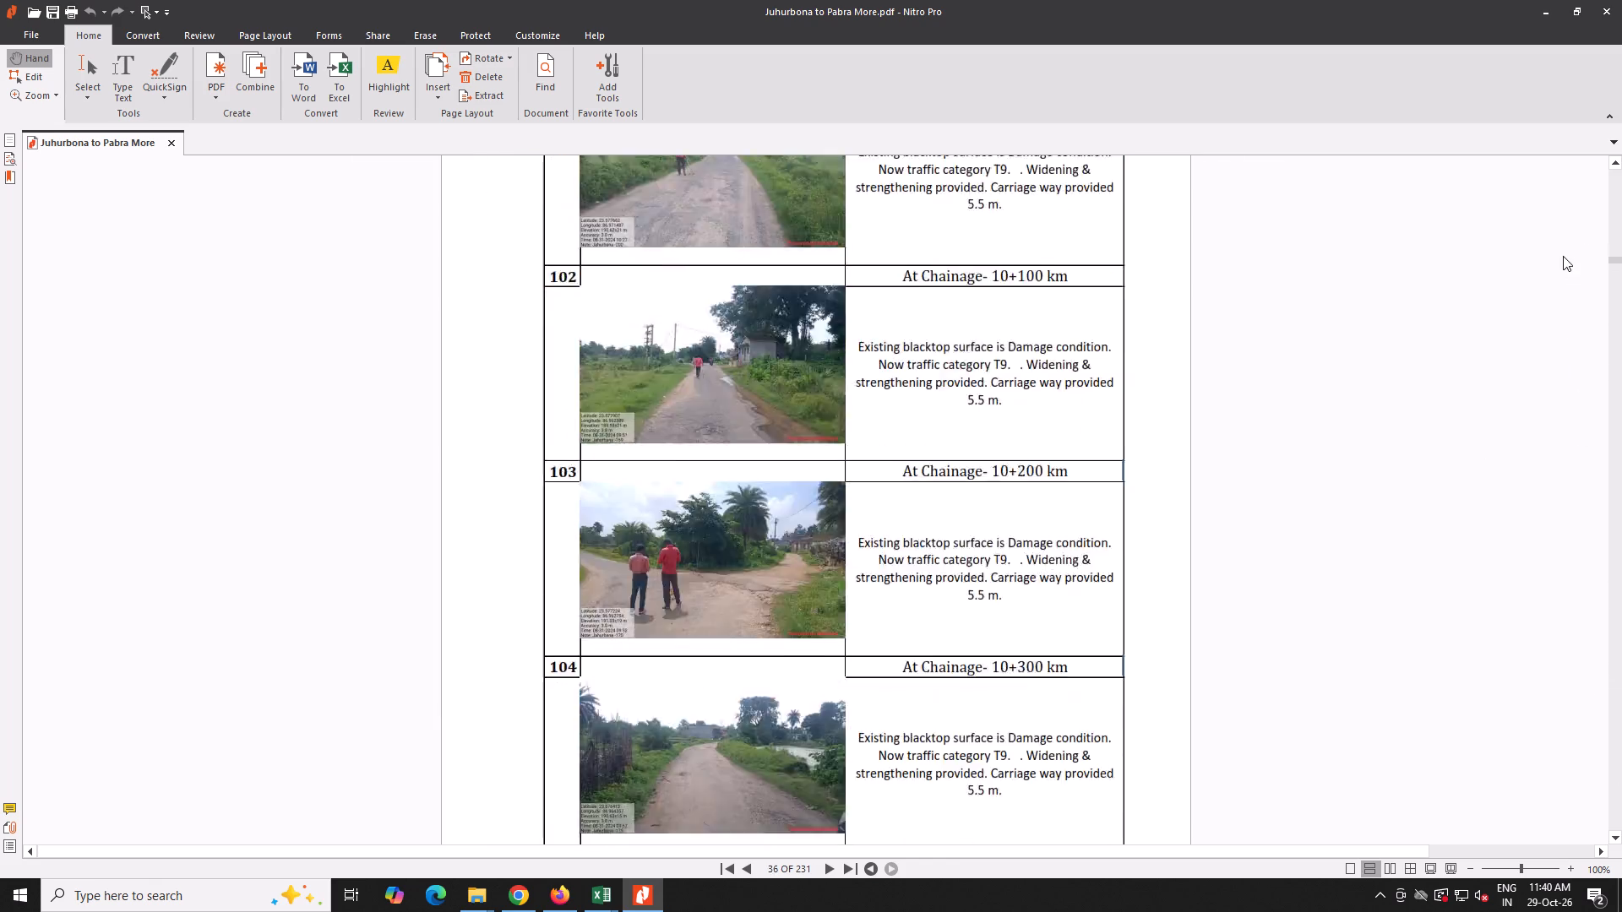
left_click_drag(1563, 256, 1558, 281)
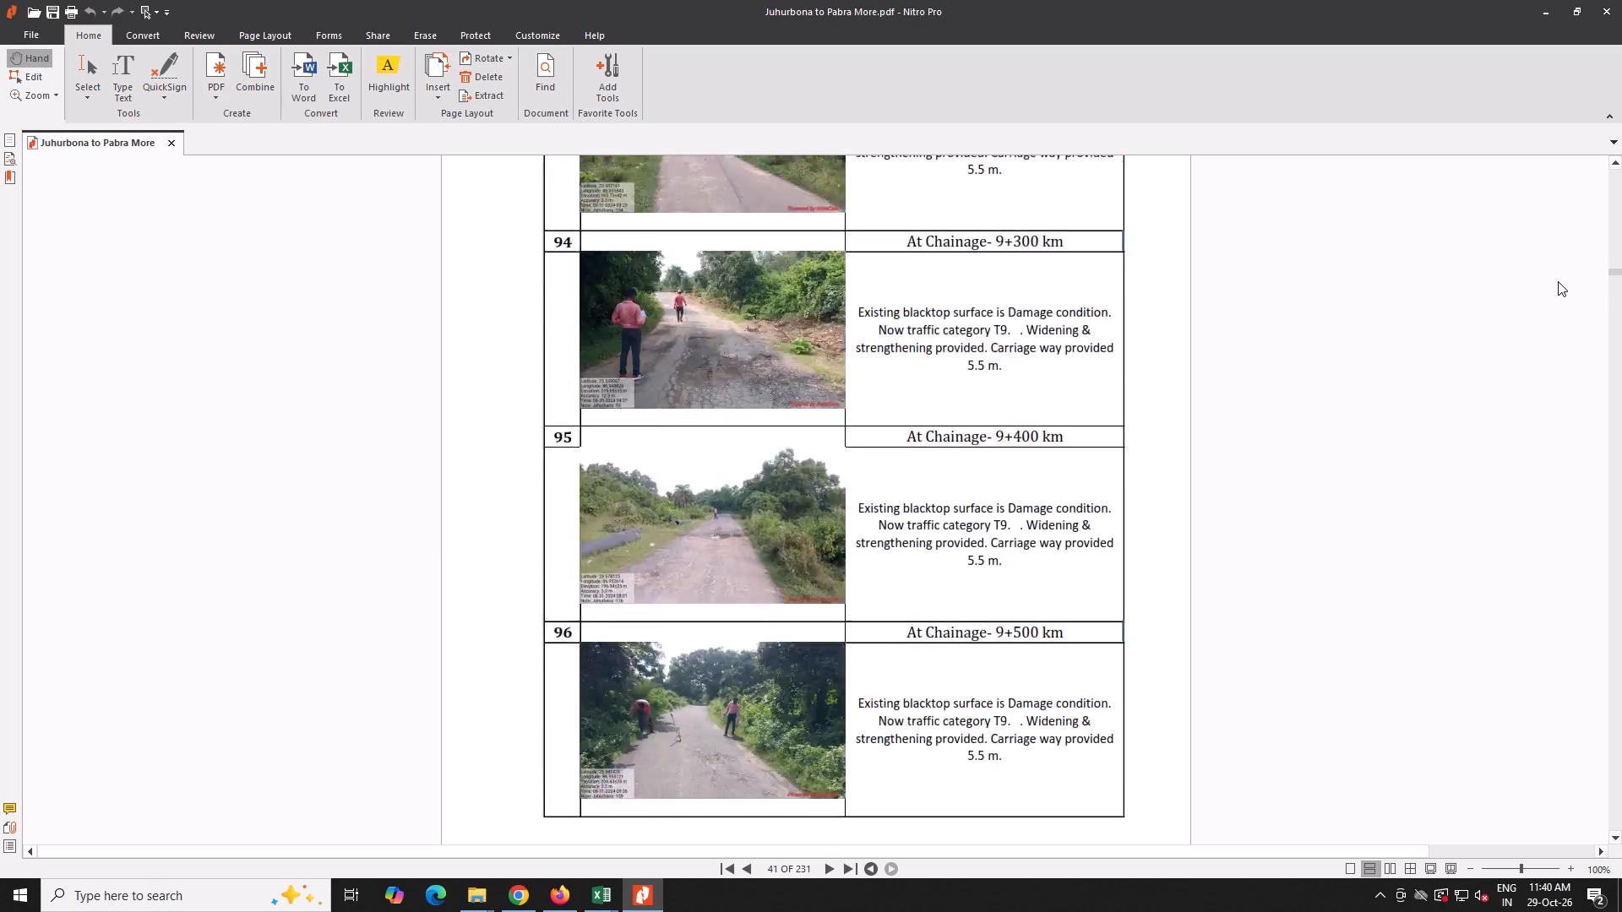
left_click_drag(1558, 281, 1551, 508)
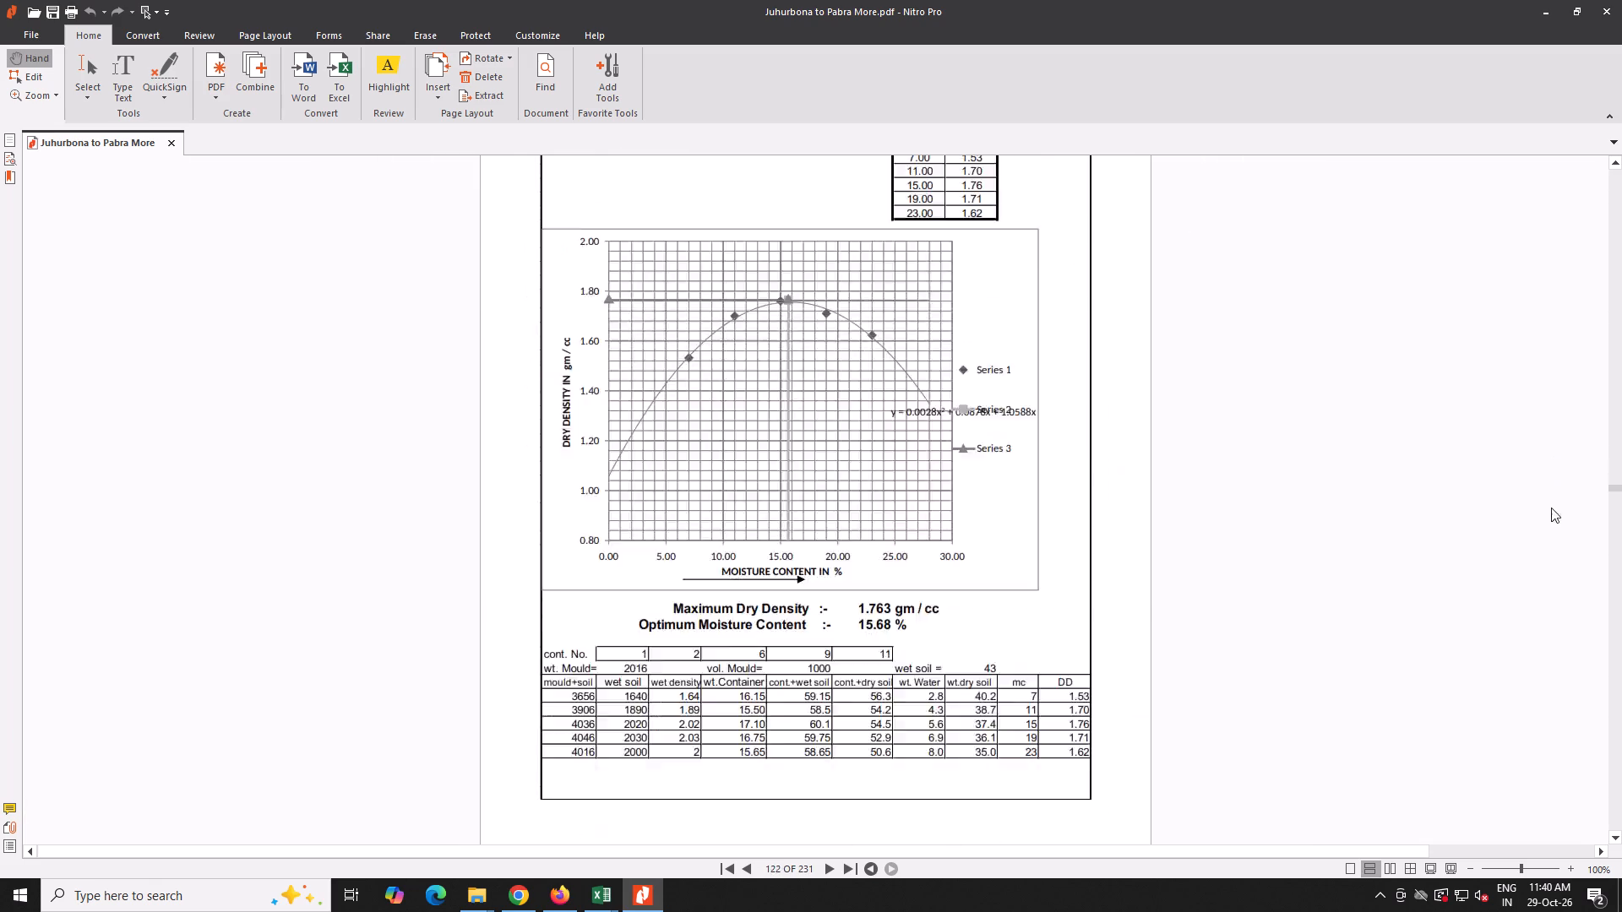
left_click_drag(1551, 508, 1521, 698)
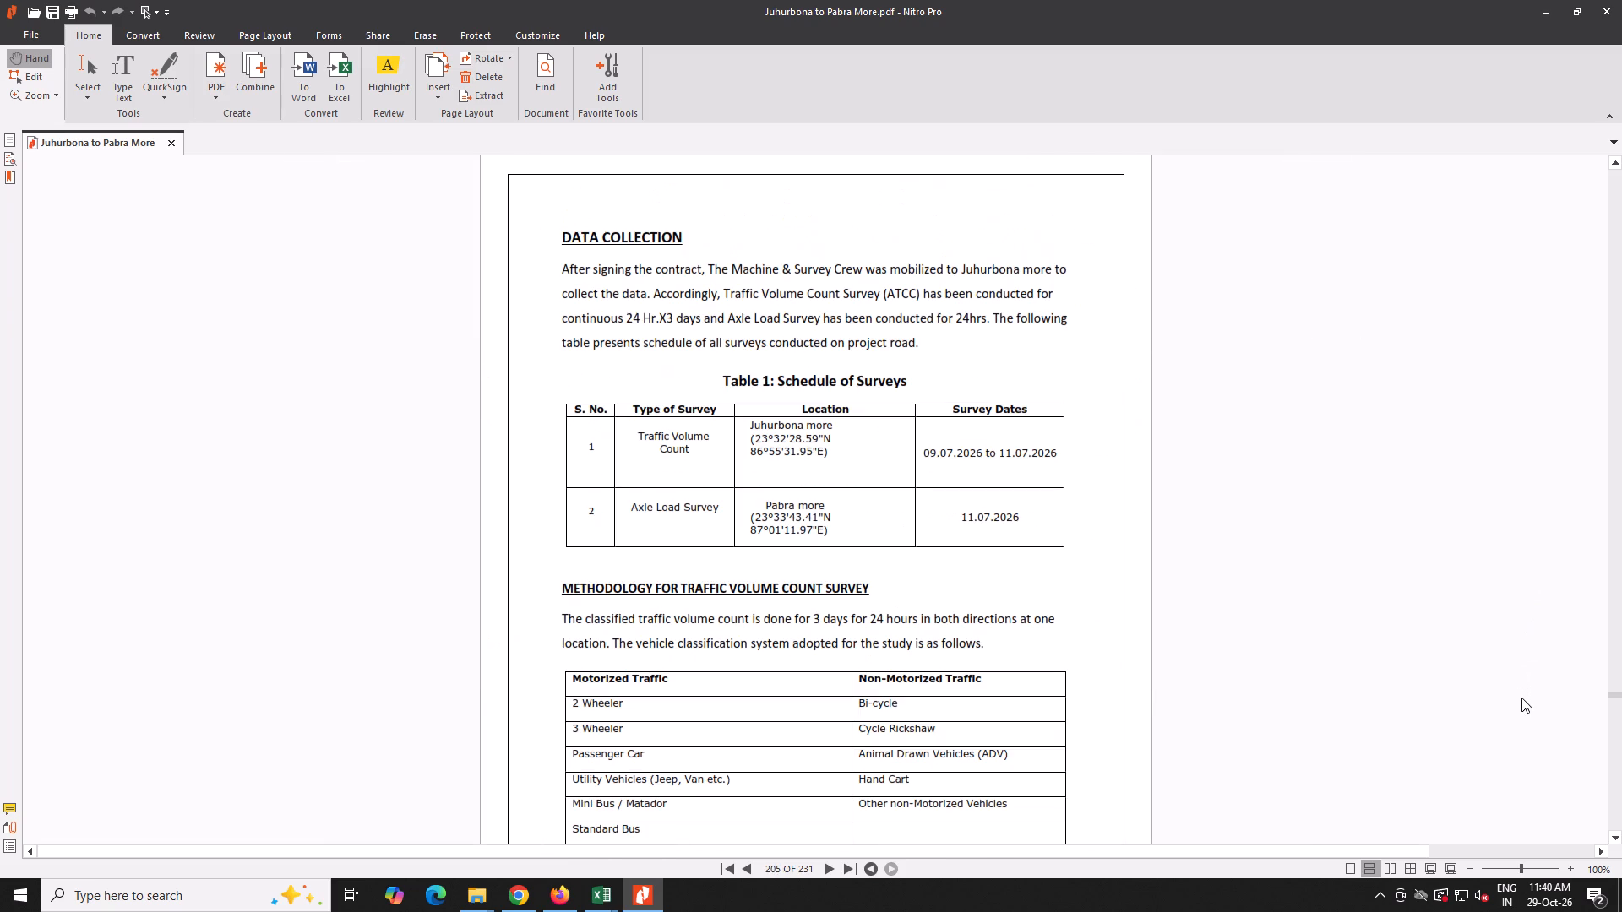
left_click_drag(1521, 698, 1521, 696)
scroll(1040, 472, "up", 14)
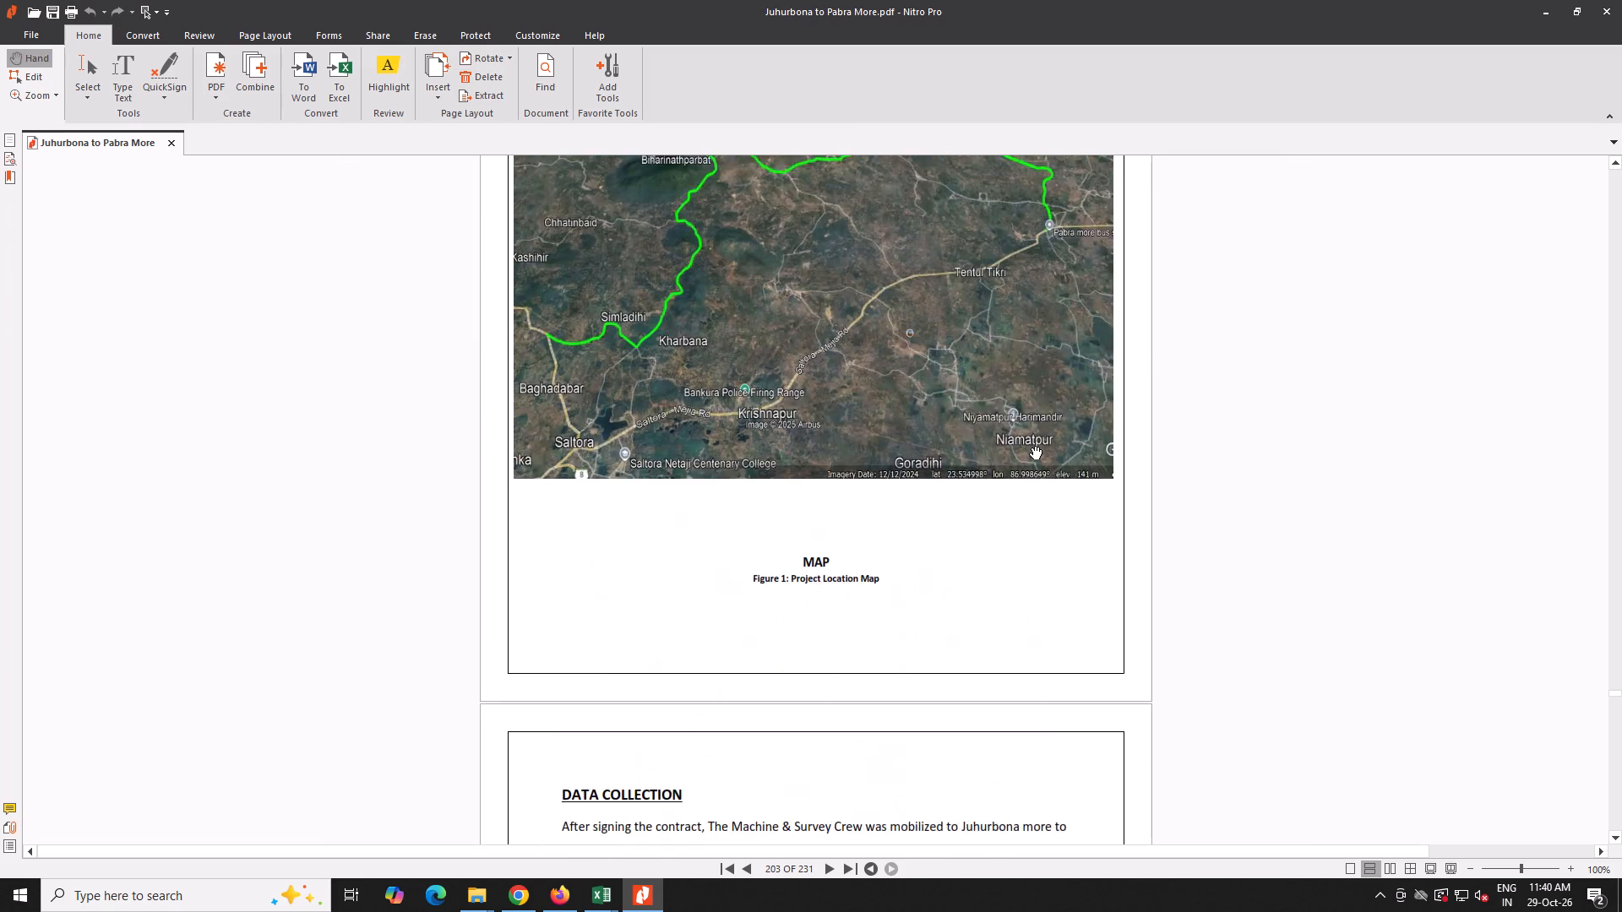
scroll(1030, 446, "up", 20)
scroll(1030, 446, "up", 10)
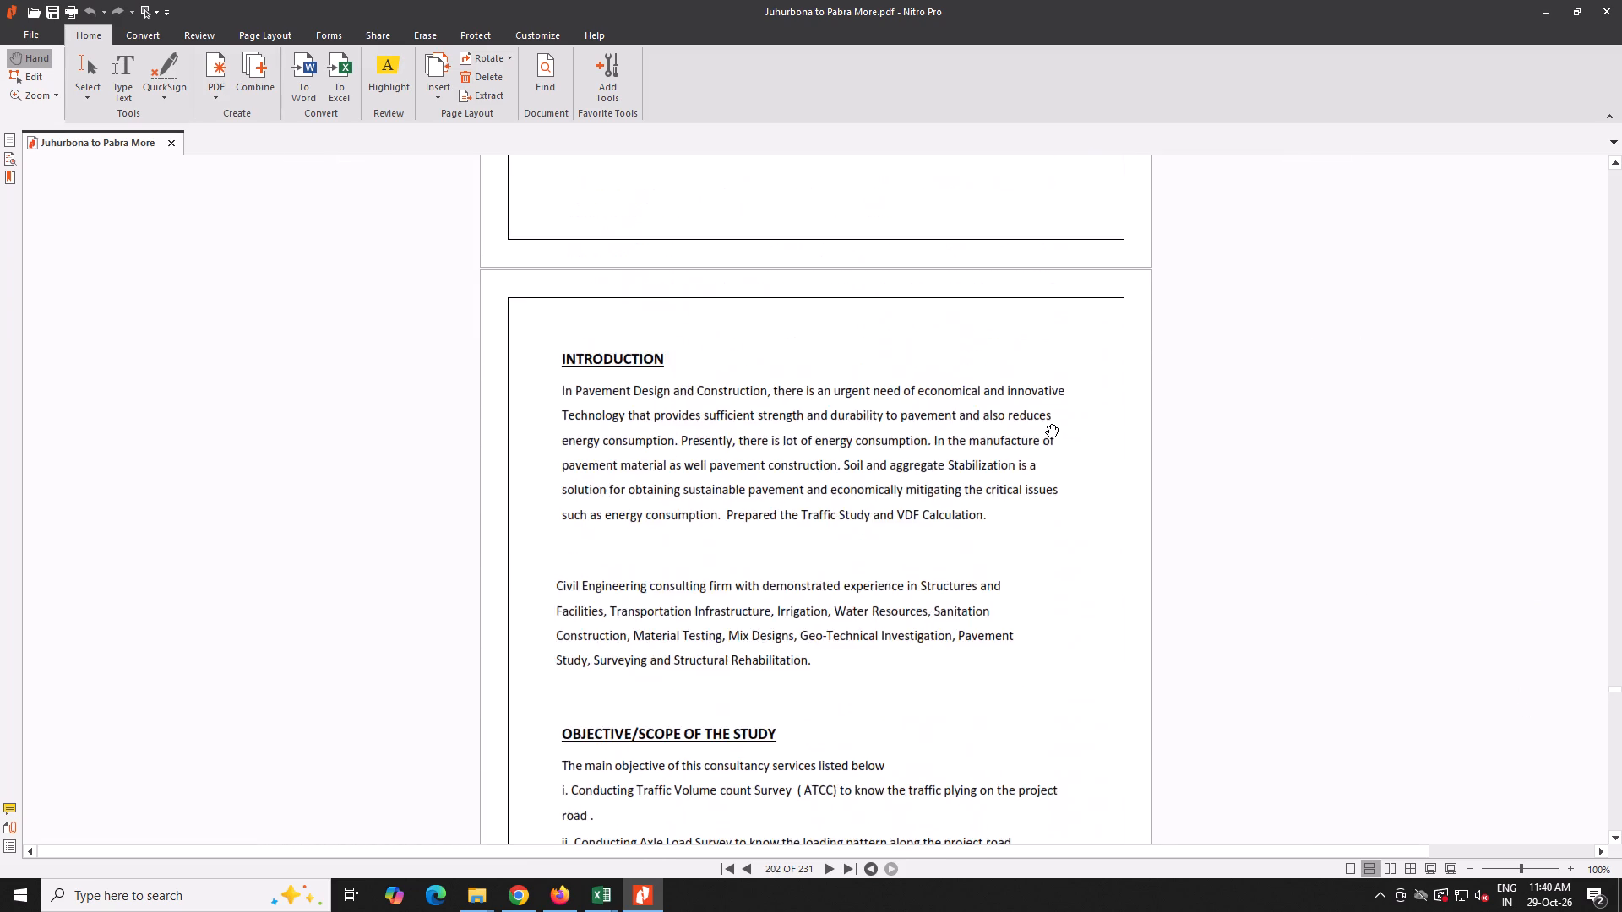
scroll(1046, 424, "up", 20)
scroll(1046, 424, "up", 10)
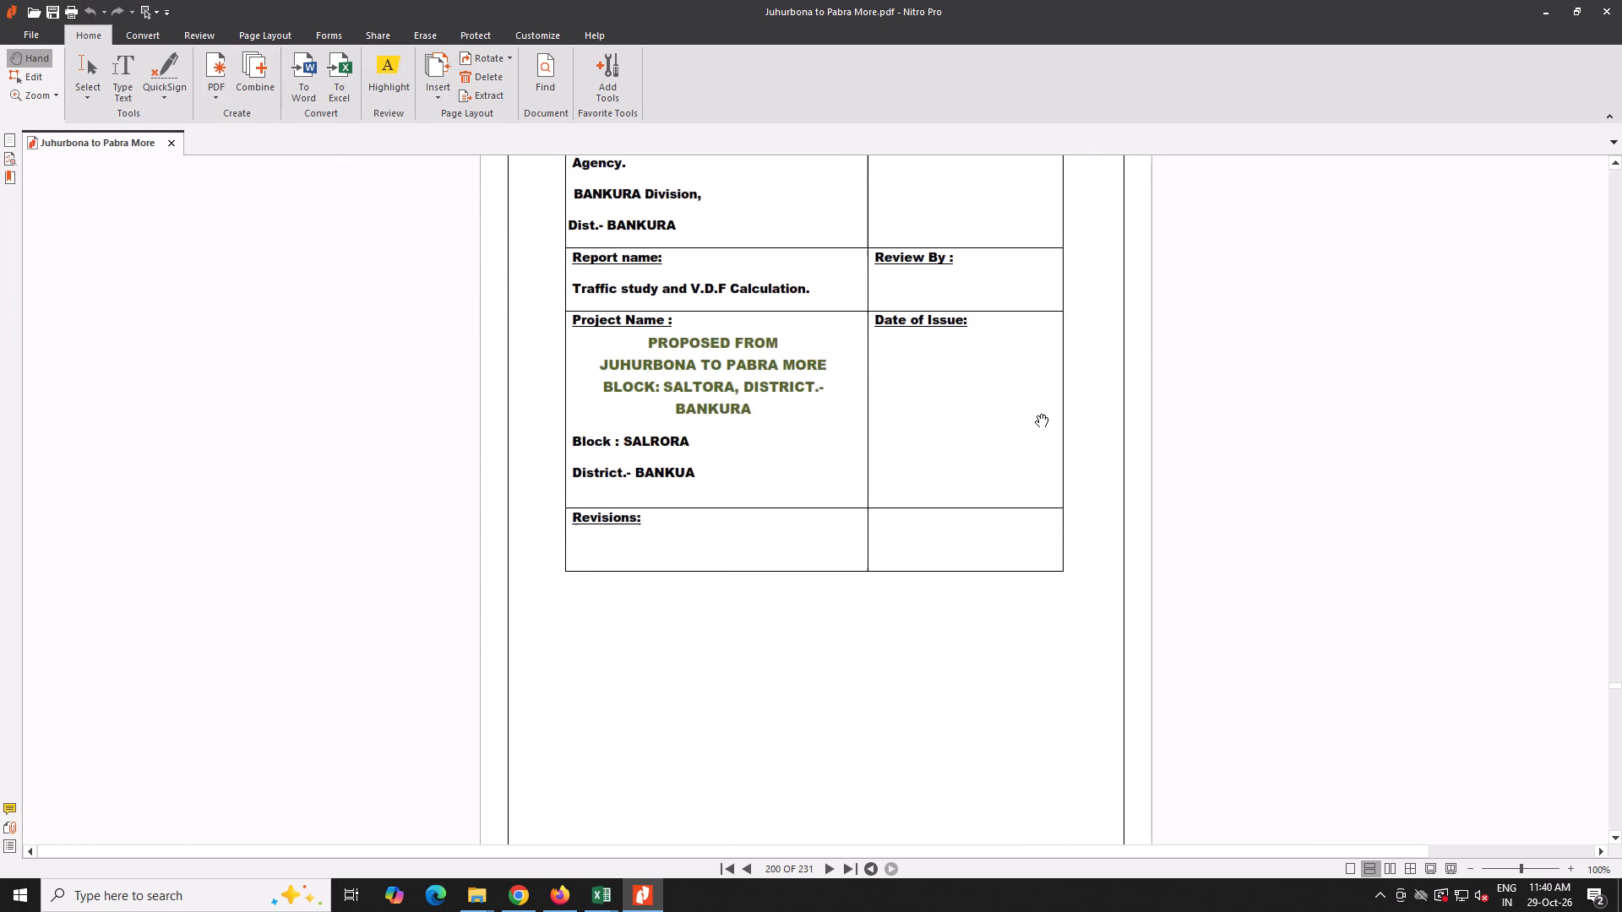
scroll(1036, 414, "up", 20)
scroll(1036, 414, "up", 10)
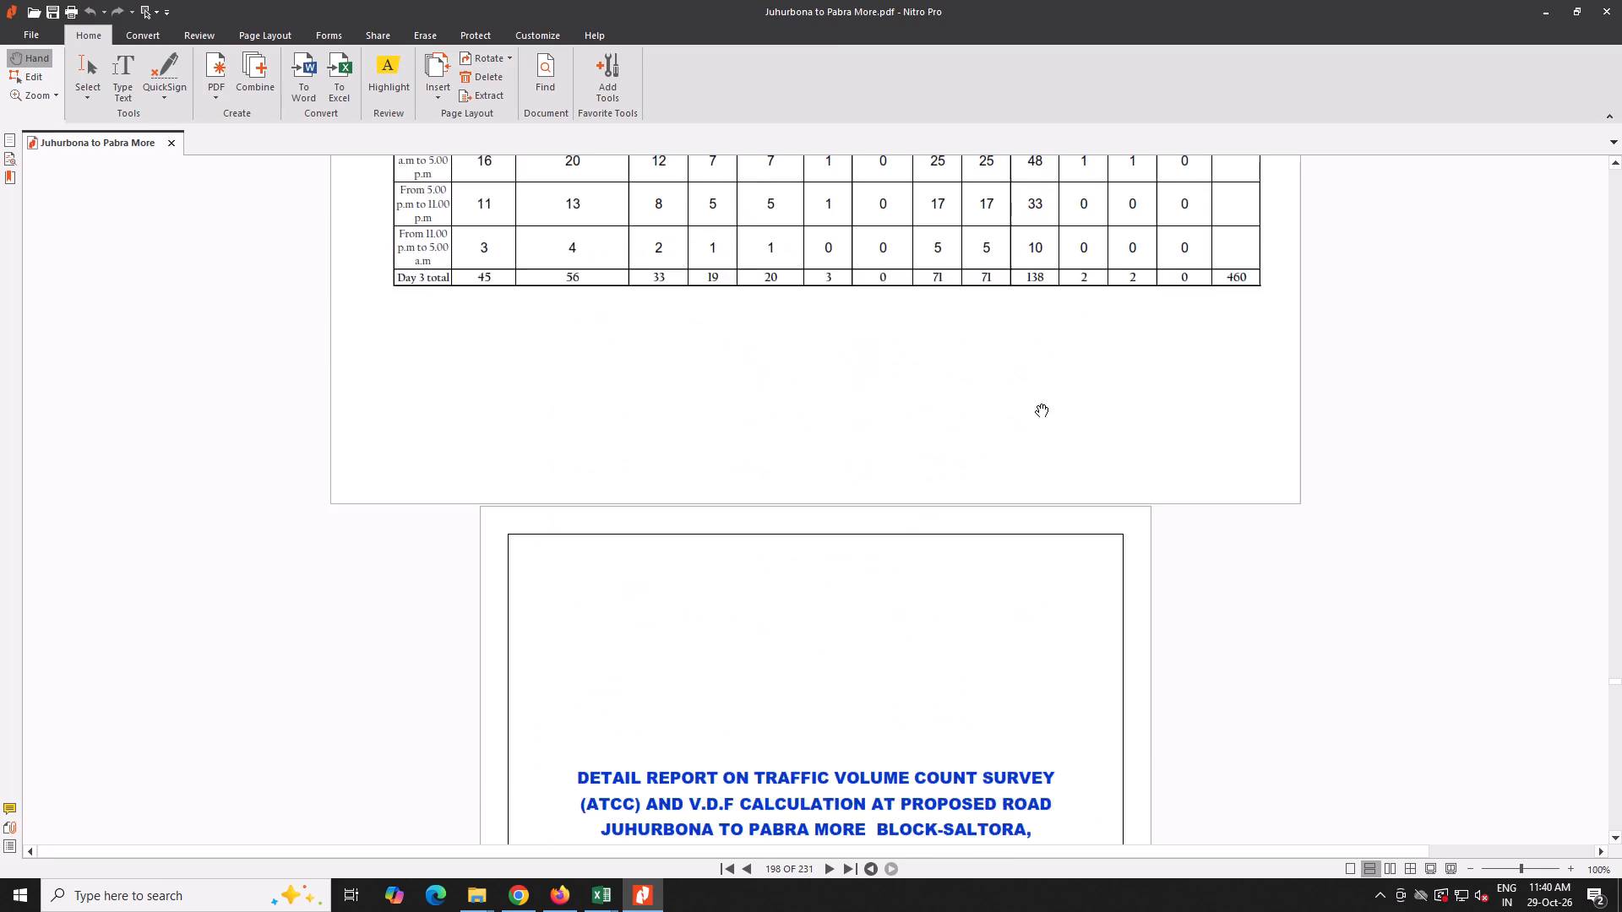
Delete page 198, the Day 3 classified traffic volume count sheet dated July 18, 2026.
scroll(1036, 404, "up", 2)
scroll(547, 138, "up", 3)
left_click(477, 84)
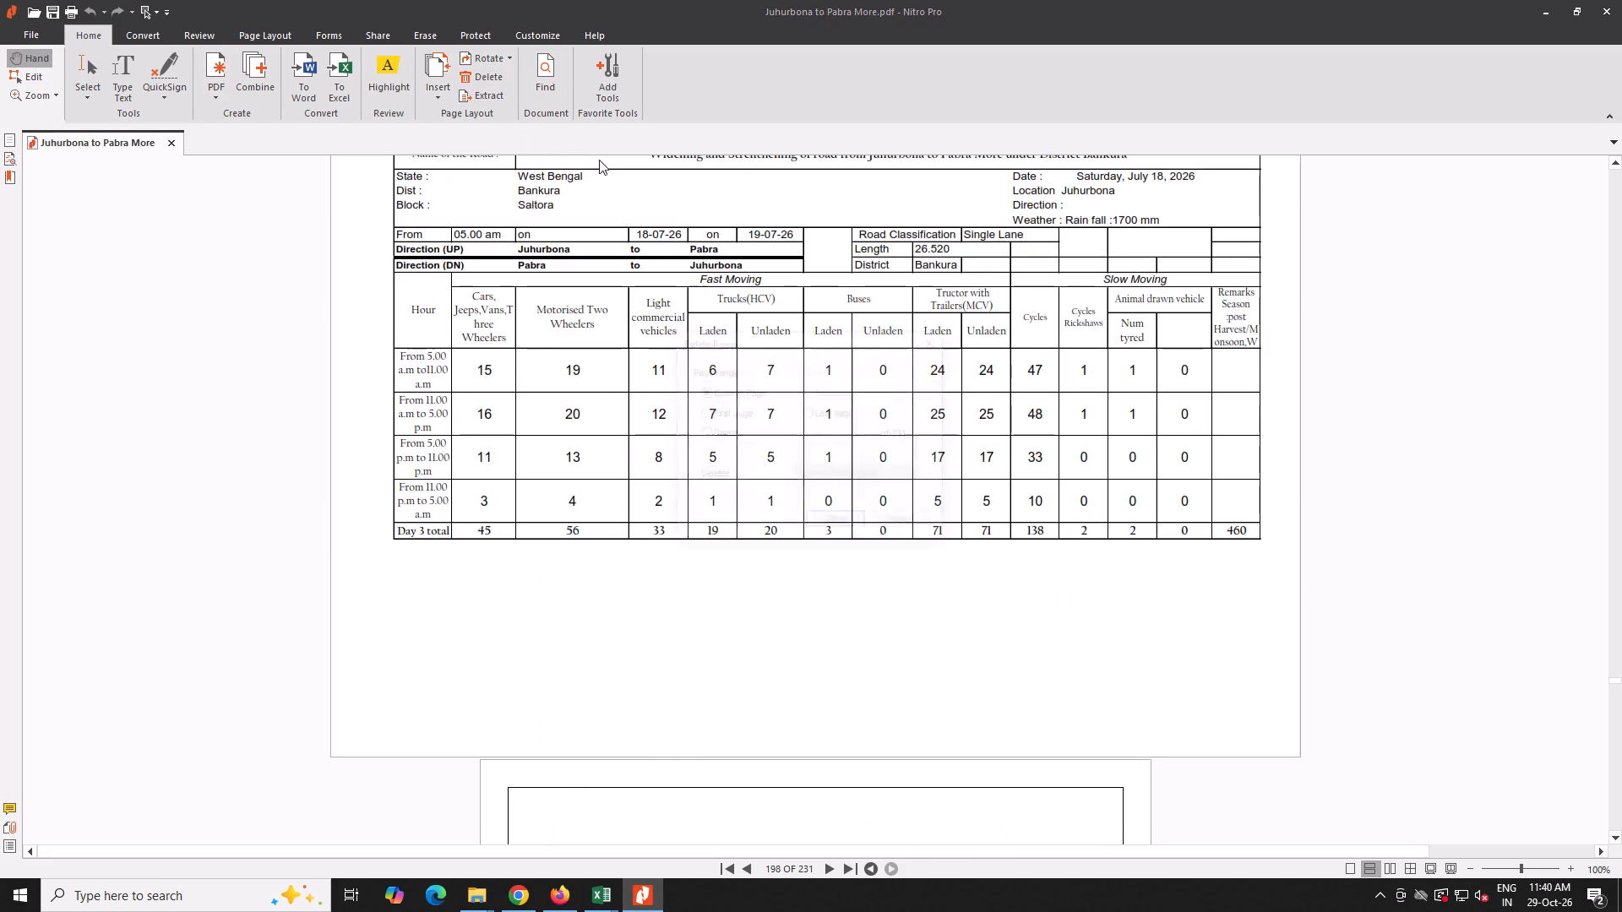
left_click(938, 340)
scroll(935, 338, "up", 3)
left_click_drag(482, 60, 482, 94)
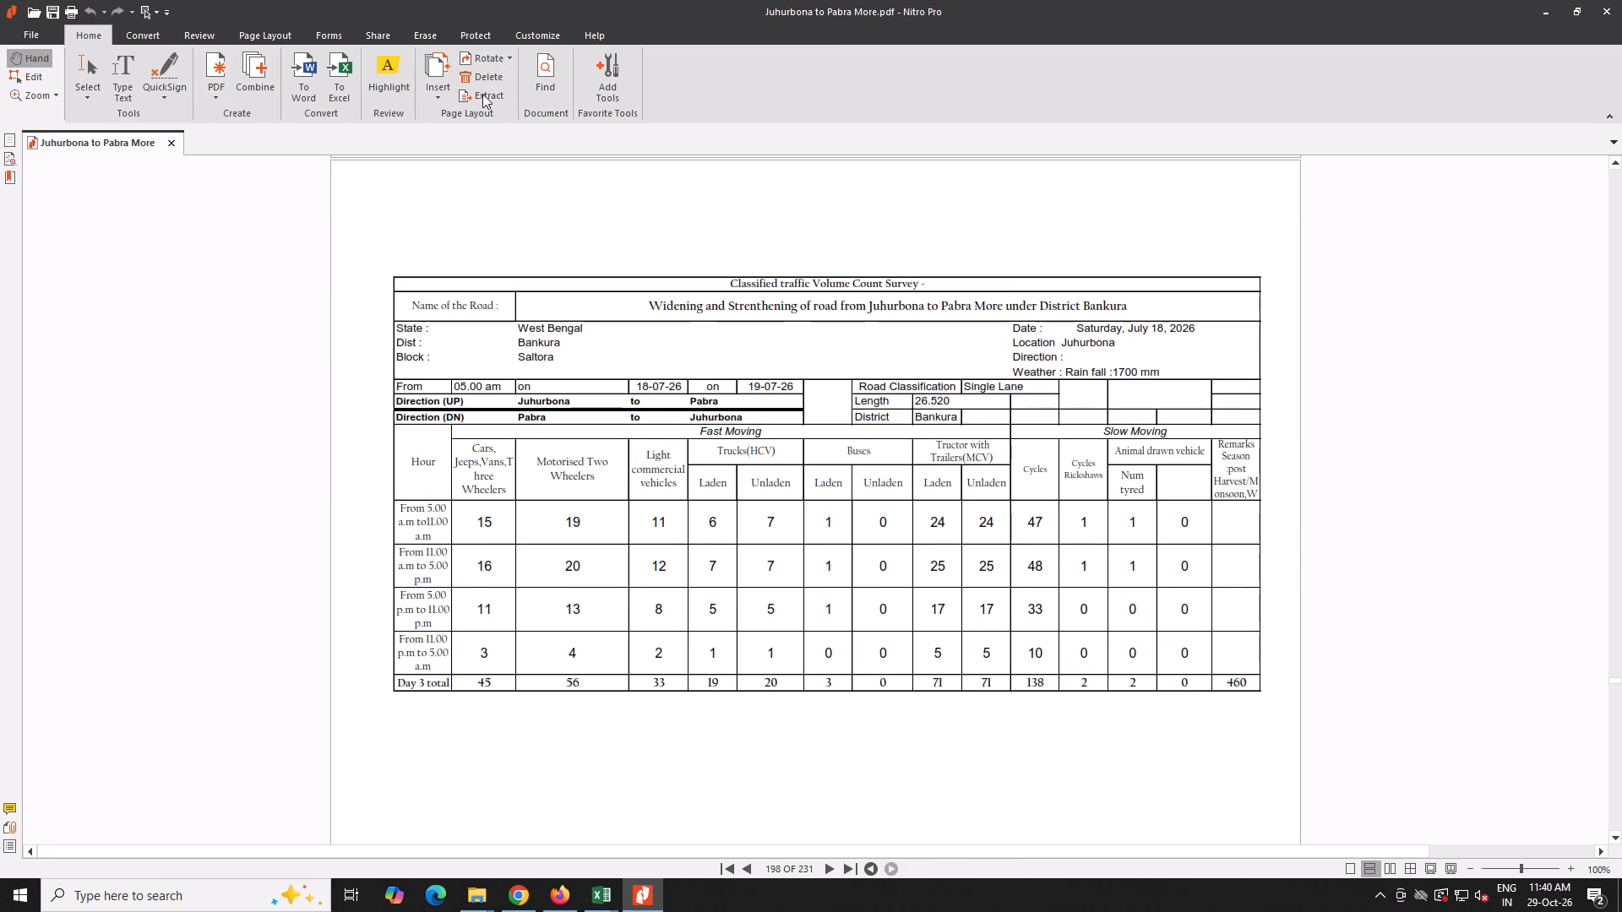
left_click_drag(482, 94, 482, 91)
left_click(486, 77)
left_click(817, 518)
Delete the Day 2 and Day 1 traffic count sheets and the Traffic Volume summary, pages 197, 196 and 195.
scroll(806, 429, "up", 2)
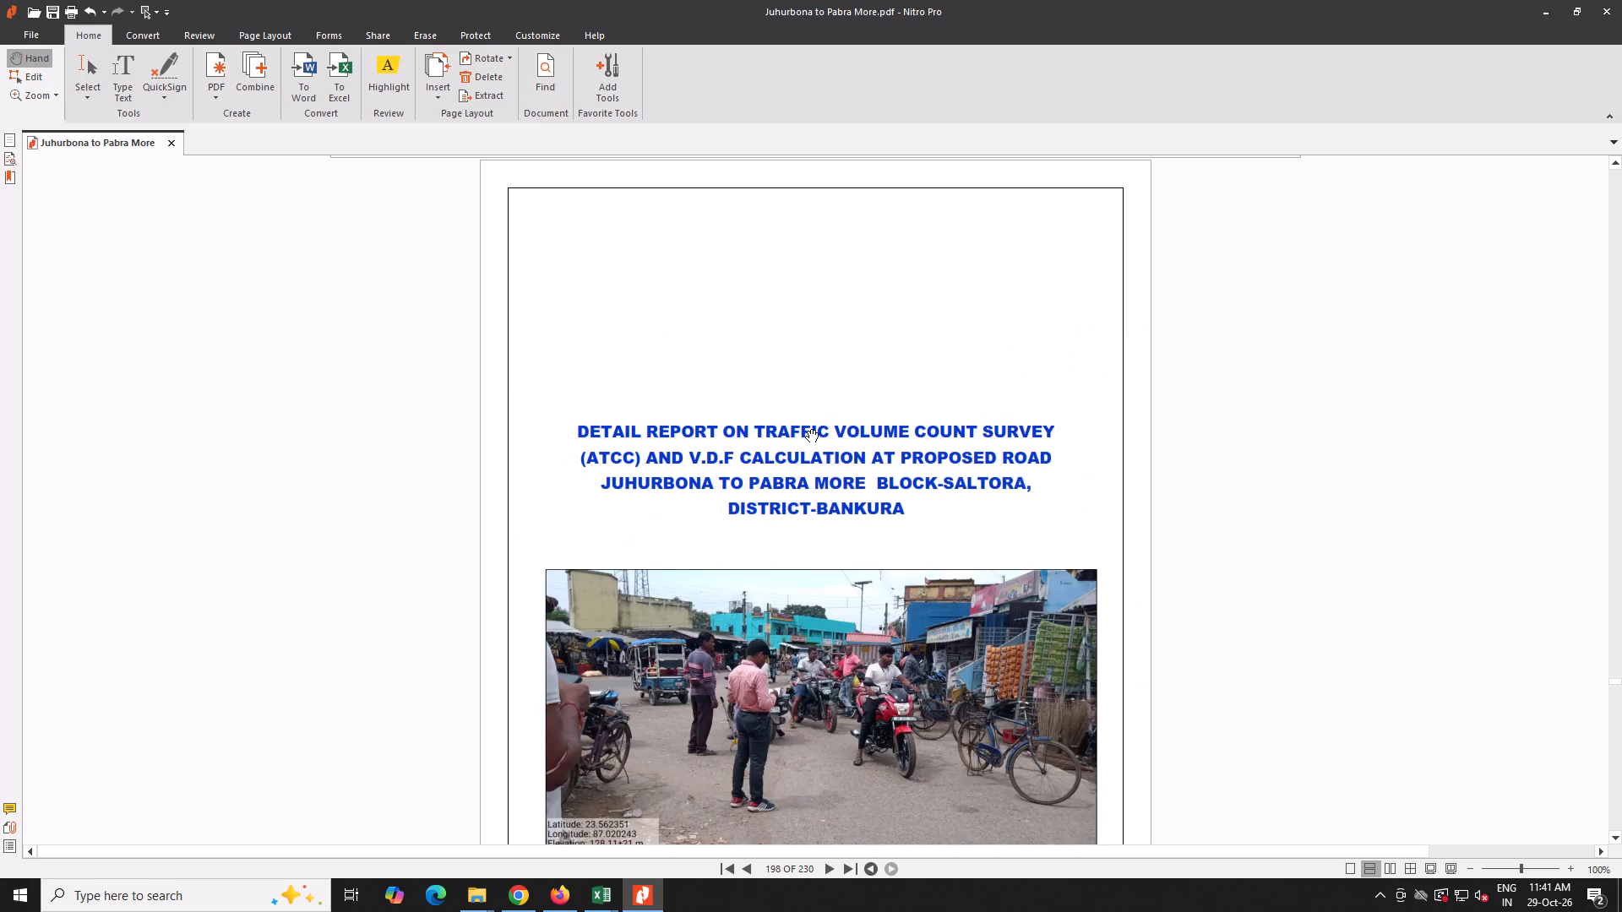
scroll(806, 429, "up", 13)
left_click(493, 68)
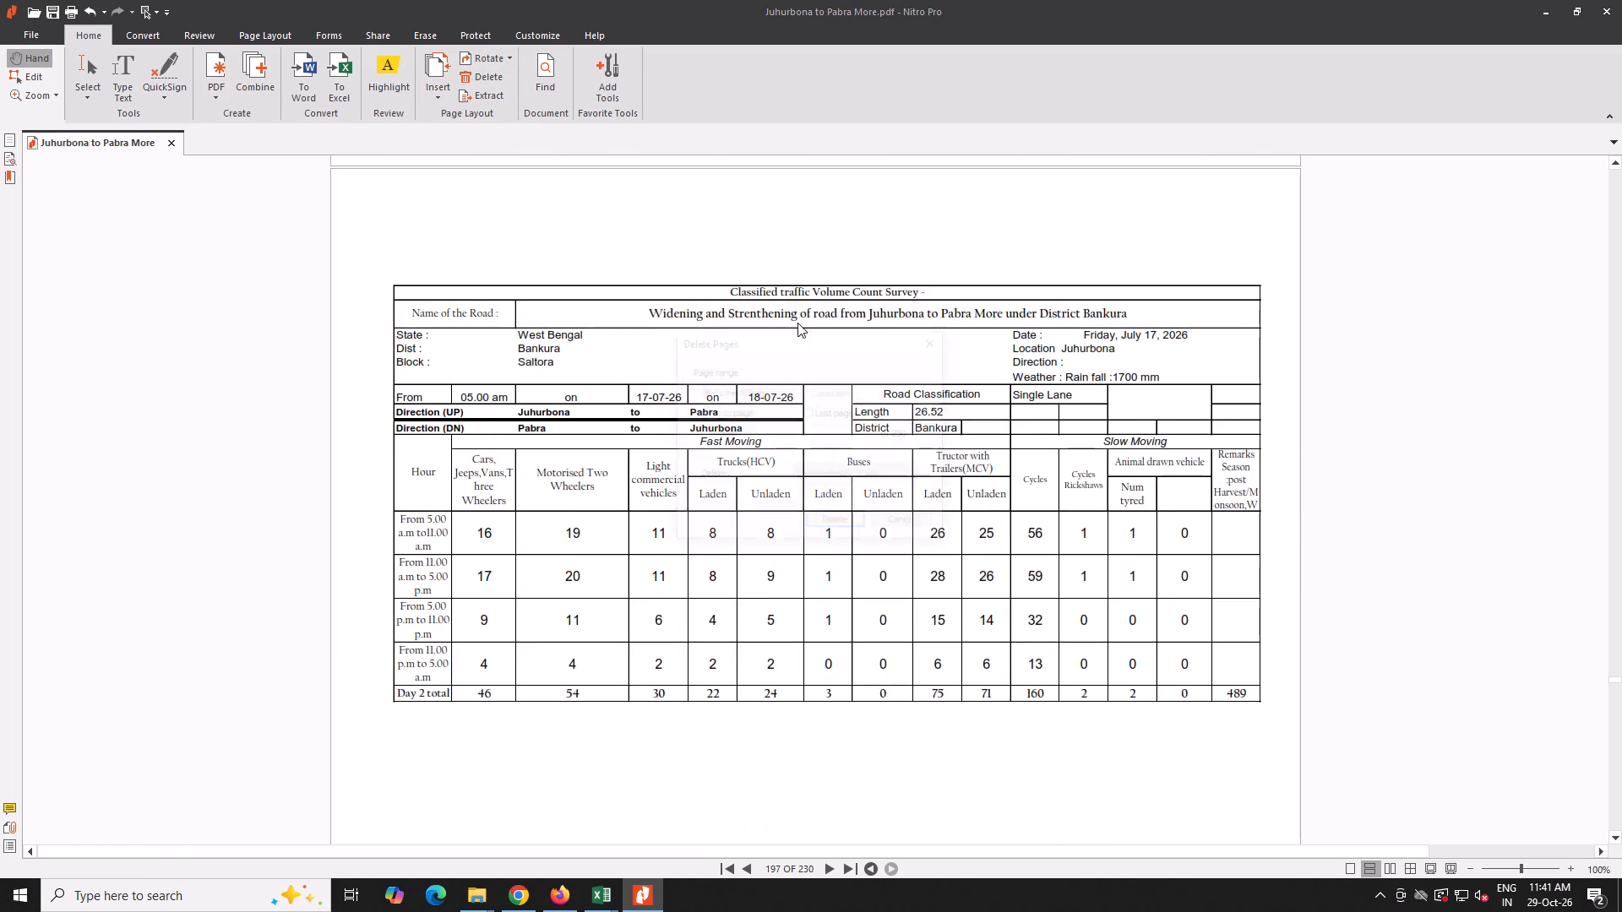
left_click(846, 529)
scroll(822, 405, "up", 16)
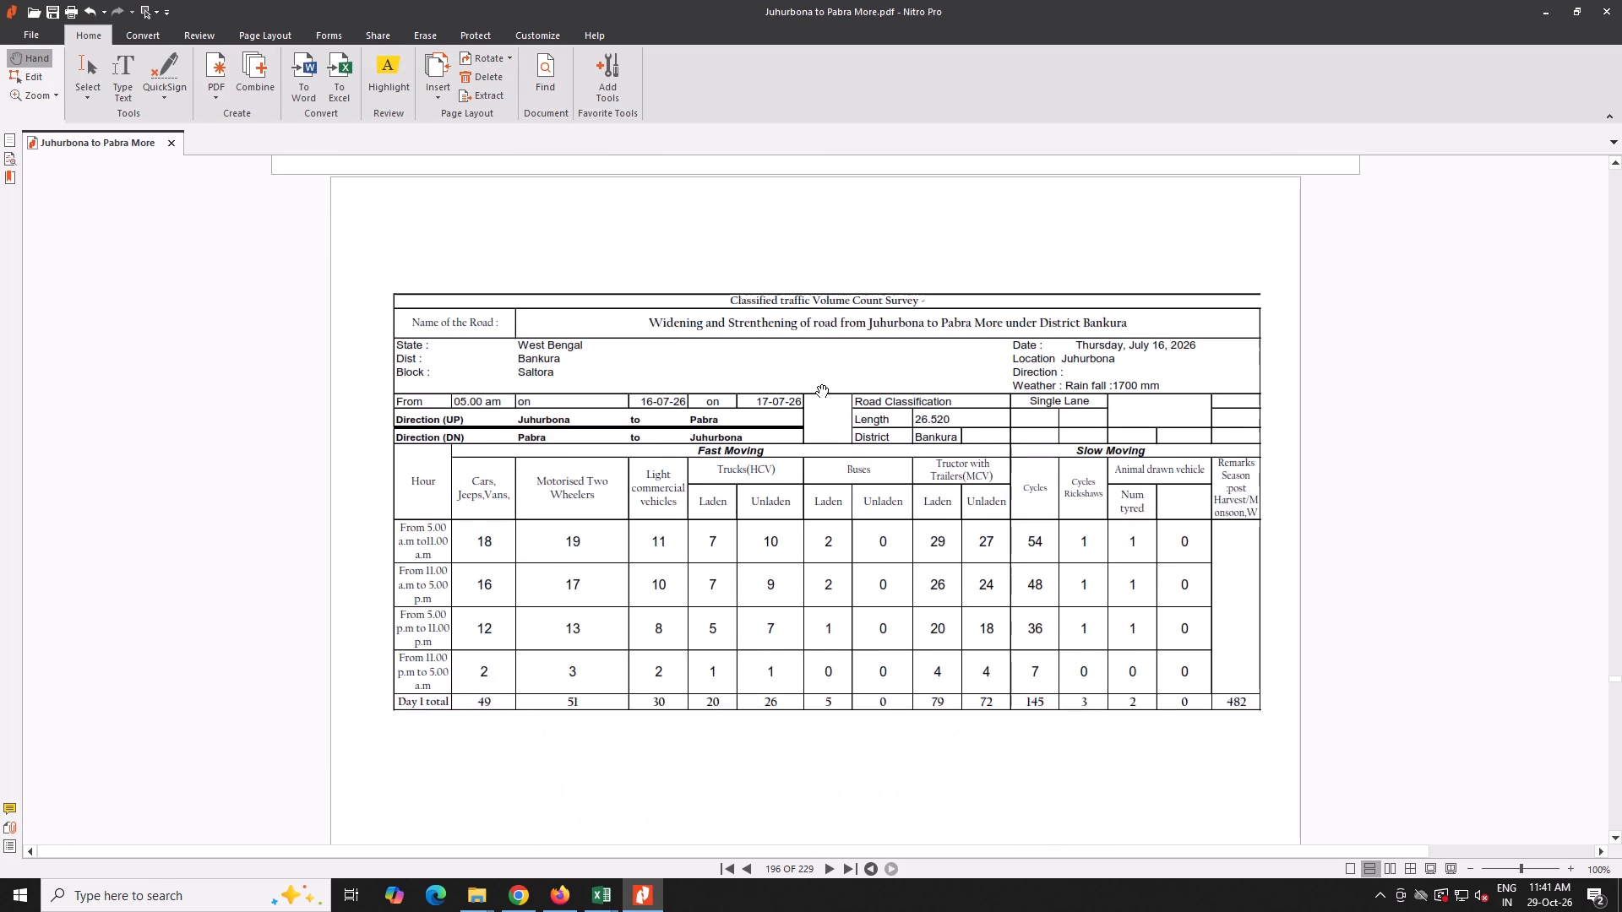
left_click(500, 82)
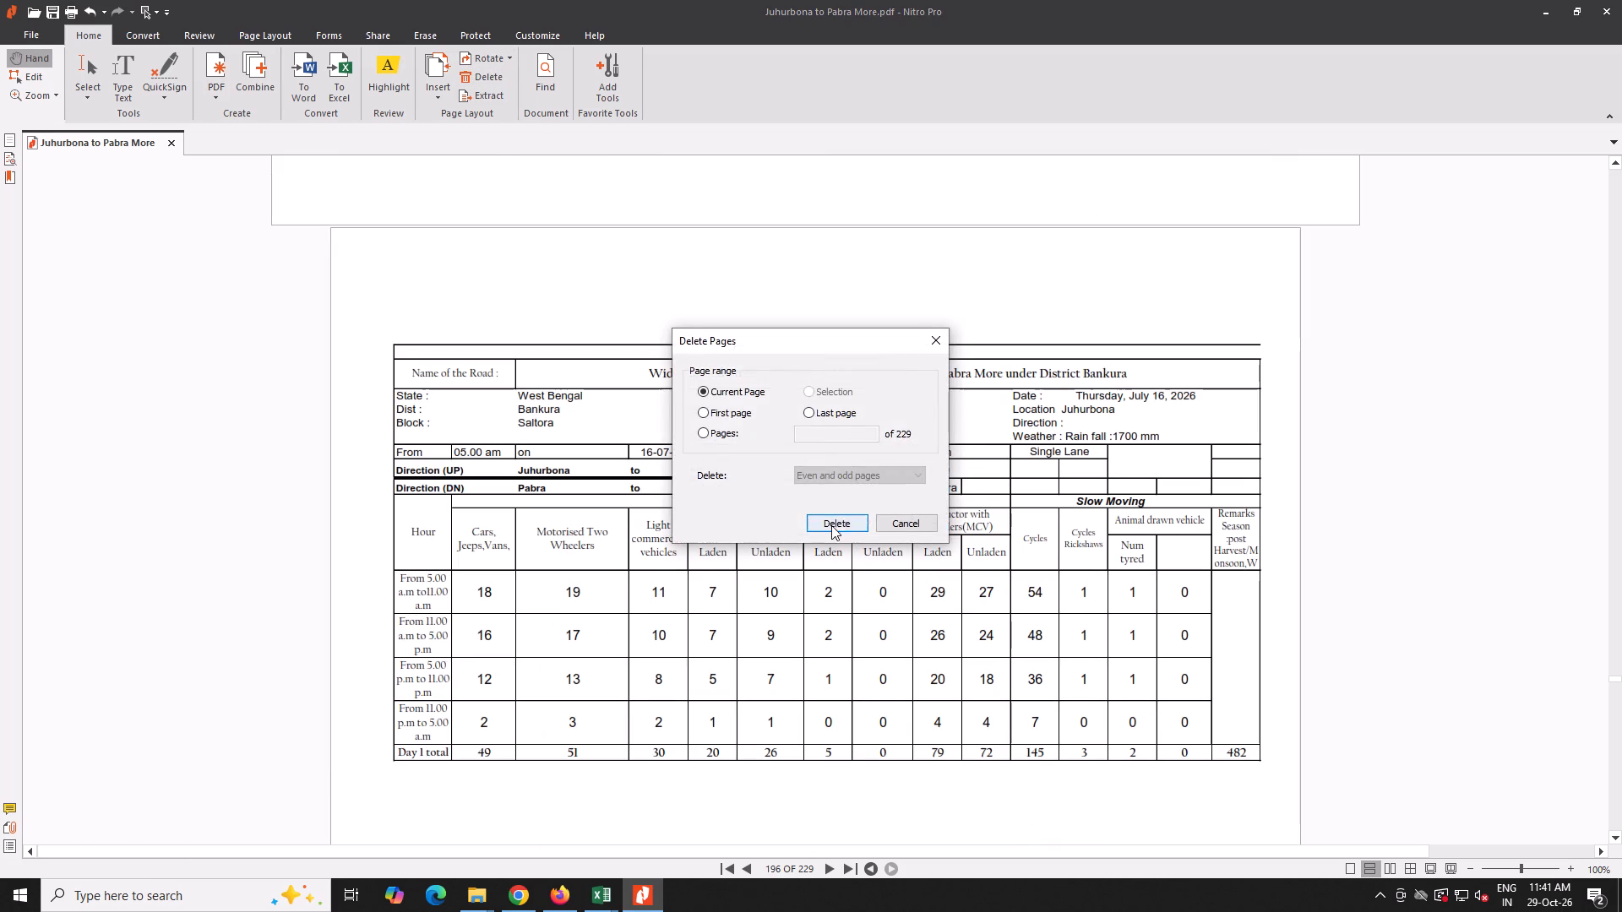
left_click(831, 525)
scroll(853, 463, "up", 16)
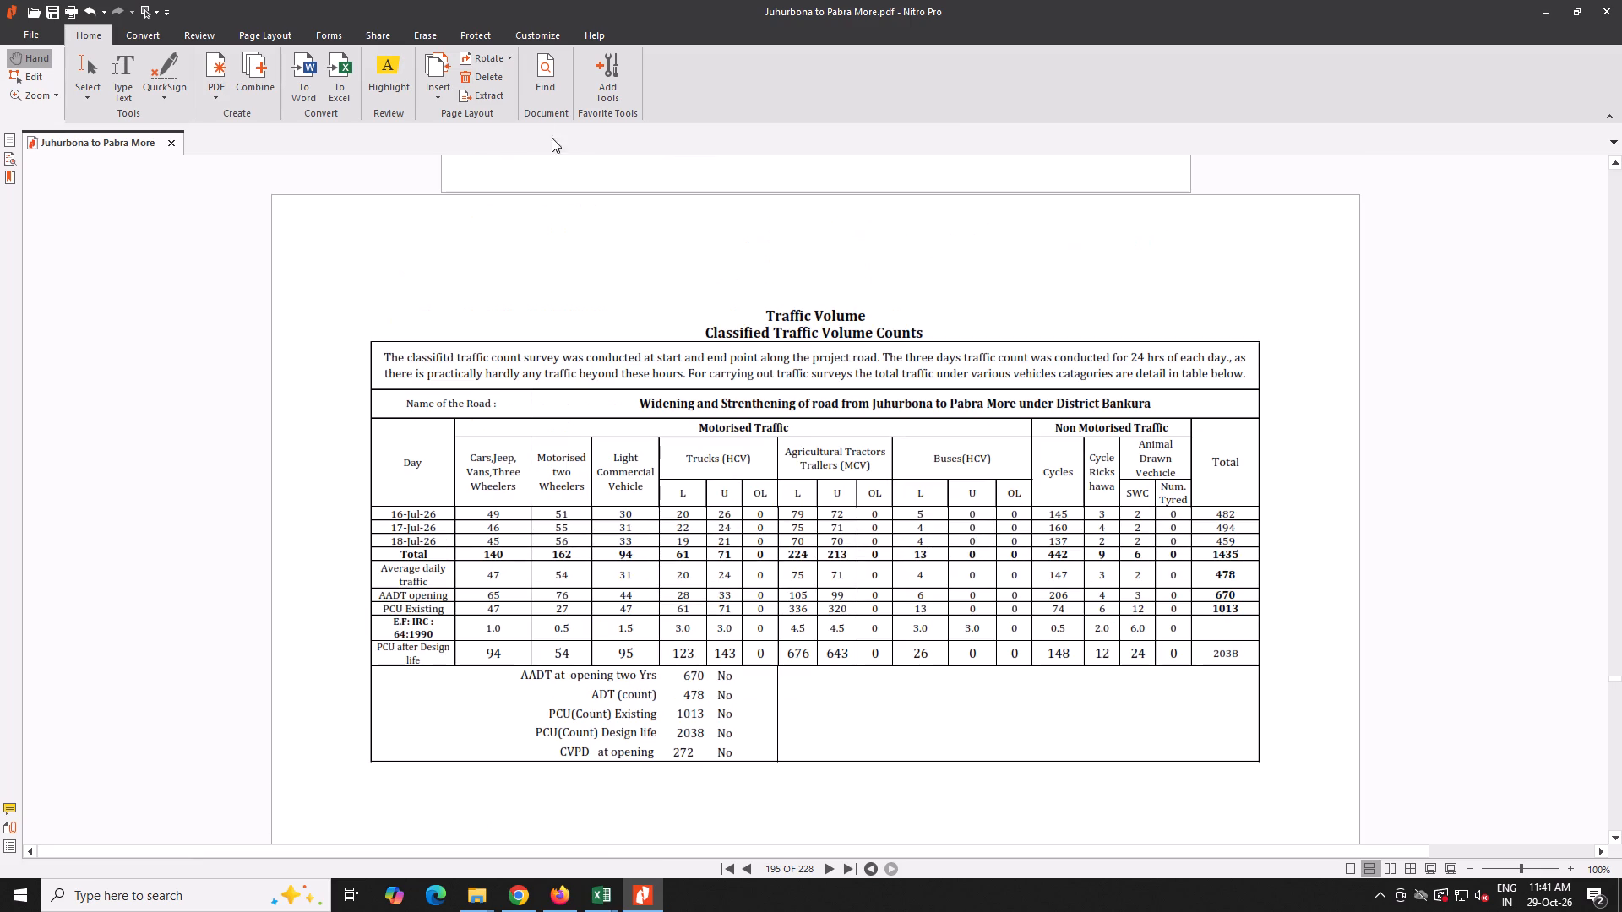
left_click(493, 74)
left_click(830, 527)
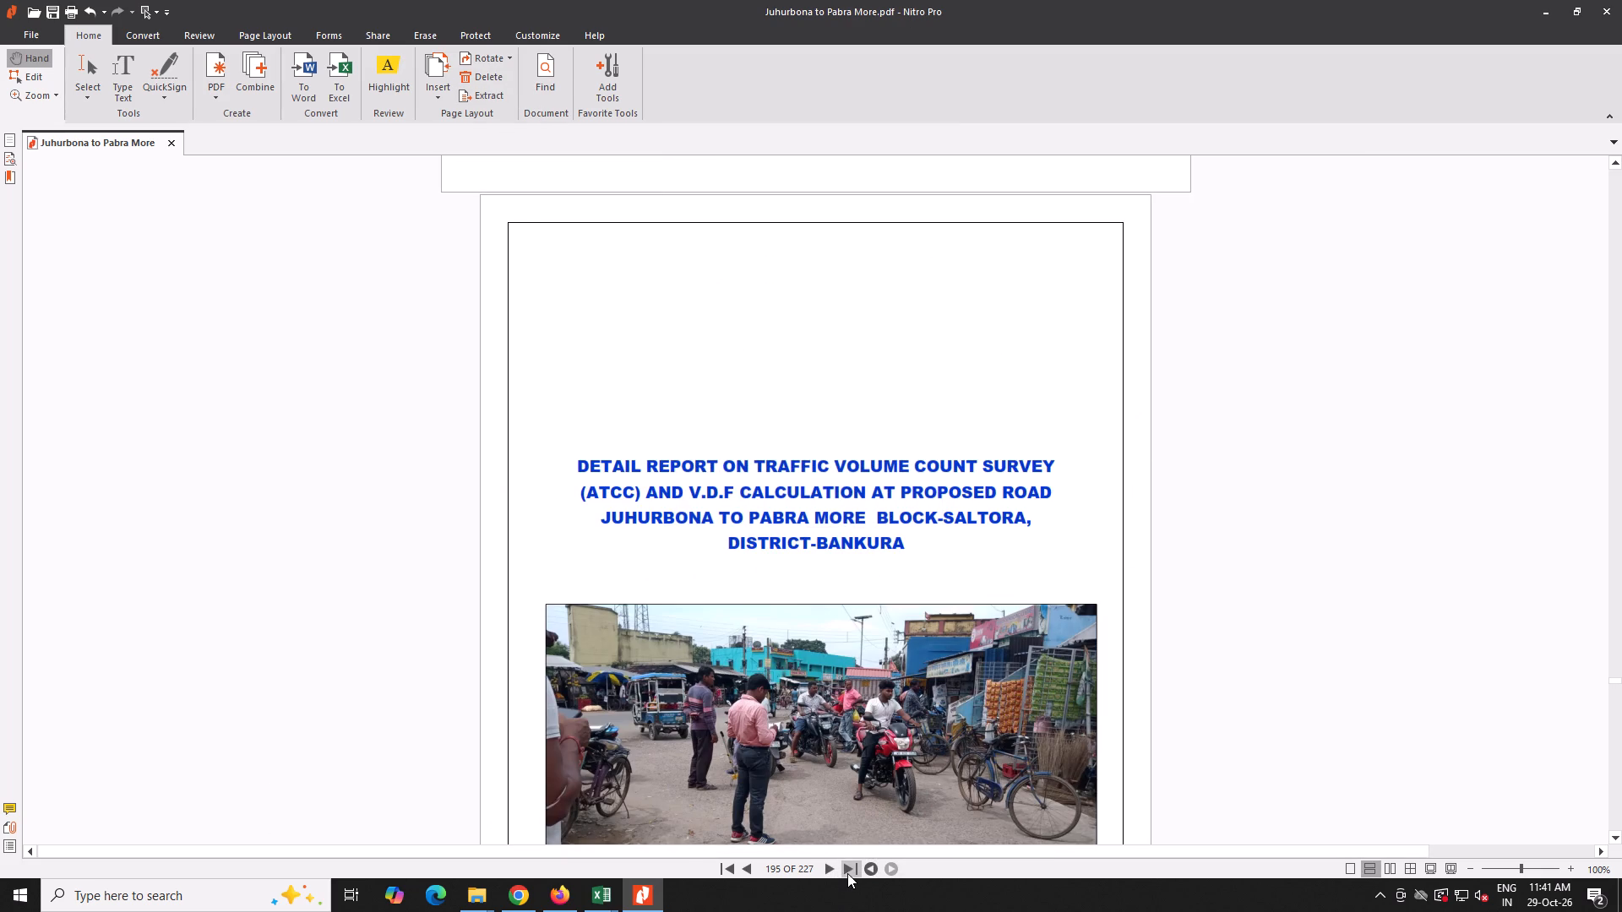
Insert TCS- 5.50 m.pdf followed by Combine Drawing.pdf from the DWG PDF folder after the Drawings & Alignment divider on last page 227.
left_click(847, 873)
left_click(438, 95)
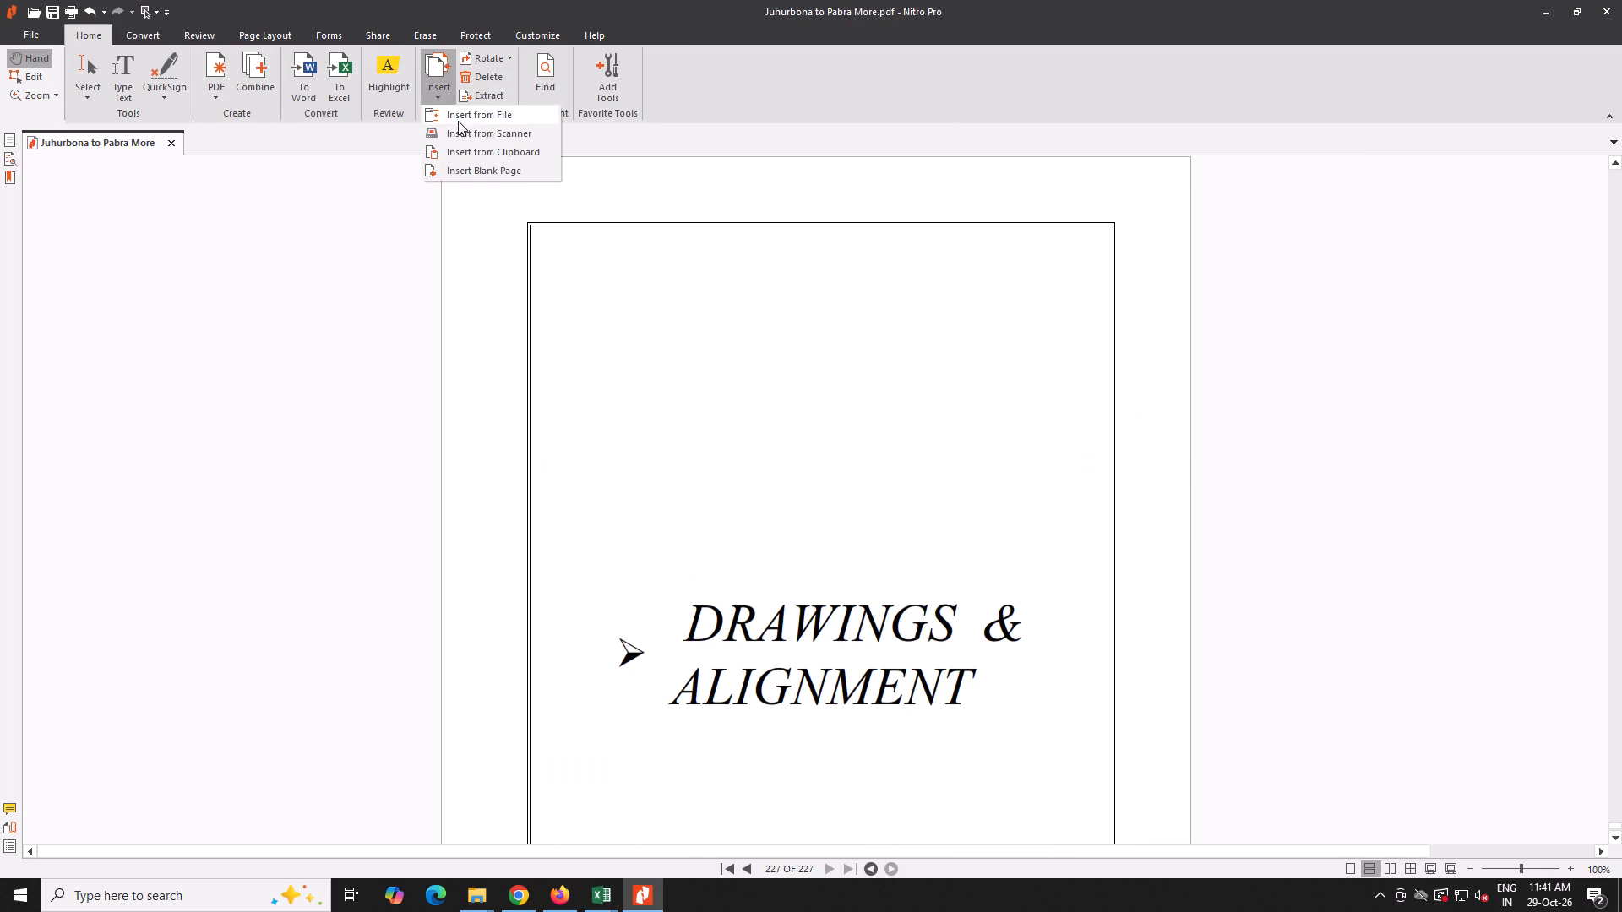
left_click(460, 117)
left_click(539, 334)
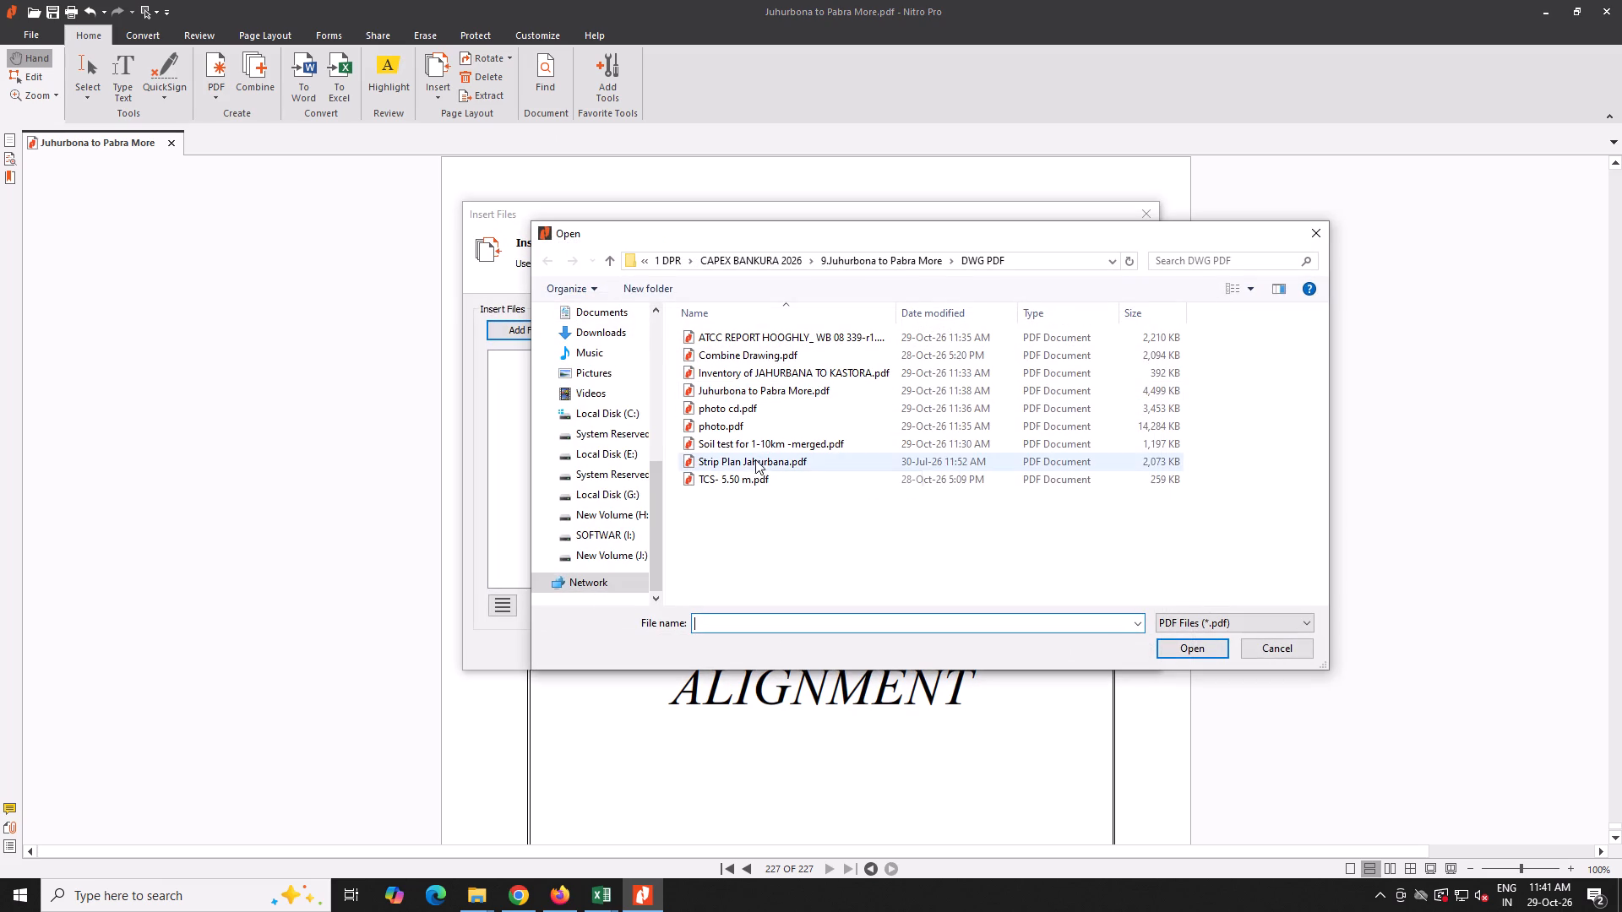
left_click(739, 475)
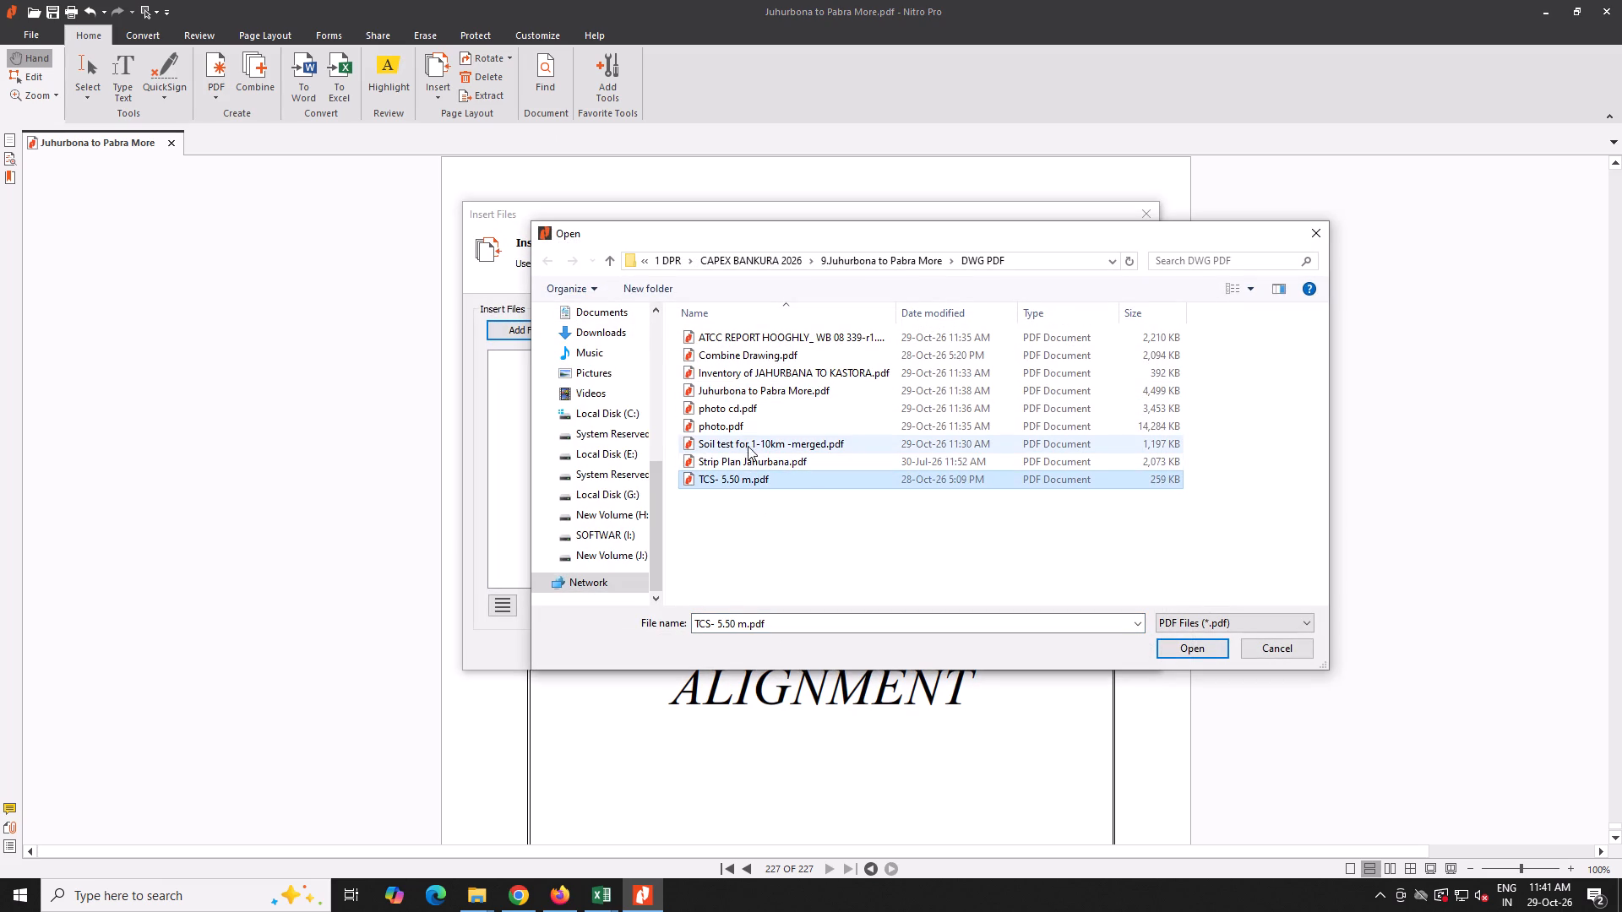
left_click(759, 350, "ctrl")
left_click(1194, 646)
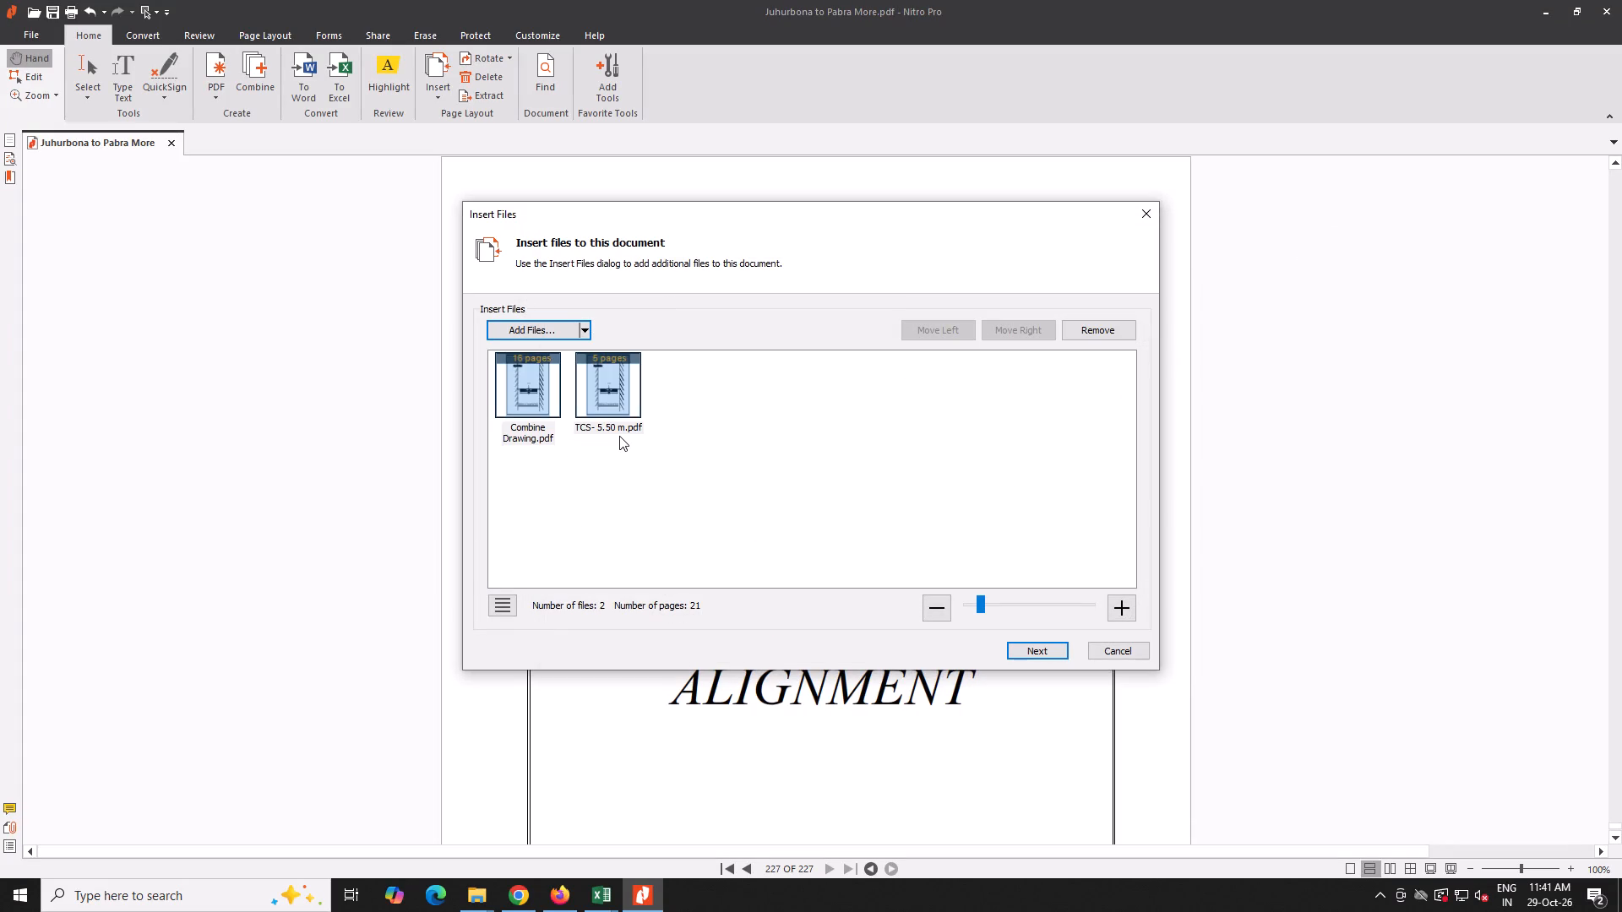
left_click(619, 436)
left_click_drag(613, 405, 512, 412)
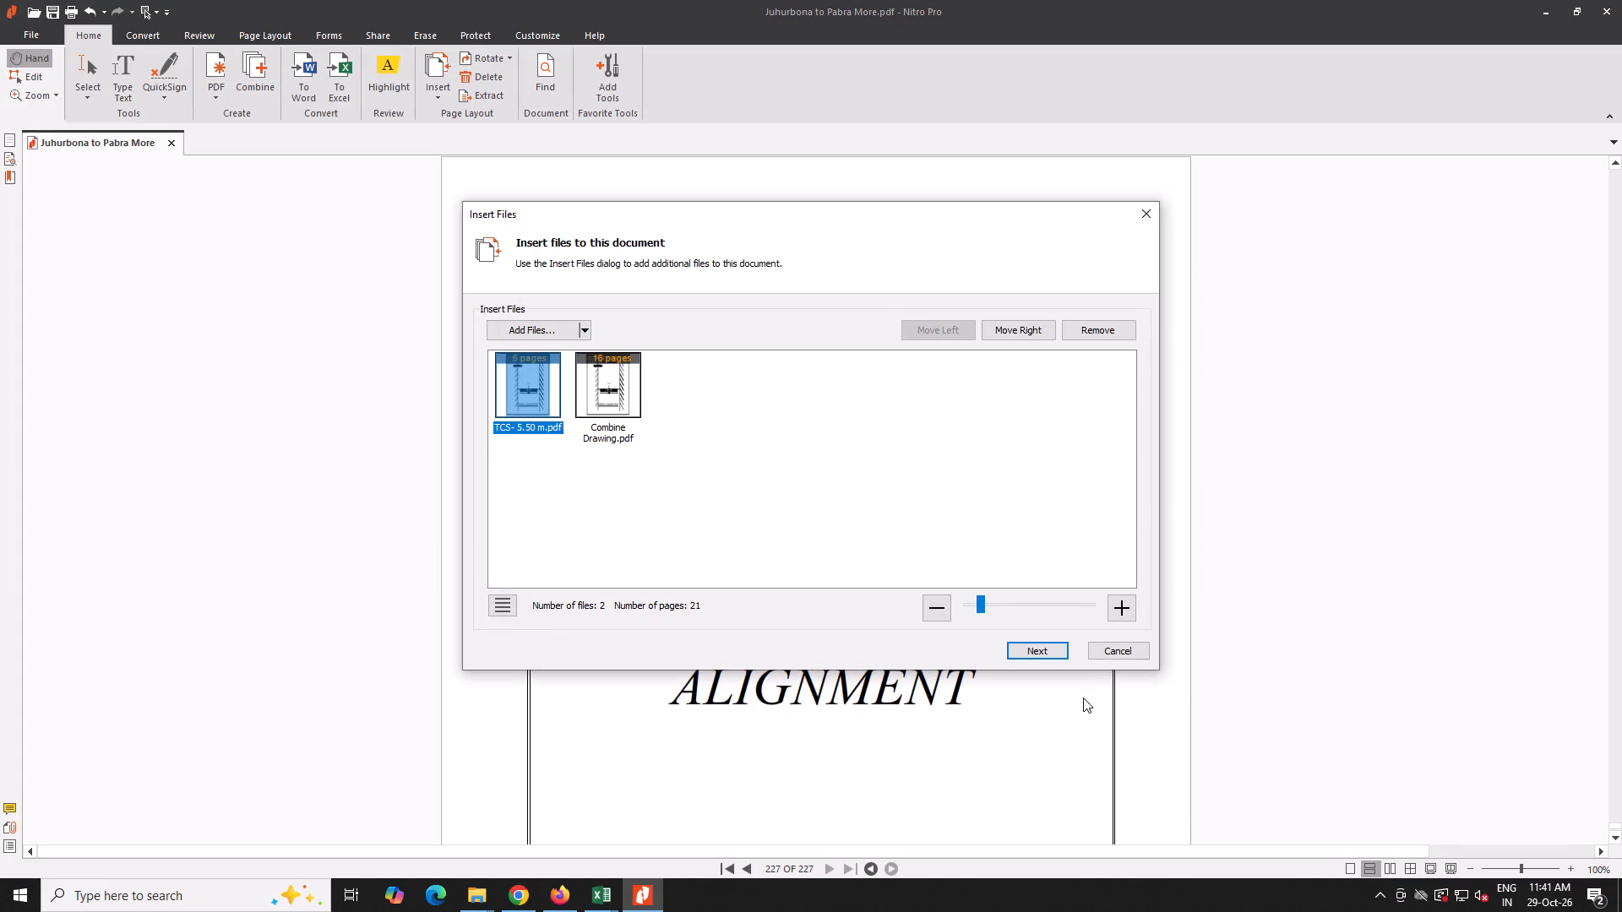
left_click(1046, 649)
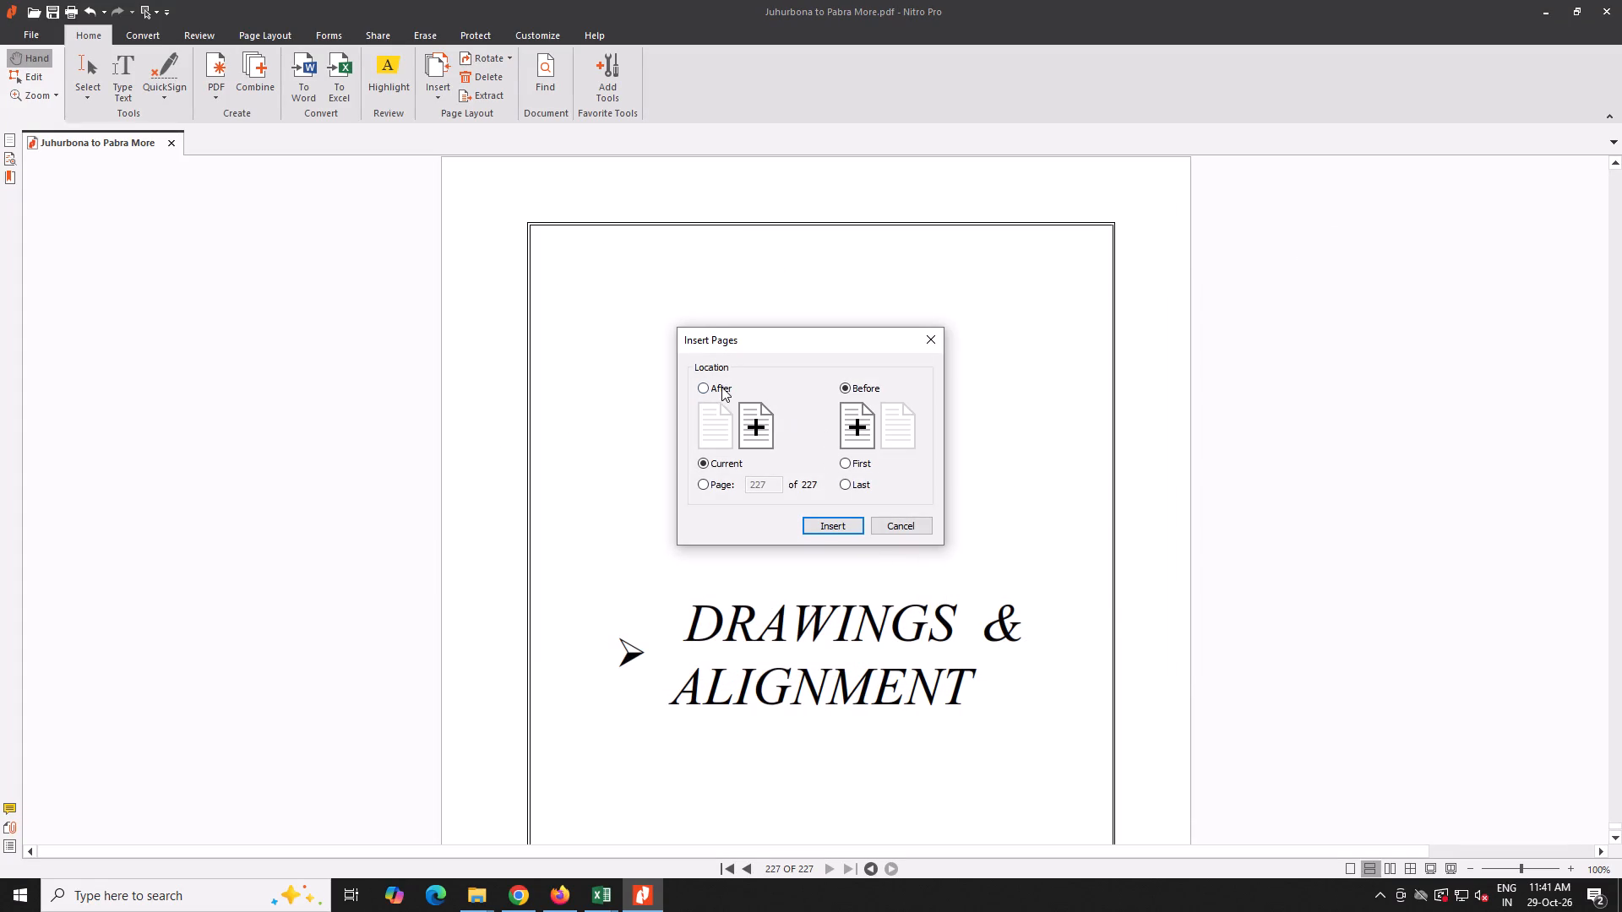
left_click(721, 387)
left_click(830, 518)
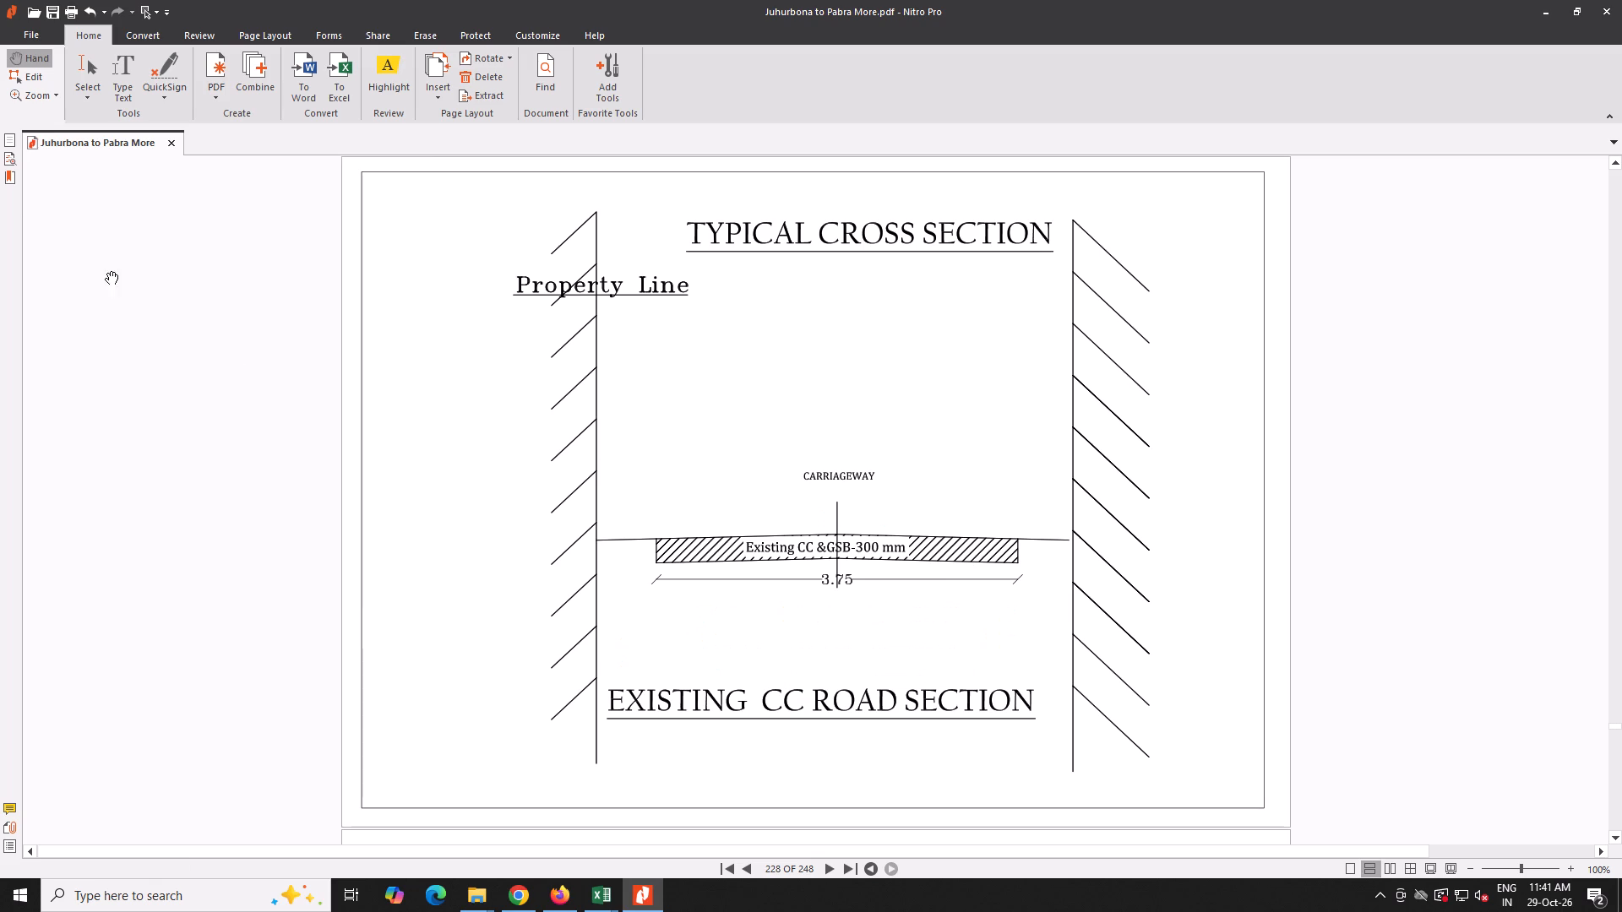
scroll(738, 677, "up", 14)
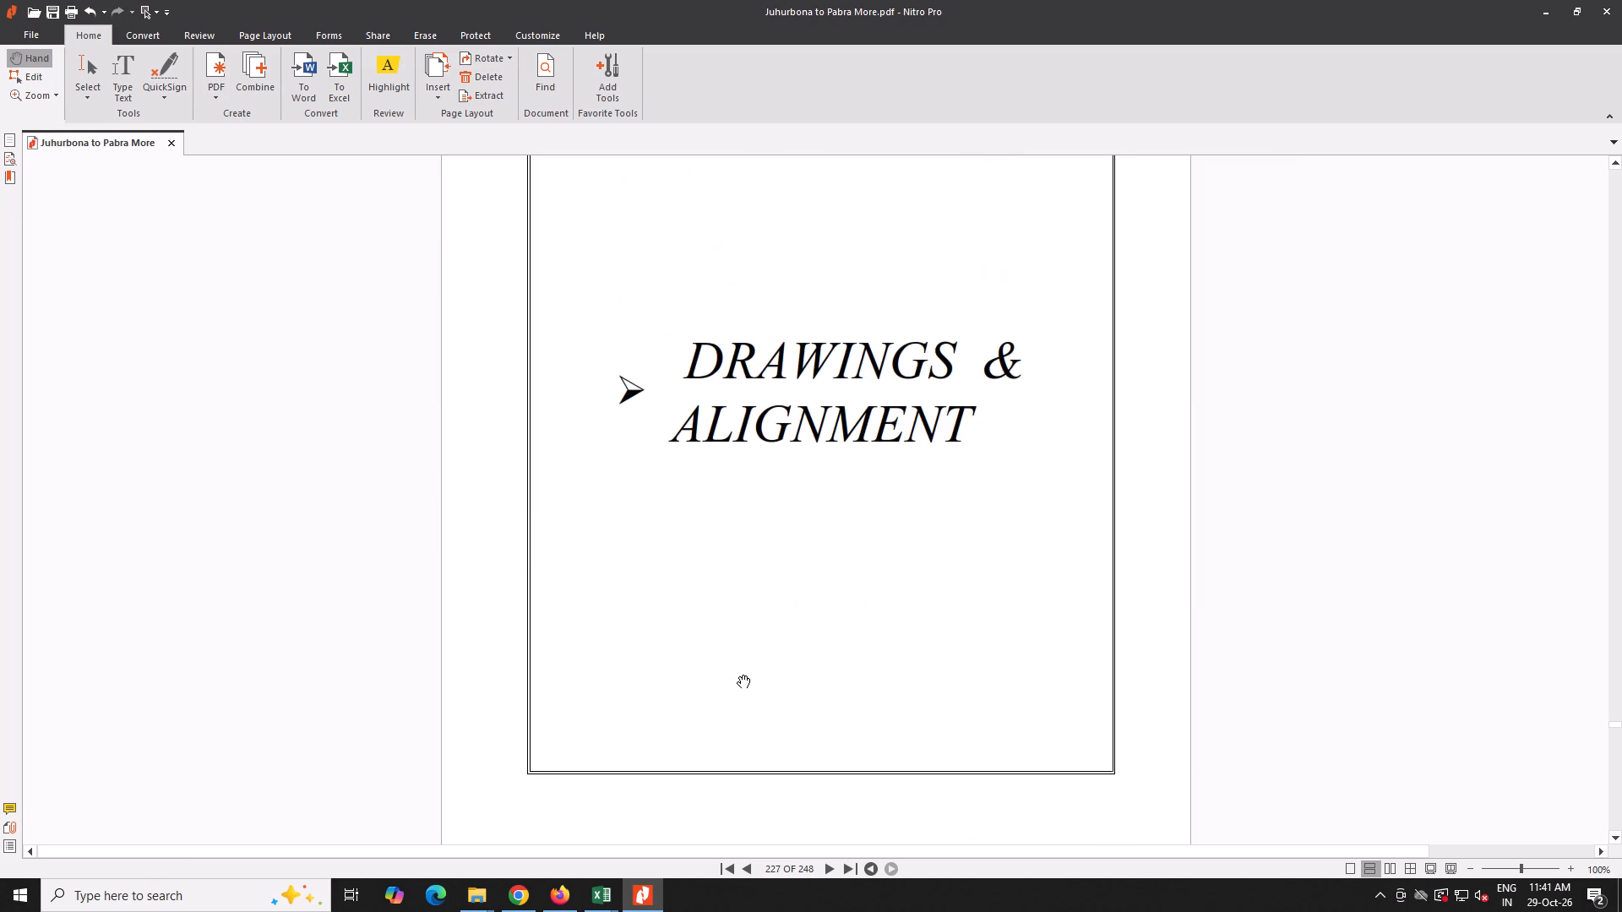
scroll(740, 670, "down", 20)
scroll(740, 670, "down", 11)
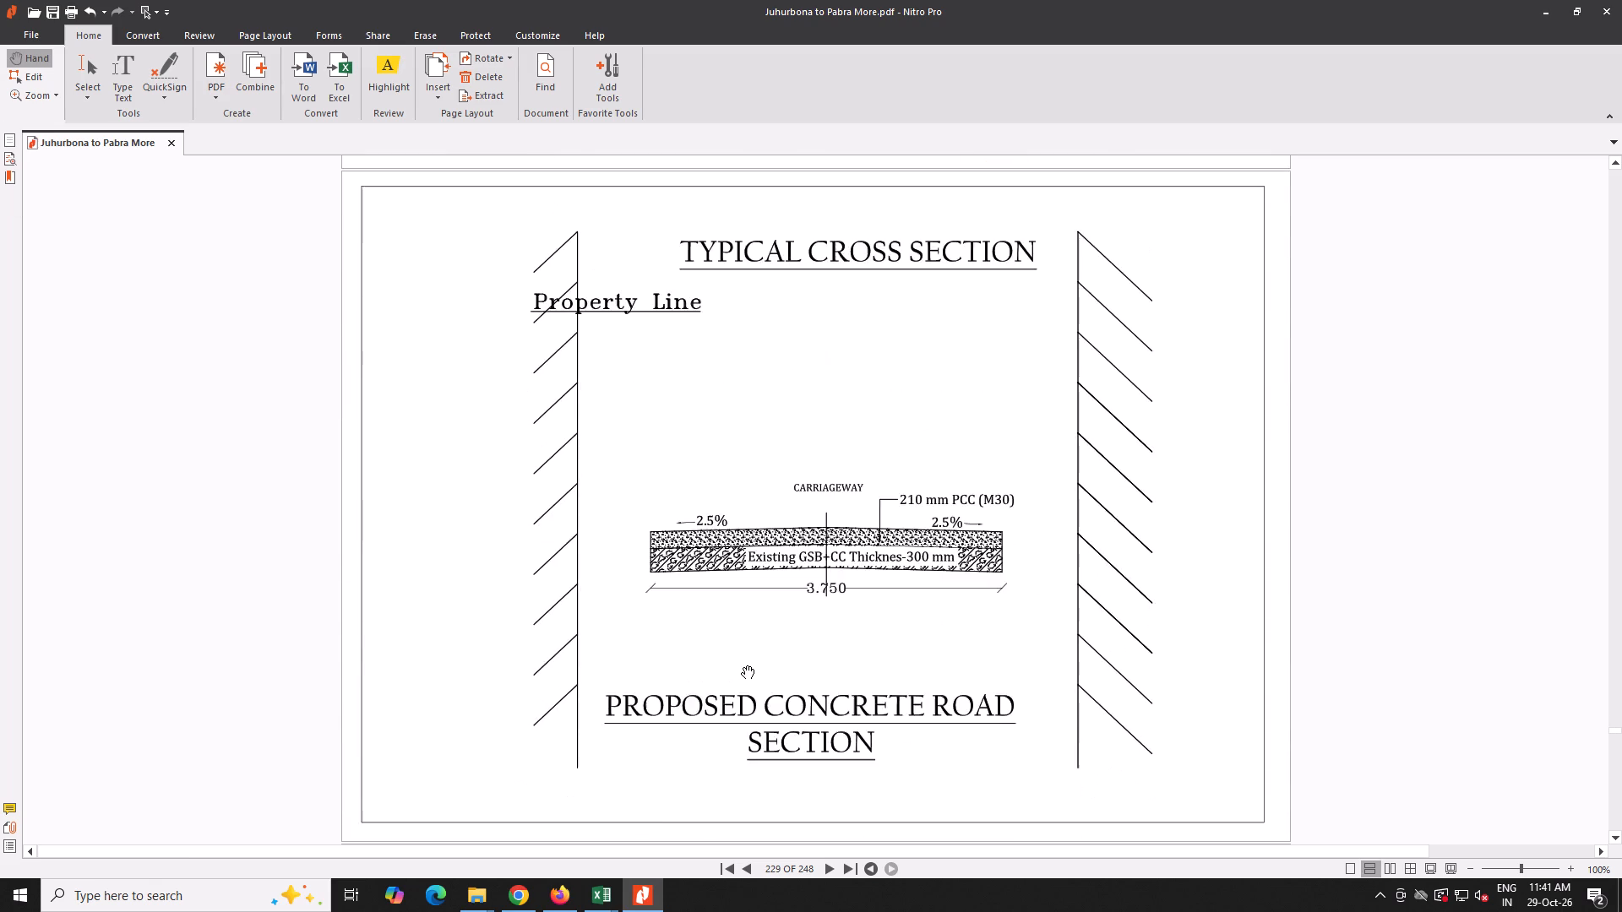
scroll(742, 665, "down", 7)
scroll(742, 665, "up", 20)
scroll(742, 665, "up", 7)
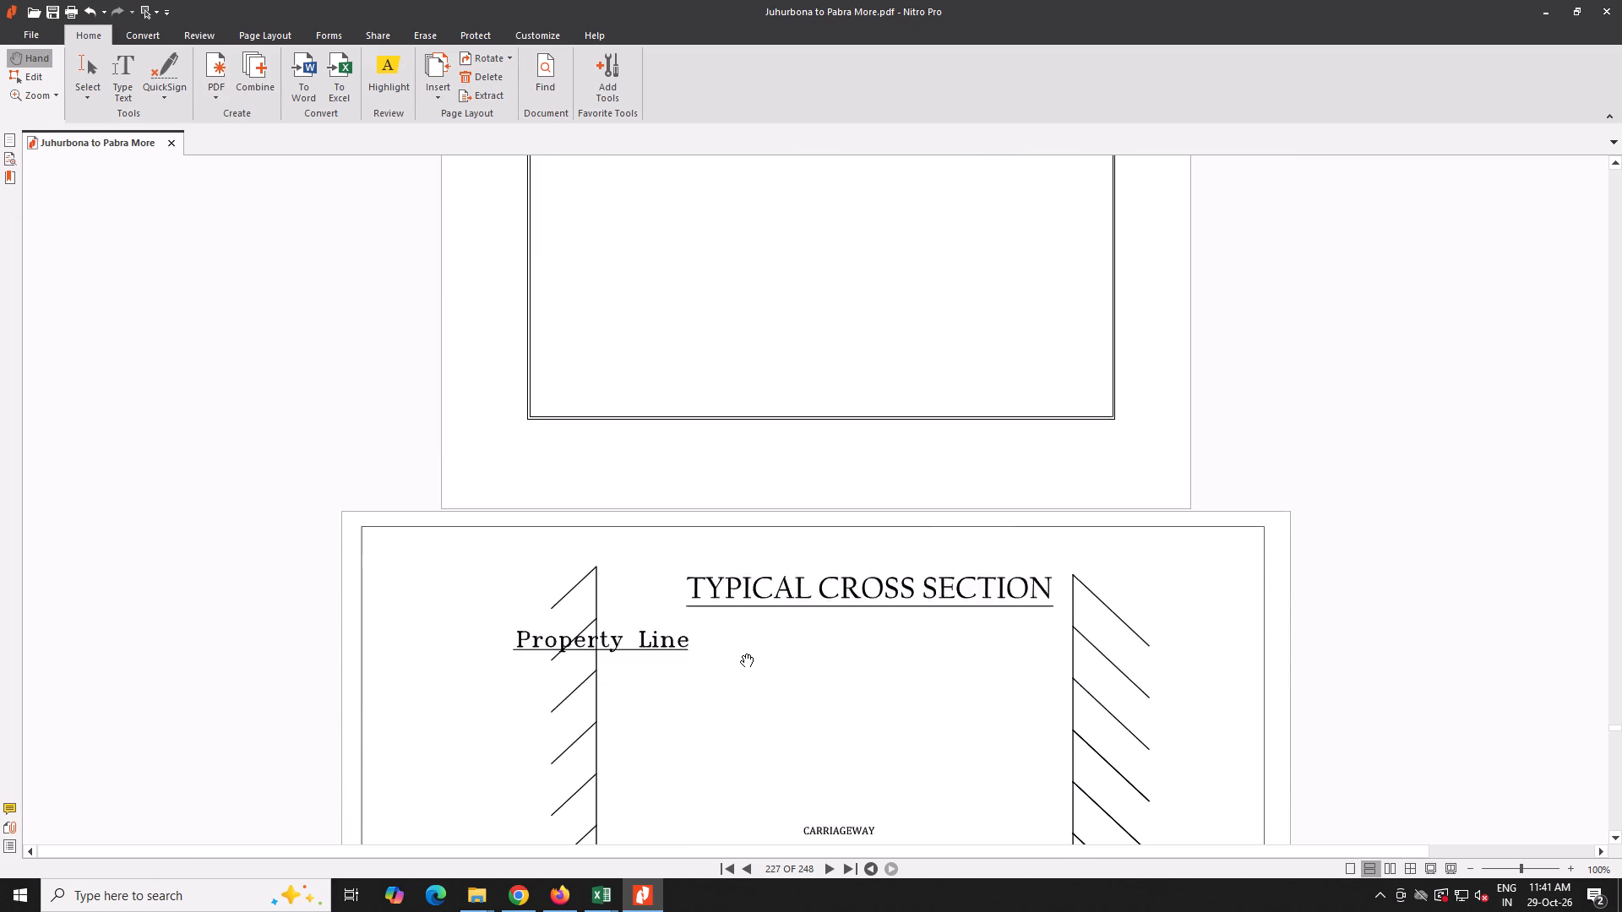
Insert all pages of 13 Jhu bon to Pabra estimate.pdf from Bankura Capex estimate PDF before the Rate Analysis divider on page 224.
scroll(741, 654, "up", 20)
scroll(741, 654, "up", 13)
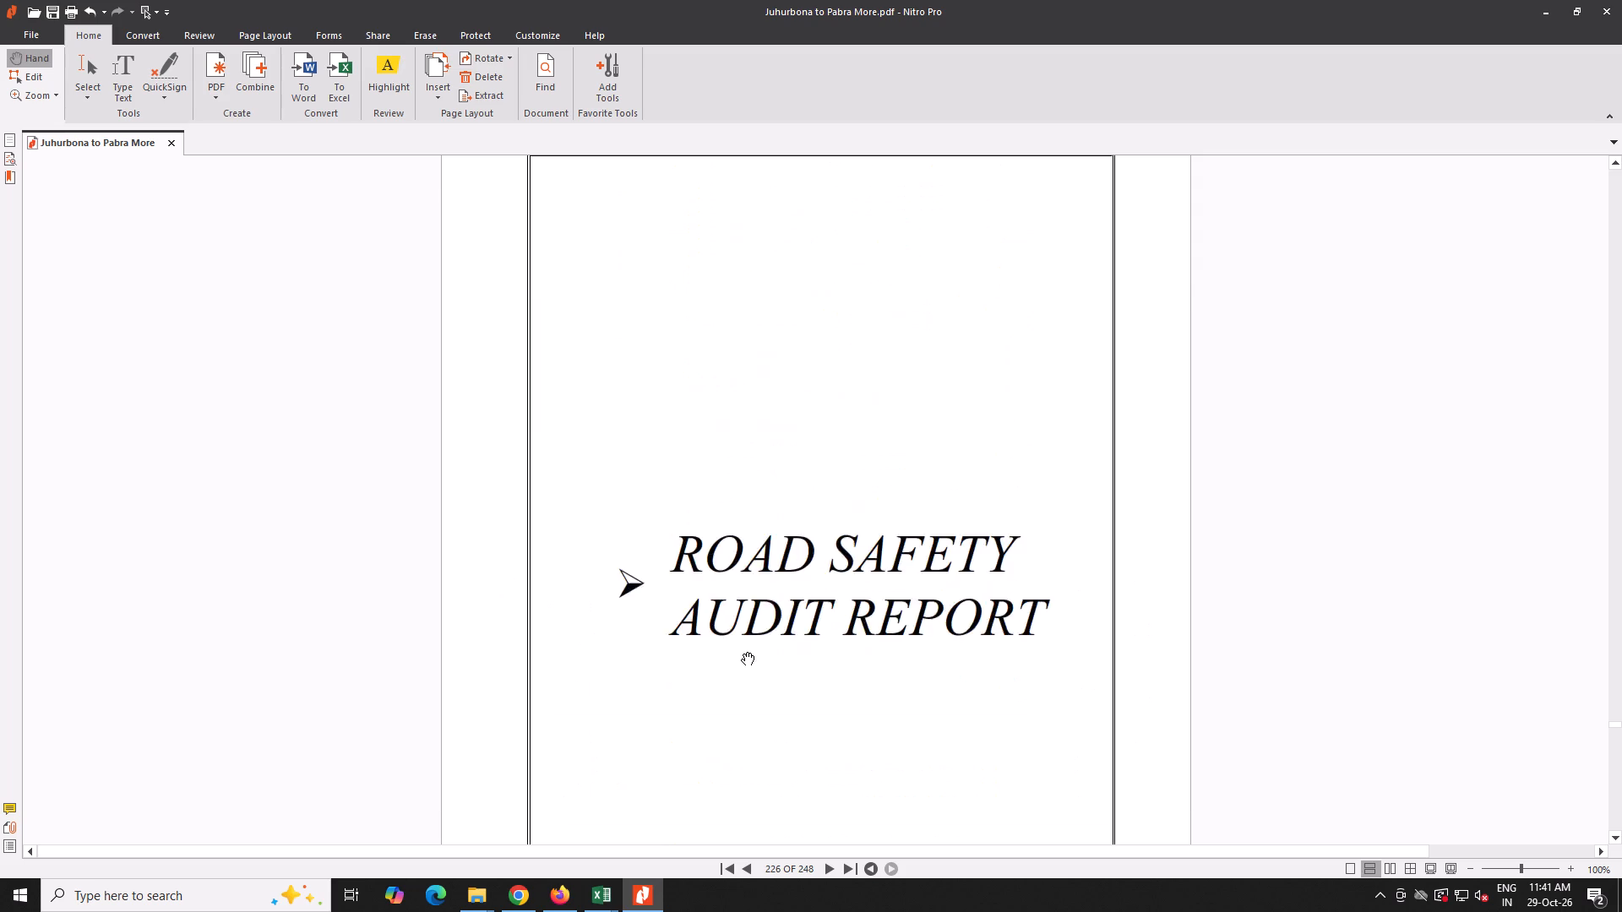
scroll(742, 652, "up", 15)
scroll(742, 652, "up", 9)
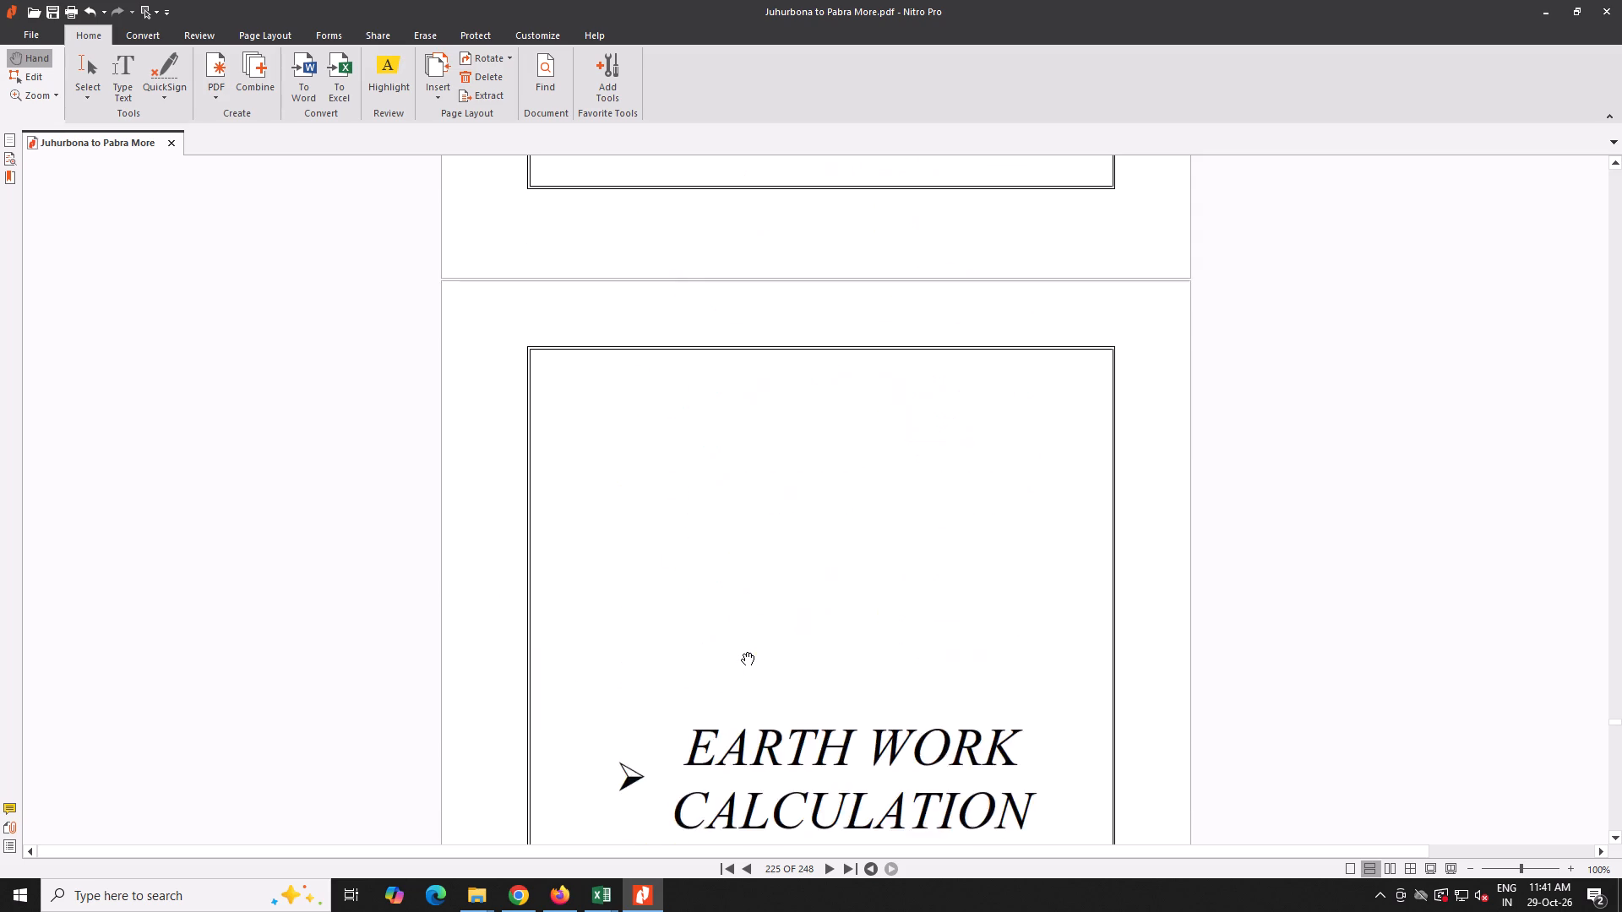
scroll(742, 652, "up", 16)
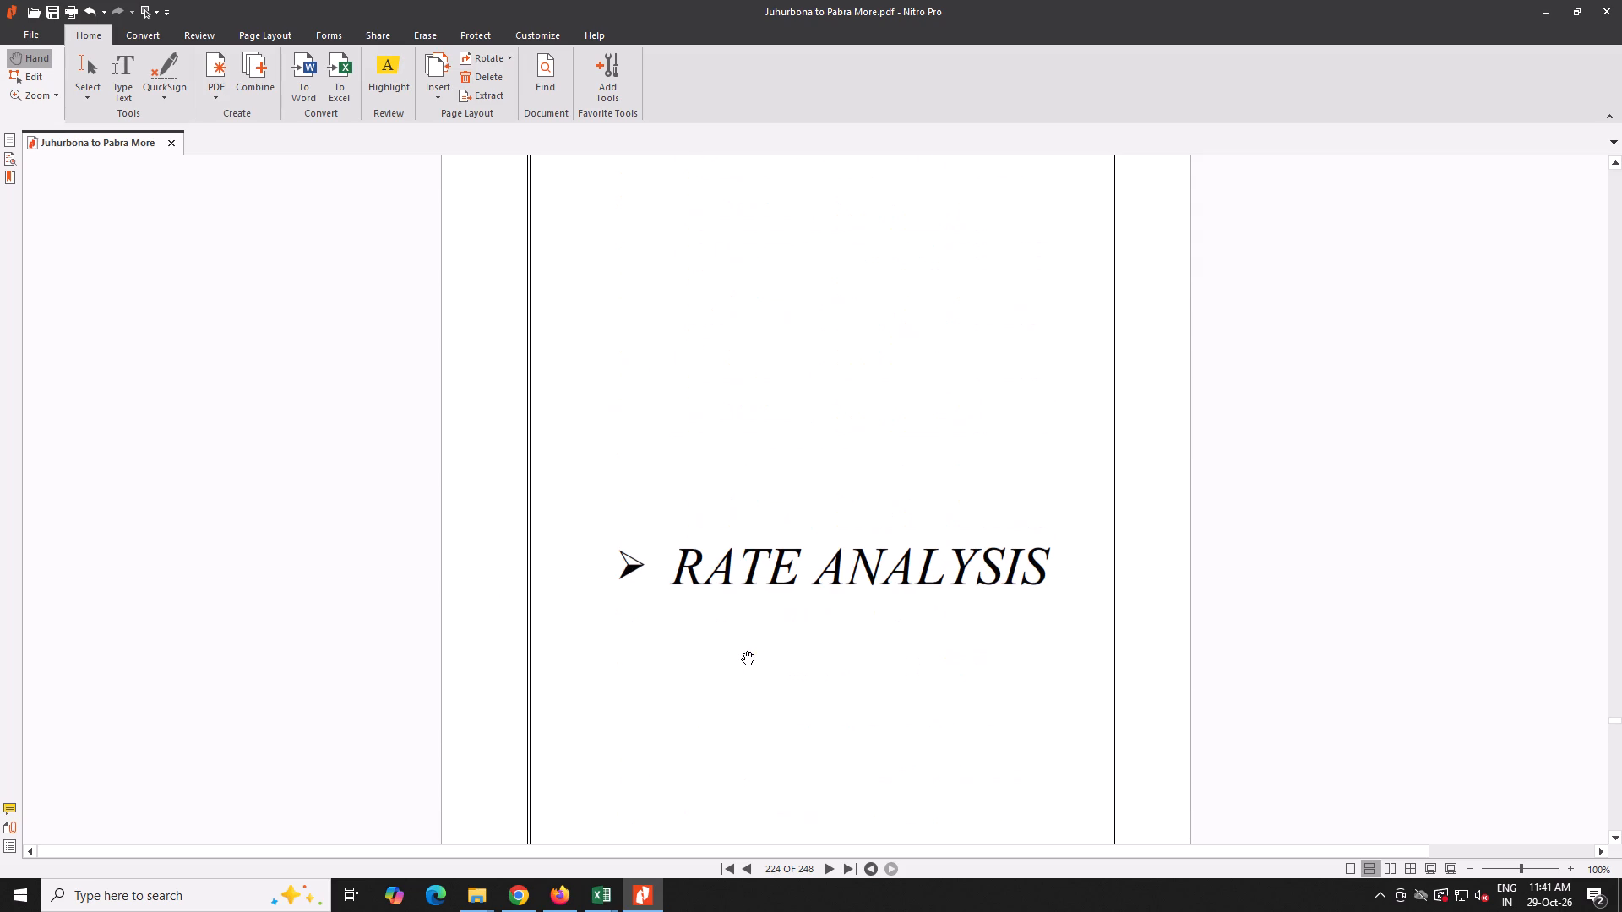
left_click(431, 99)
left_click(462, 115)
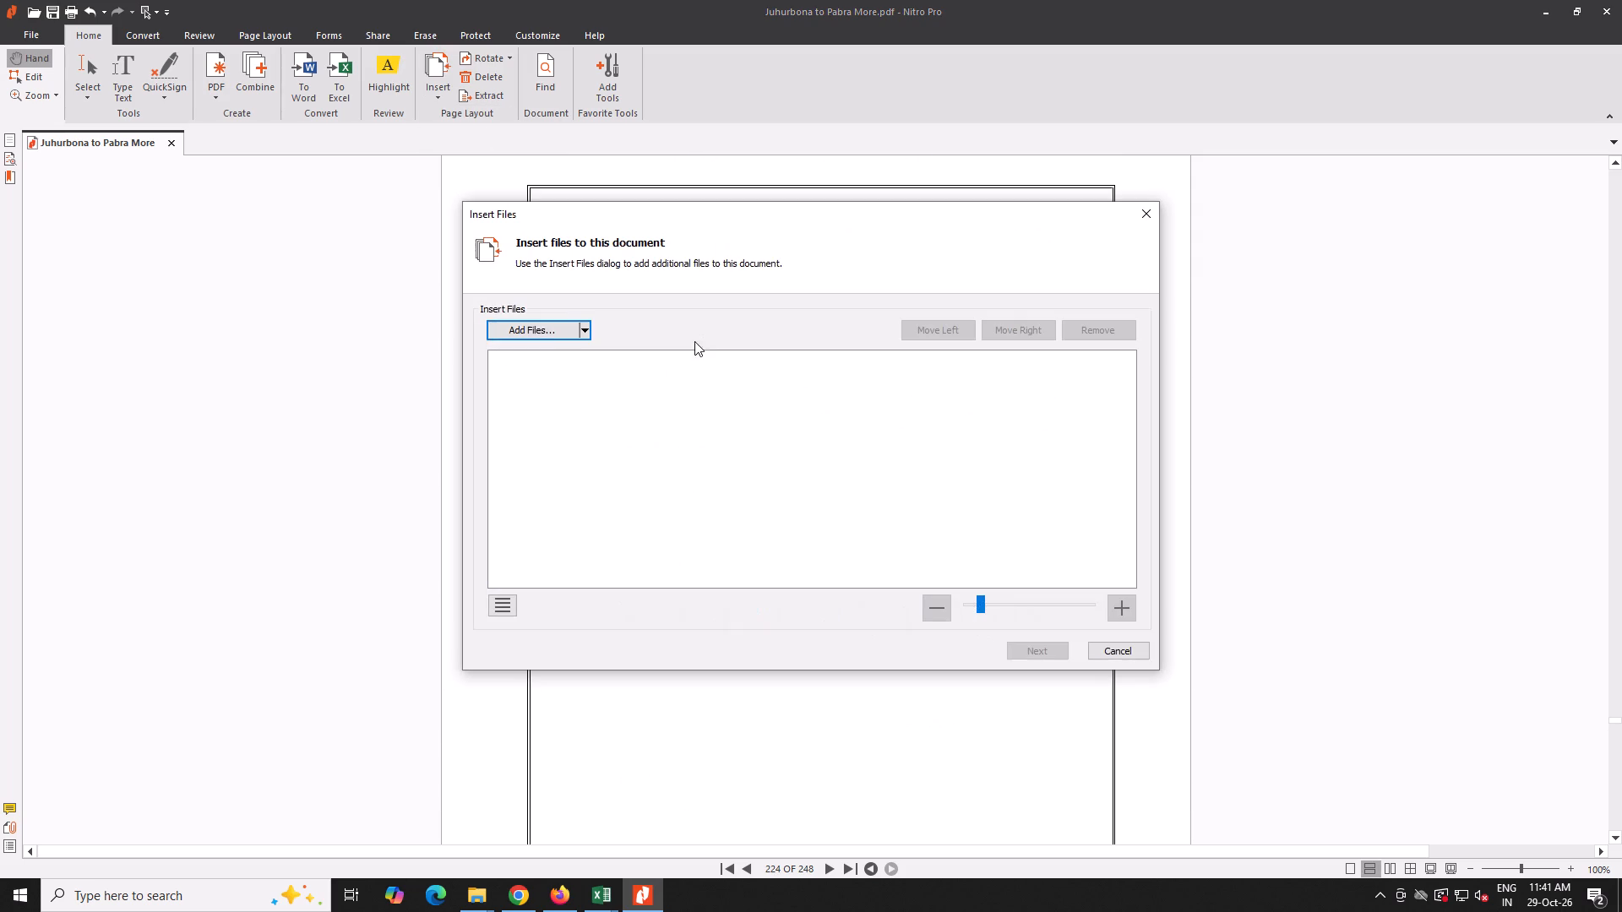
left_click(542, 336)
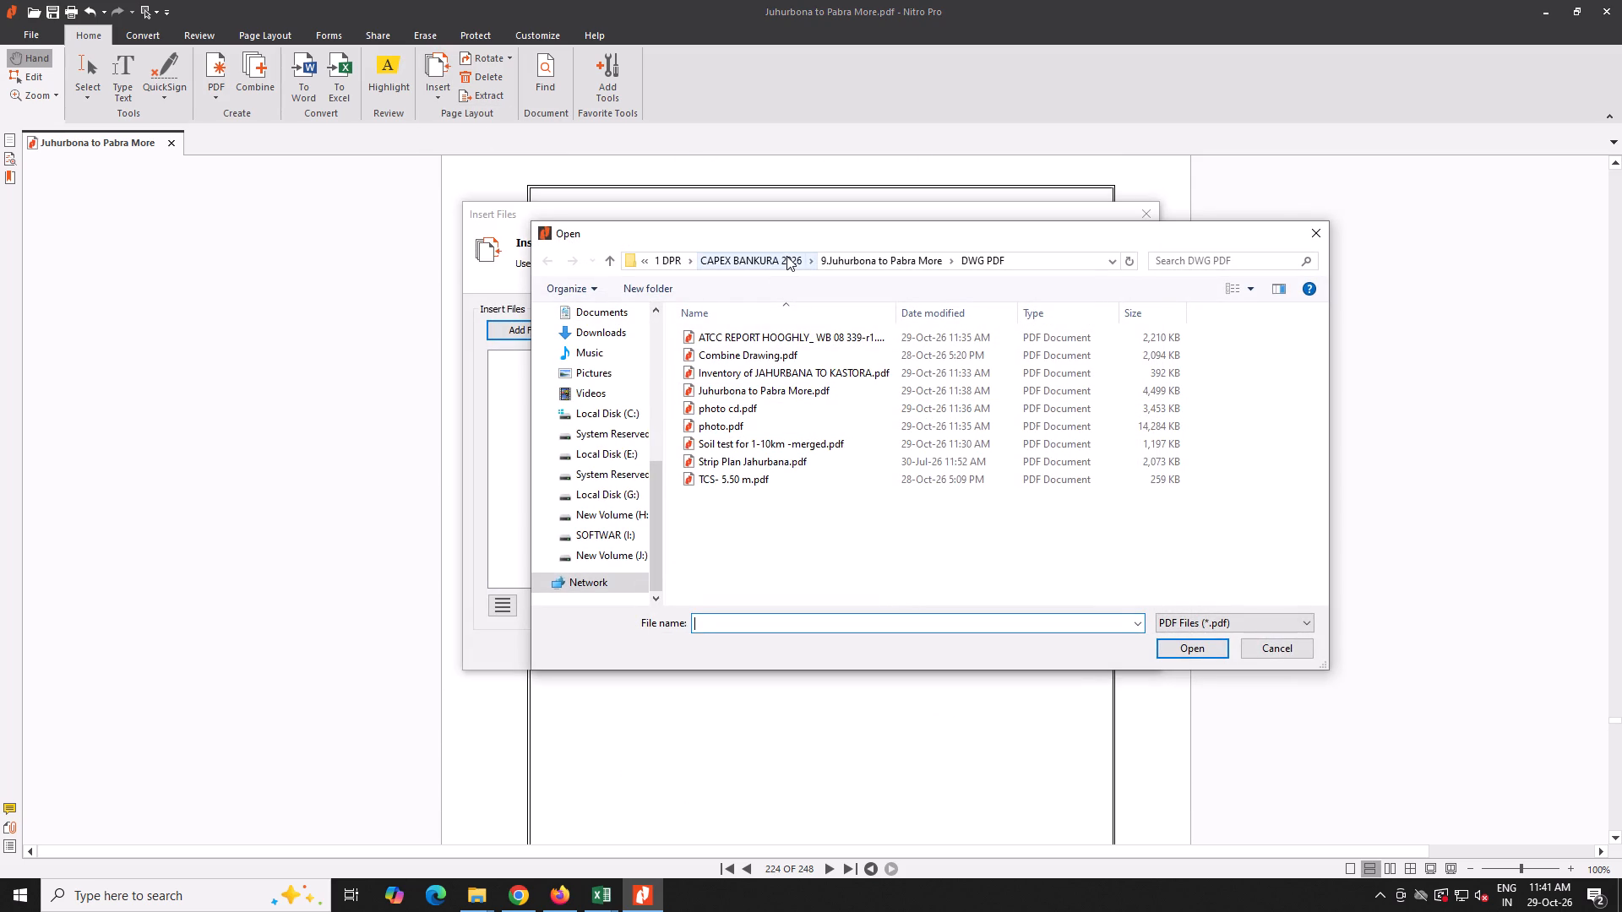
left_click(787, 256)
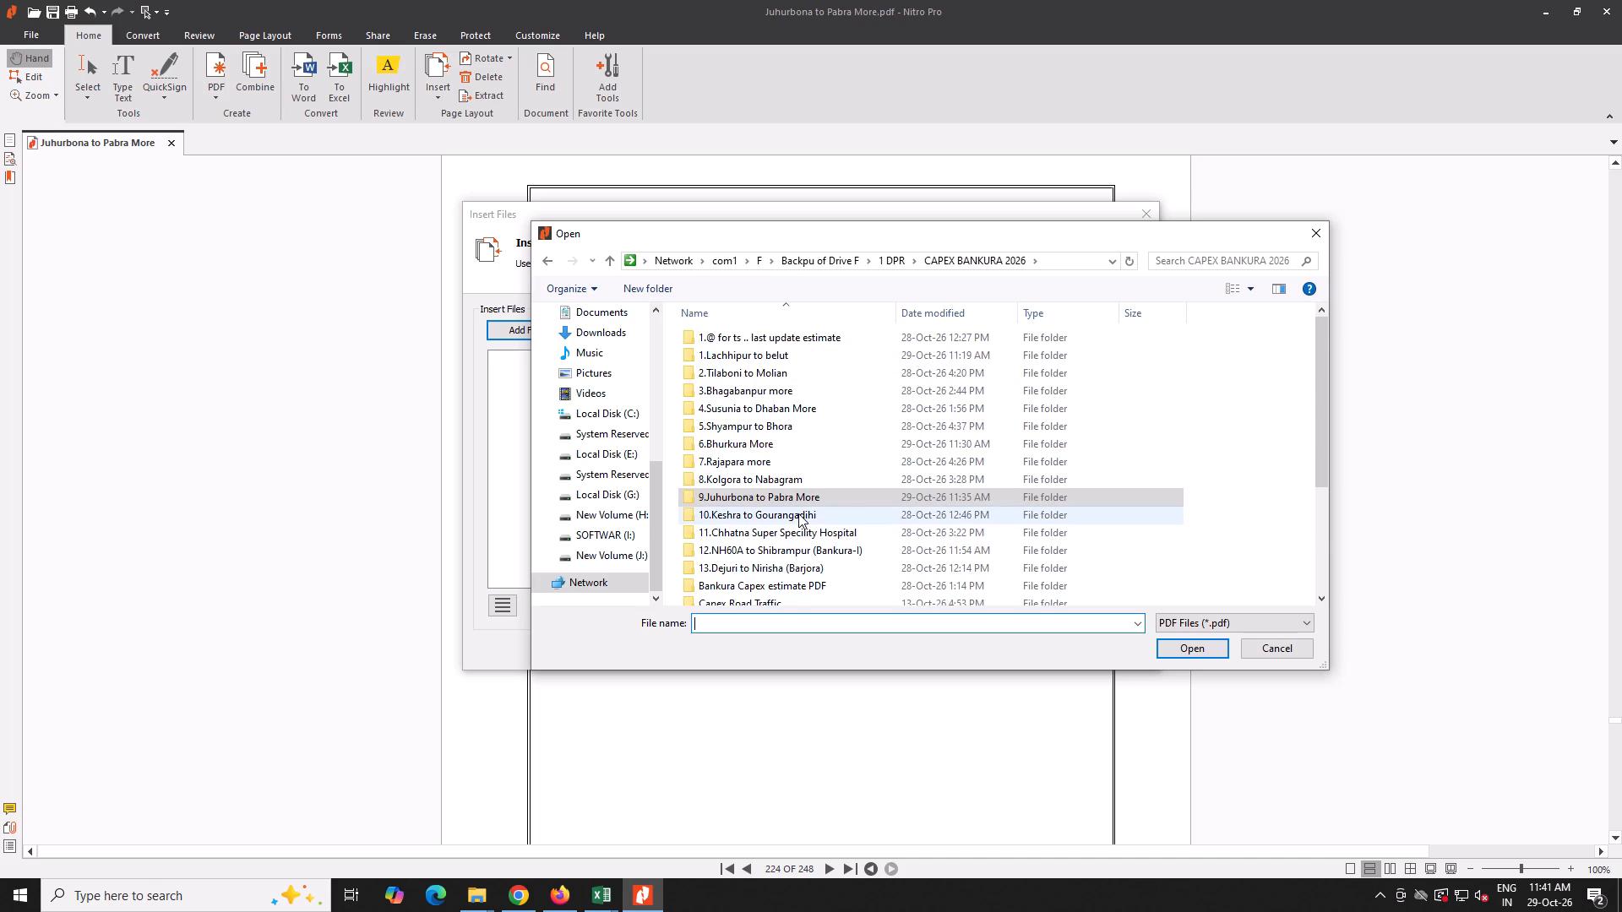
scroll(798, 513, "down", 2)
double_click(792, 492)
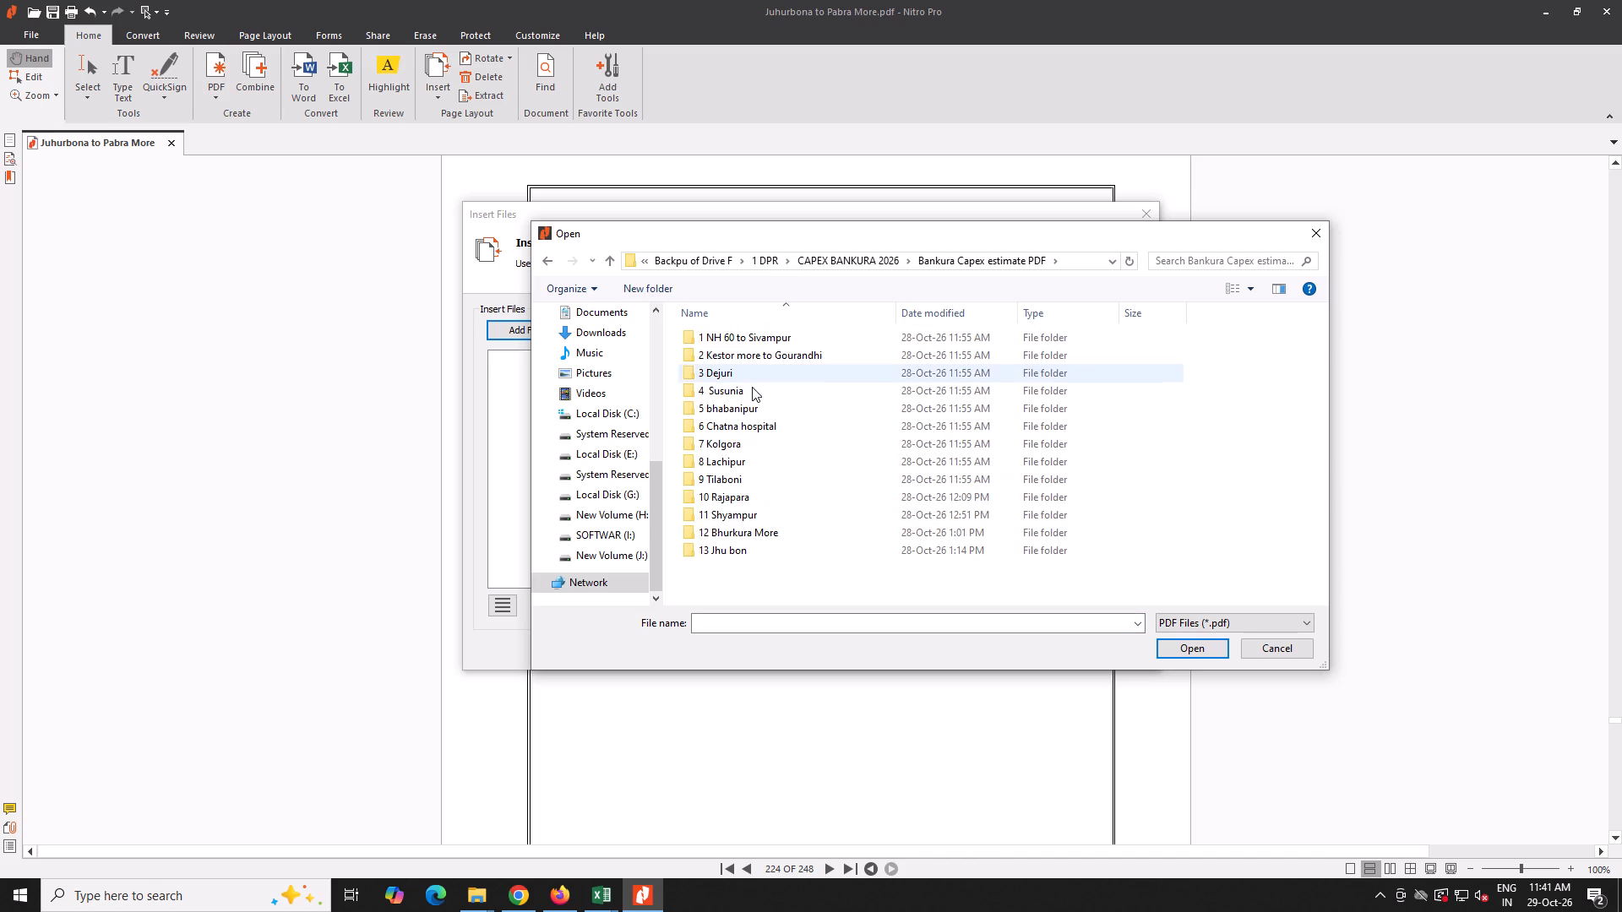
double_click(738, 556)
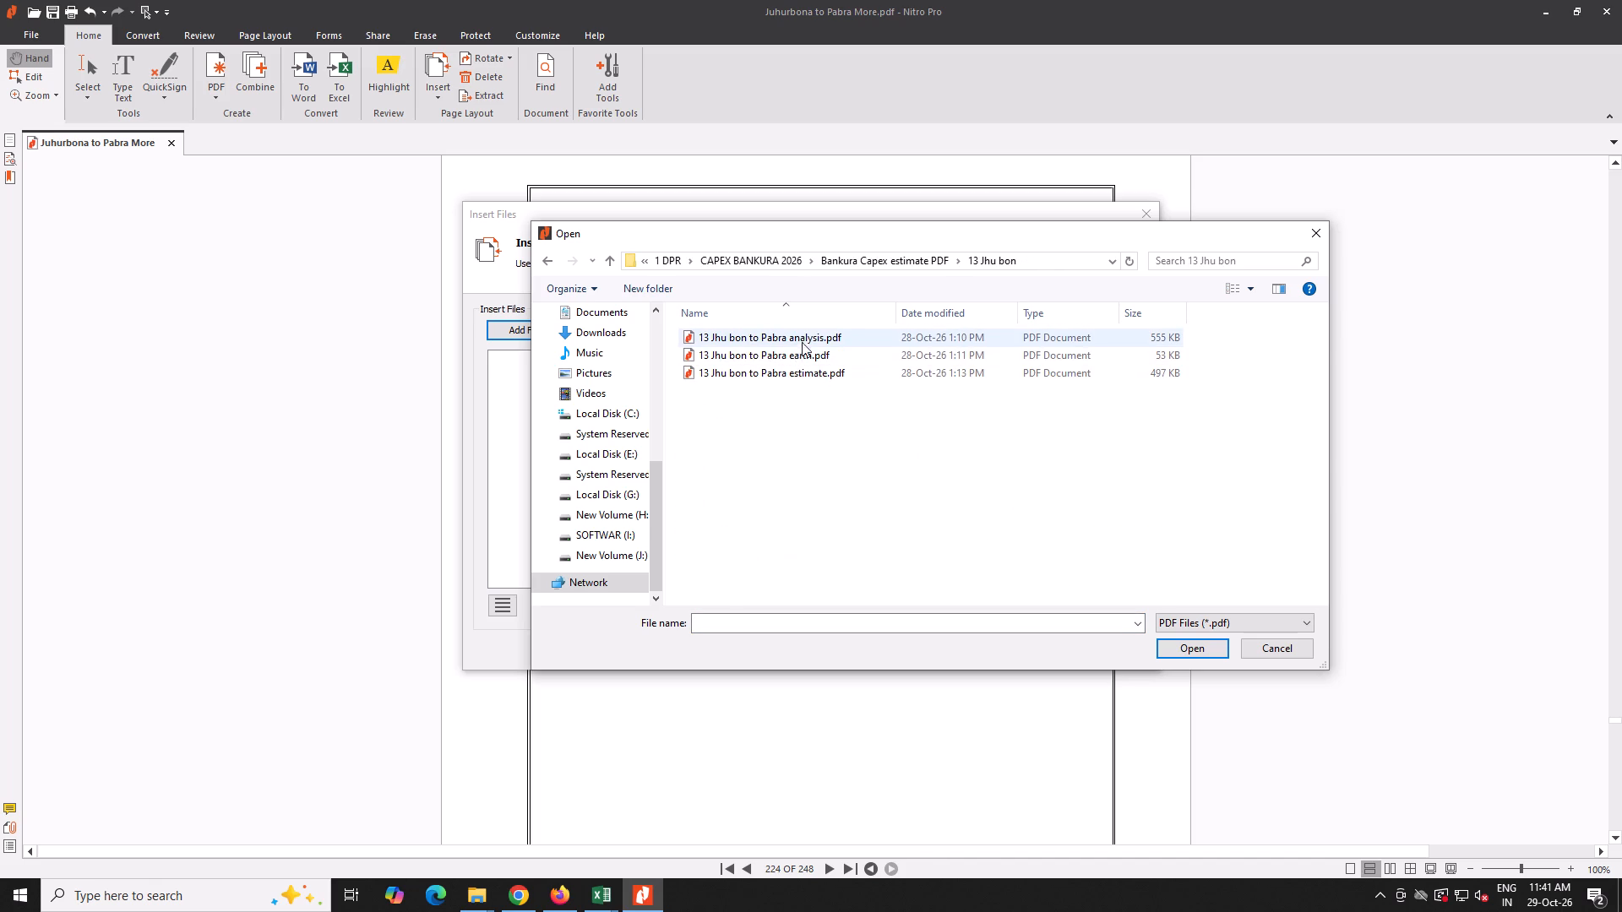
double_click(799, 375)
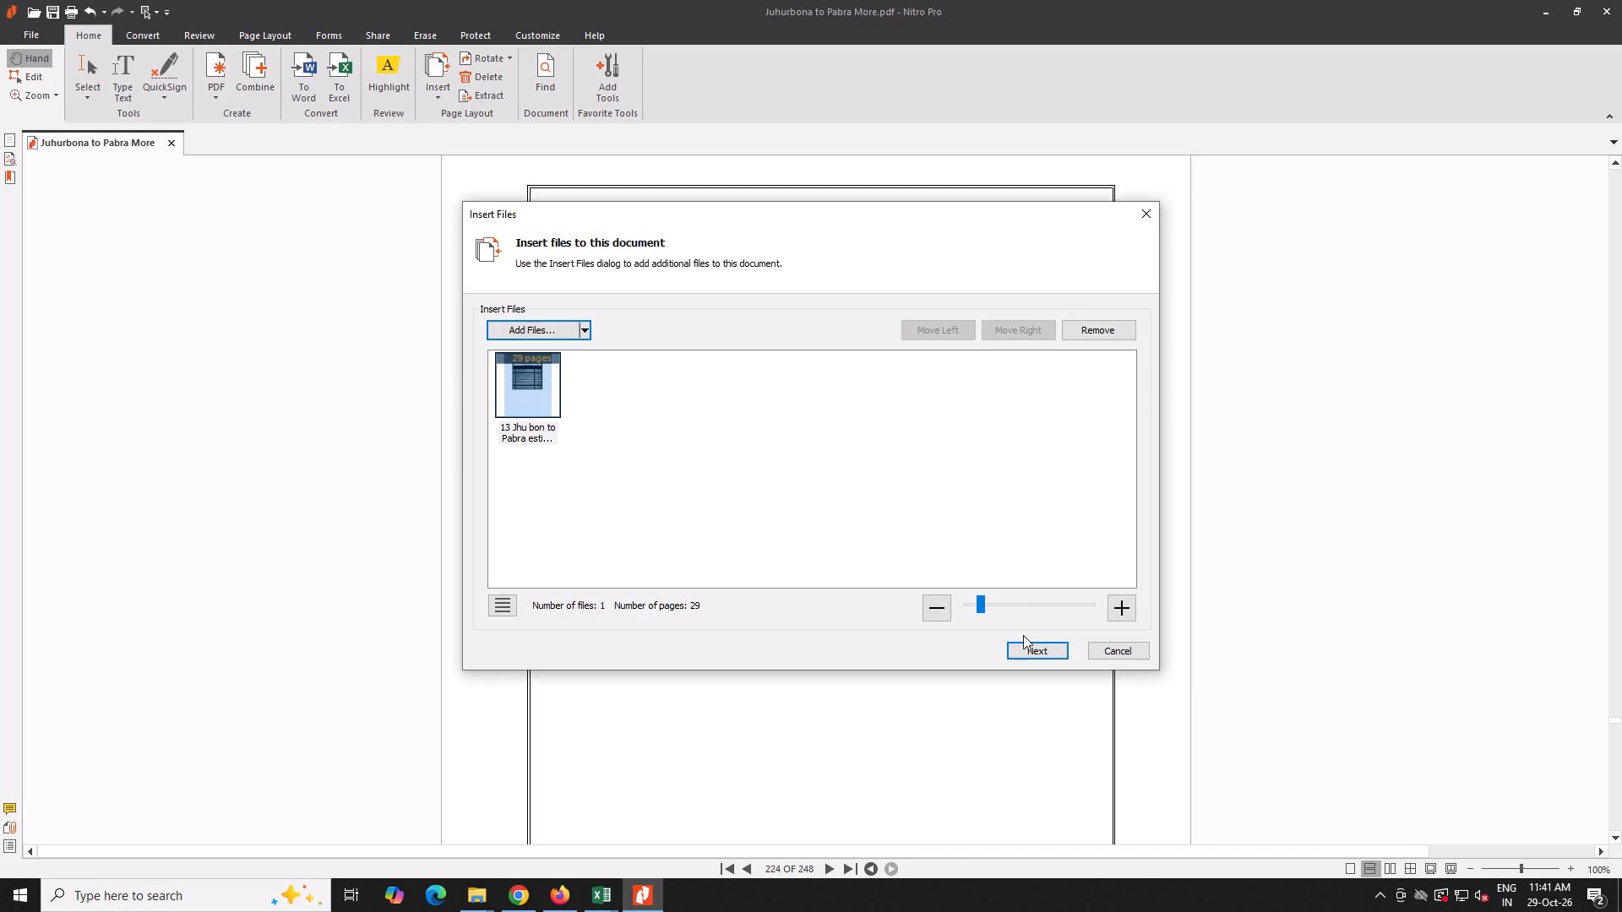
left_click(1025, 647)
left_click(851, 425)
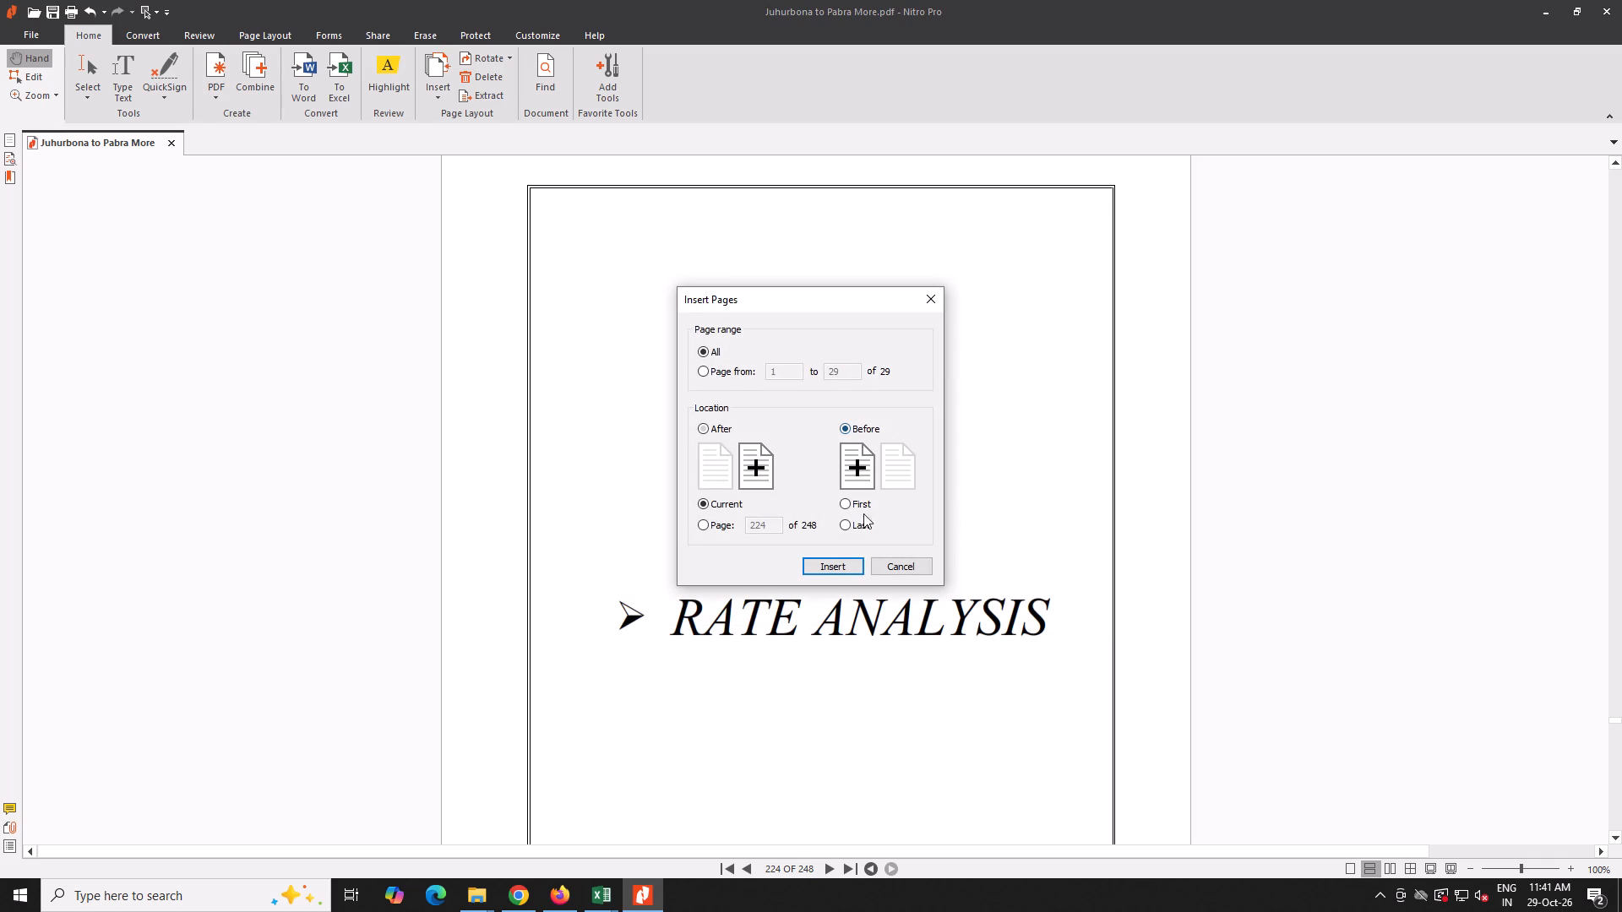
left_click(837, 570)
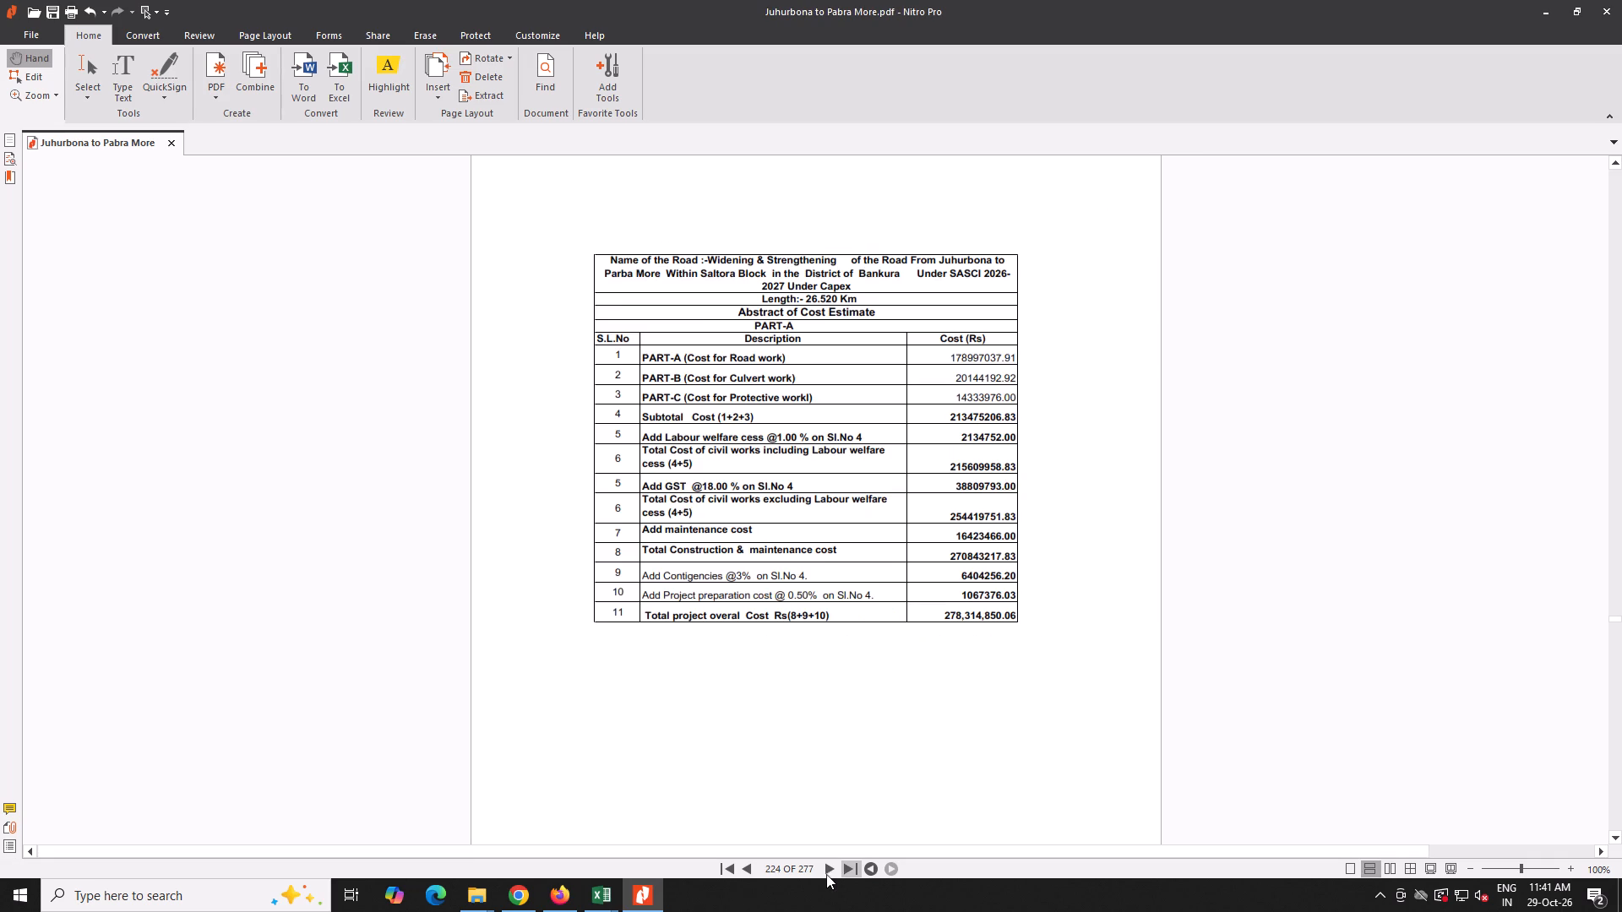
Insert all pages of 13 Jhu bon to Pabra analysis.pdf before the Earth Work Calculation divider on page 254.
triple_click(825, 869)
triple_click(825, 869)
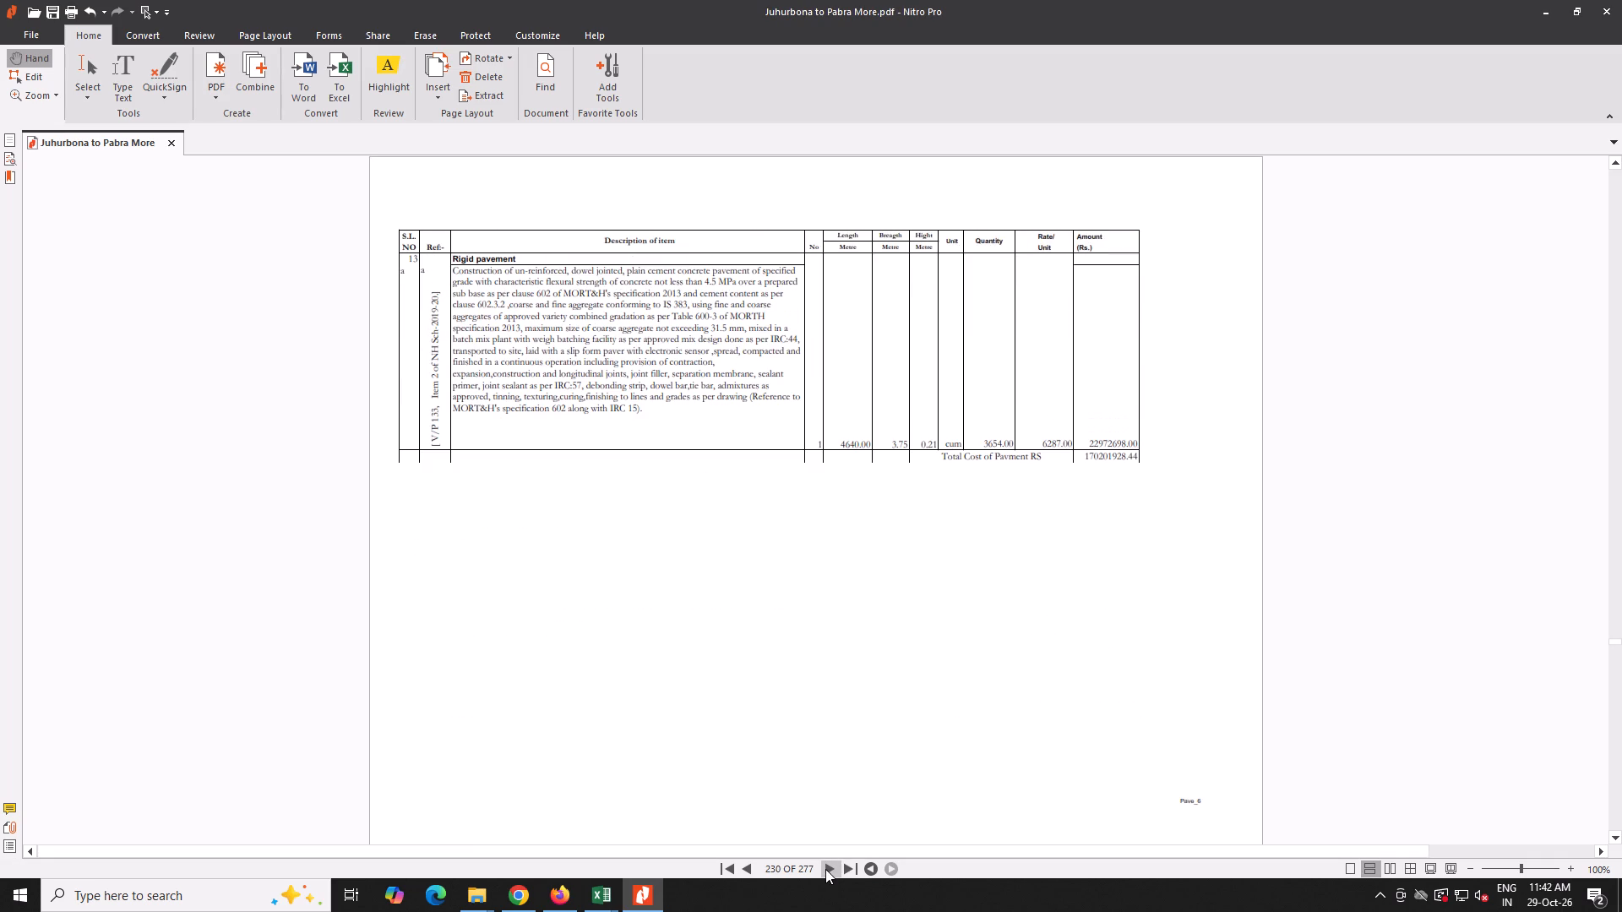
triple_click(827, 869)
left_click(827, 869)
triple_click(827, 869)
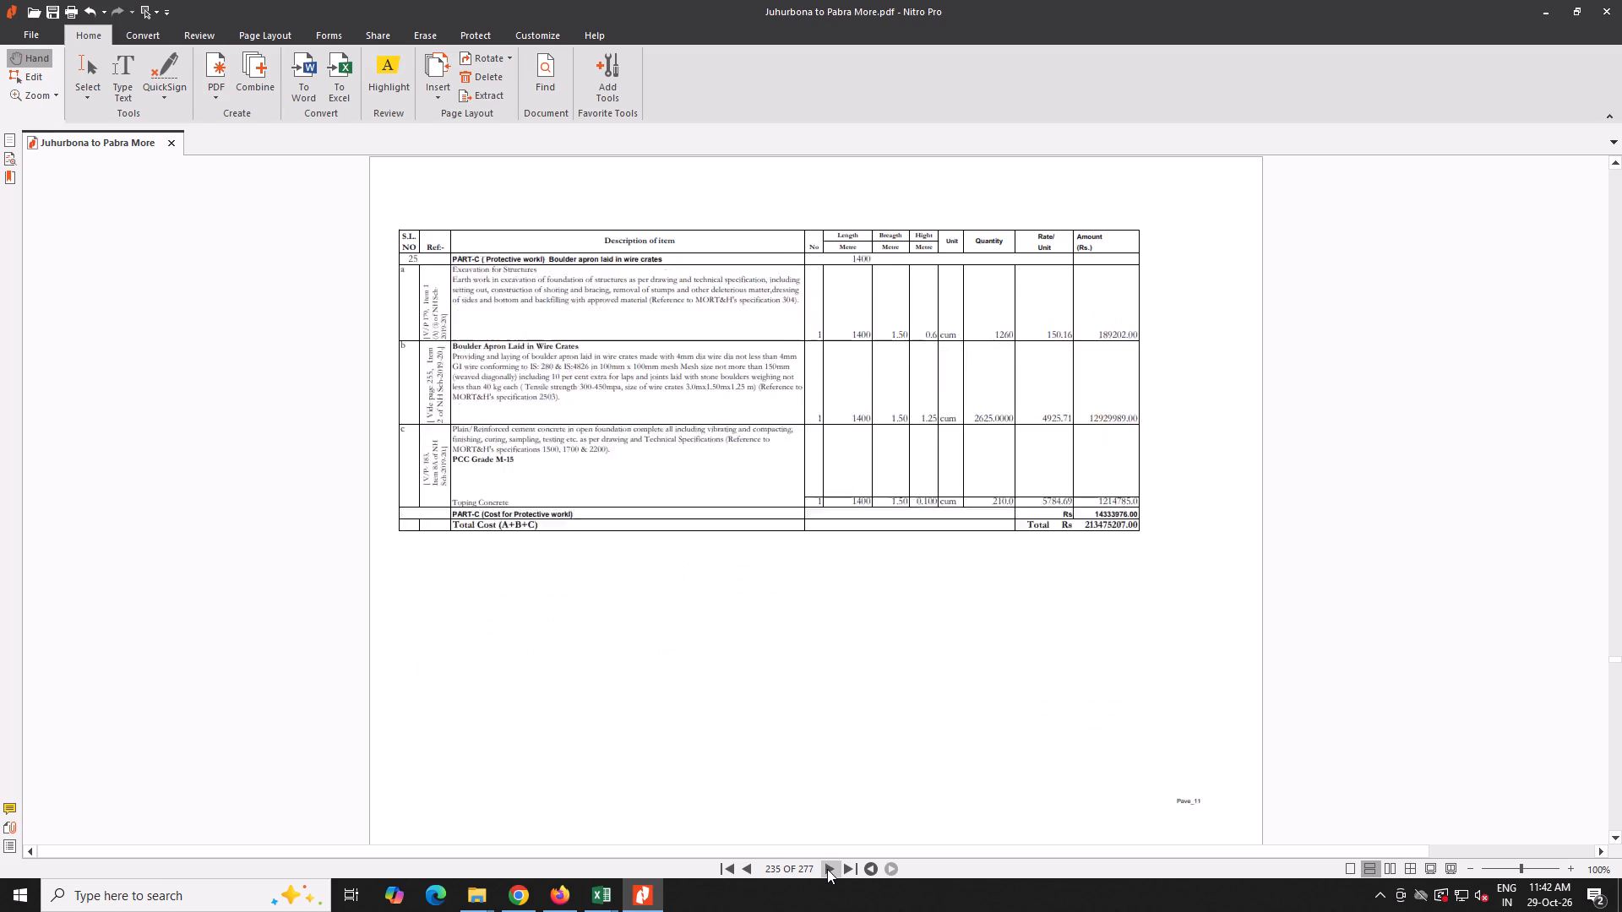
triple_click(828, 869)
triple_click(828, 869)
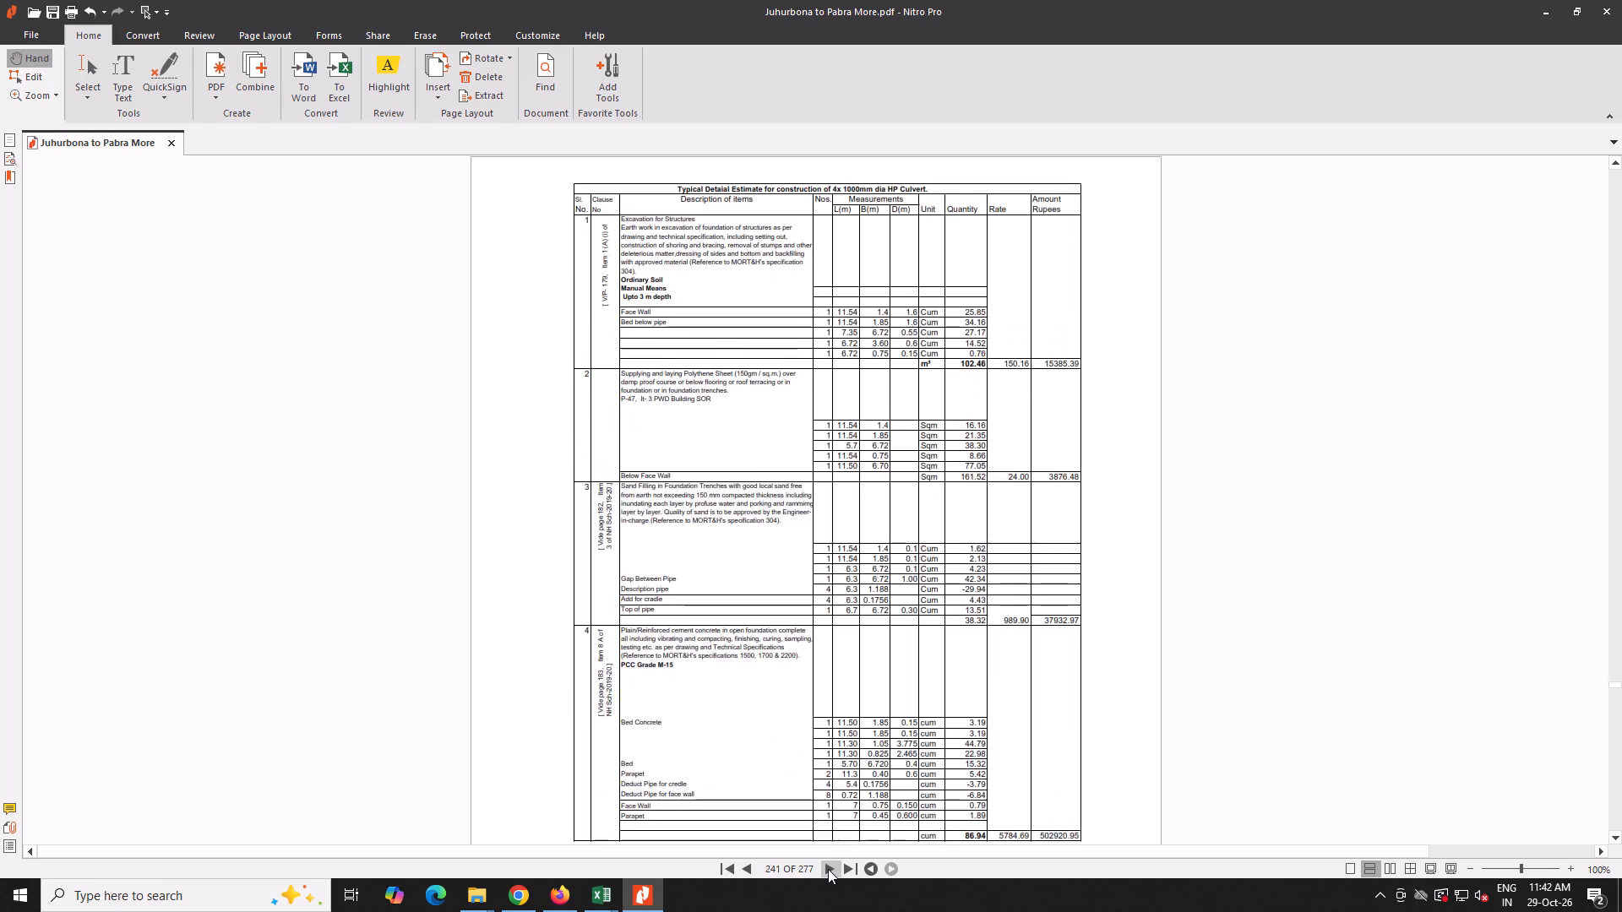
left_click(828, 869)
left_click(828, 869)
triple_click(828, 869)
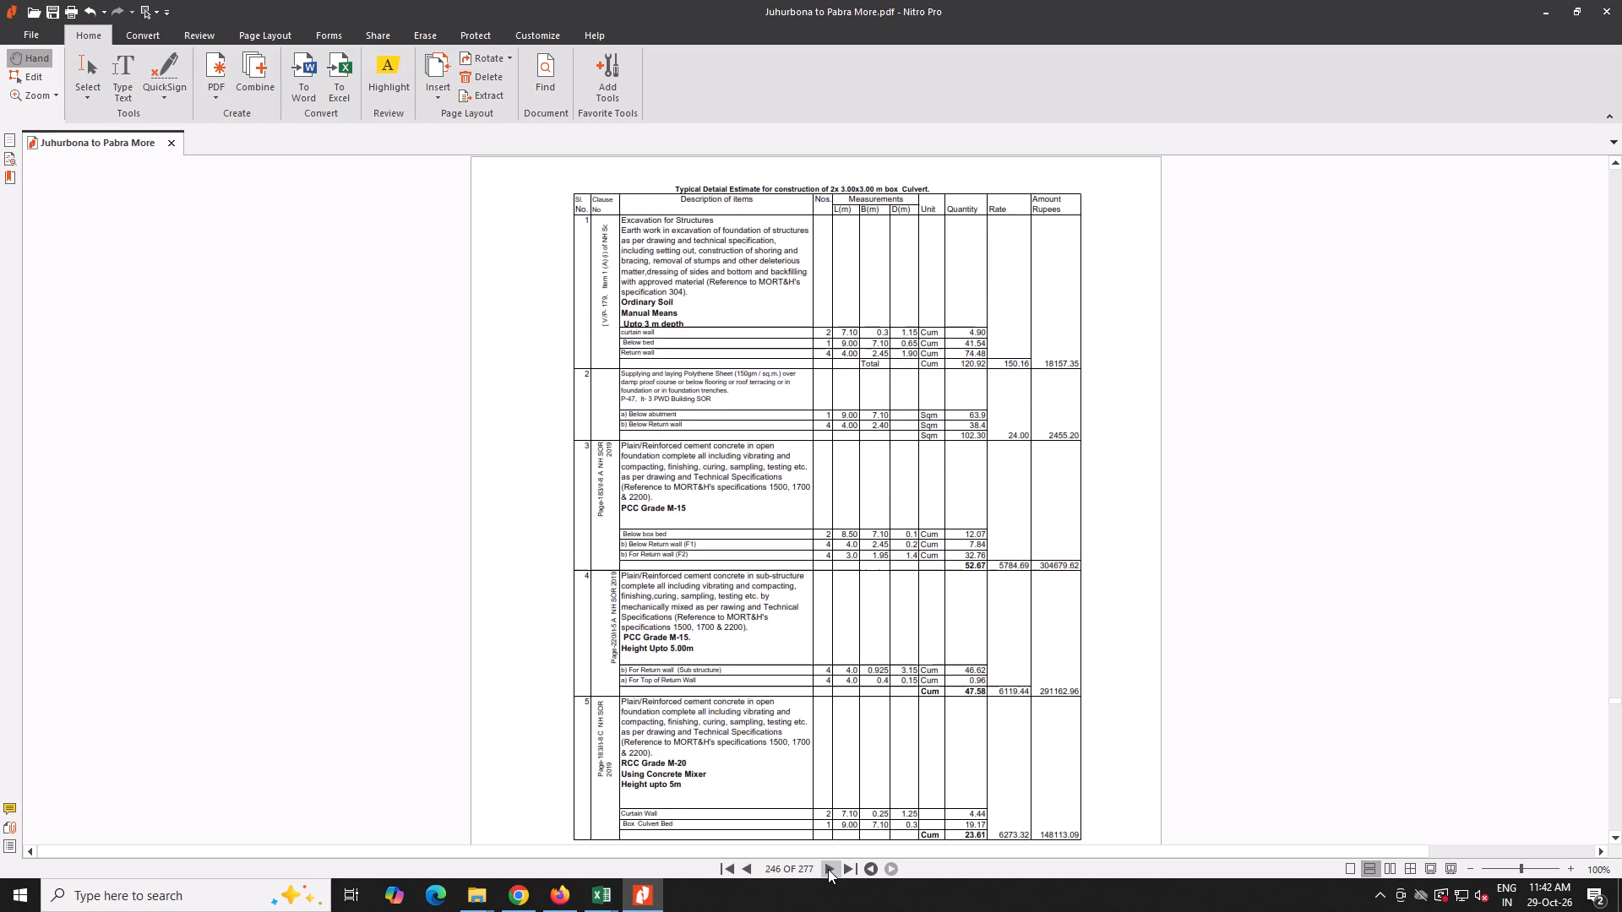
triple_click(828, 869)
triple_click(829, 870)
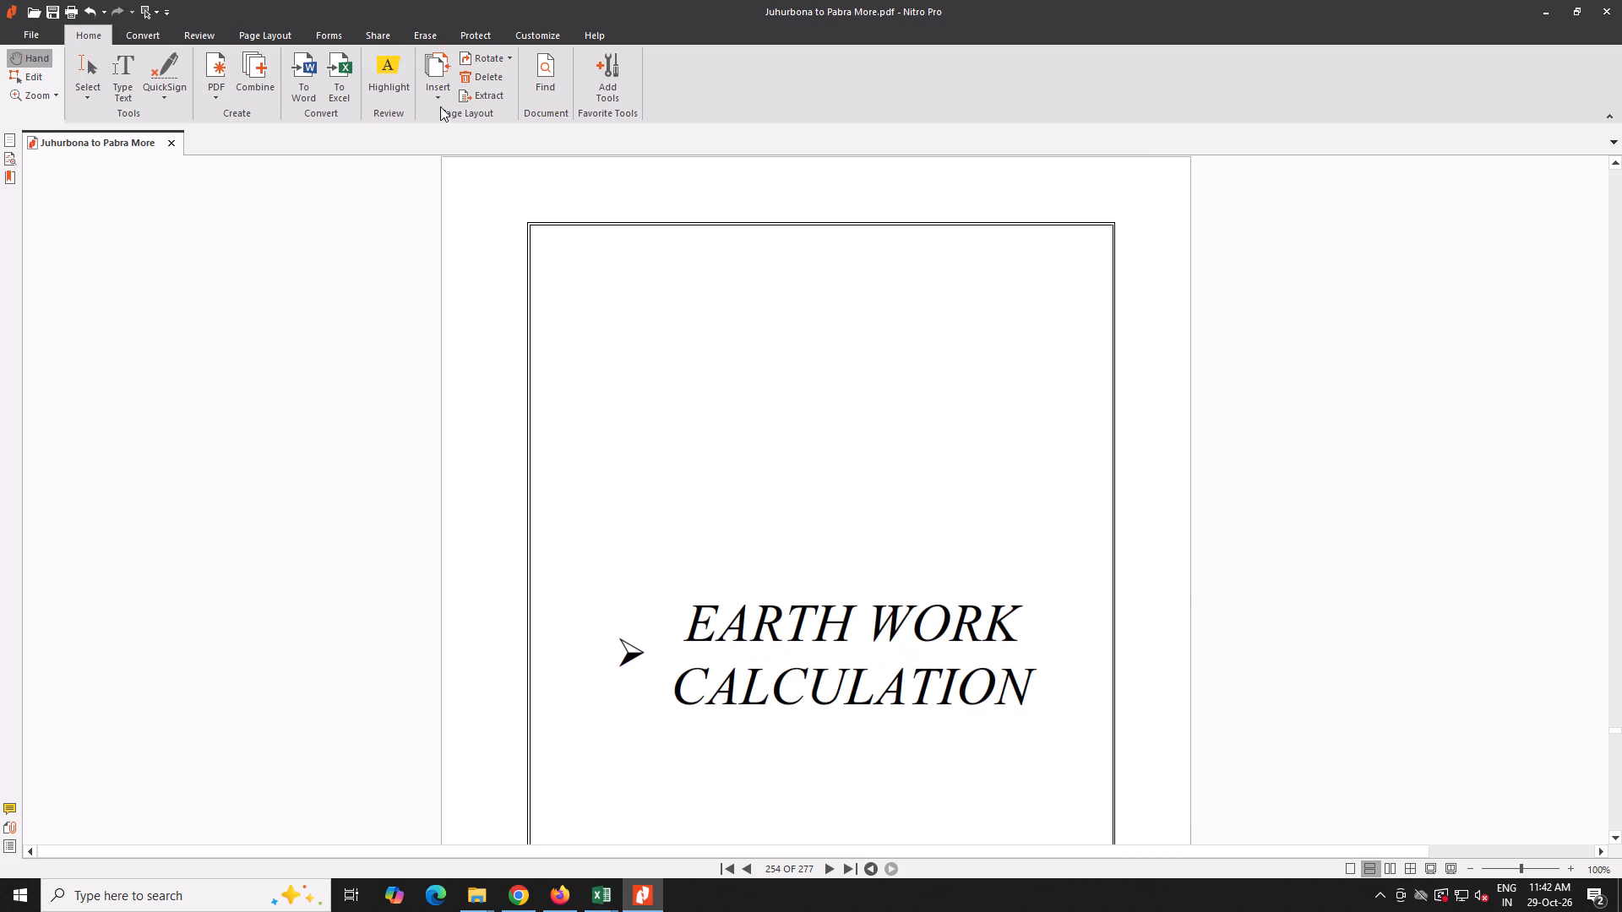
left_click(444, 97)
left_click(464, 120)
left_click(541, 327)
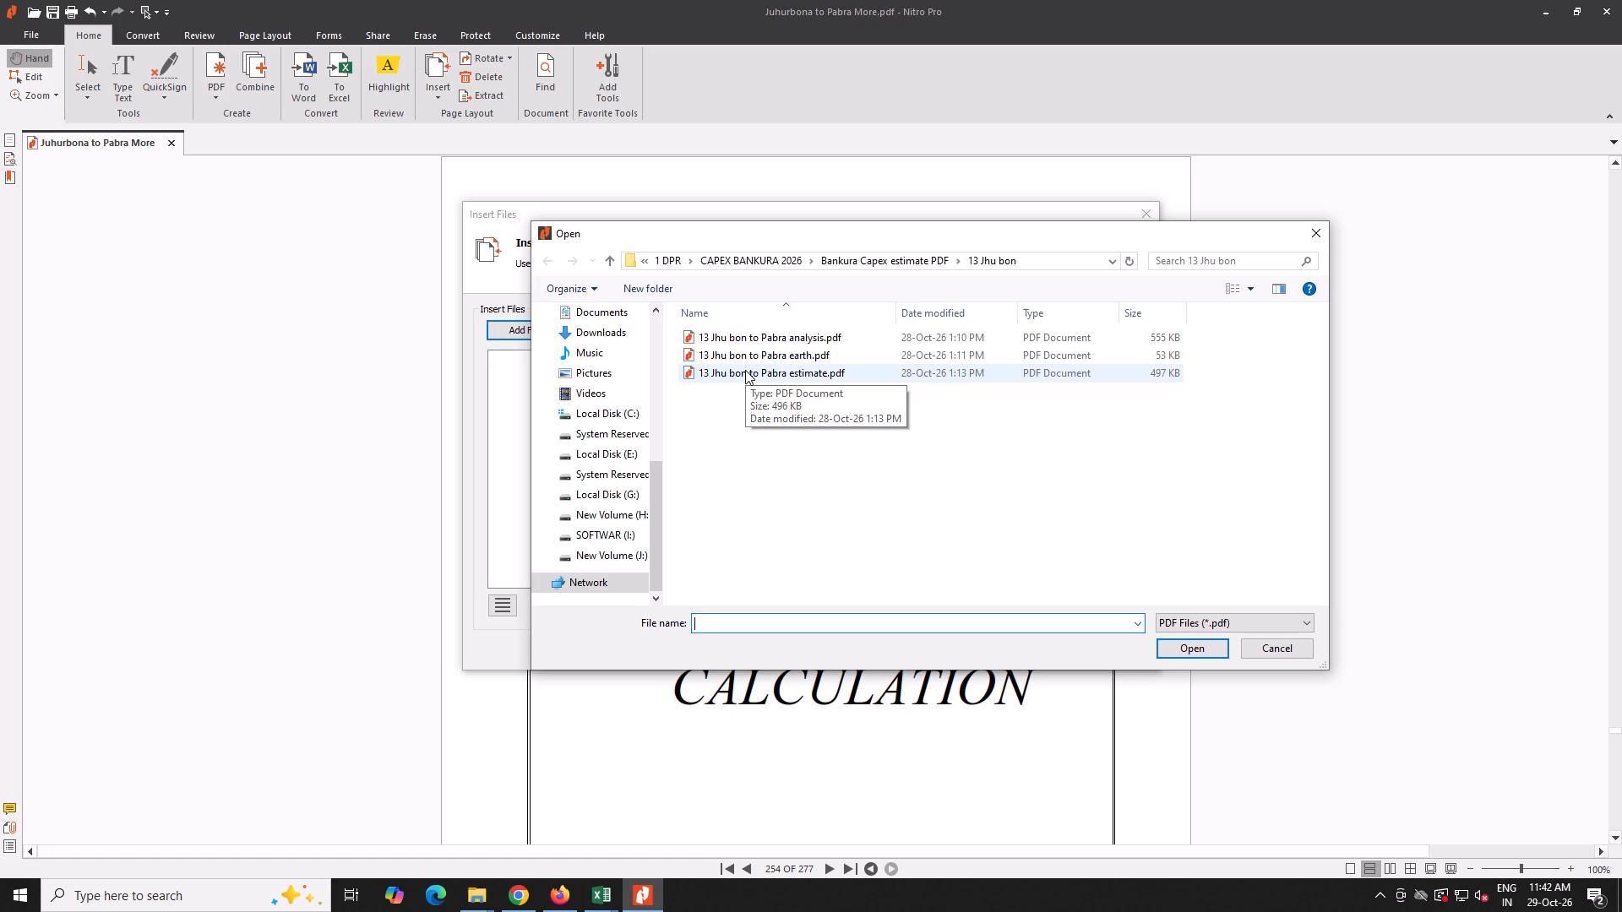
double_click(764, 342)
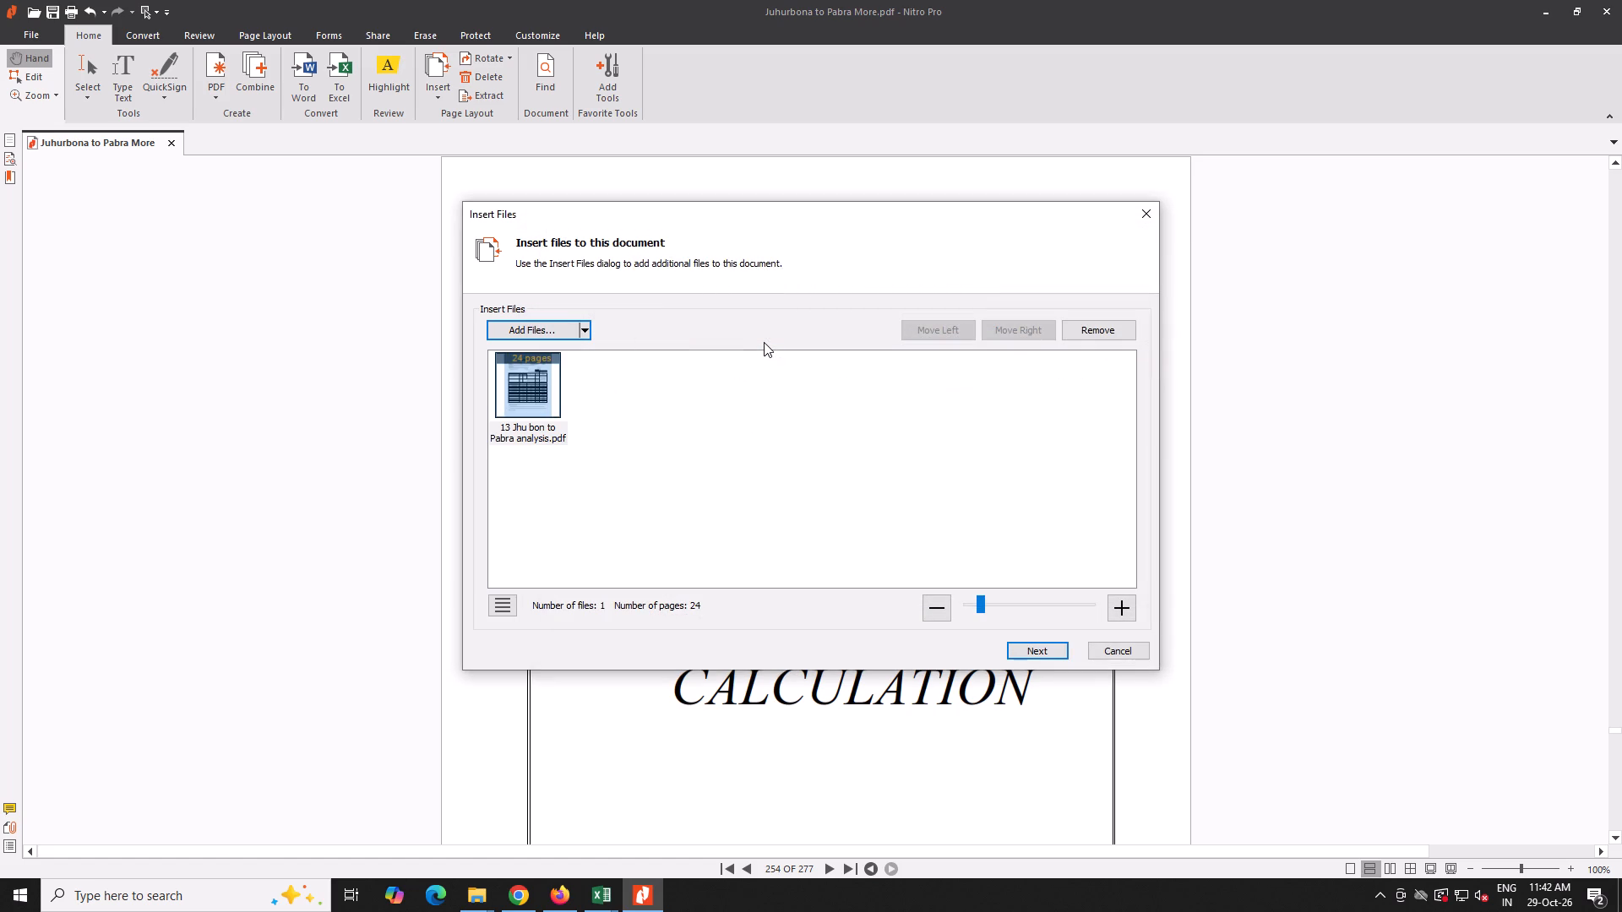
left_click(1045, 647)
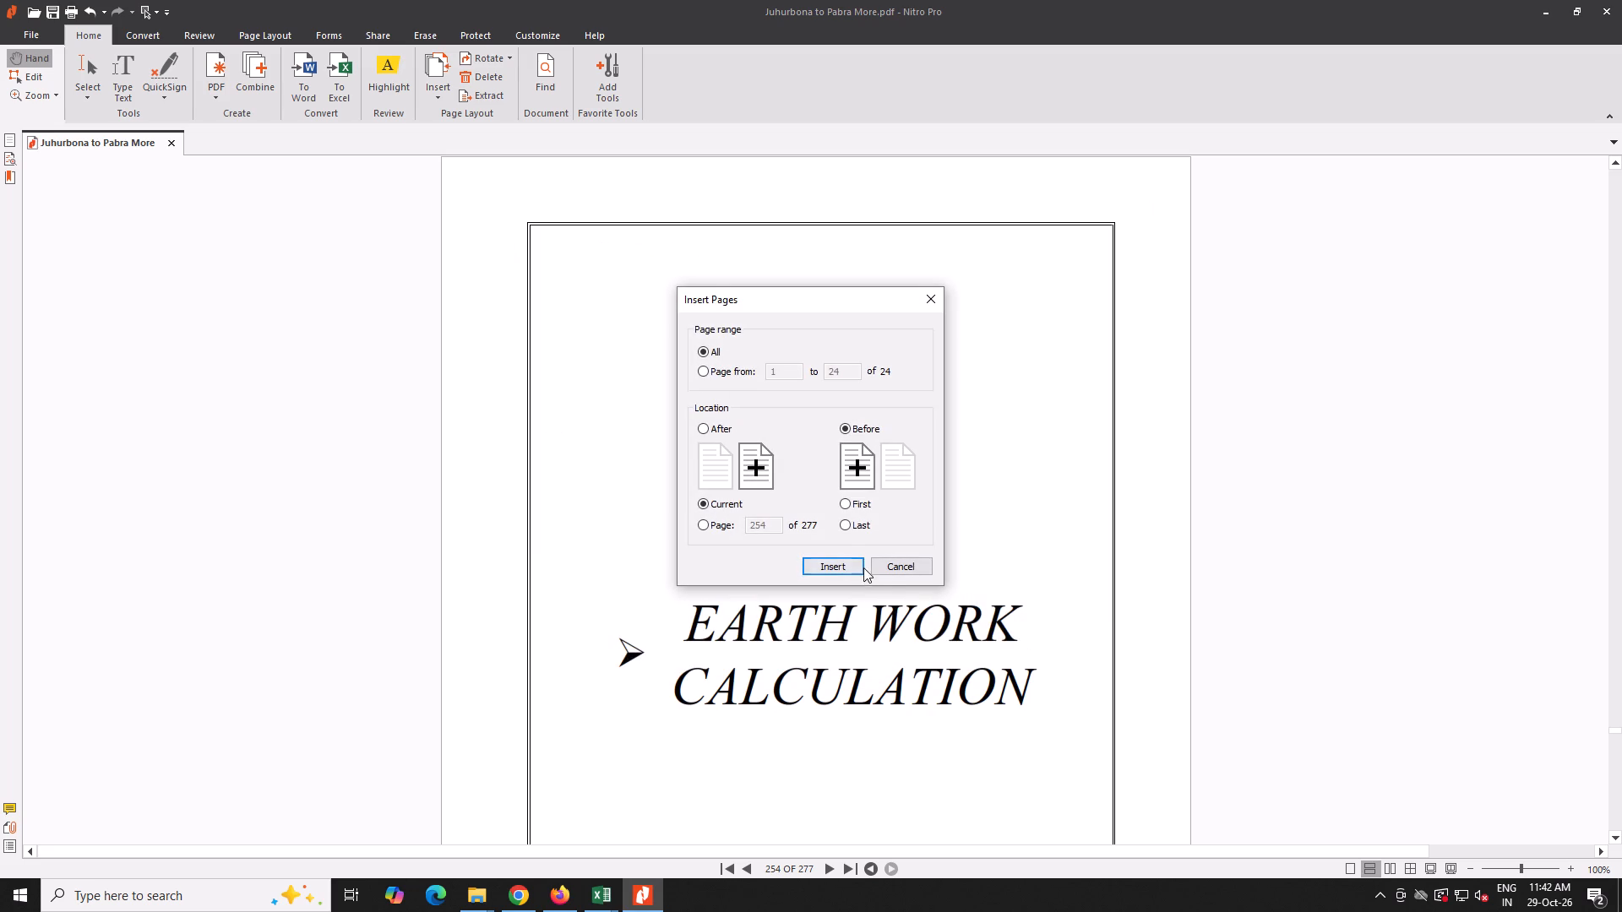
left_click(848, 562)
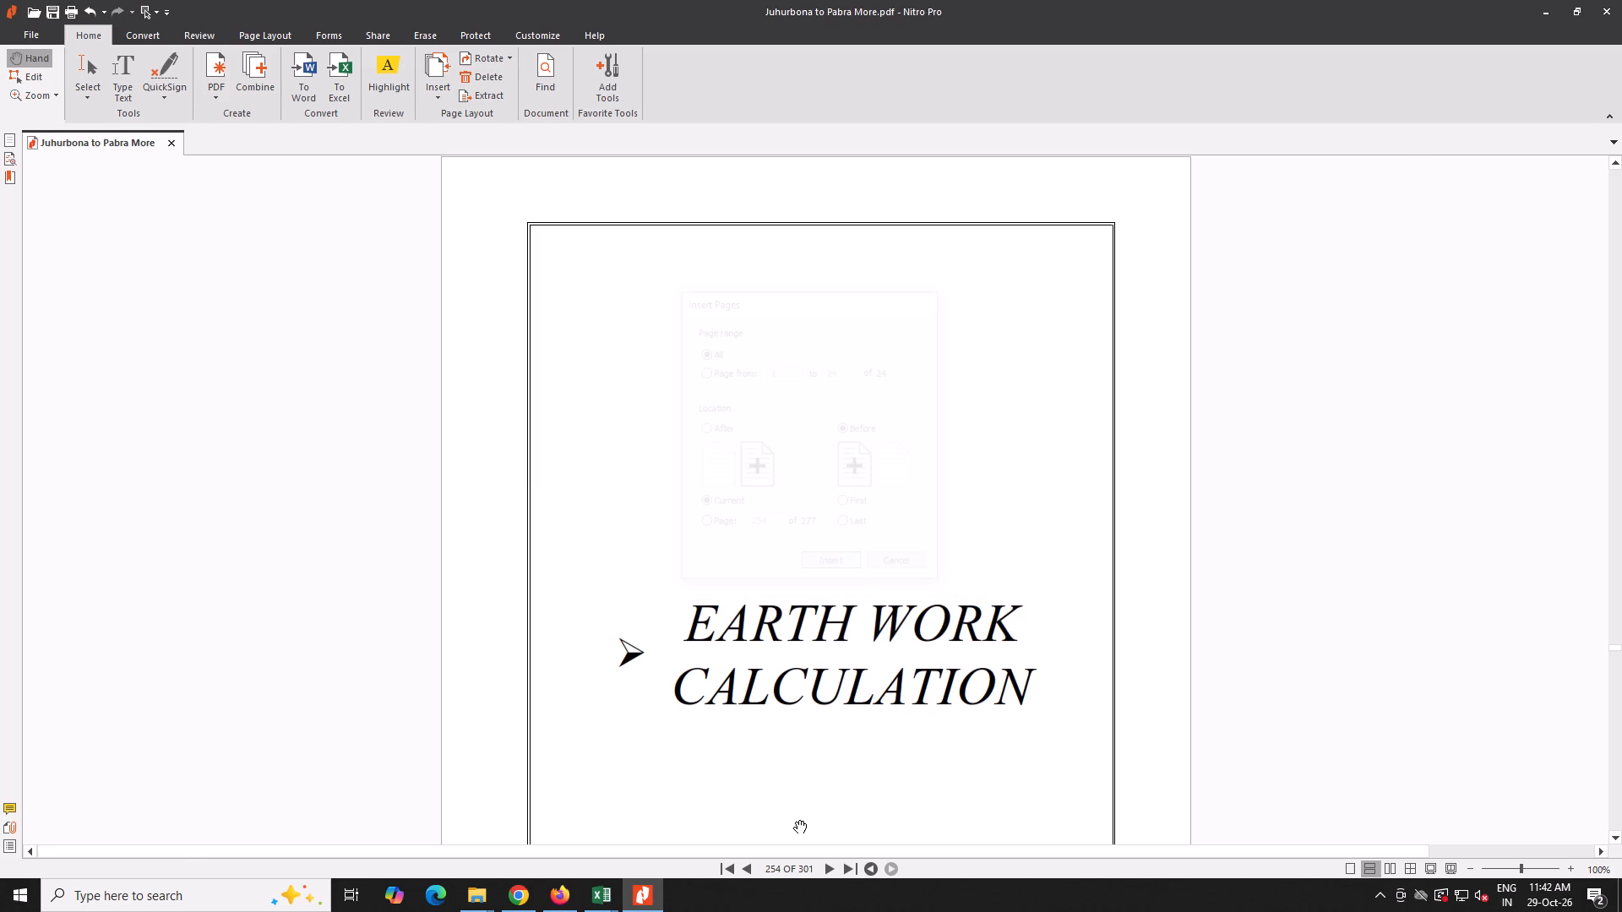
Insert 13 Jhu bon to Pabra earth.pdf before the Road Safety Audit Report divider on page 279.
left_click(820, 865)
left_click(827, 867)
triple_click(828, 869)
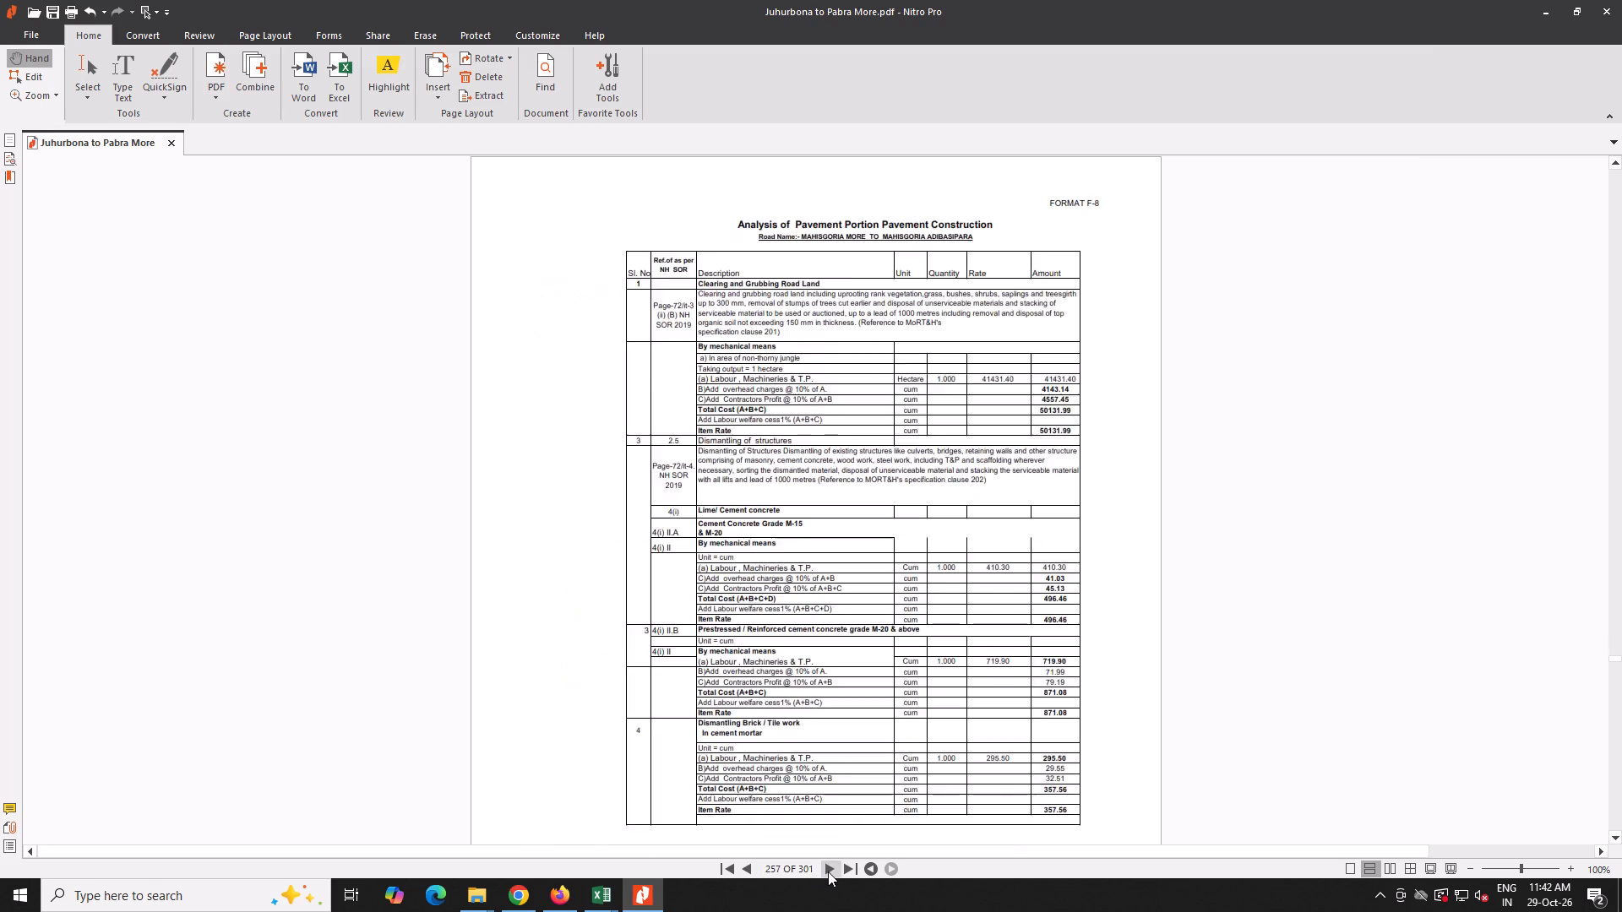
triple_click(828, 871)
triple_click(828, 873)
triple_click(828, 873)
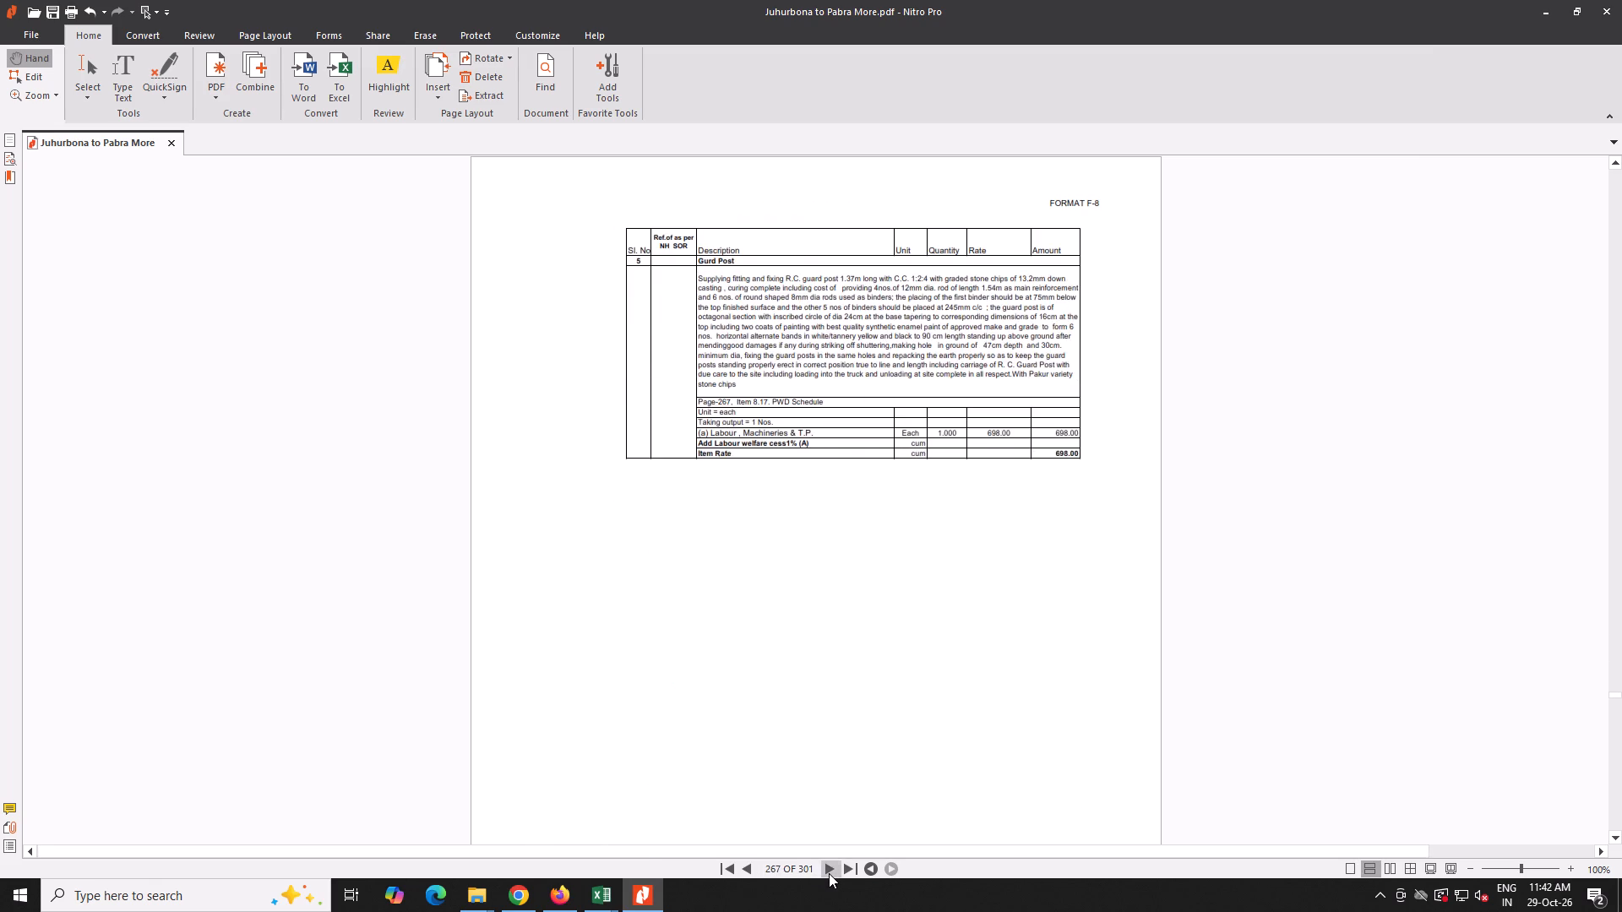
left_click(829, 873)
double_click(829, 873)
left_click(829, 873)
double_click(829, 873)
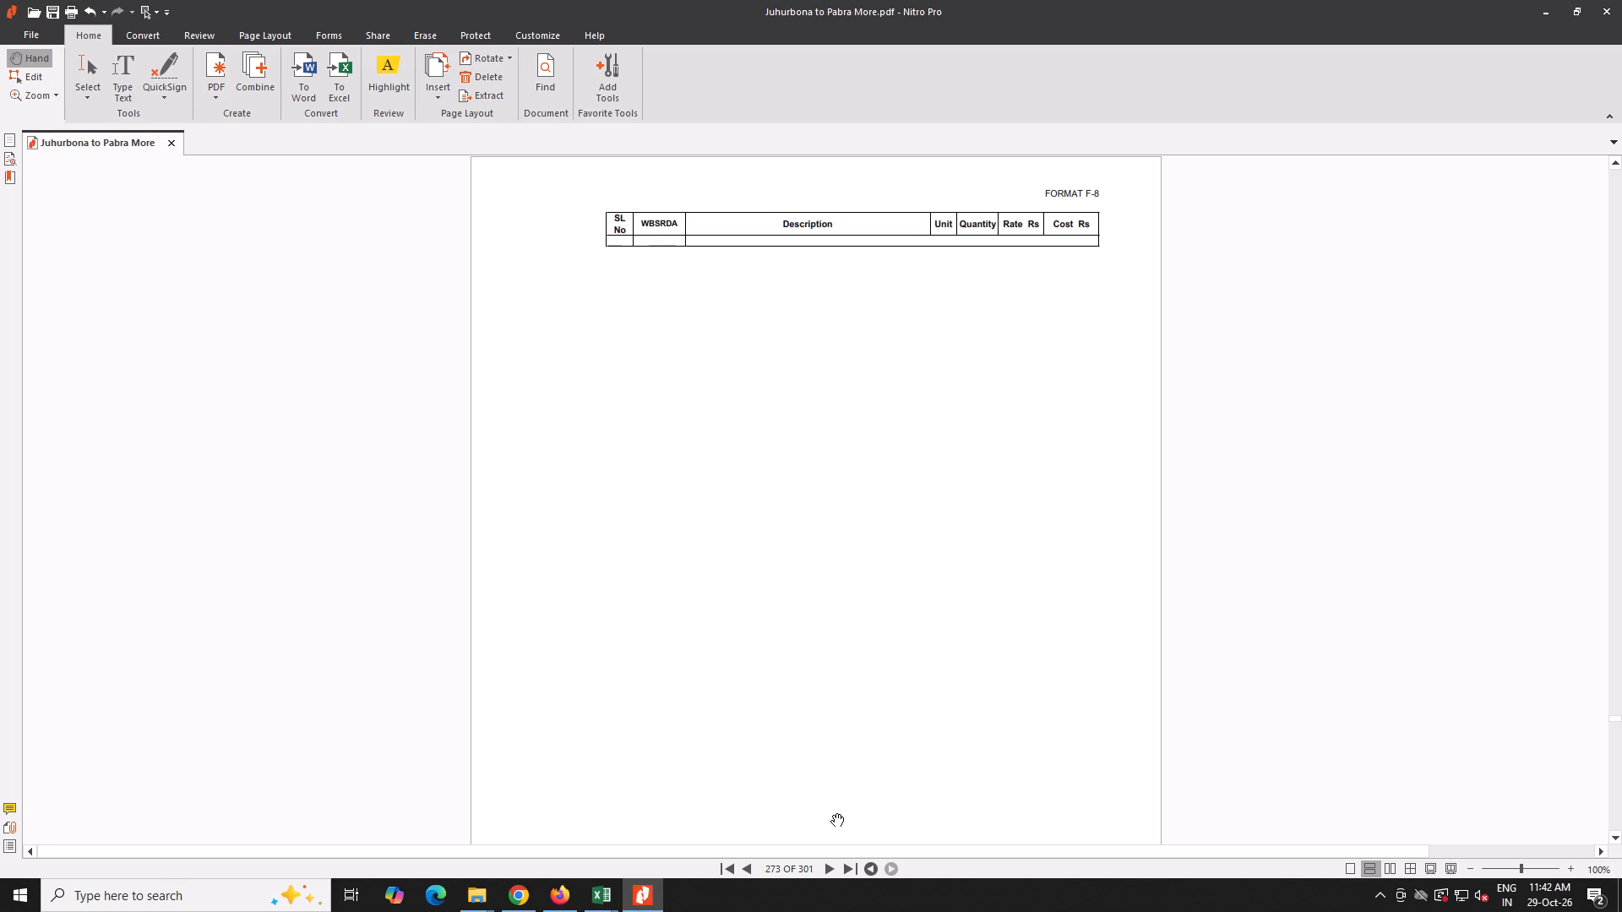
scroll(832, 811, "down", 17)
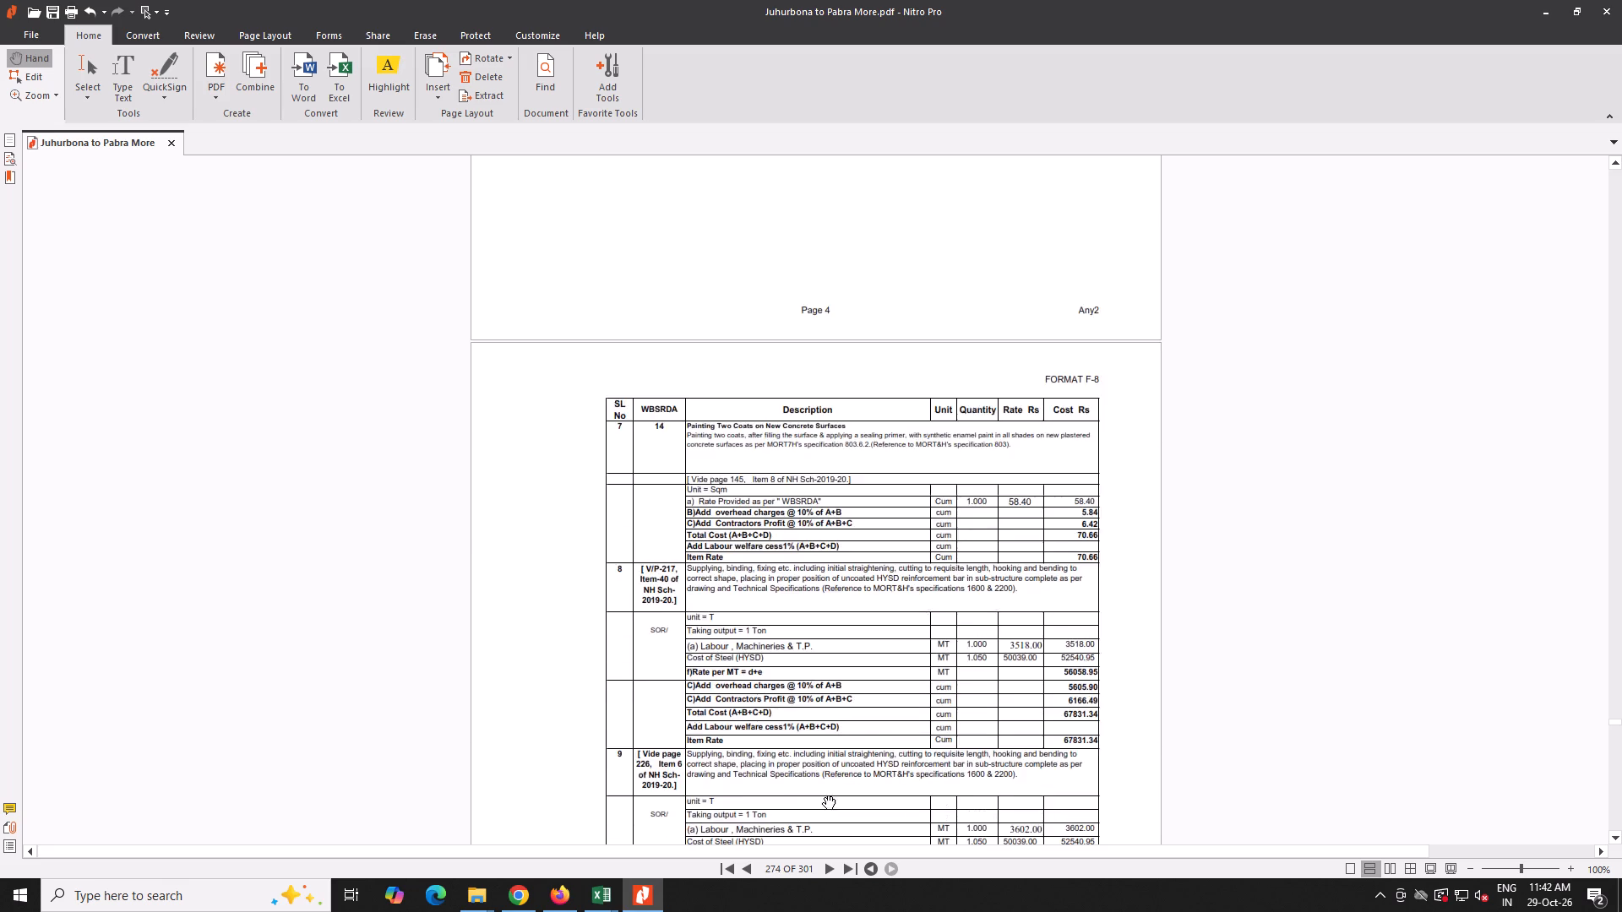
scroll(823, 795, "down", 4)
triple_click(830, 879)
triple_click(830, 875)
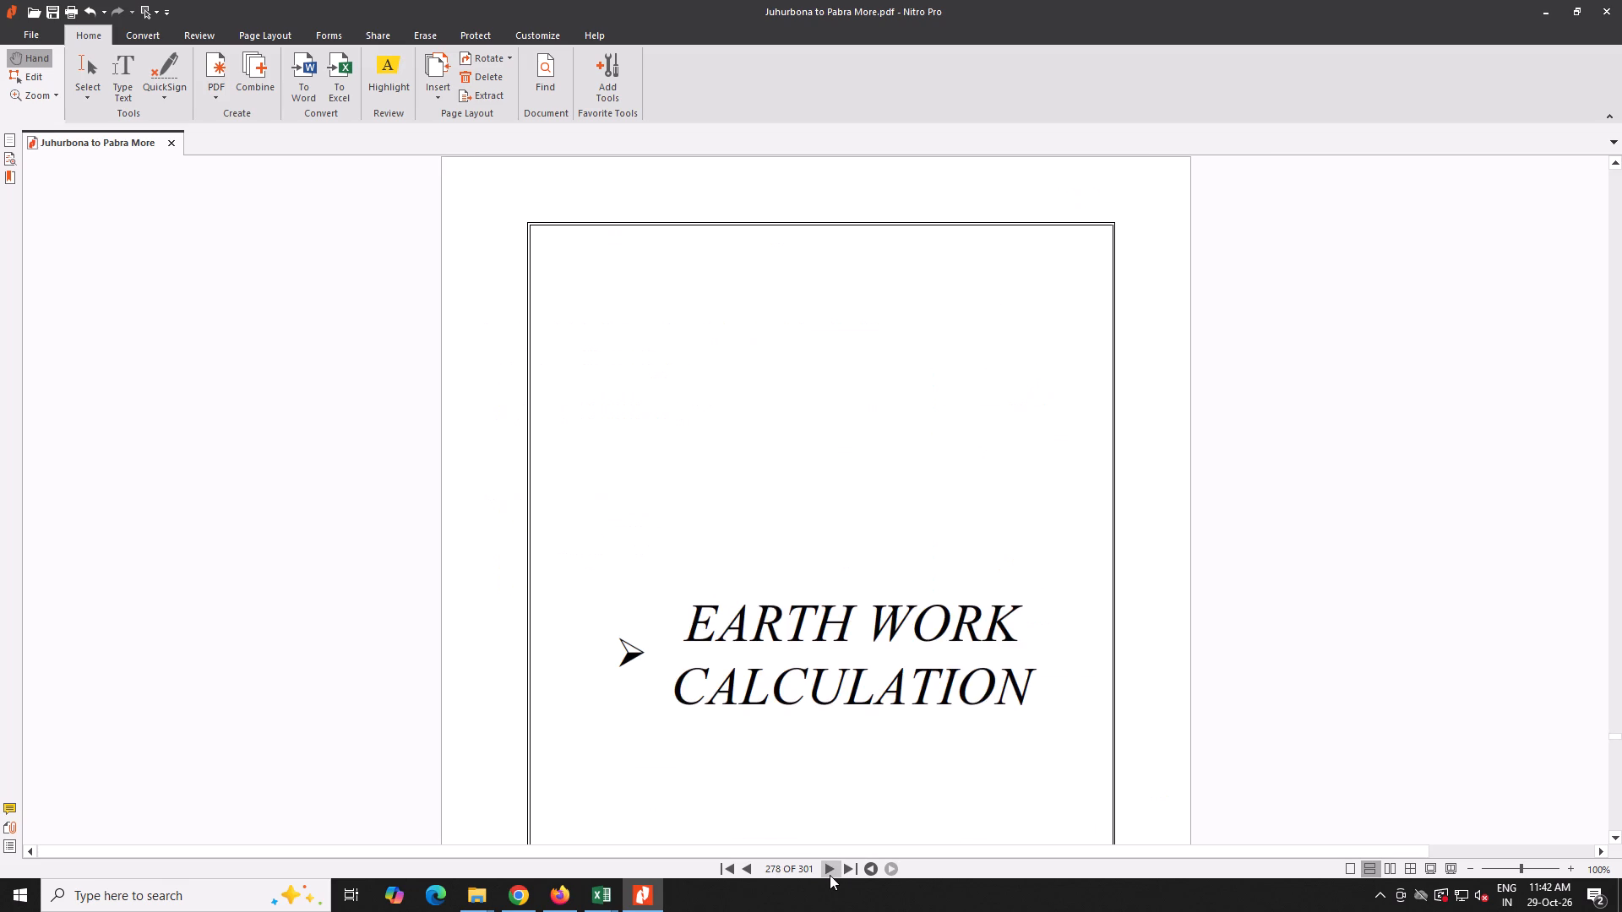
left_click(440, 96)
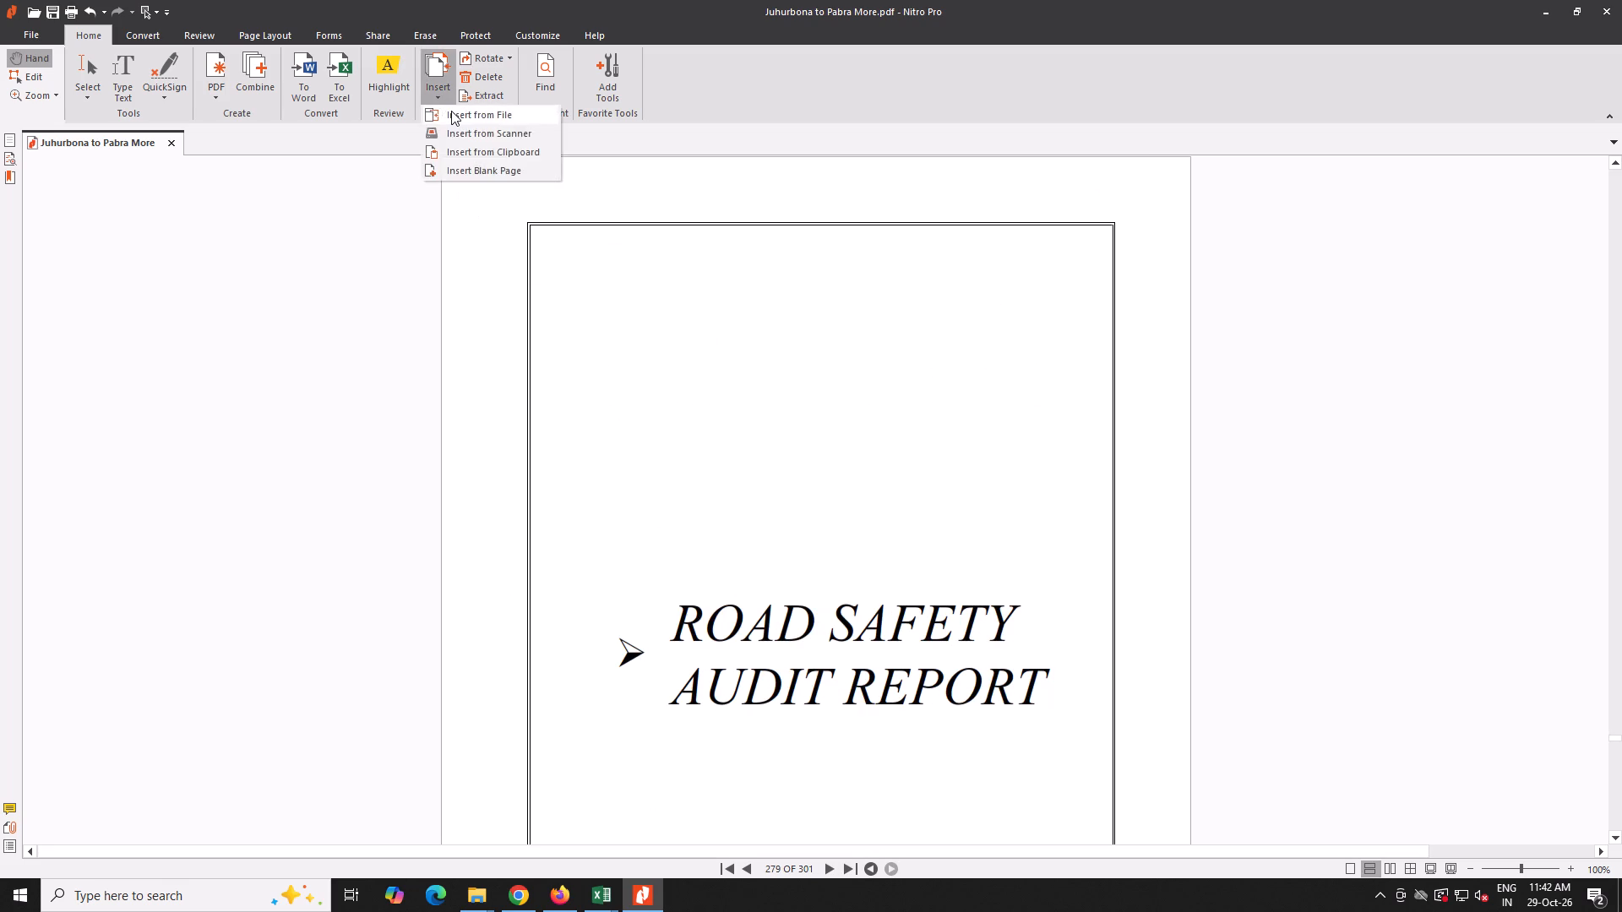
left_click(451, 111)
left_click(546, 335)
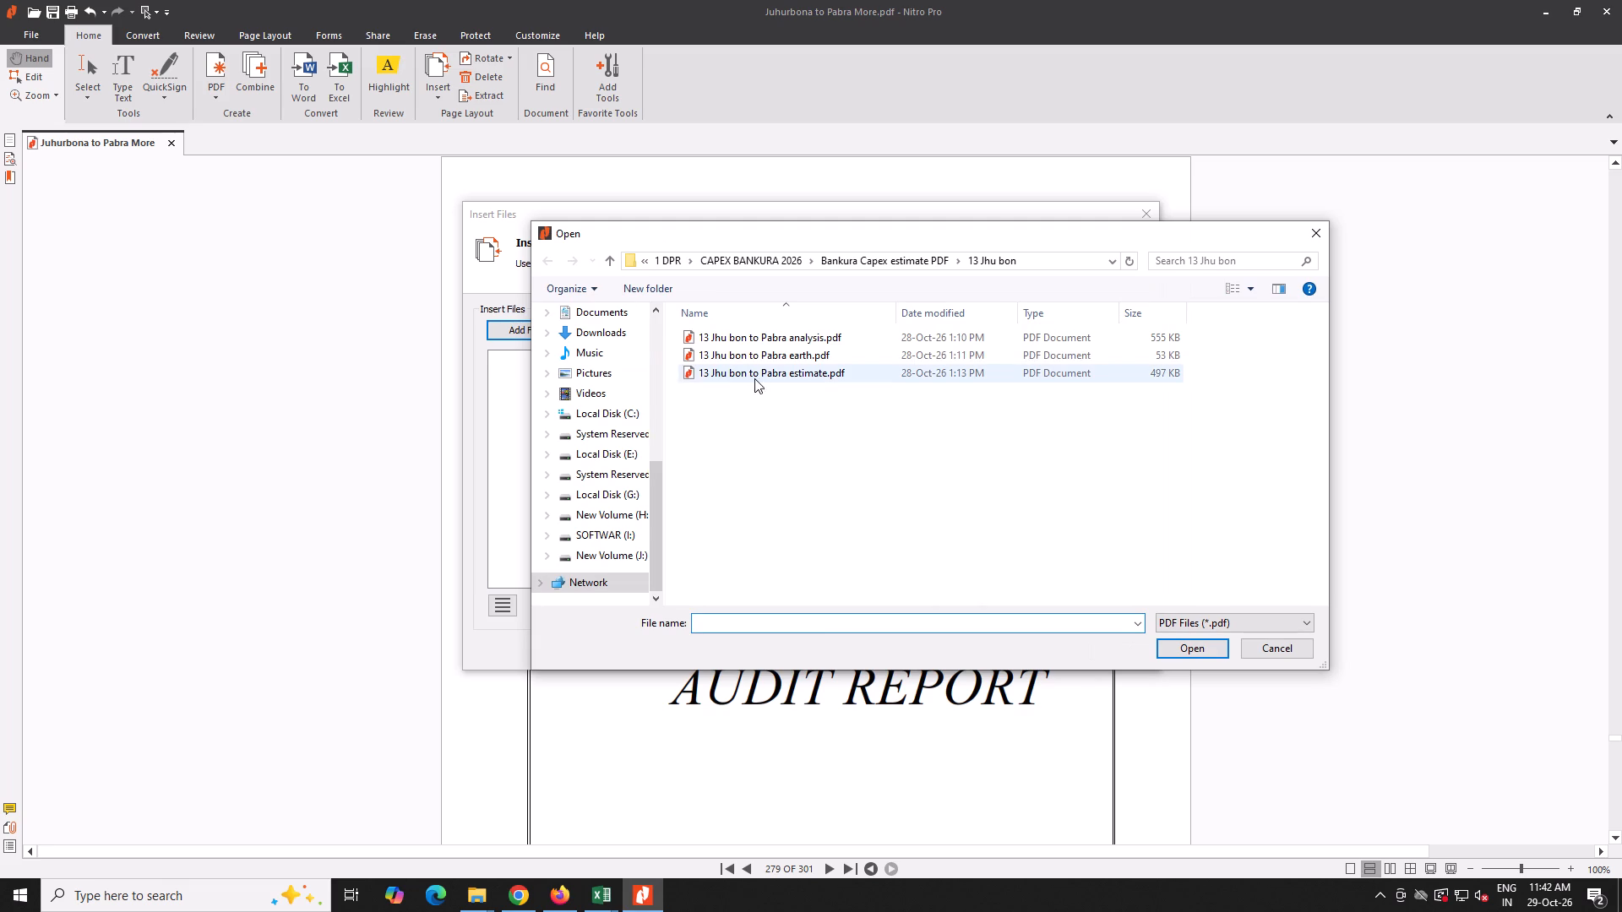
double_click(773, 360)
left_click(1014, 644)
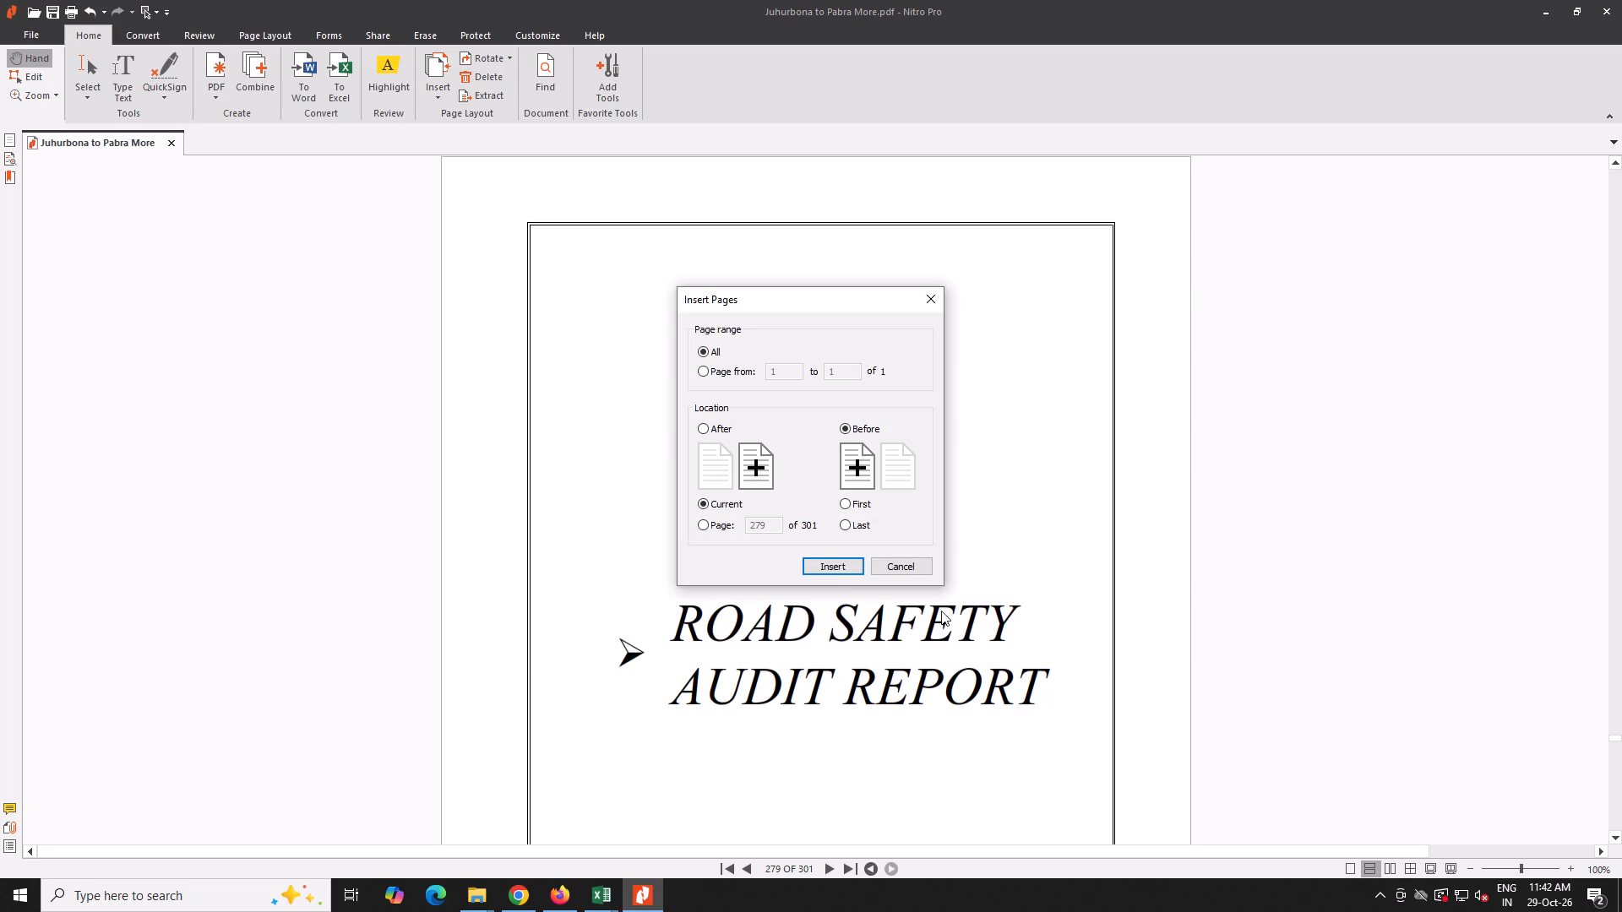
left_click(862, 572)
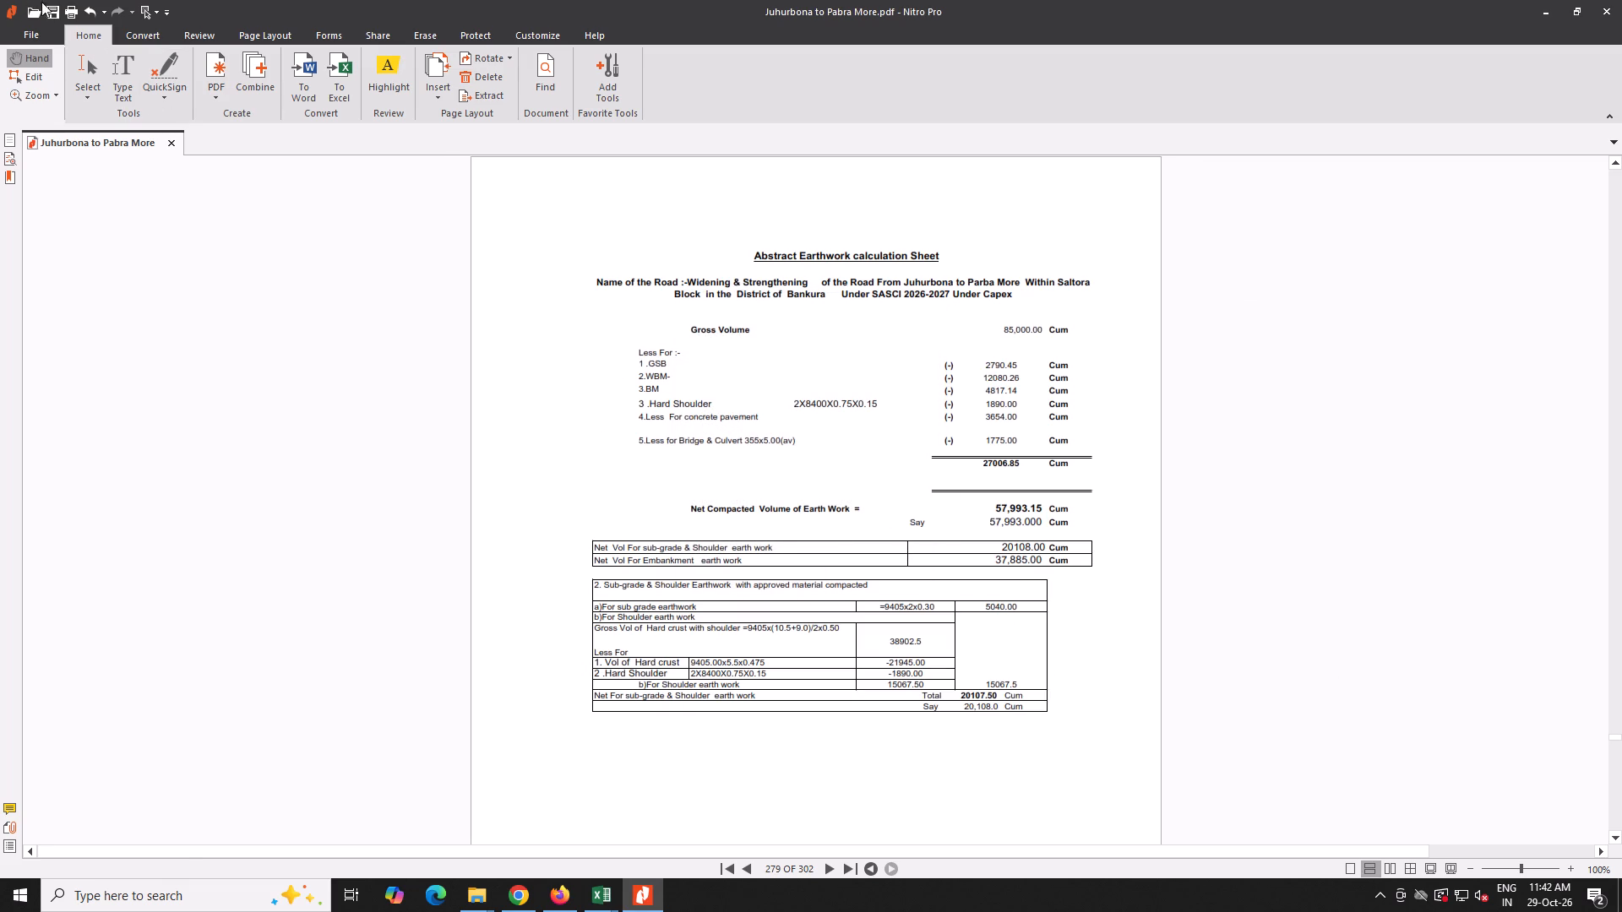
Save the completed Juhurbona to Pabra More report and close the PDF editor.
left_click(52, 5)
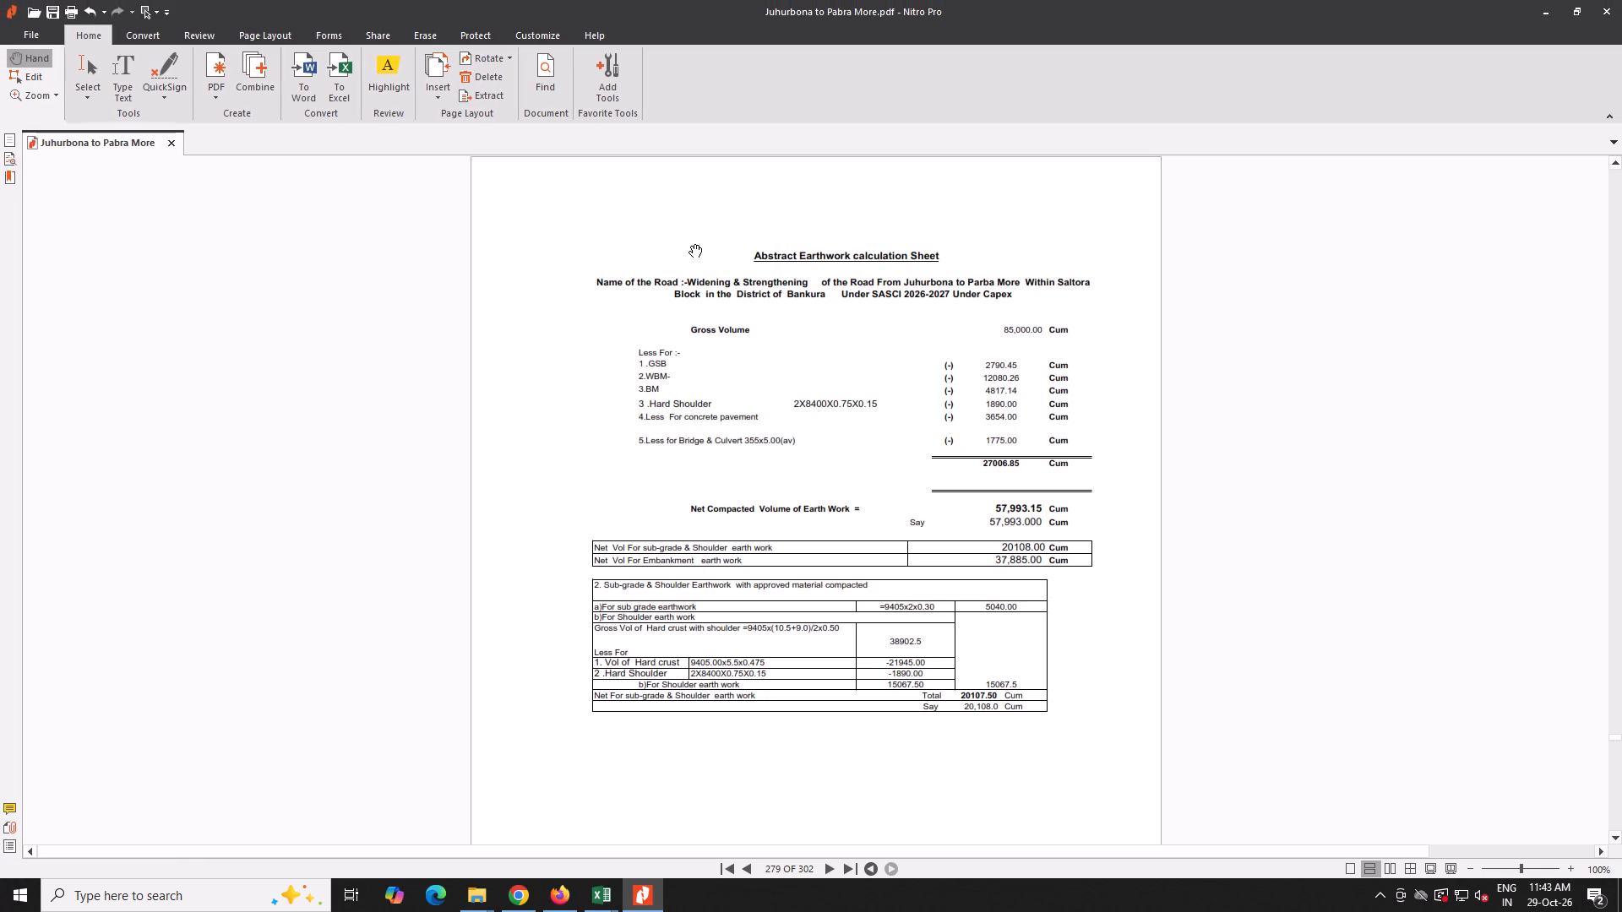
left_click(1603, 0)
left_click(1598, 13)
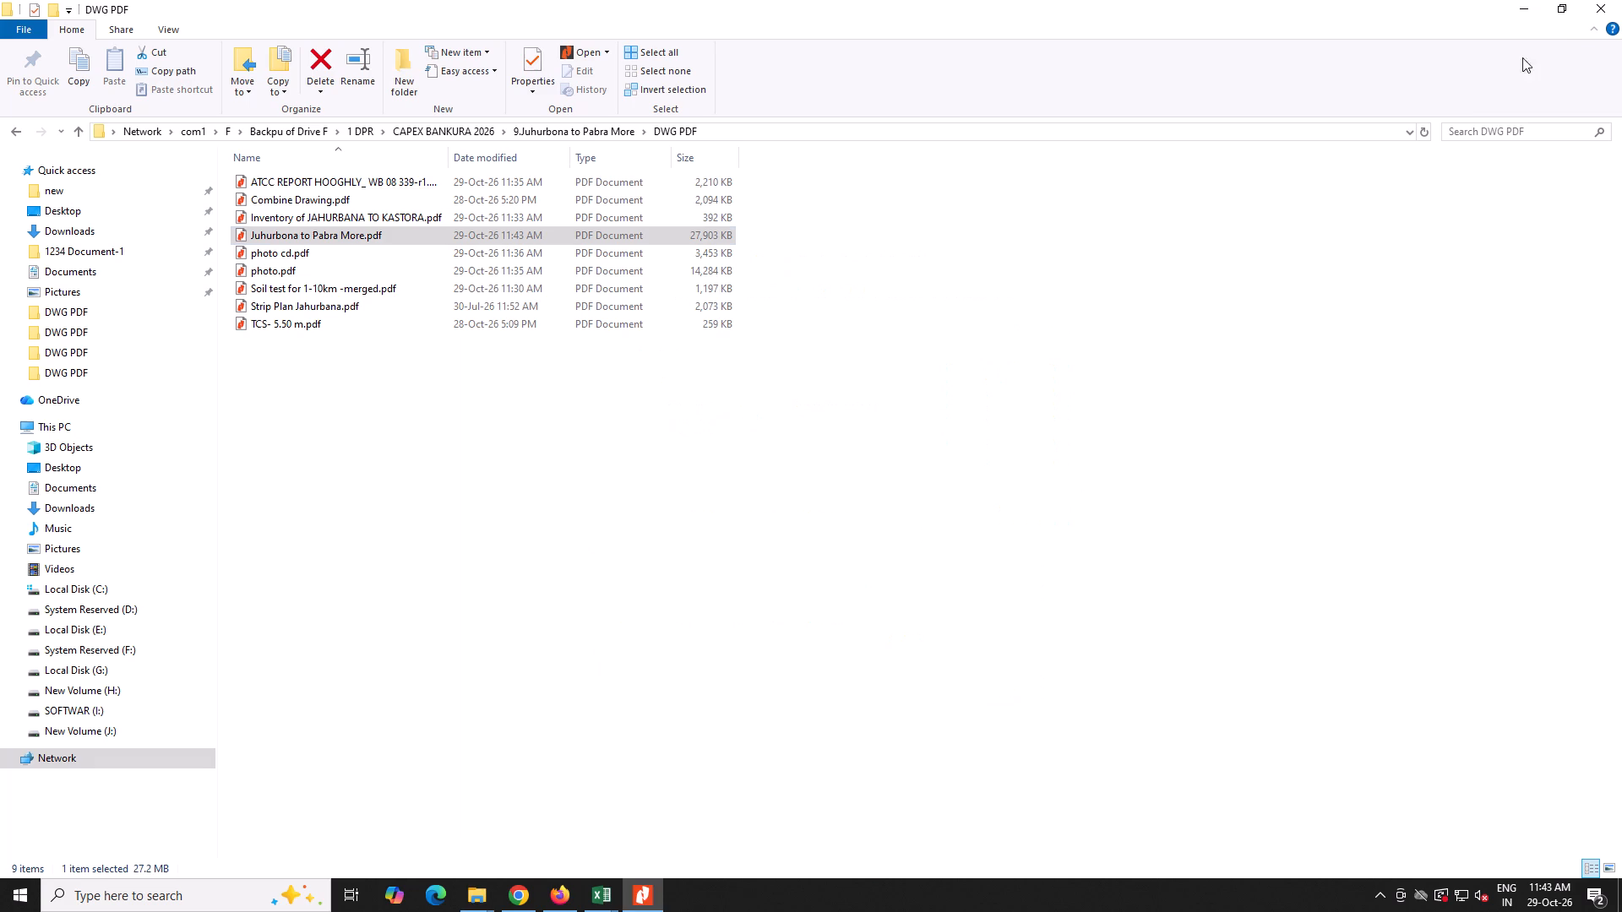
Upload Juhurbona to Pabra More.pdf from the DWG PDF folder to the BANKURA CAPEX (1) Drive folder in Firefox.
left_click_drag(379, 235, 565, 852)
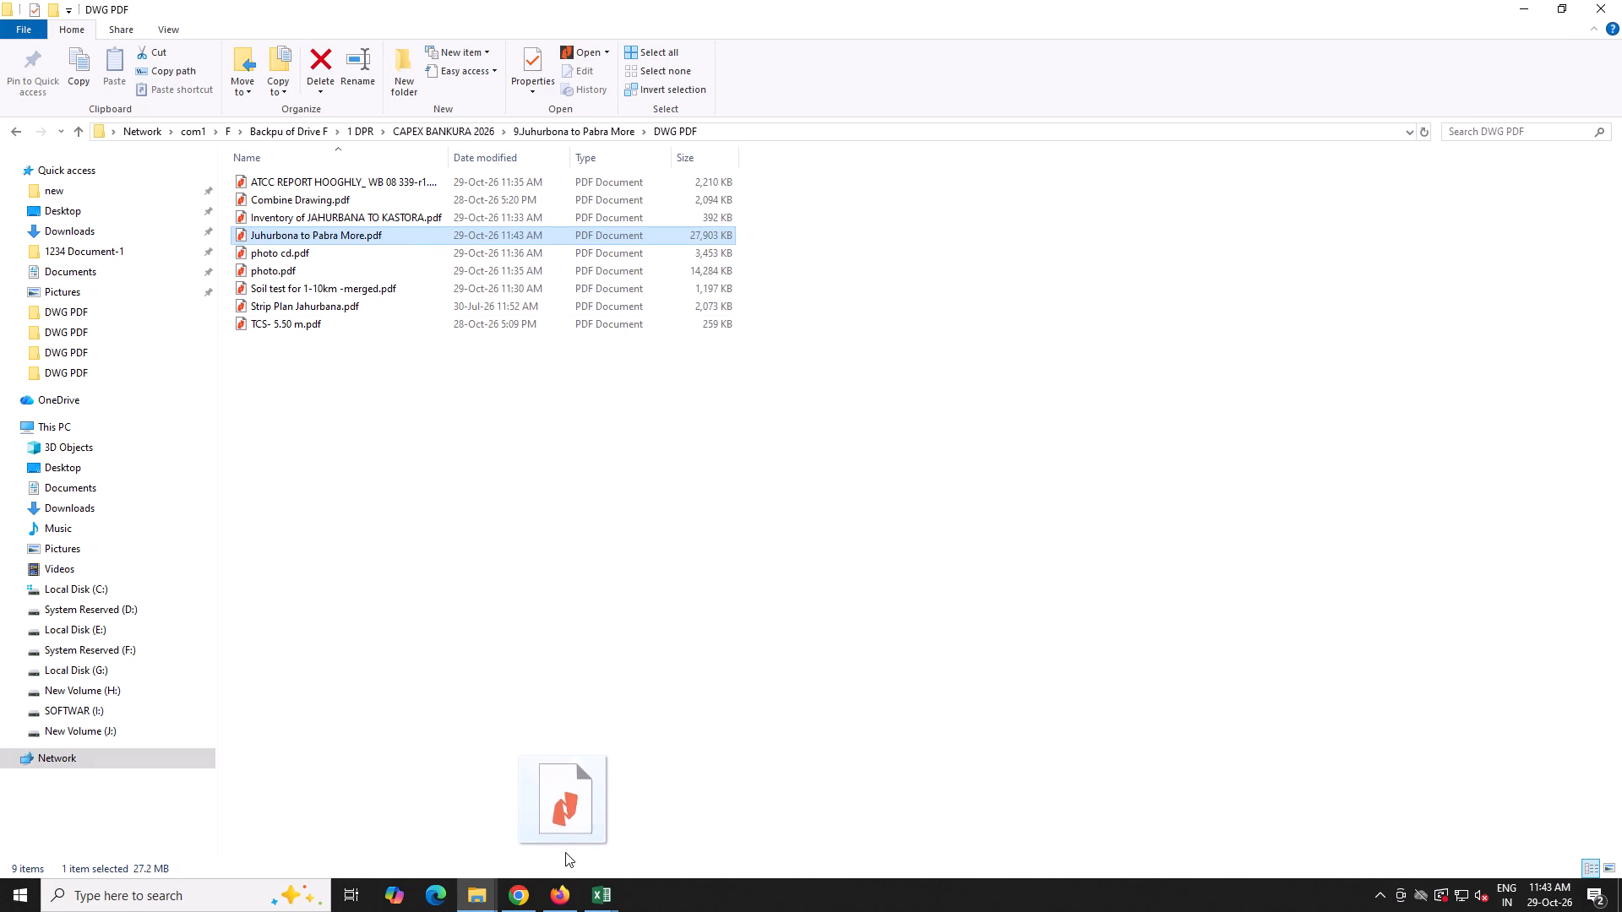
left_click_drag(565, 852, 1034, 720)
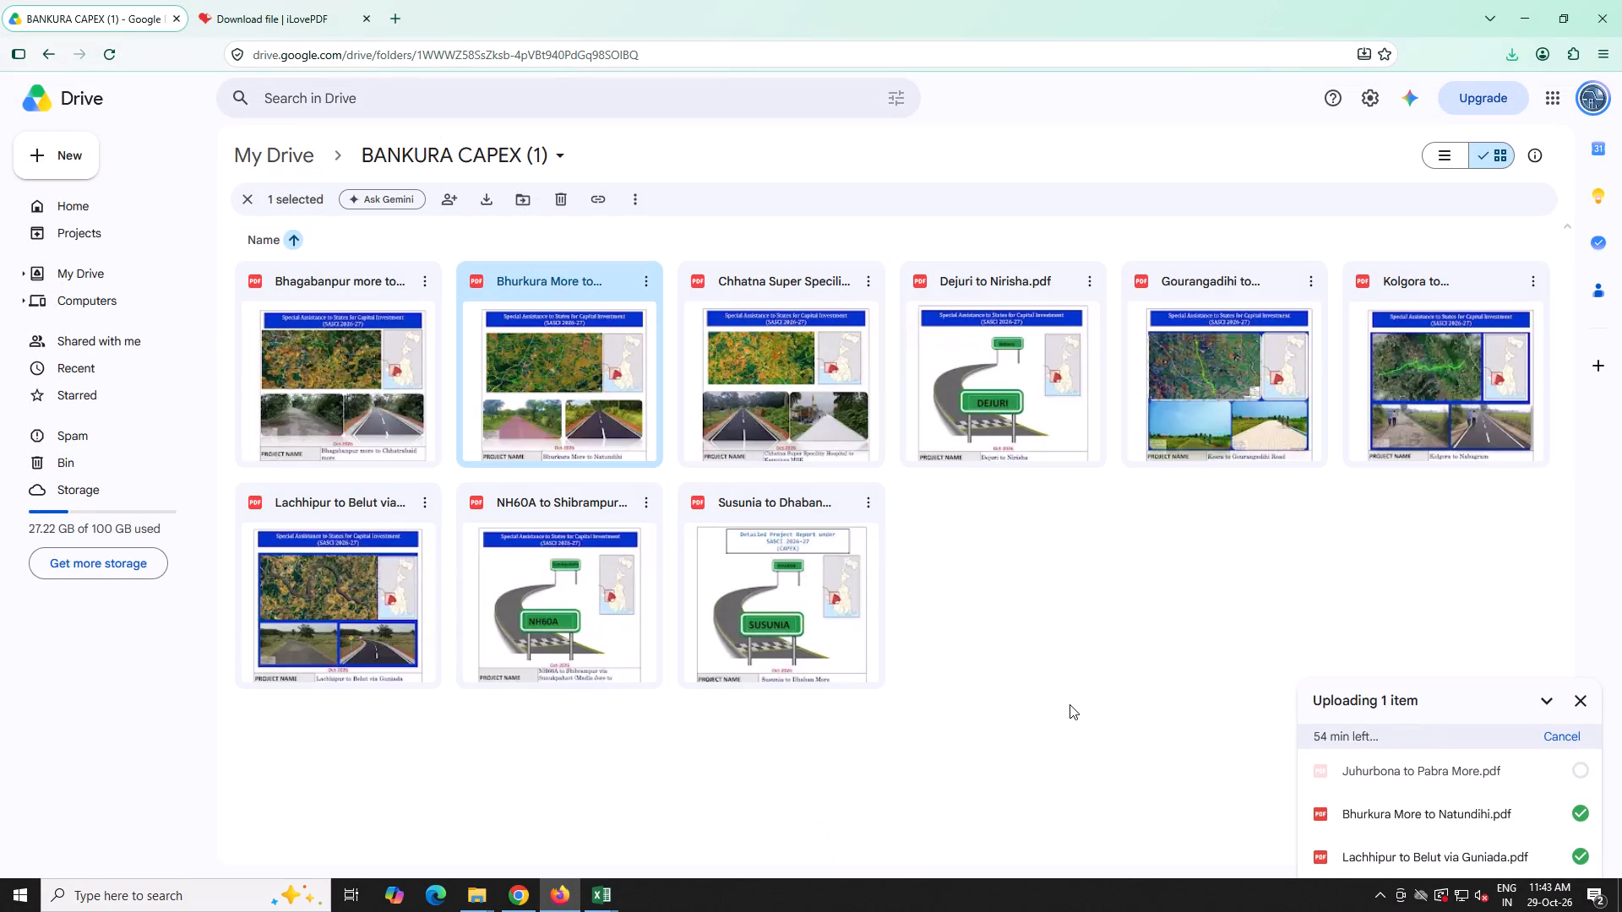
Switch to Chrome and close the Smallpdf merge page to return to the SASCI26-27 sheet.
left_click(520, 893)
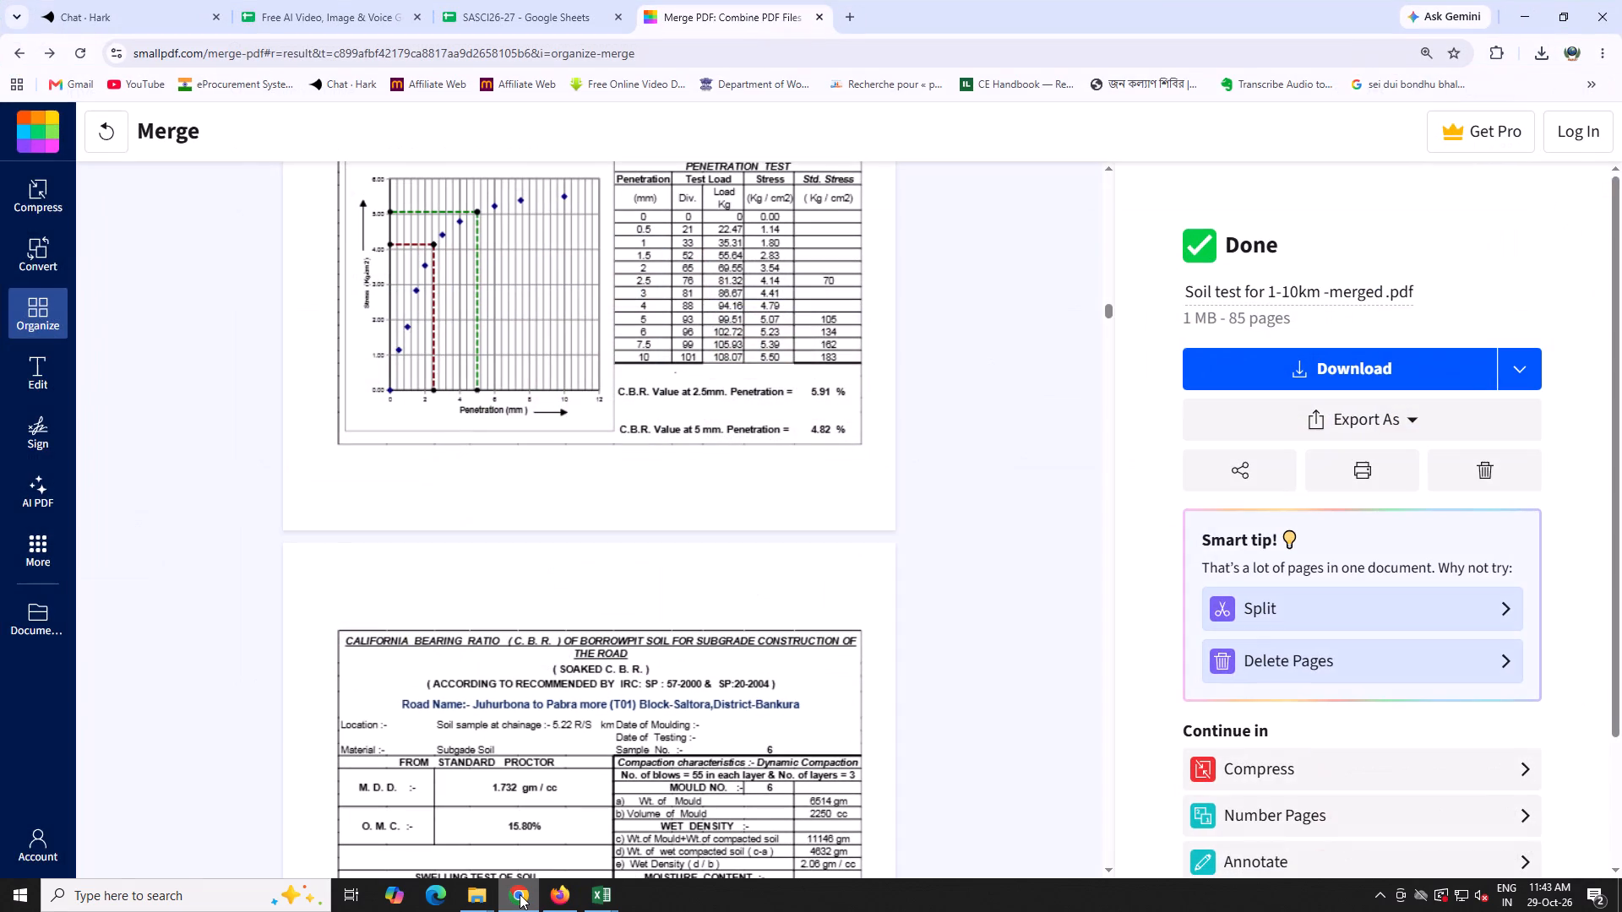
left_click(820, 19)
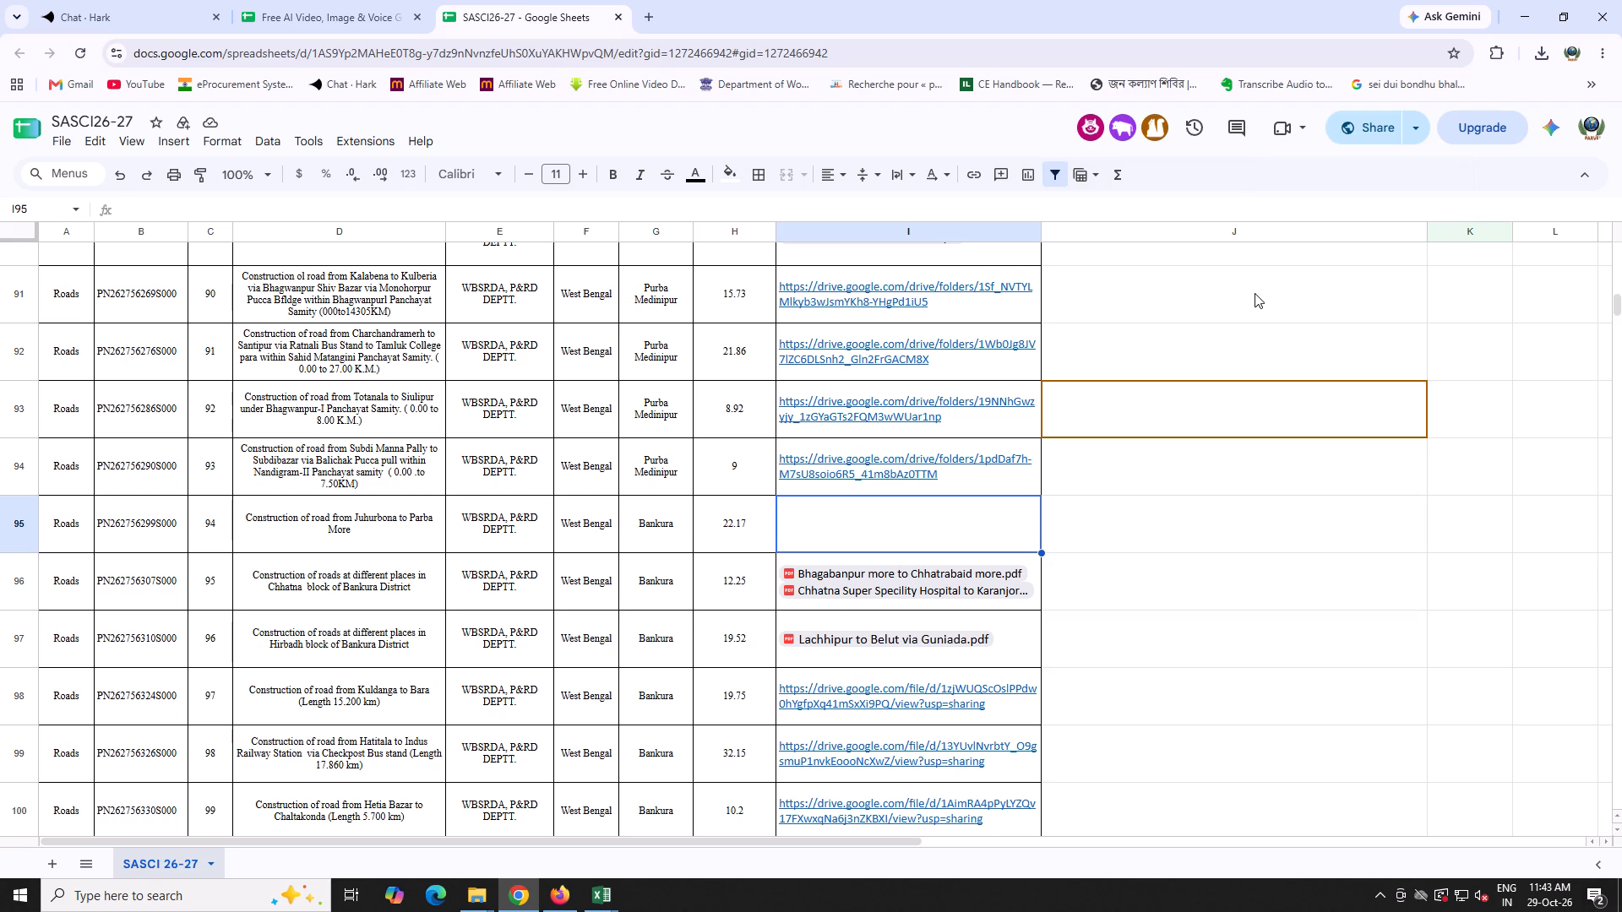
In Firefox, share Juhurbona to Pabra More.pdf with anyone with the link as Editor and copy its link.
left_click(558, 903)
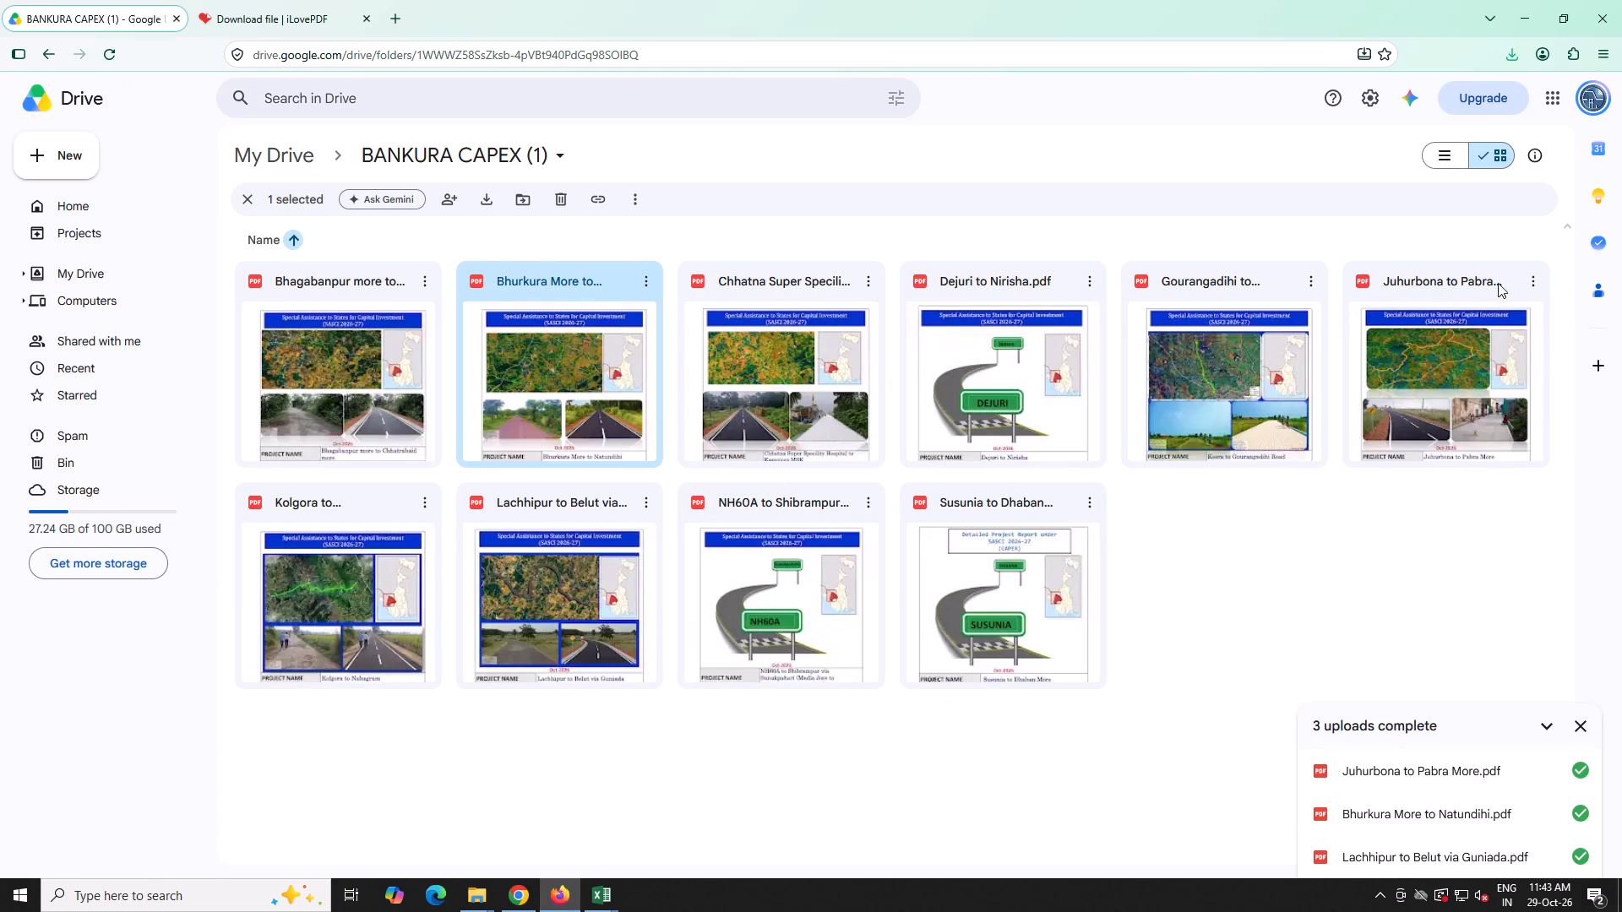
left_click(1539, 281)
left_click(1595, 609)
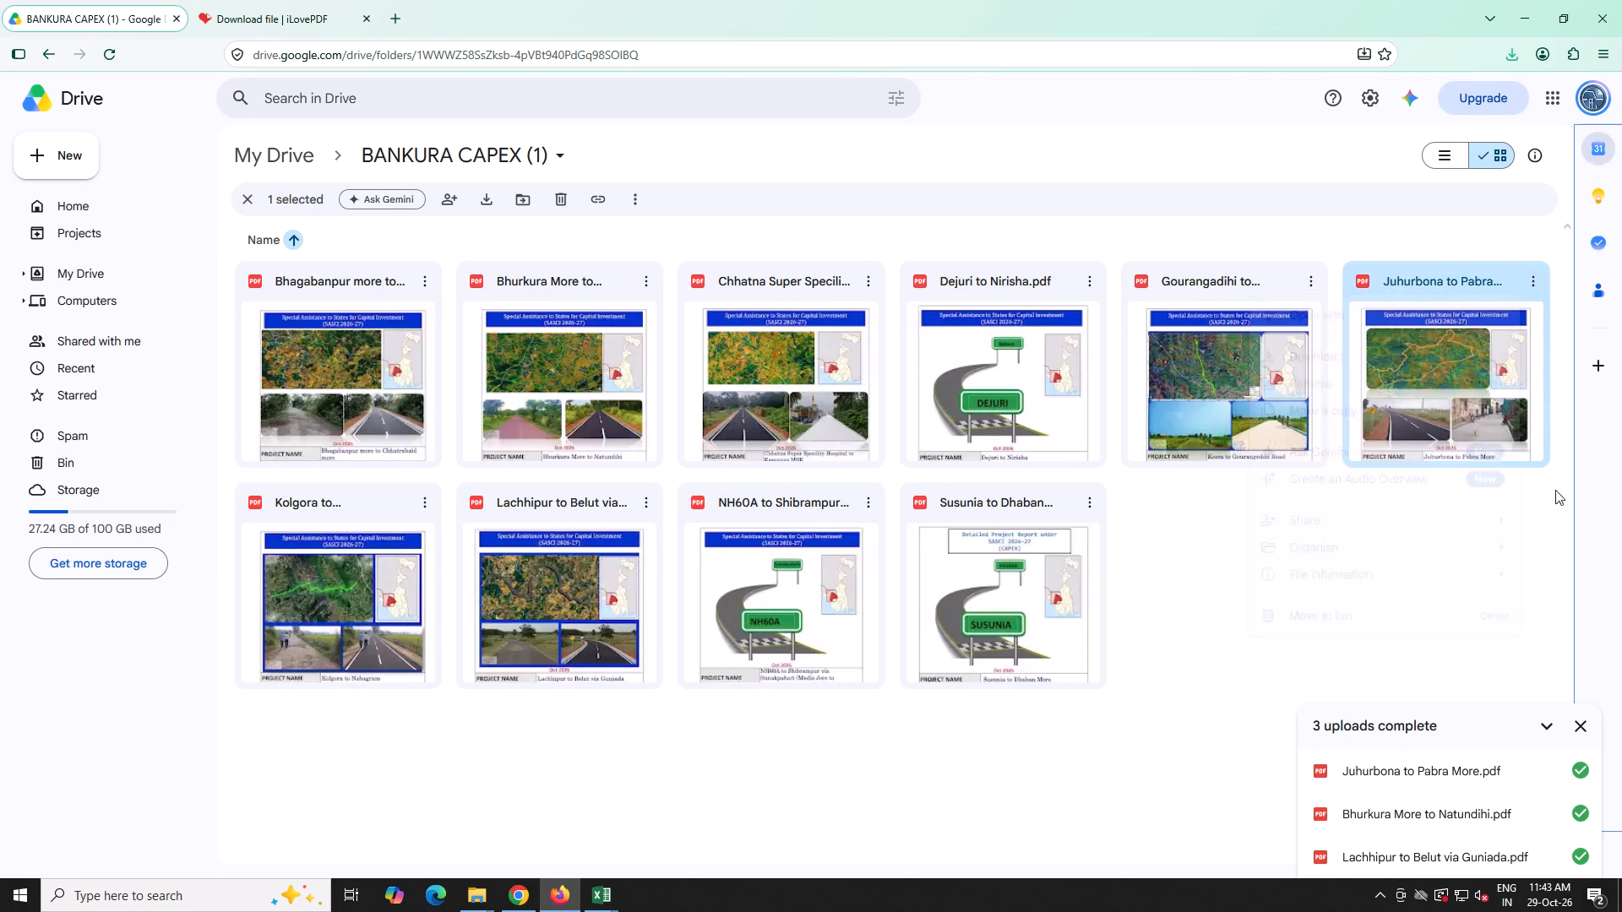
left_click(1528, 285)
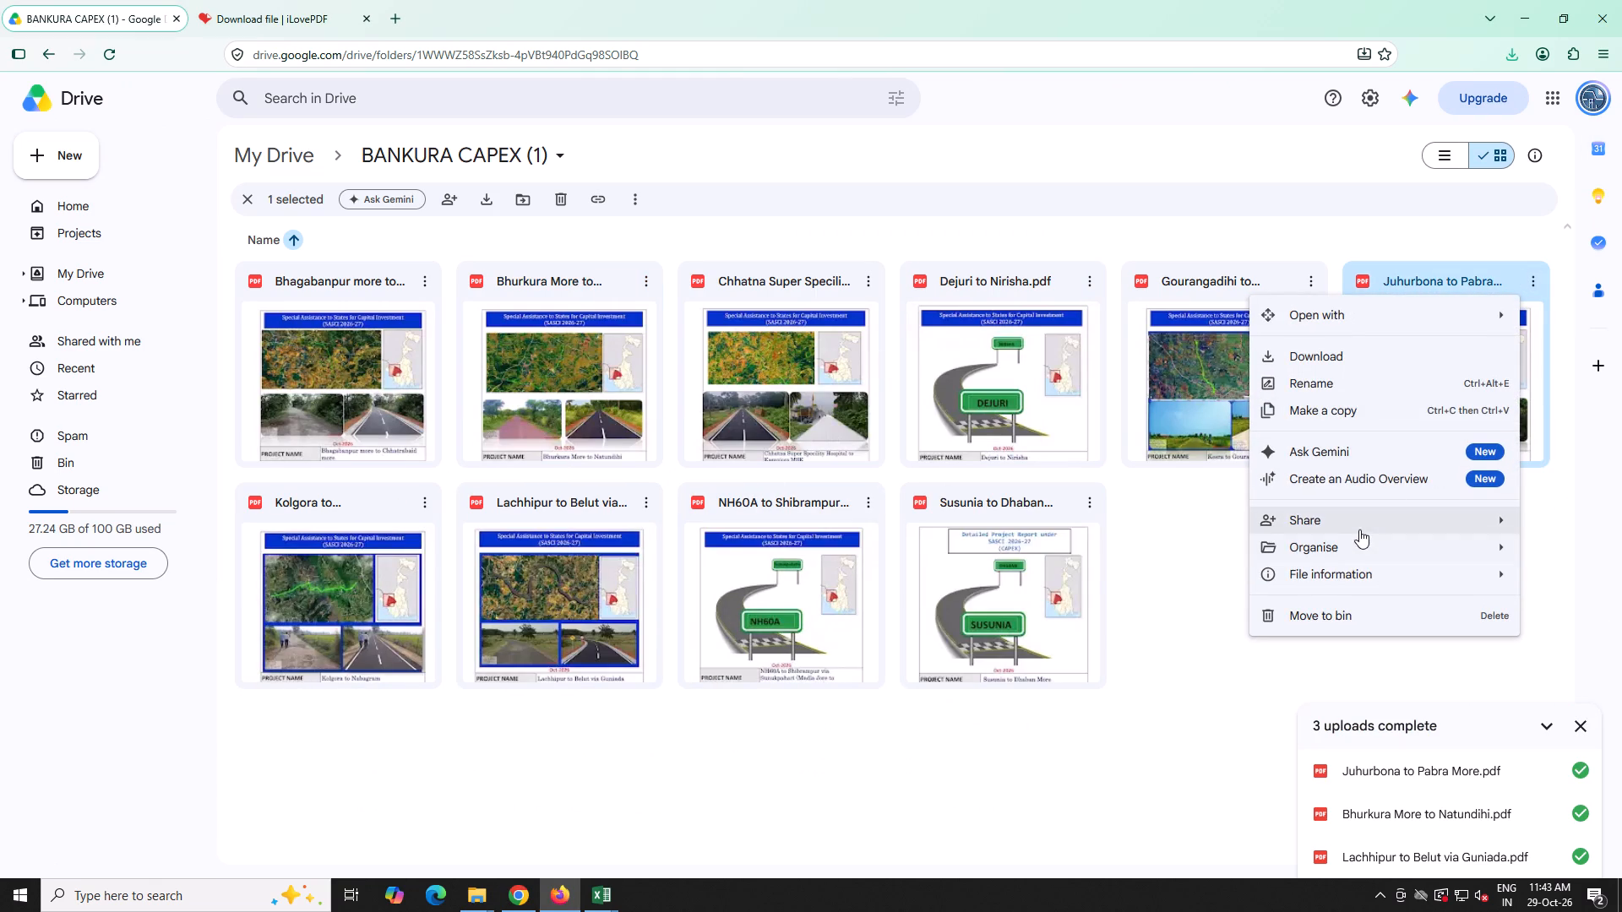
left_click(1167, 523)
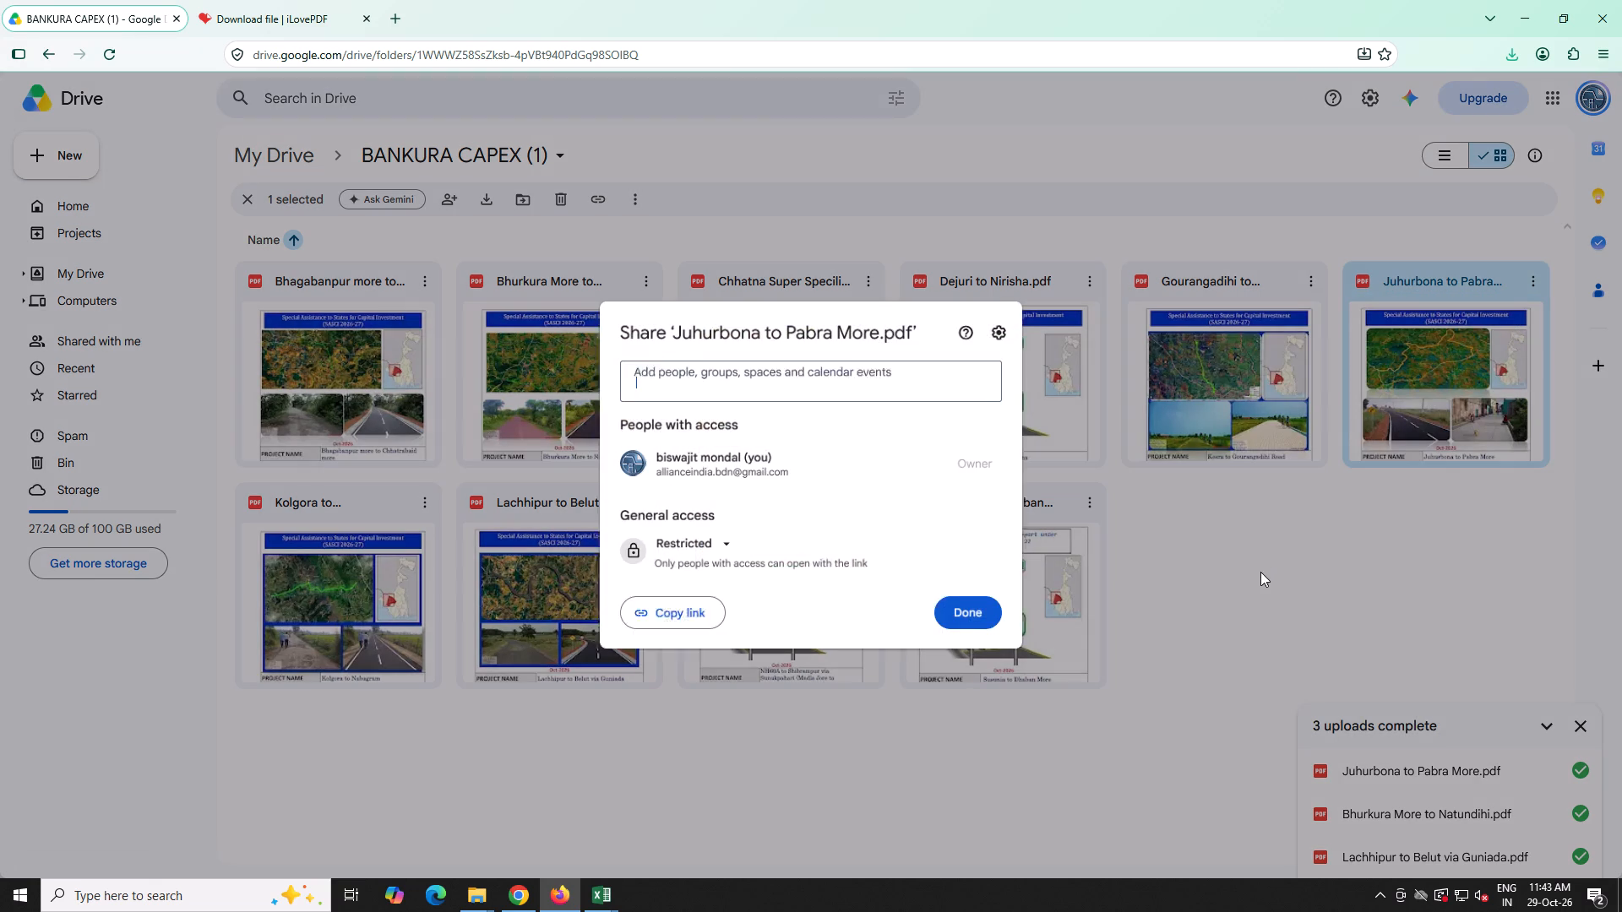
left_click(721, 543)
left_click(707, 622)
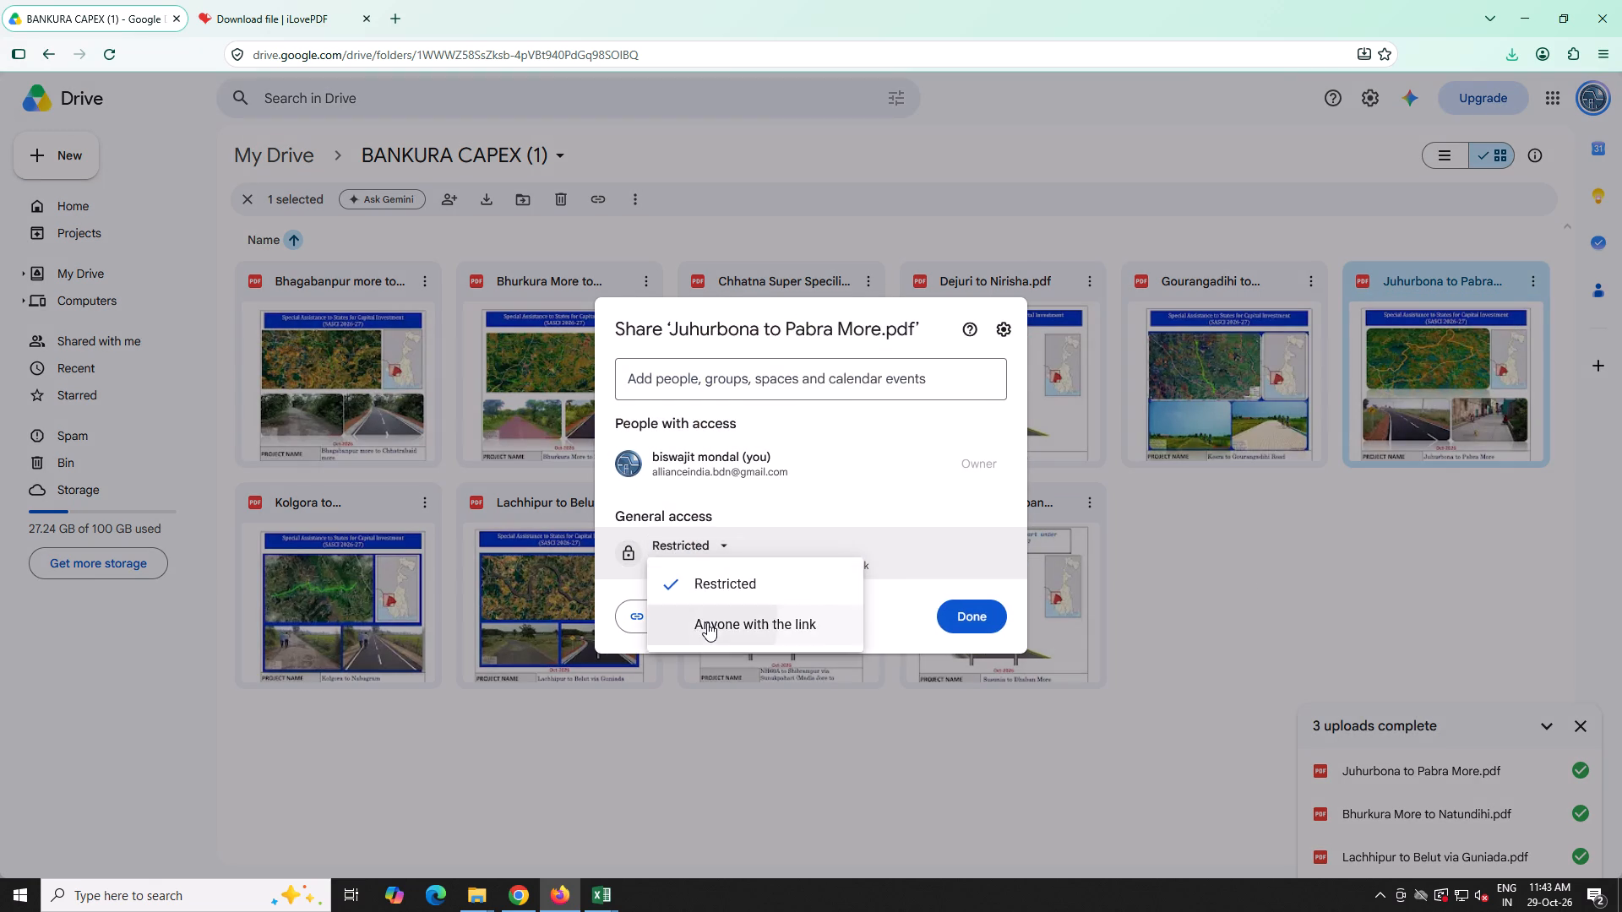
left_click(973, 529)
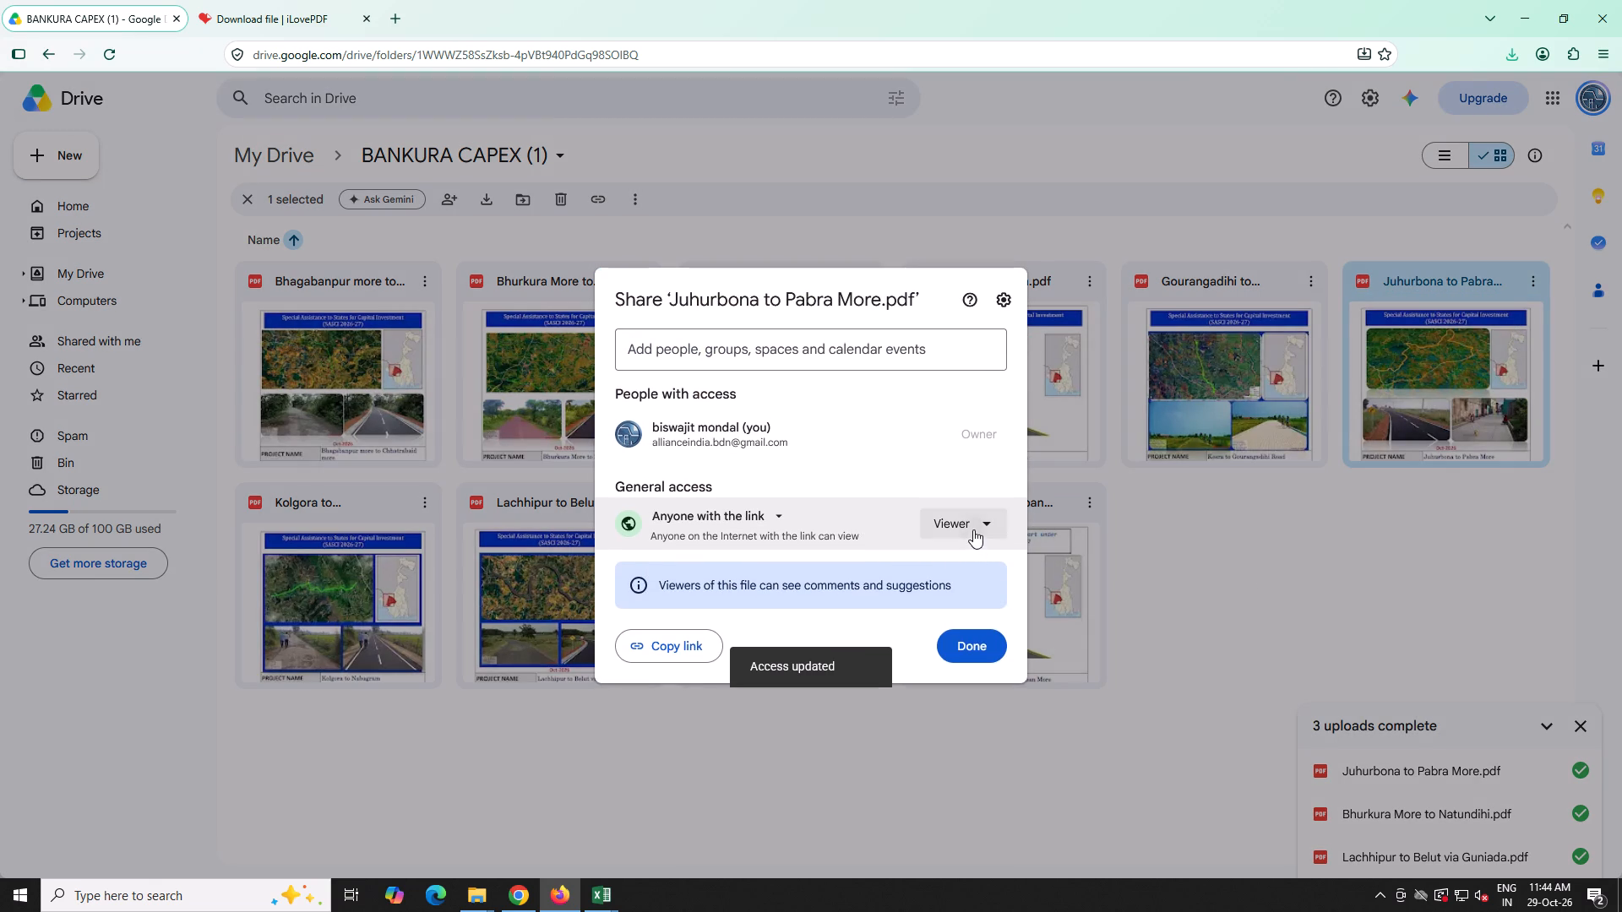
left_click(922, 675)
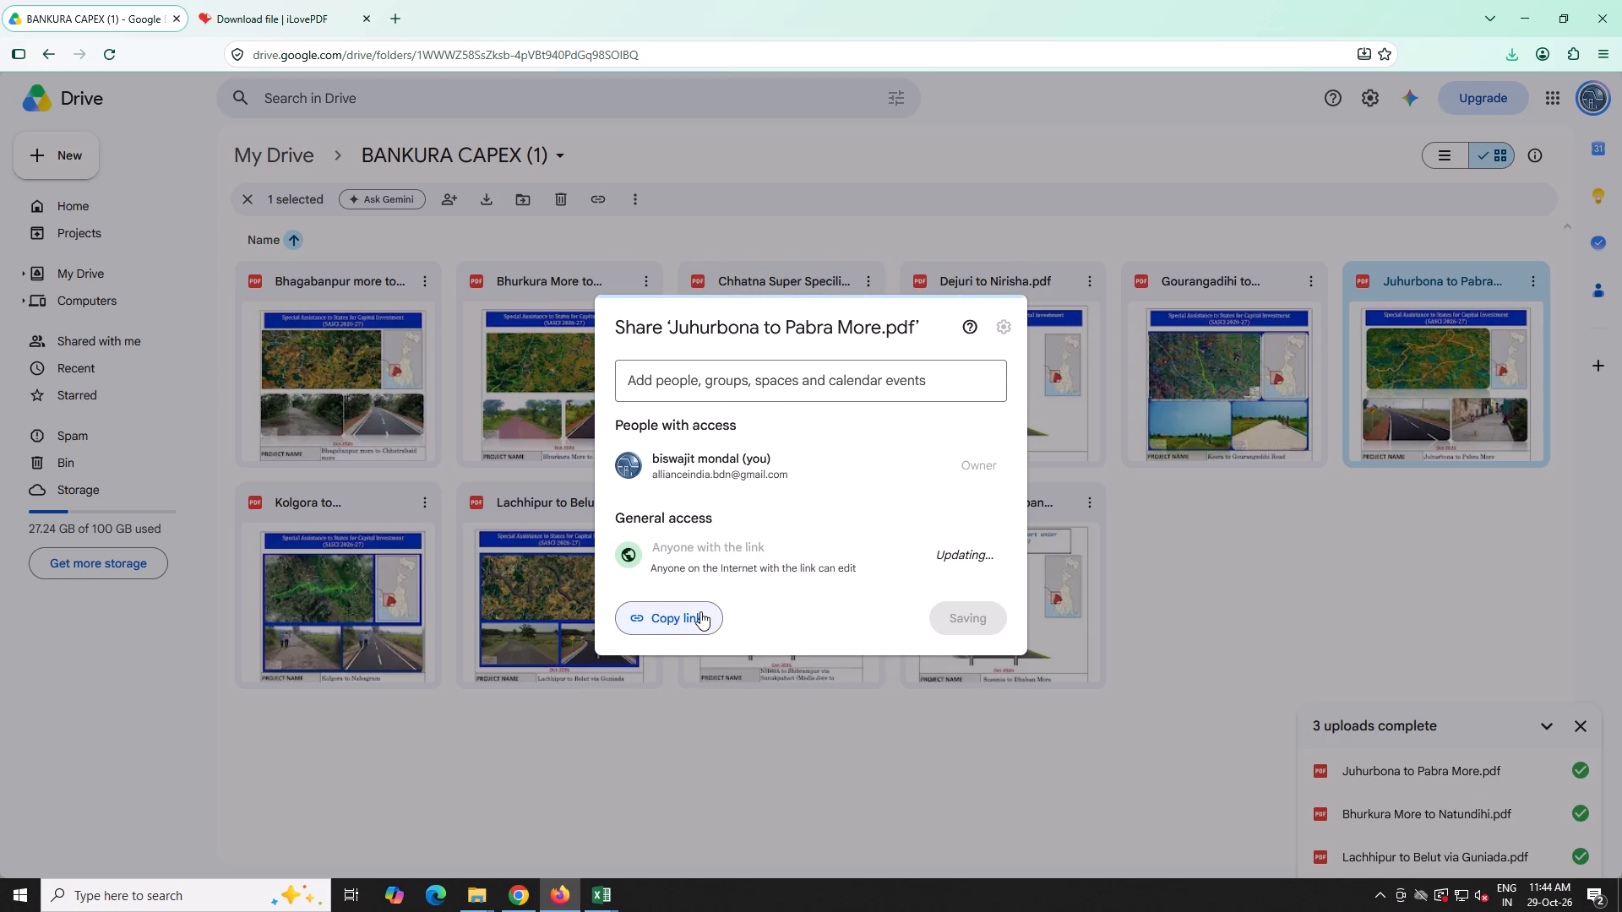
left_click(700, 611)
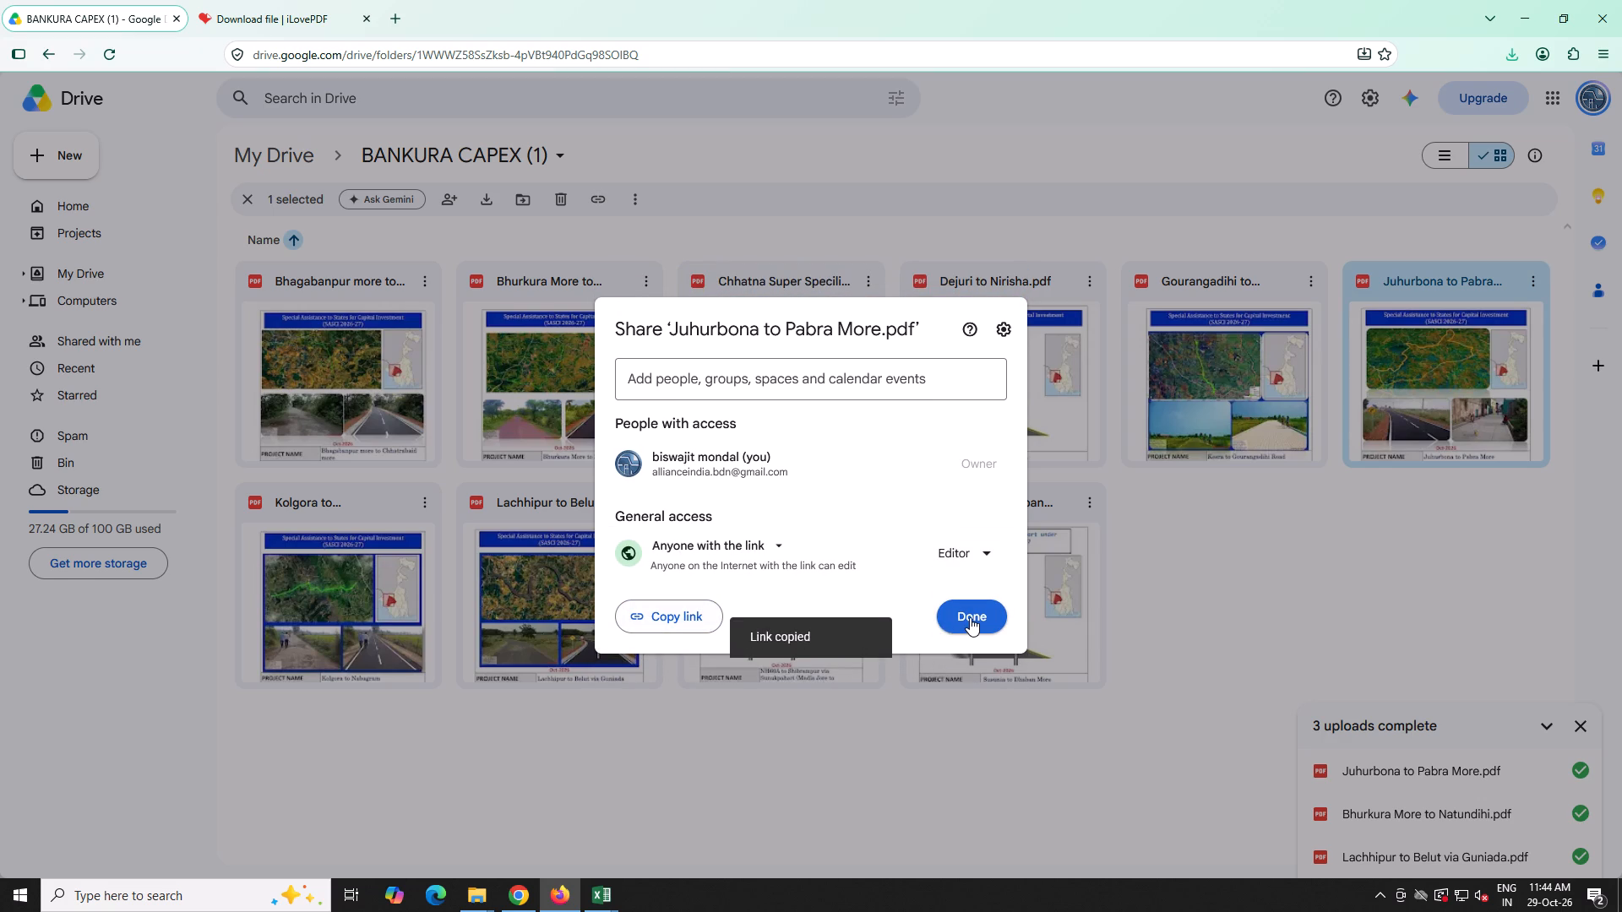
left_click(970, 617)
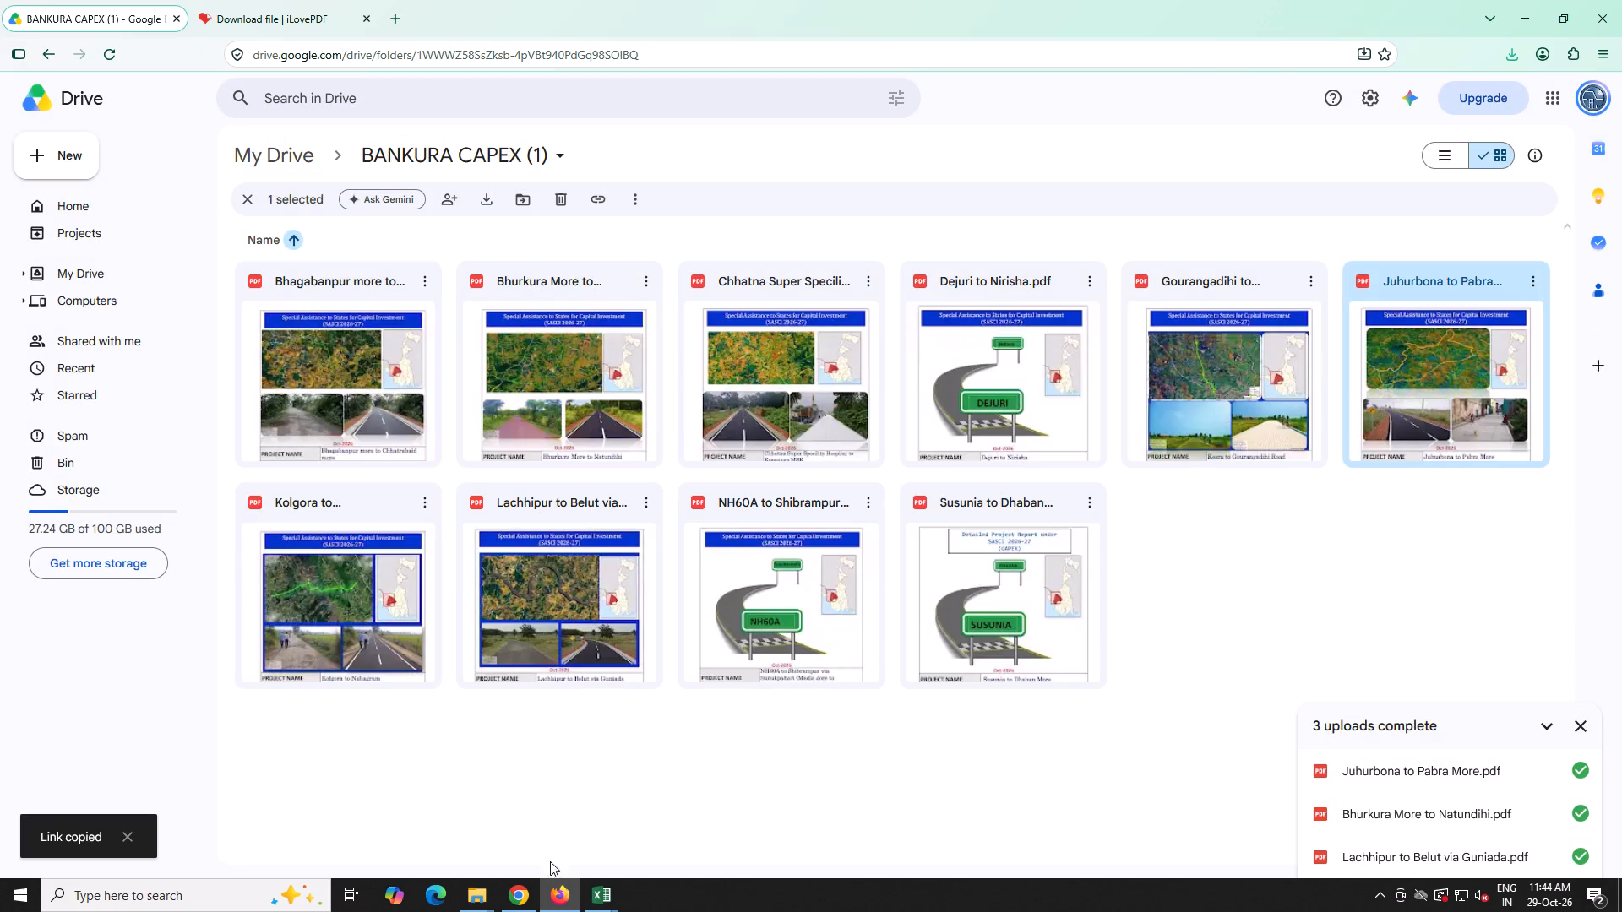
Switch to Chrome and paste the copied link into cell I95 of the Juhurbona row, replacing it with the file chip.
left_click(554, 893)
right_click(864, 529)
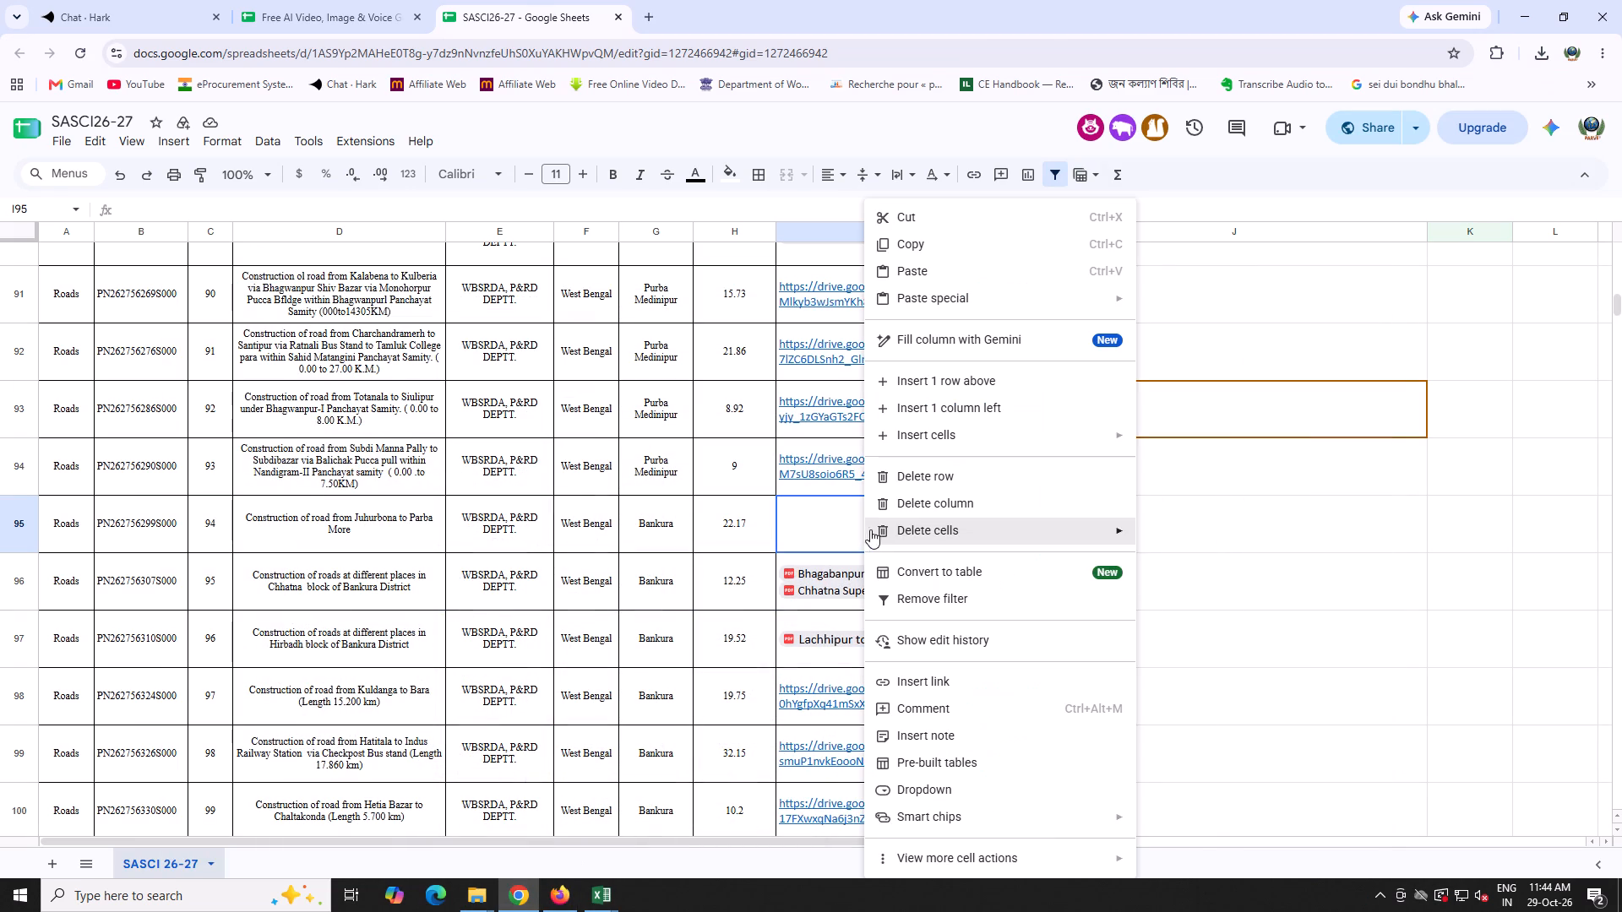
left_click(910, 277)
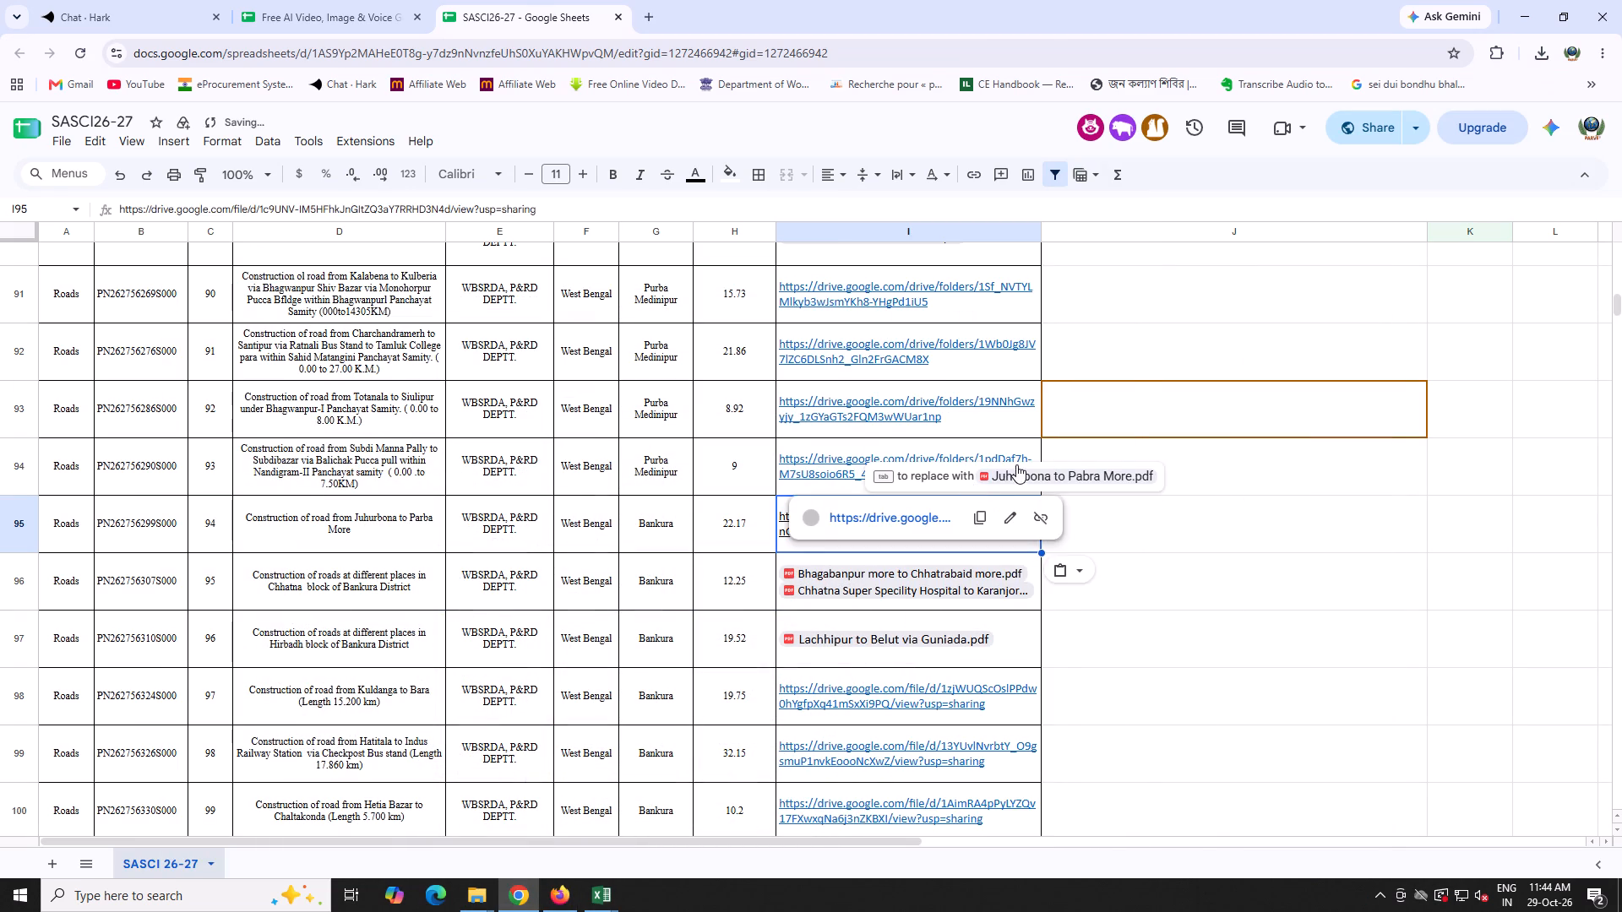
left_click(1016, 464)
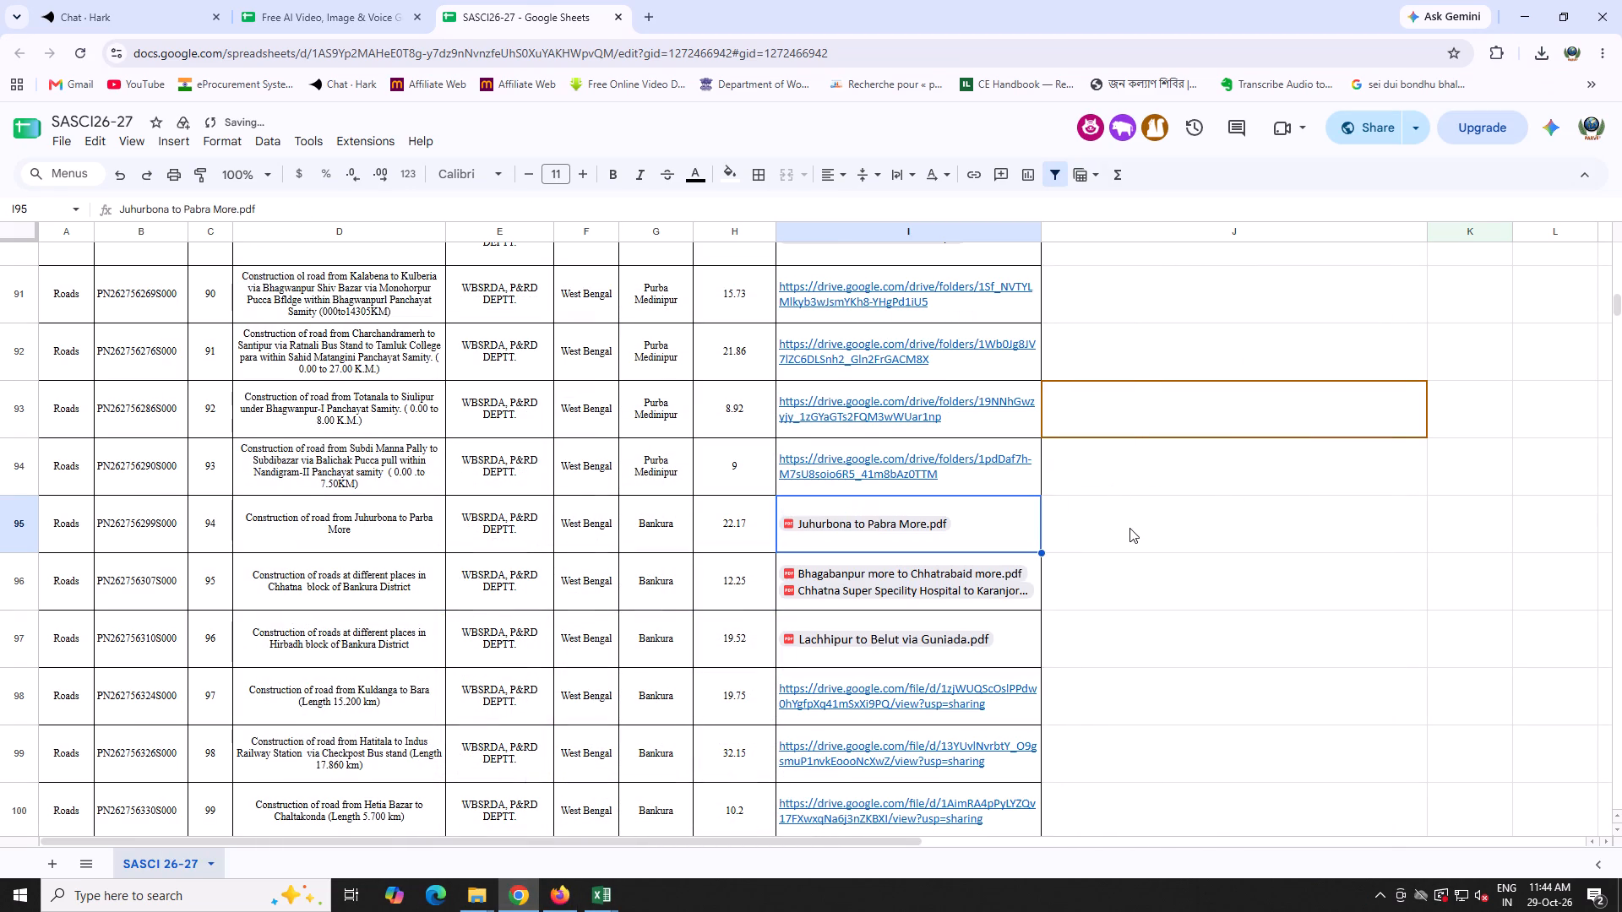
left_click(1129, 528)
Look through the report link column below row 95, down to the Bankura rows around row 151.
scroll(1153, 531, "down", 1)
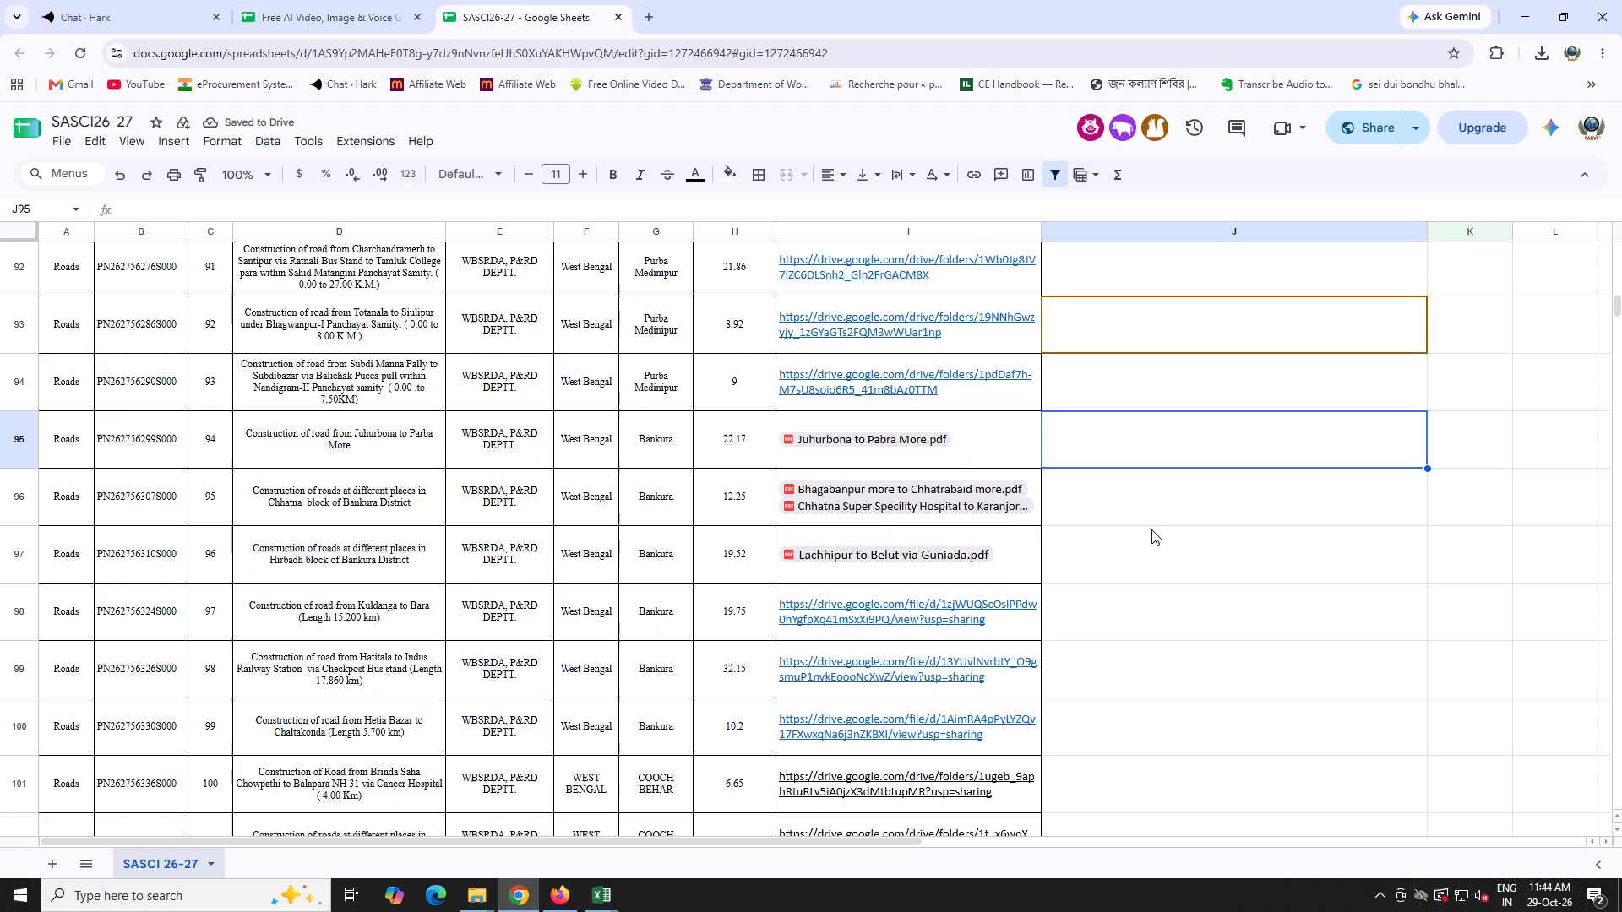
scroll(1151, 529, "down", 2)
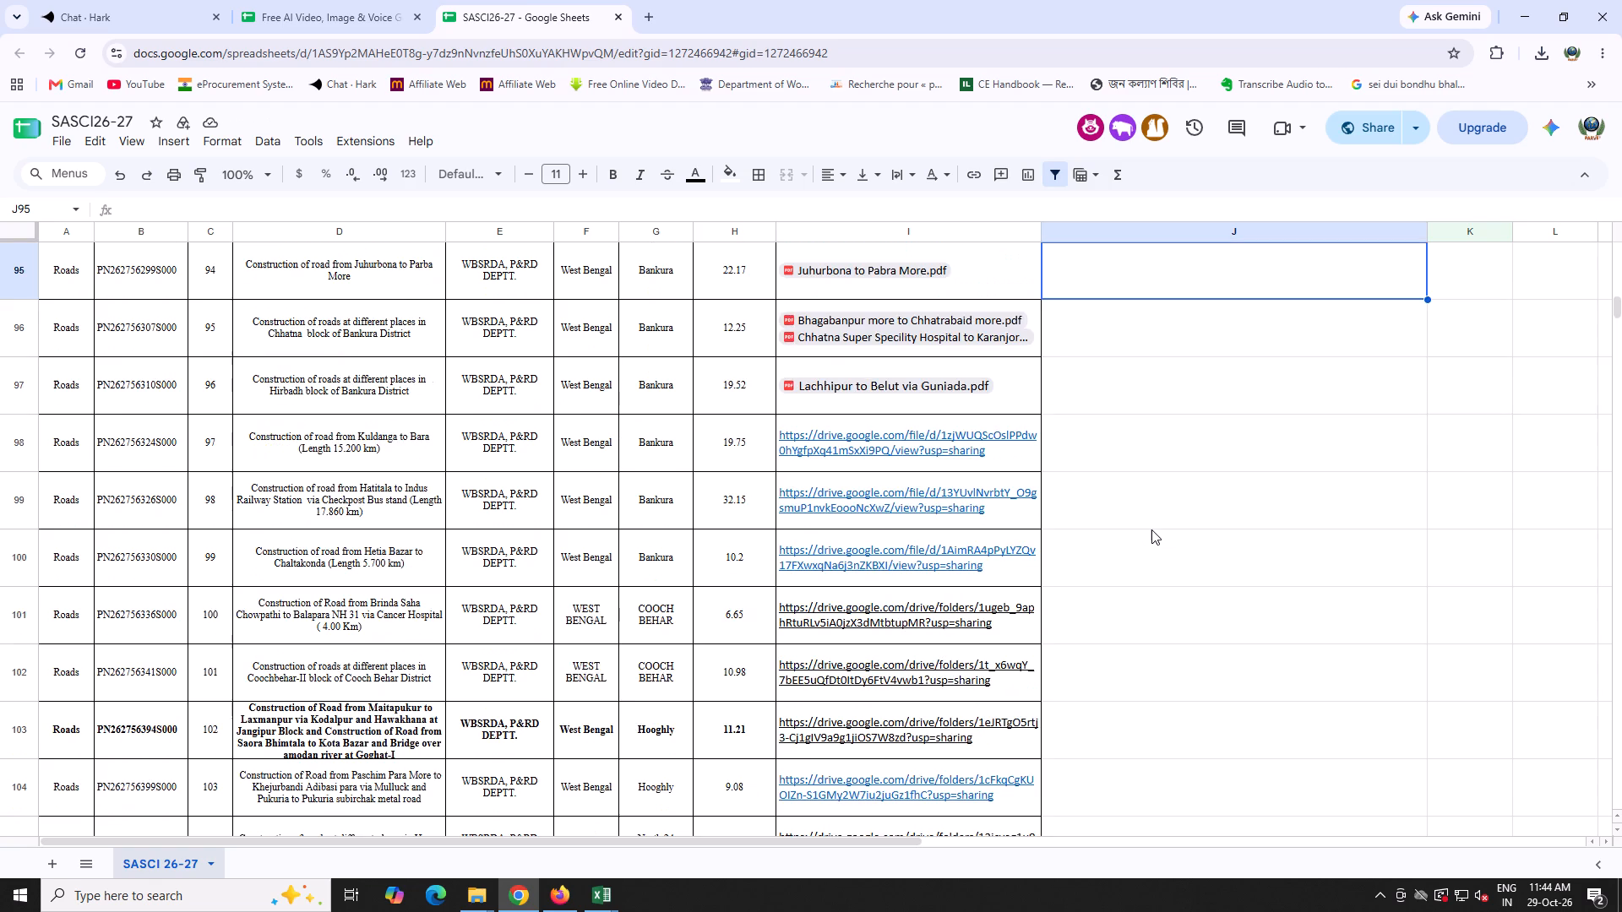
scroll(1151, 529, "down", 7)
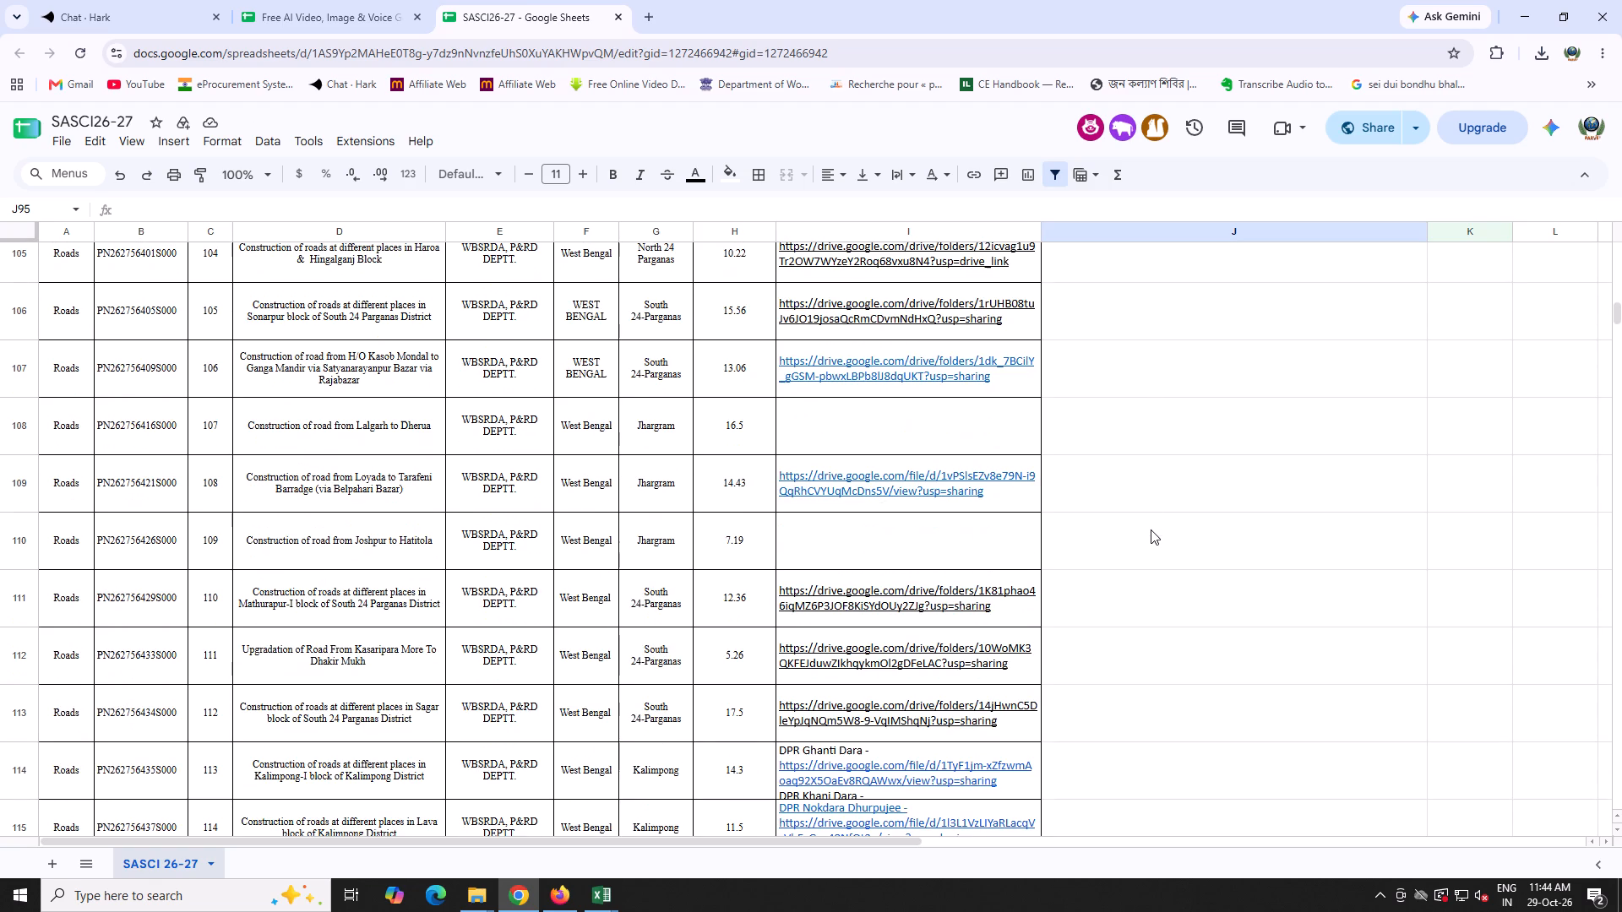
scroll(1151, 529, "down", 17)
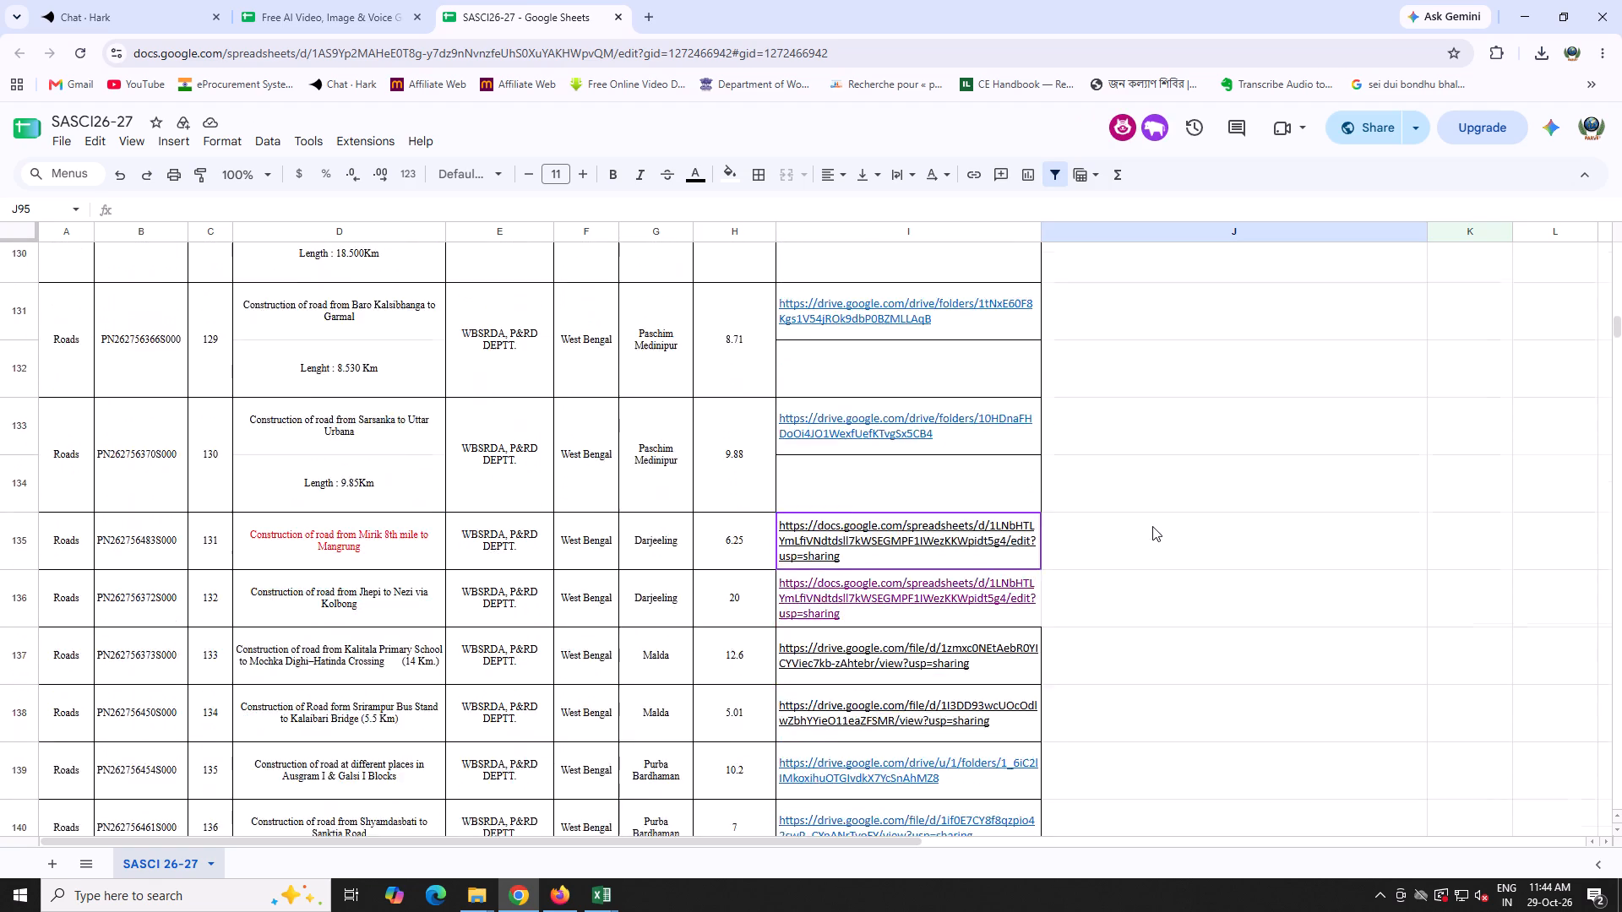
scroll(1152, 526, "down", 11)
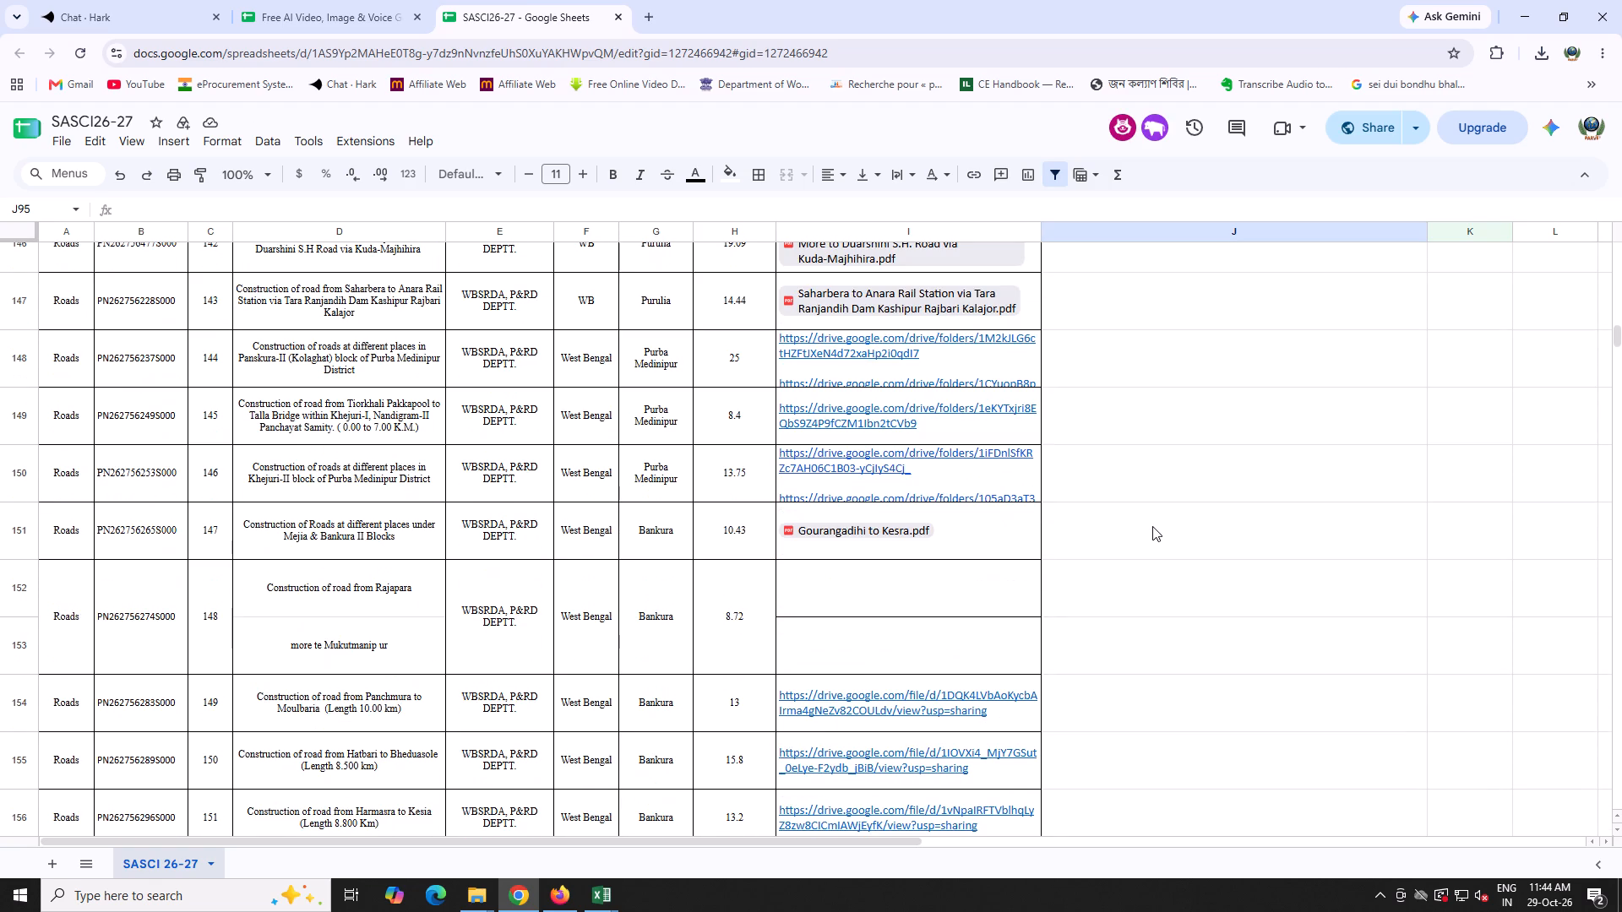
In Firefox, go to Drive's home page and copy the sharing link of the Weaving more to talajuri more road PDF.
left_click(569, 905)
left_click(292, 155)
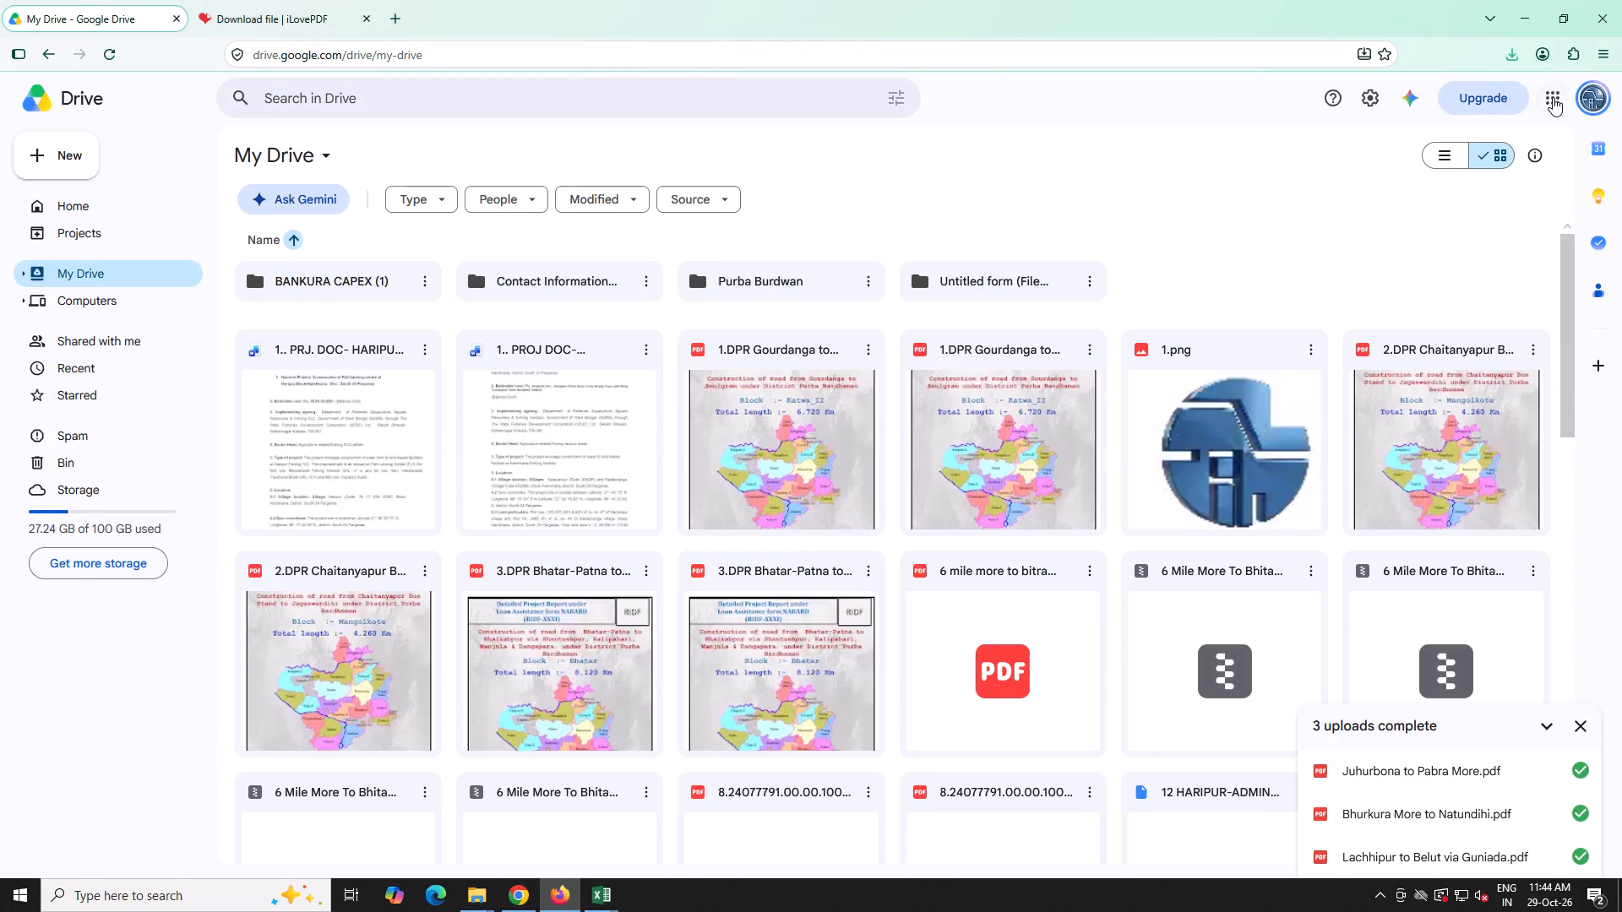
left_click(1553, 96)
left_click(1461, 401)
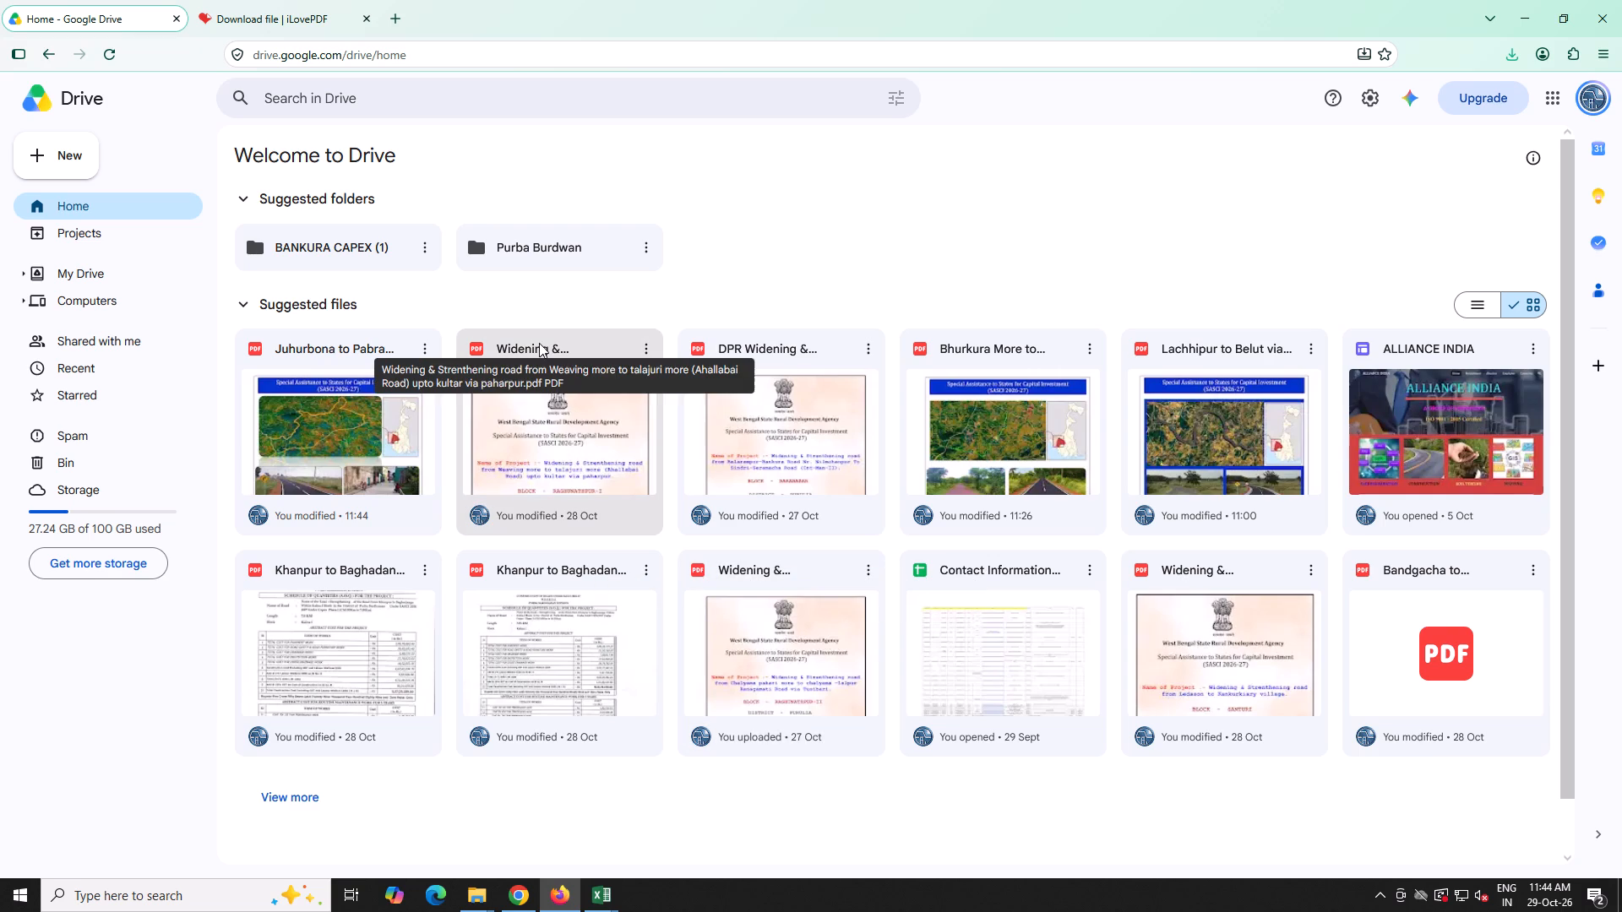
left_click(640, 345)
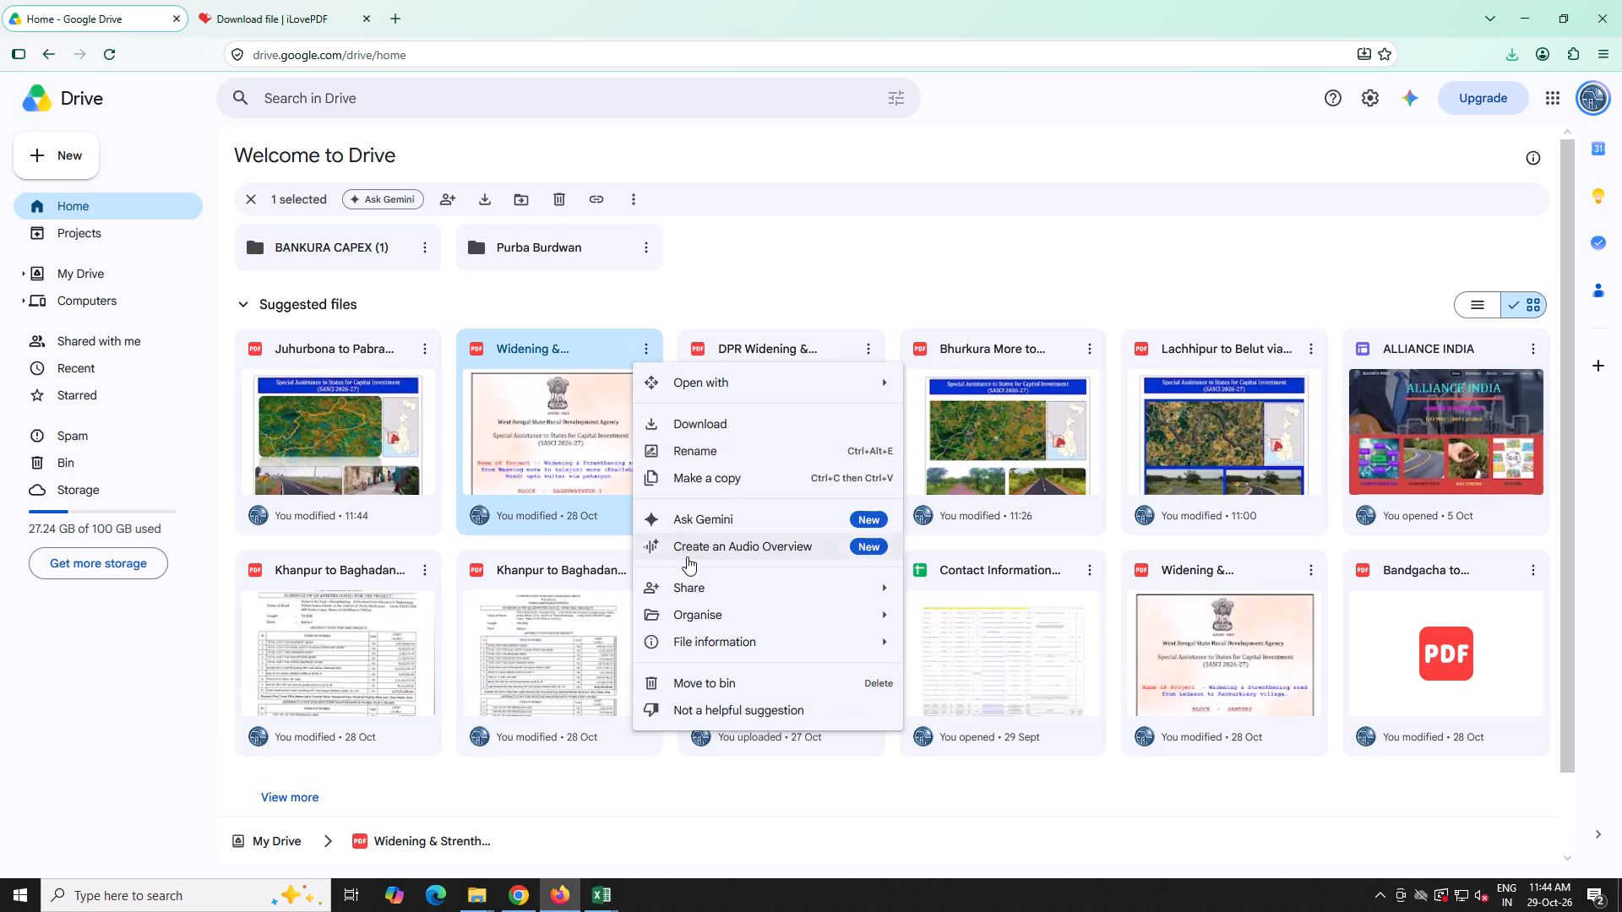
left_click(942, 591)
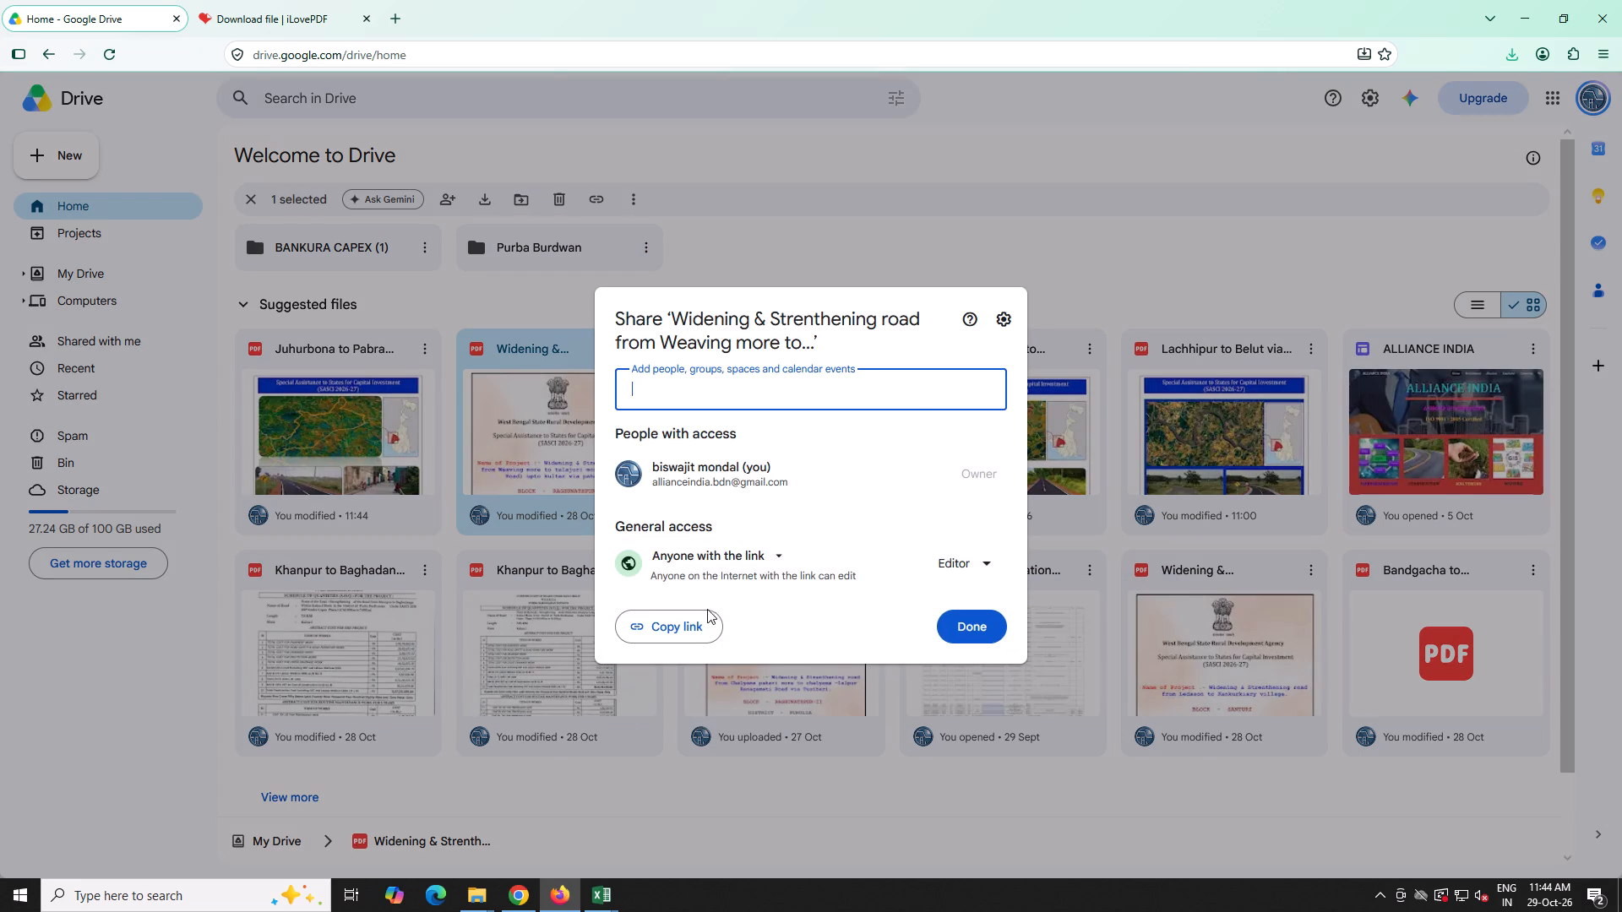
left_click(677, 628)
left_click(987, 628)
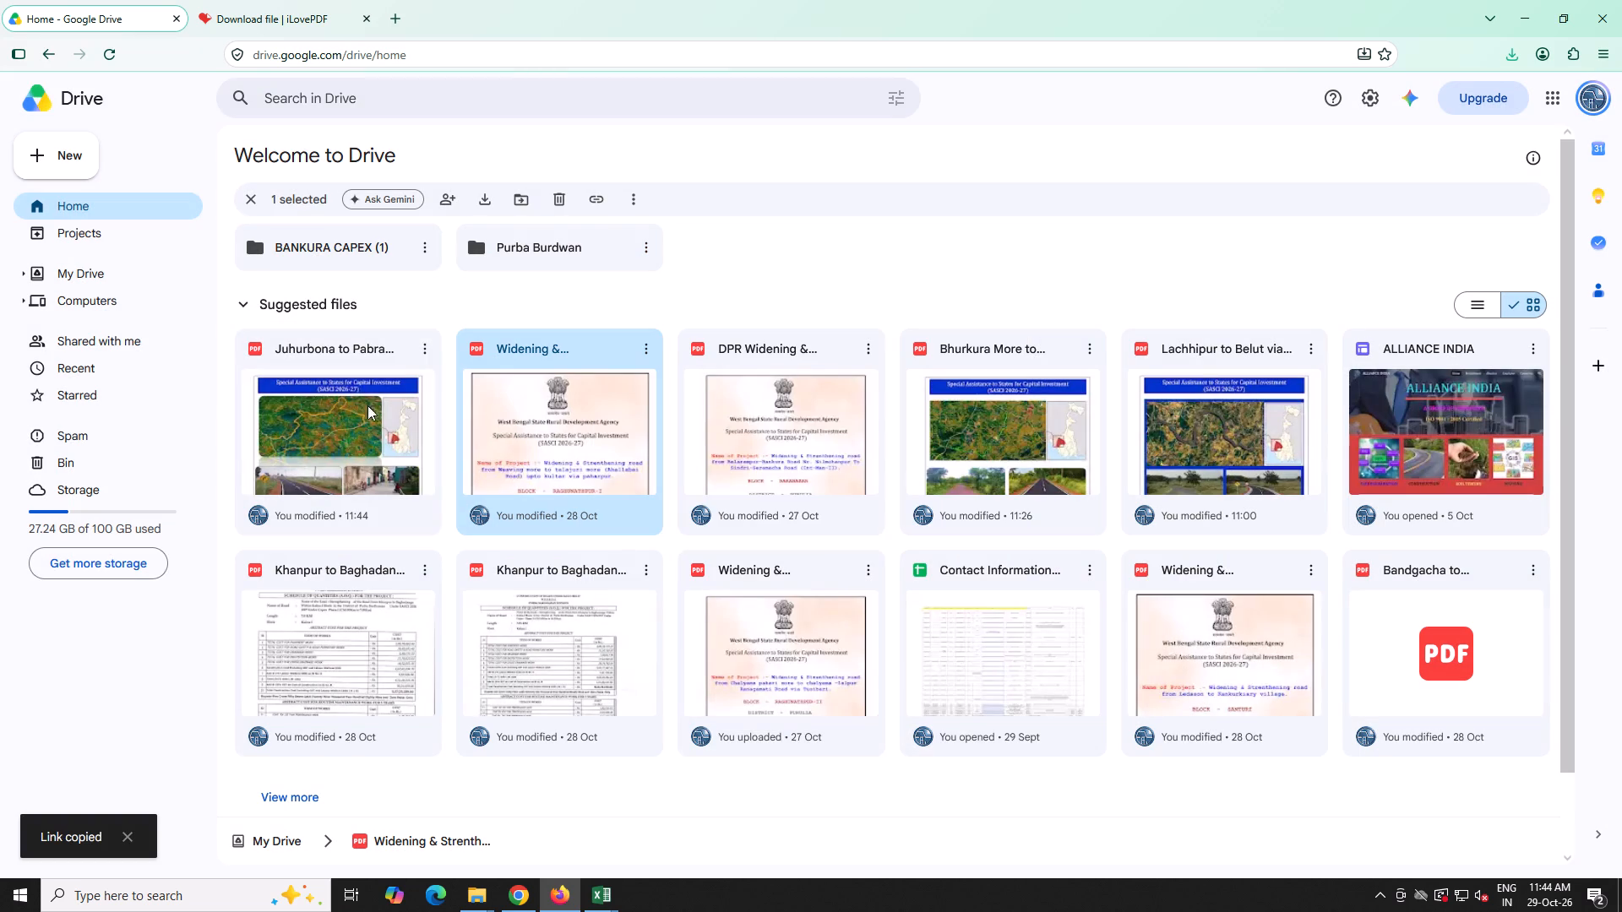
Switch to Chrome and append the copied Weaving more link to cell I68, replacing it with its file chip.
left_click(520, 896)
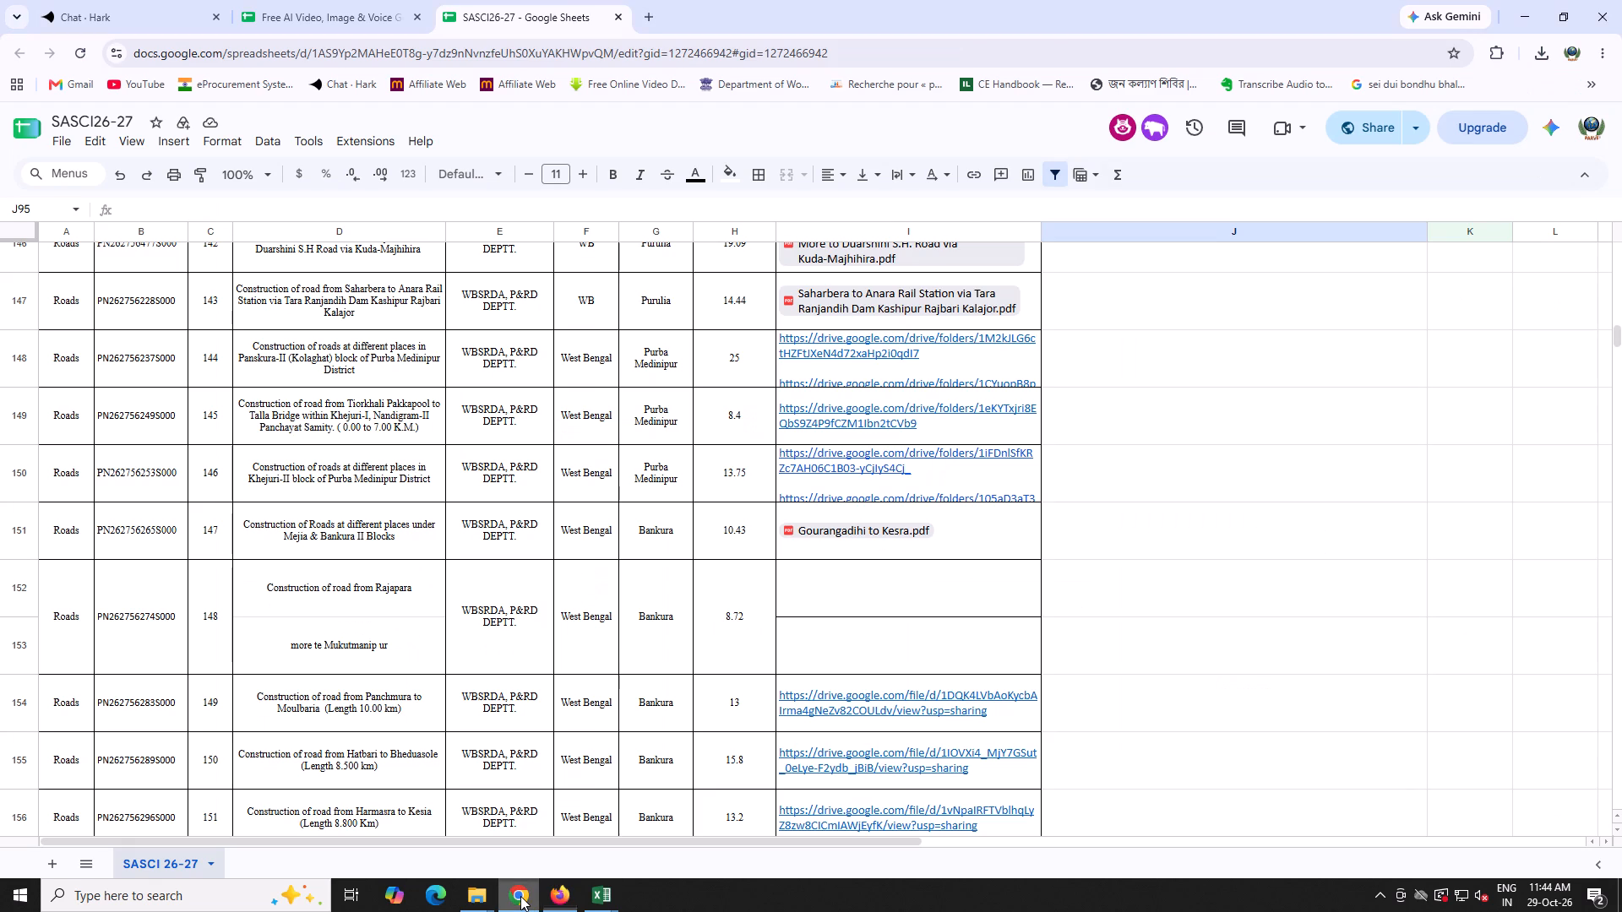
scroll(528, 705, "down", 5)
scroll(528, 705, "up", 7)
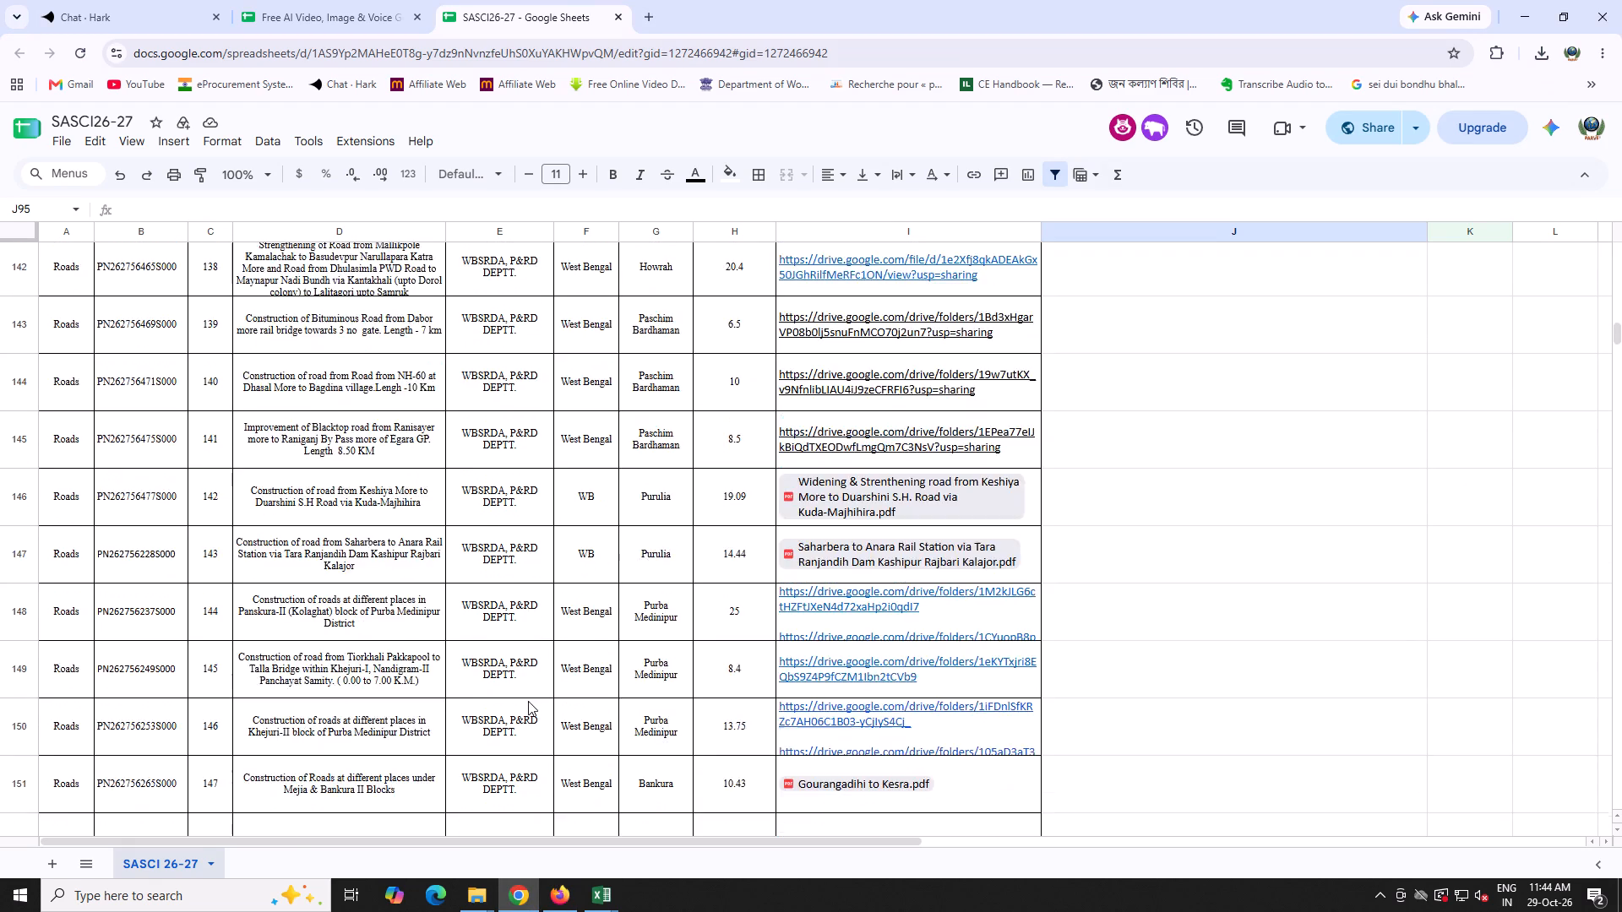
scroll(528, 701, "up", 20)
scroll(528, 701, "up", 12)
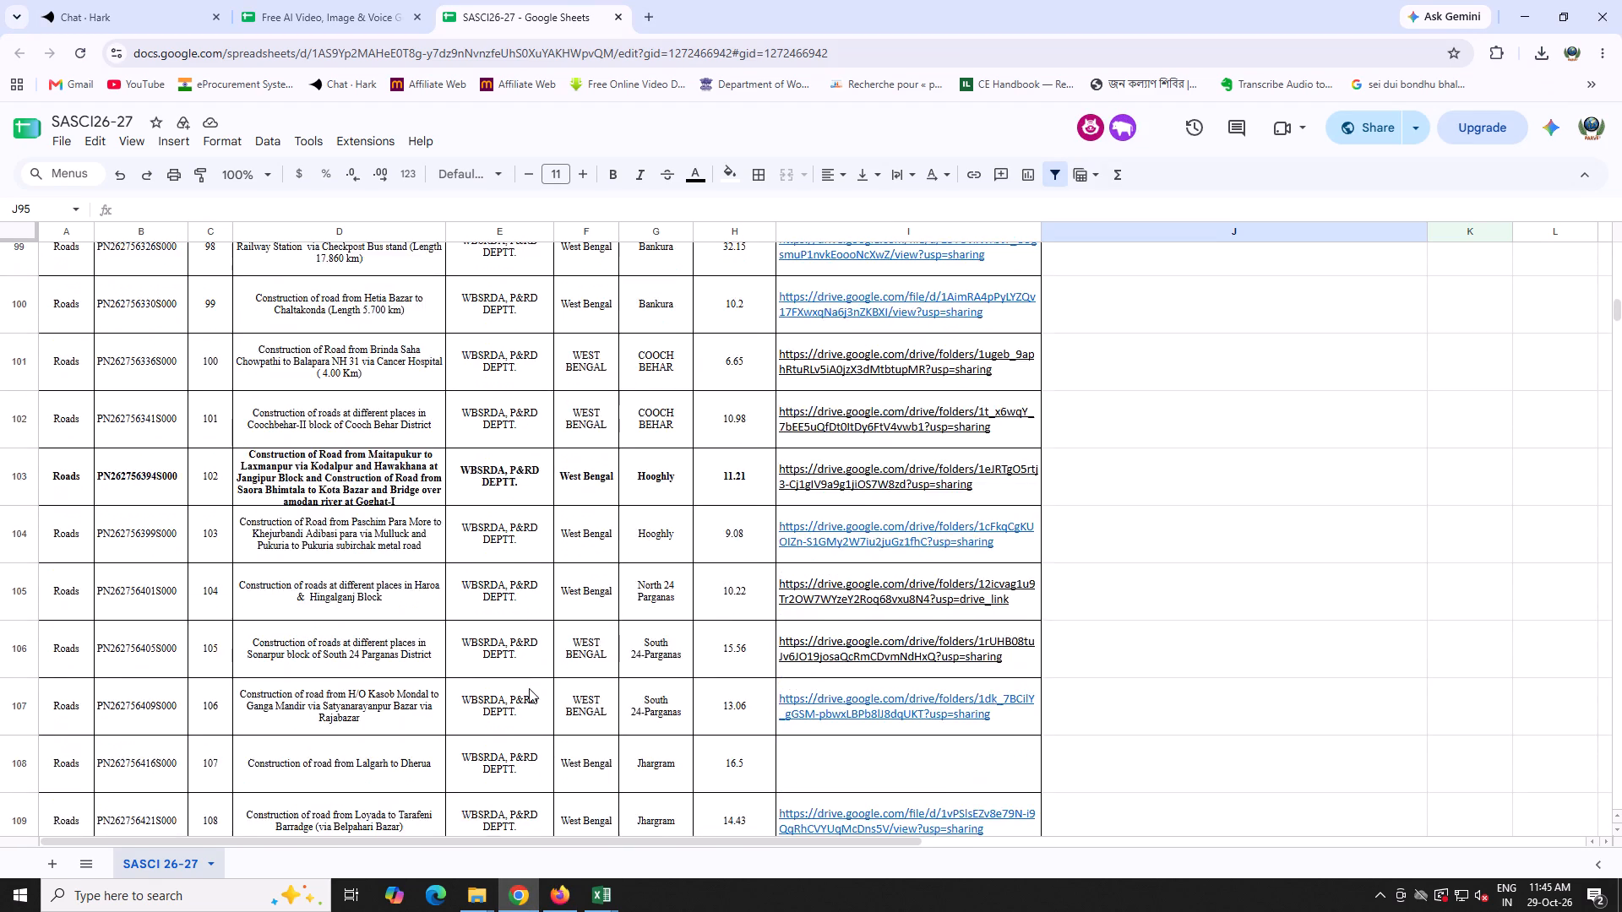
scroll(529, 688, "up", 7)
scroll(529, 688, "up", 17)
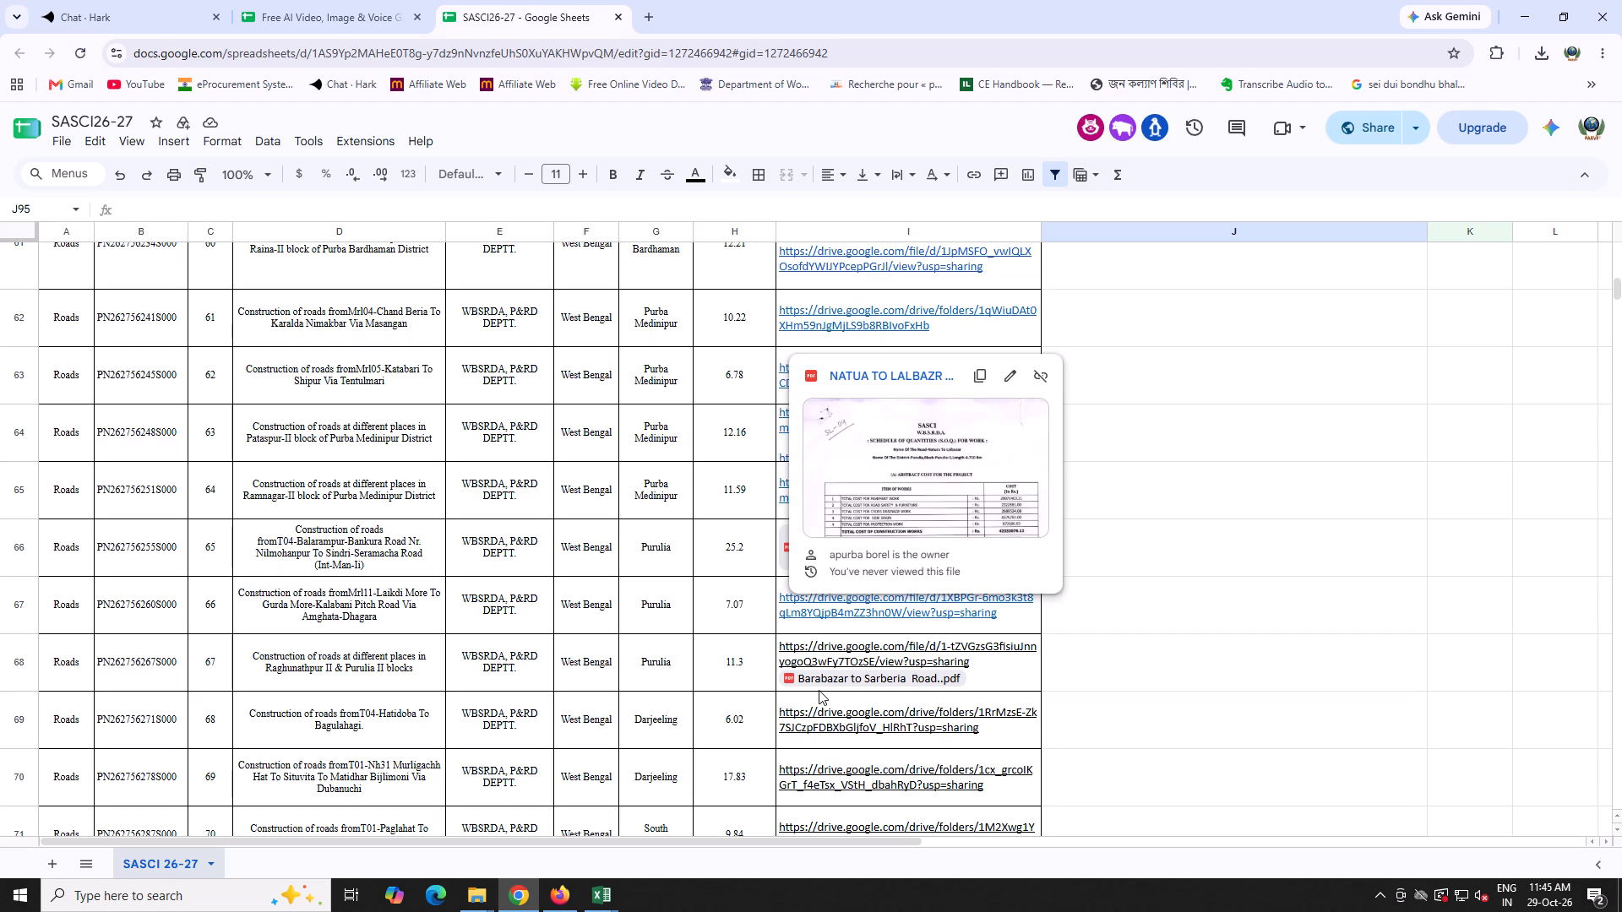
left_click(993, 675)
double_click(993, 674)
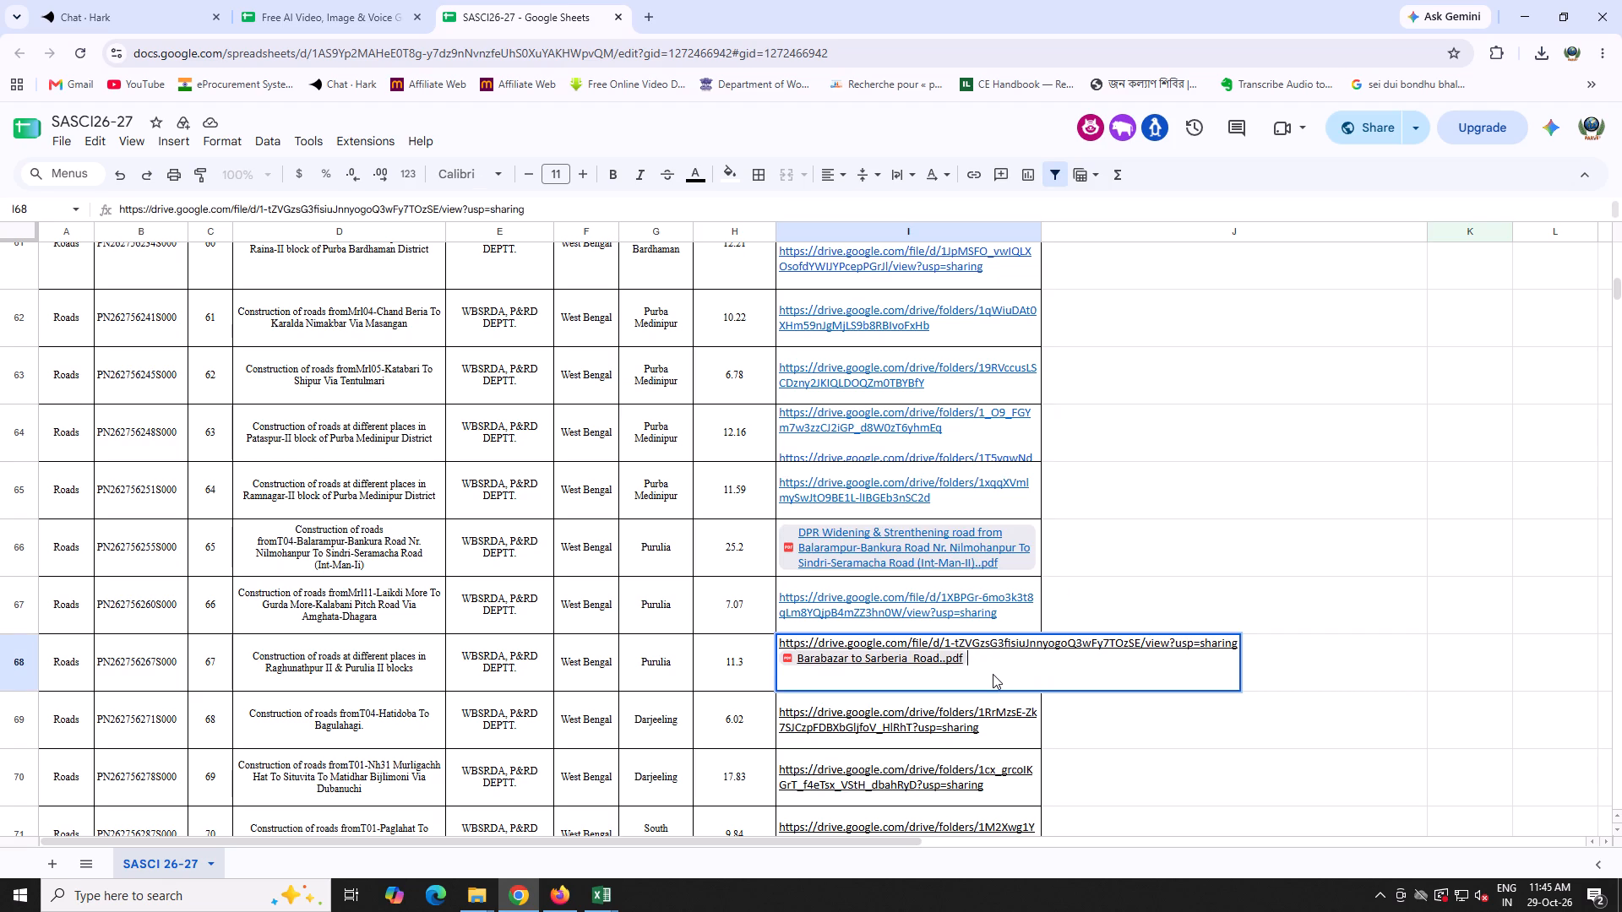
key("ctrl+v")
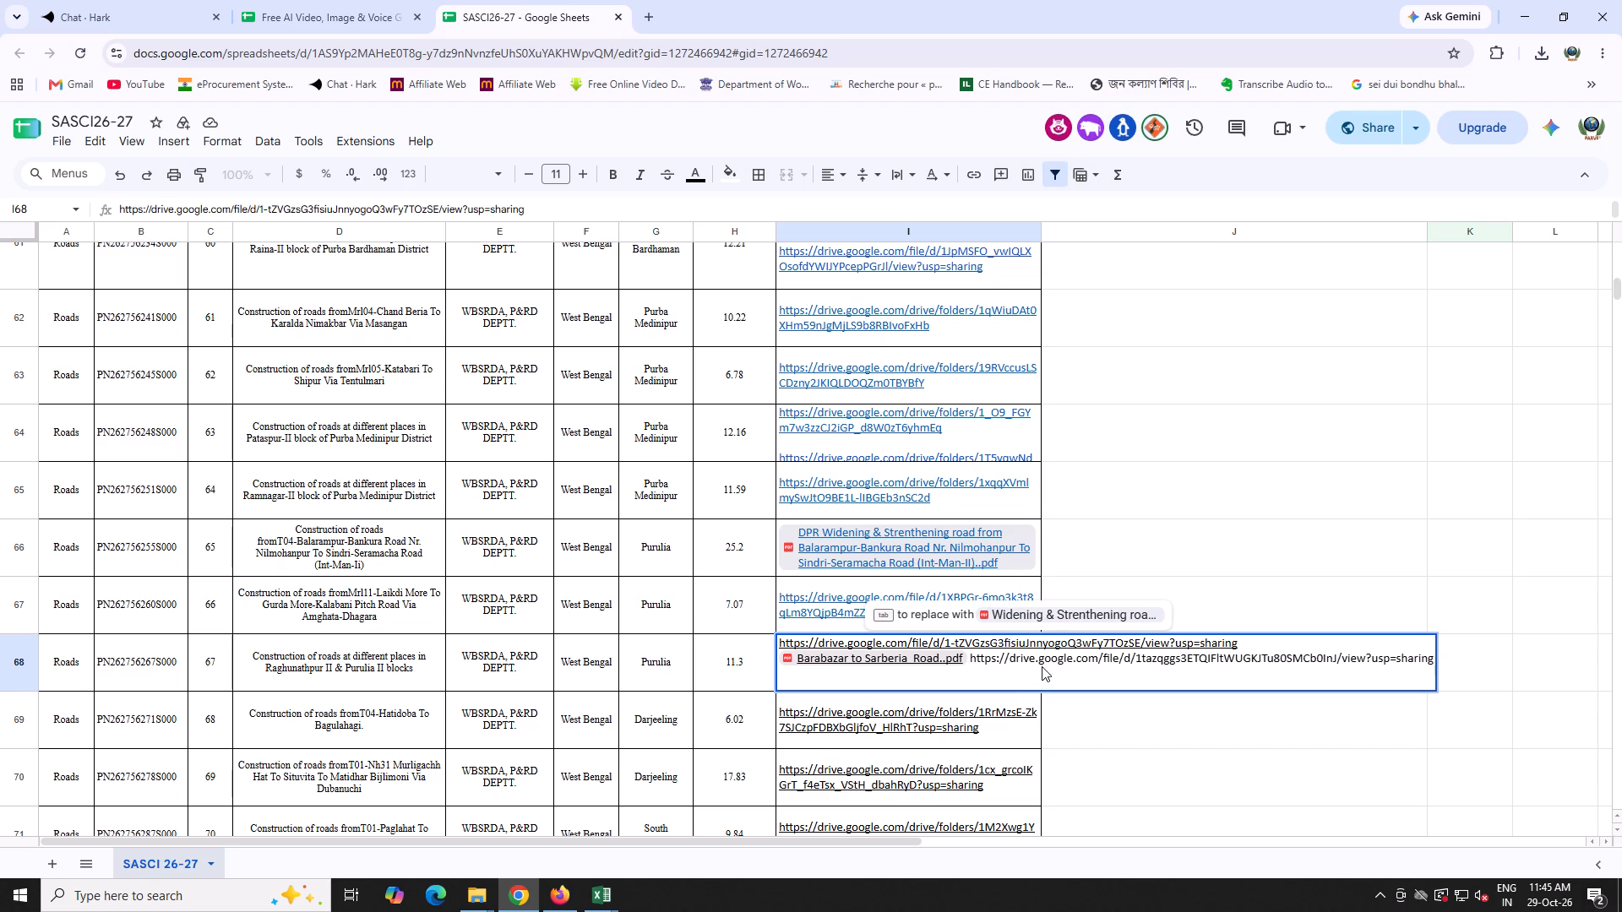
left_click(1050, 611)
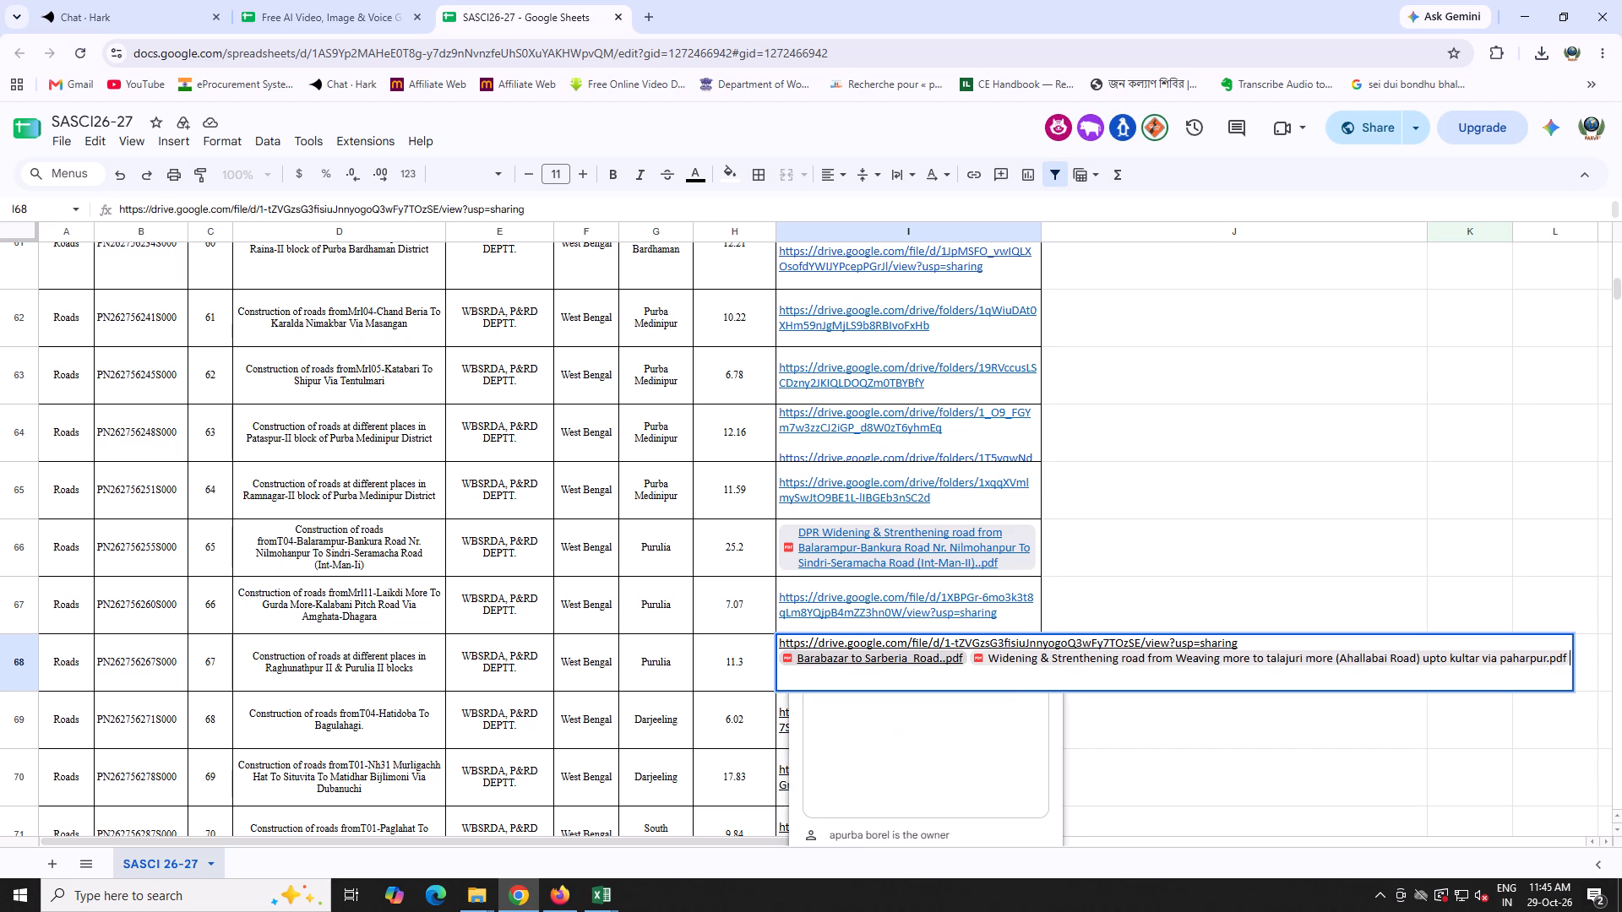
Remove the Barabazar to Sarberia Road..pdf chip from cell I68, keeping the URL and the Weaving more file chip.
left_click_drag(966, 656, 776, 659)
left_click(972, 655)
left_click(966, 659)
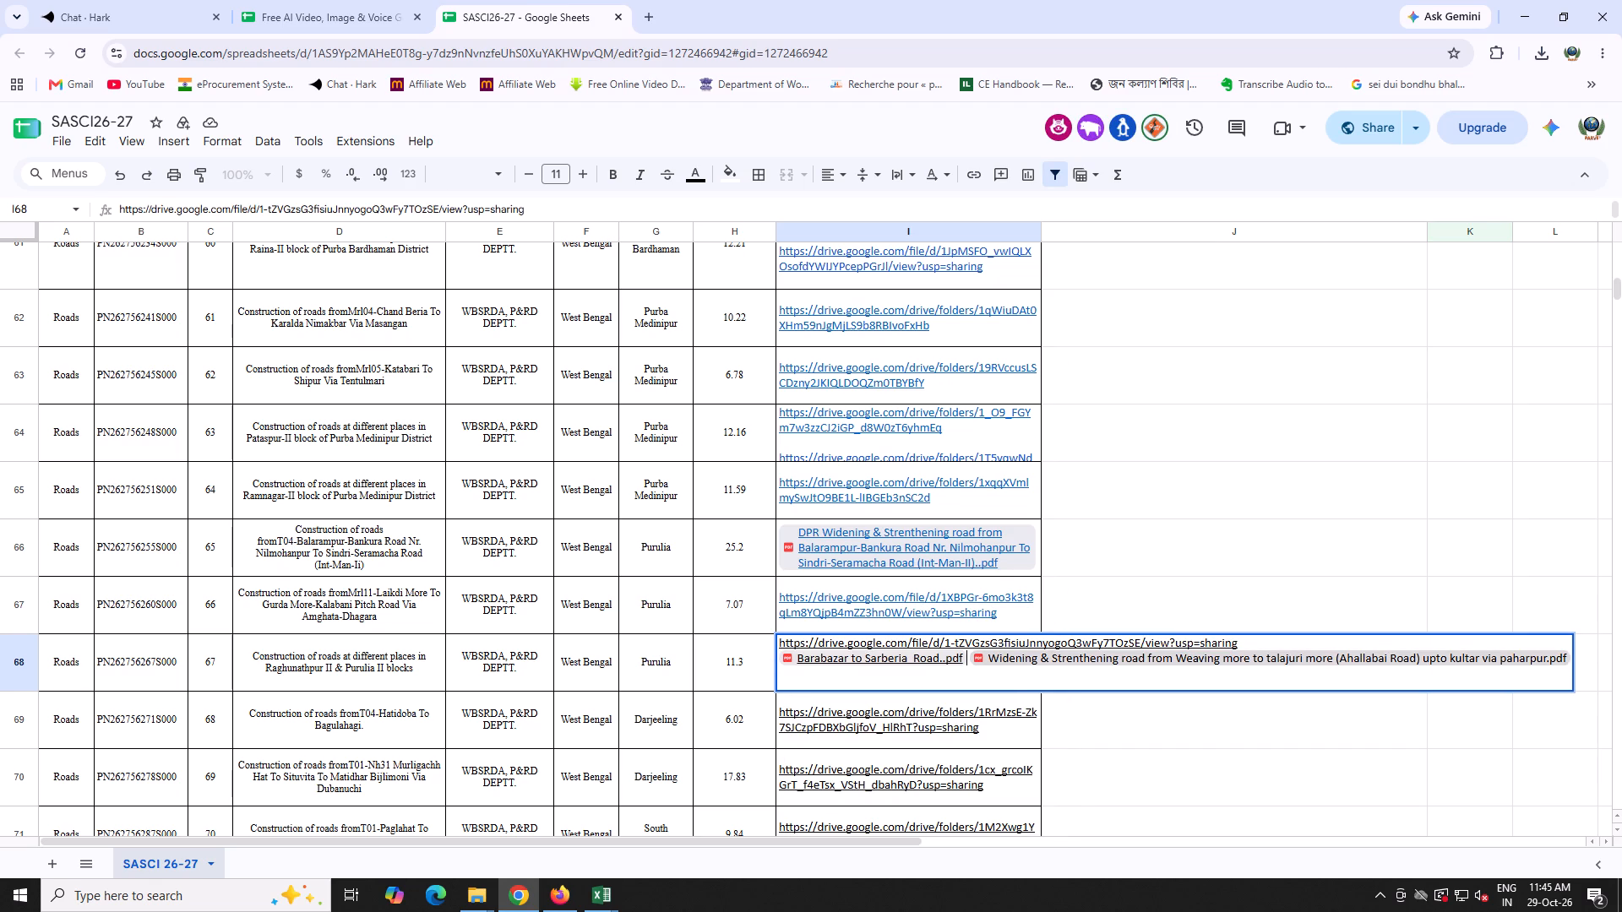
key("BackSpace")
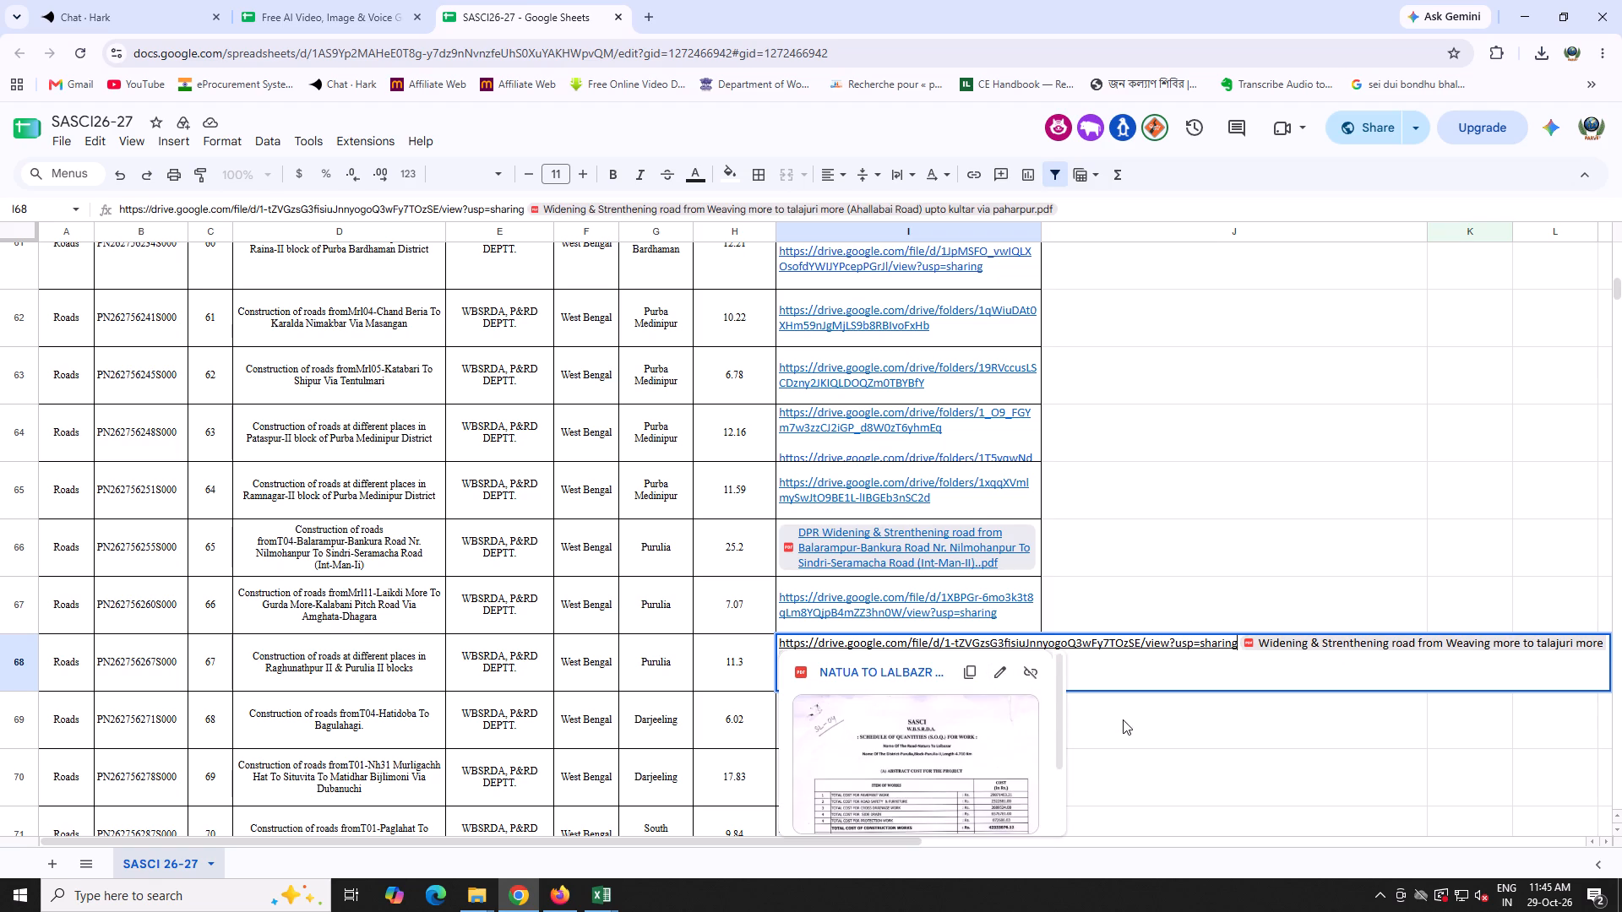
left_click(1150, 753)
left_click(1137, 682)
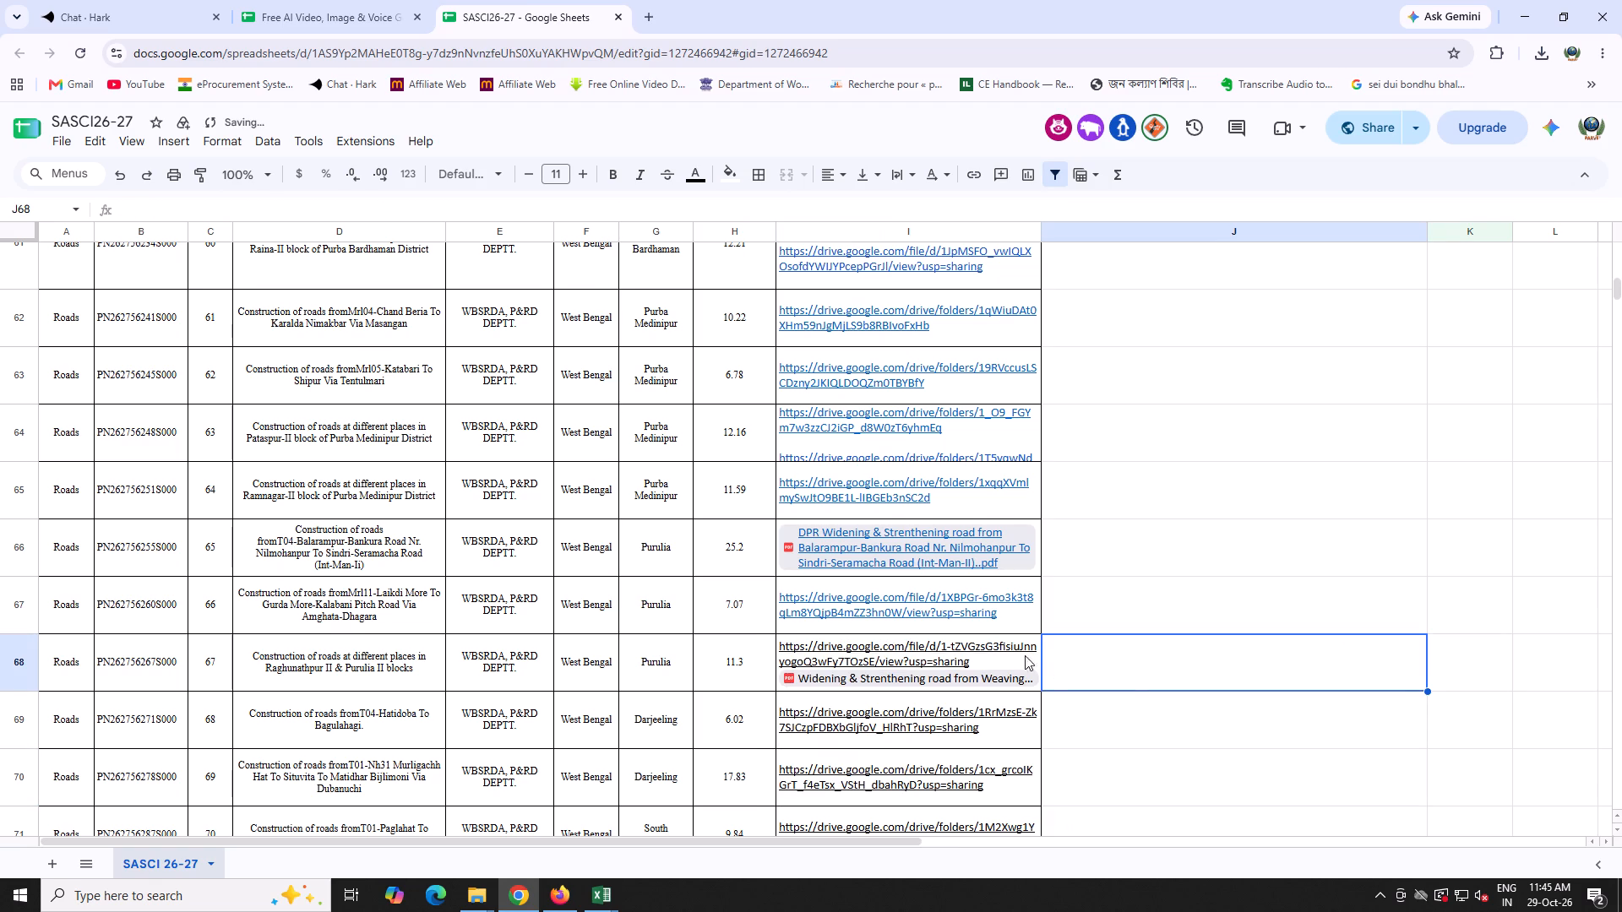
Check the report links in the Purulia rows further down, including the Barabazar to Sarberia Road row.
scroll(788, 632, "down", 7)
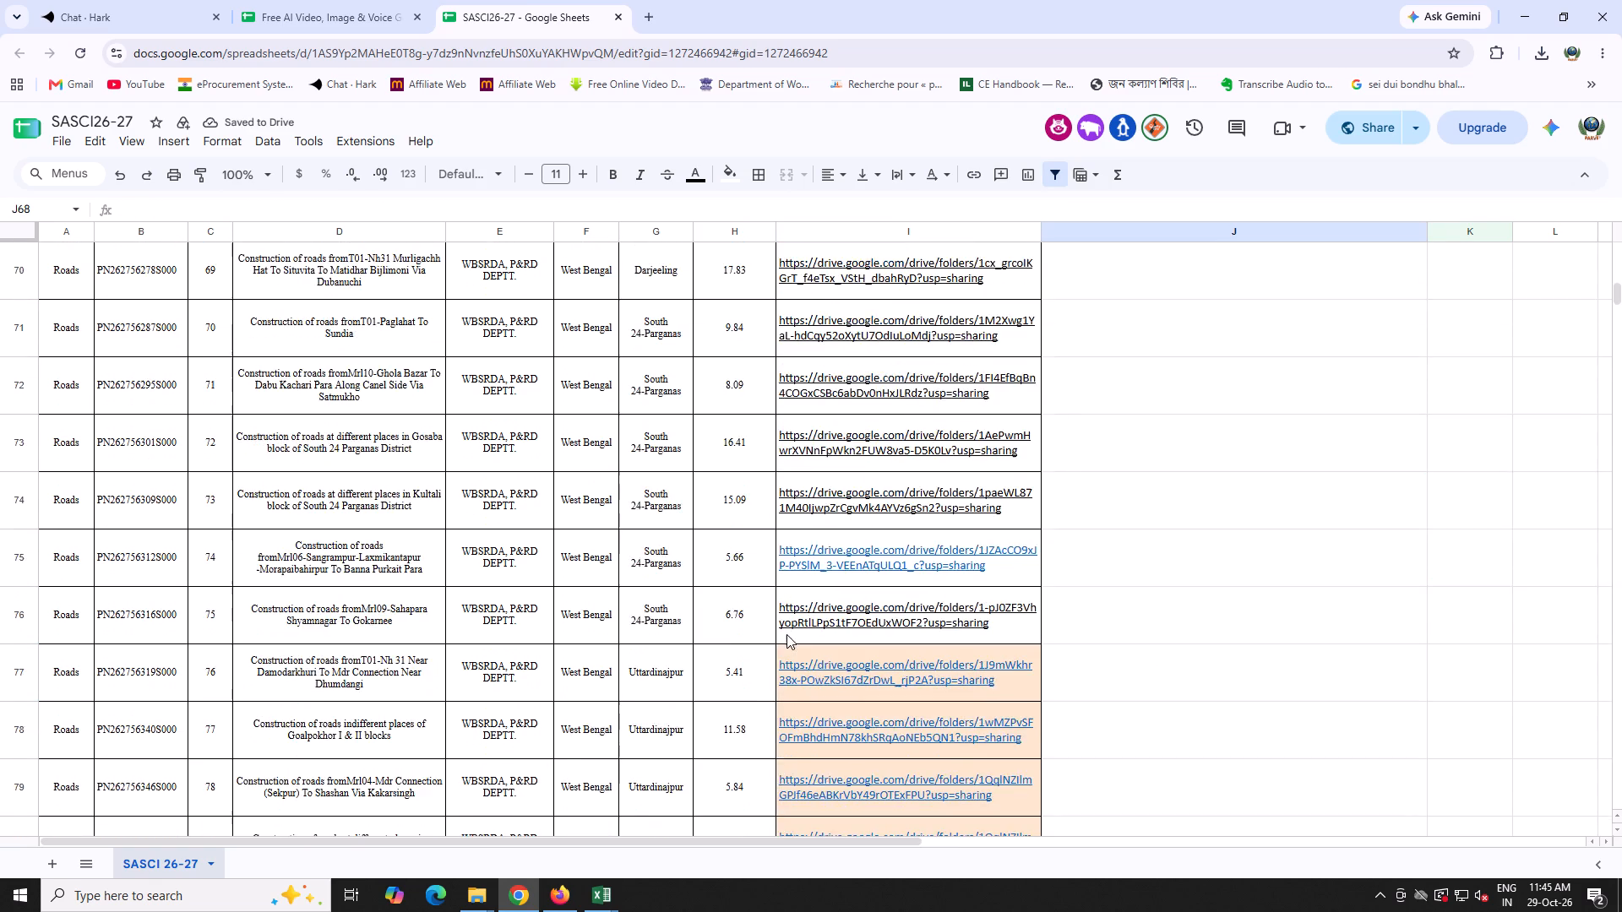
scroll(787, 634, "down", 8)
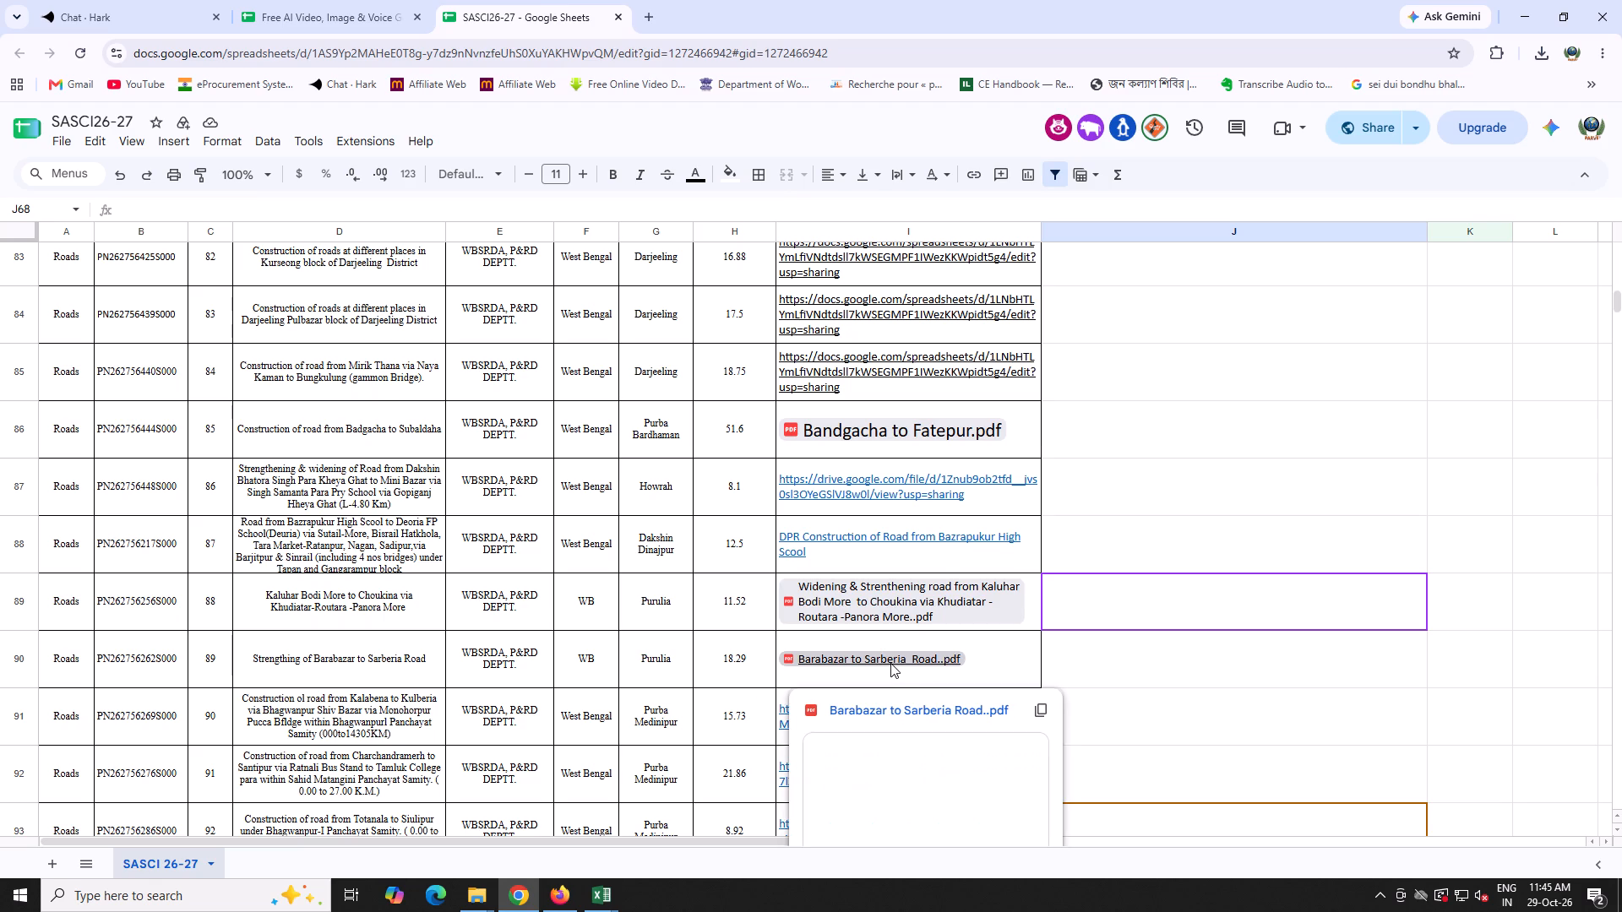
left_click(1197, 521)
scroll(1172, 545, "up", 2)
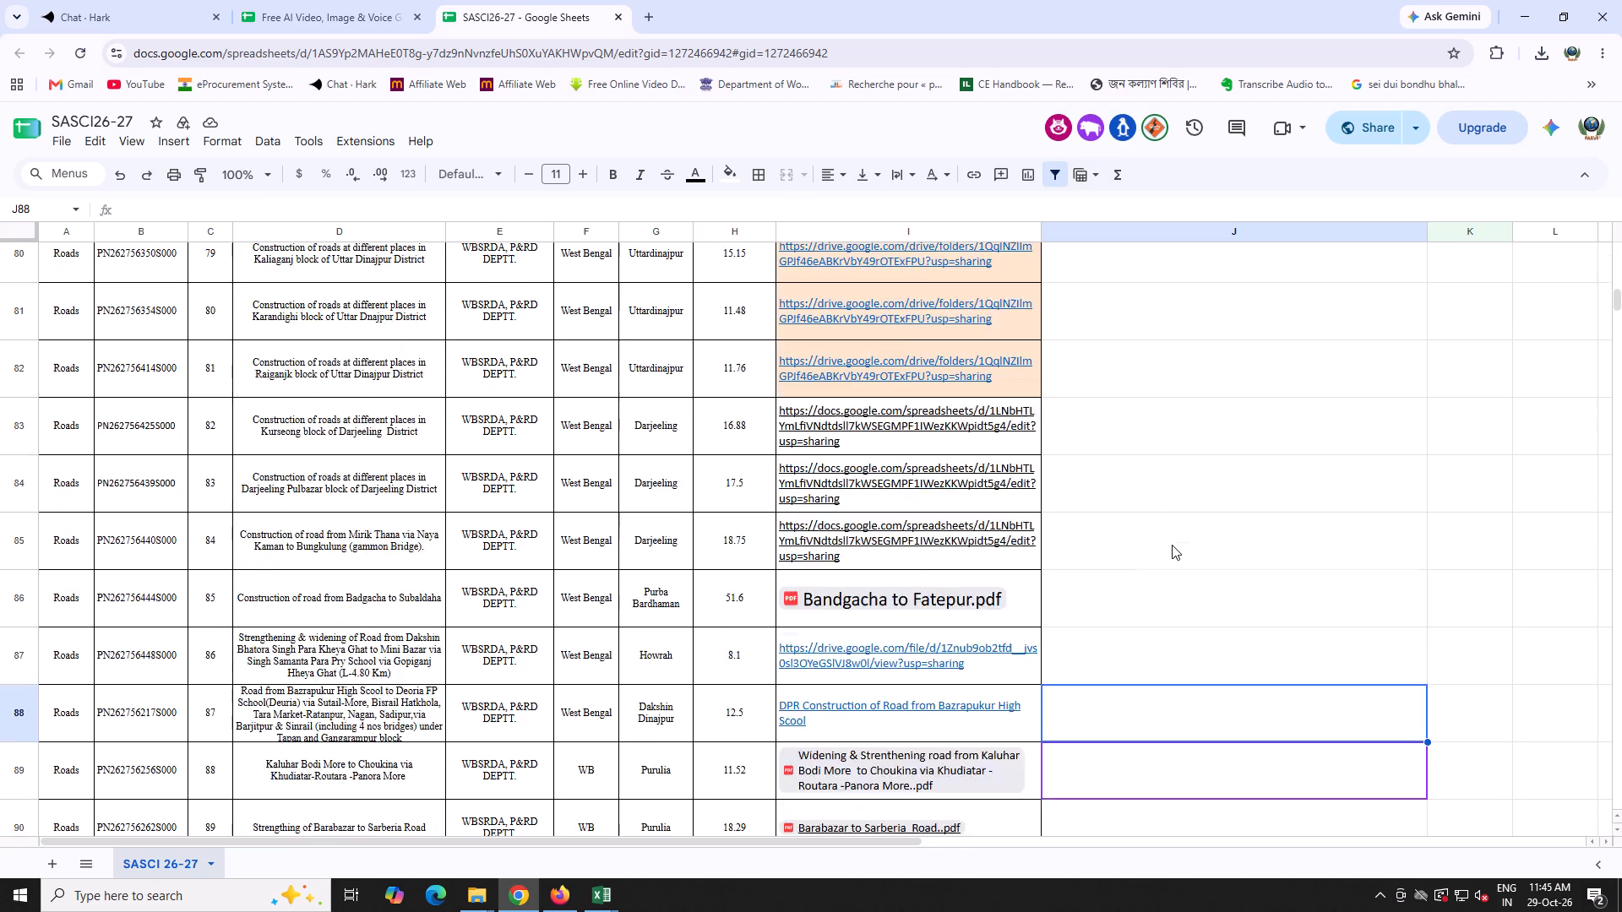
Check the two report links in cell I68 of the Raghunathpur II & Purulia II blocks row.
scroll(1172, 545, "up", 12)
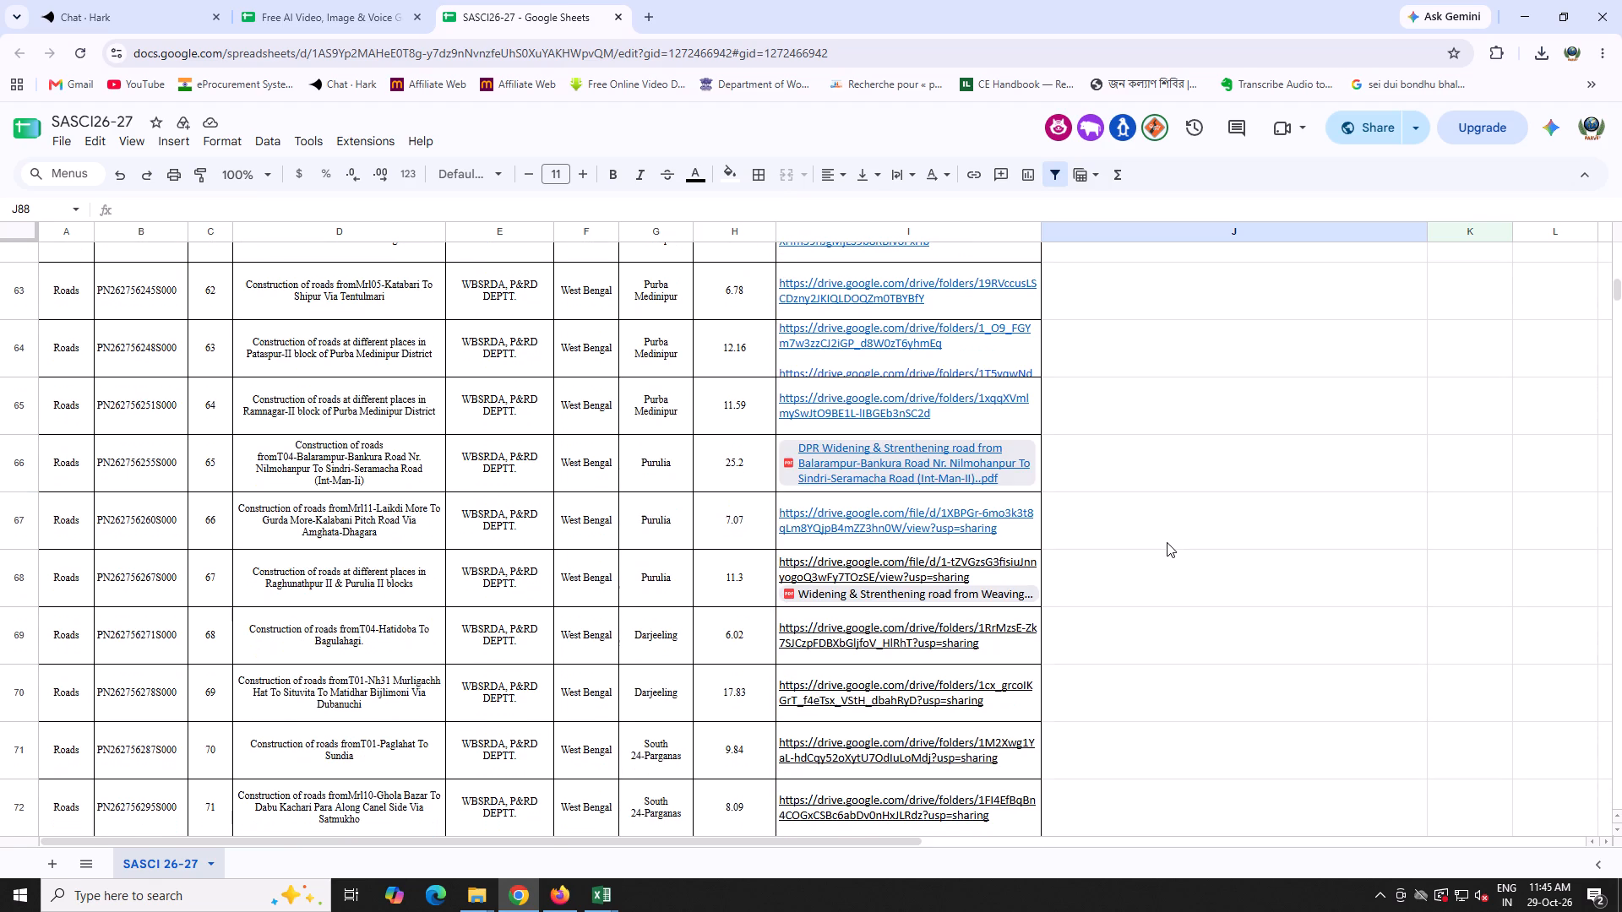
left_click(1028, 578)
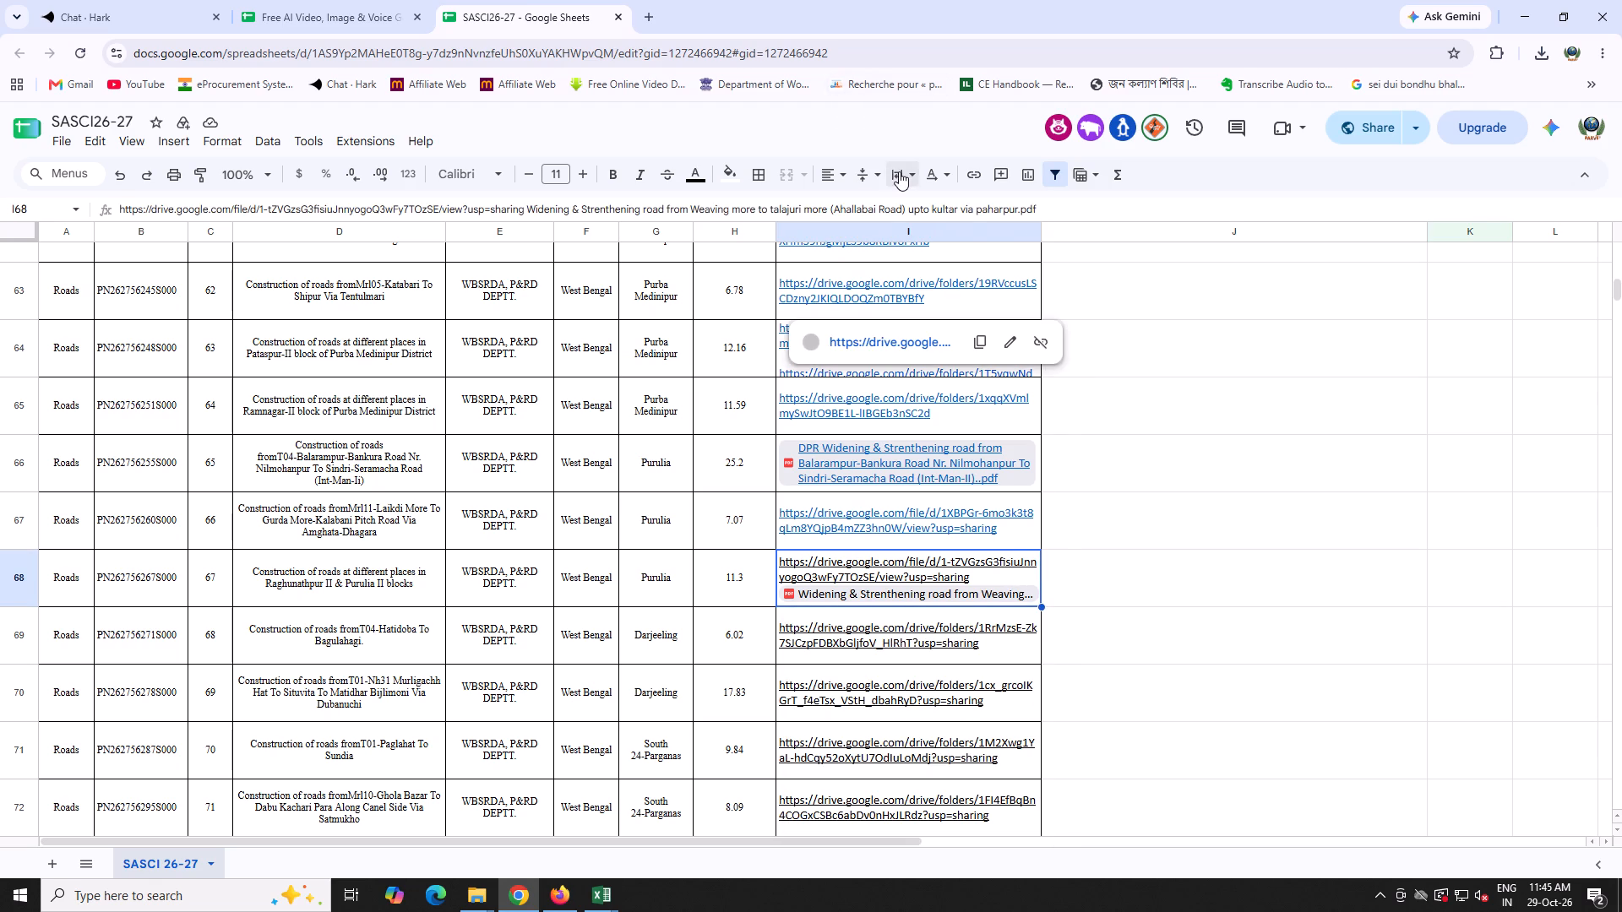
left_click(899, 171)
left_click(1191, 435)
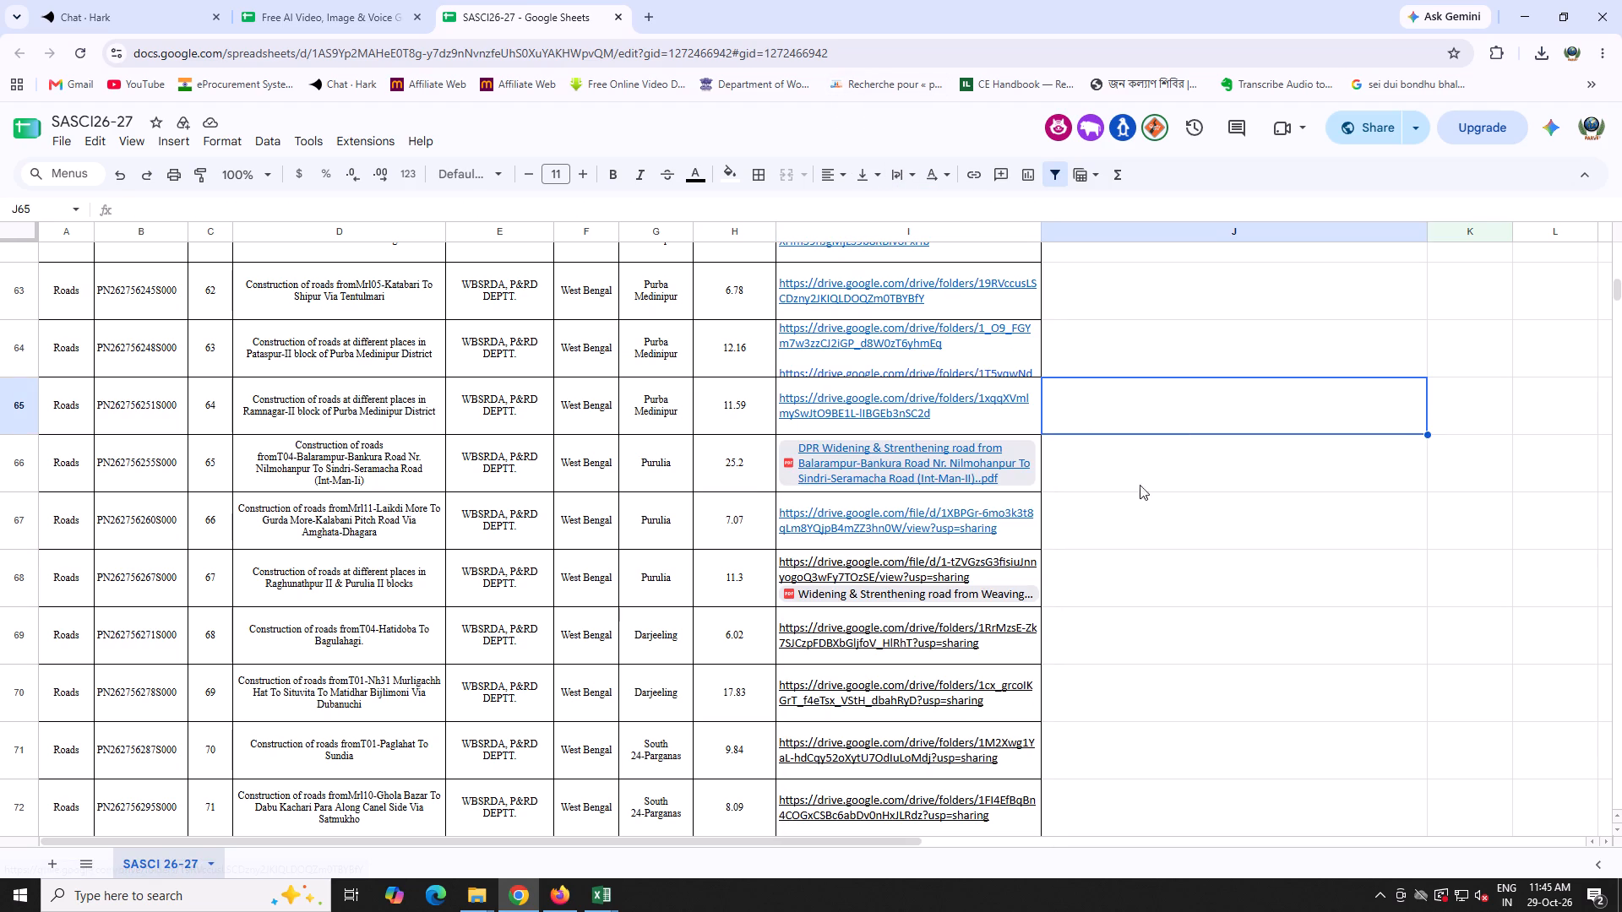
left_click(1078, 575)
Review the report link column from row 68 down to the TOTAL row for roads lacking a report.
scroll(1124, 523, "down", 2)
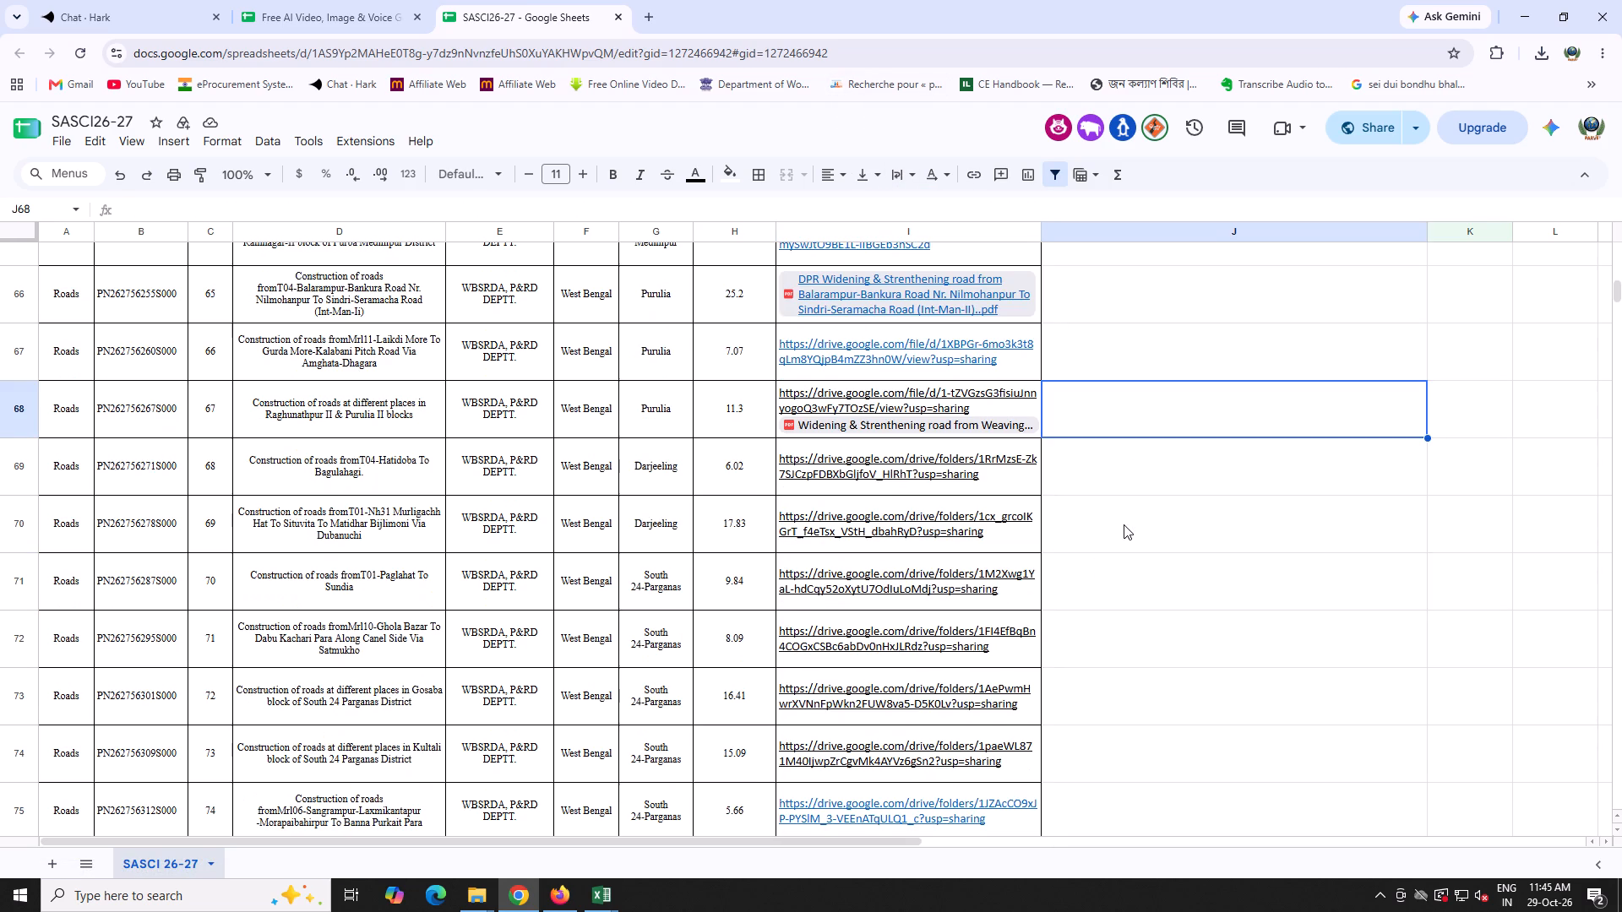
scroll(1124, 524, "down", 16)
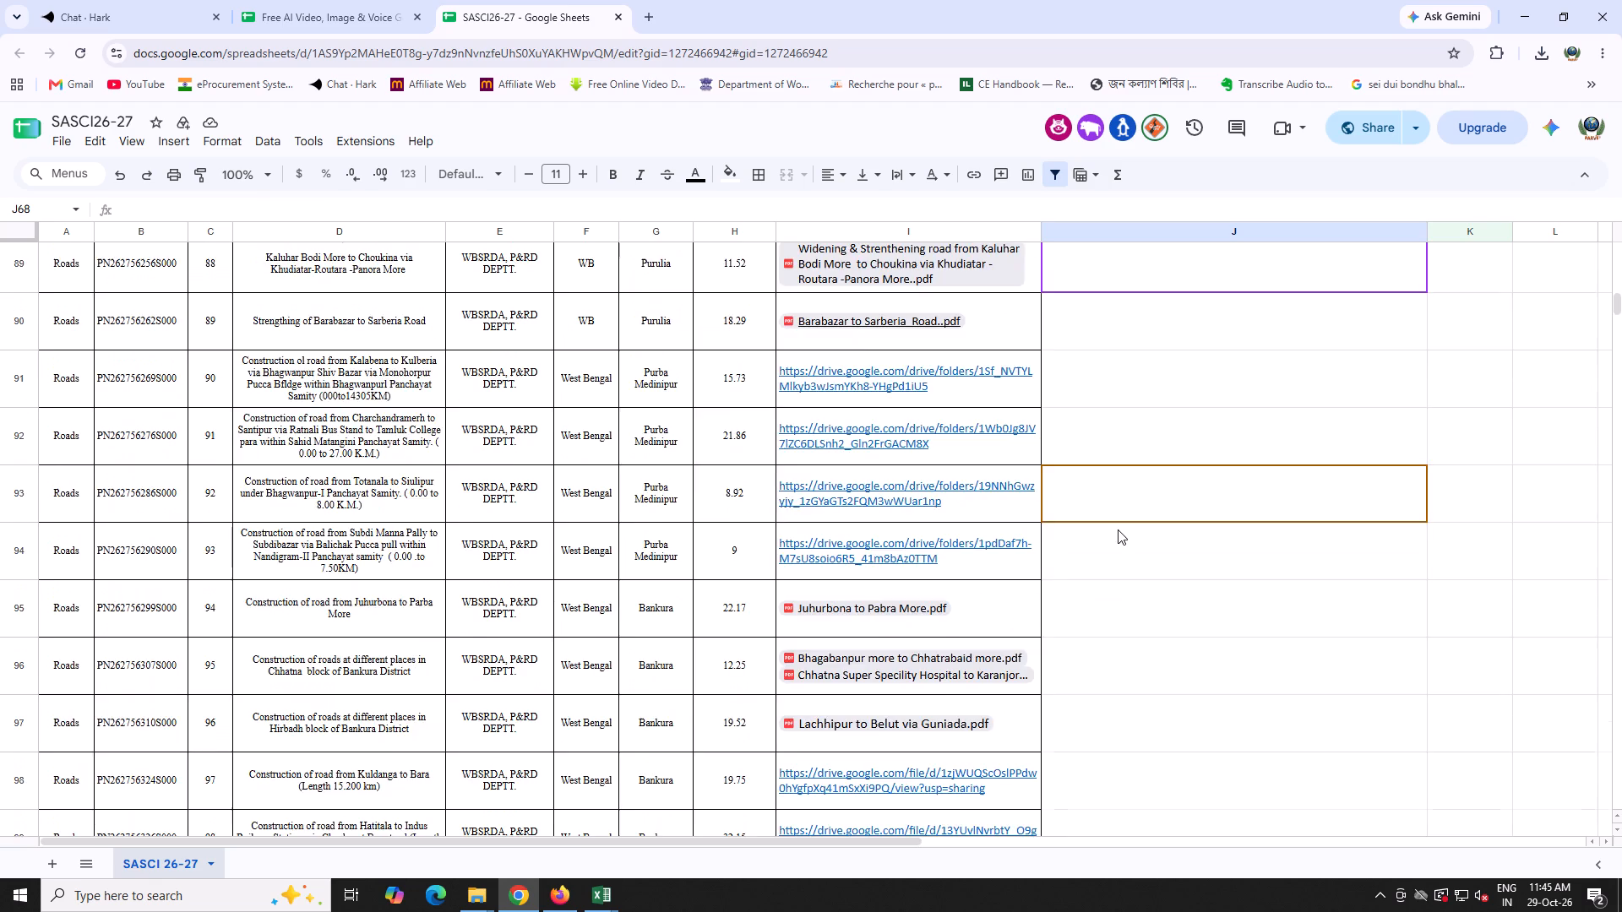
scroll(1118, 529, "up", 2)
left_click(1118, 529)
scroll(1118, 529, "down", 4)
scroll(1117, 530, "up", 2)
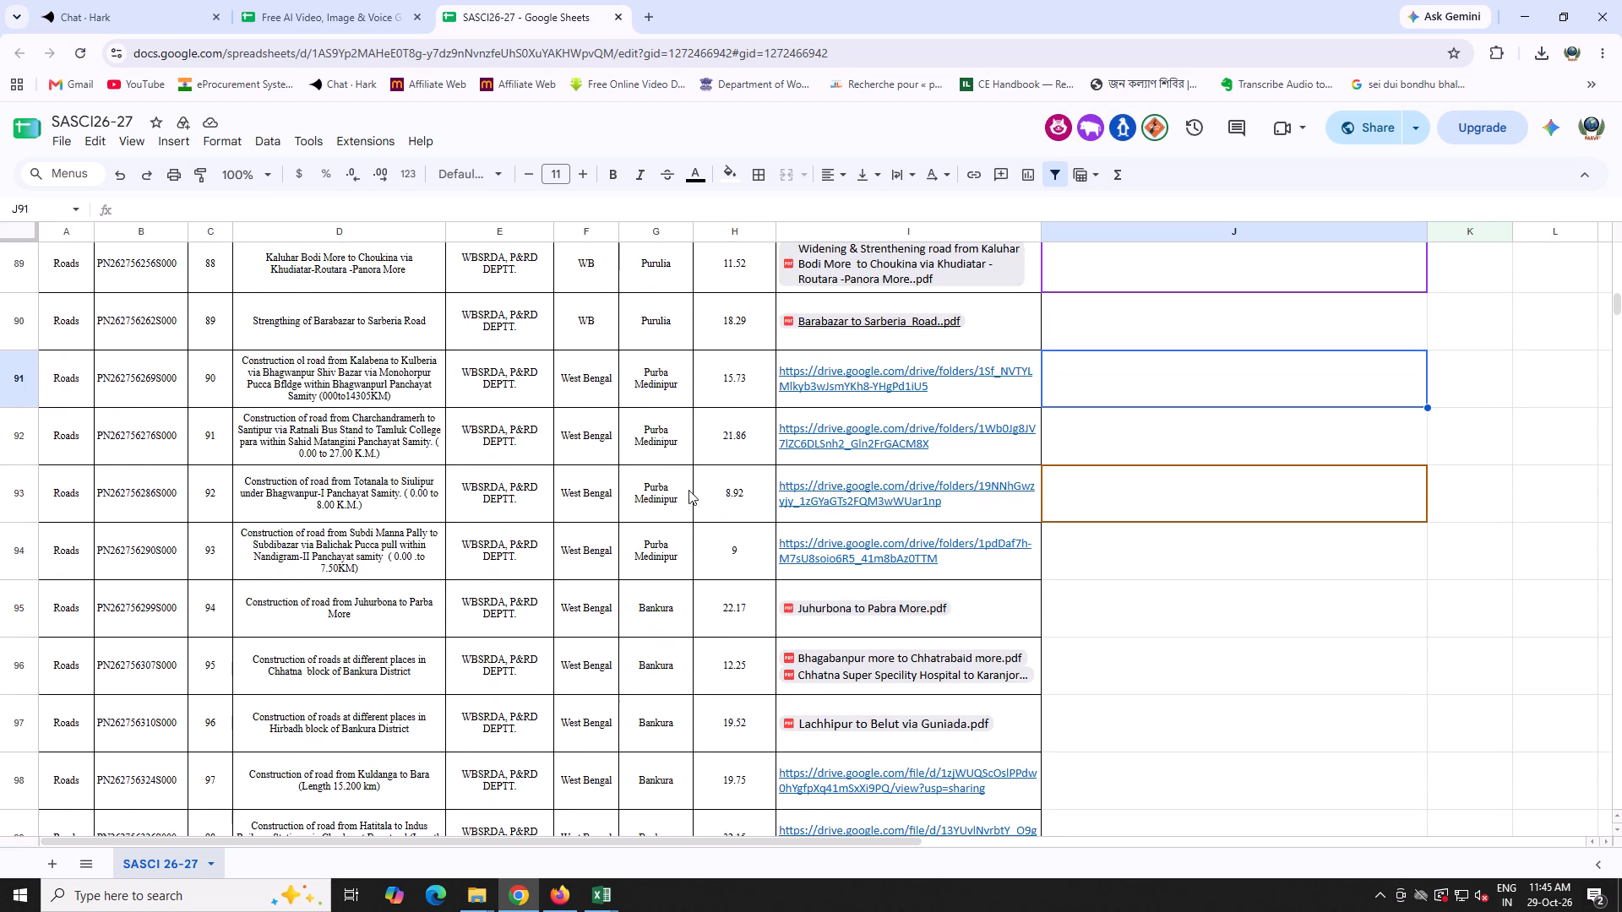
scroll(768, 307, "down", 16)
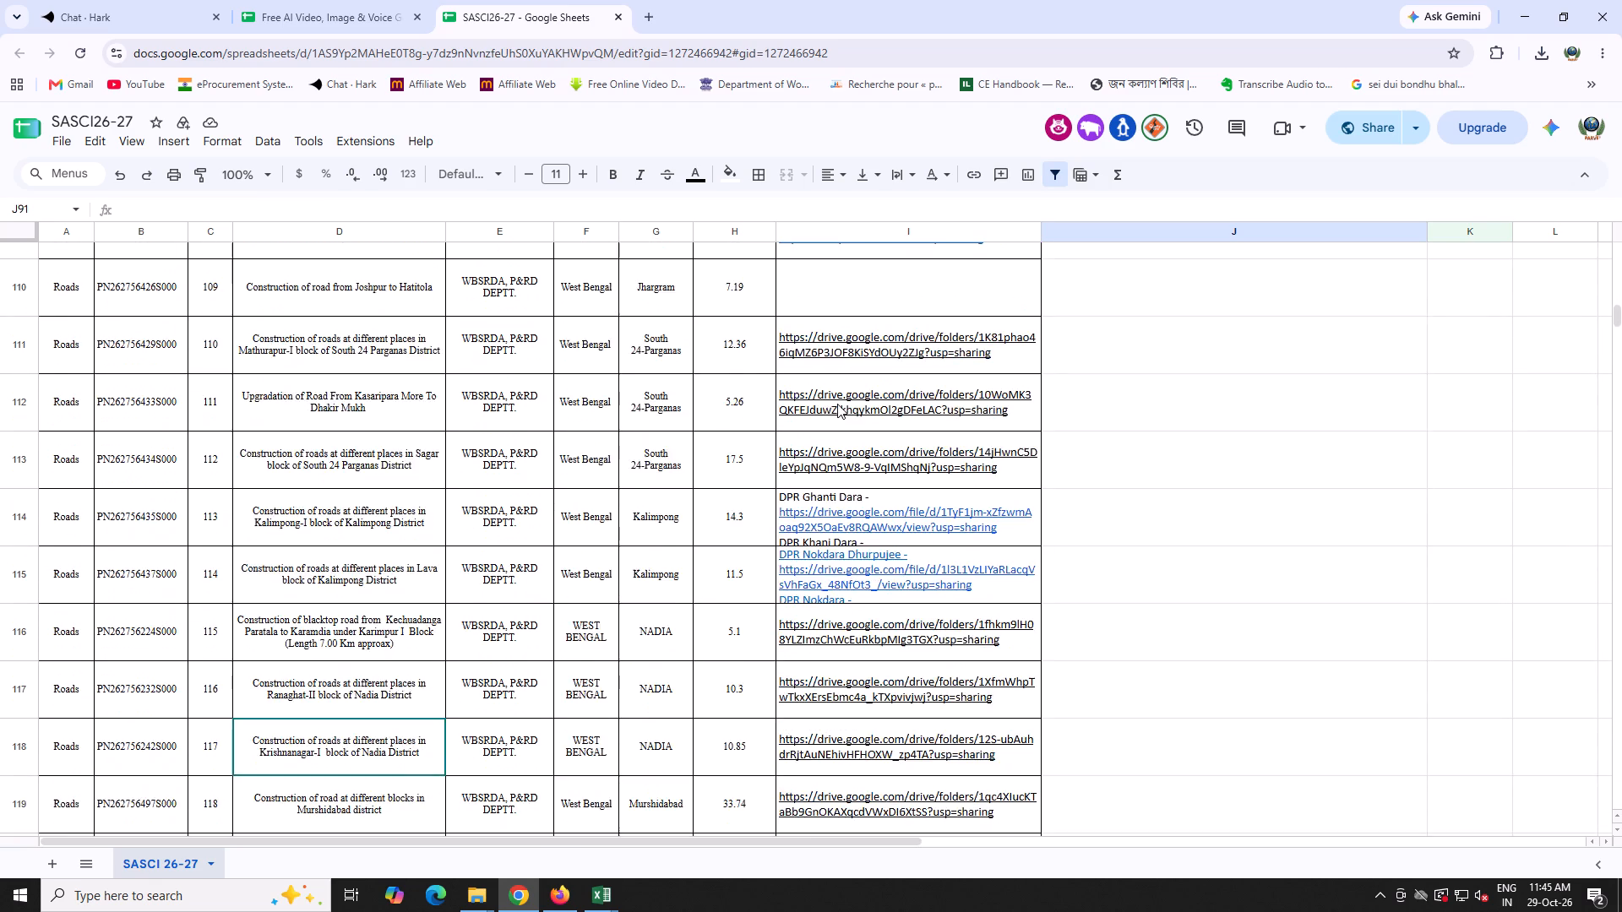
scroll(837, 404, "down", 20)
scroll(837, 404, "down", 11)
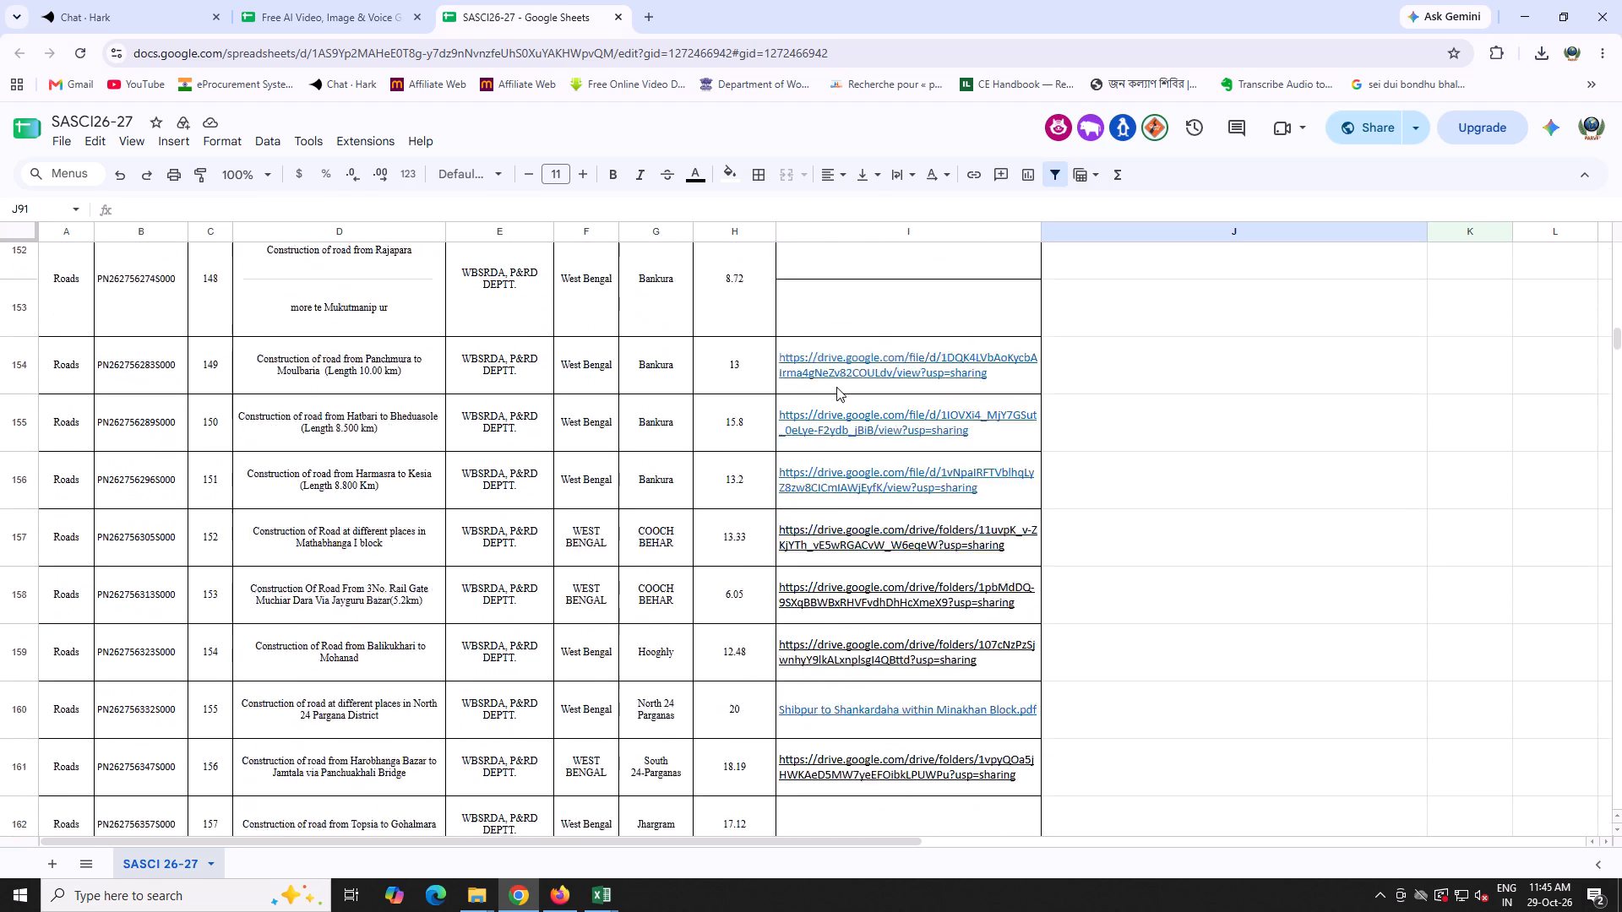
scroll(836, 387, "down", 20)
scroll(836, 387, "down", 1)
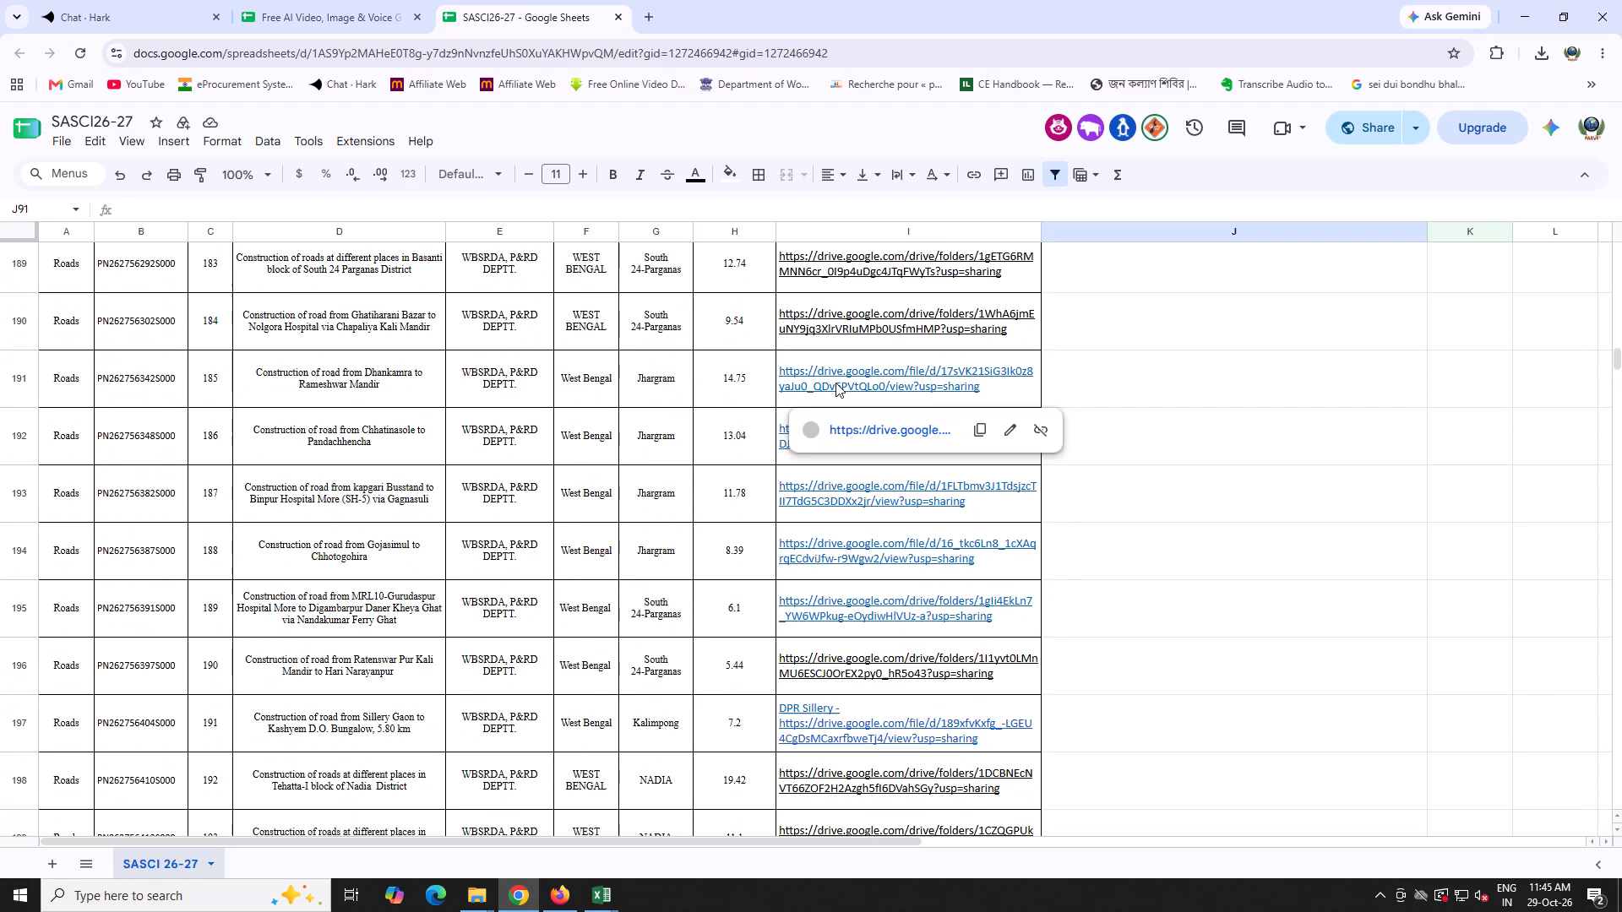
scroll(835, 383, "down", 6)
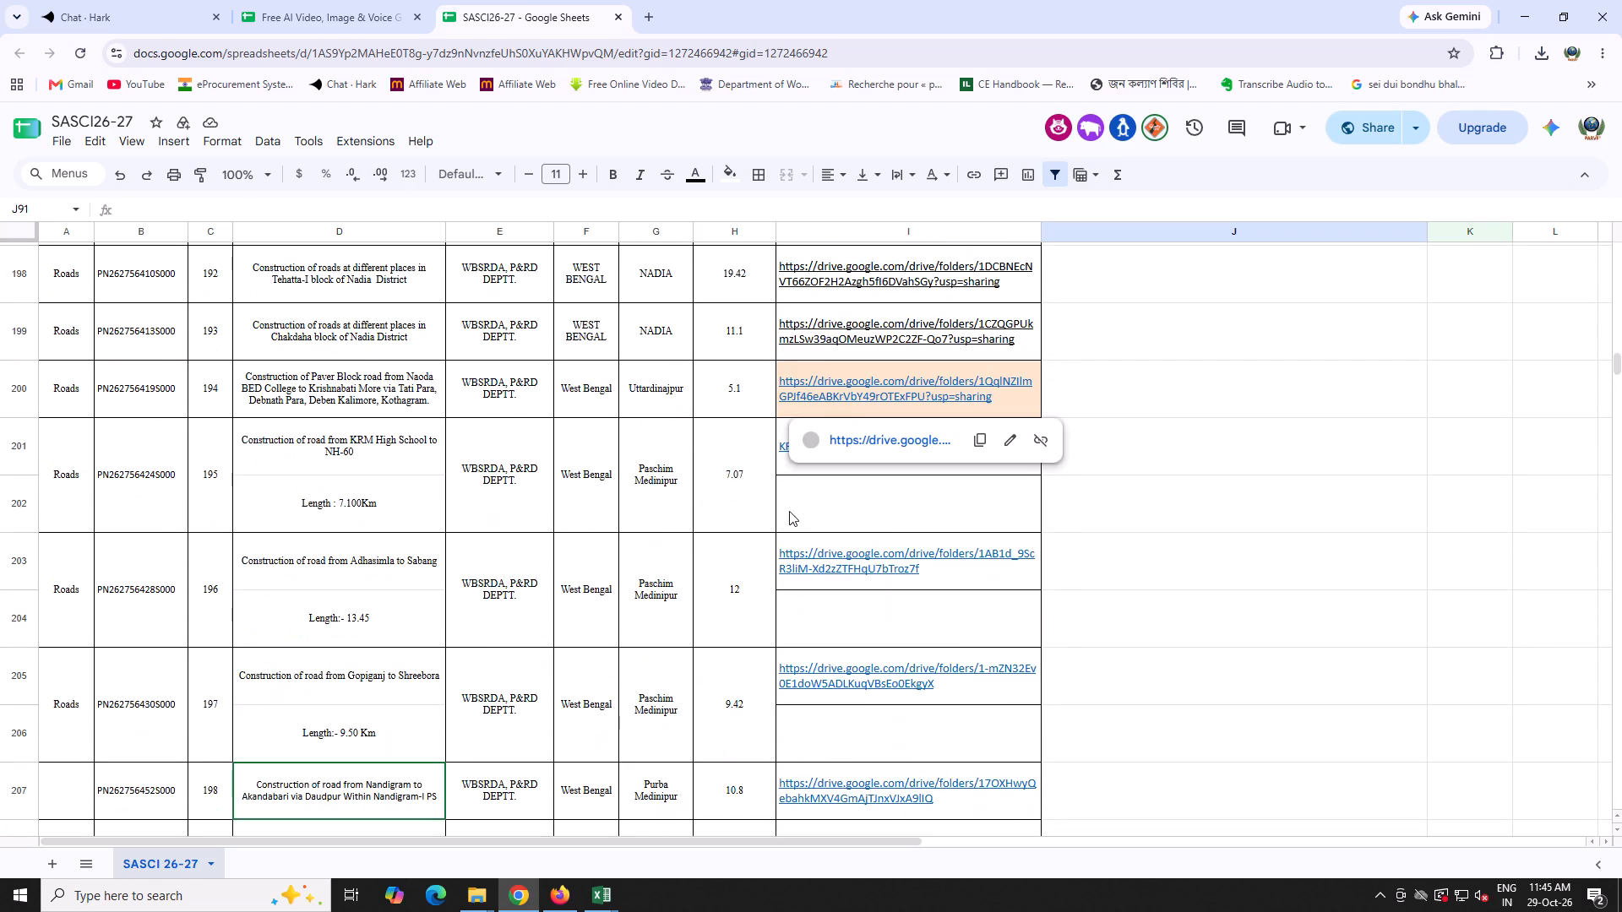
scroll(732, 594, "down", 10)
scroll(732, 594, "up", 9)
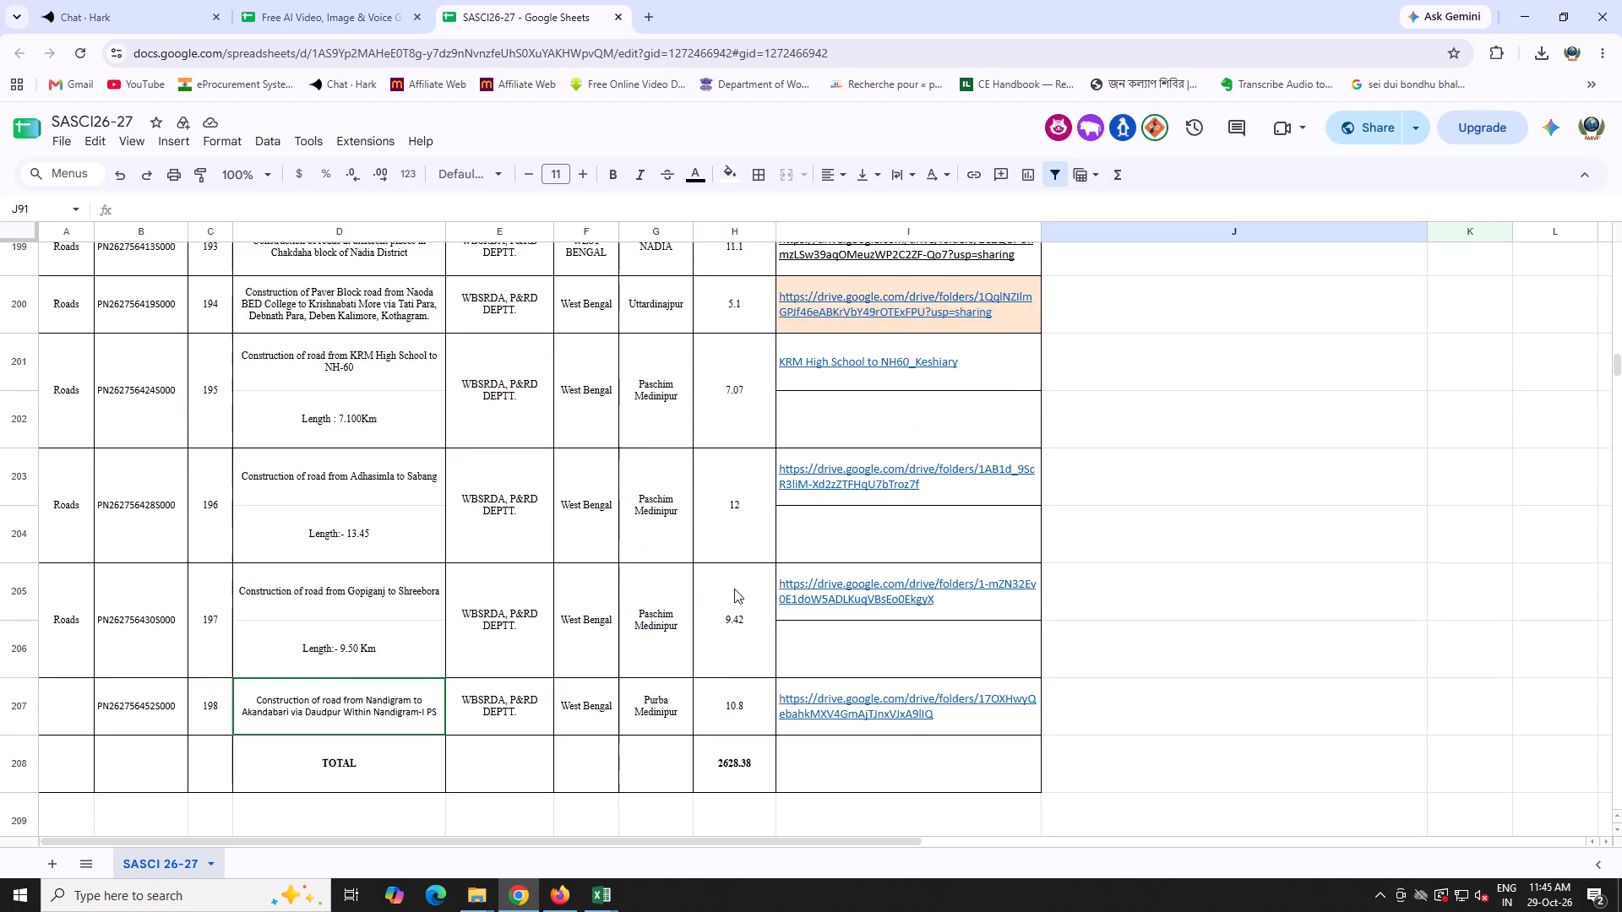
scroll(734, 589, "up", 8)
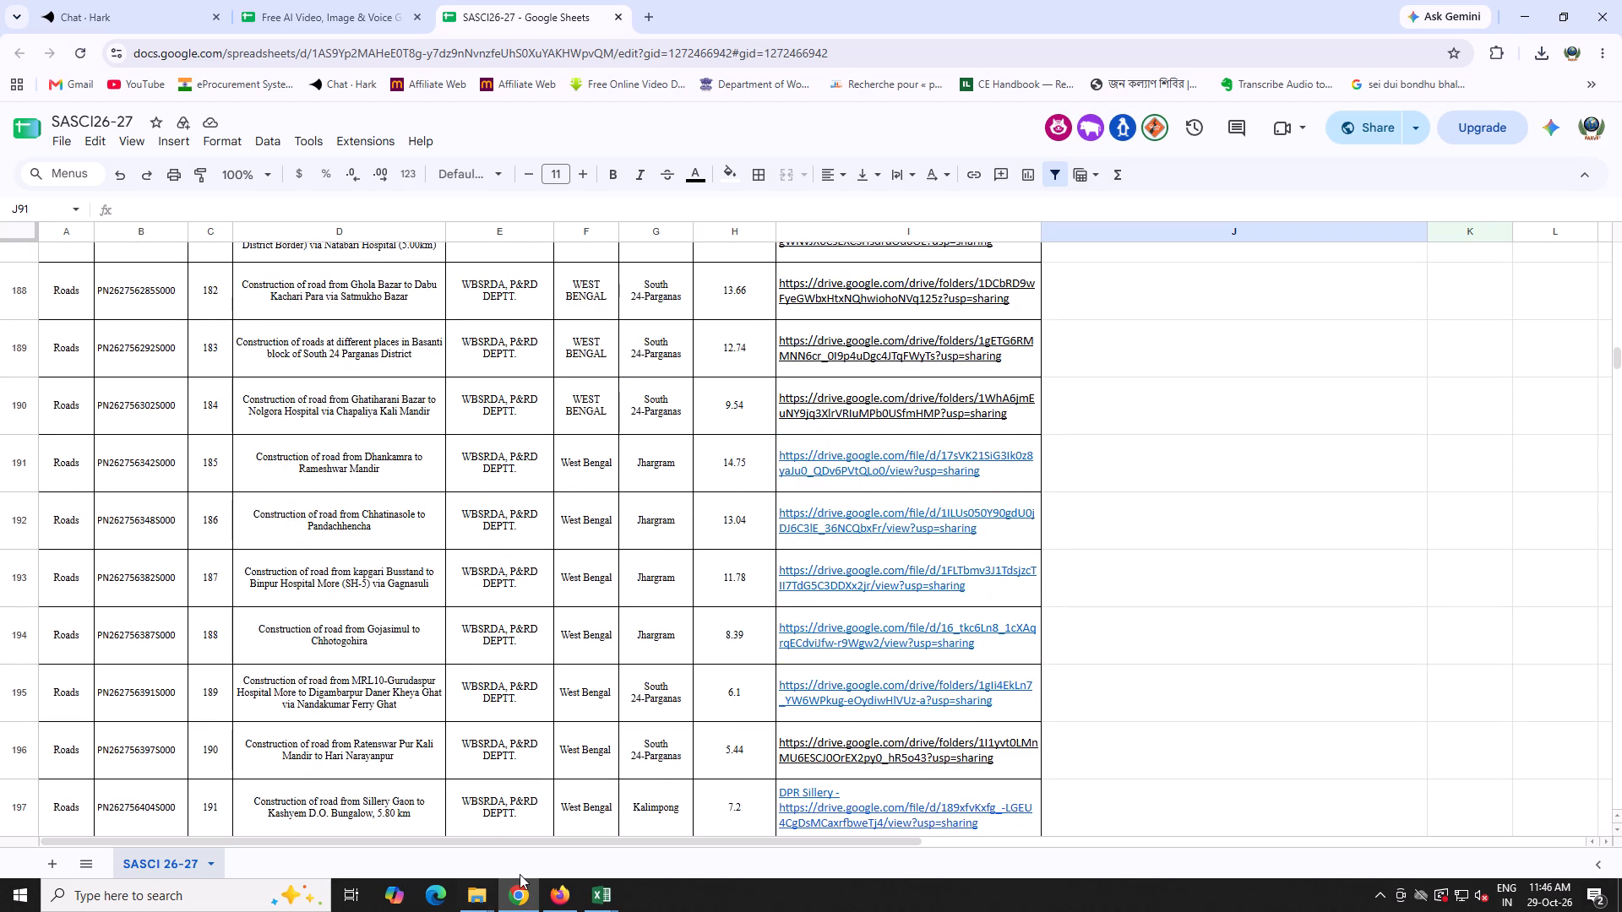
Switch to Firefox and open the BANKURA CAPEX (1) folder in Drive to review its uploaded reports.
left_click(549, 893)
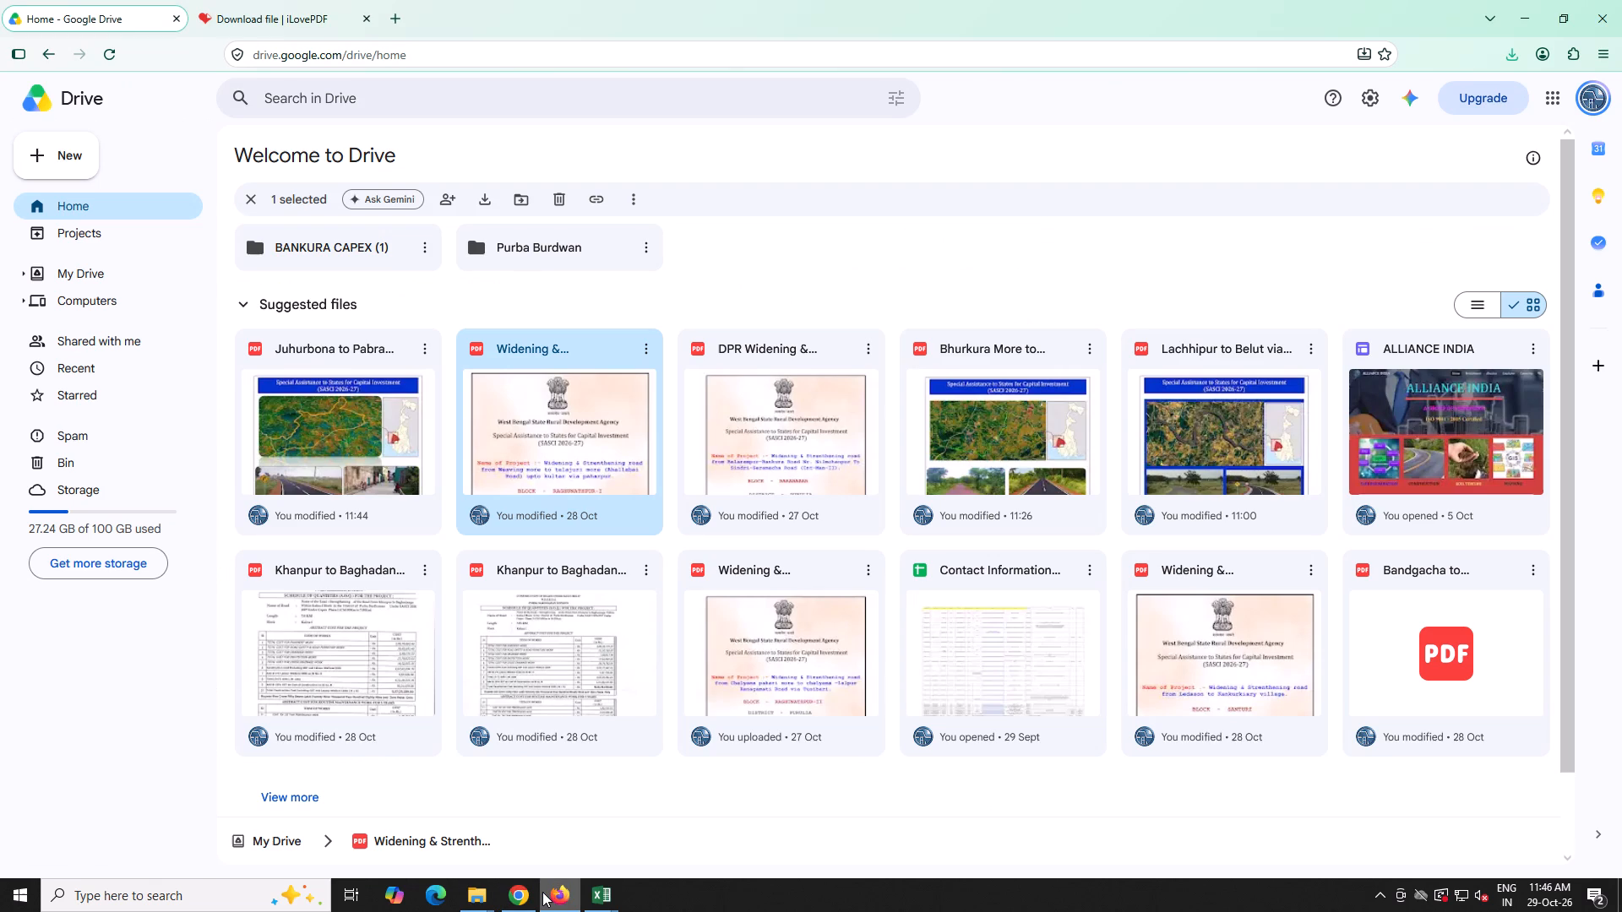
double_click(375, 247)
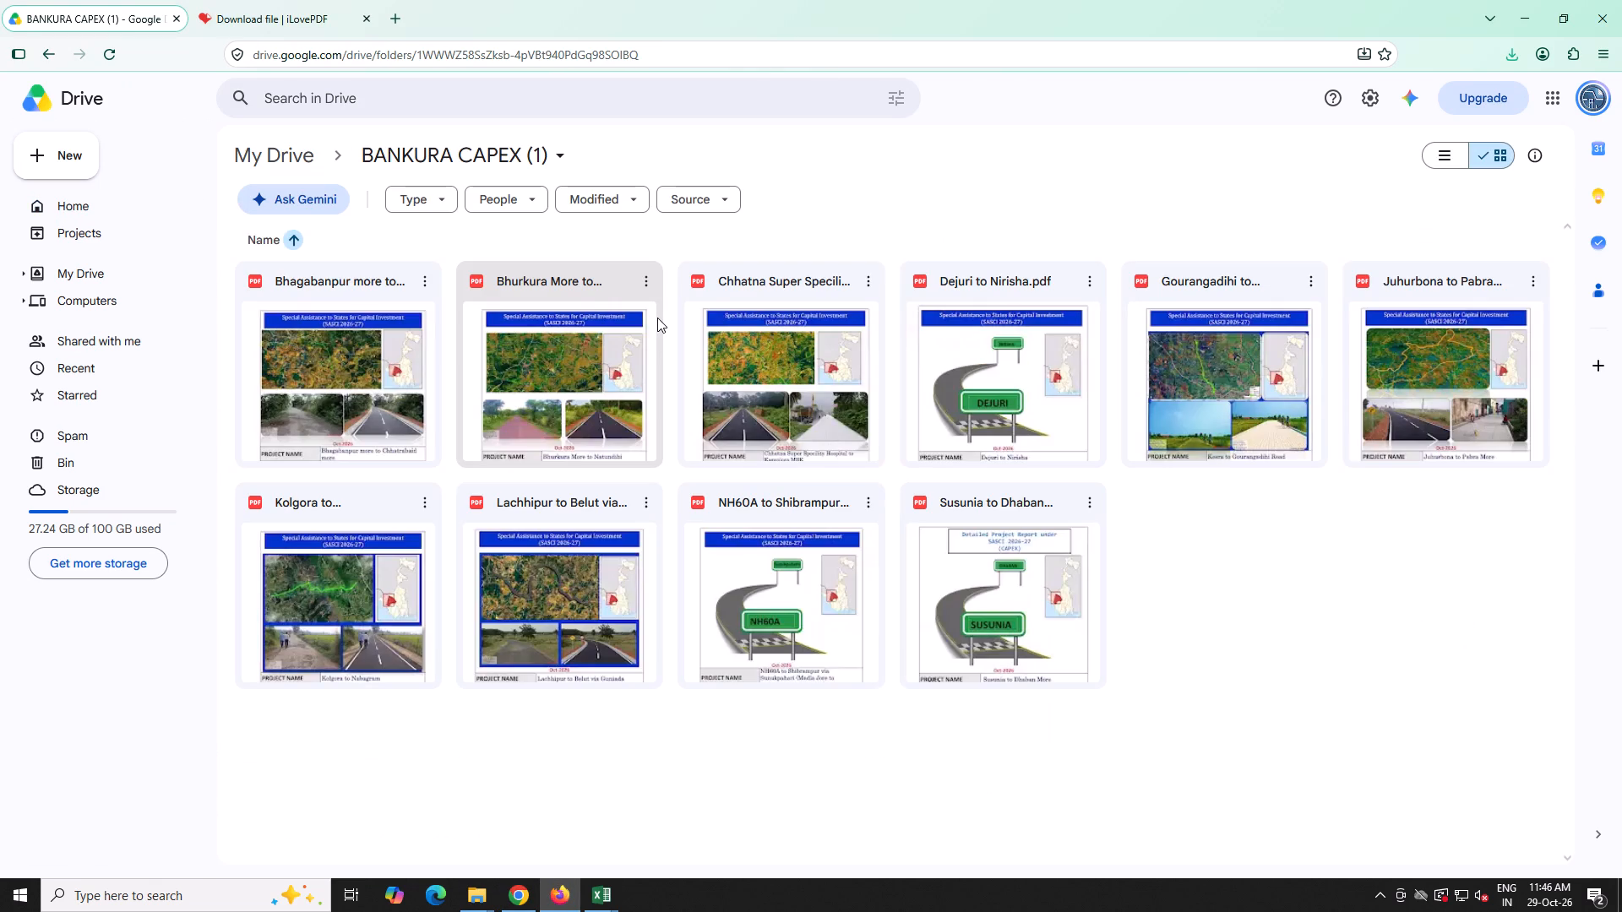
Switch to File Explorer and go up from the Juhurbona to Pabra More DWG PDF folder to CAPEX BANKURA 2026.
left_click(462, 911)
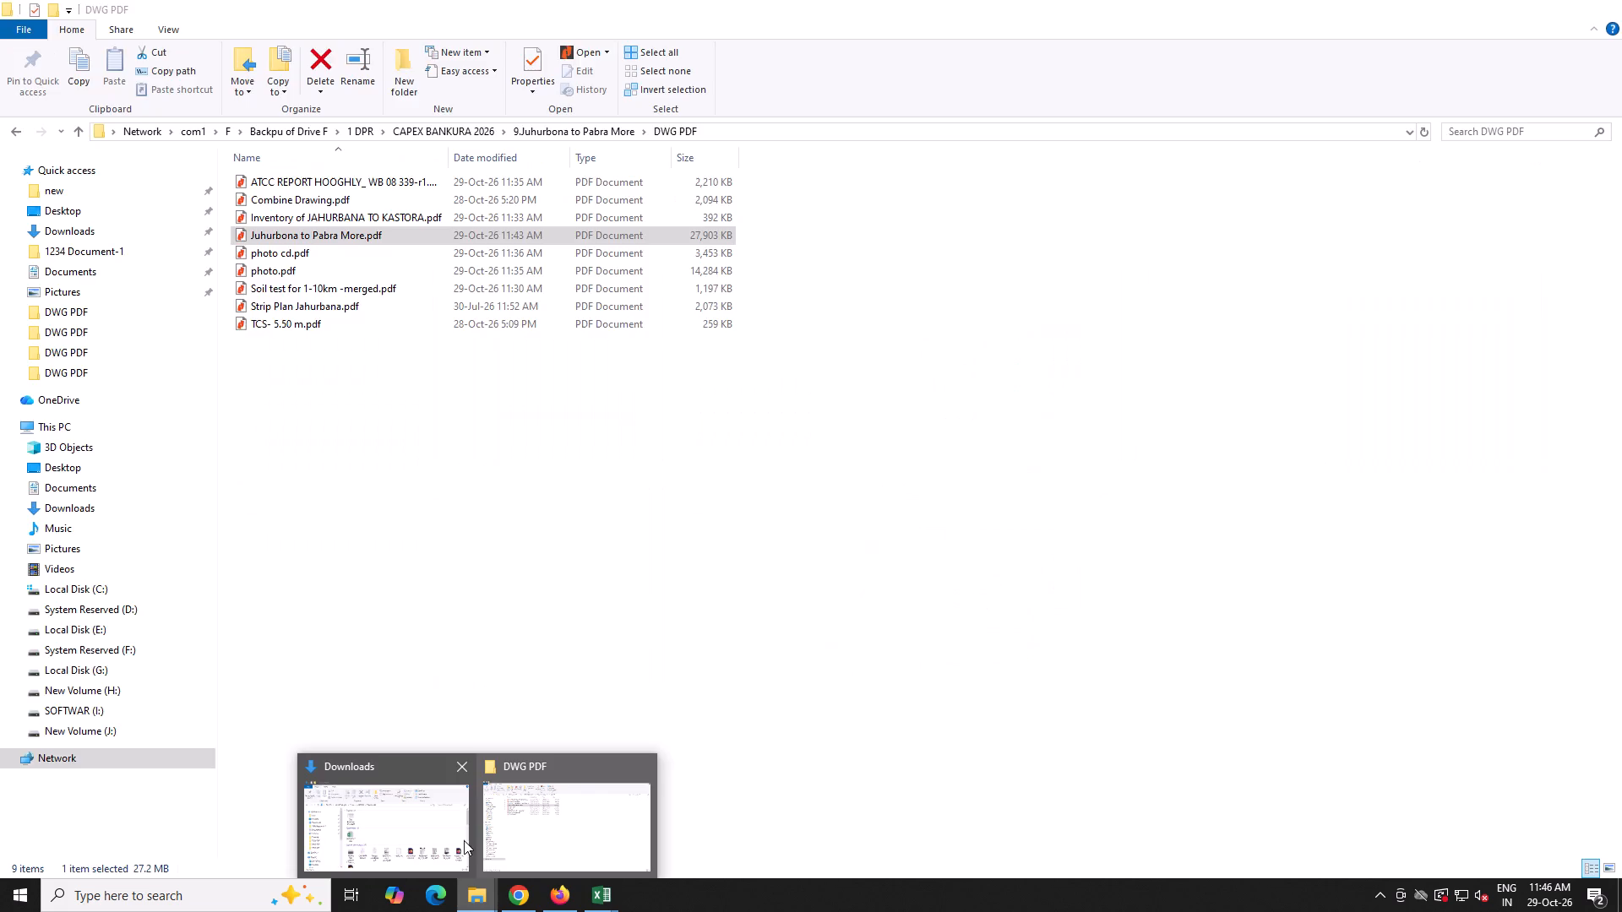
left_click(497, 829)
left_click(562, 131)
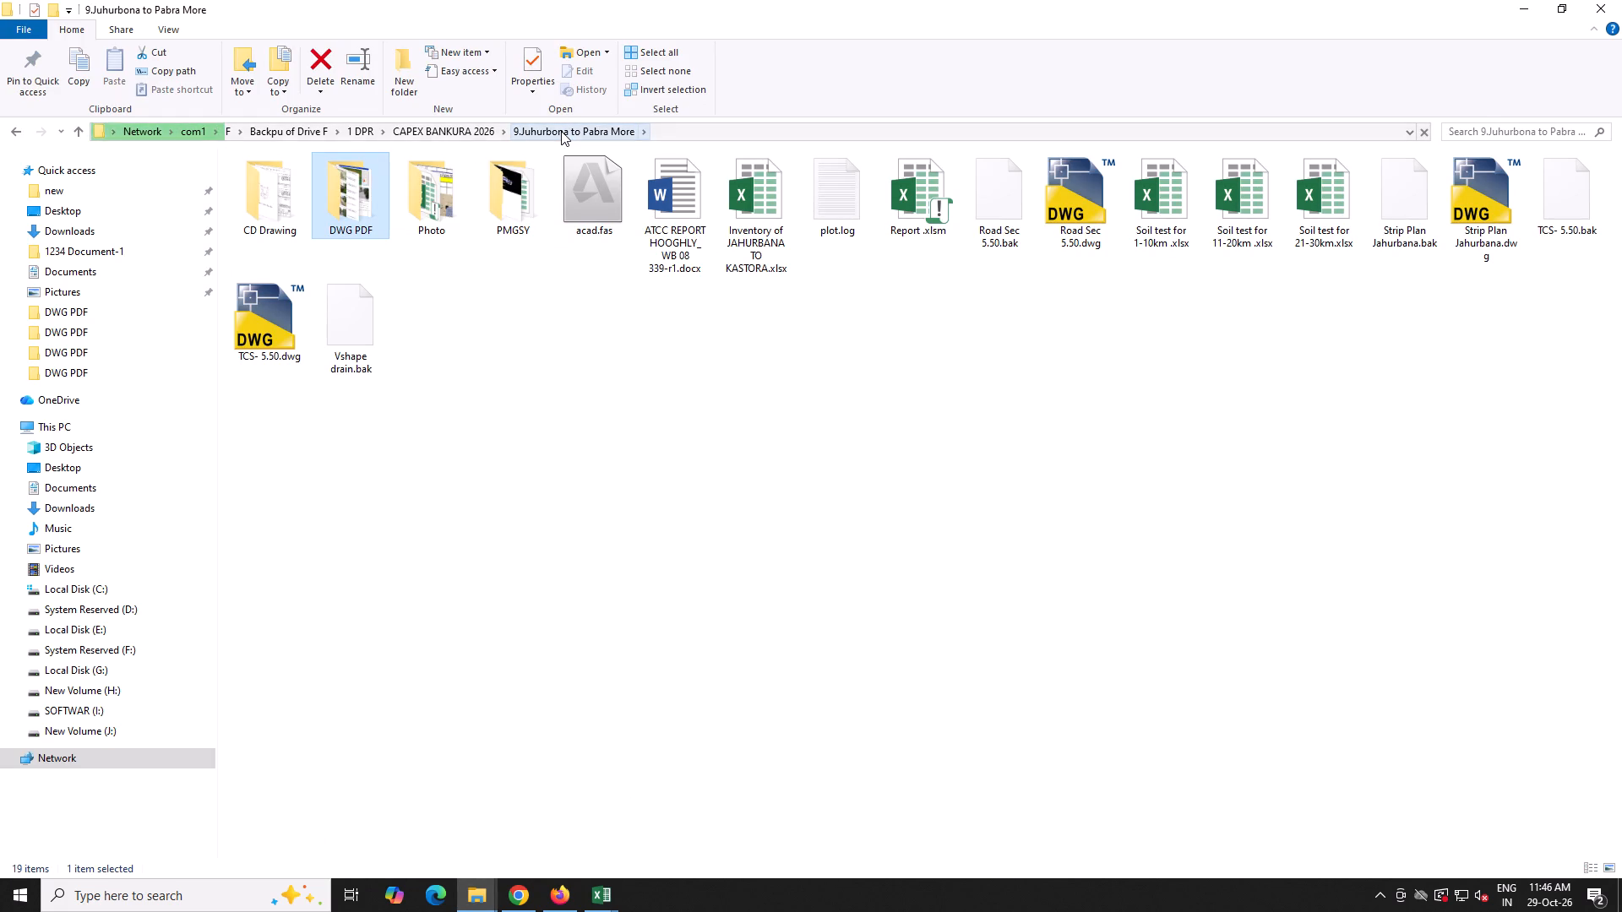
right_click(800, 399)
left_click(831, 469)
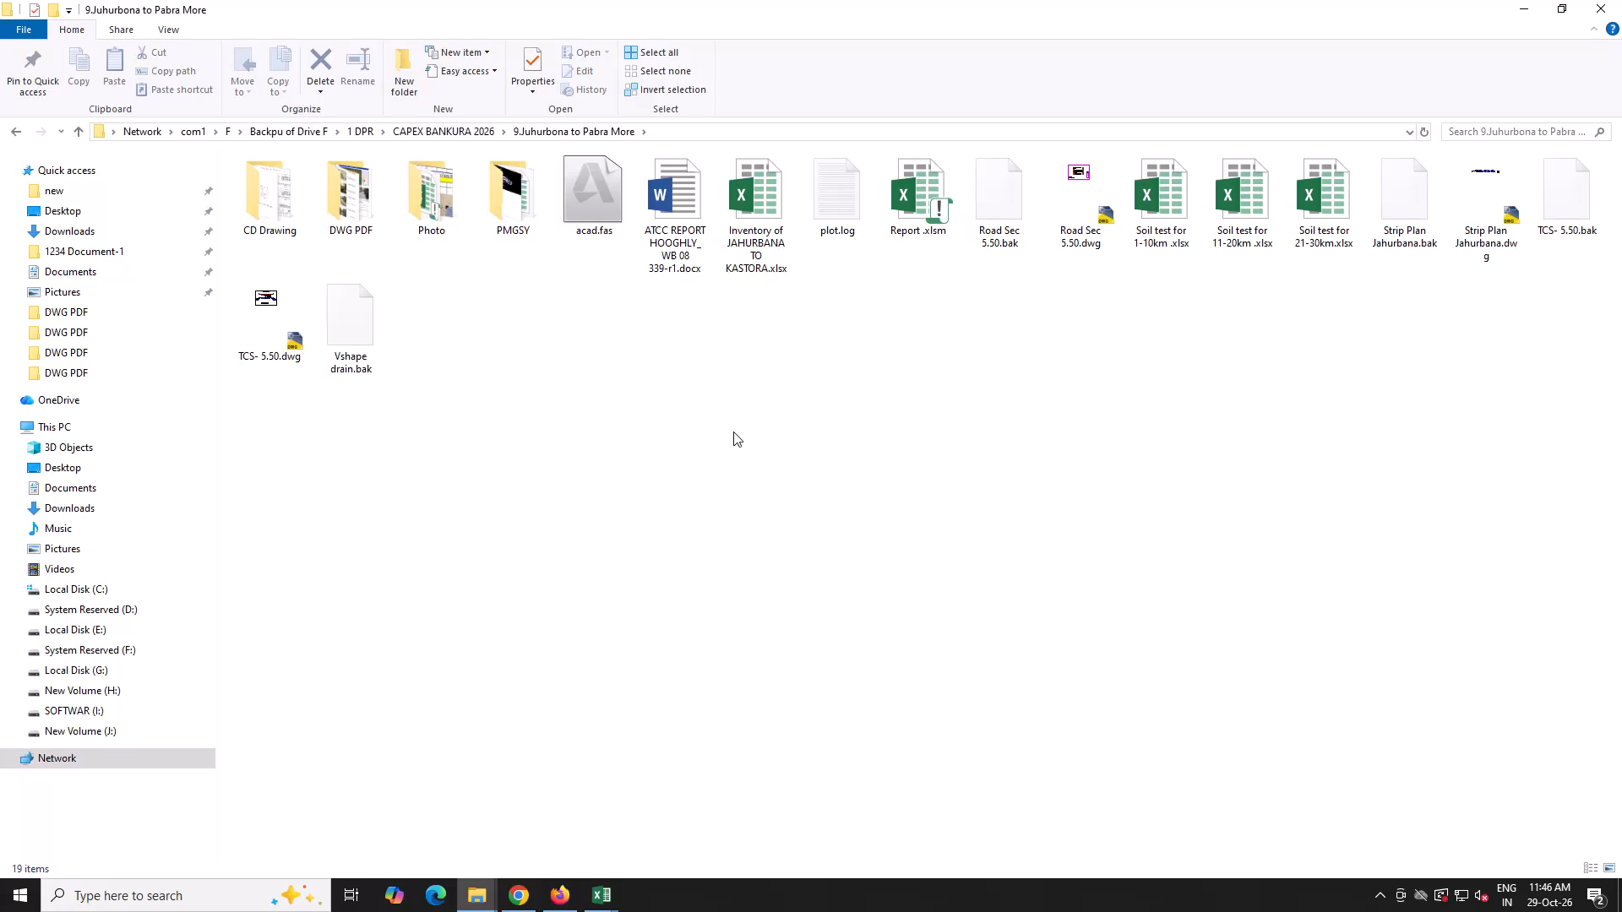
right_click(708, 456)
left_click(752, 530)
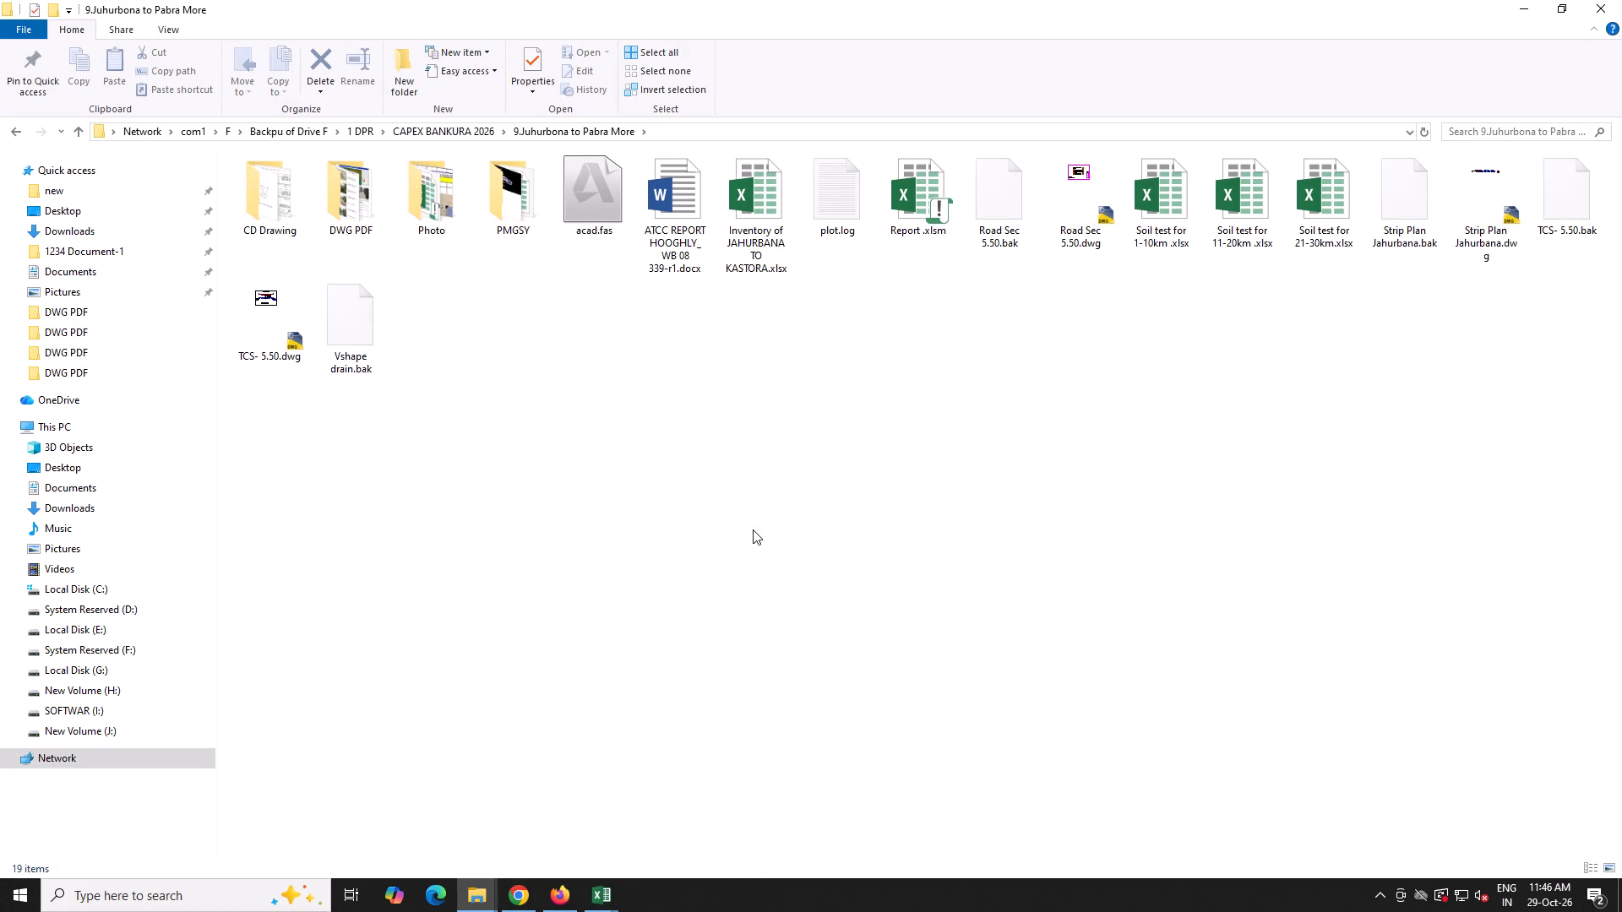
left_click(418, 128)
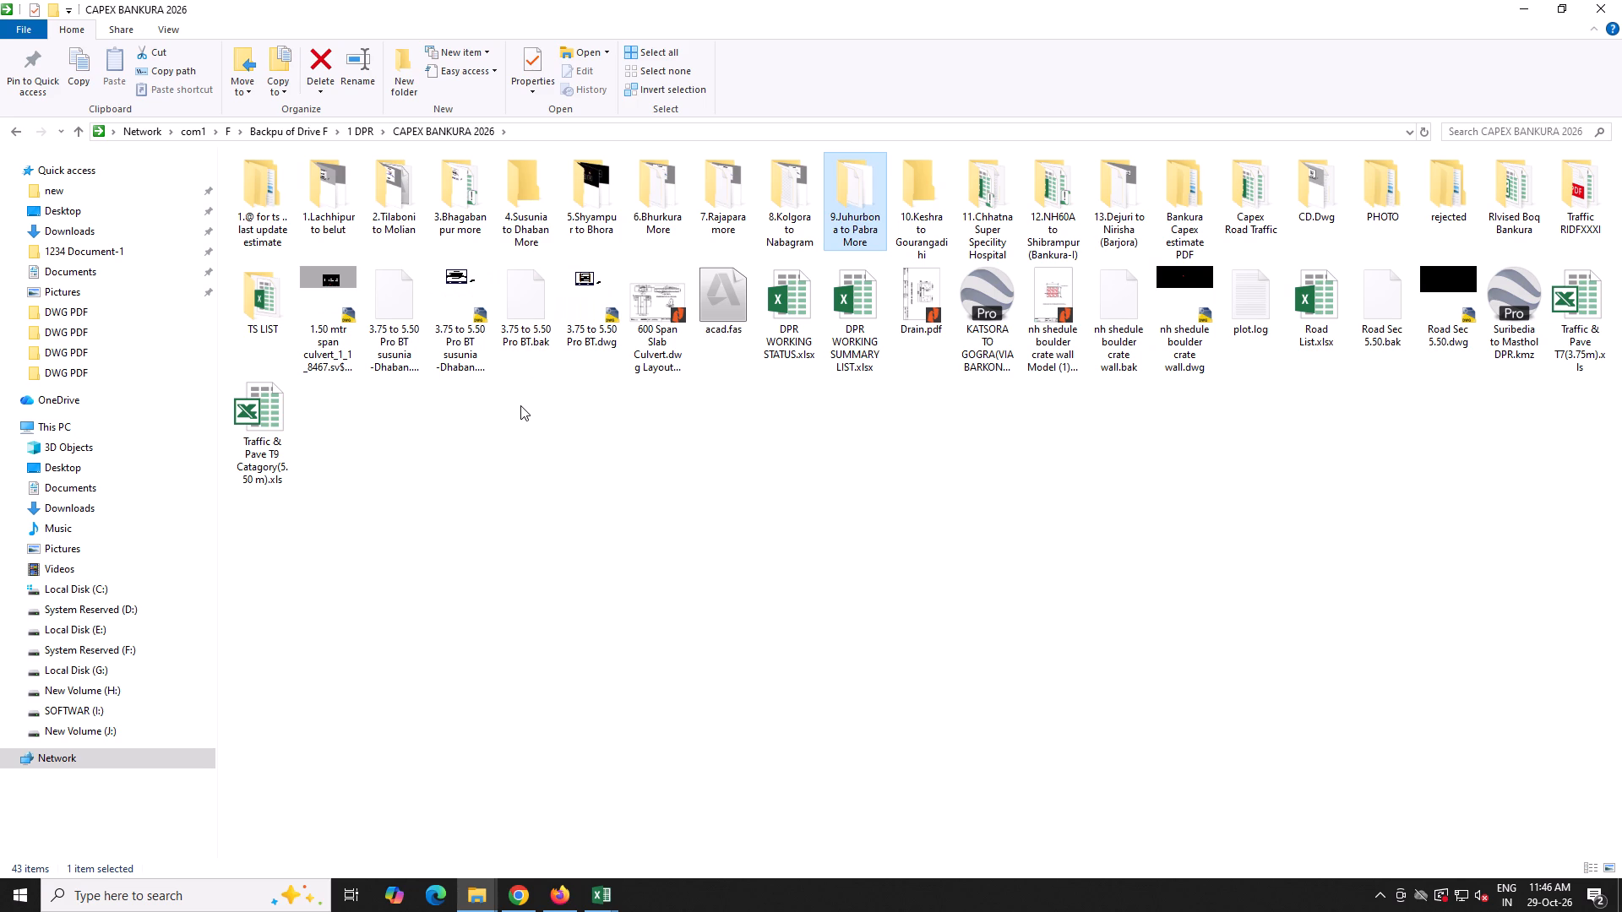
Back in Chrome, look through the Bankura rows for missing report links and select row 152, the road from Rajapara more.
left_click(512, 904)
scroll(603, 743, "down", 9)
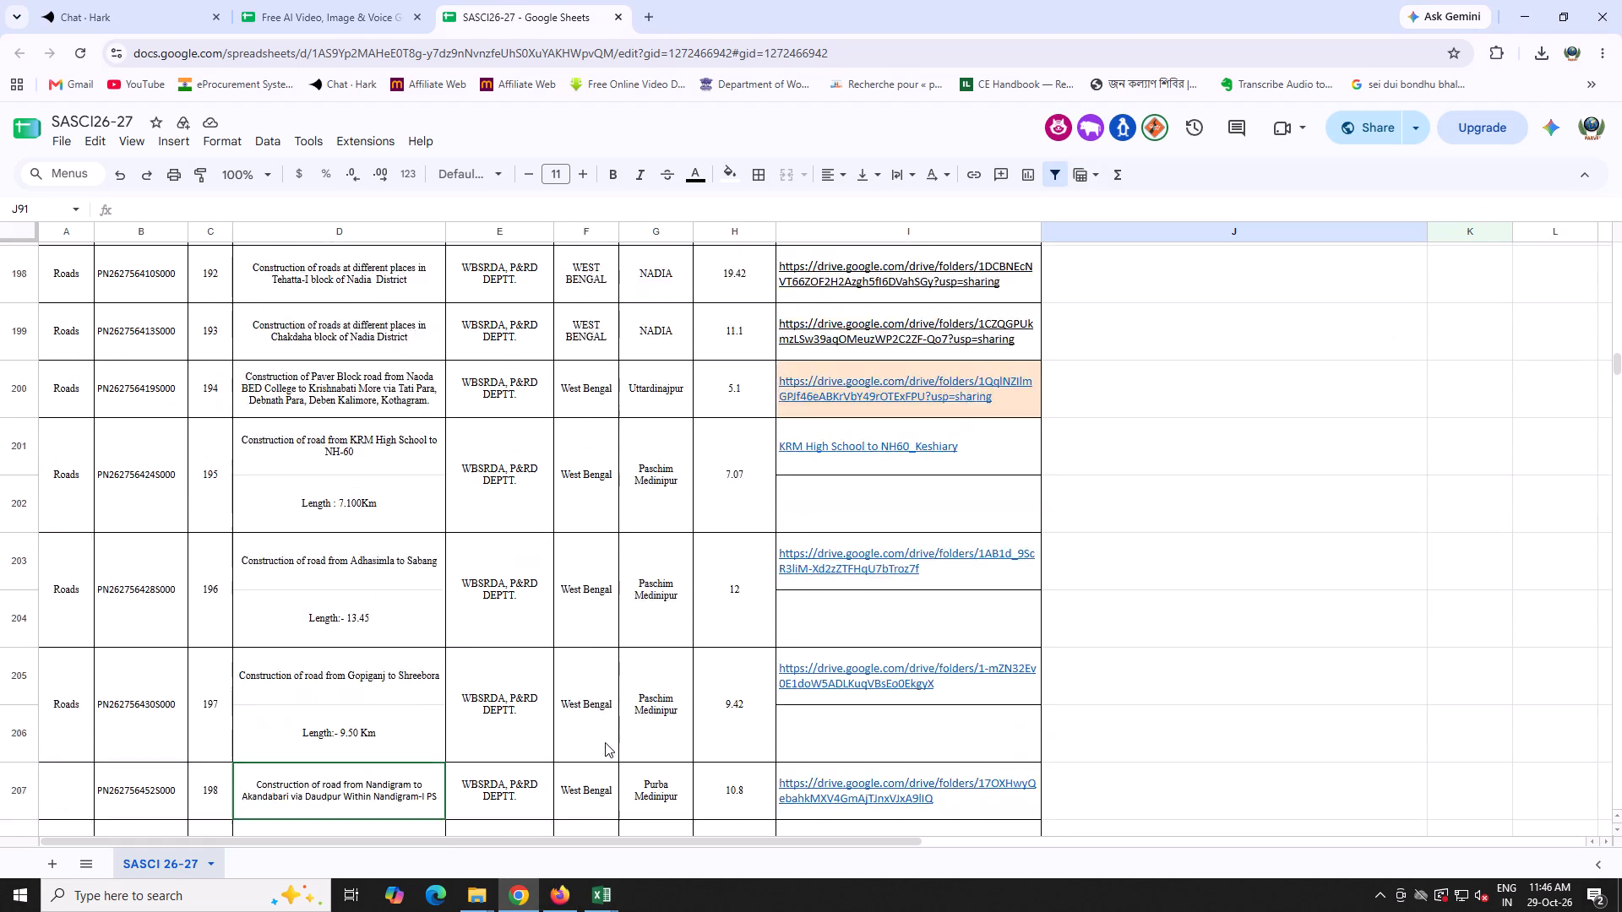
scroll(605, 742, "down", 4)
scroll(607, 743, "up", 20)
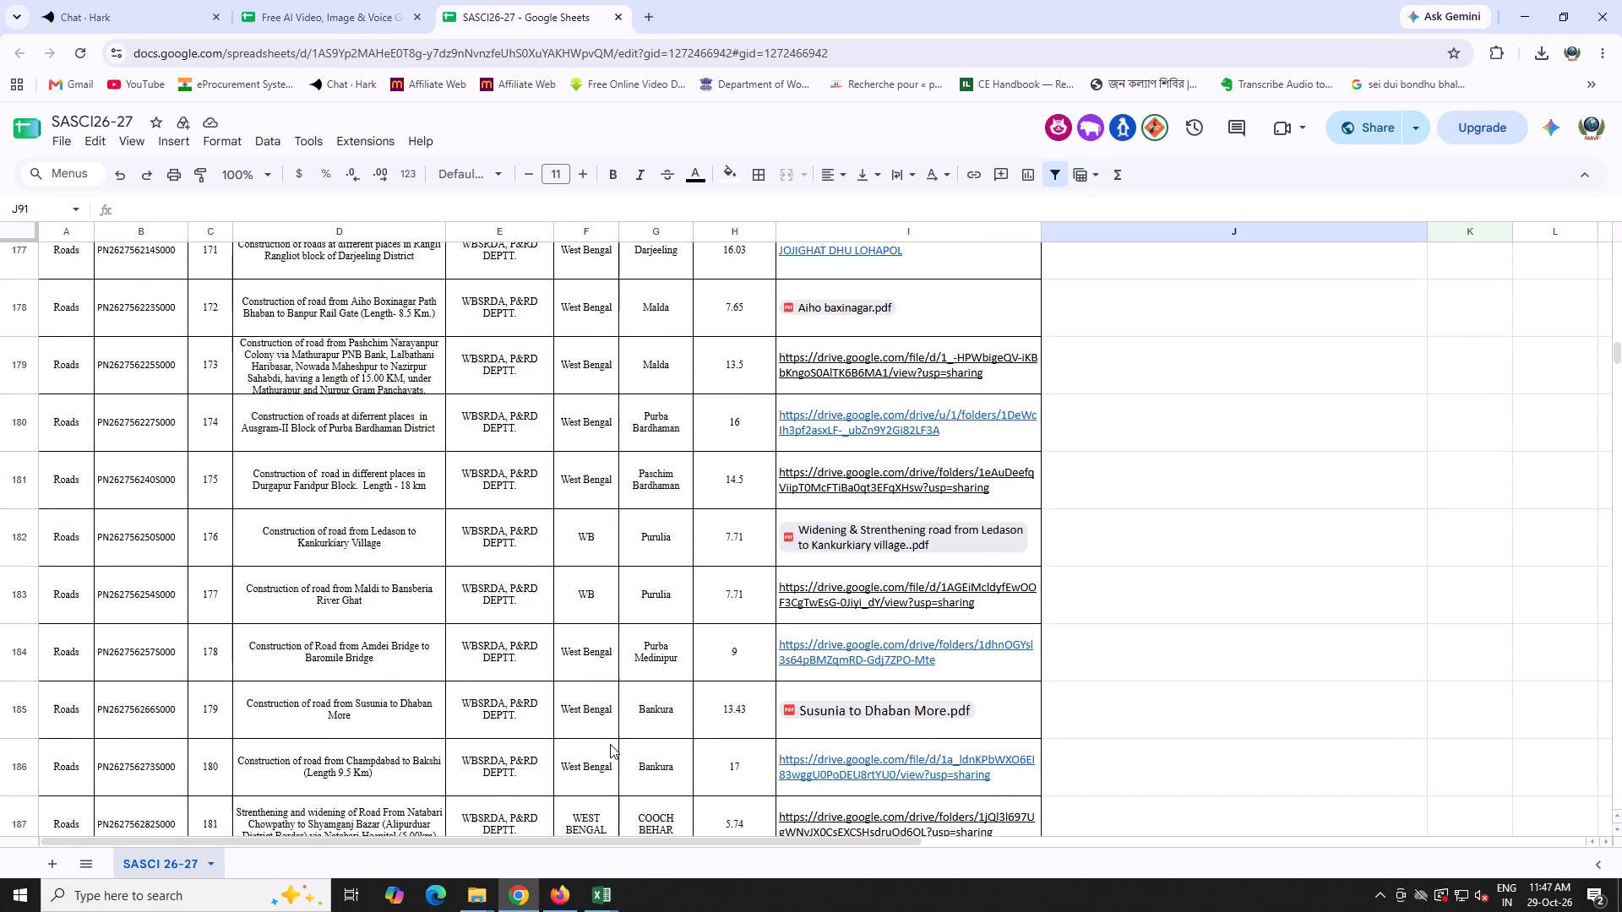
scroll(610, 744, "up", 20)
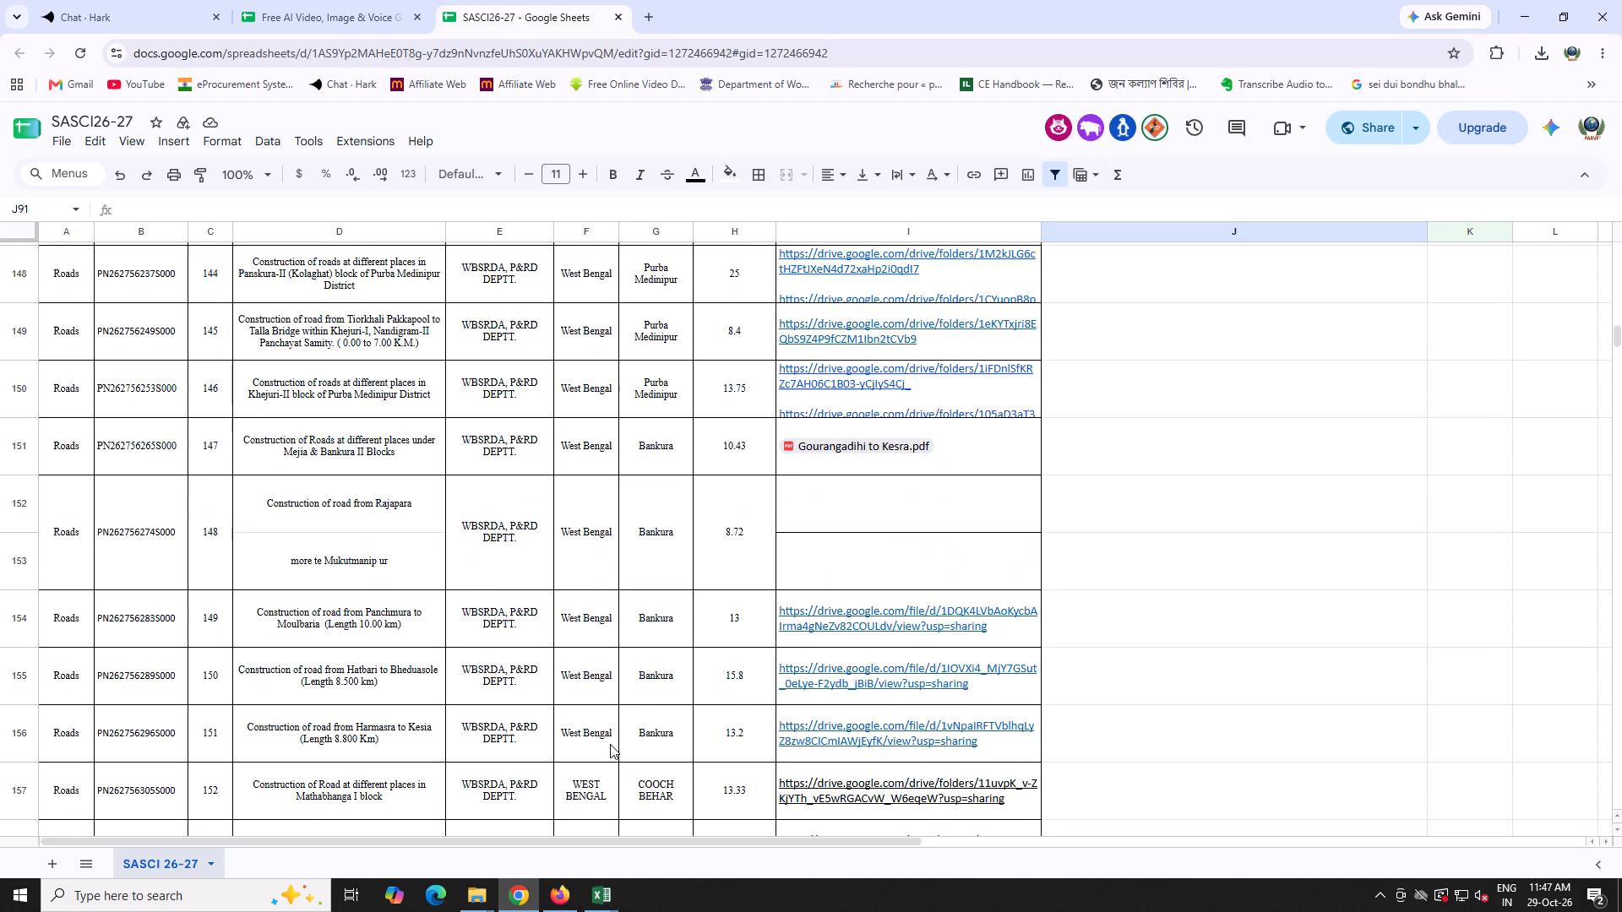
scroll(734, 623, "up", 2)
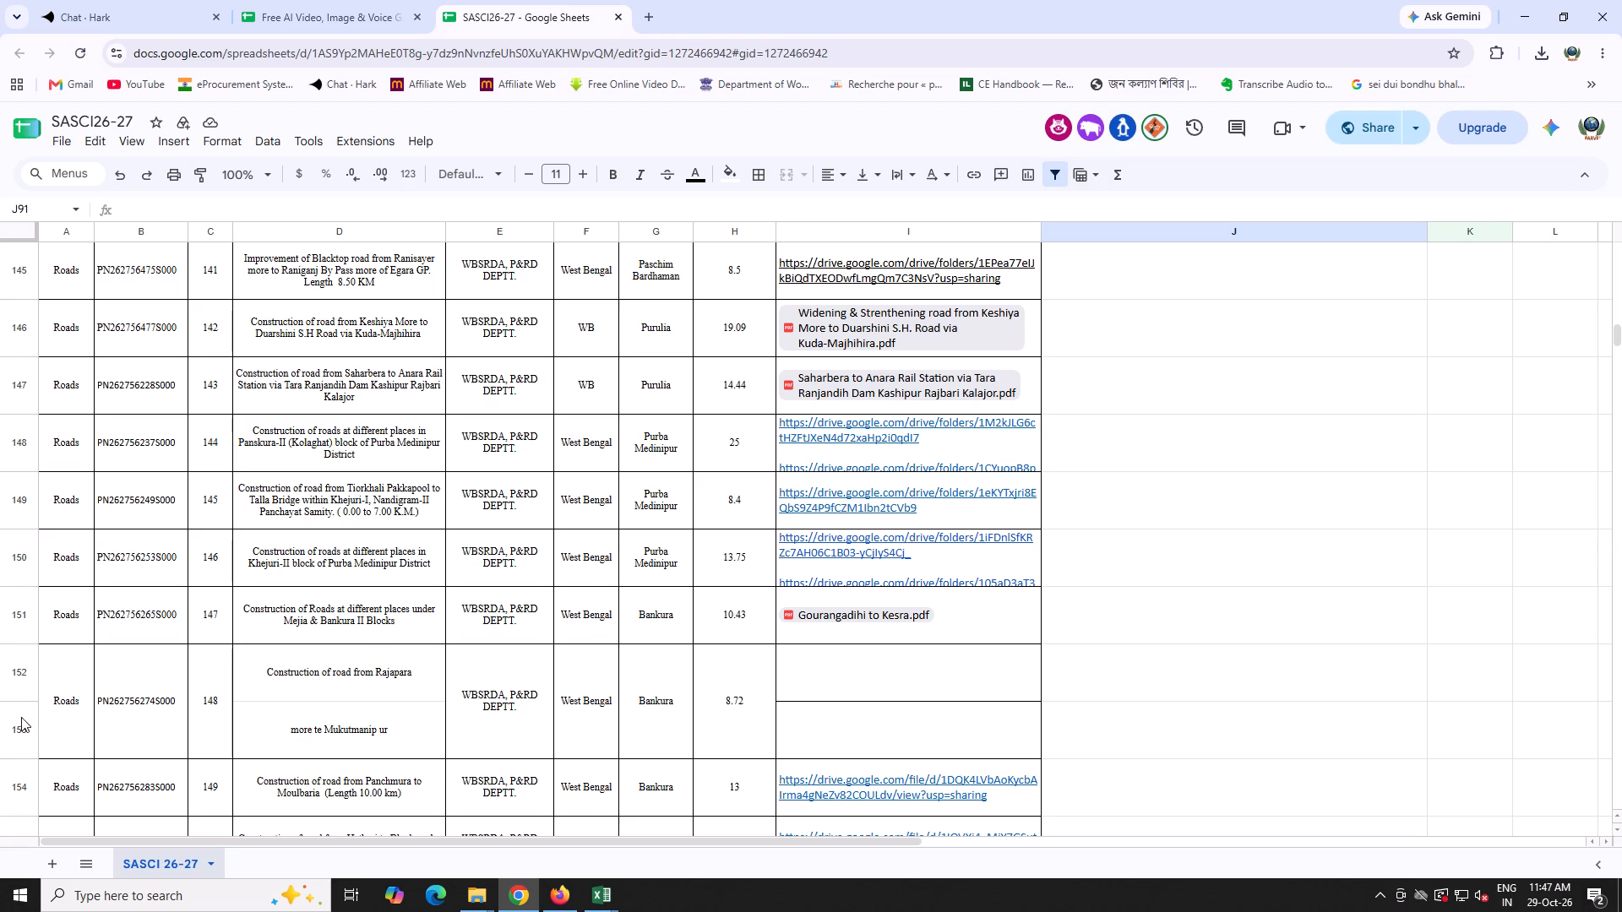
left_click(4, 689)
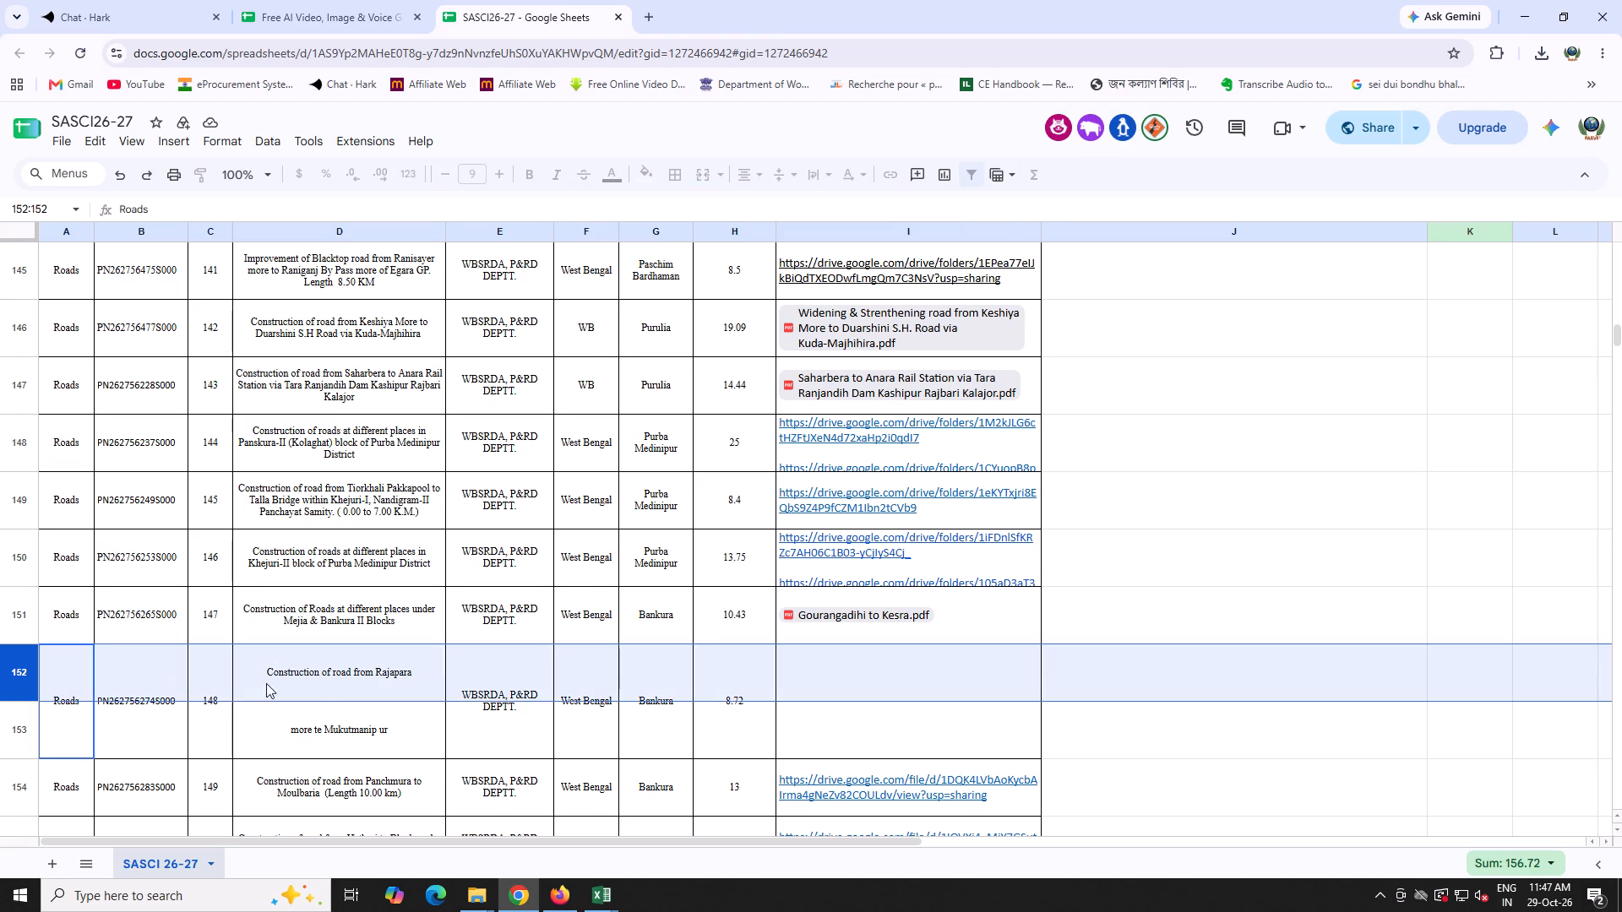
Close the Inventory of JAHURBANA TO KASTORA workbook in Excel without saving, and minimise the SASCI26-27 workbook.
left_click(474, 898)
left_click(556, 811)
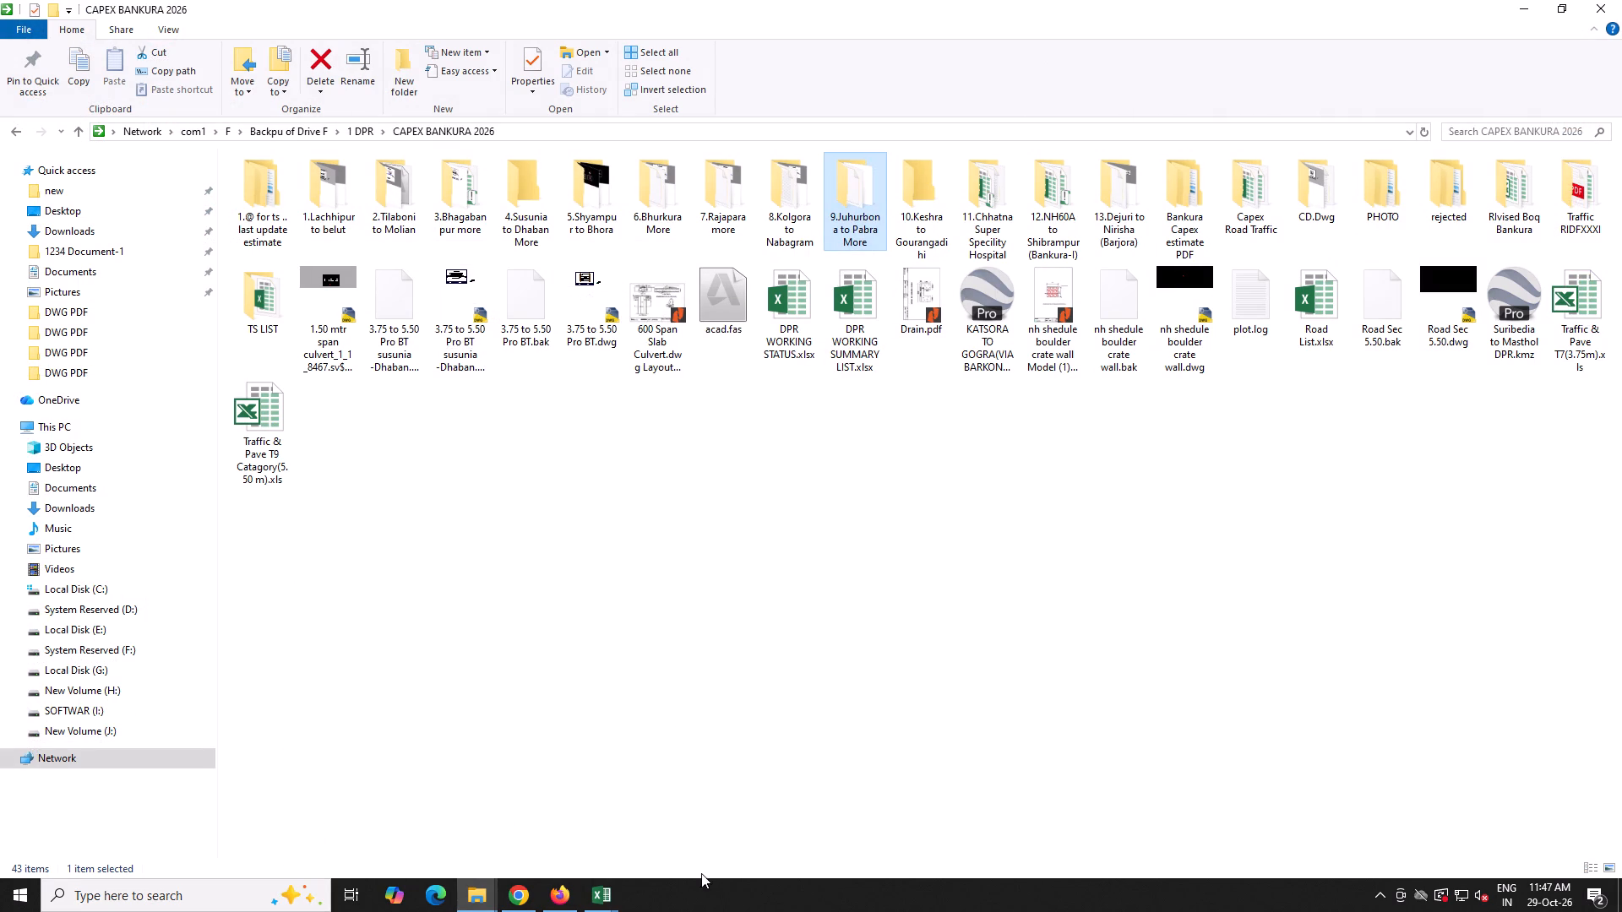
left_click(595, 894)
left_click(685, 819)
left_click(1621, 0)
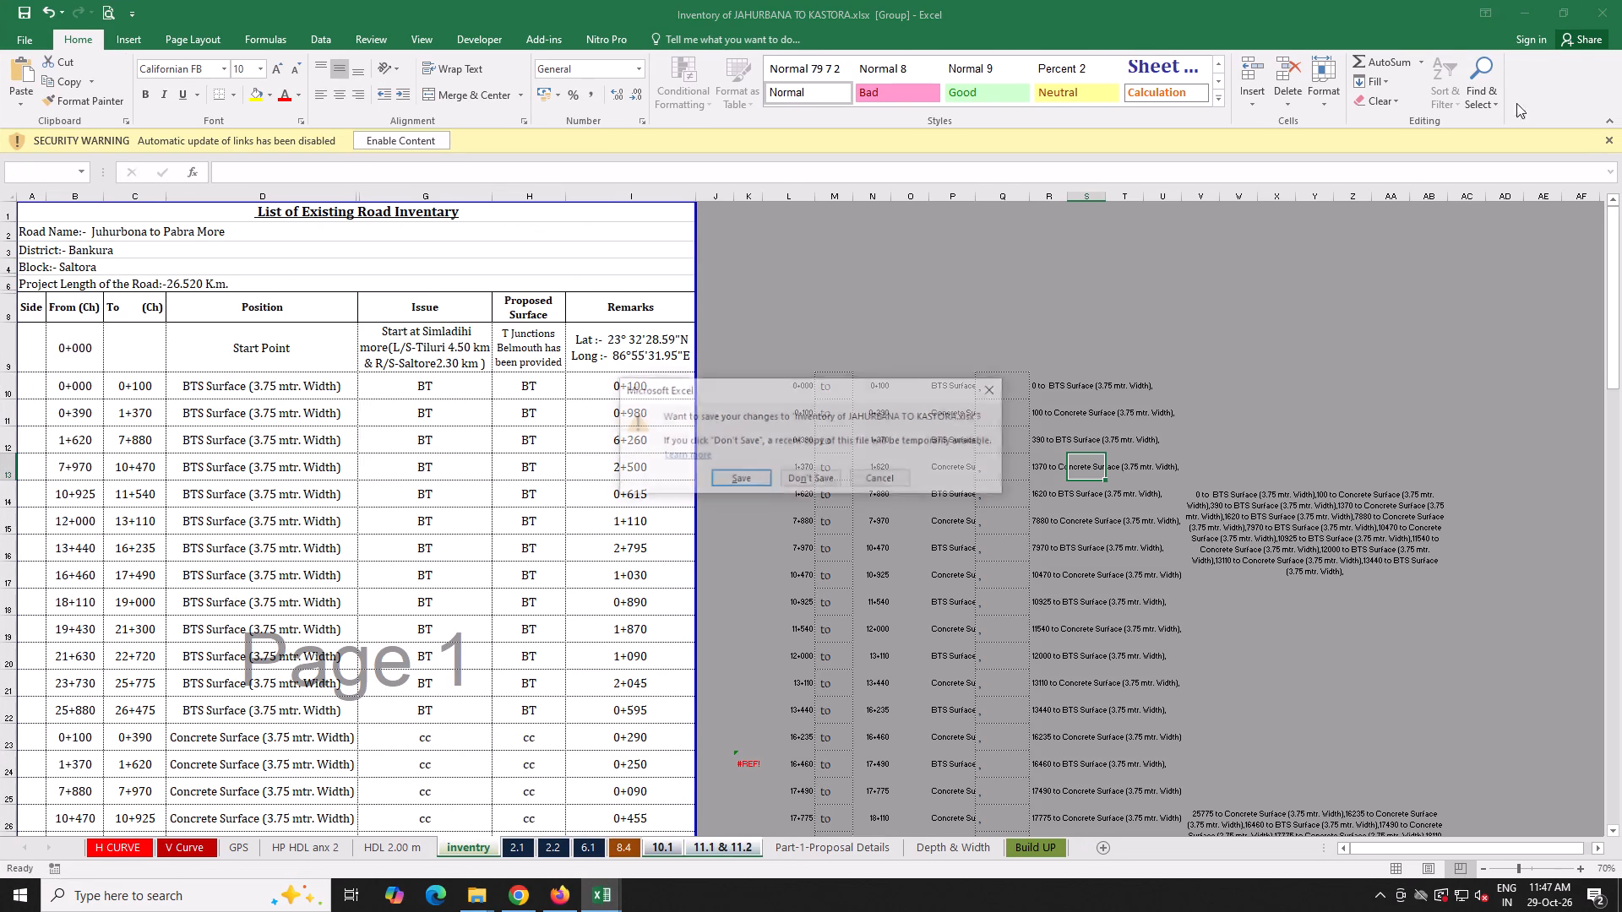
left_click(803, 480)
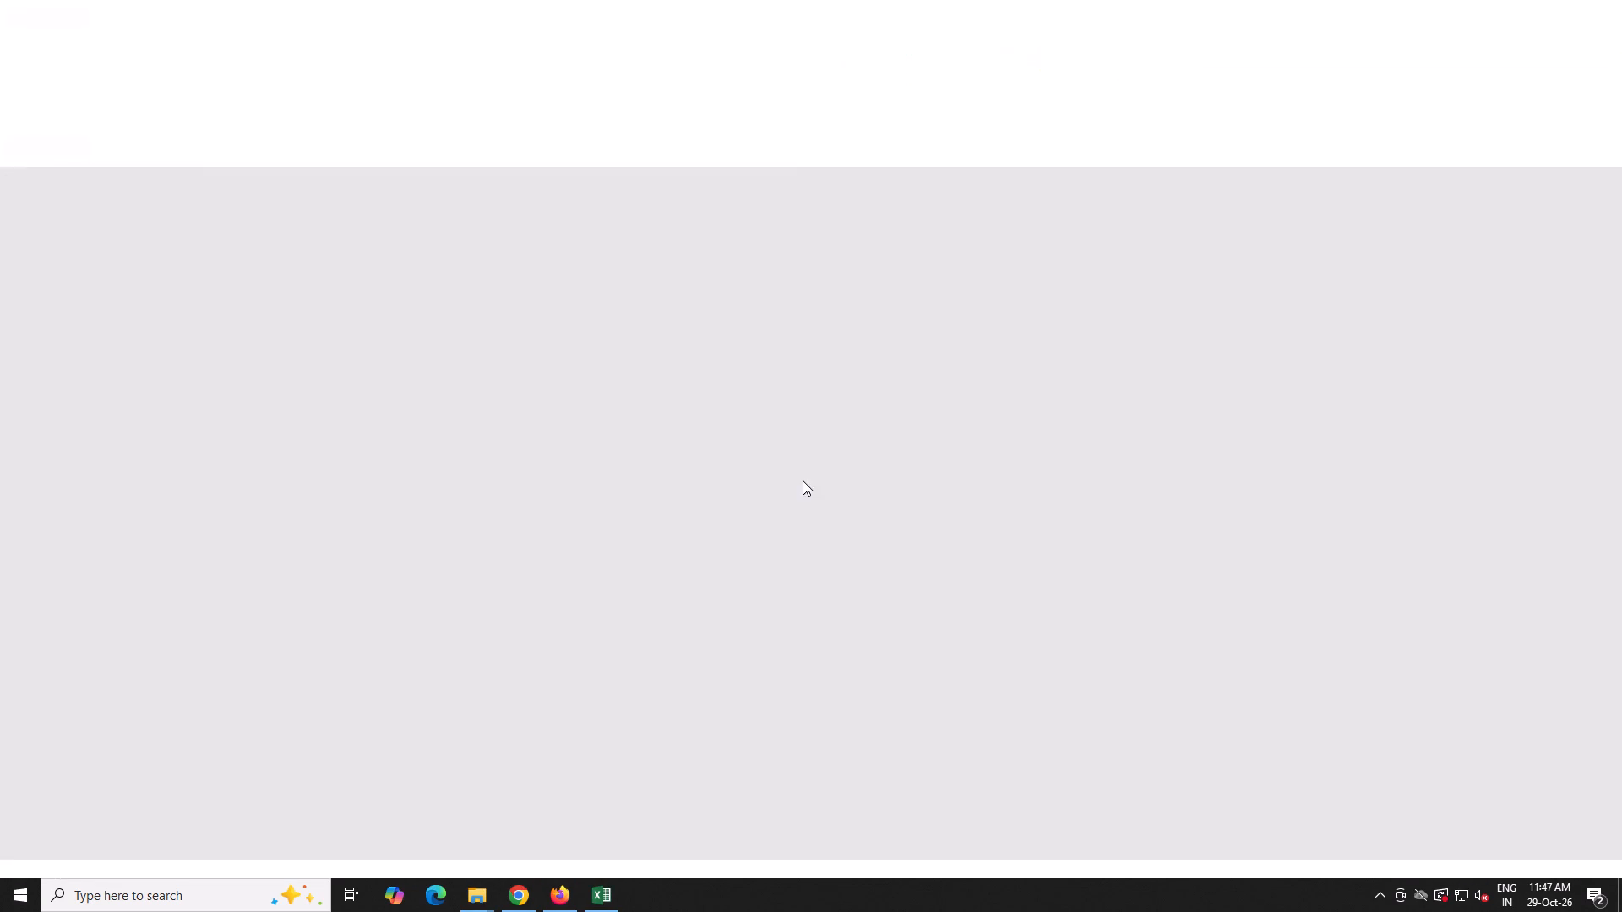
left_click(596, 899)
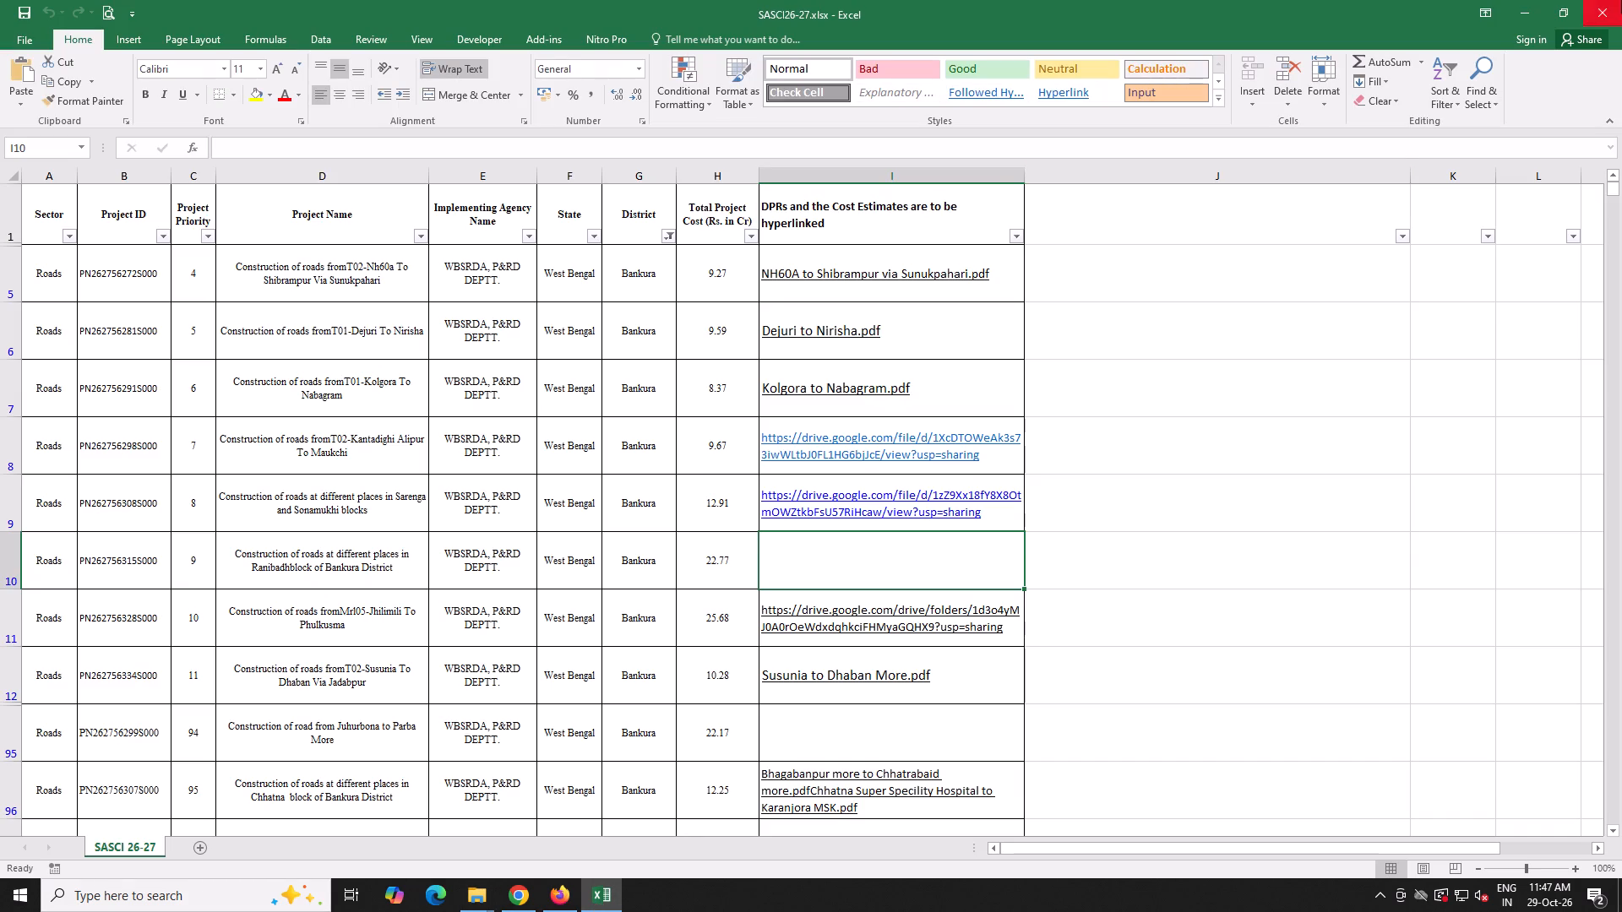
left_click(1528, 0)
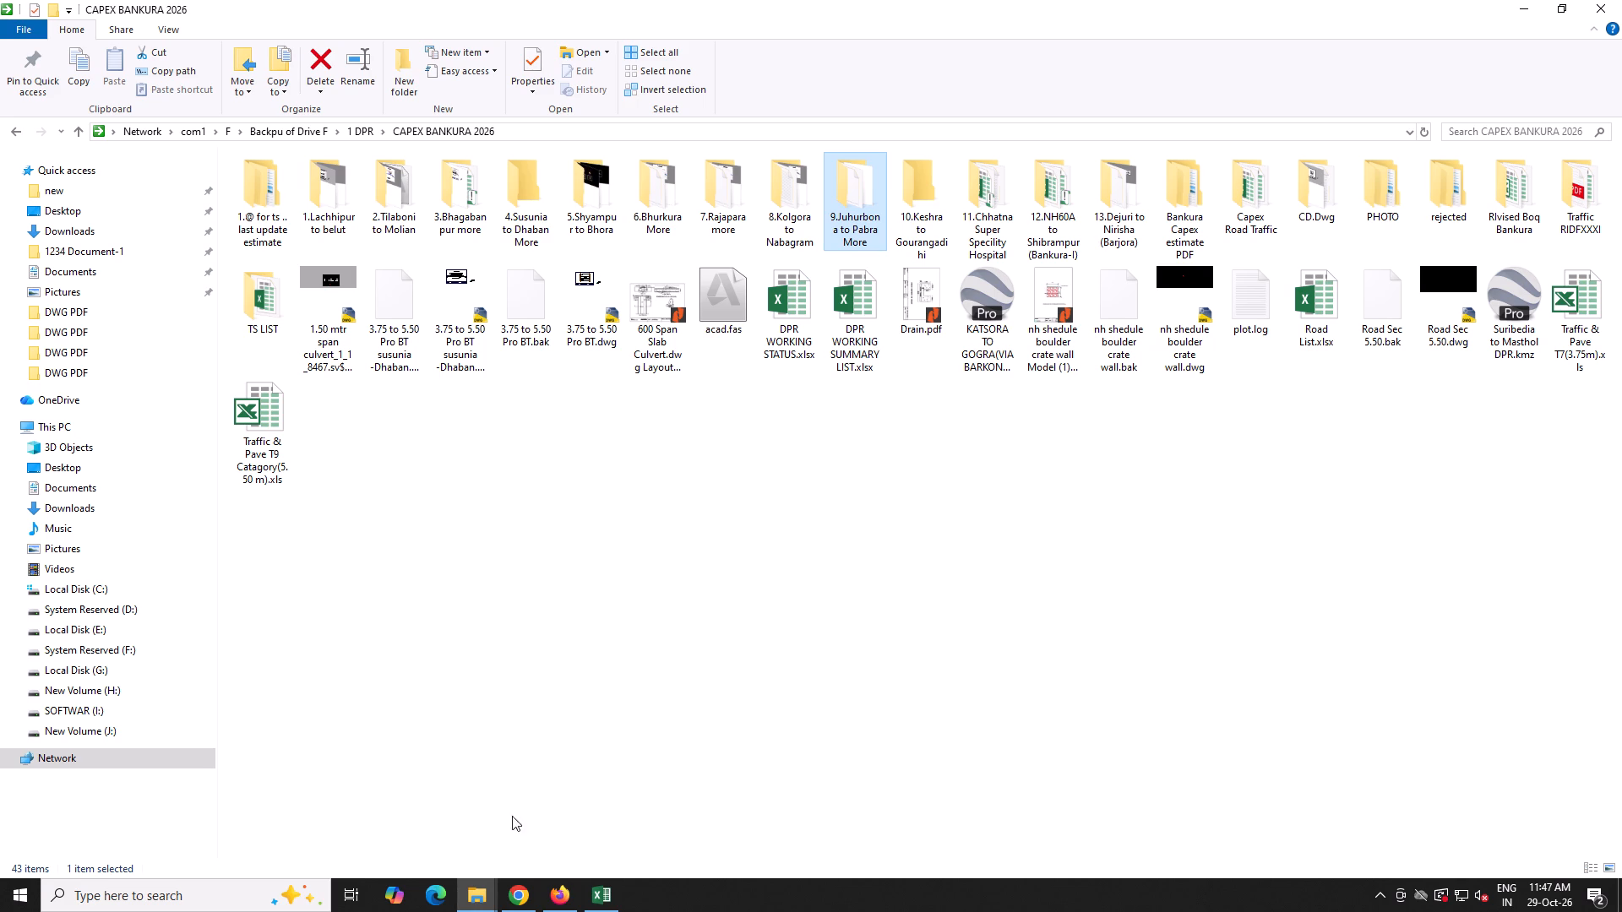
From the CAPEX BANKURA 2026 folder in File Explorer, open the Report.xlsm workbook in 7.Rajapara more.
left_click(529, 895)
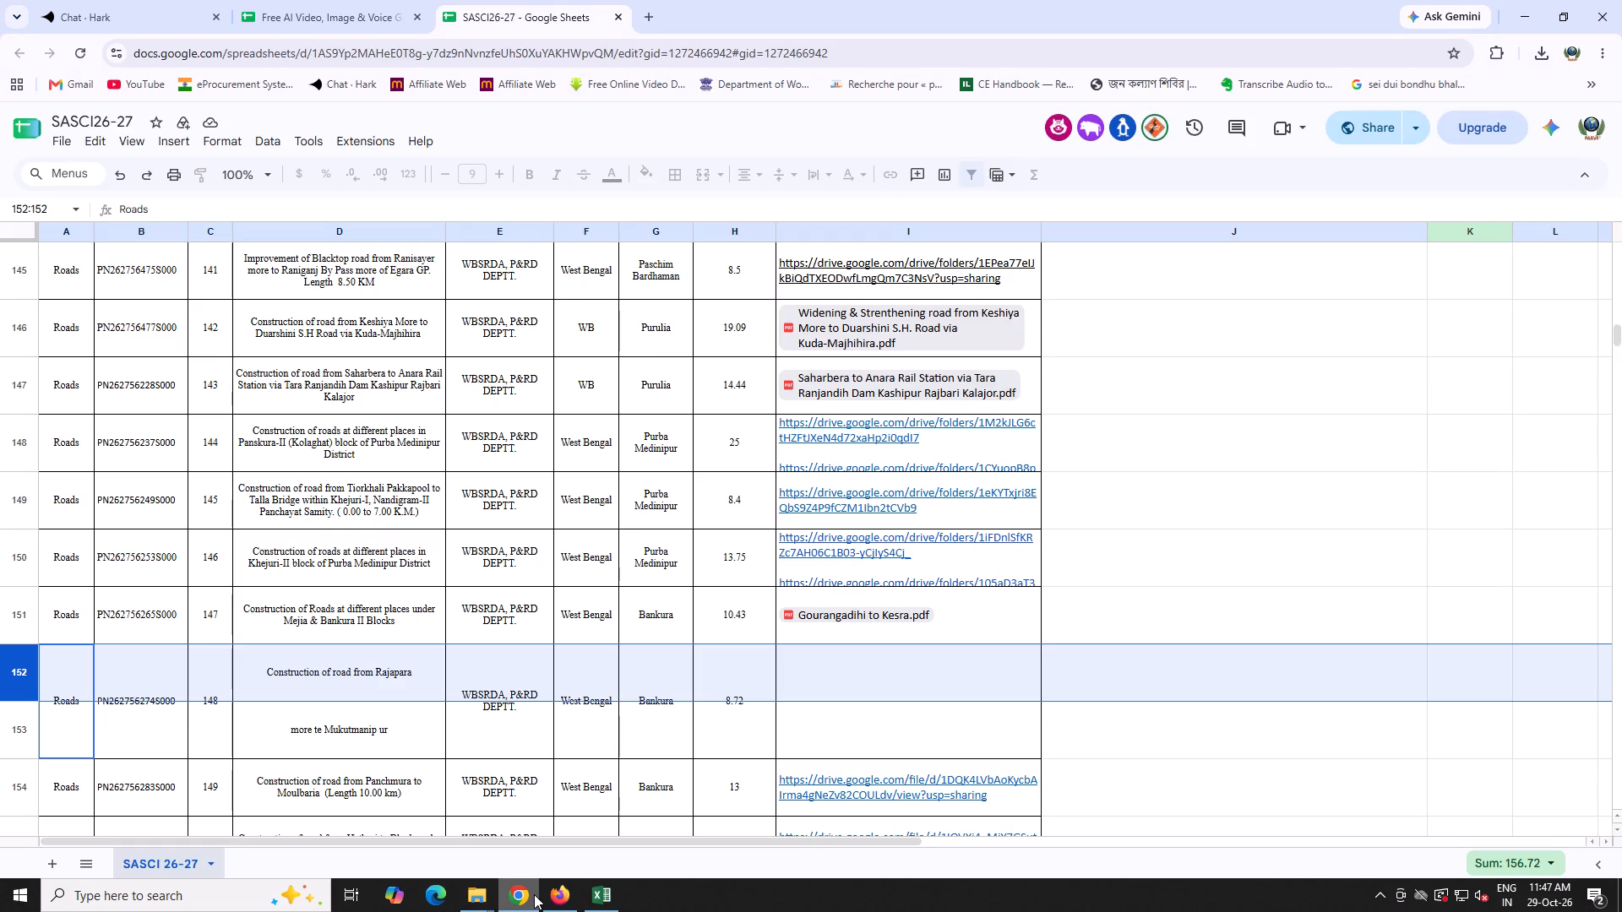
left_click(534, 894)
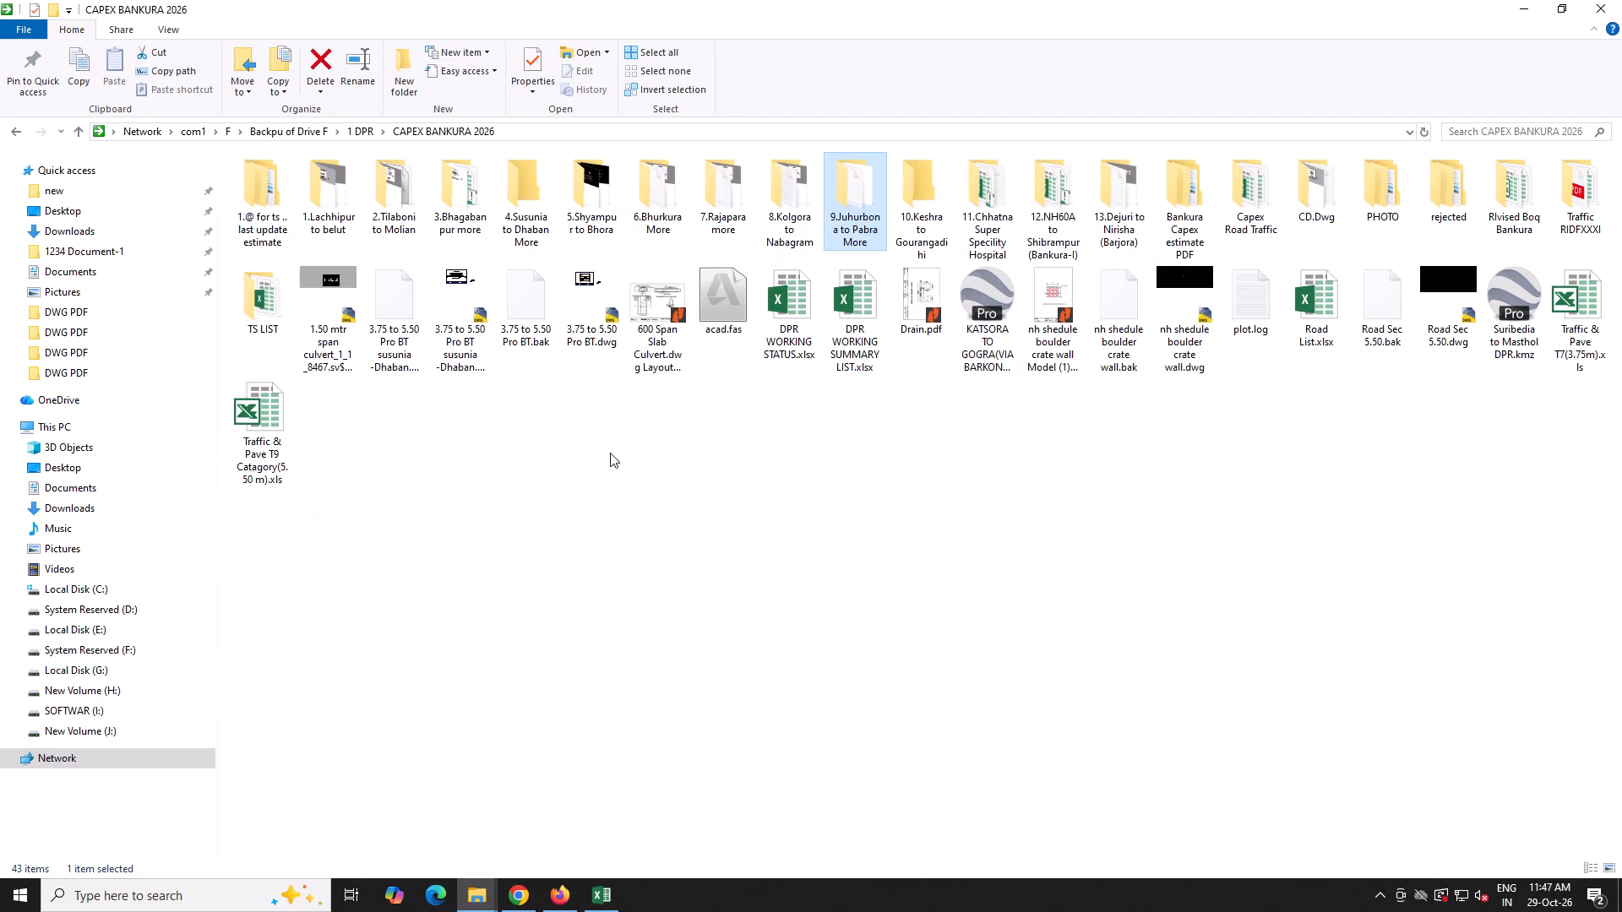
double_click(752, 219)
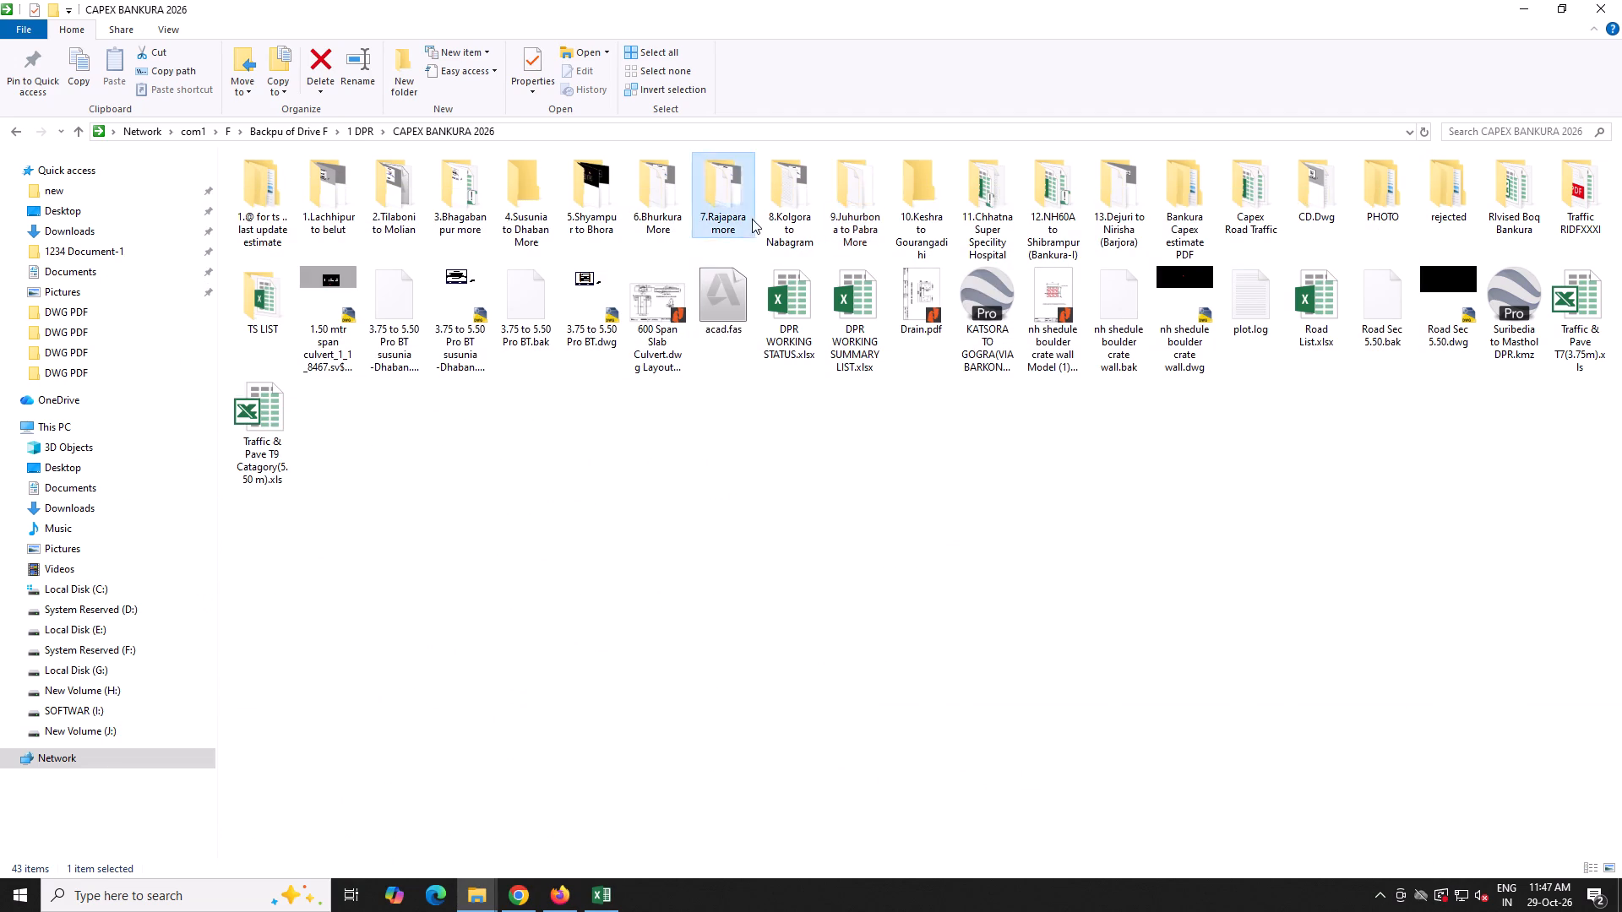
double_click(367, 340)
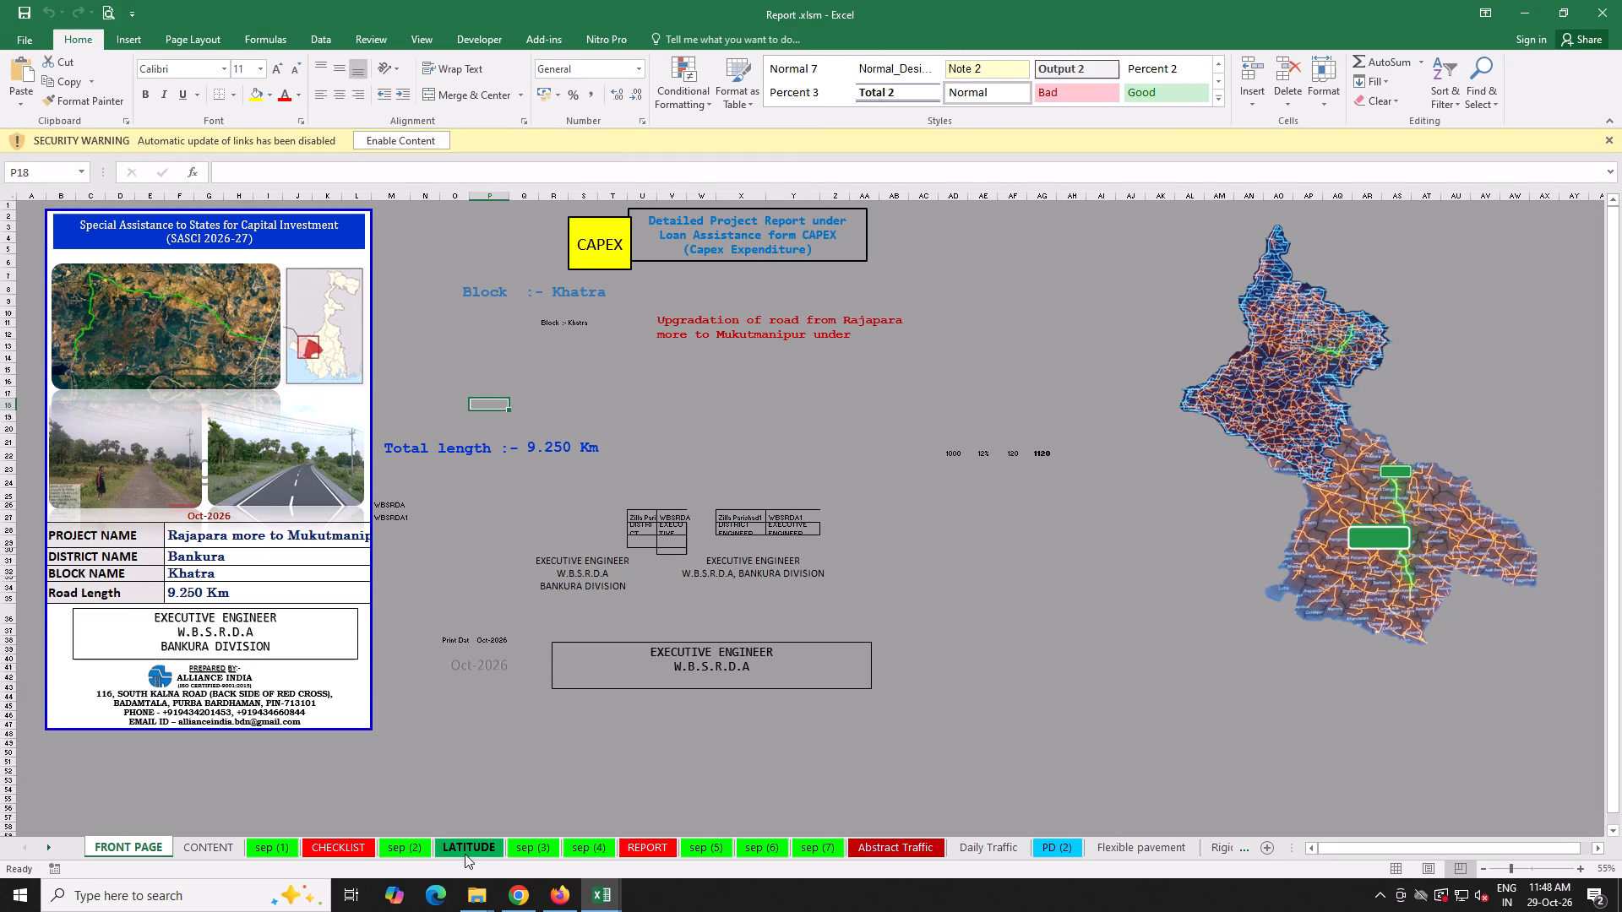
In the Rajapara more Report workbook, unhide the GOOGLE MAP sheet.
left_click(465, 852)
left_click(400, 843)
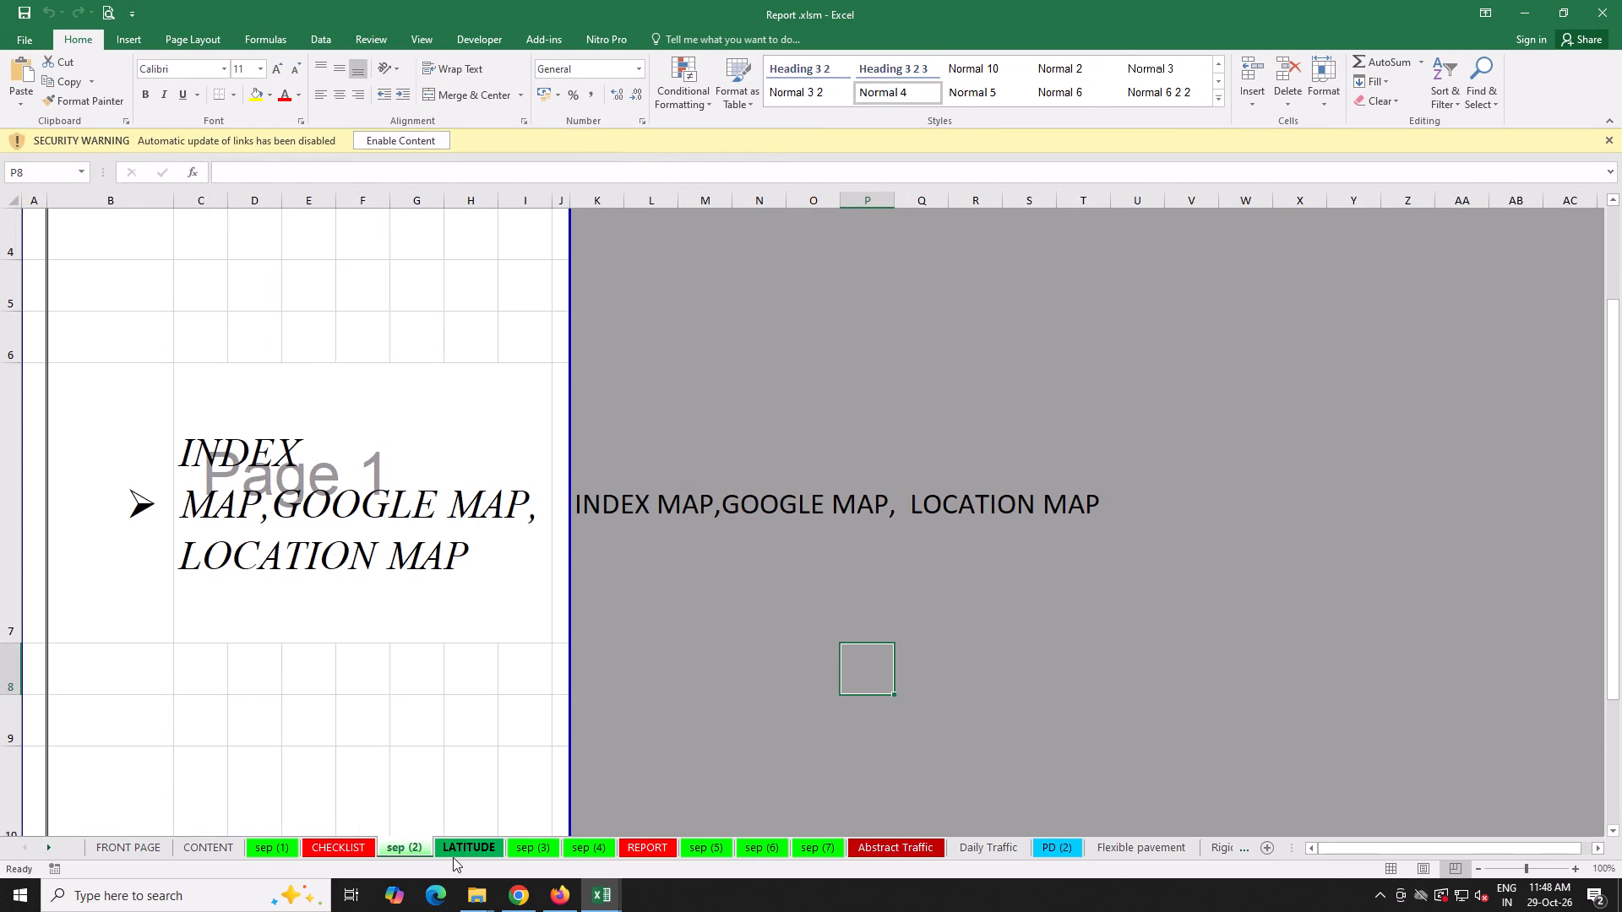
right_click(391, 850)
left_click(424, 819)
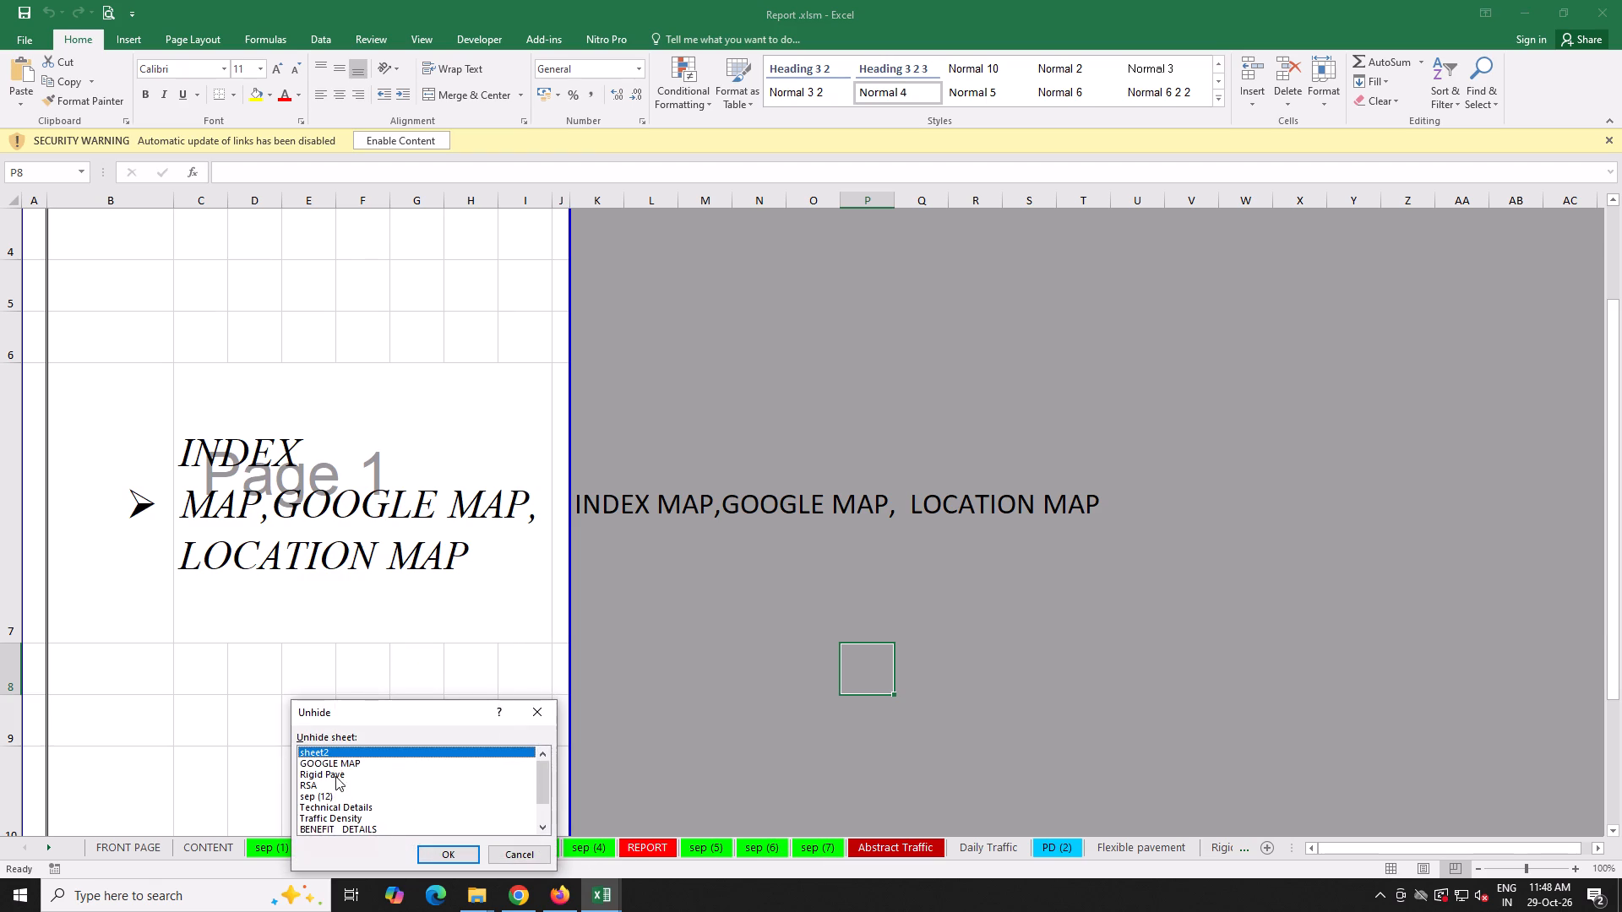
double_click(334, 763)
Switch to Chrome and look back up through the SASCI26-27 sheet for road projects with missing report links.
left_click(514, 895)
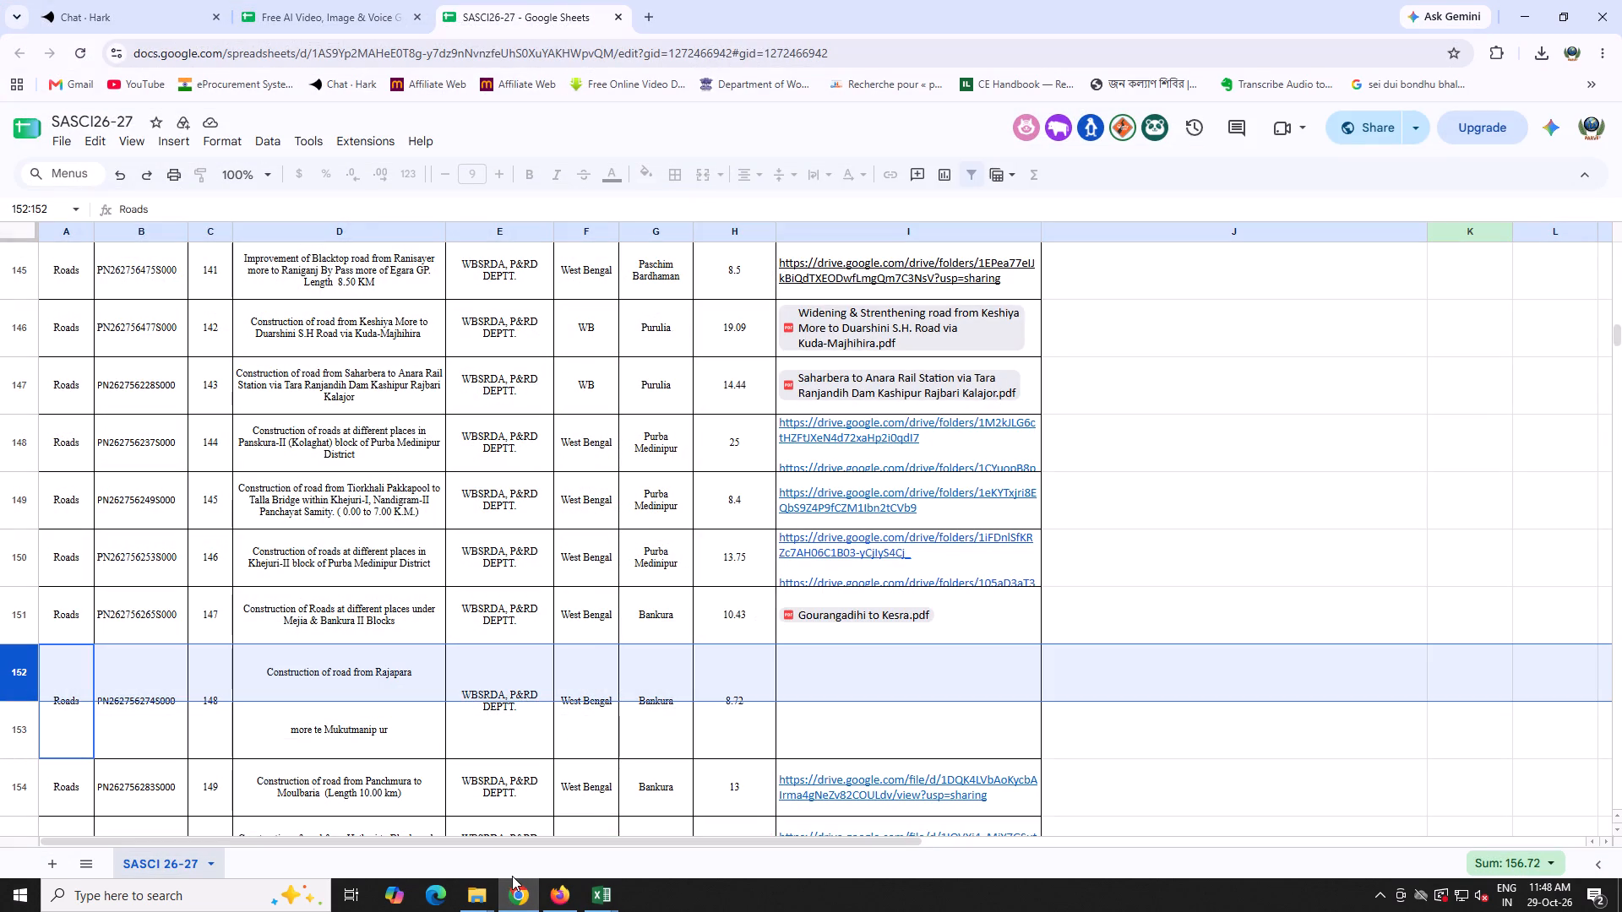
scroll(591, 678, "up", 13)
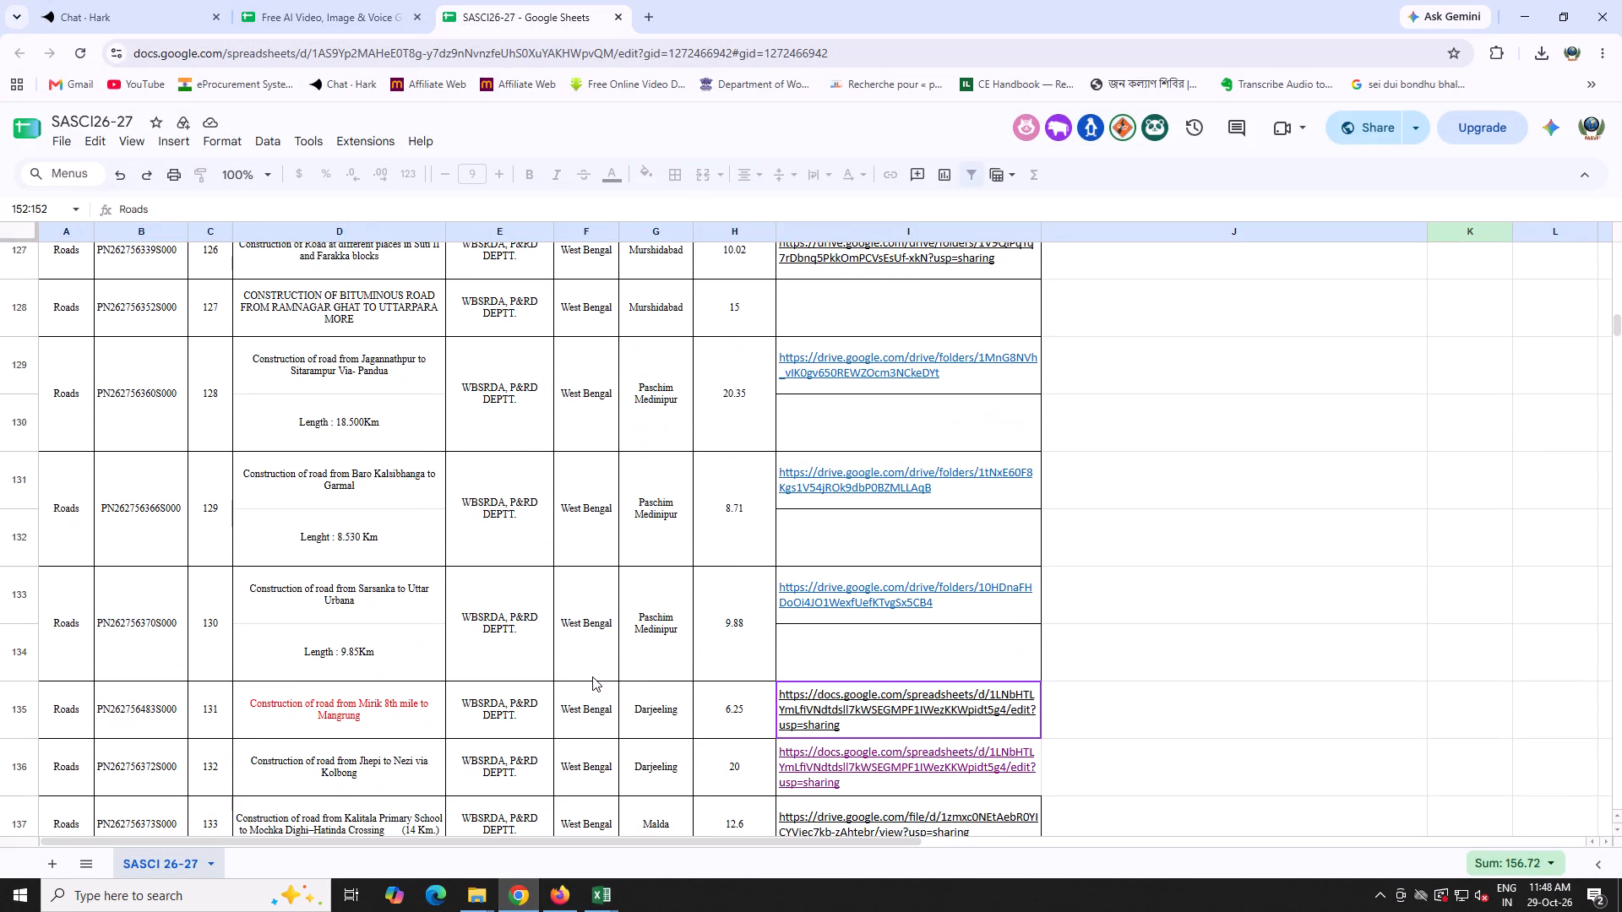
scroll(593, 676, "up", 4)
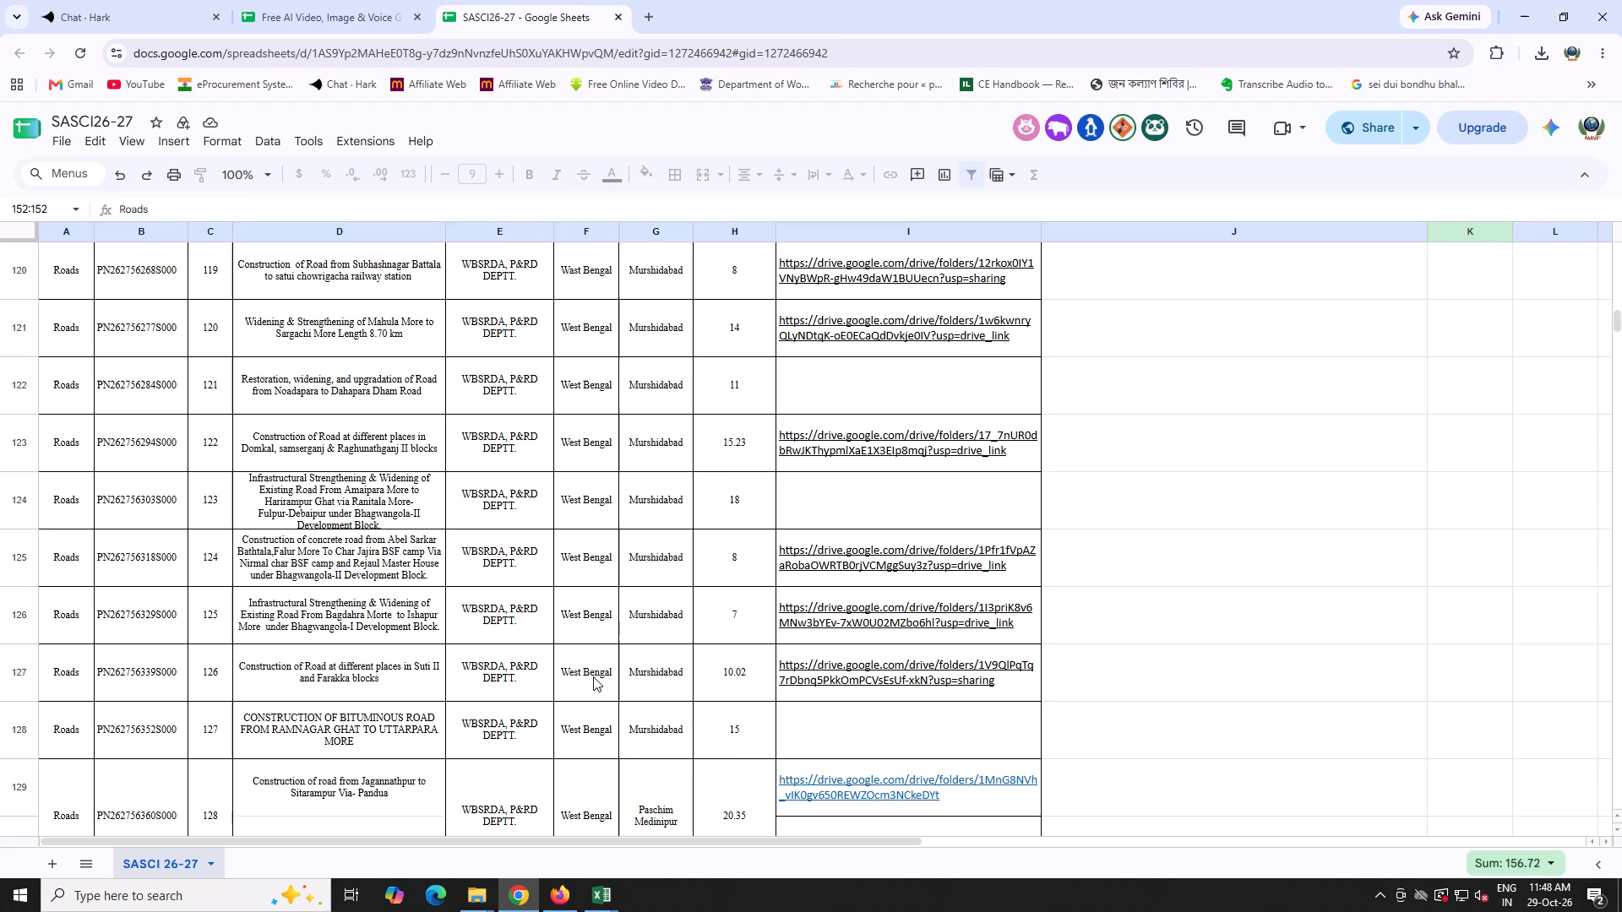
scroll(593, 676, "up", 3)
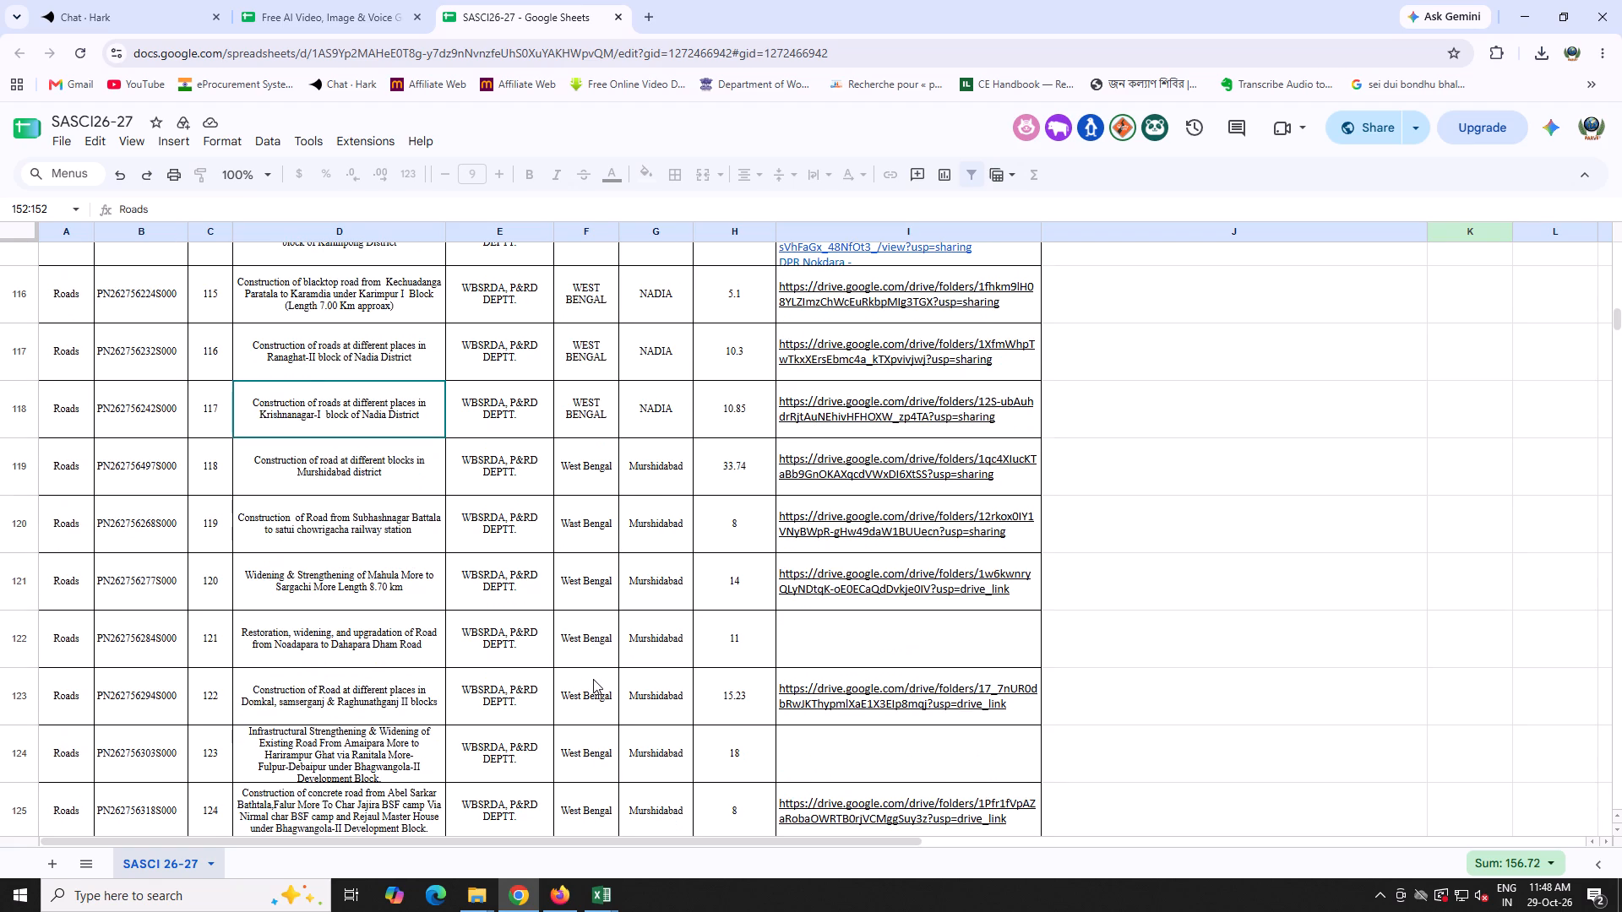
scroll(594, 681, "up", 18)
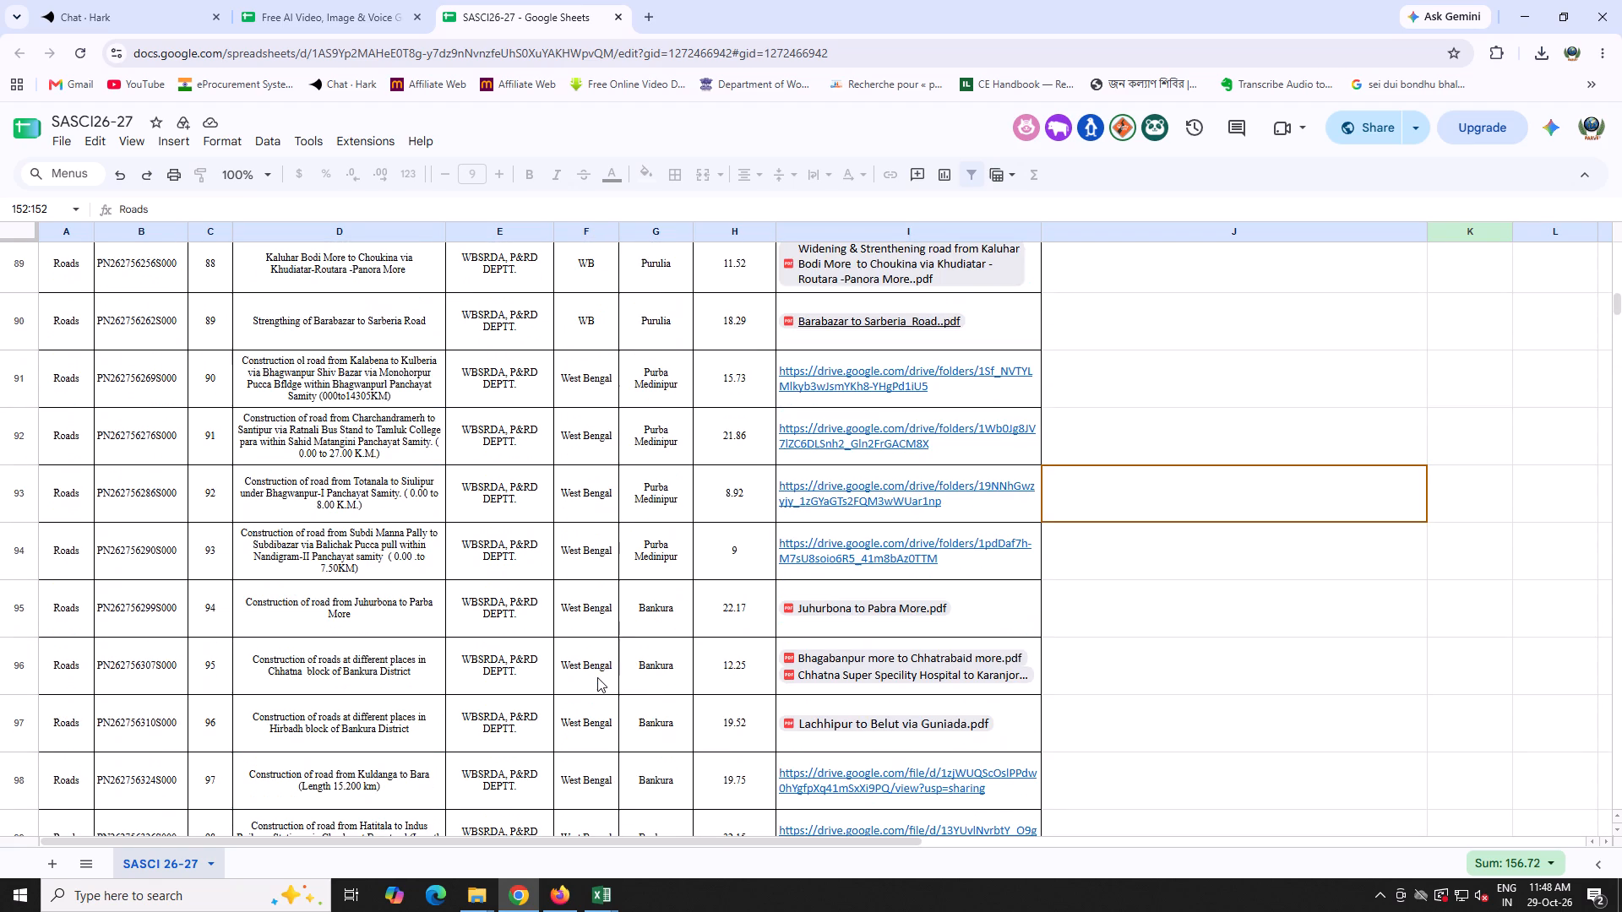
scroll(597, 681, "up", 4)
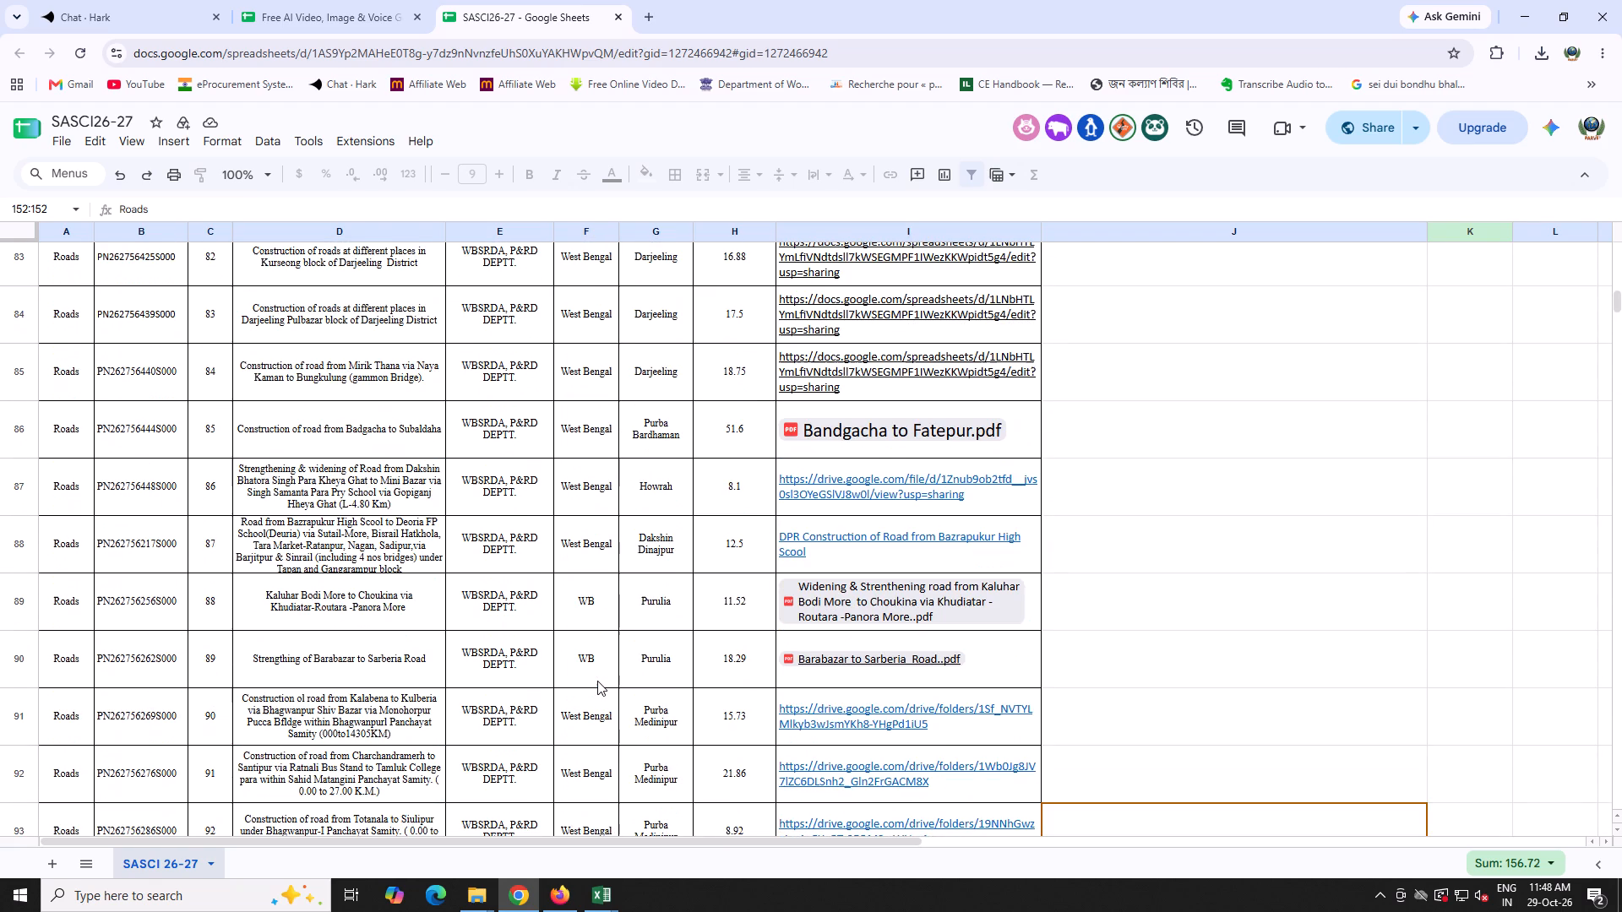
scroll(597, 681, "up", 10)
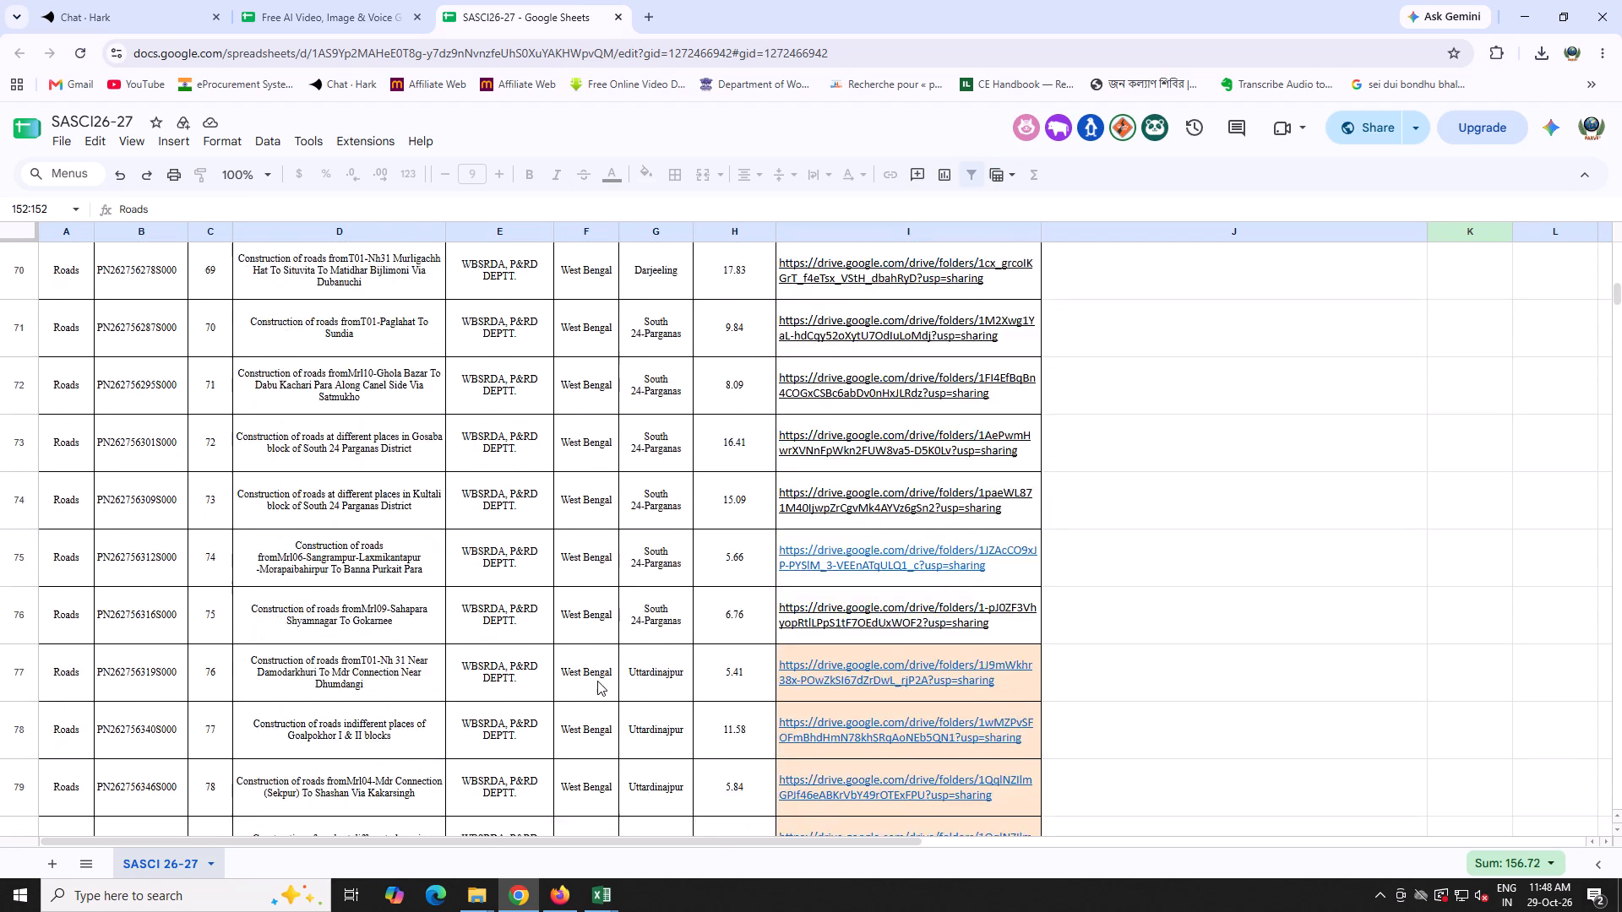
scroll(597, 681, "up", 13)
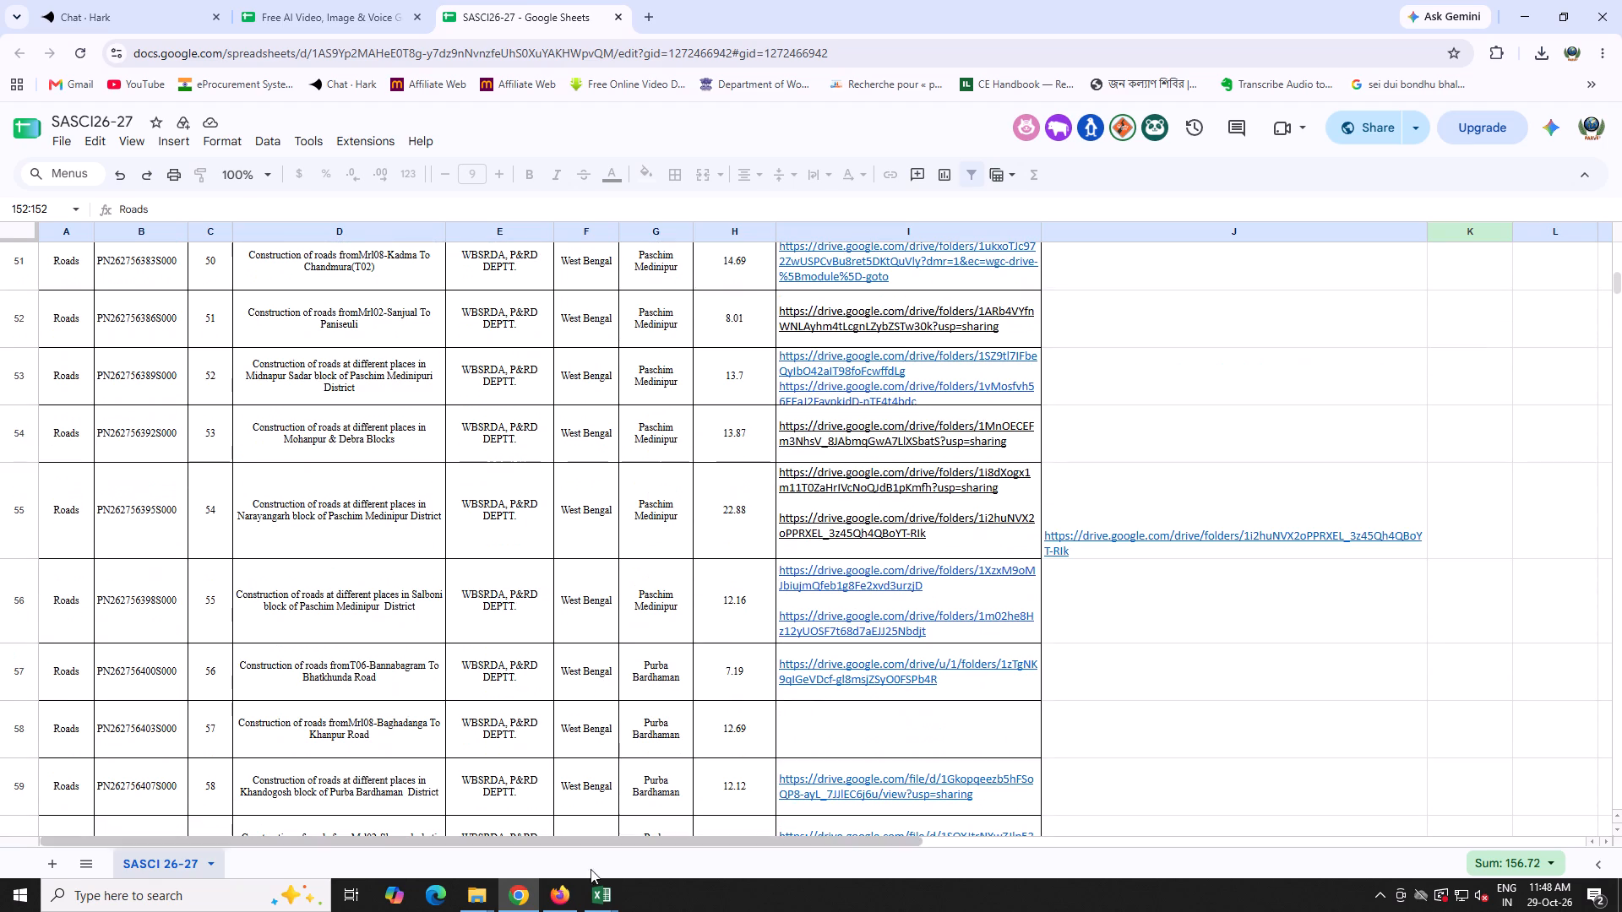
Switch to File Explorer and, from the 1 DPR folder, open Purulia CAPEX 2026 inside PURULIA.
left_click(569, 898)
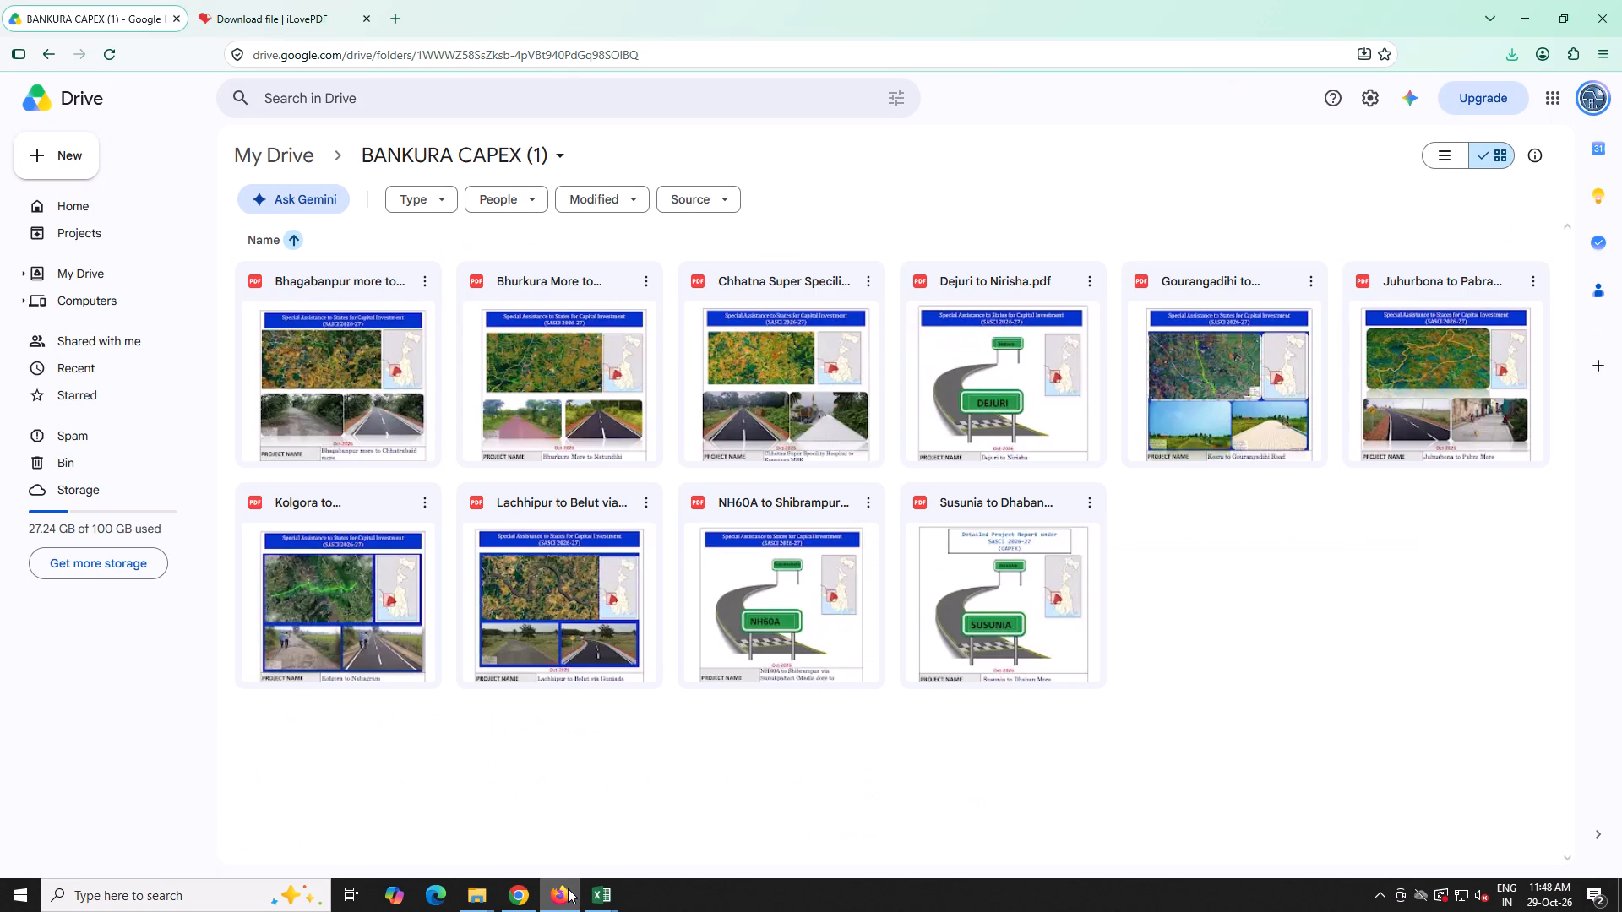
left_click(481, 893)
left_click(503, 833)
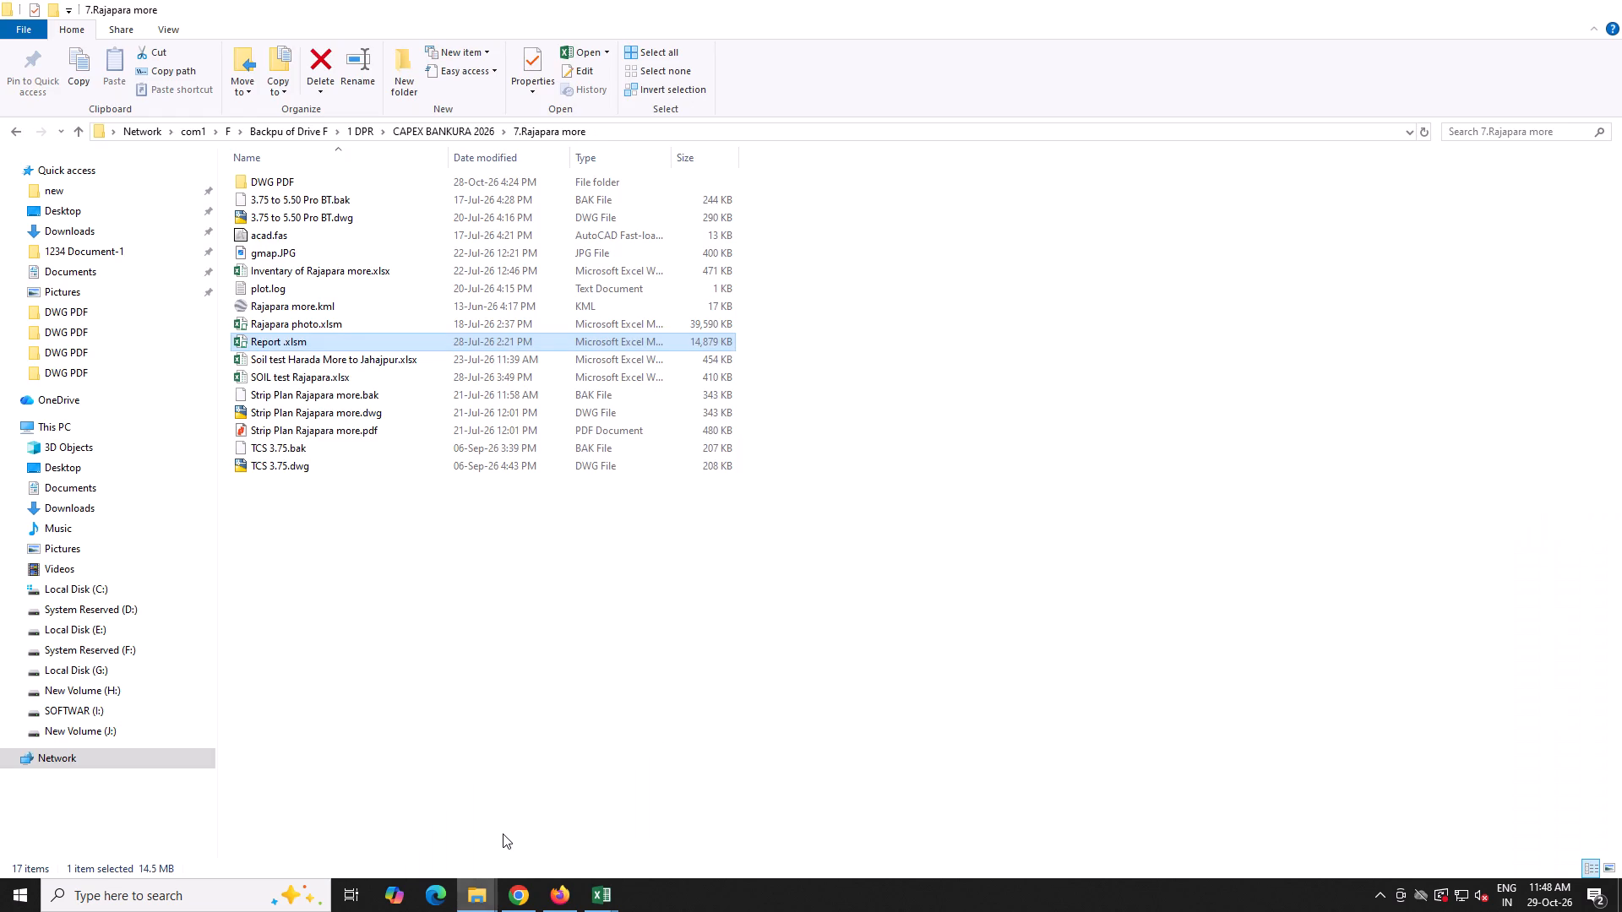
left_click(367, 129)
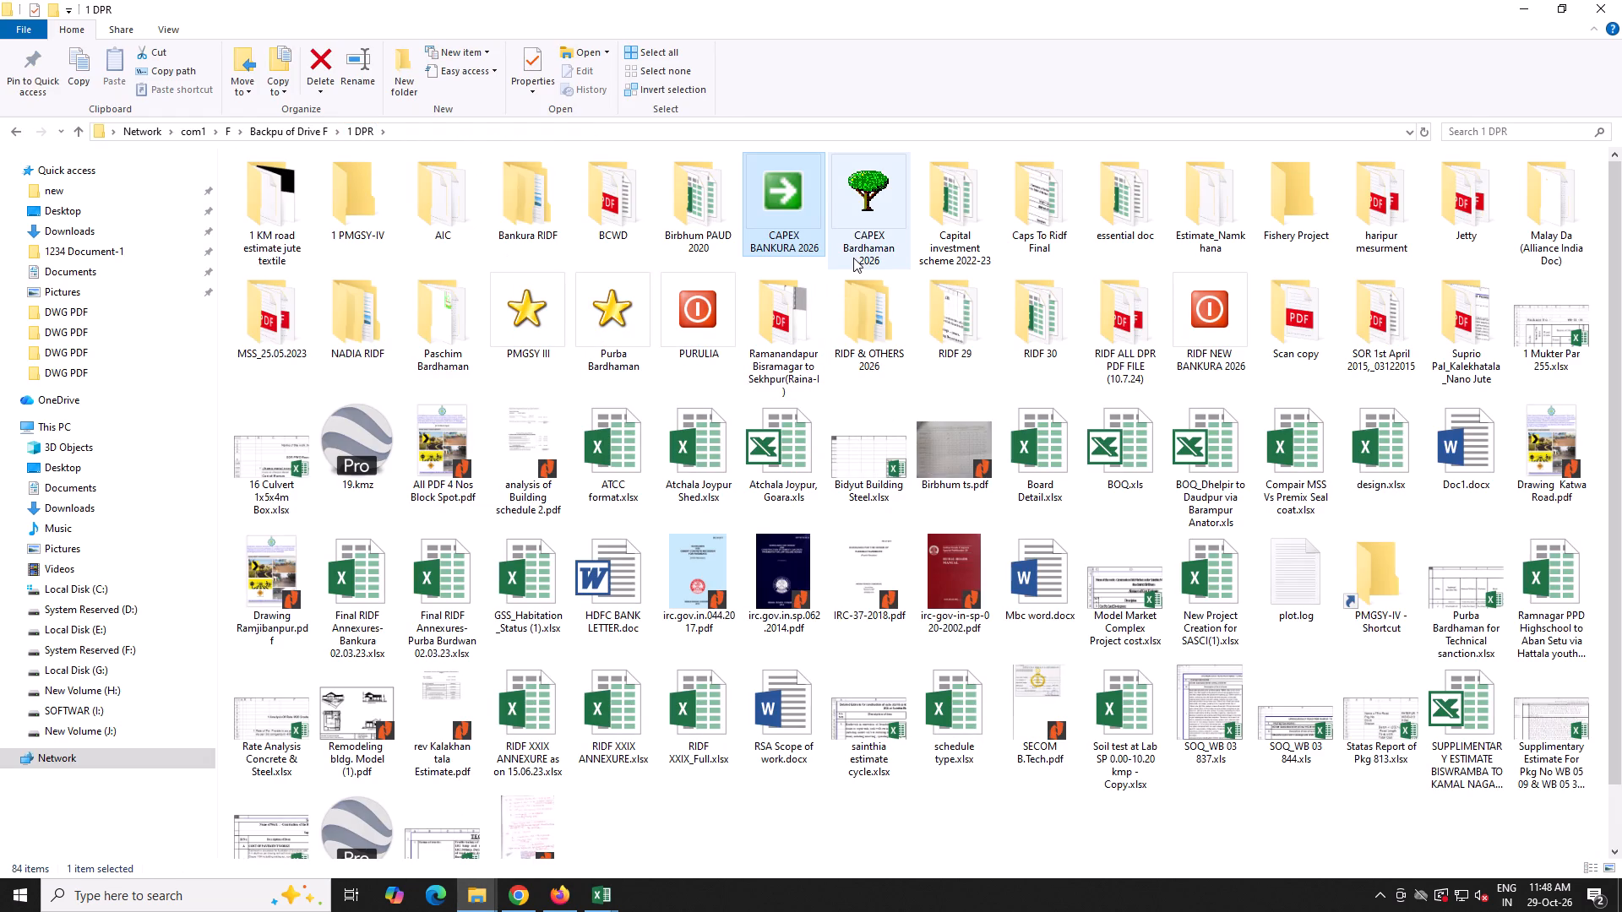
double_click(680, 331)
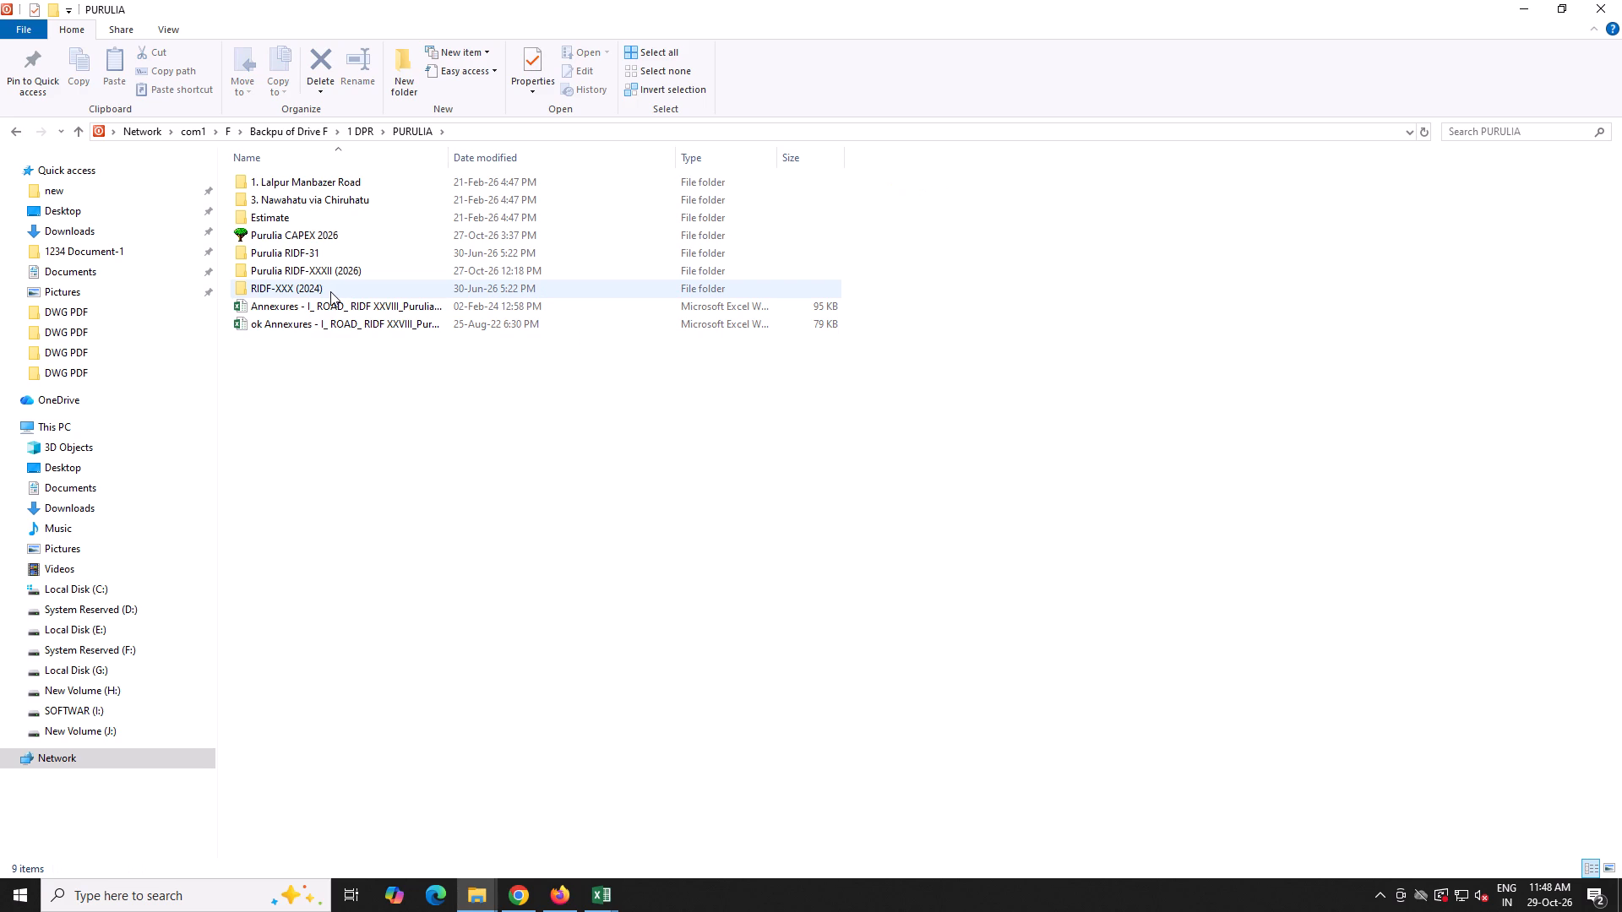
double_click(312, 233)
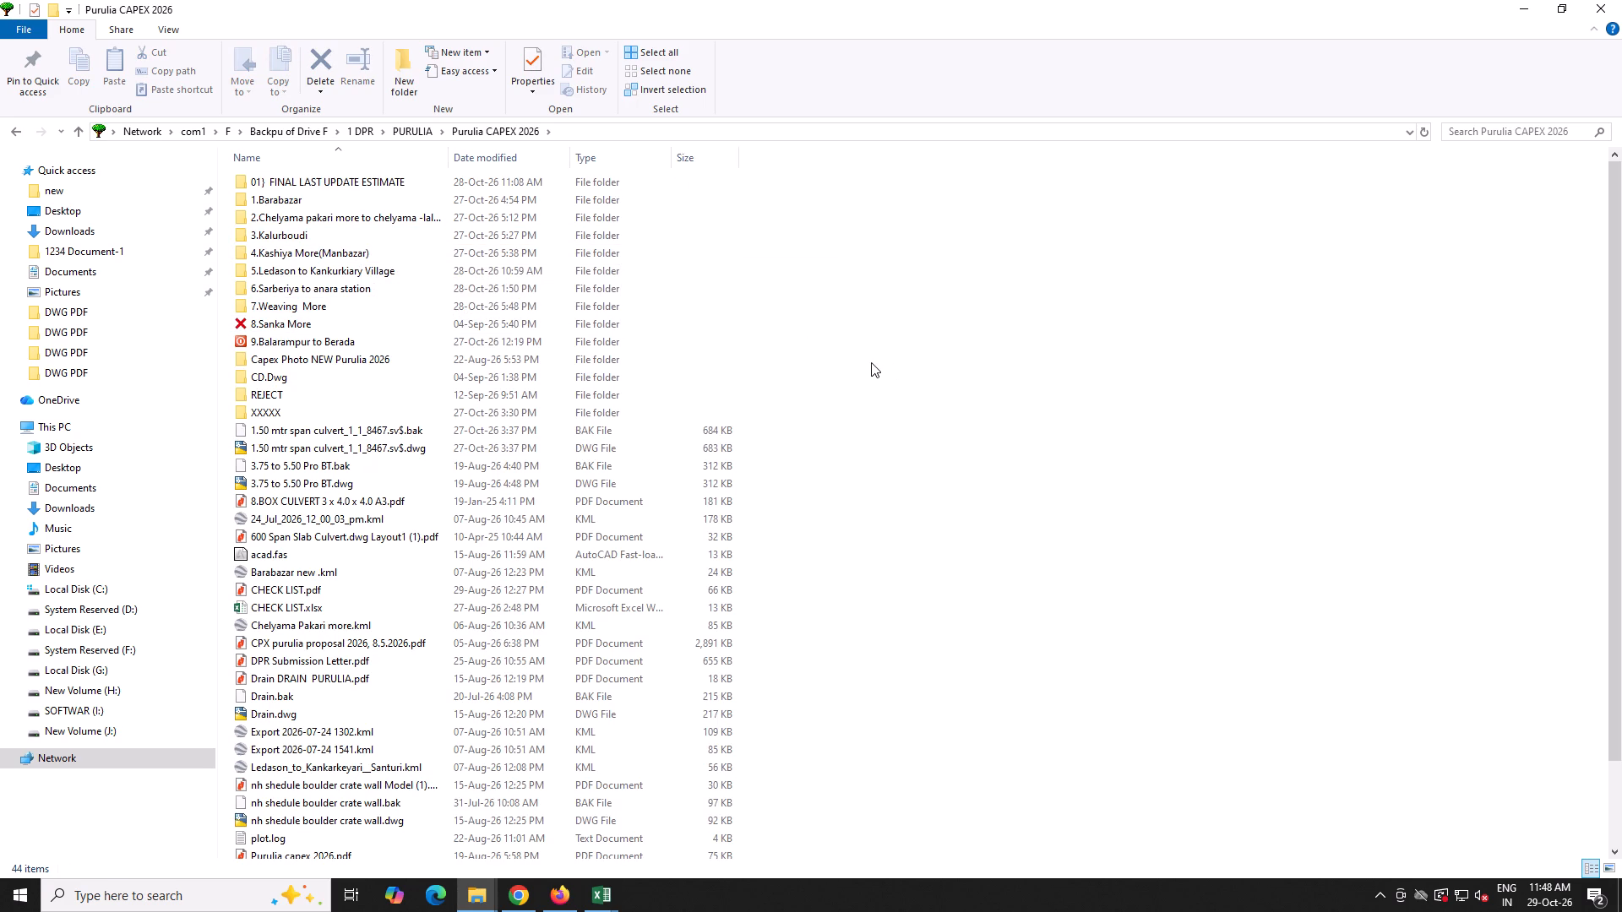
In the SASCI26-27 workbook in Excel, filter District to Purulia instead of Bankura and select the project names in rows 89 to 183.
left_click(587, 909)
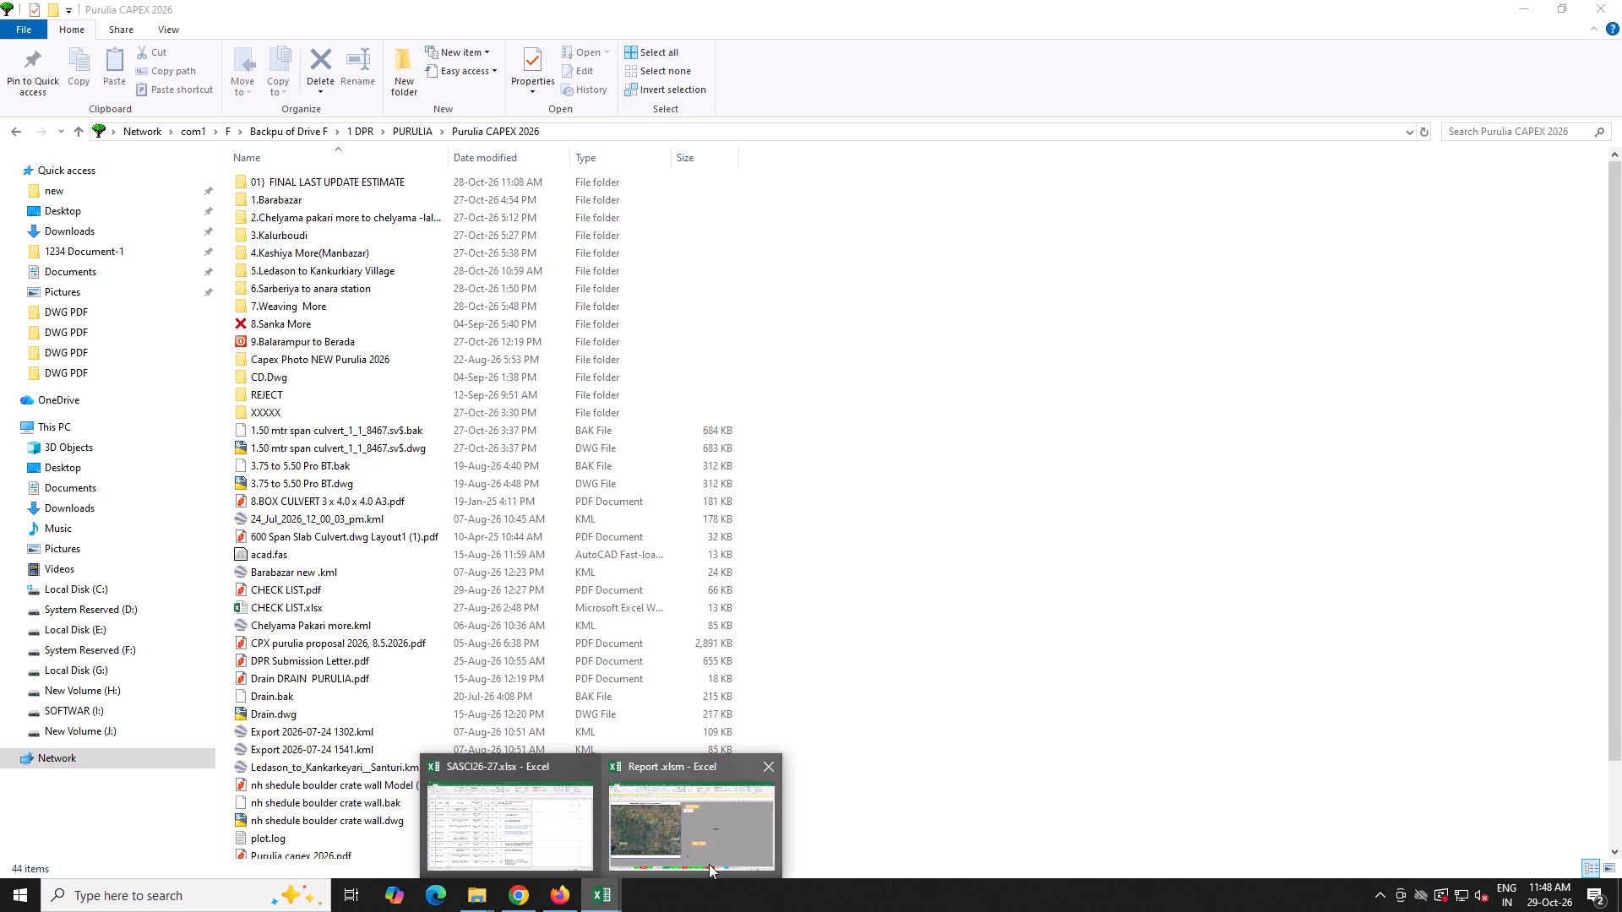
left_click(547, 839)
left_click(665, 234)
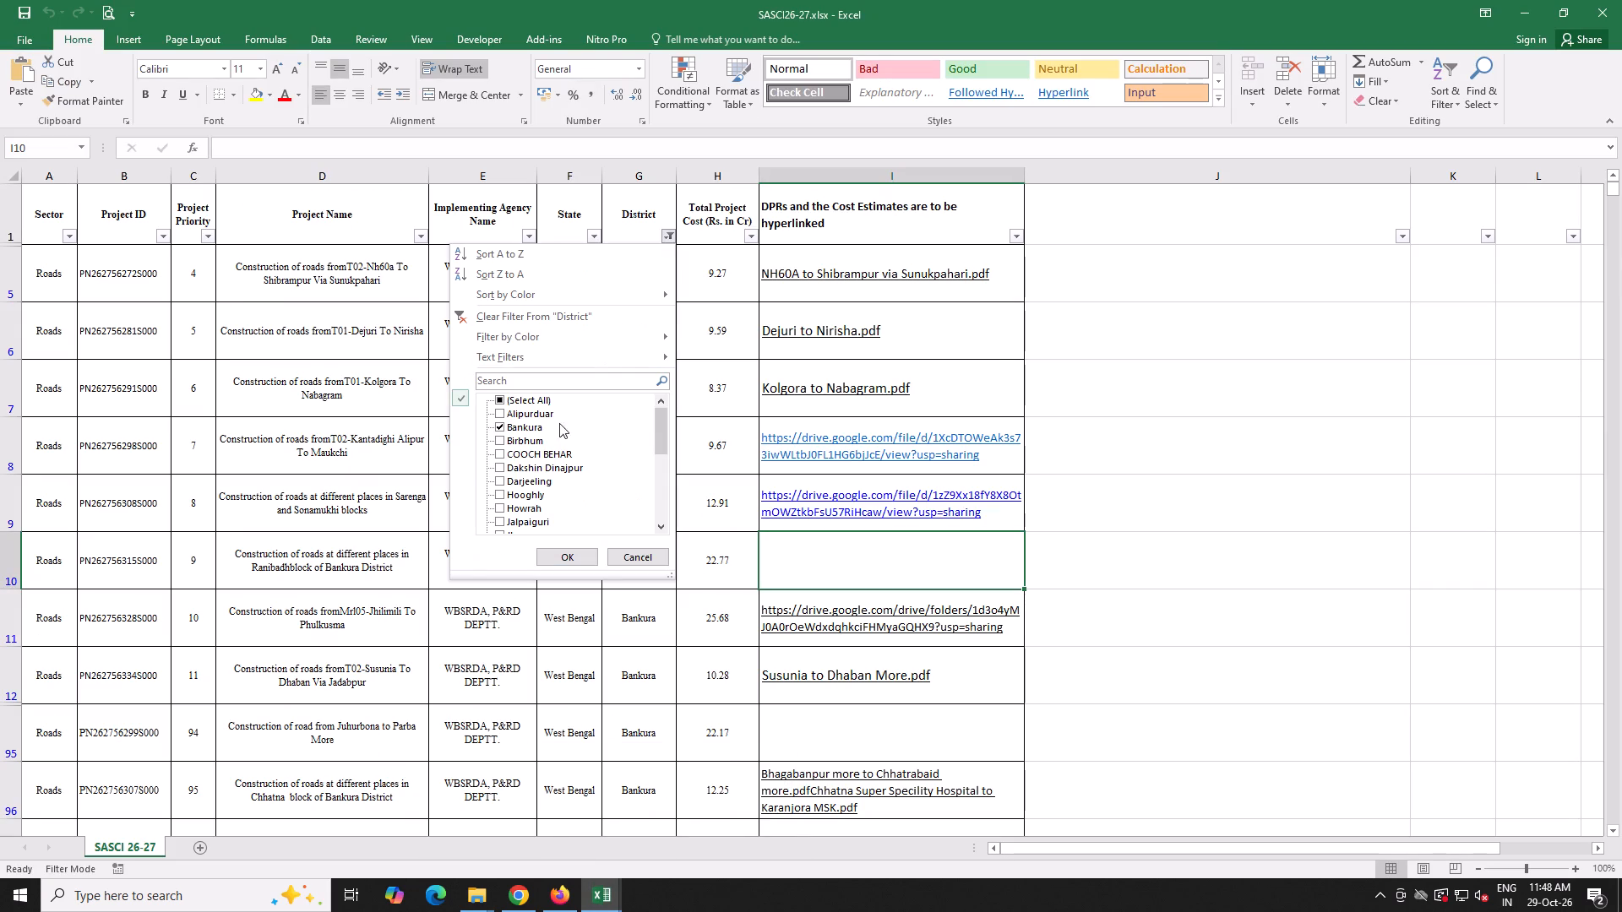
left_click(516, 428)
scroll(548, 487, "down", 4)
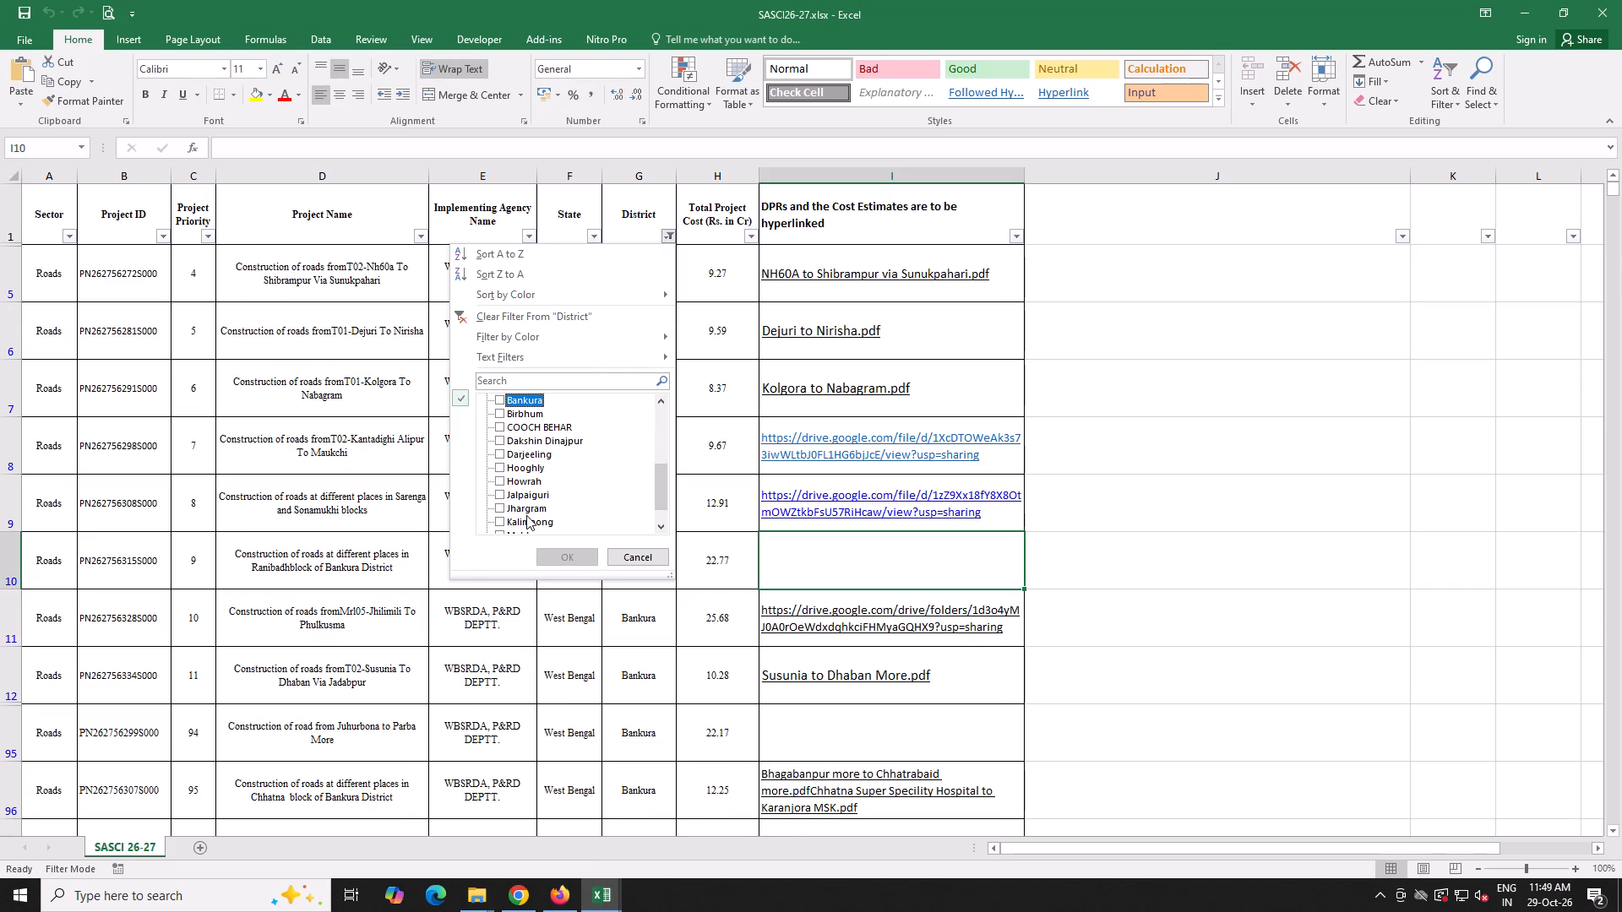
scroll(529, 501, "up", 2)
scroll(537, 513, "down", 5)
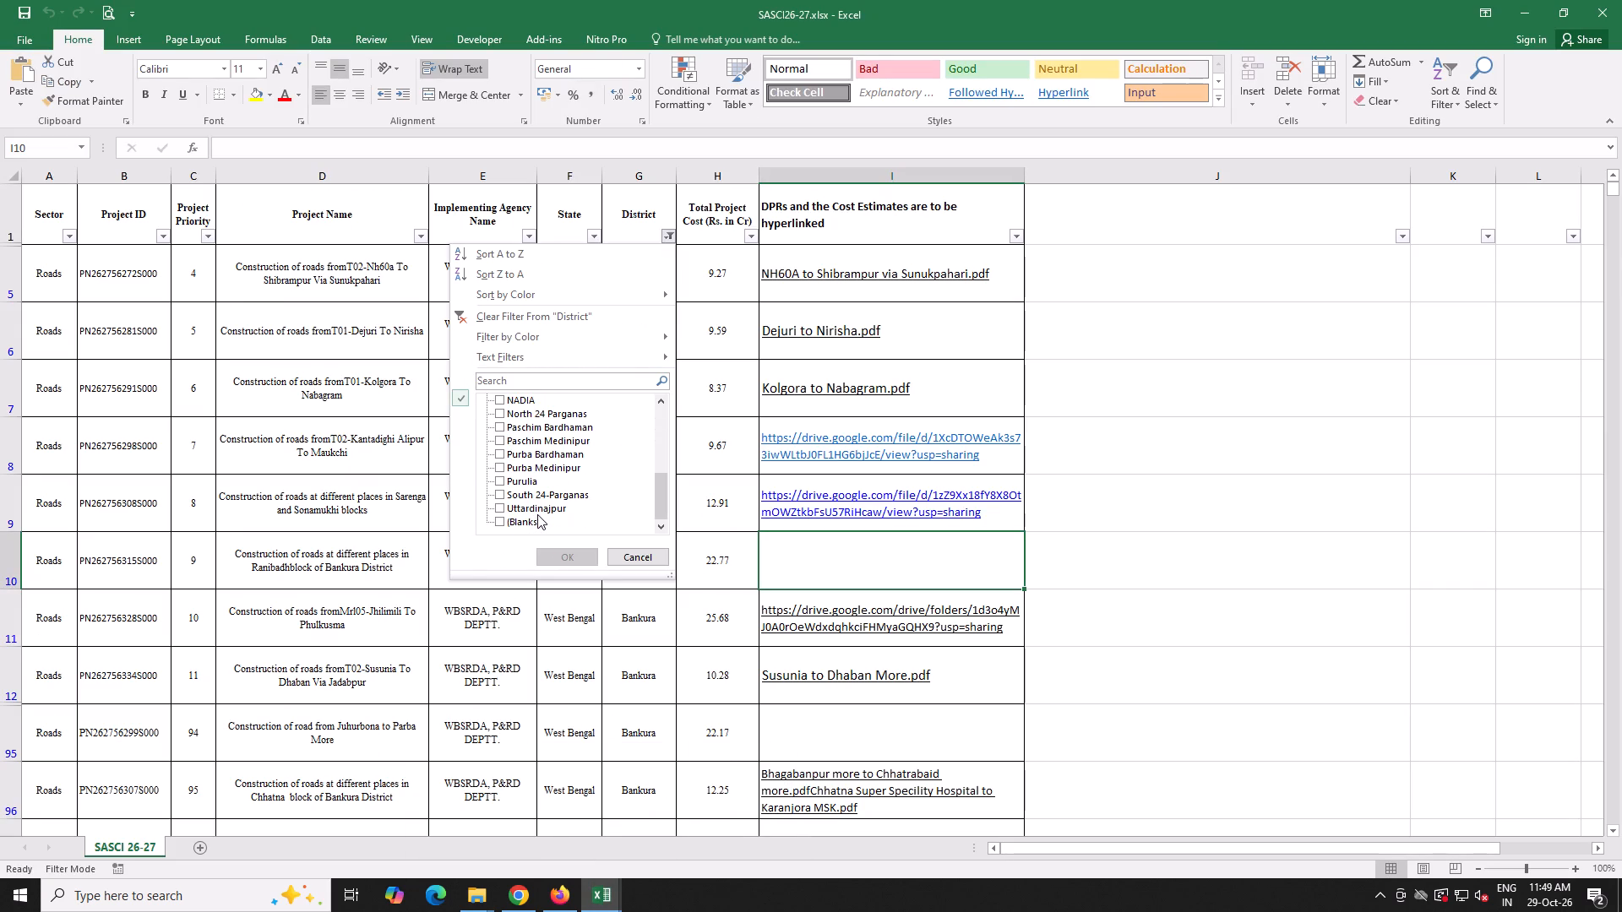
left_click(525, 480)
left_click(556, 561)
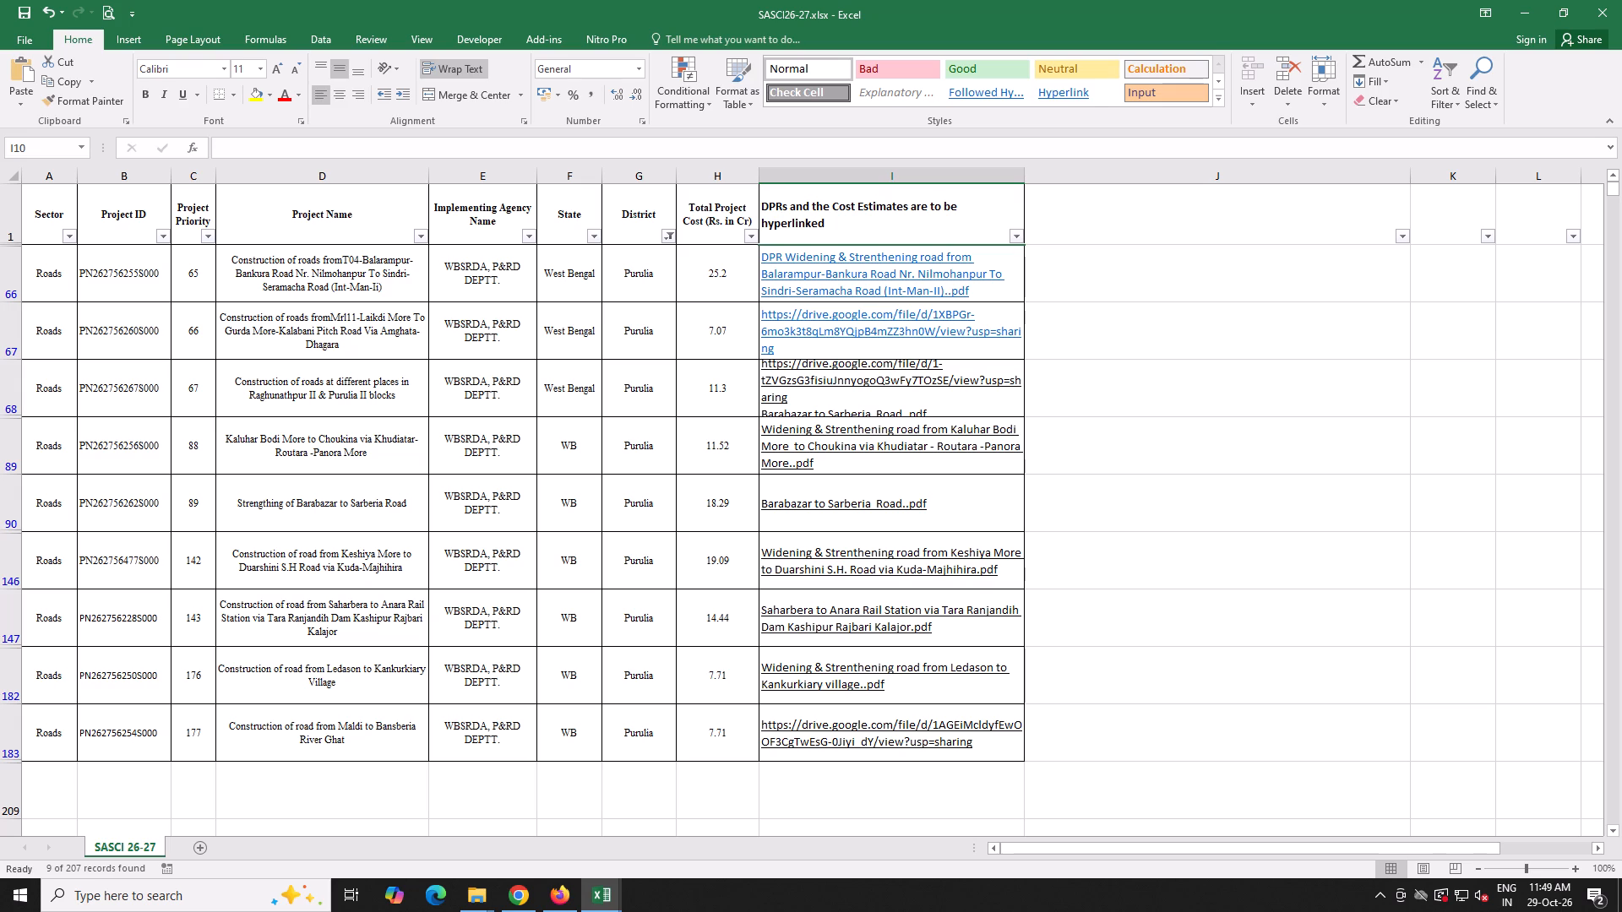
scroll(560, 537, "up", 7)
left_click_drag(359, 731, 357, 676)
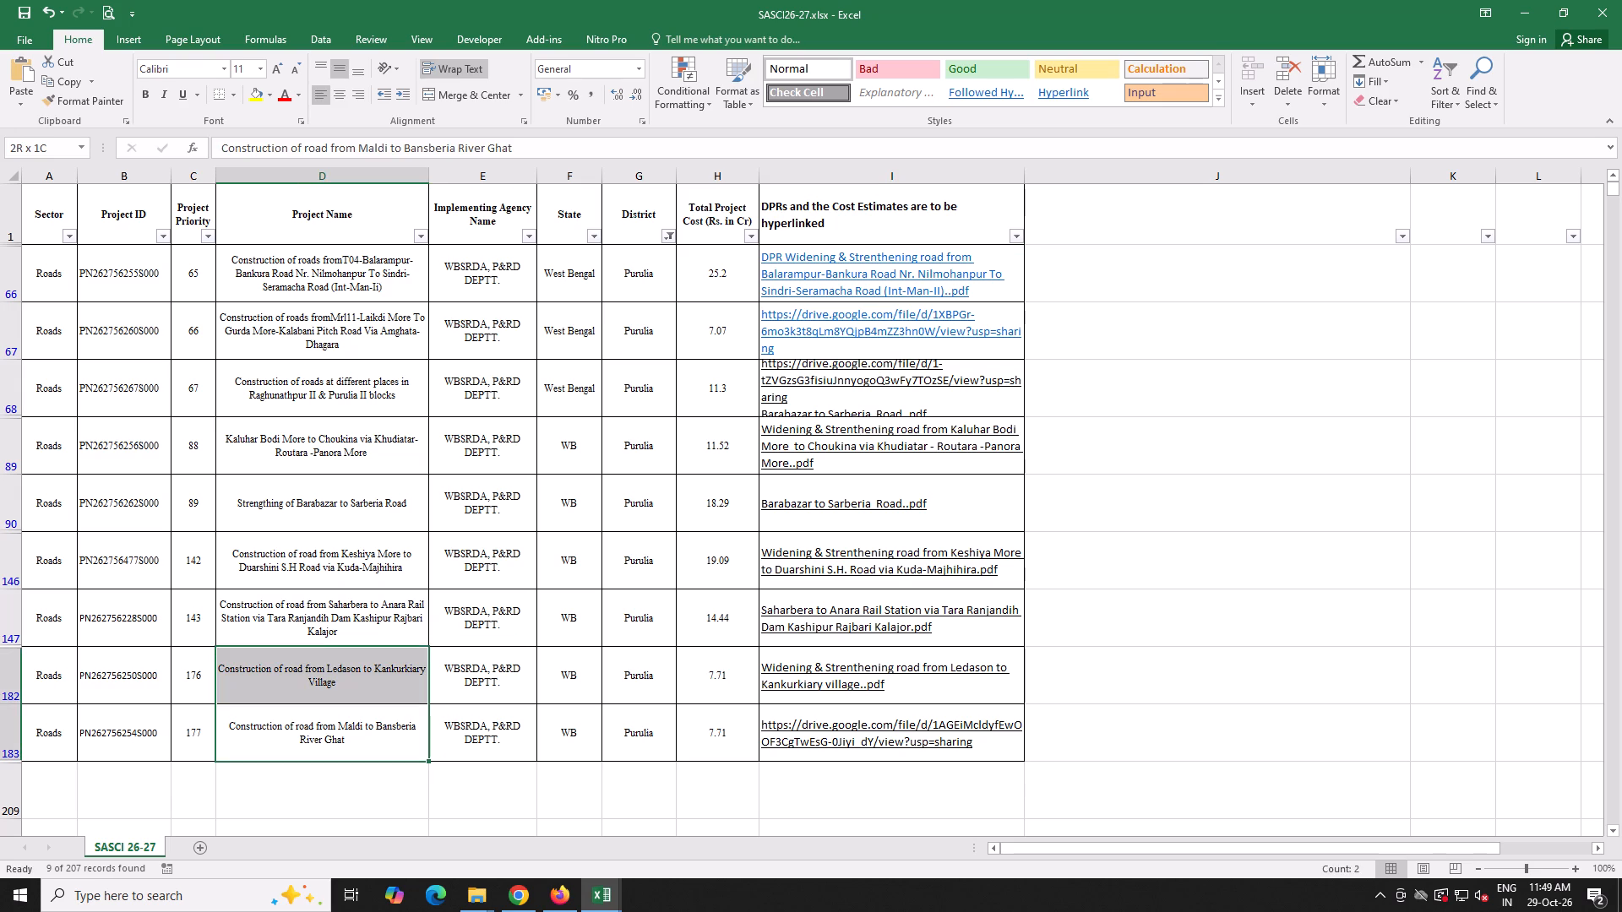
left_click_drag(357, 676, 408, 425)
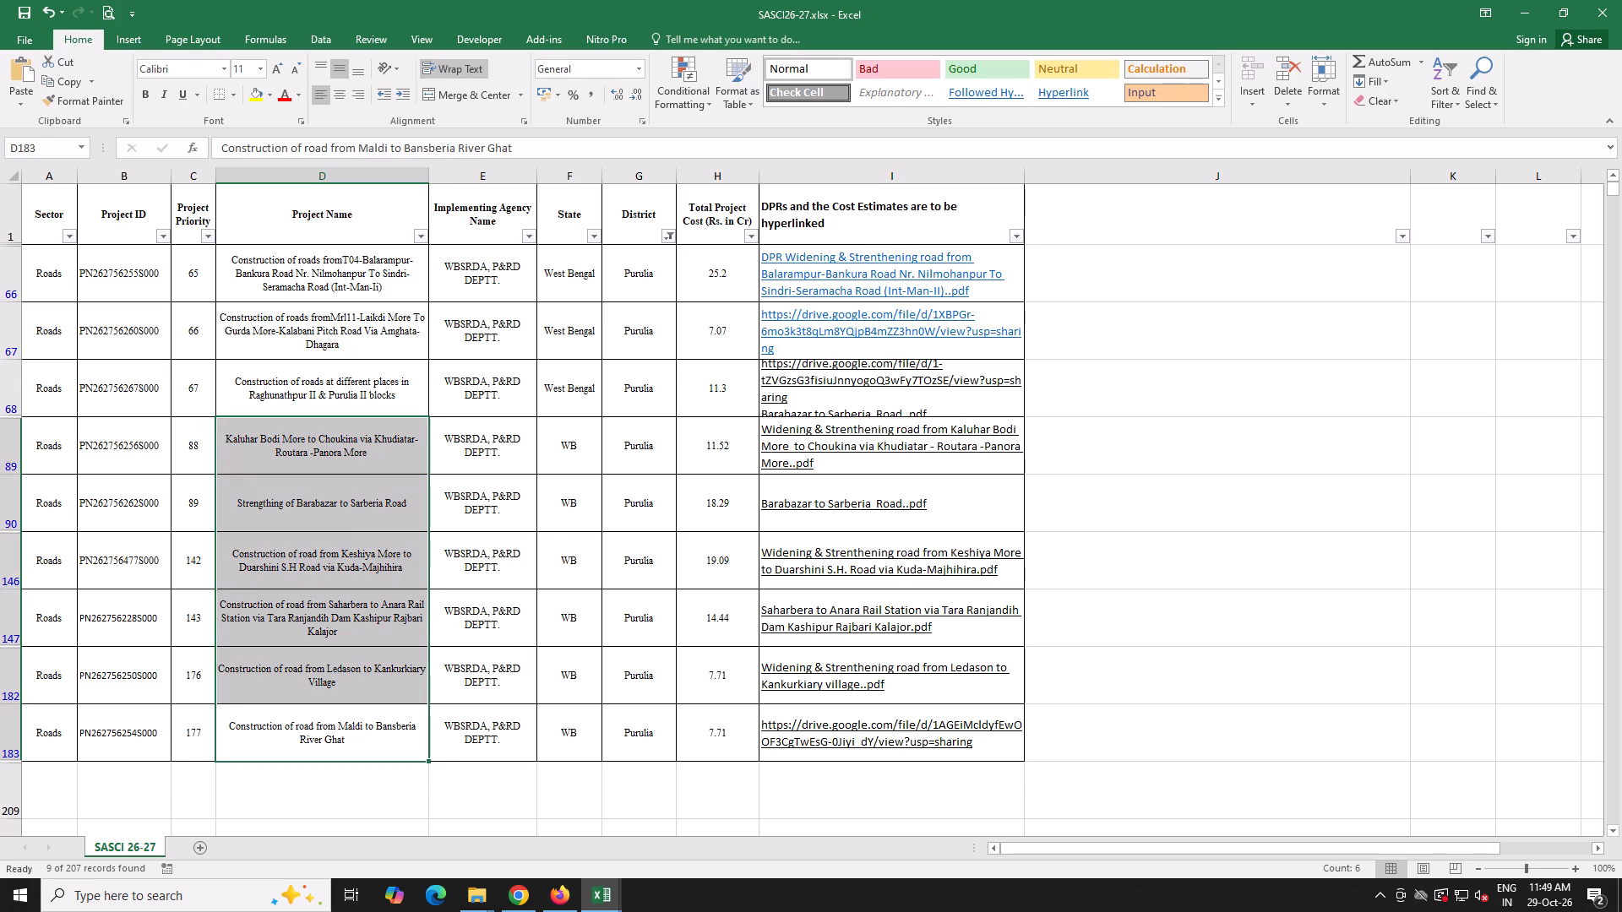
From Google Drive's home in Firefox, share the Chelyama pakari road PDF with anyone with the link and copy its link.
left_click(525, 904)
left_click(553, 898)
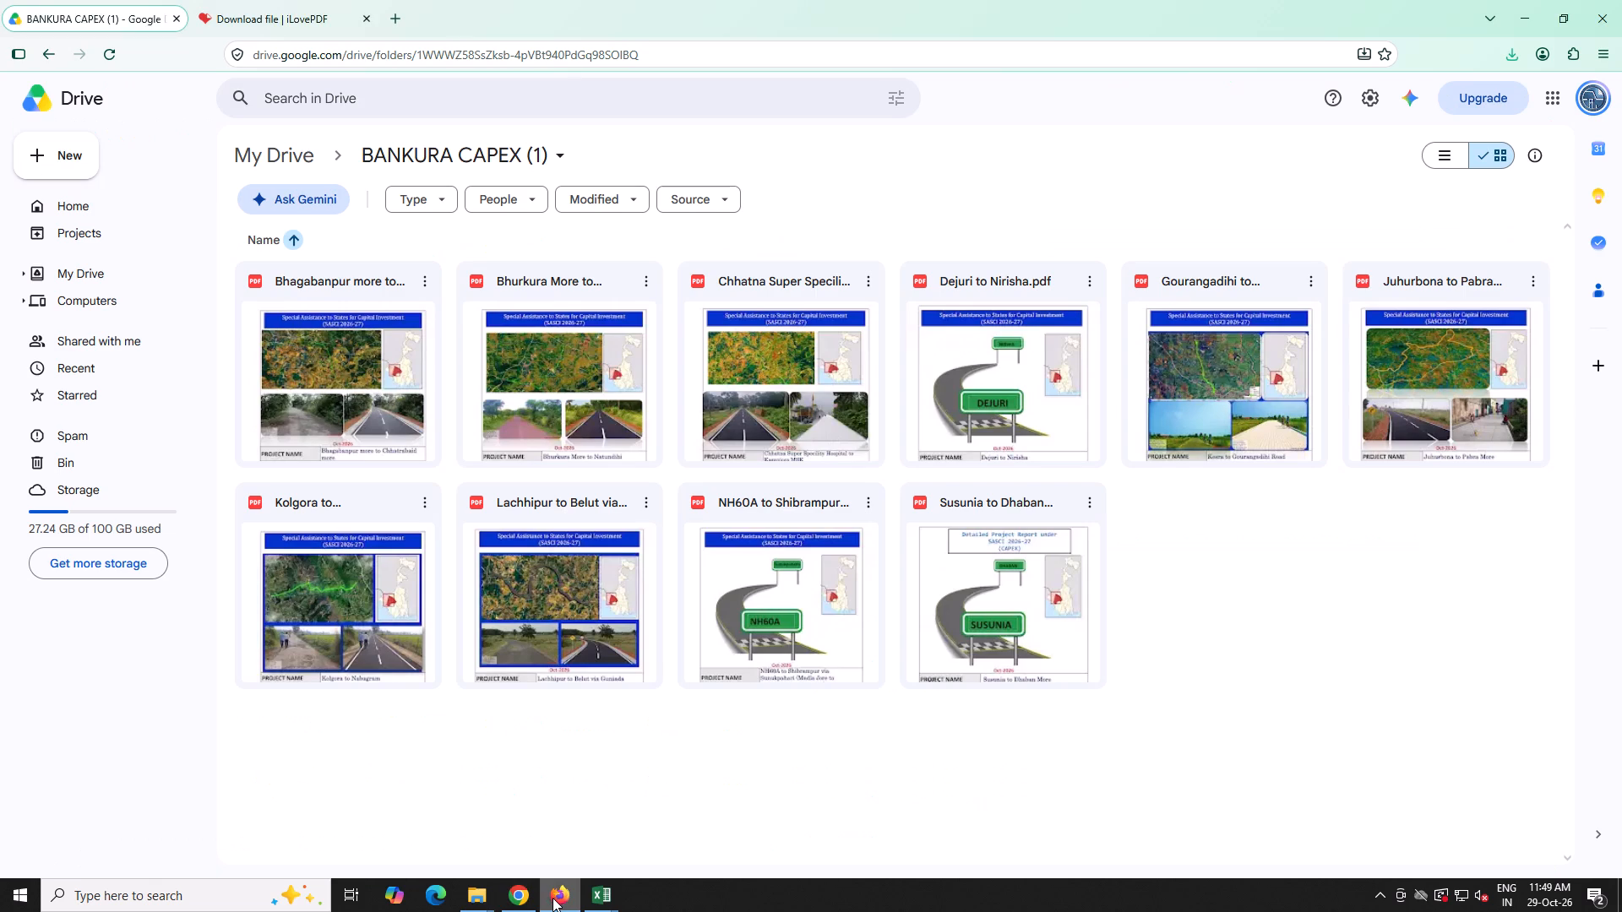
left_click(1559, 100)
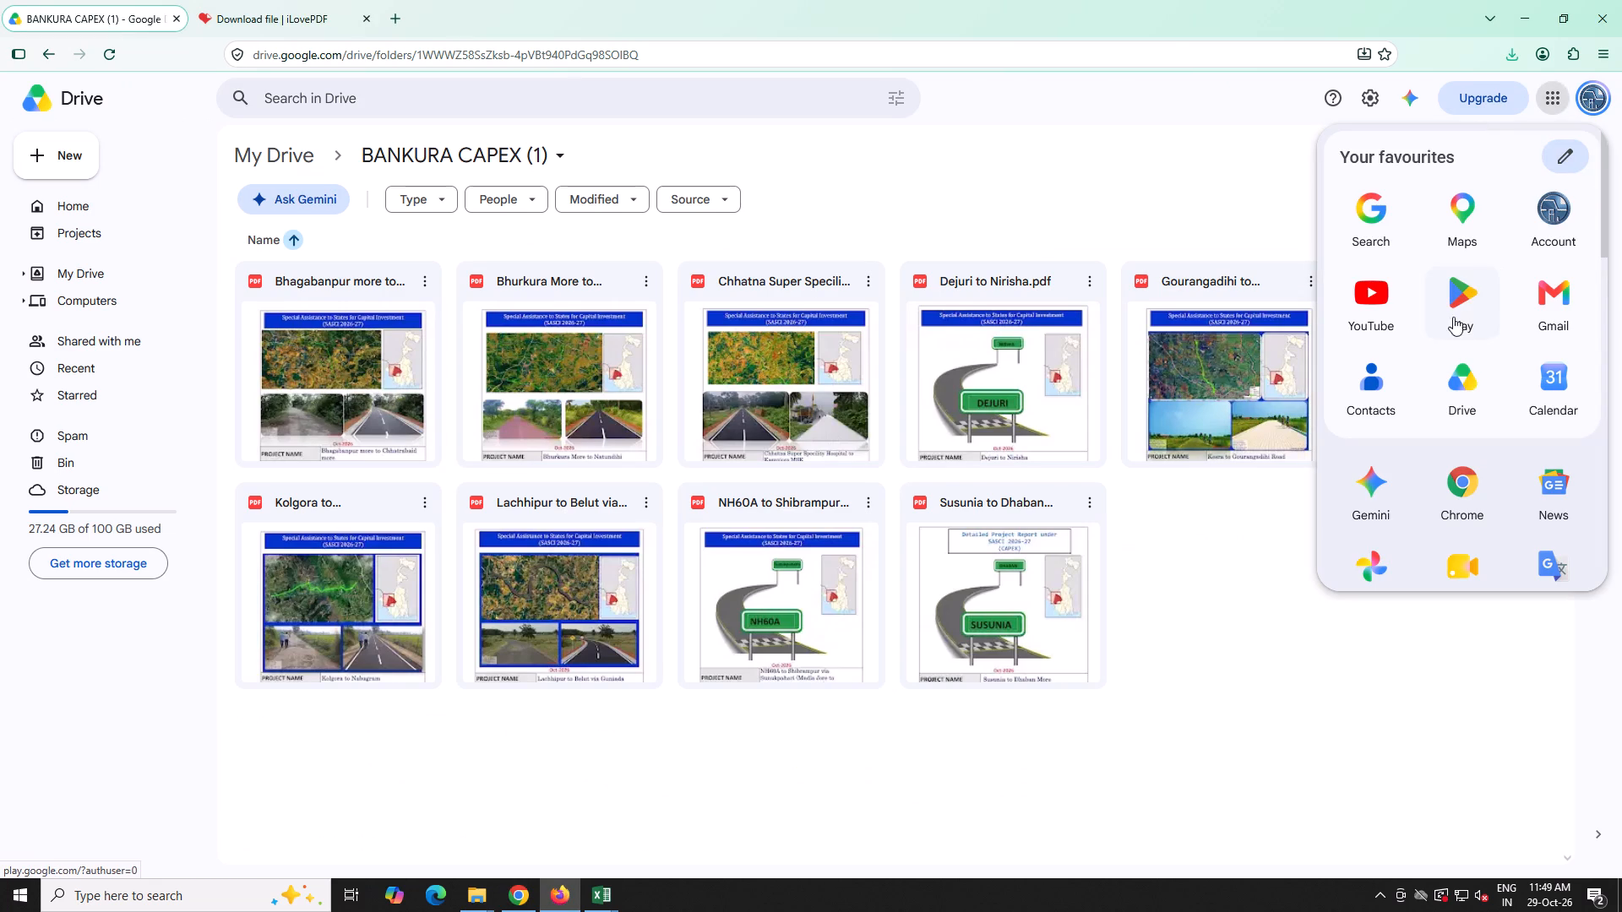
left_click(1455, 395)
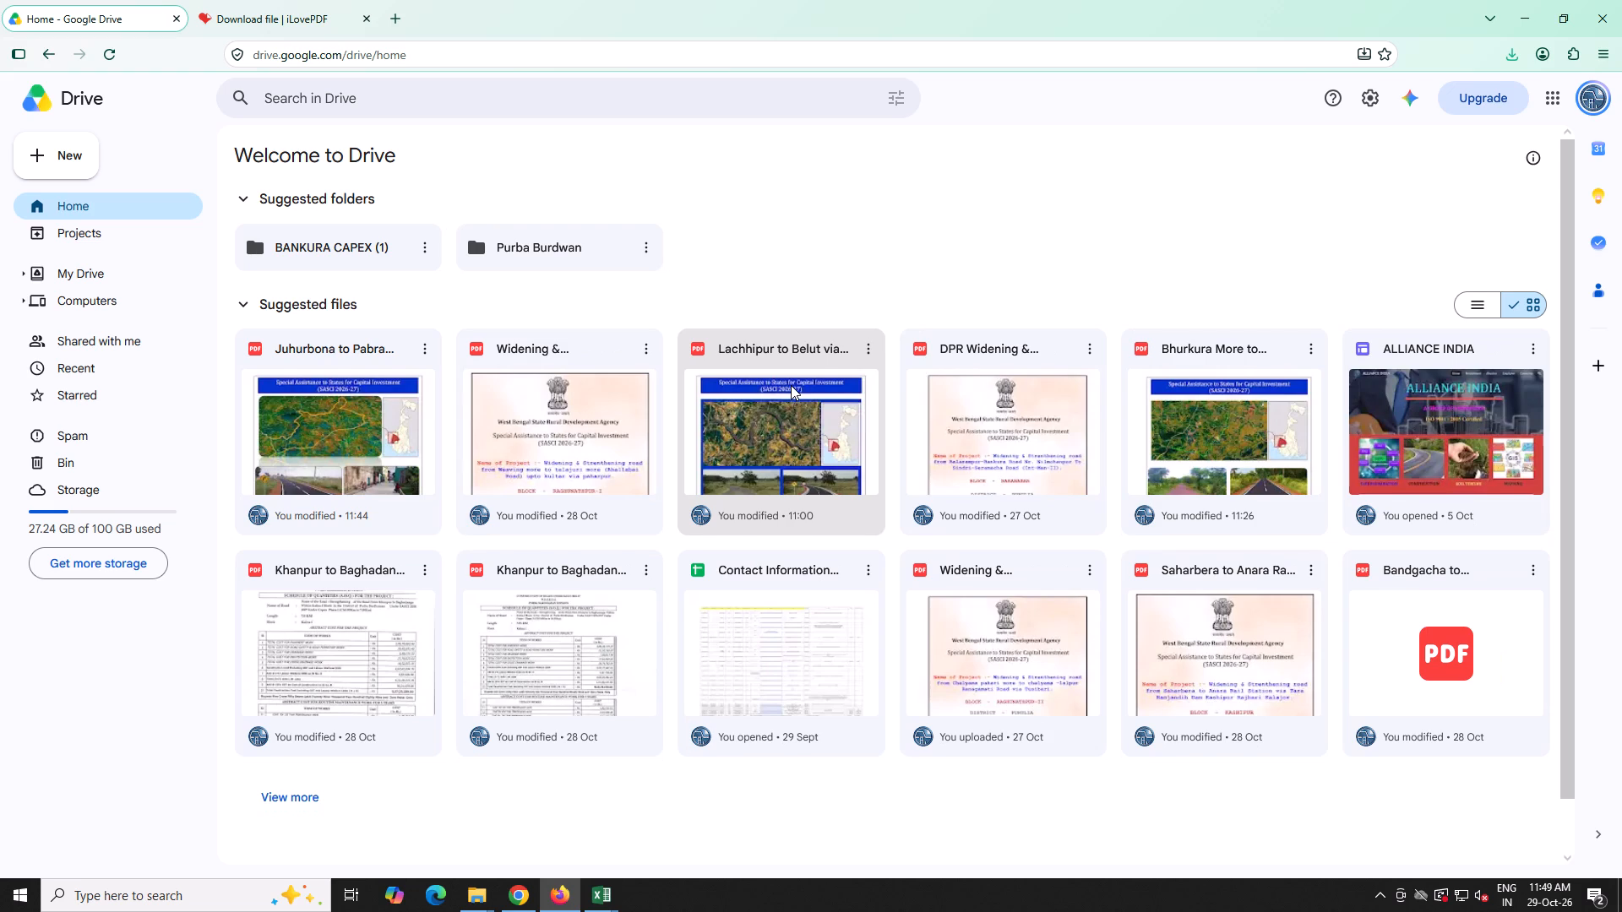
scroll(791, 385, "down", 1)
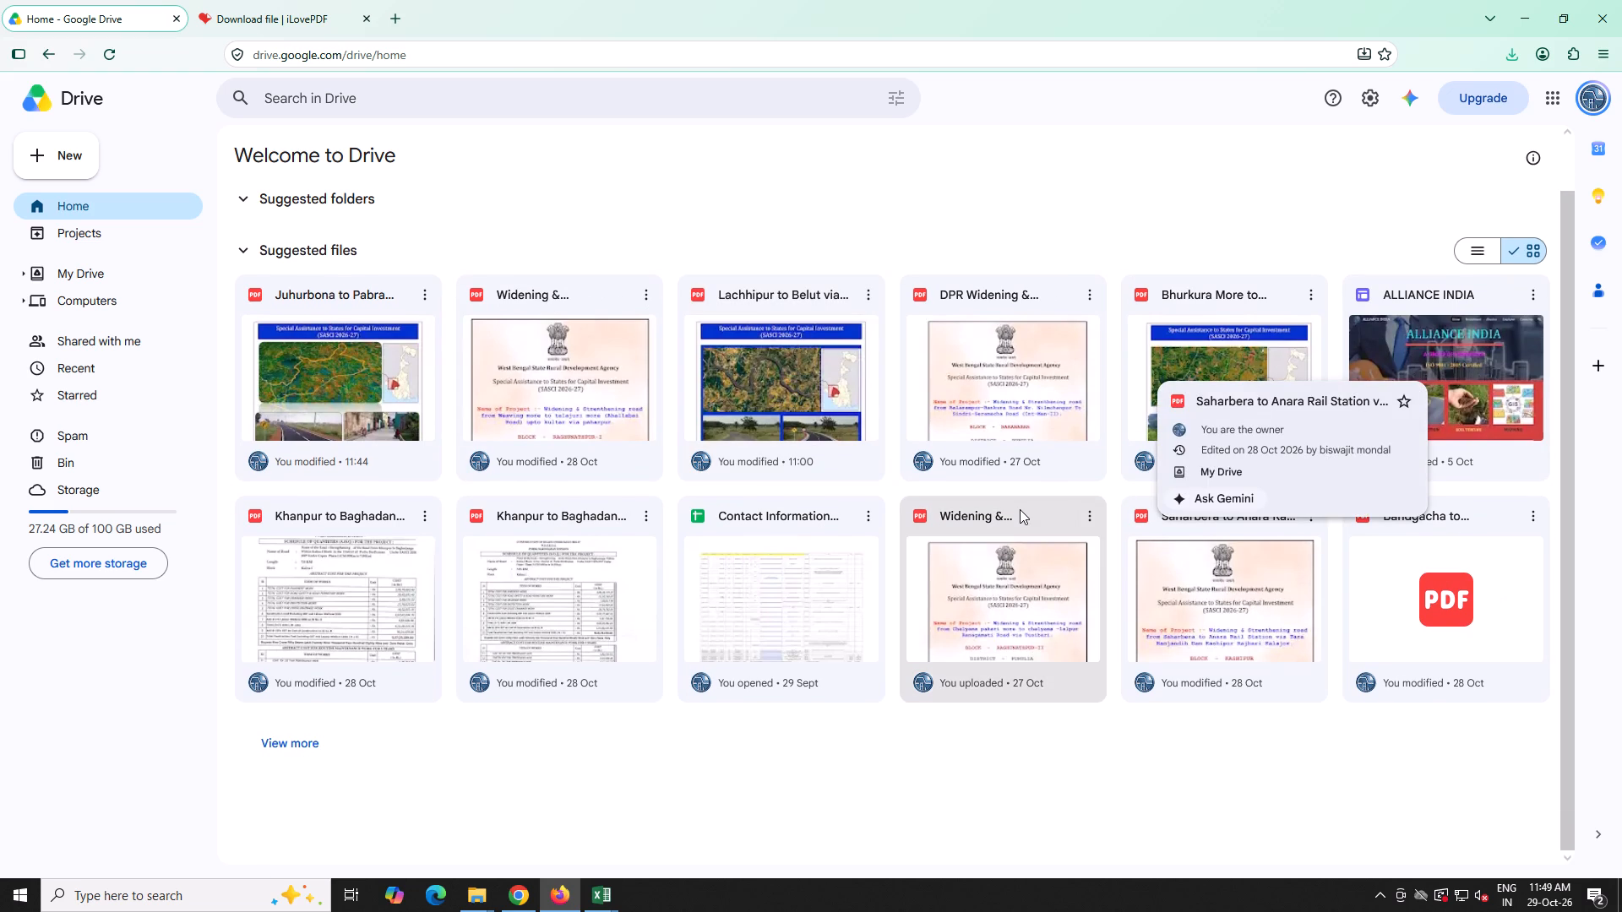
left_click(1095, 512)
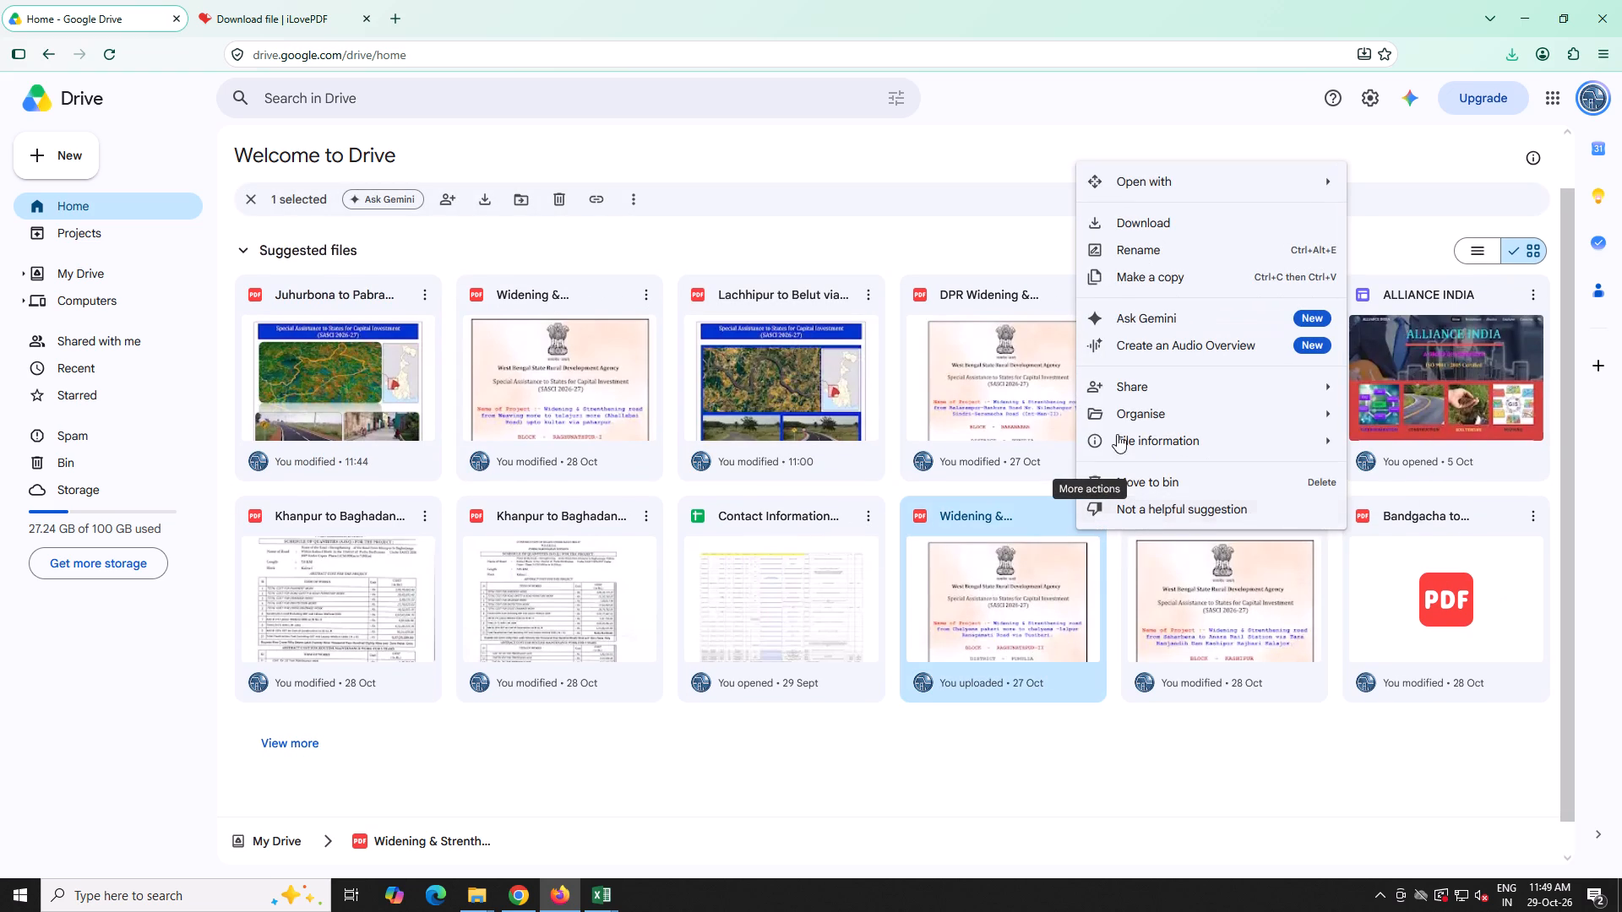
left_click(1420, 391)
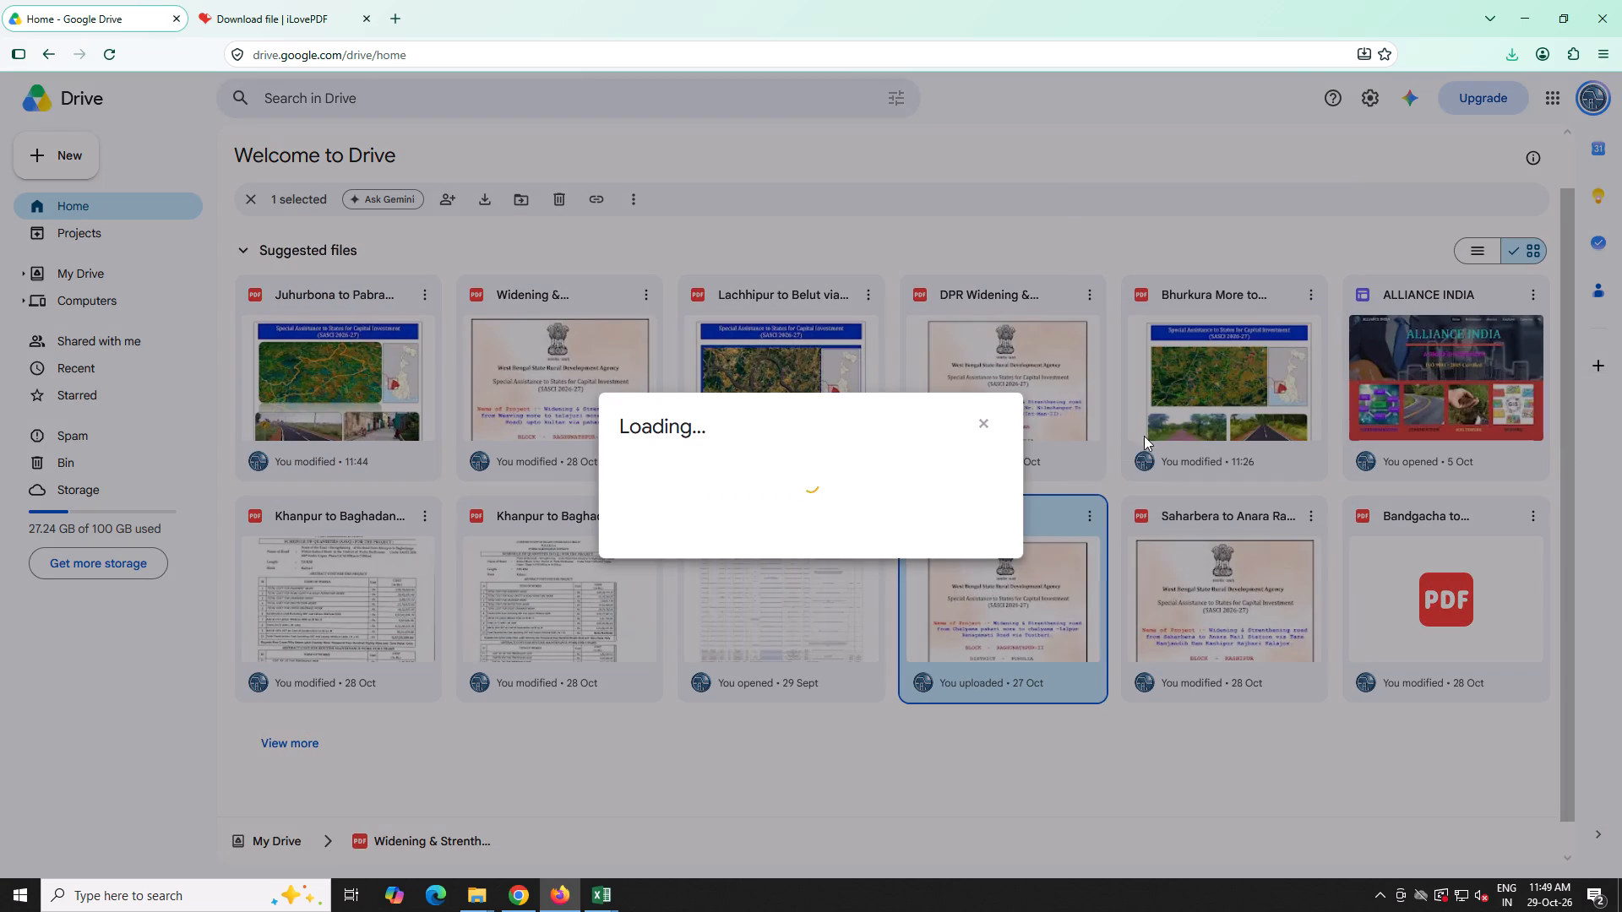
left_click(708, 563)
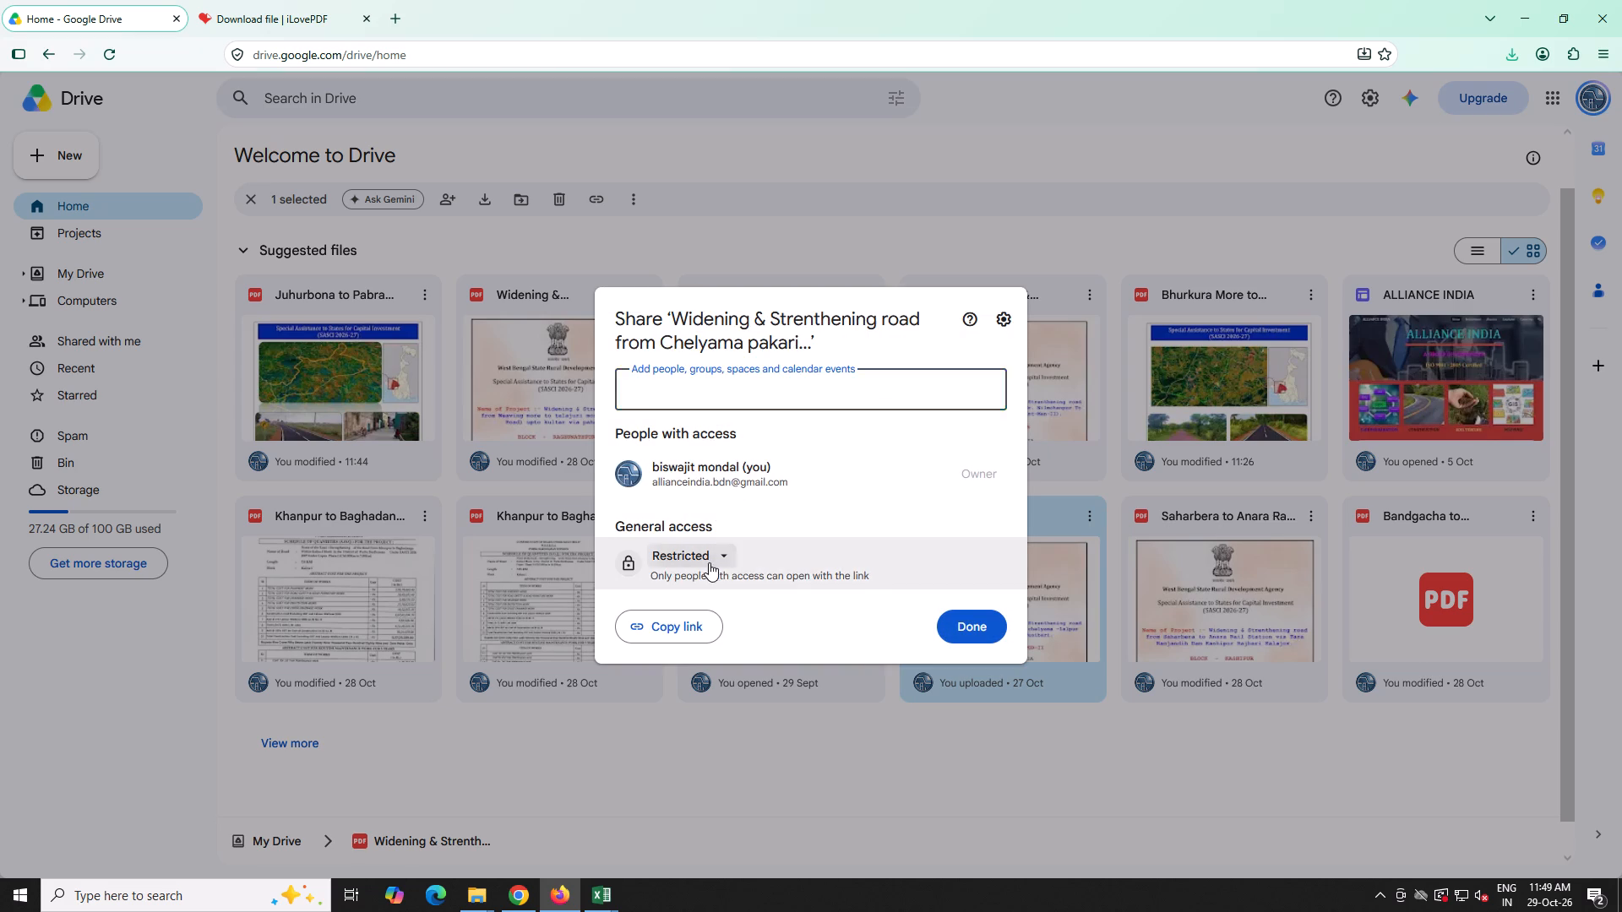
left_click(746, 636)
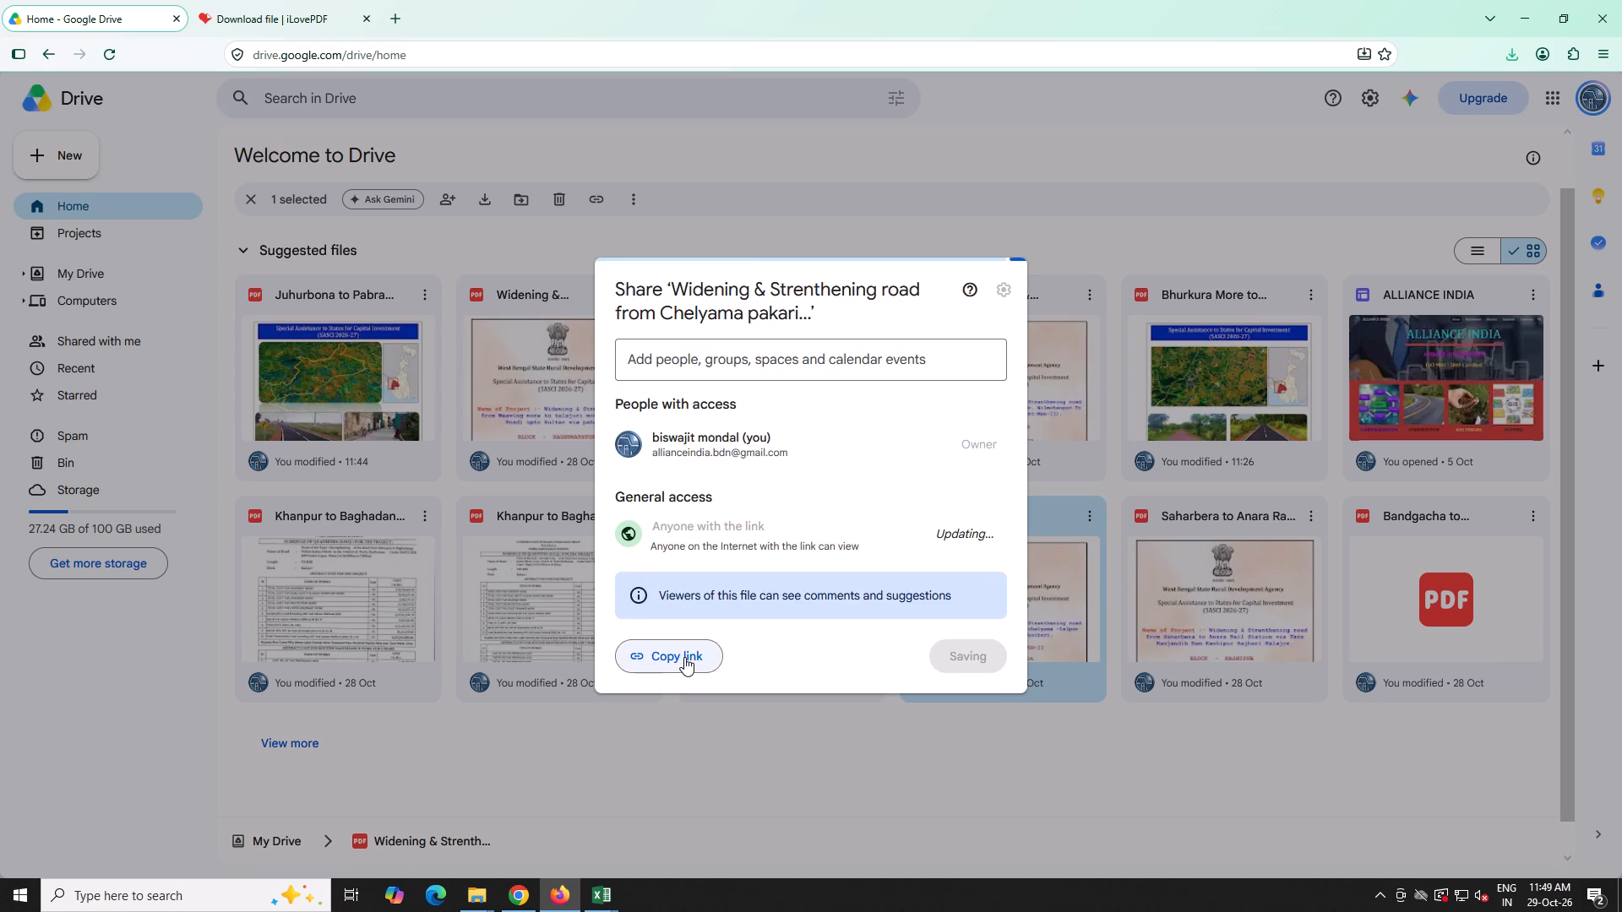
left_click(684, 657)
left_click(974, 655)
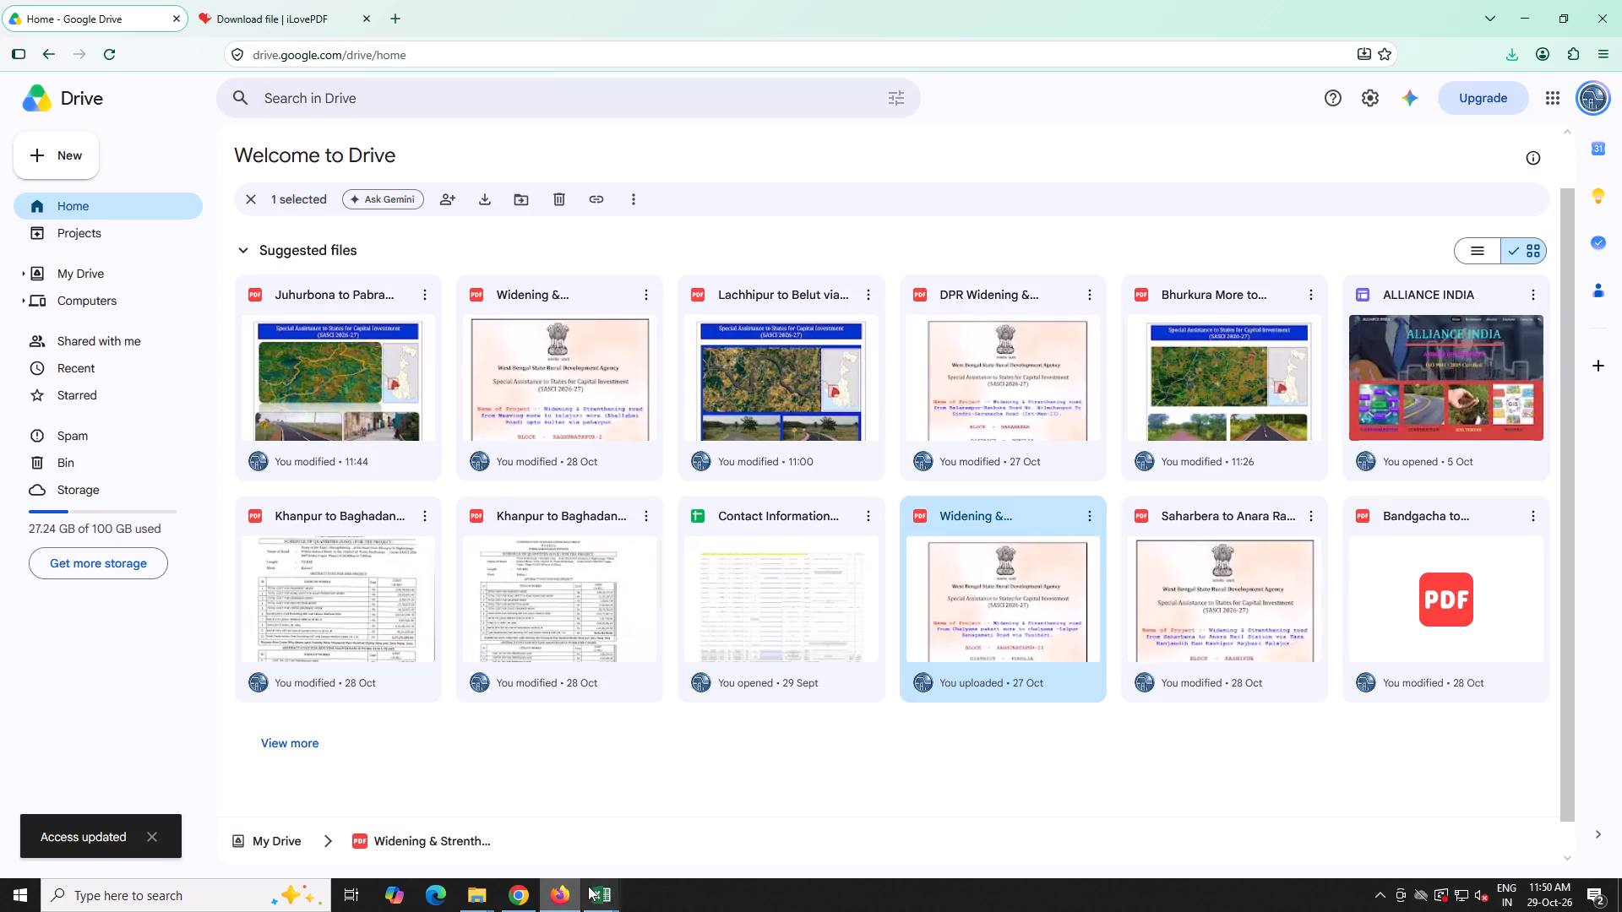
Switch to Chrome and add the copied Chelyama pakari link to cell I68 of the SASCI26-27 sheet, converting it to a file chip.
left_click(610, 898)
left_click(560, 895)
left_click(519, 900)
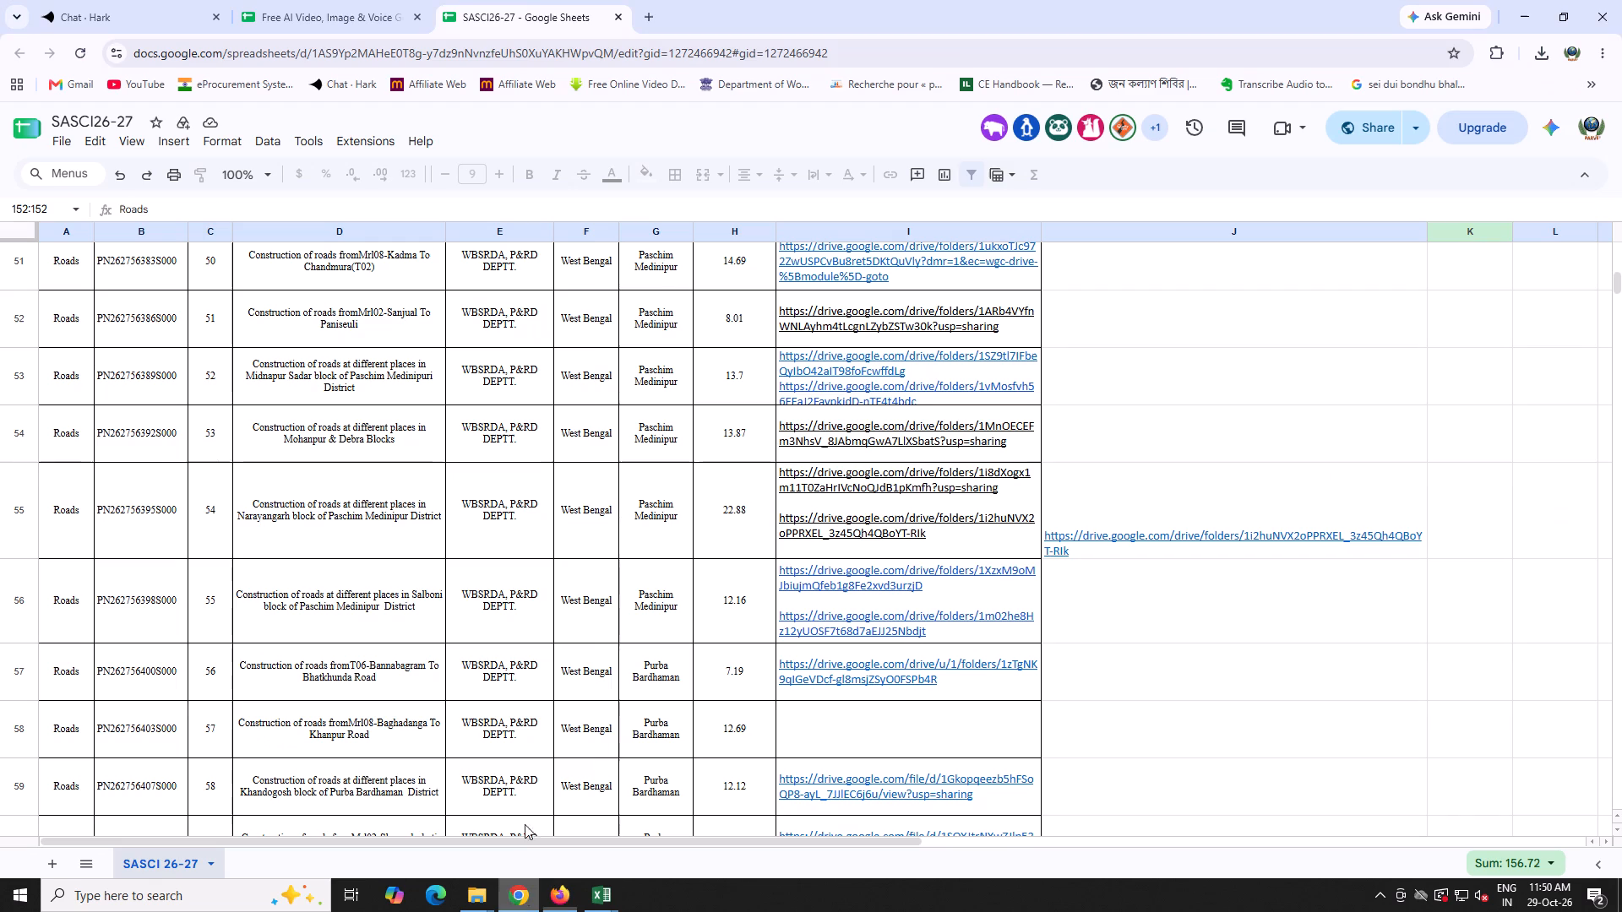
scroll(699, 597, "down", 4)
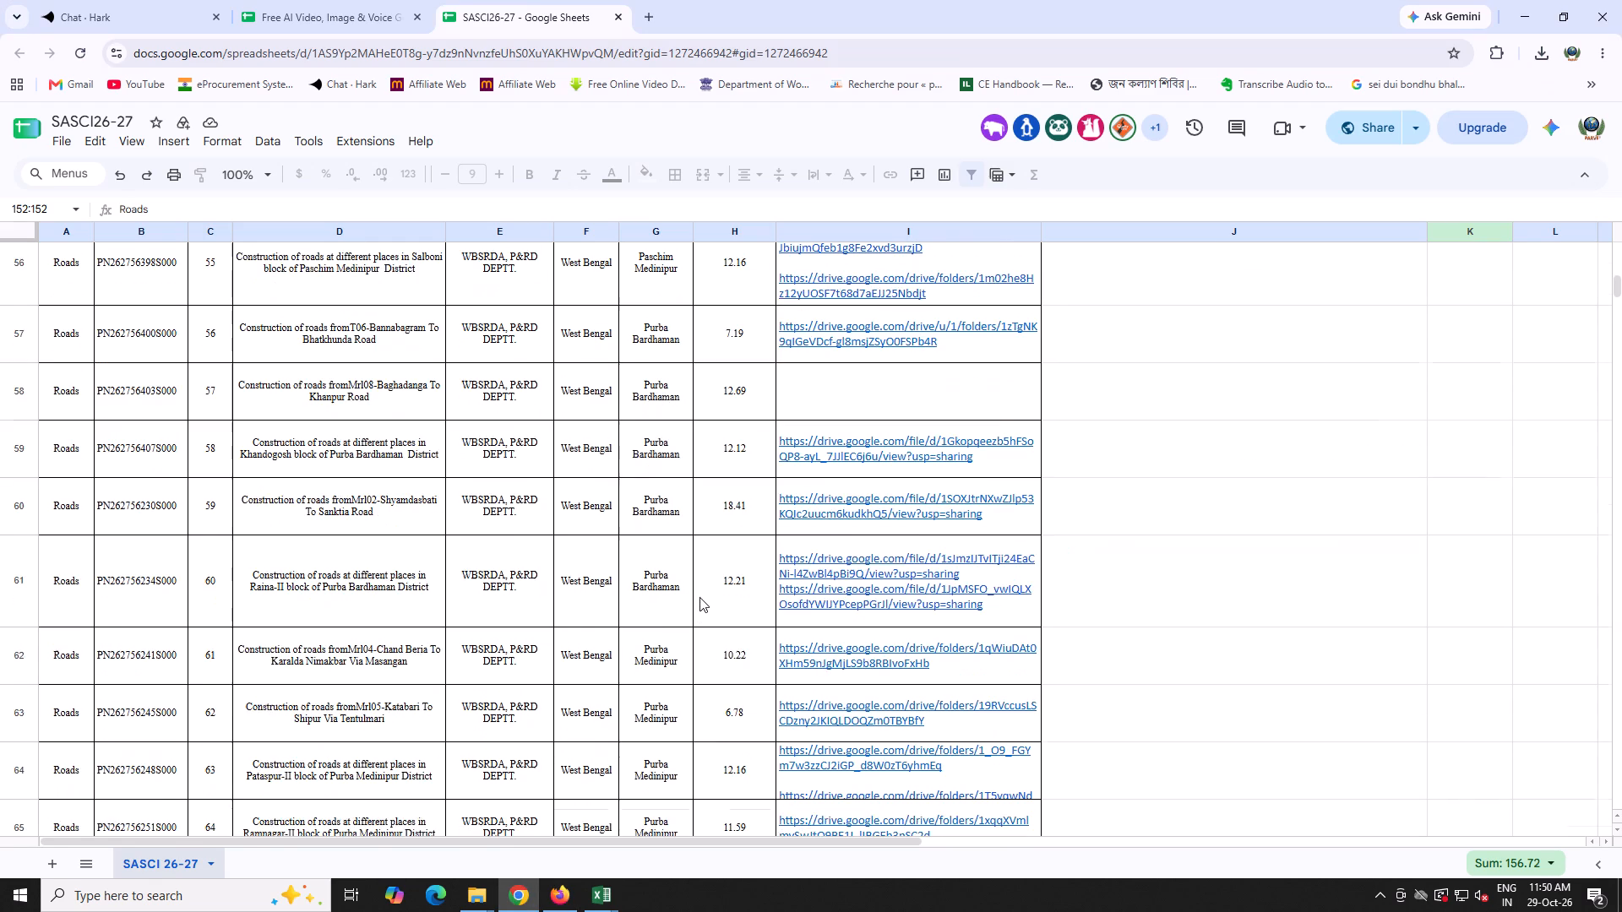
scroll(699, 597, "down", 3)
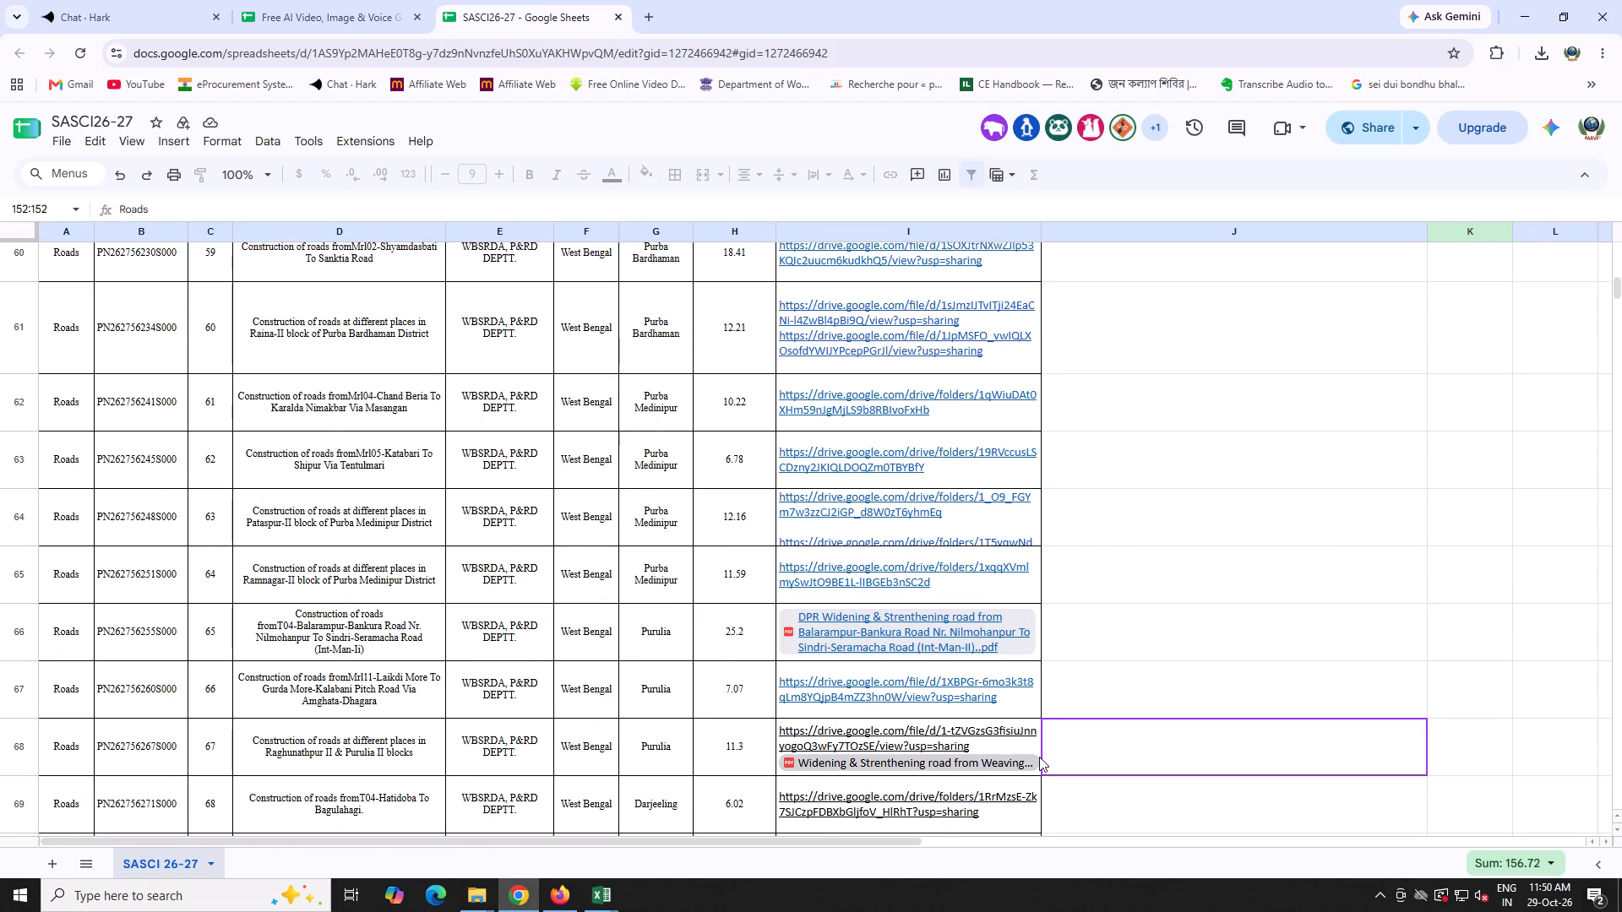
left_click(1005, 746)
left_click(1004, 746)
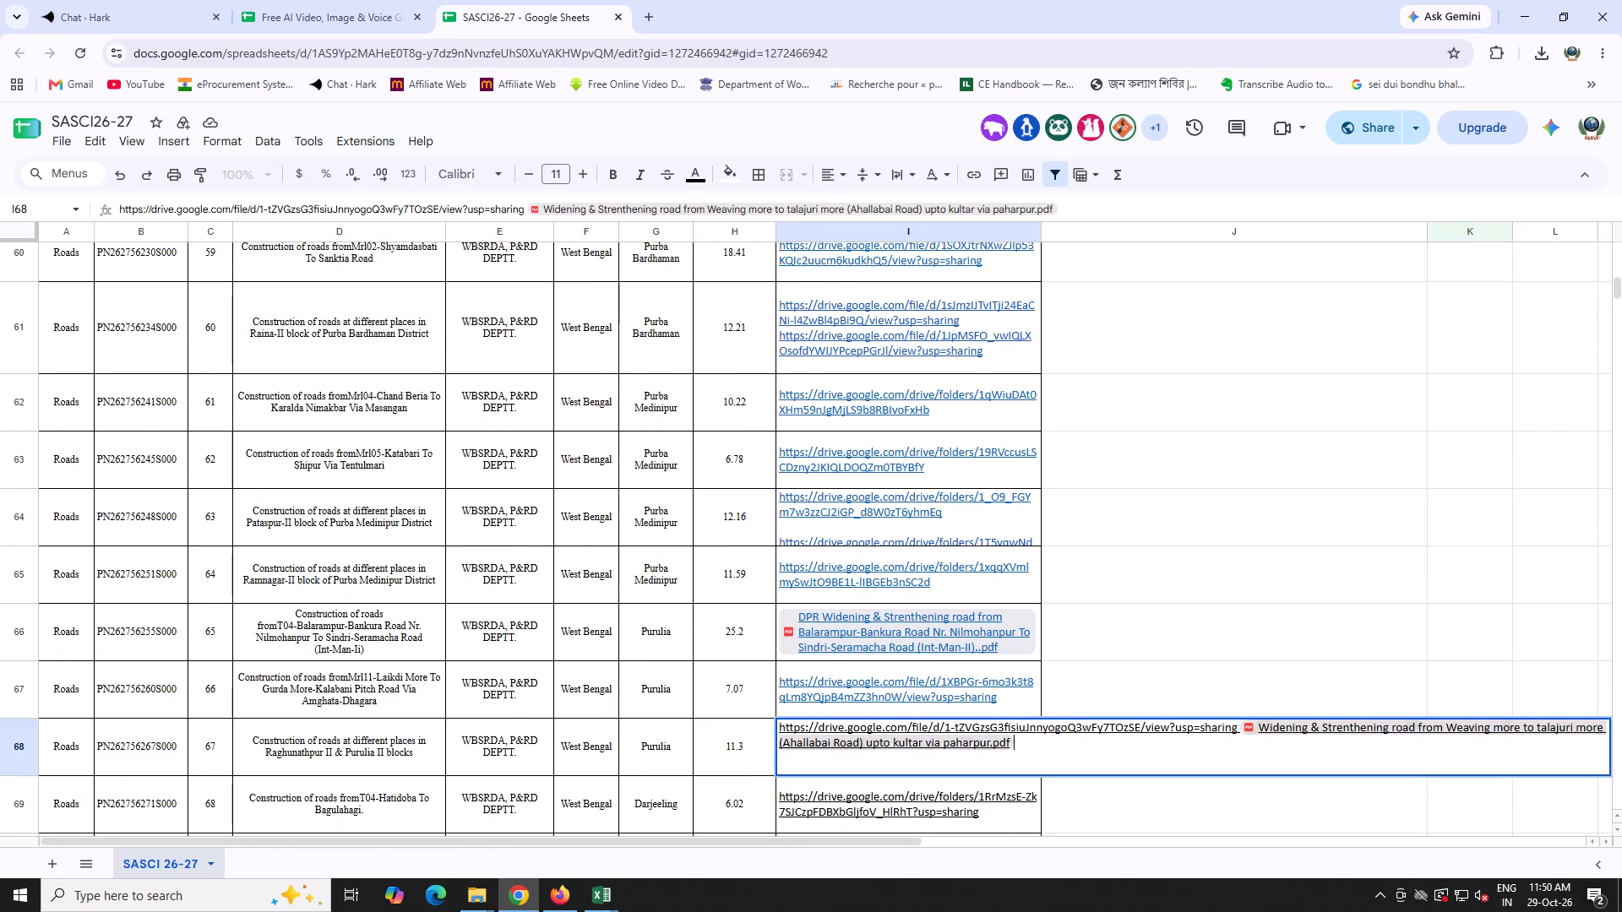
left_click(1032, 743)
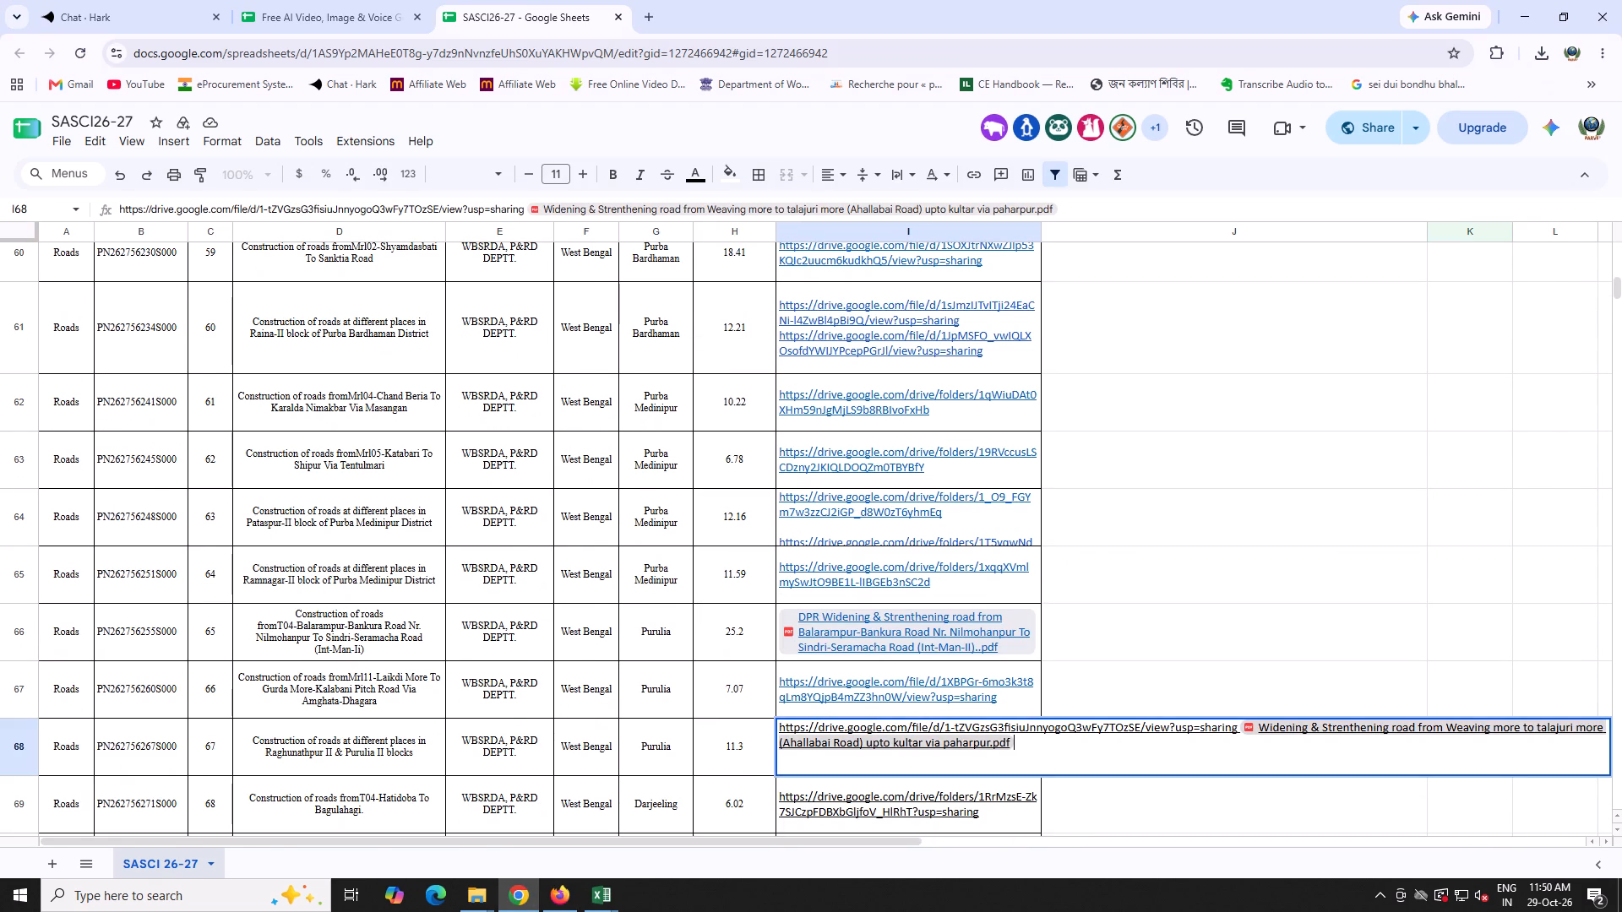
left_click(1240, 727)
key("ctrl+v")
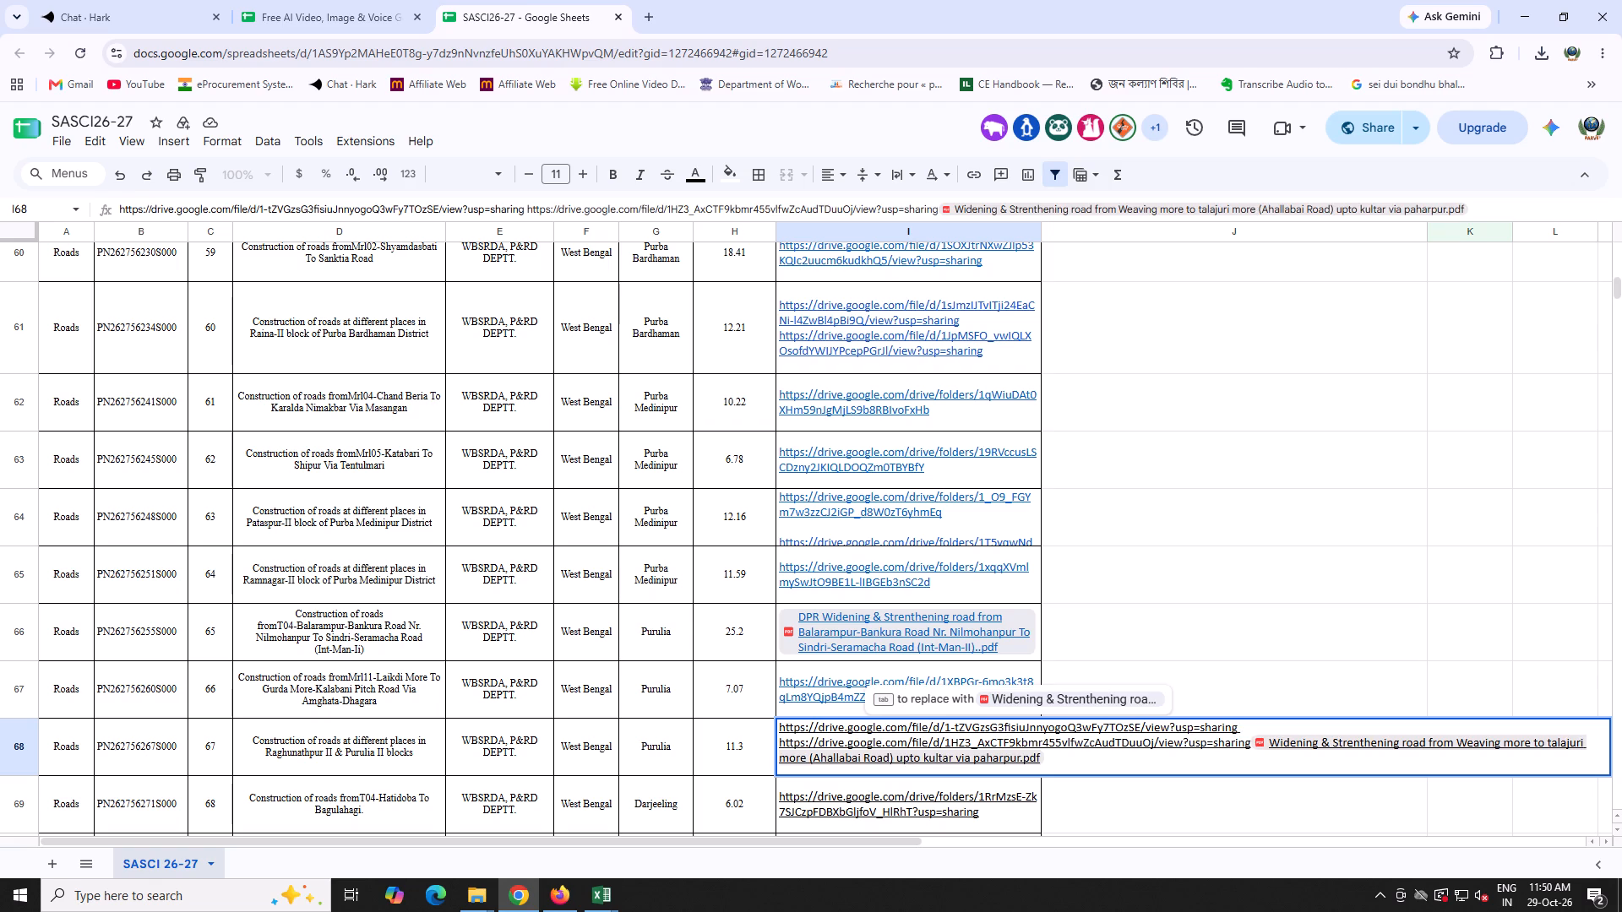
left_click(1113, 697)
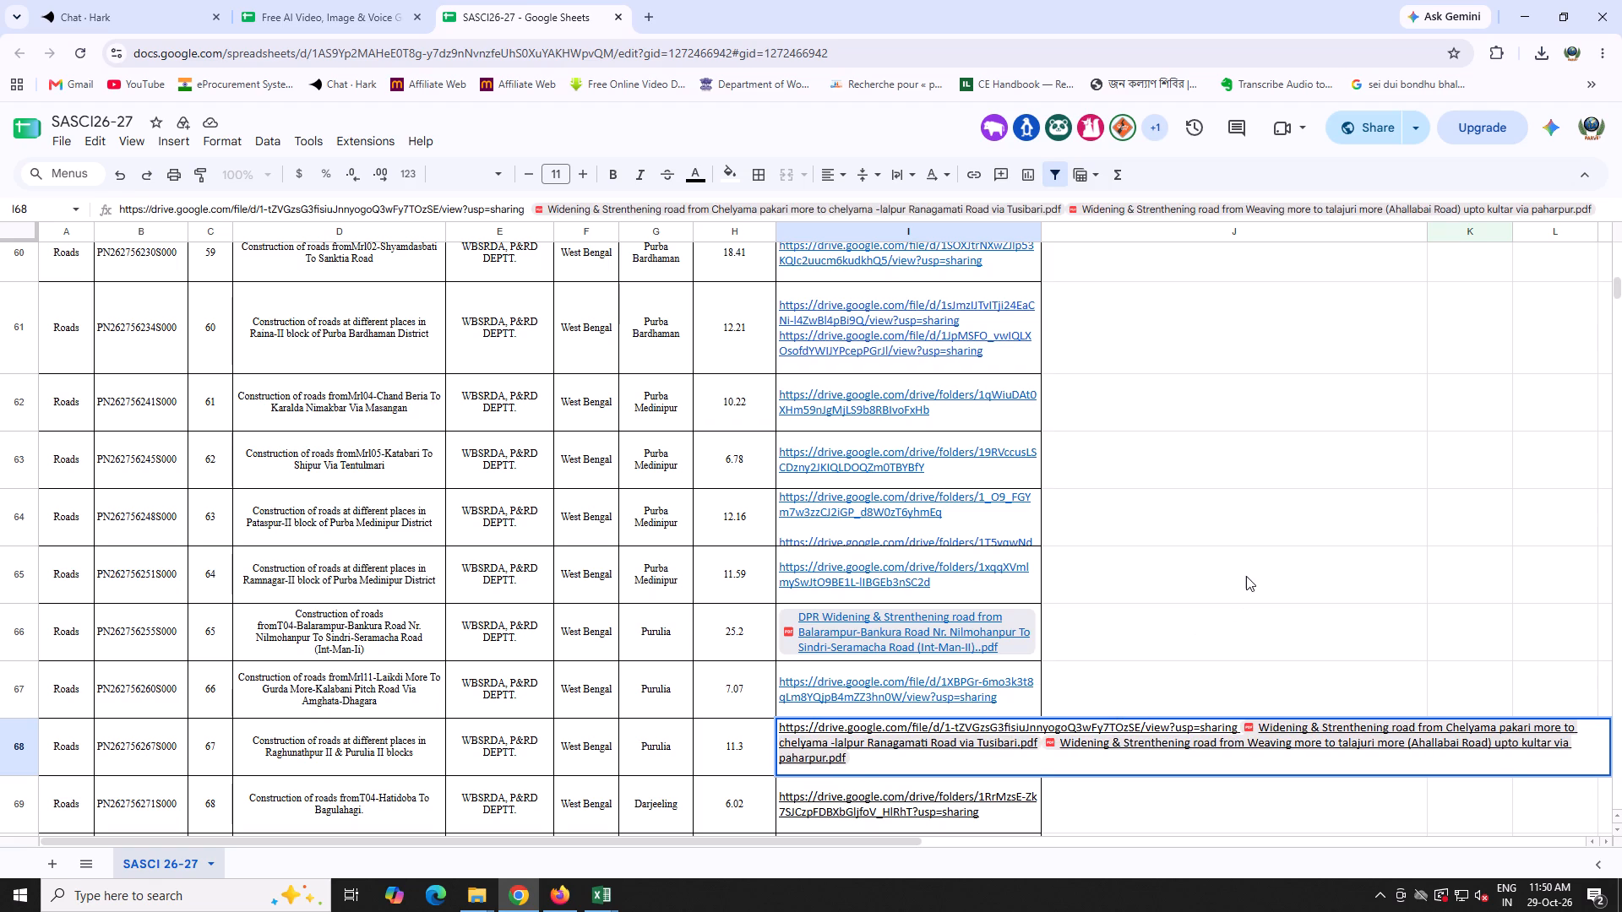
left_click(1246, 576)
Check the report links from row 68 of the SASCI26-27 sheet down past row 110 for road projects still missing one.
scroll(1206, 611, "down", 1)
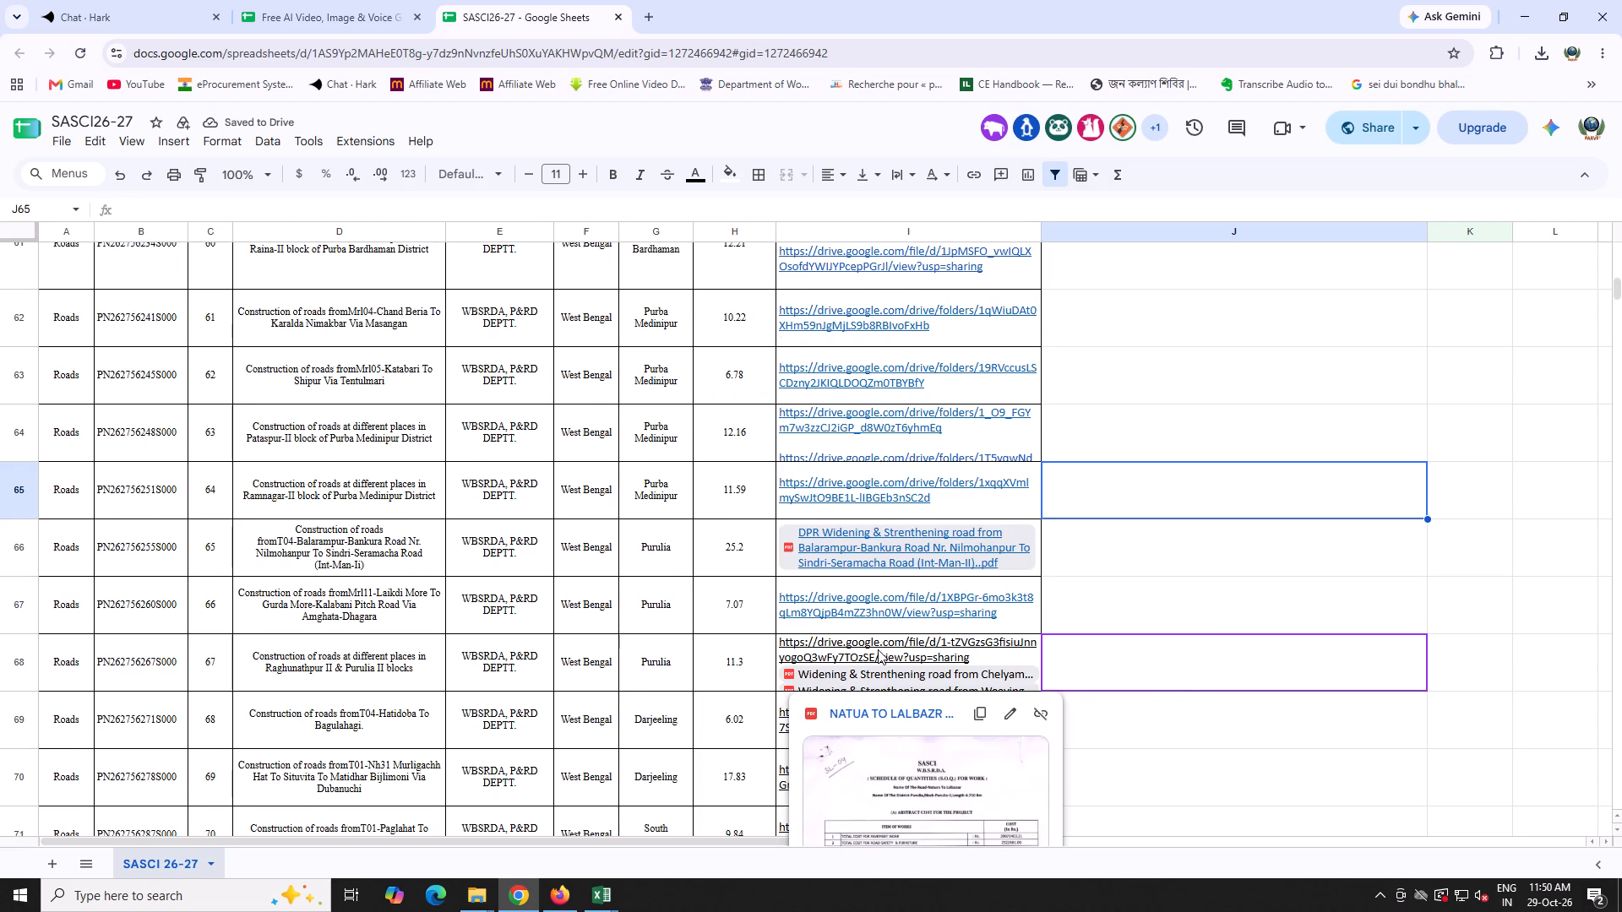
scroll(878, 649, "down", 3)
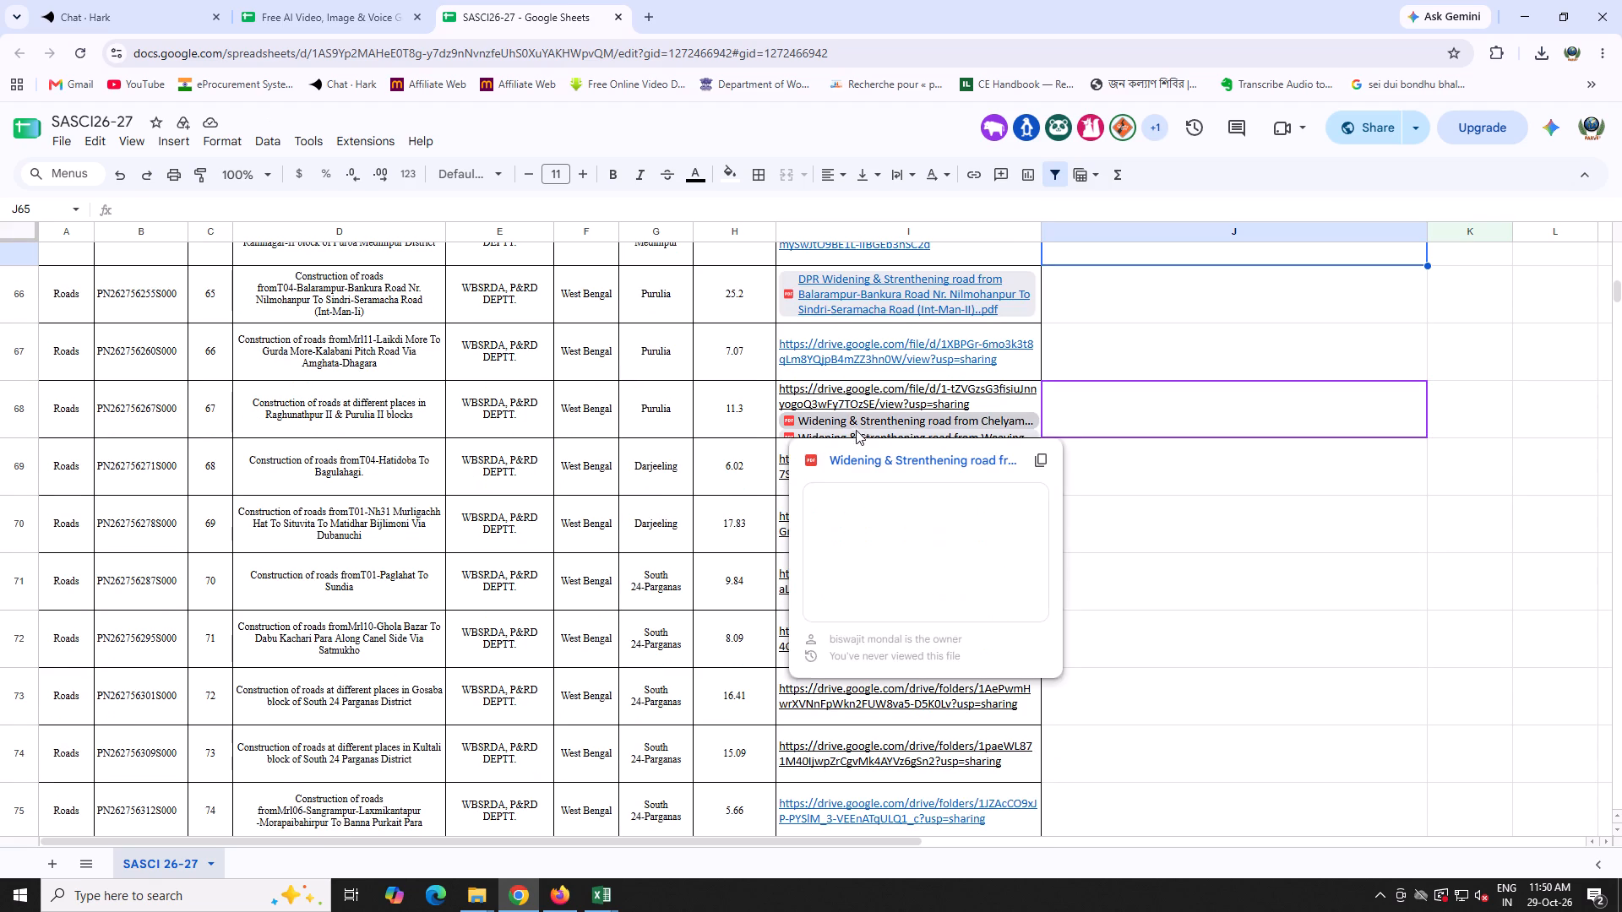
left_click(1353, 636)
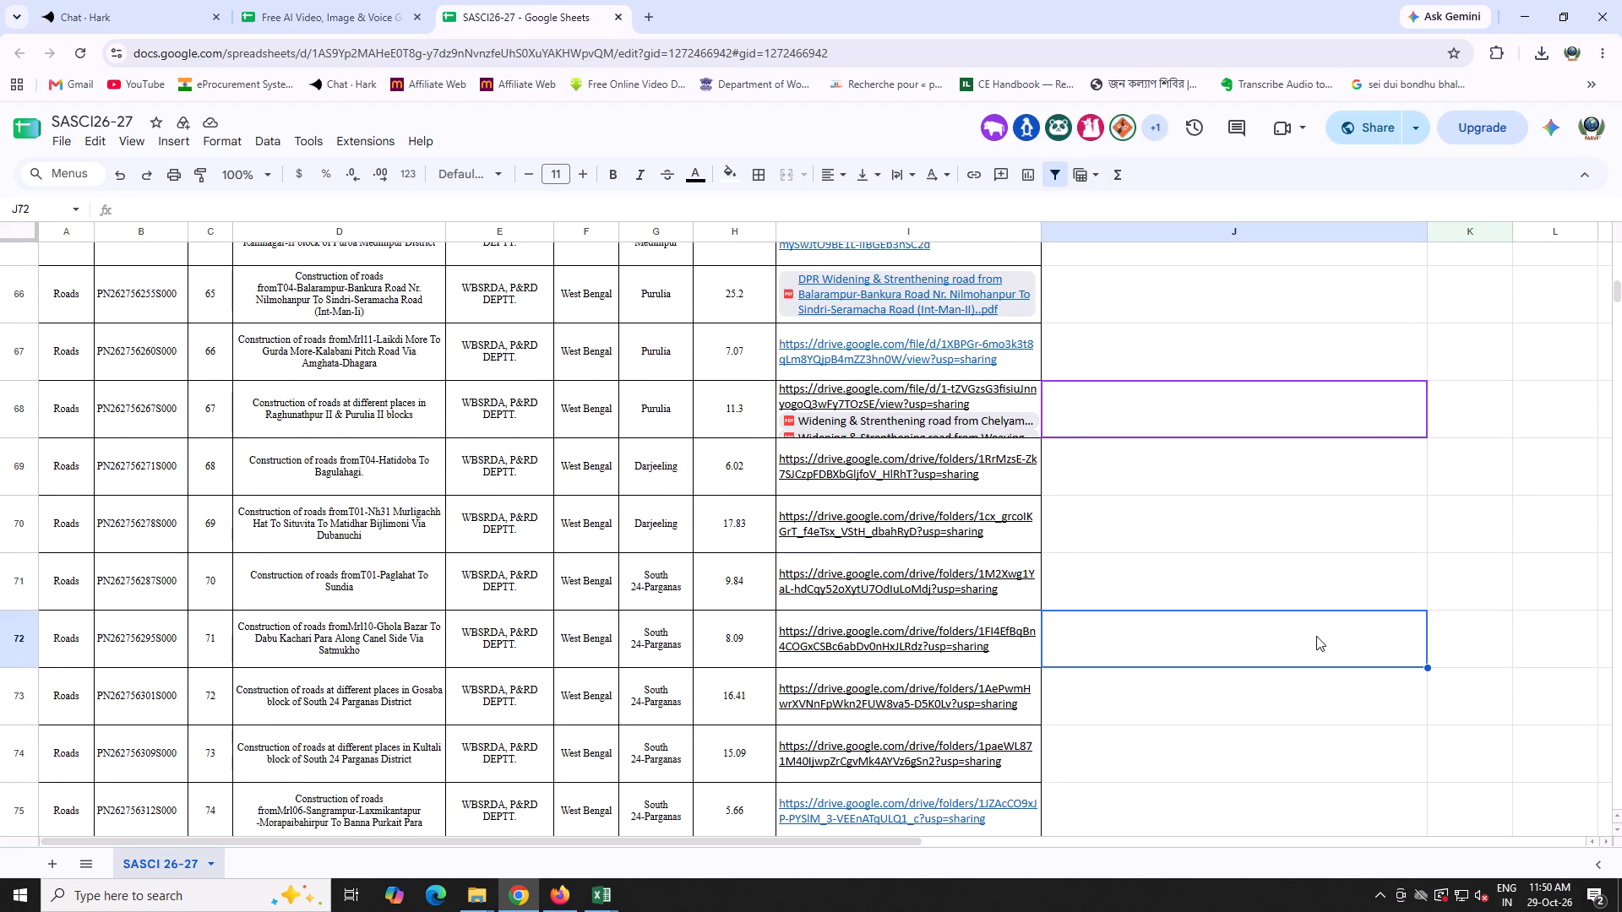
scroll(1316, 636, "down", 4)
scroll(1313, 643, "down", 19)
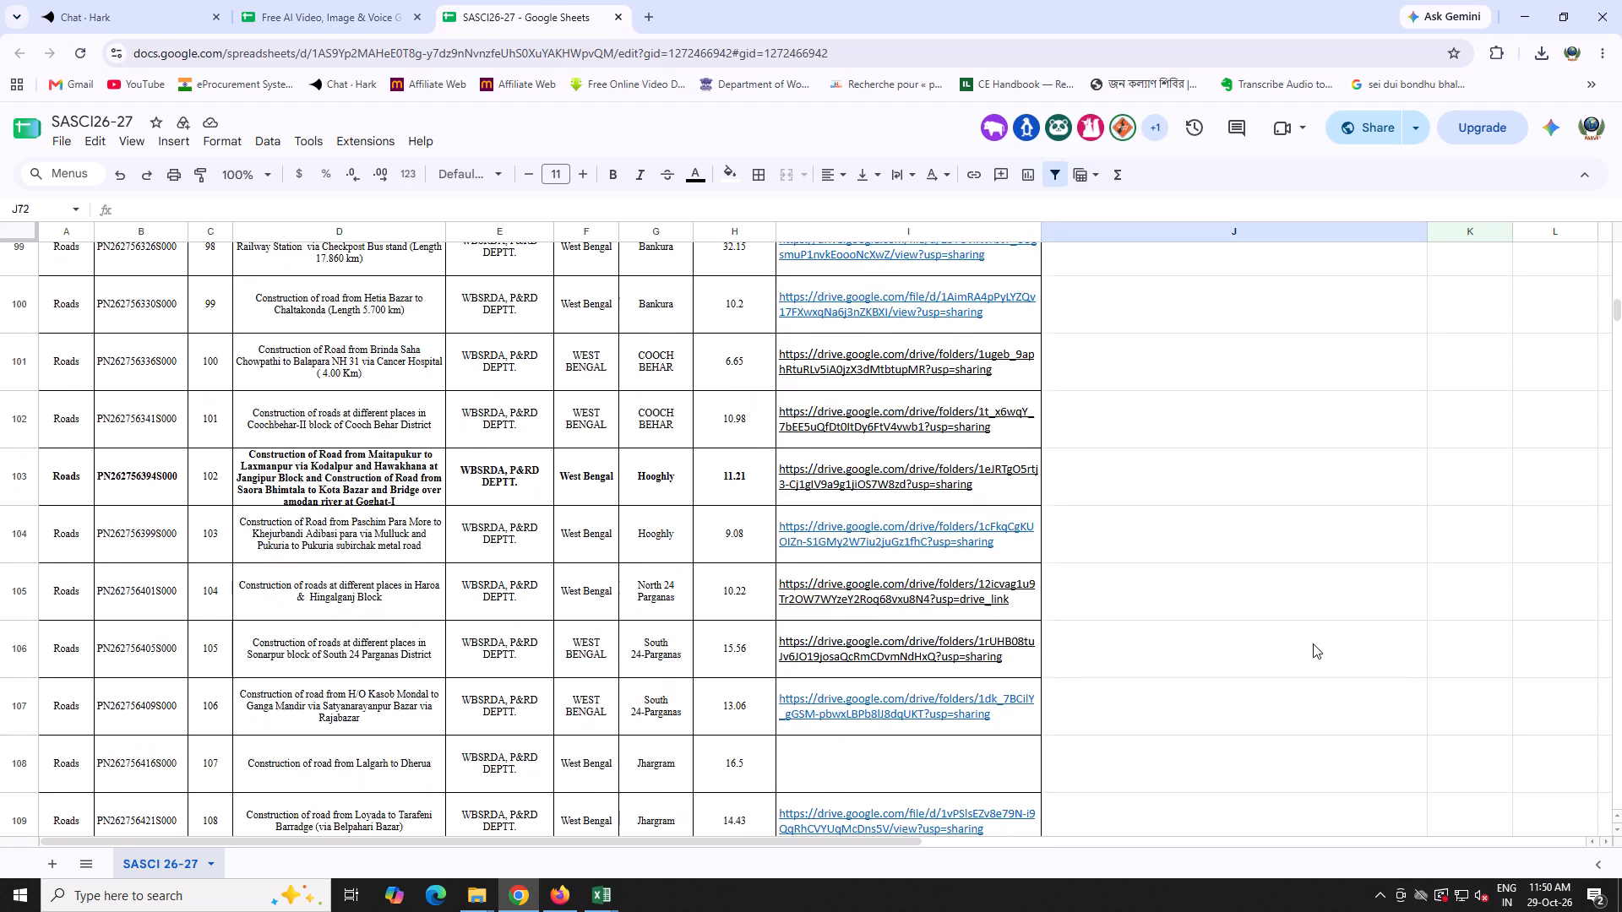
scroll(1313, 643, "down", 5)
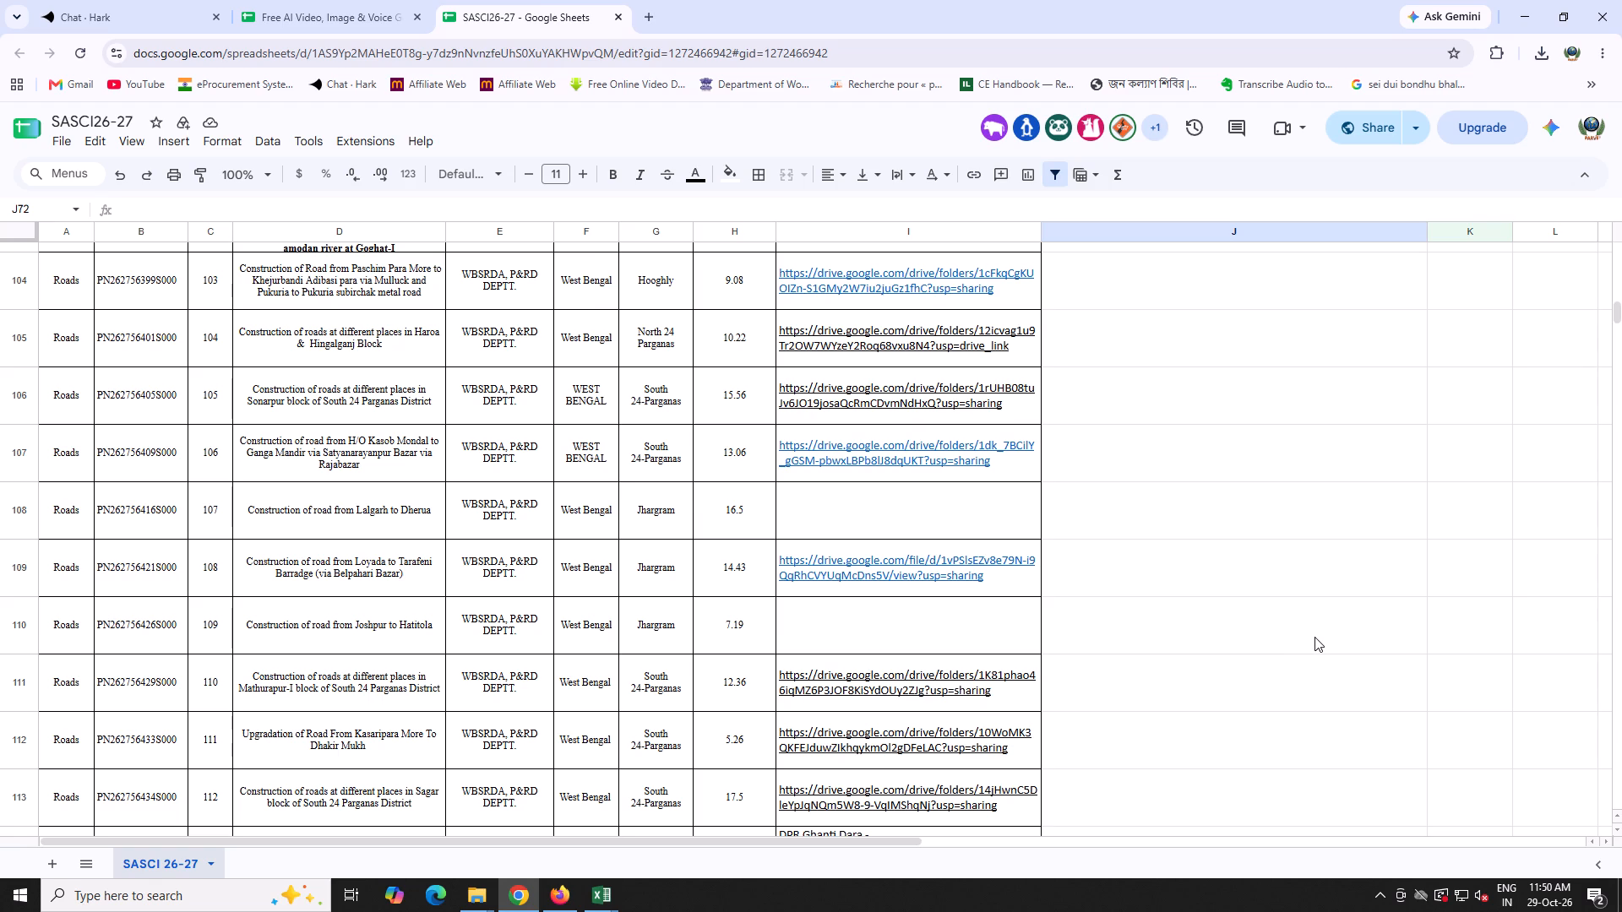
In File Explorer, look through Purulia CAPEX 2026, checking 1.Barabazar and the PDF New folder inside 01) FINAL LAST UPDATE ESTIMATE.
left_click(483, 893)
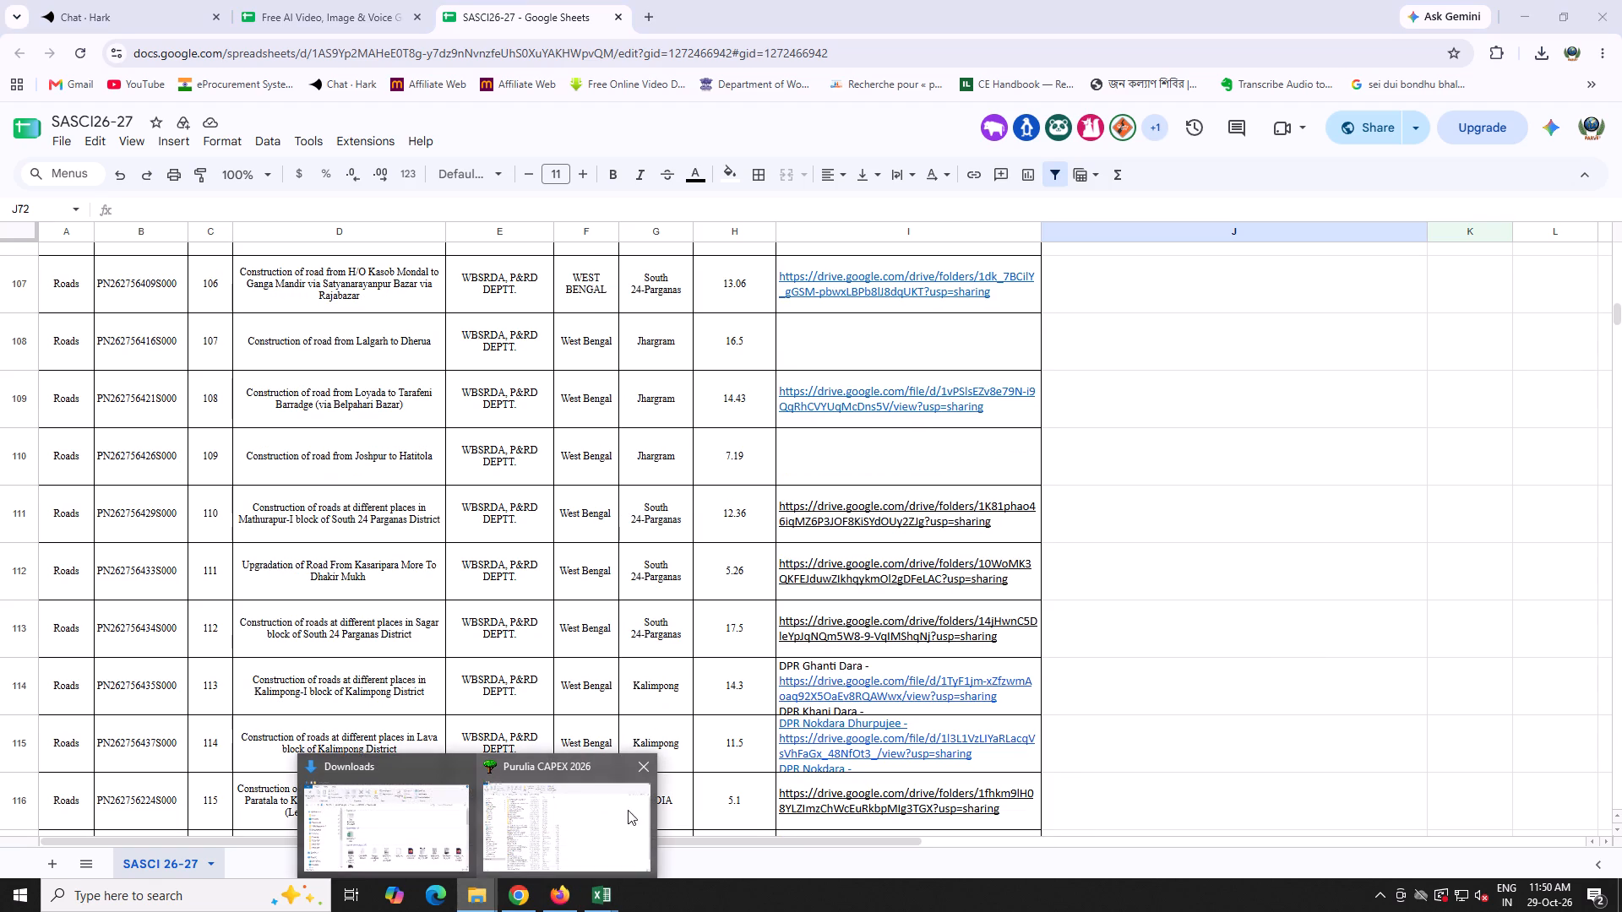
left_click(529, 791)
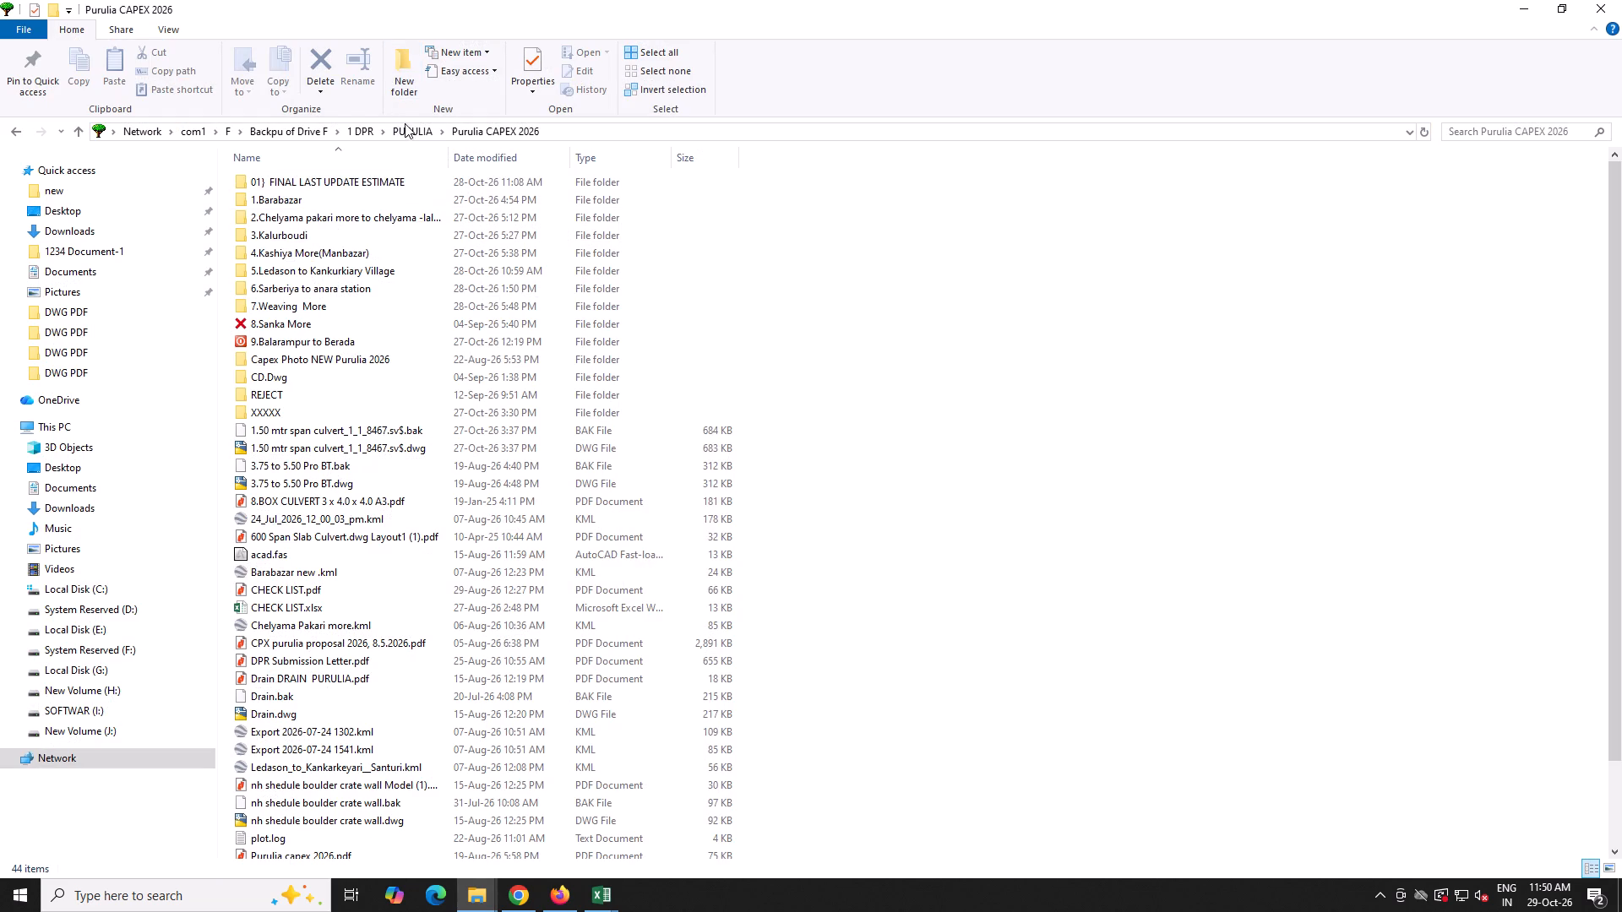
left_click(405, 123)
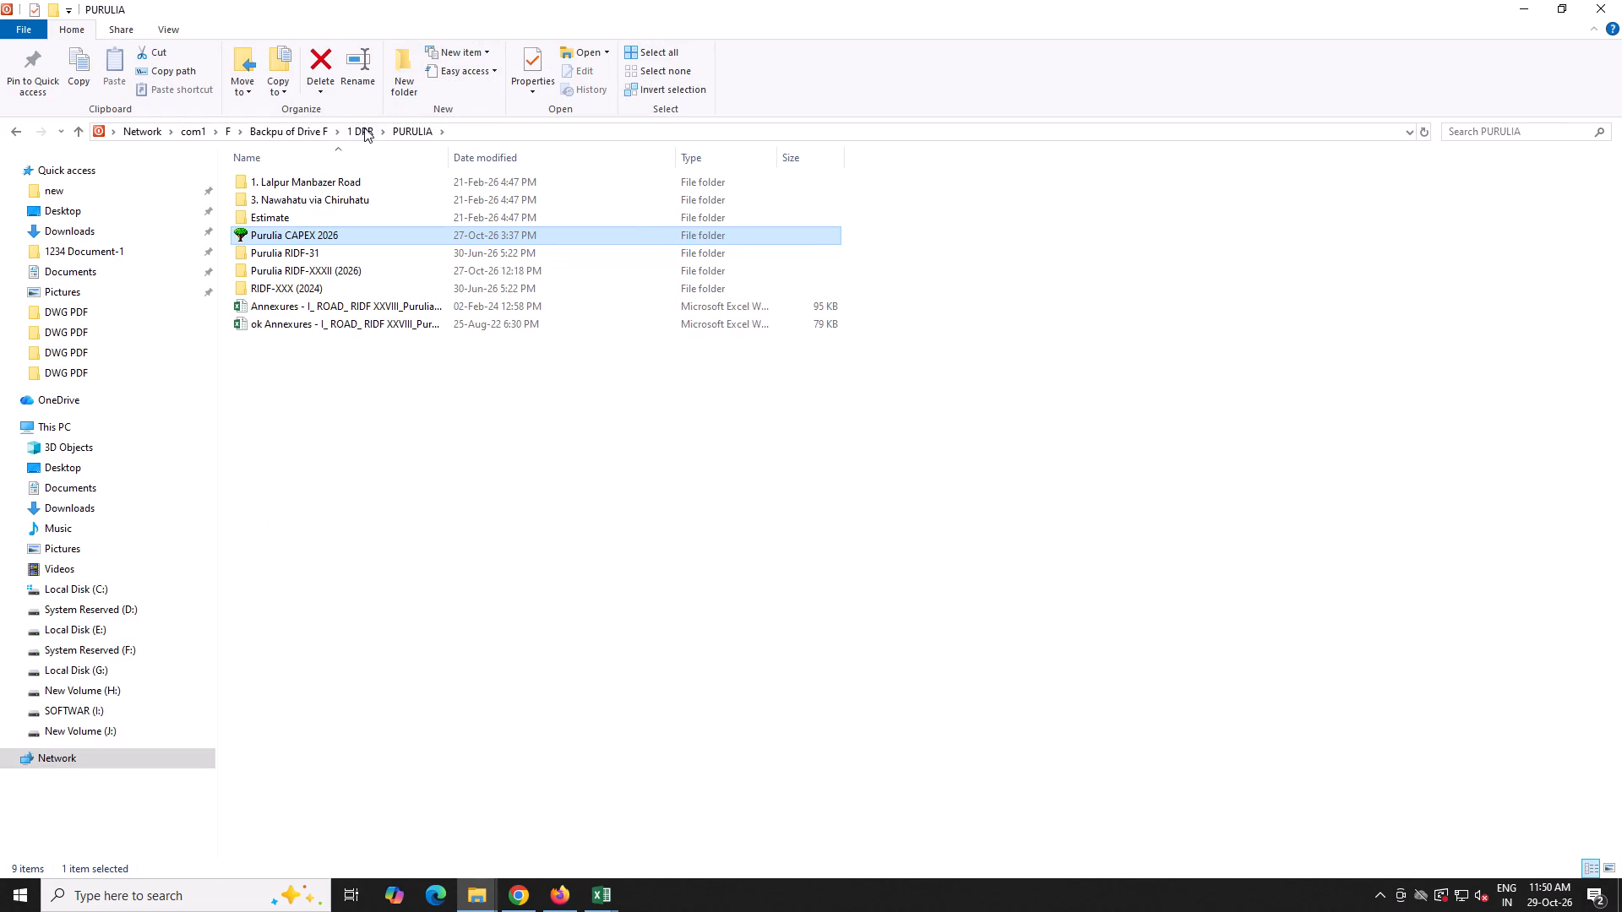
left_click(364, 128)
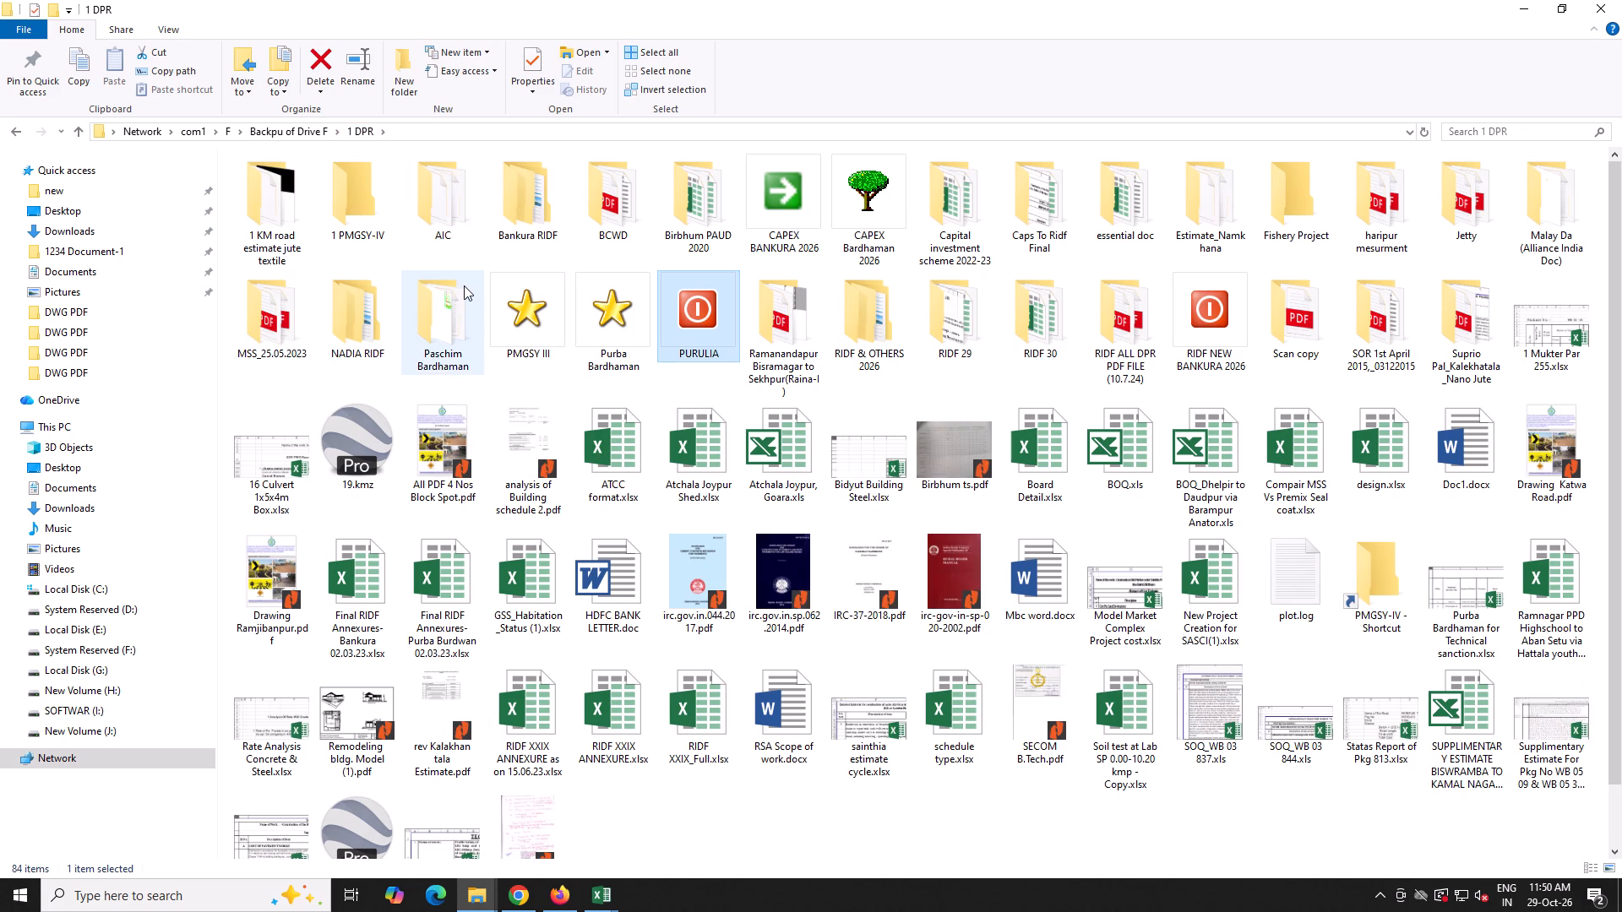
double_click(692, 300)
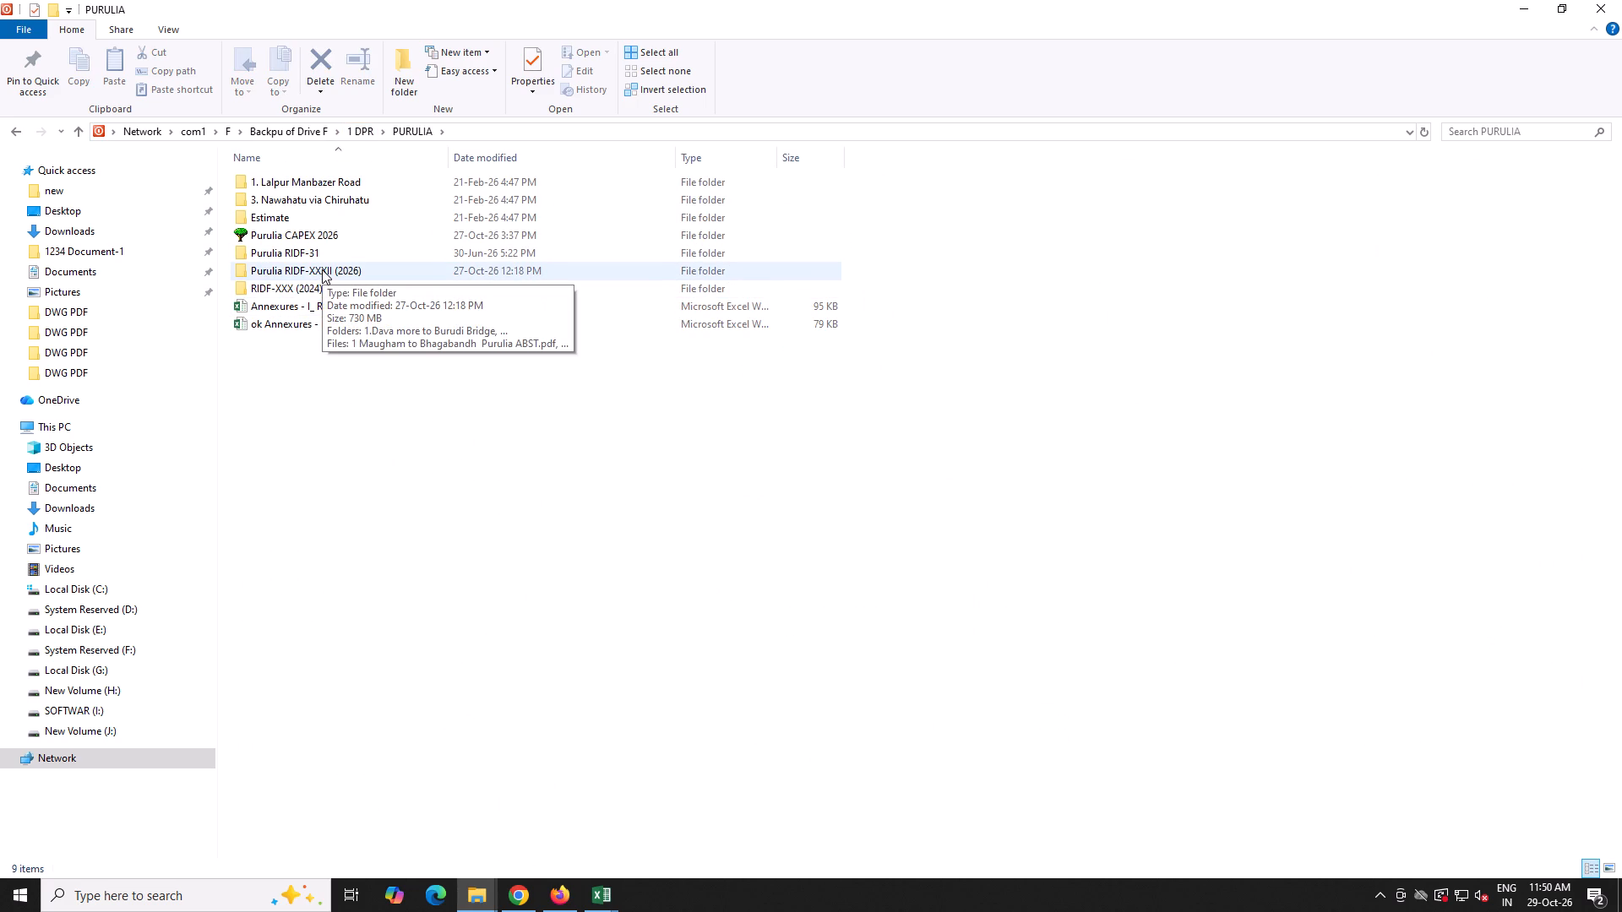
double_click(318, 233)
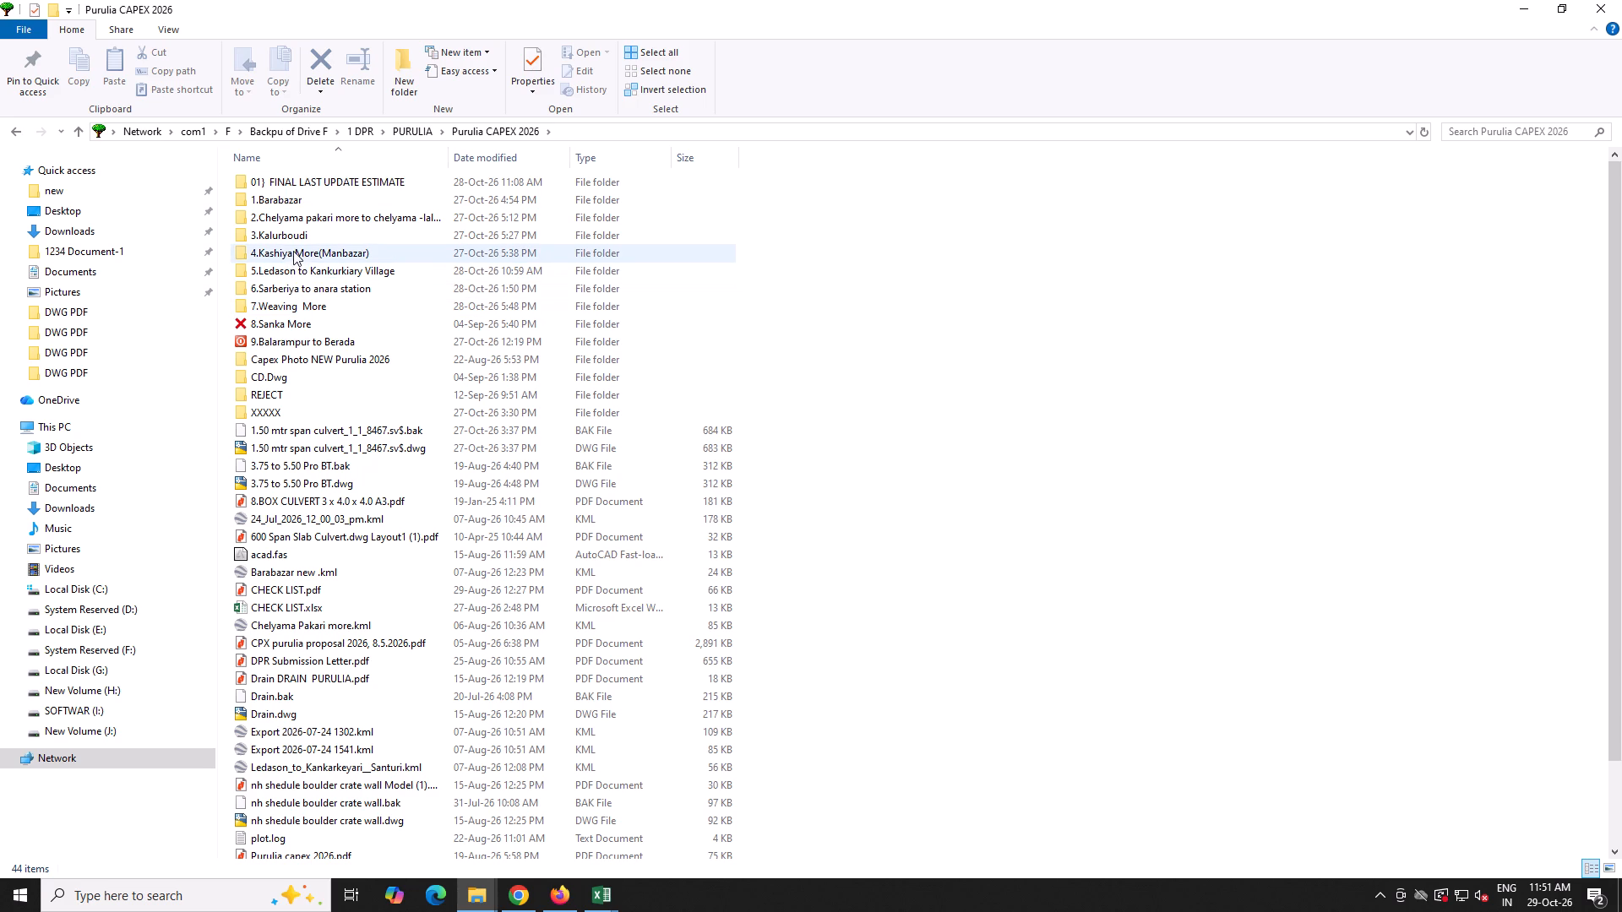
double_click(308, 203)
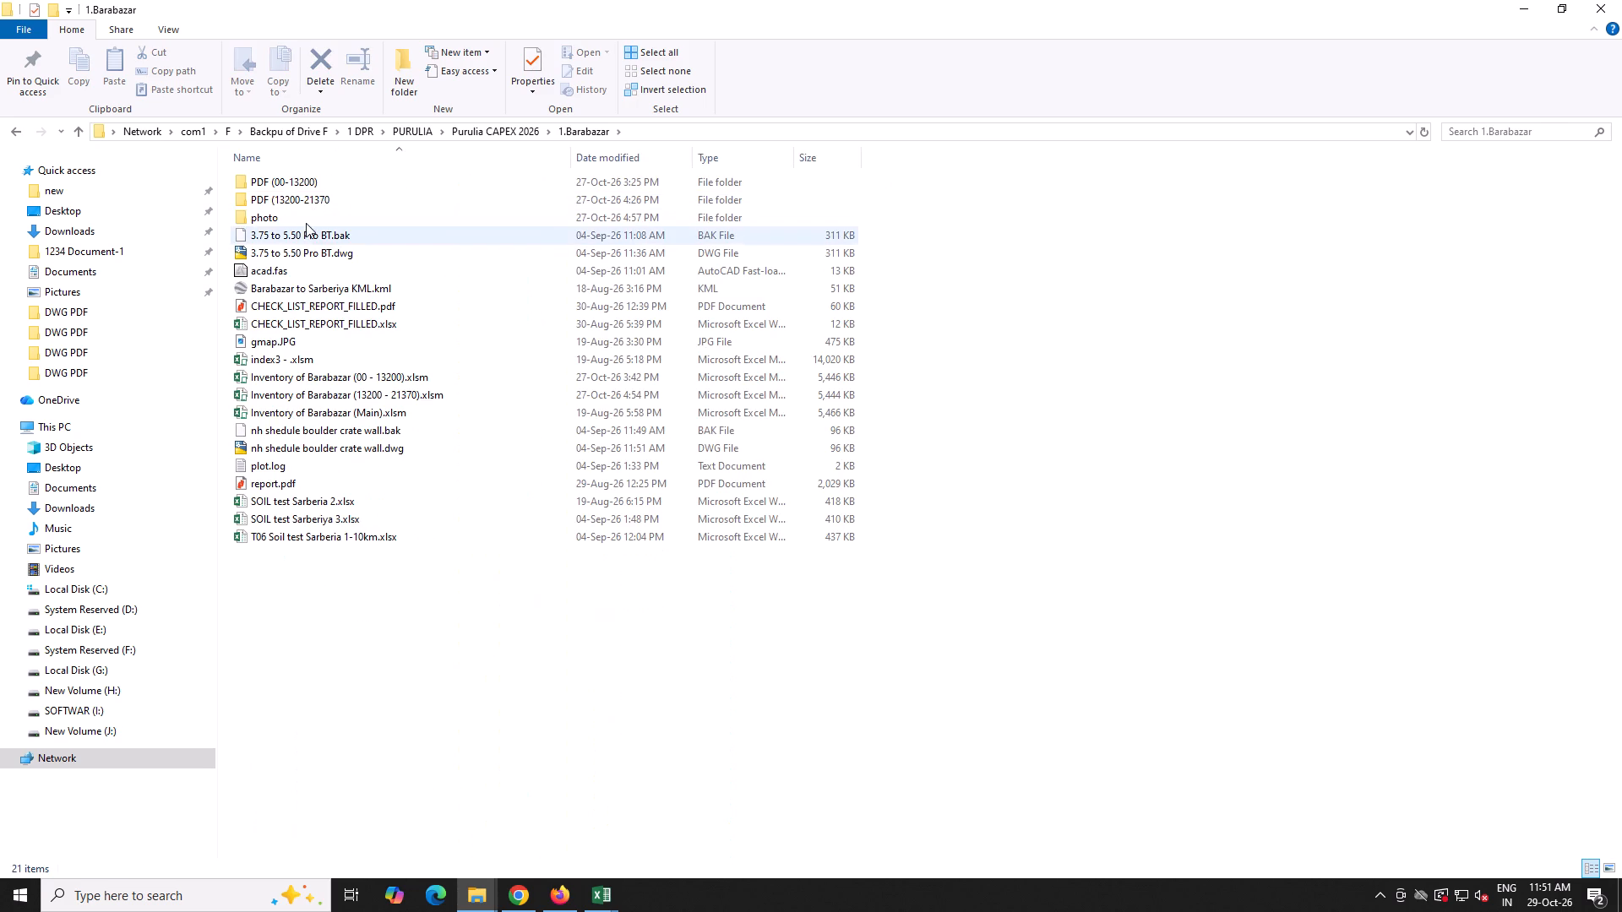
left_click(489, 128)
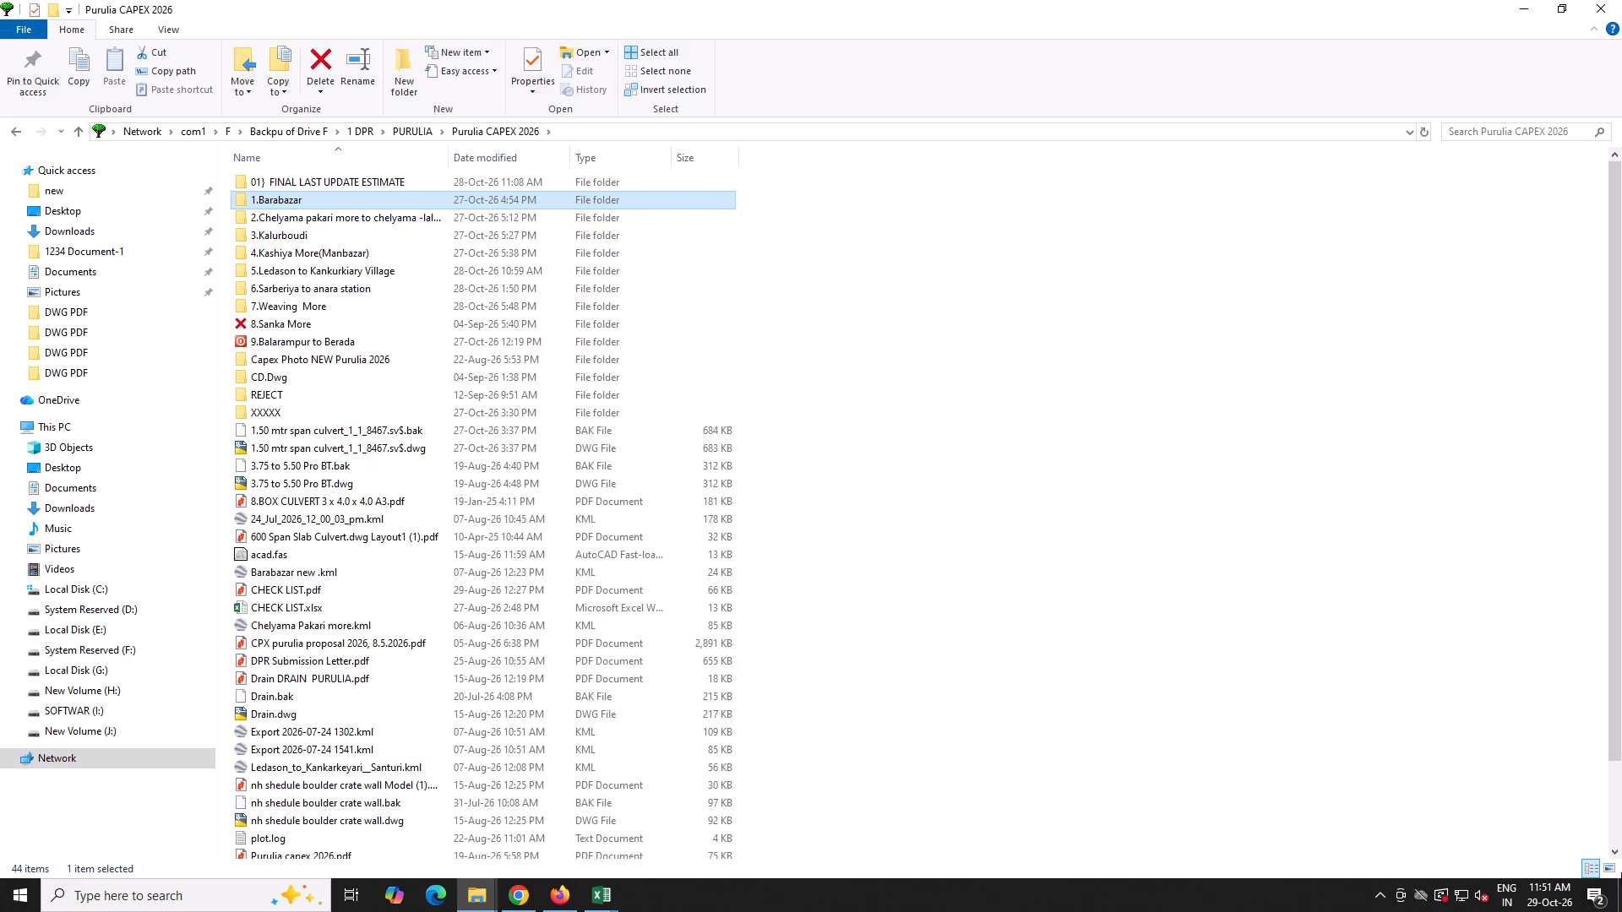
left_click(14, 134)
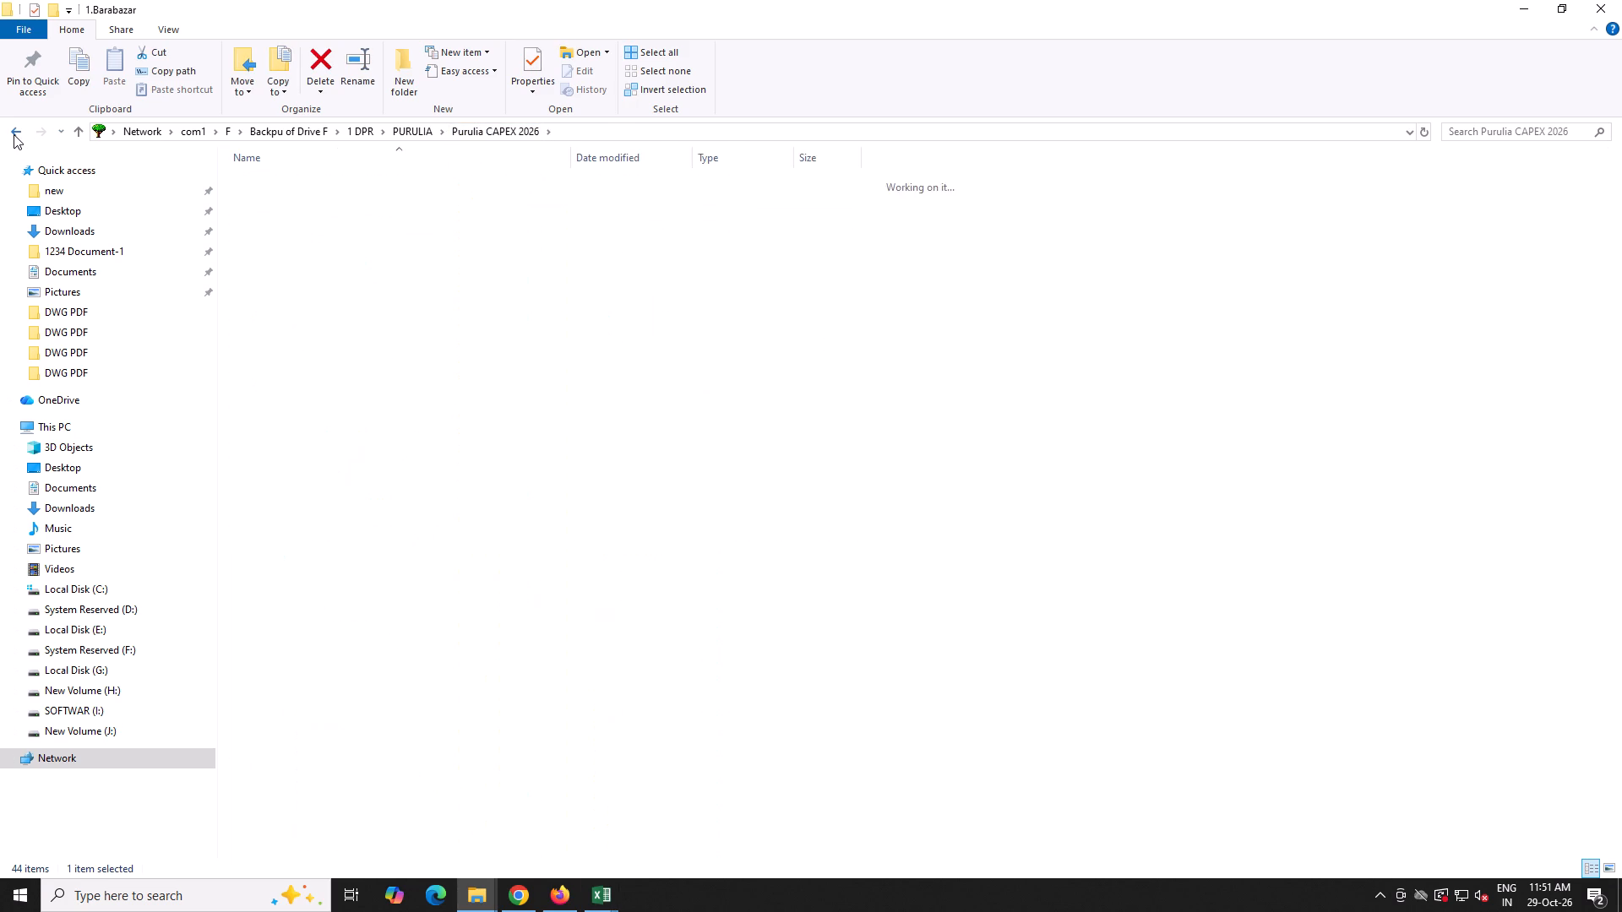
left_click(14, 134)
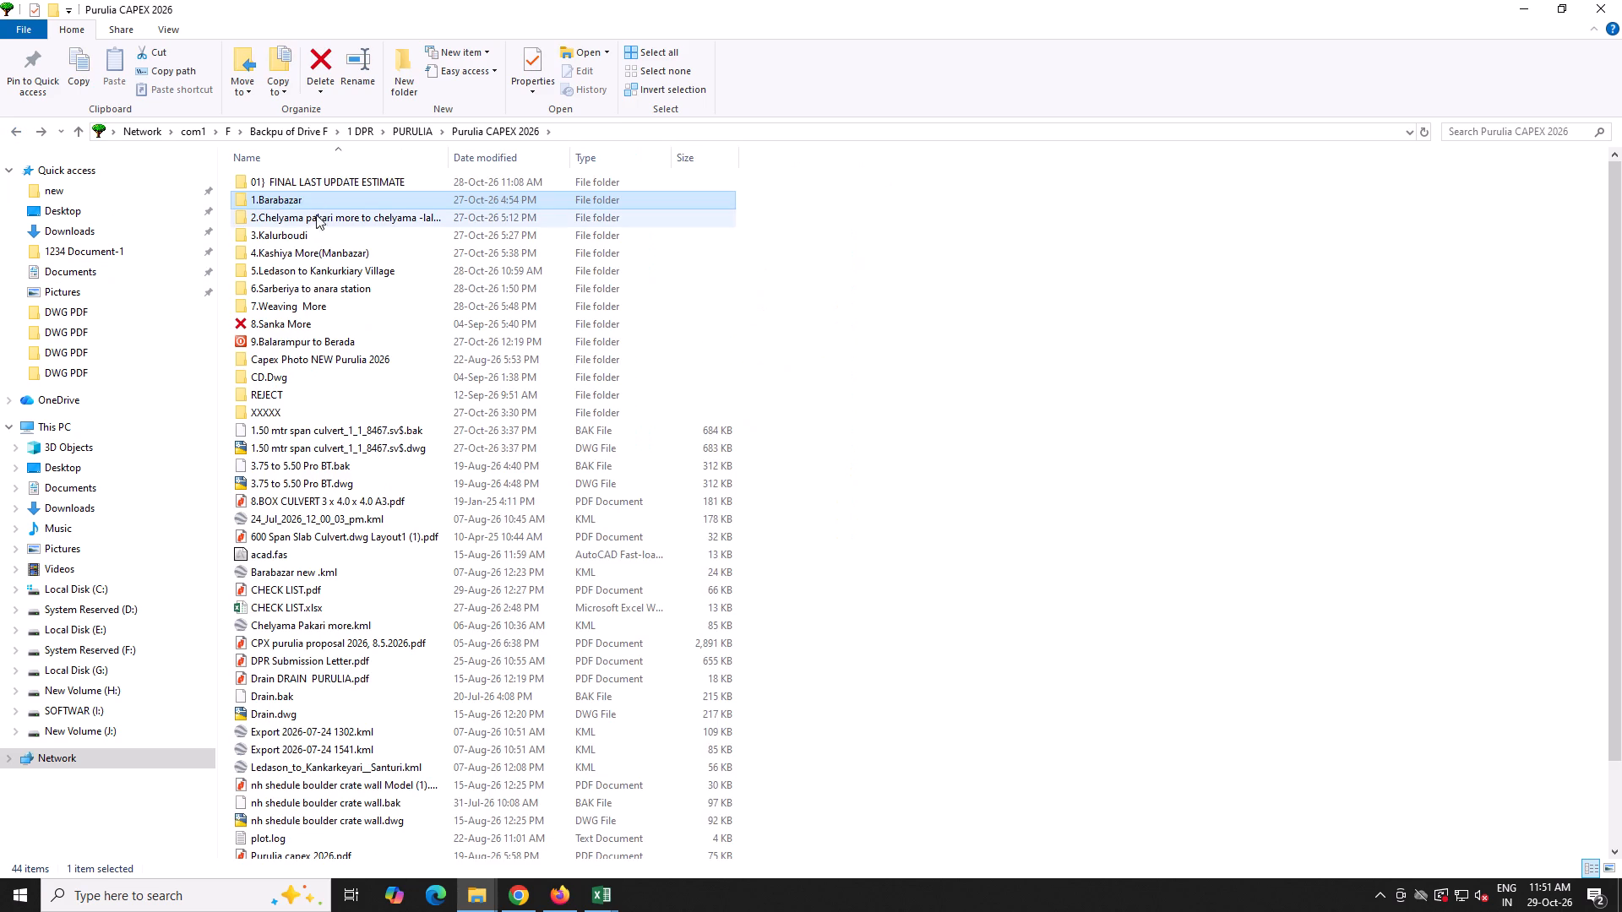
double_click(308, 174)
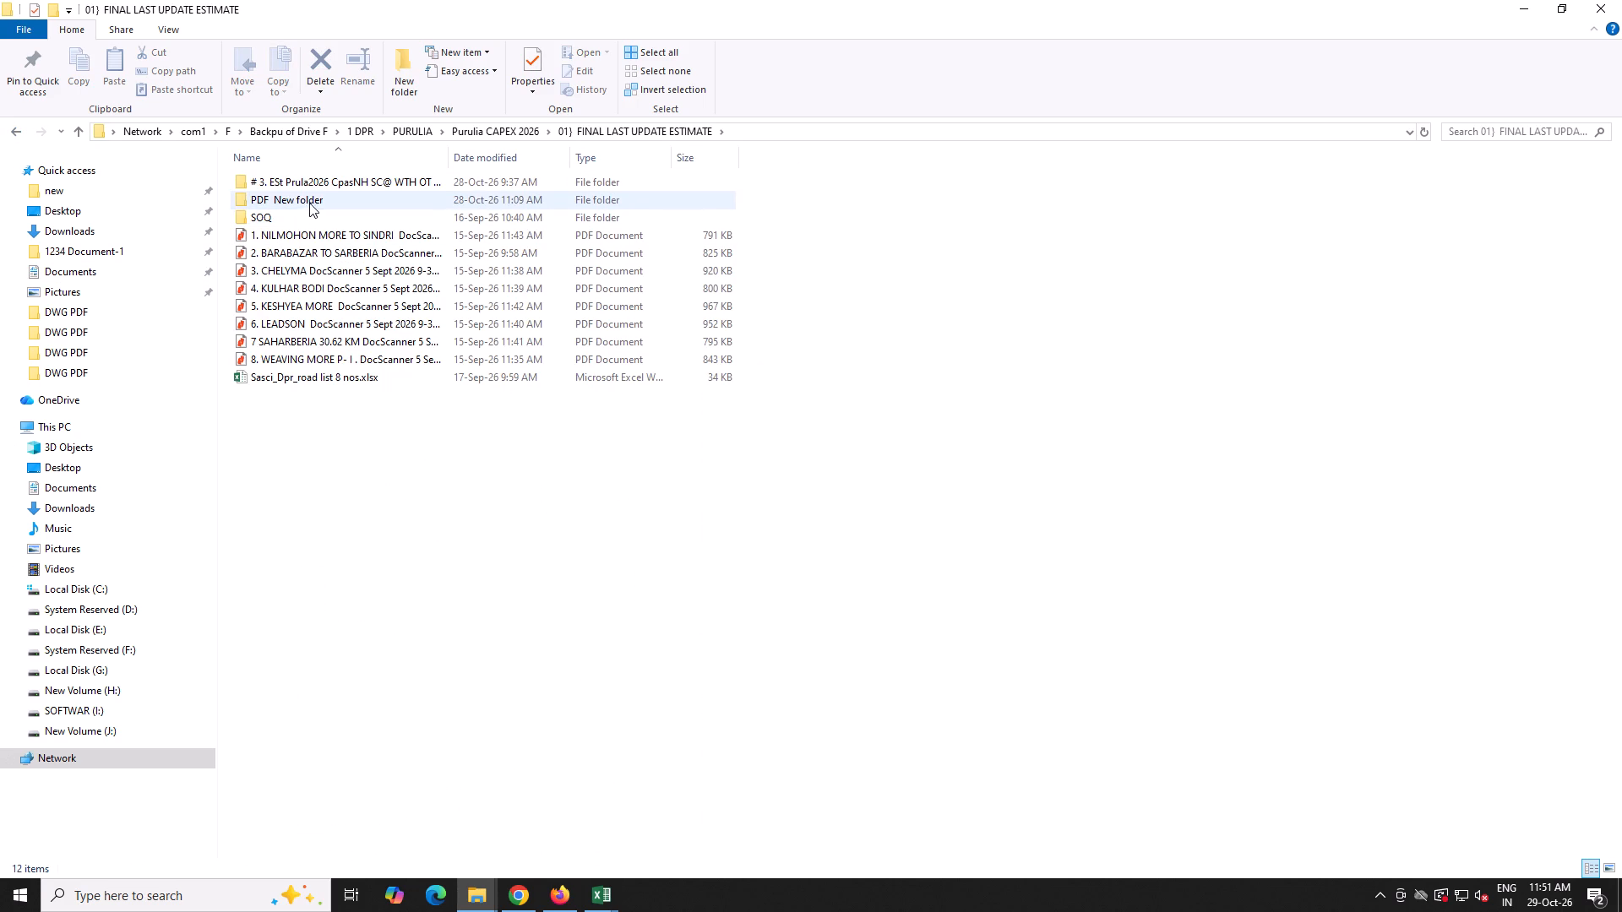
double_click(297, 199)
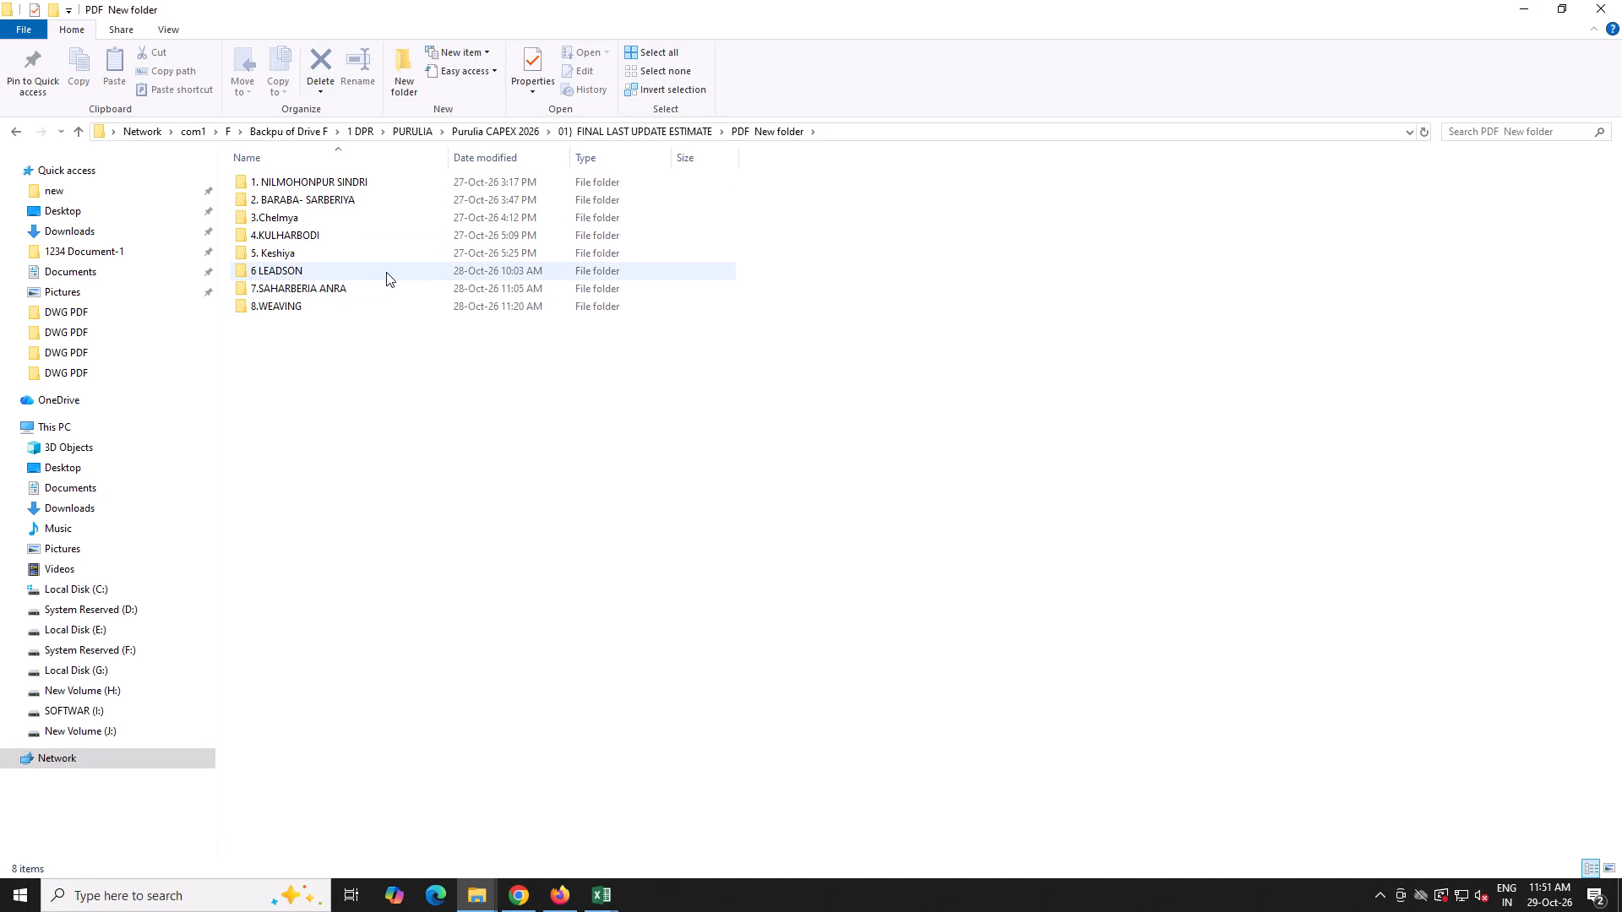
Return to the 1 DPR folder and open CAPEX BANKURA 2026.
left_click(411, 133)
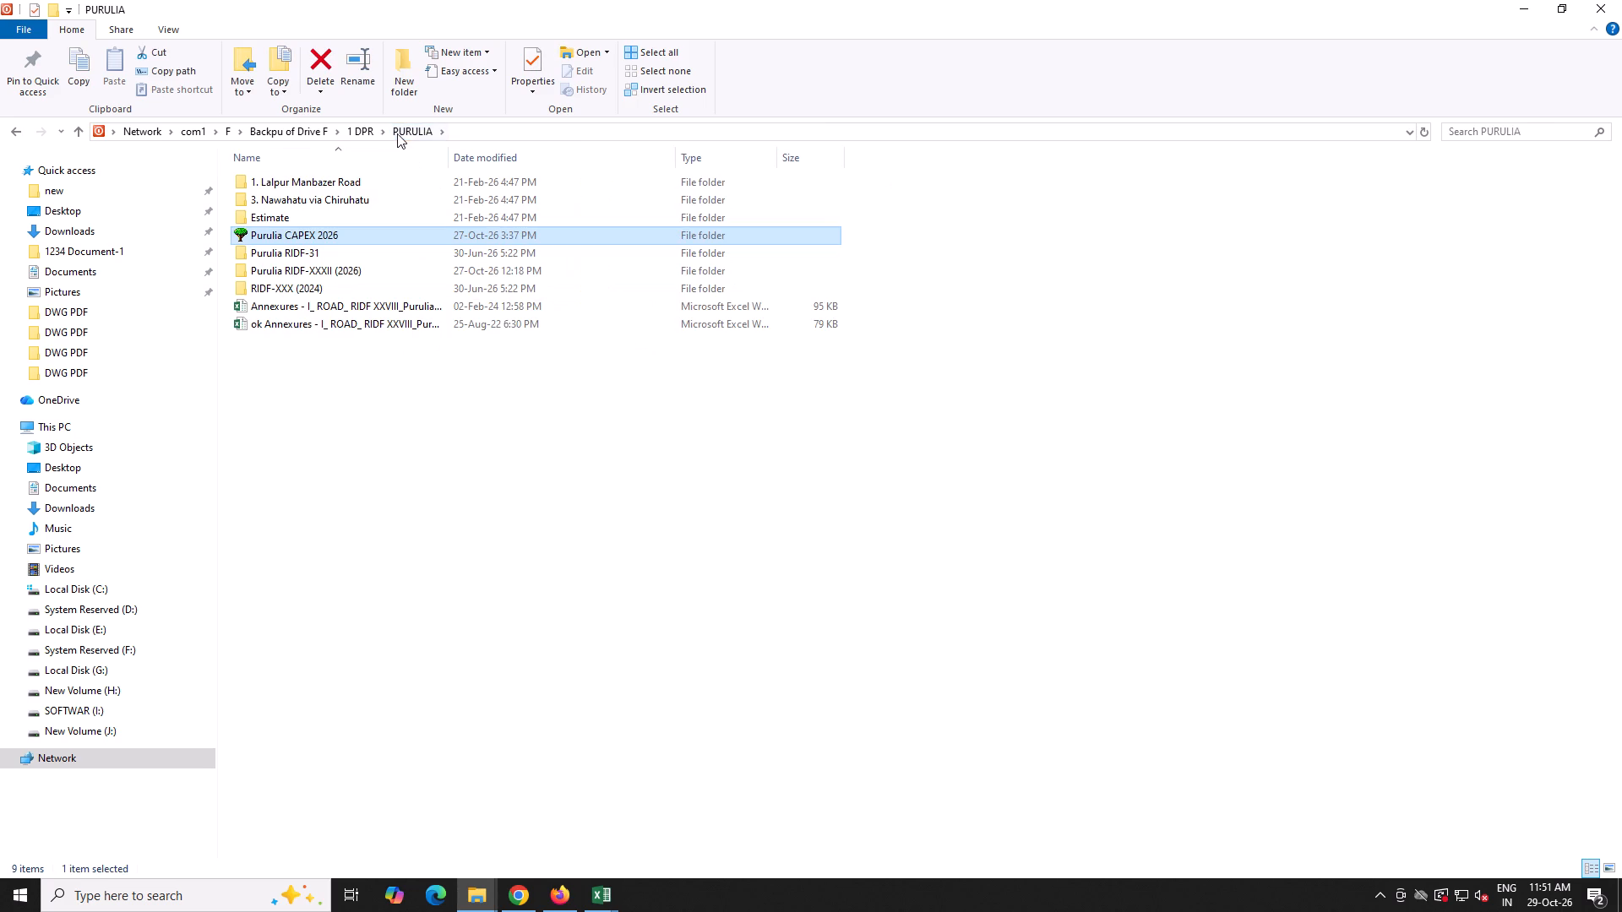
left_click(362, 132)
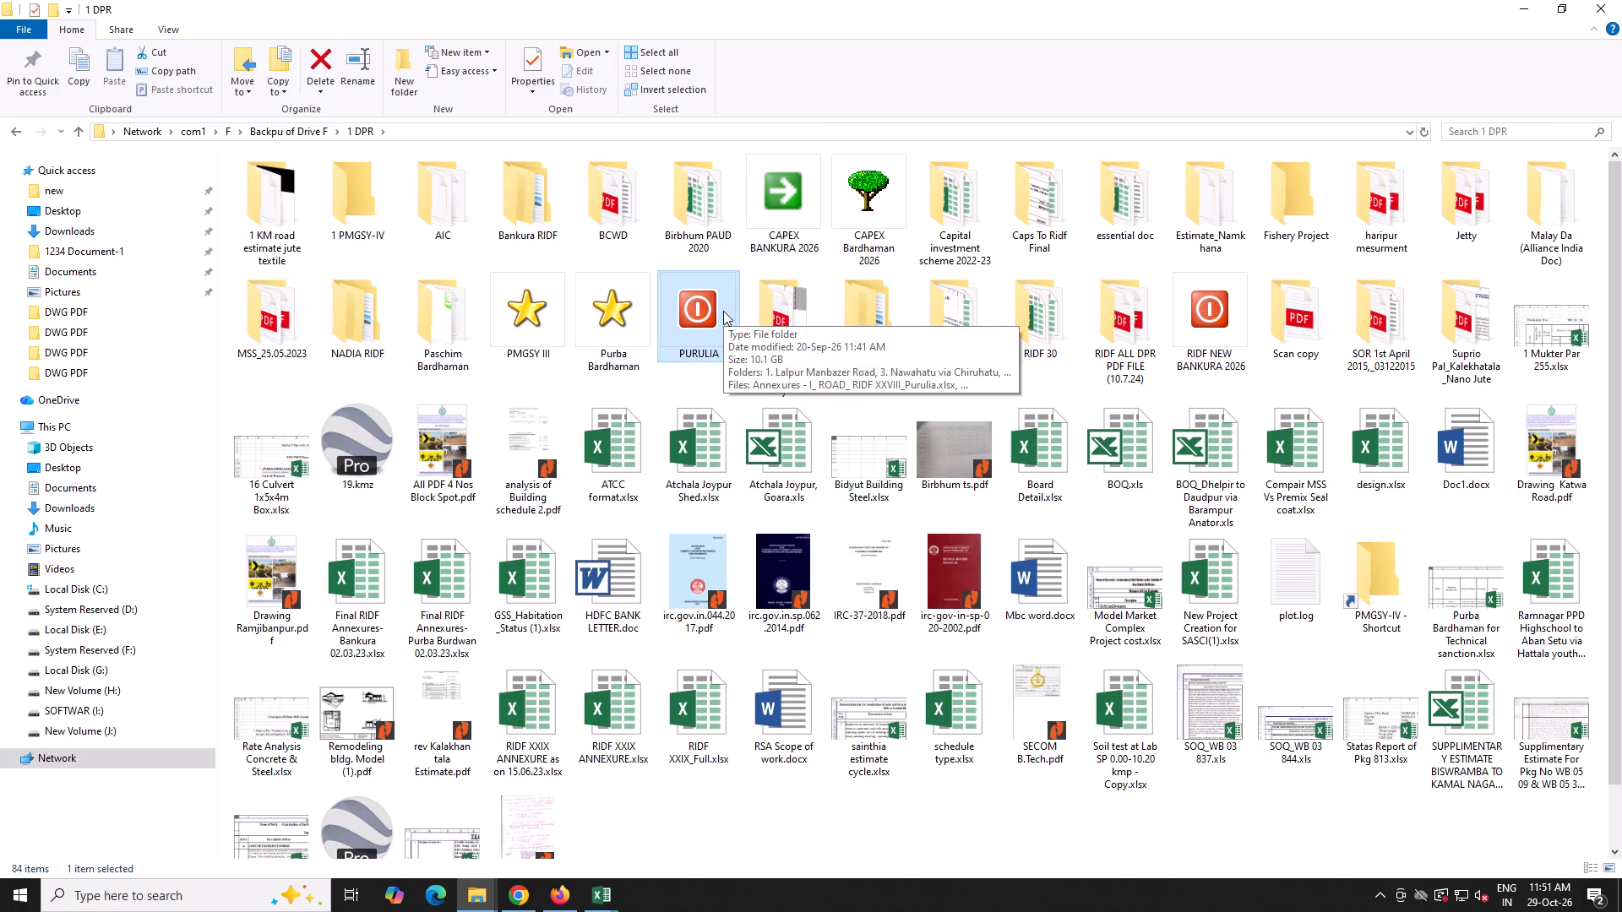
double_click(787, 231)
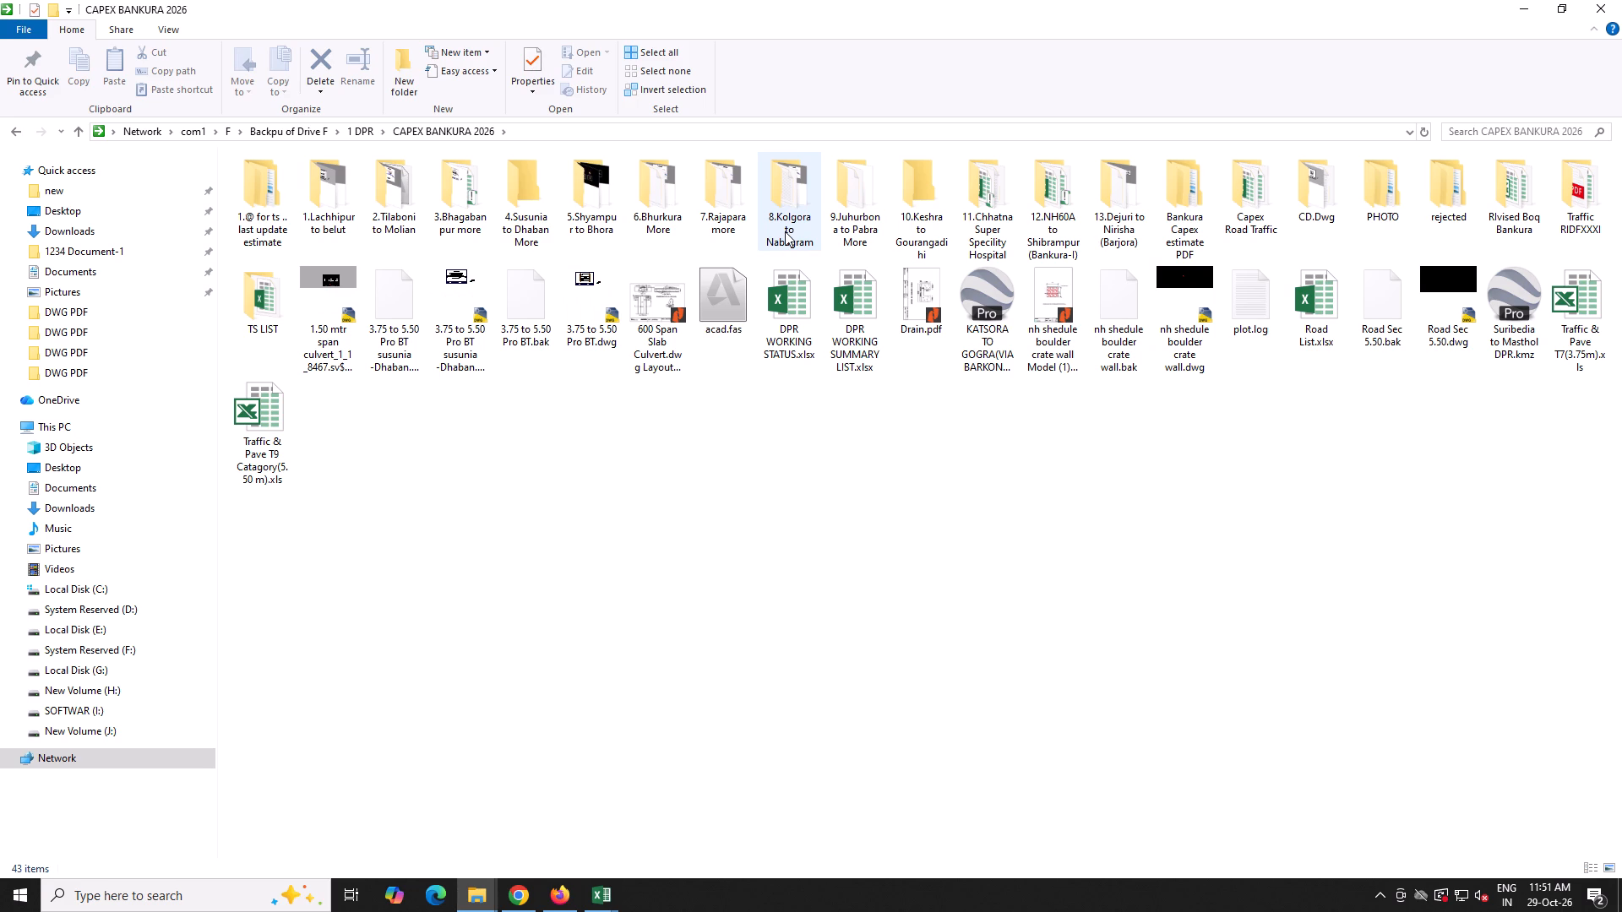
Switch to Chrome and check the Bankura rows further down the SASCI26-27 sheet for projects without report links.
left_click(557, 895)
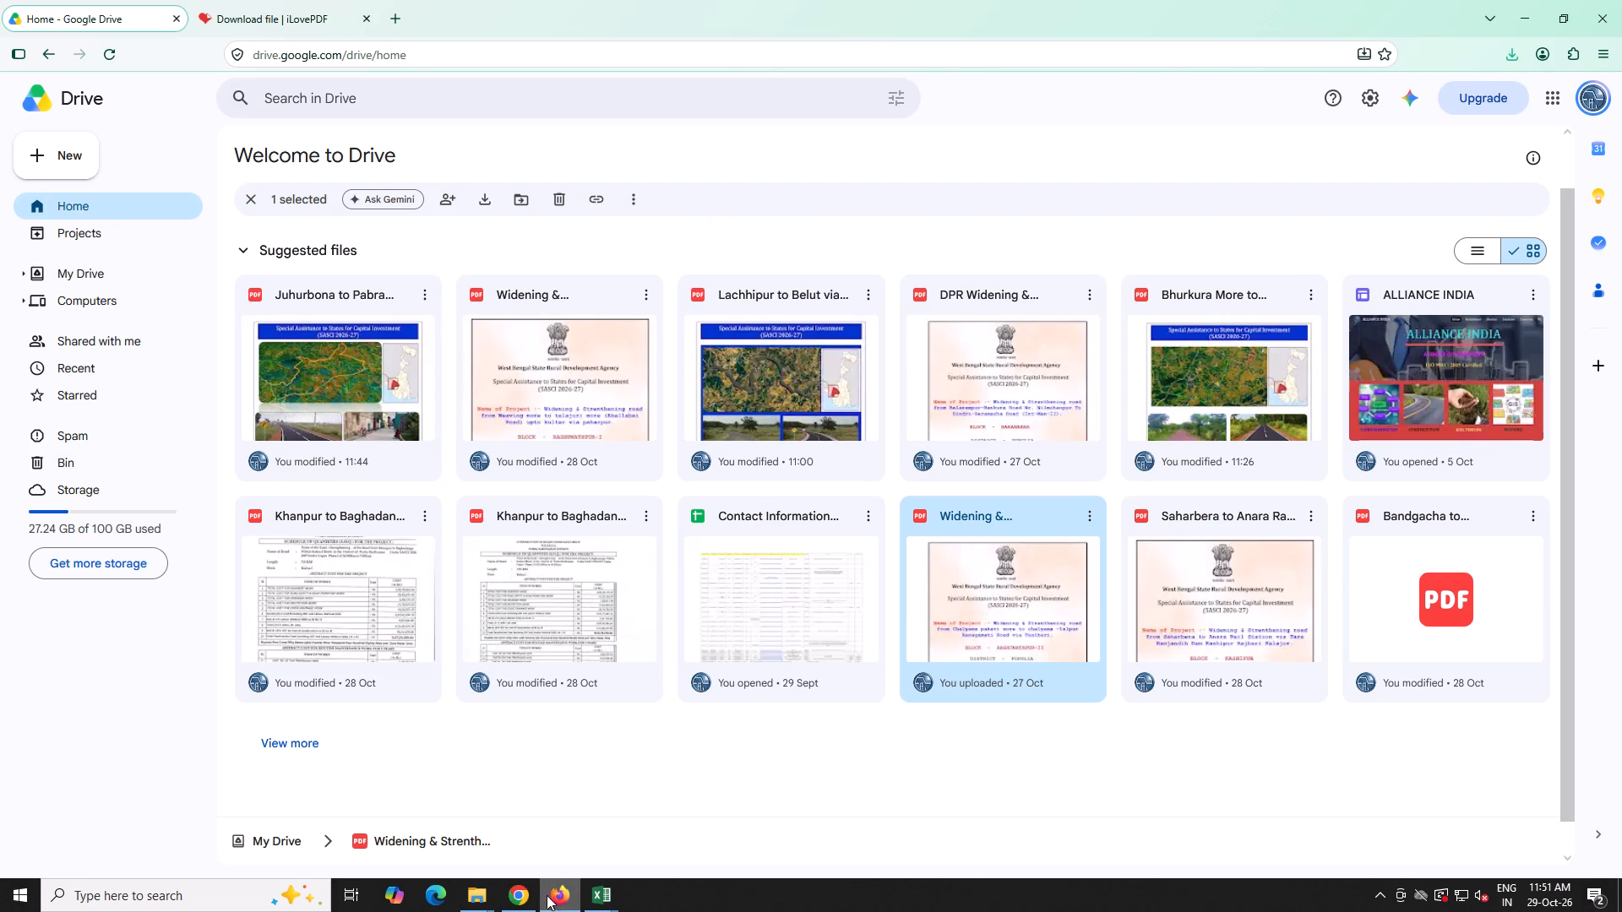
left_click(521, 897)
scroll(452, 741, "down", 19)
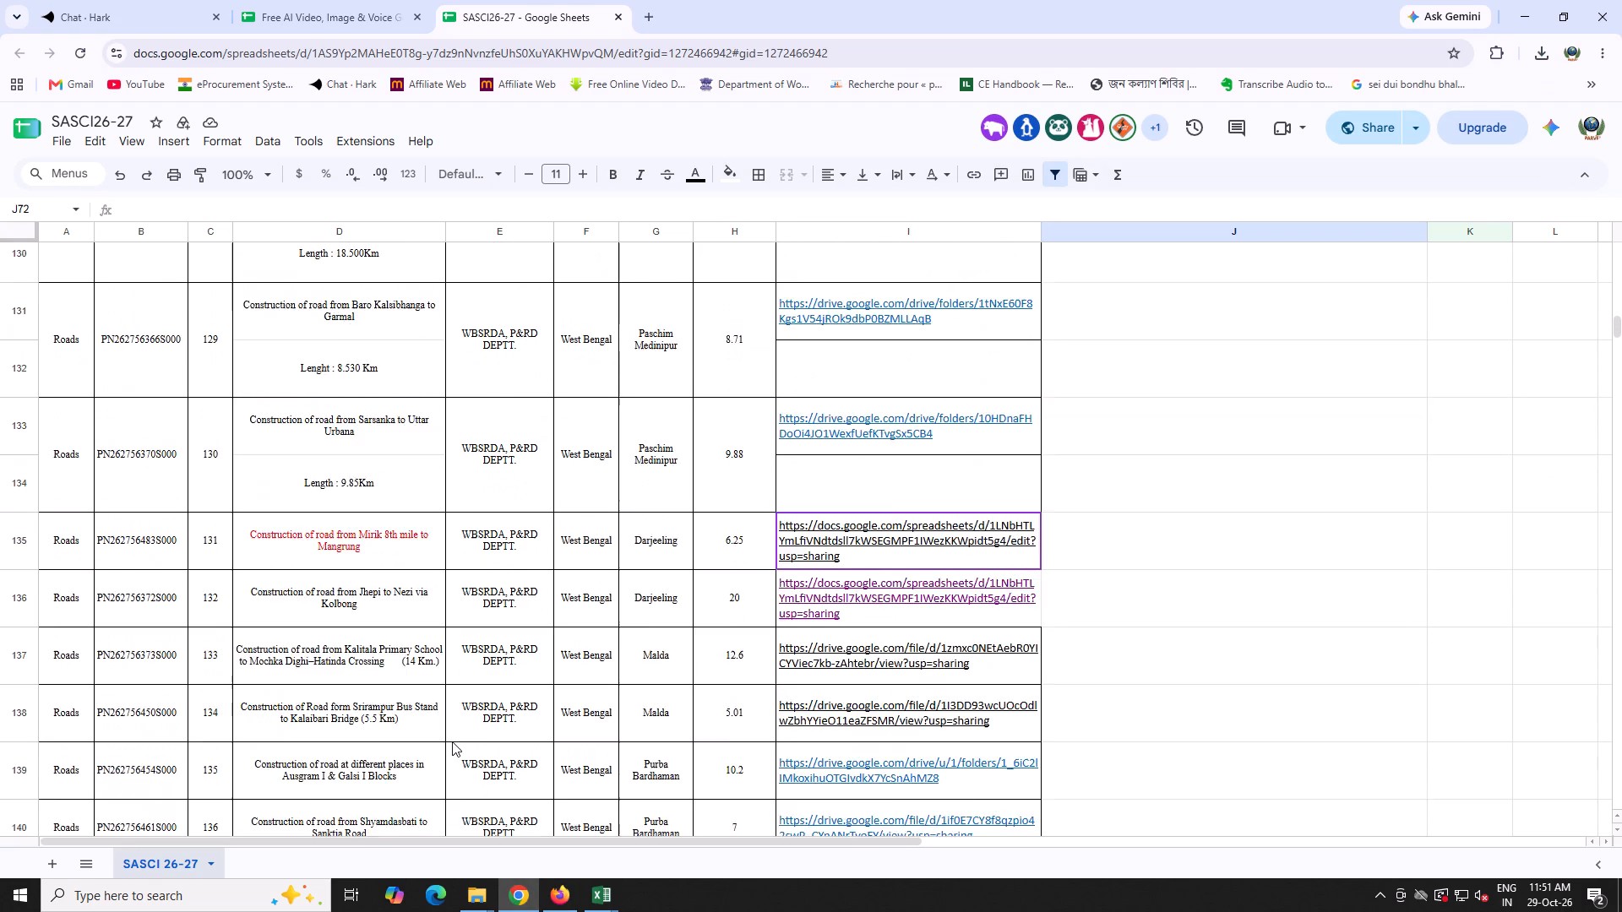
scroll(452, 741, "down", 10)
scroll(452, 741, "up", 2)
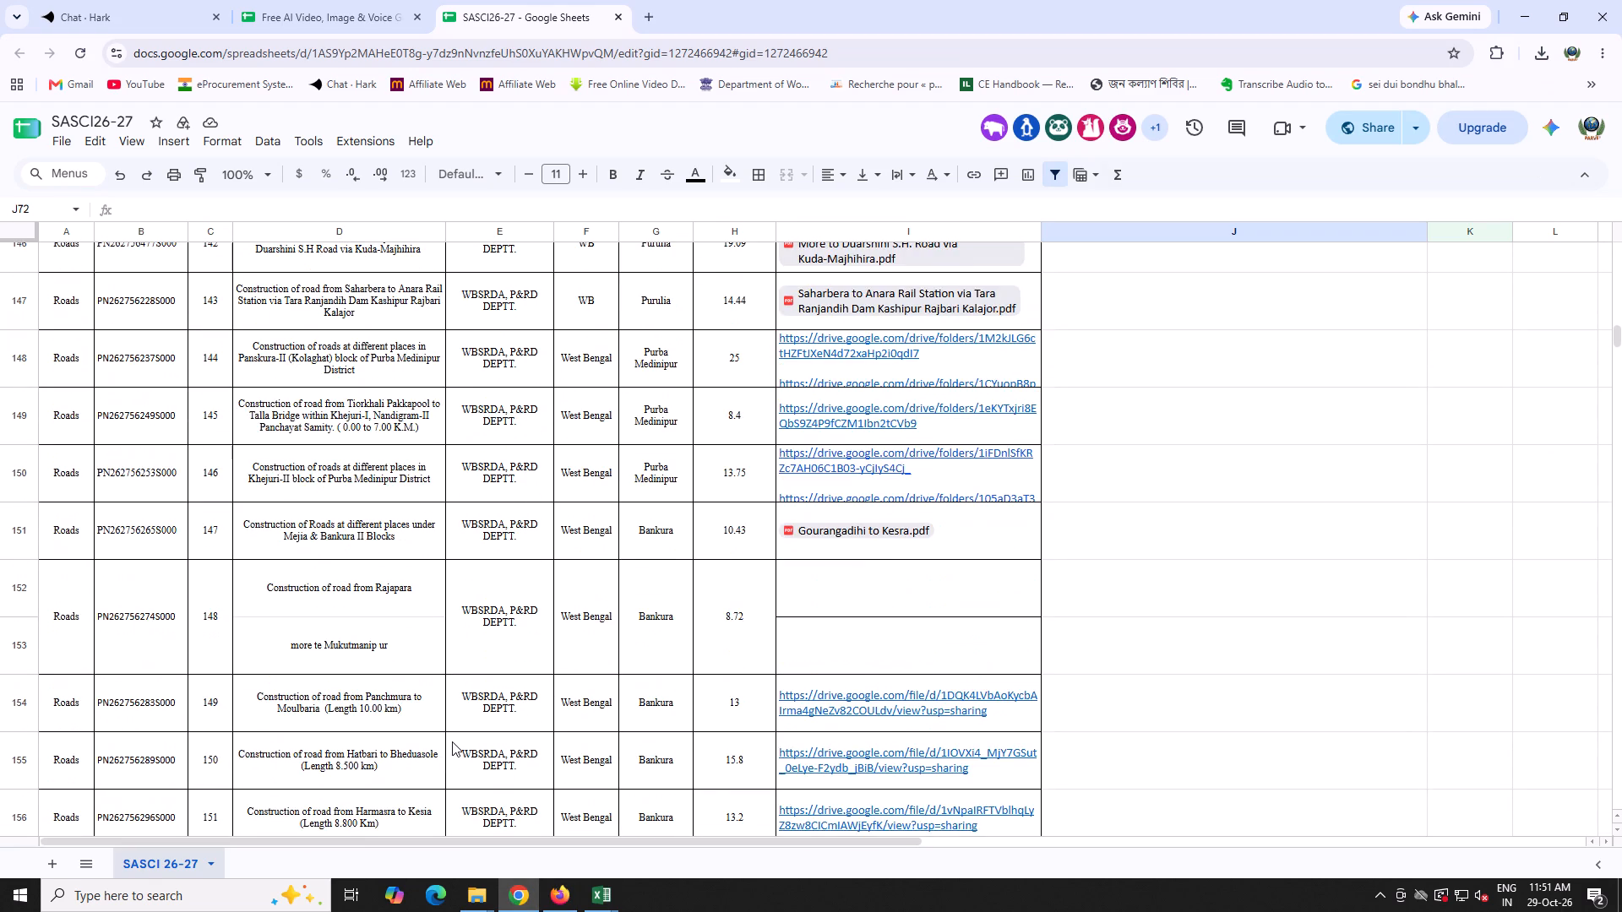
left_click(1525, 9)
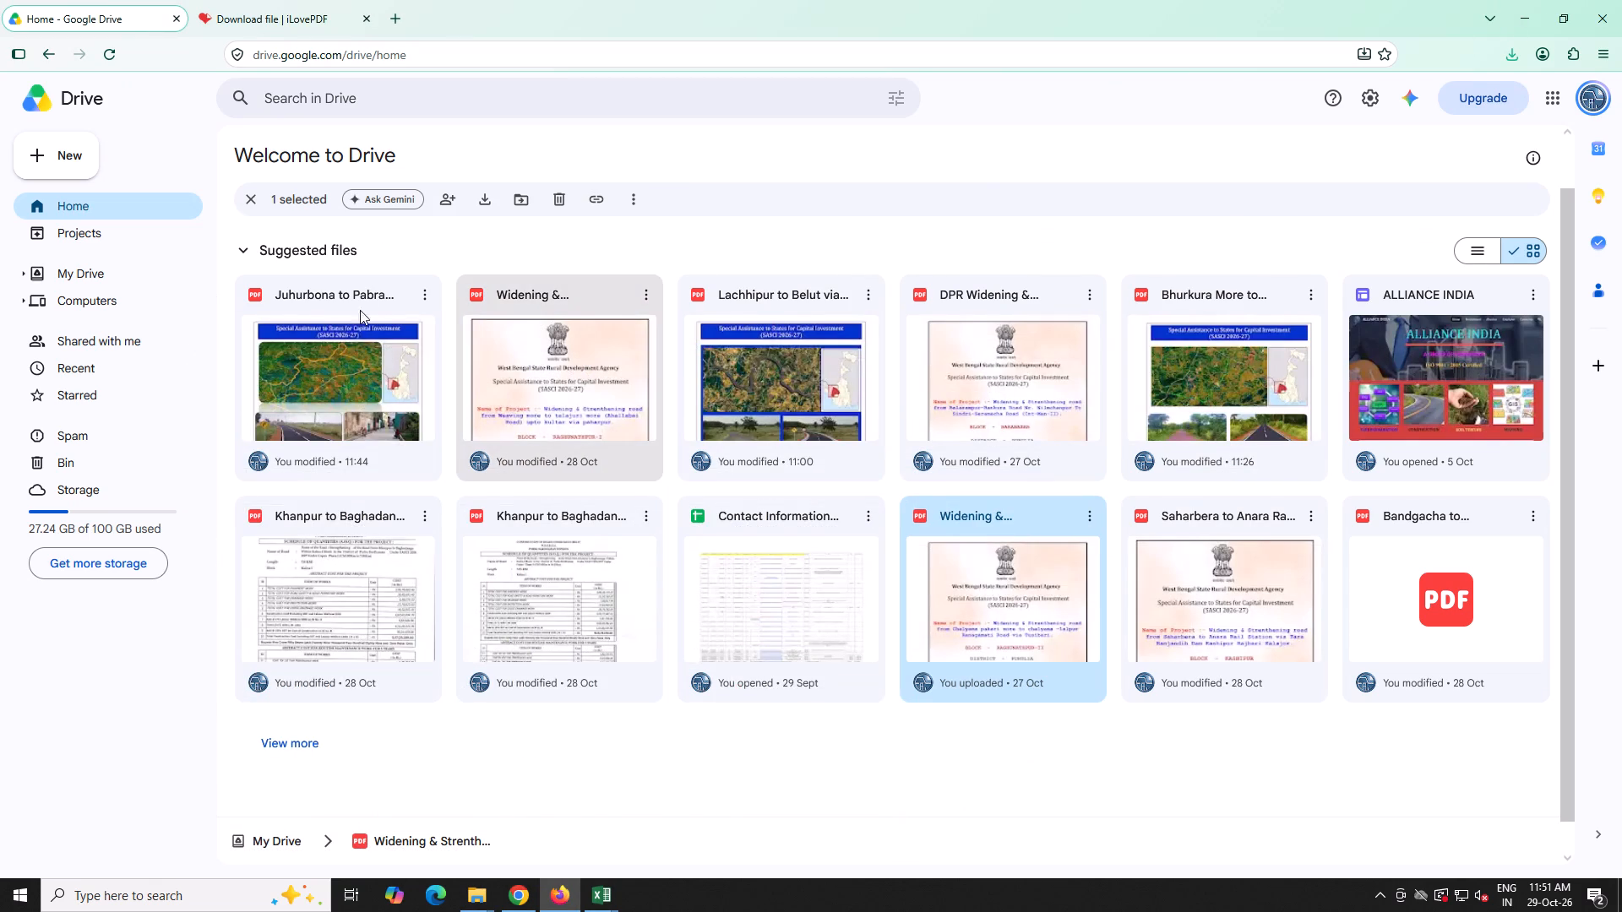
In Firefox, open the BANKURA CAPEX (1) folder from Google Drive's home.
scroll(352, 290, "up", 3)
double_click(318, 252)
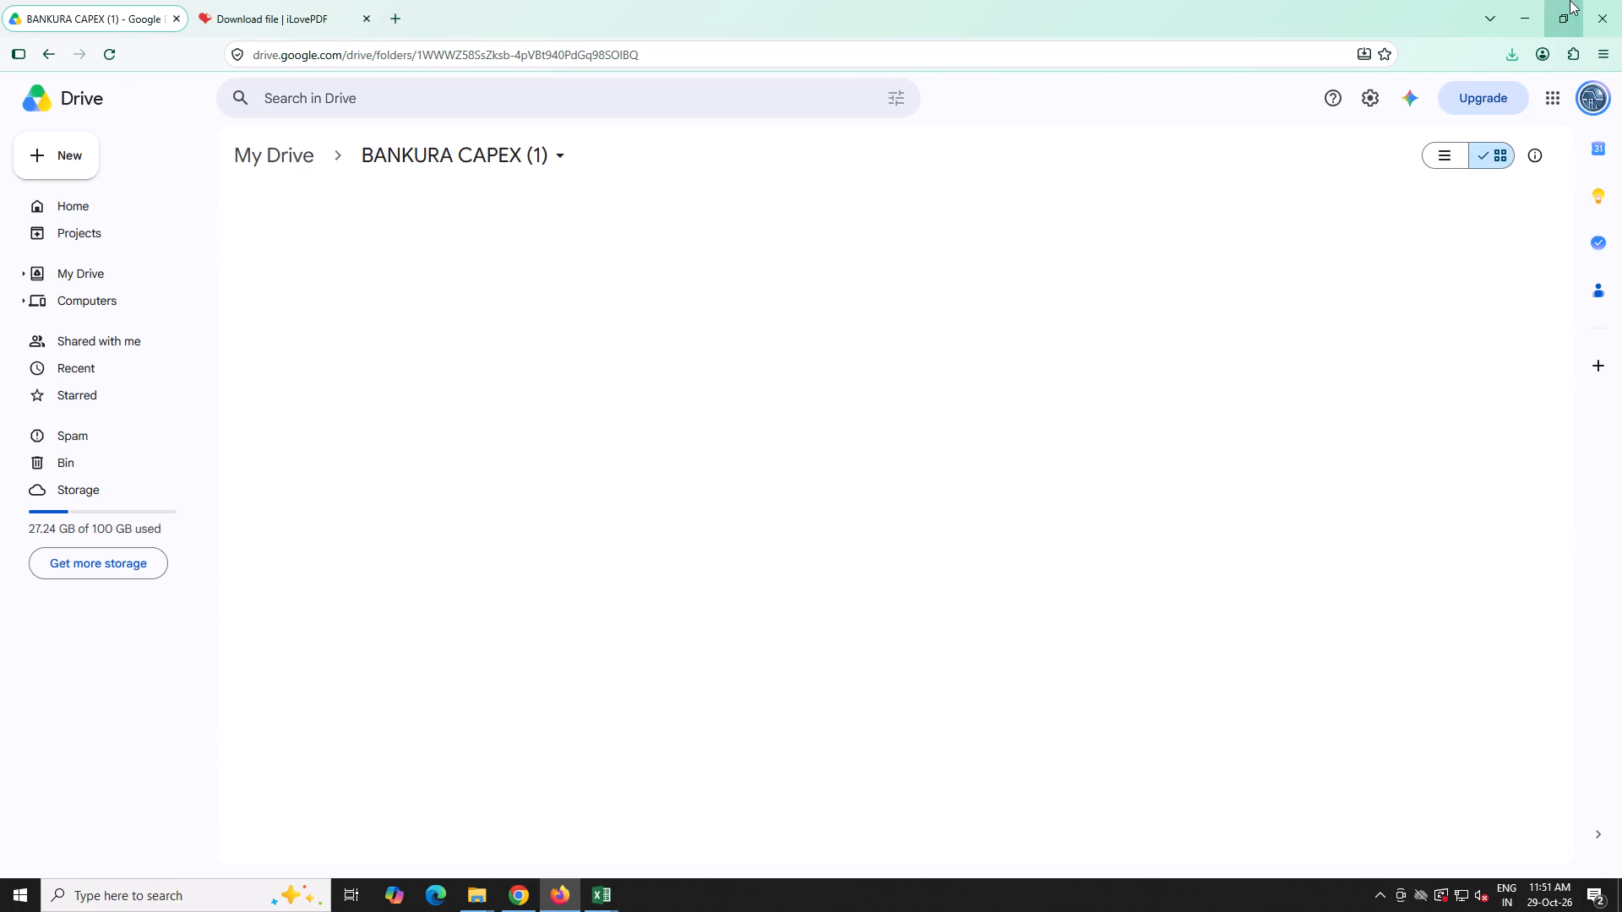
left_click(1518, 9)
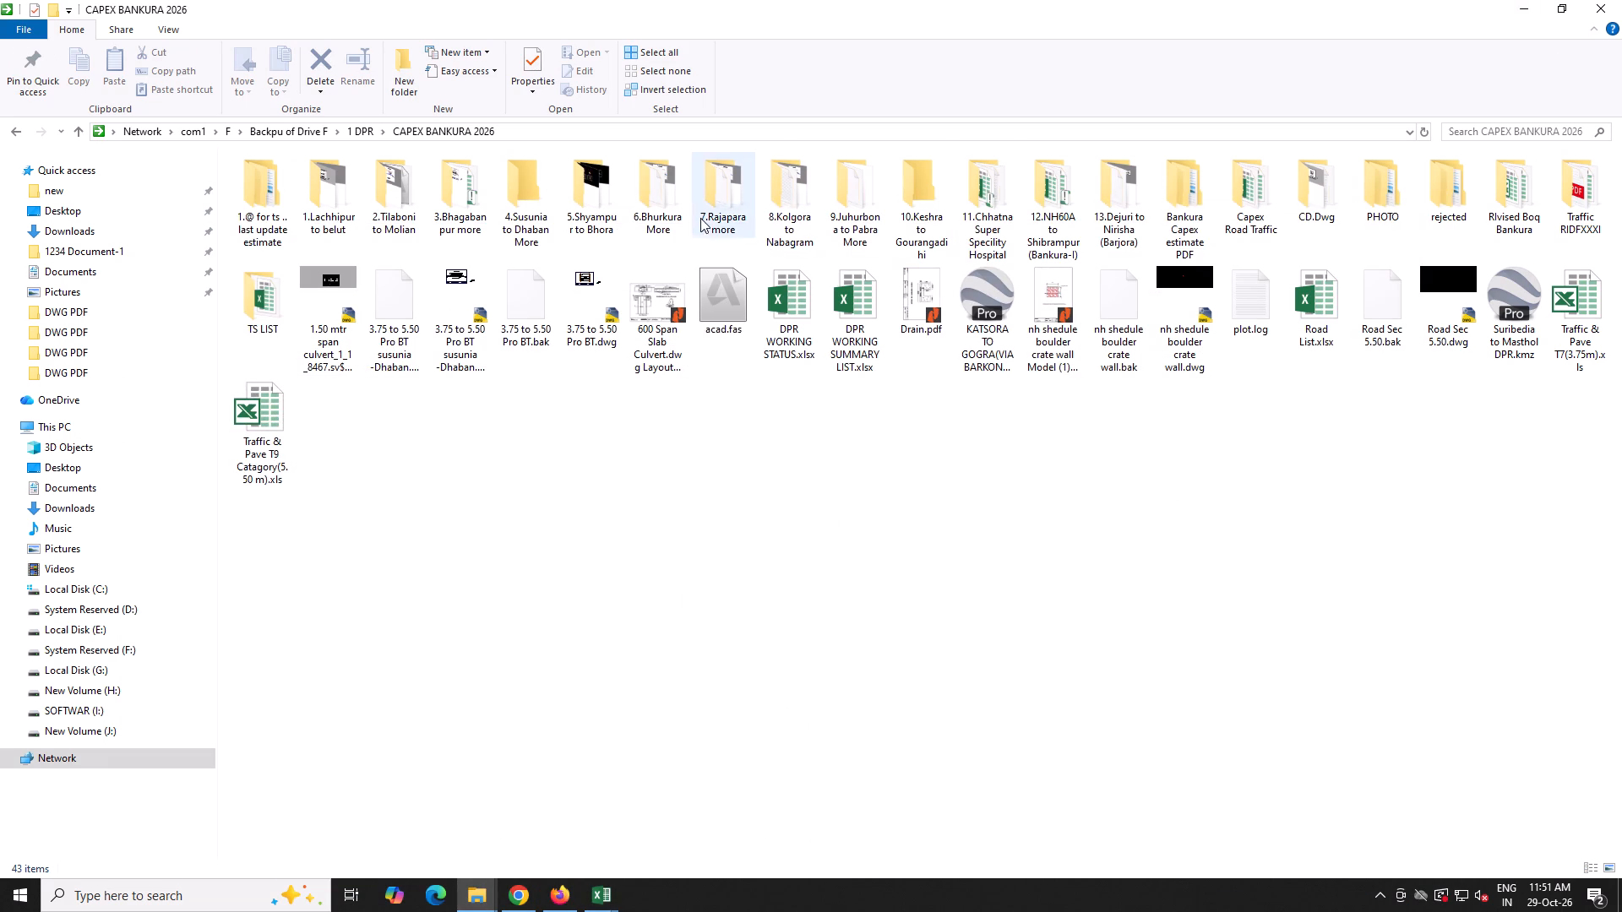
Open the 7.Rajapara more folder, bring up its already open Report workbook, and check the FRONT PAGE and LATITUDE sheets.
double_click(700, 218)
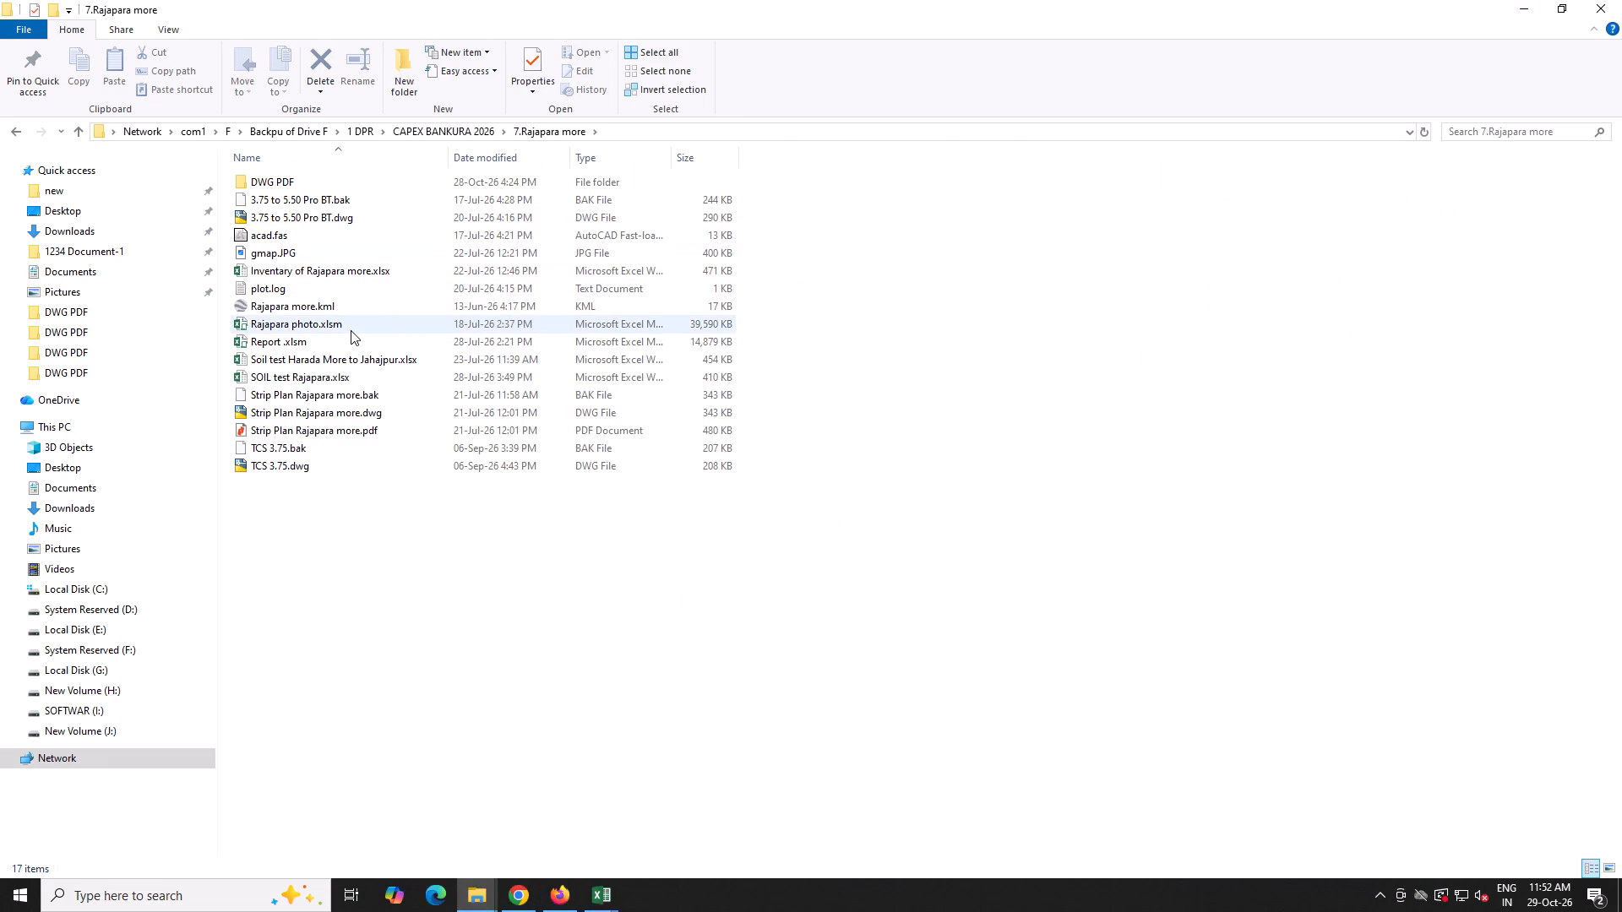
double_click(342, 344)
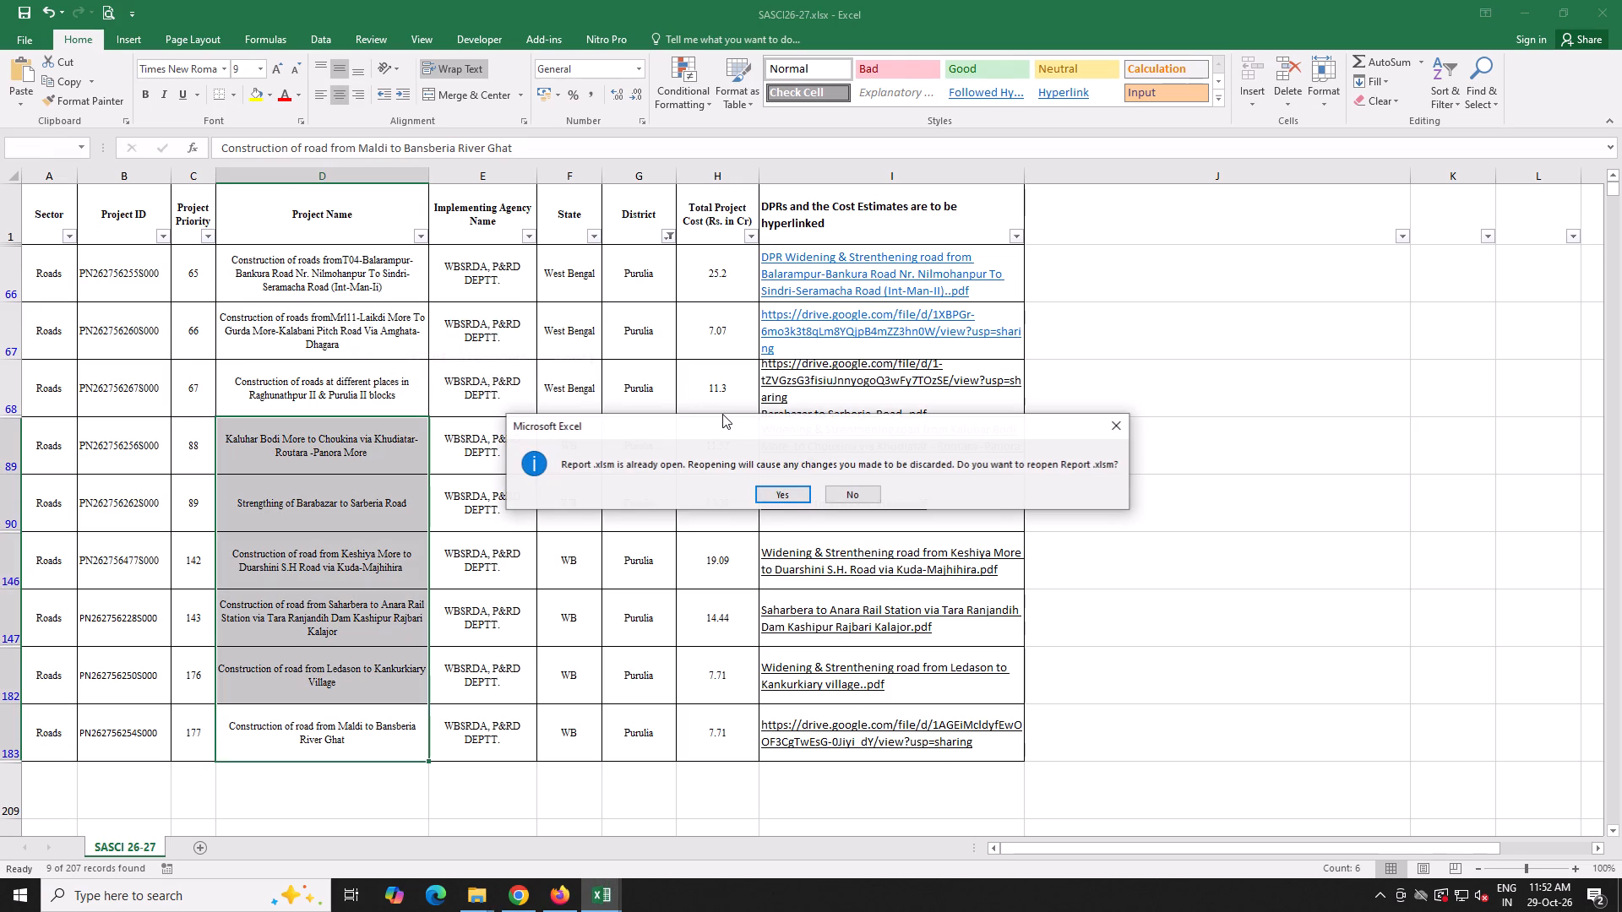
left_click(1113, 430)
left_click(606, 901)
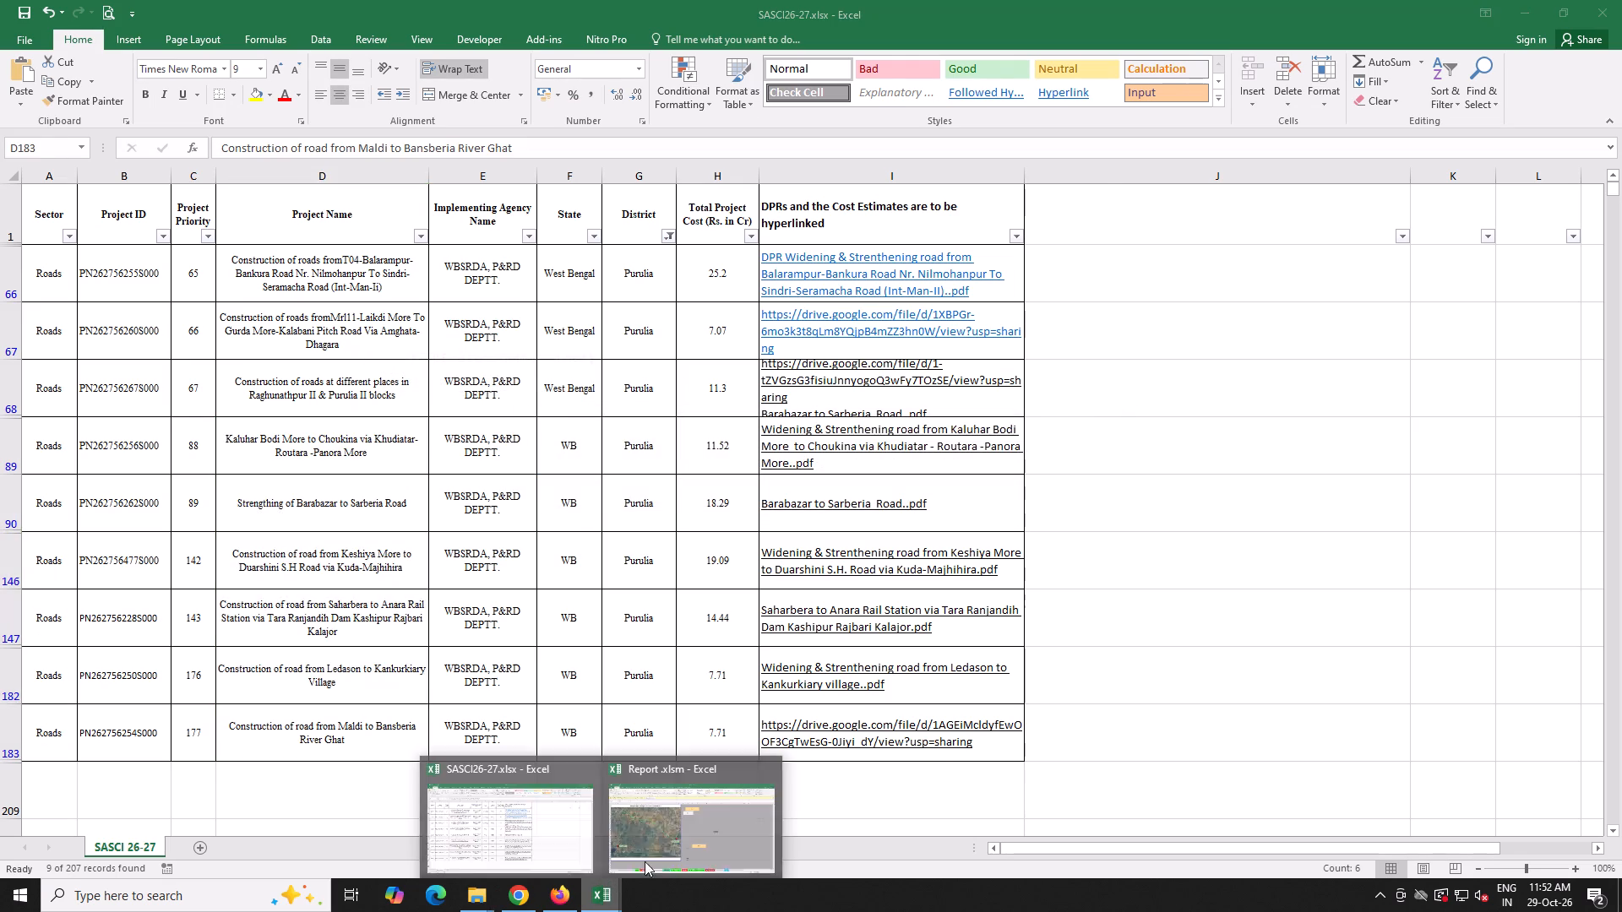
left_click(678, 828)
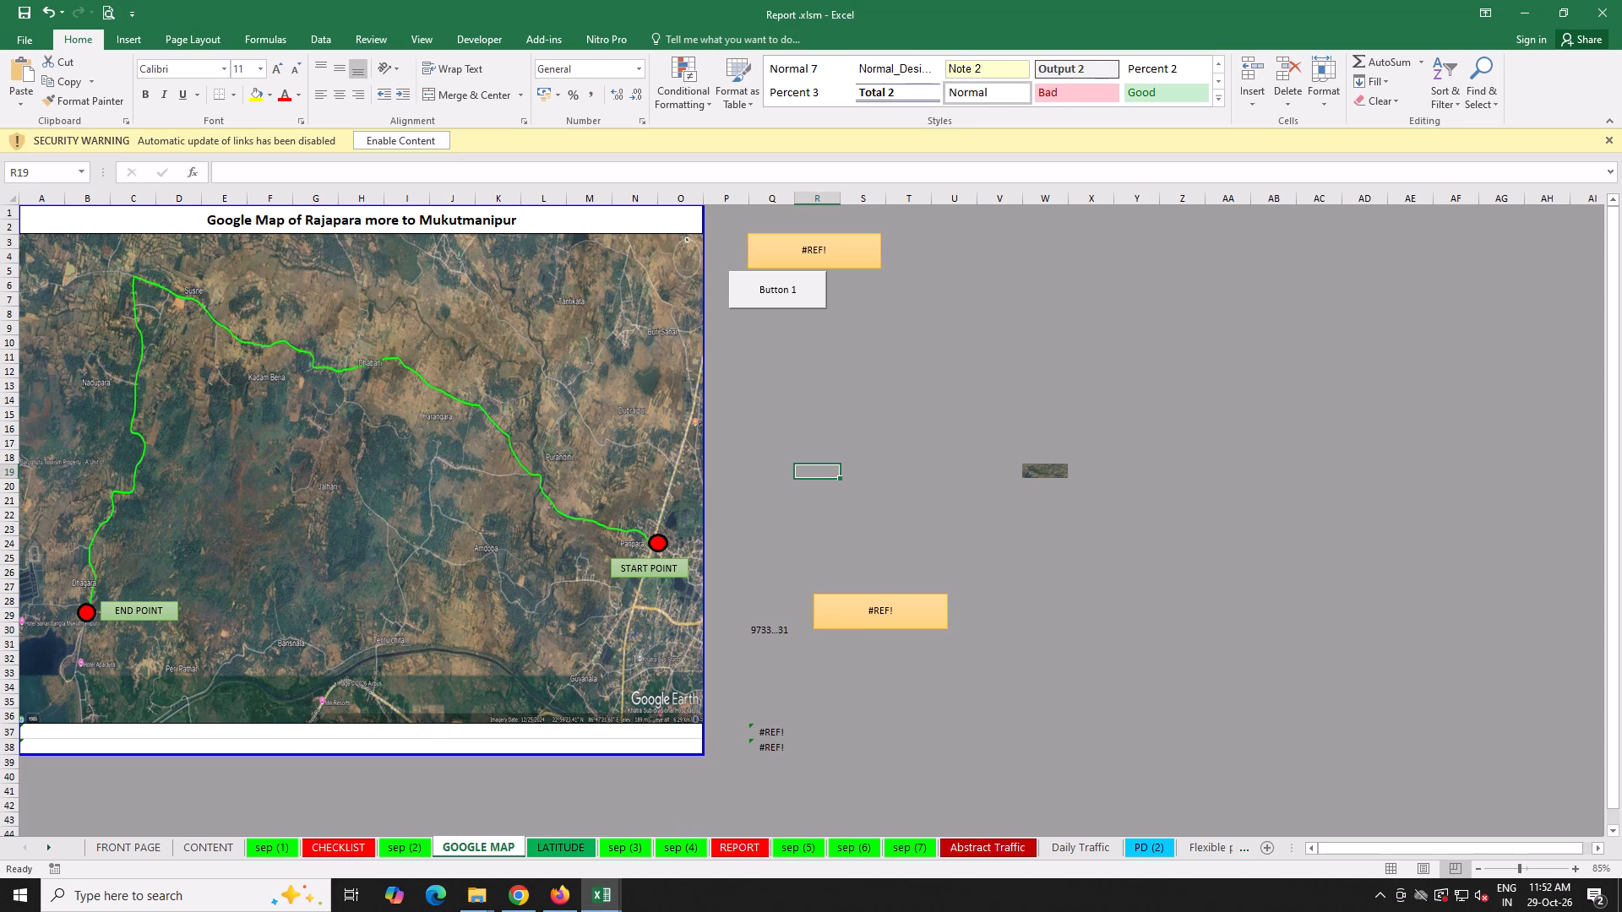
left_click(110, 848)
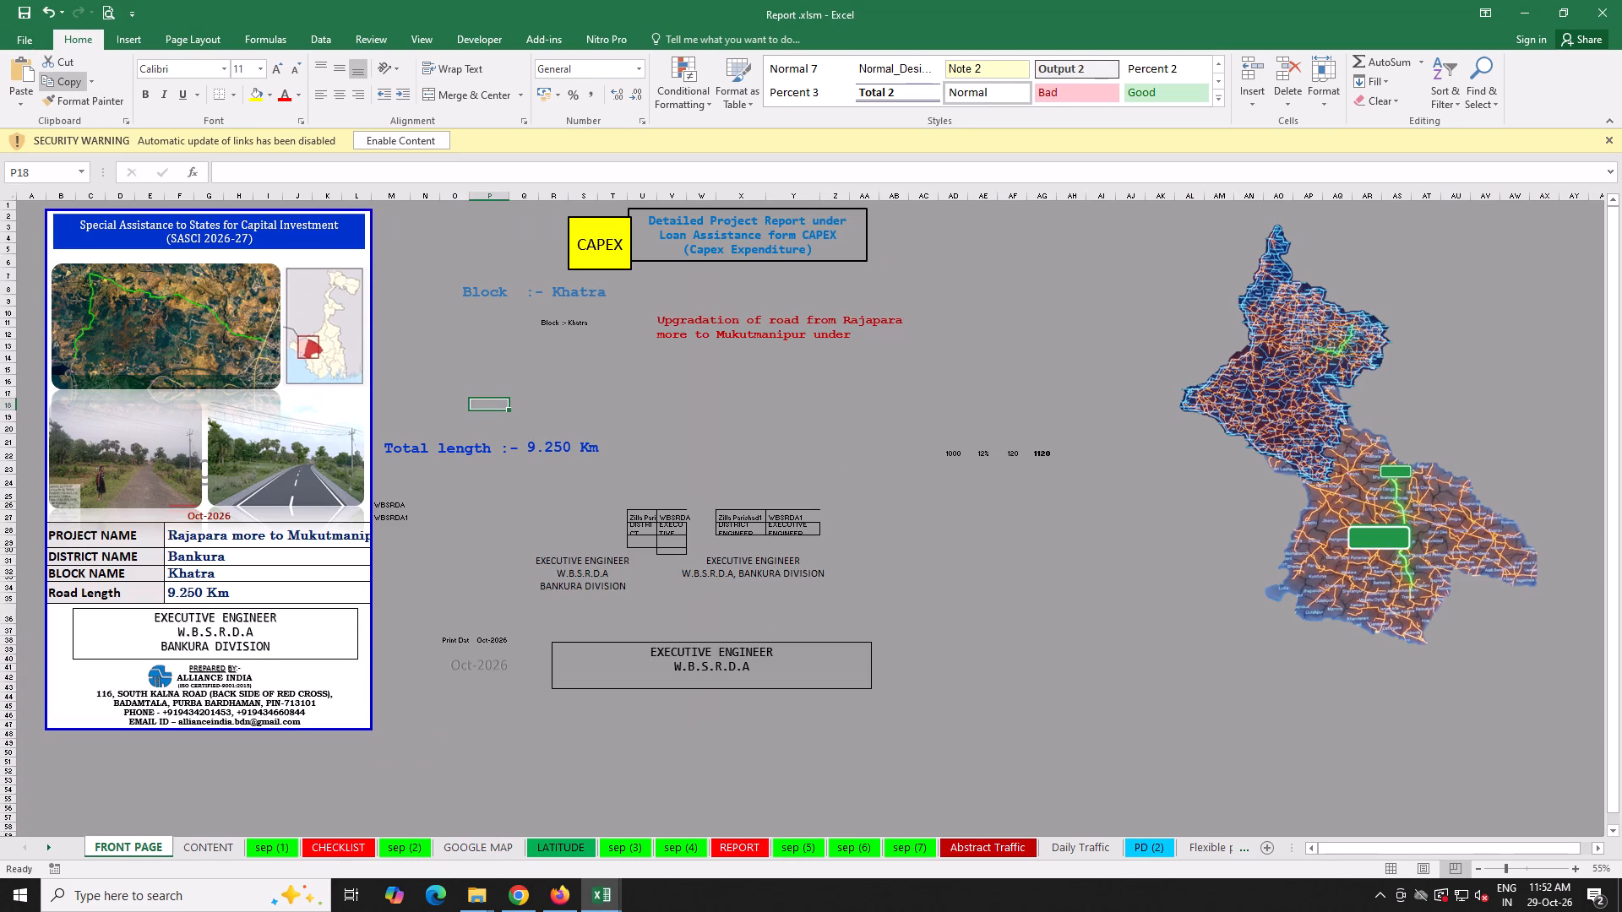
left_click(551, 848)
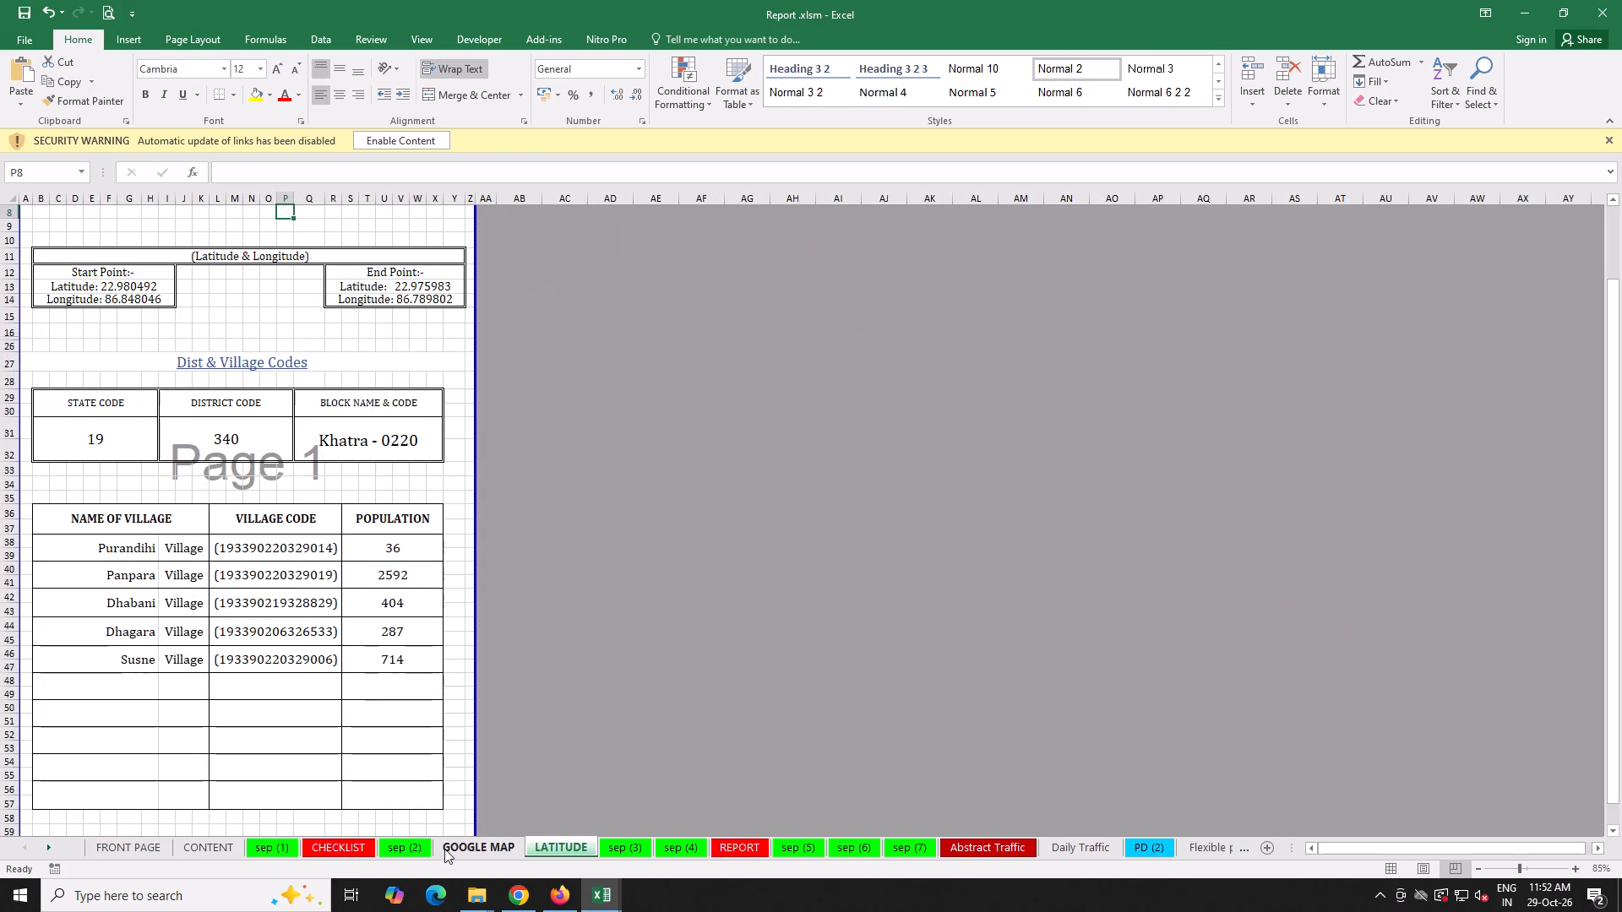
Start a PDF export of the Report workbook and set it to publish the entire workbook.
left_click(14, 36)
left_click(37, 308)
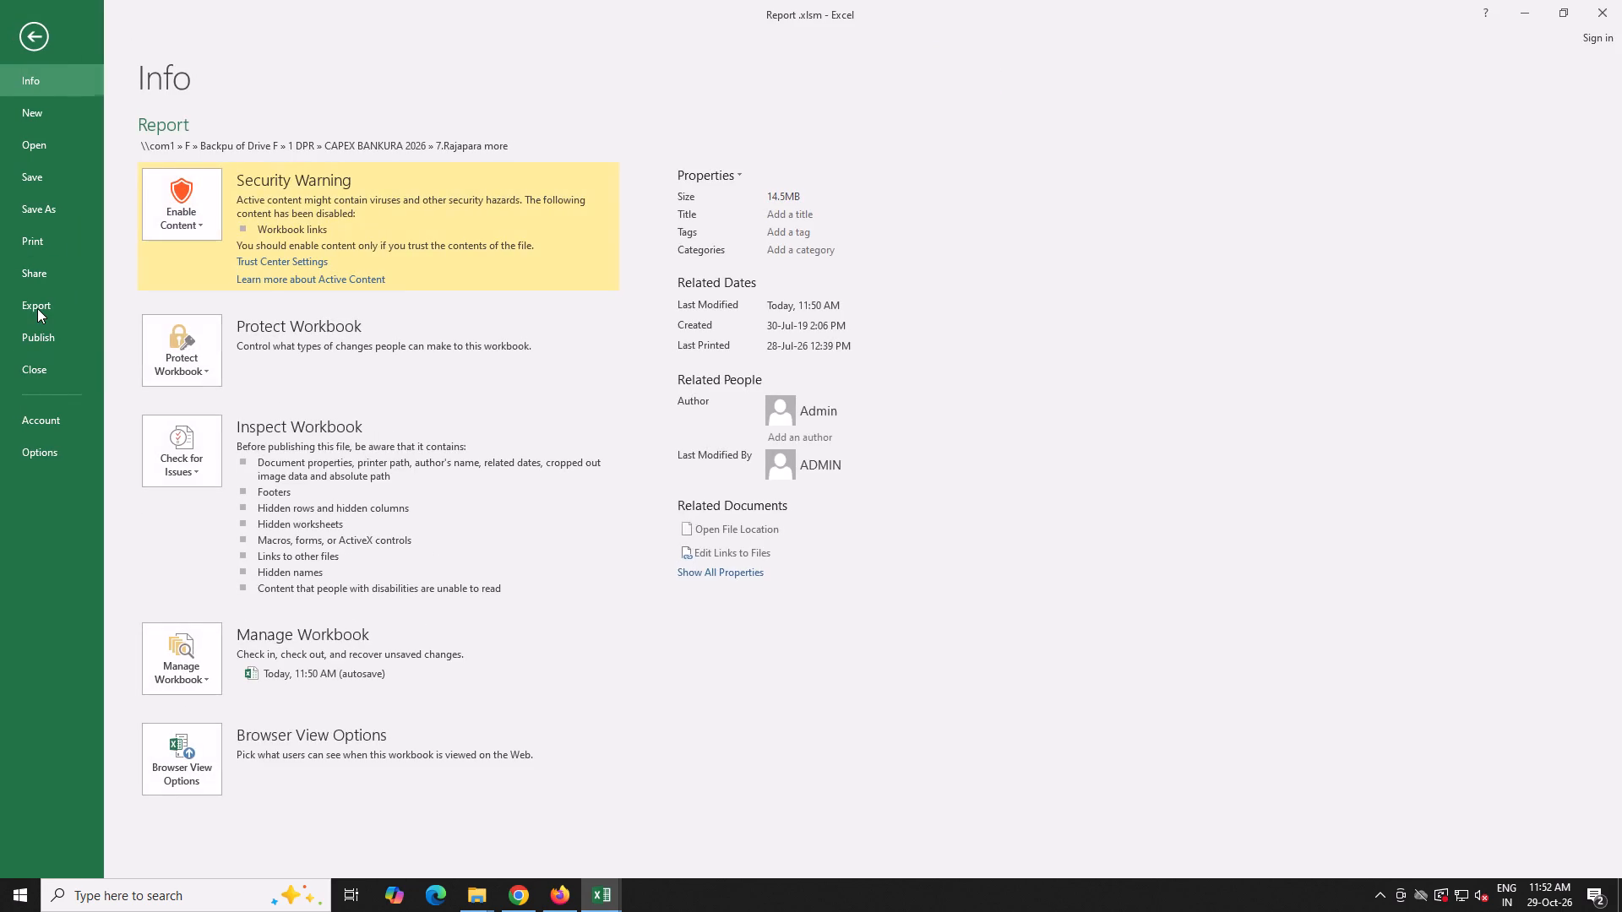
left_click(449, 249)
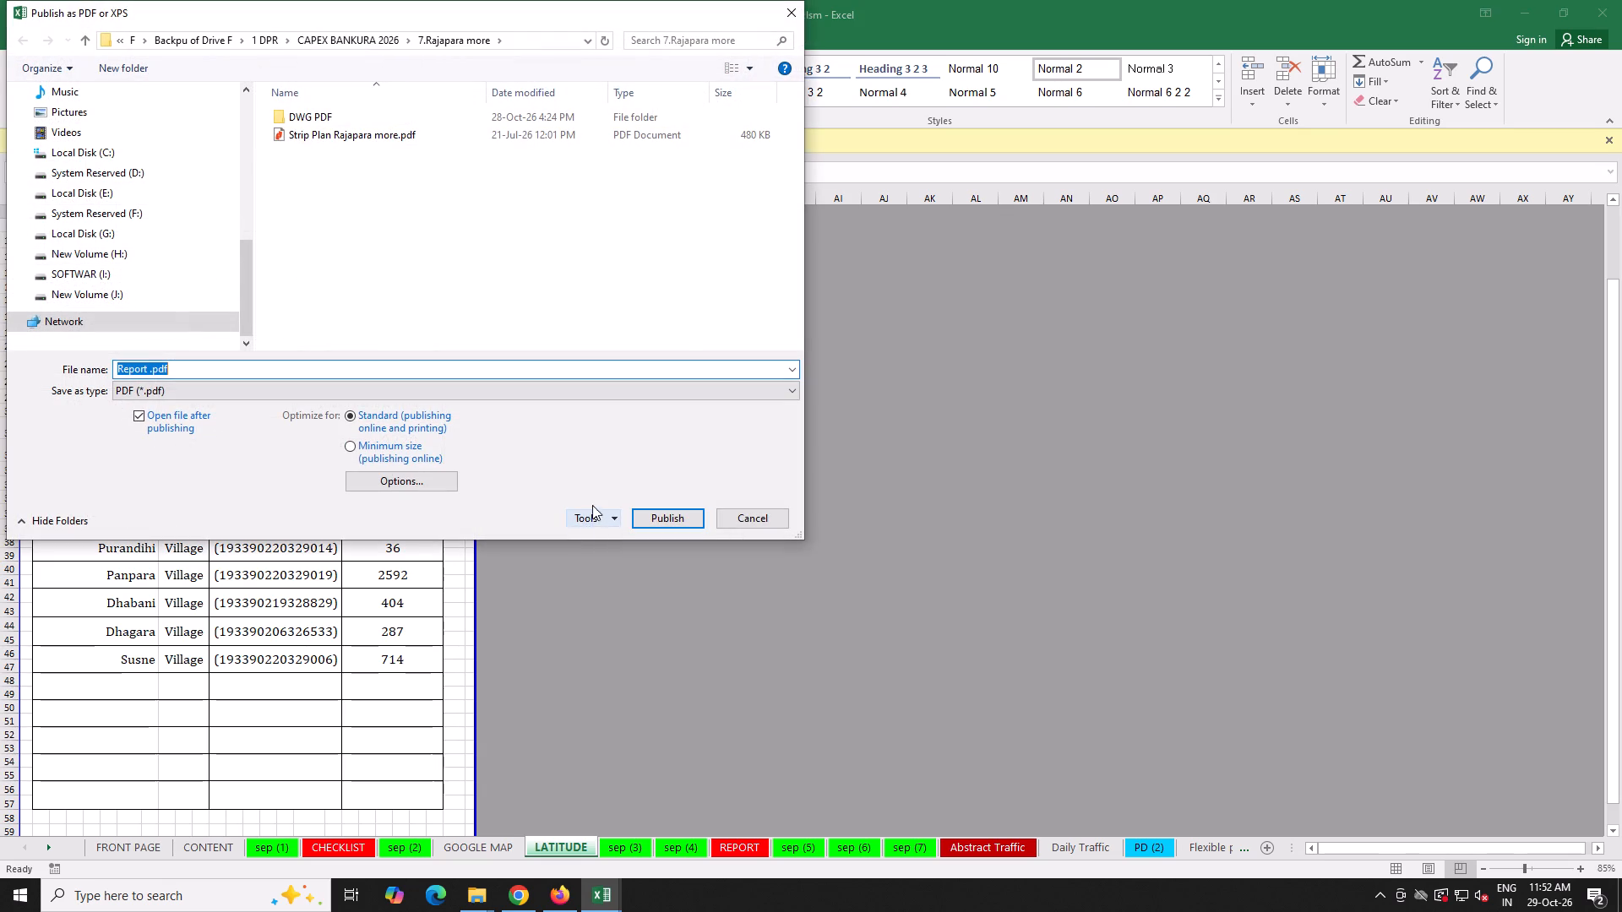
left_click(417, 485)
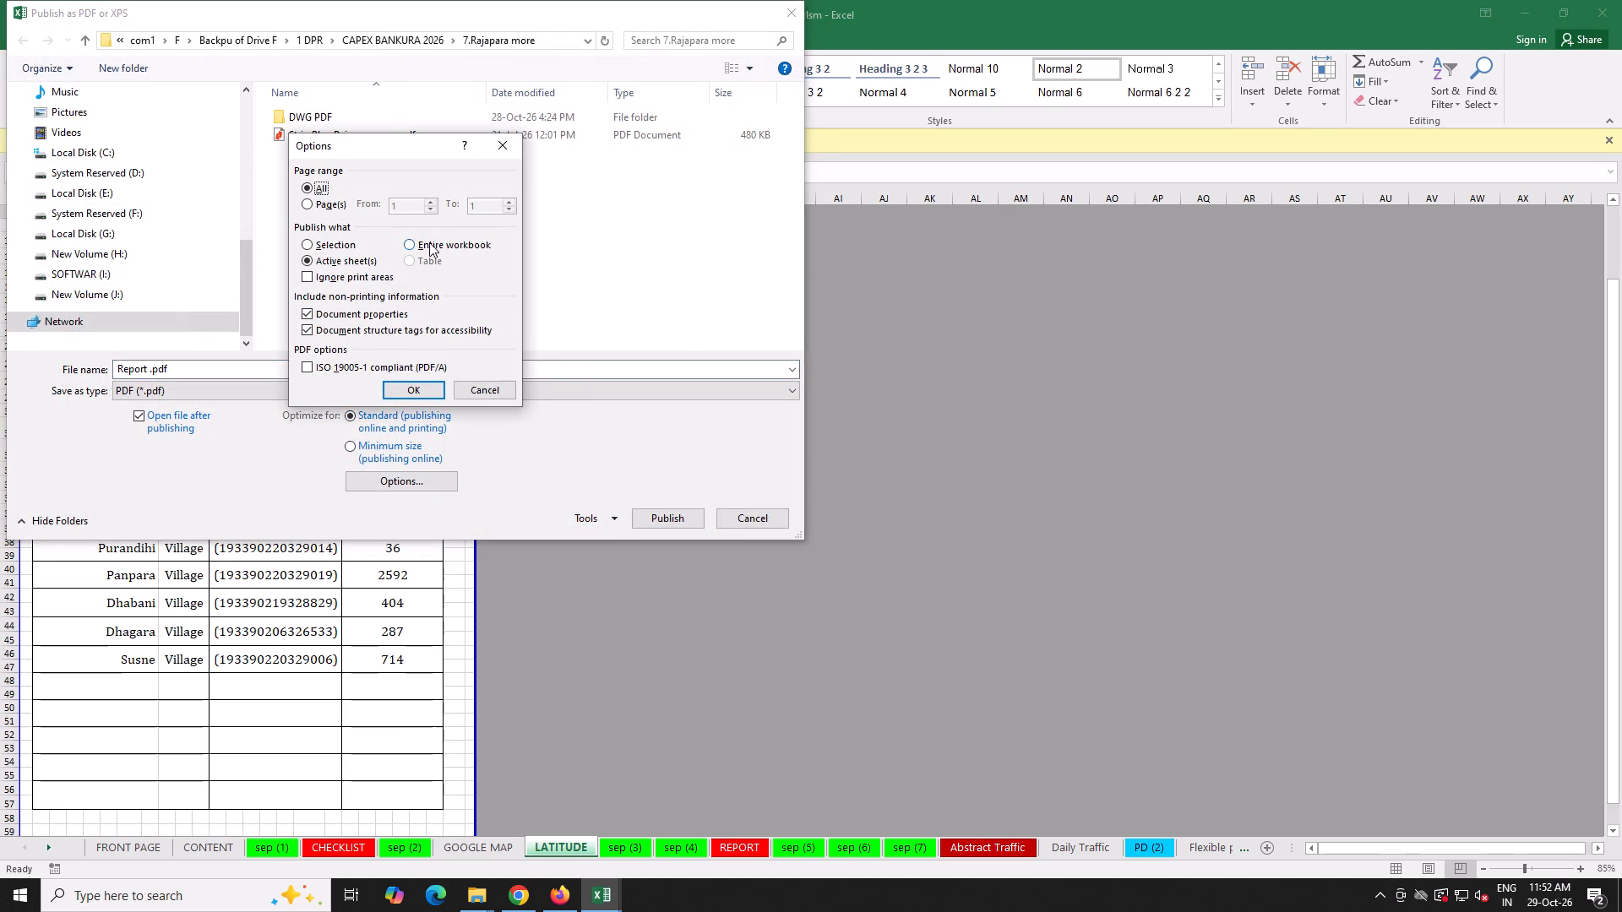
left_click(428, 243)
left_click(398, 388)
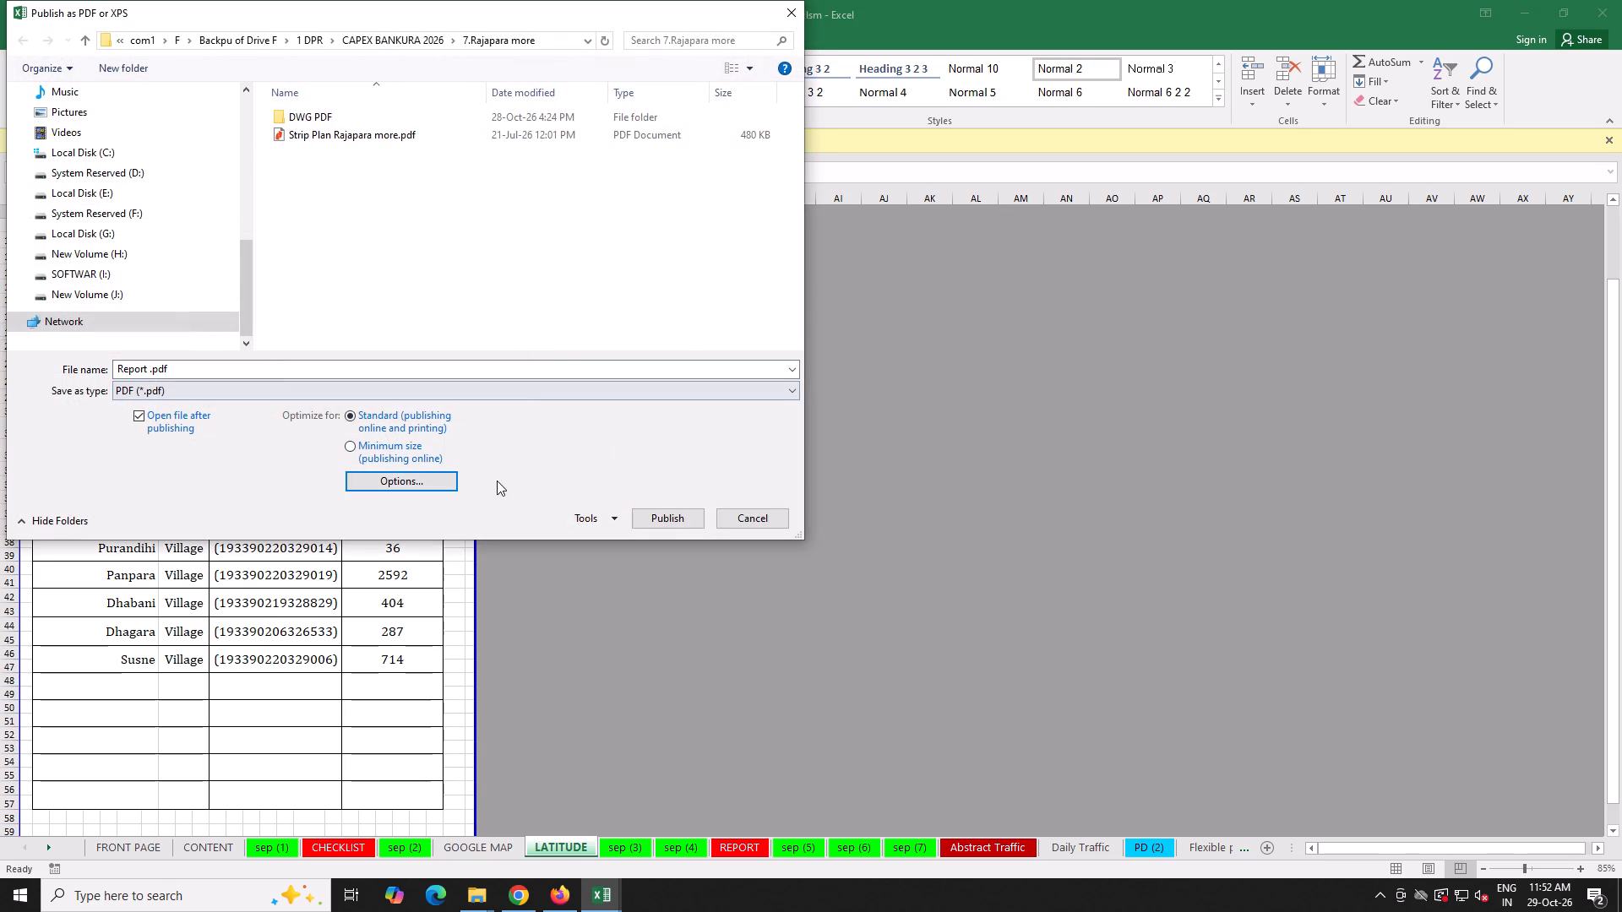
Publish the whole workbook as a PDF named report in the DWG PDF folder of 7.Rajapara more.
left_click(338, 133)
left_click_drag(325, 137, 326, 115)
double_click(326, 114)
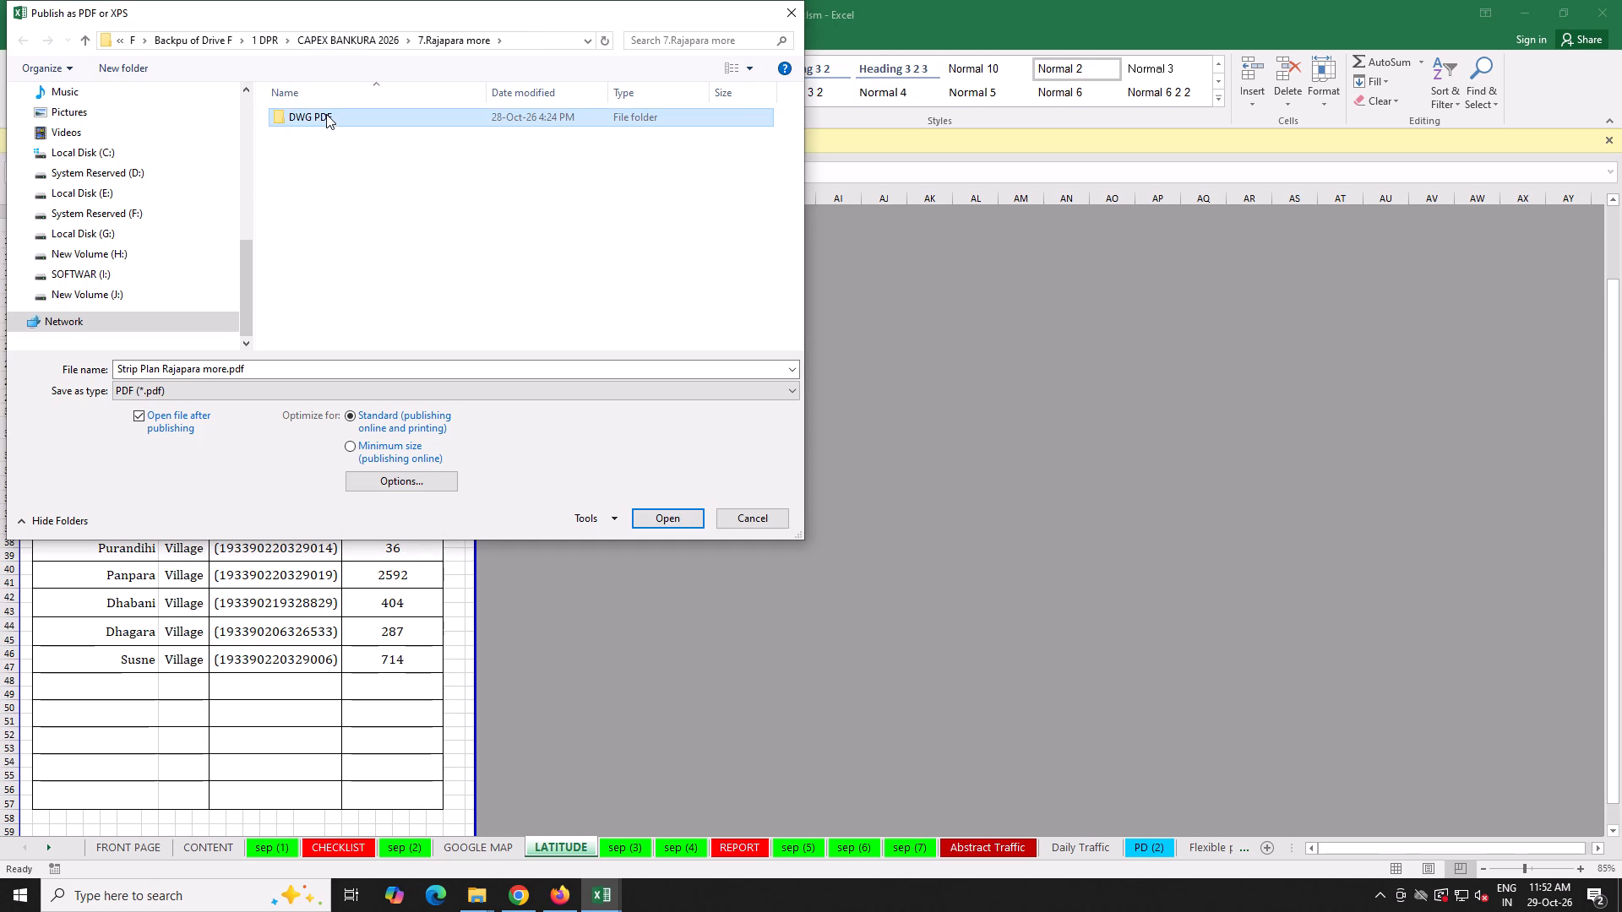
left_click(269, 363)
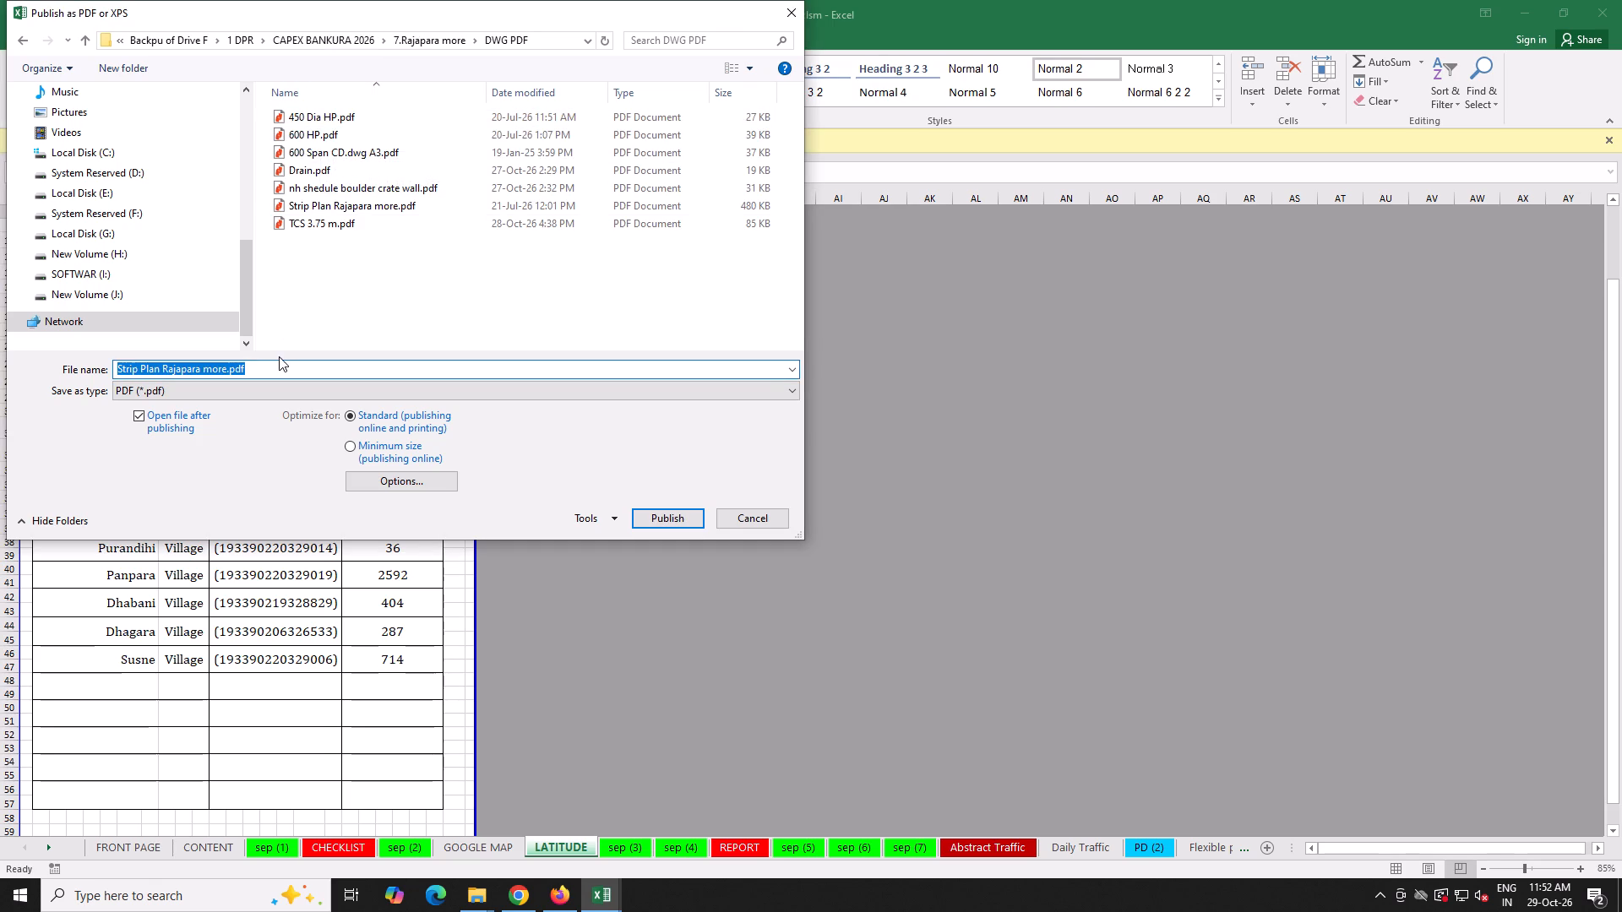
type("re")
key("p")
key("o")
key("r")
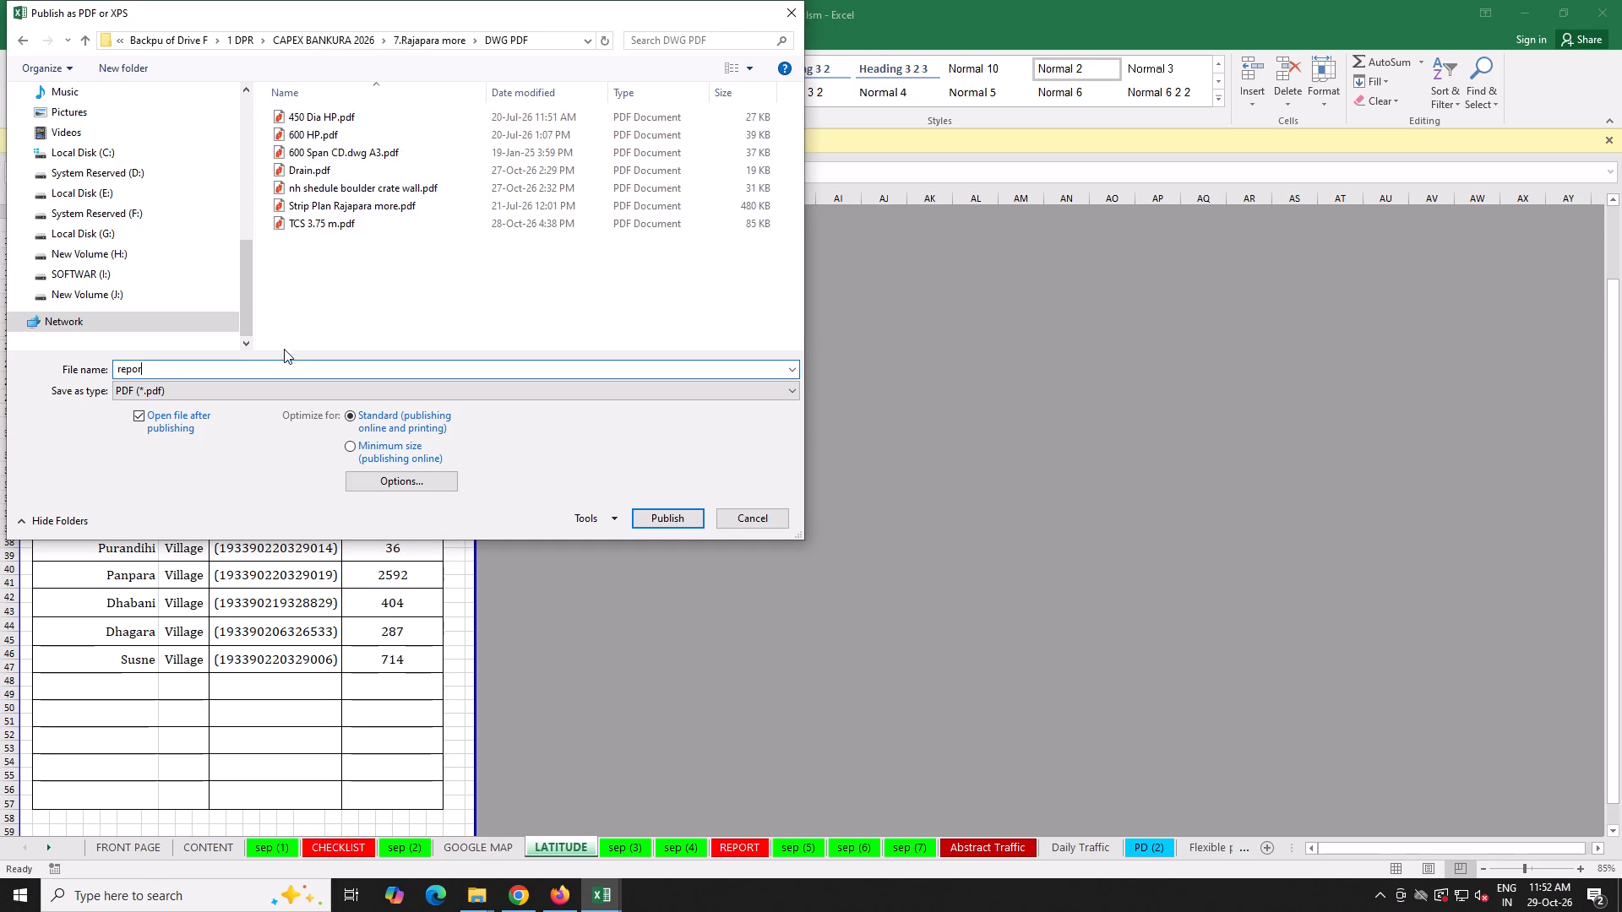
key("t")
left_click(431, 477)
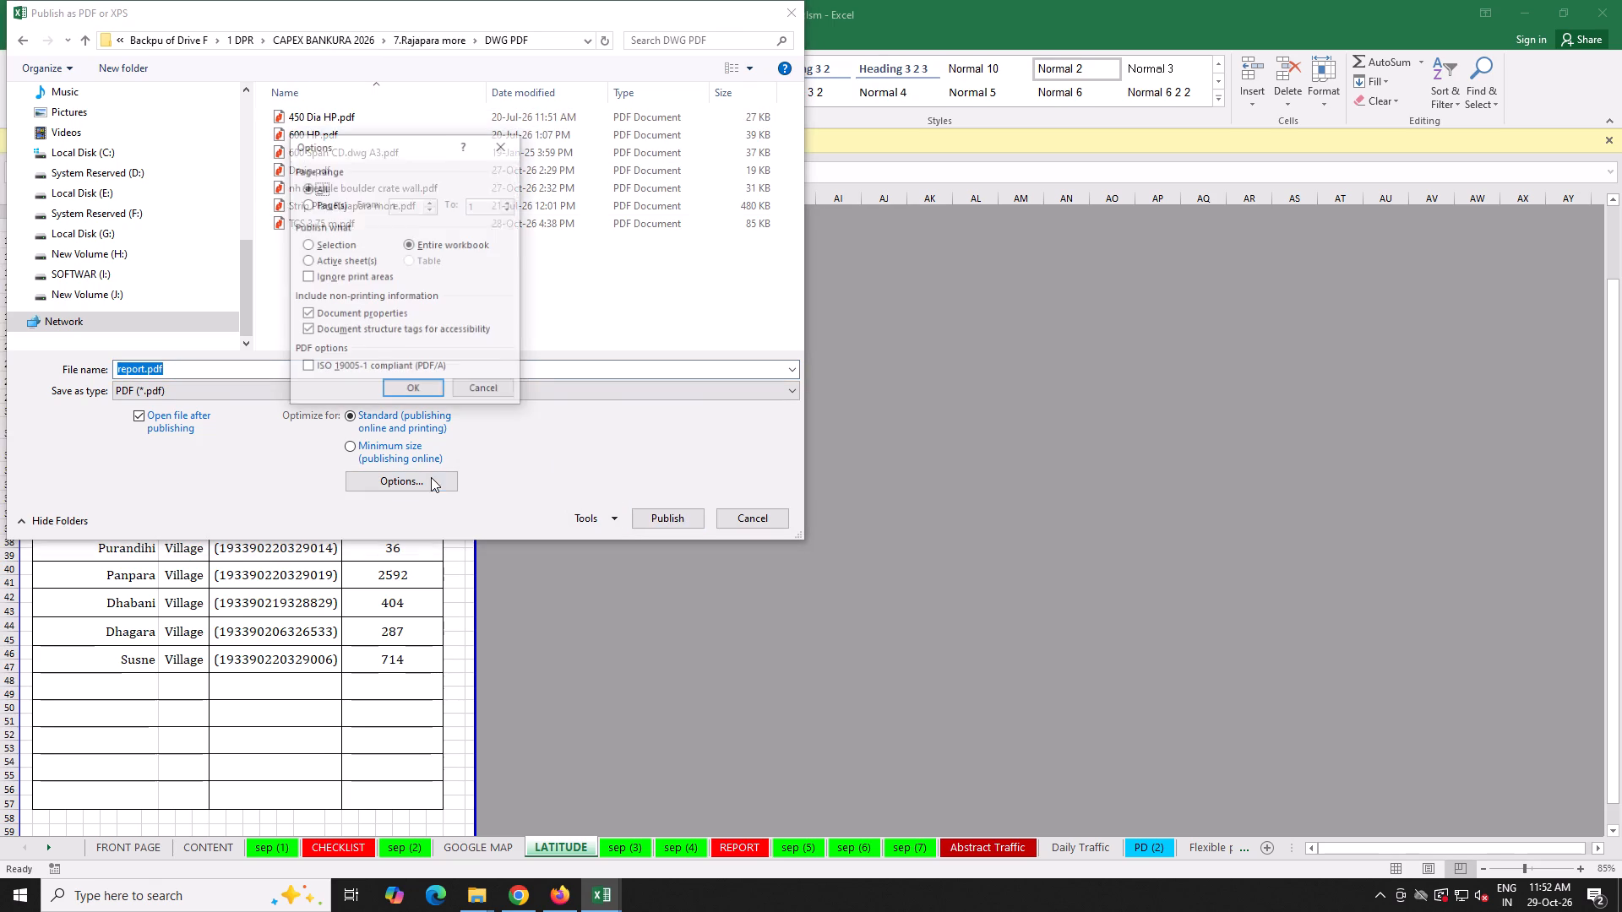
left_click(415, 379)
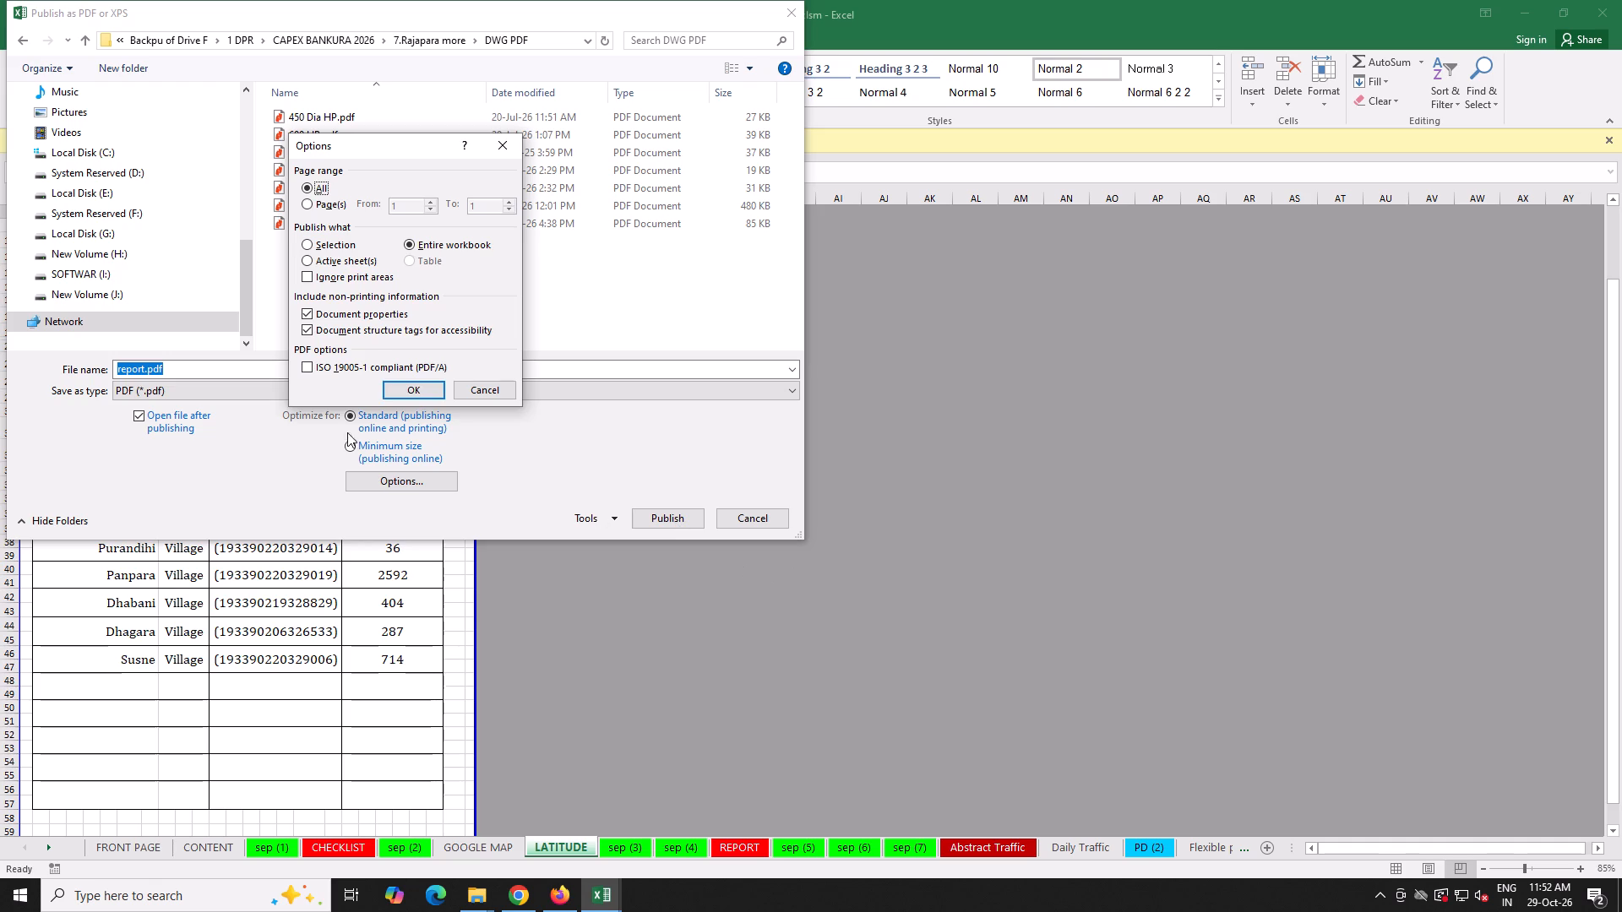
left_click(406, 386)
left_click(666, 516)
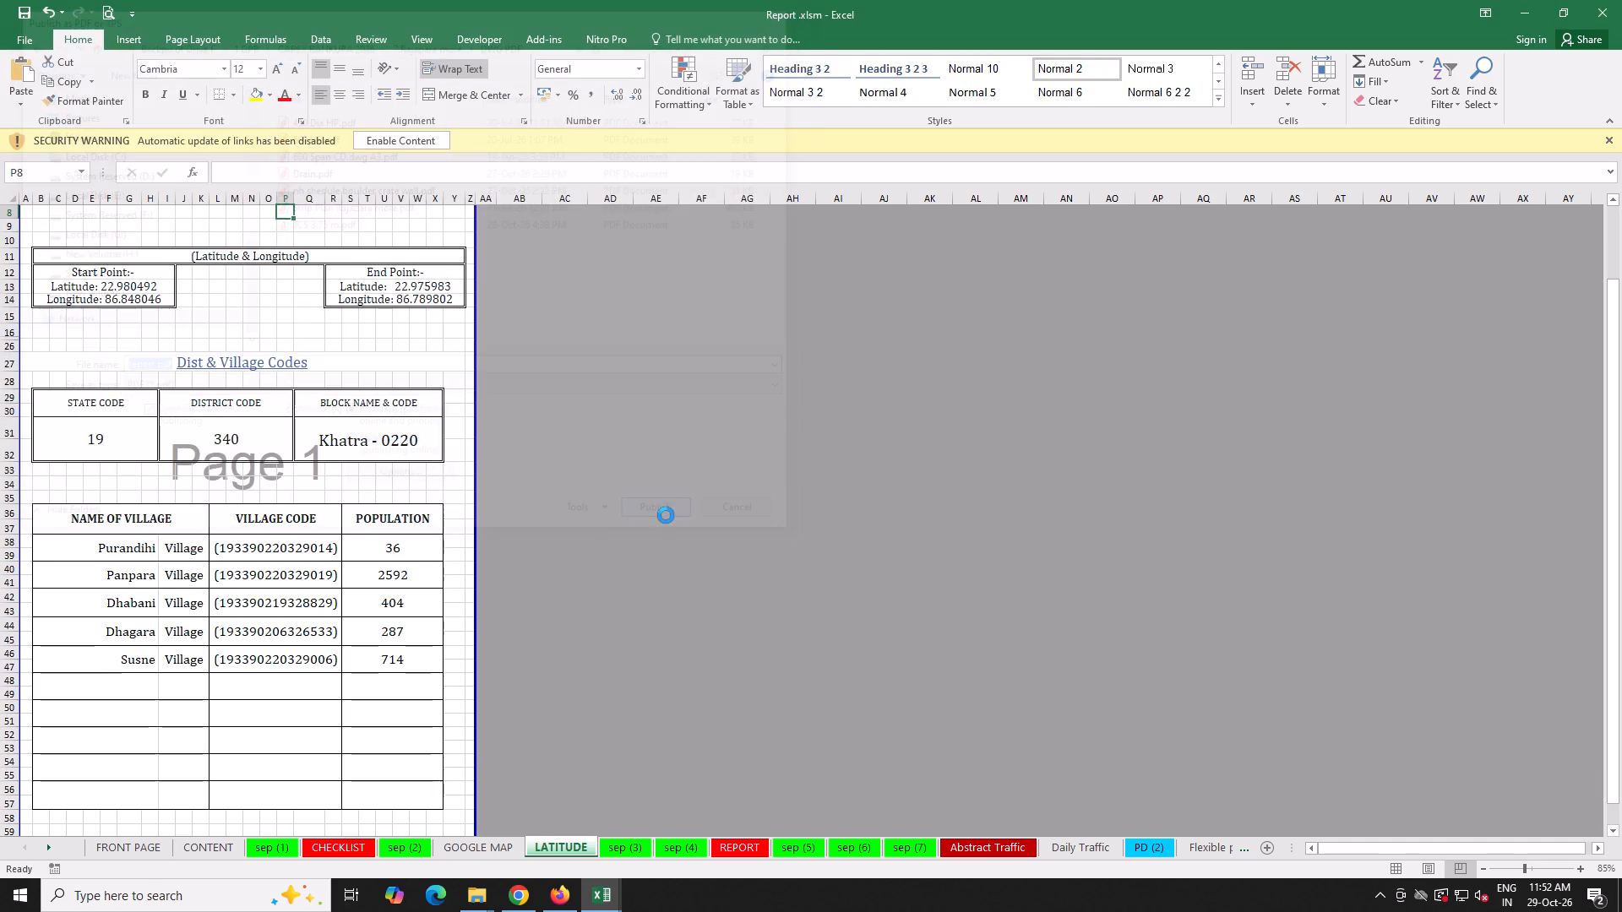
From the 7.Rajapara more folder, open Inventory of Rajapara more.xlsx, dismiss the activation notice and maximize the workbook.
left_click(490, 903)
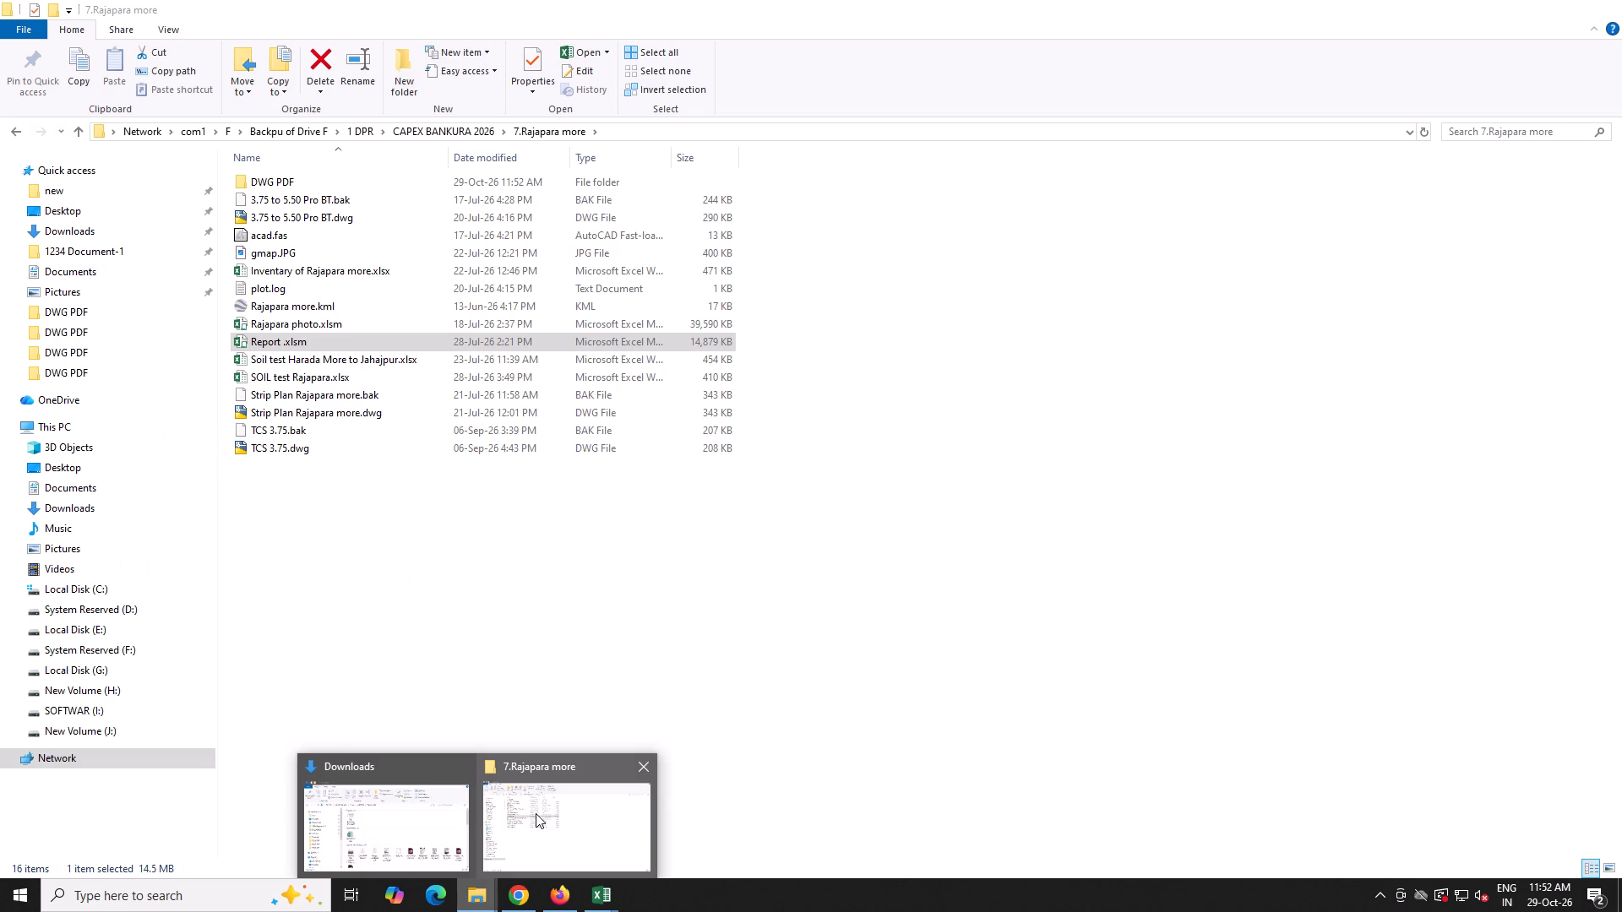
left_click(536, 813)
double_click(297, 274)
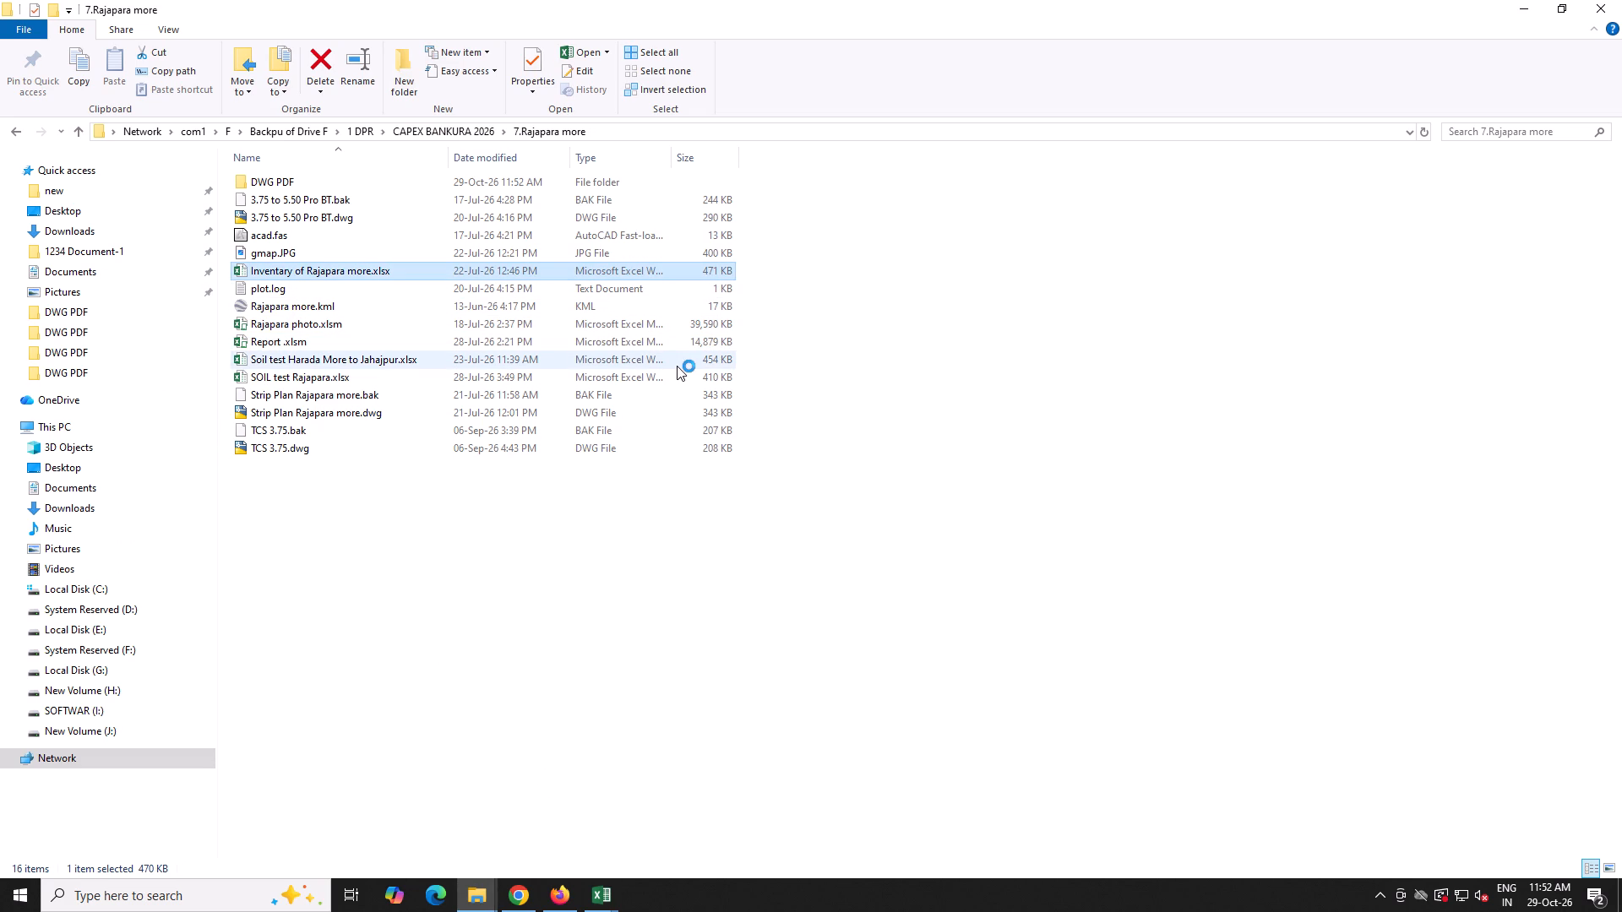
left_click(601, 884)
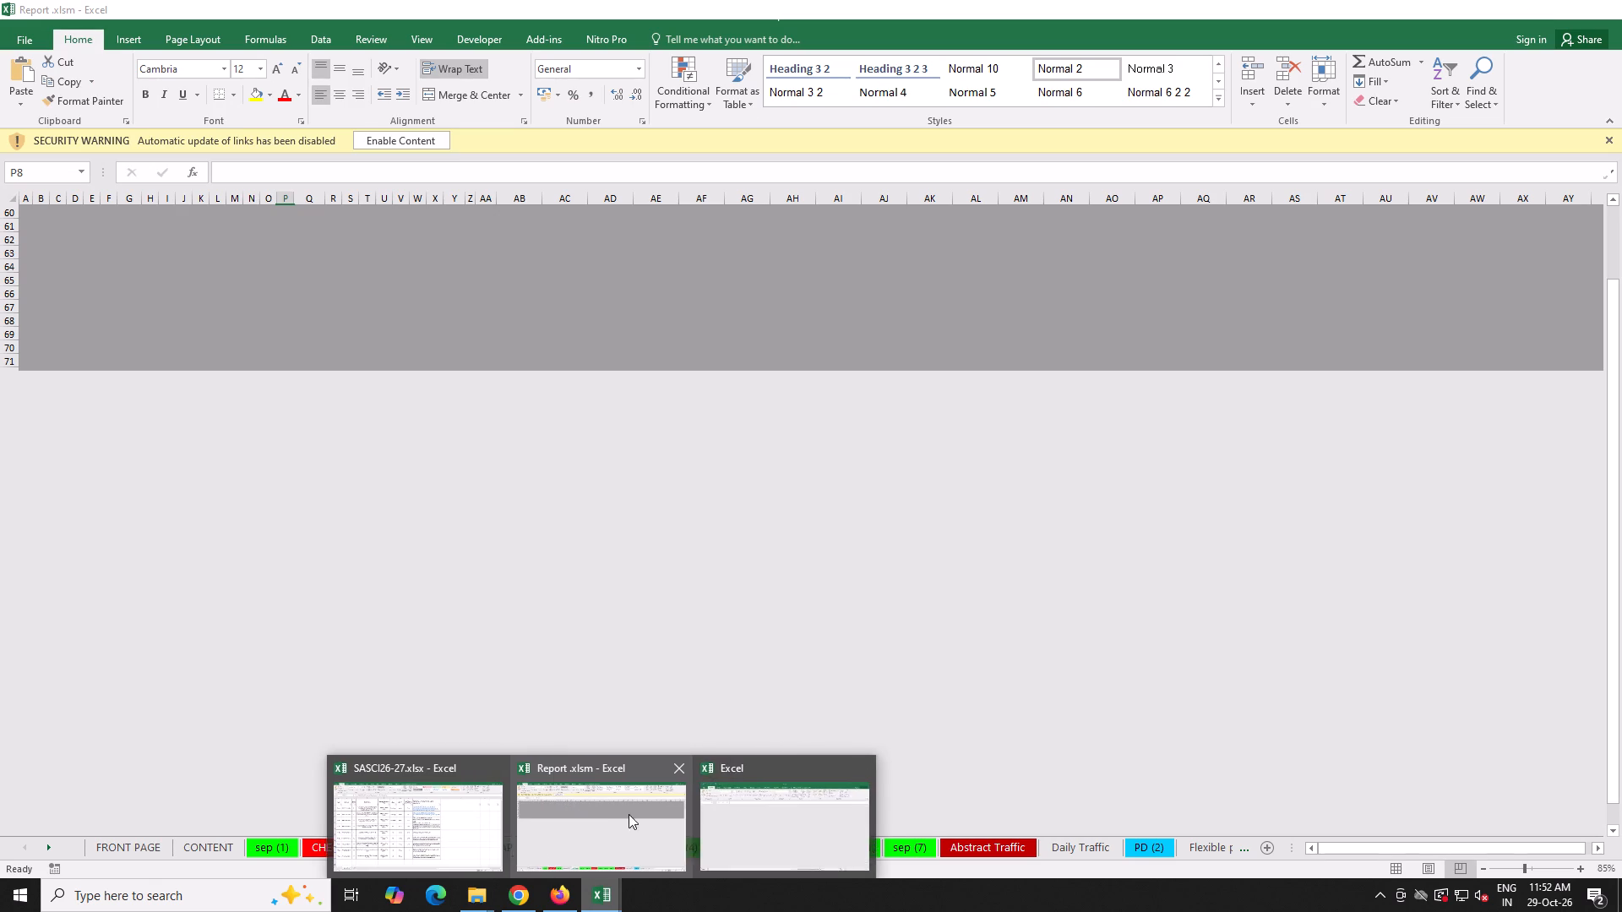
left_click(746, 813)
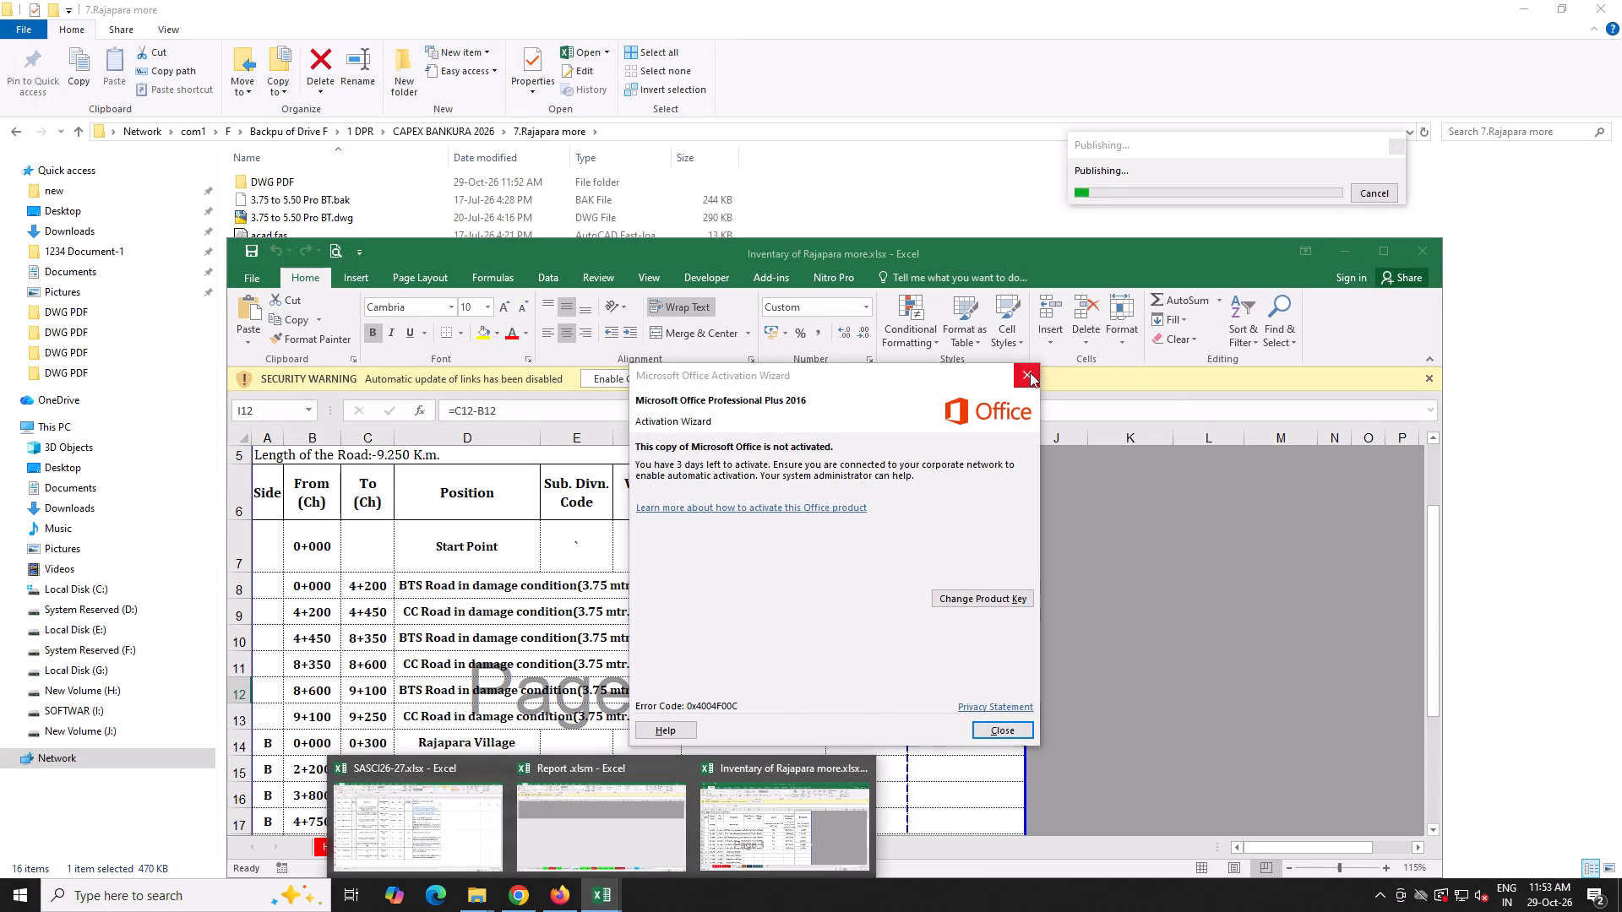
left_click(1030, 372)
left_click(1374, 252)
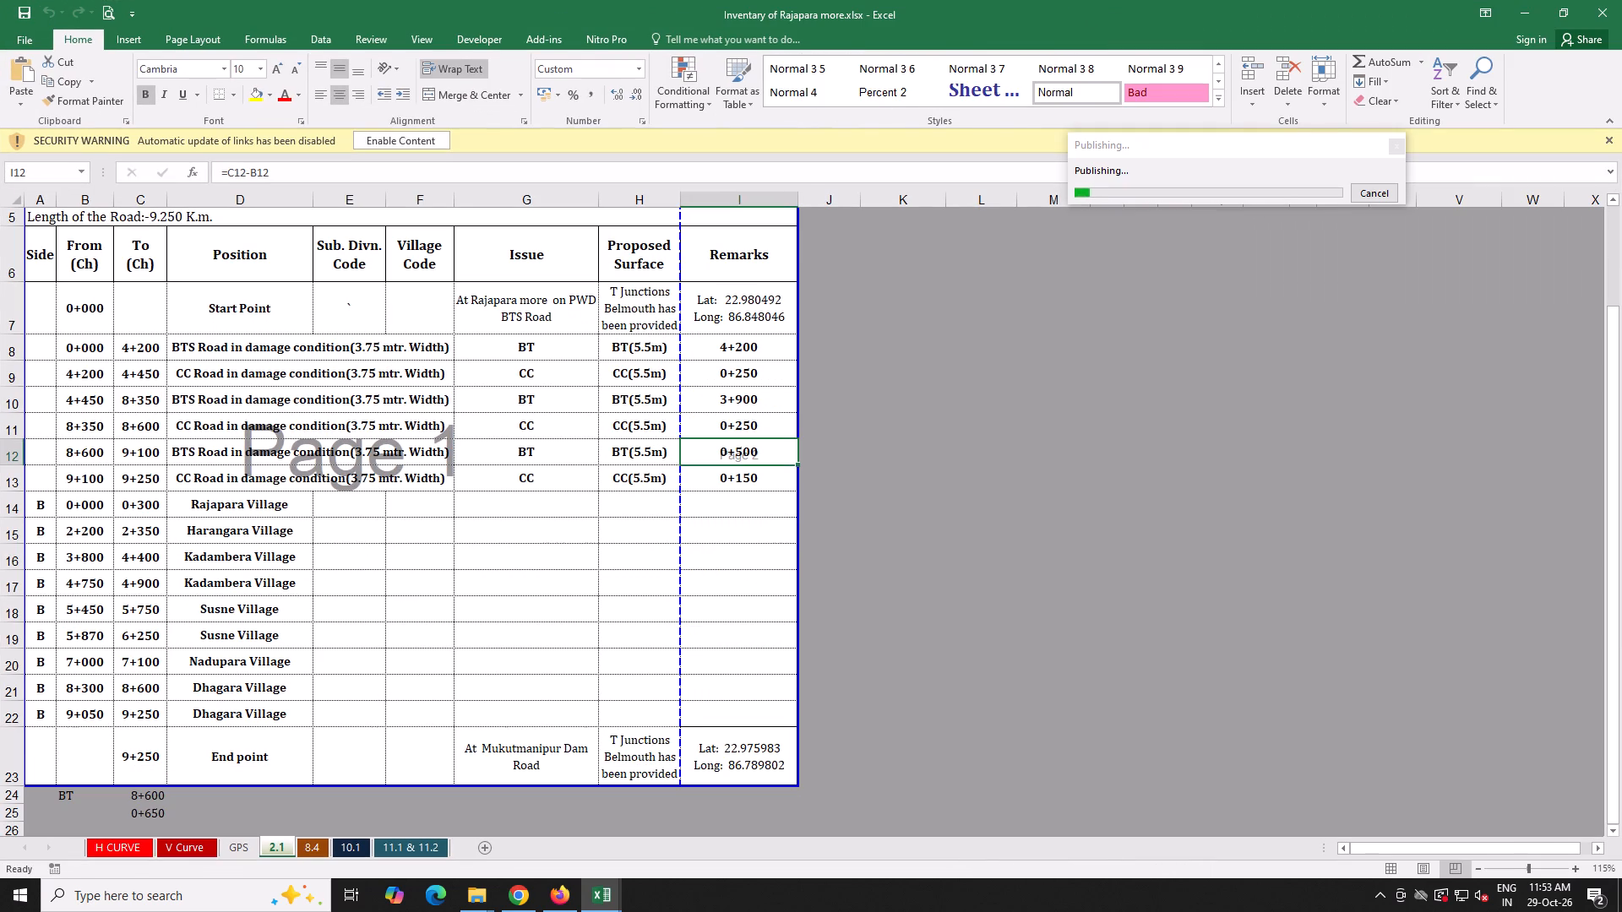
Narrow the Issue column on inventory sheet 2.1.
left_click_drag(598, 202, 563, 204)
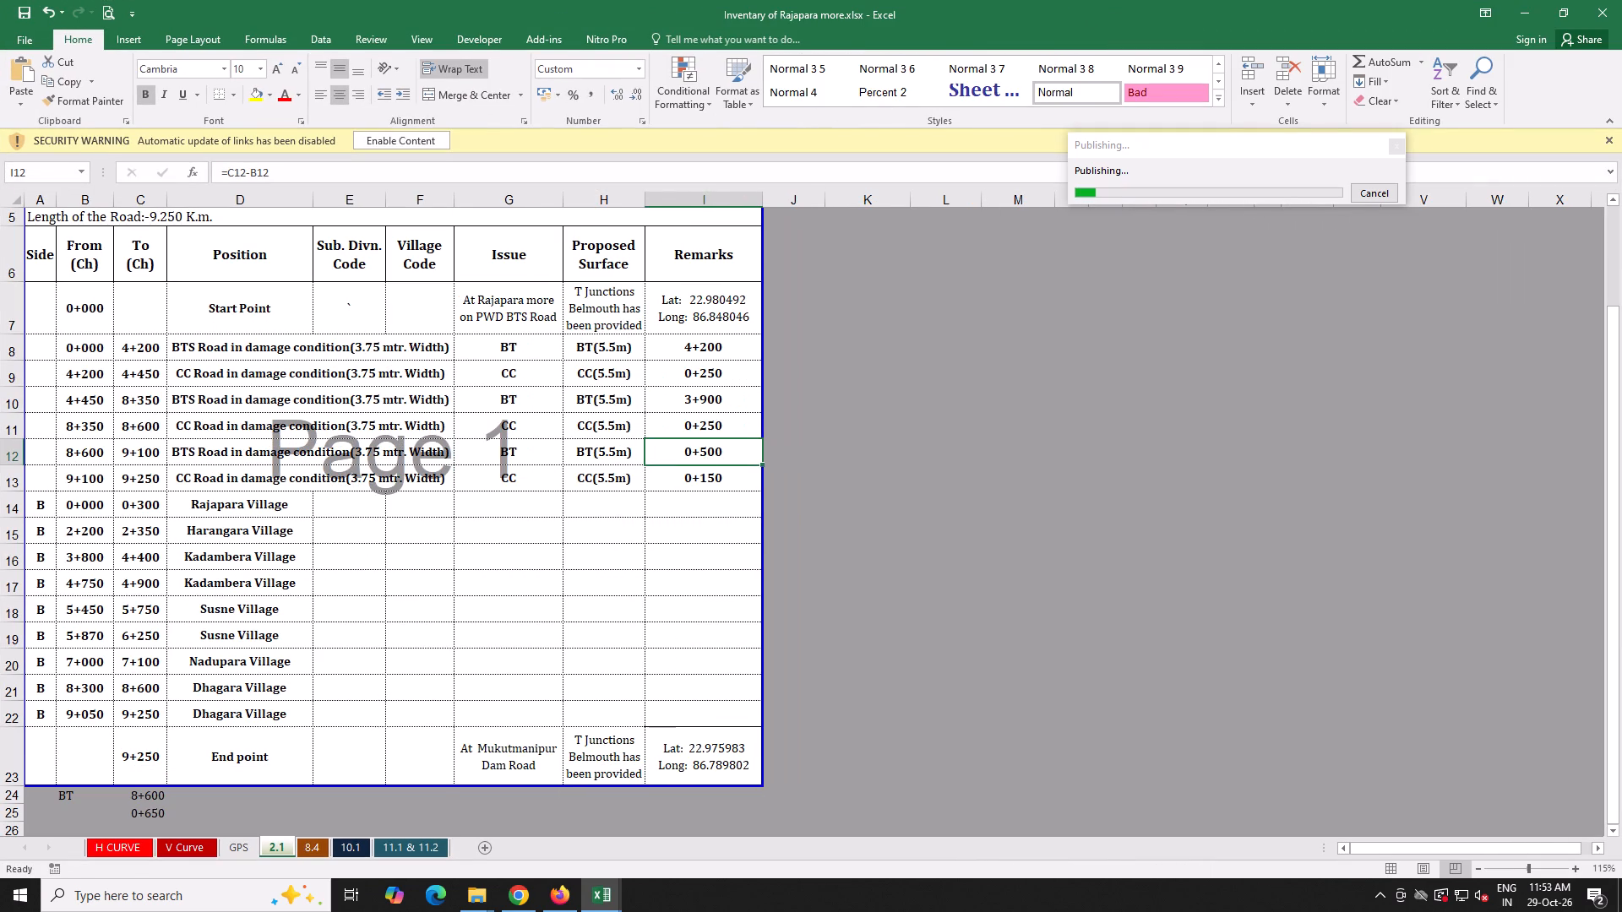
Publish sheets 2.1, 10.1 and 11.1 & 11.2 together as the Inventory of Rajapara more PDF in DWG PDF, and close the resulting PDF.
left_click(348, 847, "ctrl")
left_click(395, 850, "ctrl")
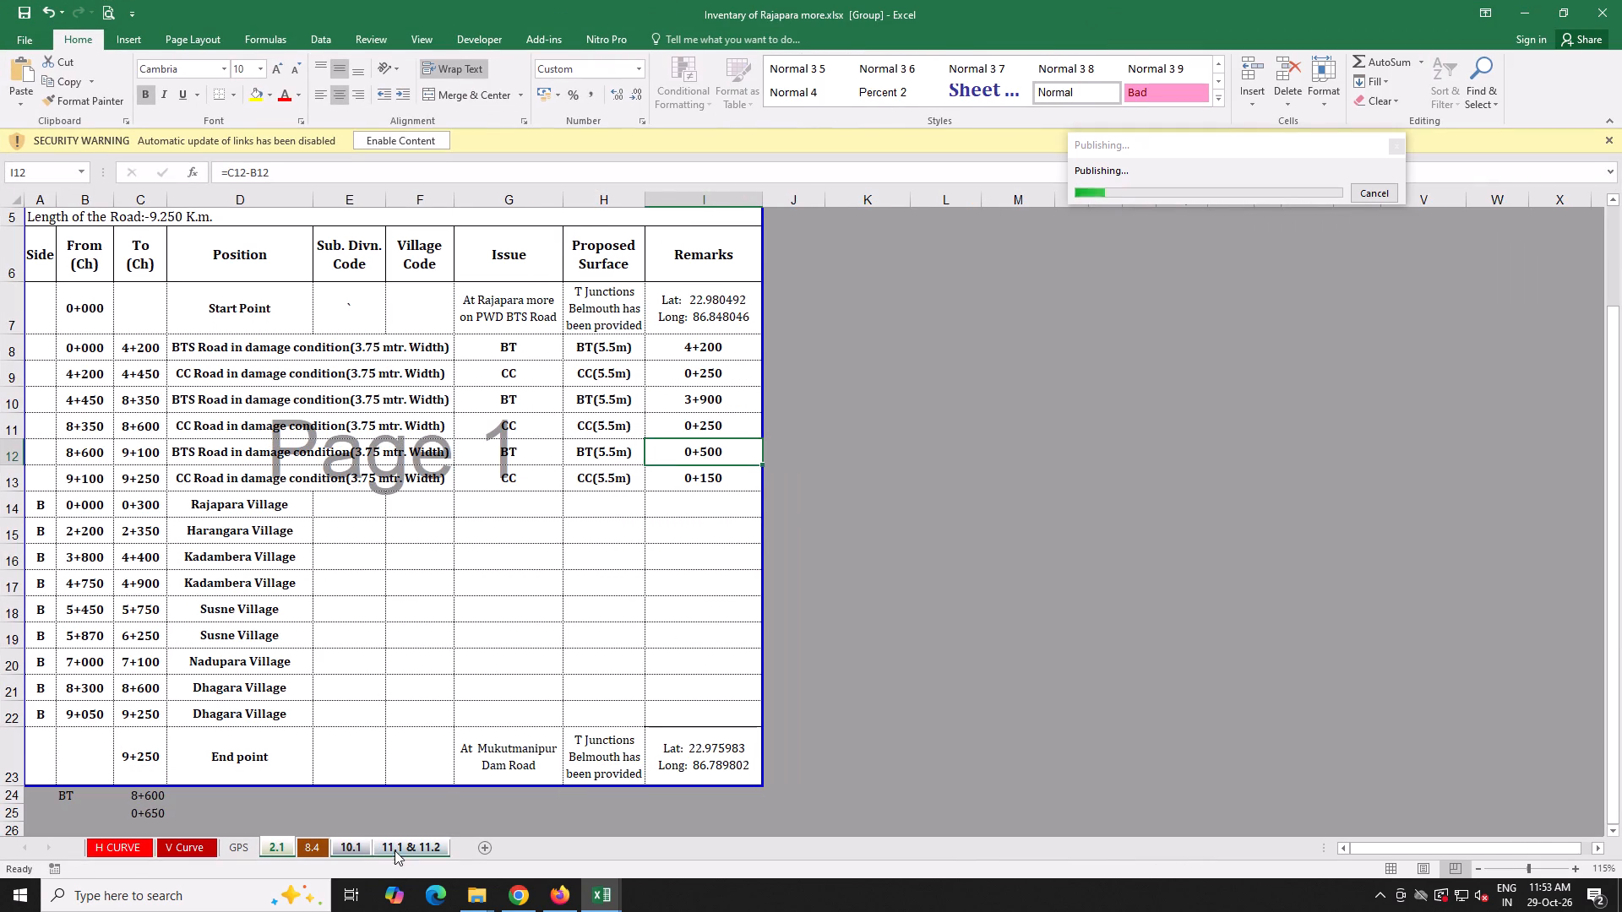
left_click(278, 844)
left_click(107, 12)
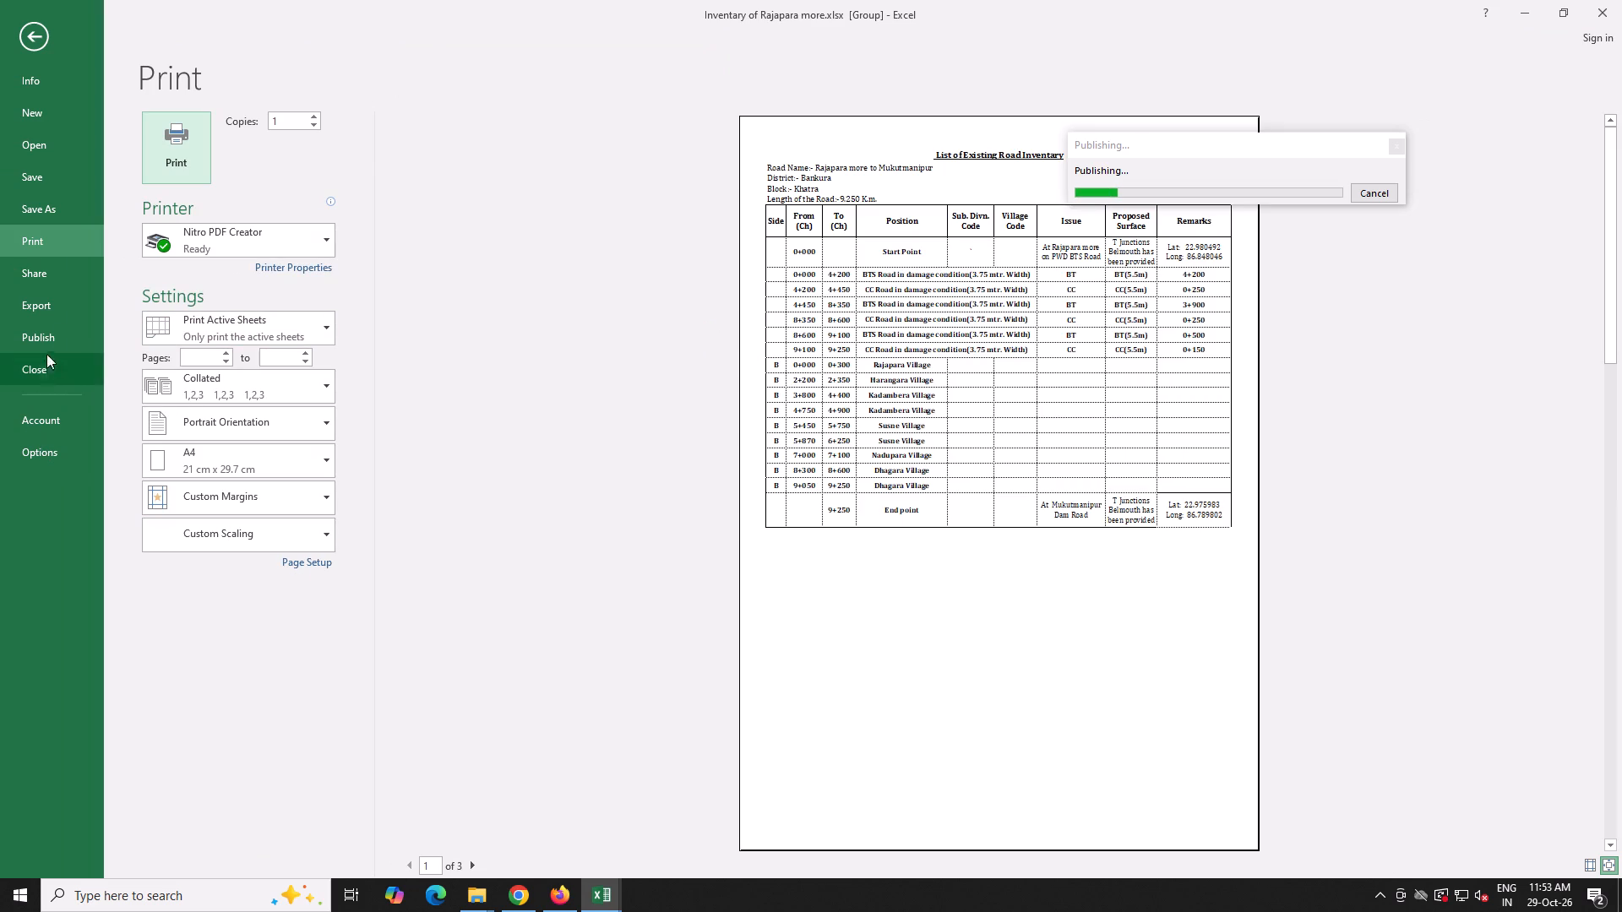
left_click(54, 297)
left_click(453, 228)
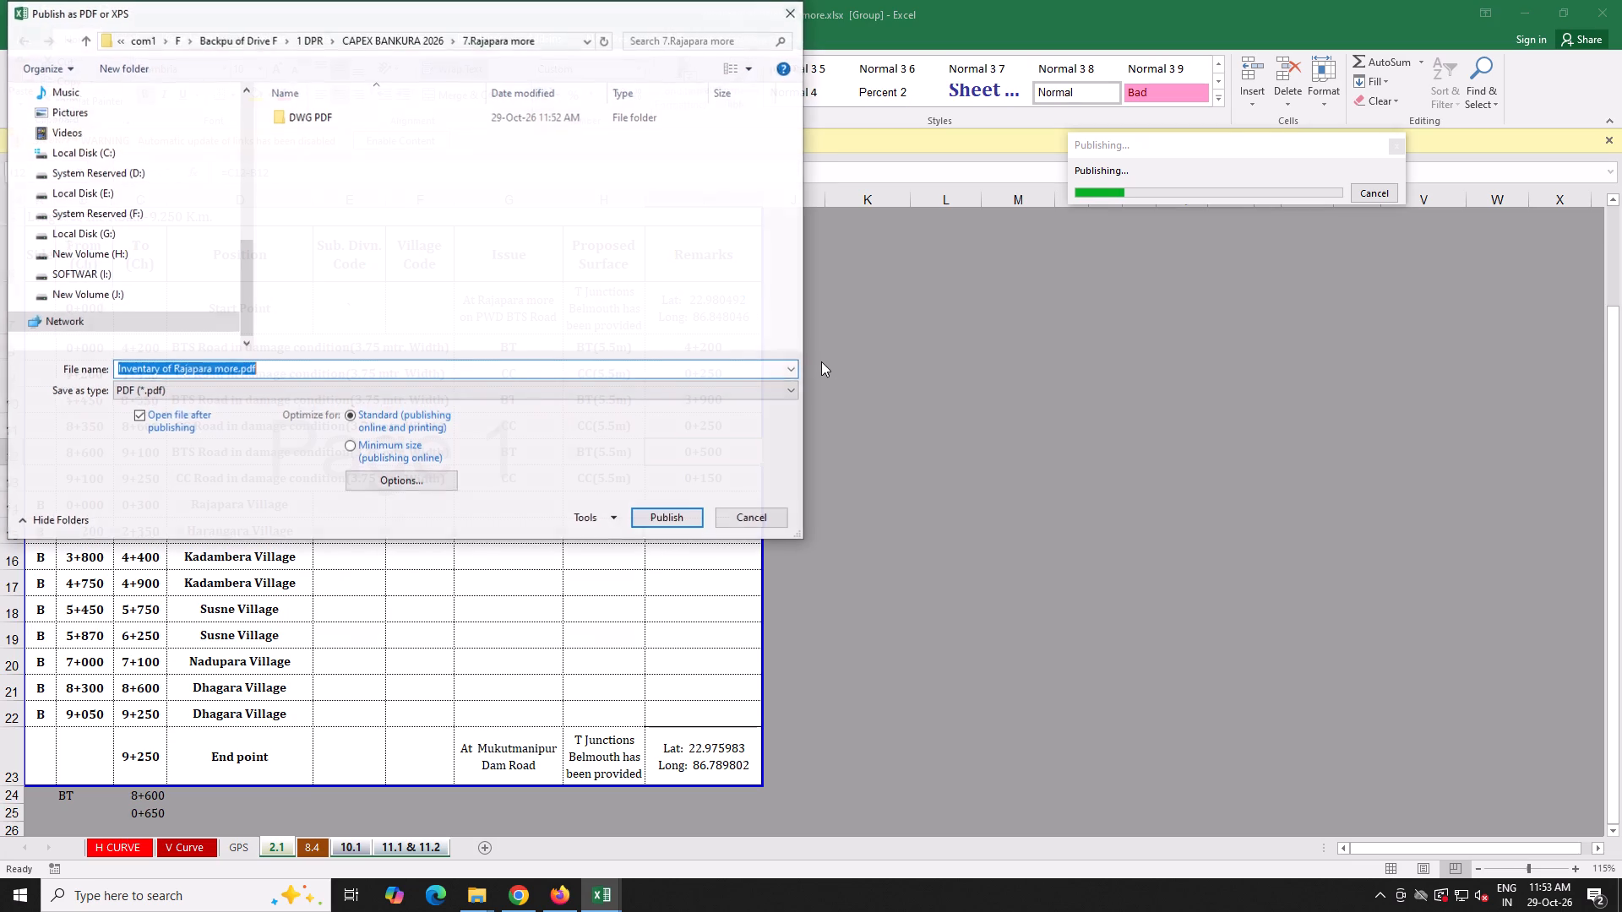
double_click(347, 117)
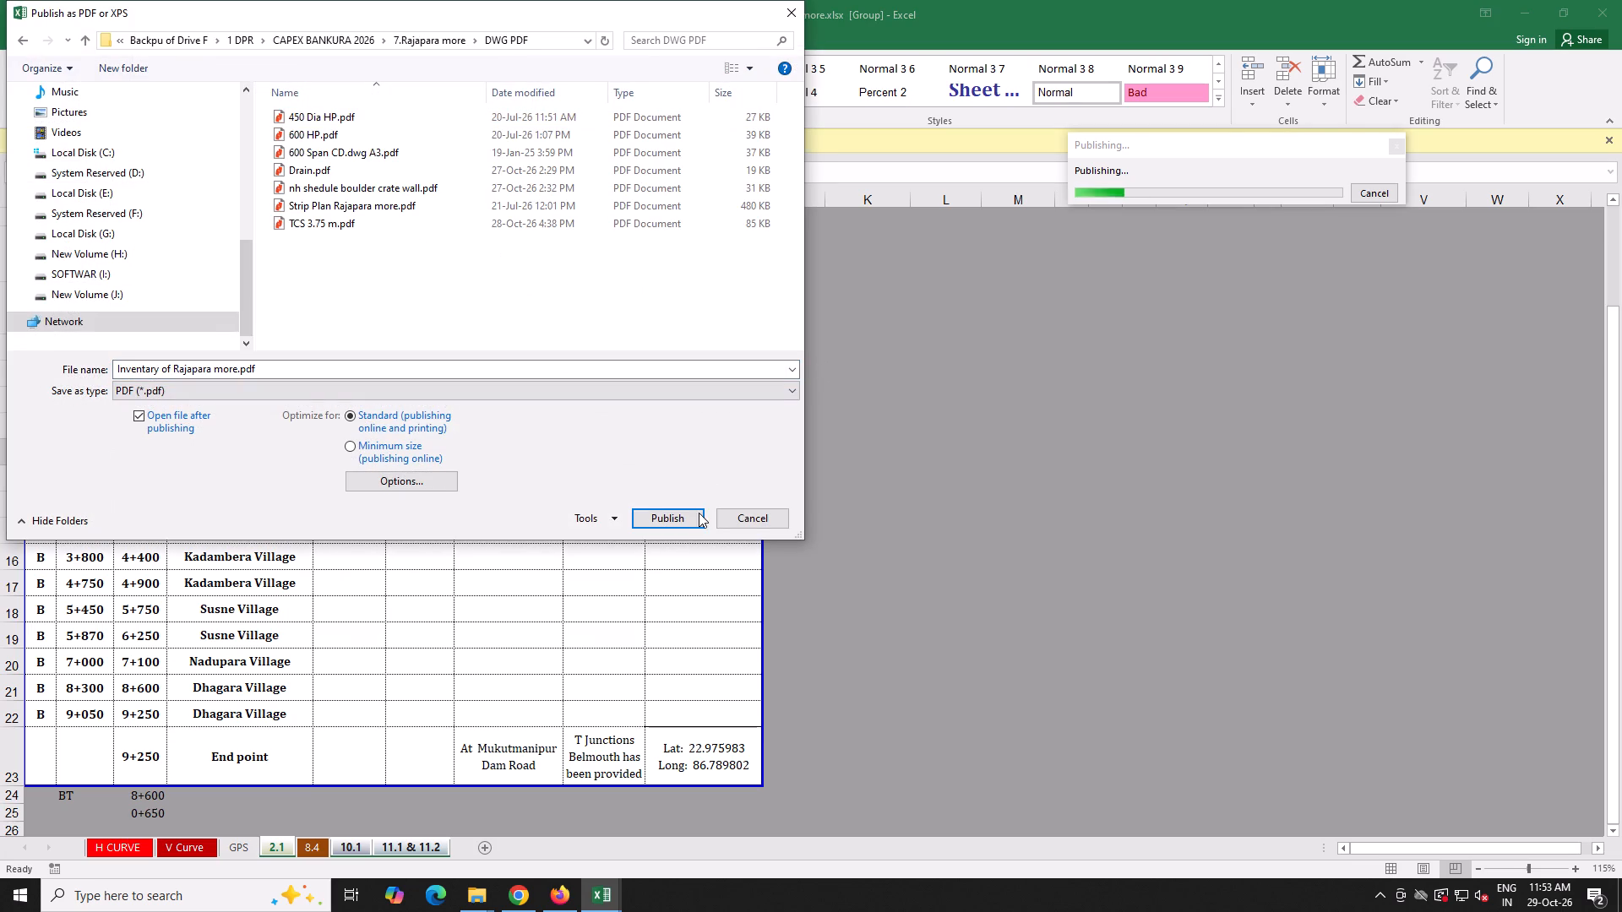
left_click(679, 521)
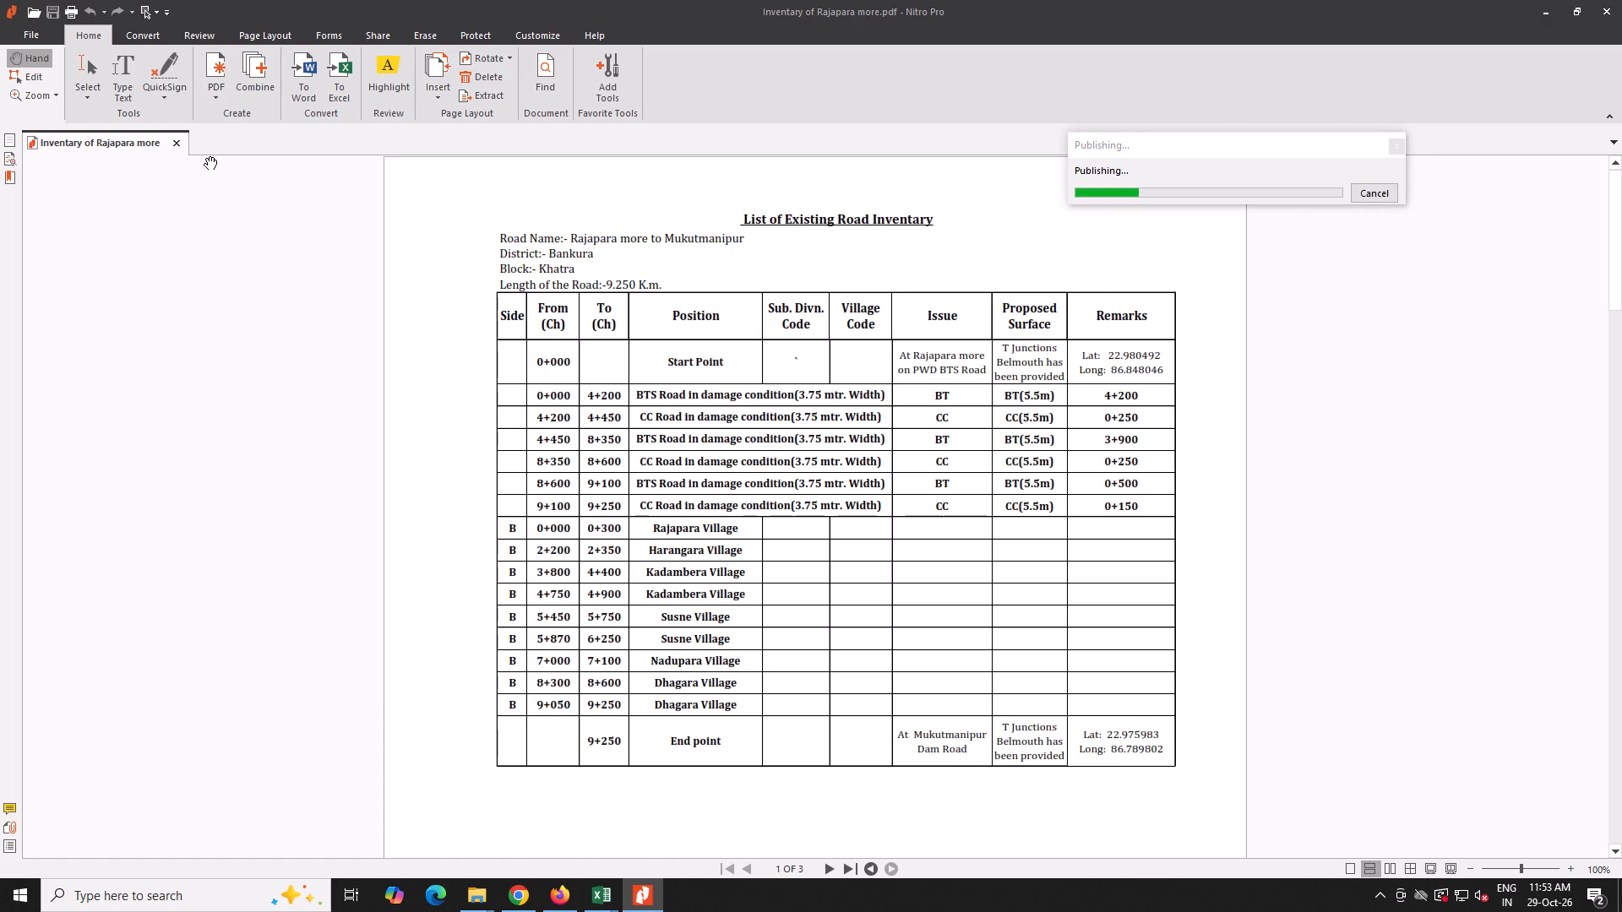
left_click(174, 140)
left_click(1538, 5)
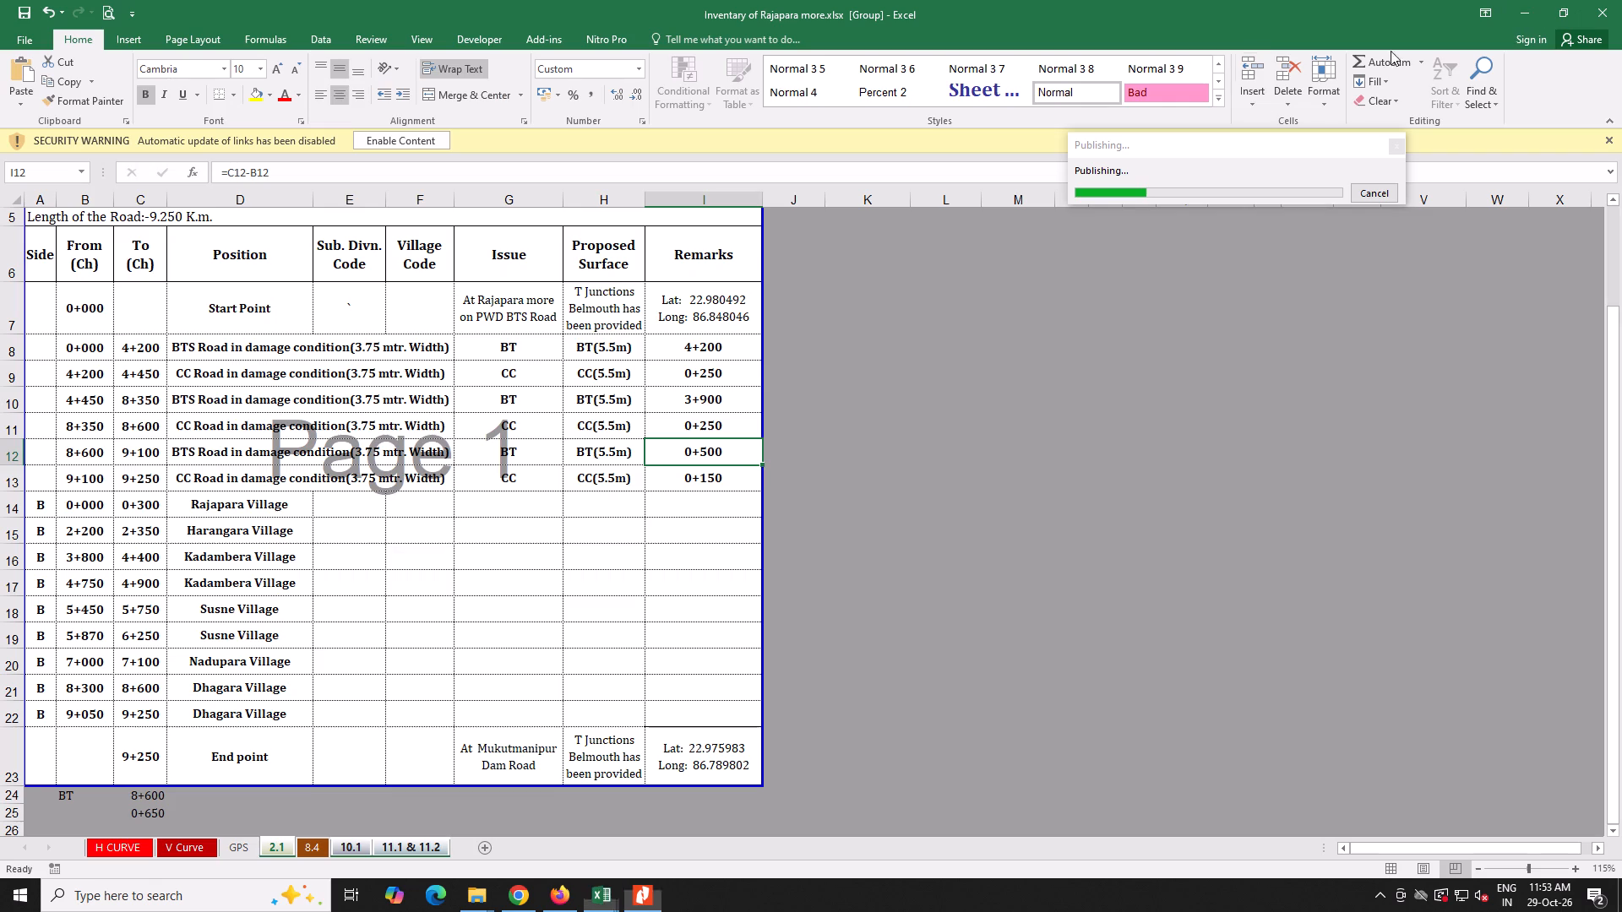
left_click(1525, 15)
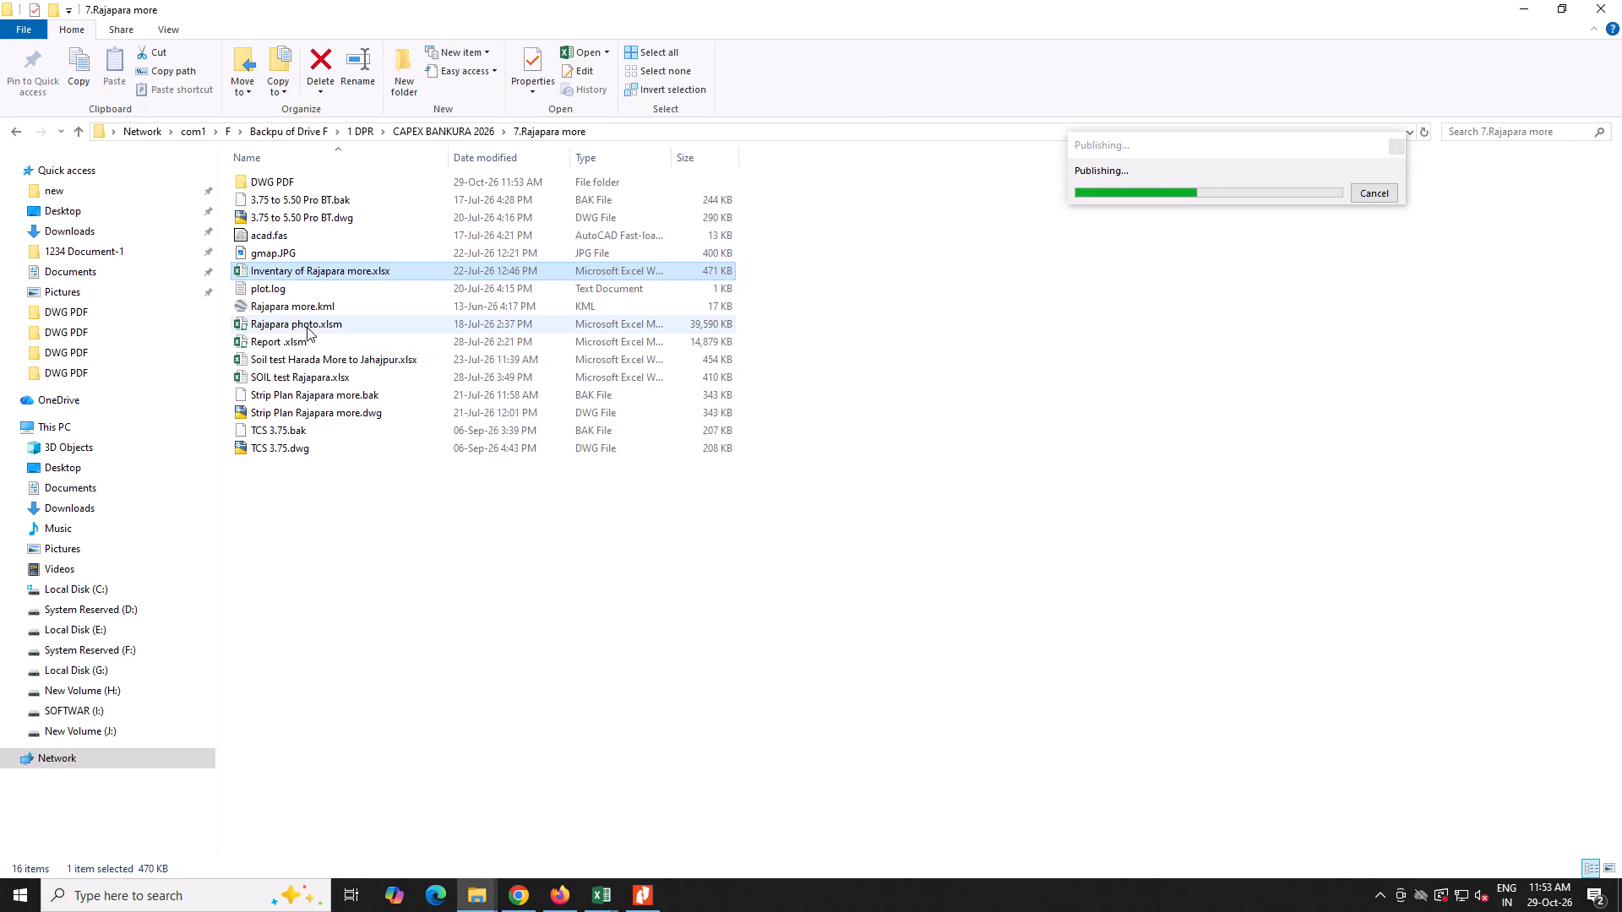
Upload SOIL test Rajapara.xlsx from the 7.Rajapara more folder to iLovePDF's Excel to PDF tool and convert it.
left_click(313, 359)
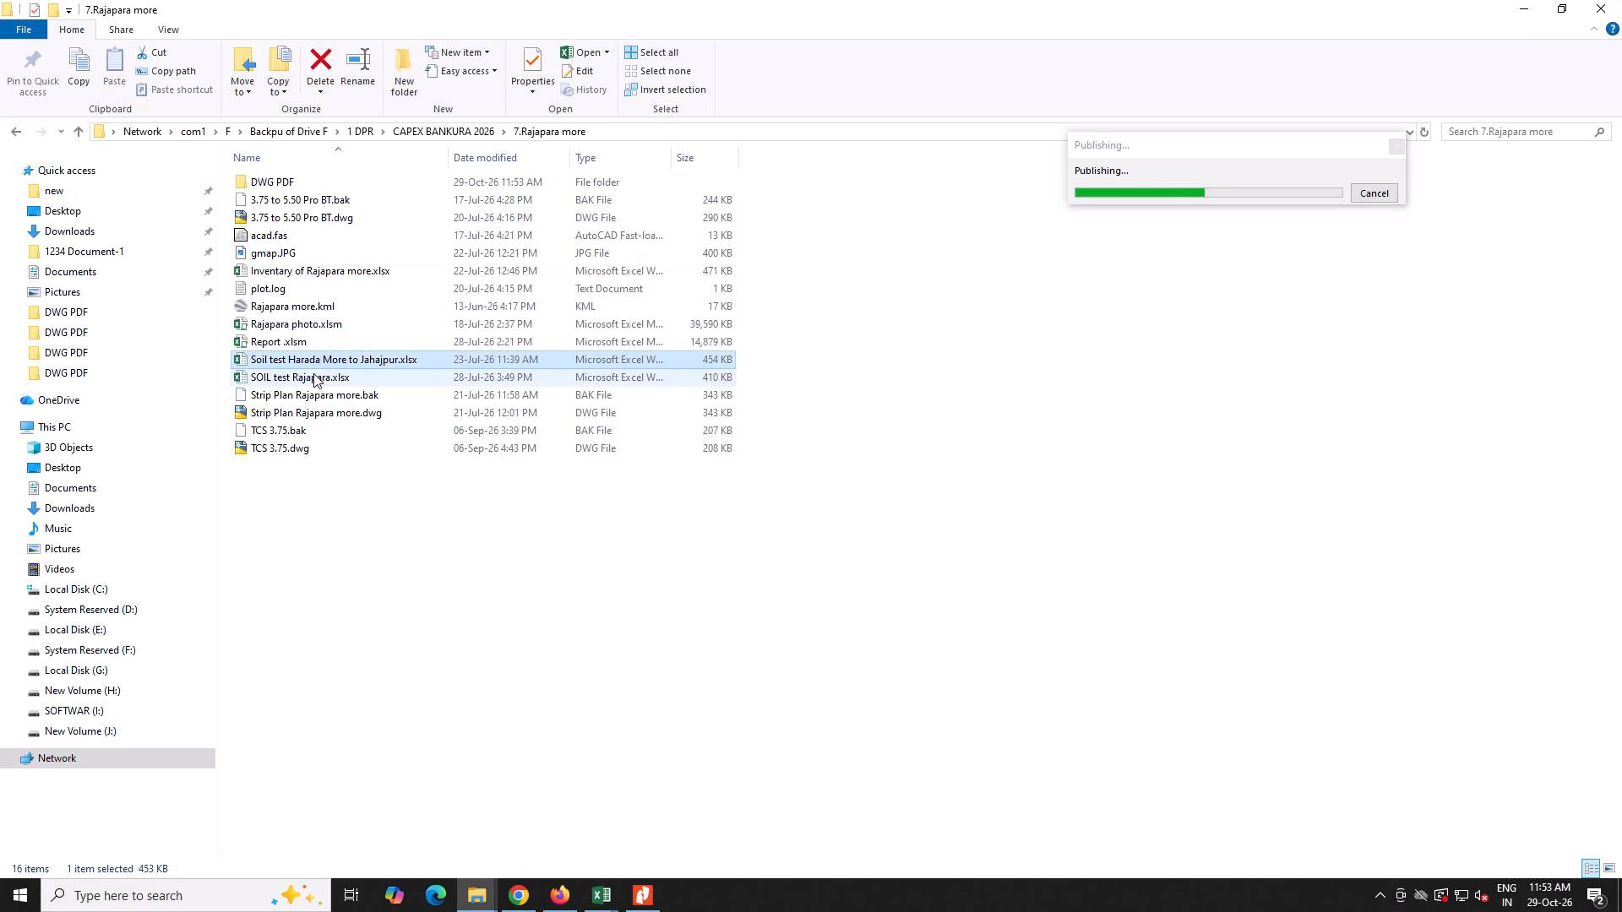
left_click(313, 373)
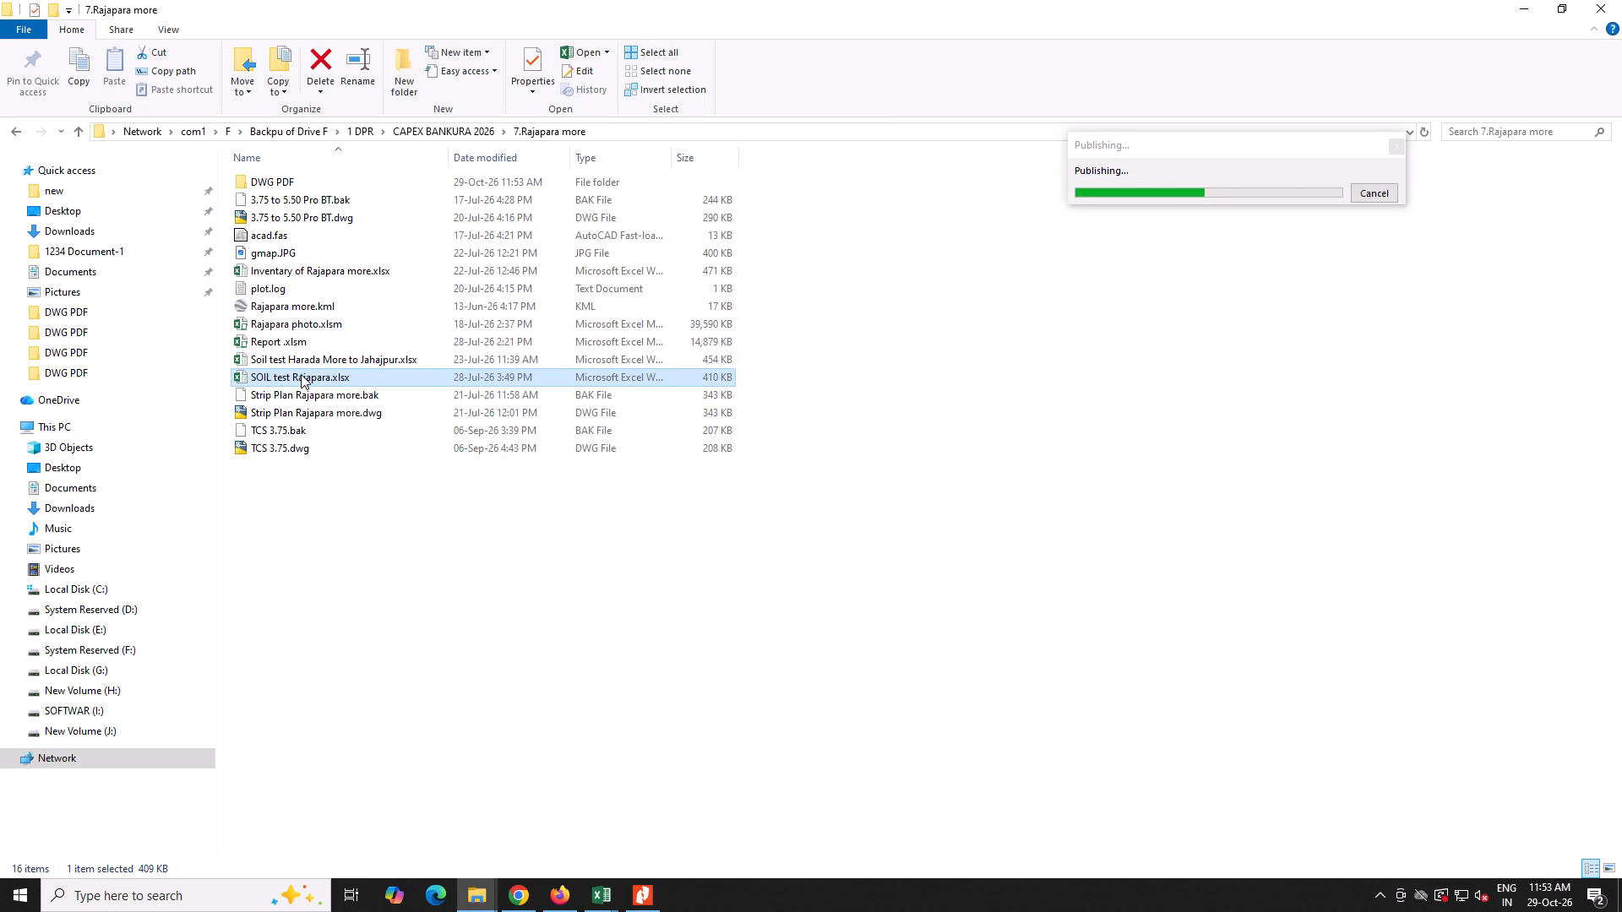
left_click_drag(296, 373, 482, 683)
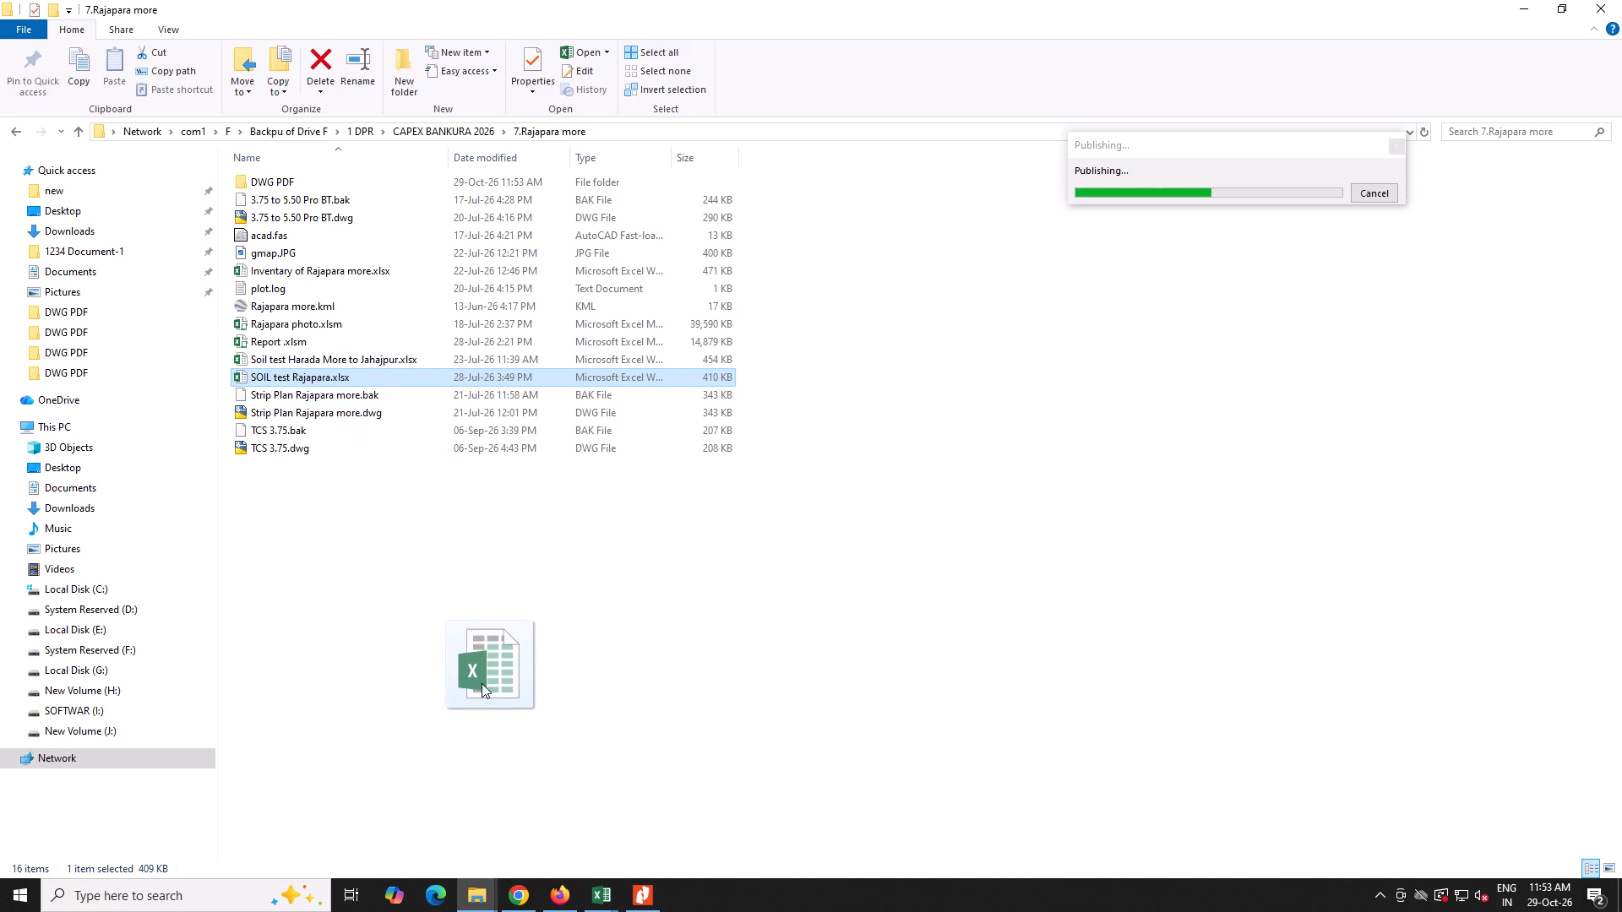
left_click_drag(482, 683, 441, 635)
left_click(567, 898)
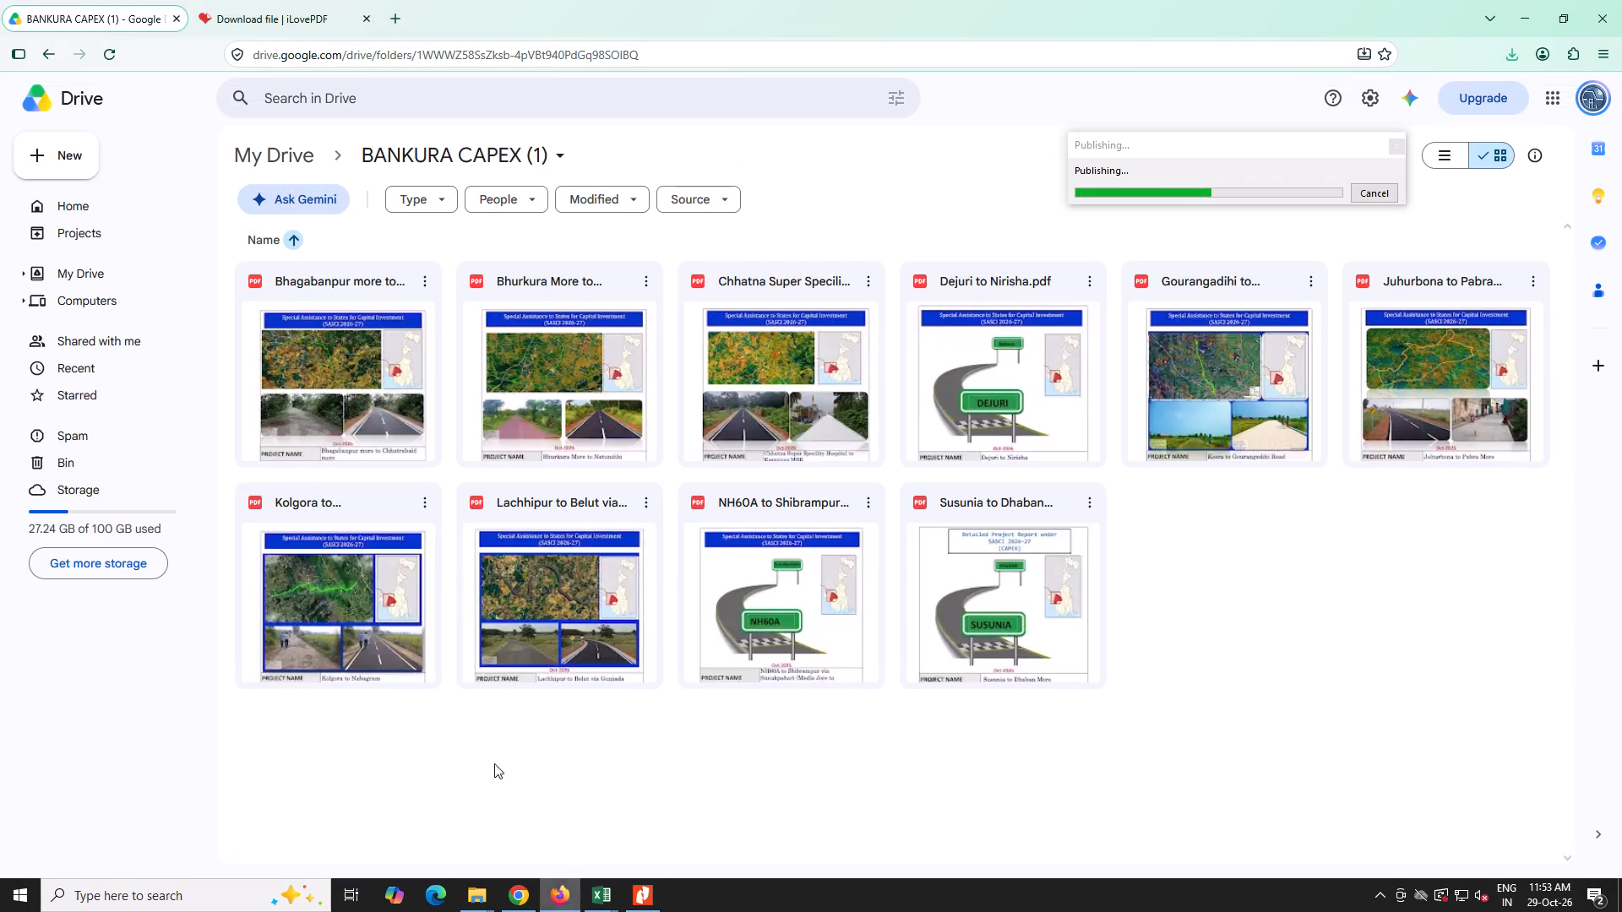
left_click(318, 0)
left_click(639, 226)
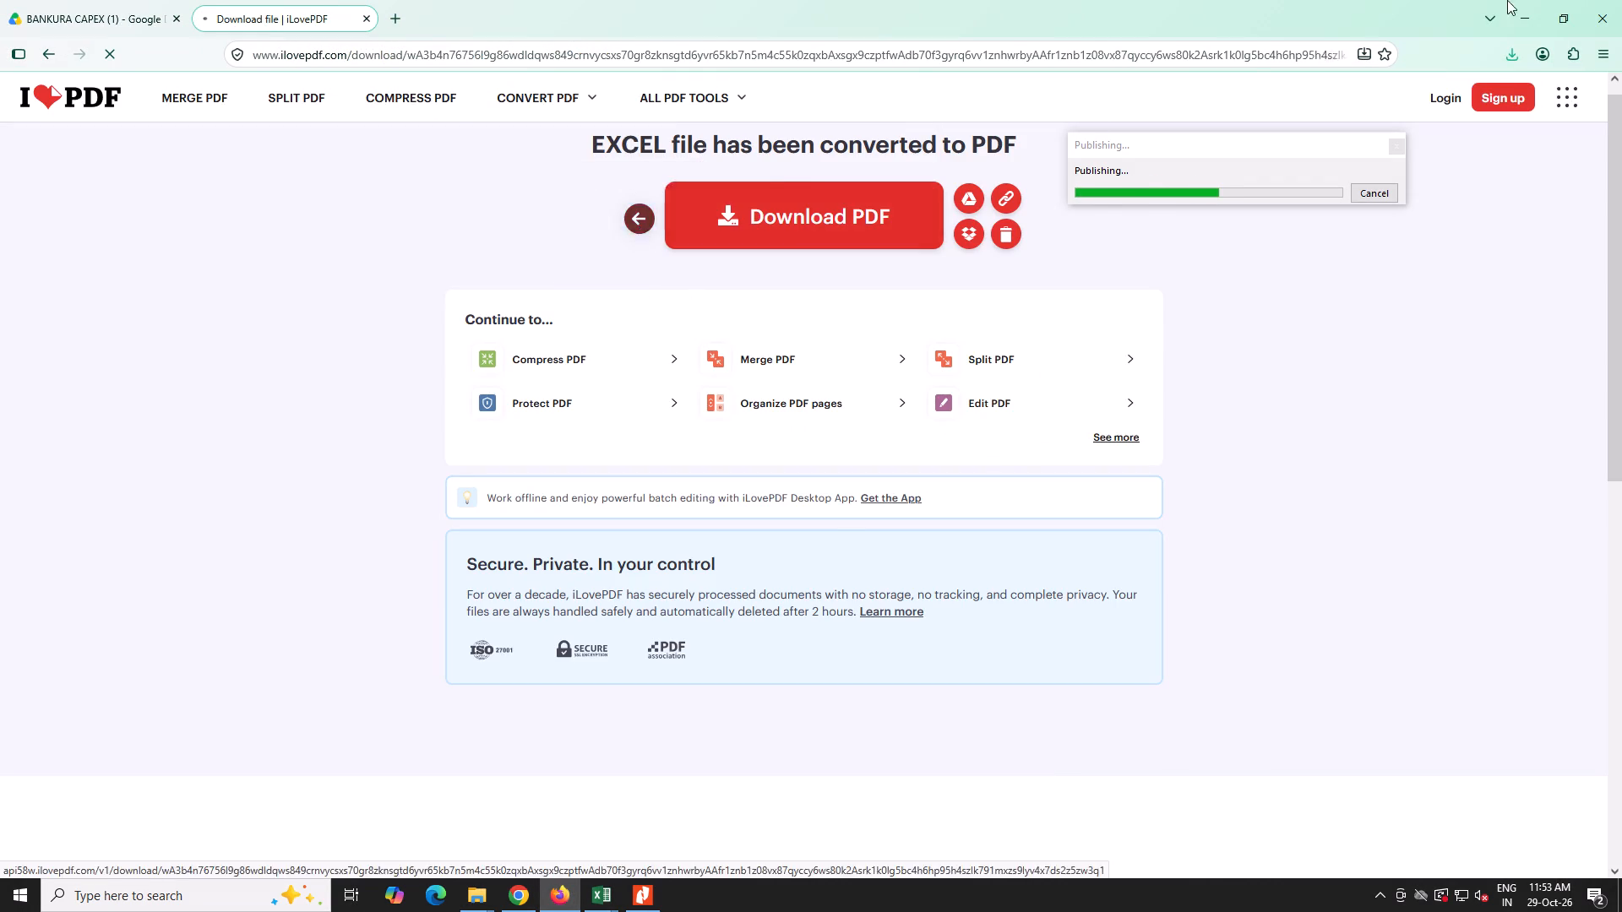
left_click(1531, 12)
left_click_drag(317, 377, 352, 421)
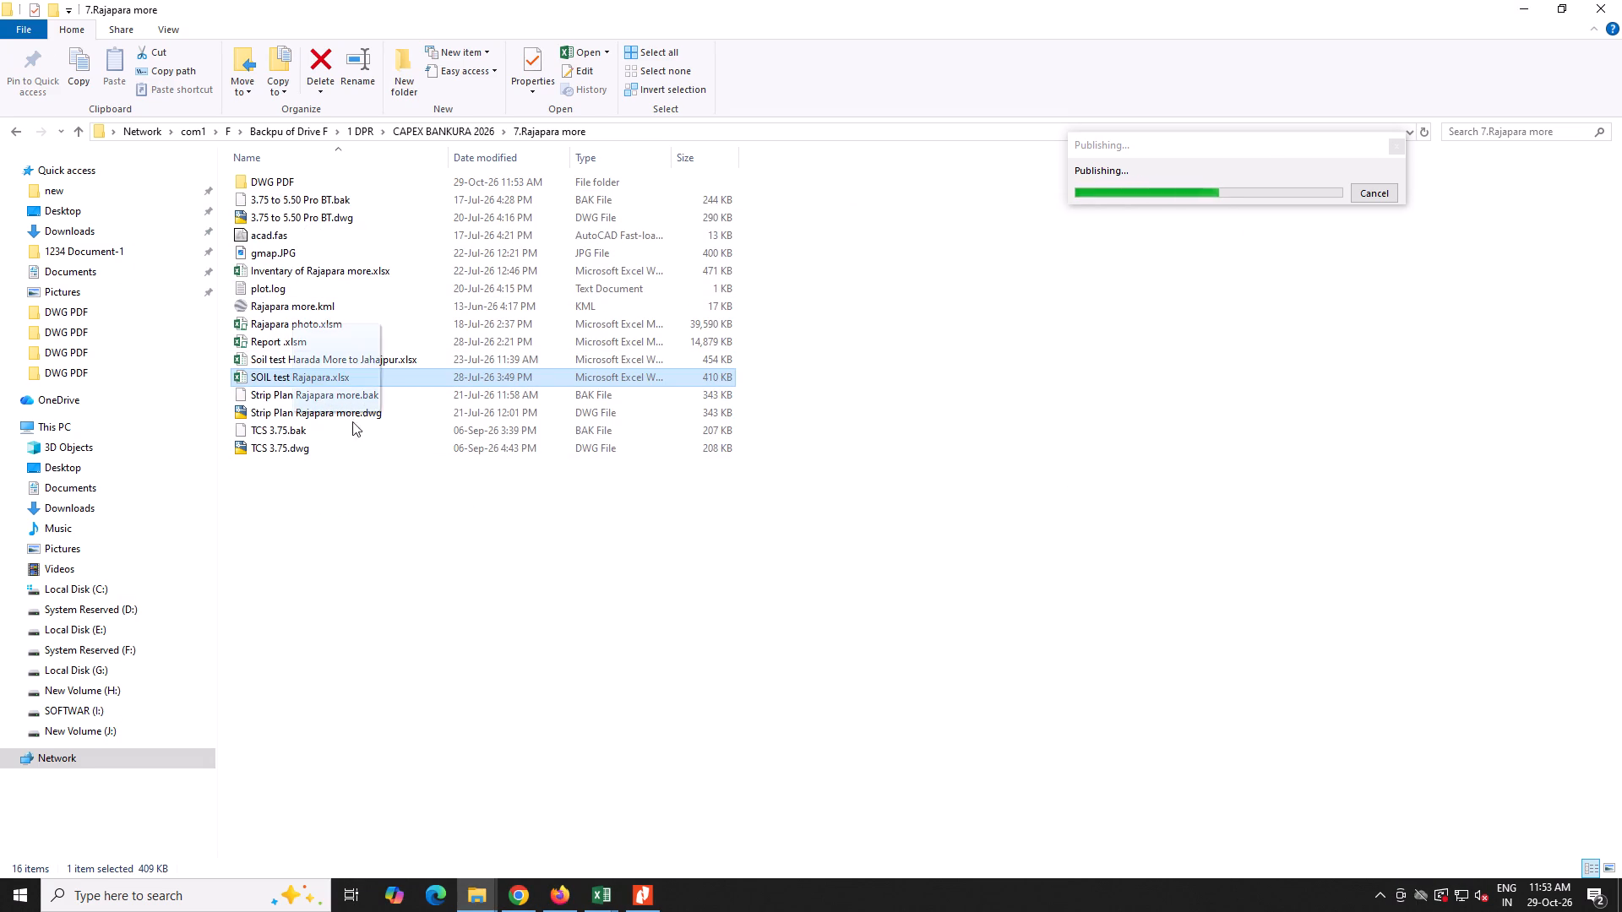
left_click_drag(352, 421, 582, 584)
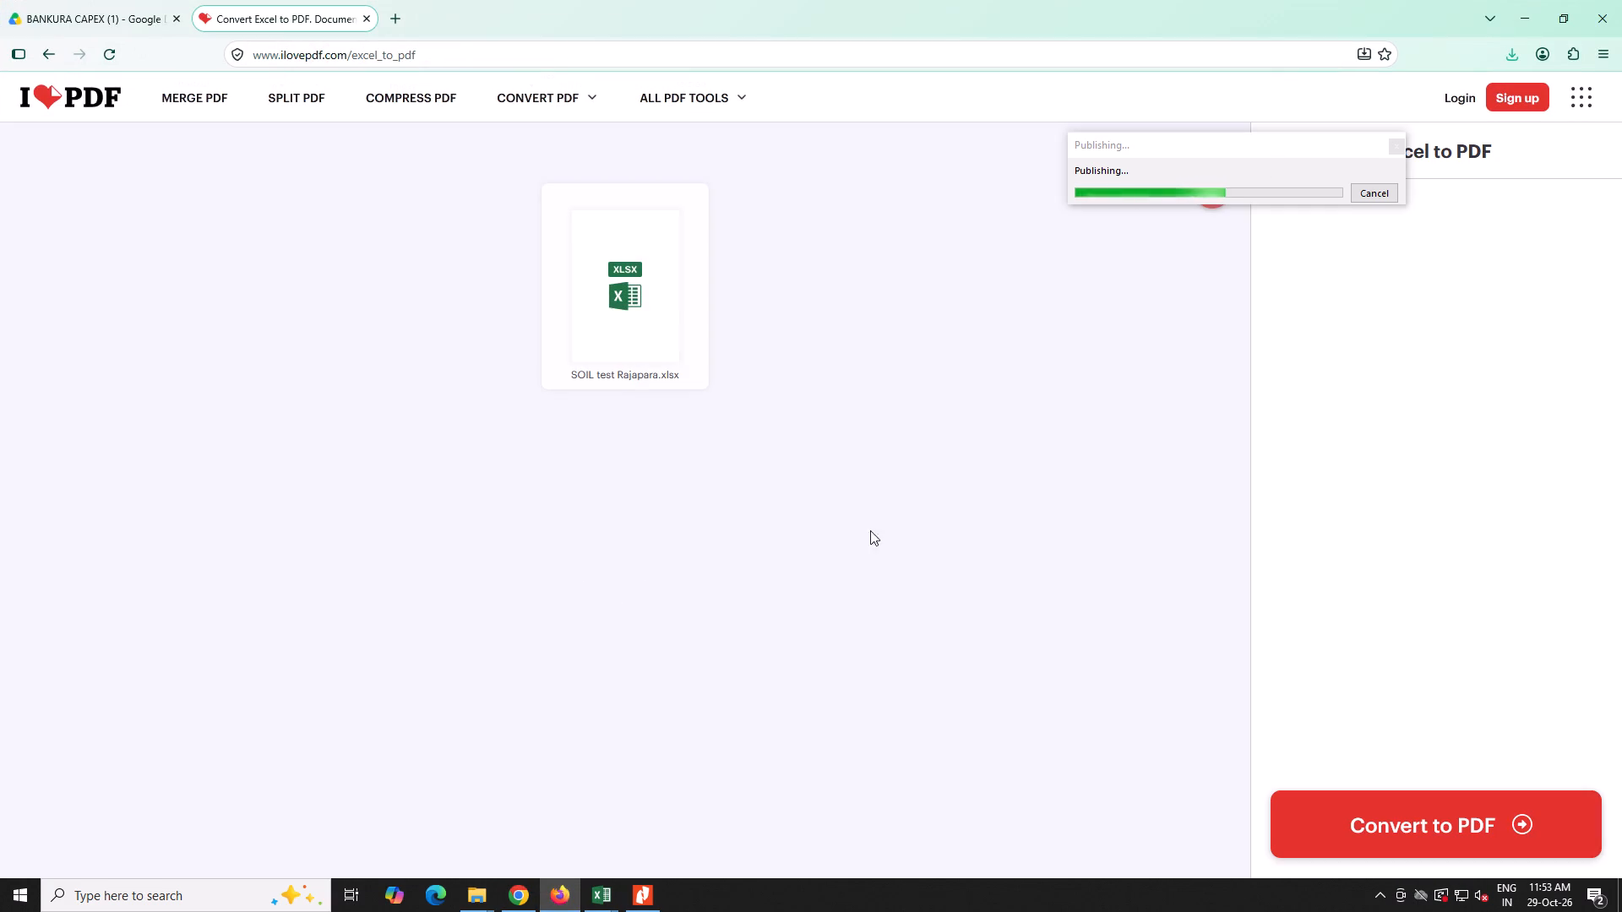
left_click(1469, 820)
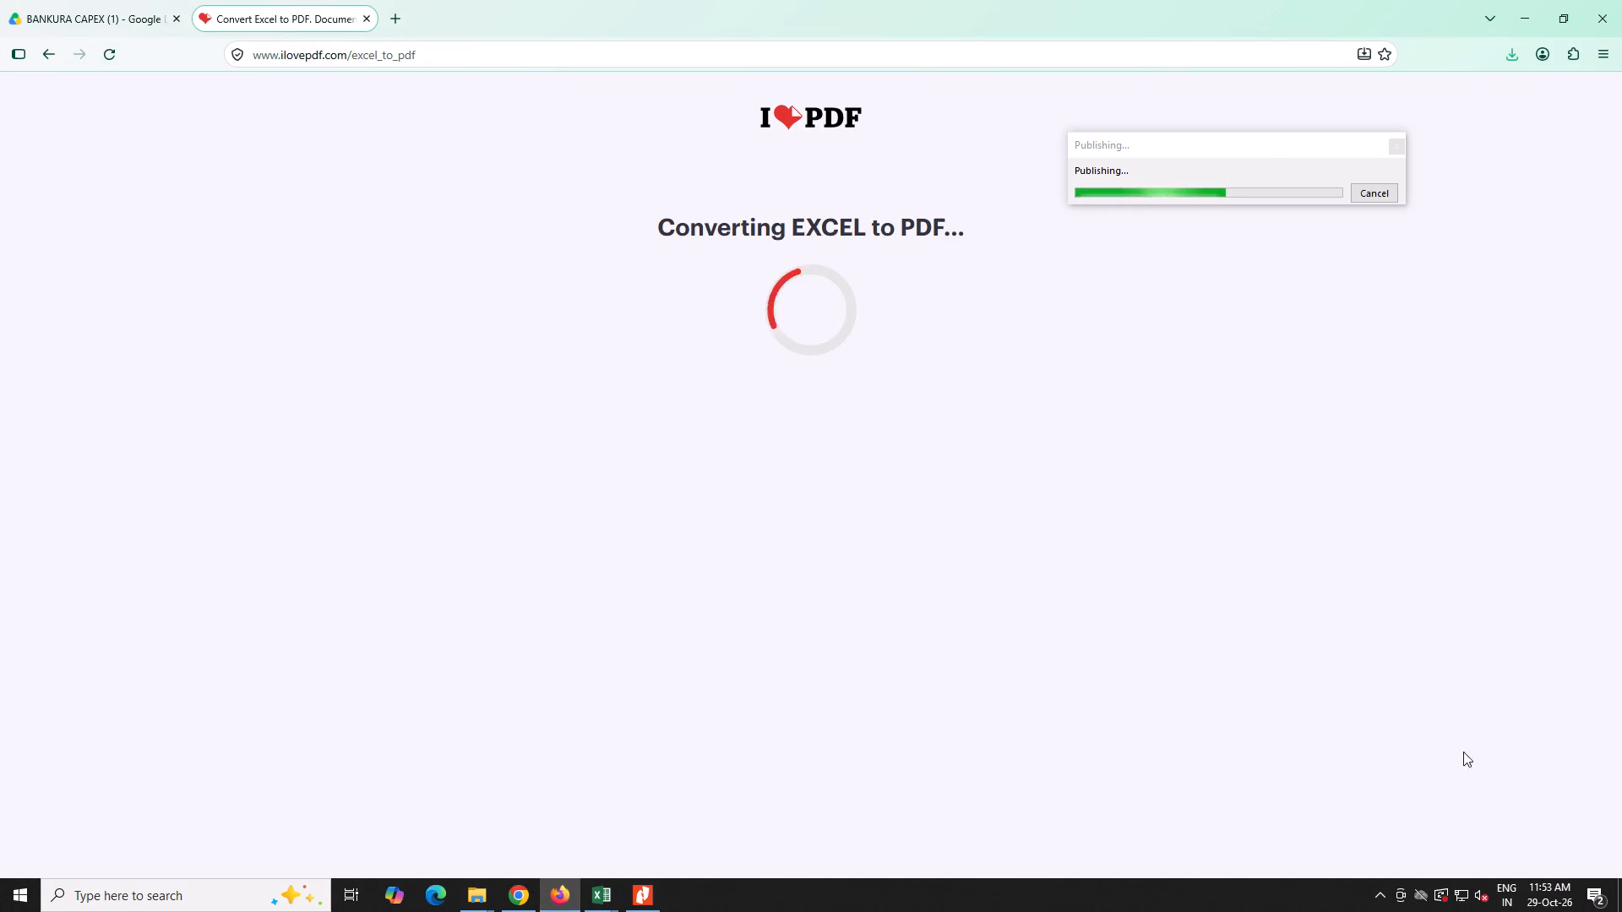
Open Rajapara photo.xlsm from the 7.Rajapara more folder on its Total_Photo sheet.
left_click(1527, 14)
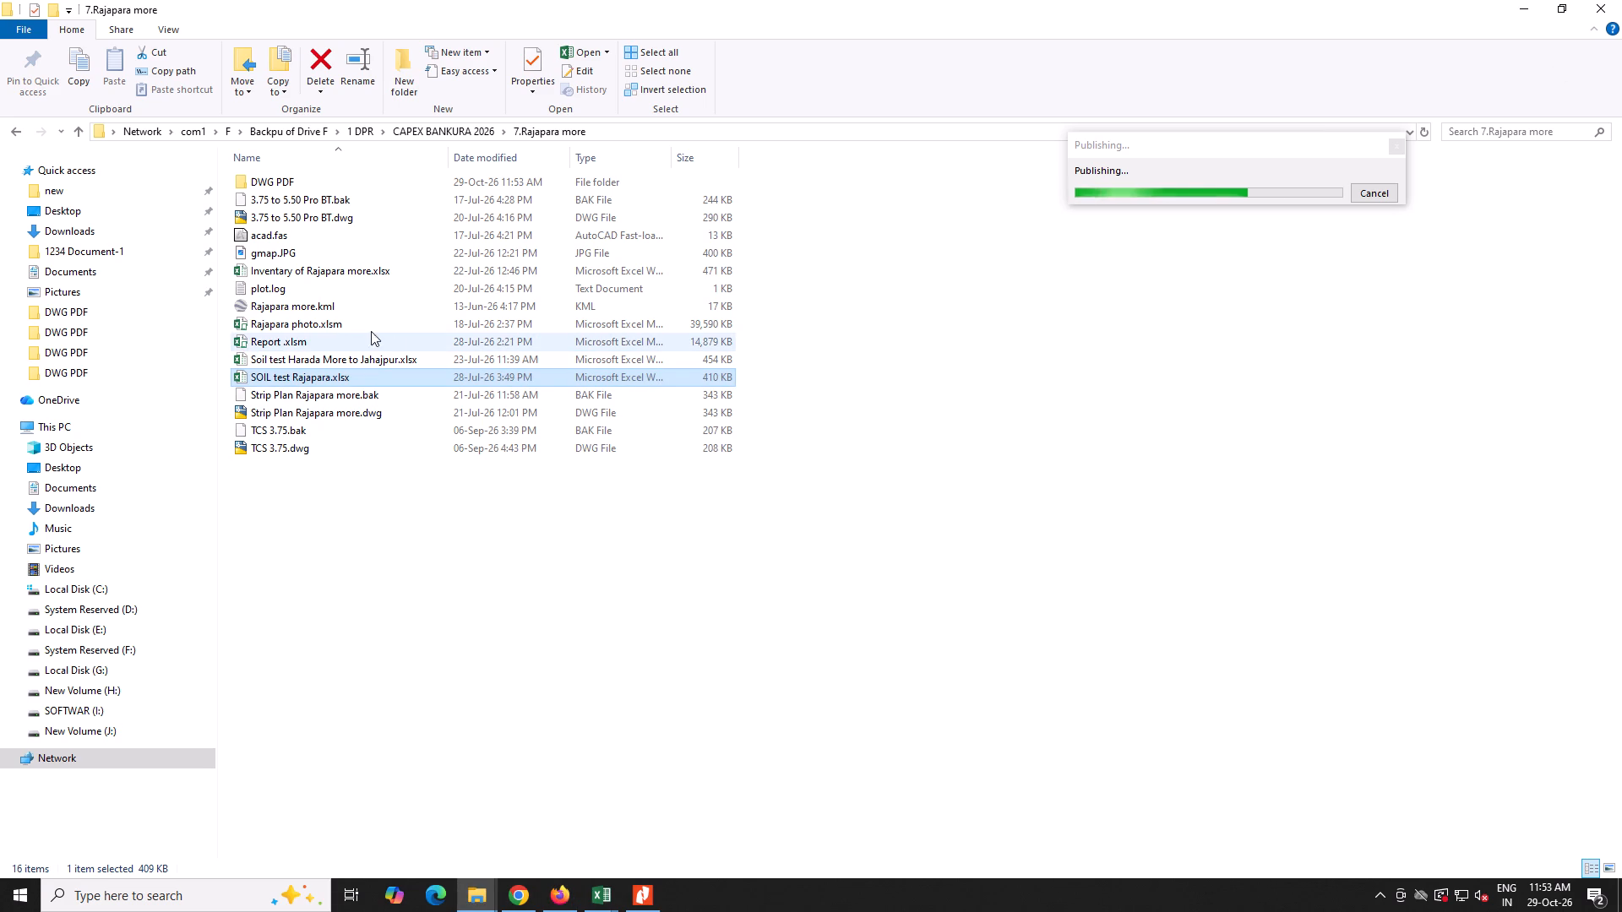
double_click(361, 326)
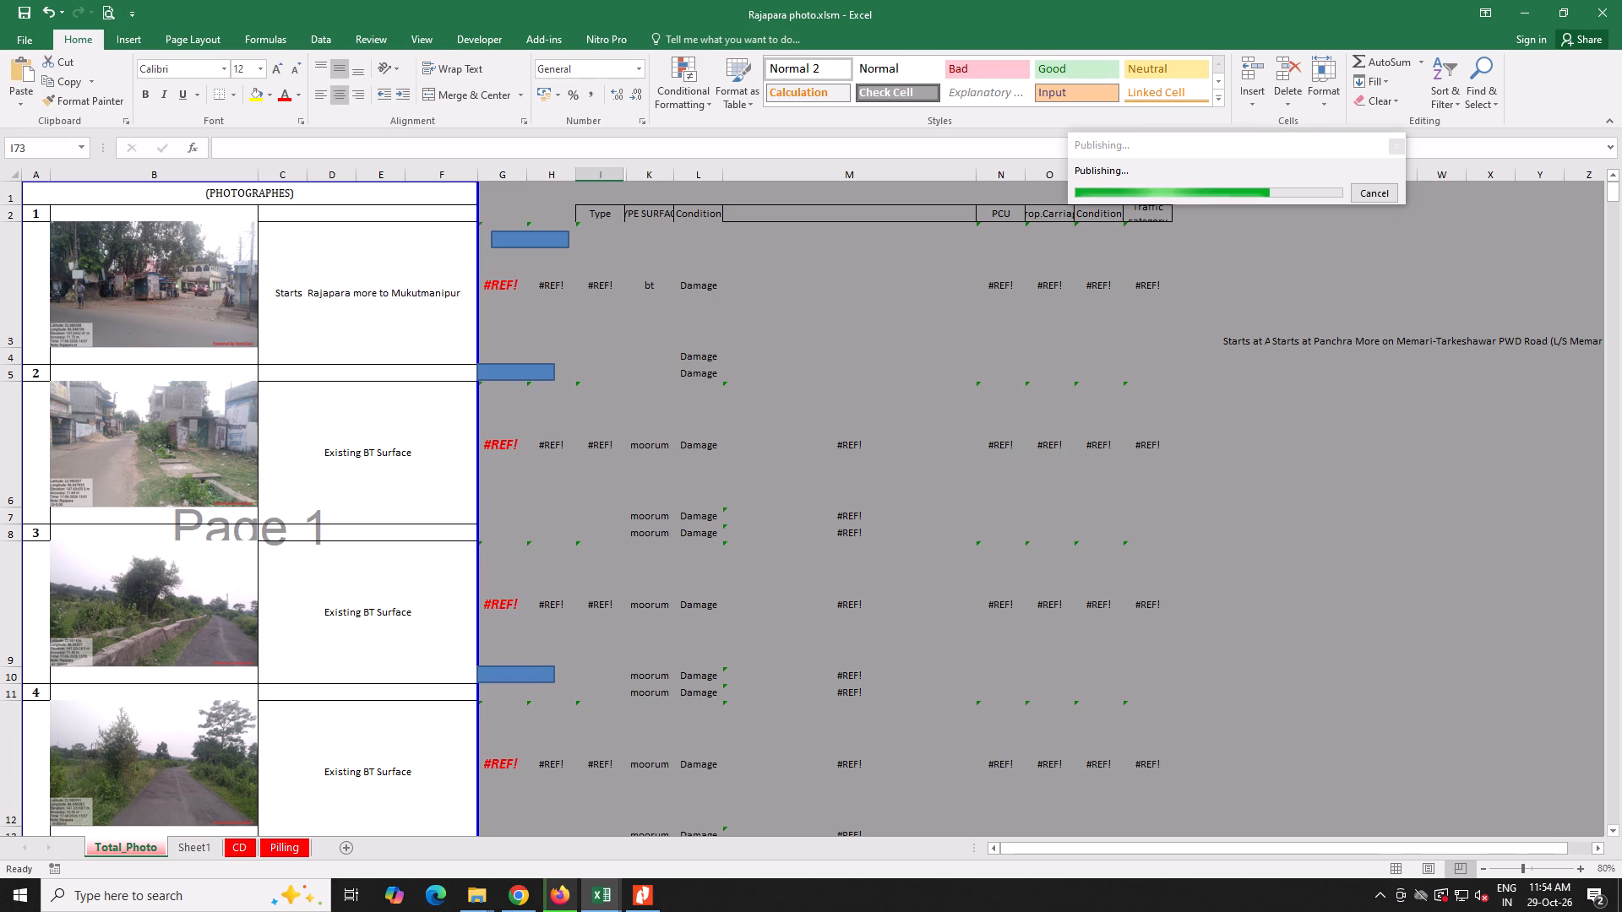
left_click(503, 299)
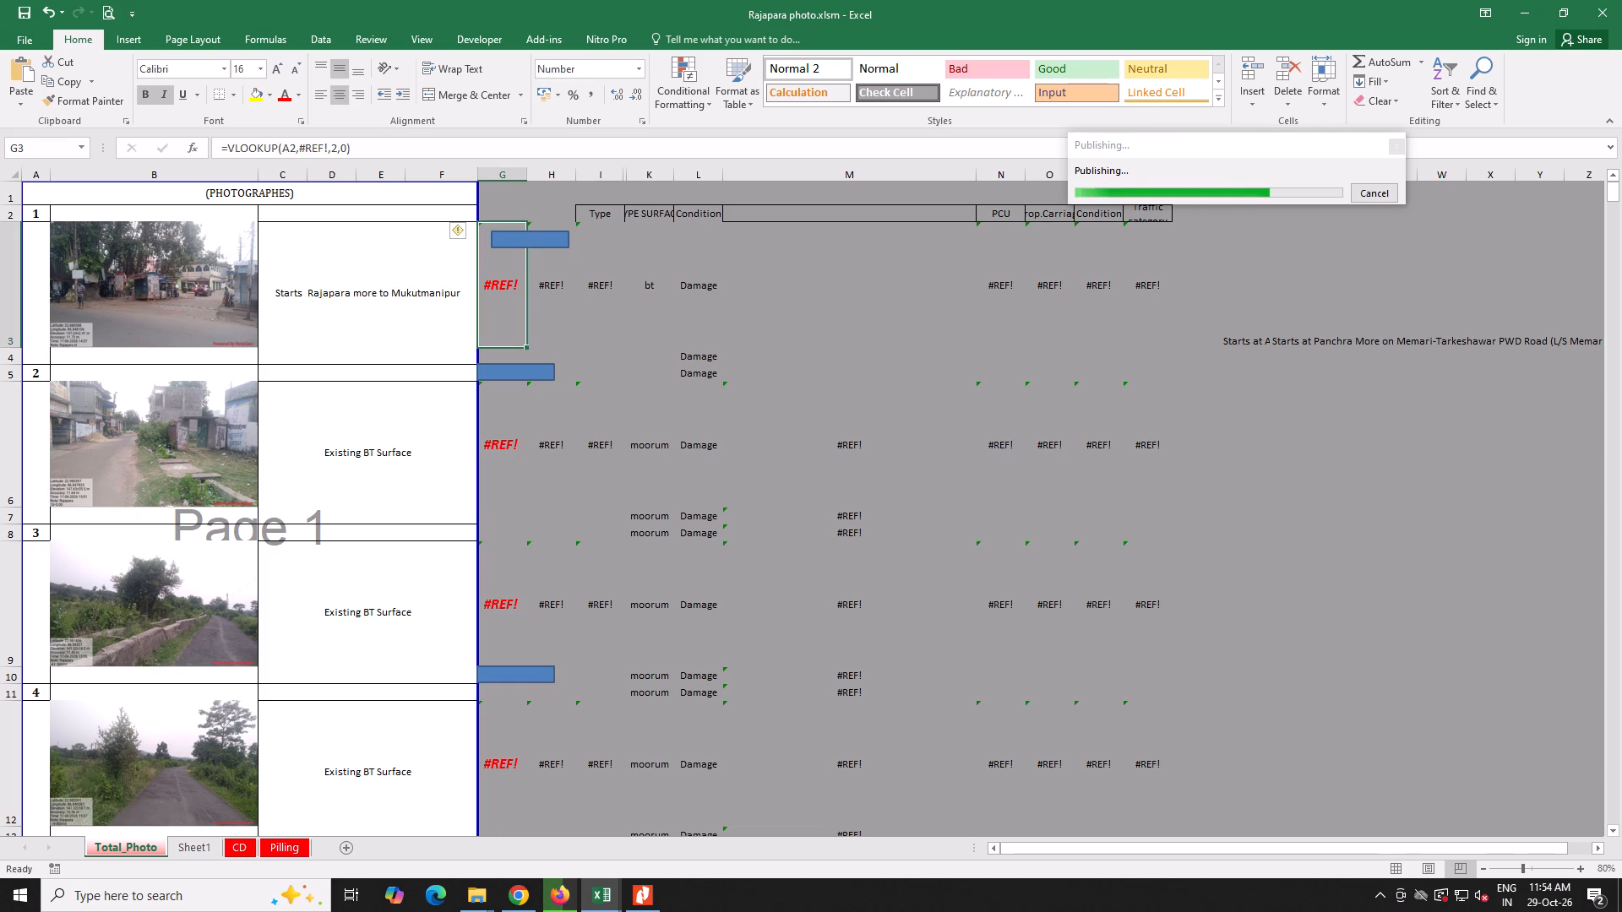
left_click(383, 225)
left_click(381, 214)
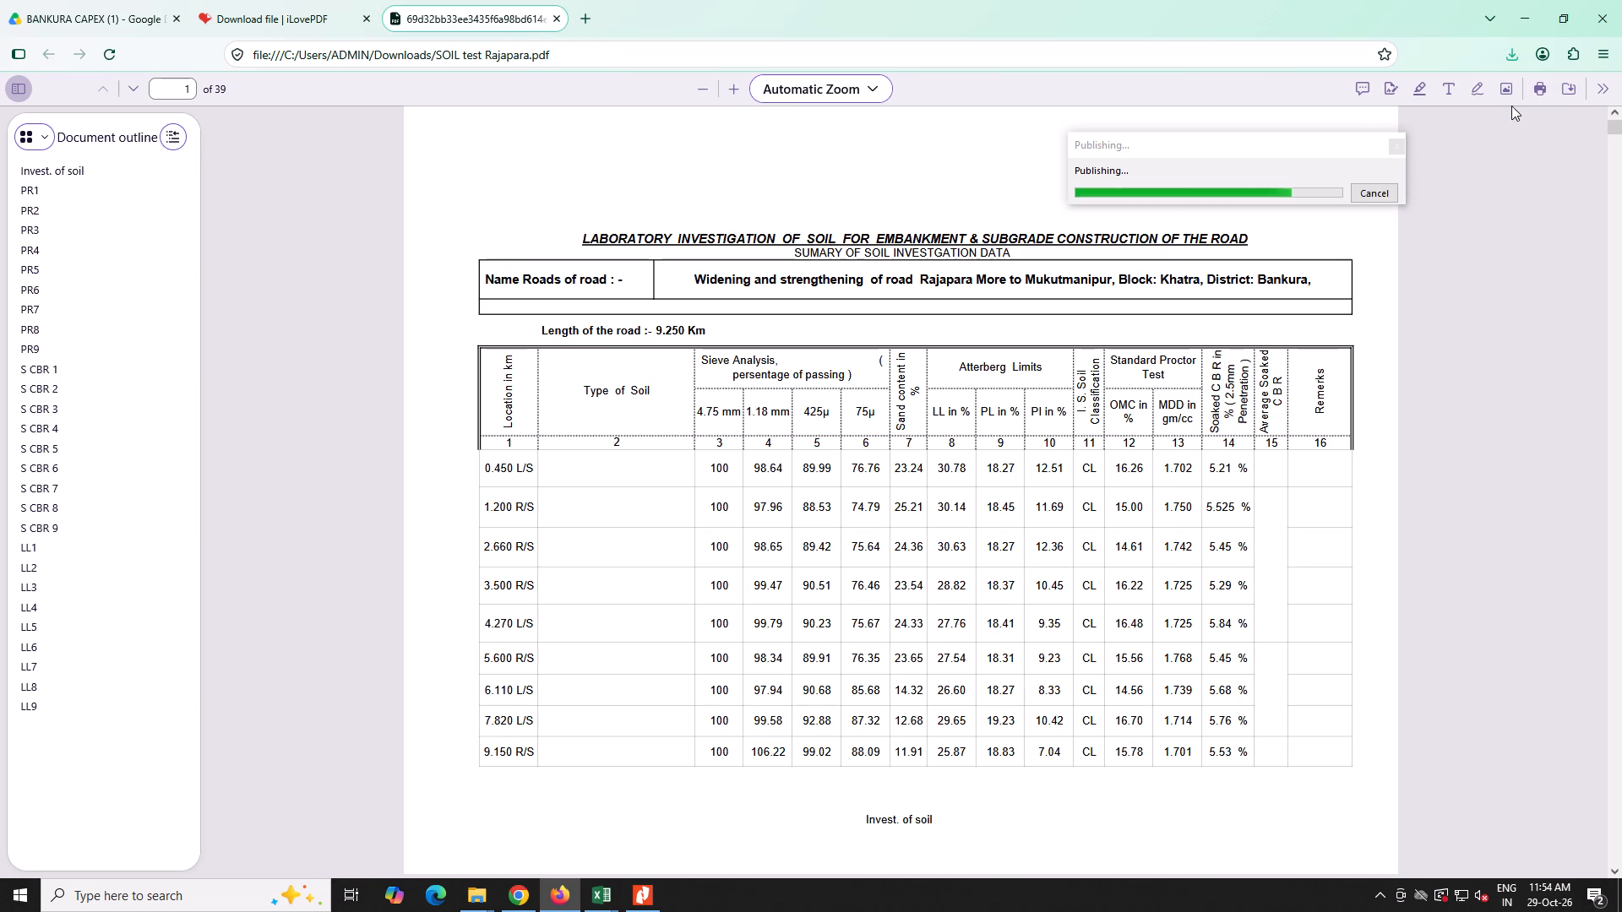
Save the converted soil test PDF to the Desktop as SOIL test Rajapara.pdf and minimize the browser.
left_click(1569, 88)
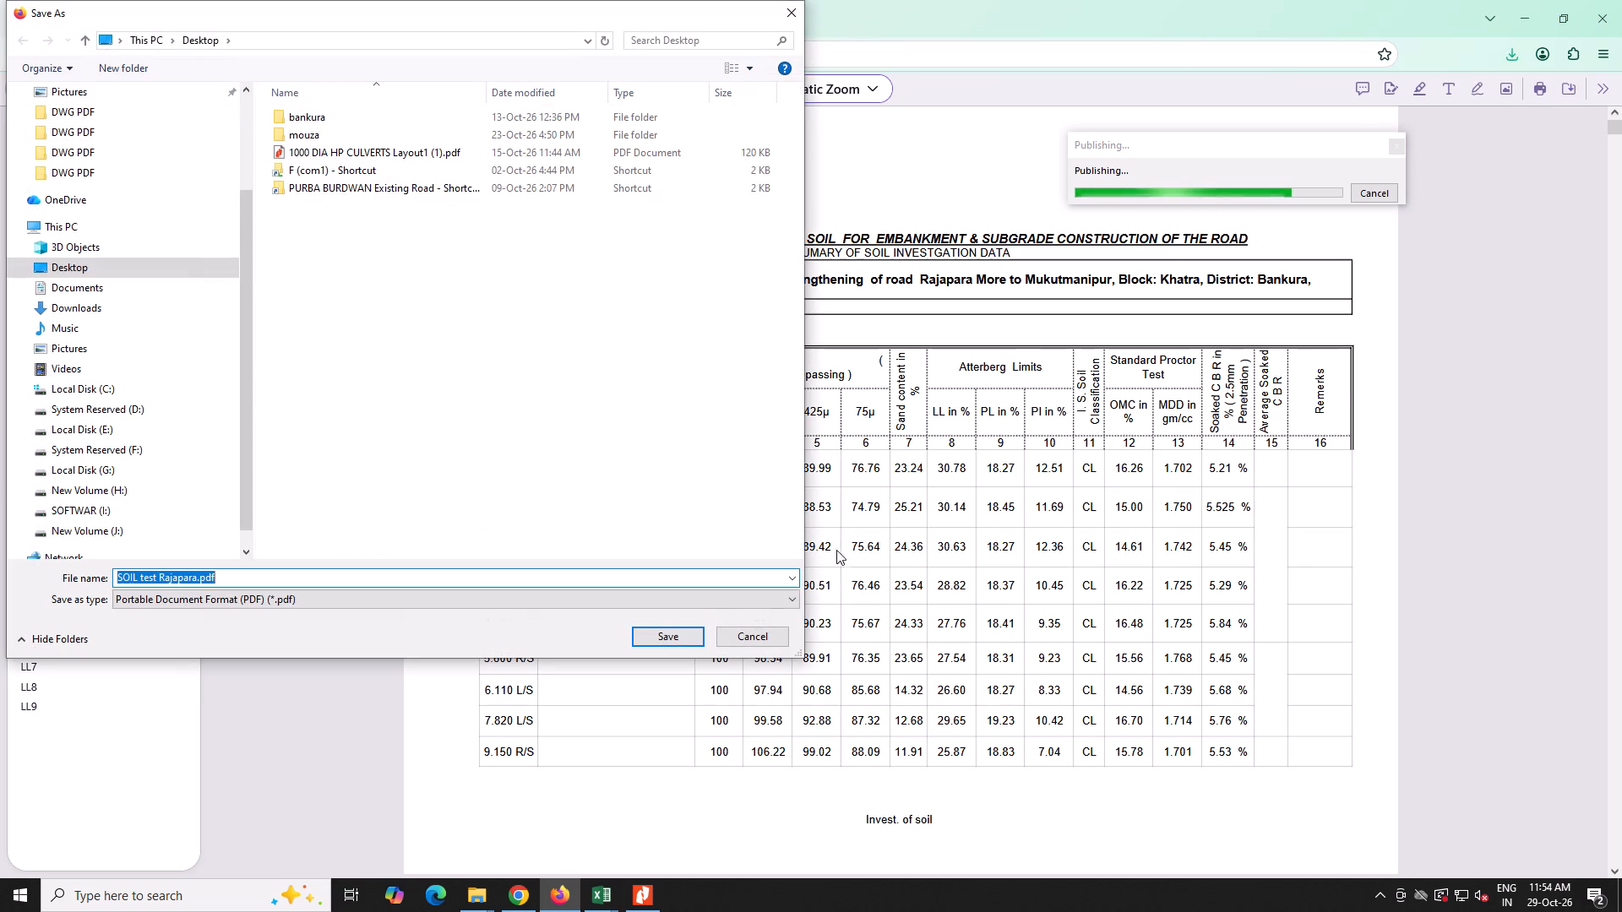
left_click(694, 630)
left_click(1530, 2)
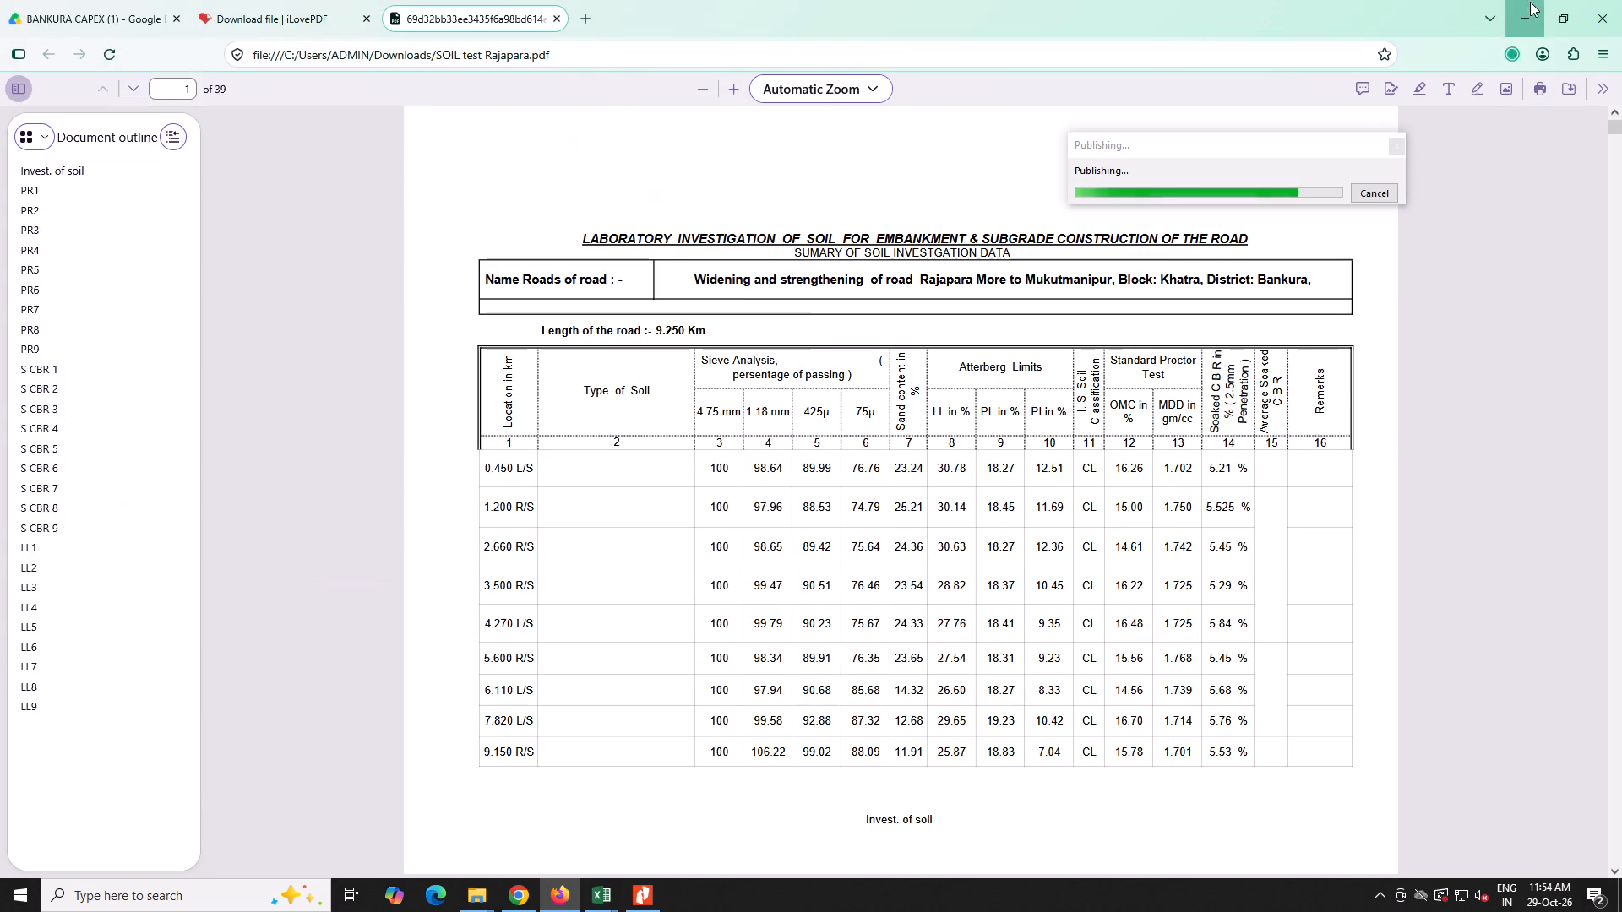
Examine the photo entries and formula cells on the Total_Photo, Sheet1, CD and Pilling sheets of the Rajapara photo workbook.
scroll(449, 465, "down", 8)
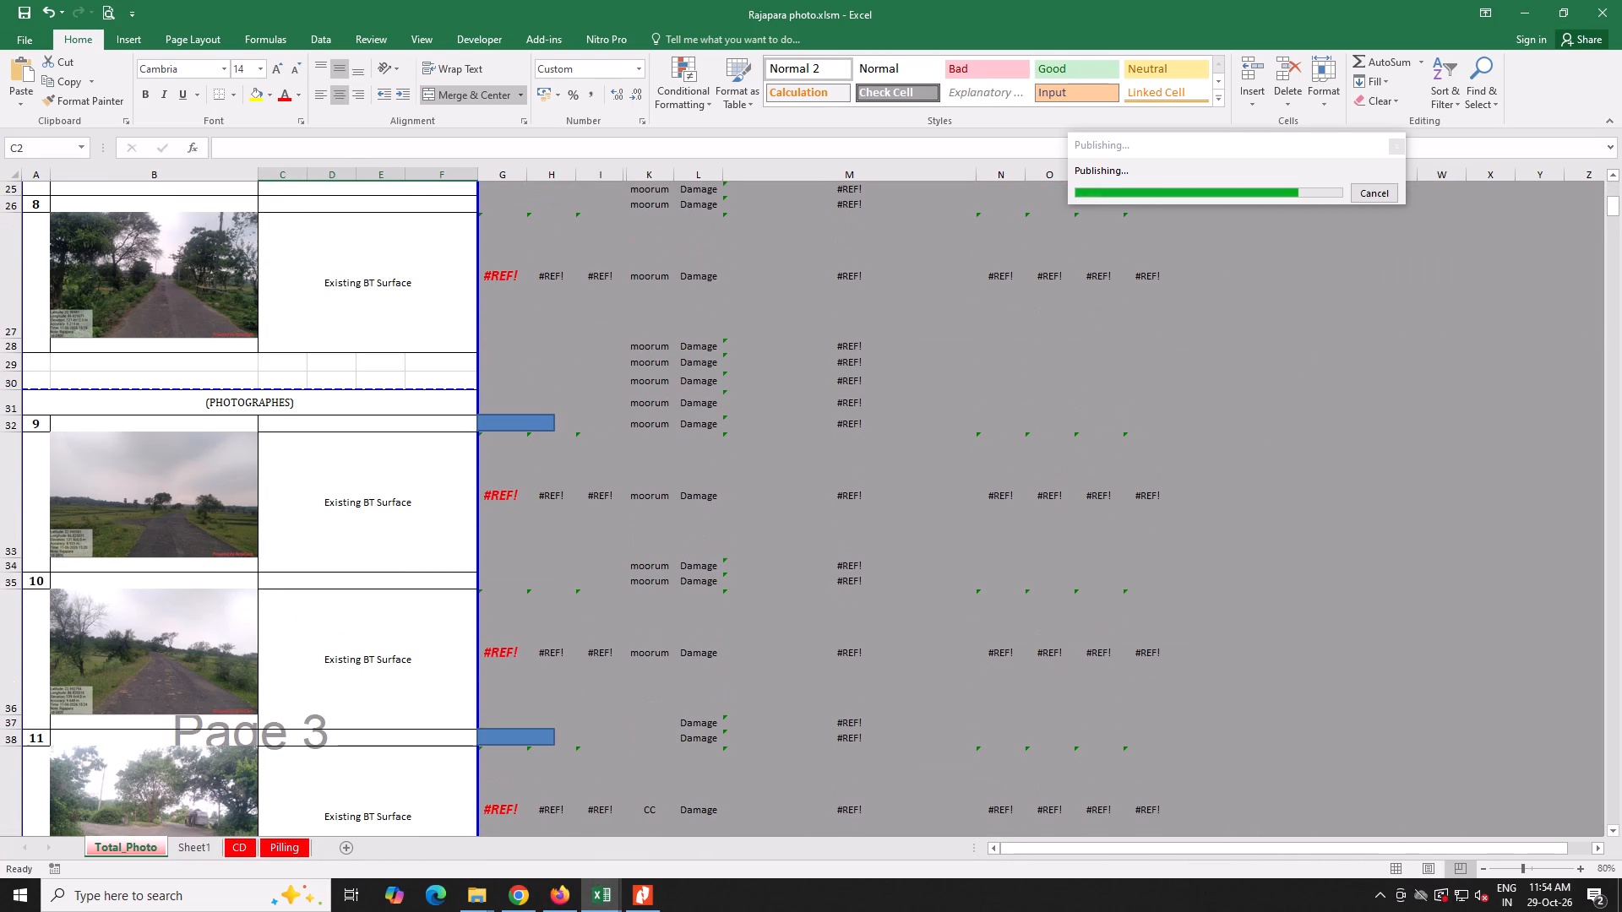
left_click(508, 497)
scroll(508, 497, "up", 11)
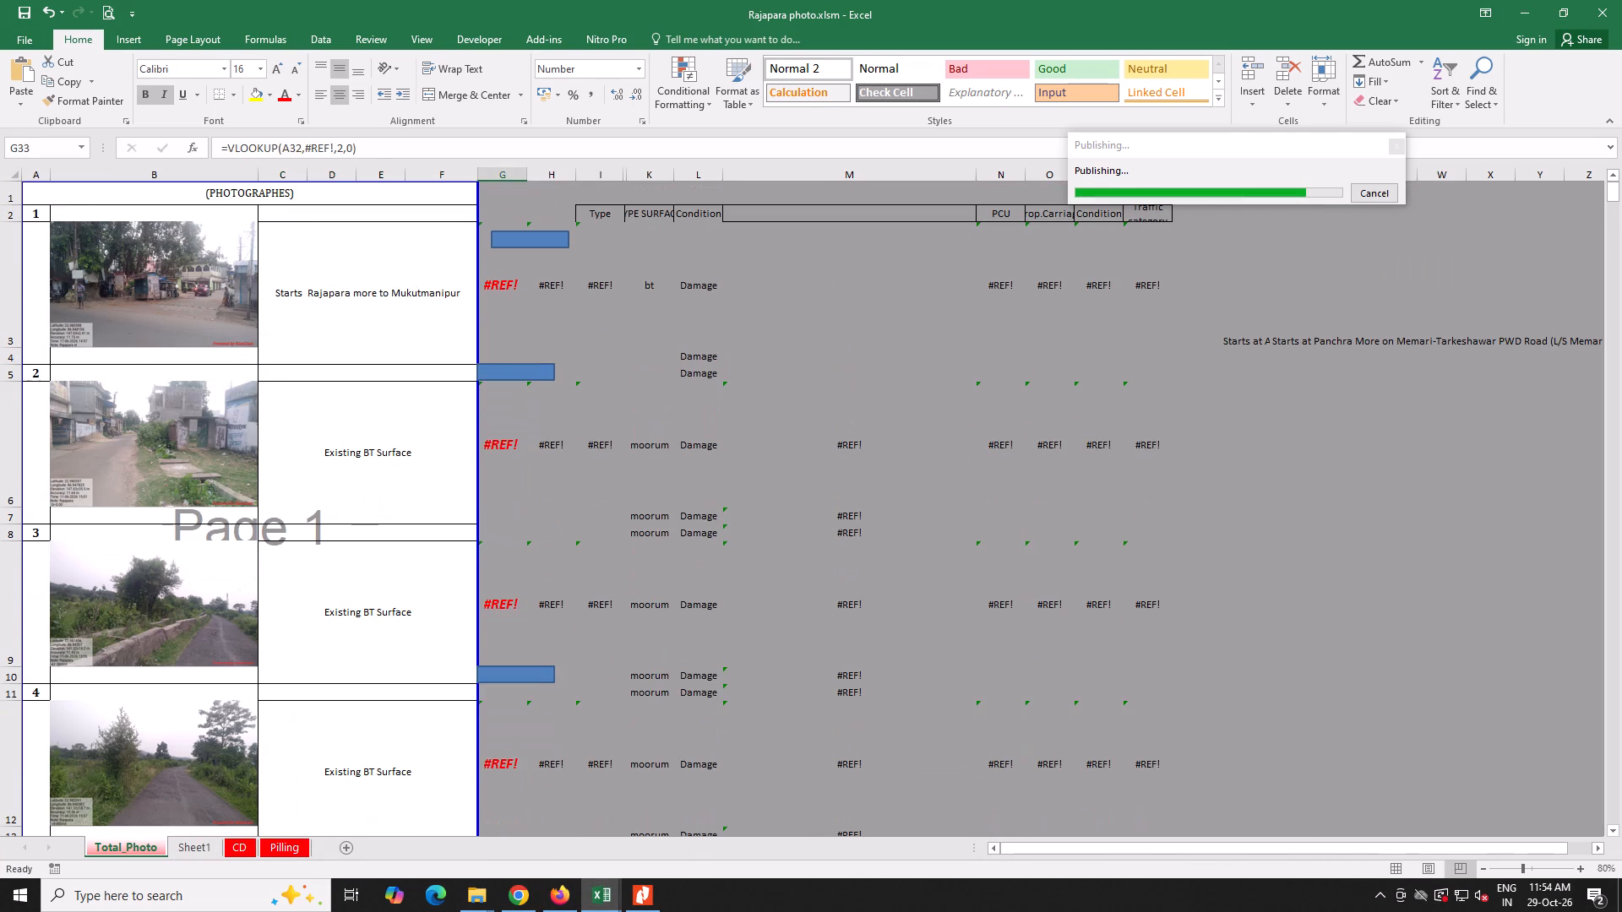
left_click(868, 427)
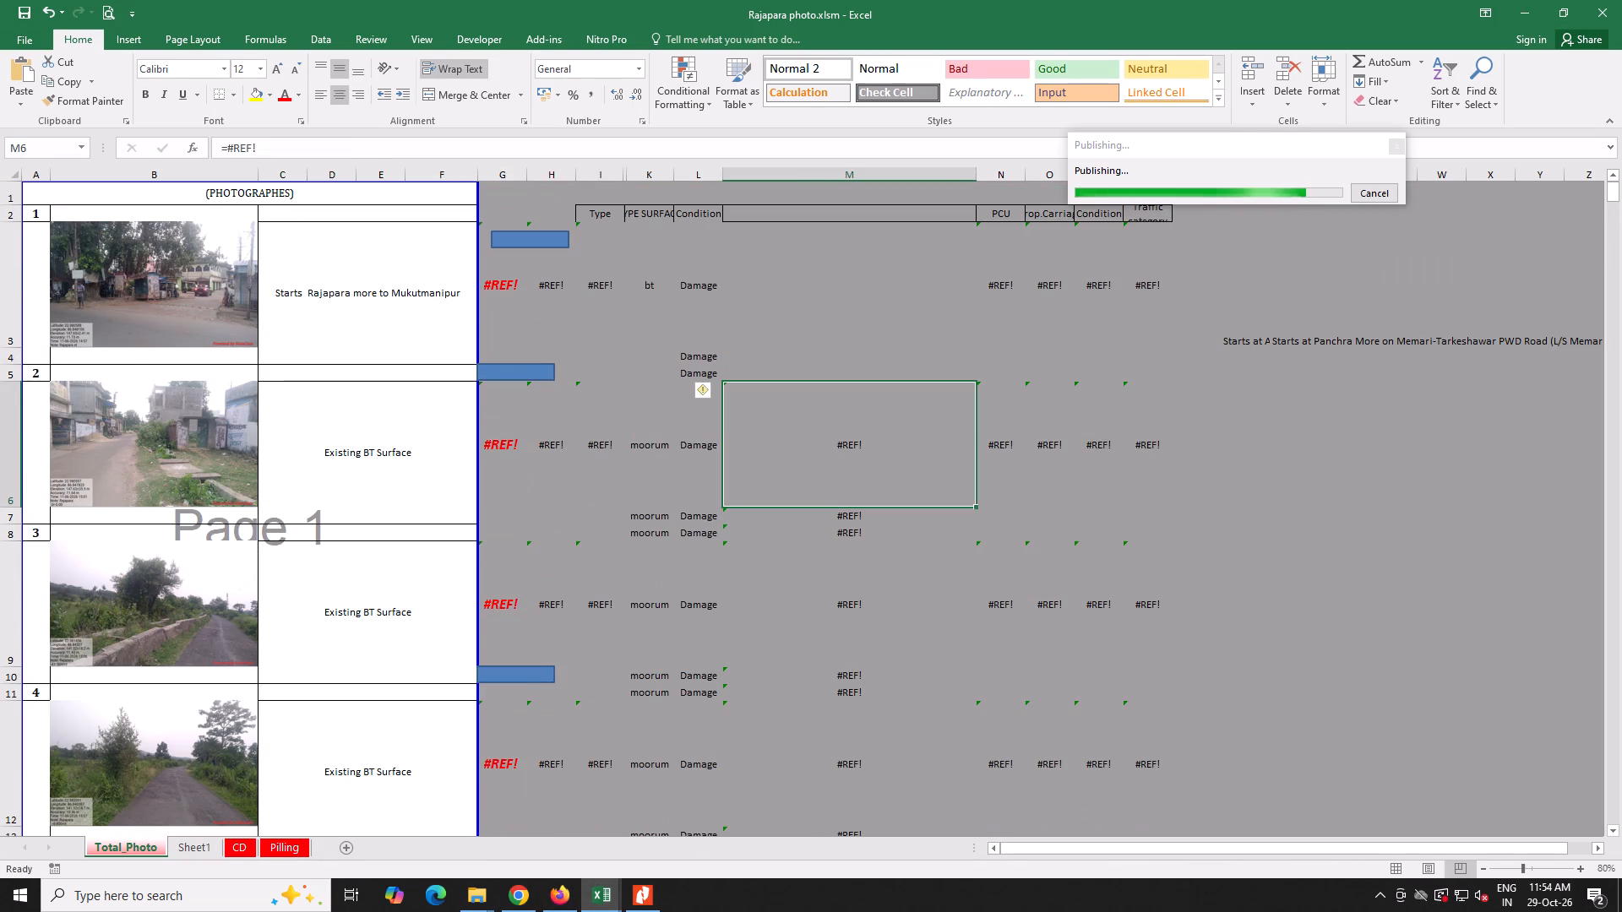
left_click(188, 847)
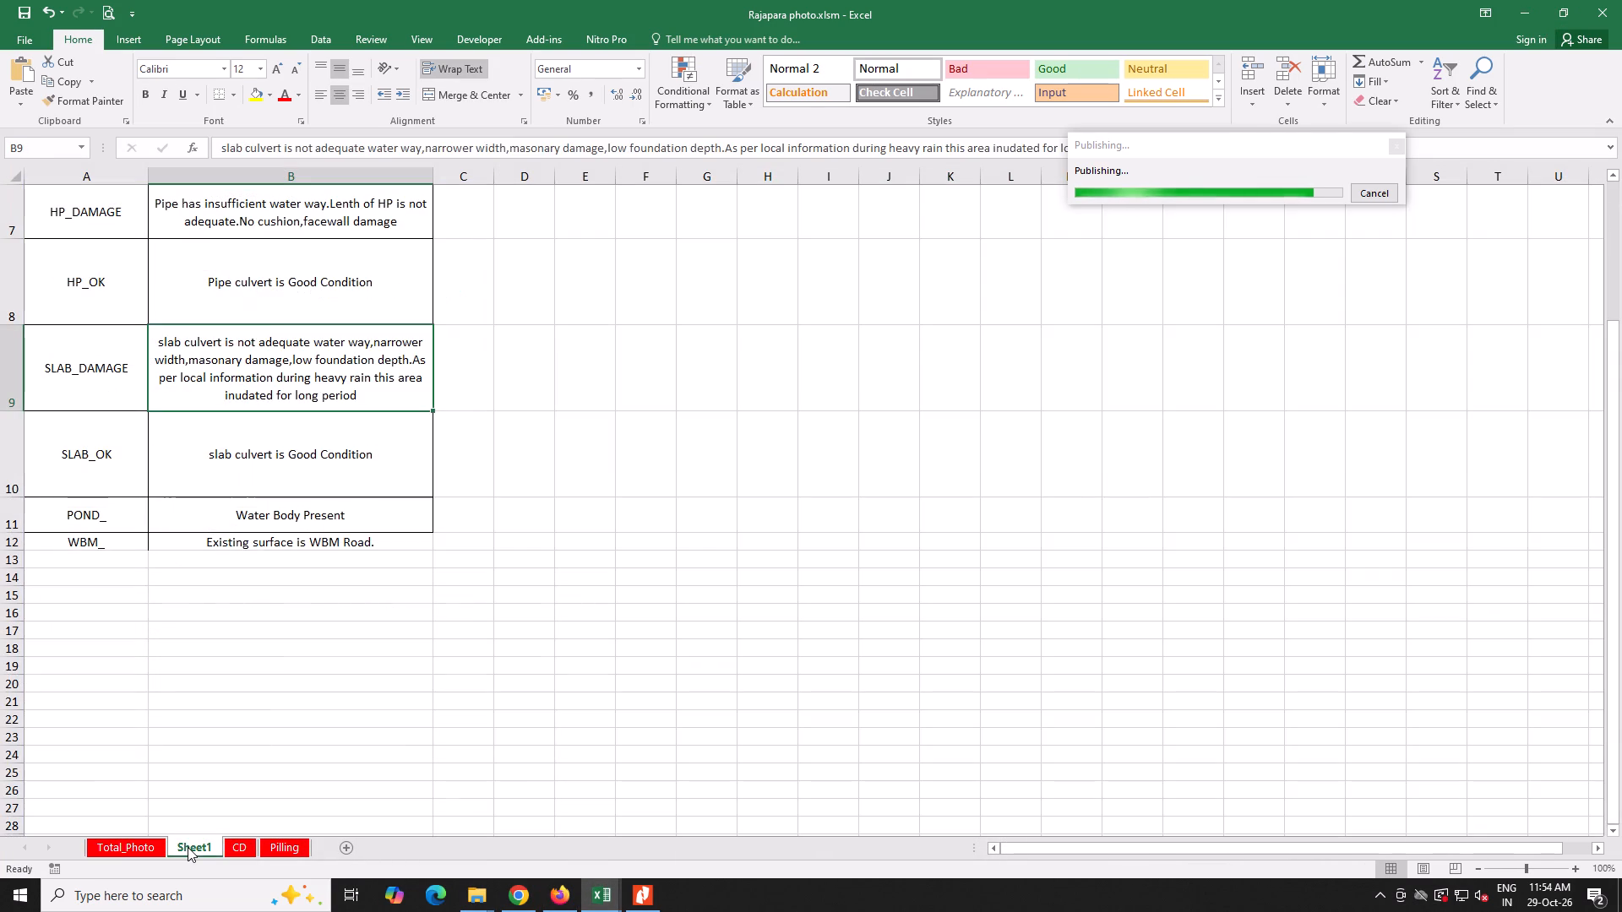
left_click(136, 843)
left_click(182, 849)
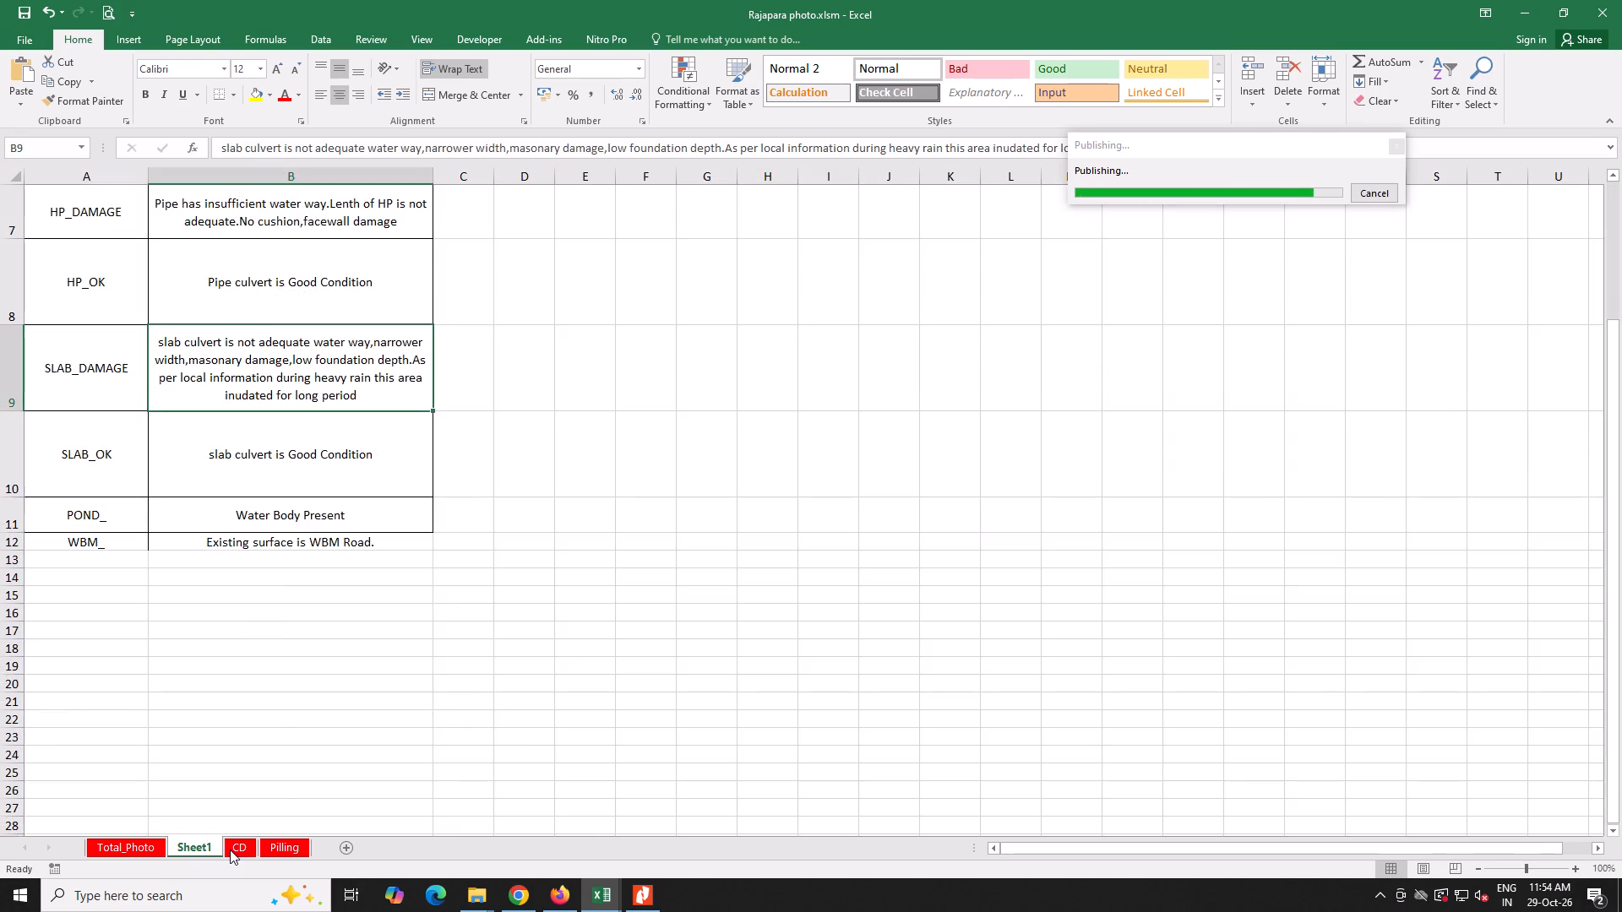
left_click(231, 850)
left_click(271, 850)
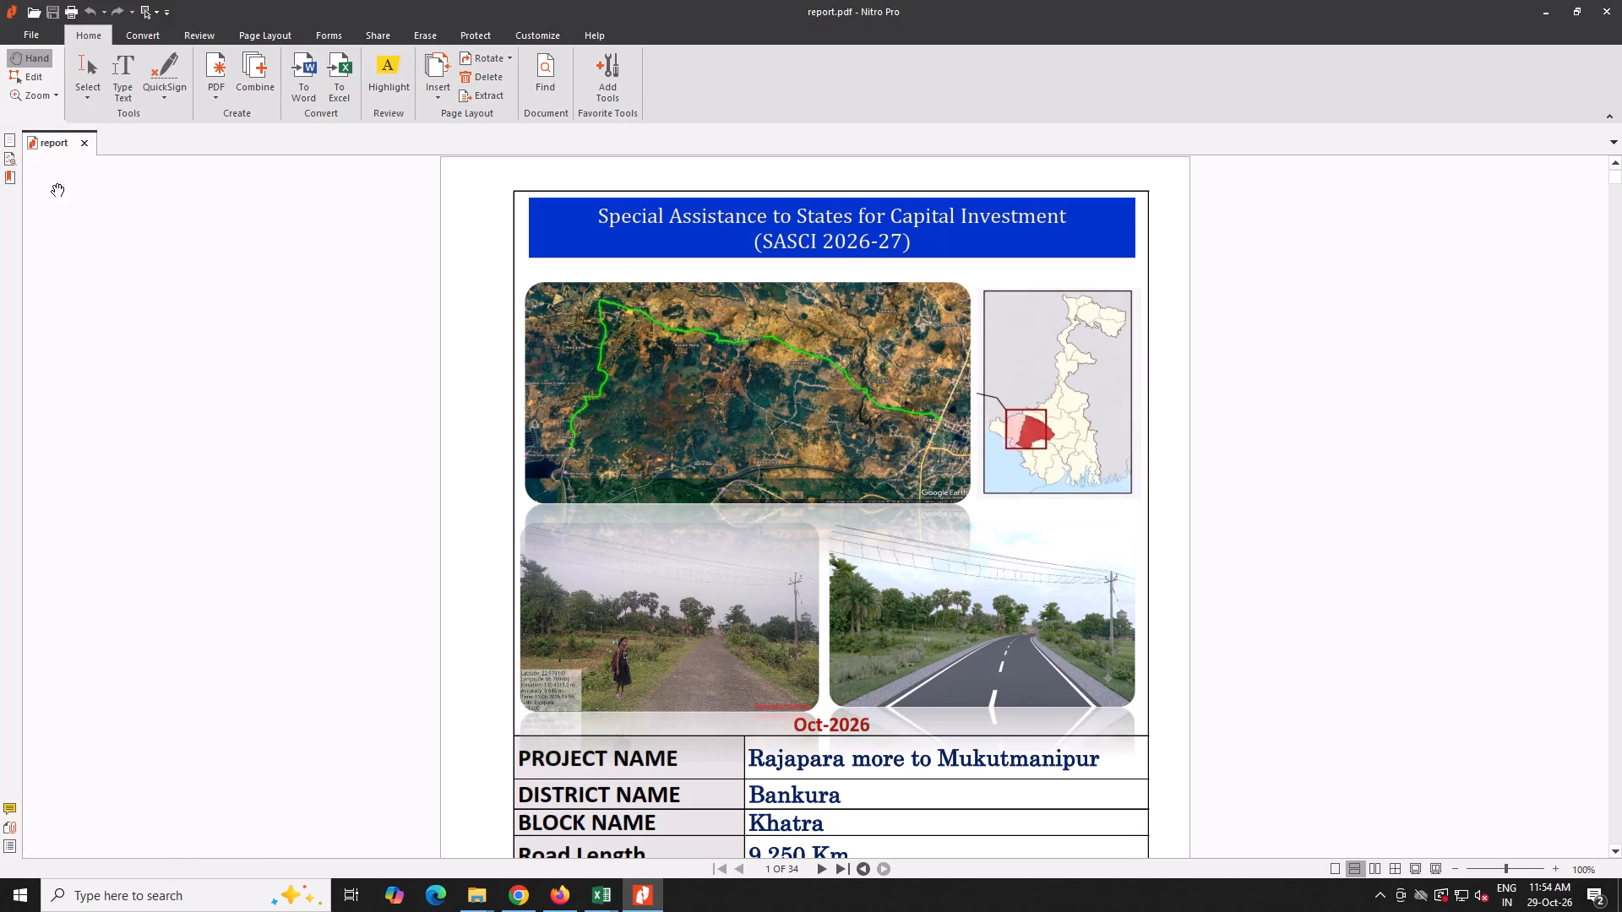
Close report.pdf in Nitro Pro and return to the Rajapara photo workbook.
left_click(84, 142)
left_click(1537, 7)
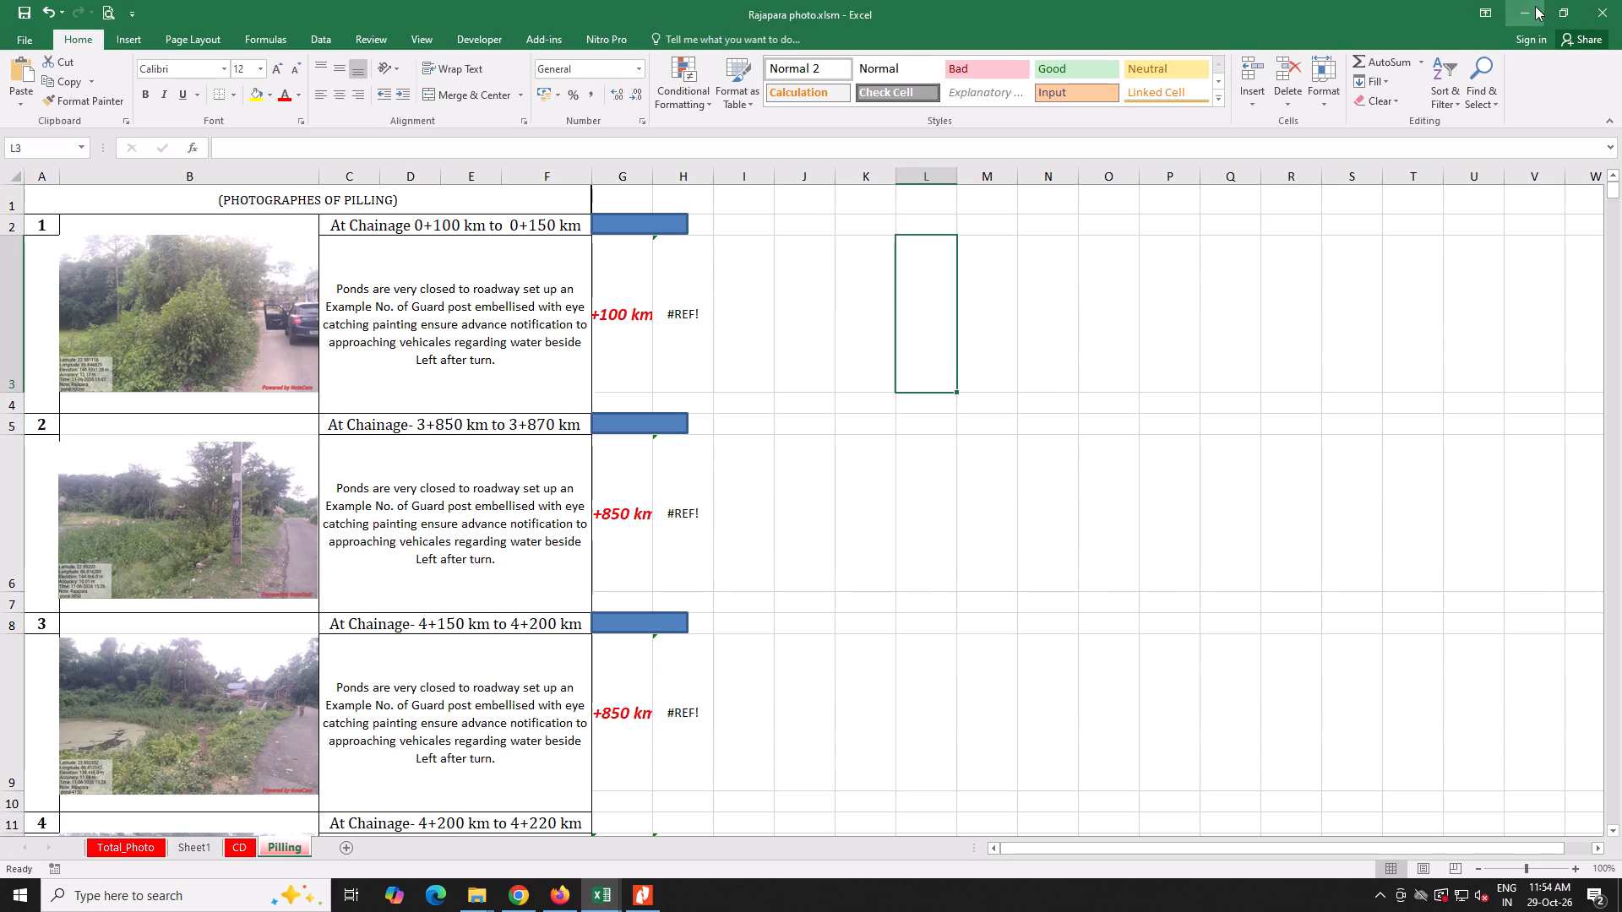
On Total_Photo, inspect the contents of photo 1's heading cell C2 and caption cell C3.
scroll(1075, 558, "up", 8)
left_click(150, 853)
scroll(556, 676, "up", 5)
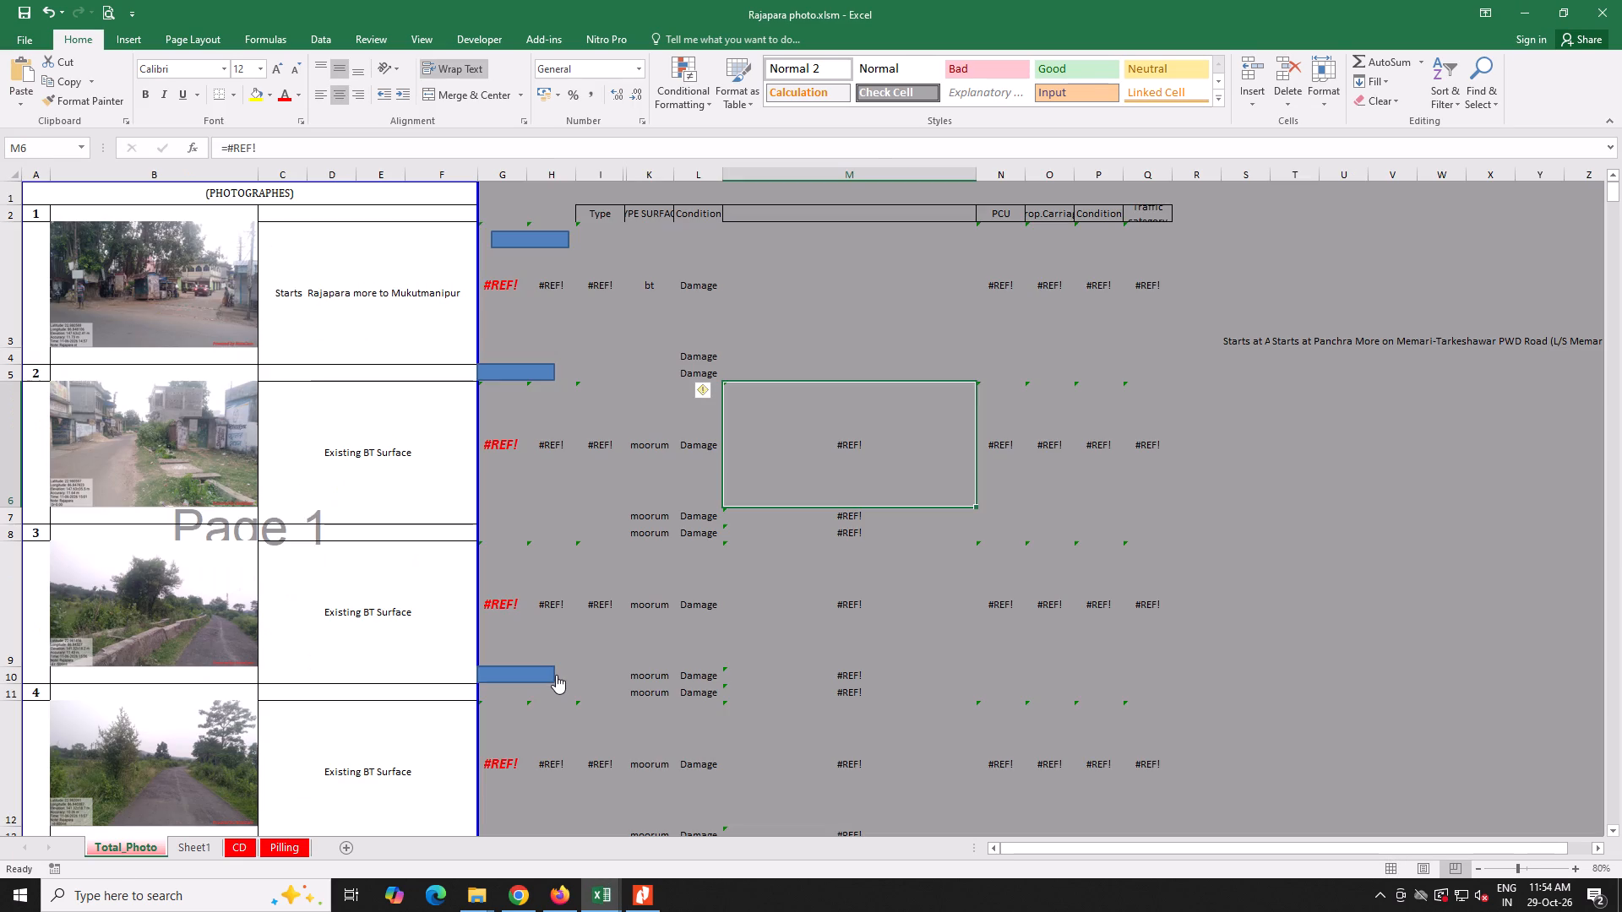
left_click(356, 214)
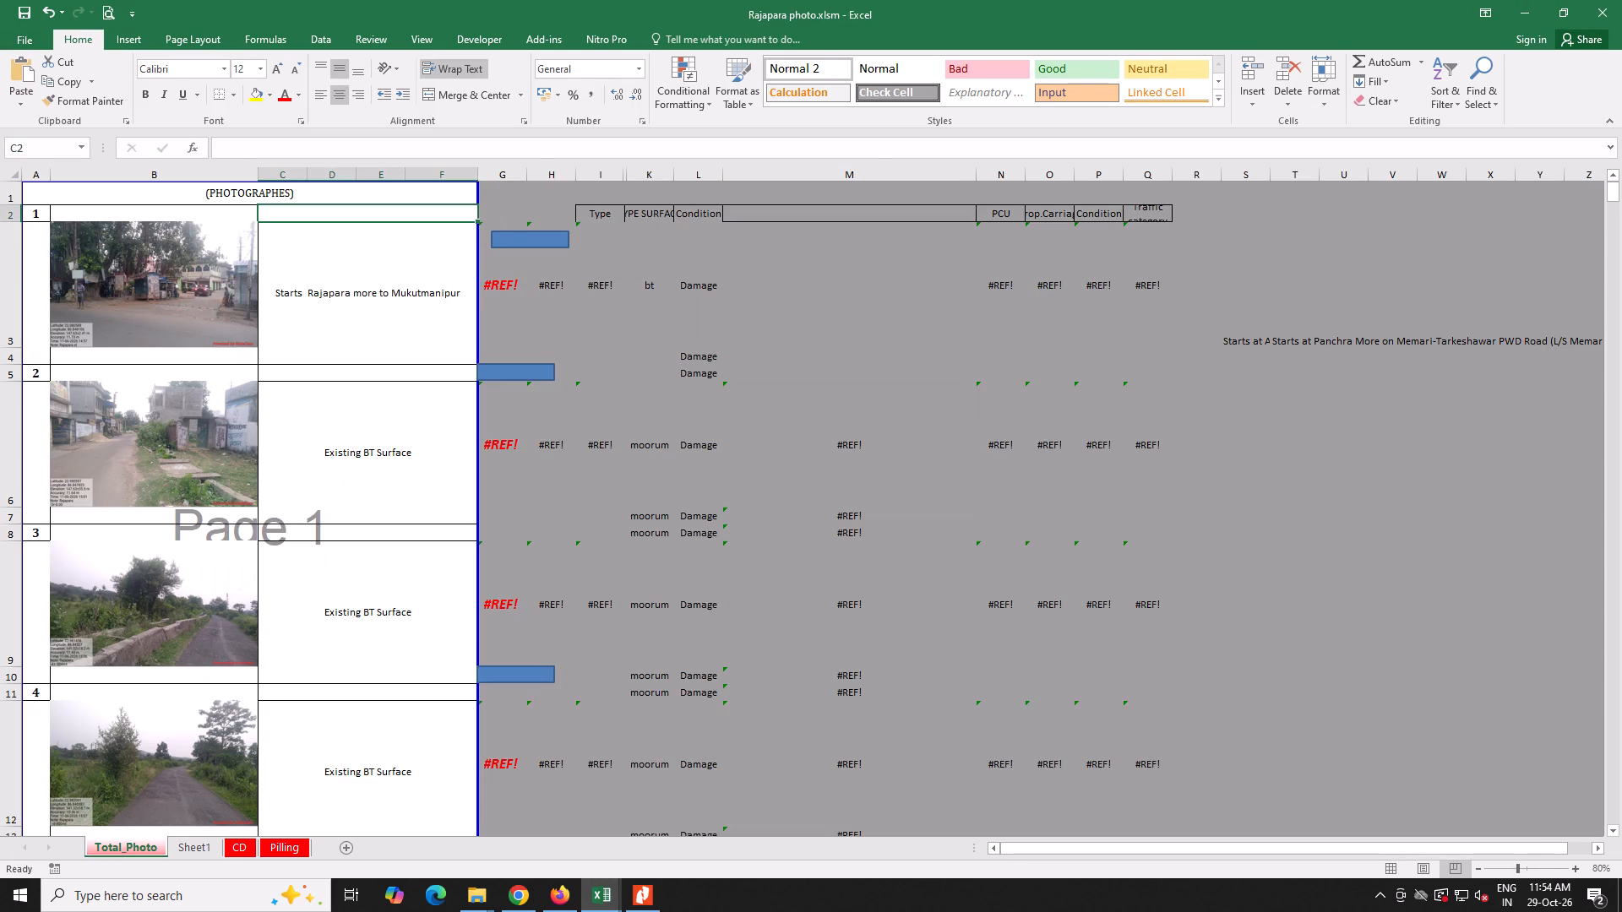
double_click(357, 214)
key("Escape")
double_click(365, 266)
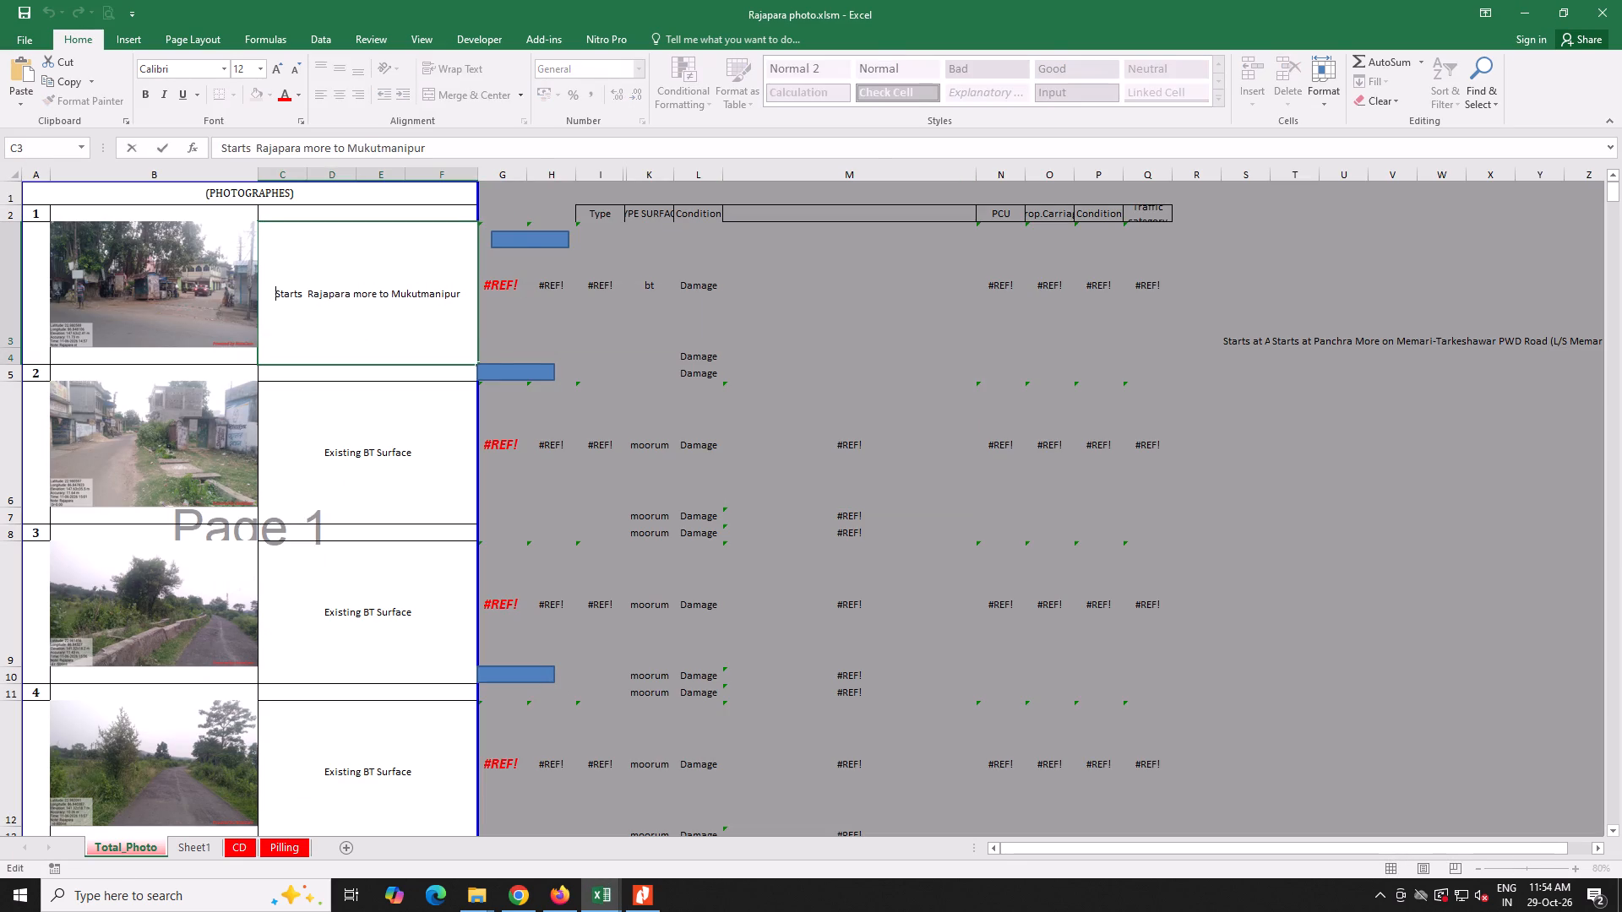
key("Escape")
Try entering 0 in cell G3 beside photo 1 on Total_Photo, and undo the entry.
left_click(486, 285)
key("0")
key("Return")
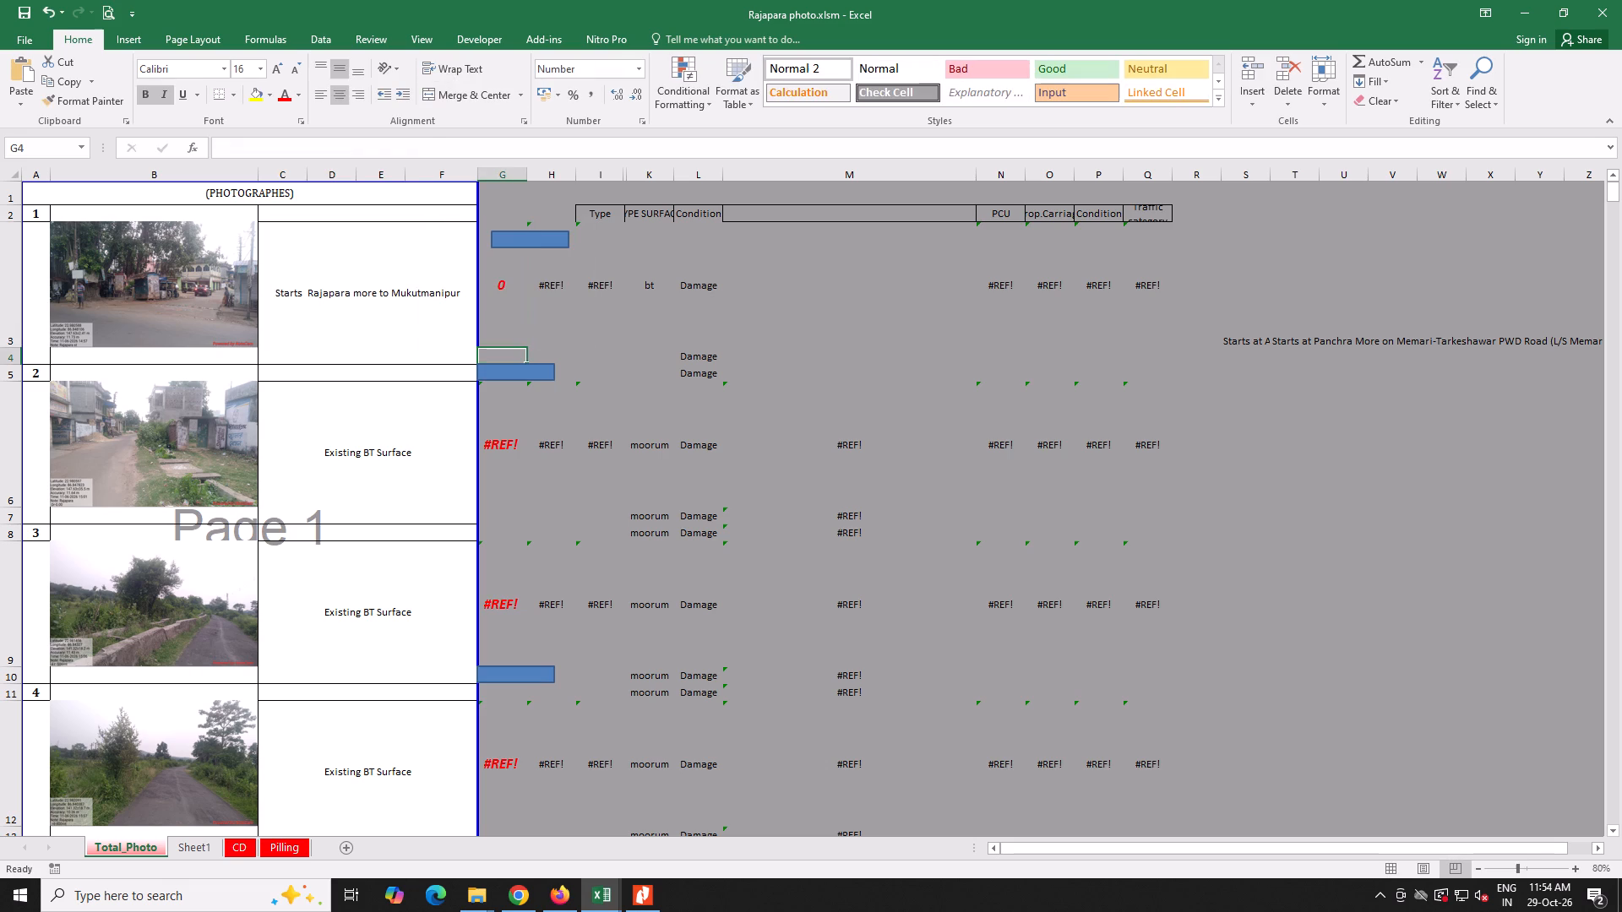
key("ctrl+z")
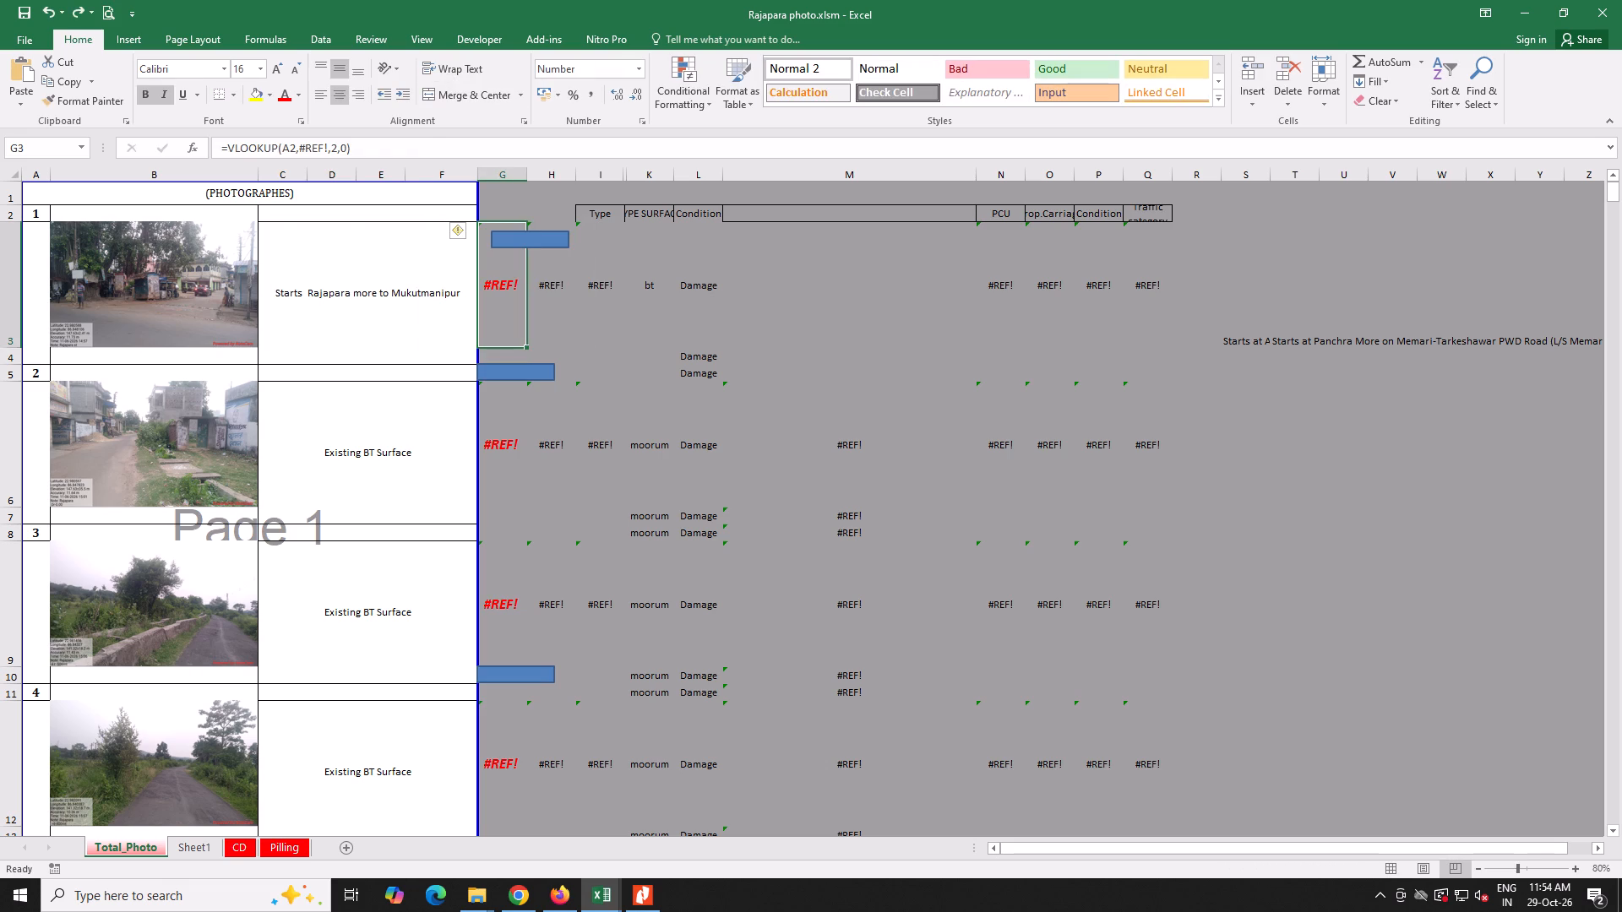
Compare the CD and Pilling sheets' chainage headings with the Total_Photo layout, checking its photo, caption, heading and condition cells.
left_click(186, 851)
left_click(231, 848)
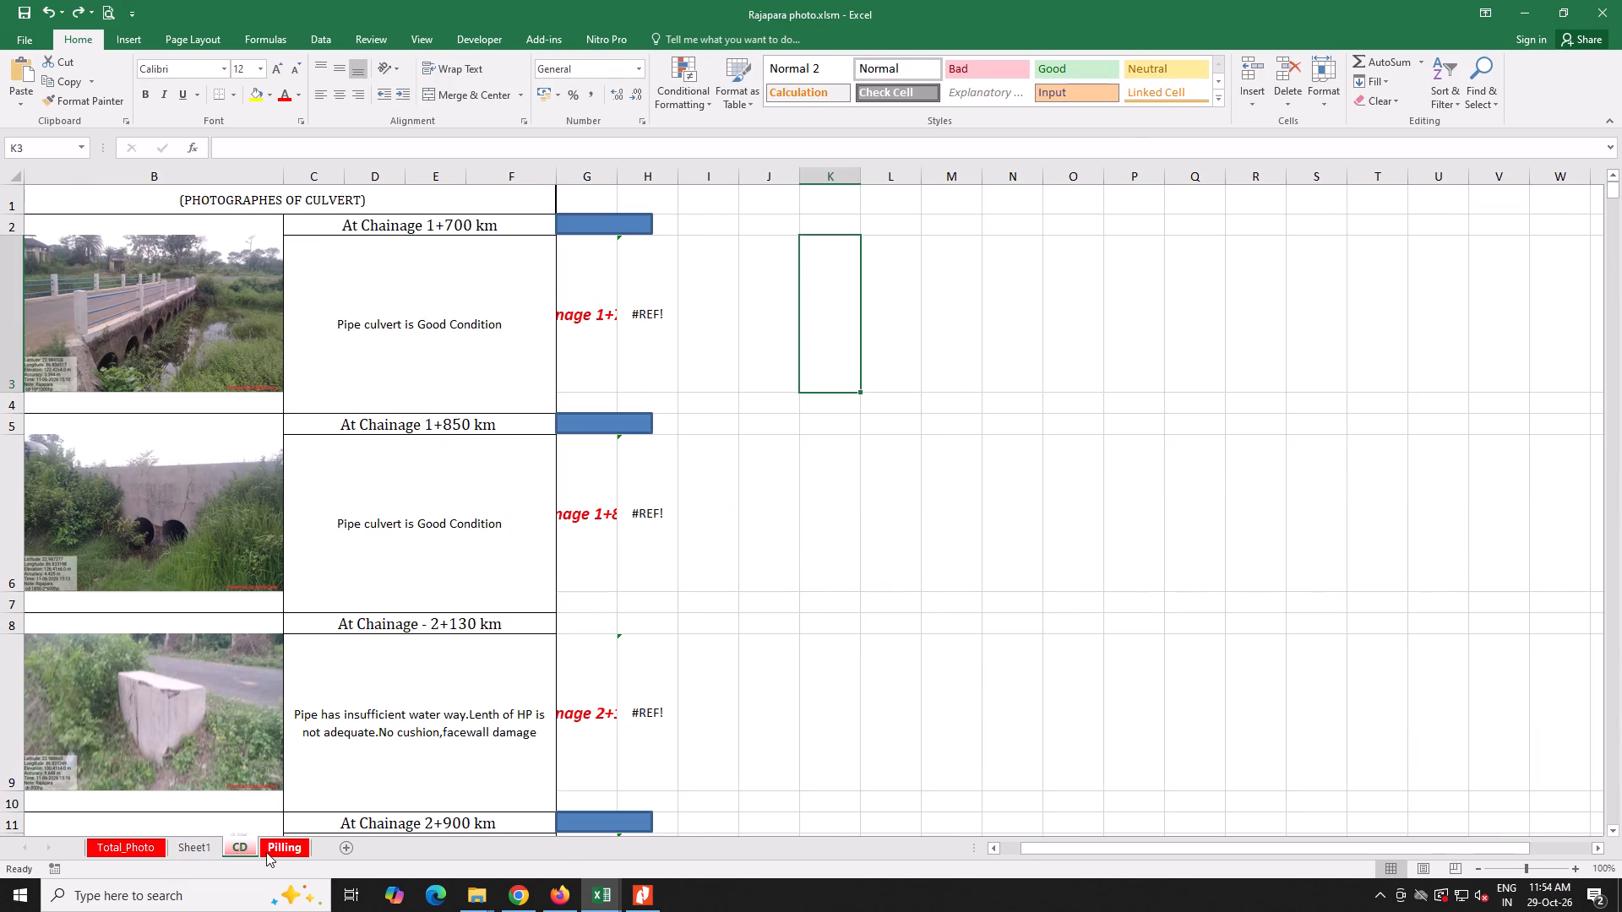
left_click(266, 852)
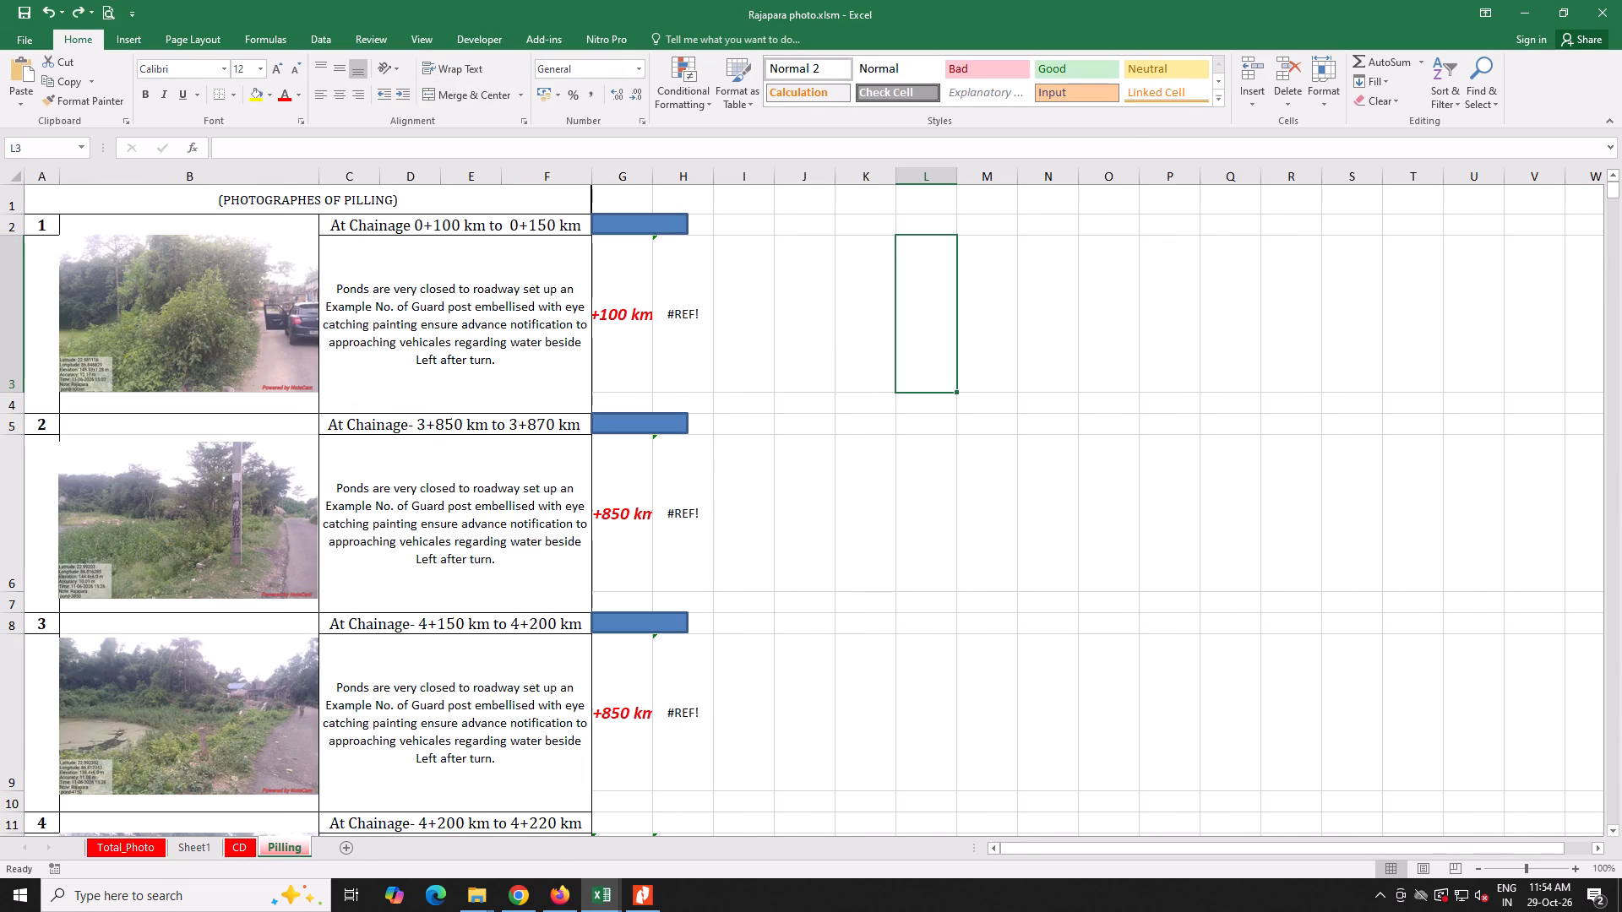
left_click(151, 848)
left_click_drag(633, 443, 1366, 663)
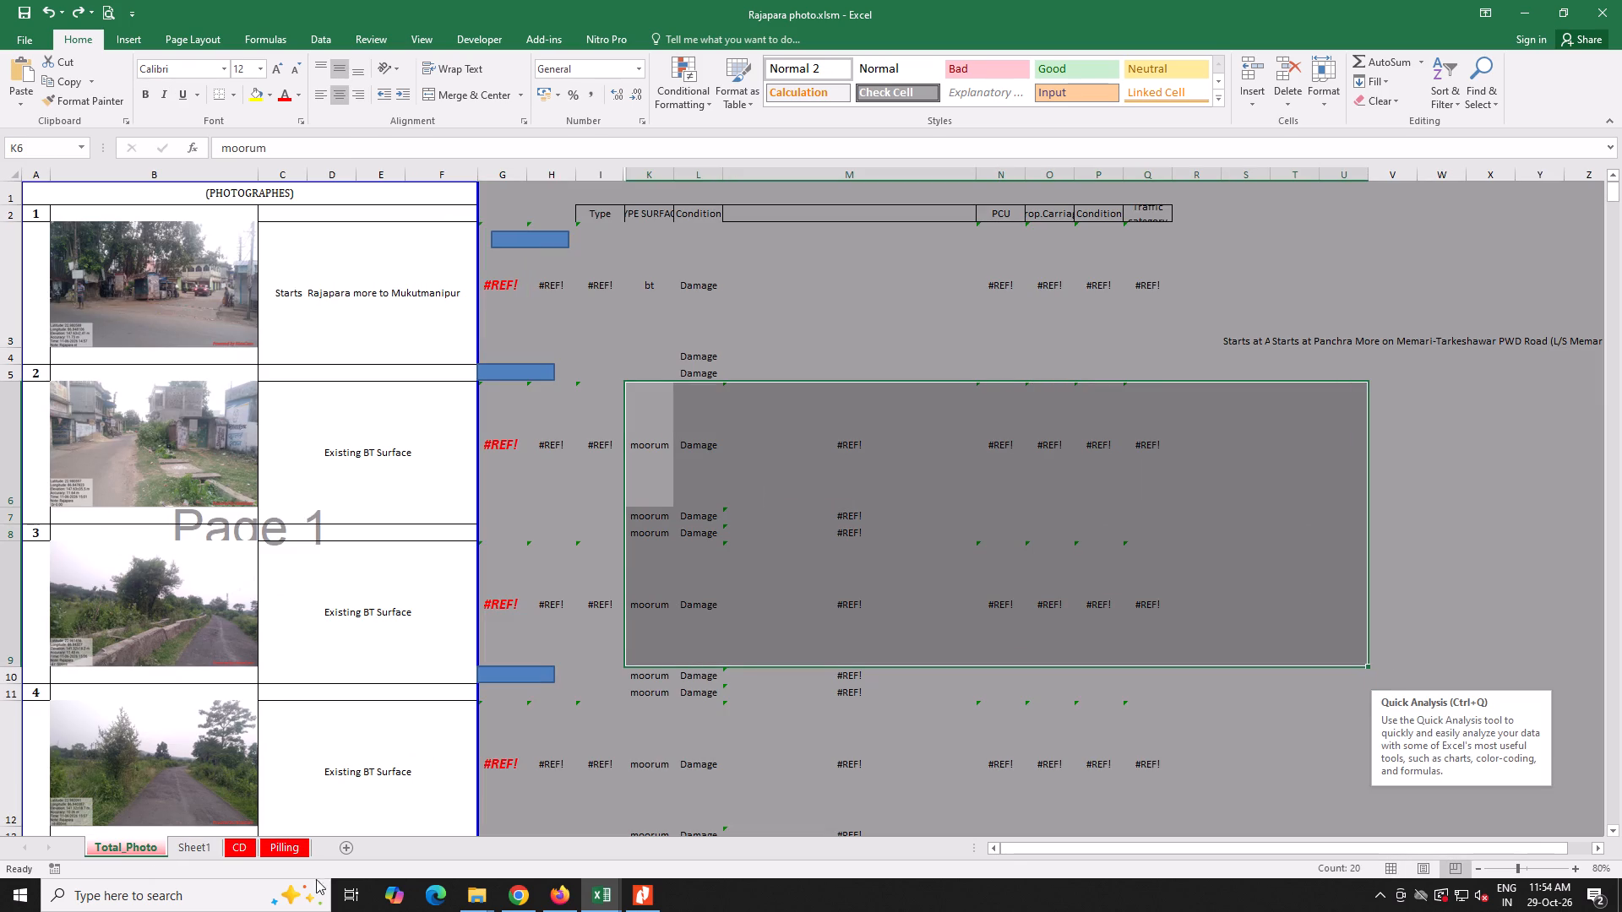
left_click(94, 403)
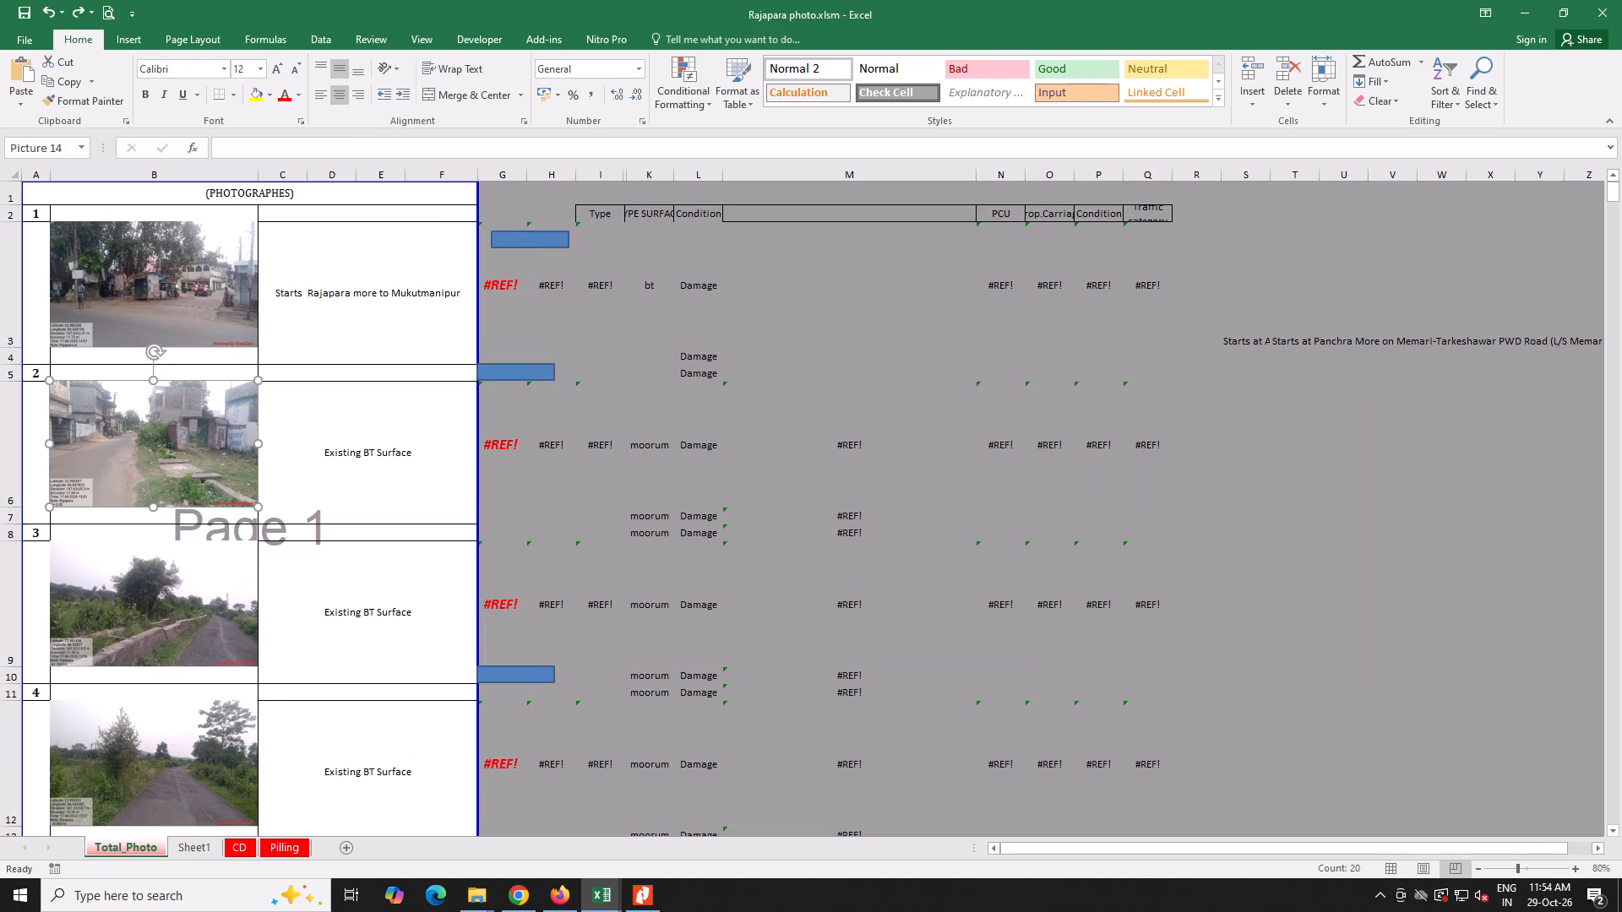
left_click(718, 567)
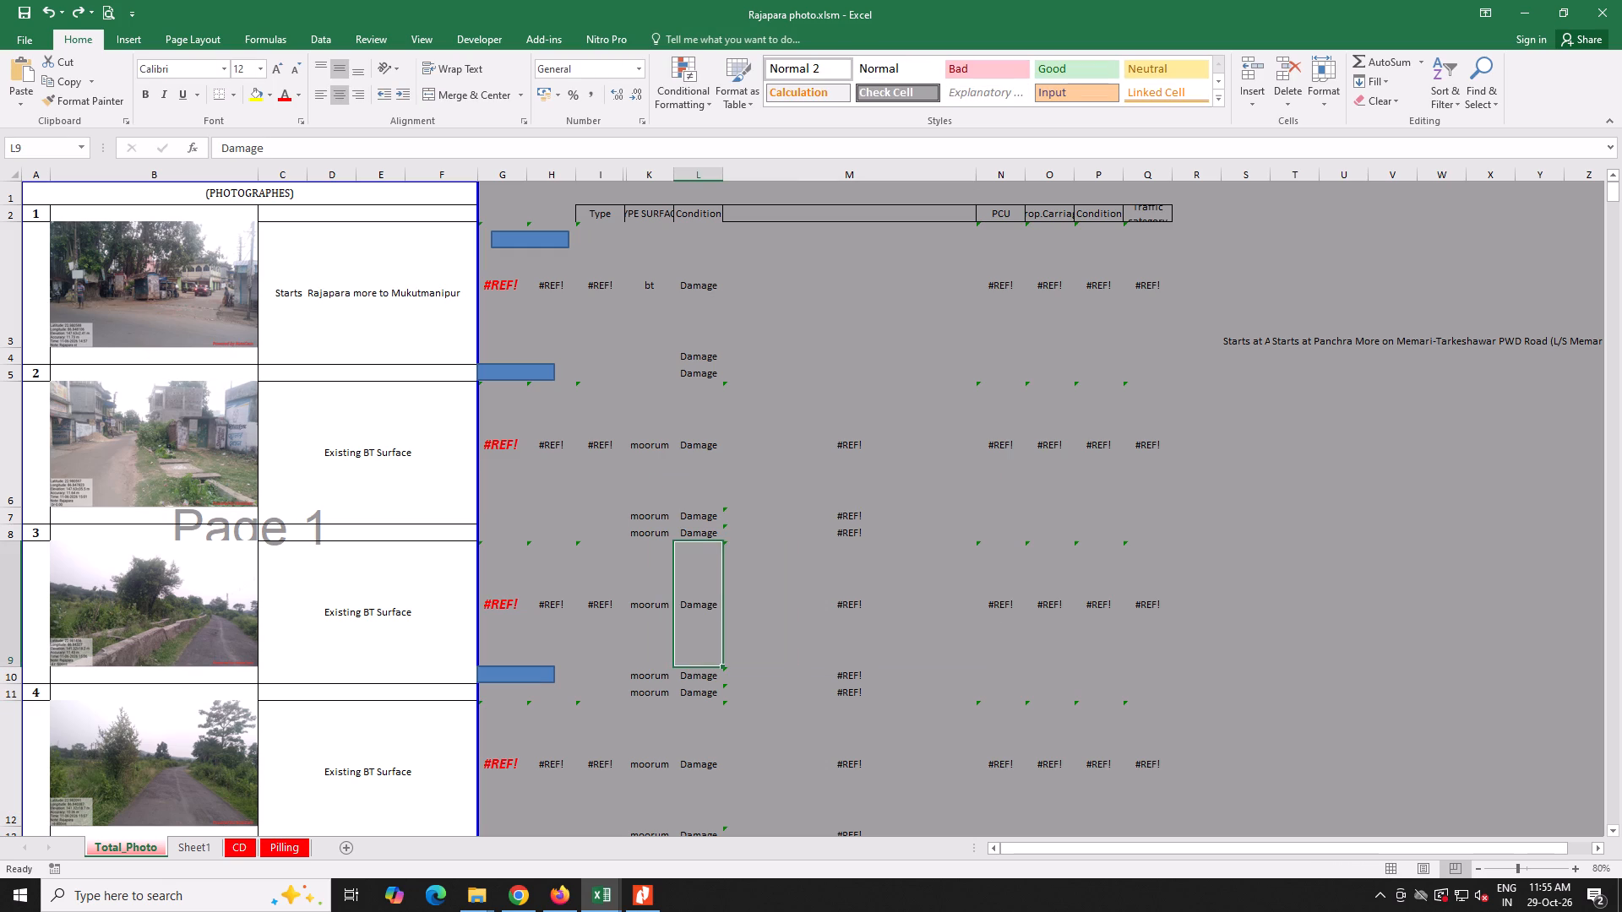
left_click(380, 280)
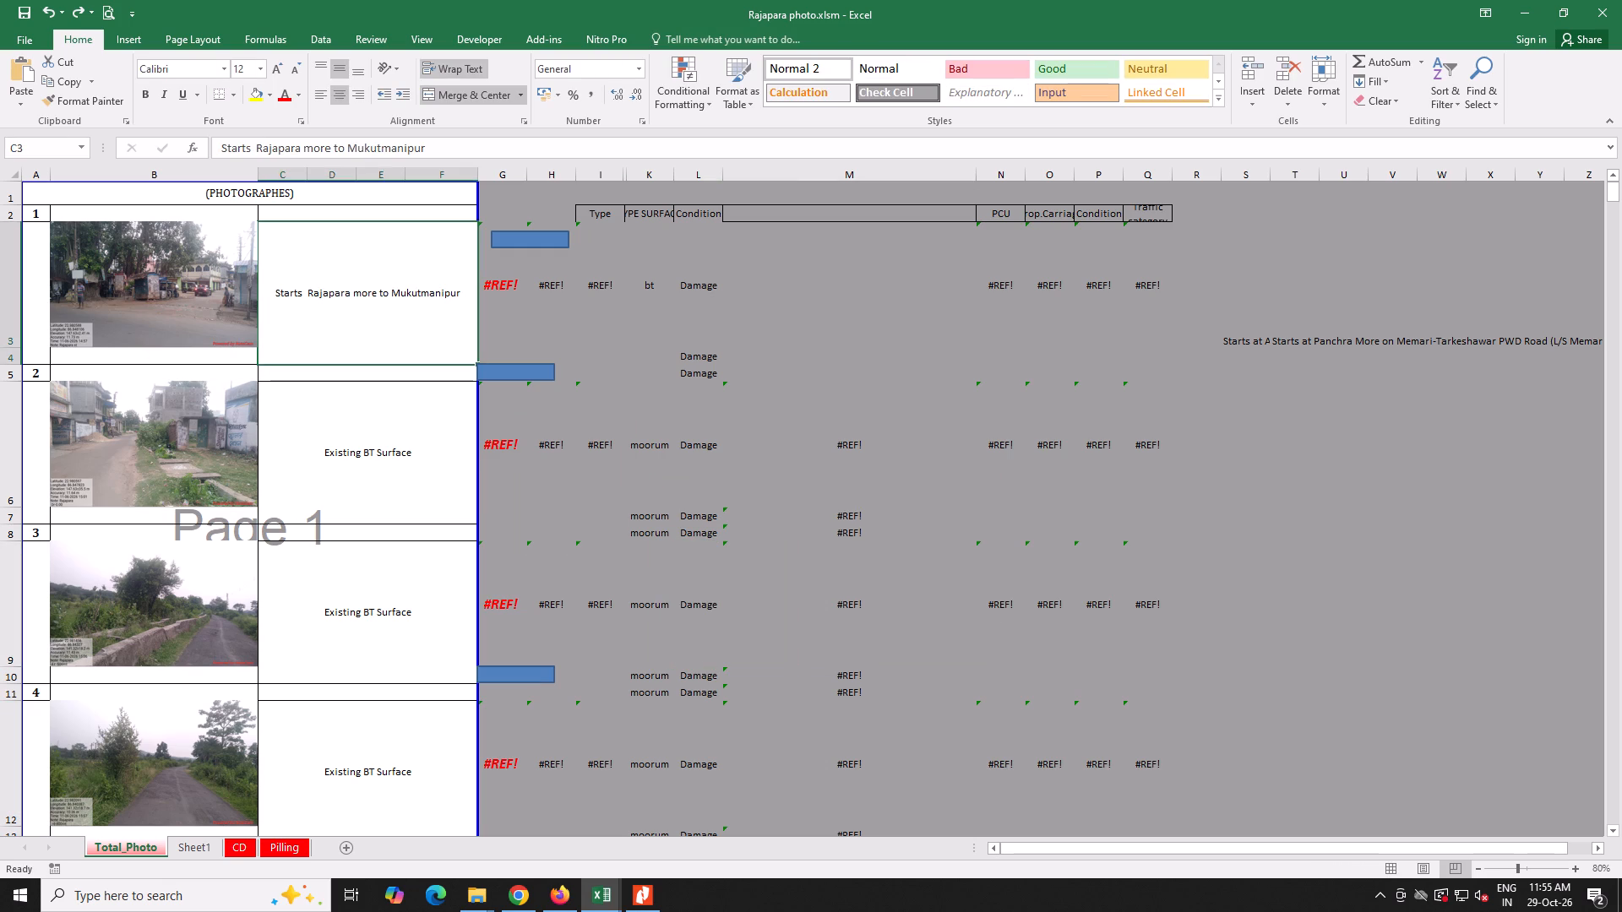
left_click(366, 375)
left_click(368, 209)
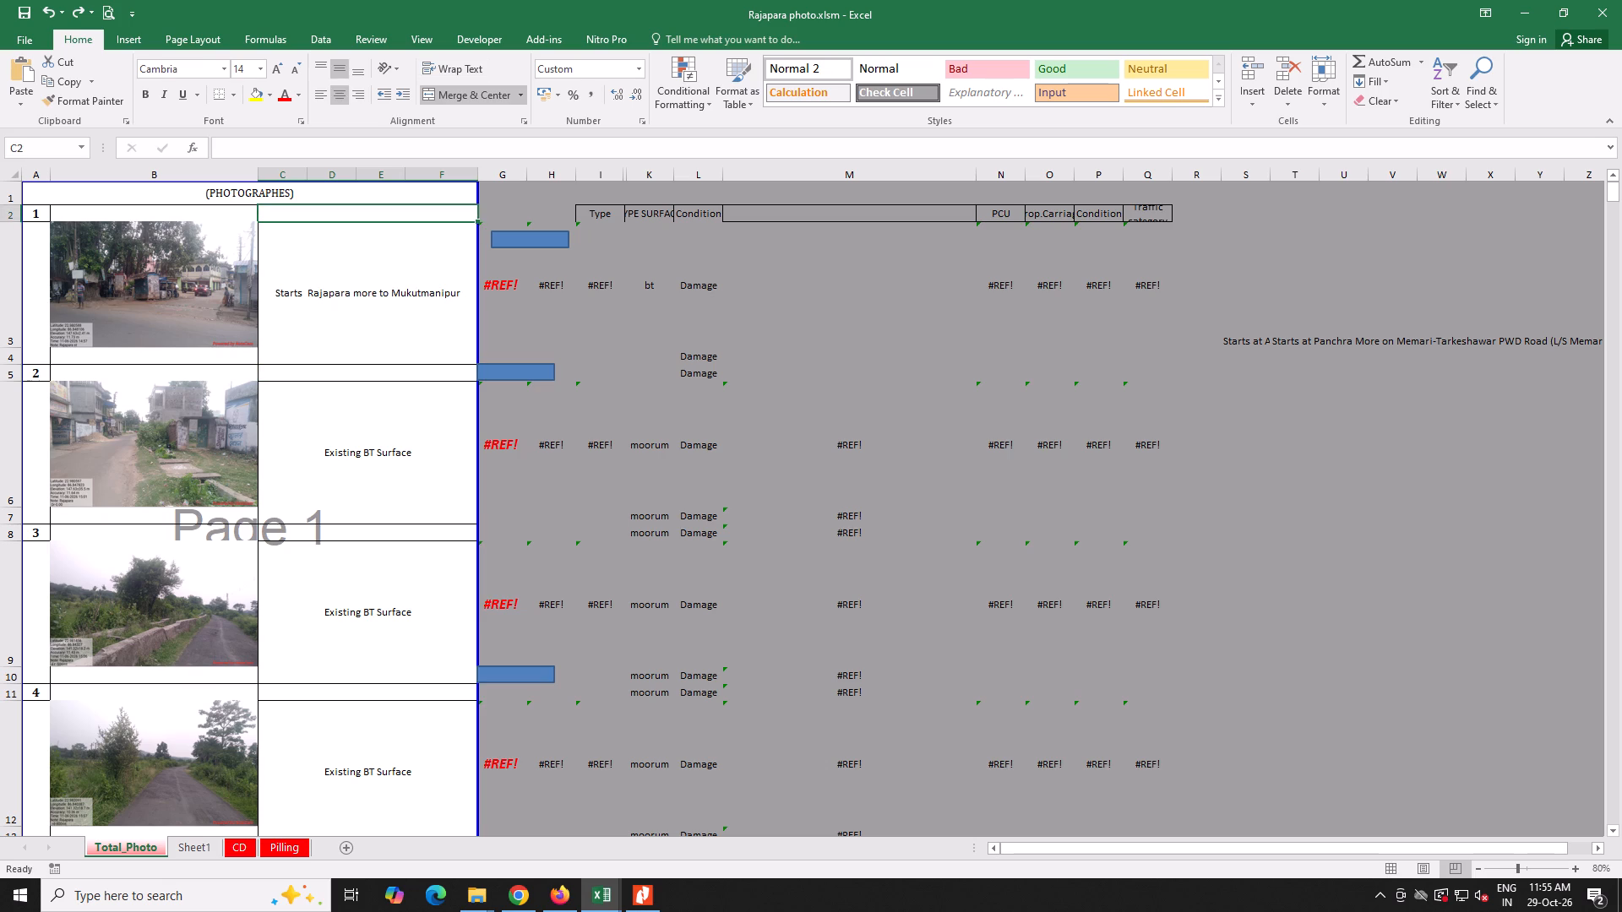
Inspect photo 4's heading cell C11 on Total_Photo and review the following photo pages with their captions.
left_click(394, 698)
double_click(395, 693)
left_click(395, 692)
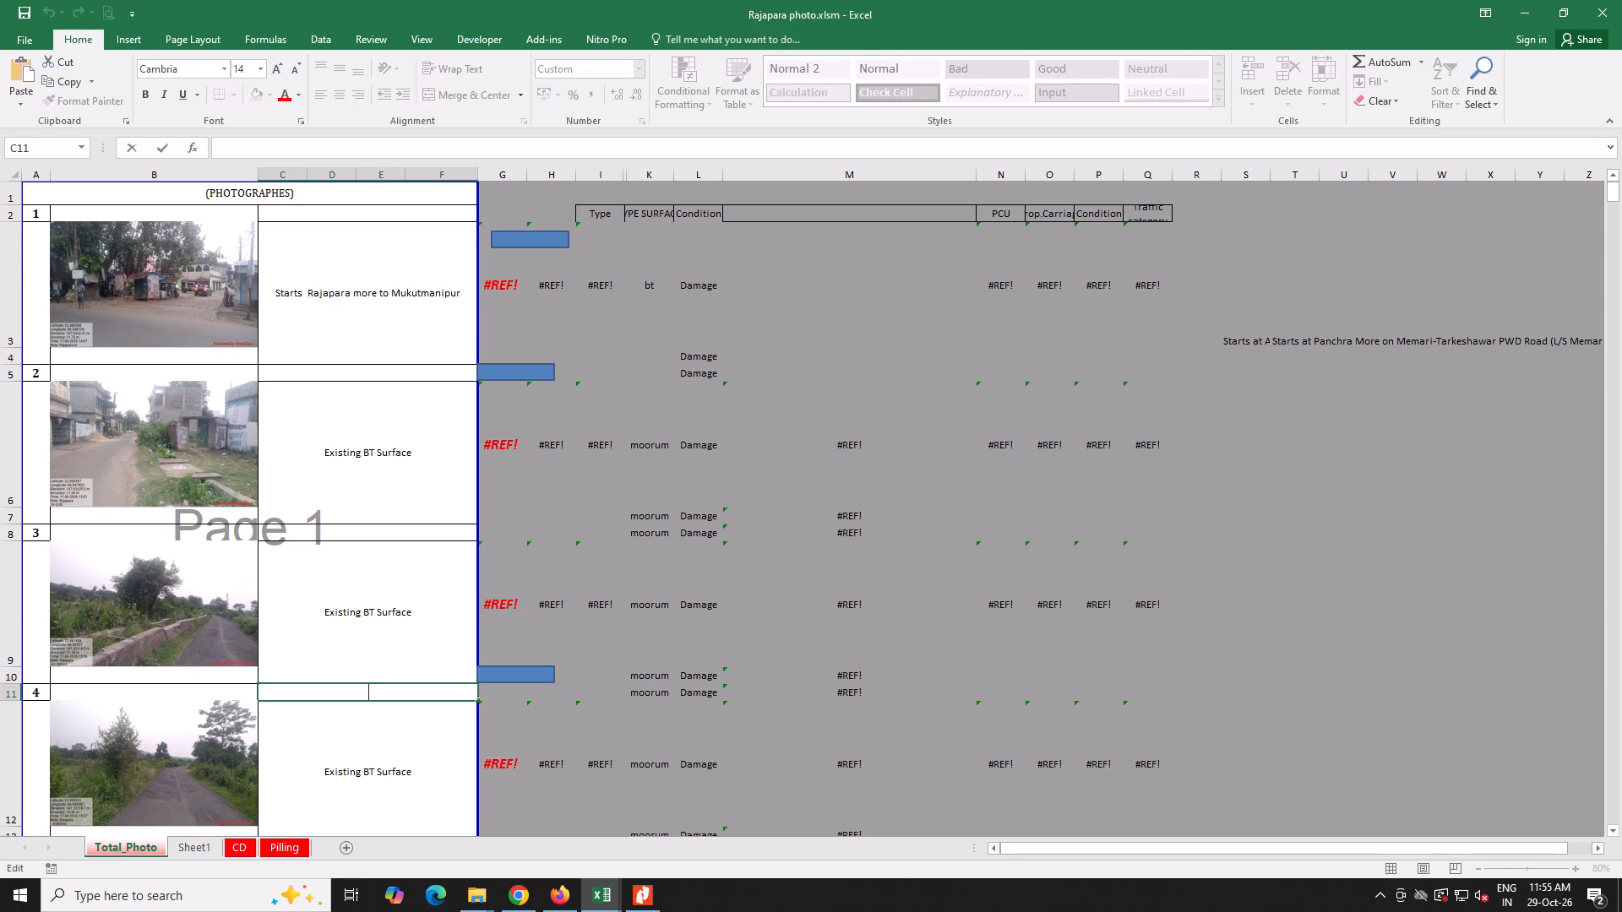
key("Escape")
scroll(395, 281, "down", 4)
scroll(383, 375, "up", 6)
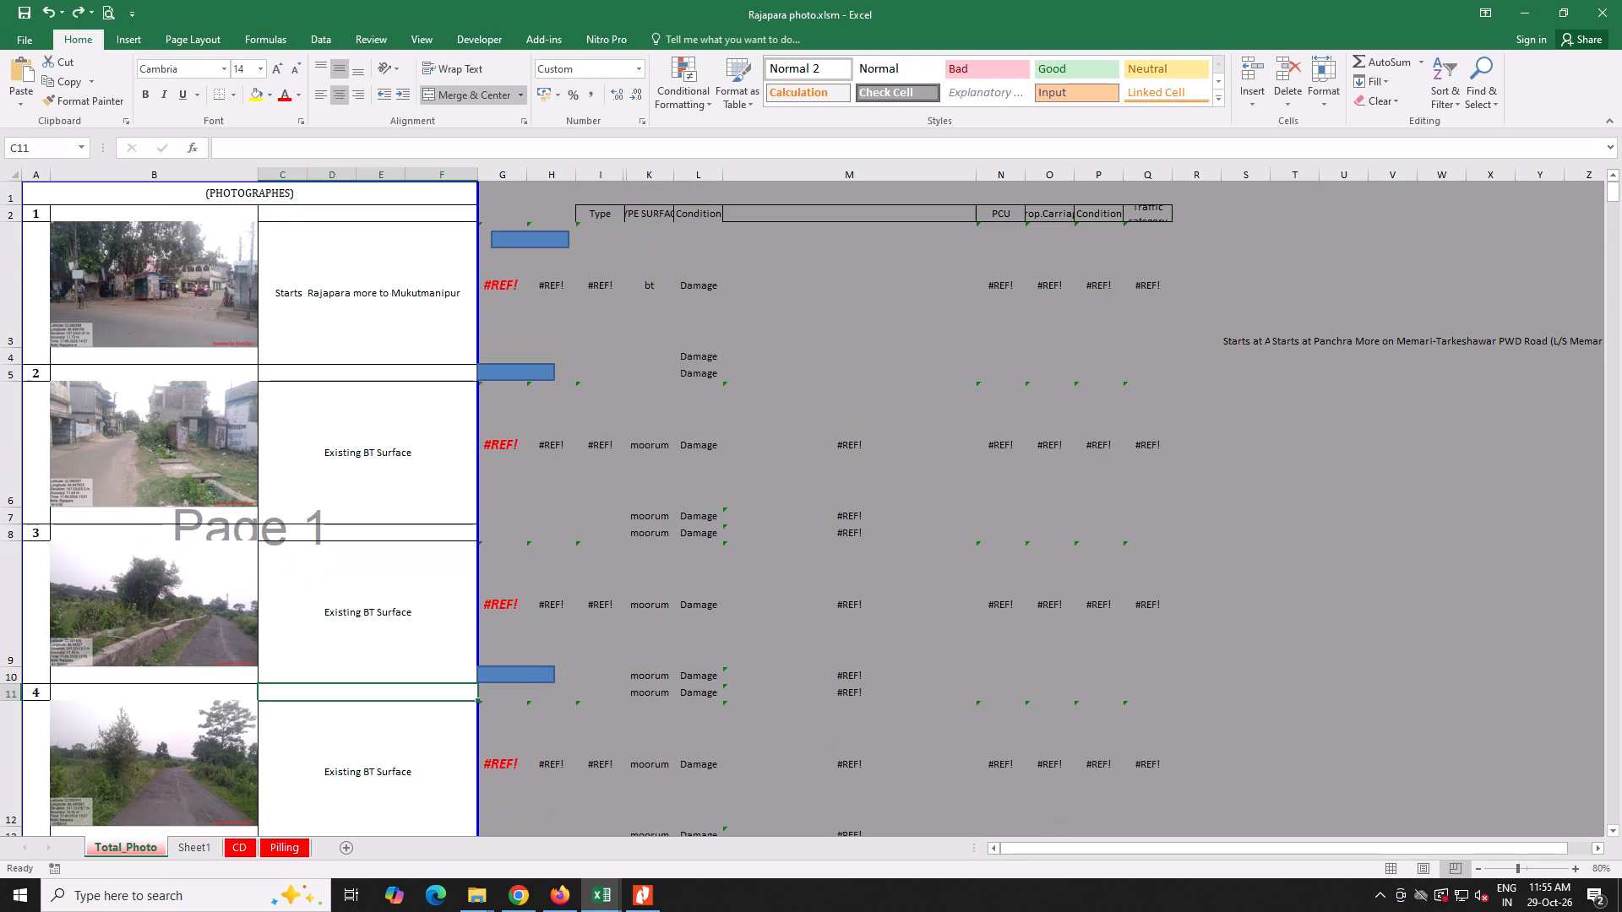
scroll(383, 377, "up", 3)
scroll(621, 411, "down", 18)
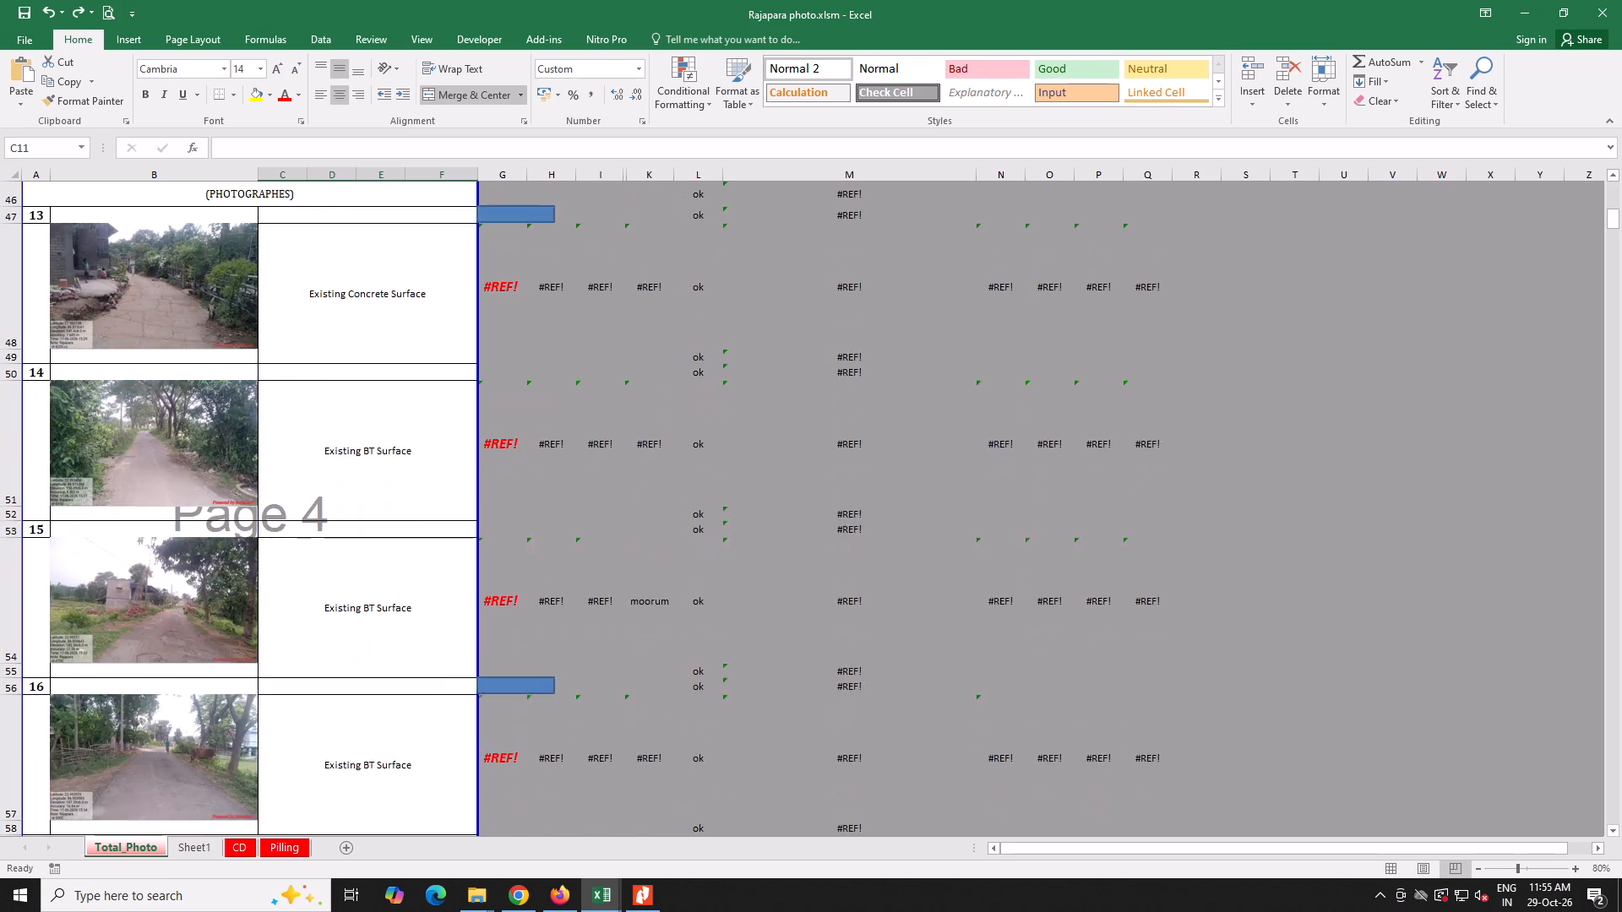
scroll(667, 505, "down", 13)
scroll(656, 516, "up", 11)
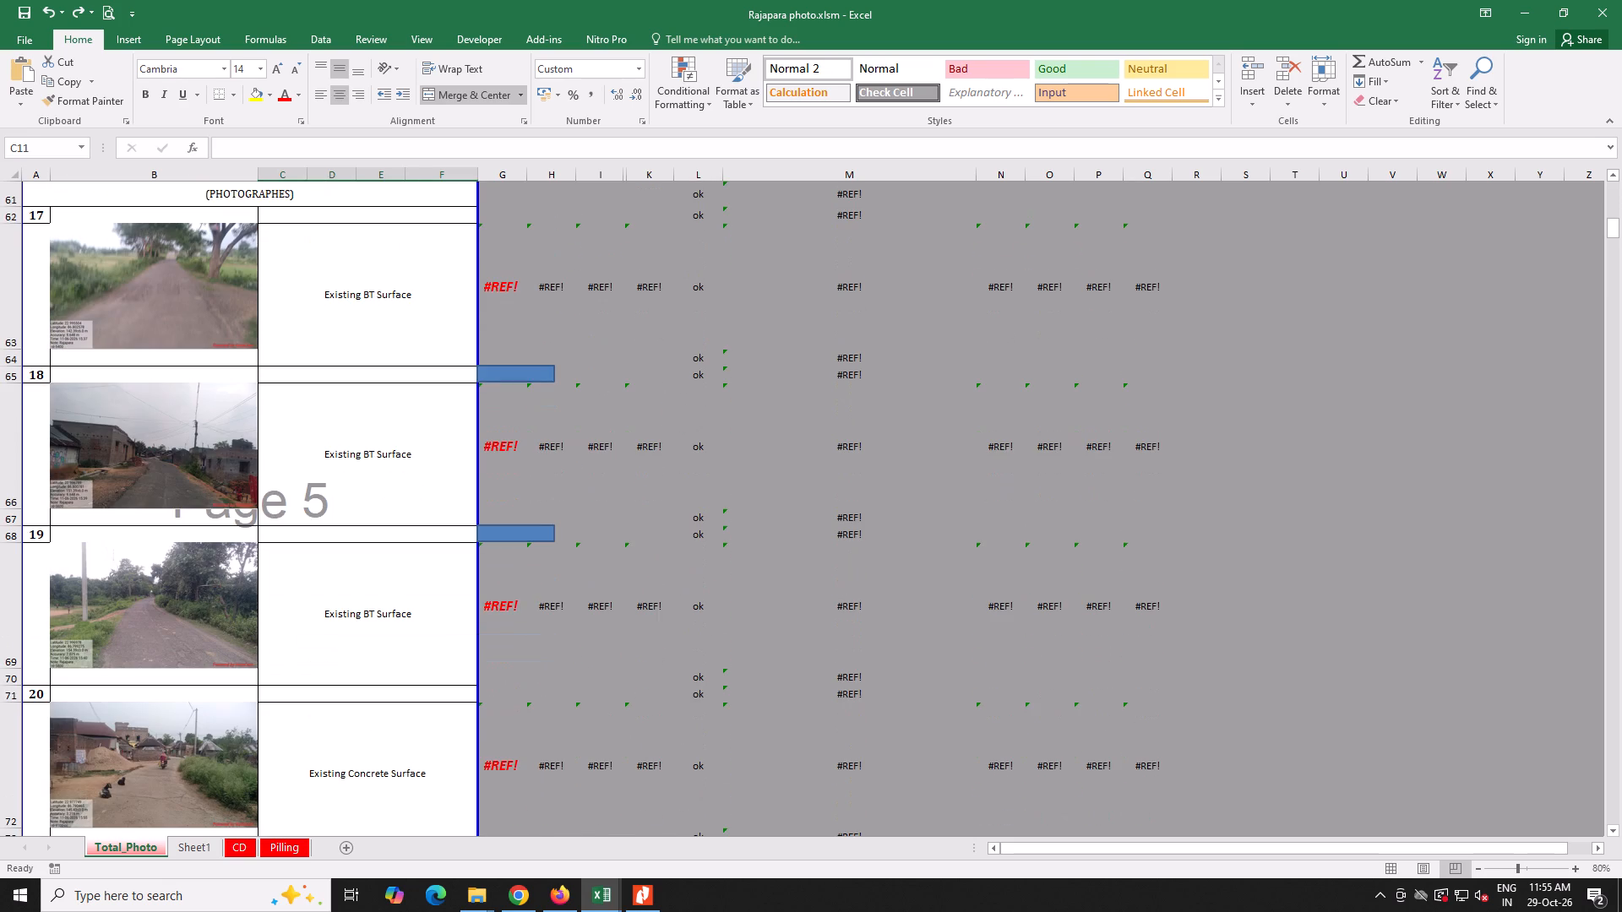
Export the Total_Photo sheet as Rajapara photo.pdf into the DWG PDF folder, check the published pages and close the PDF.
left_click(26, 39)
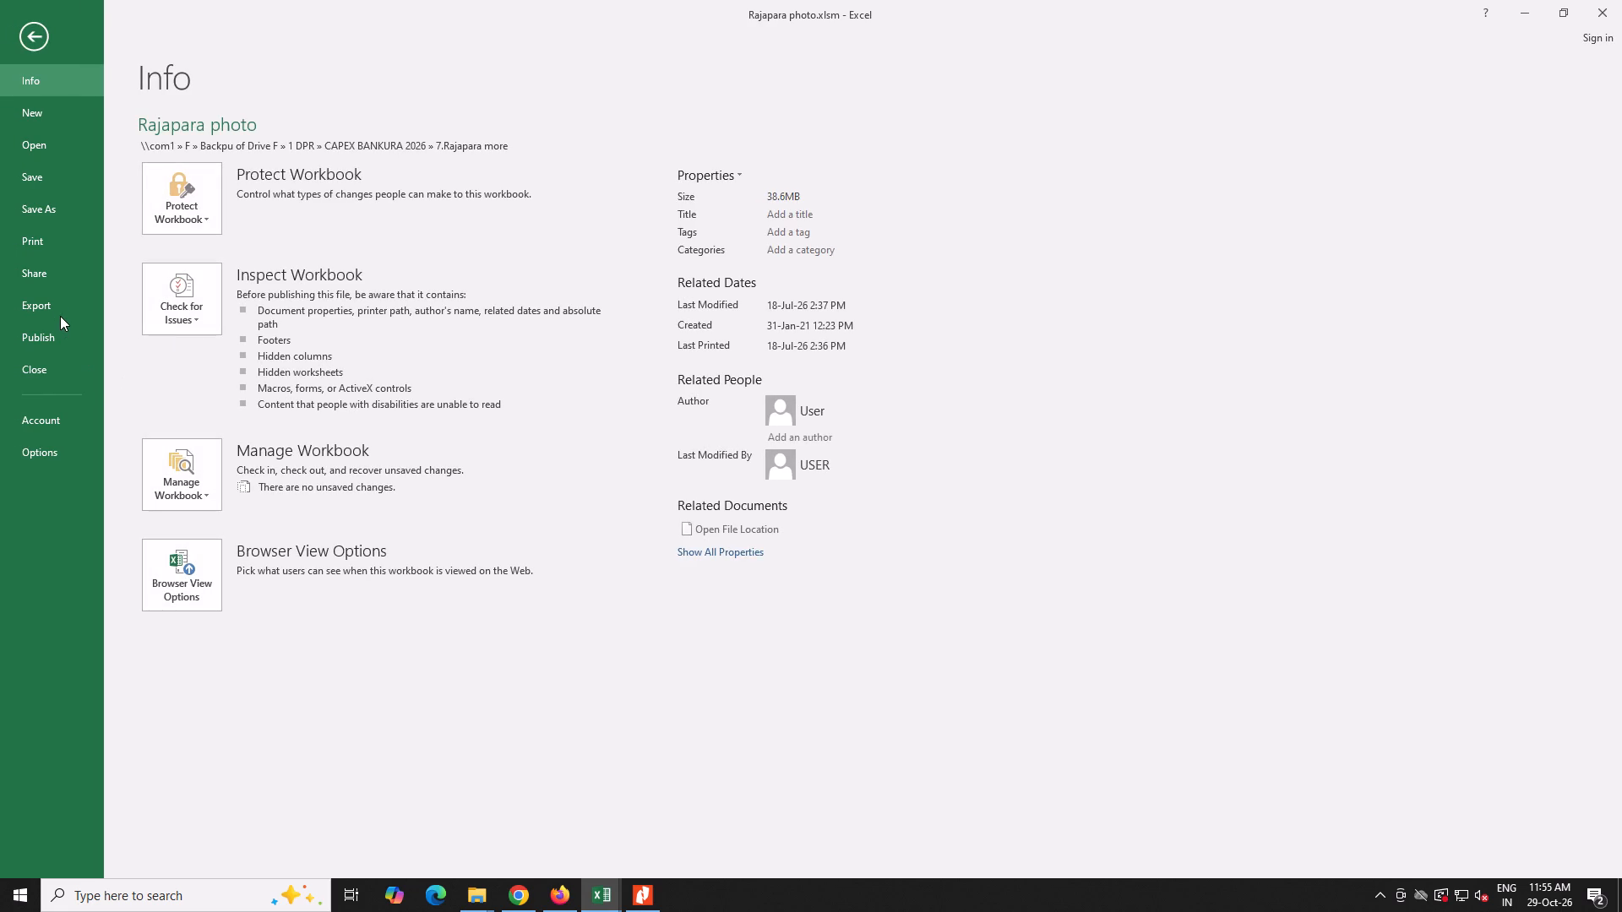
left_click(58, 299)
left_click(459, 242)
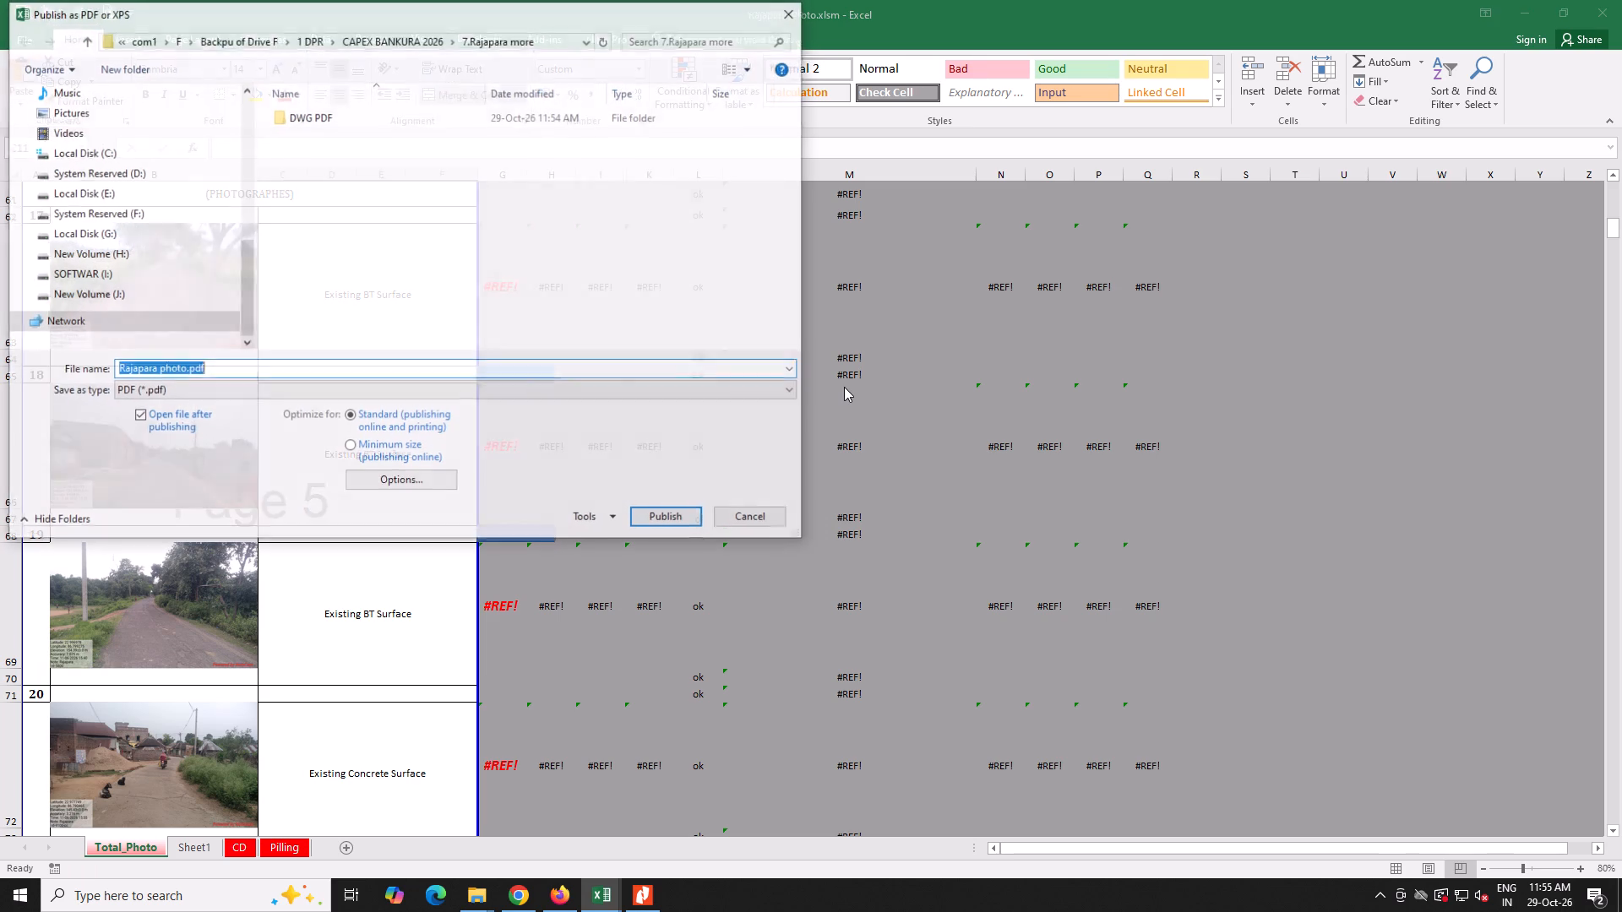
double_click(330, 123)
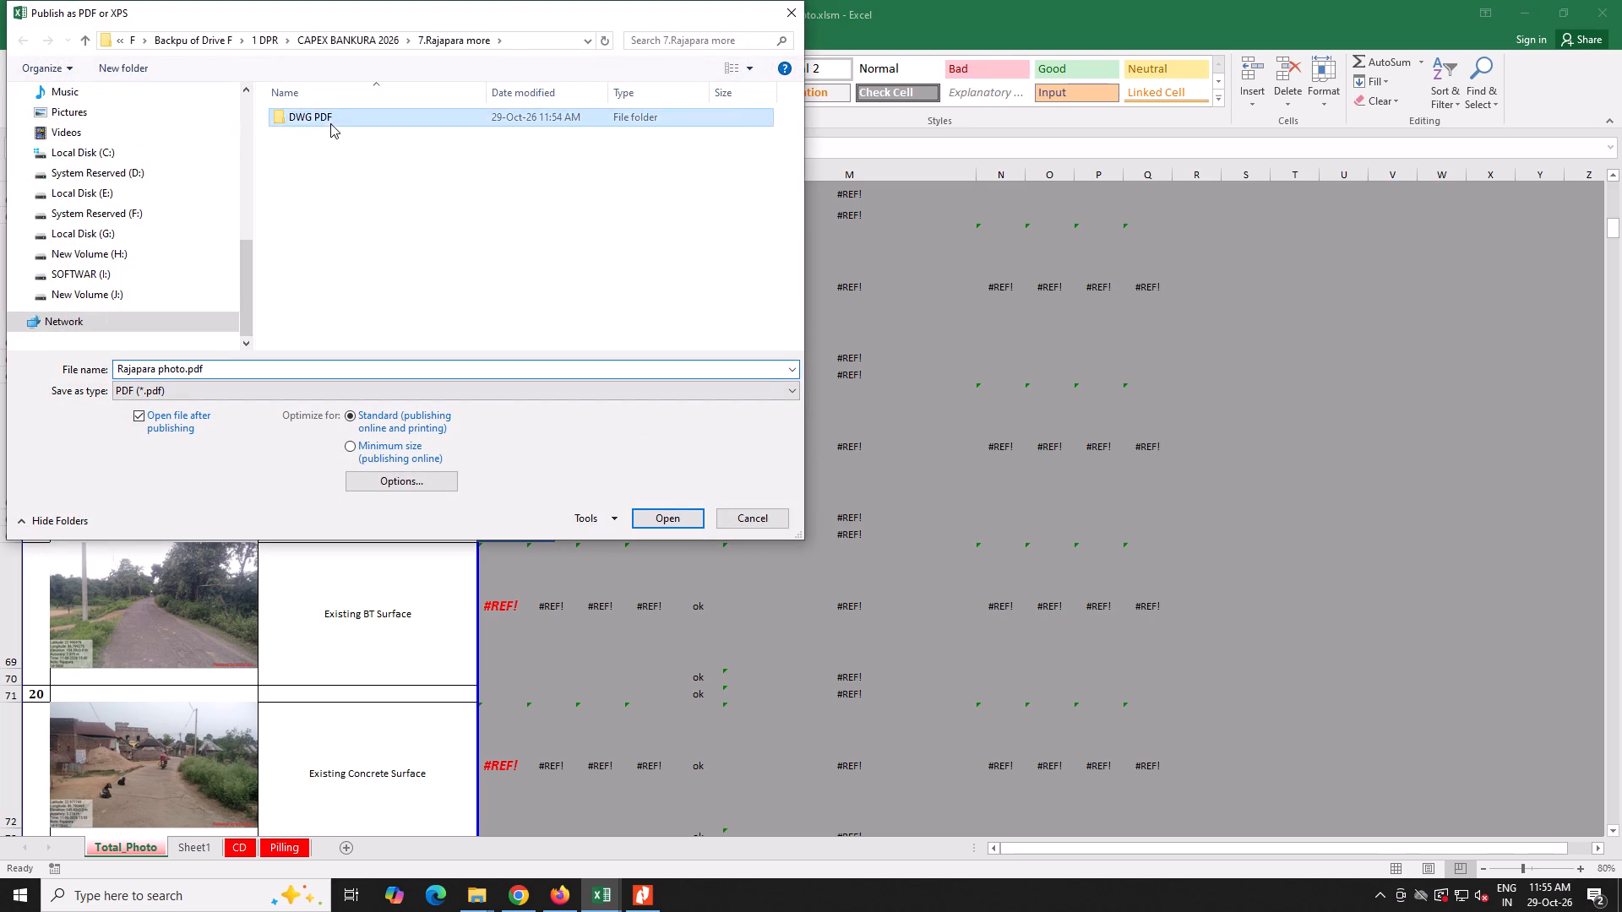
left_click(676, 524)
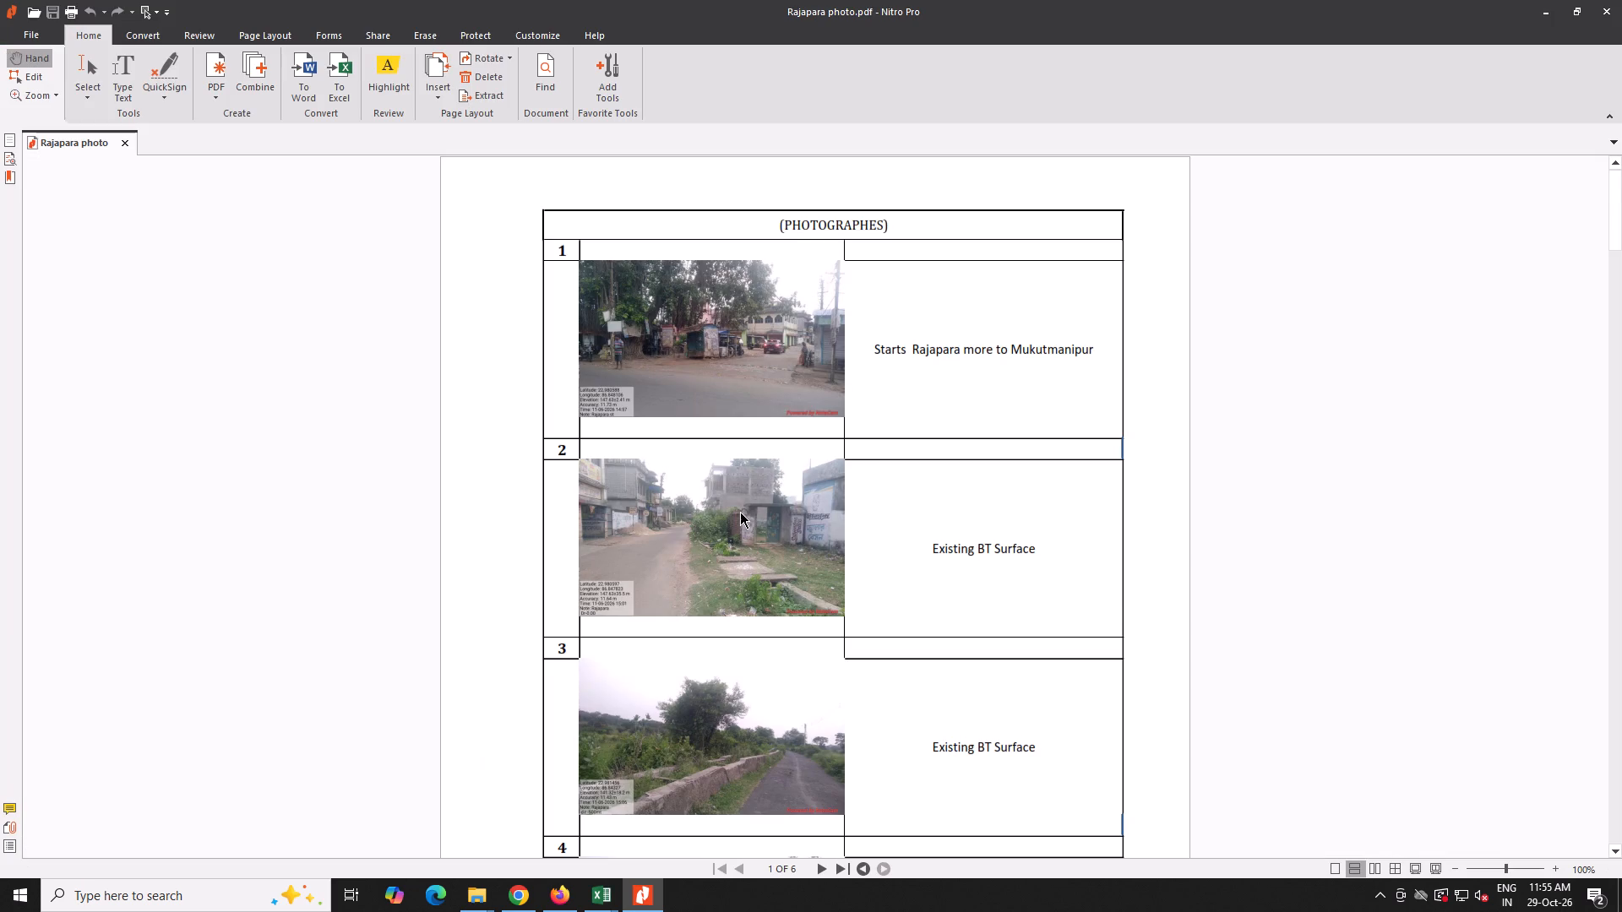
scroll(745, 510, "down", 15)
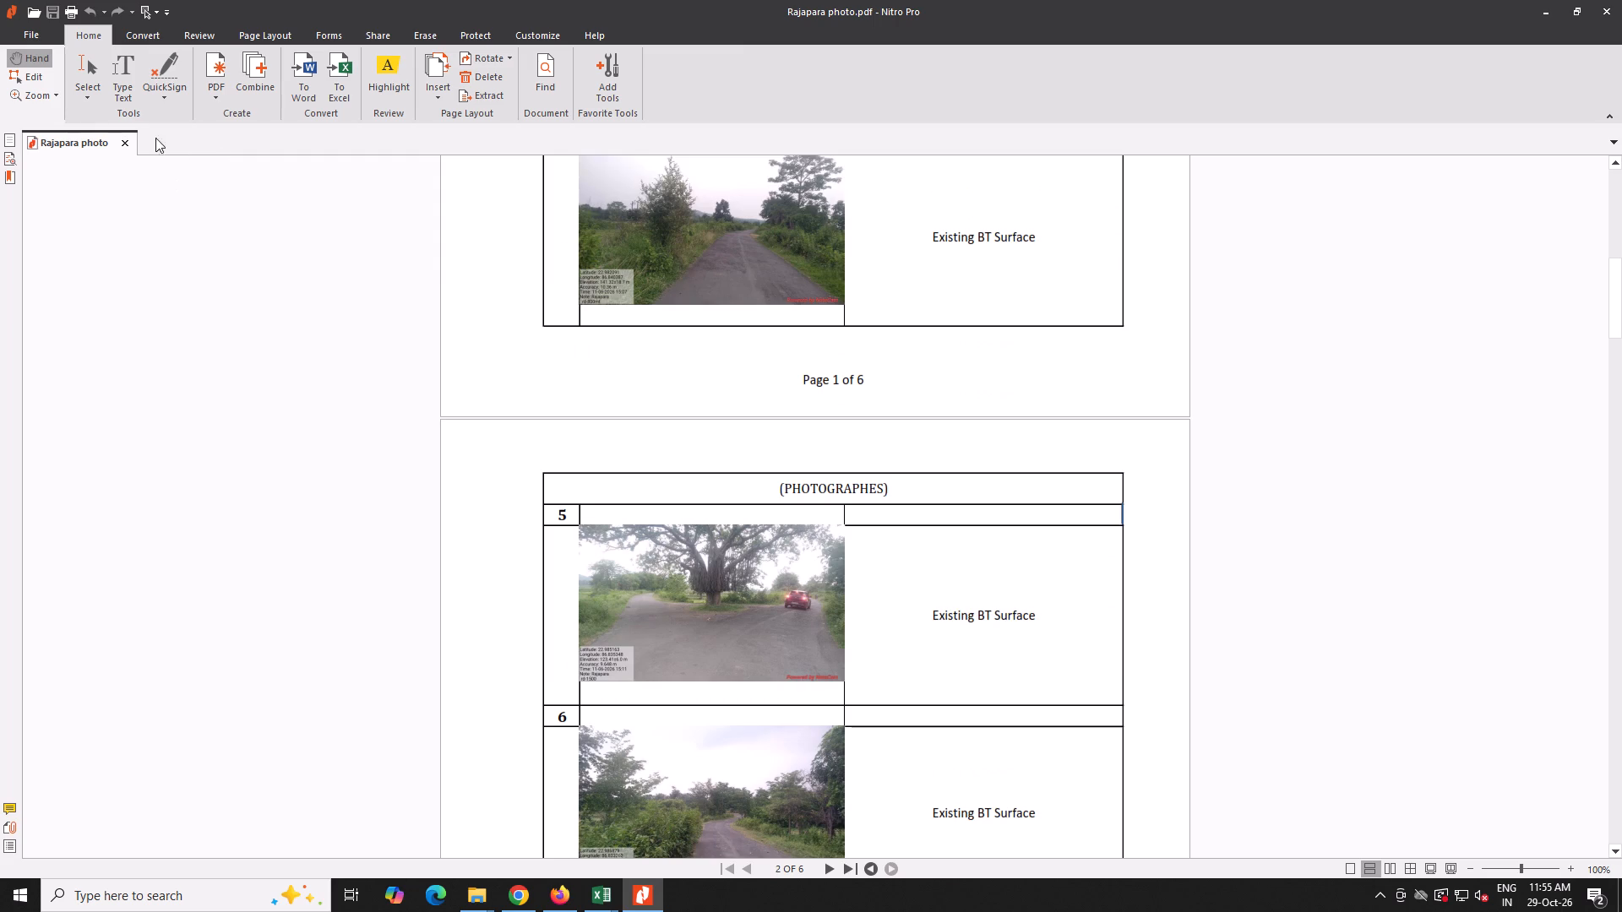
left_click(128, 140)
left_click(1603, 6)
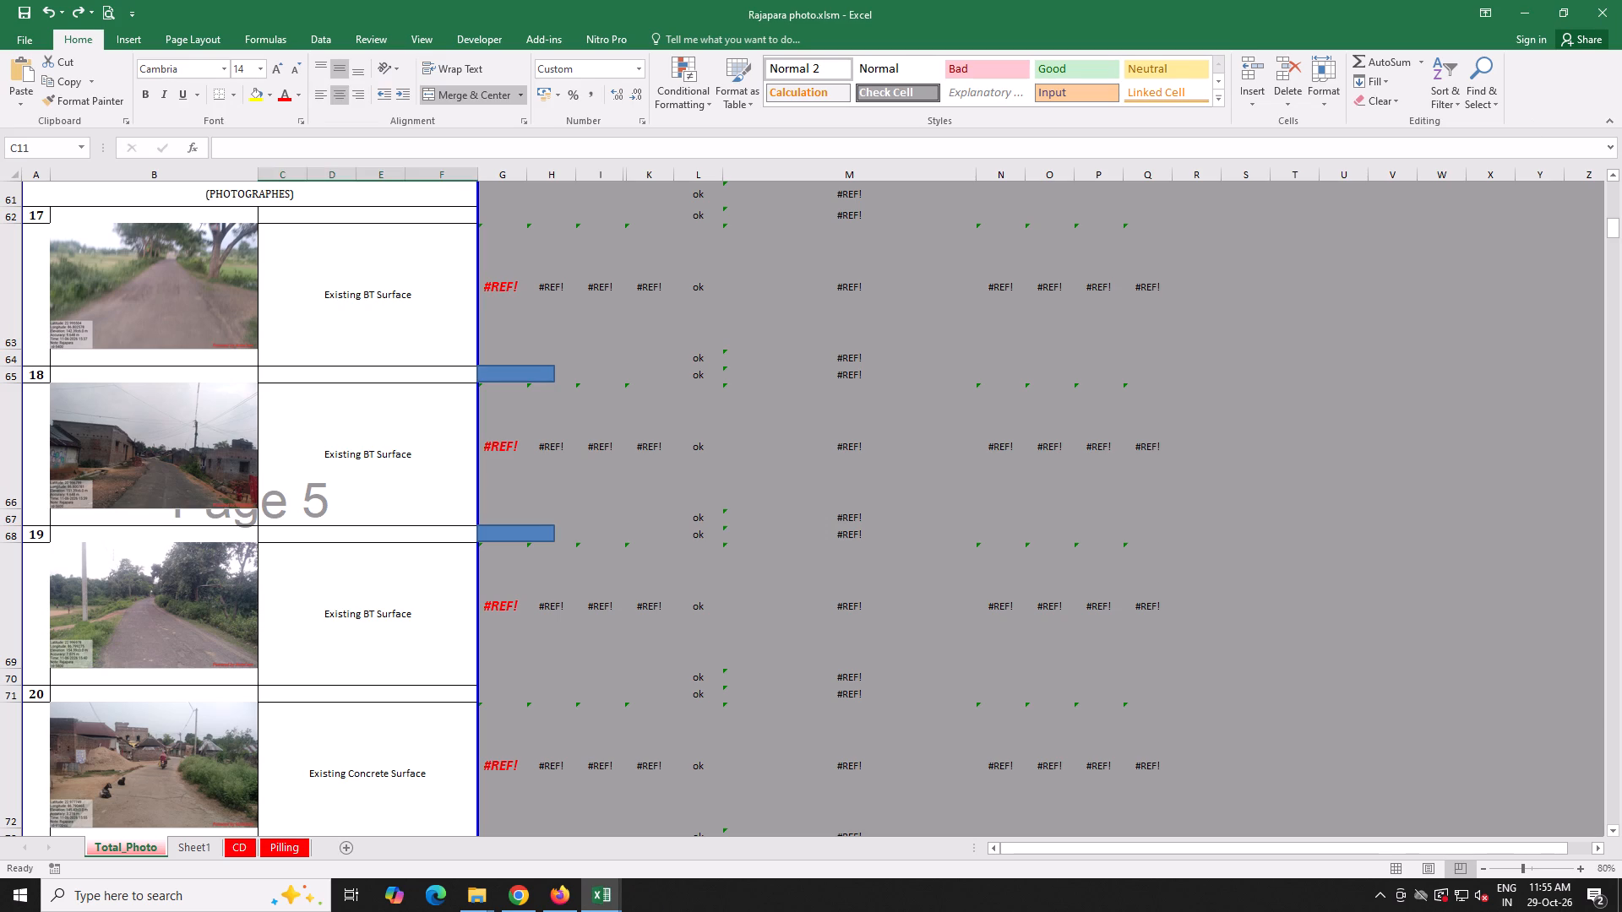
Look back over the Total_Photo pages and close Rajapara photo.xlsm without saving changes.
left_click(1021, 516)
scroll(1032, 504, "down", 6)
scroll(1032, 502, "up", 8)
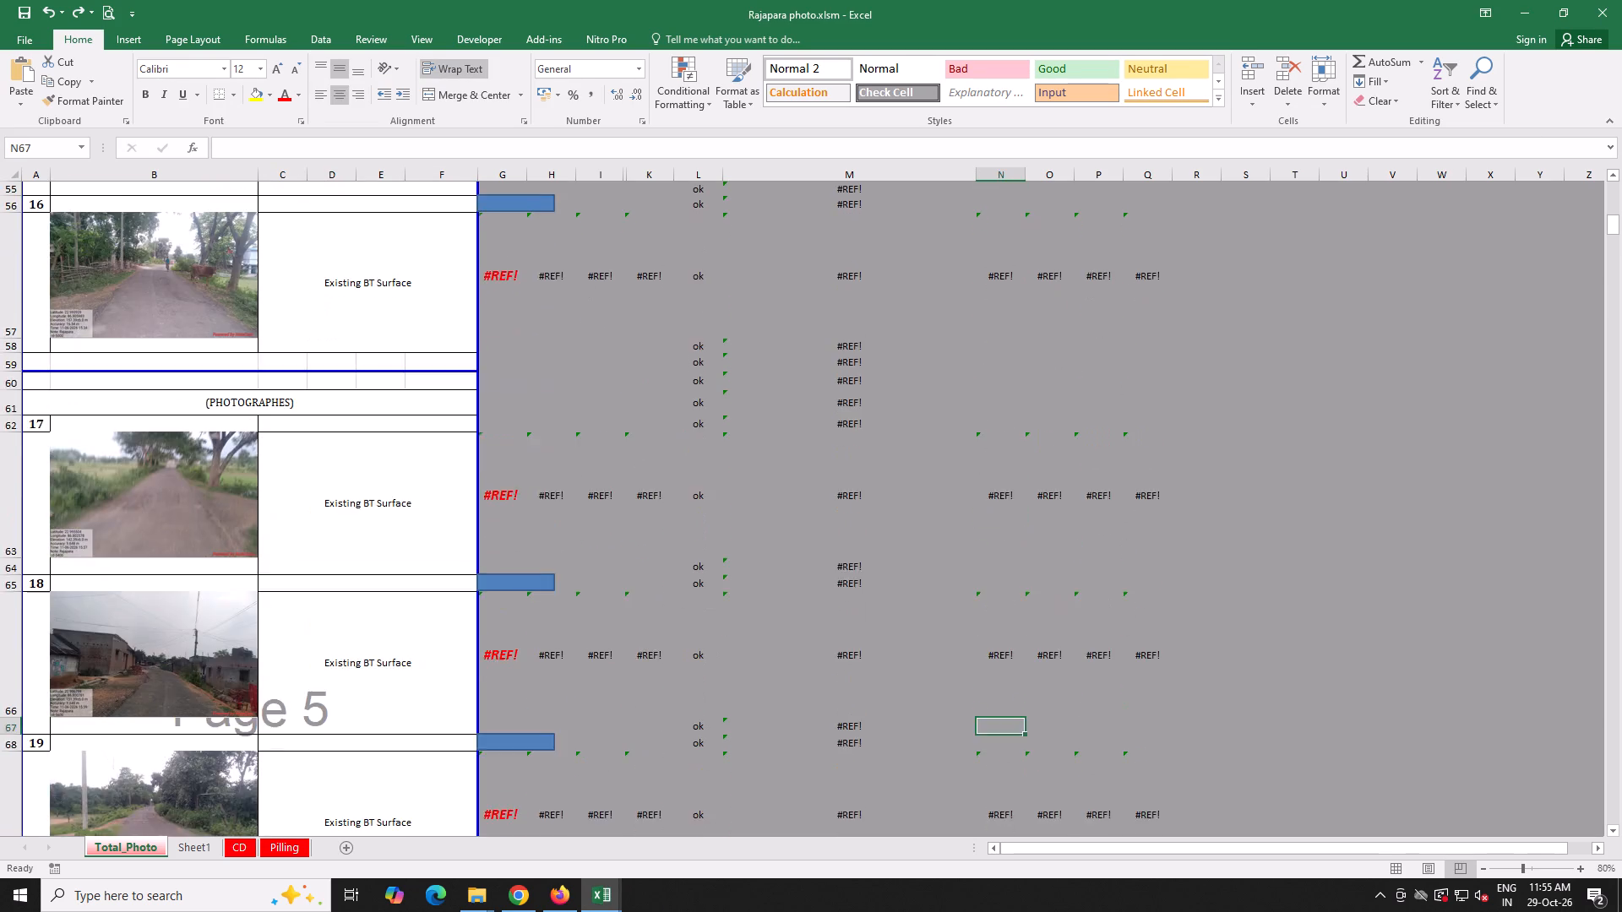
scroll(1033, 494, "up", 20)
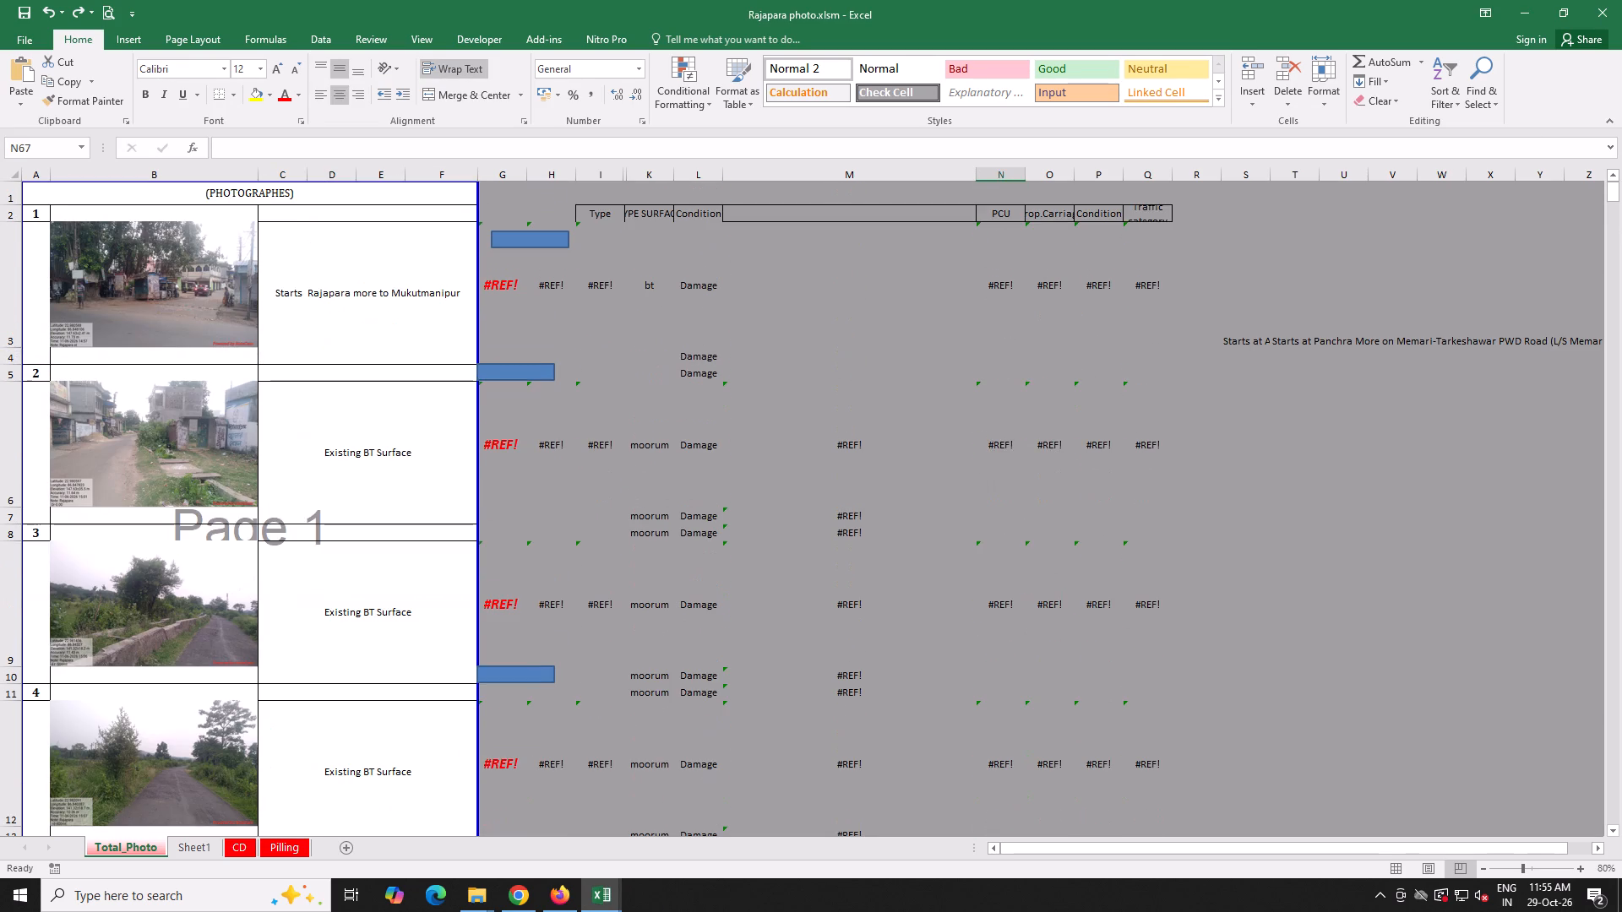
scroll(1034, 489, "up", 4)
left_click(1614, 0)
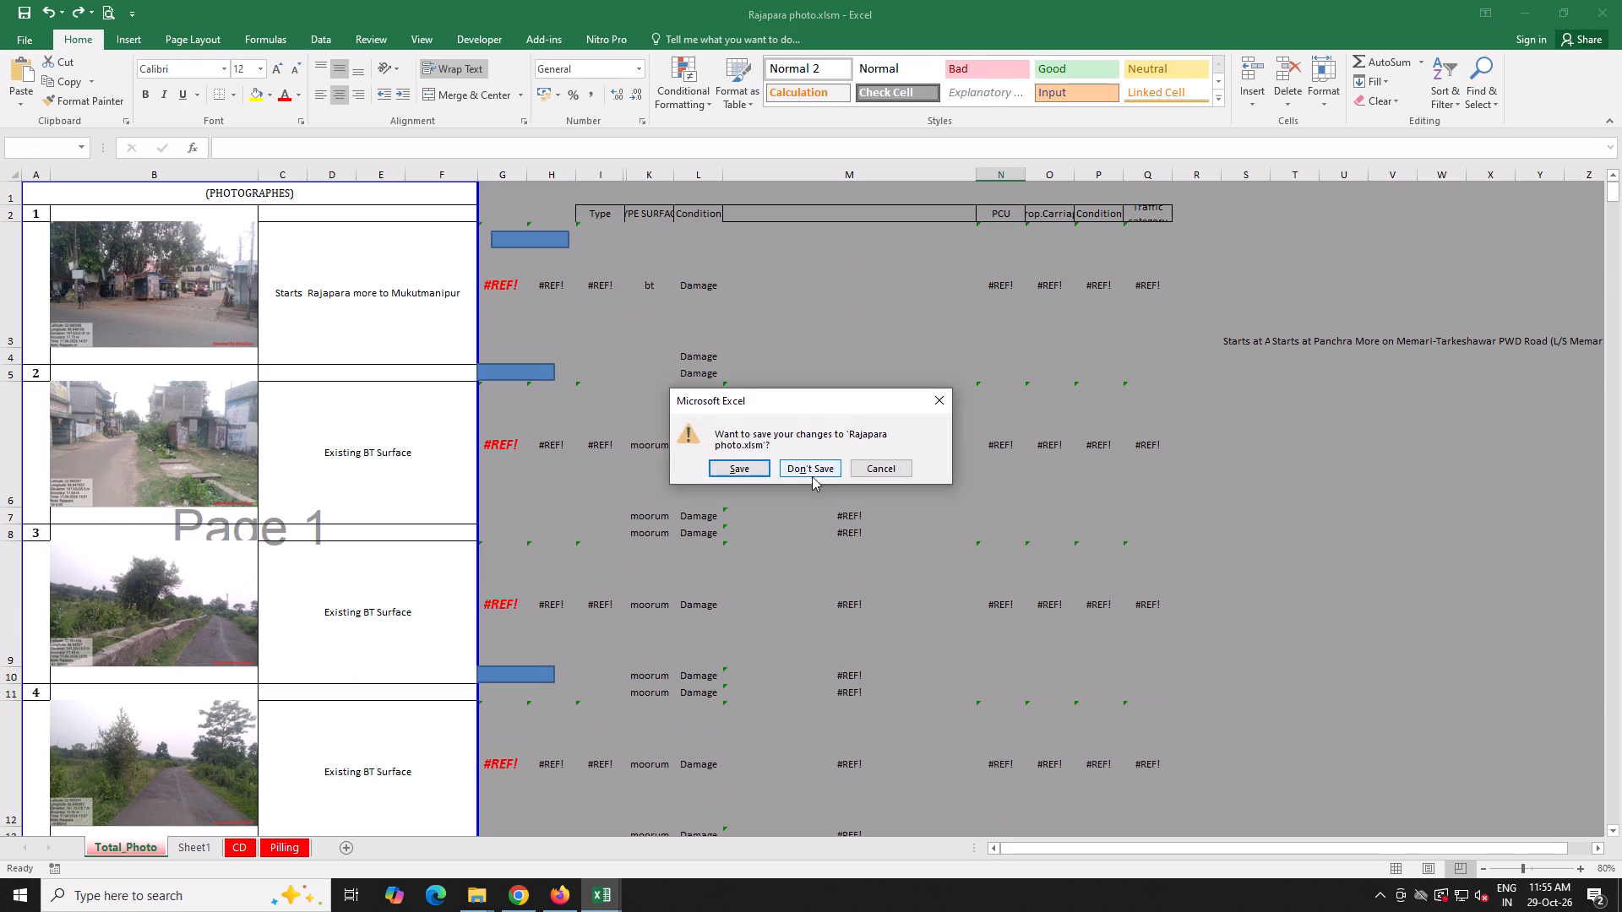
left_click(814, 469)
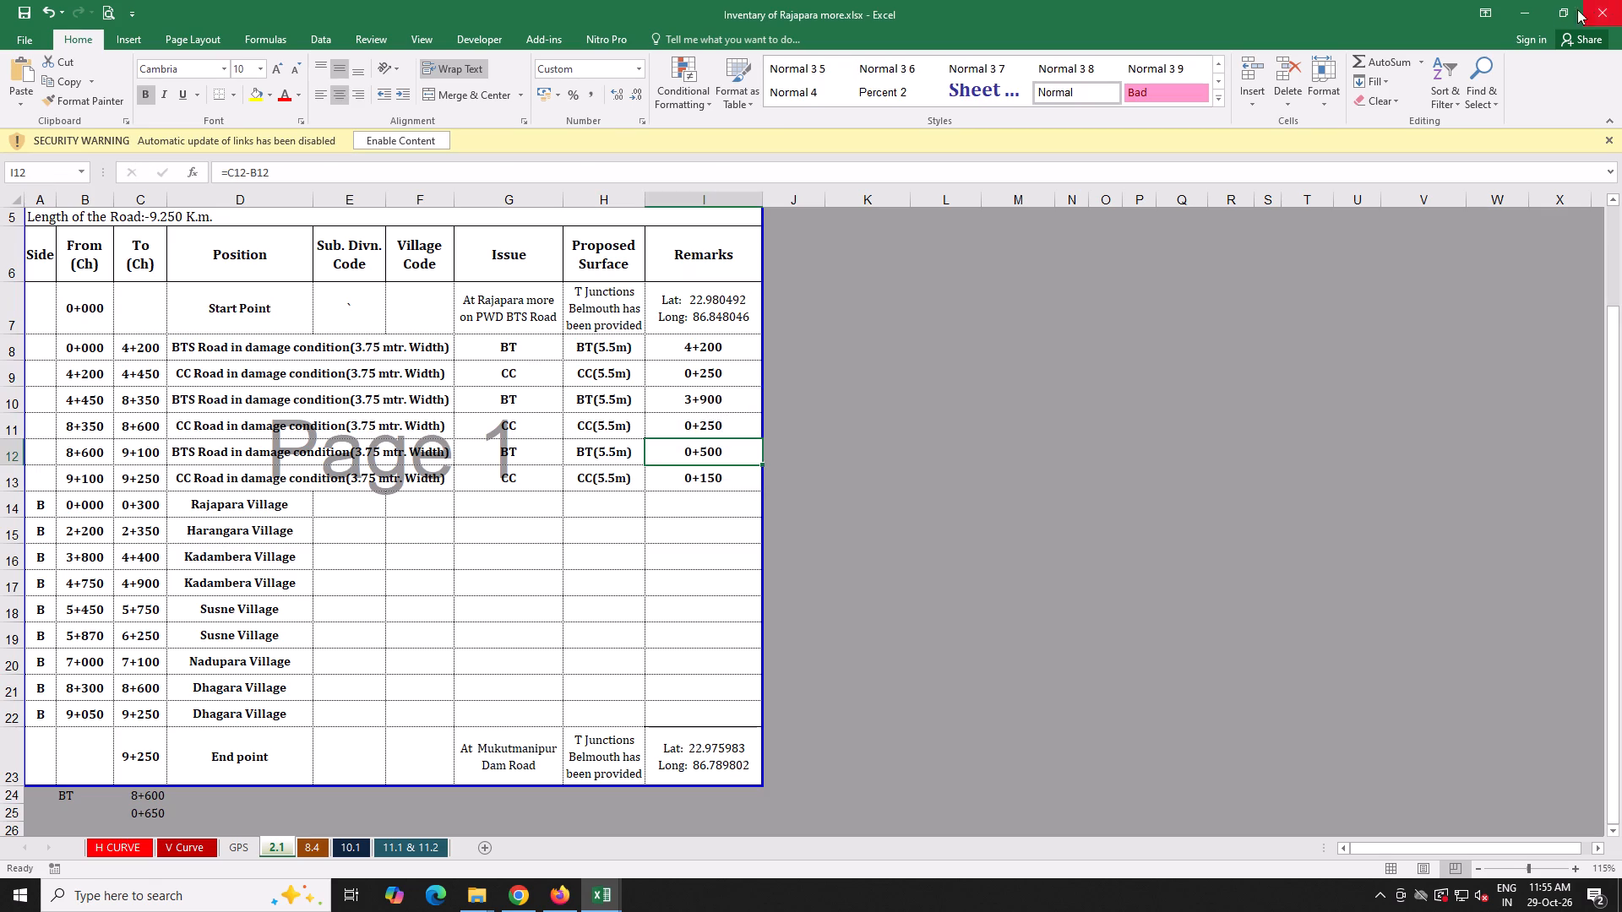
Copy the road name "Rajapara more to Mukutmanipur" from cell A2 of sheet 2.1 in the Inventory of Rajapara more workbook.
left_click(1537, 6)
left_click(609, 889)
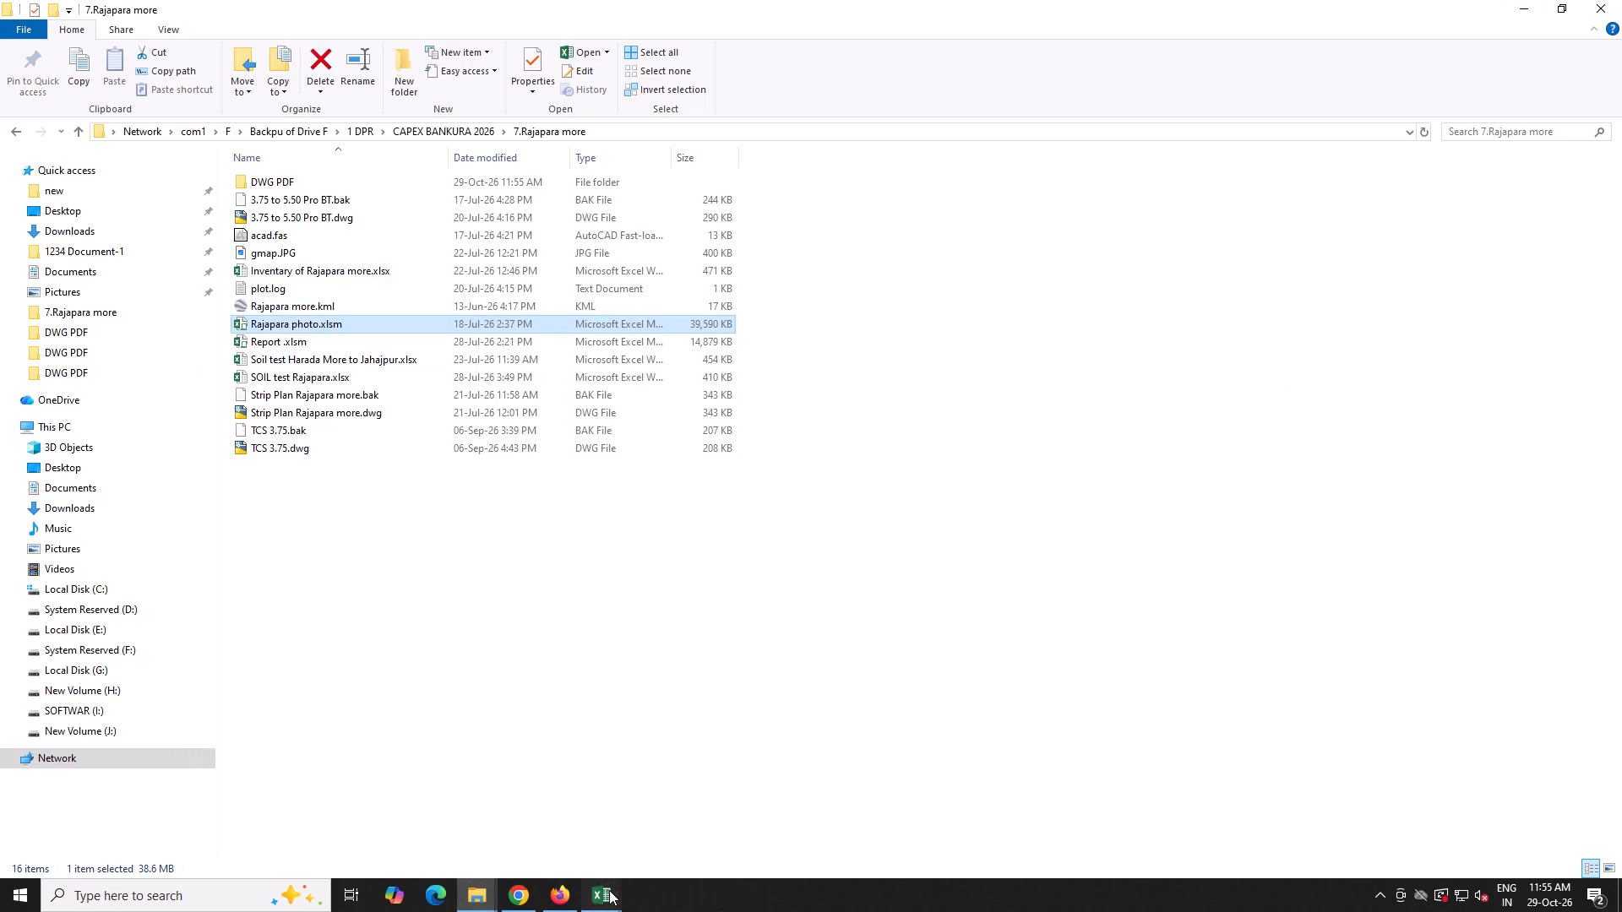
left_click(719, 792)
left_click(203, 219)
scroll(205, 220, "up", 4)
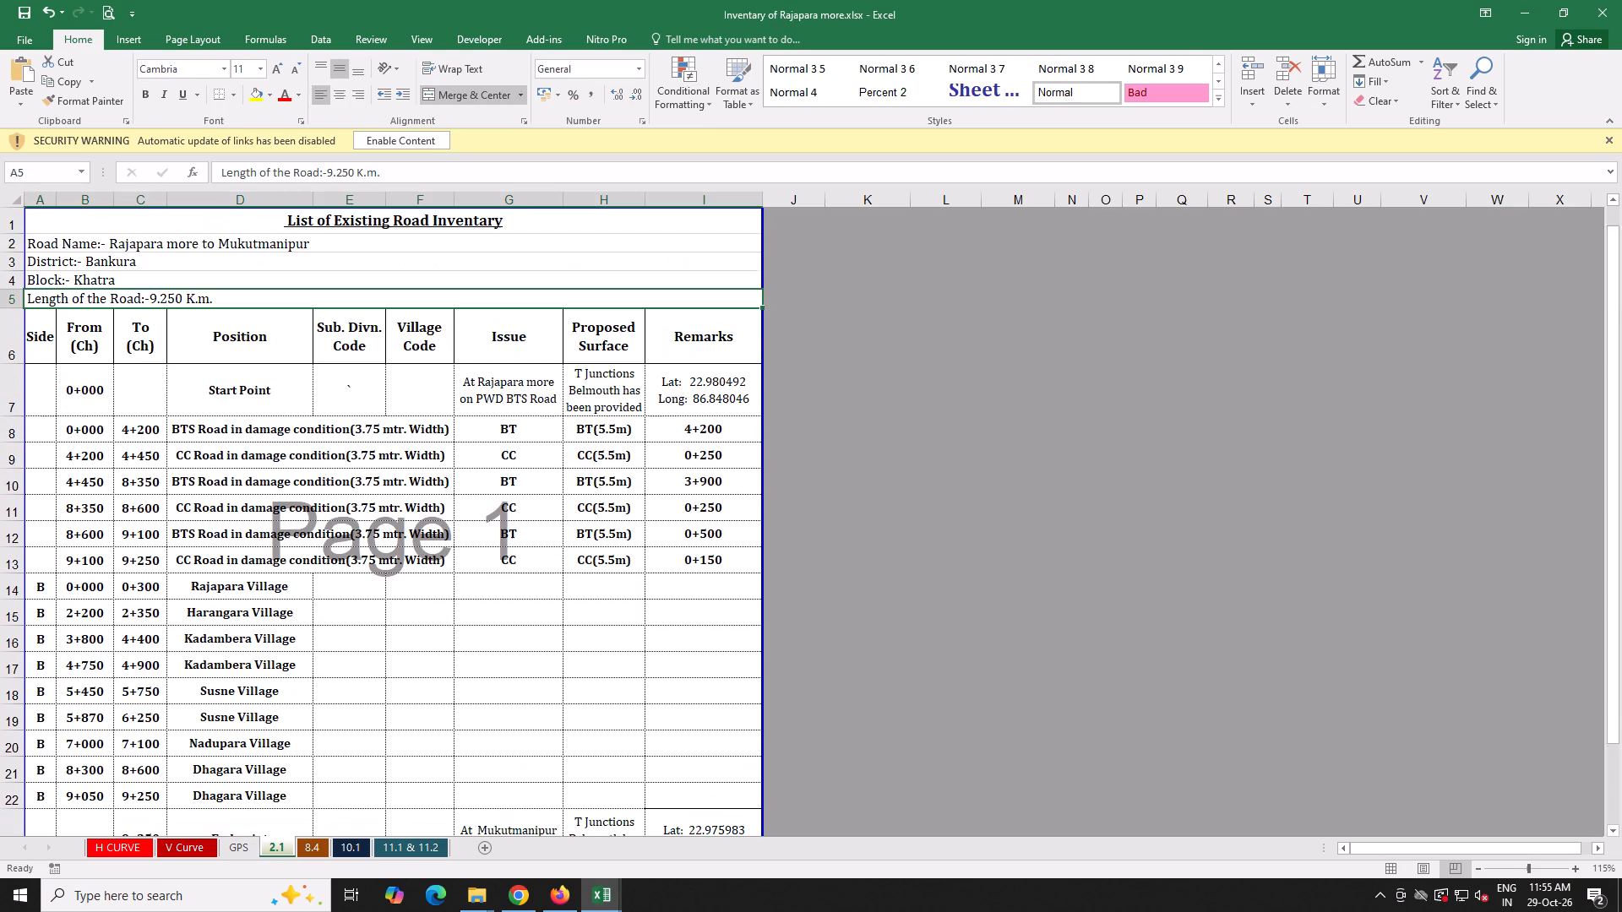
left_click(184, 242)
left_click_drag(291, 173, 747, 172)
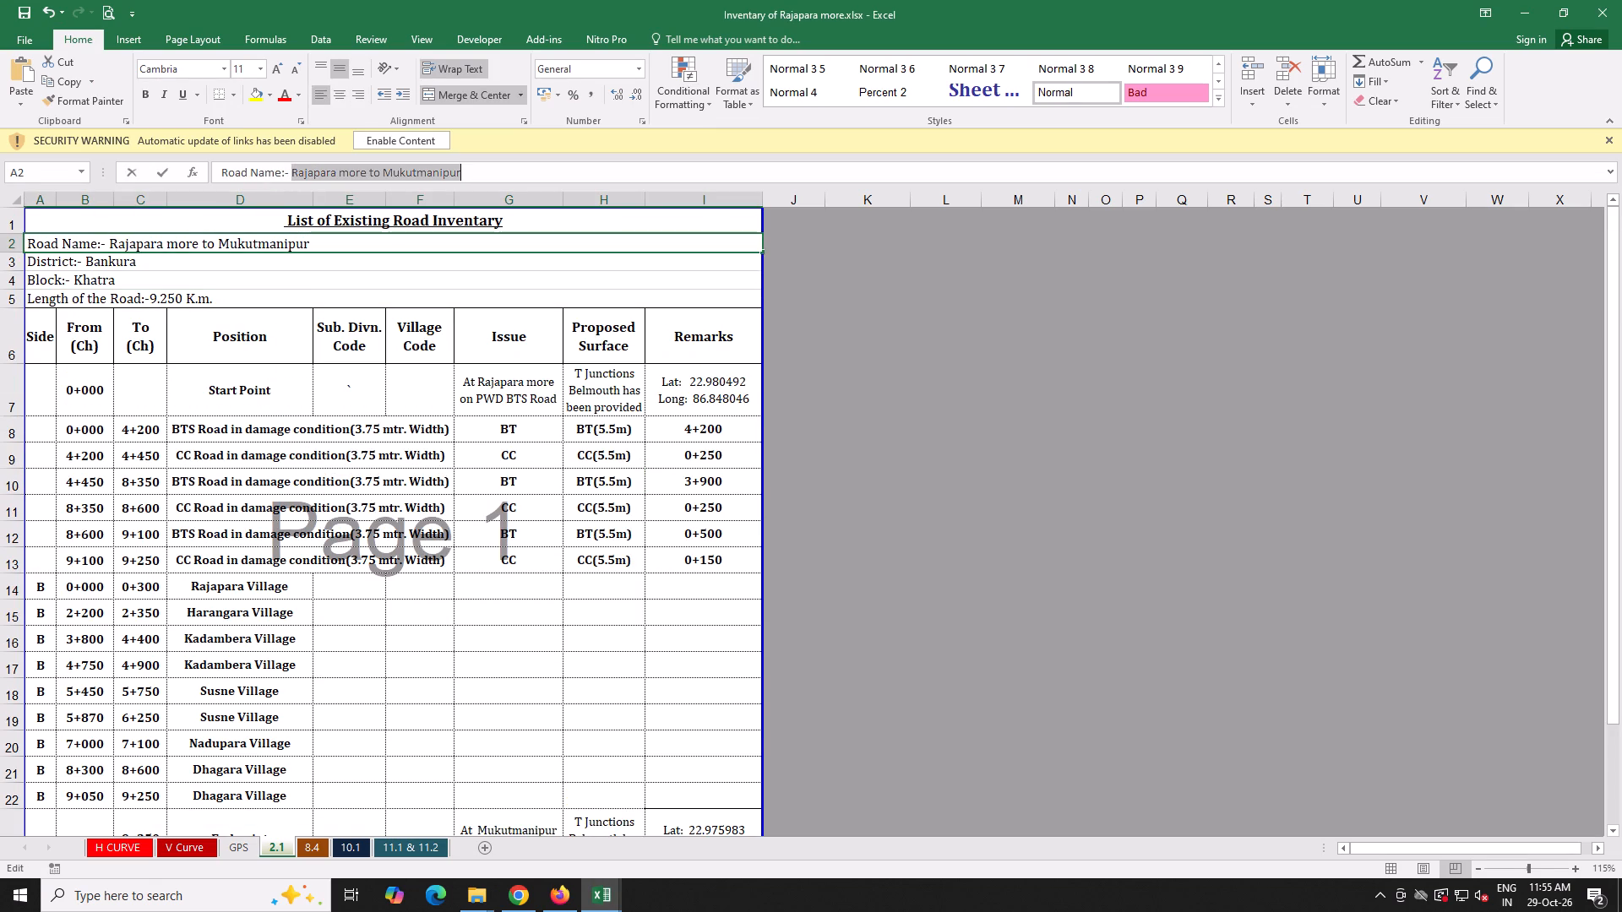
key("ctrl+c")
left_click_drag(1266, 469, 1275, 463, "ctrl")
left_click(1533, 0)
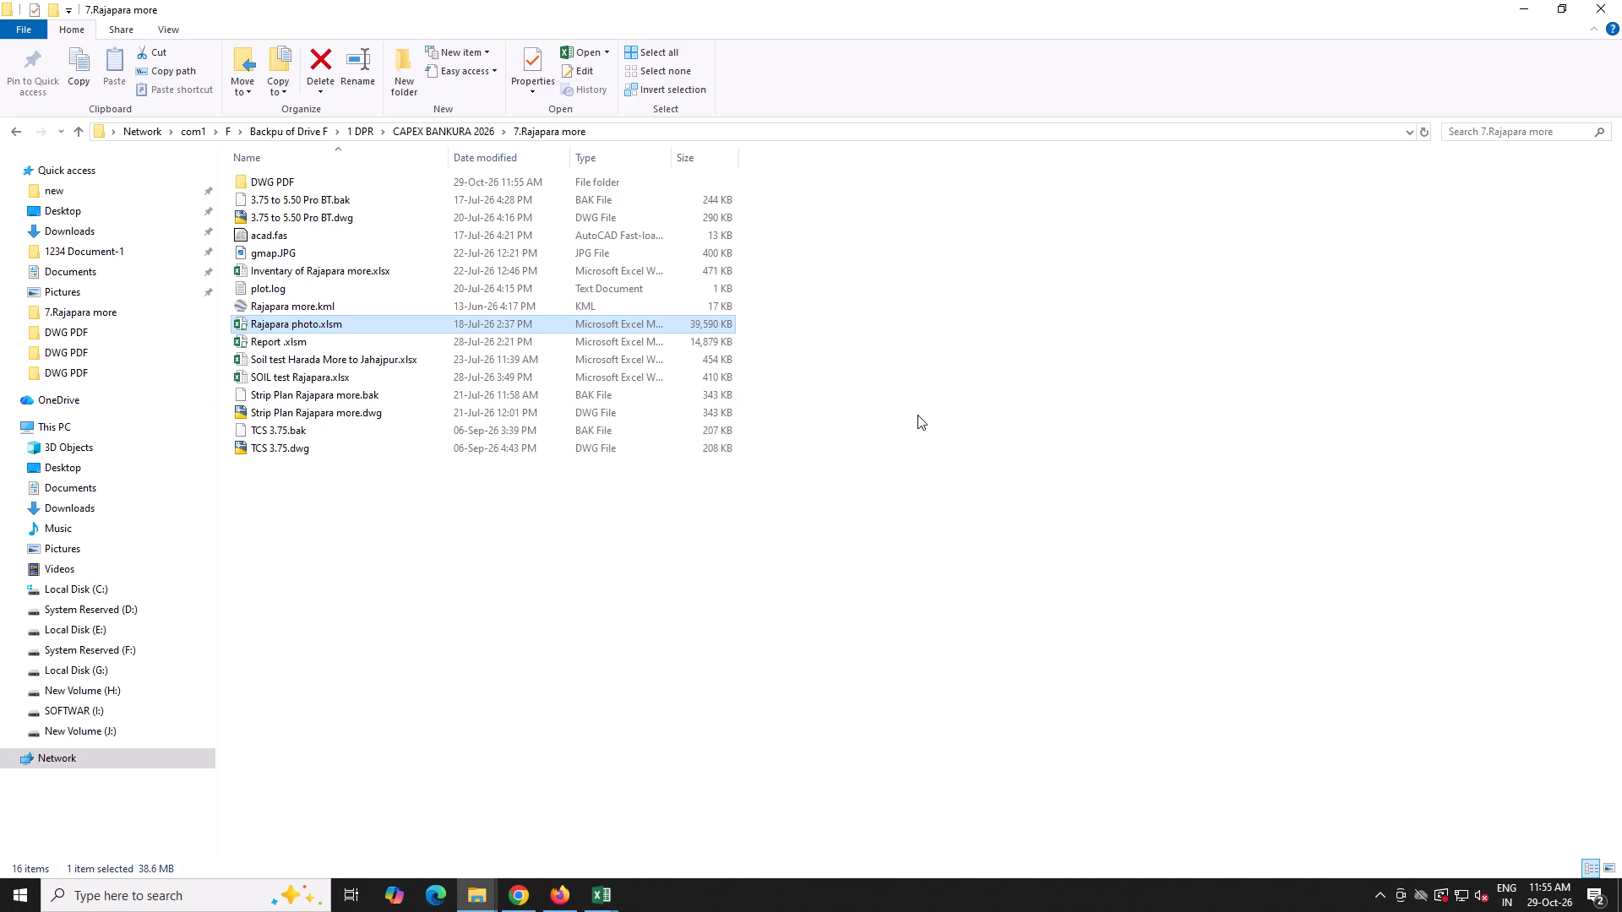
In the 7.Rajapara more DWG PDF folder, rename report.pdf as "Rajapara more to Mukutmanipur.pdf".
left_click(468, 136)
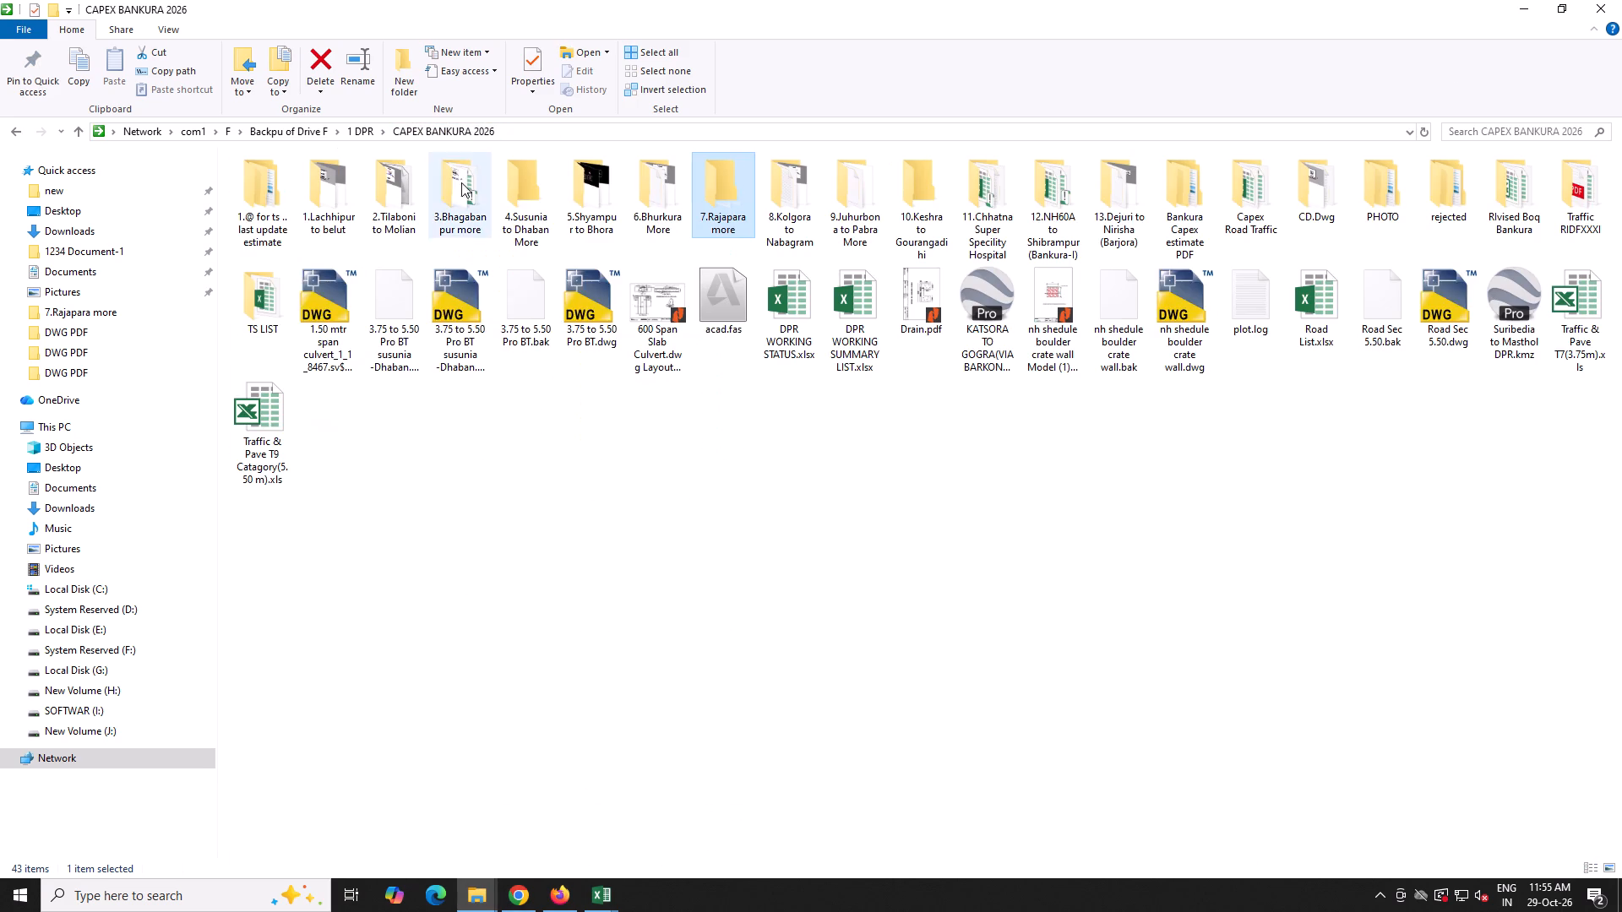
double_click(733, 219)
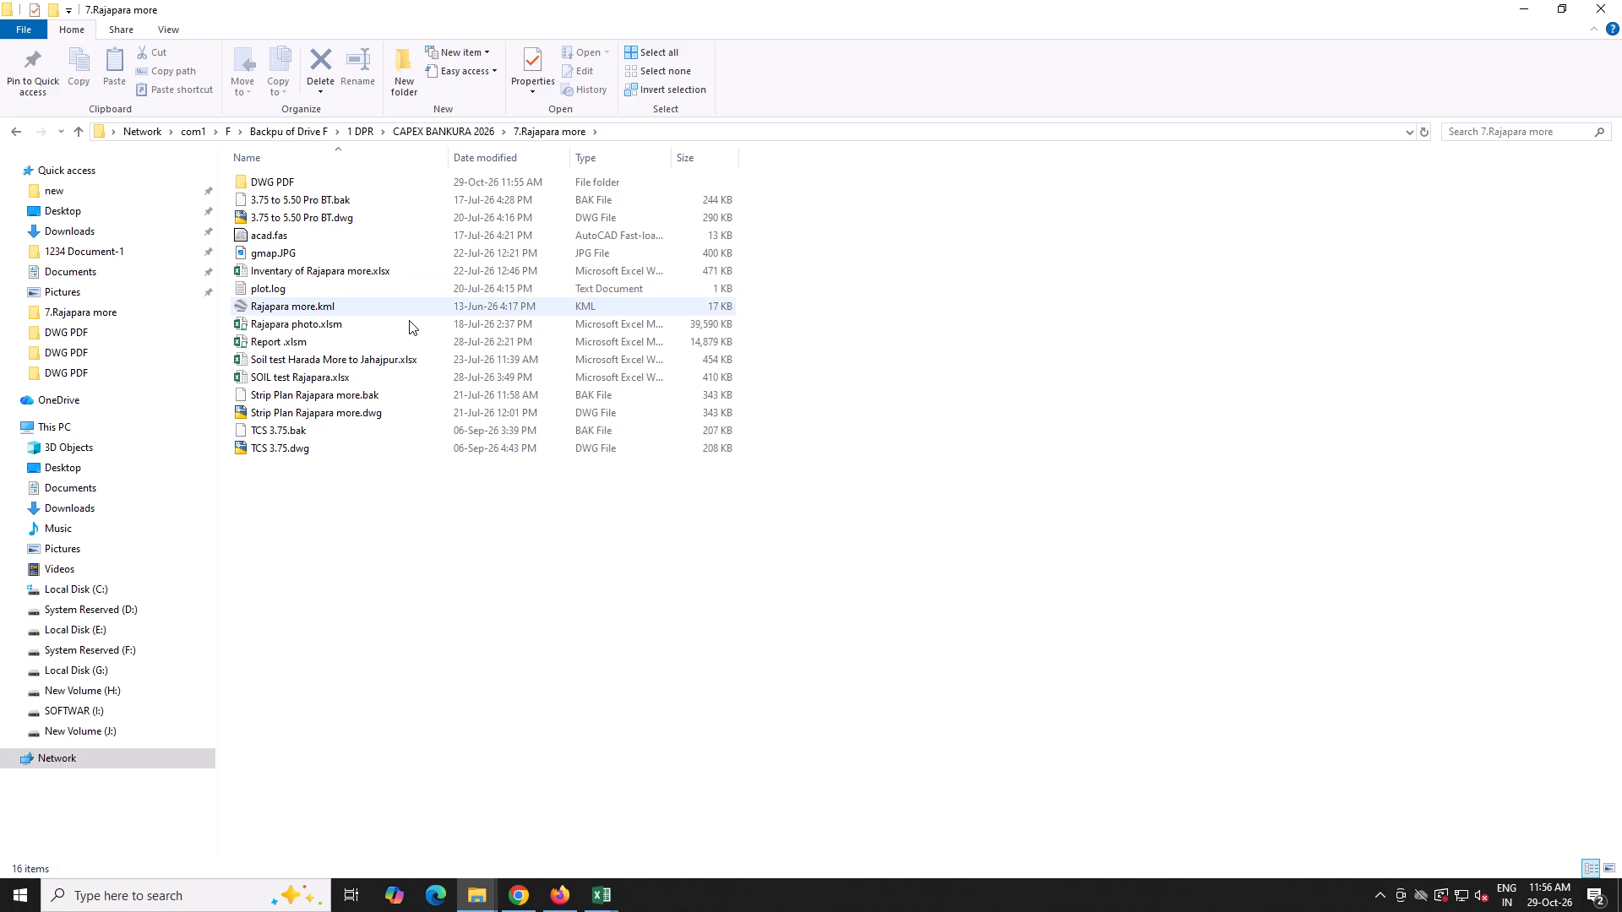
left_click(367, 320)
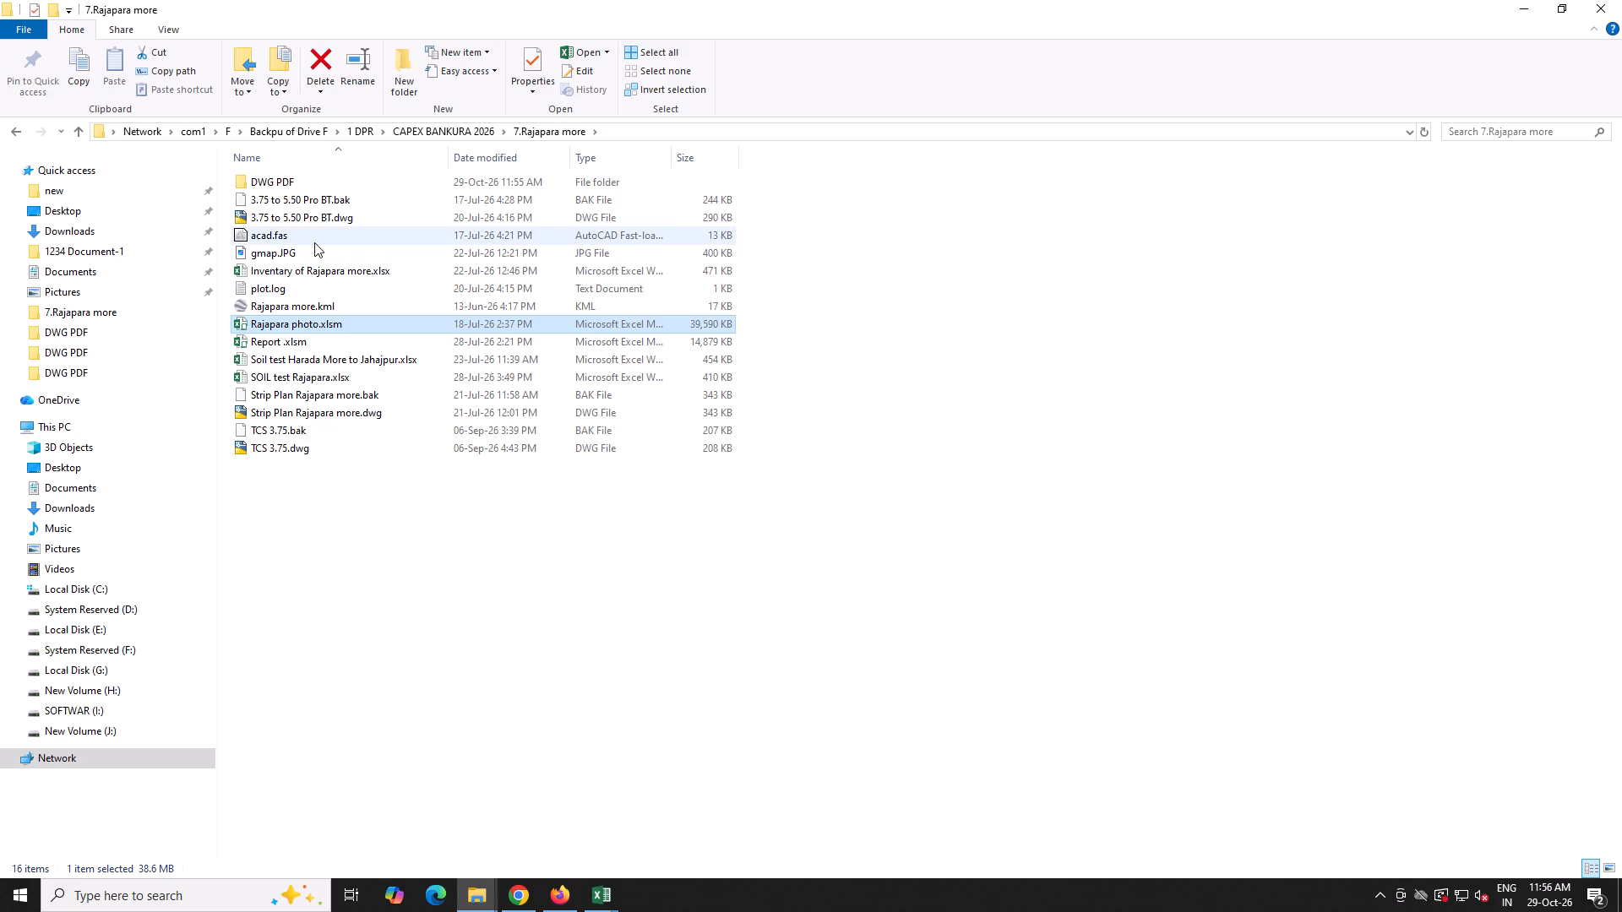
double_click(284, 180)
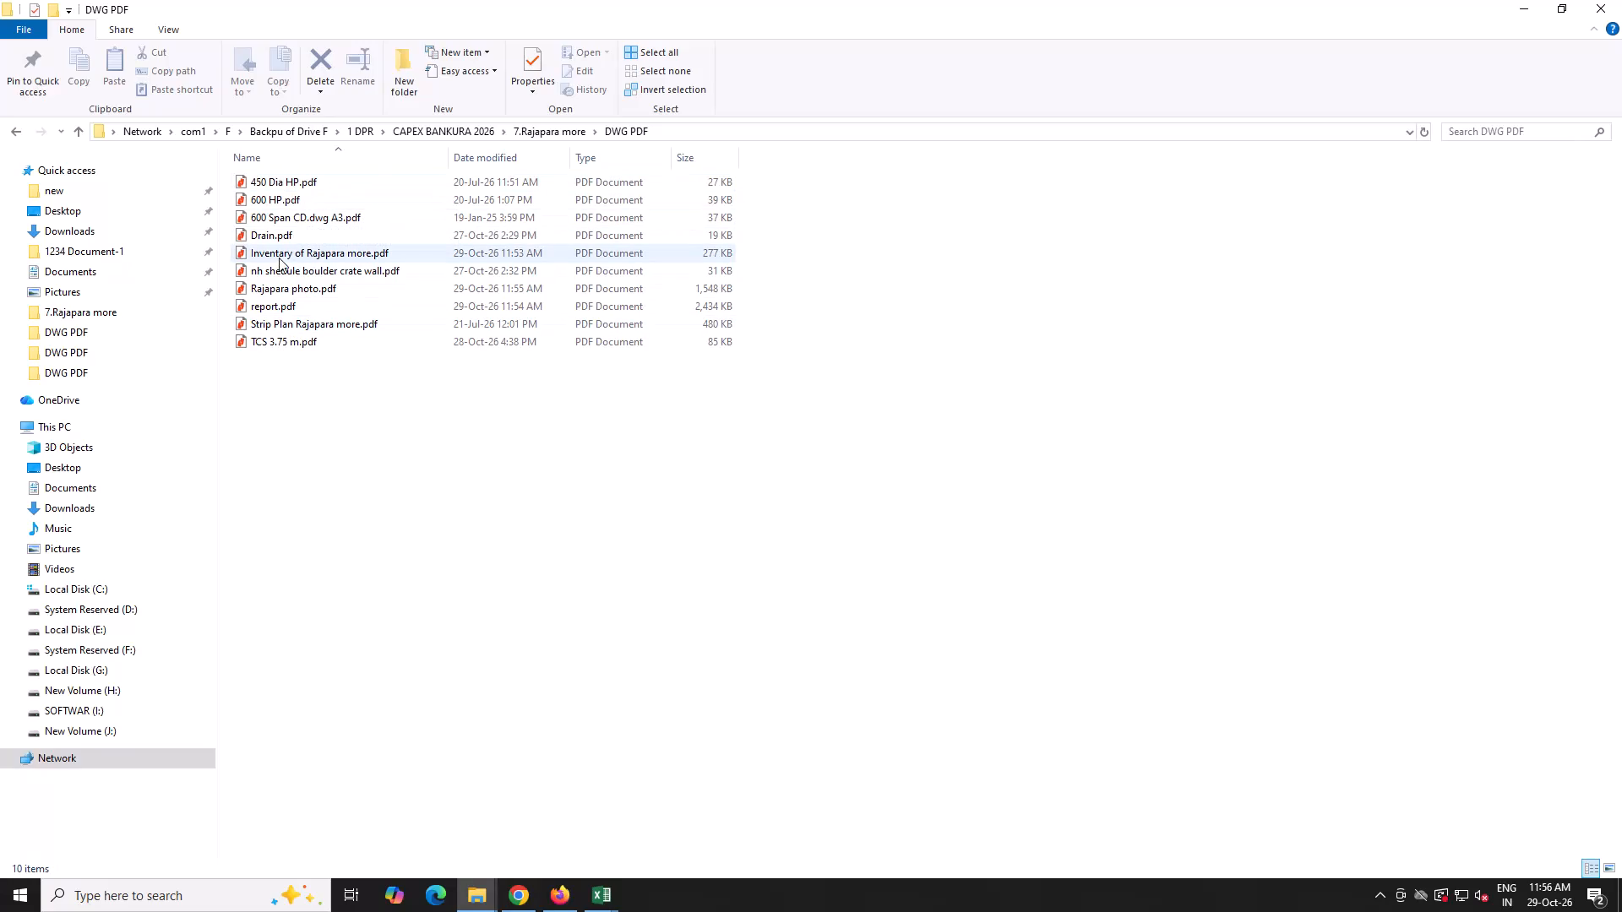
left_click(273, 303)
left_click(264, 309)
key("ctrl+v")
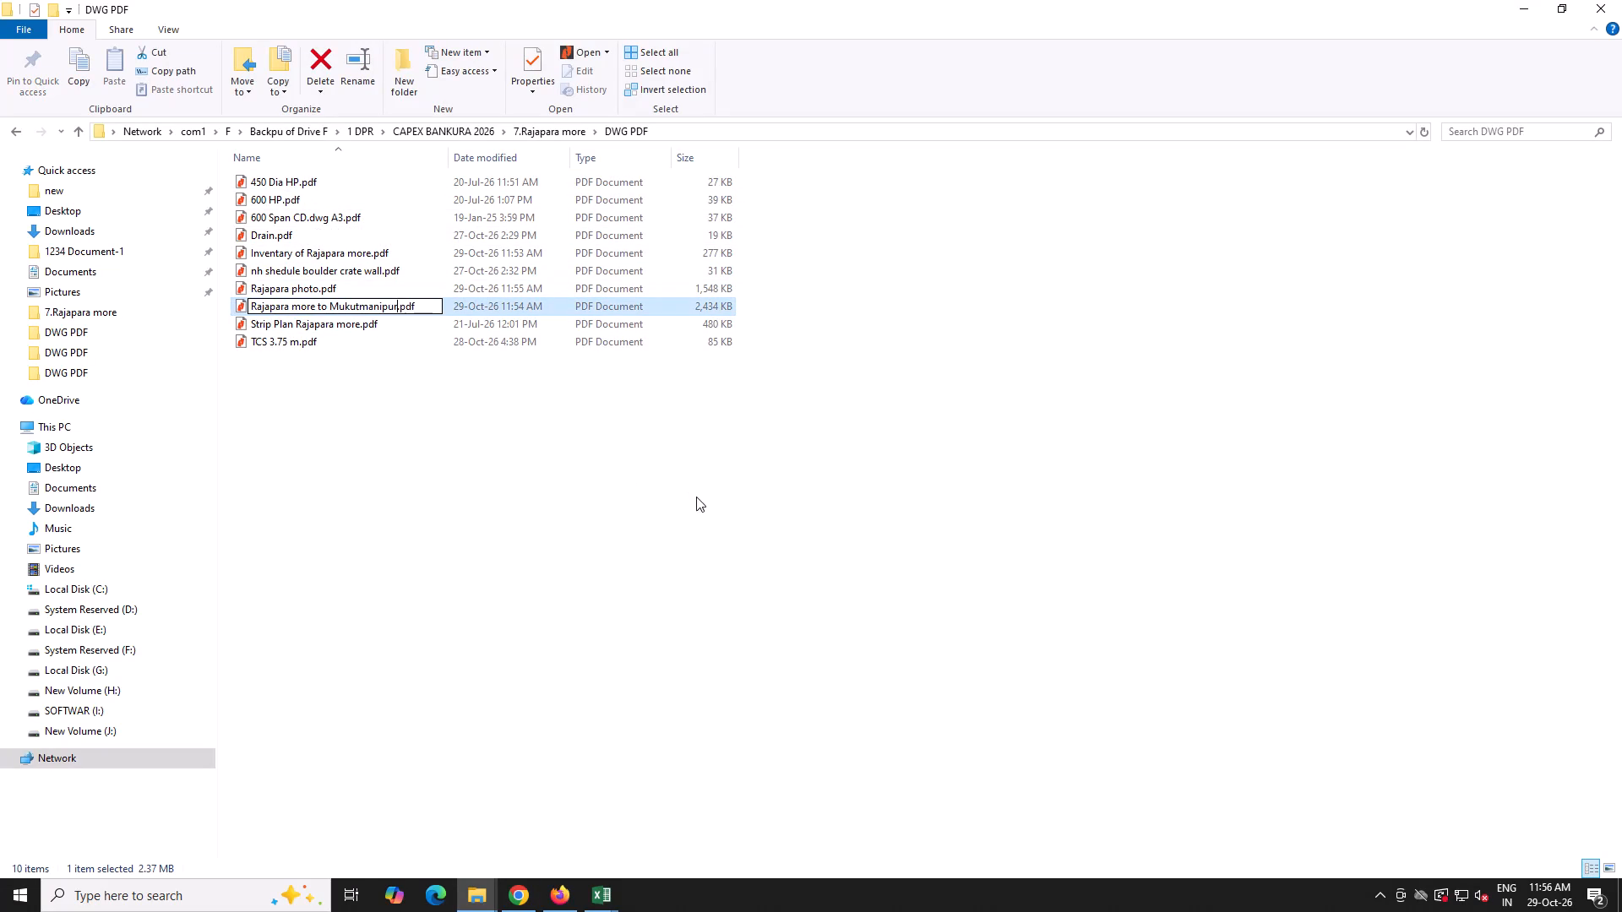
left_click(696, 497)
Move SOIL test Rajapara.pdf from the desktop into the 7.Rajapara more DWG PDF folder and refresh the folder.
left_click(1621, 911)
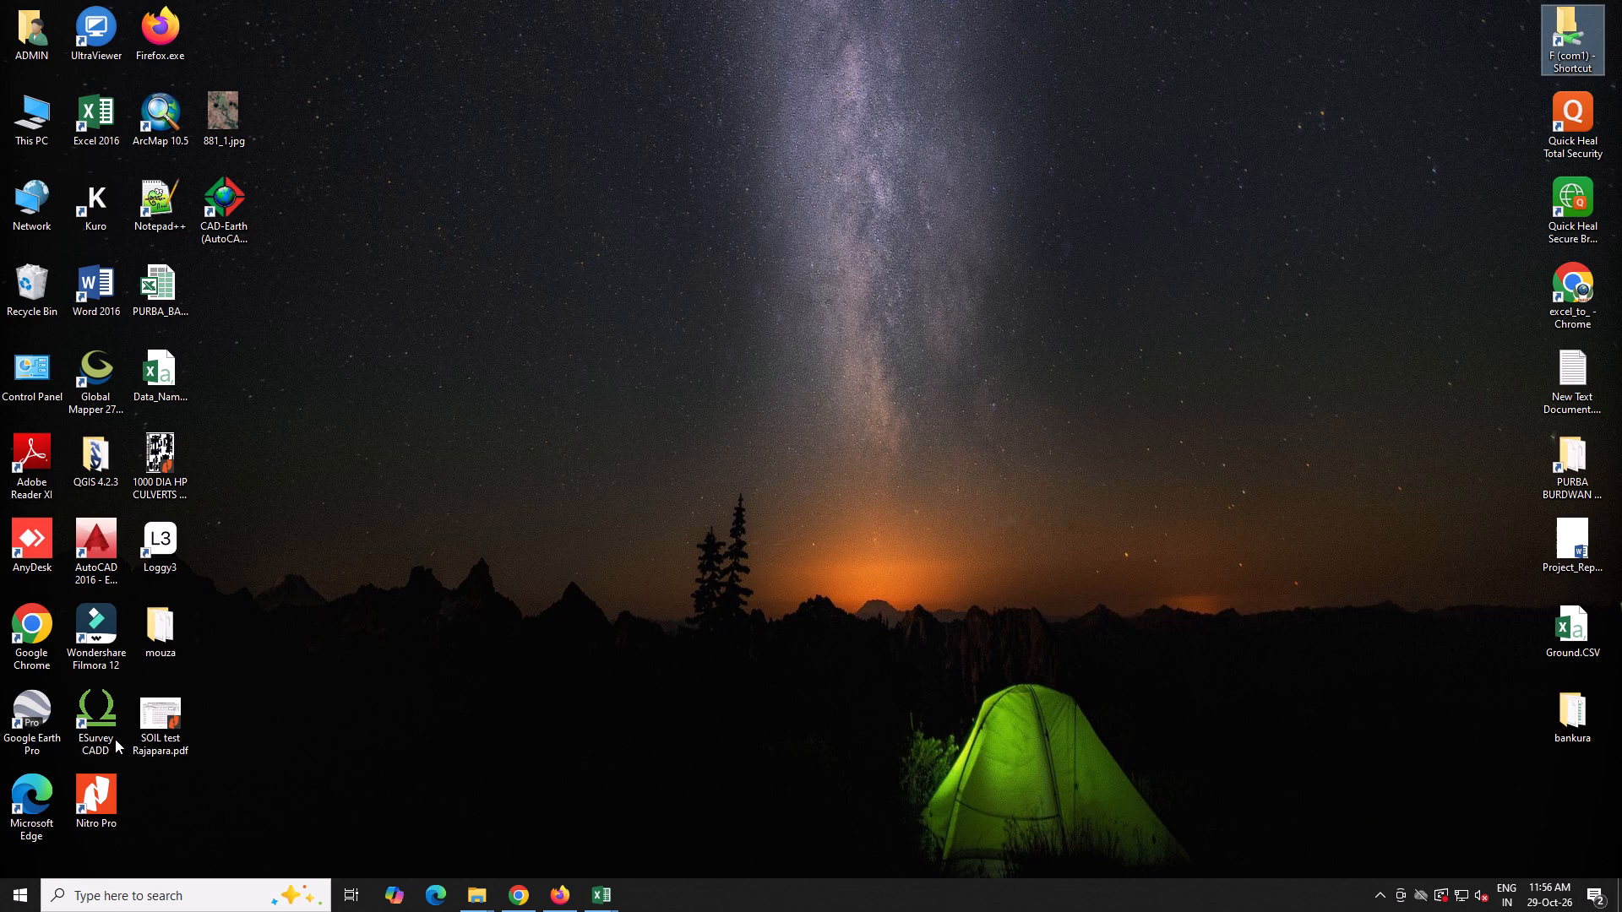
left_click(173, 738)
key("ctrl+x")
left_click_drag(501, 903, 493, 904)
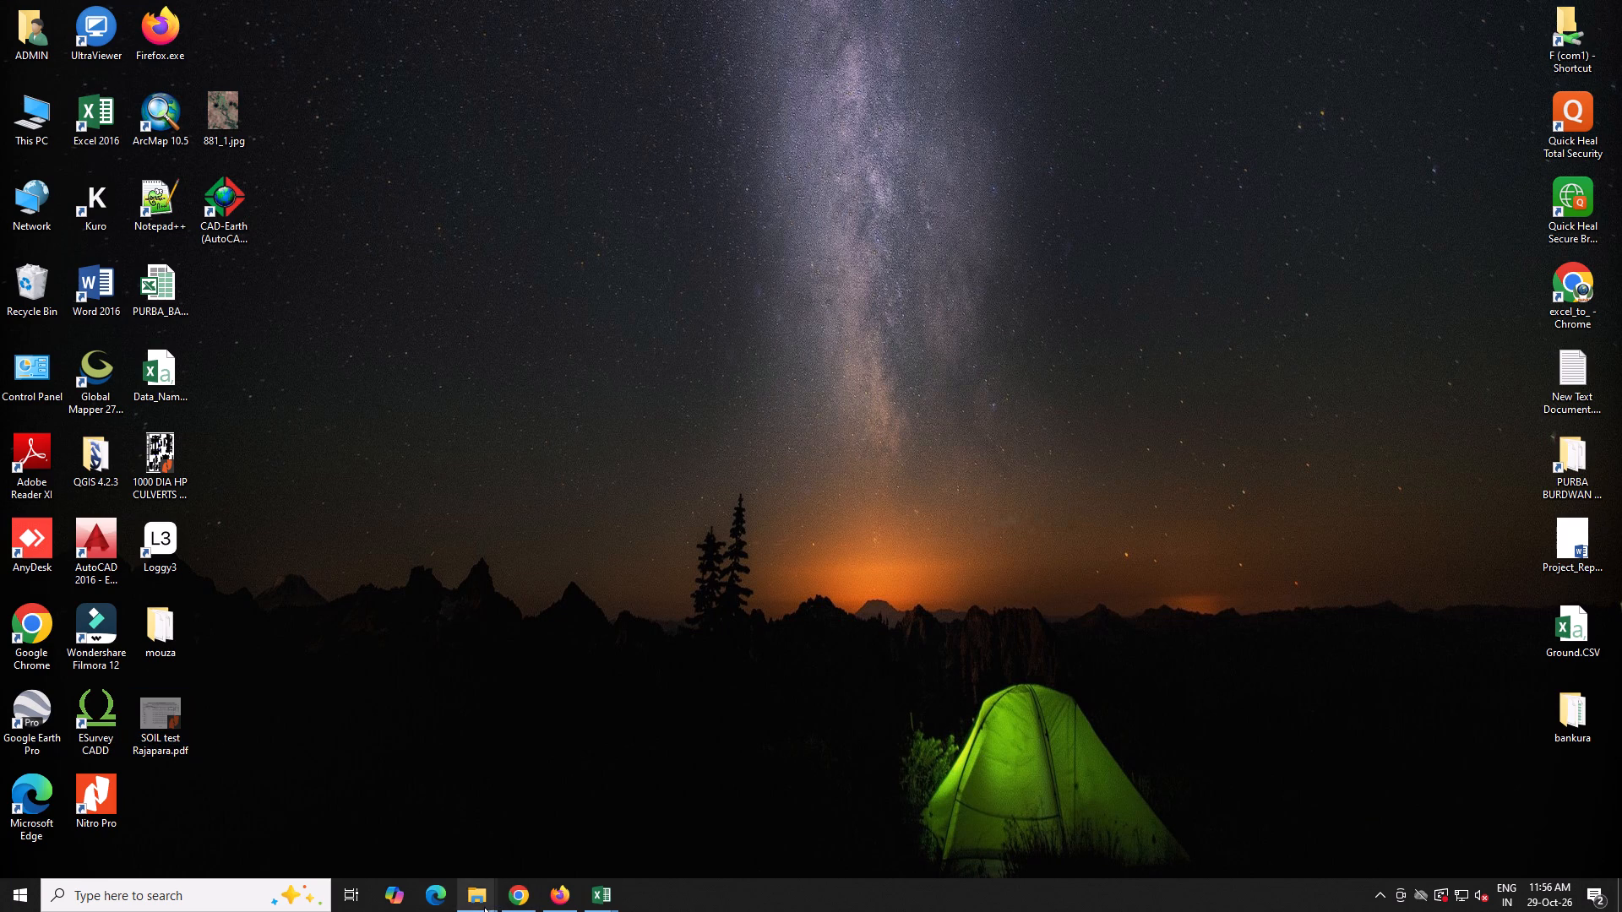
left_click(484, 907)
left_click(621, 822)
left_click(427, 646)
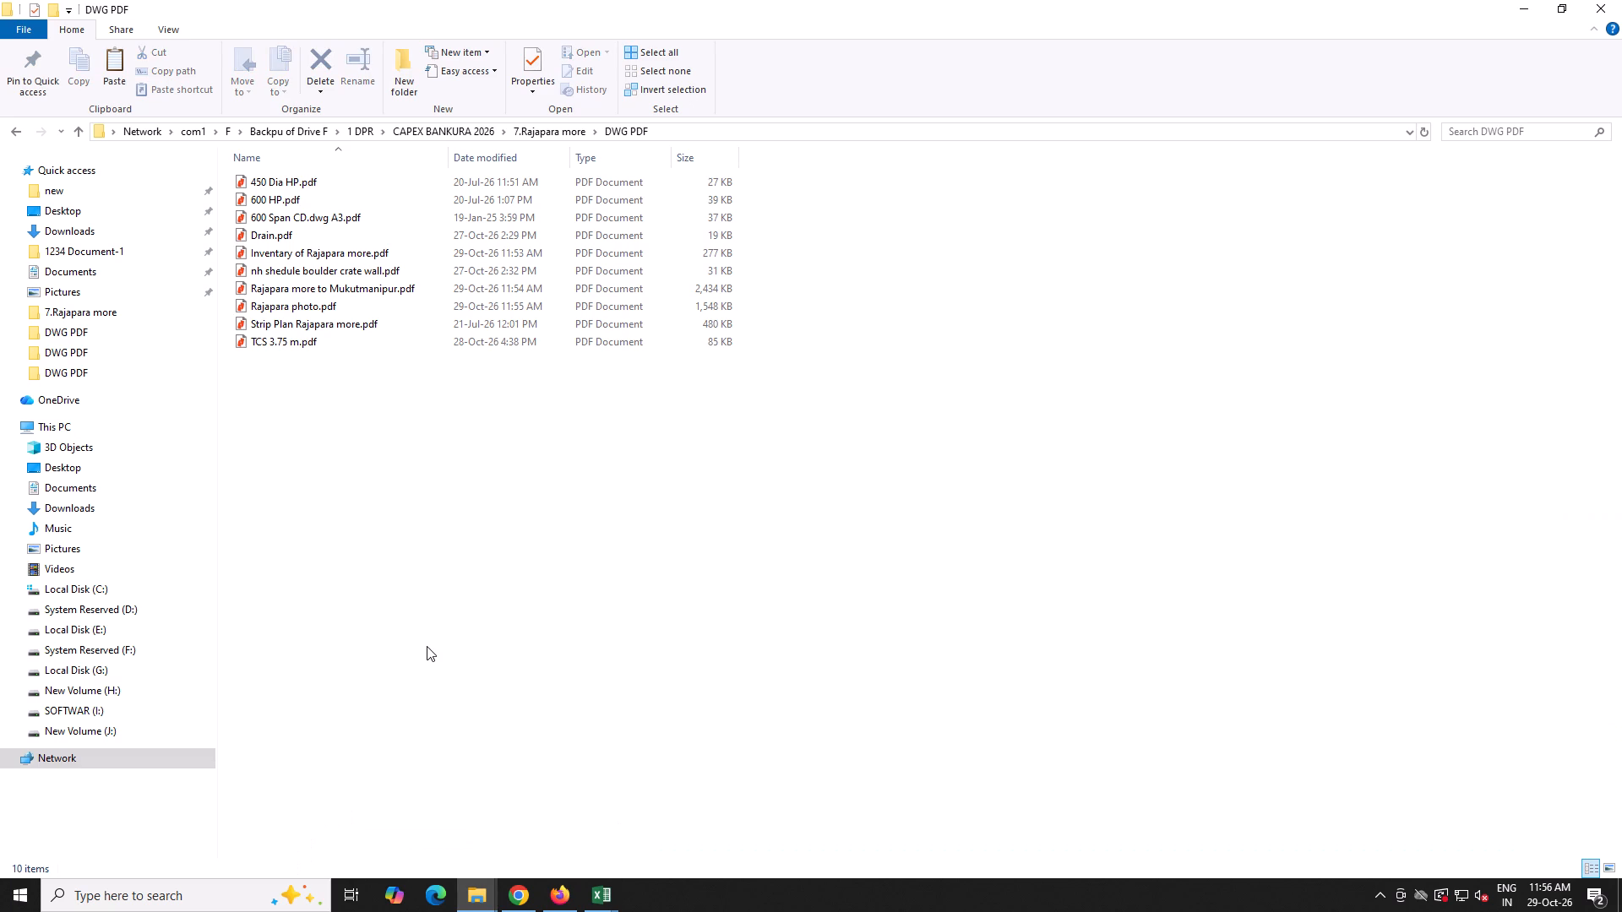
key("ctrl+v")
left_click(427, 646)
right_click(427, 646)
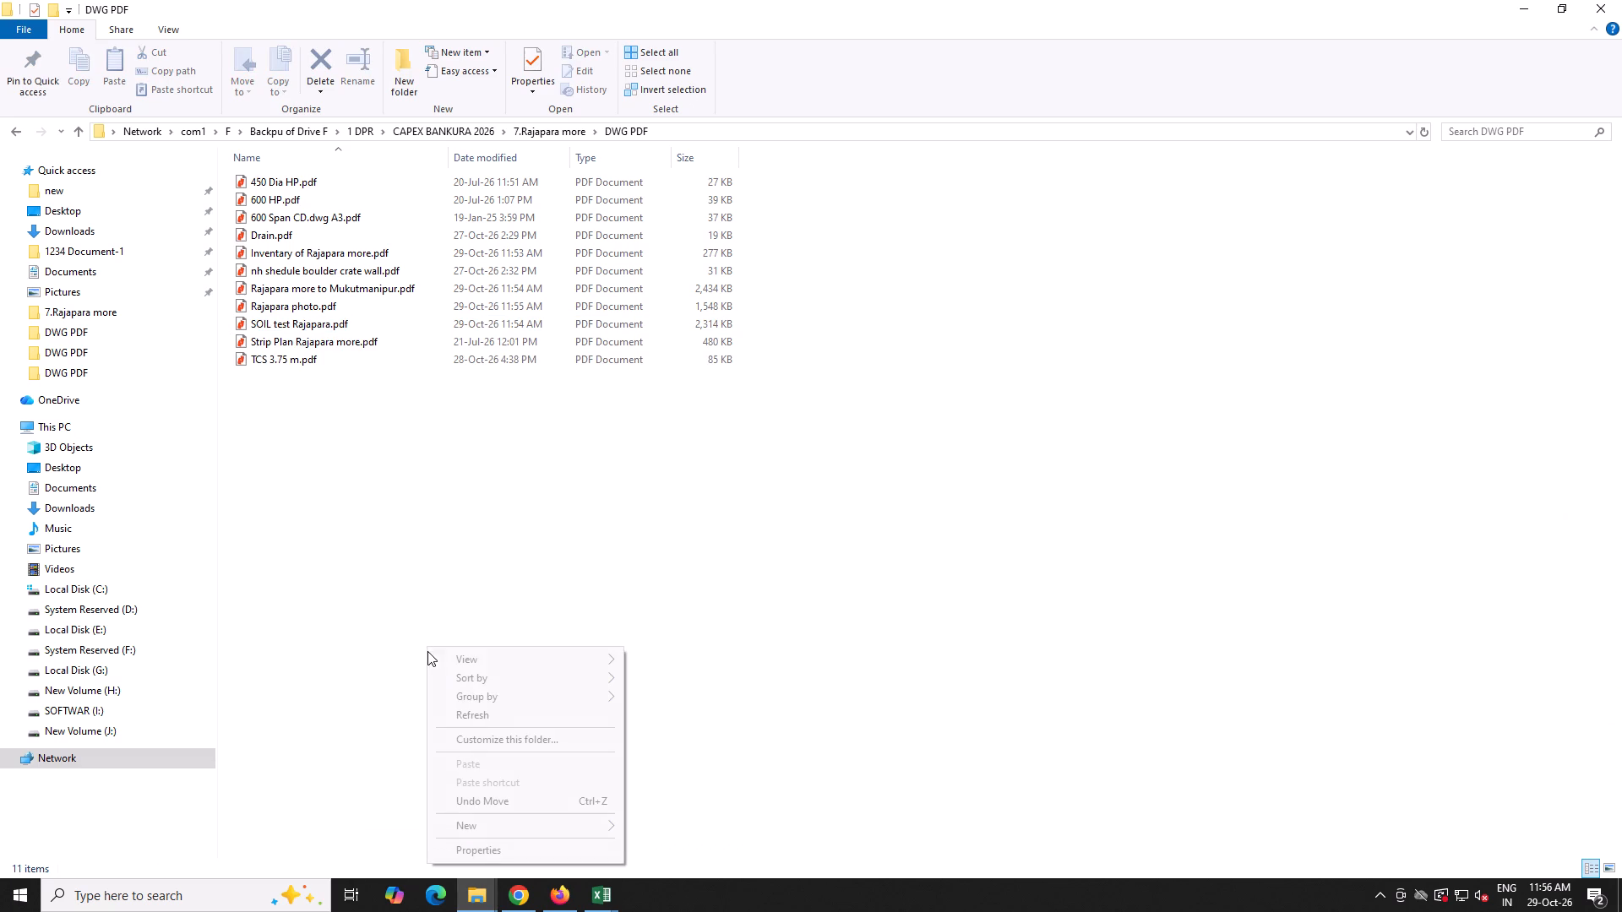
left_click(456, 710)
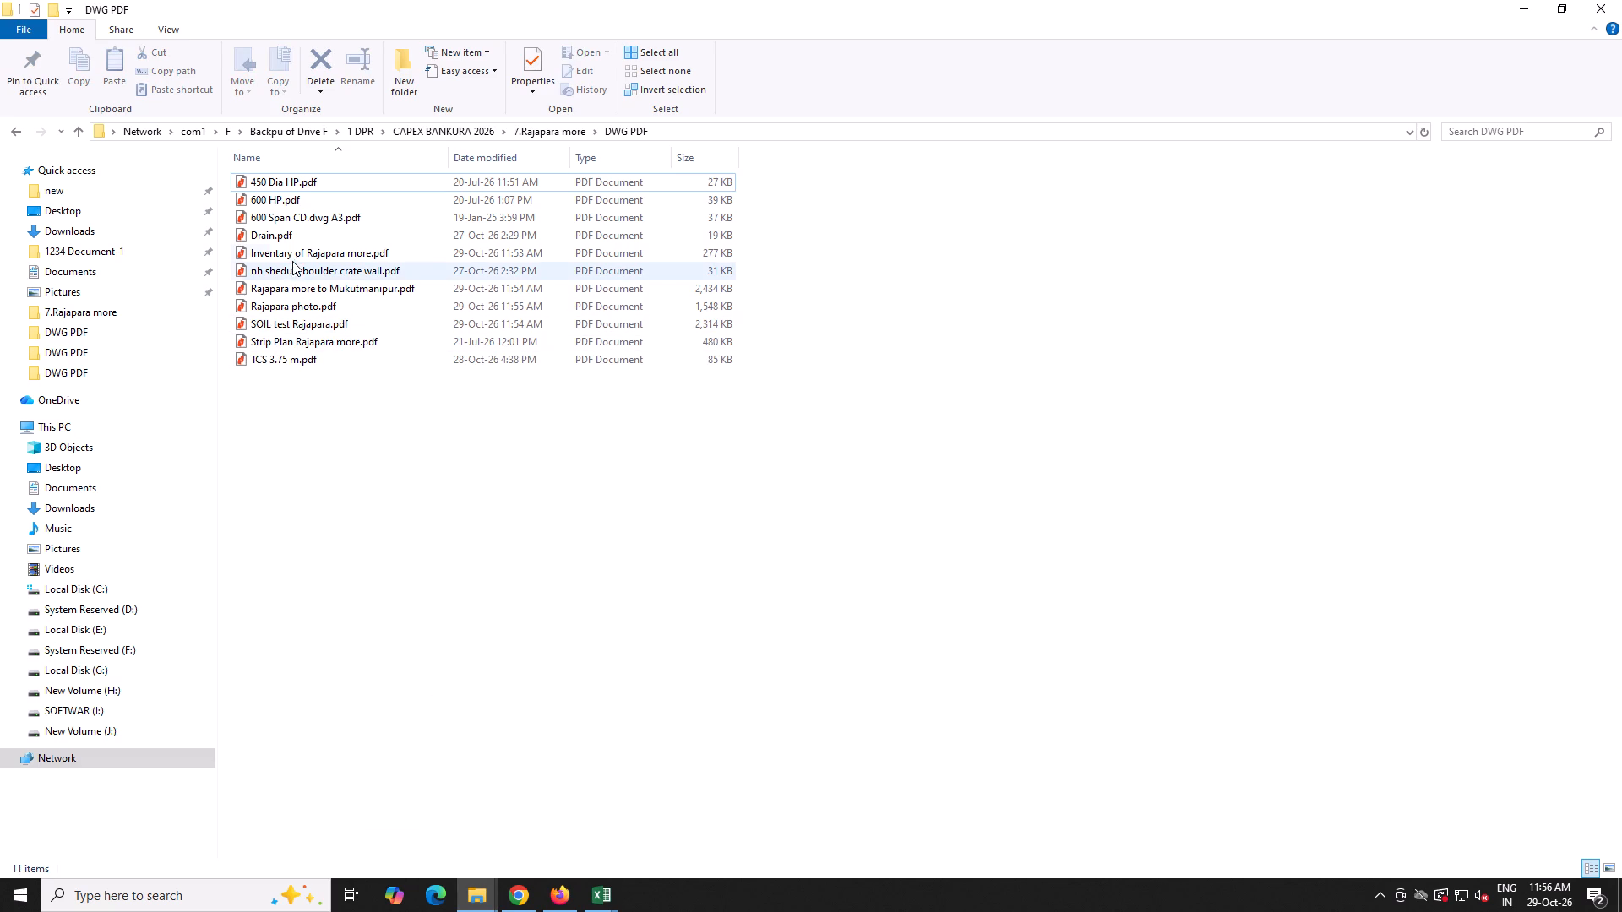
Open Rajapara more to Mukutmanipur.pdf from the 7.Rajapara more DWG PDF folder in Nitro Pro.
double_click(291, 292)
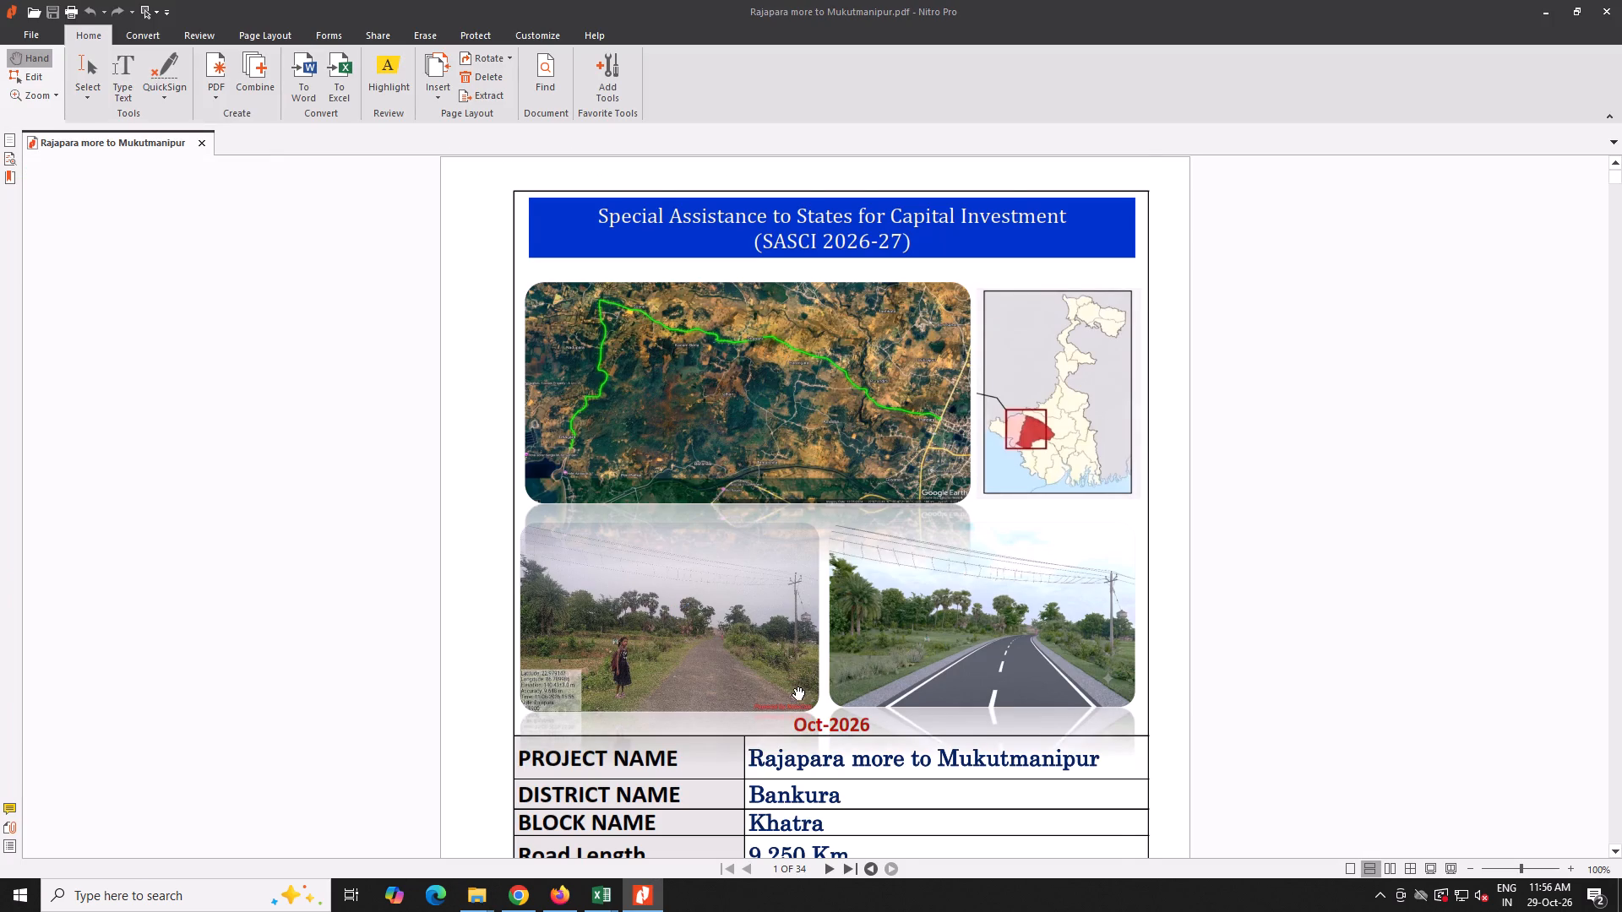
Insert all pages of Rajapara photo.pdf from the 7.Rajapara more DWG PDF folder before the Preface Report divider page.
scroll(794, 733, "down", 20)
scroll(794, 733, "down", 8)
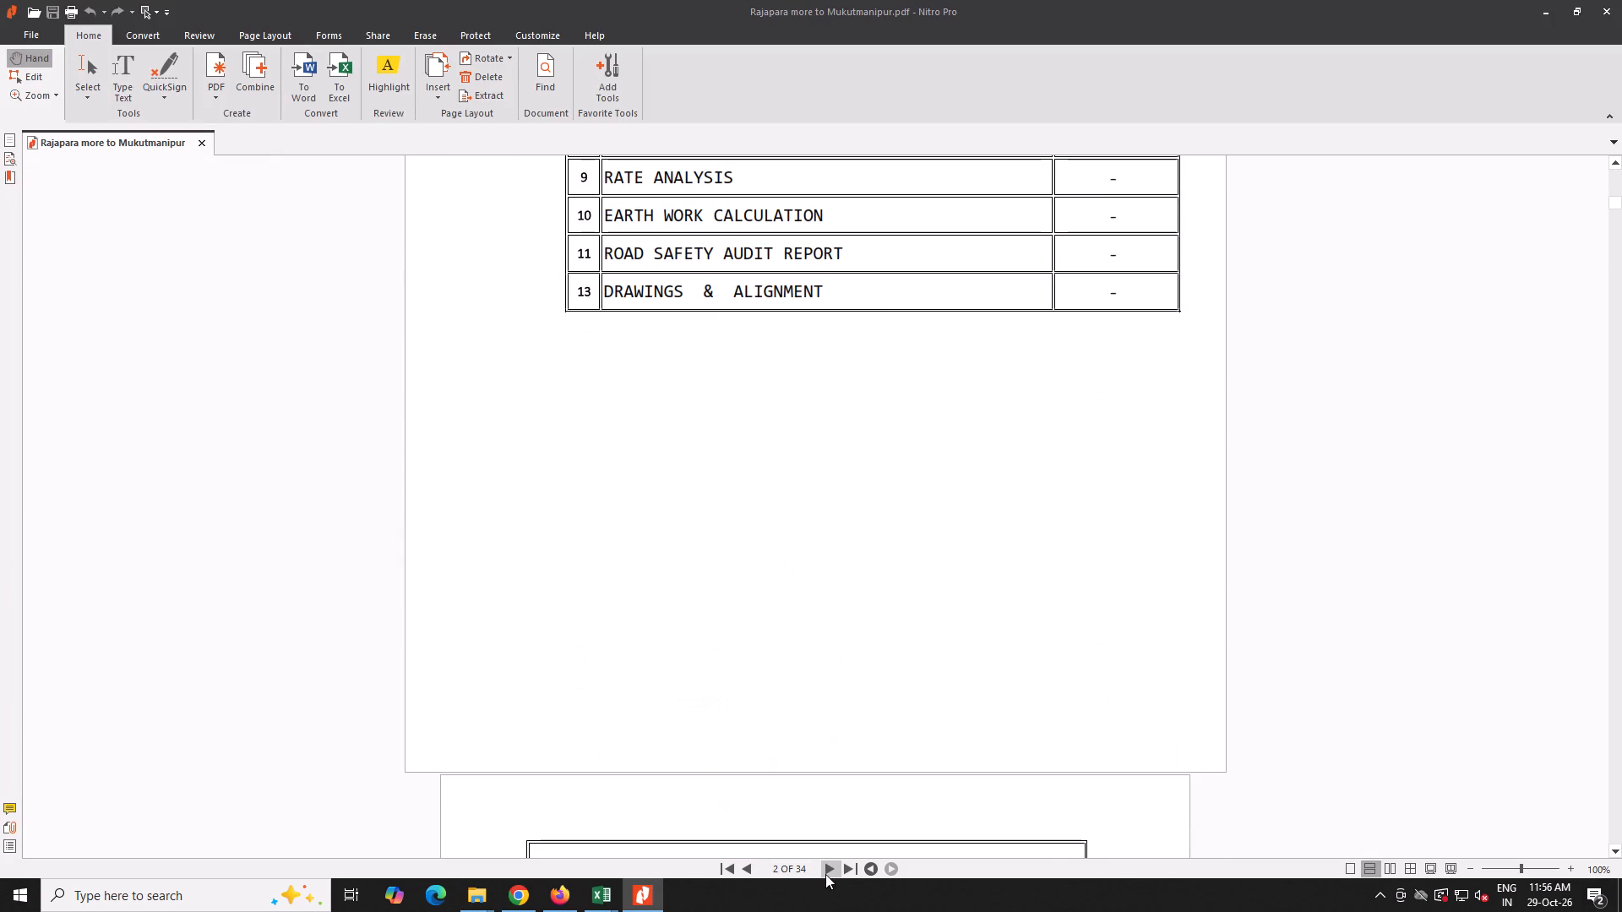
left_click(828, 873)
left_click(828, 873)
double_click(828, 873)
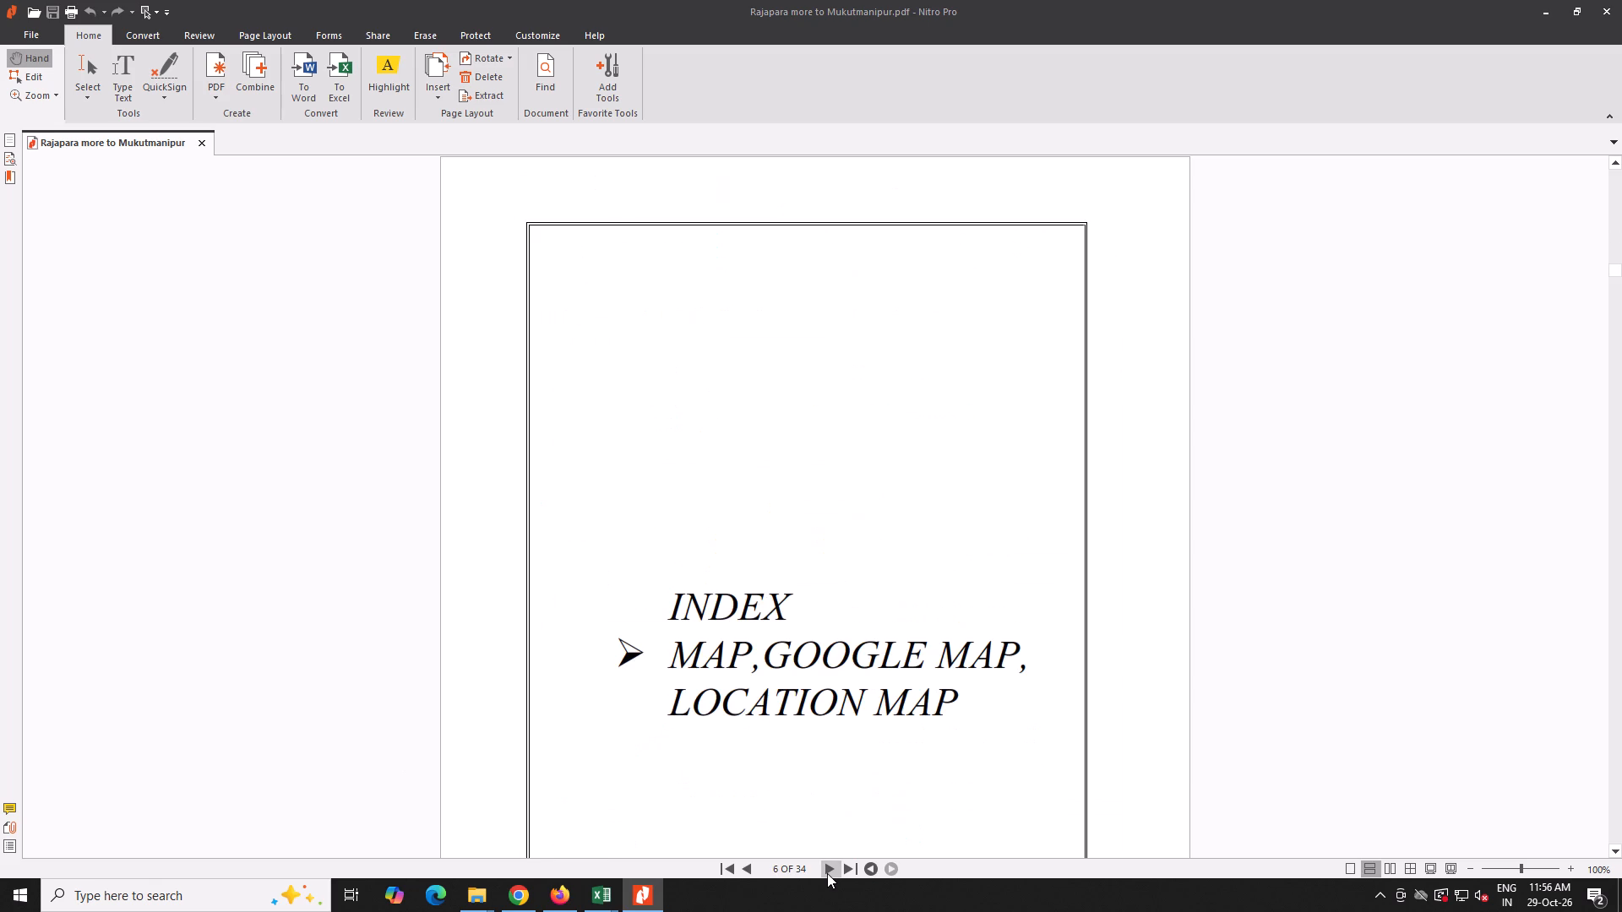
left_click(827, 873)
left_click(827, 873)
left_click(826, 873)
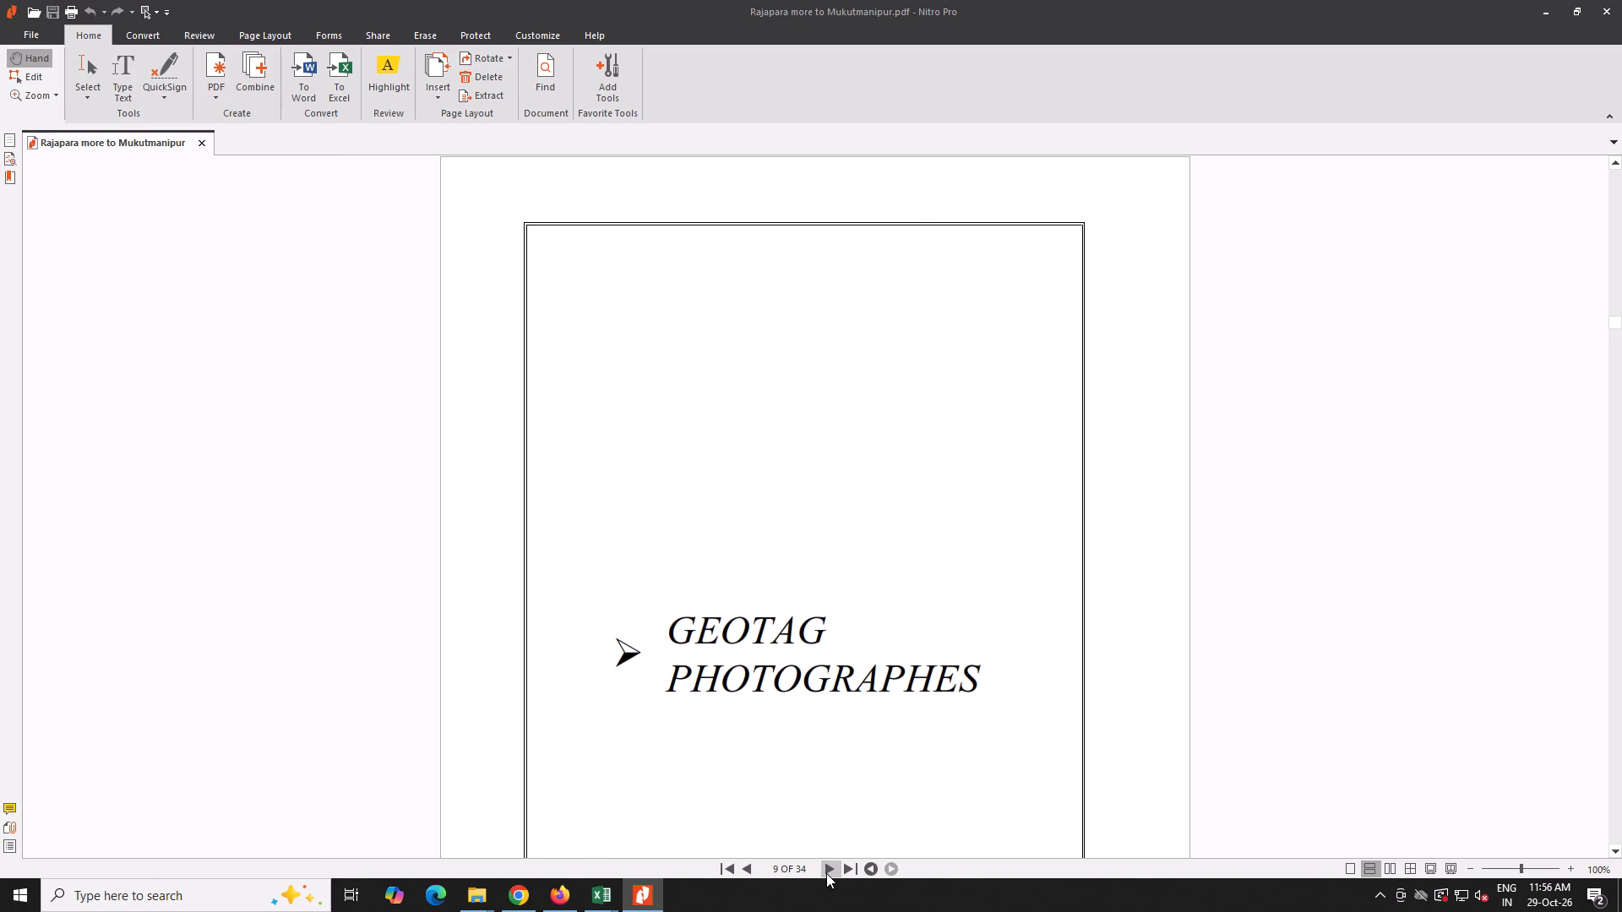
left_click(826, 873)
left_click(442, 94)
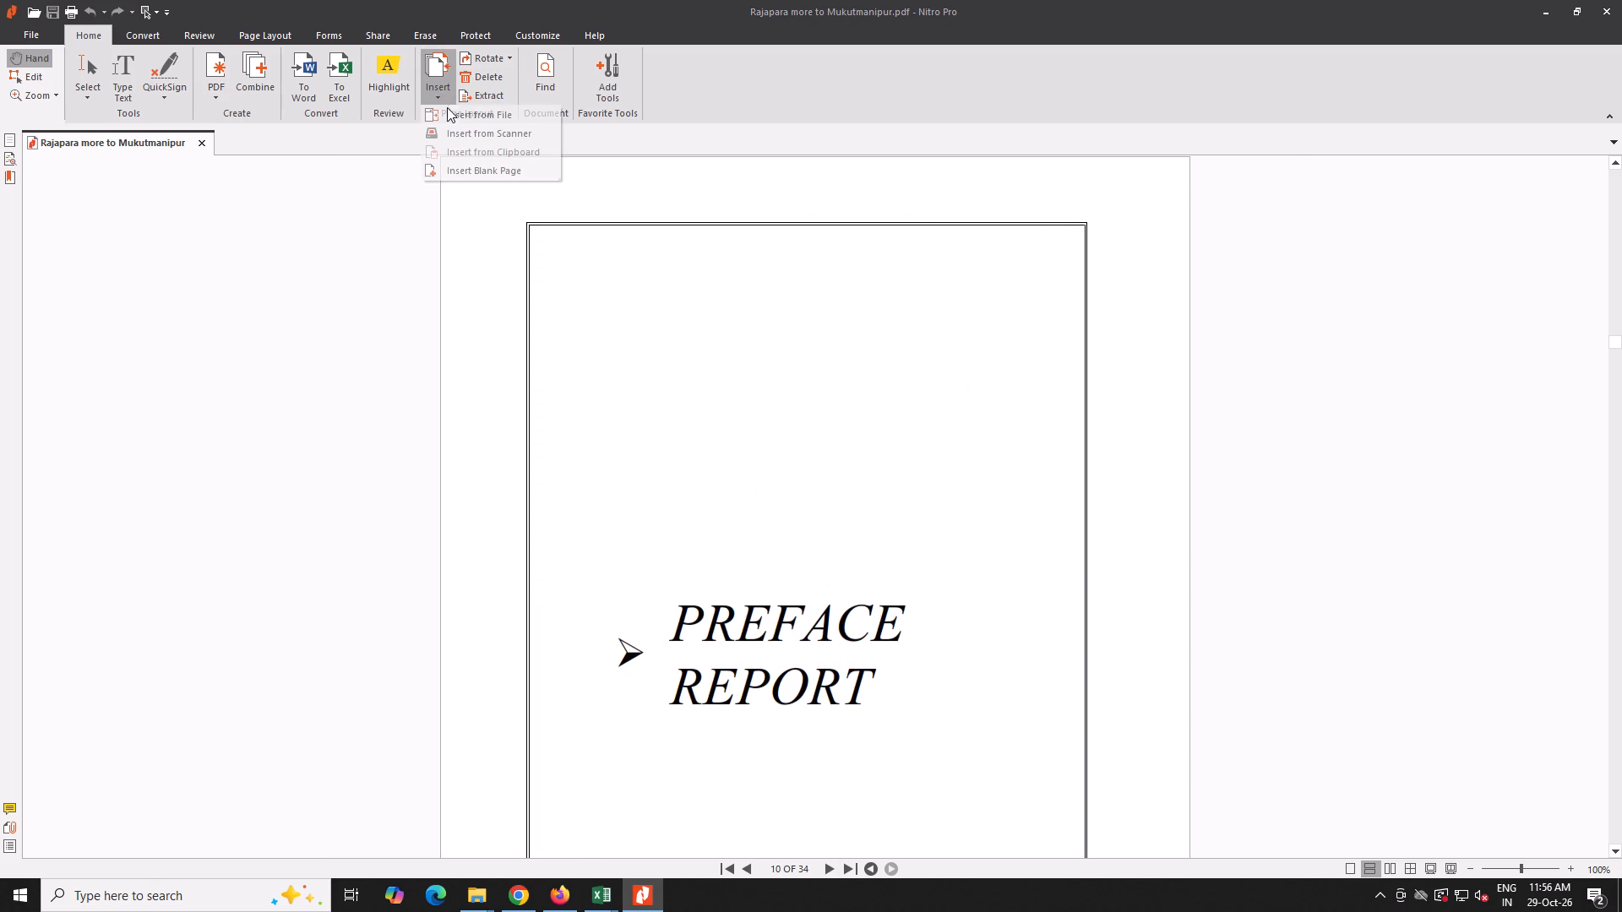
left_click(451, 116)
left_click(538, 328)
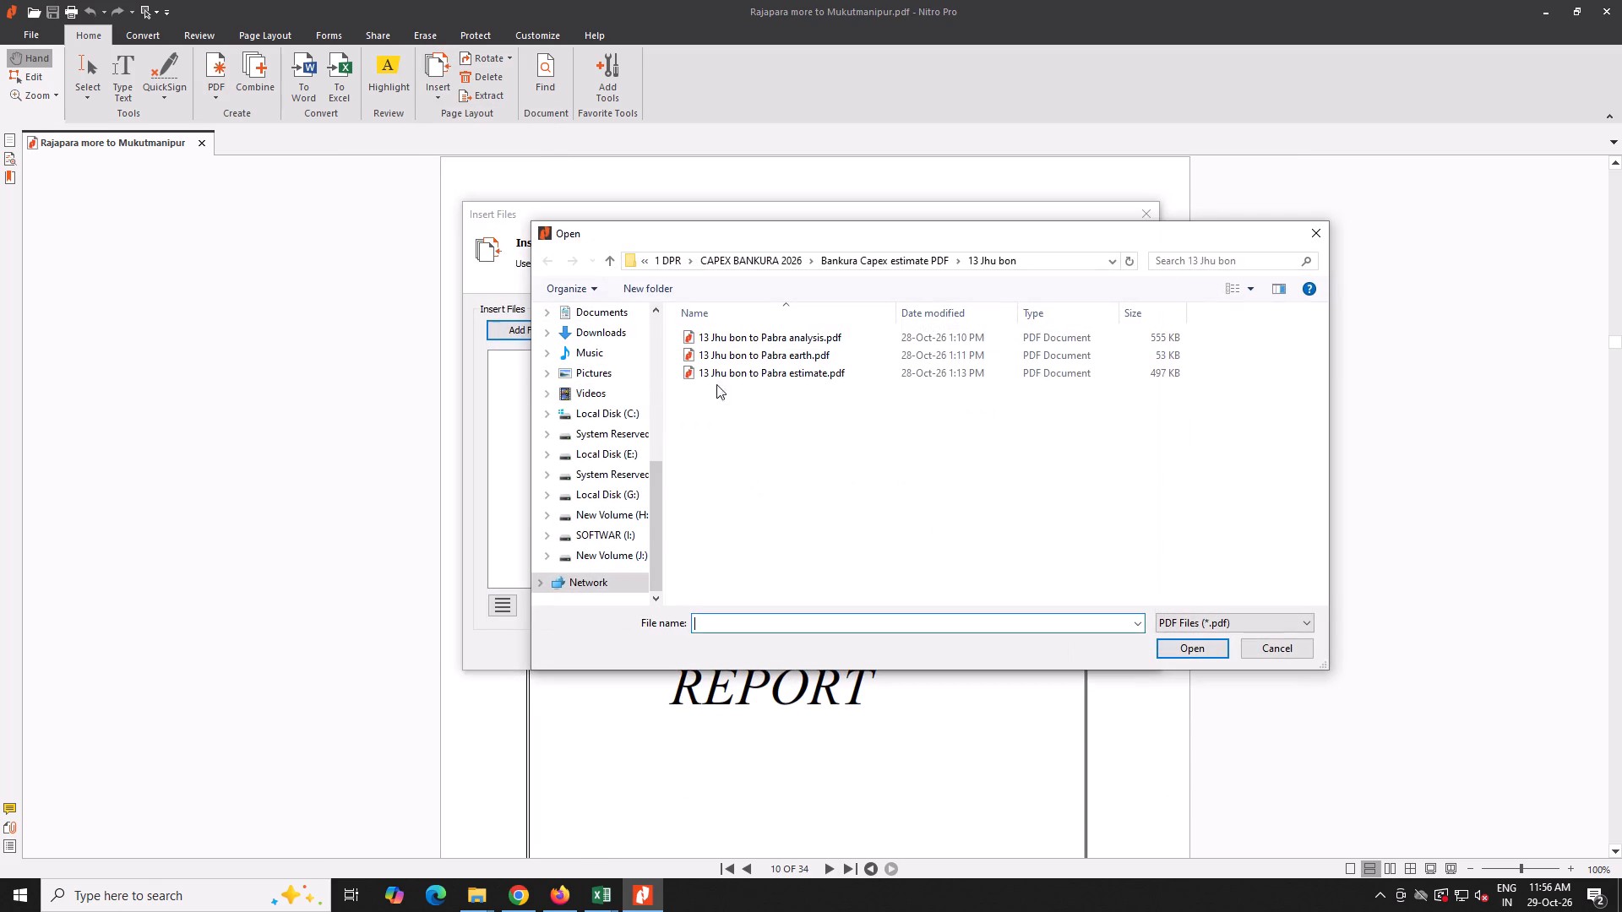
left_click(755, 261)
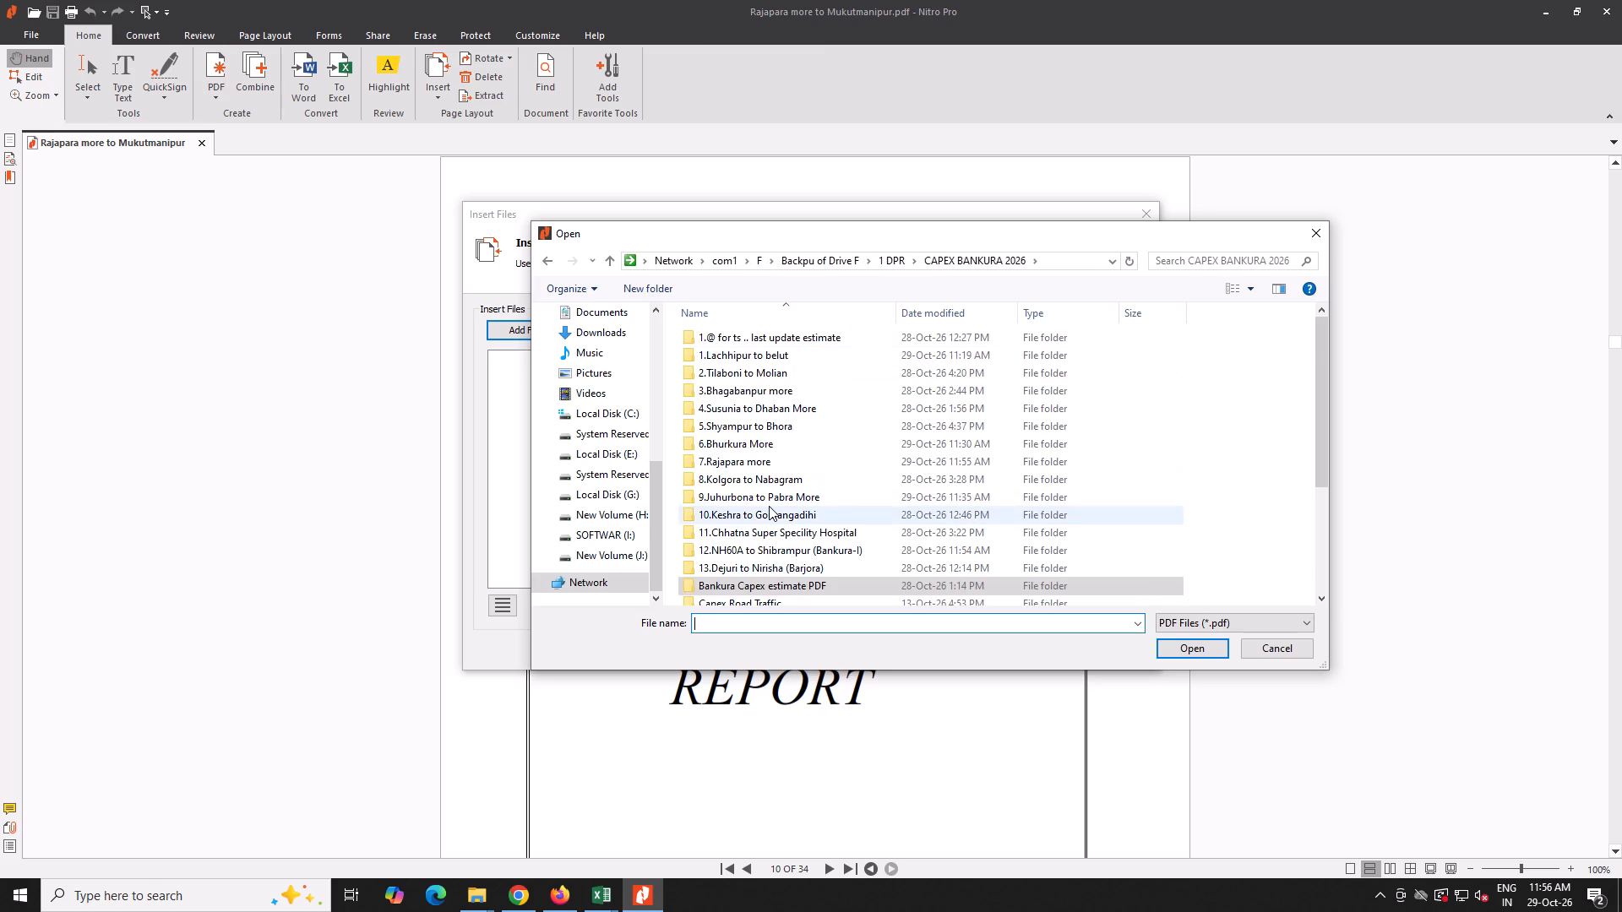
left_click(769, 506)
double_click(757, 464)
left_click(734, 325)
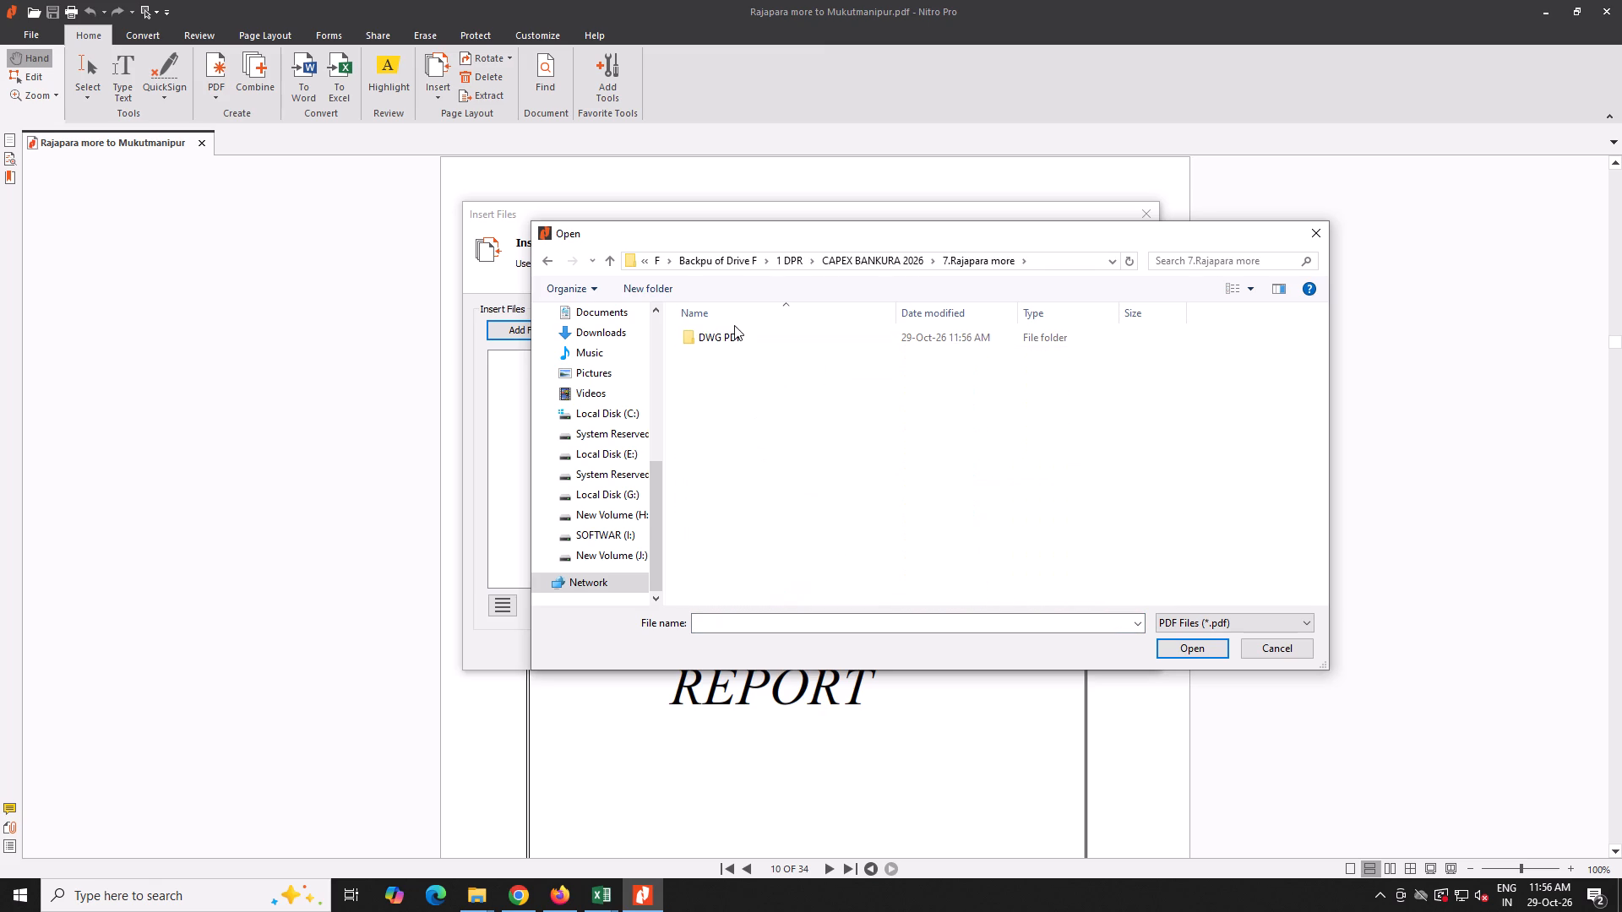
double_click(727, 336)
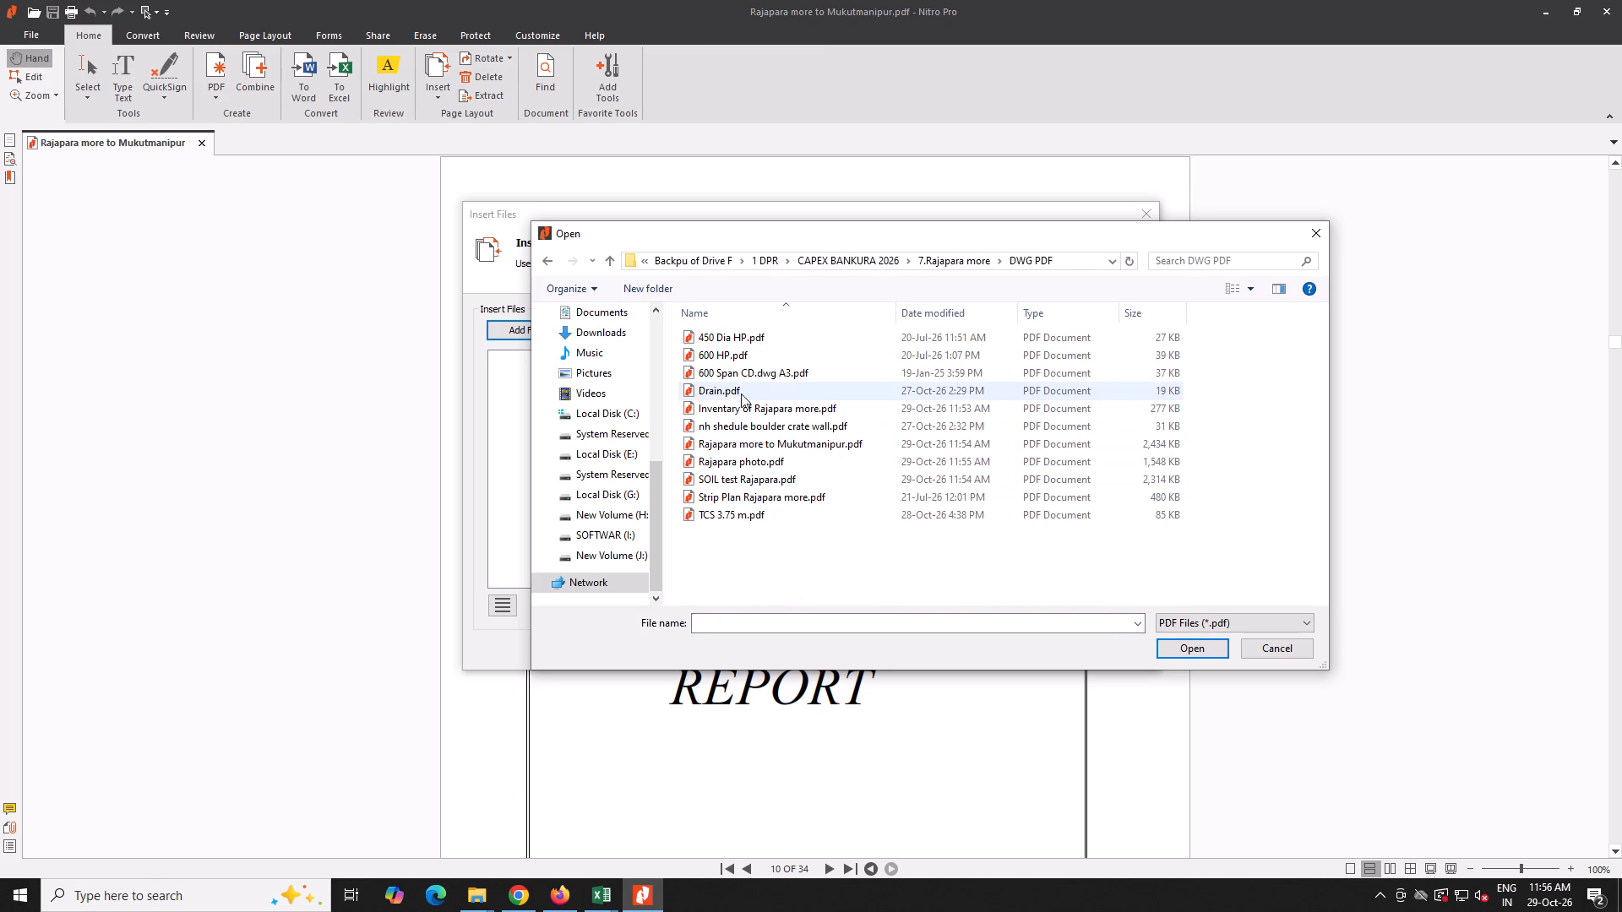
double_click(748, 462)
left_click(1042, 649)
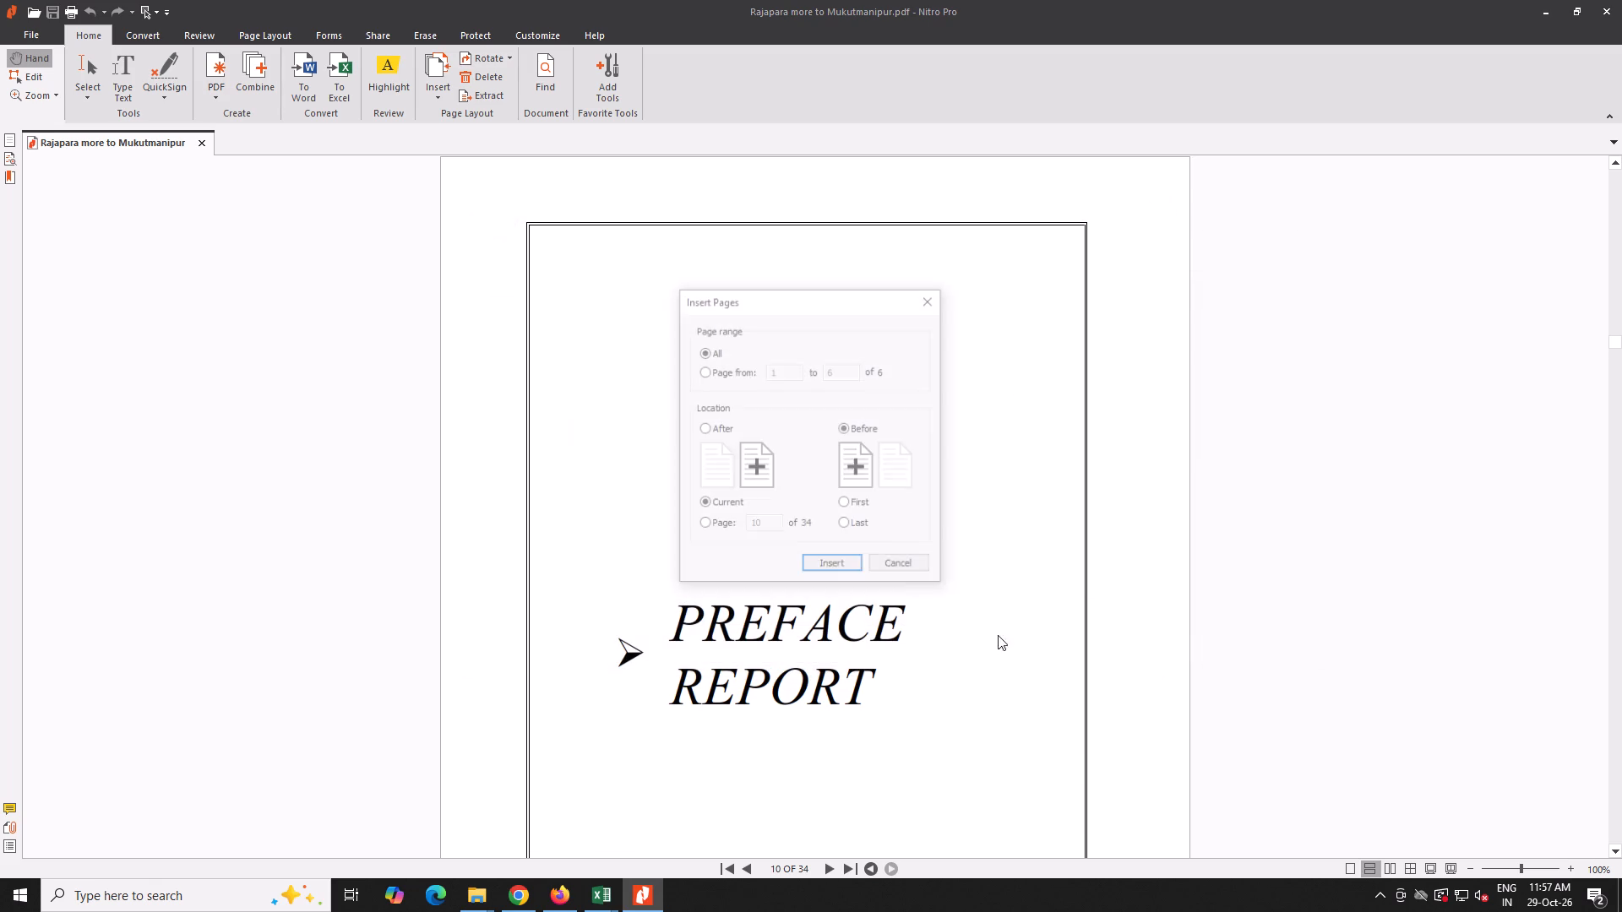
left_click(841, 565)
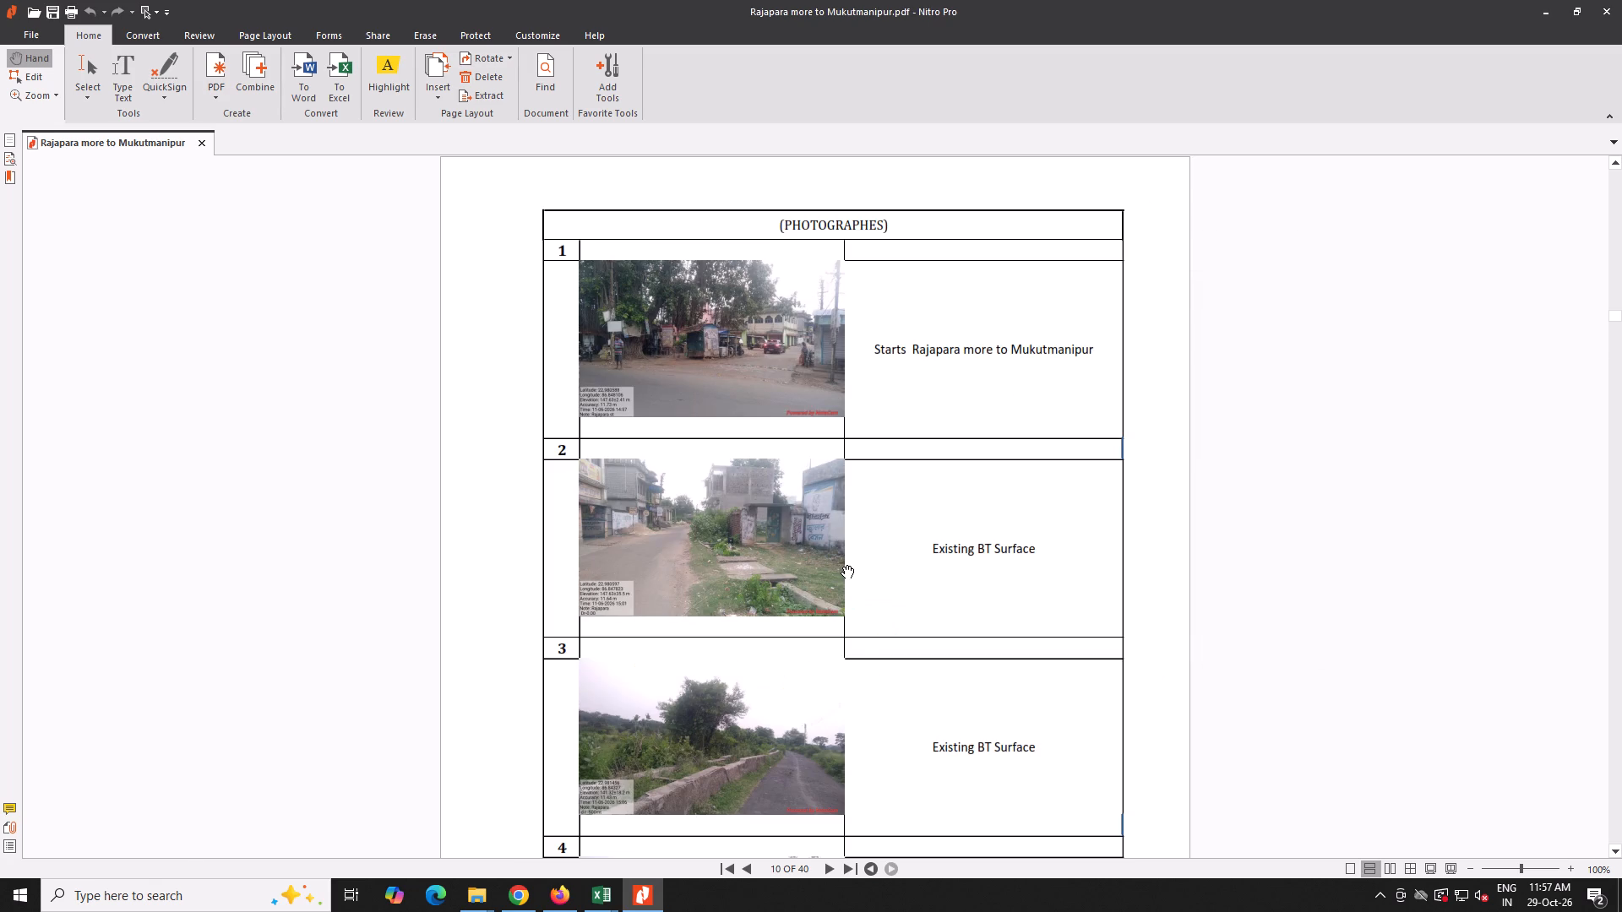
Insert all pages of Strip Plan Rajapara more.pdf before the Geotag Photographes divider page.
scroll(844, 645, "up", 2)
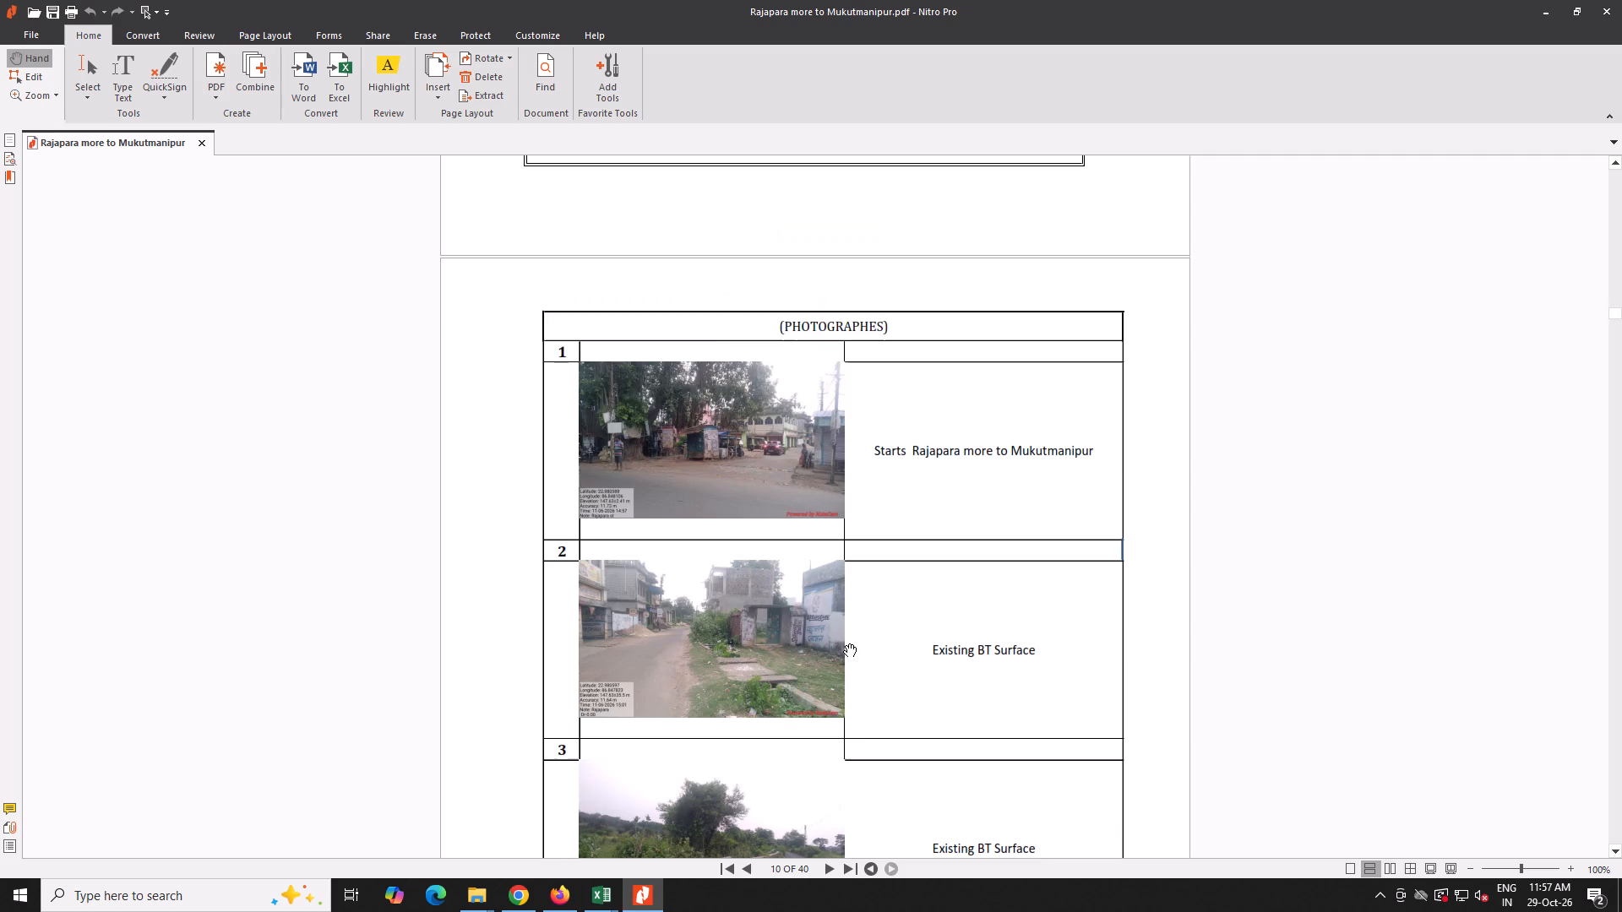
scroll(844, 643, "up", 15)
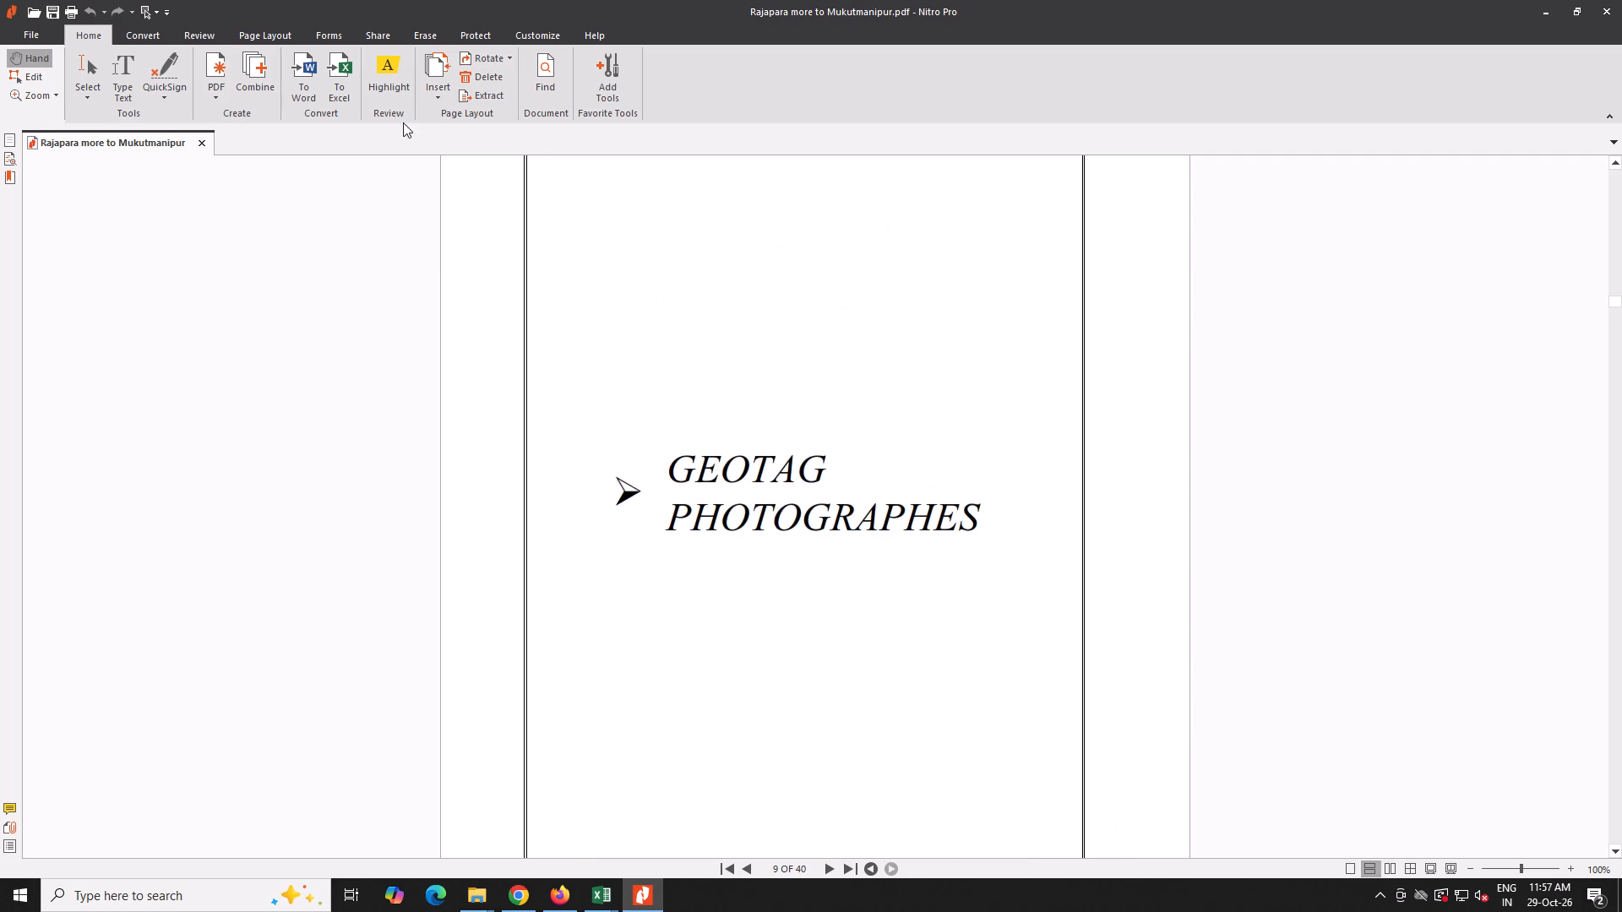
left_click(433, 91)
left_click(458, 112)
left_click(527, 334)
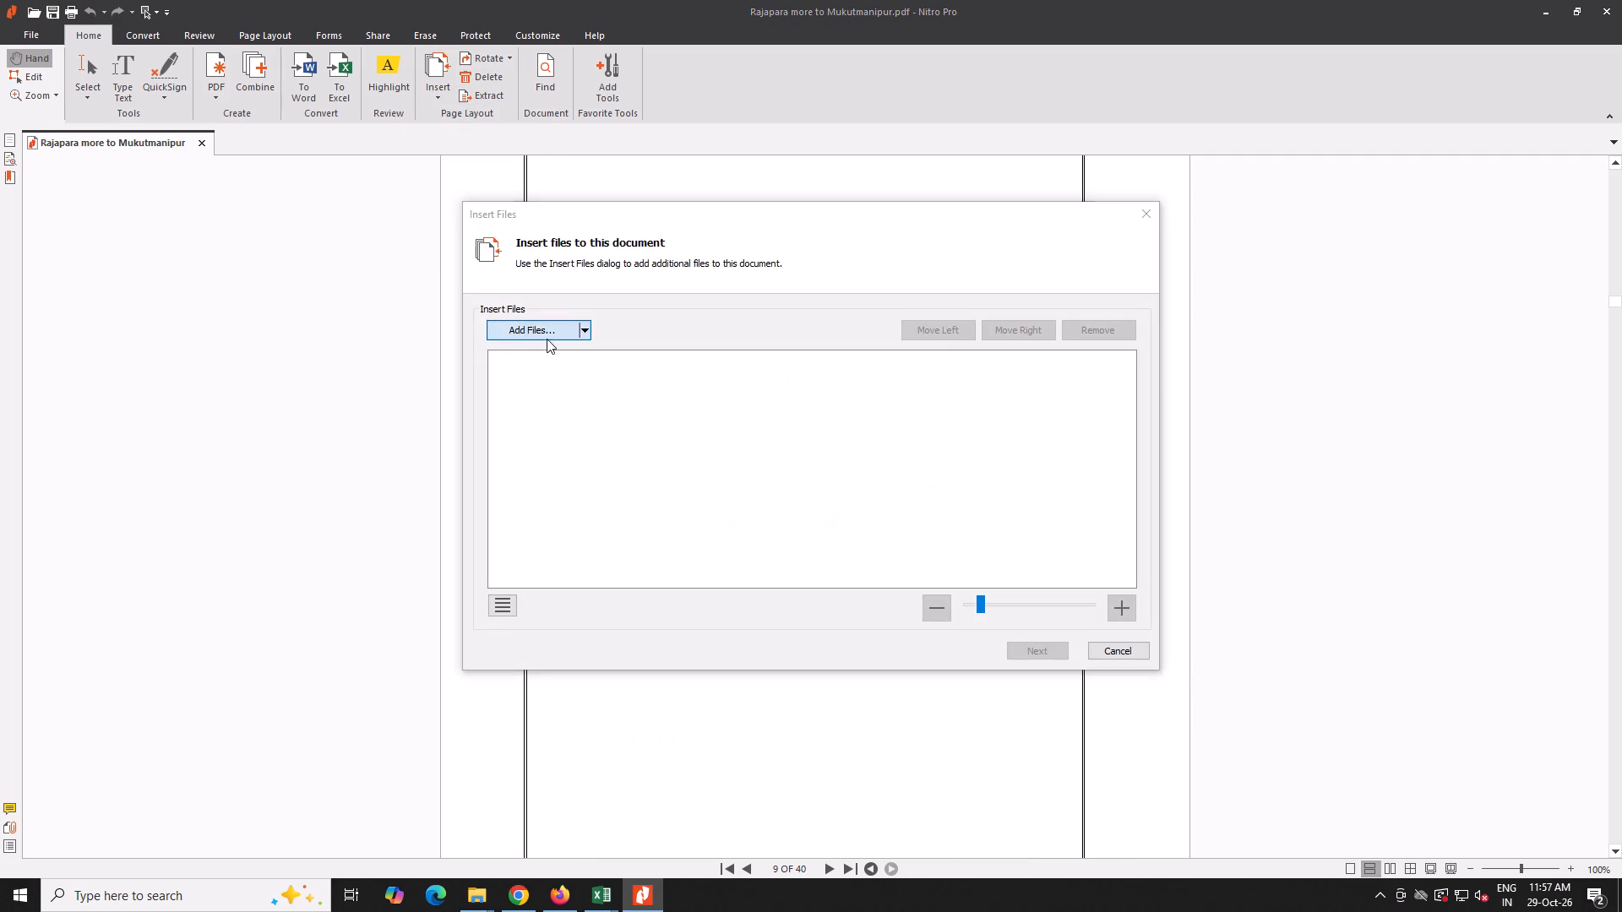
double_click(742, 497)
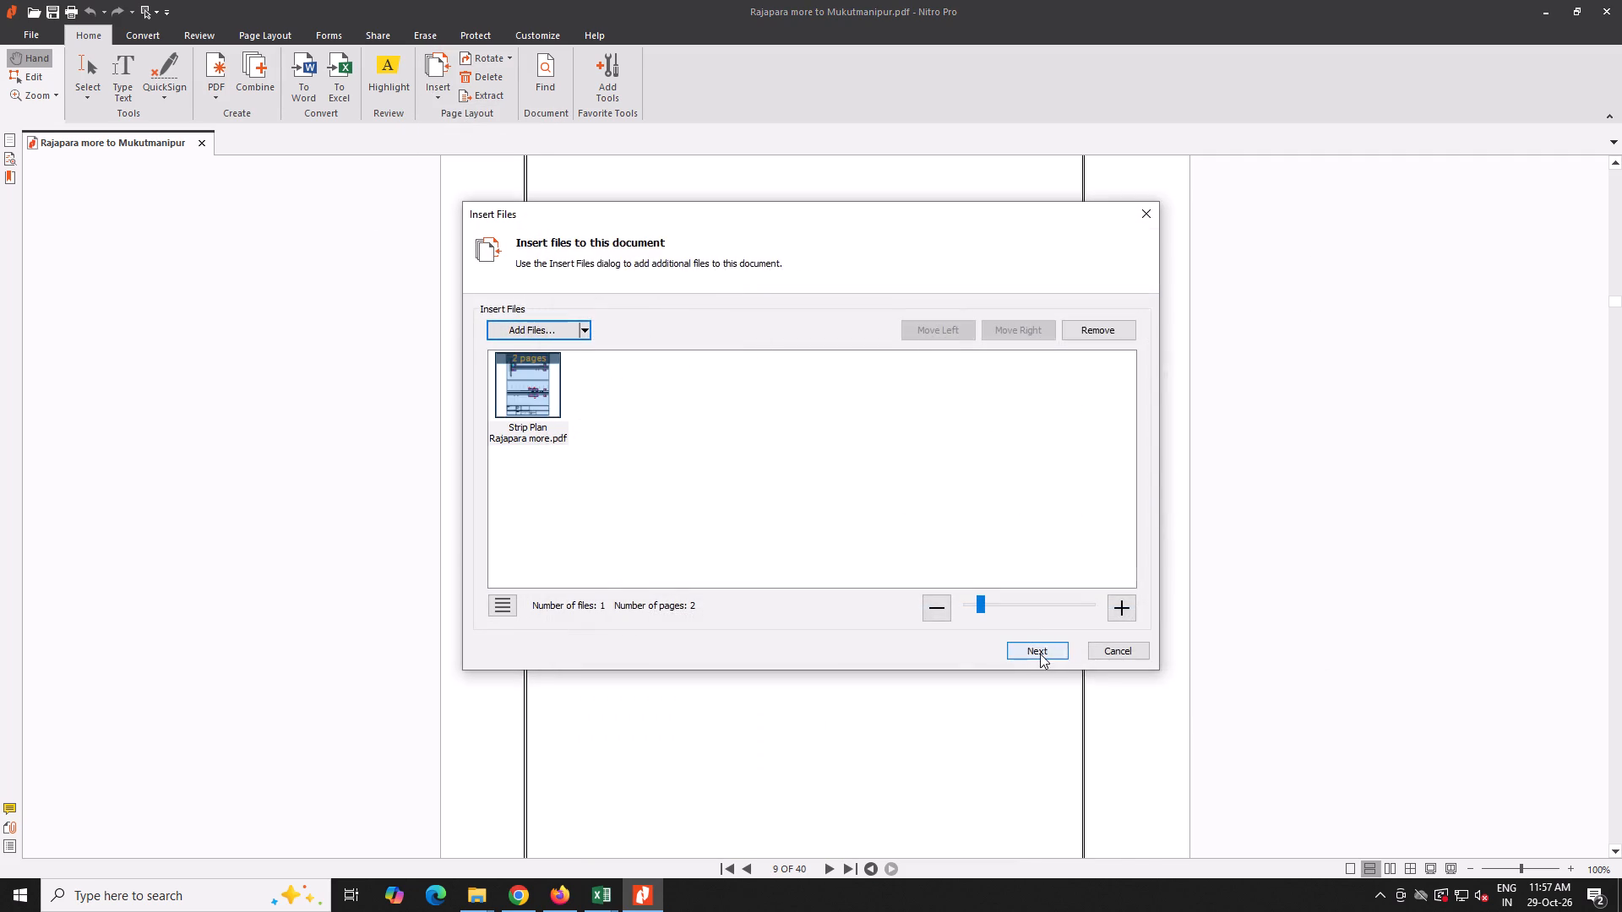
left_click(1040, 654)
left_click(828, 568)
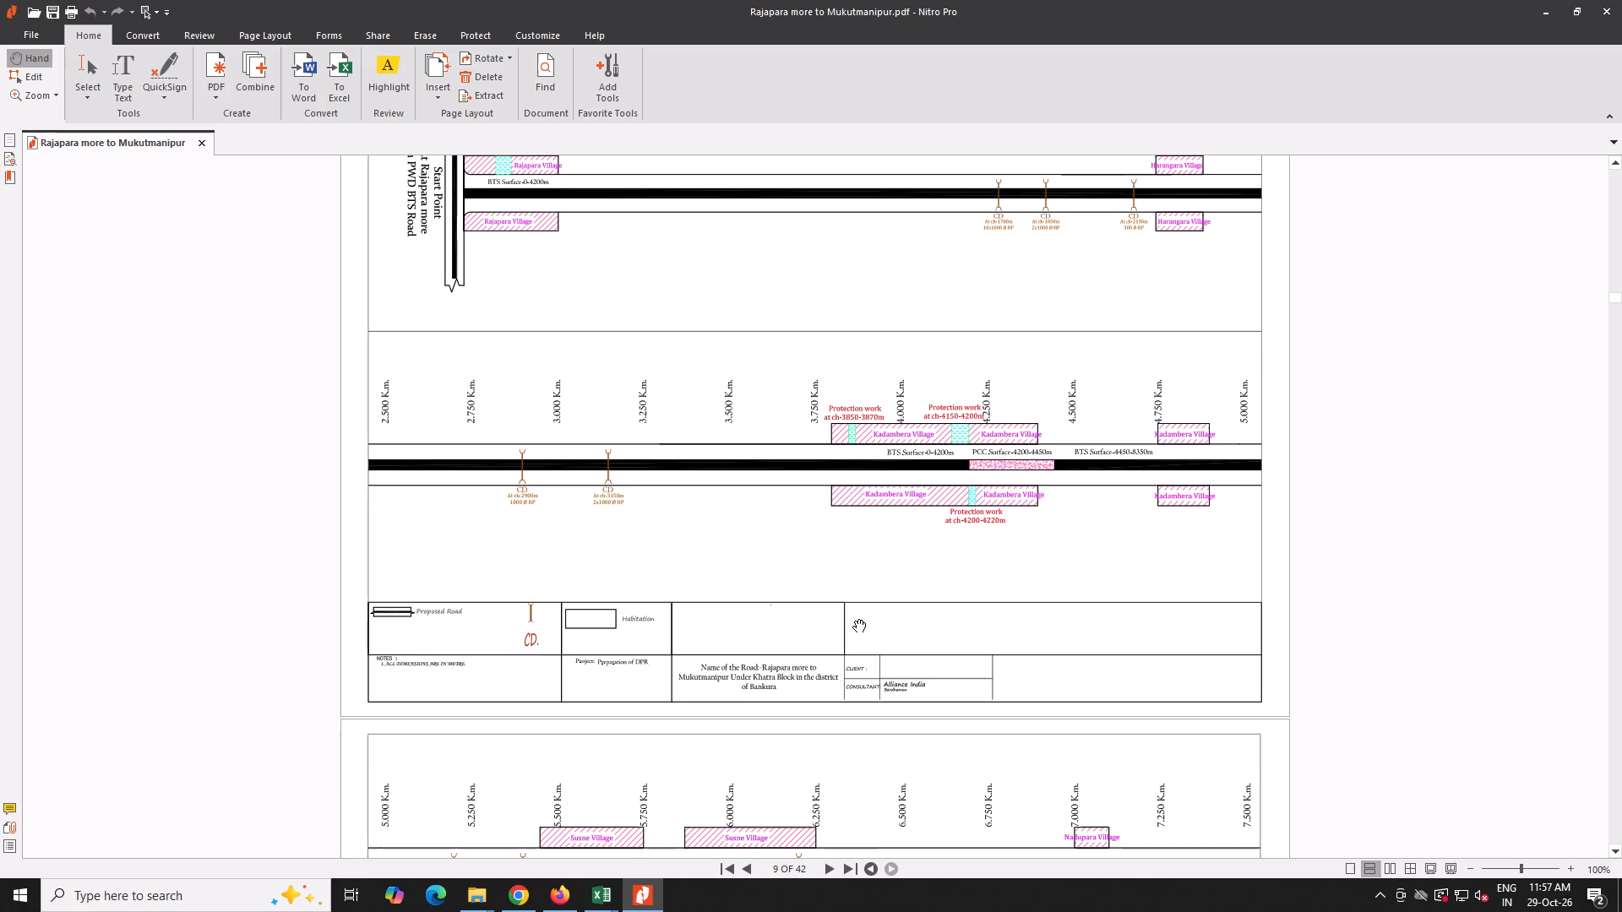
Insert all pages of SOIL test Rajapara.pdf before the Traffic Census & Pavement Design divider page.
triple_click(829, 866)
left_click(829, 866)
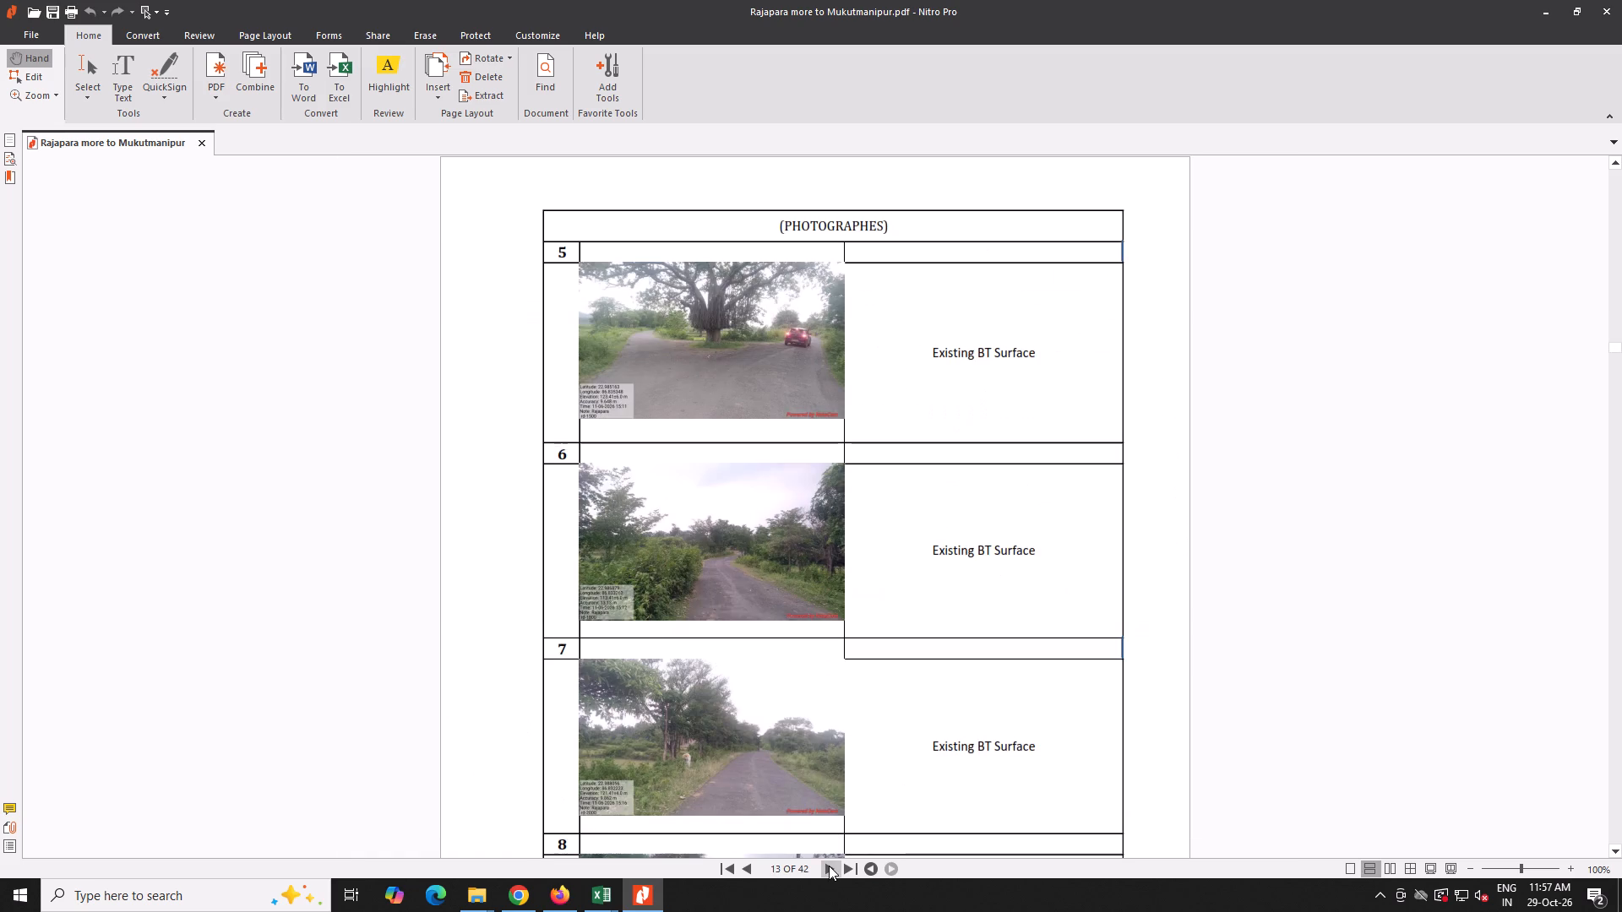
triple_click(829, 866)
triple_click(830, 867)
triple_click(828, 868)
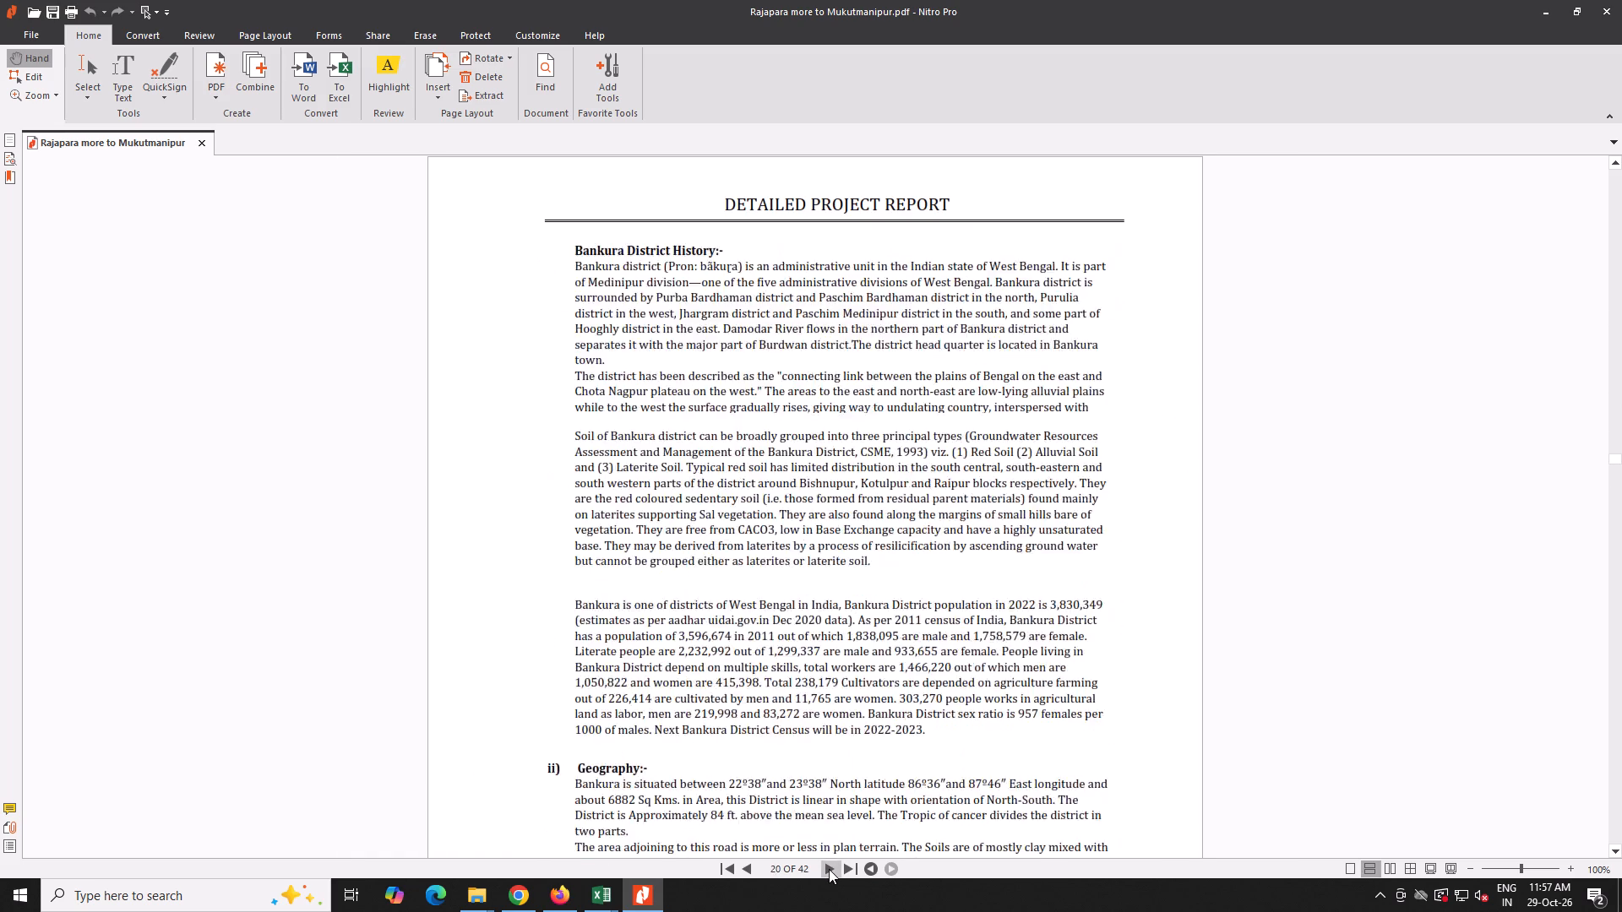
triple_click(829, 869)
double_click(827, 869)
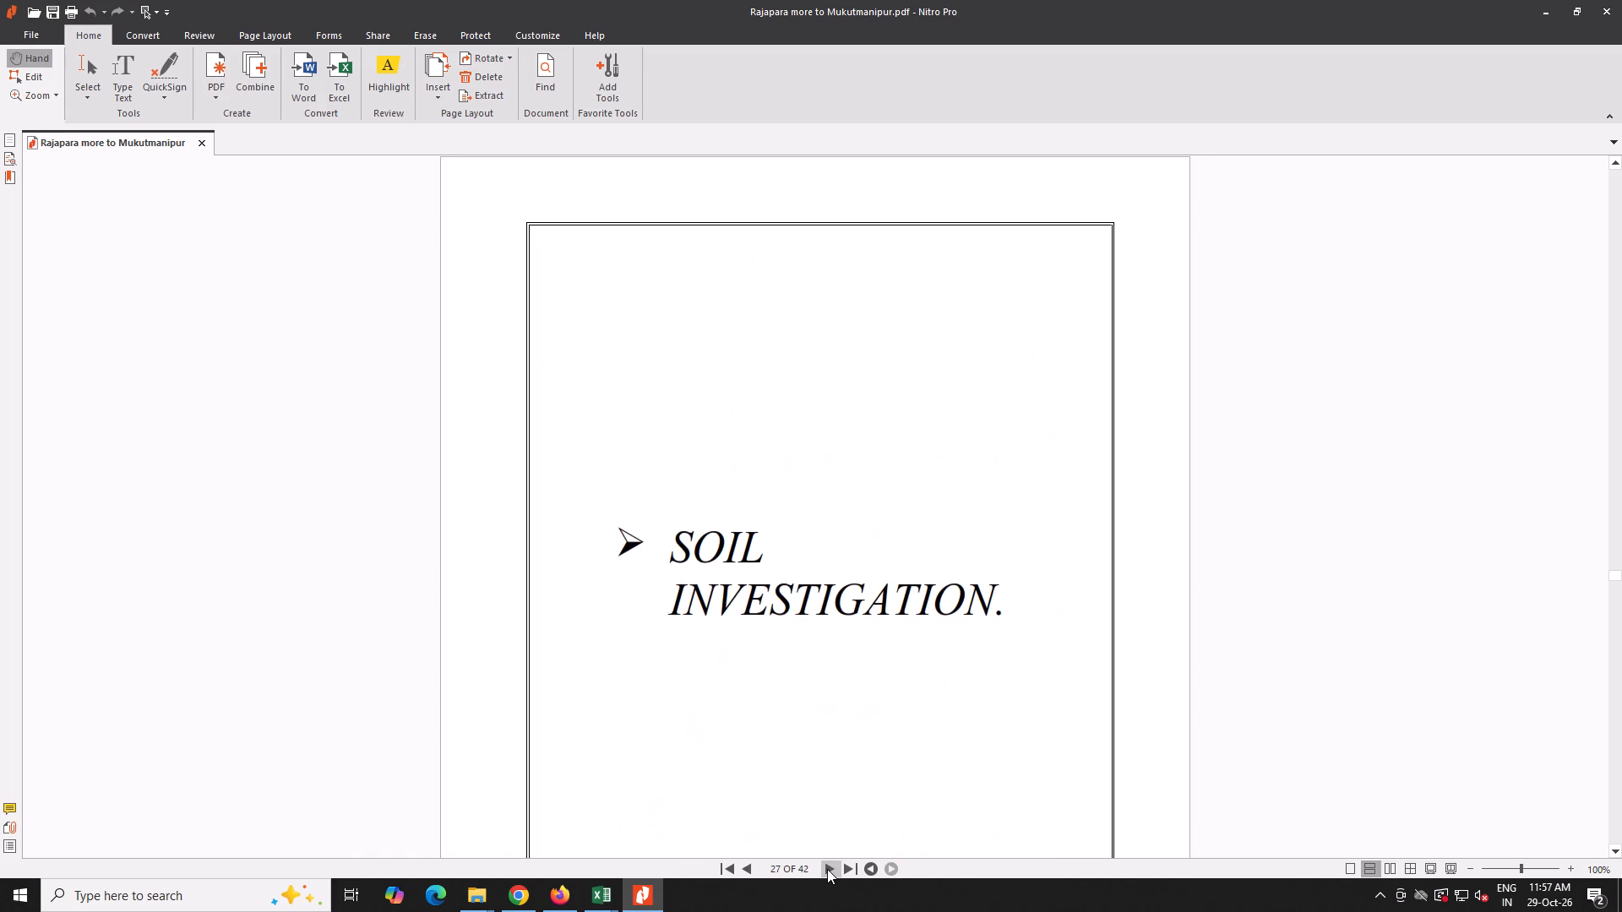
left_click(827, 869)
left_click(439, 92)
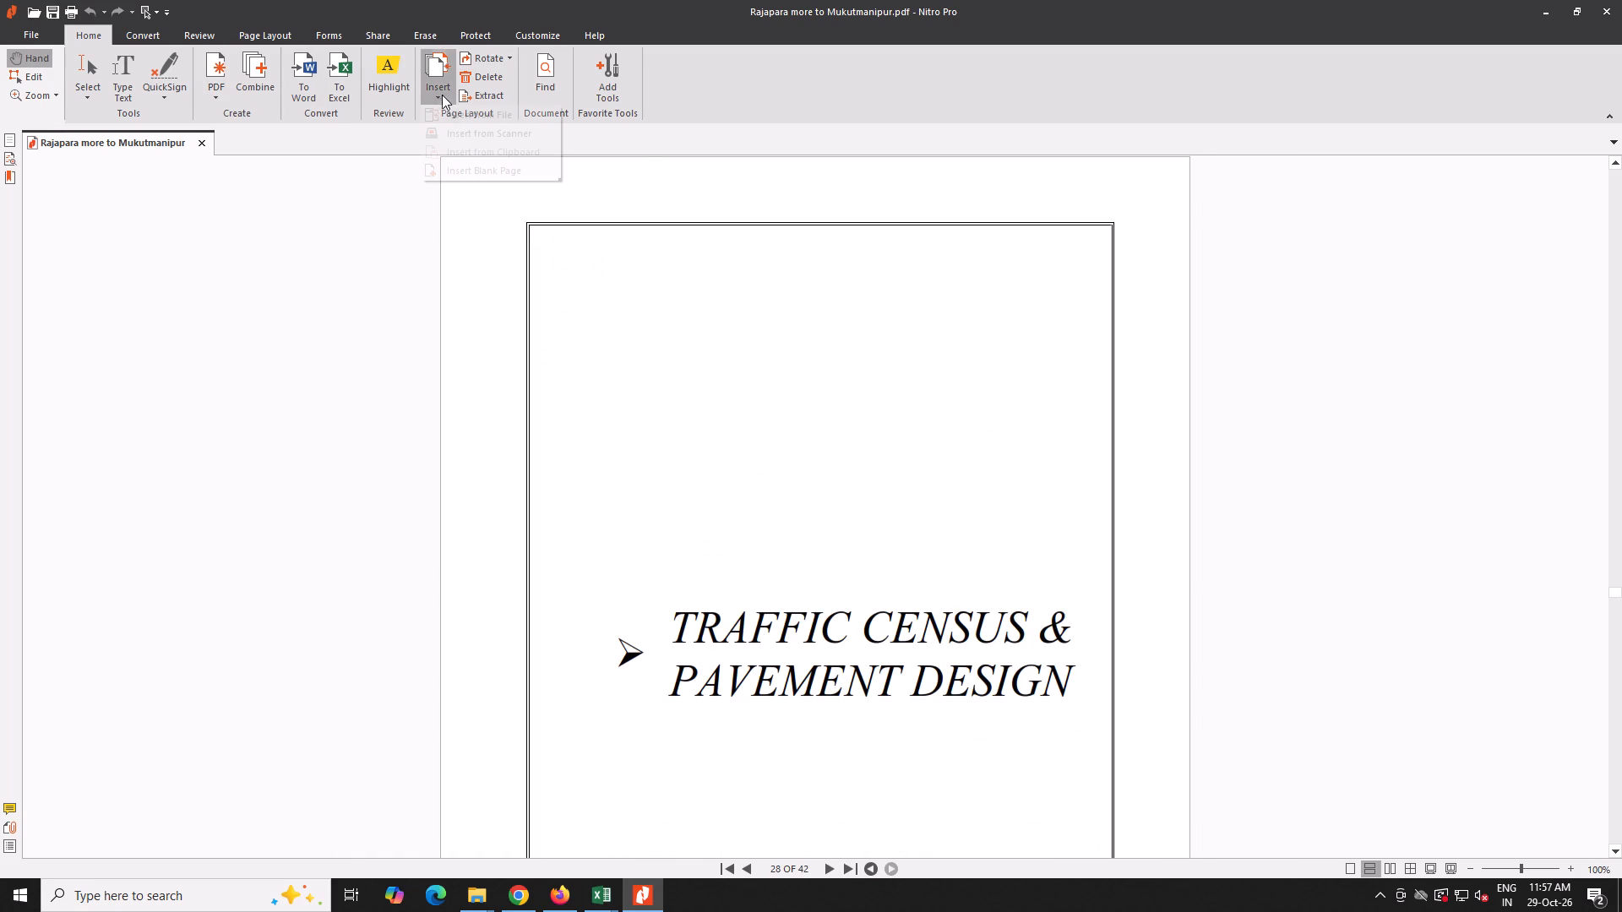
left_click(464, 116)
left_click(529, 331)
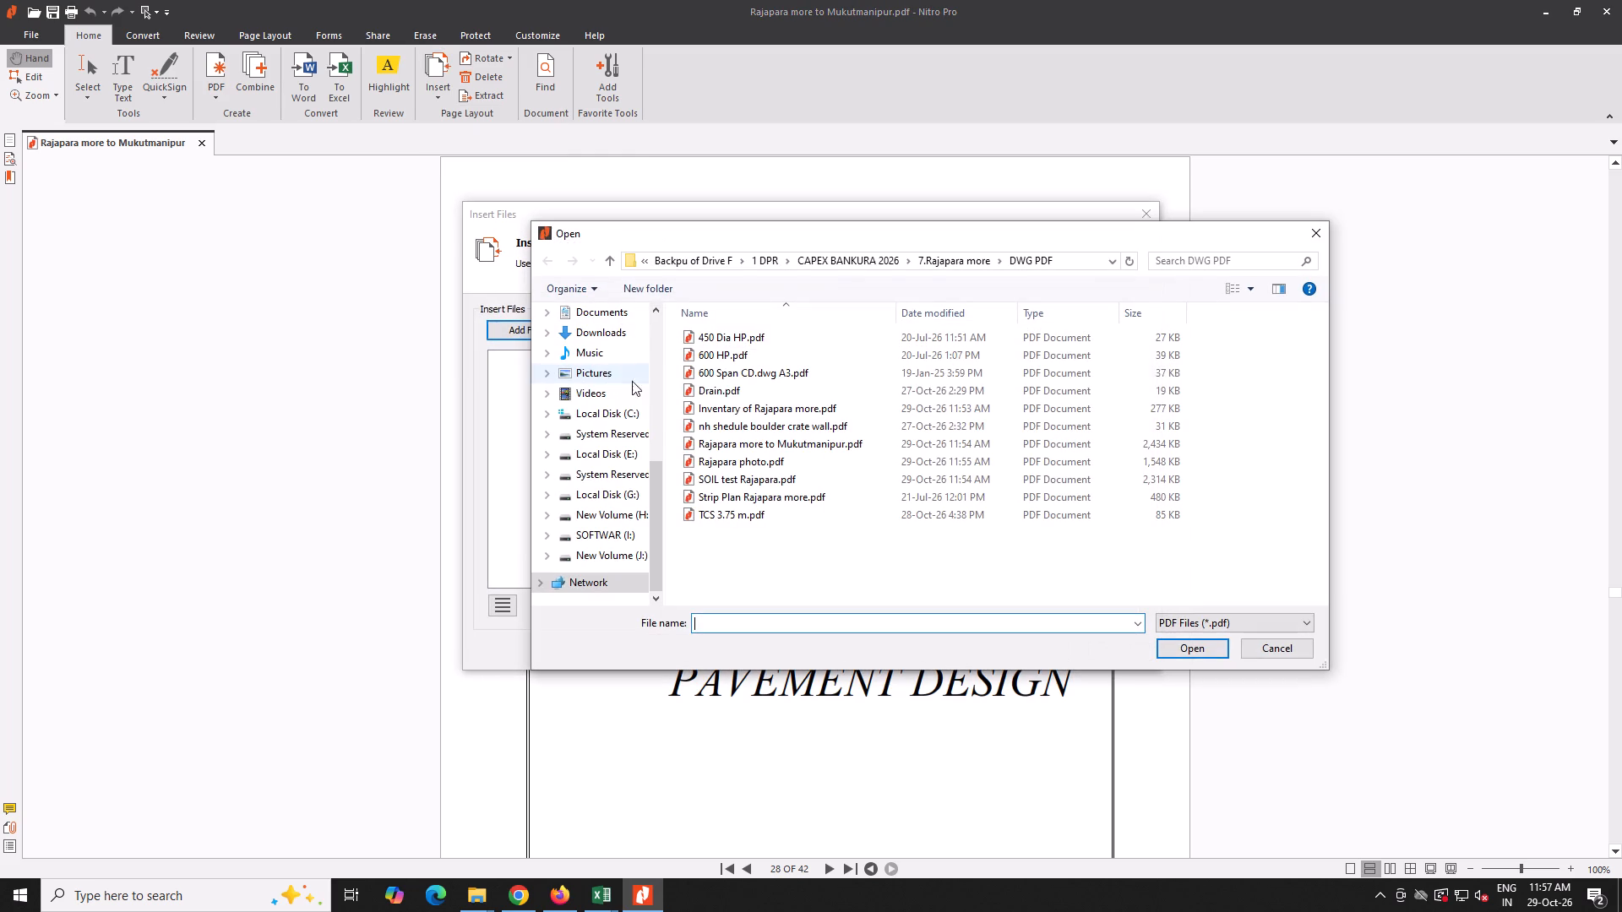
double_click(730, 481)
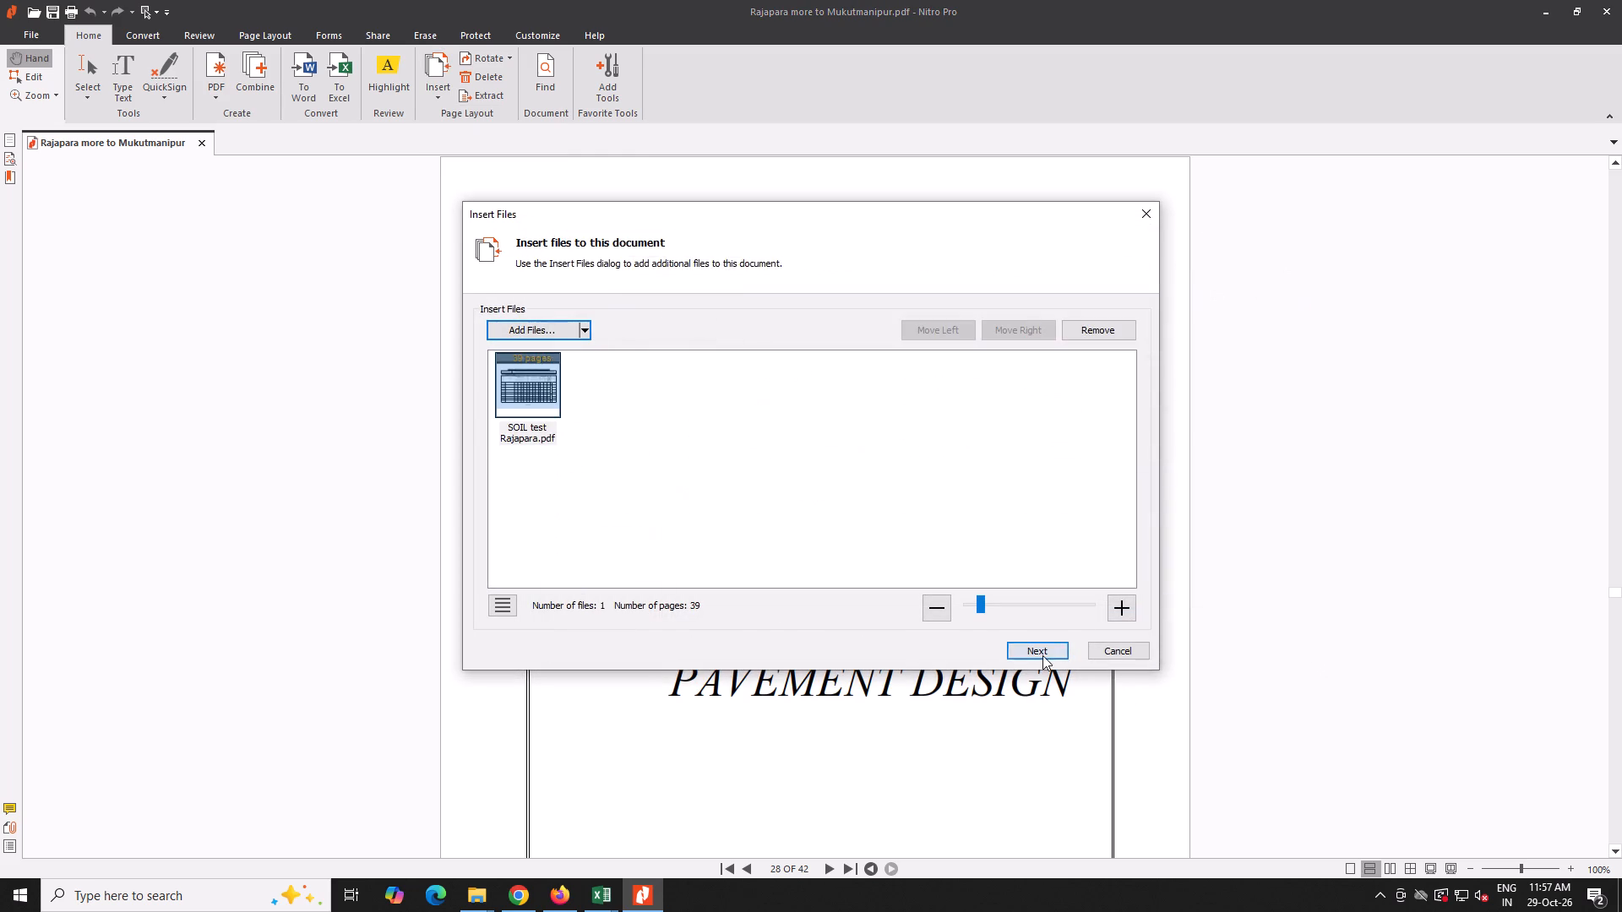
left_click(1042, 655)
left_click(828, 569)
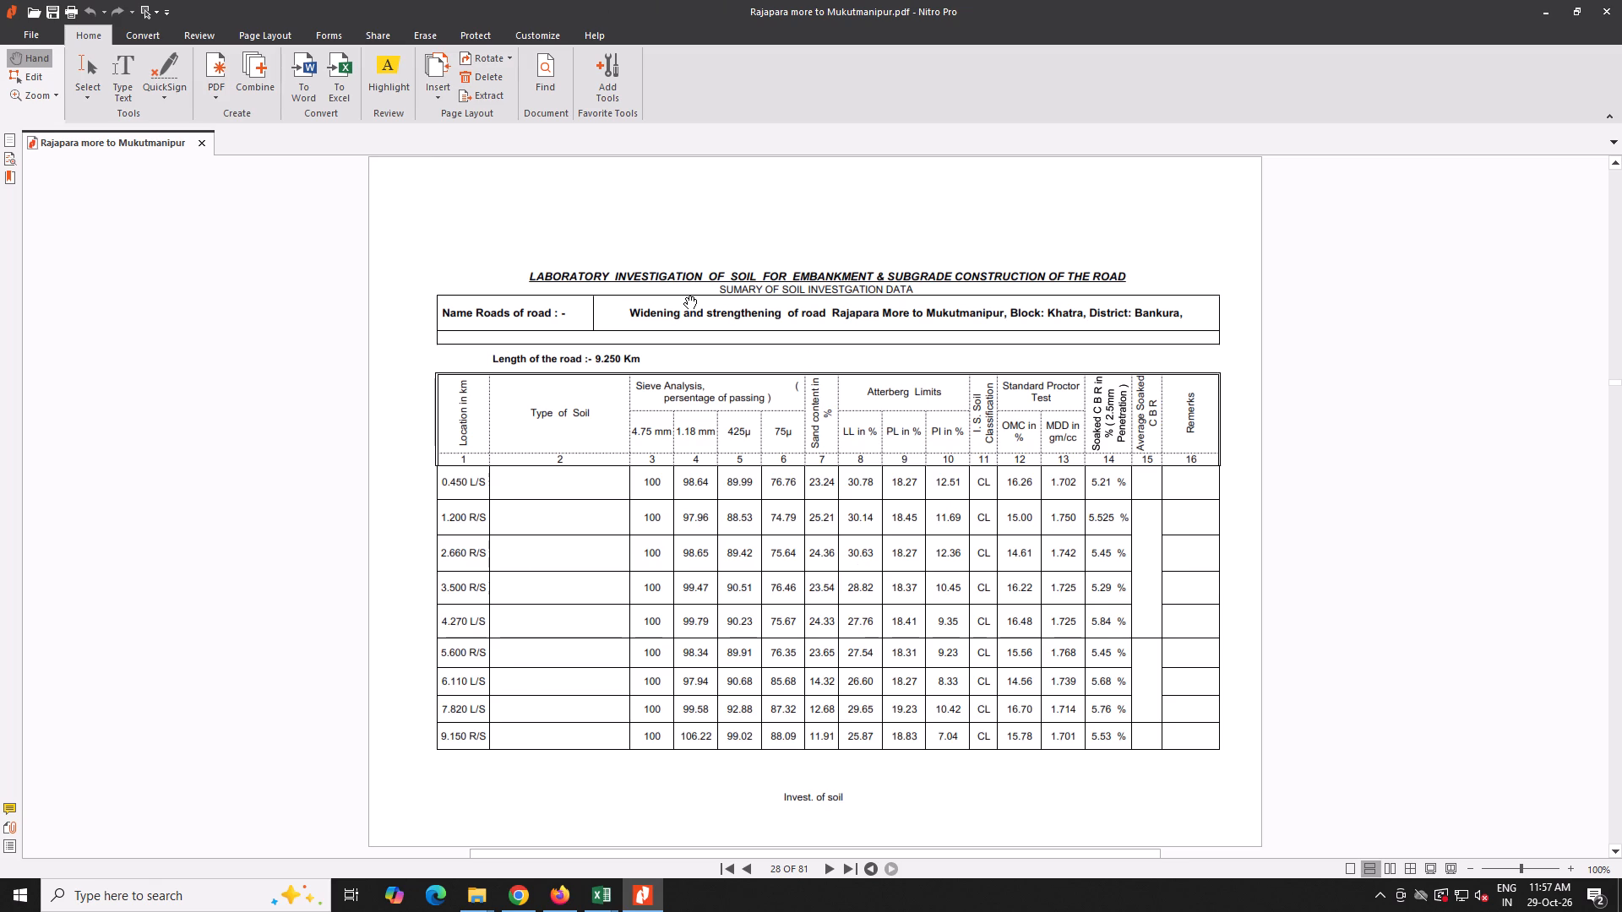
Delete page 40, the overflow page holding a cut-off DD column, and the nearly blank page directly after it.
scroll(709, 640, "down", 3)
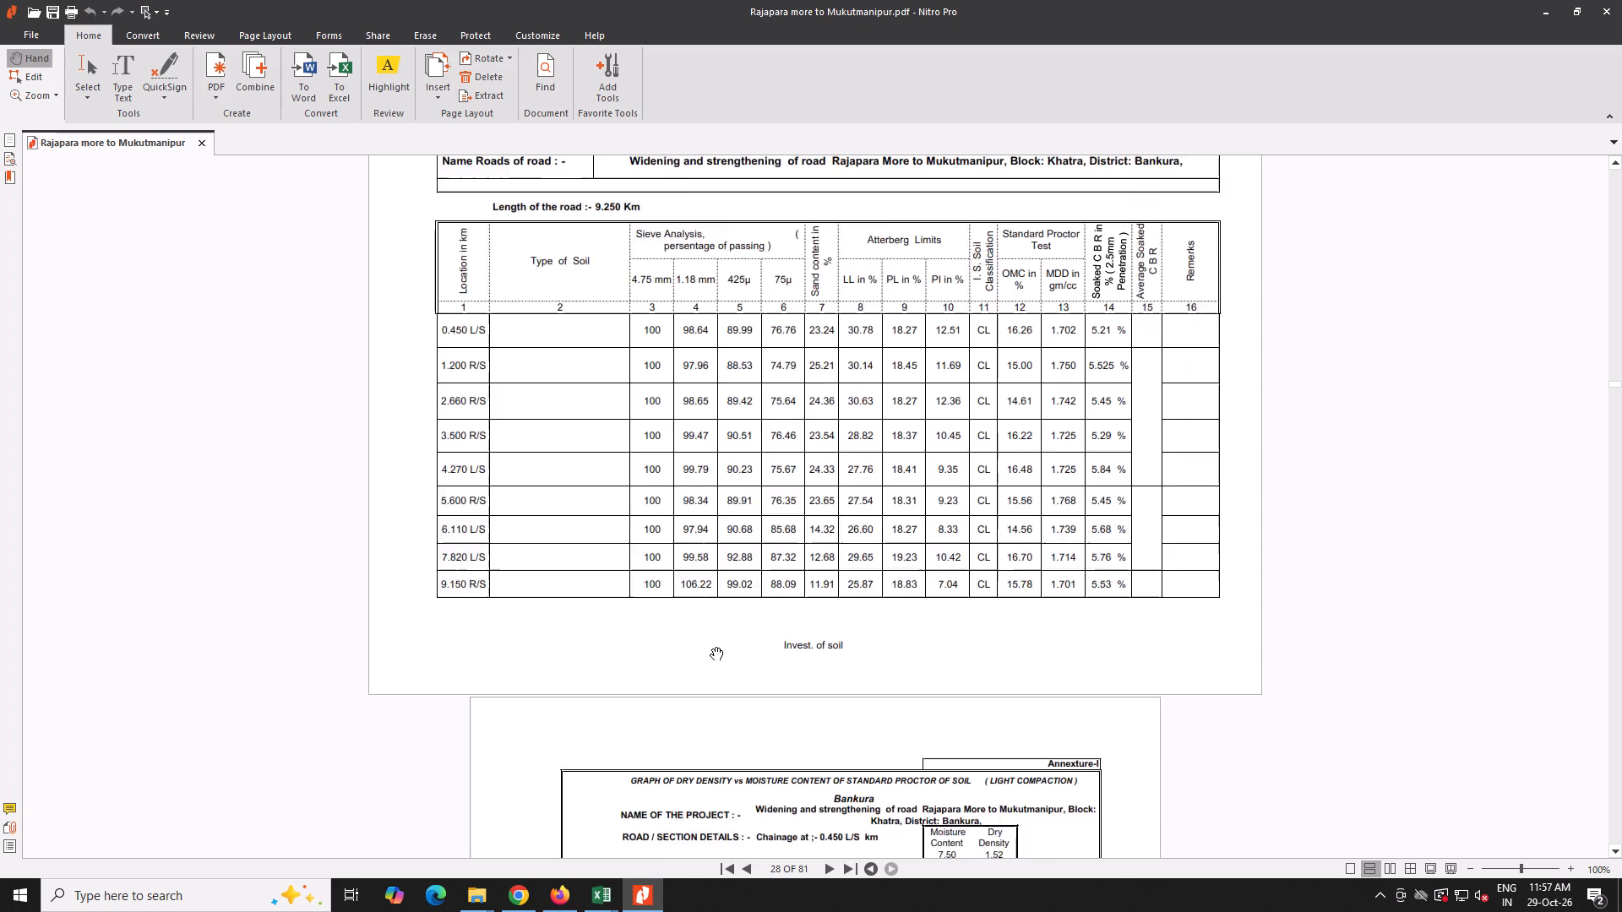
scroll(710, 647, "down", 14)
scroll(818, 709, "down", 7)
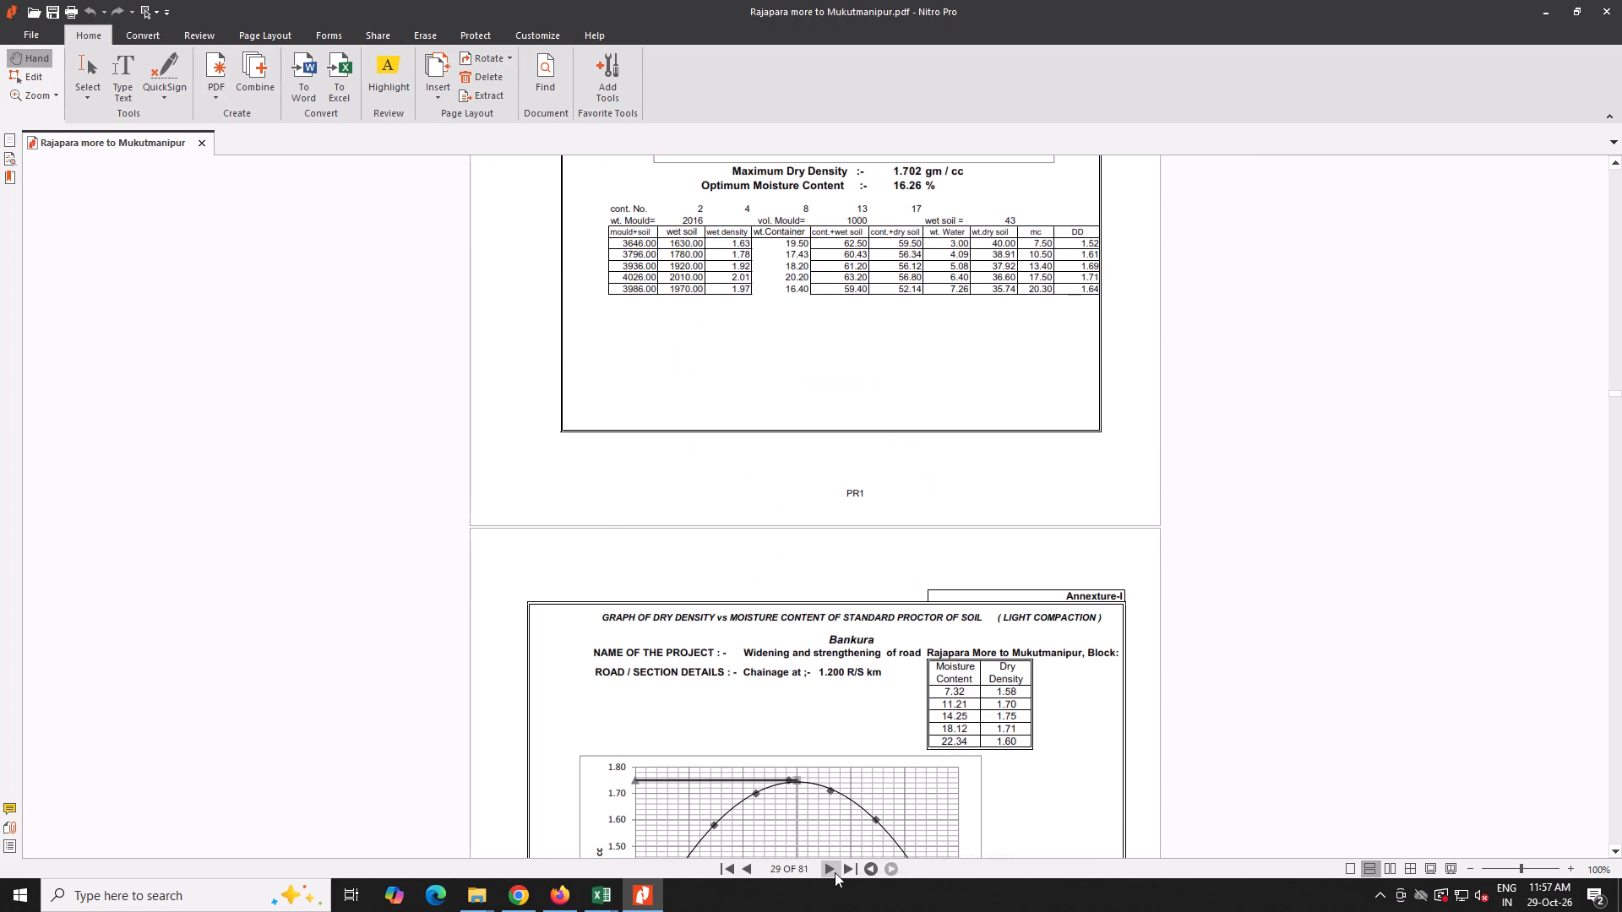
triple_click(835, 872)
triple_click(835, 872)
triple_click(835, 872)
triple_click(835, 872)
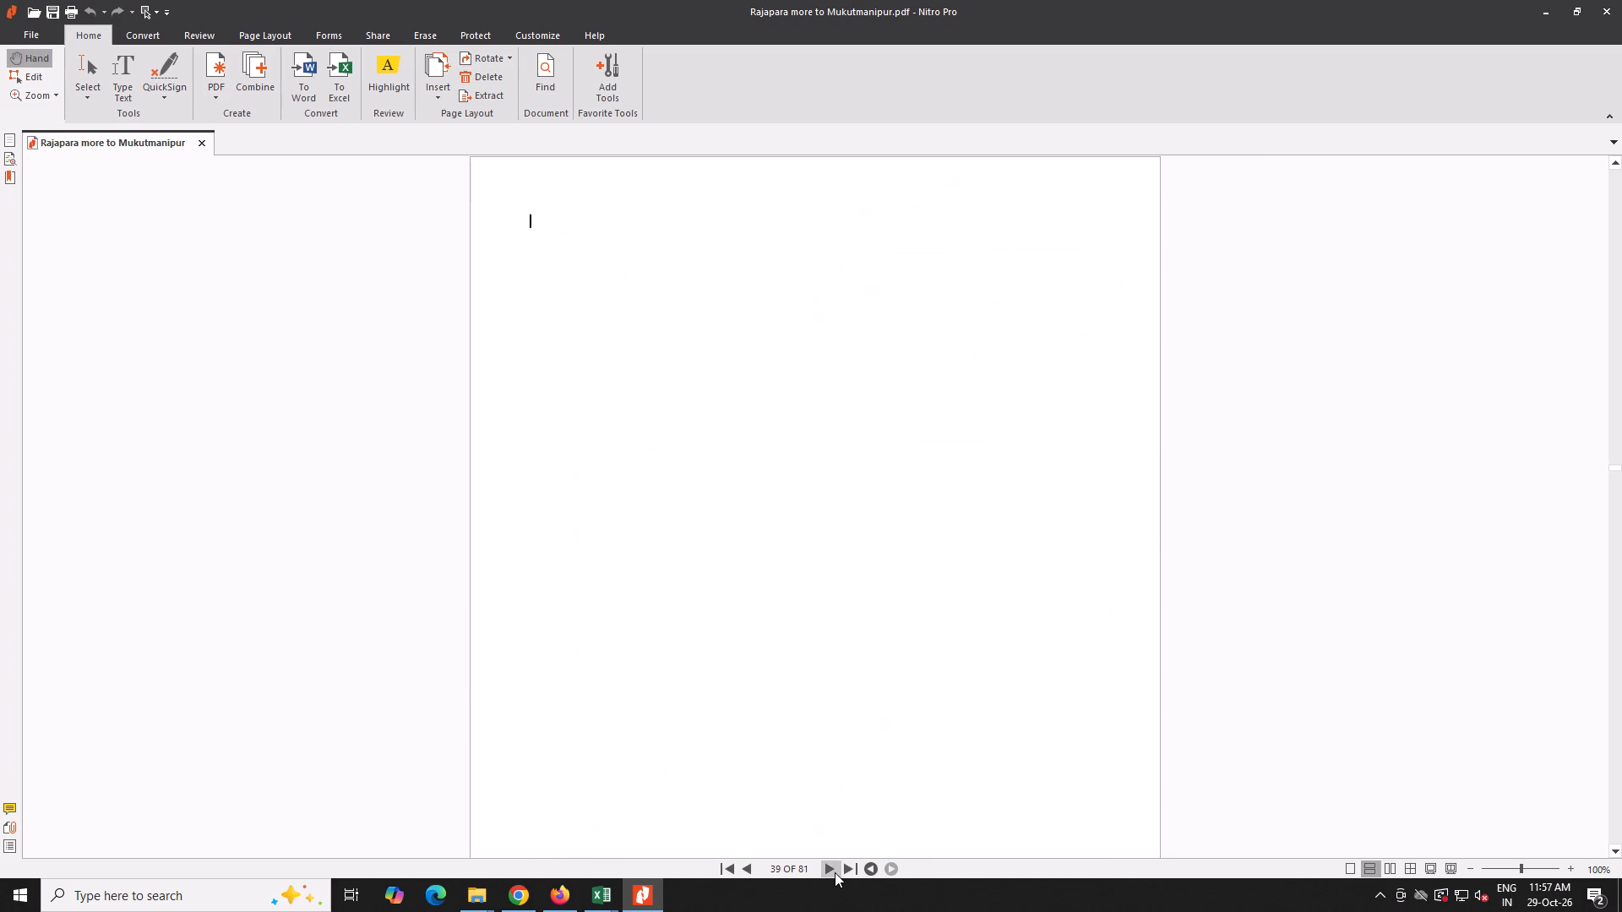
left_click(753, 869)
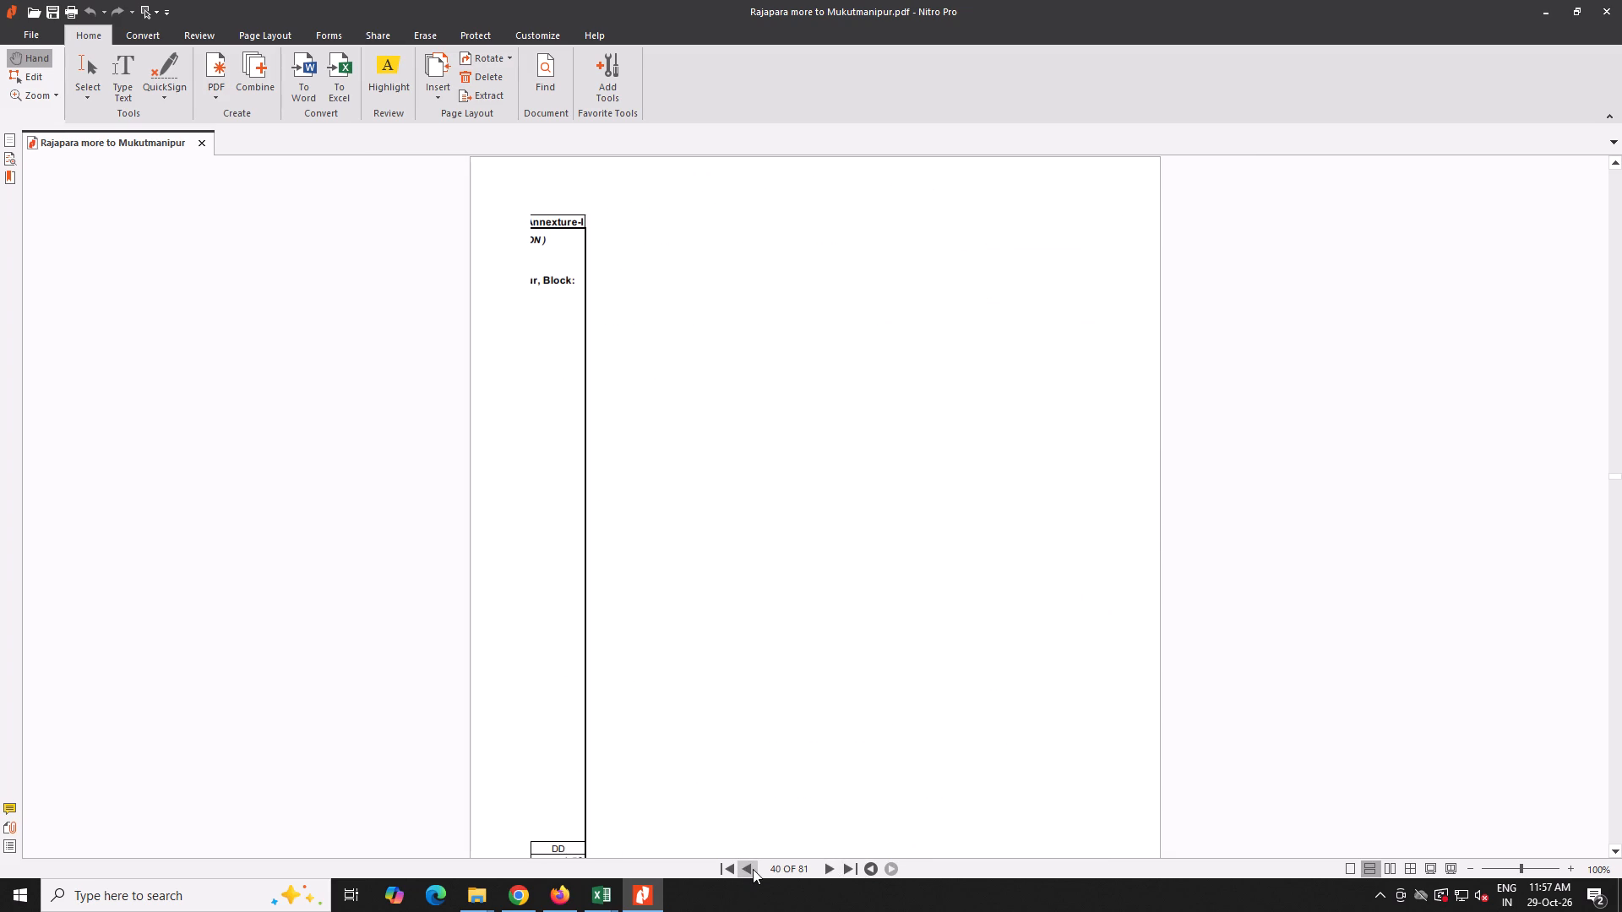
scroll(661, 384, "down", 2)
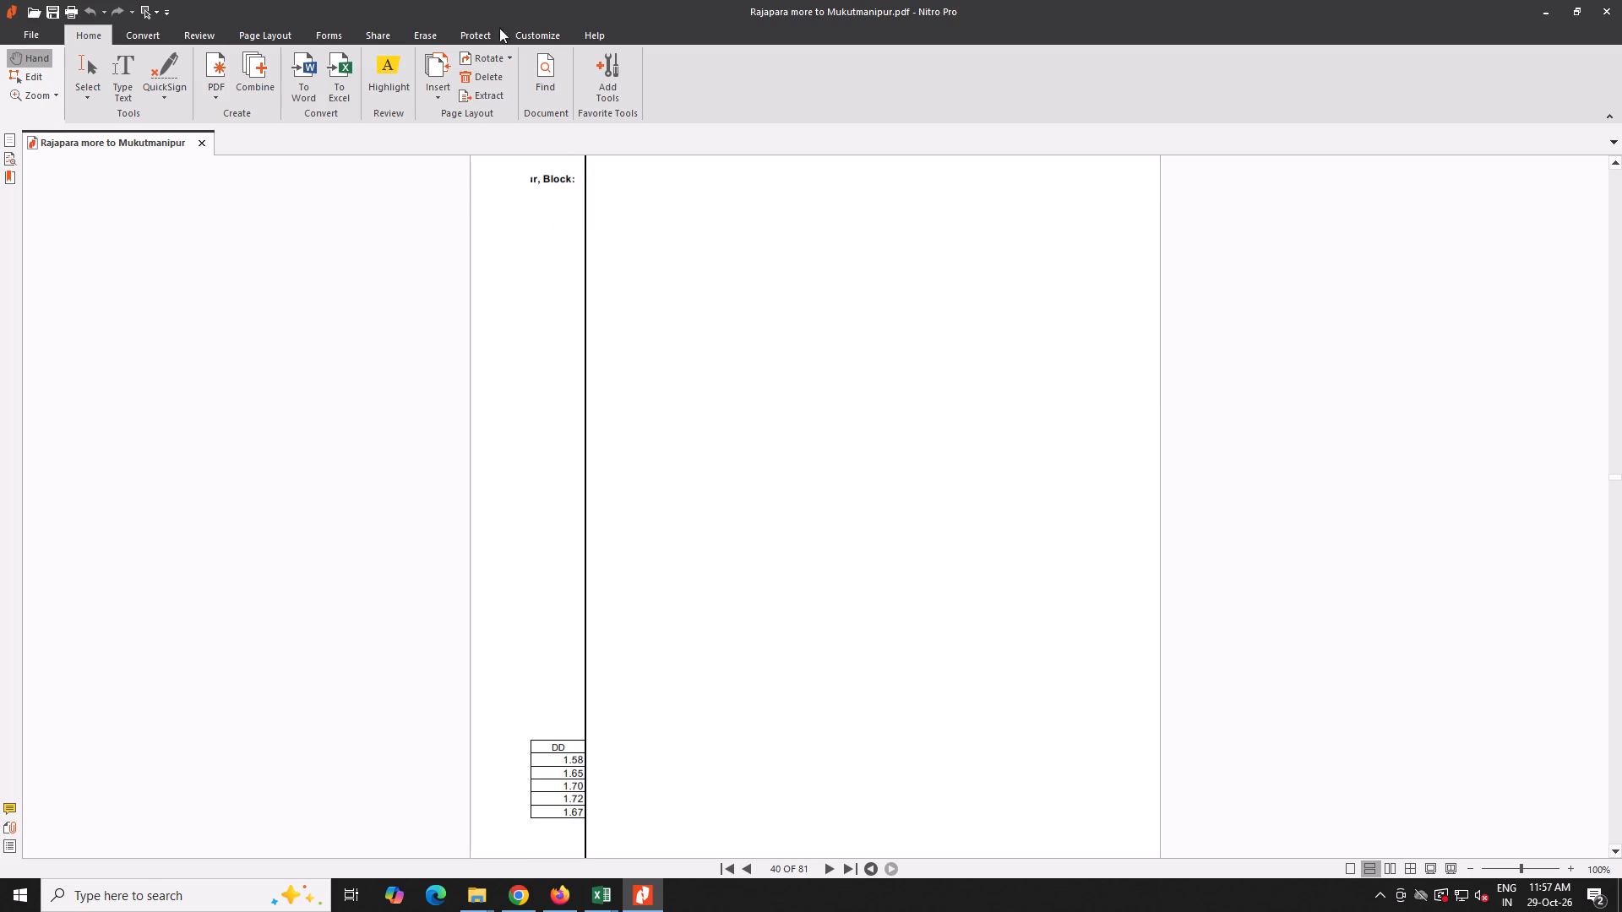
left_click(506, 68)
left_click(493, 76)
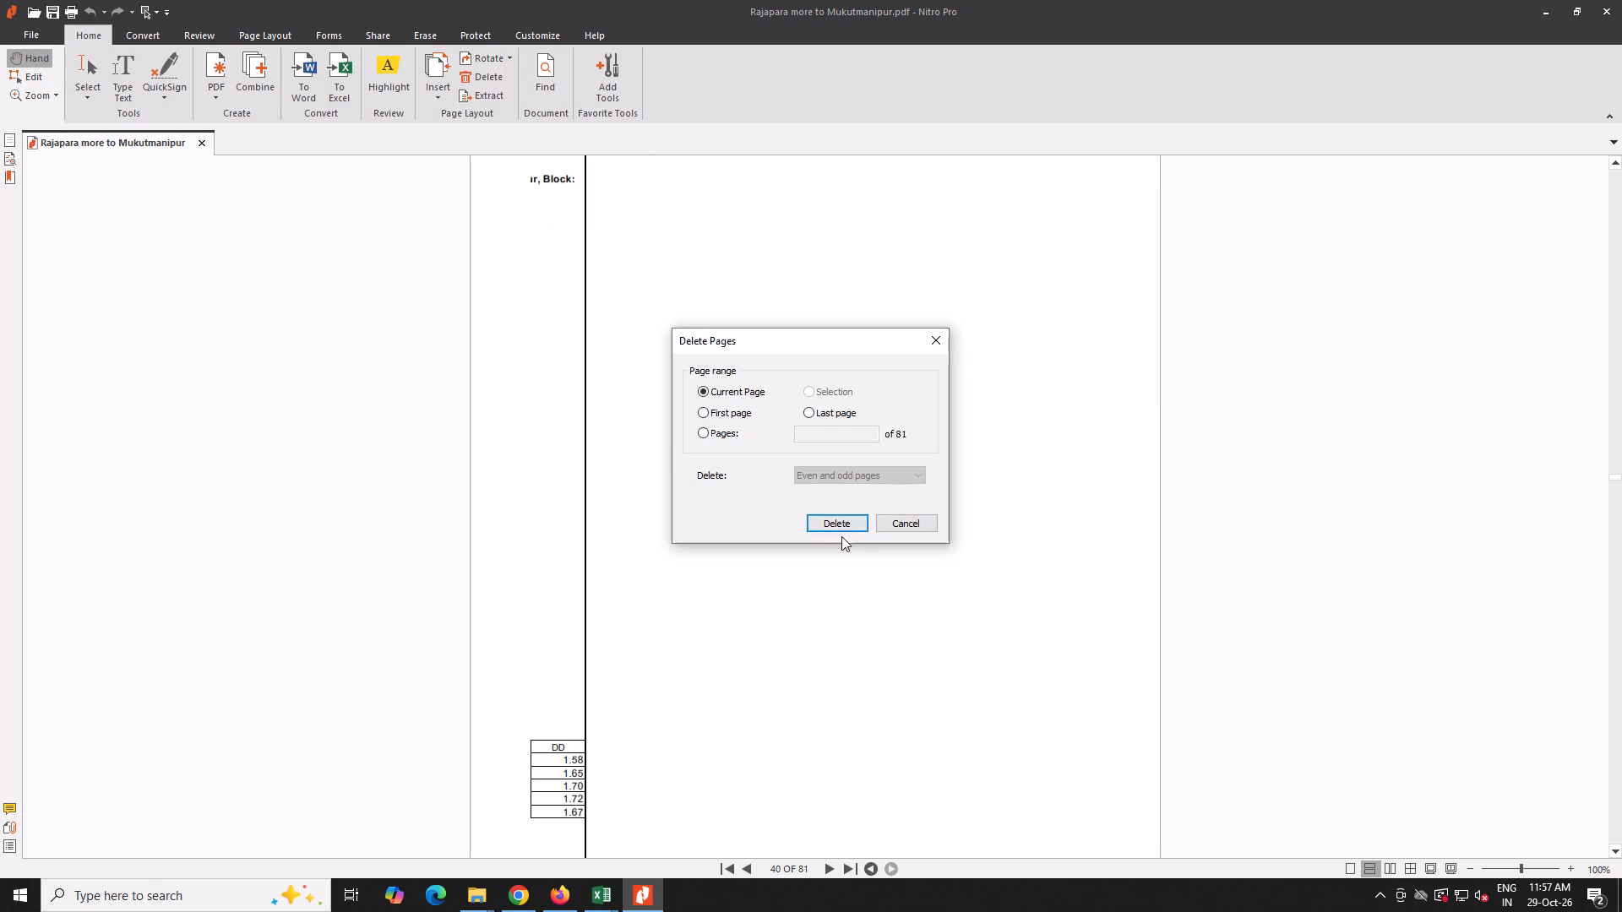
left_click(836, 529)
scroll(824, 508, "up", 4)
scroll(824, 508, "down", 4)
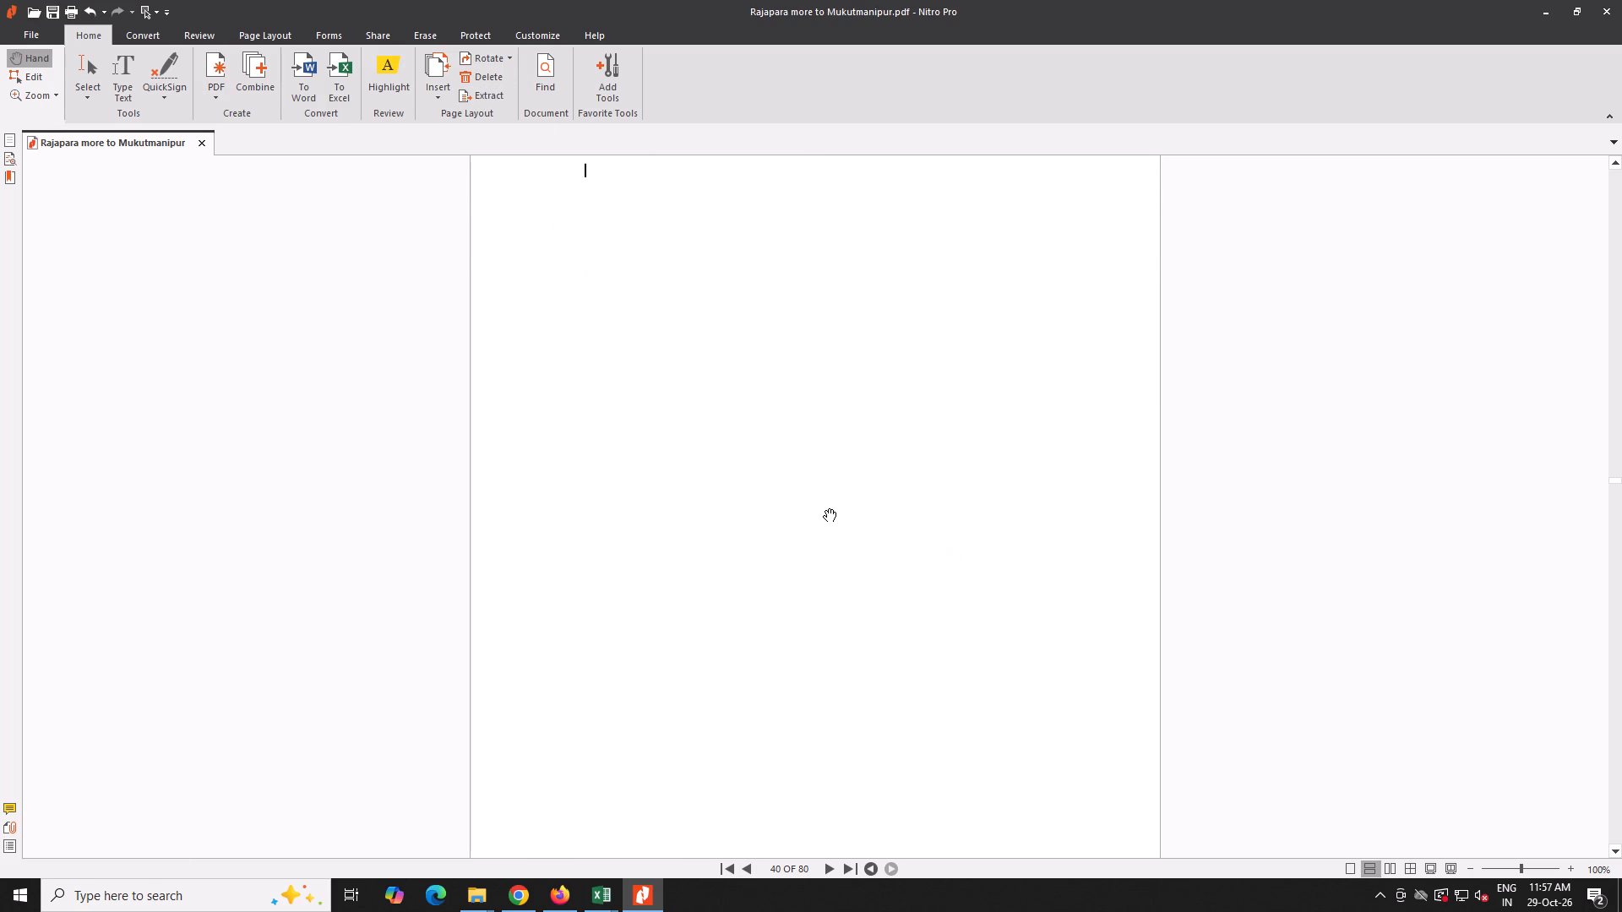
left_click(472, 79)
left_click(847, 529)
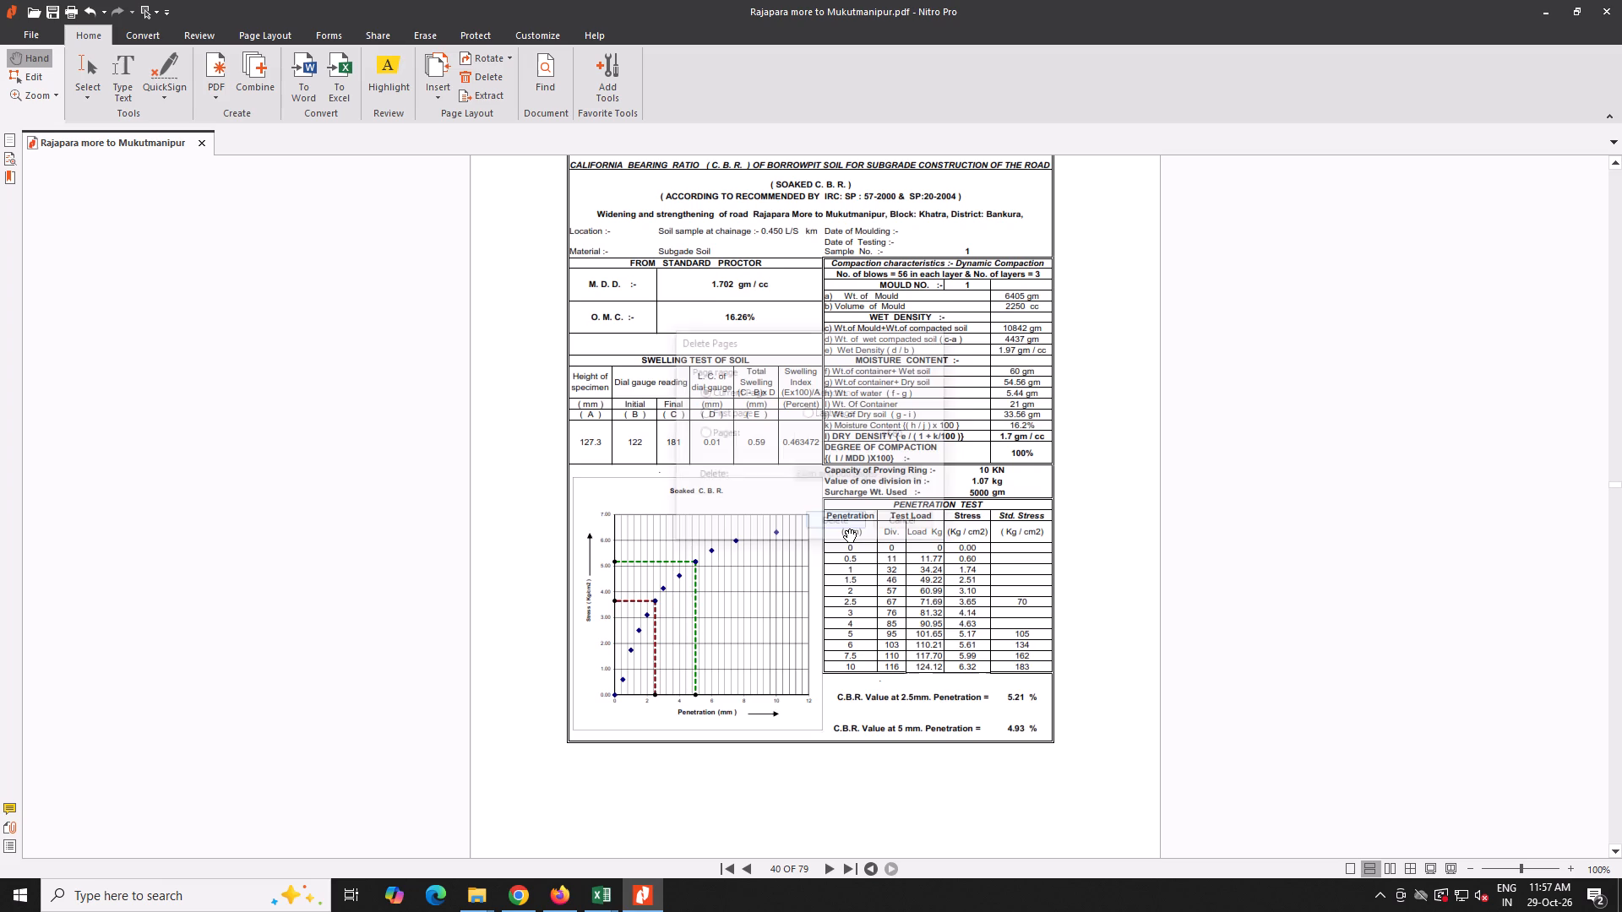
Find and delete page 62, the overflow liquid and plastic limit page holding only the Plasticity Index line.
scroll(839, 522, "down", 20)
scroll(839, 522, "down", 9)
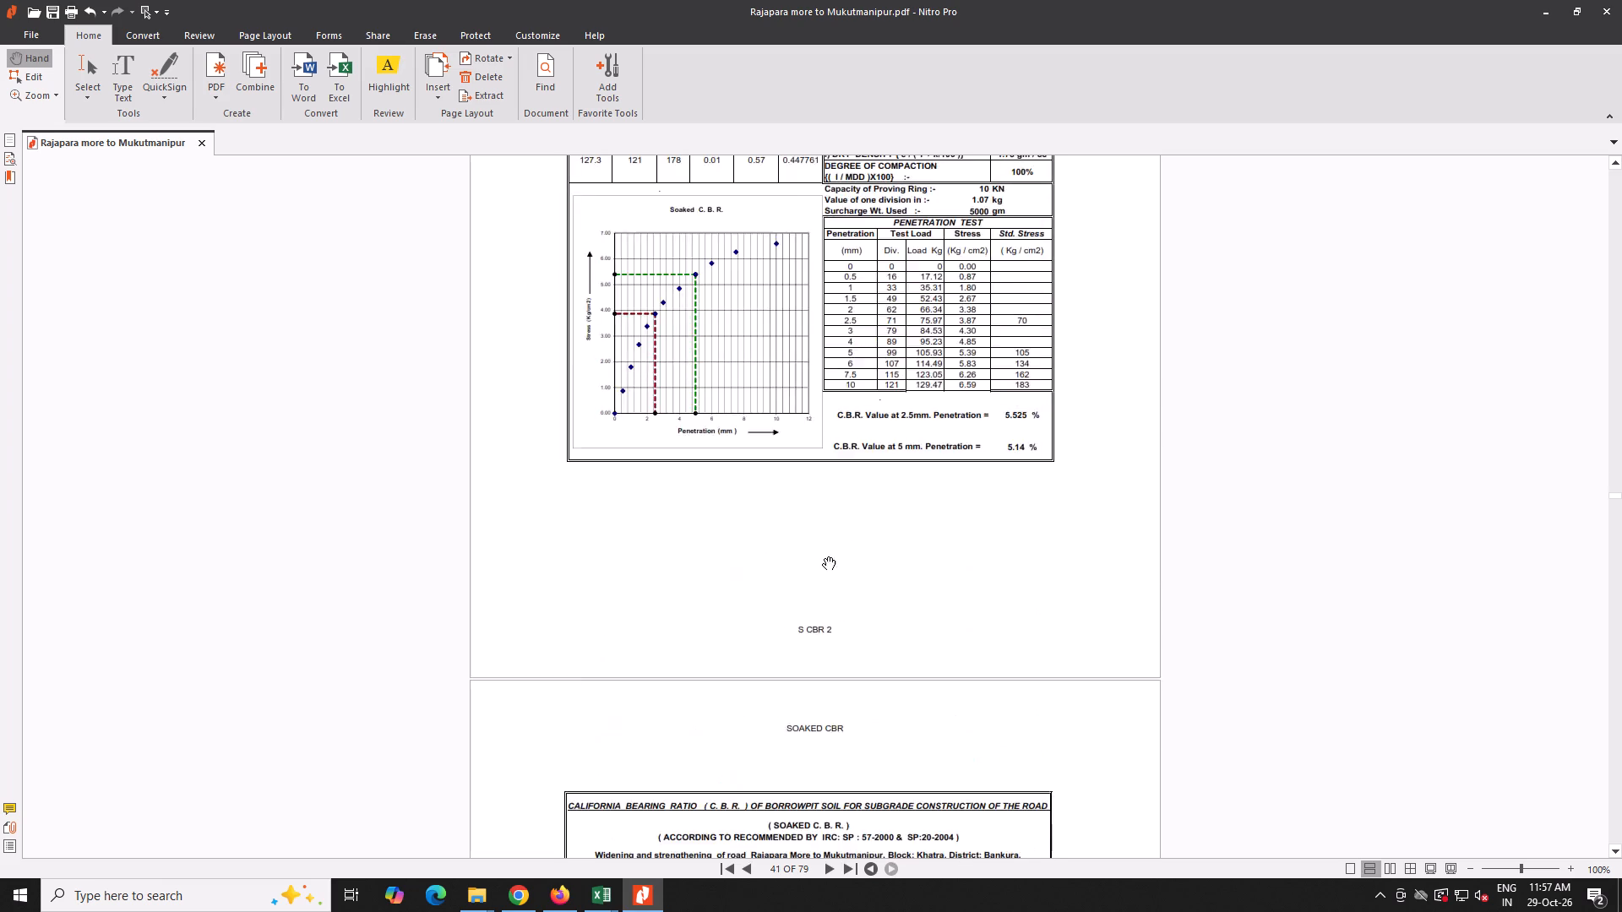
scroll(823, 556, "down", 15)
scroll(781, 728, "up", 1)
scroll(786, 771, "down", 14)
scroll(785, 796, "up", 1)
scroll(788, 835, "down", 14)
scroll(800, 849, "up", 1)
scroll(810, 872, "down", 6)
triple_click(825, 871)
triple_click(825, 871)
triple_click(825, 871)
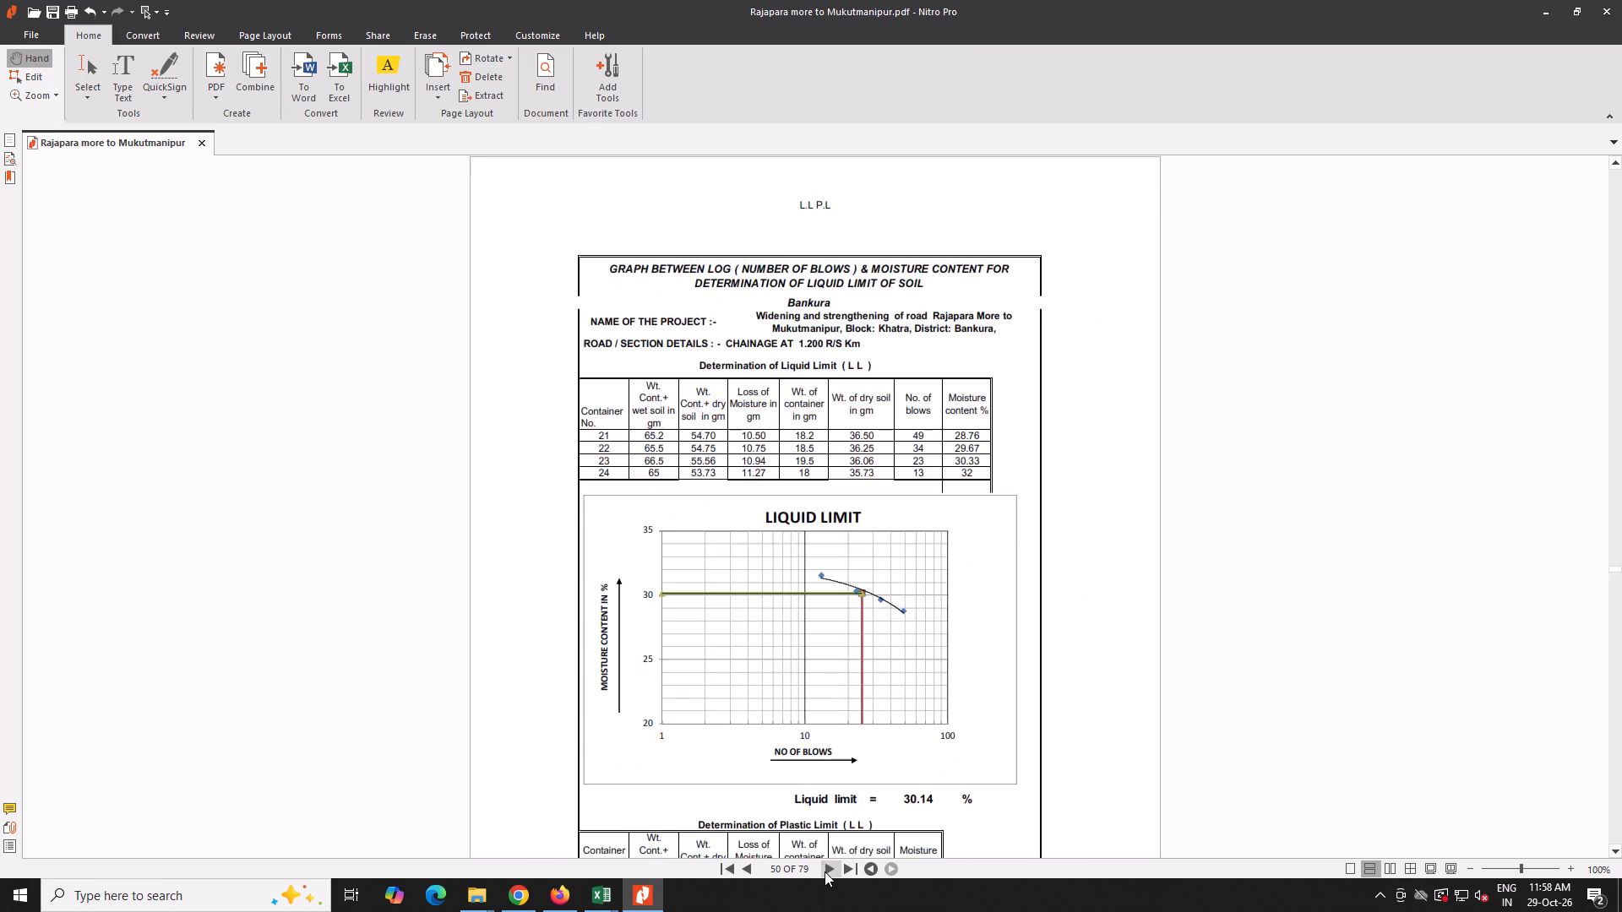
triple_click(825, 871)
double_click(825, 871)
triple_click(825, 871)
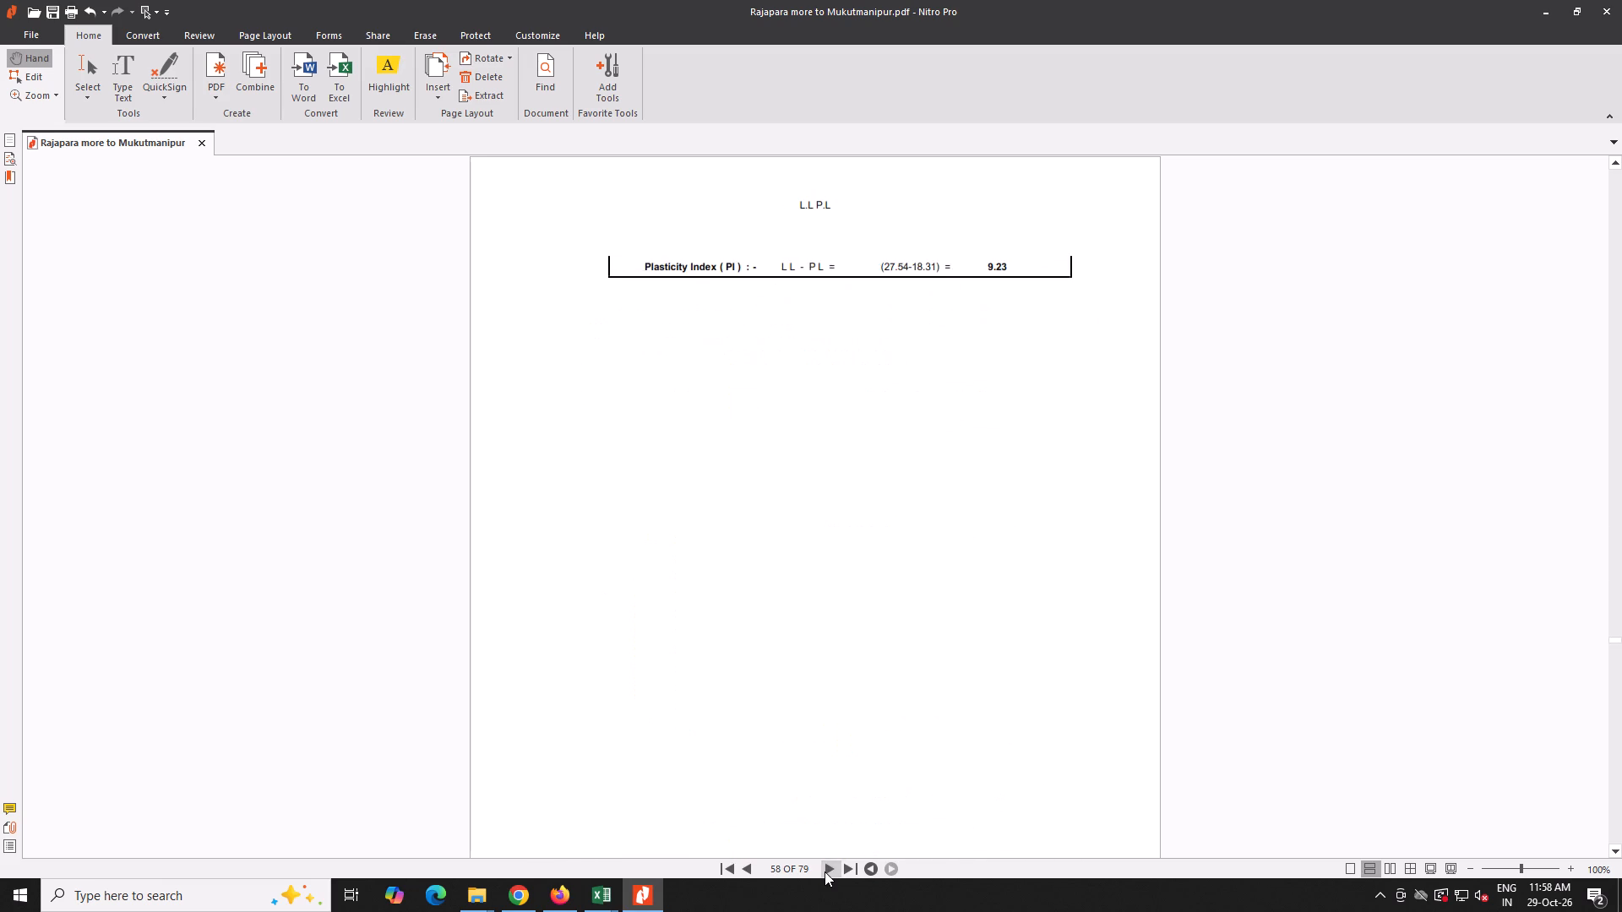
left_click(825, 871)
left_click(492, 83)
left_click(825, 529)
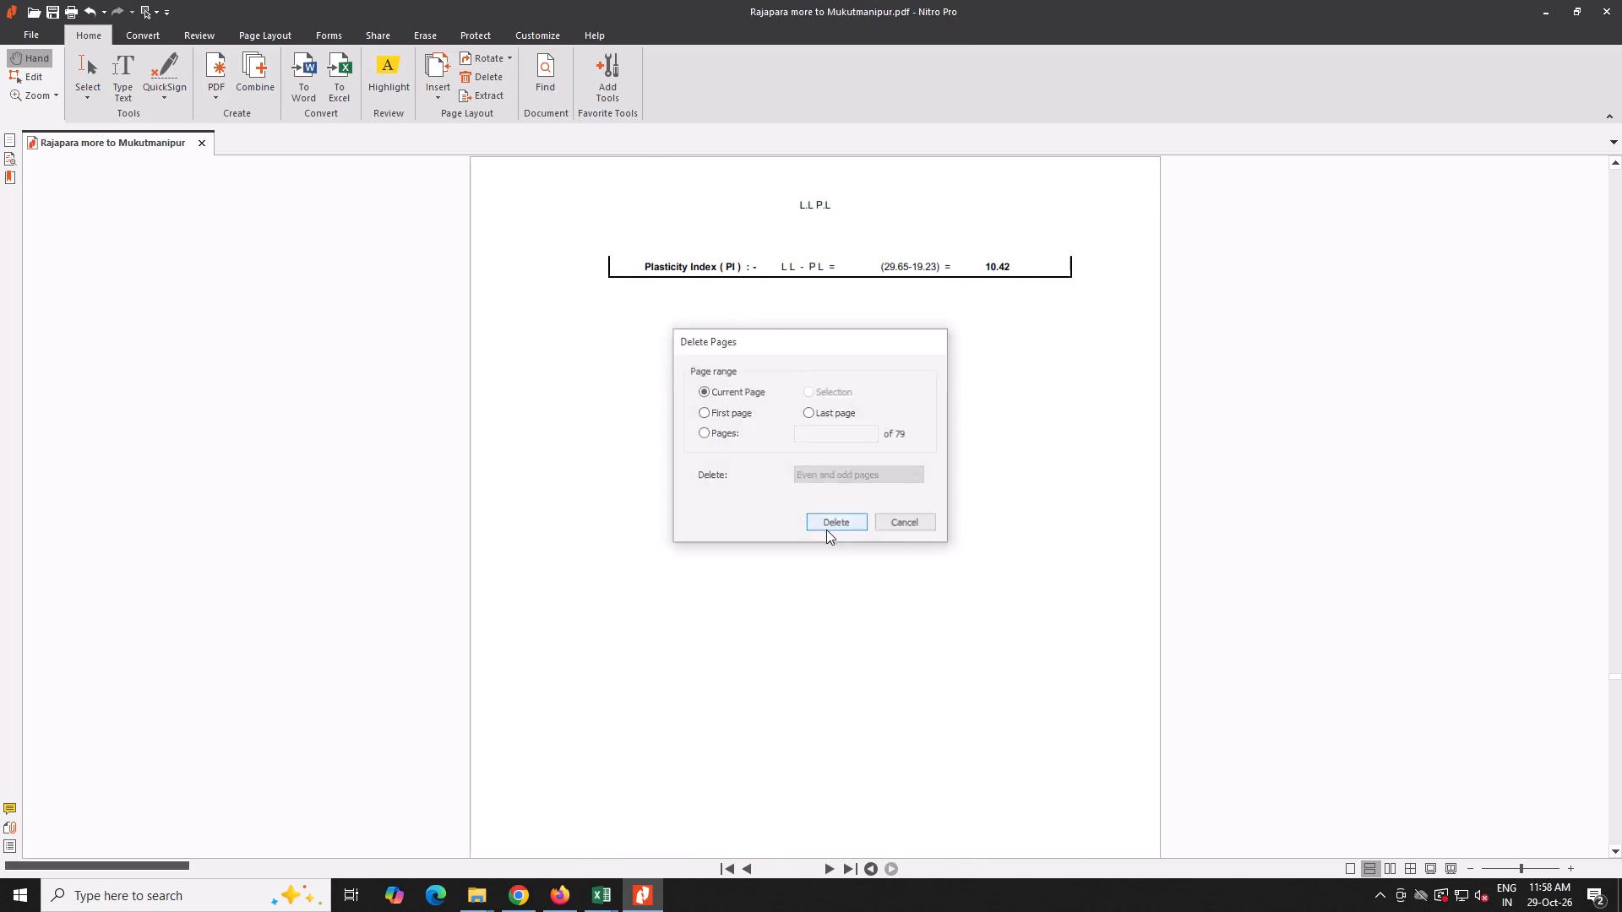
Delete page 63, the LL9 overflow page that holds only a Plasticity Index line.
scroll(906, 714, "down", 11)
scroll(802, 758, "down", 4)
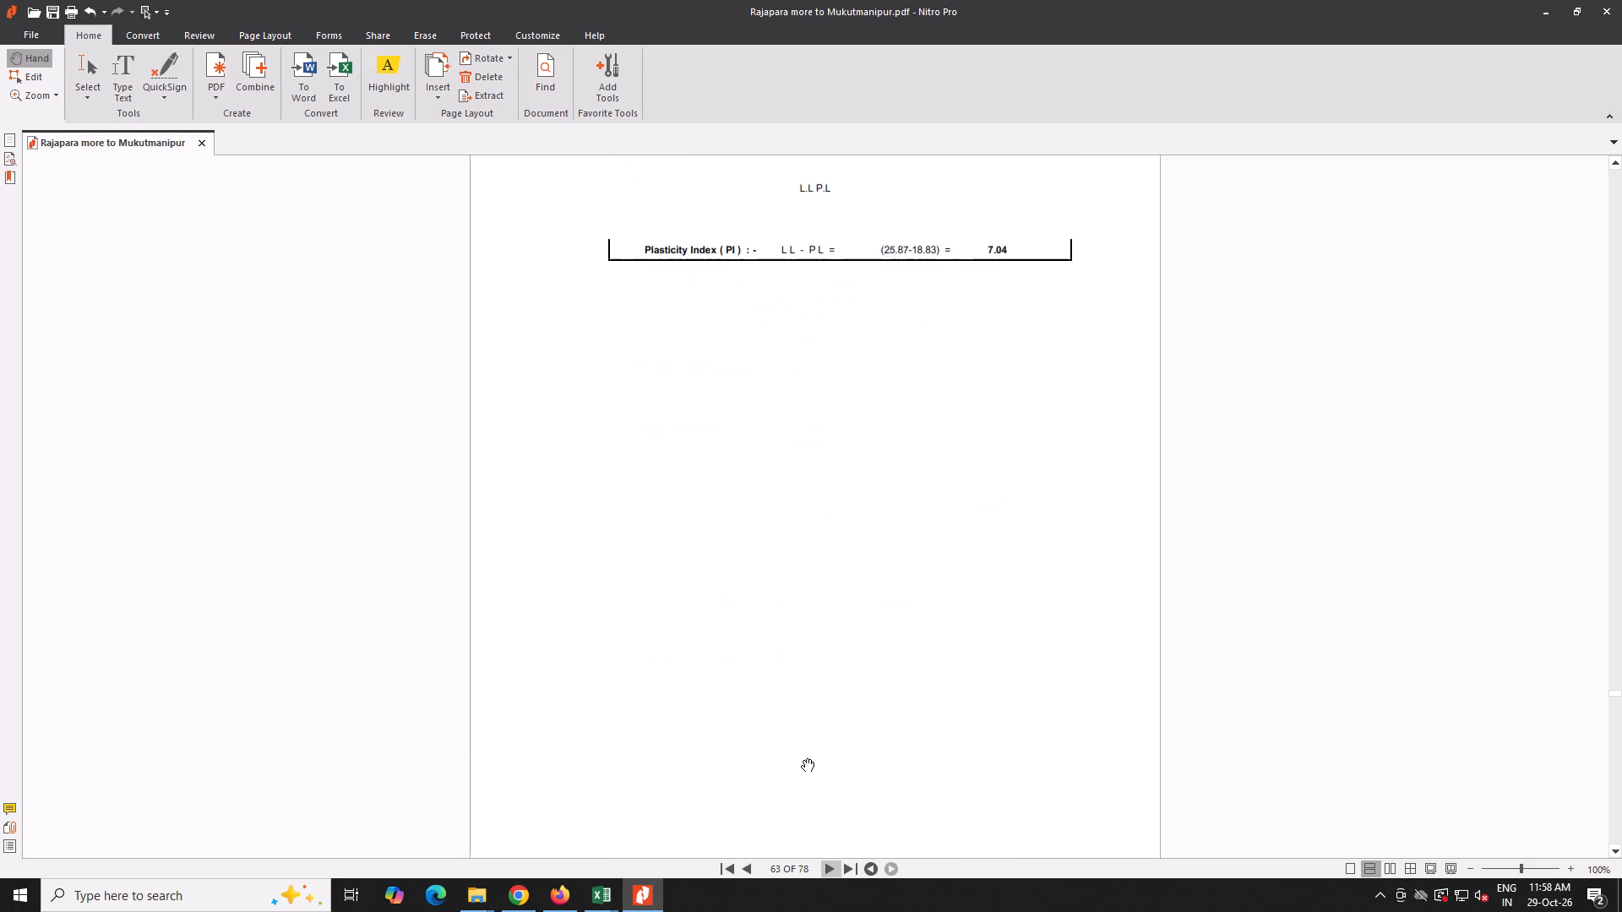
scroll(802, 758, "down", 8)
left_click(482, 78)
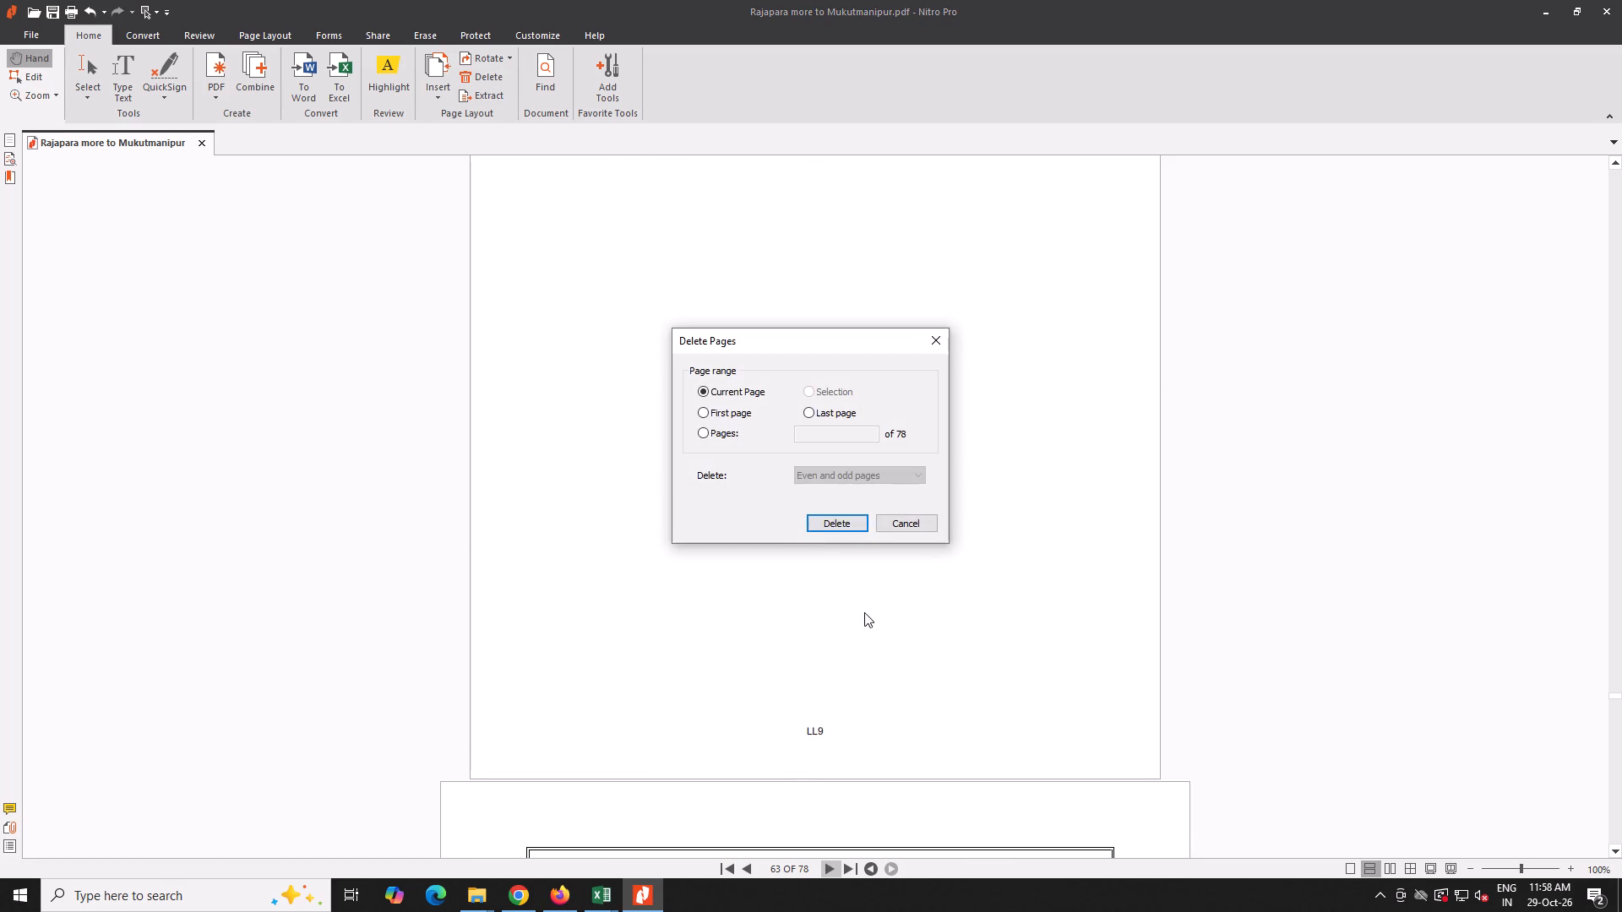
left_click(841, 513)
left_click(835, 526)
Page to the end of the report, and check the Rajapara more to Mukutmanipur rows of the SASCI26-27 sheet in Chrome.
scroll(895, 572, "down", 20)
scroll(895, 572, "down", 1)
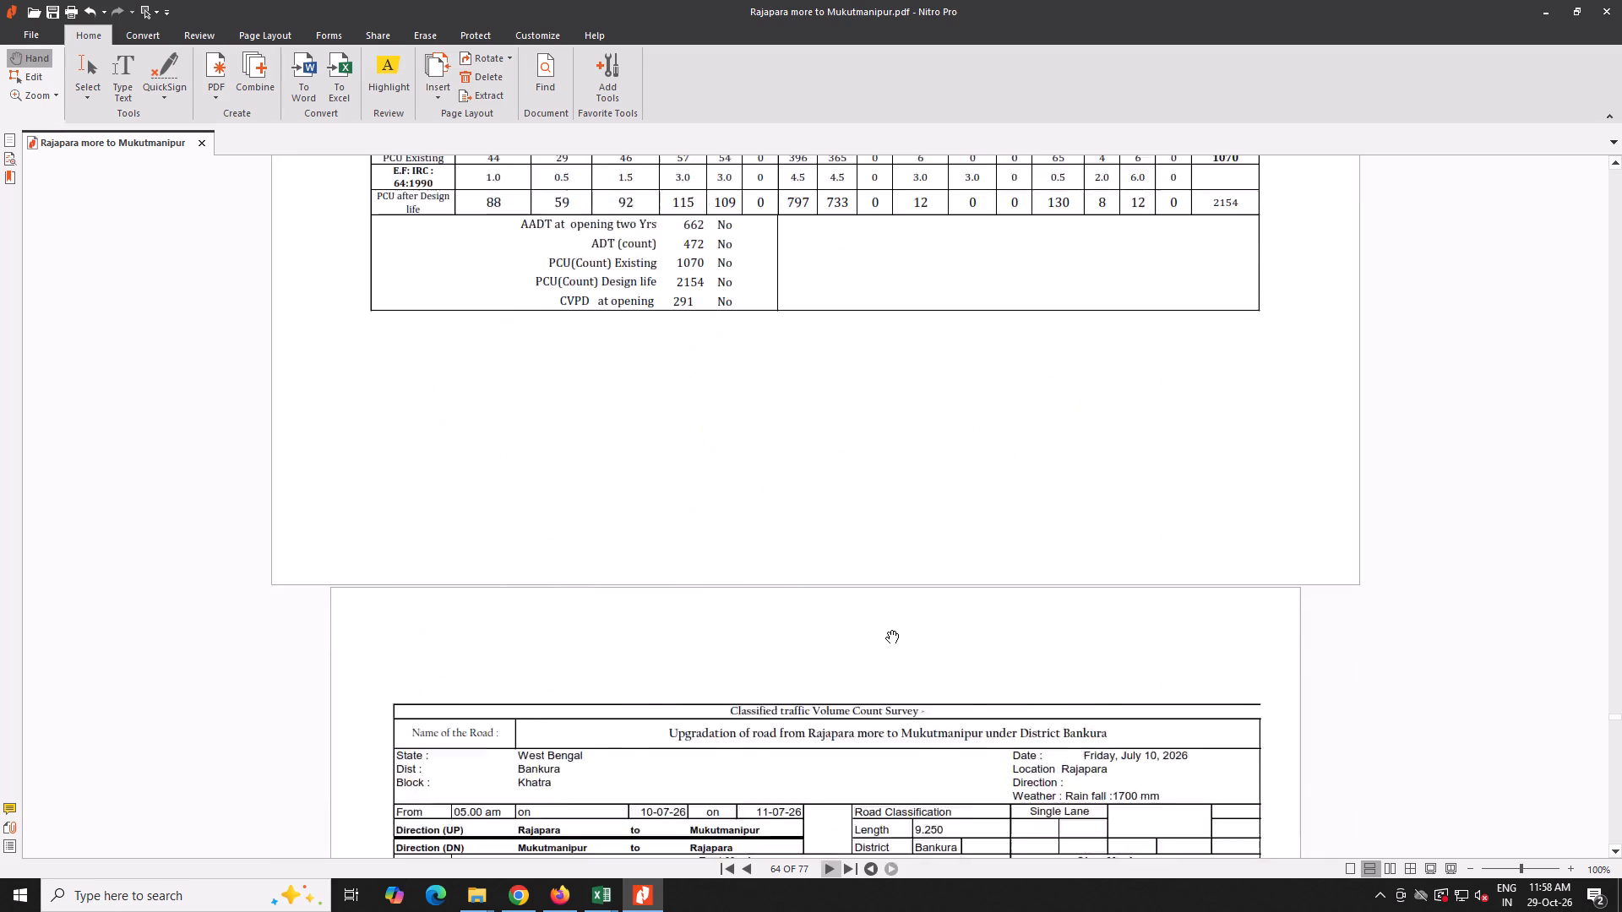
scroll(886, 630, "down", 5)
left_click(845, 871)
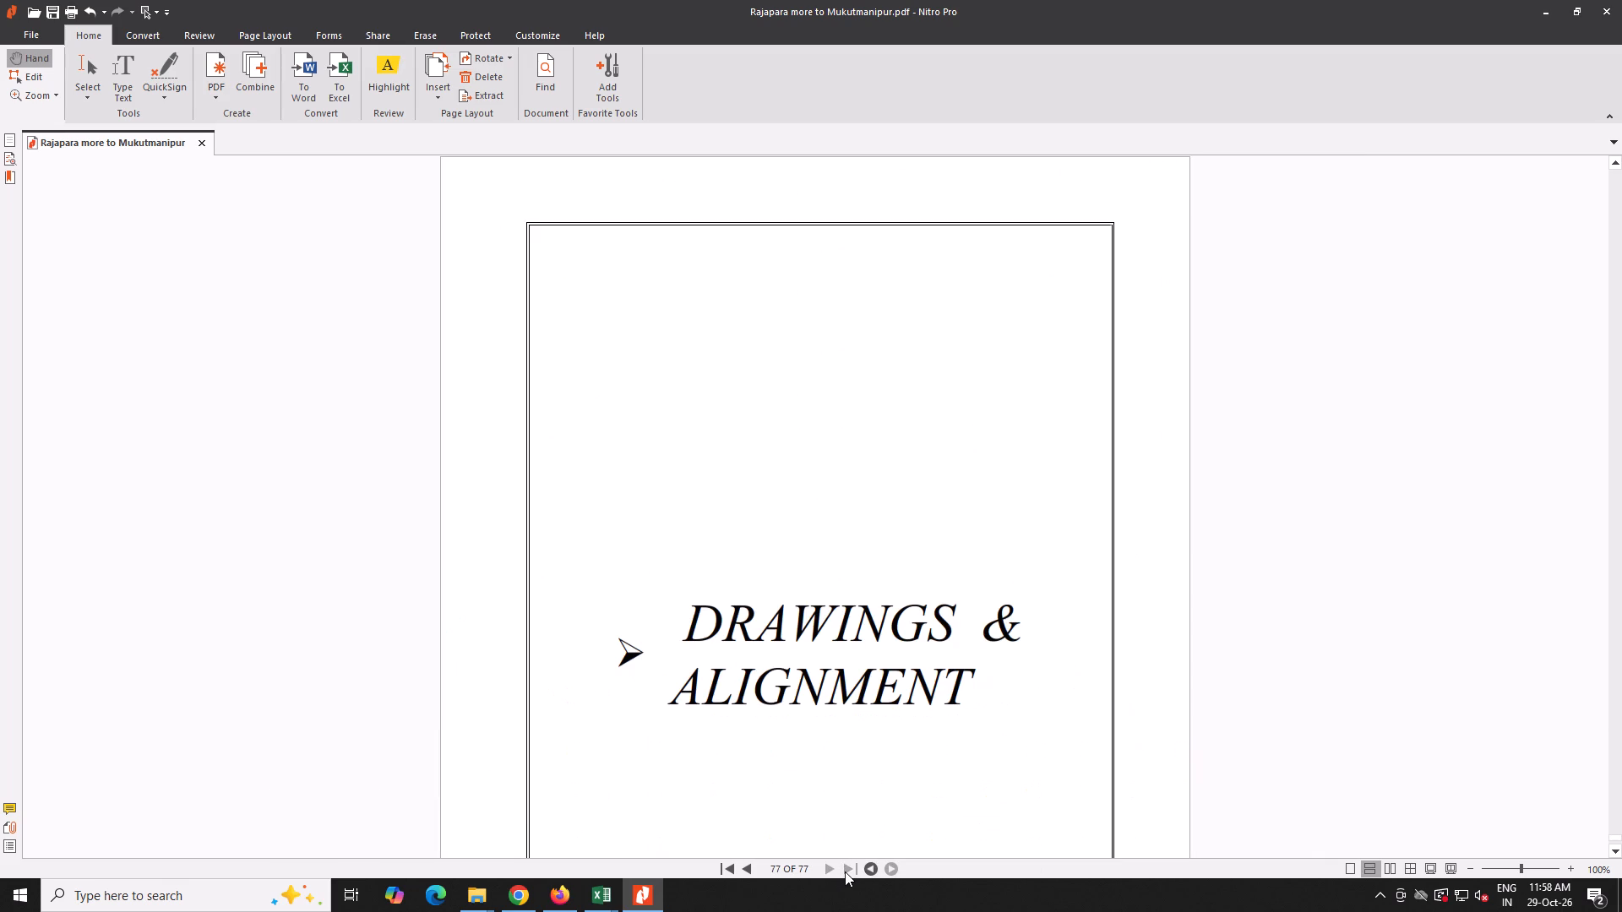
left_click(567, 898)
left_click(518, 894)
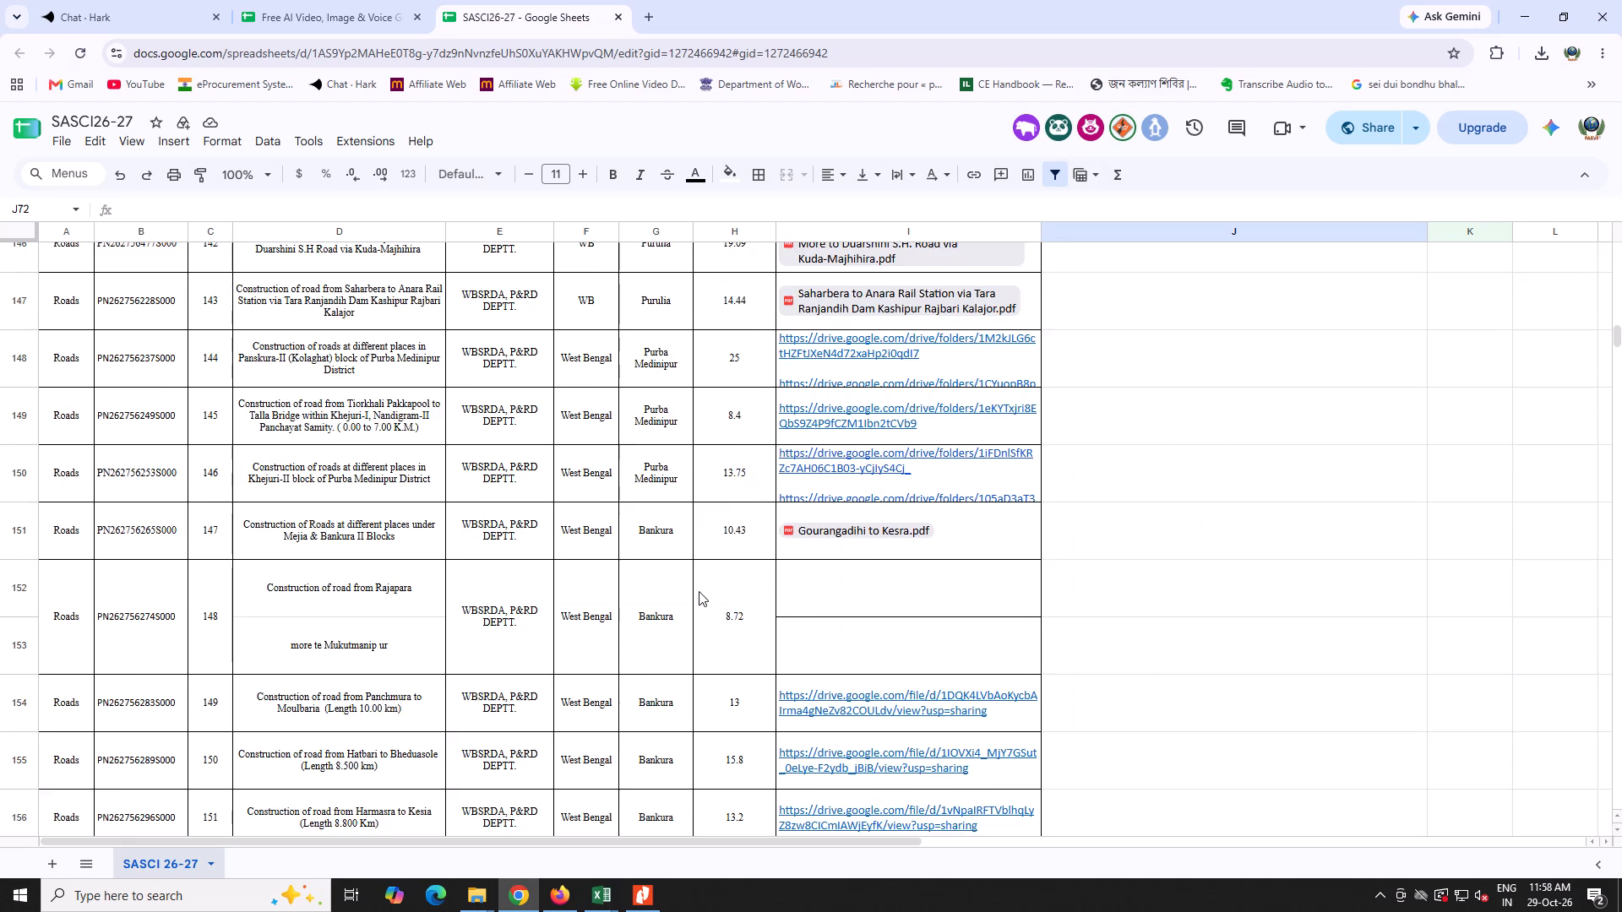
scroll(699, 591, "down", 18)
scroll(682, 610, "up", 3)
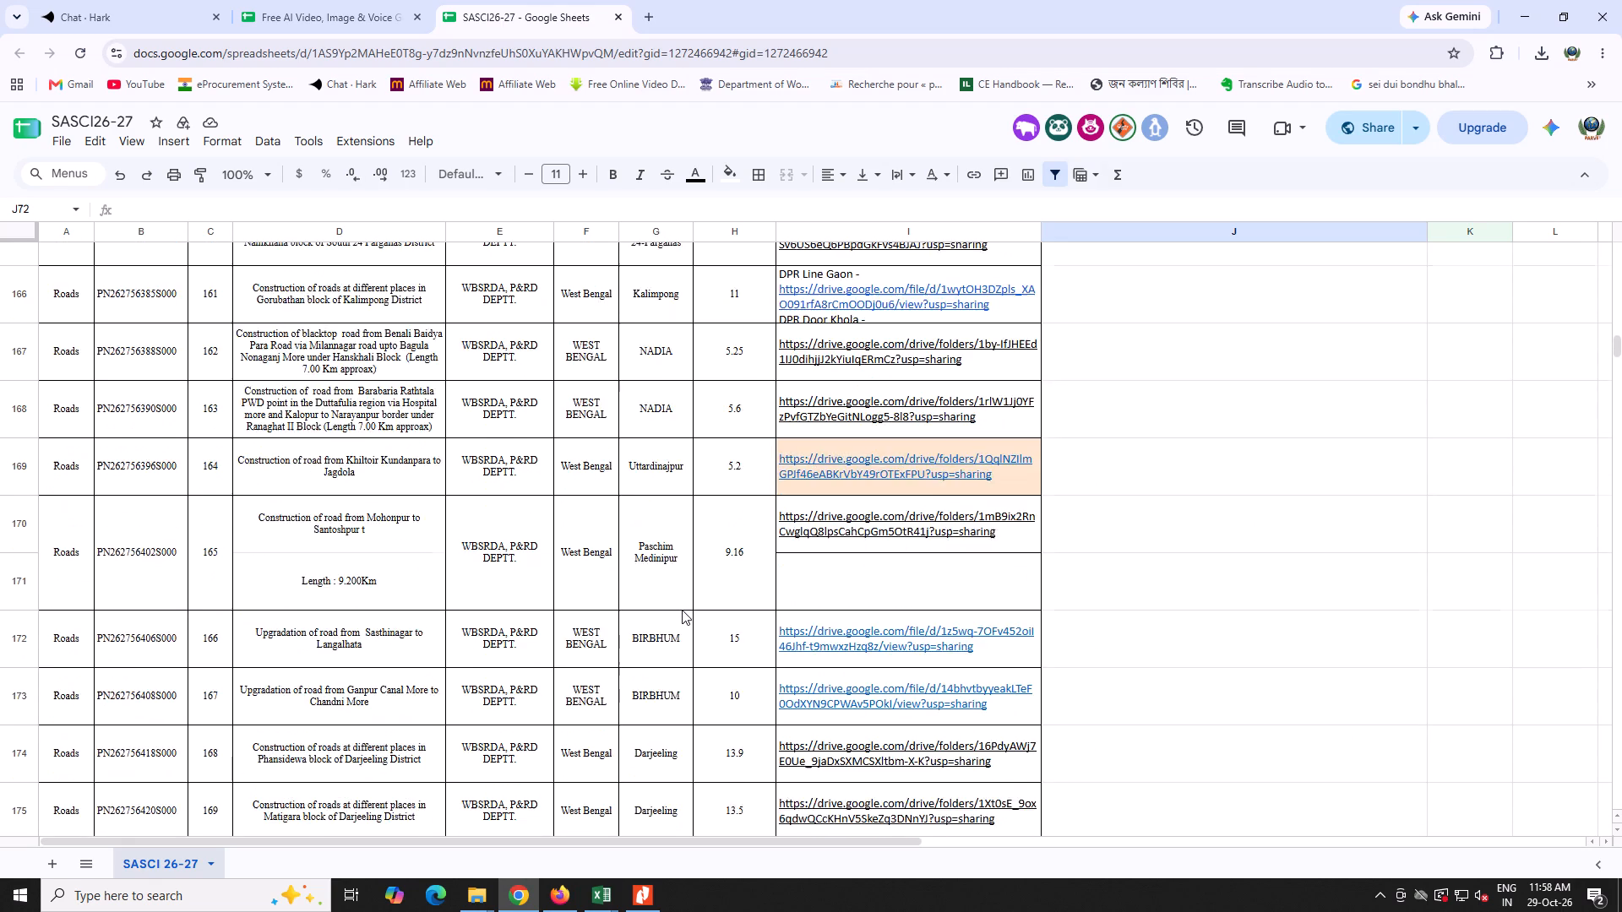
scroll(682, 610, "up", 15)
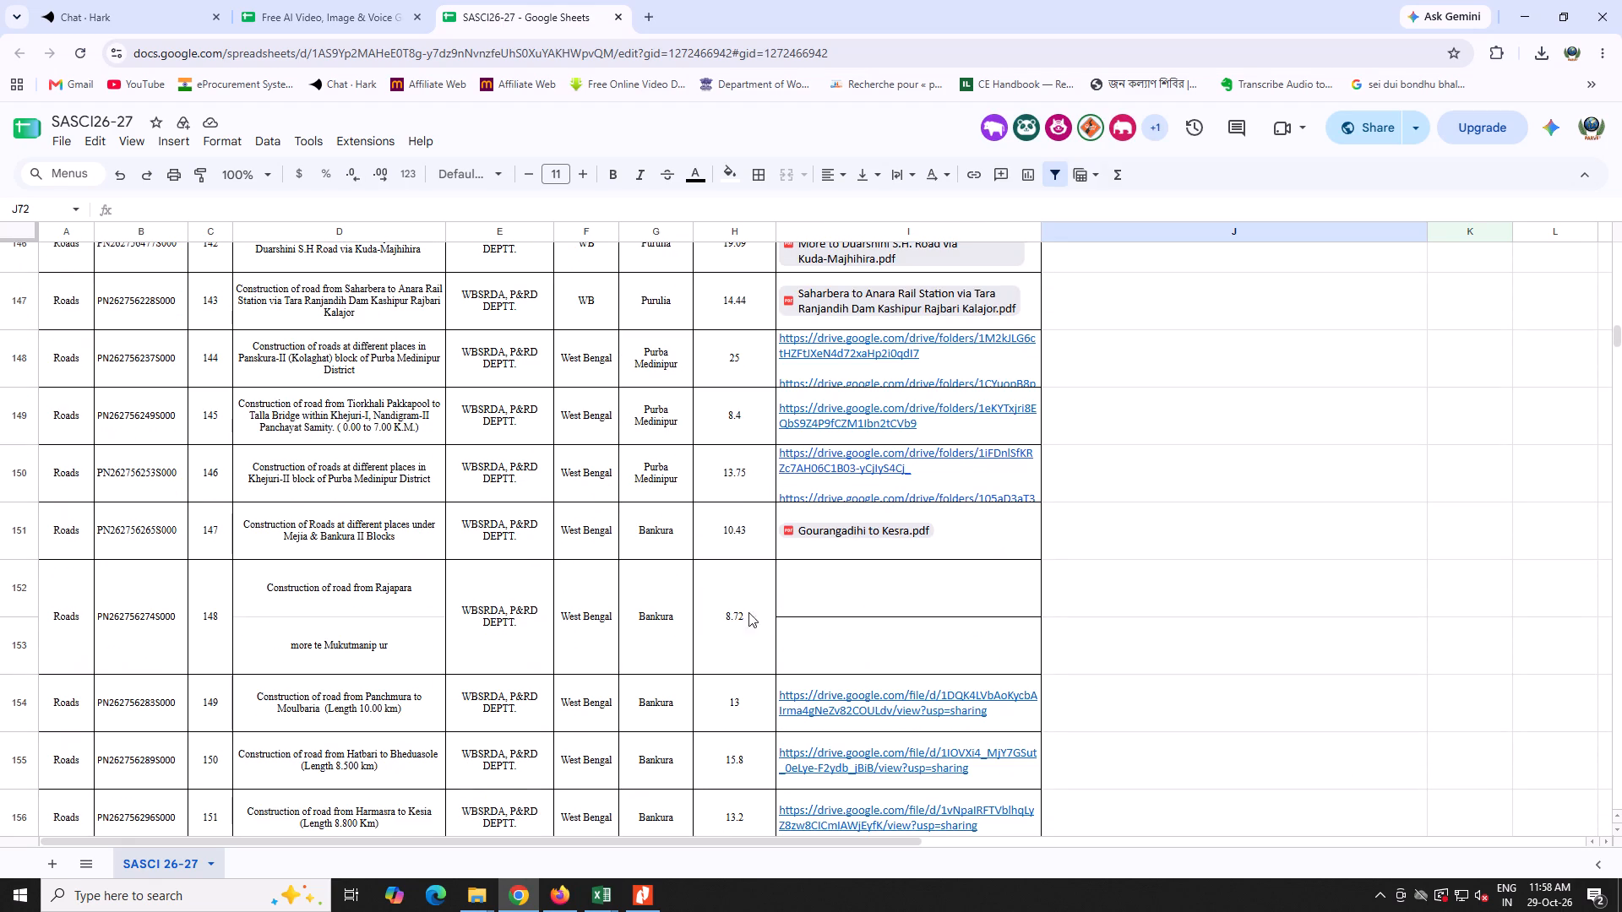
scroll(838, 590, "down", 4)
scroll(1510, 0, "down", 1)
Close the SOIL test Rajapara.pdf view in Firefox and return to the report in Nitro Pro.
left_click(1510, 0)
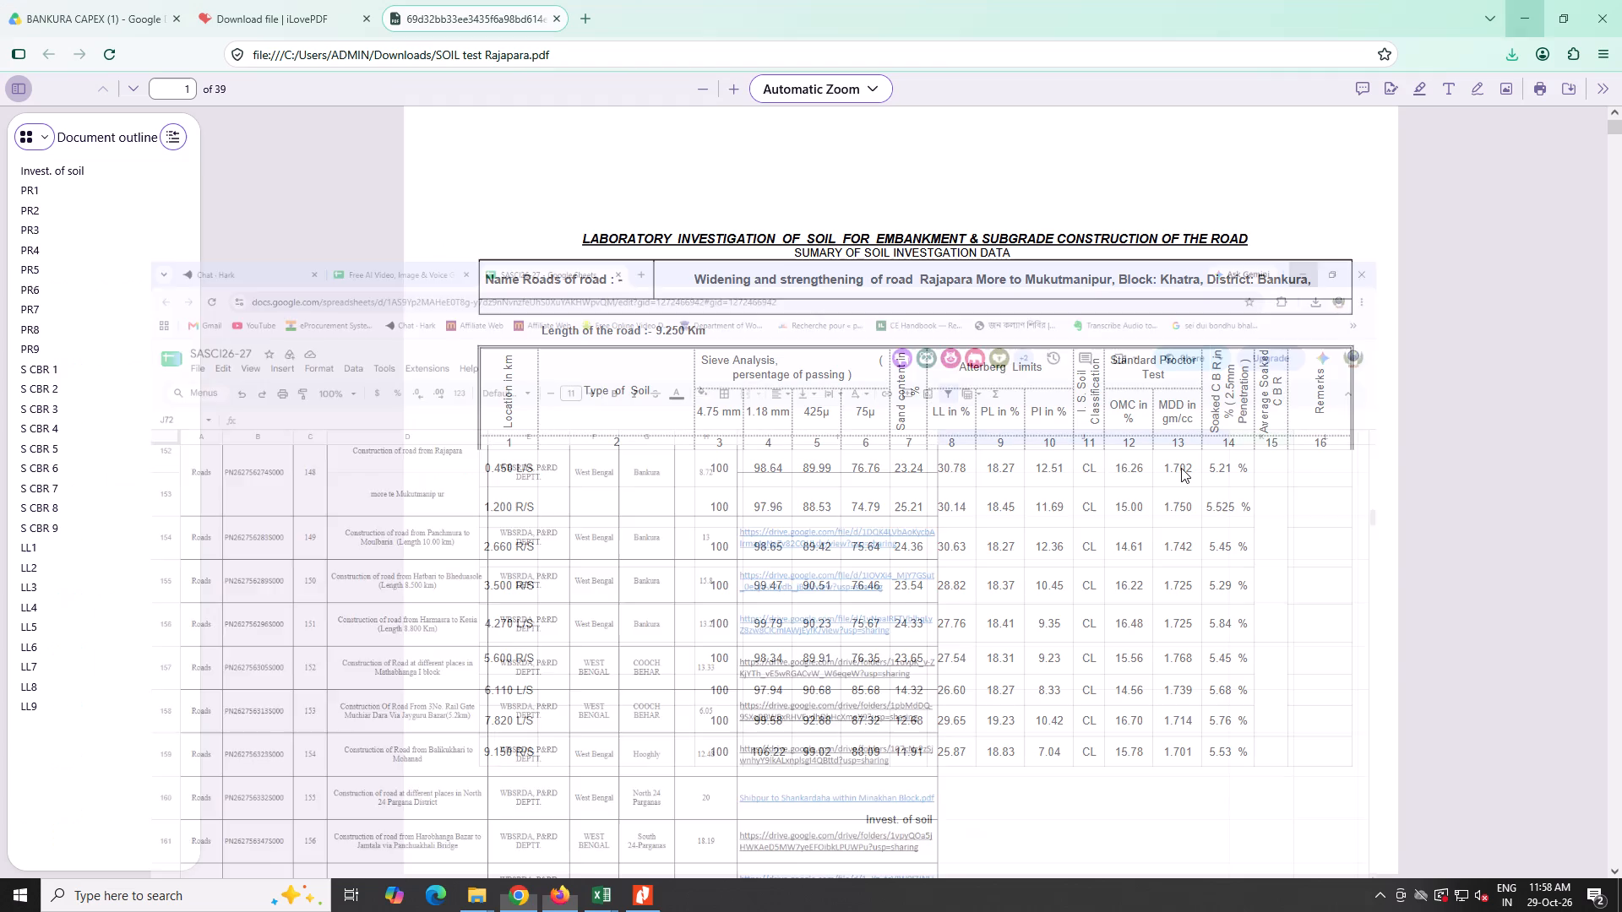
scroll(977, 683, "down", 15)
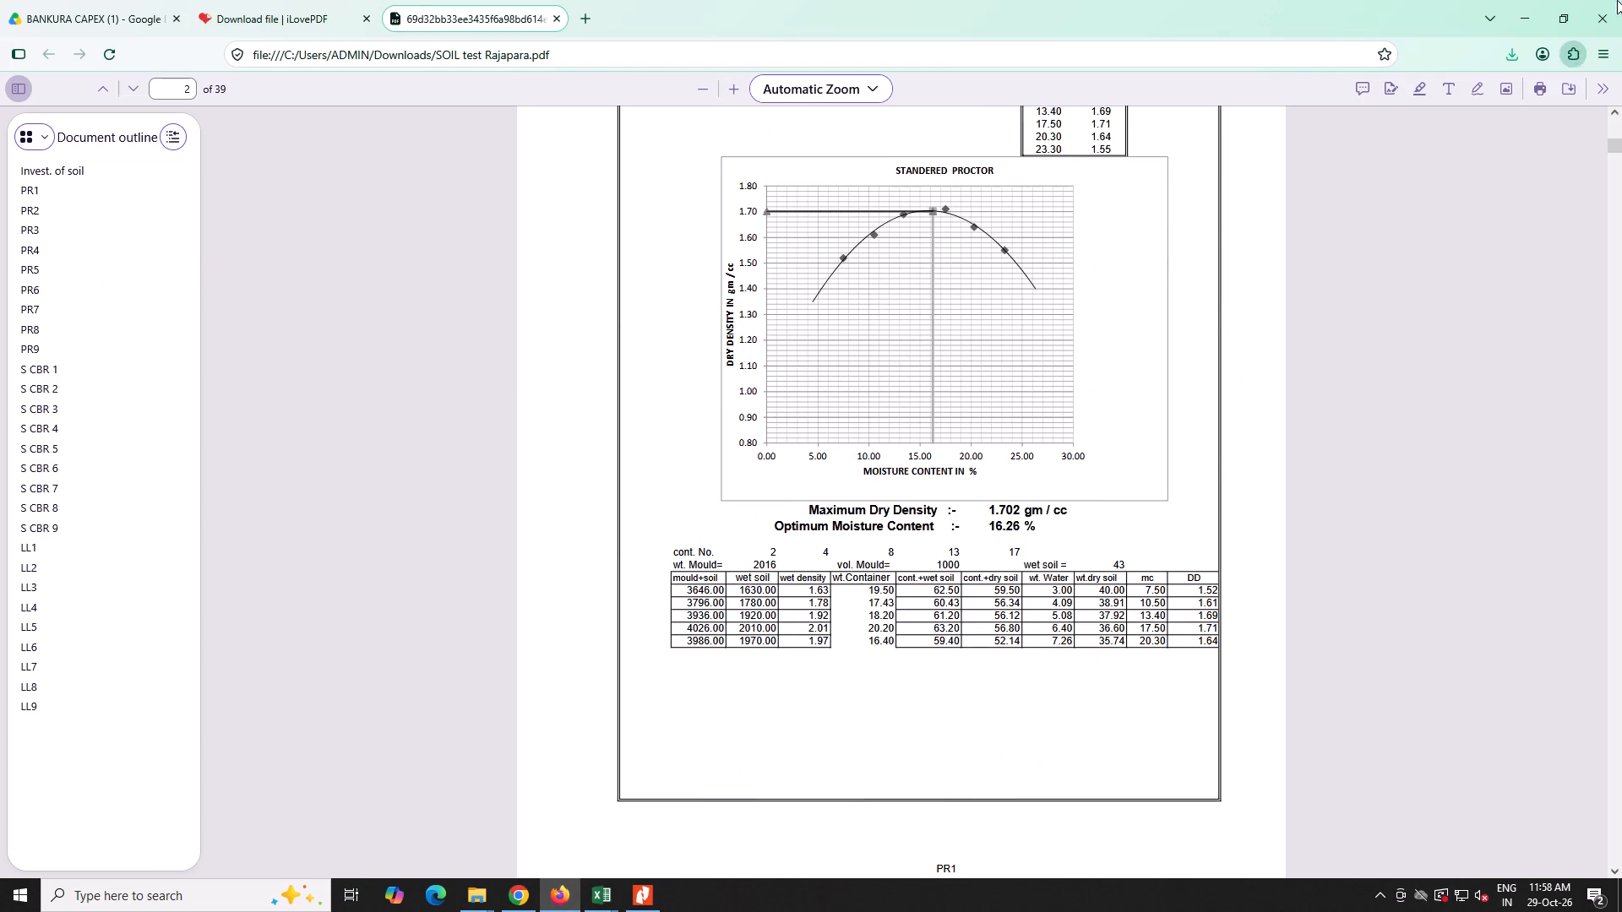
left_click(554, 14)
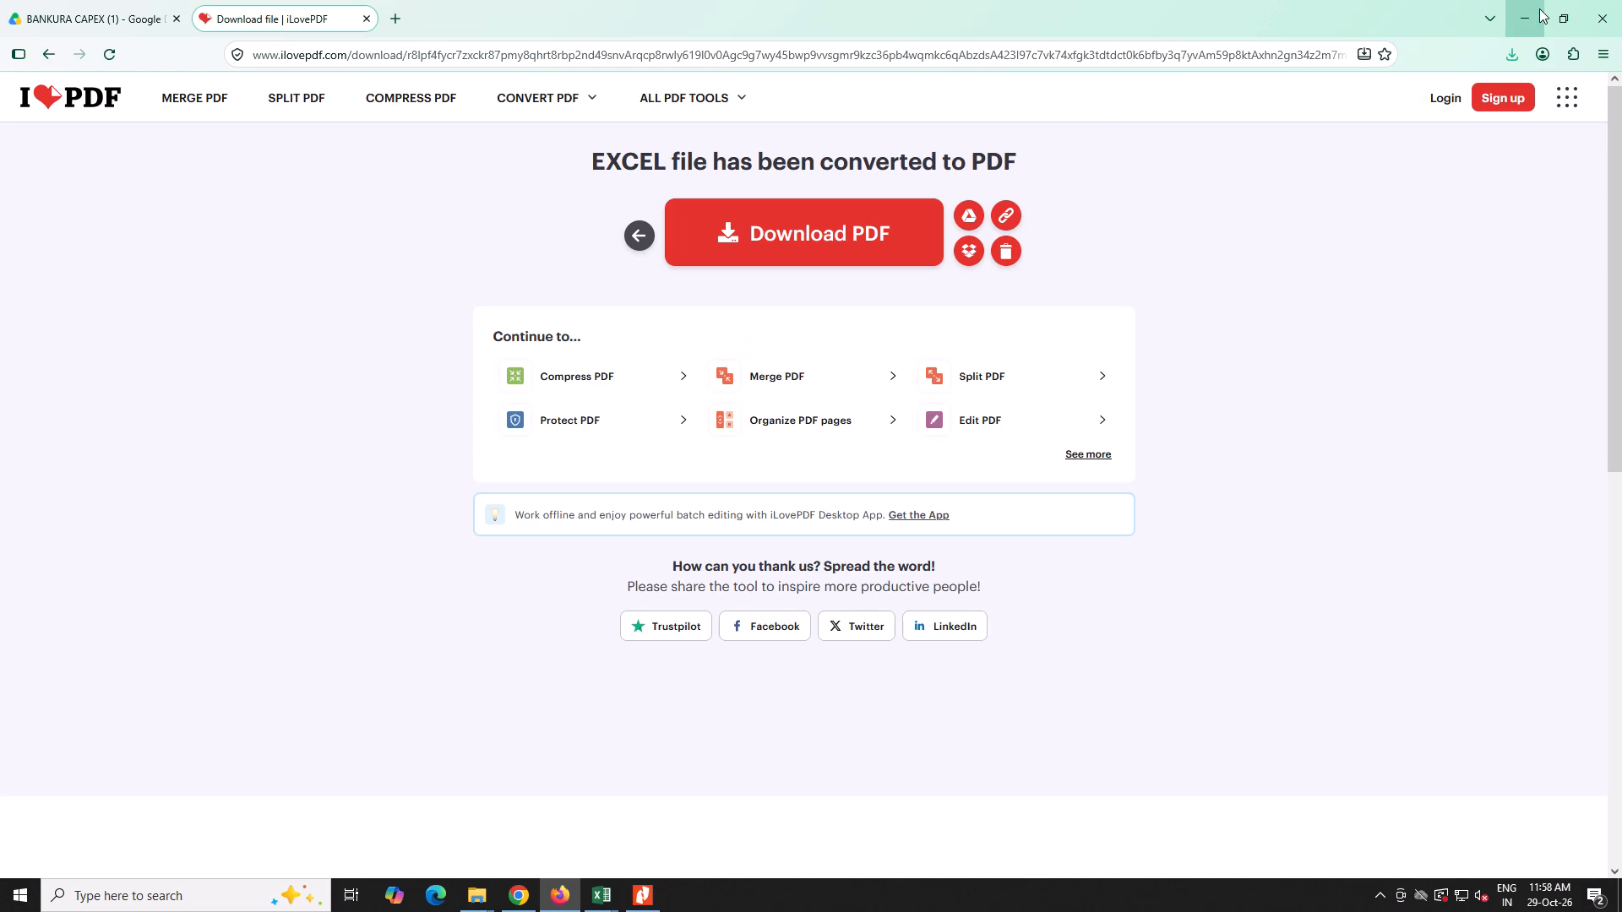
left_click(1543, 8)
Insert, in order, TCS 3.75 m, 450 Dia HP, 600 HP, 600 Span CD, Drain and nh shedule boulder crate wall PDFs after the Drawings & Alignment page.
scroll(931, 659, "down", 12)
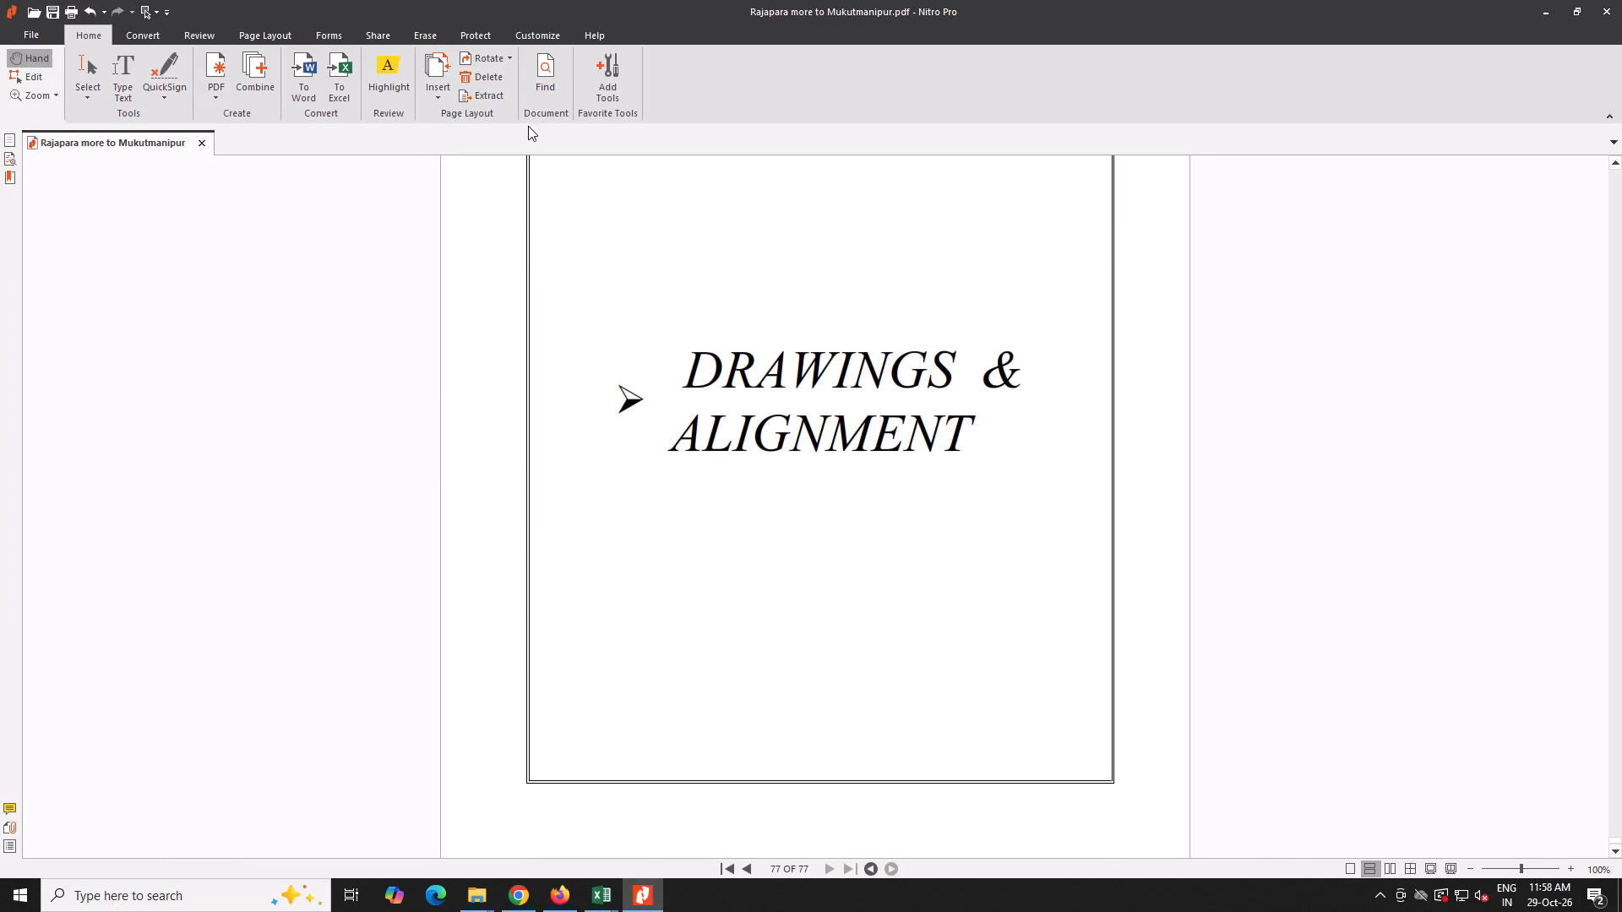
left_click(440, 93)
left_click(476, 112)
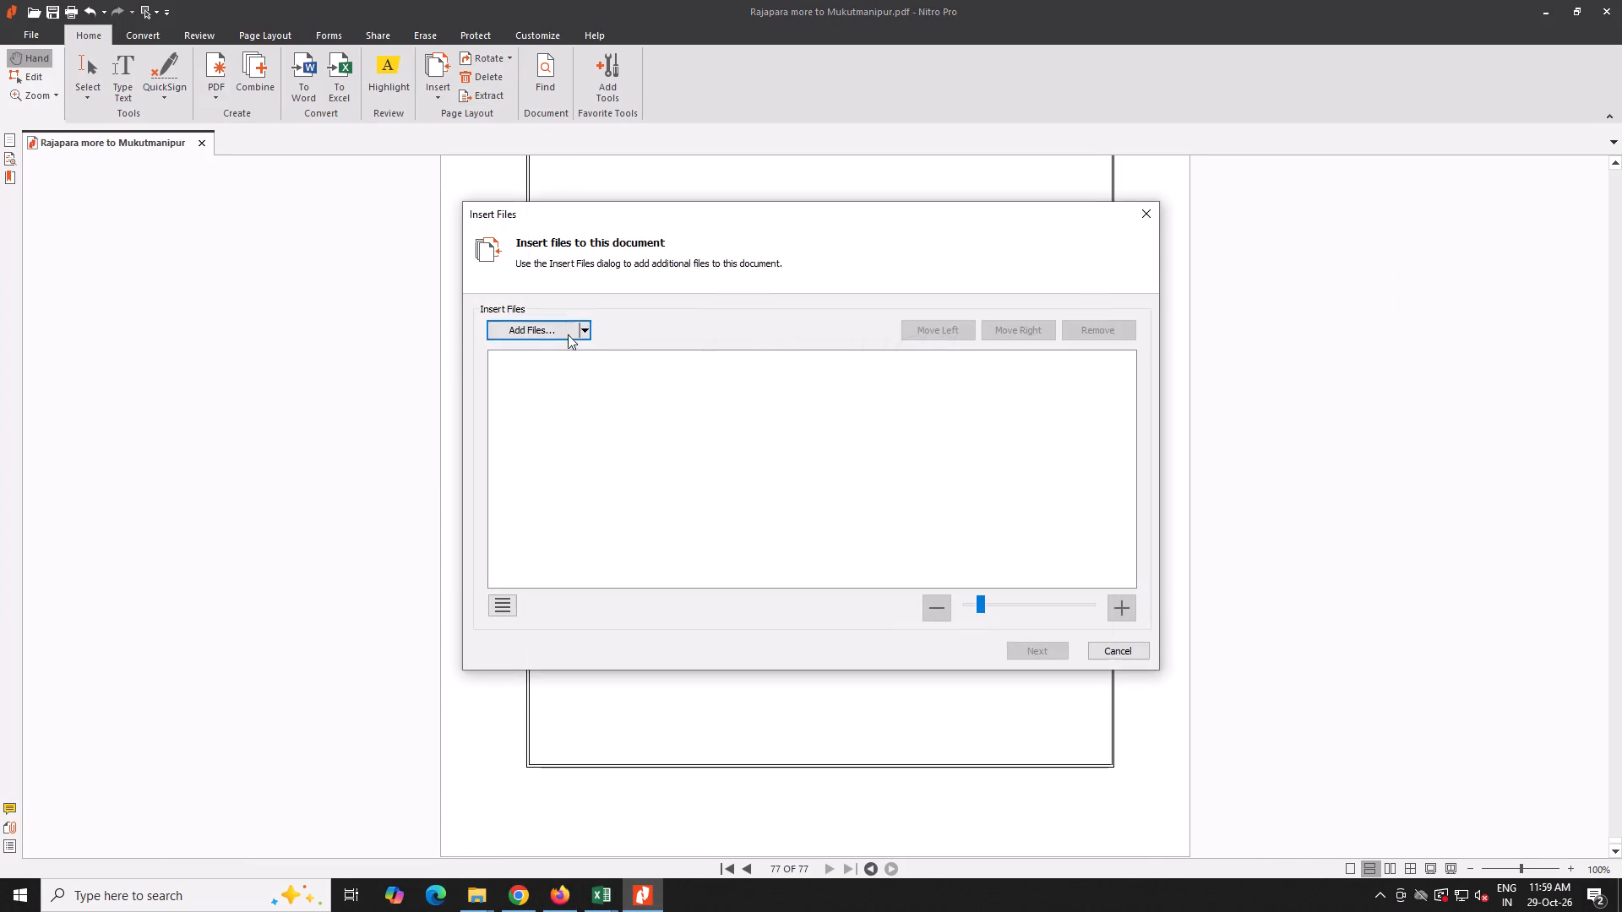
left_click(563, 327)
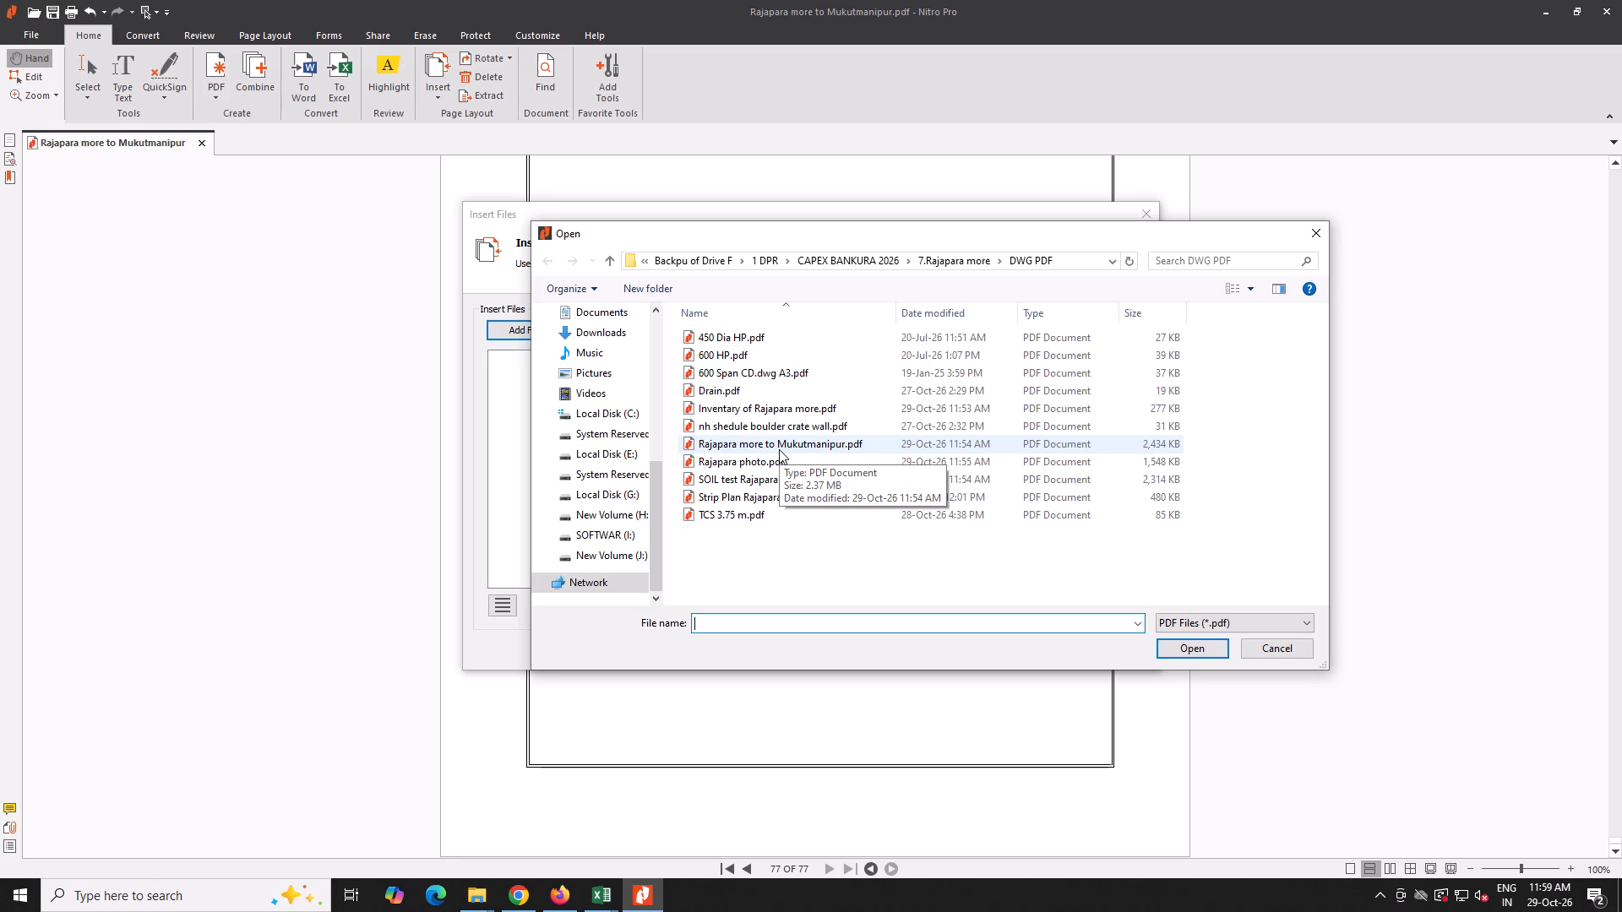
left_click(749, 513)
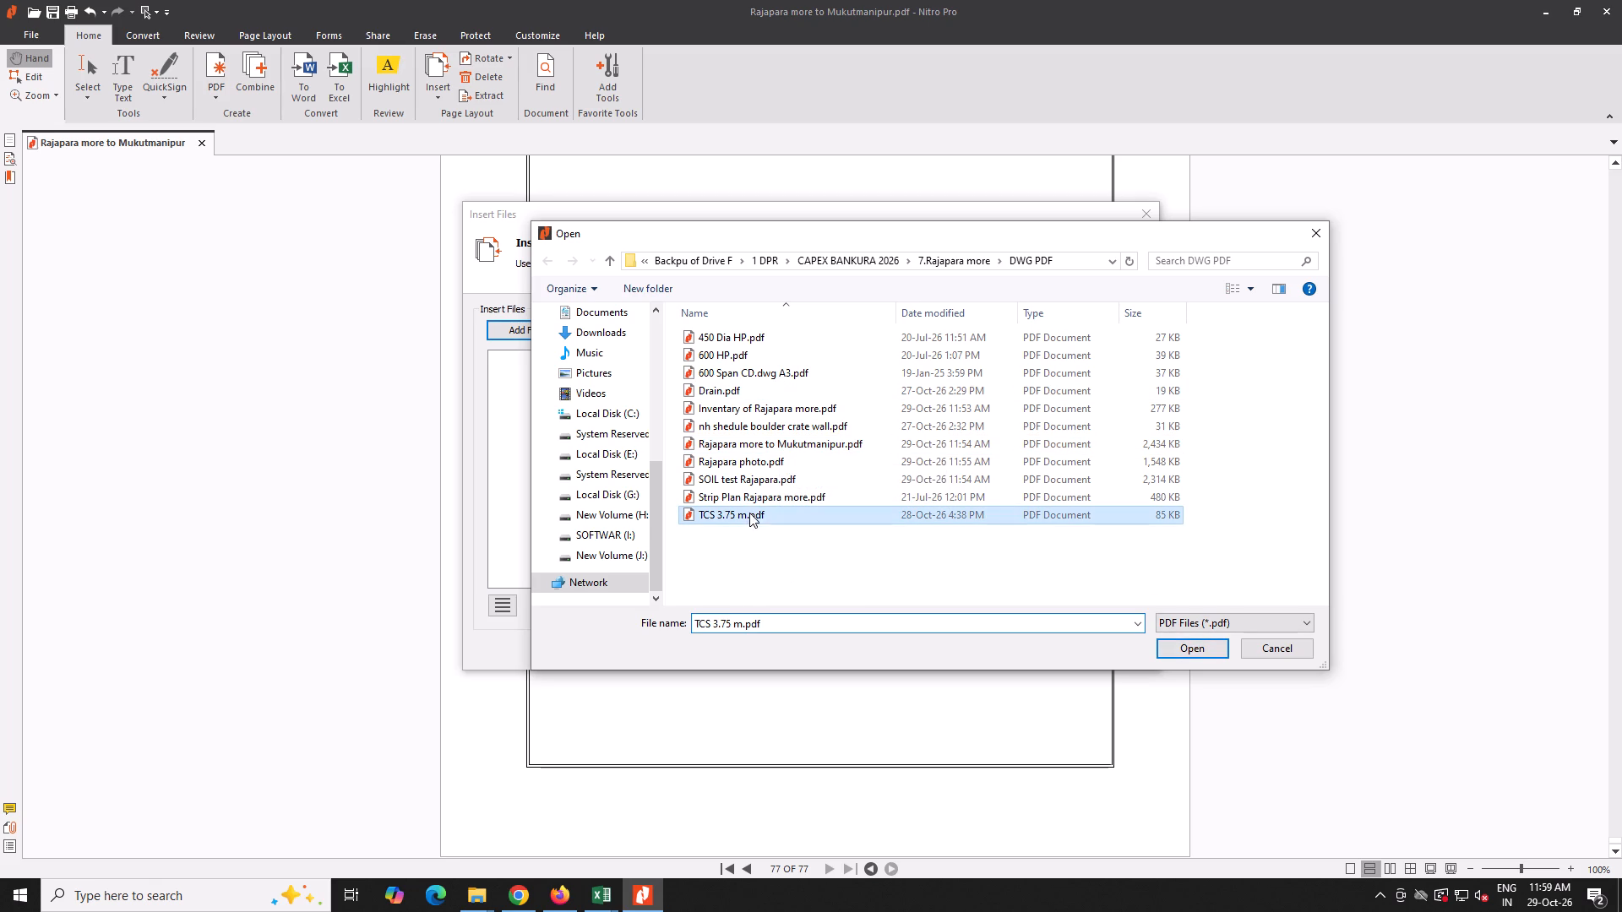
left_click(769, 335, "ctrl")
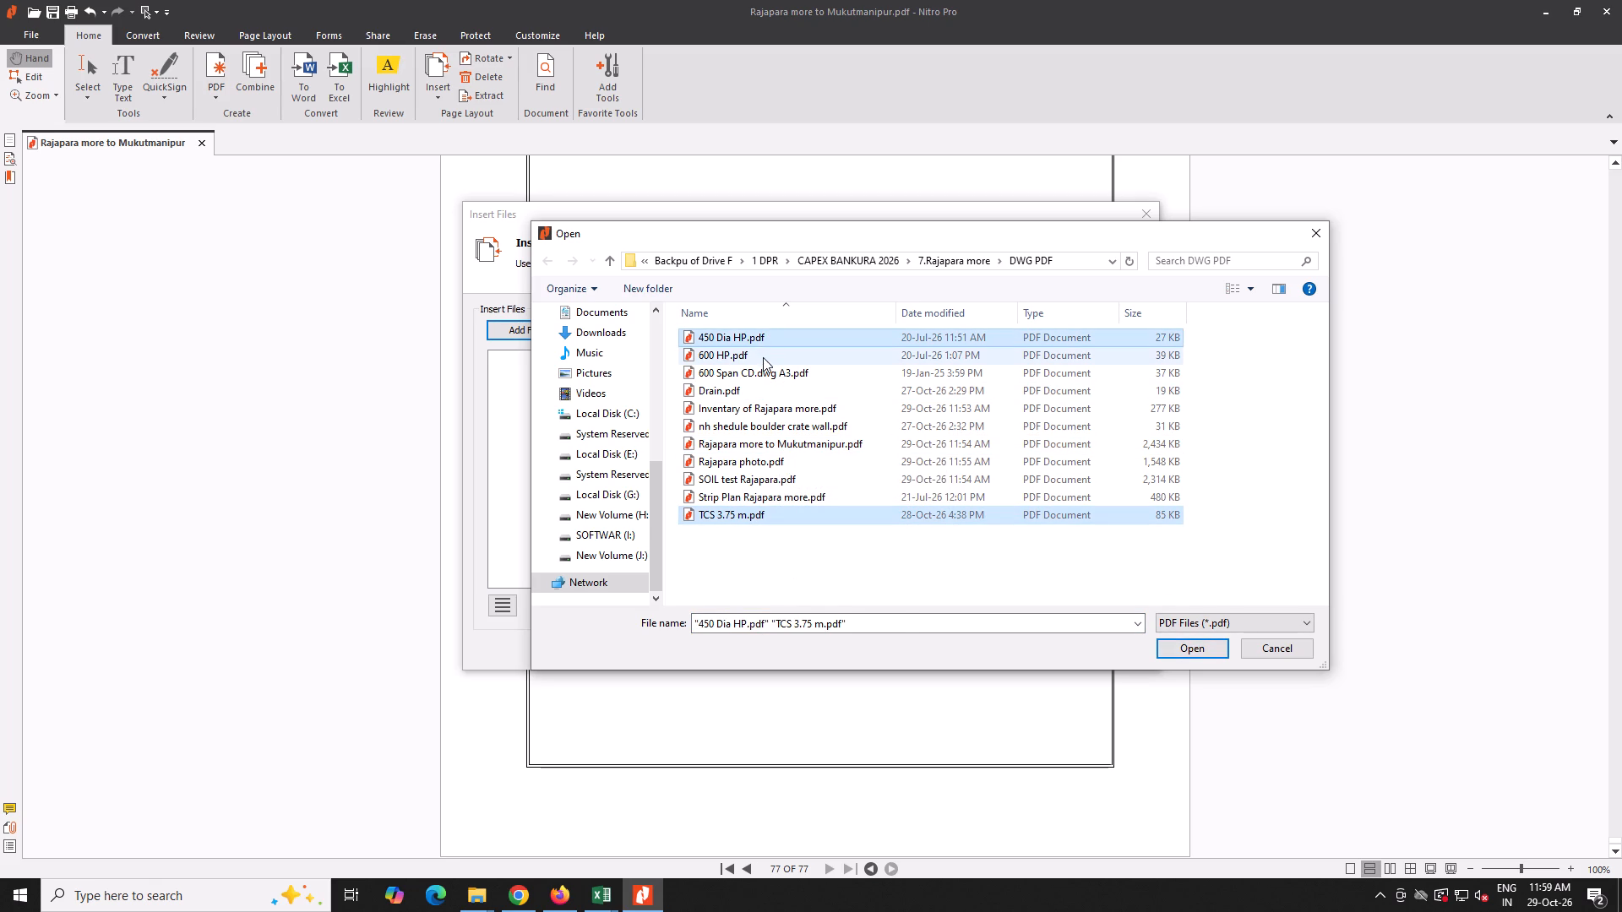
left_click(763, 357, "ctrl")
left_click(757, 372, "ctrl")
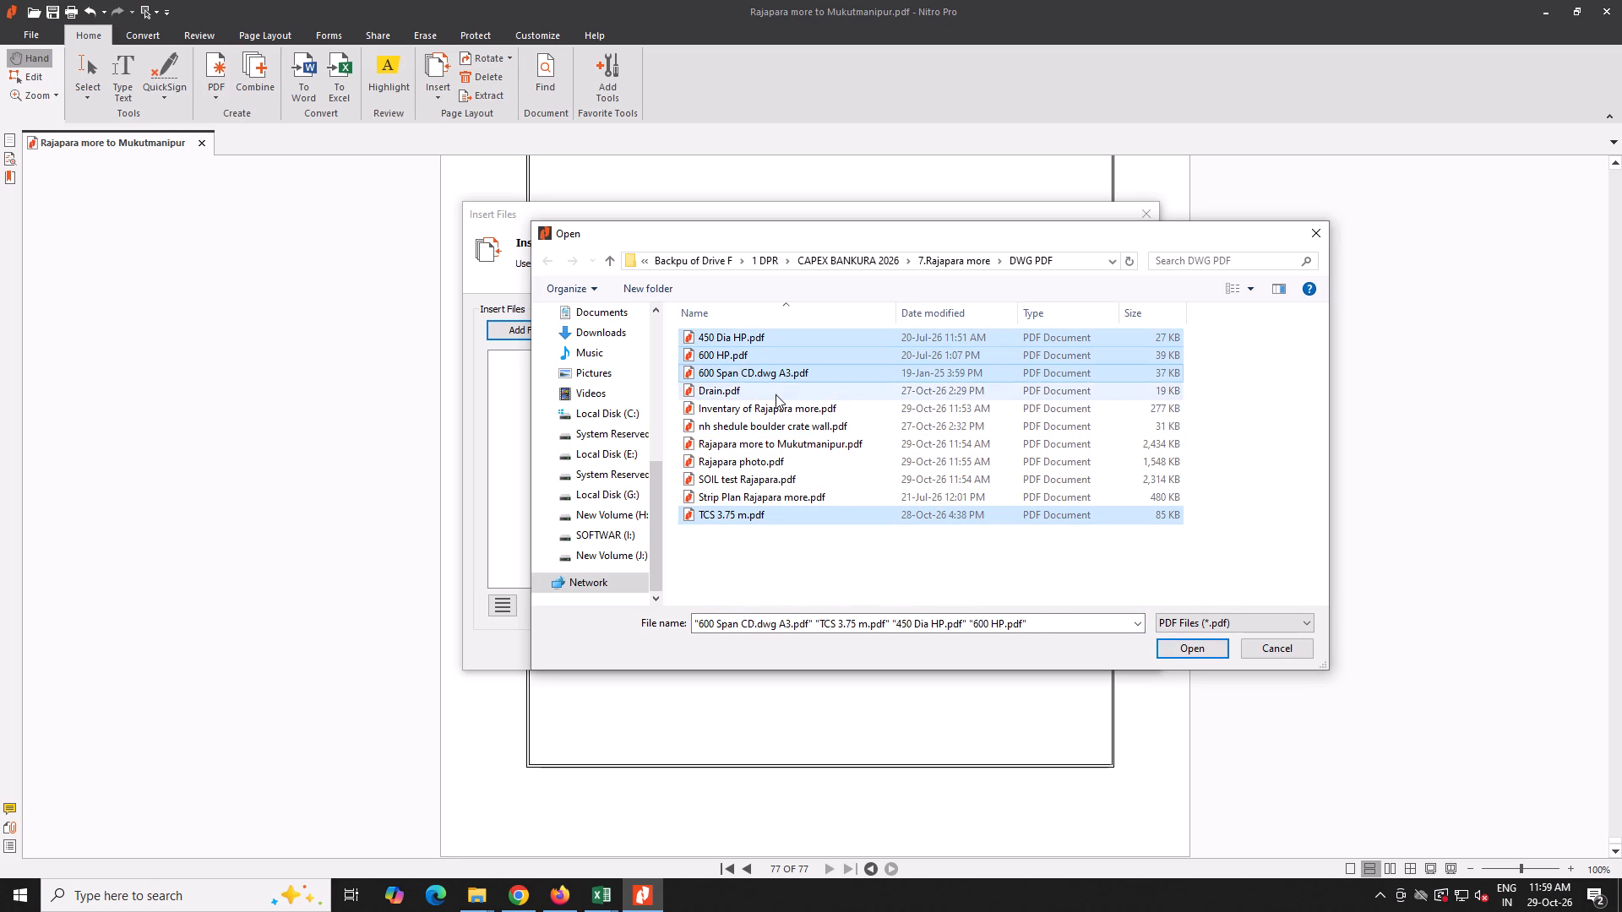
left_click(776, 394, "ctrl")
left_click(782, 431, "ctrl")
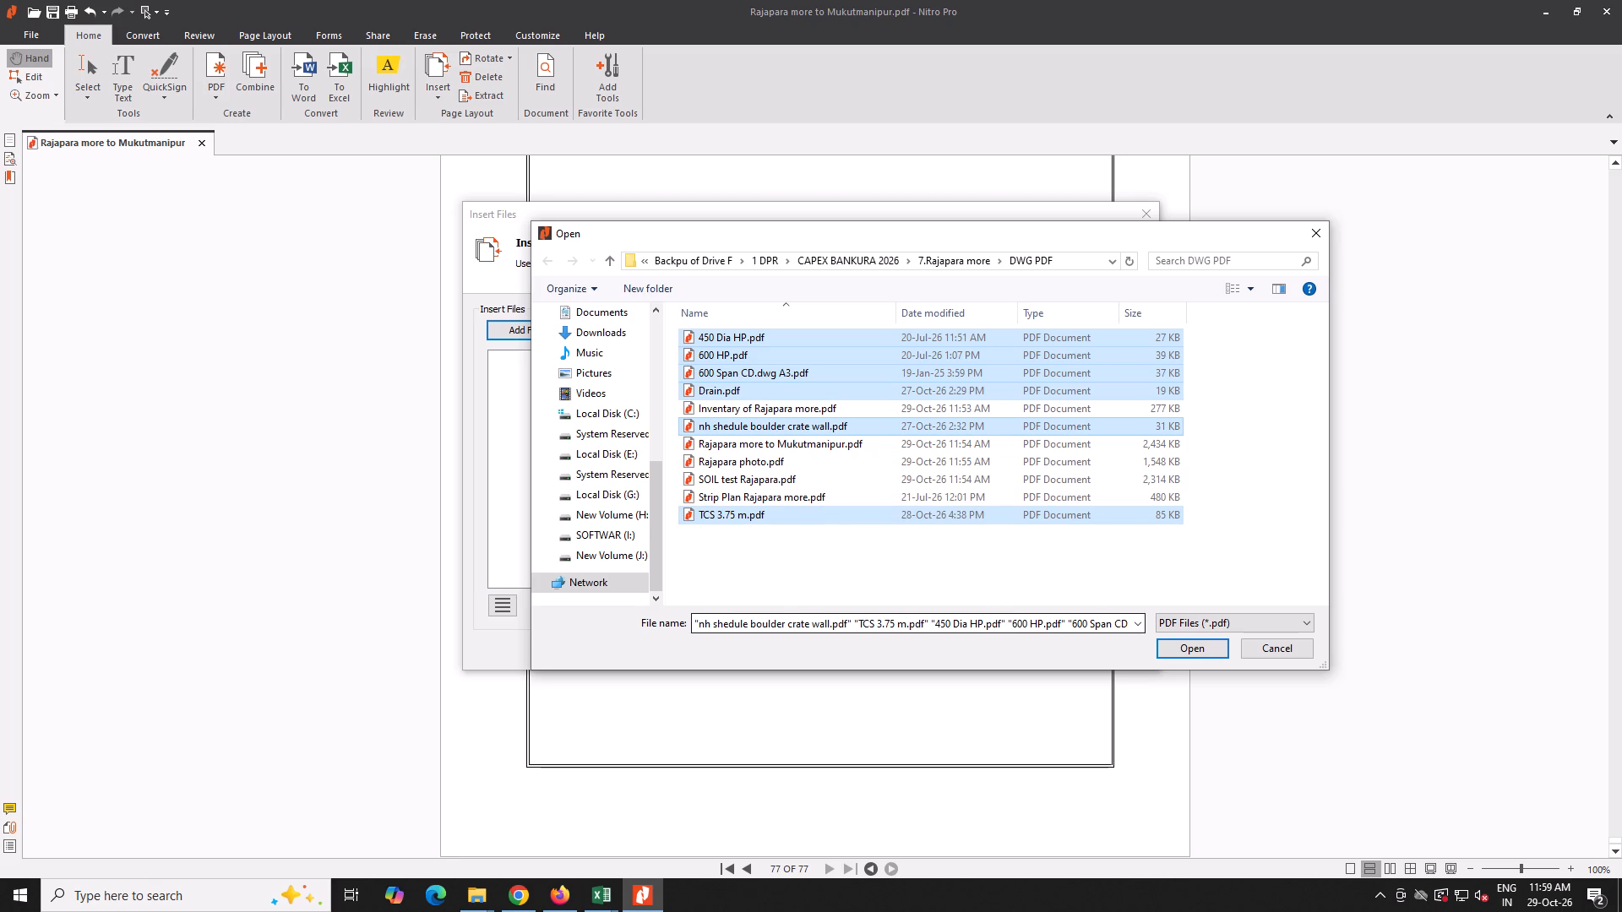
left_click(1185, 643)
left_click(928, 437)
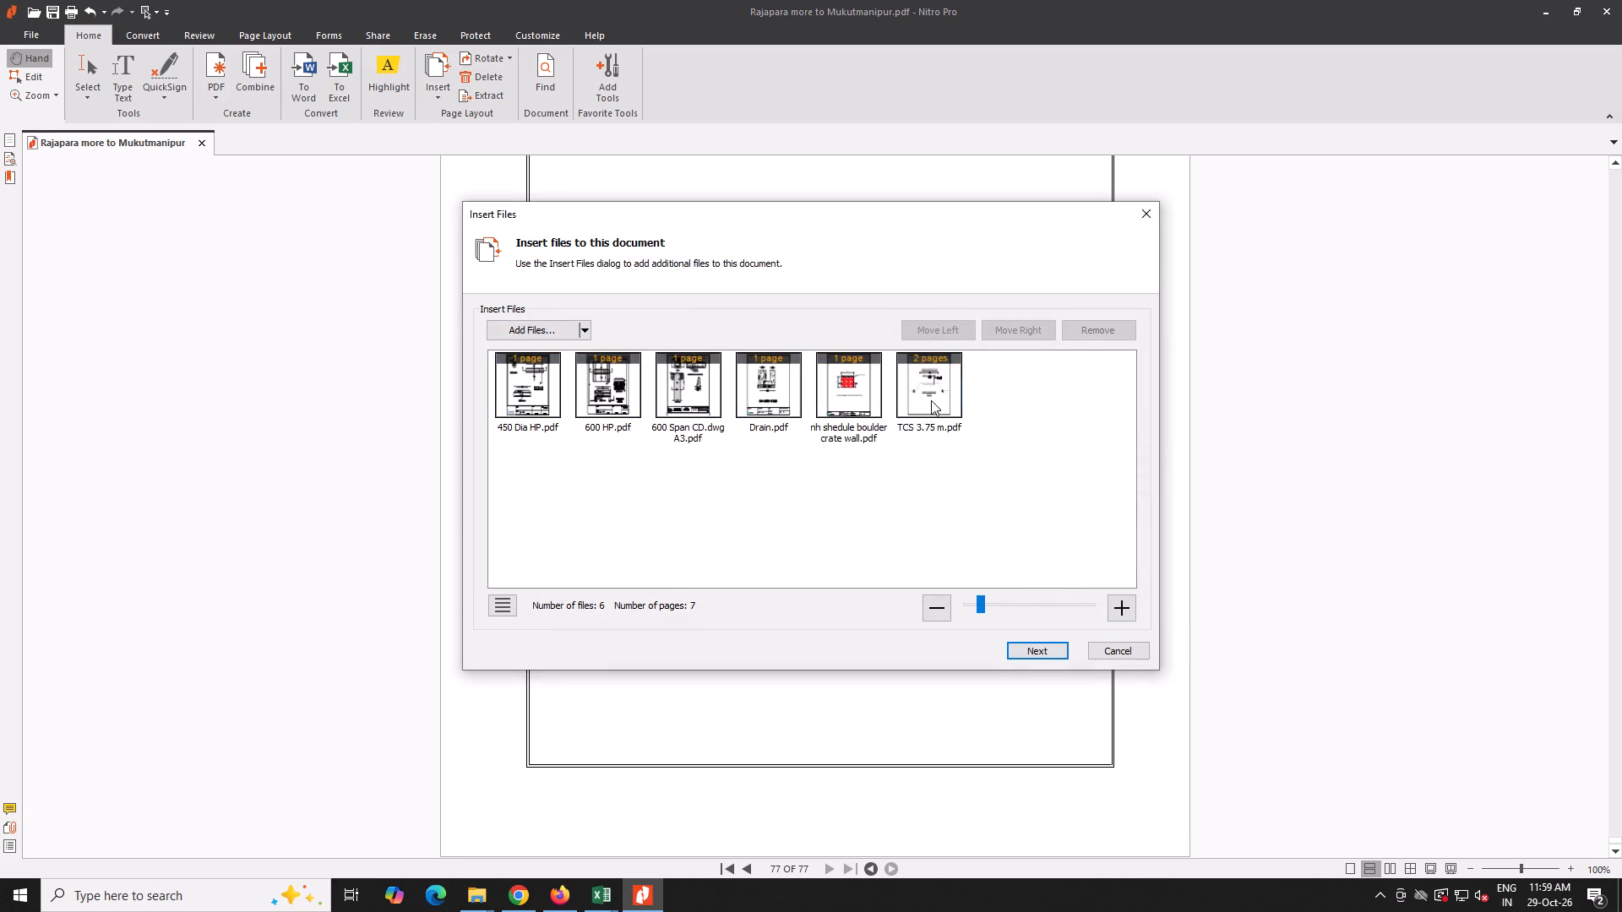
left_click_drag(931, 400, 522, 426)
left_click(1057, 650)
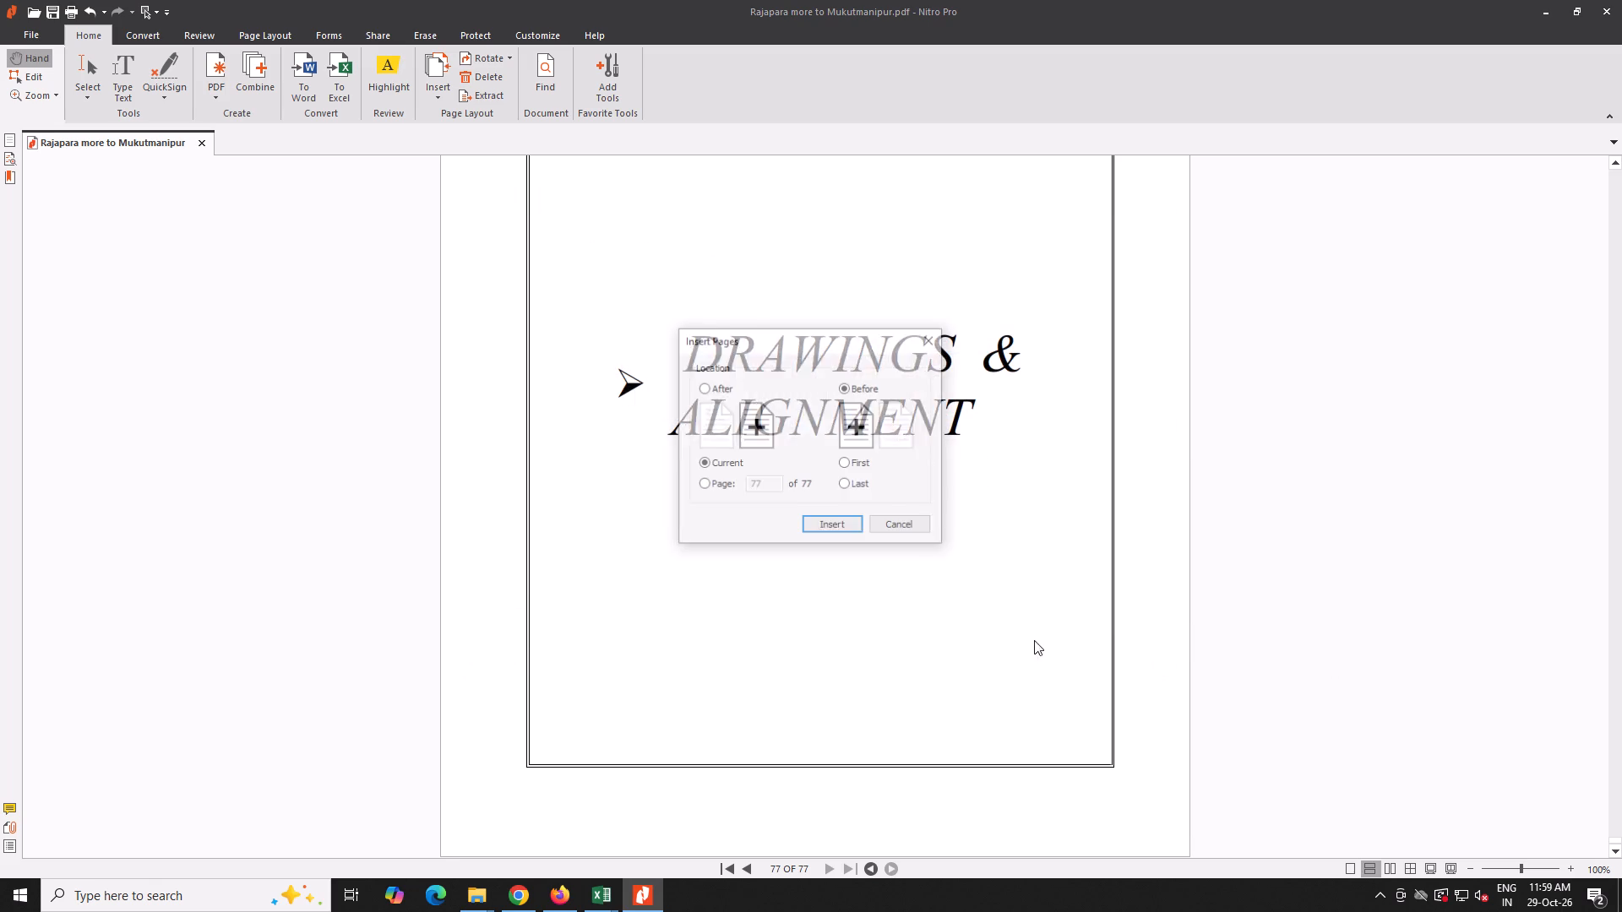
left_click(711, 390)
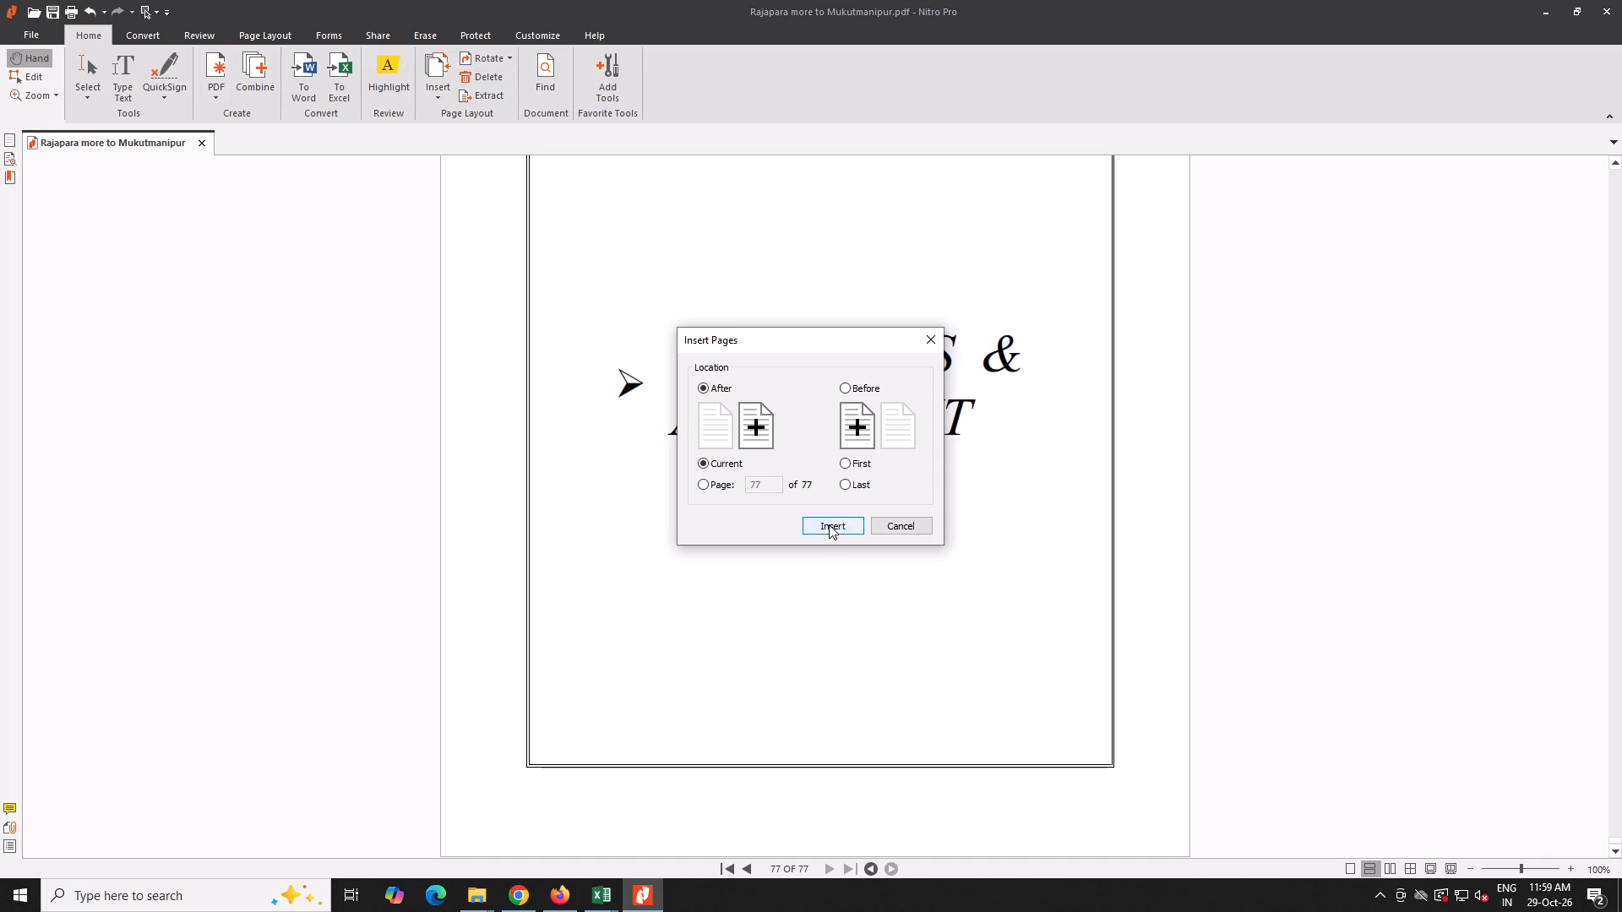
left_click(829, 524)
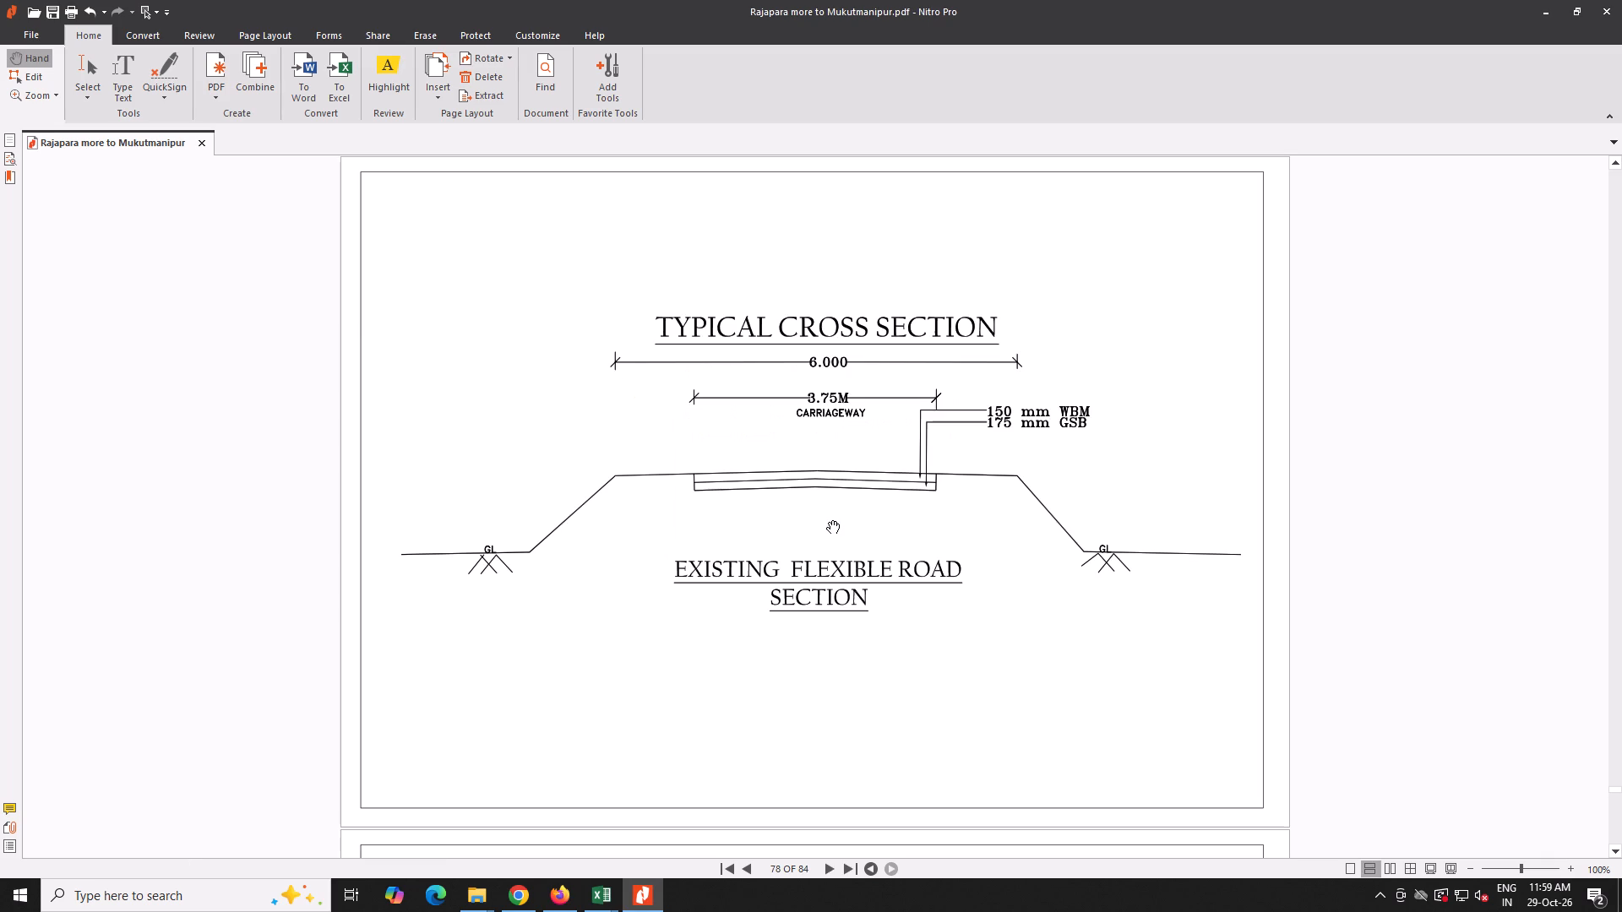
Review the assembled report page by page from the first page through to the soil investigation summary.
left_click(723, 877)
left_click(723, 873)
scroll(763, 826, "down", 15)
key("Right")
key("Right")
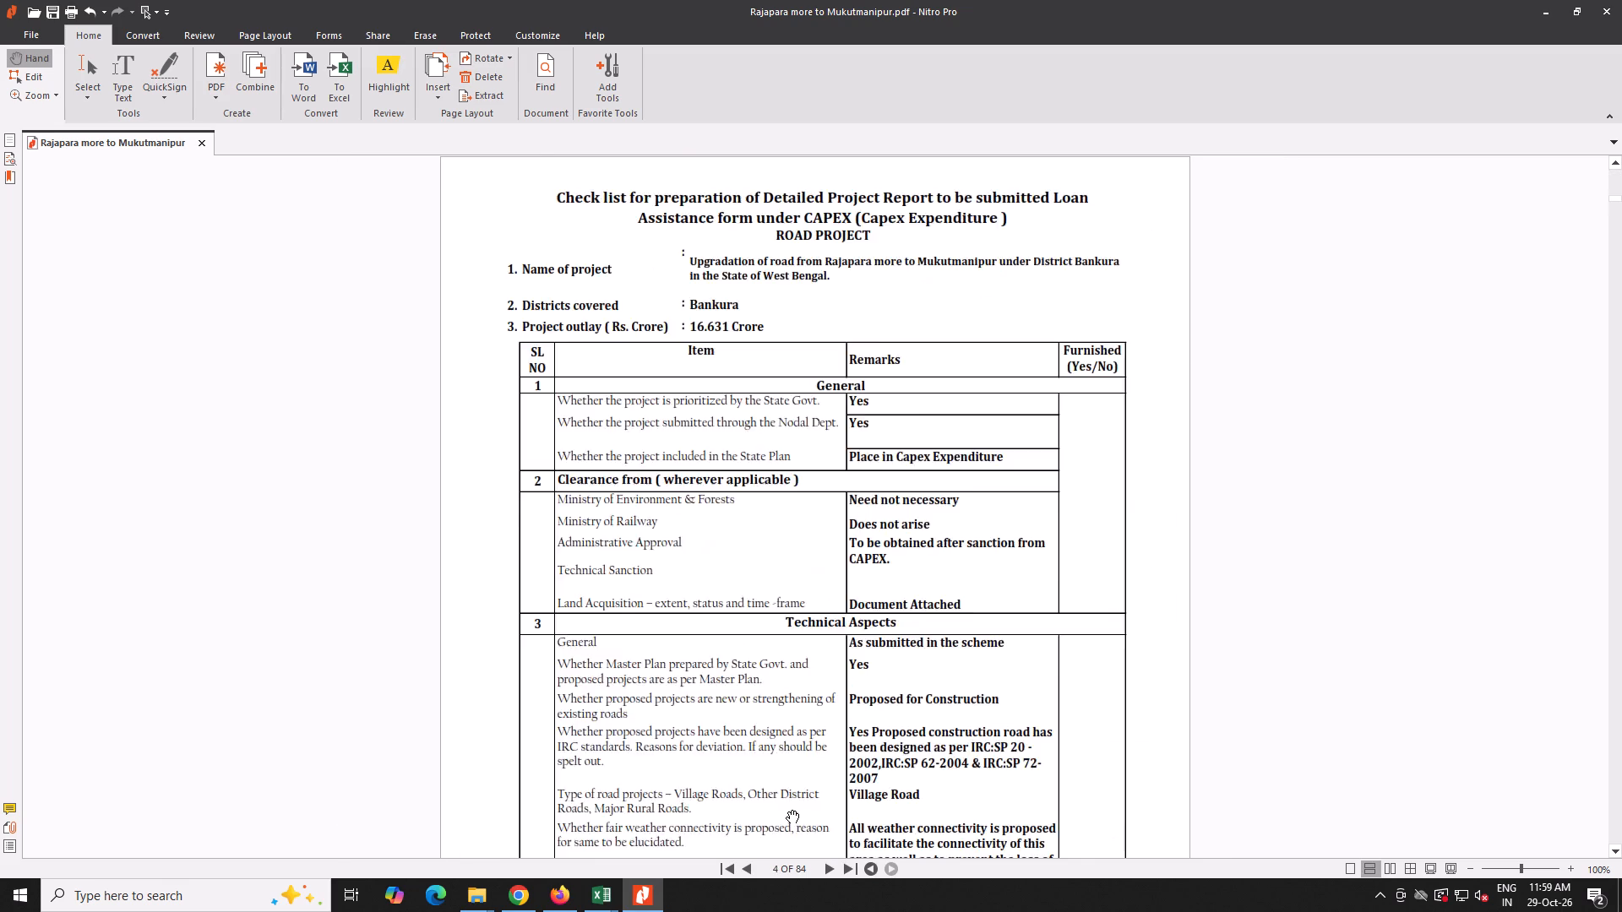
key("Right")
key("Right")
key("Right")
key("Right")
key("Right")
key("Right")
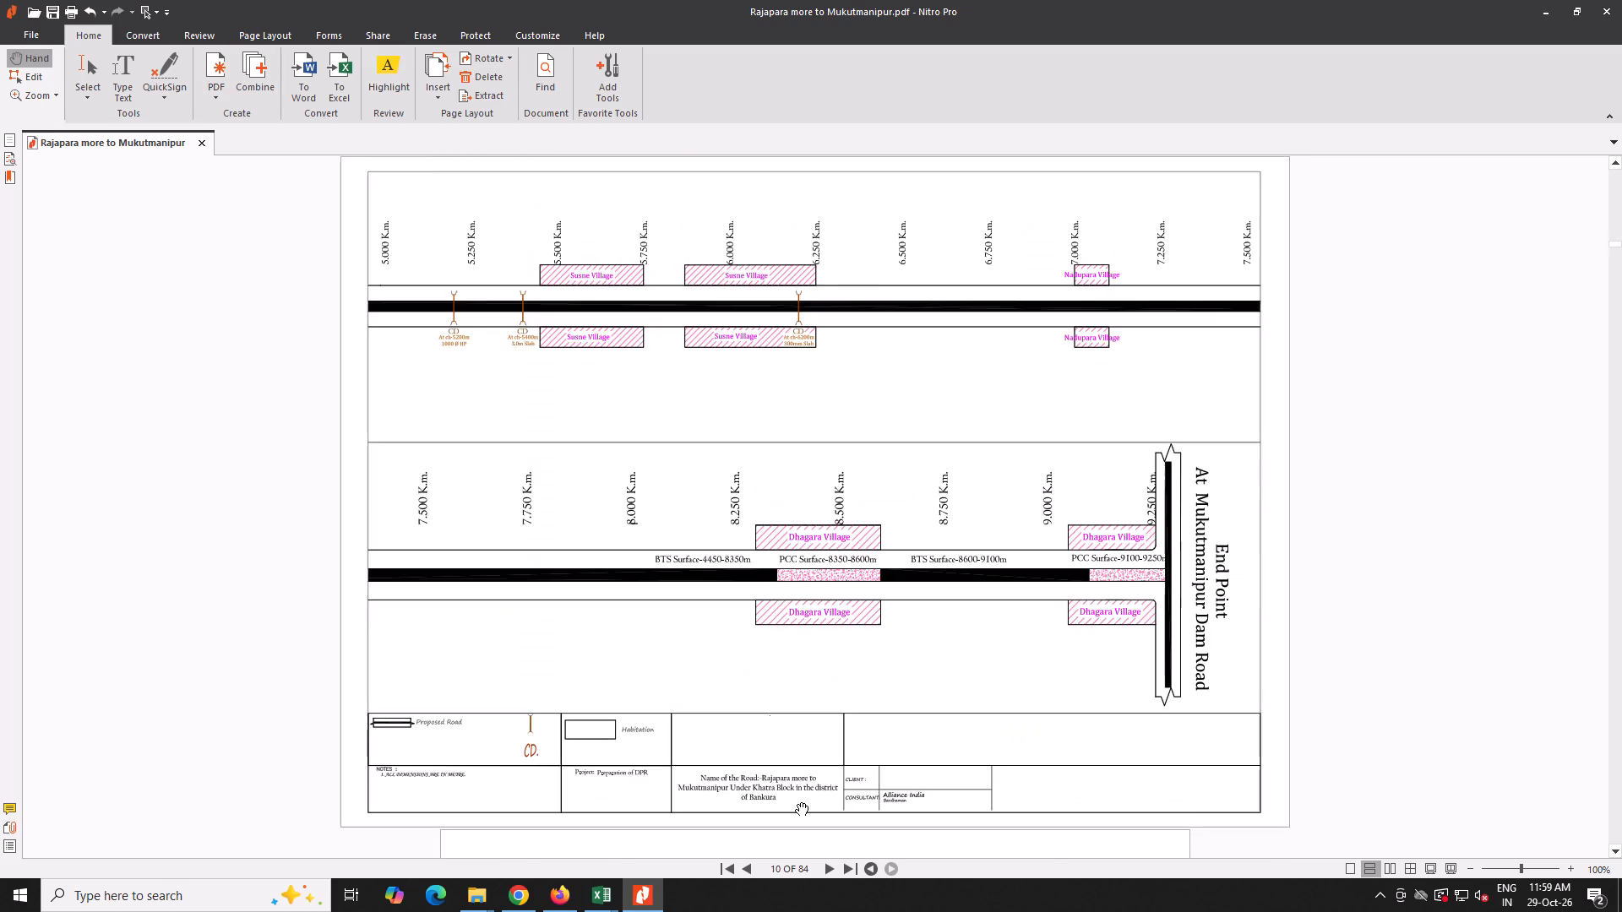
key("Right")
key("Right")
key("Right")
key("Right")
key("Right")
key("Right")
key("Right")
key("Right")
key("Right")
key("Right")
key("Right")
key("Right")
key("Right")
key("Right")
key("Right")
key("Right")
key("Right")
key("Right")
key("Right")
key("Right")
key("Right")
key("Right")
key("Right")
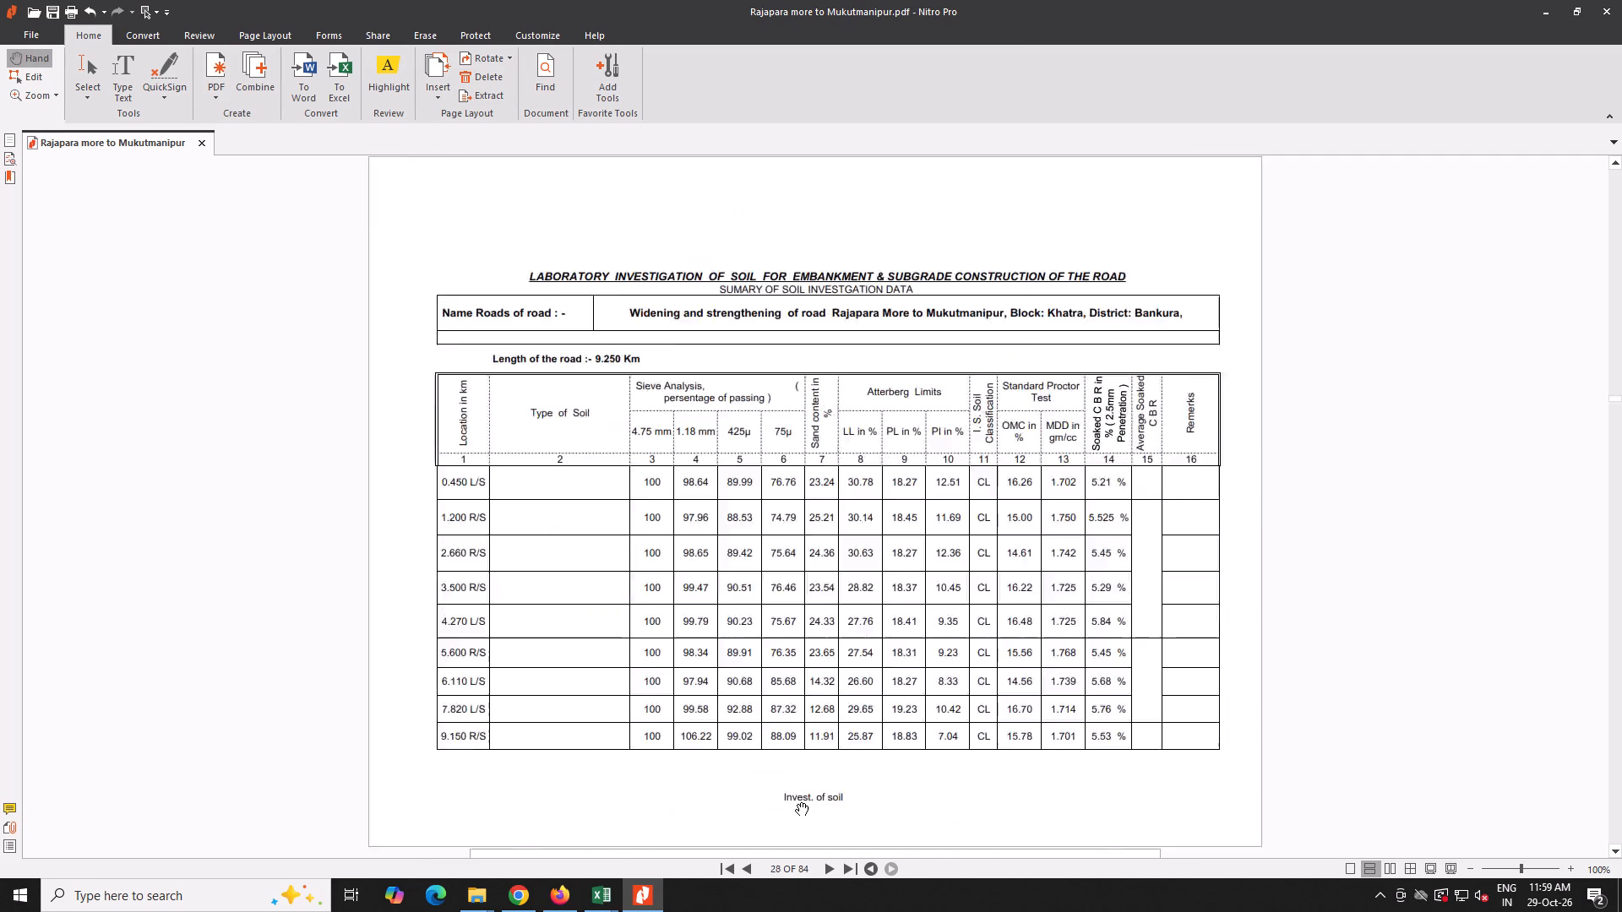
Insert all pages of Inventory of Rajapara more.pdf before the Soil Investigation divider page and save the report.
key("Left")
key("Left")
key("Left")
key("Left")
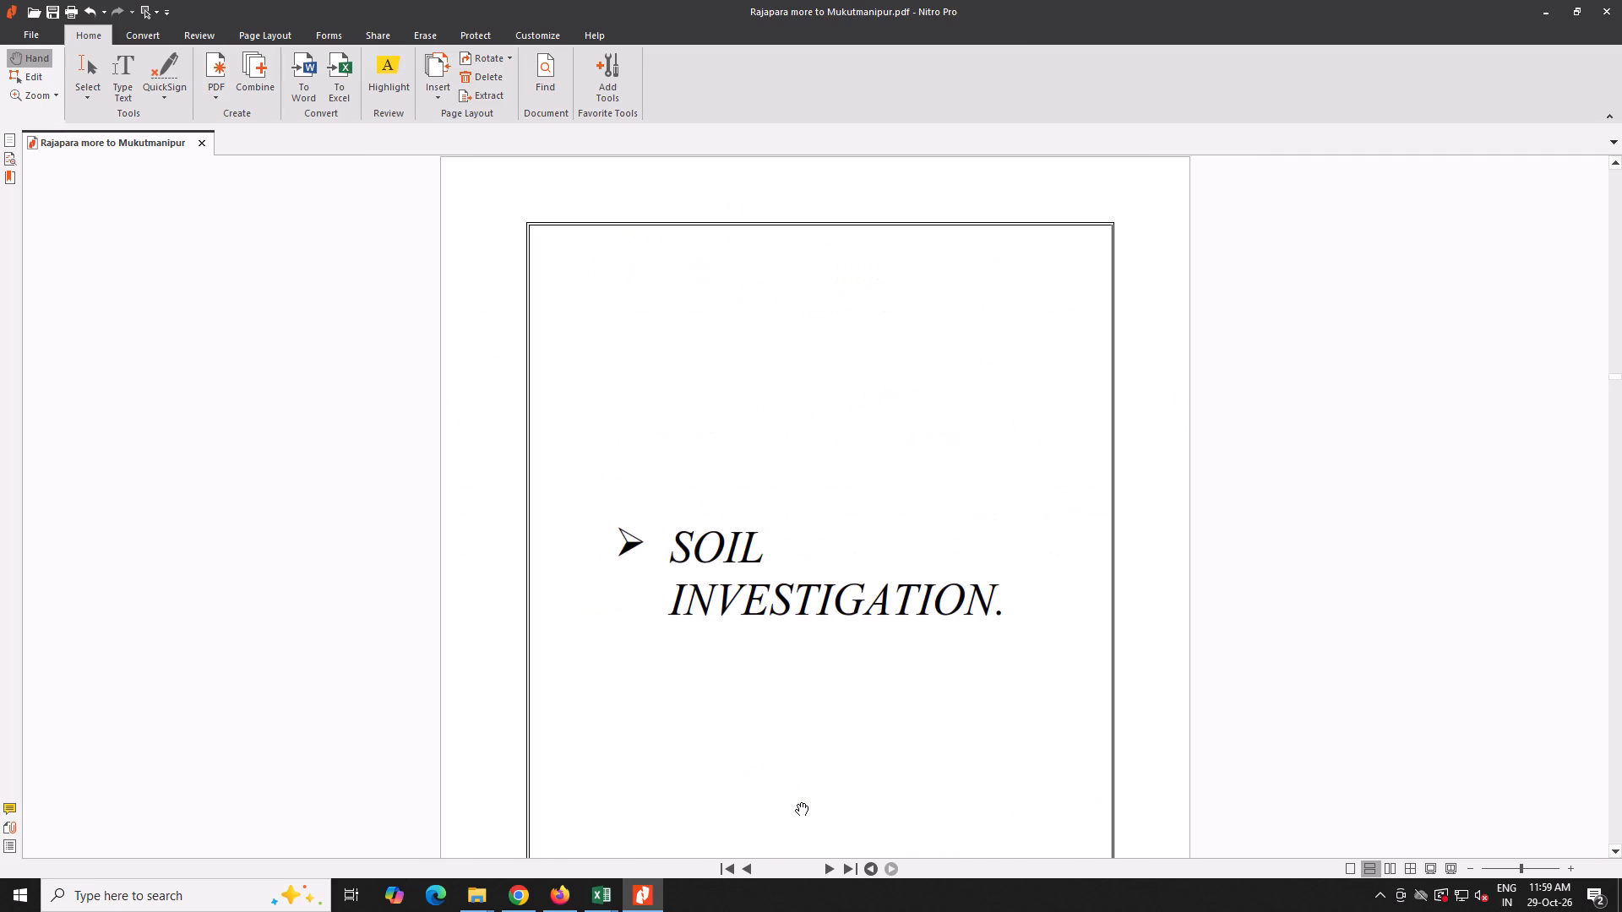
key("Right")
left_click(432, 85)
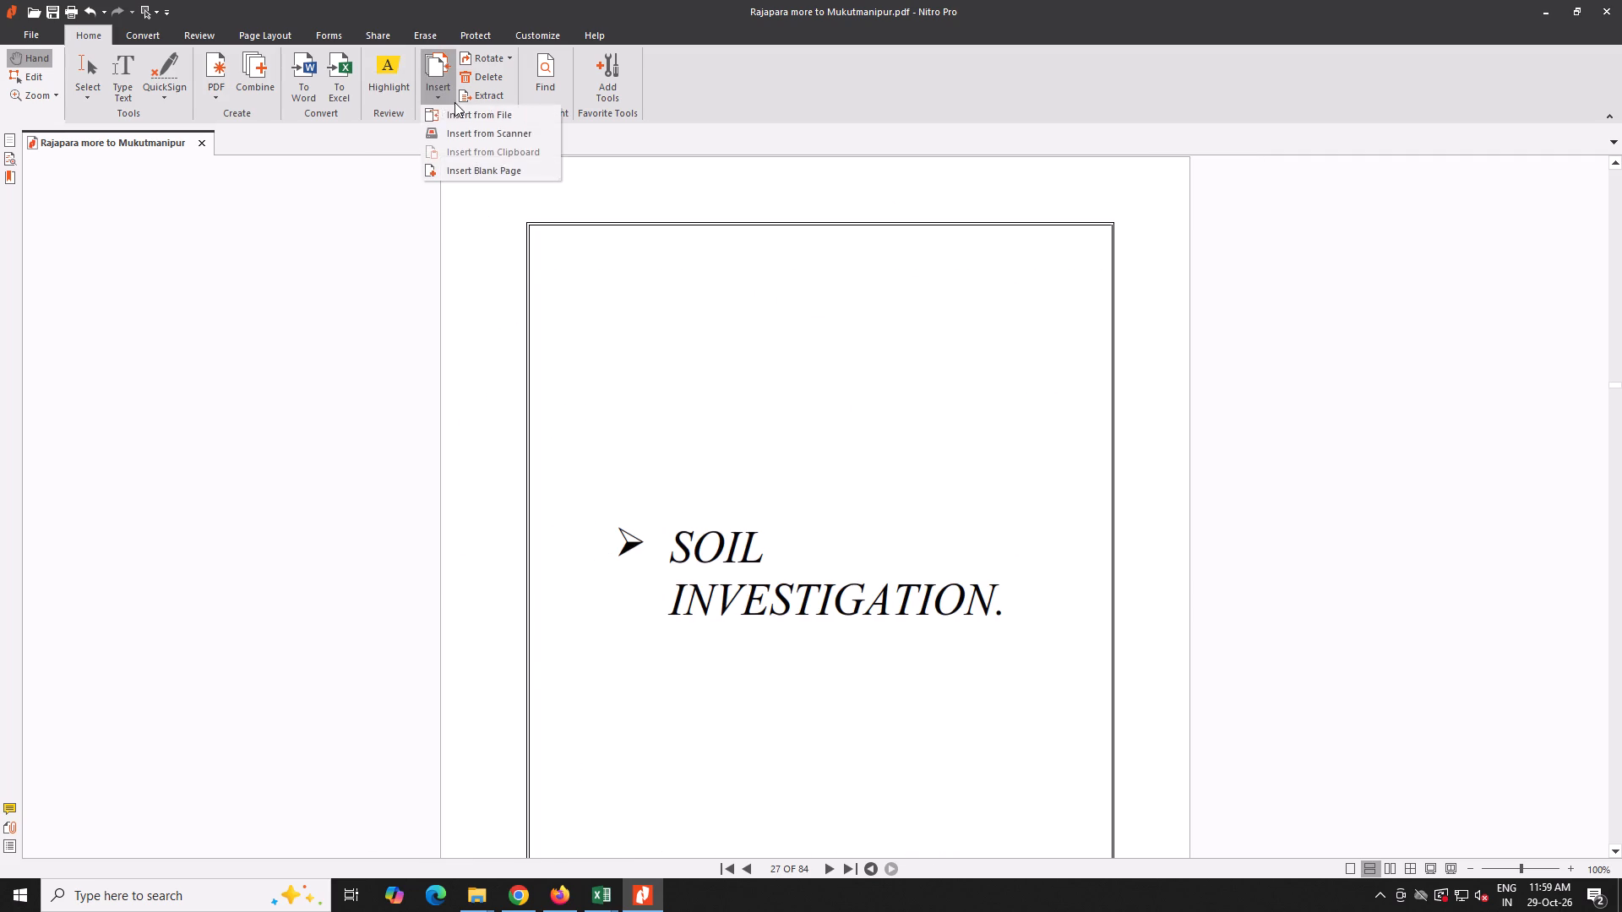
left_click(454, 110)
left_click(556, 338)
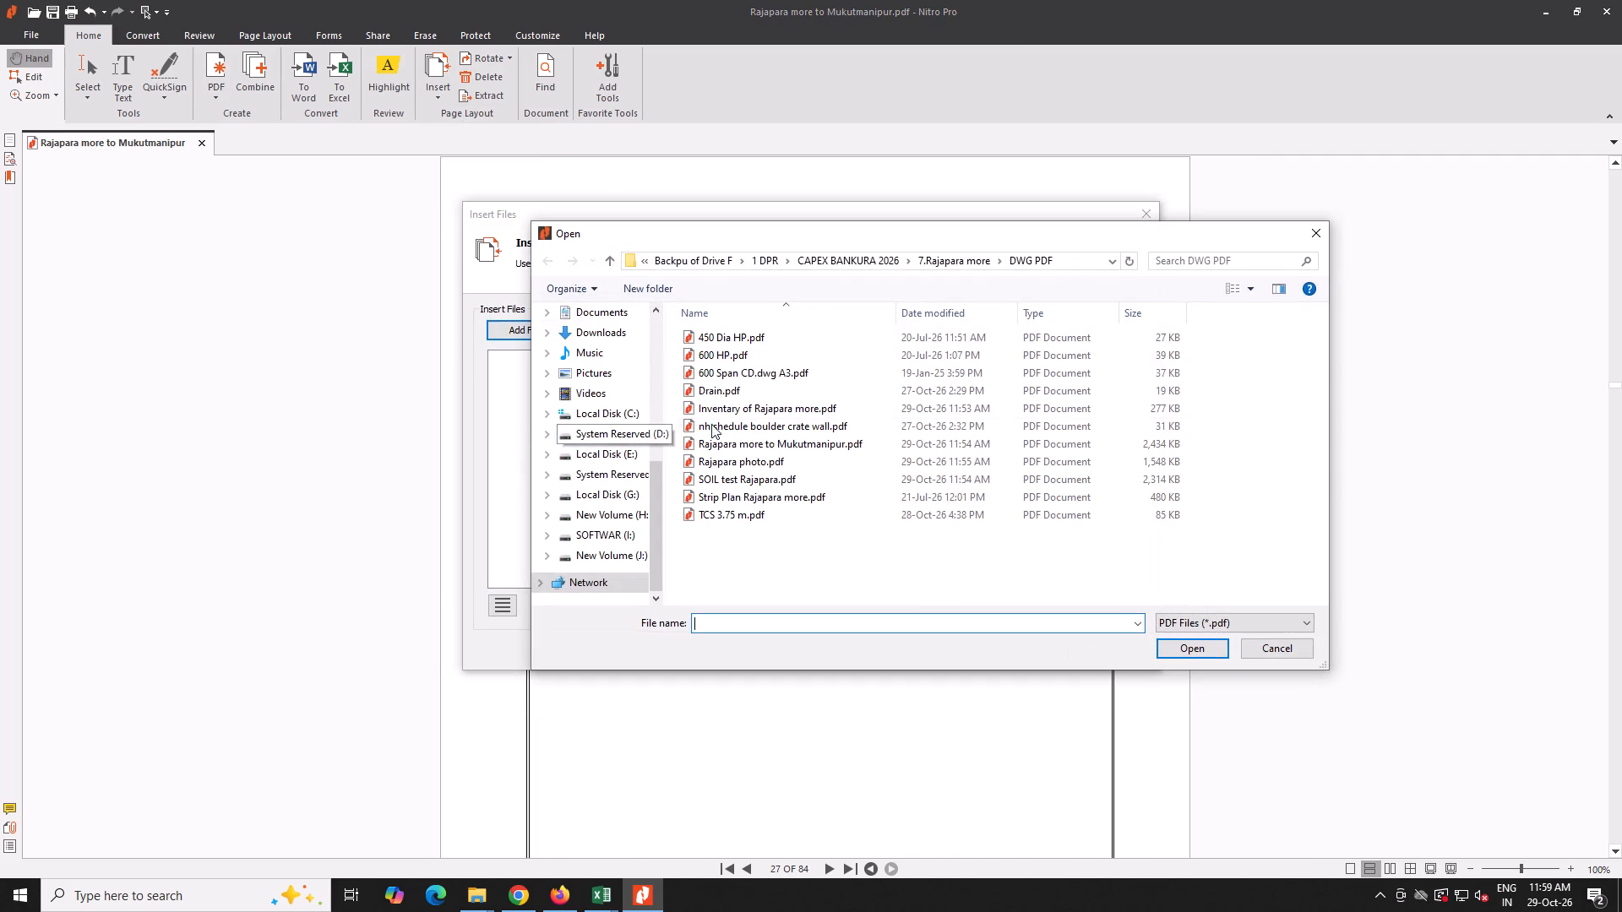
left_click(759, 409)
left_click(759, 409)
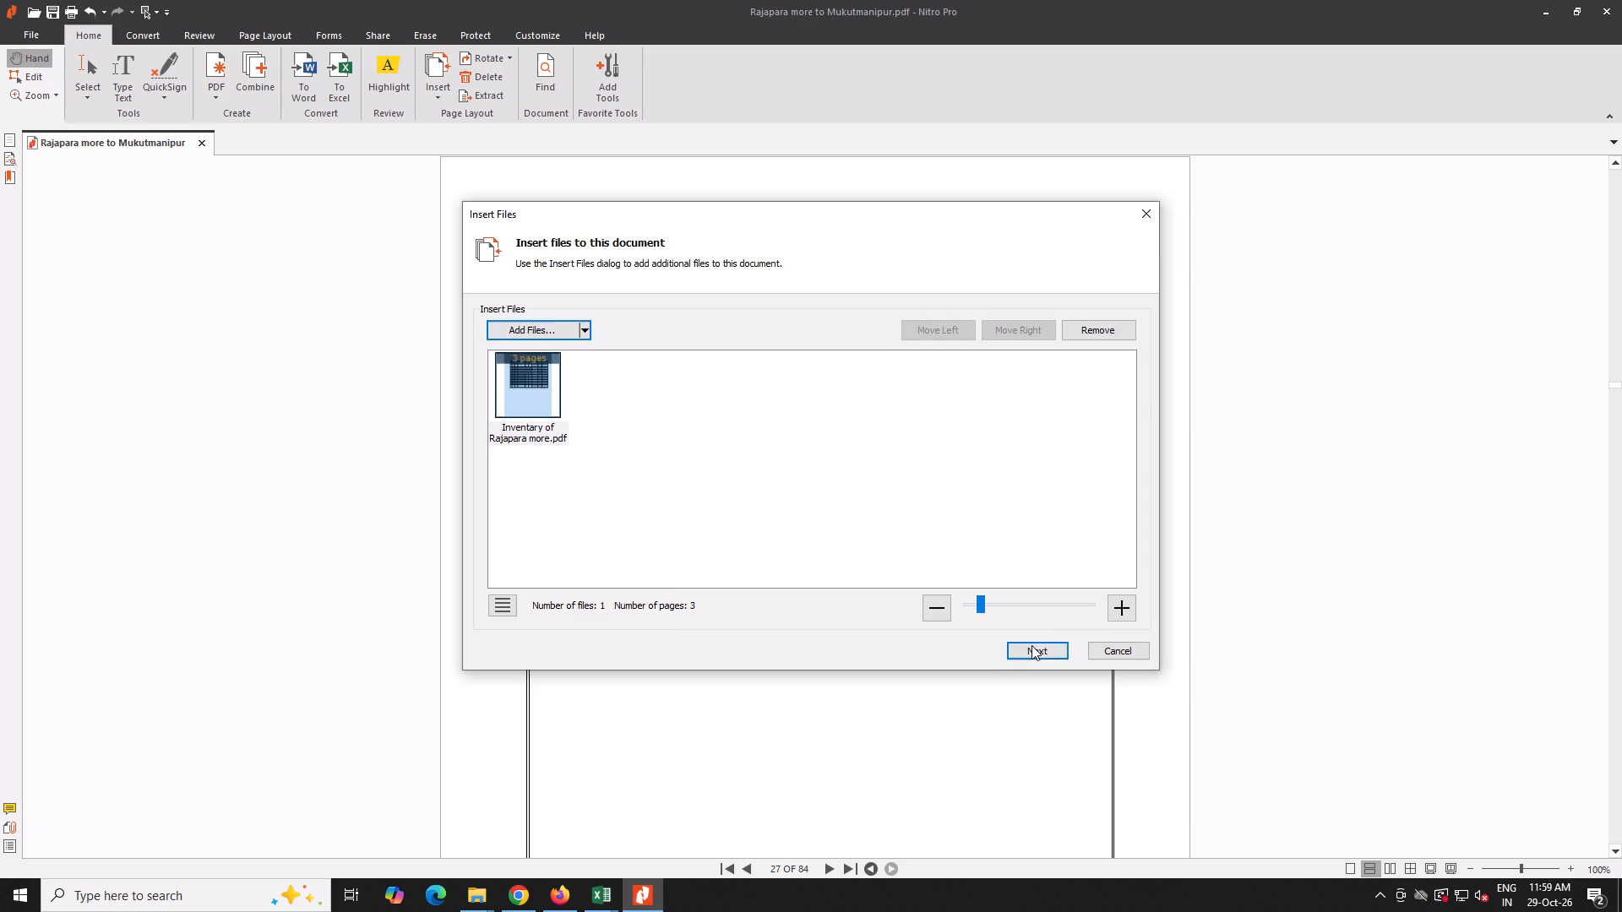
left_click(1031, 645)
left_click(843, 445)
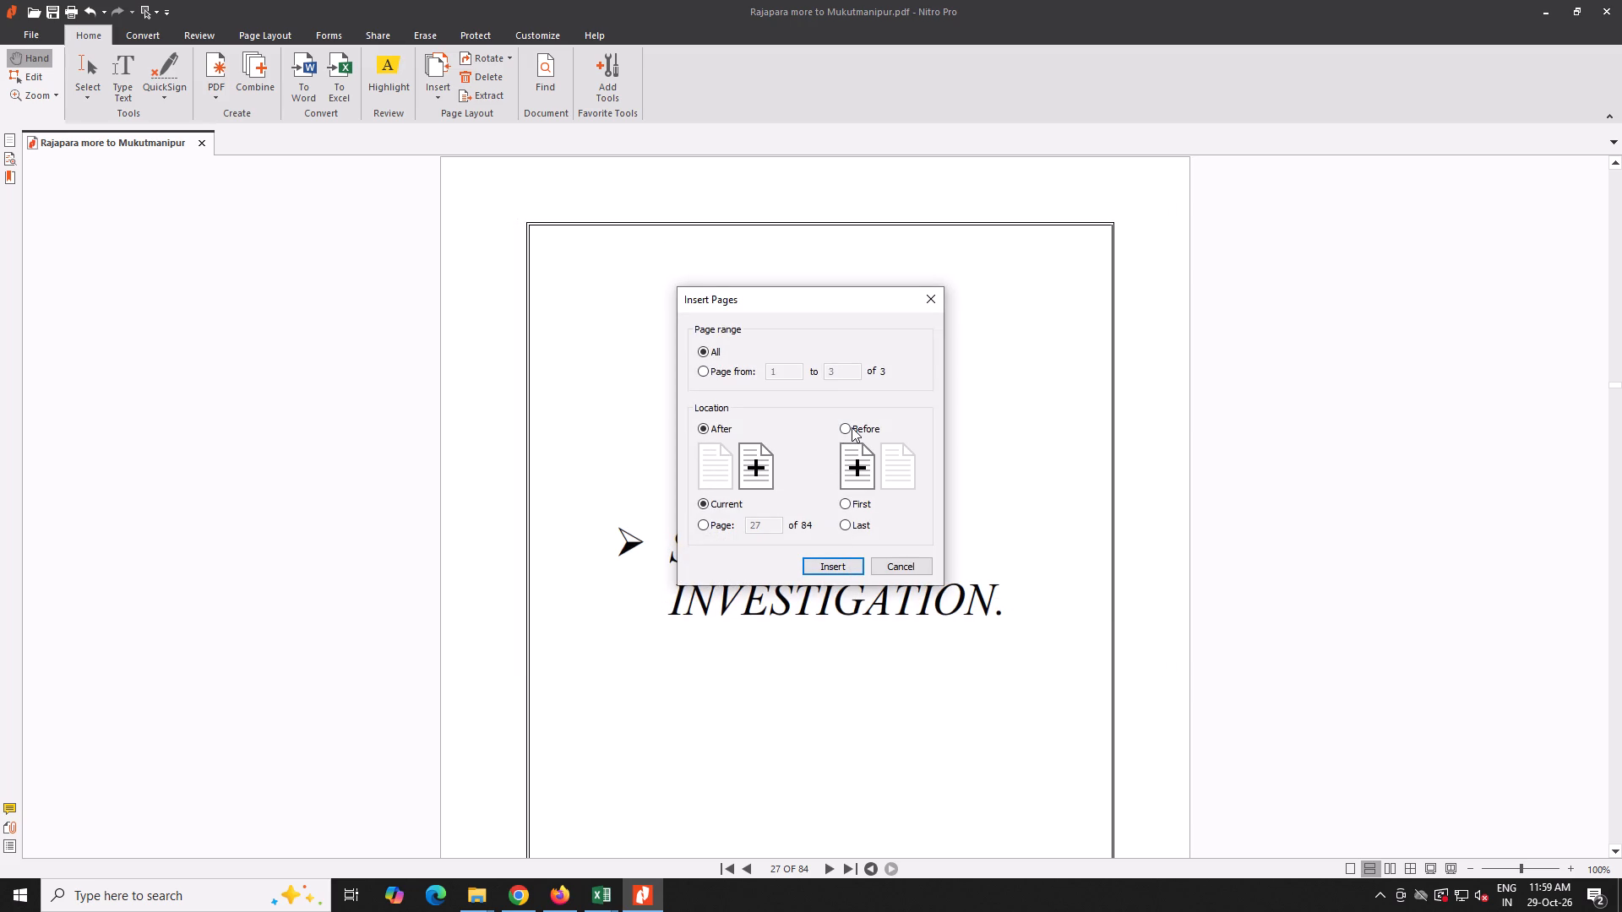
left_click(843, 424)
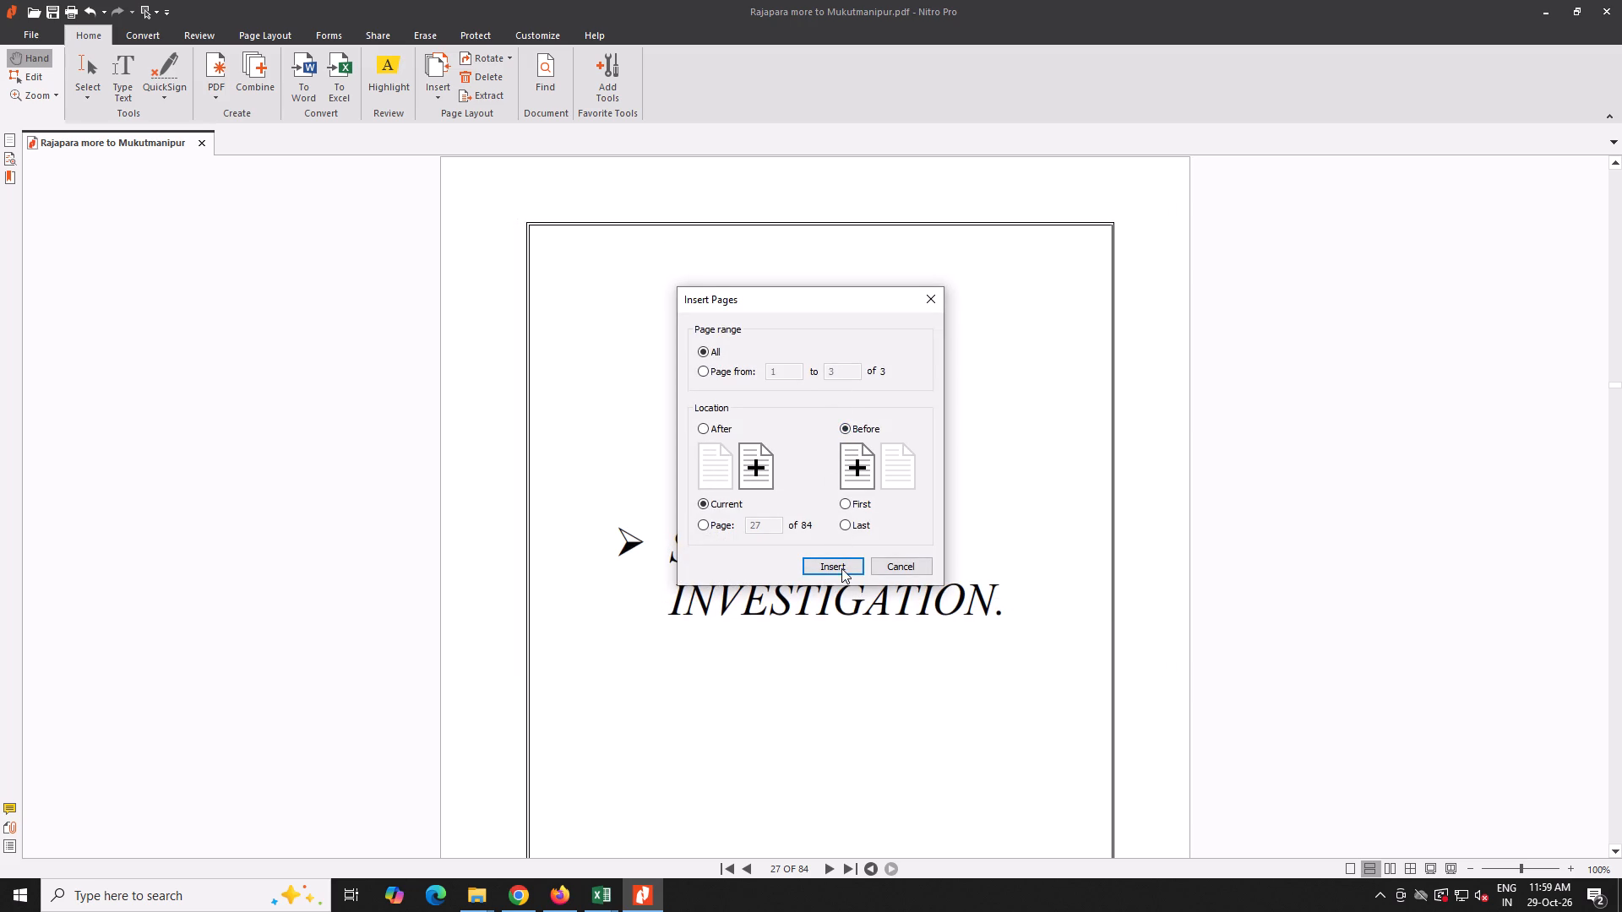
left_click(841, 565)
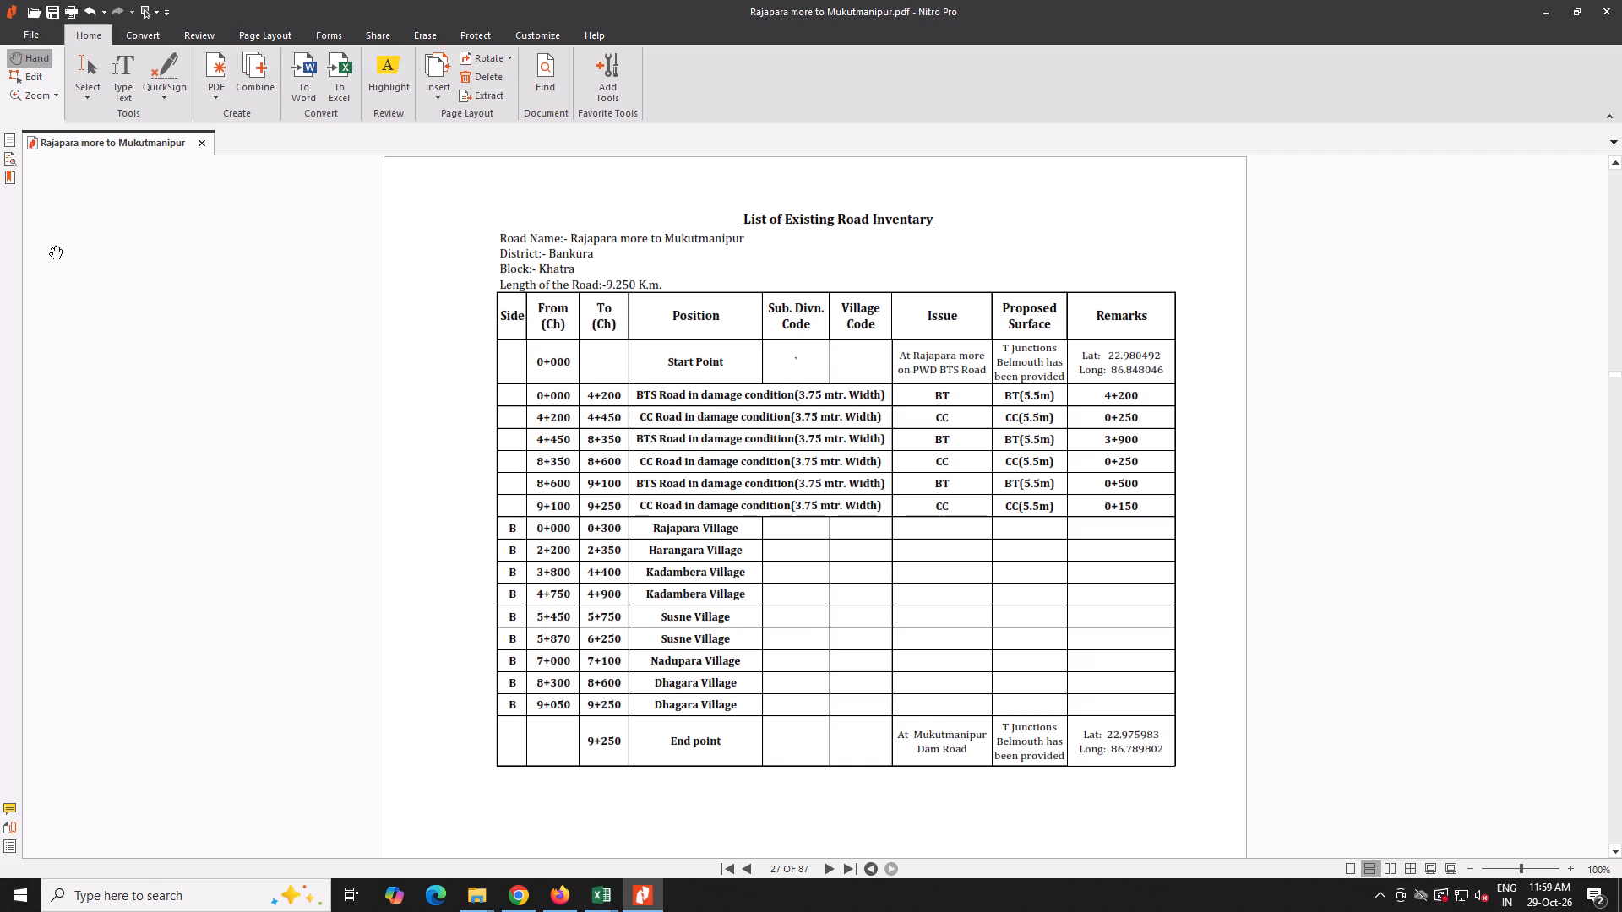
left_click(51, 14)
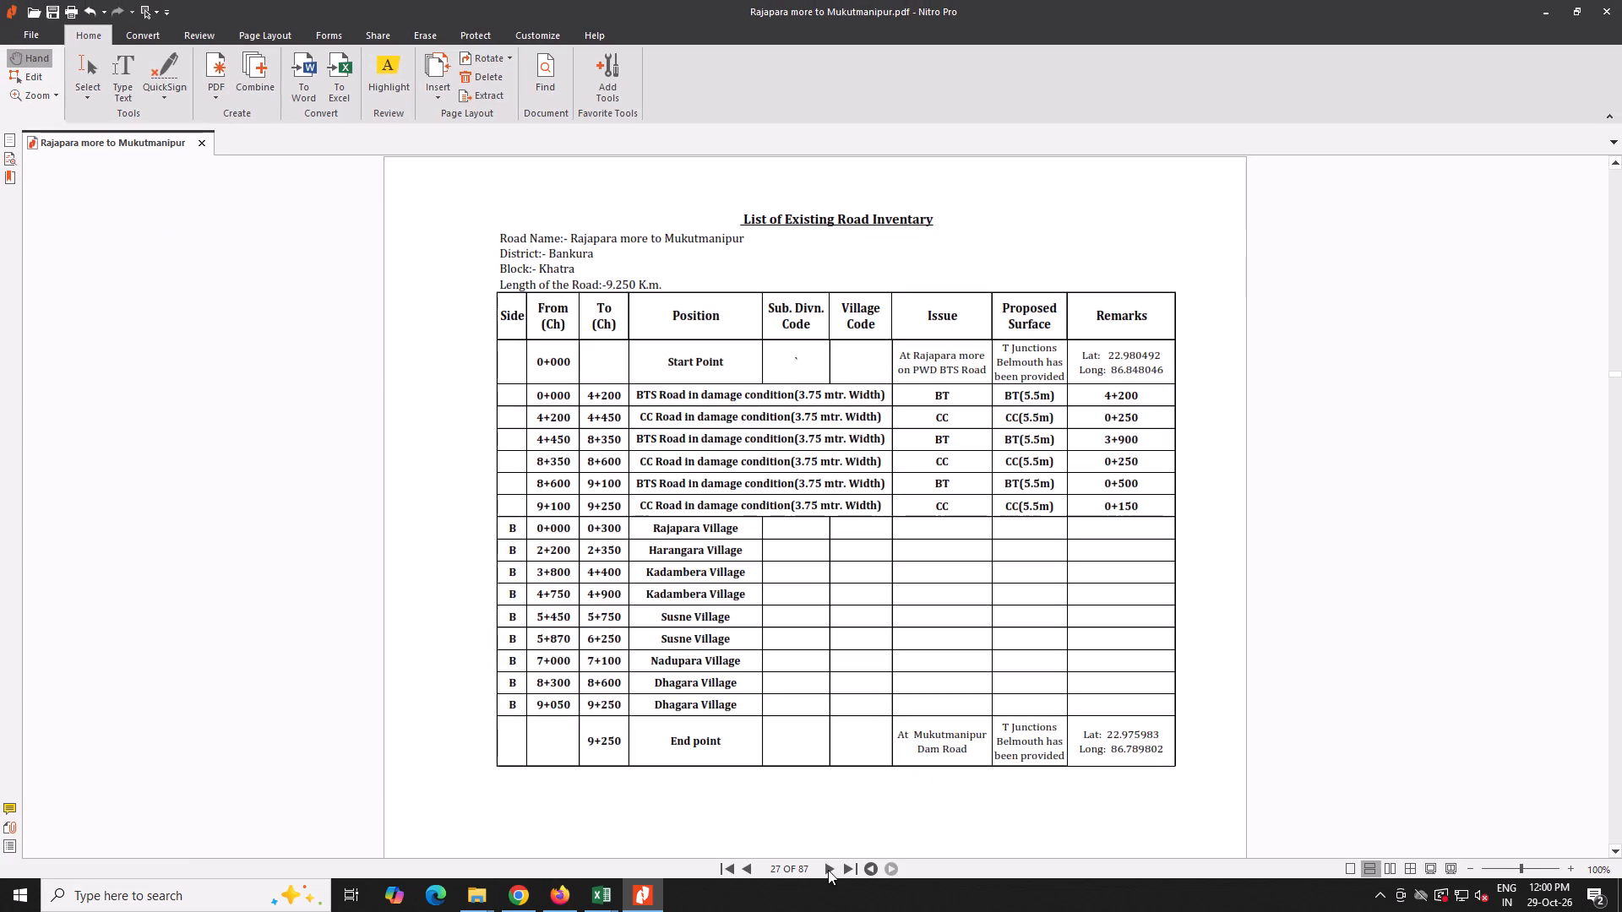
Insert 10 Rajapara More estimate.pdf from the Bankura Capex estimate PDF folder's 10 Rajapara subfolder before the Rate Analysis divider page.
left_click(849, 875)
scroll(821, 819, "down", 10)
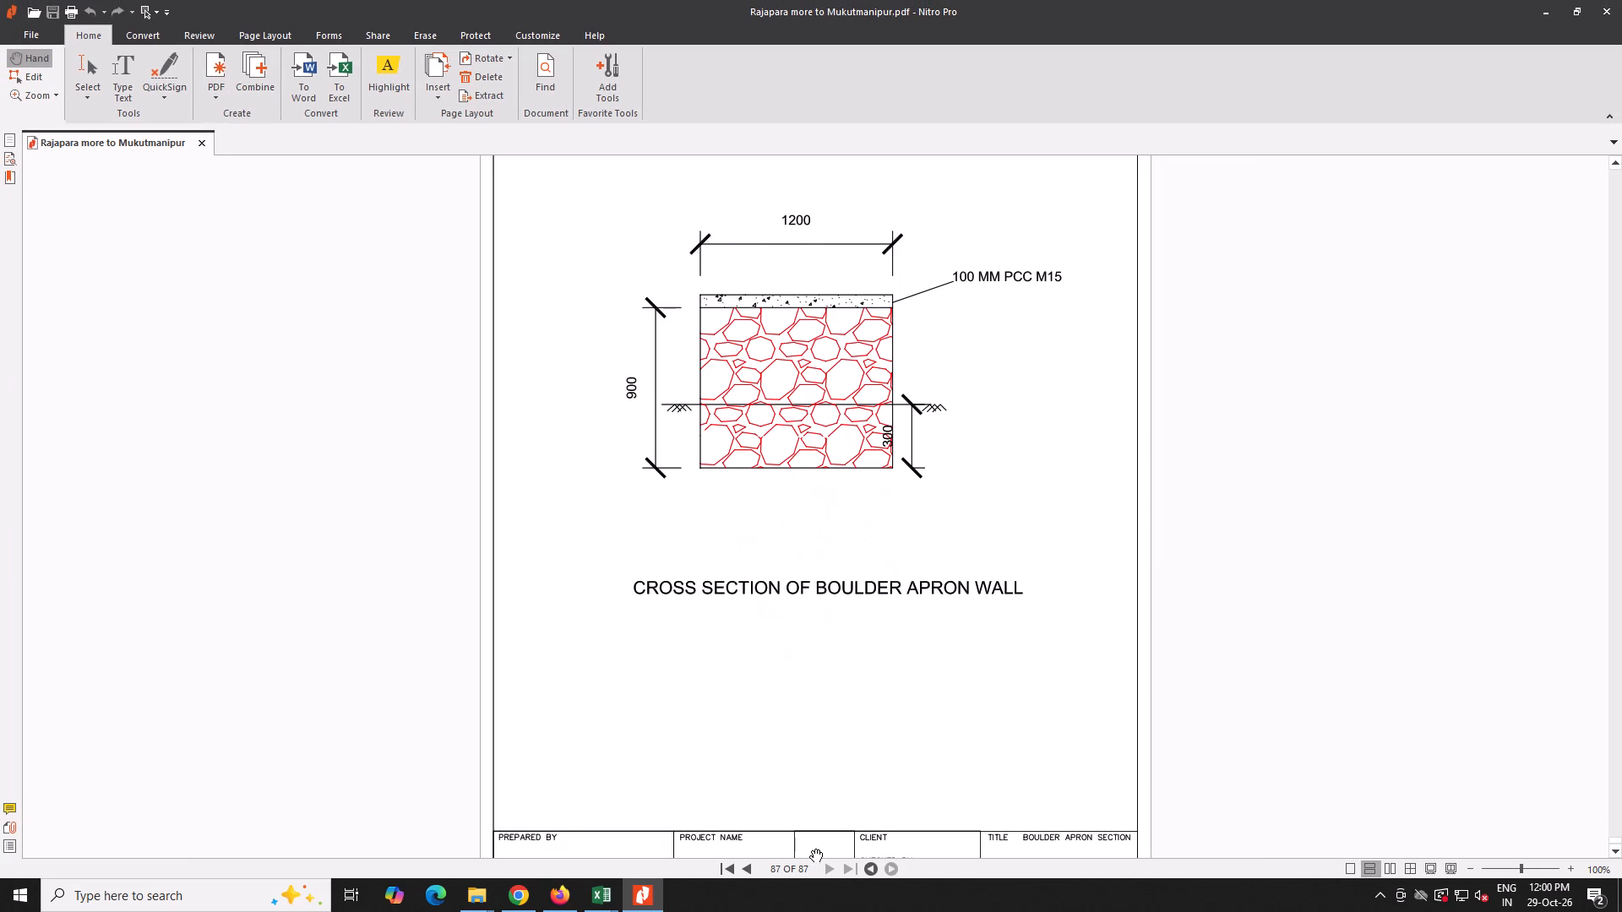
scroll(810, 849, "down", 5)
triple_click(757, 866)
triple_click(755, 866)
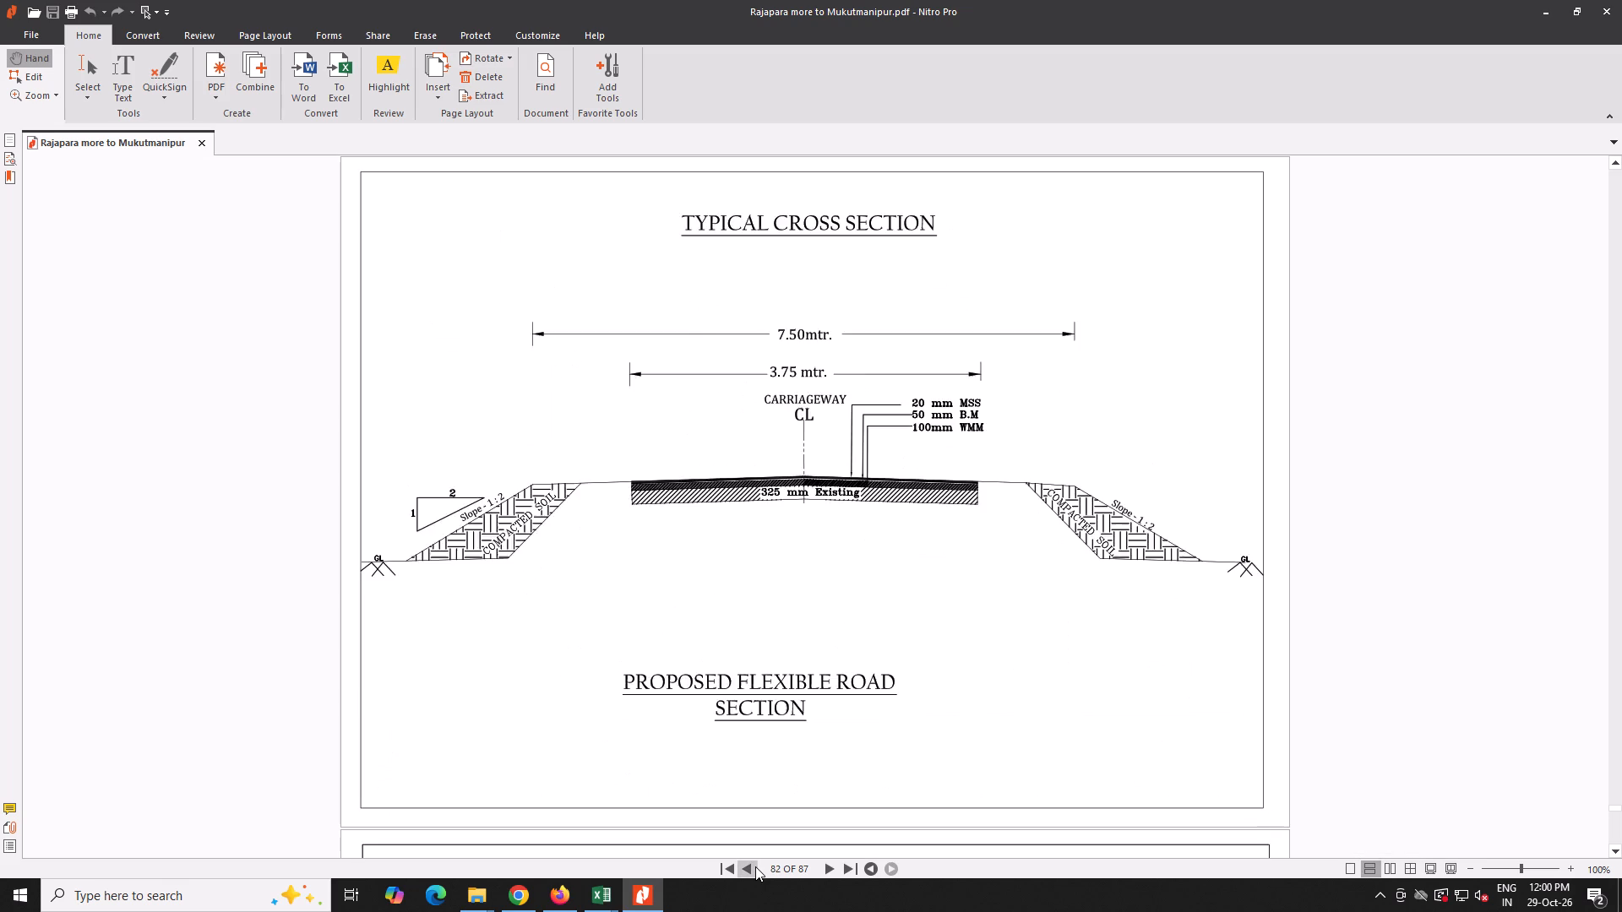
left_click(755, 866)
left_click(755, 866)
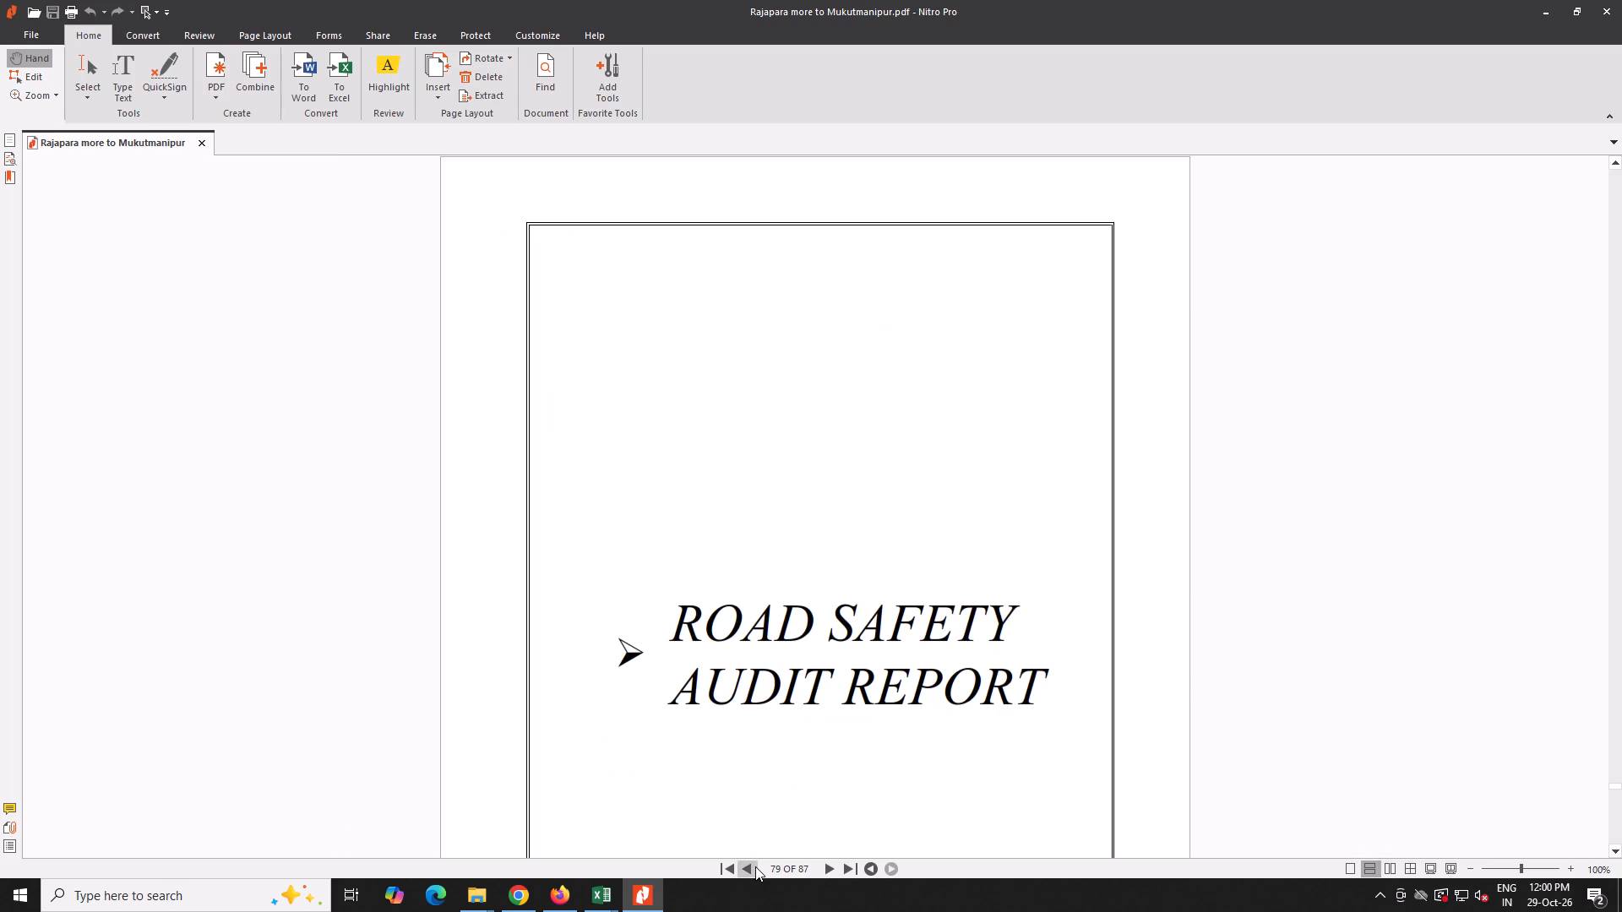
left_click(755, 866)
left_click(755, 866)
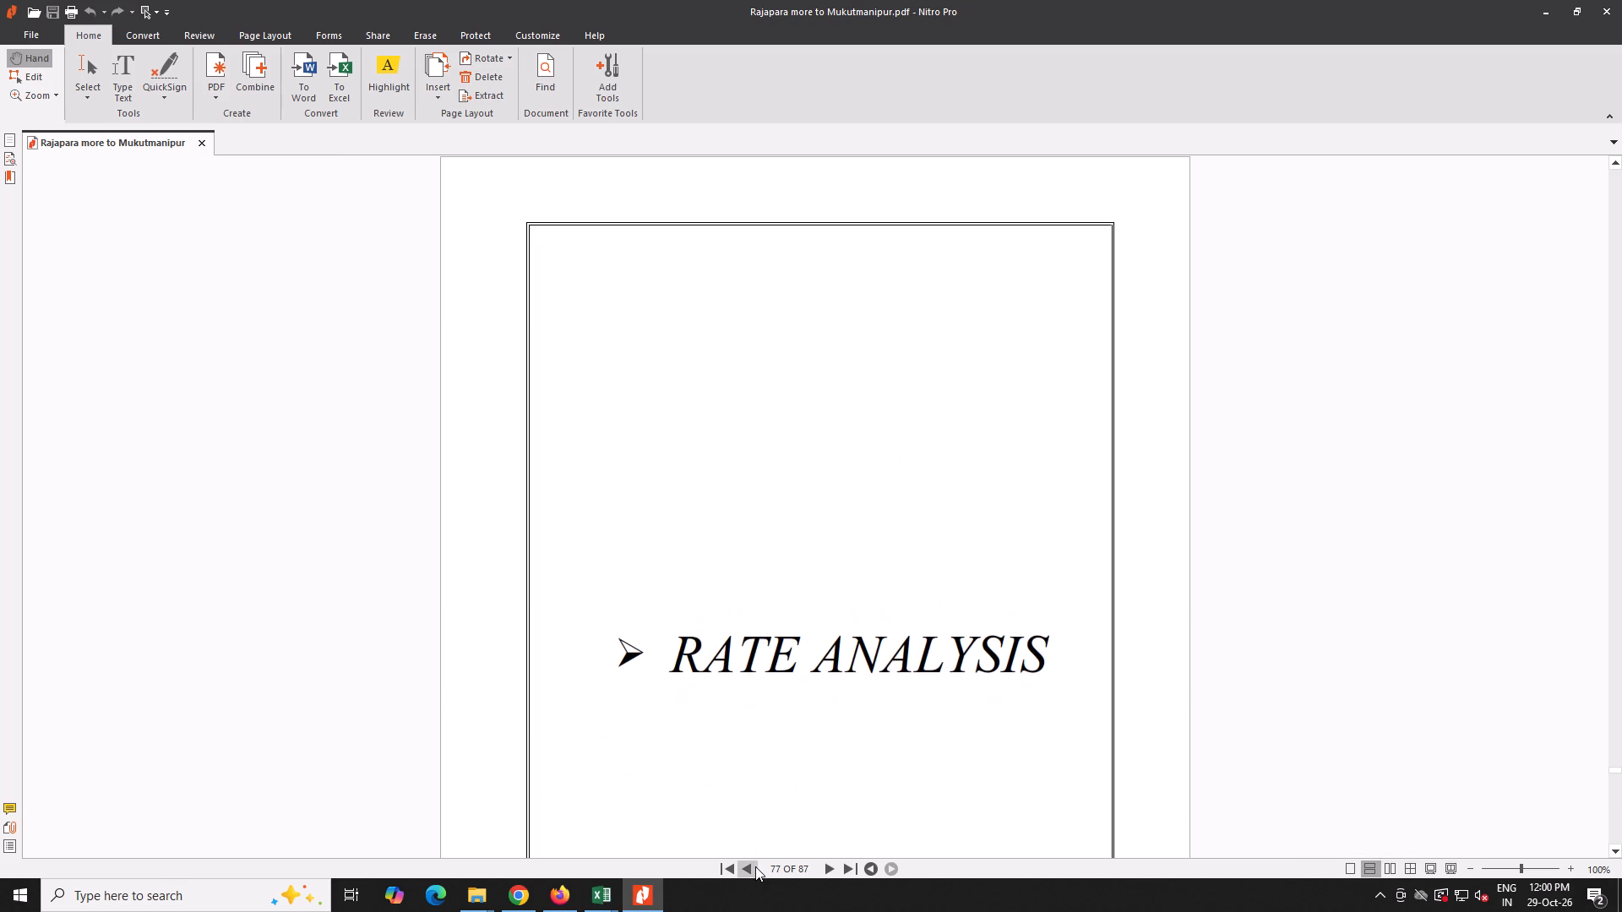
left_click(445, 89)
left_click(465, 112)
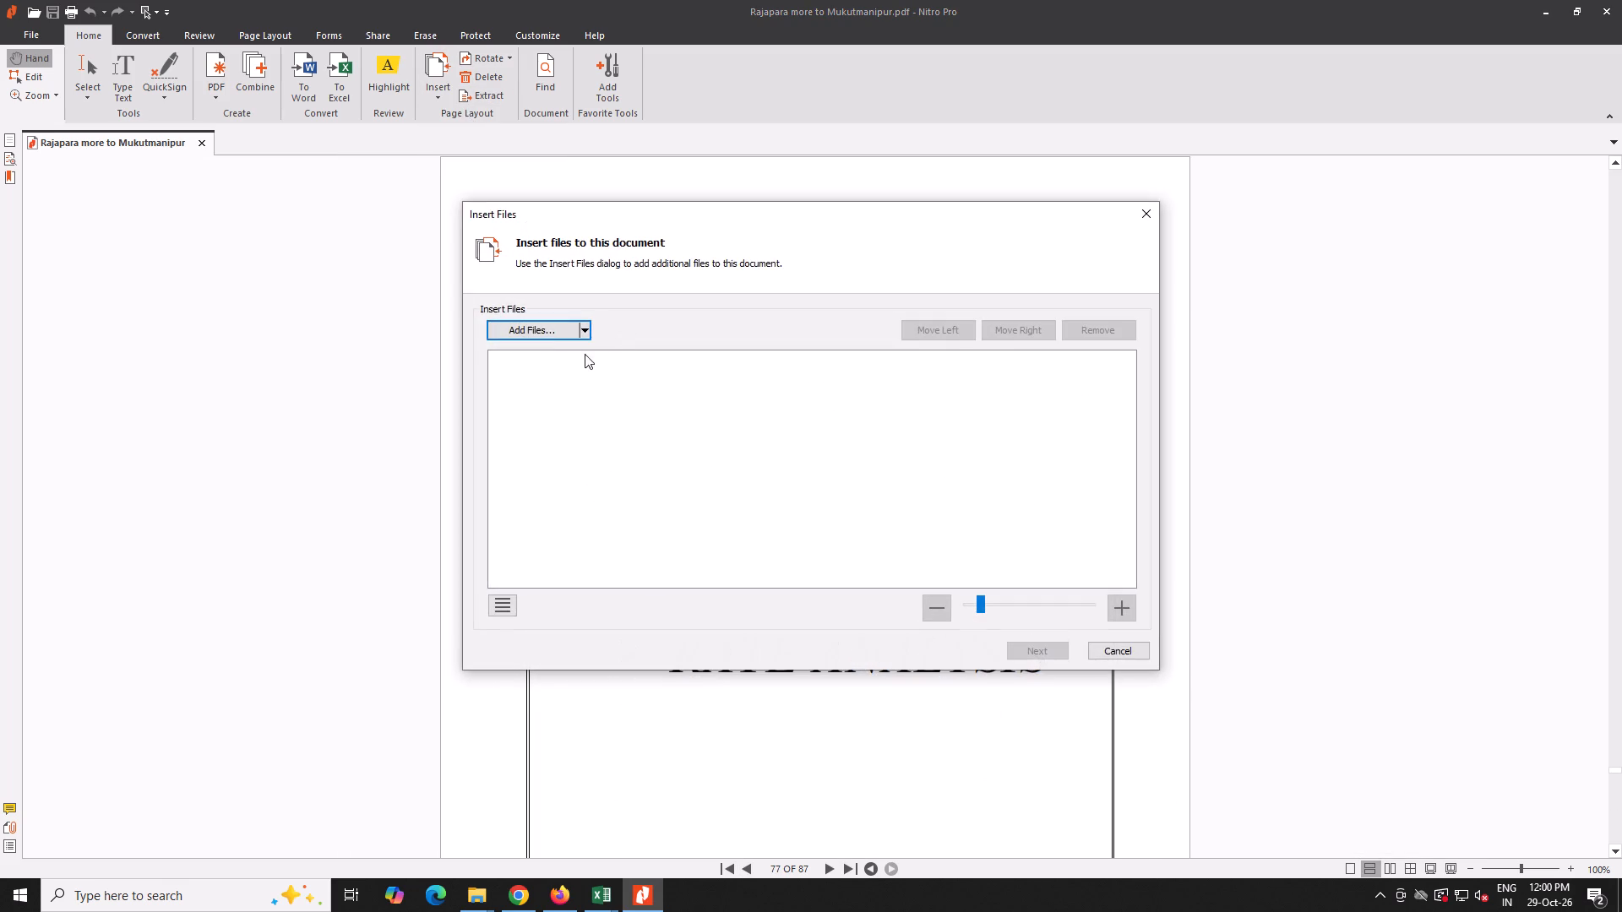
left_click(557, 339)
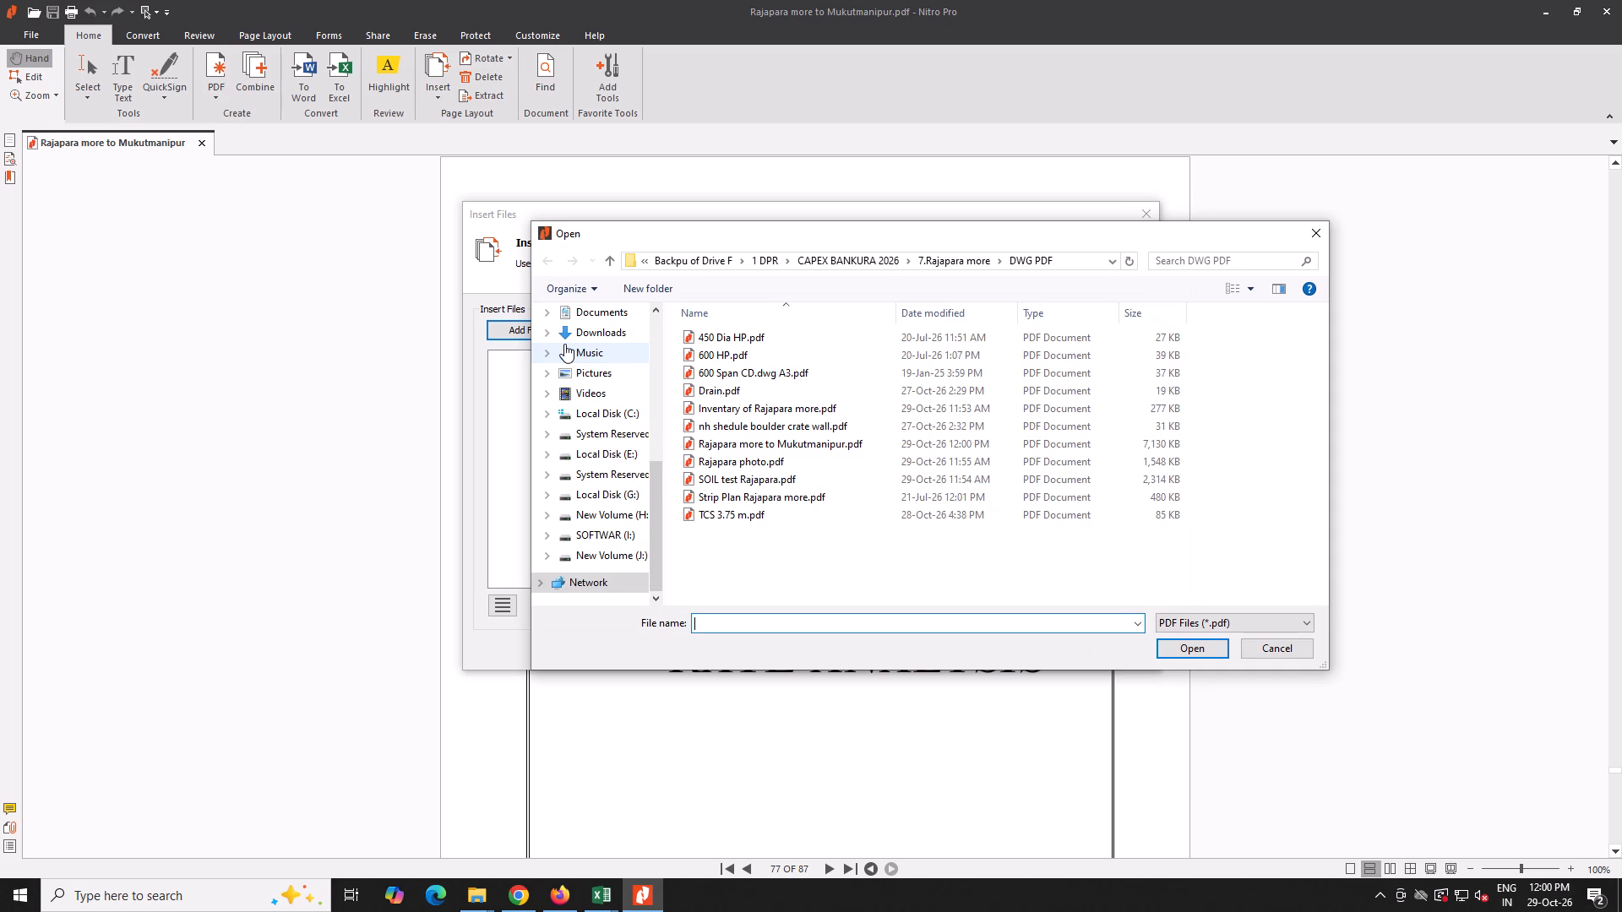
left_click(838, 254)
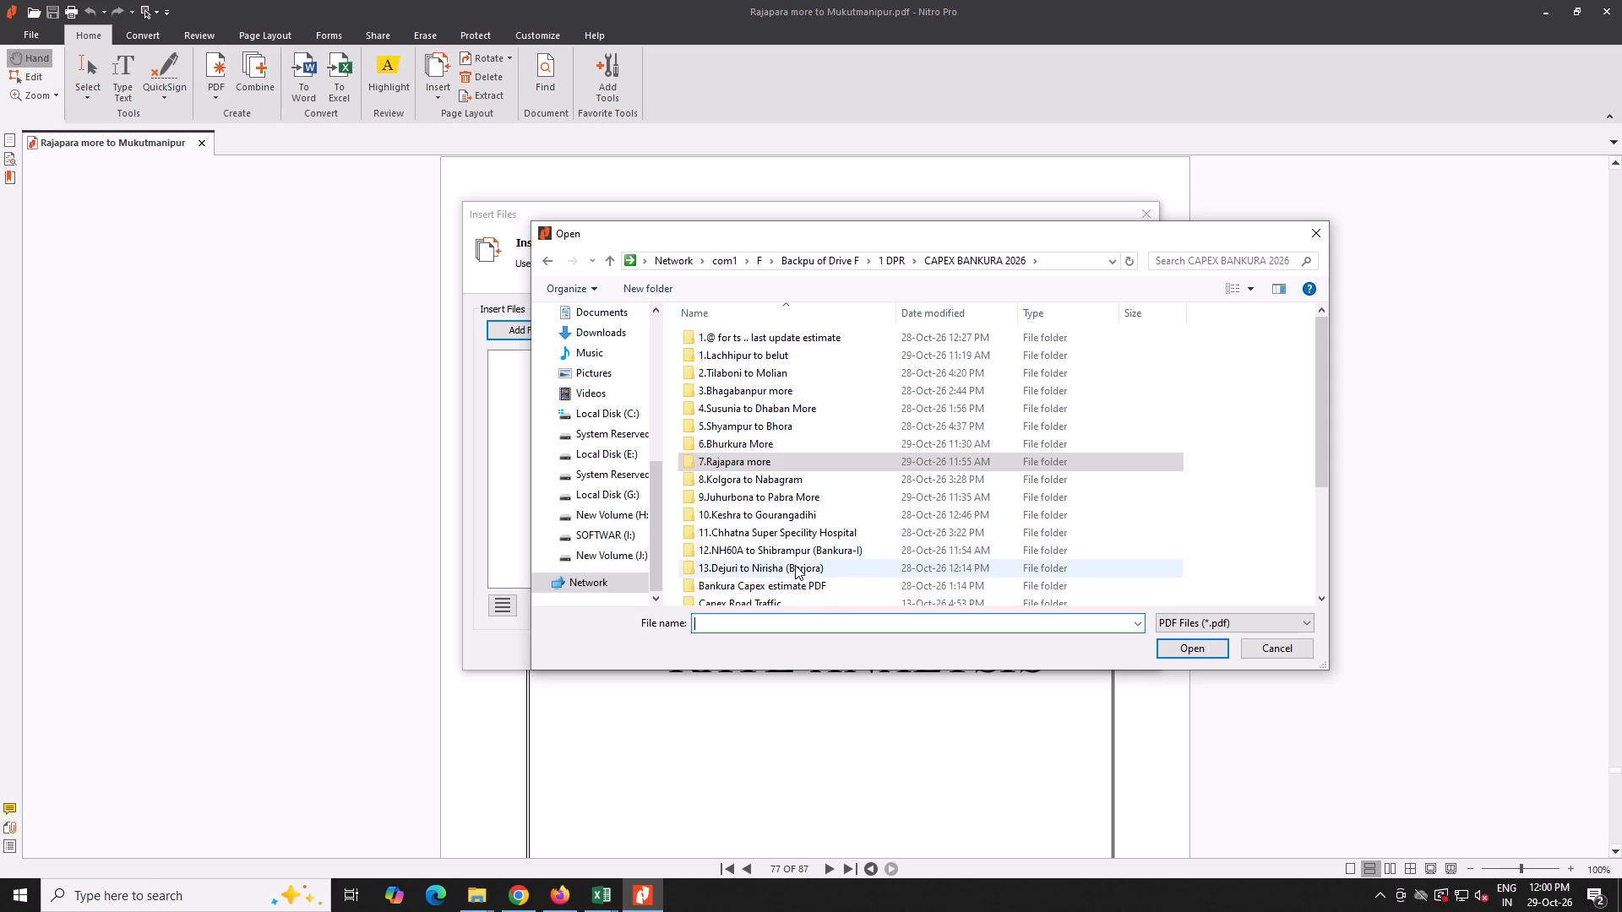
left_click(794, 561)
scroll(794, 561, "down", 1)
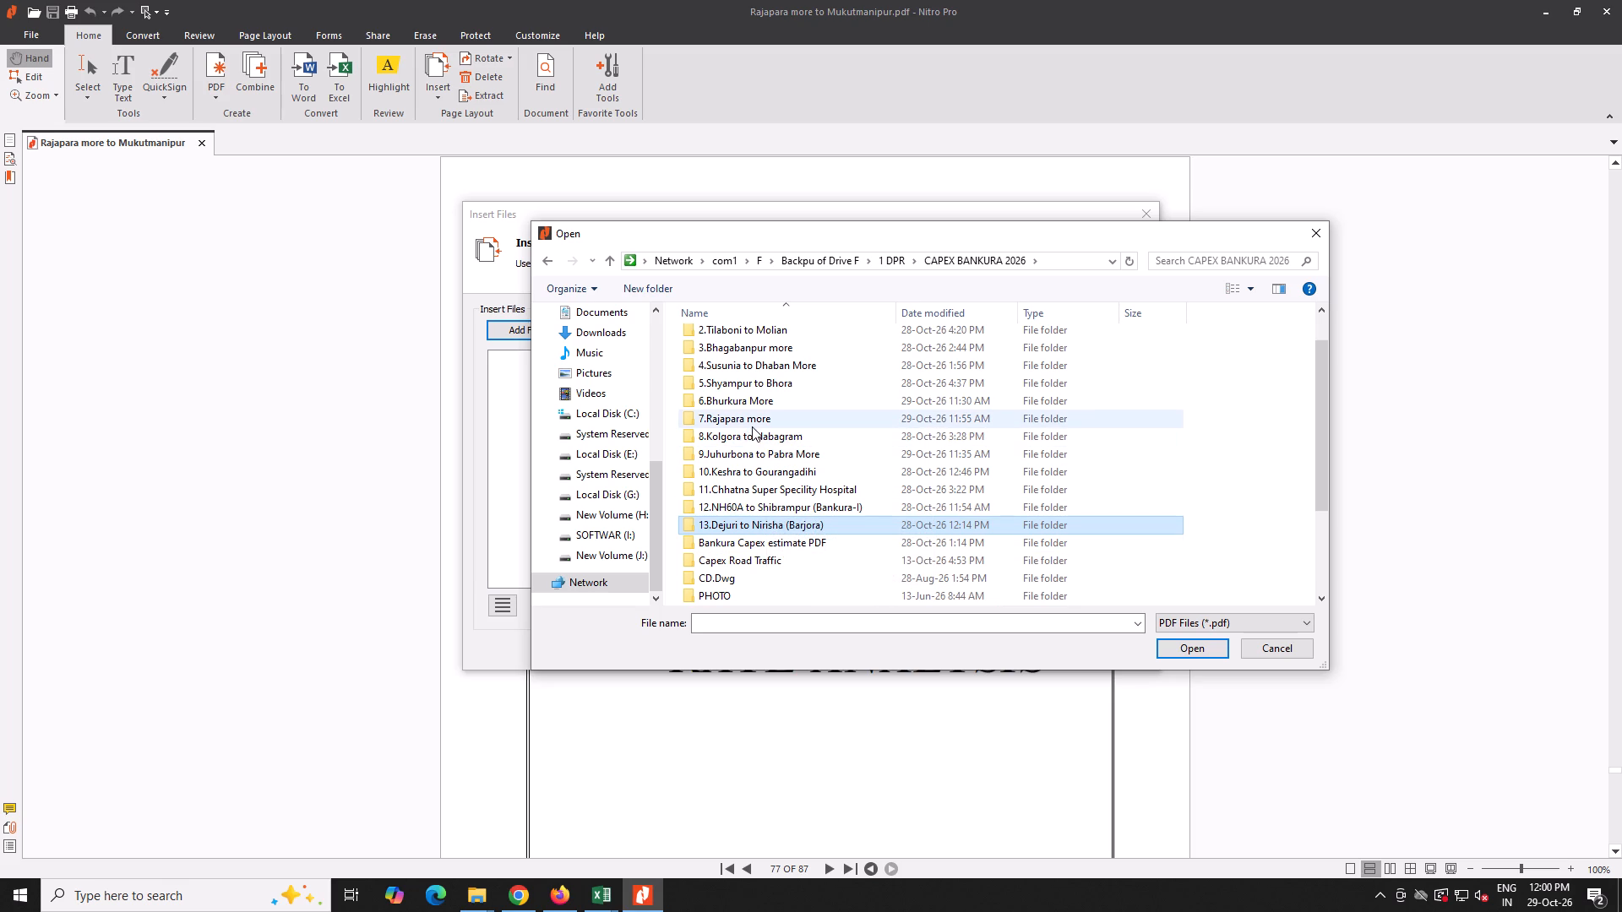
scroll(743, 539, "down", 1)
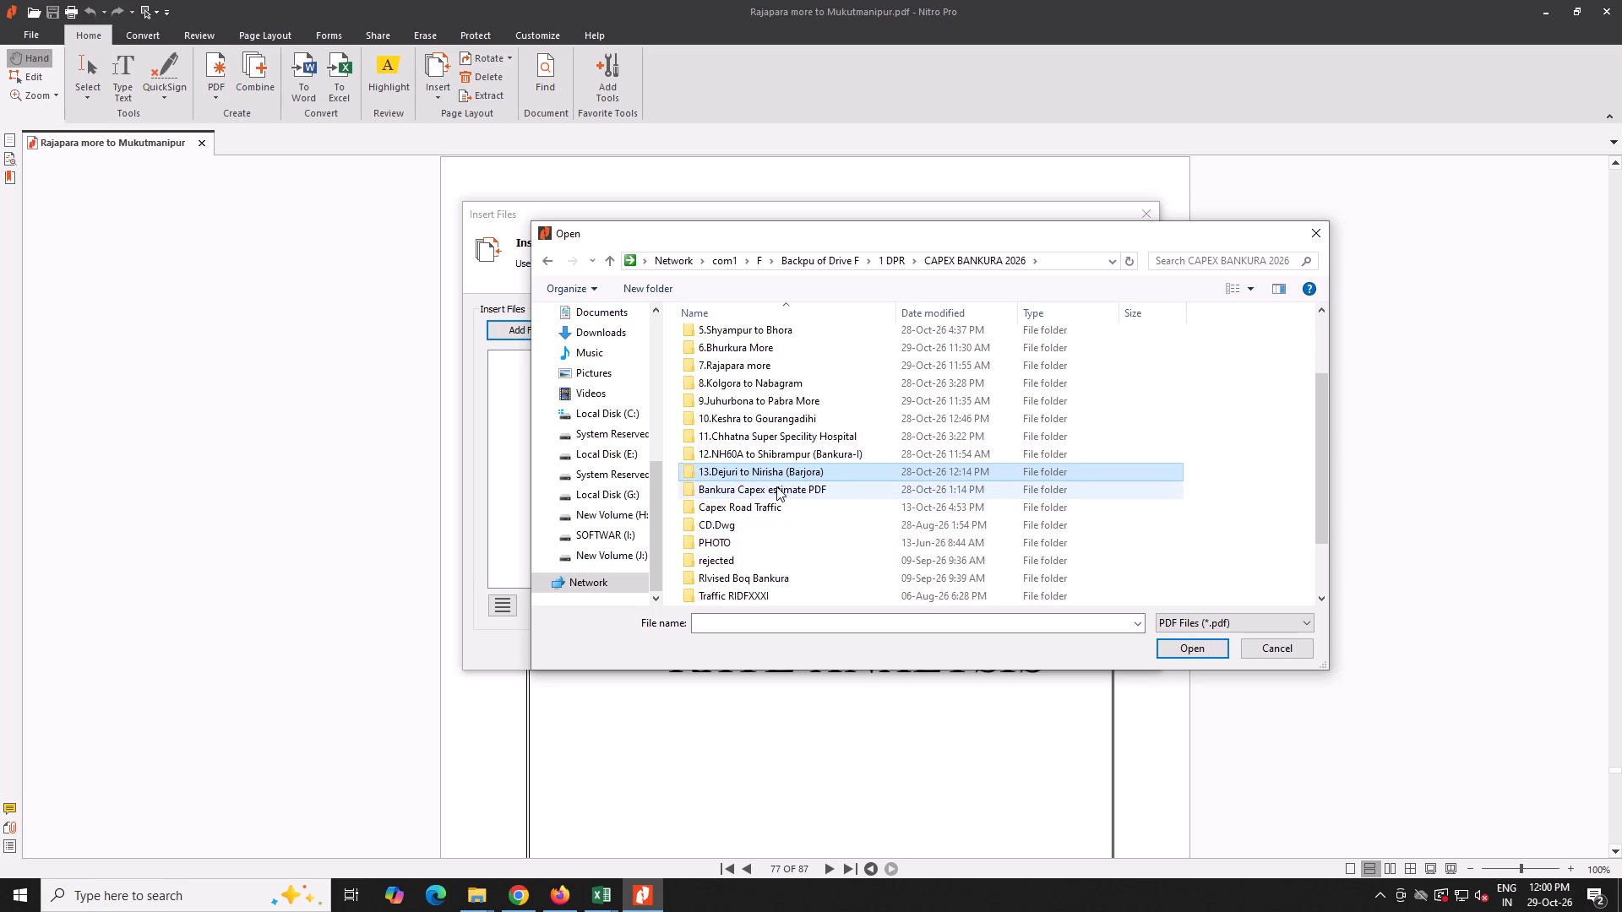
double_click(776, 486)
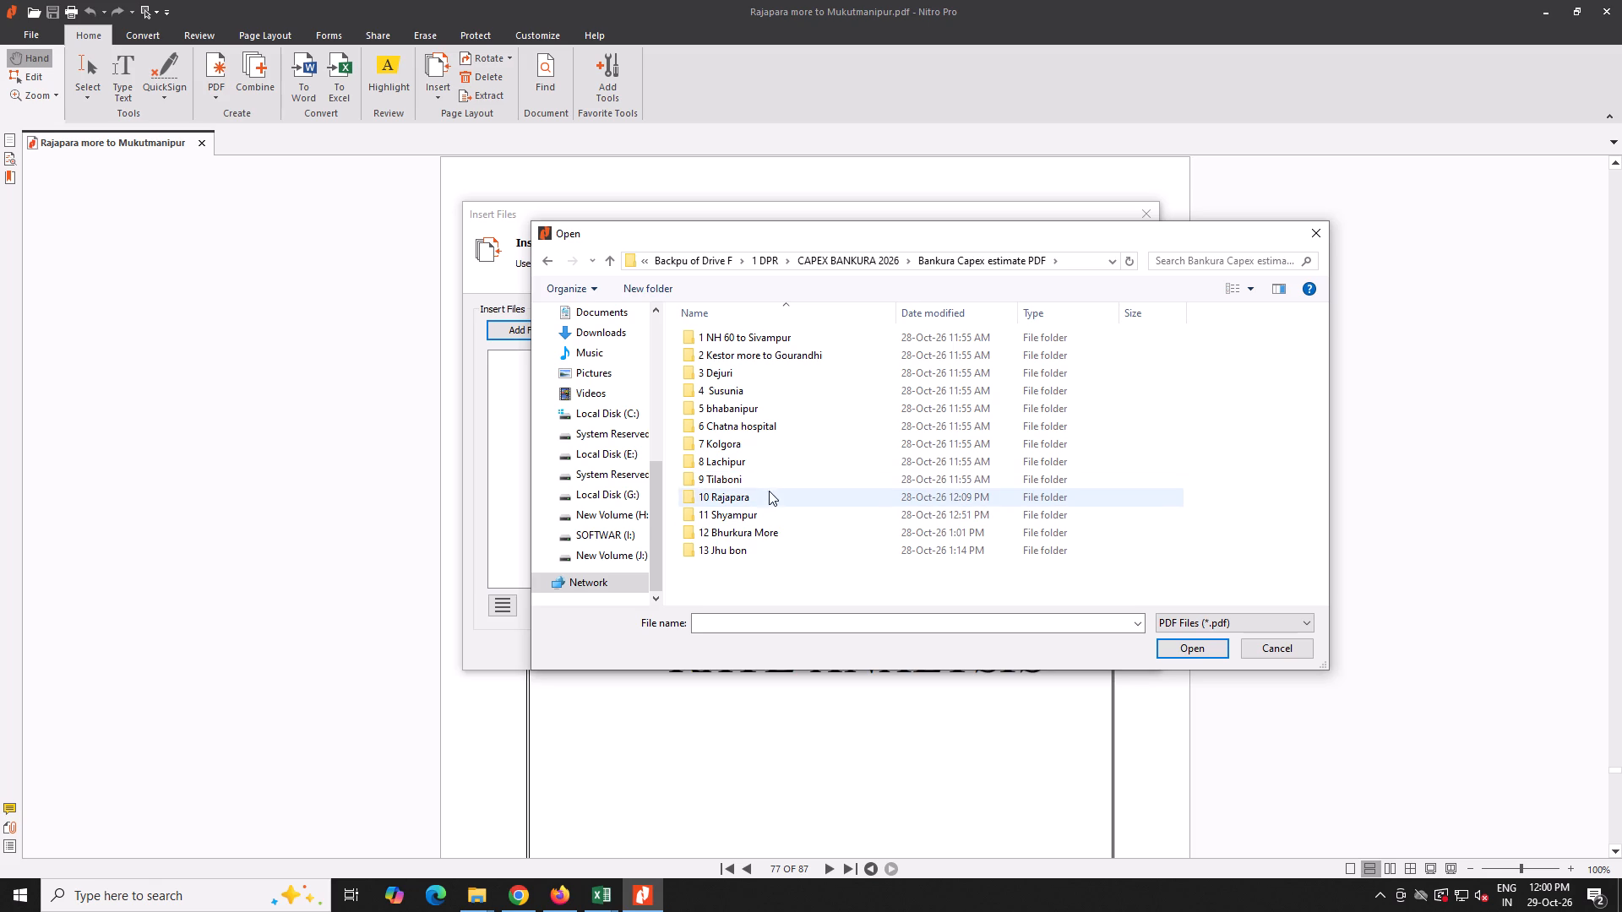
double_click(756, 498)
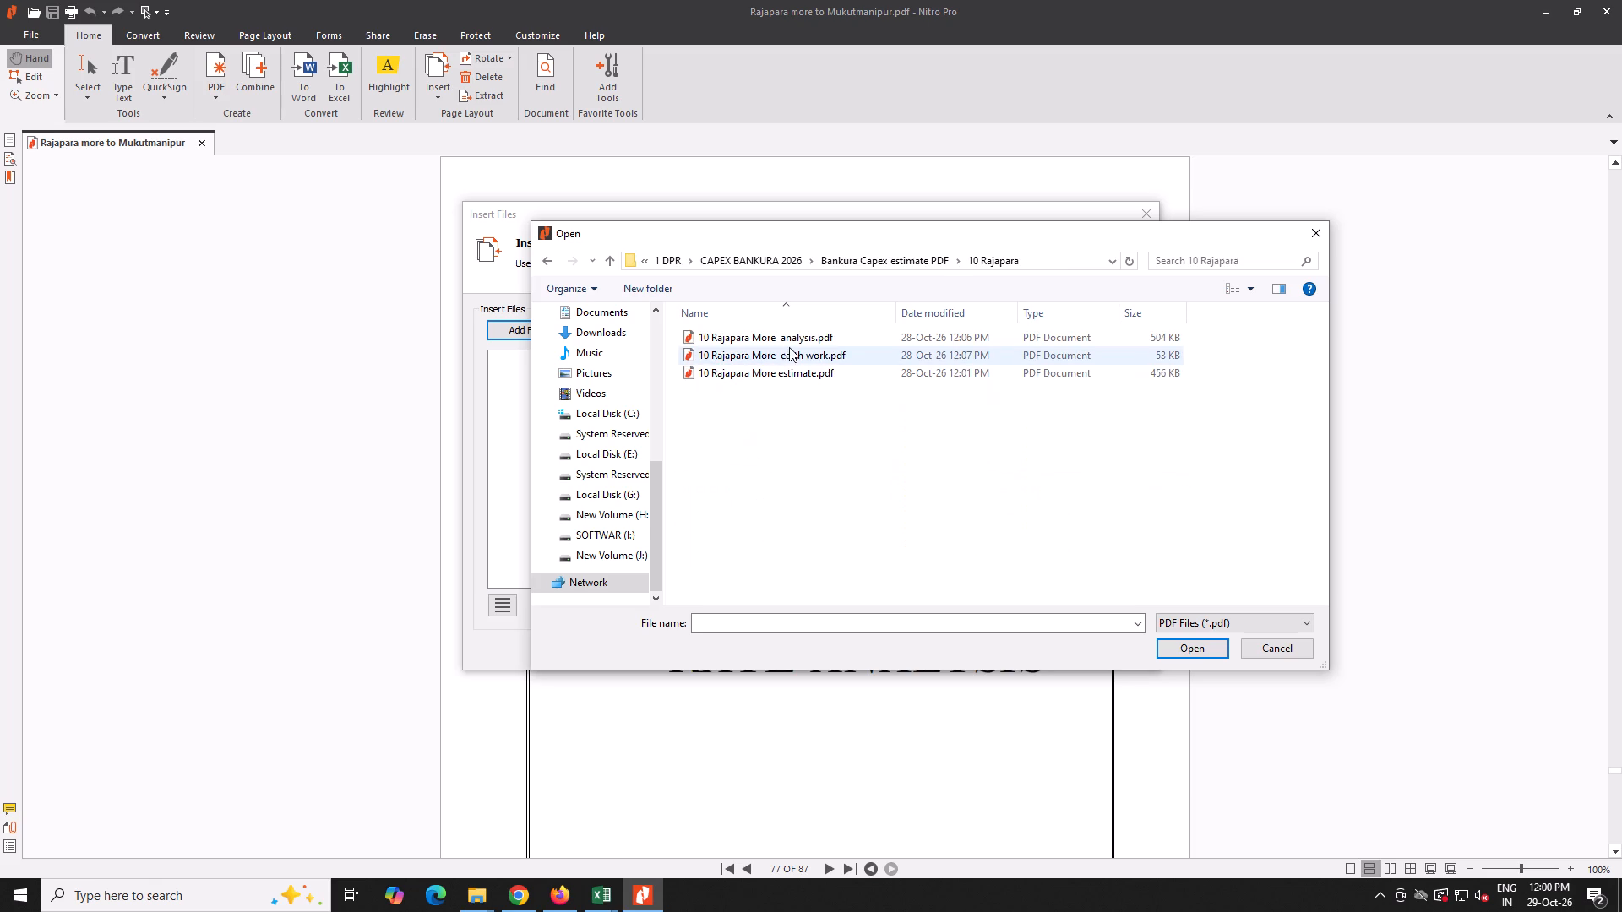
double_click(792, 380)
left_click(1053, 652)
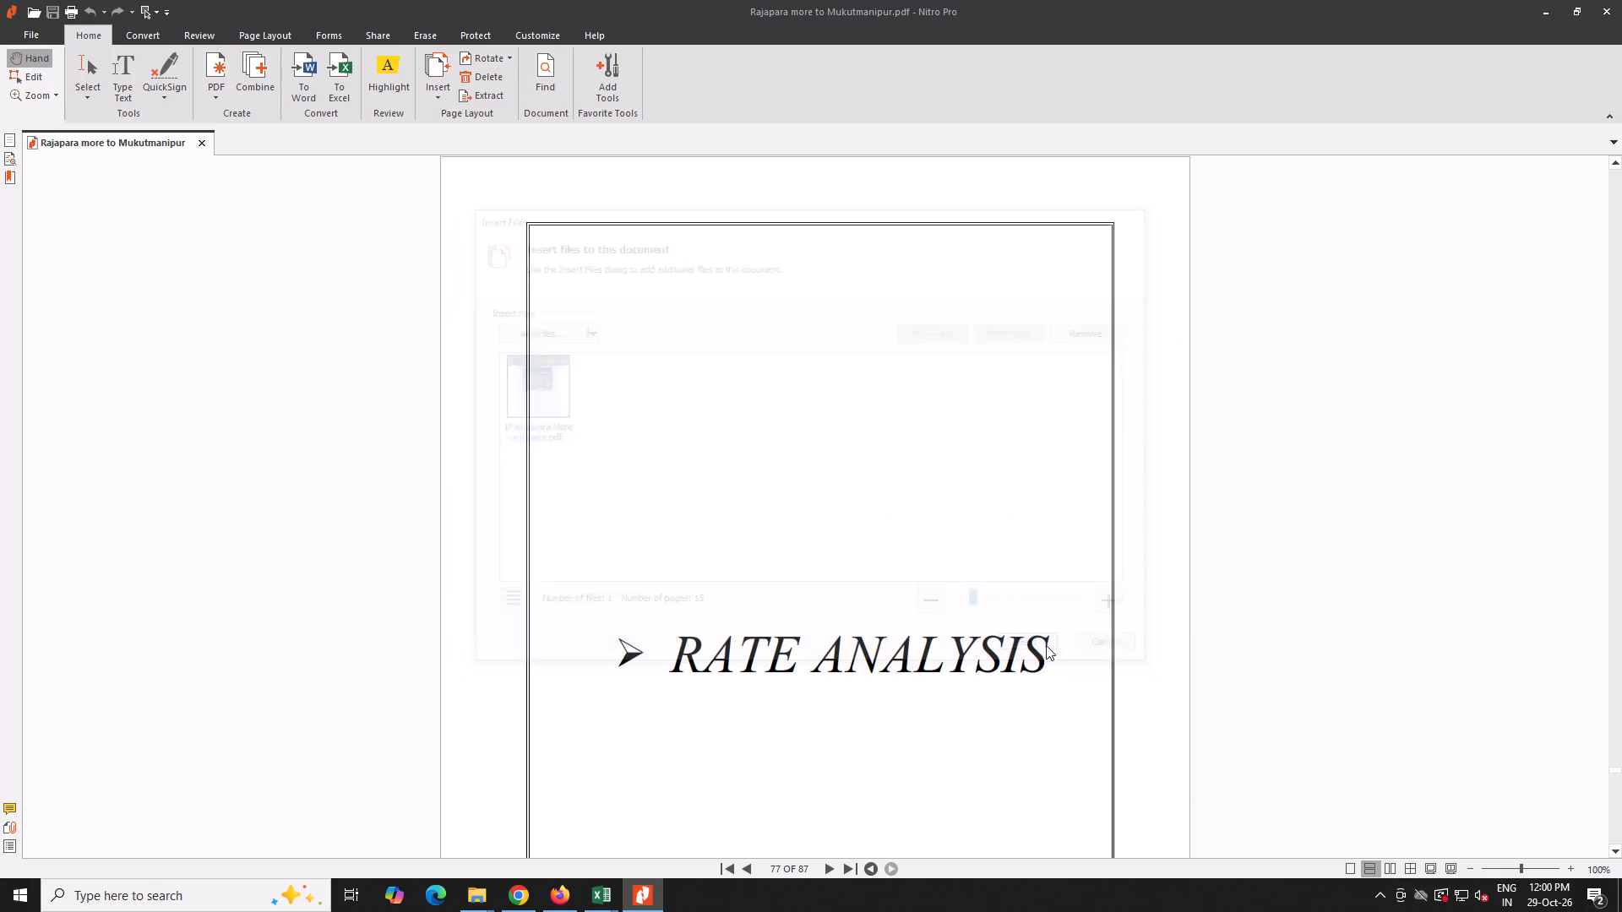
left_click(839, 561)
Insert all pages of 10 Rajapara More analysis.pdf before the Earth Work Calculation divider page.
scroll(839, 560, "down", 7)
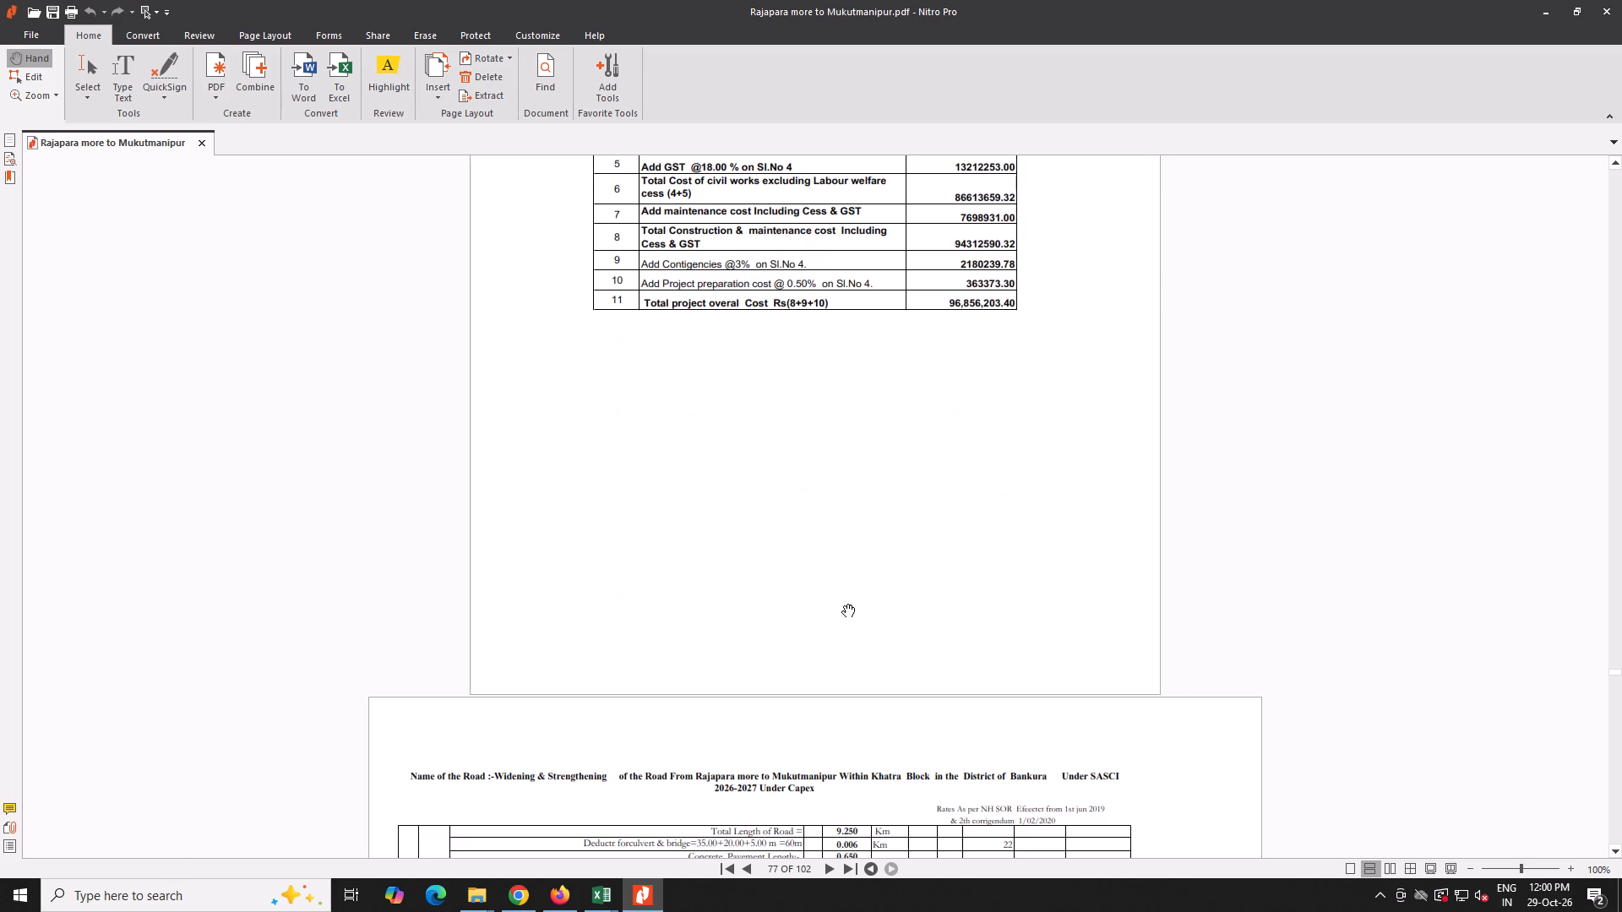
triple_click(830, 861)
double_click(830, 865)
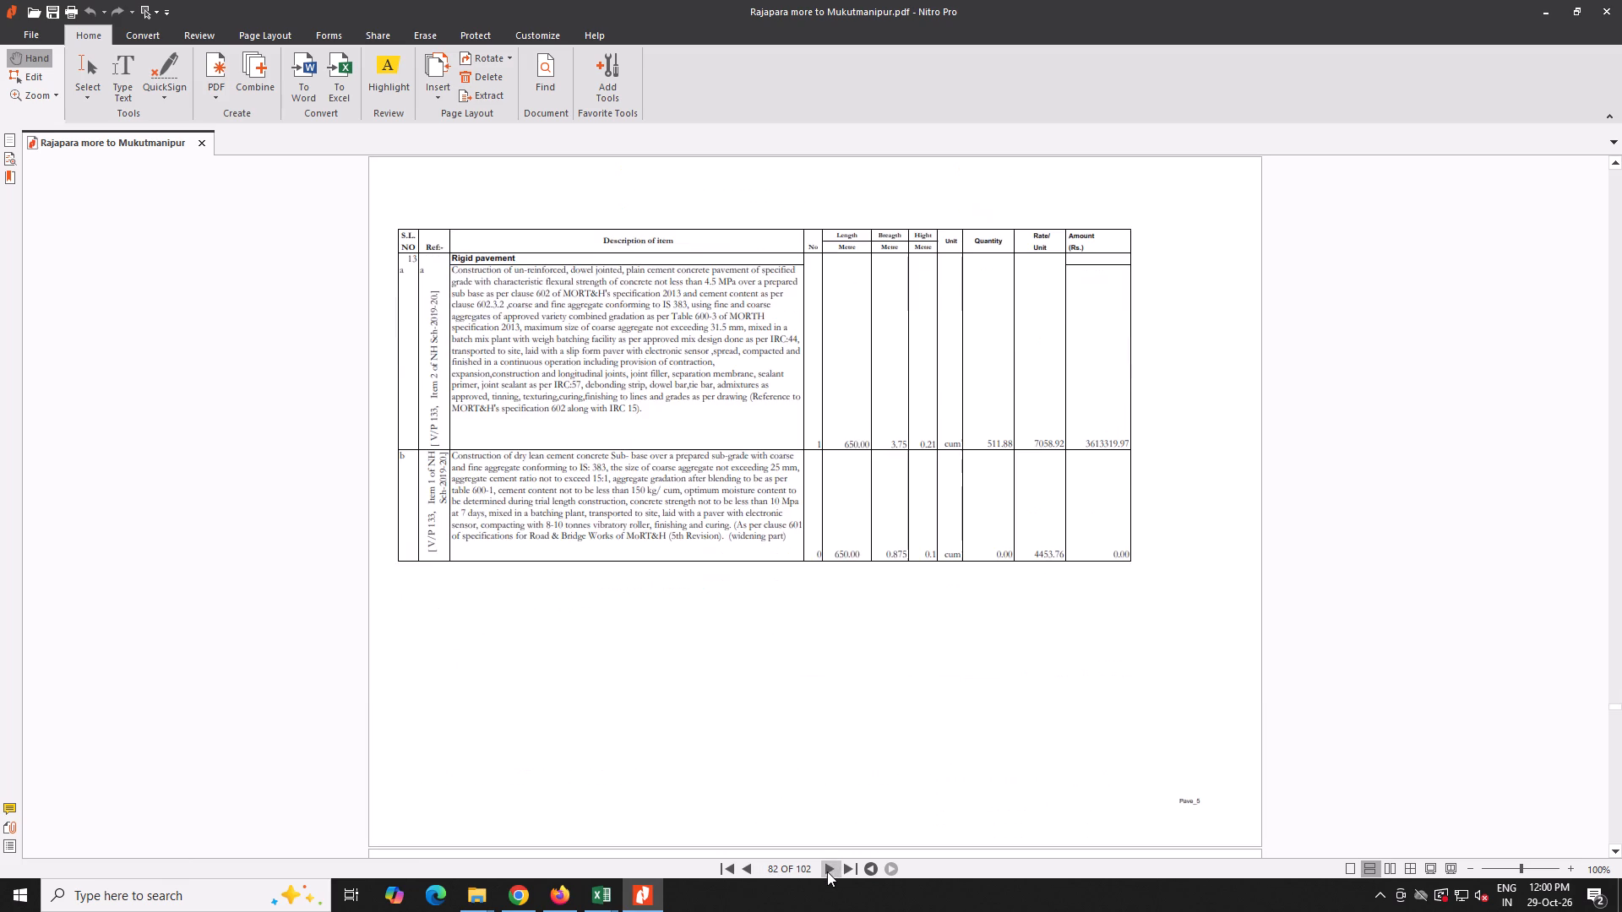
triple_click(827, 871)
triple_click(827, 871)
triple_click(827, 871)
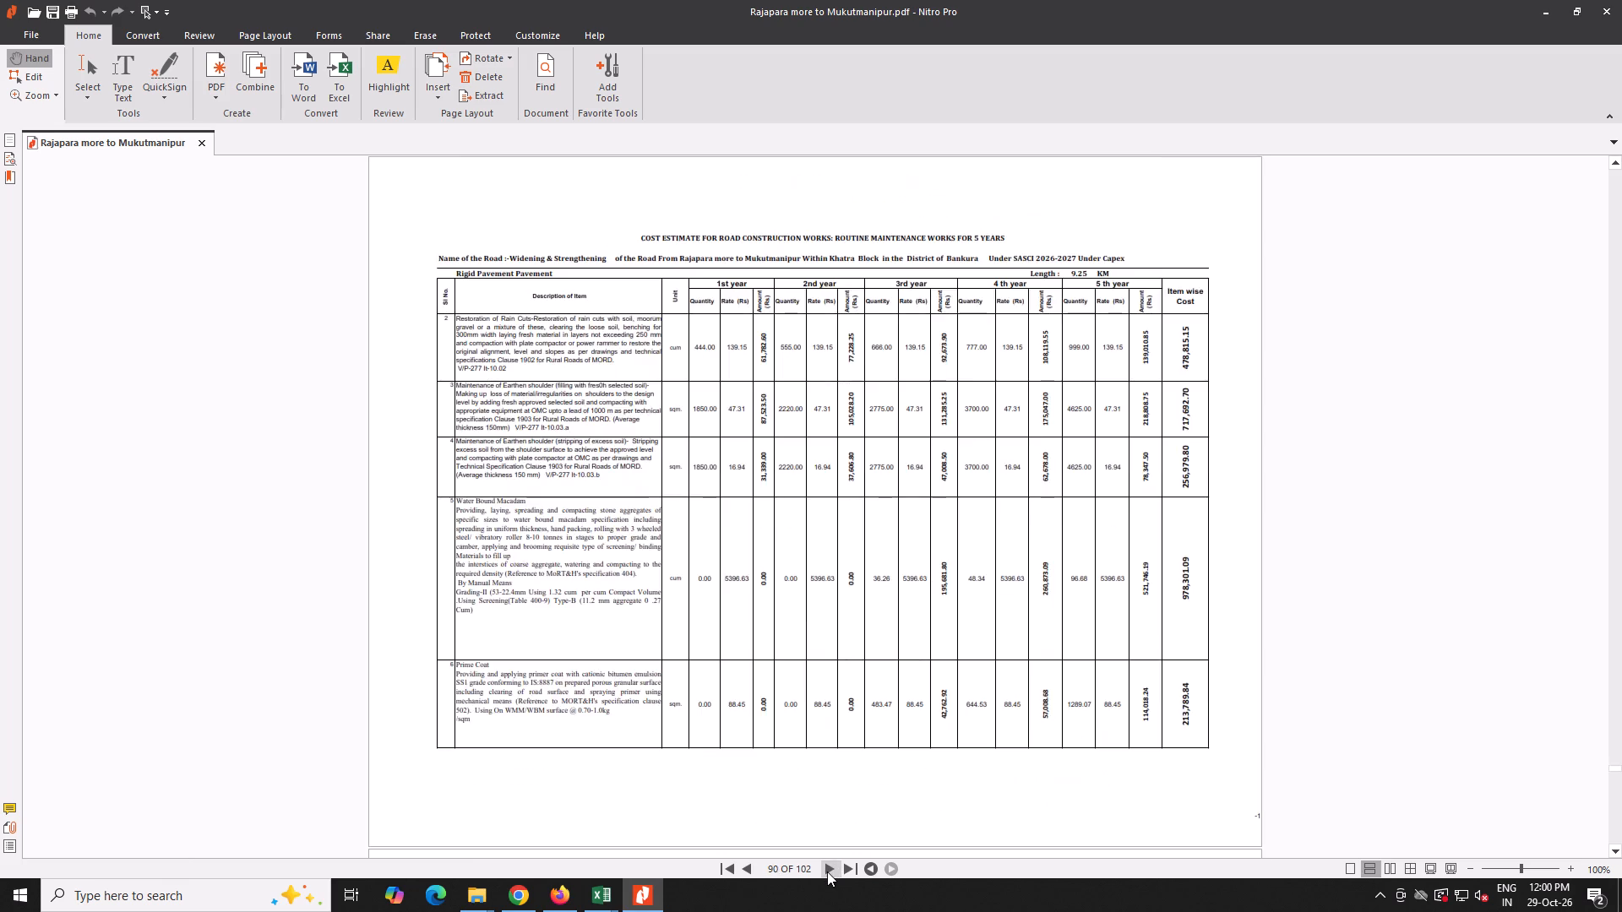
double_click(827, 871)
left_click(430, 86)
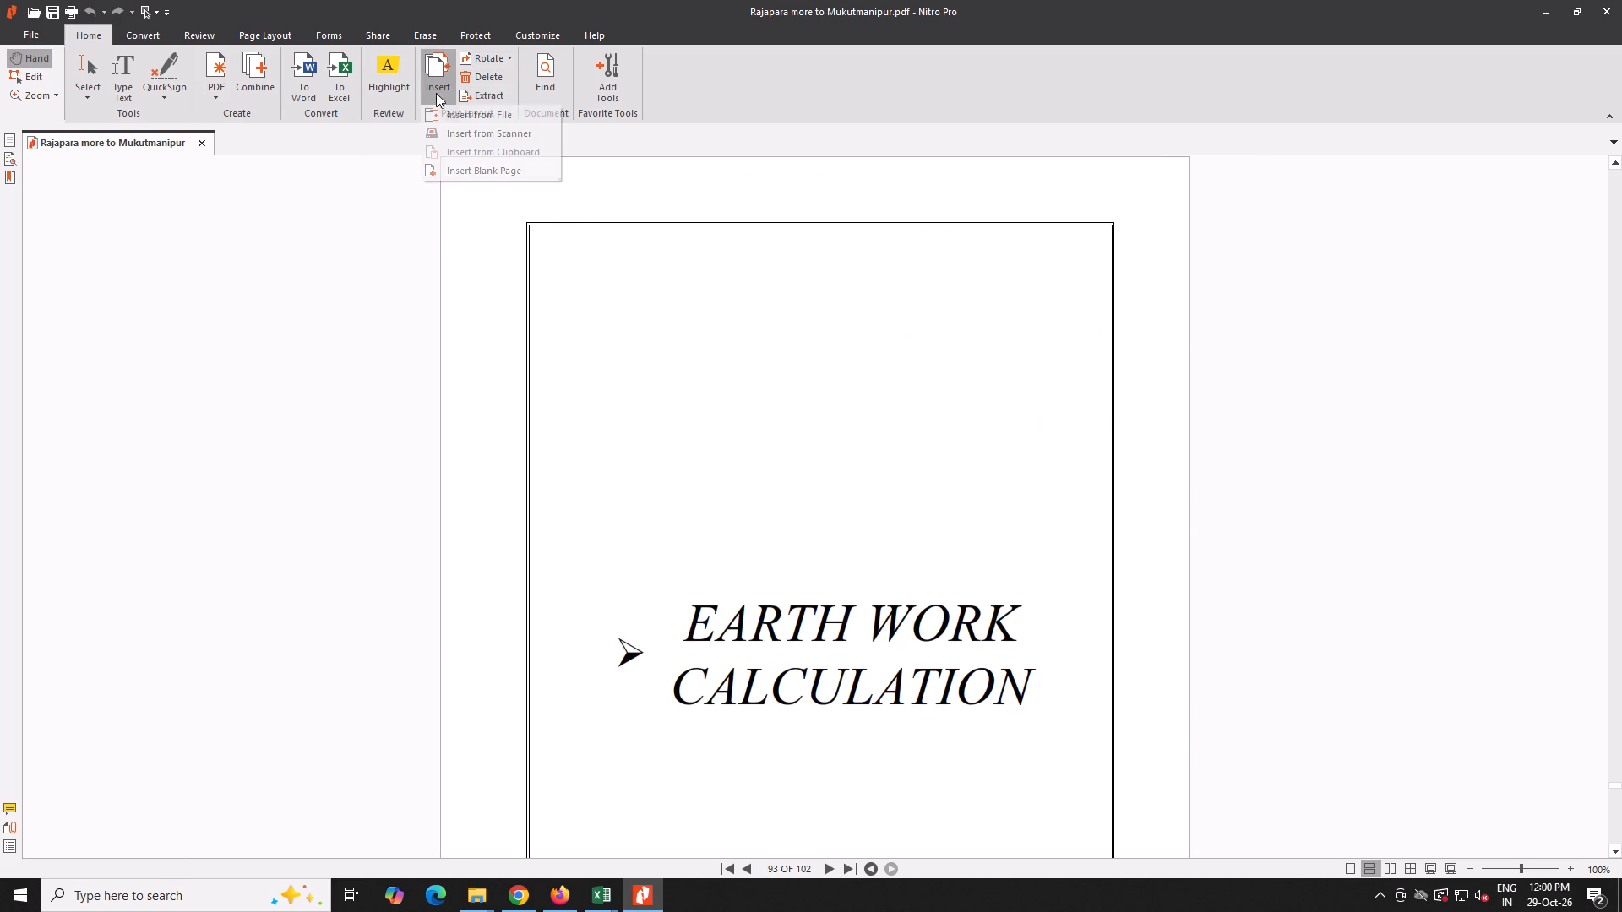
left_click(451, 114)
left_click(532, 337)
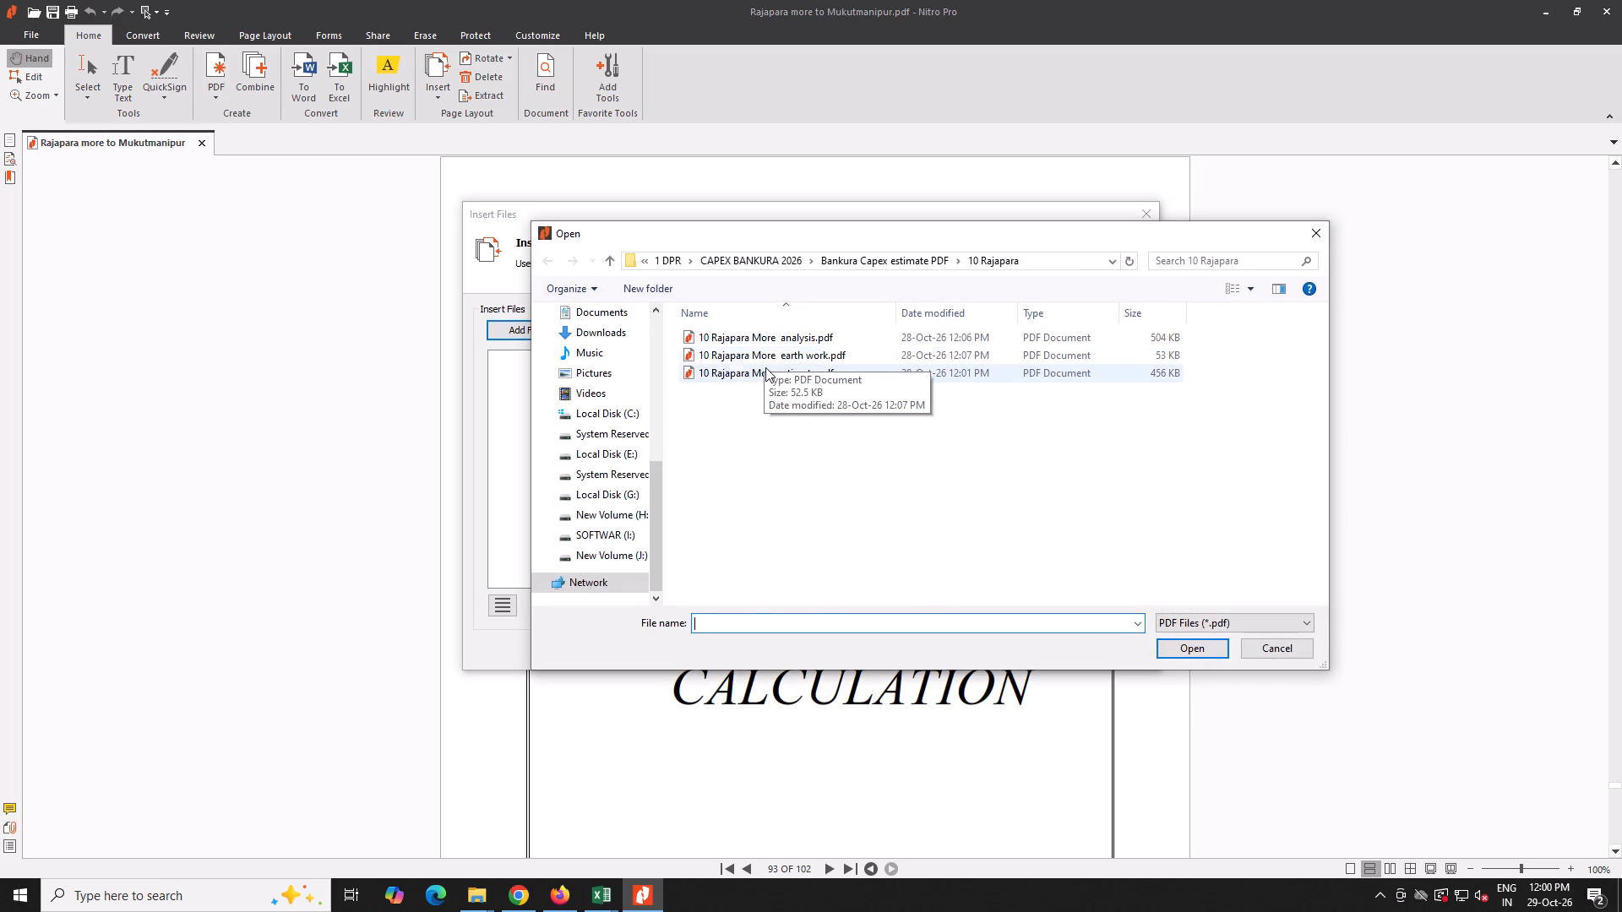
double_click(784, 340)
left_click(1032, 651)
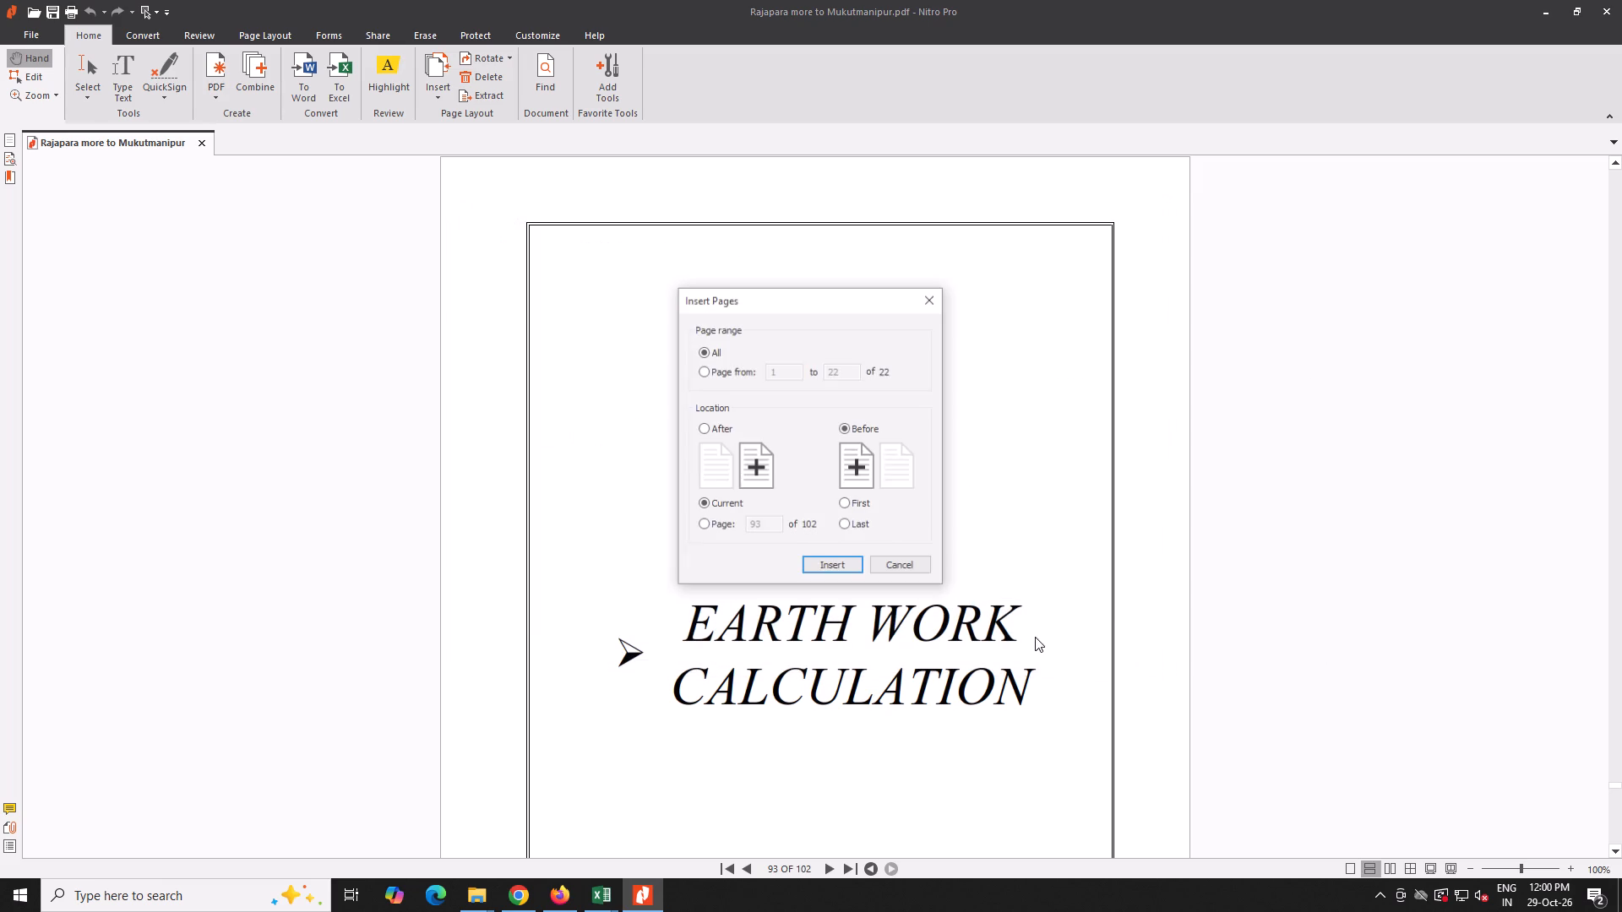
left_click(846, 569)
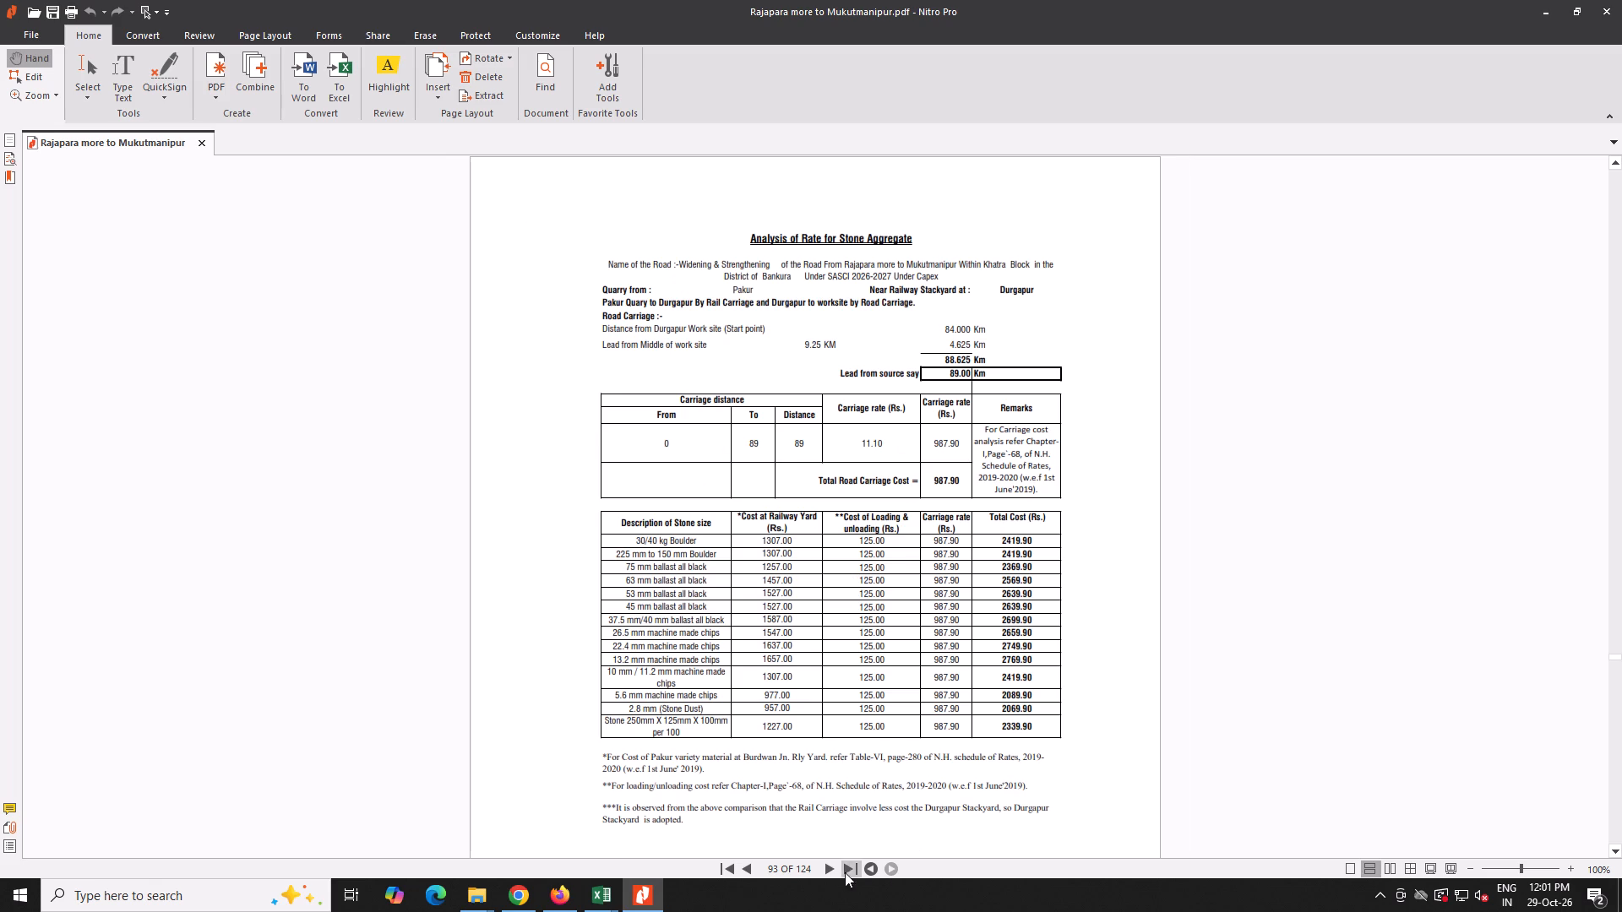
Insert 10 Rajapara More earth work.pdf before the Road Safety Audit Report divider page and save the report.
triple_click(830, 865)
triple_click(828, 867)
triple_click(827, 868)
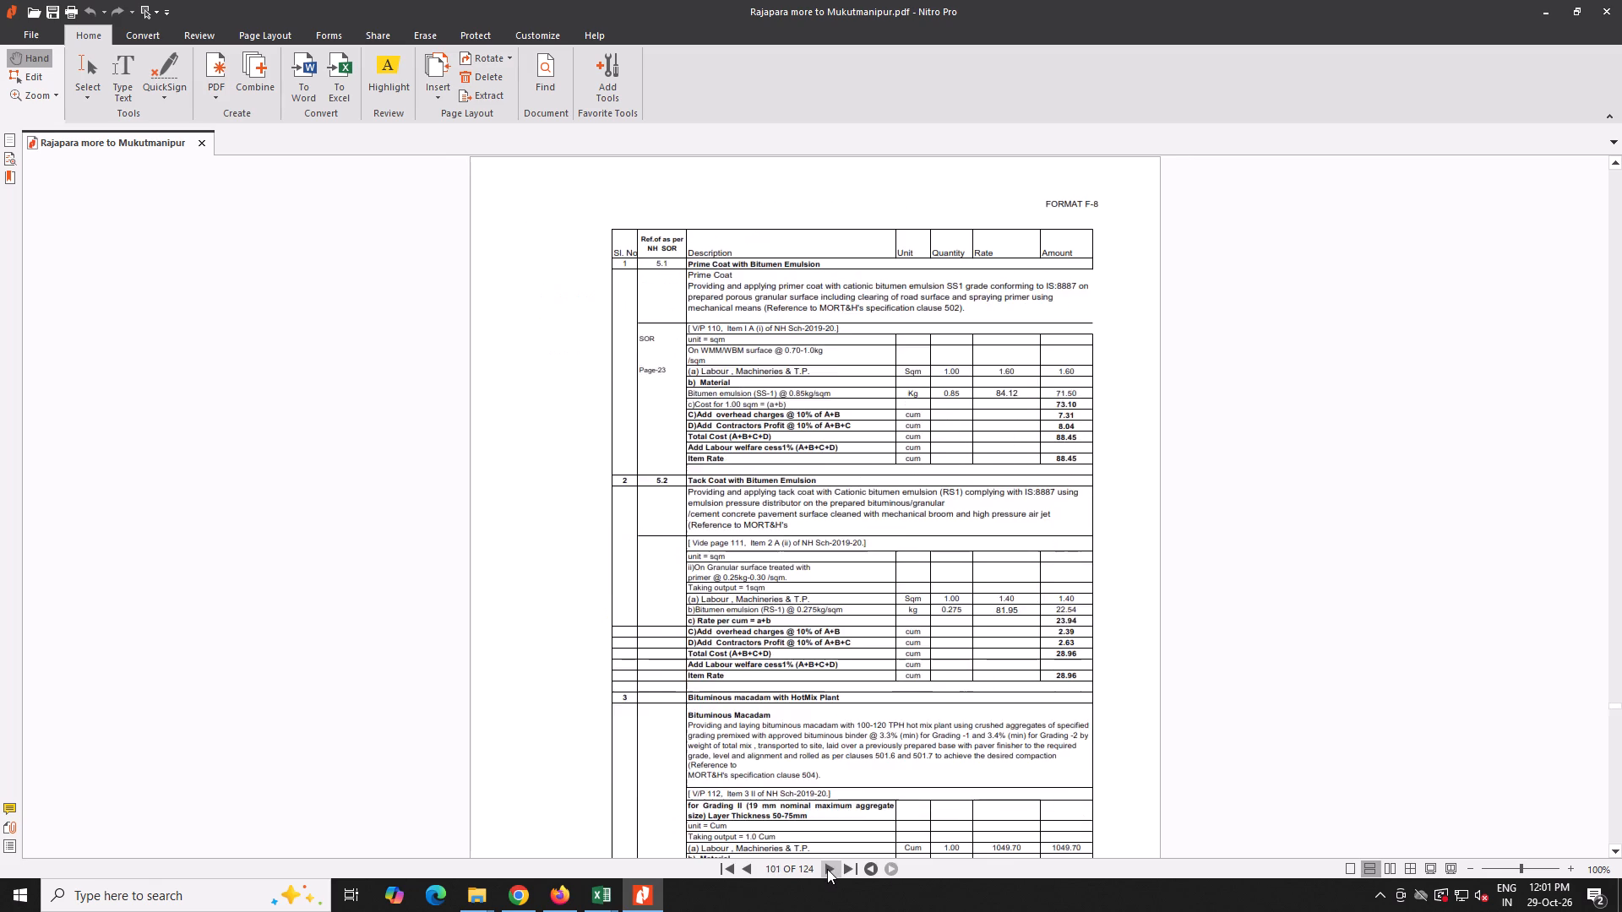
triple_click(826, 869)
triple_click(826, 869)
triple_click(826, 870)
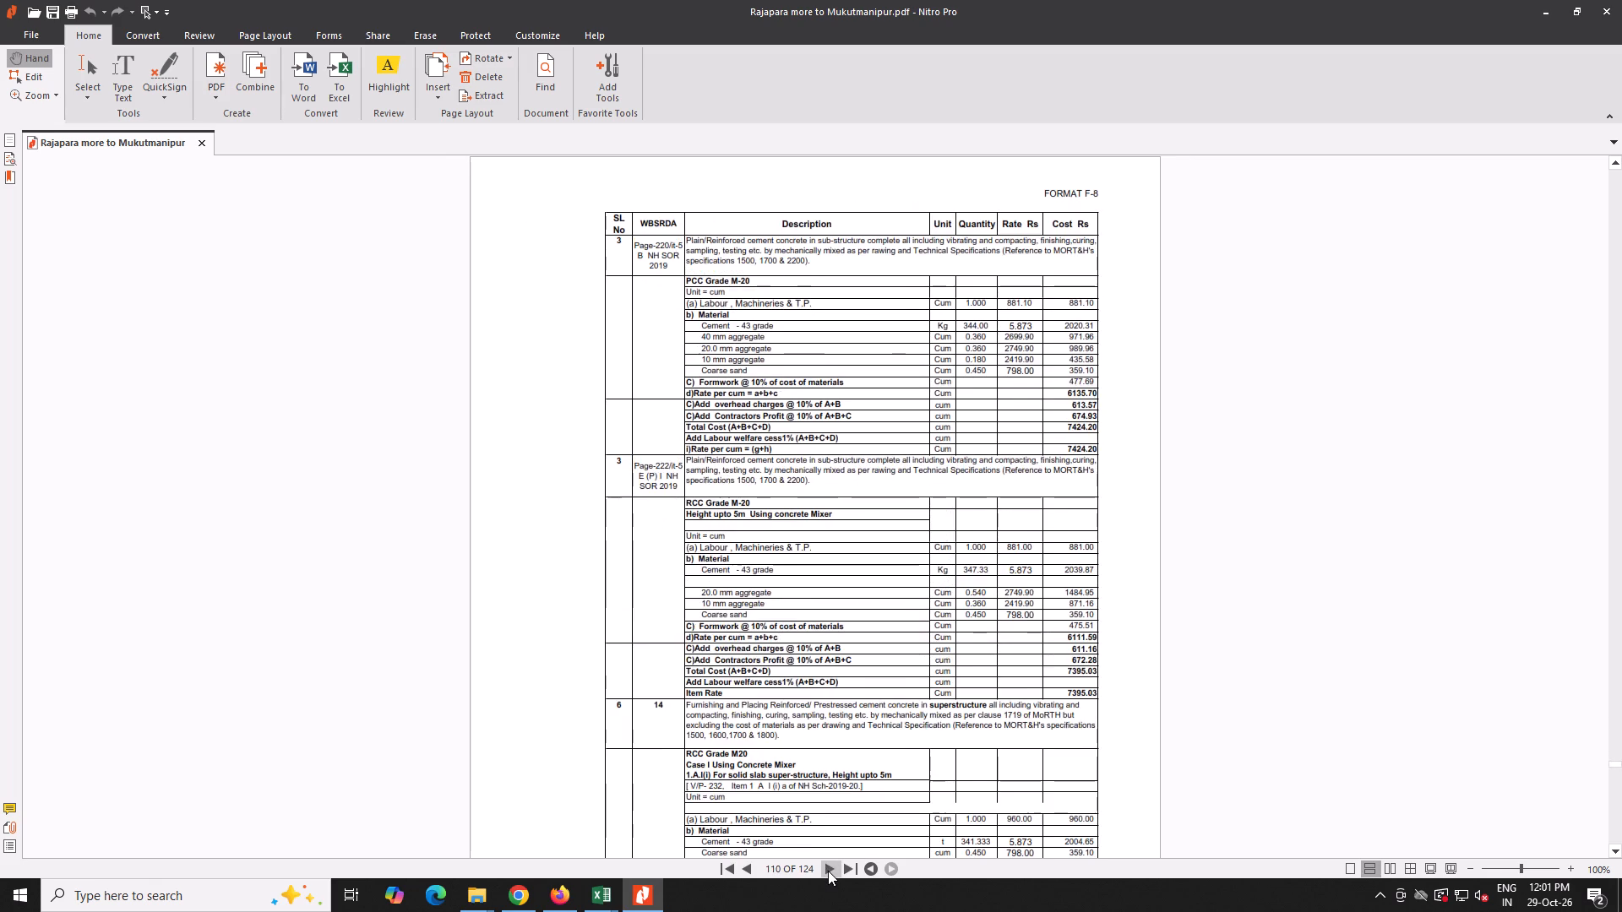
triple_click(827, 871)
double_click(826, 871)
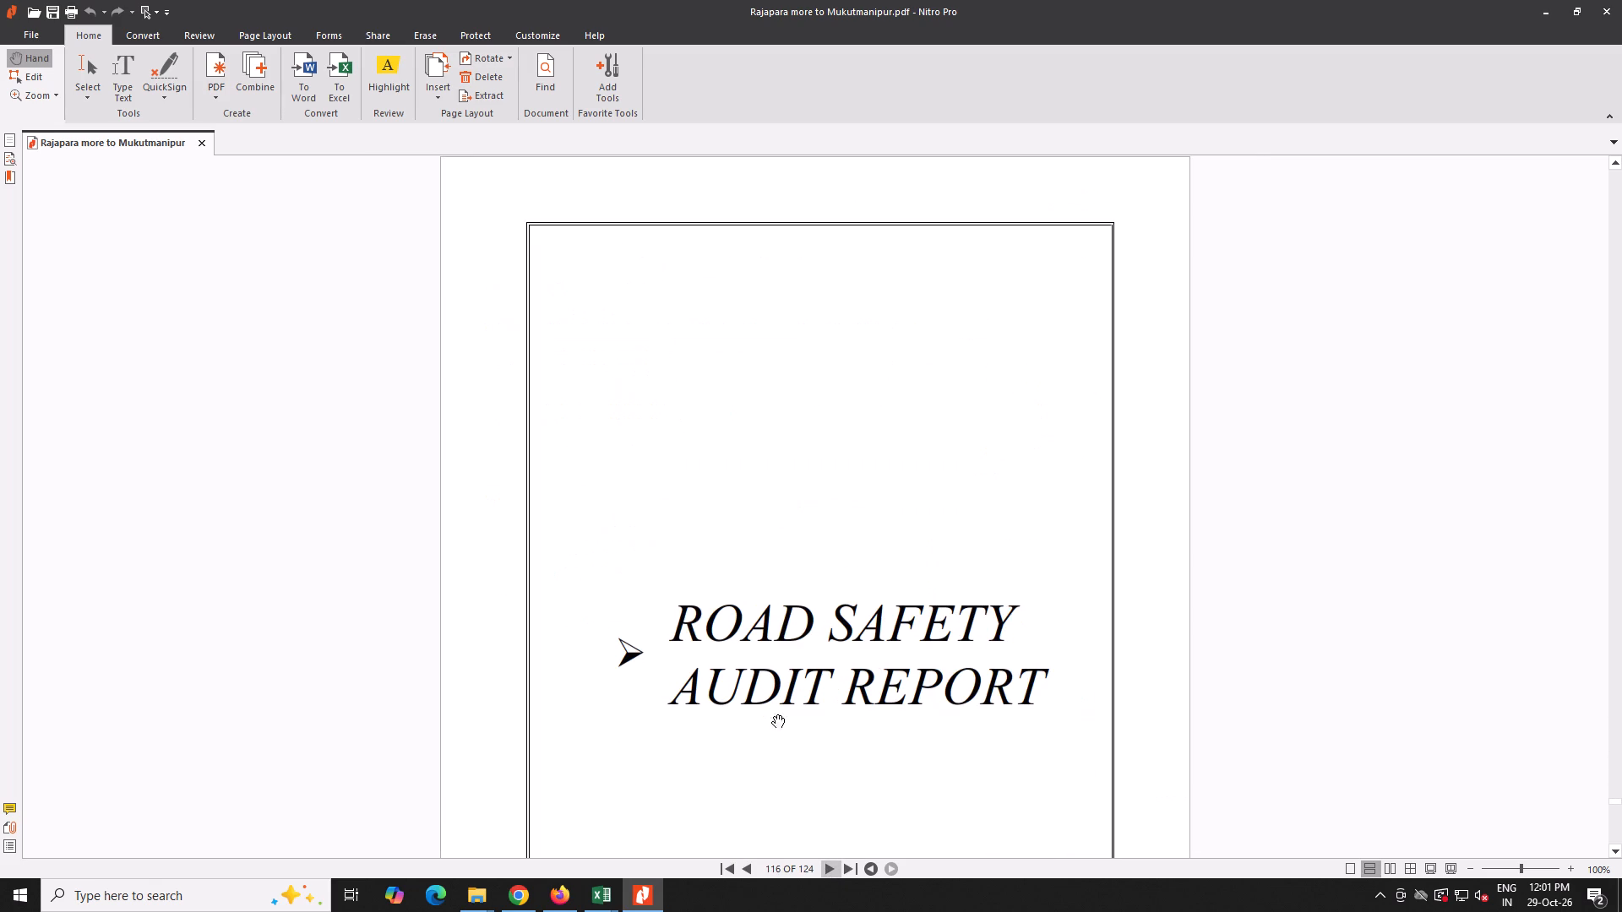
left_click(436, 89)
left_click(457, 110)
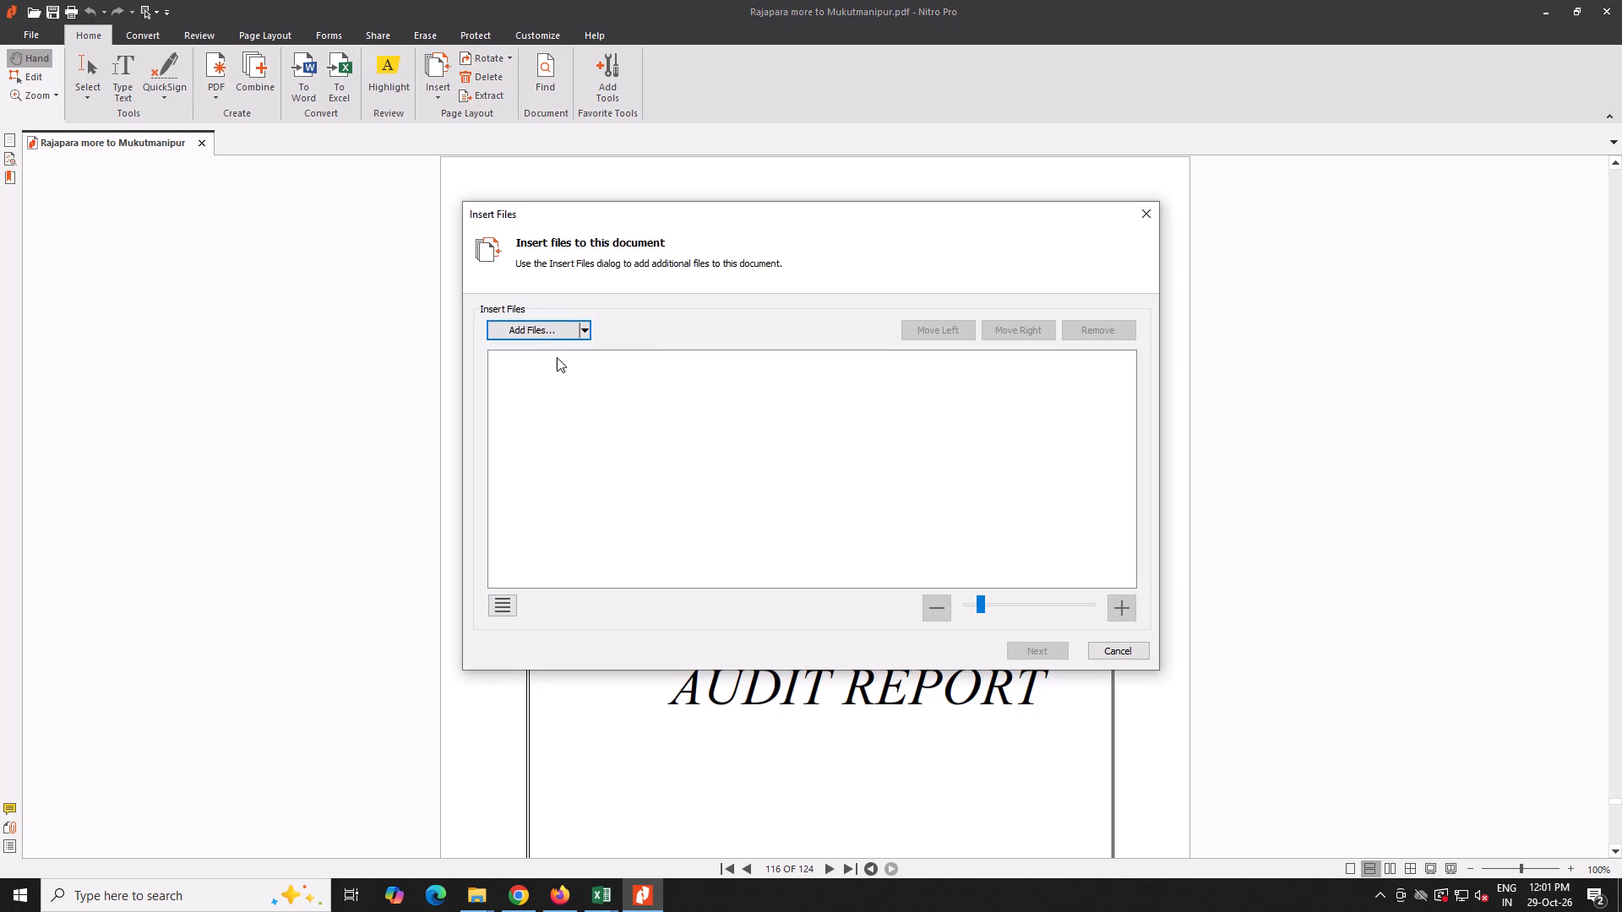
left_click(539, 332)
left_click(752, 381)
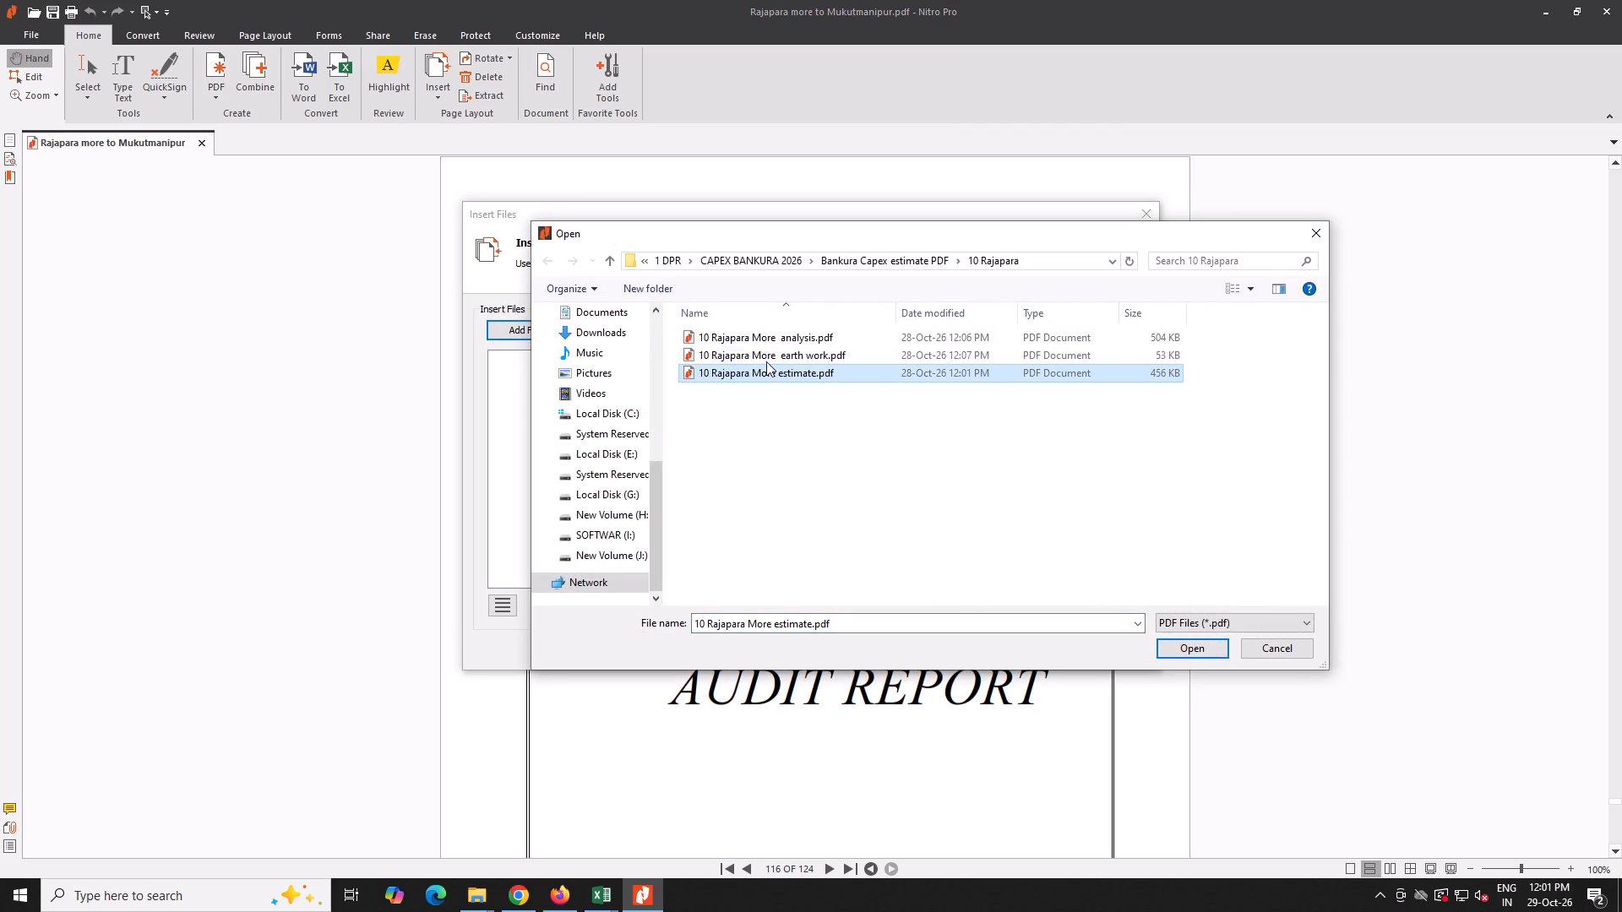
left_click(766, 361)
double_click(783, 352)
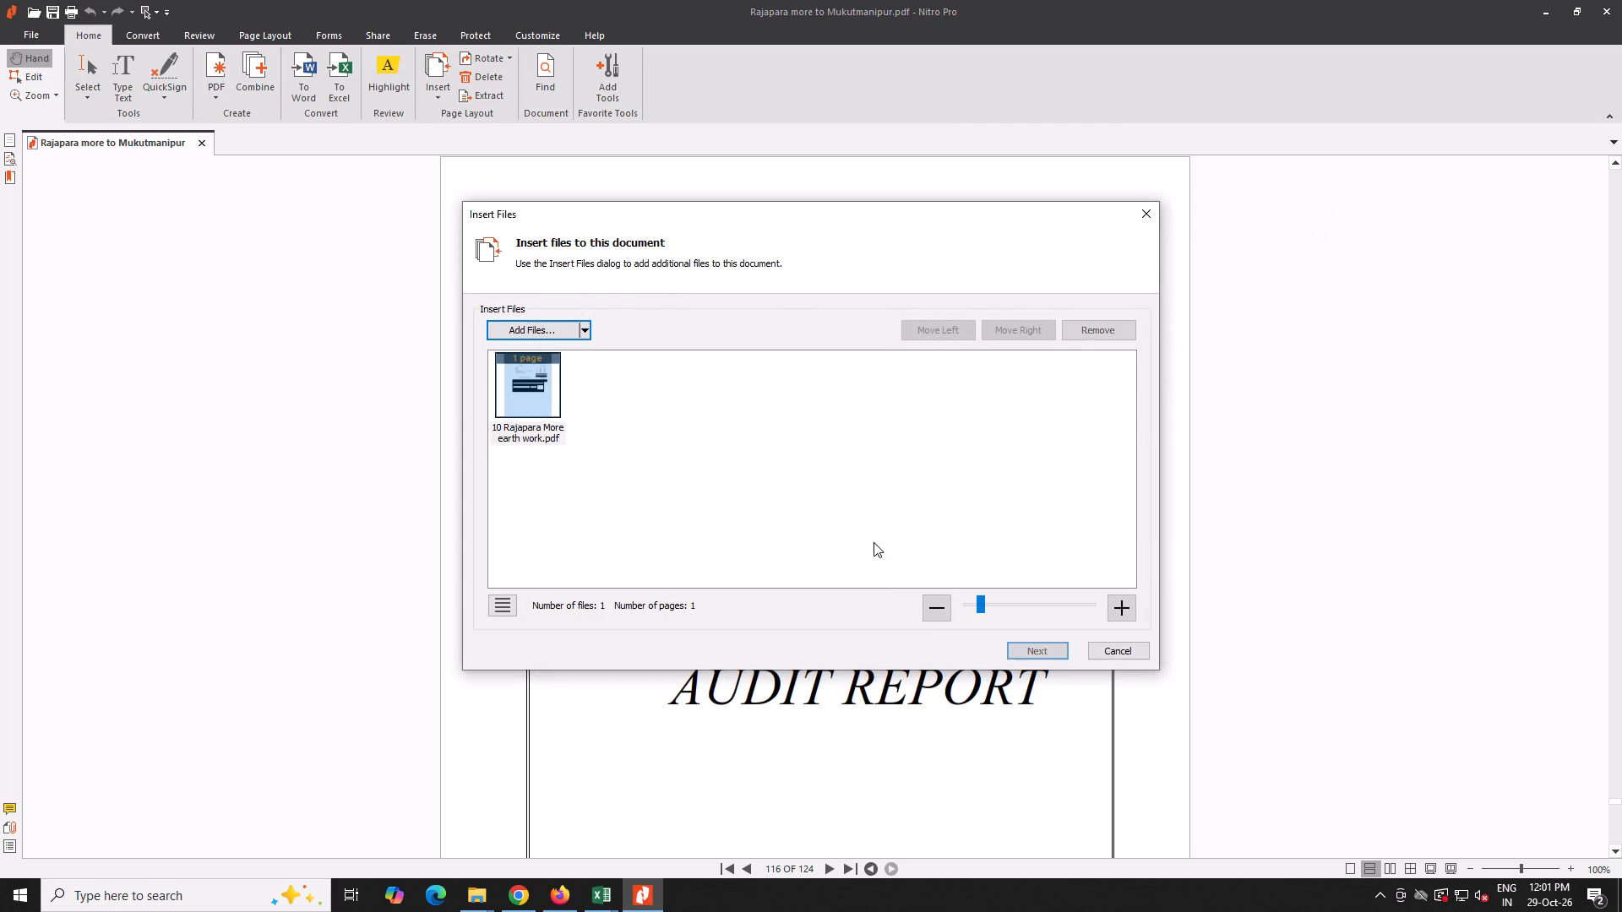
left_click(1042, 660)
left_click(850, 560)
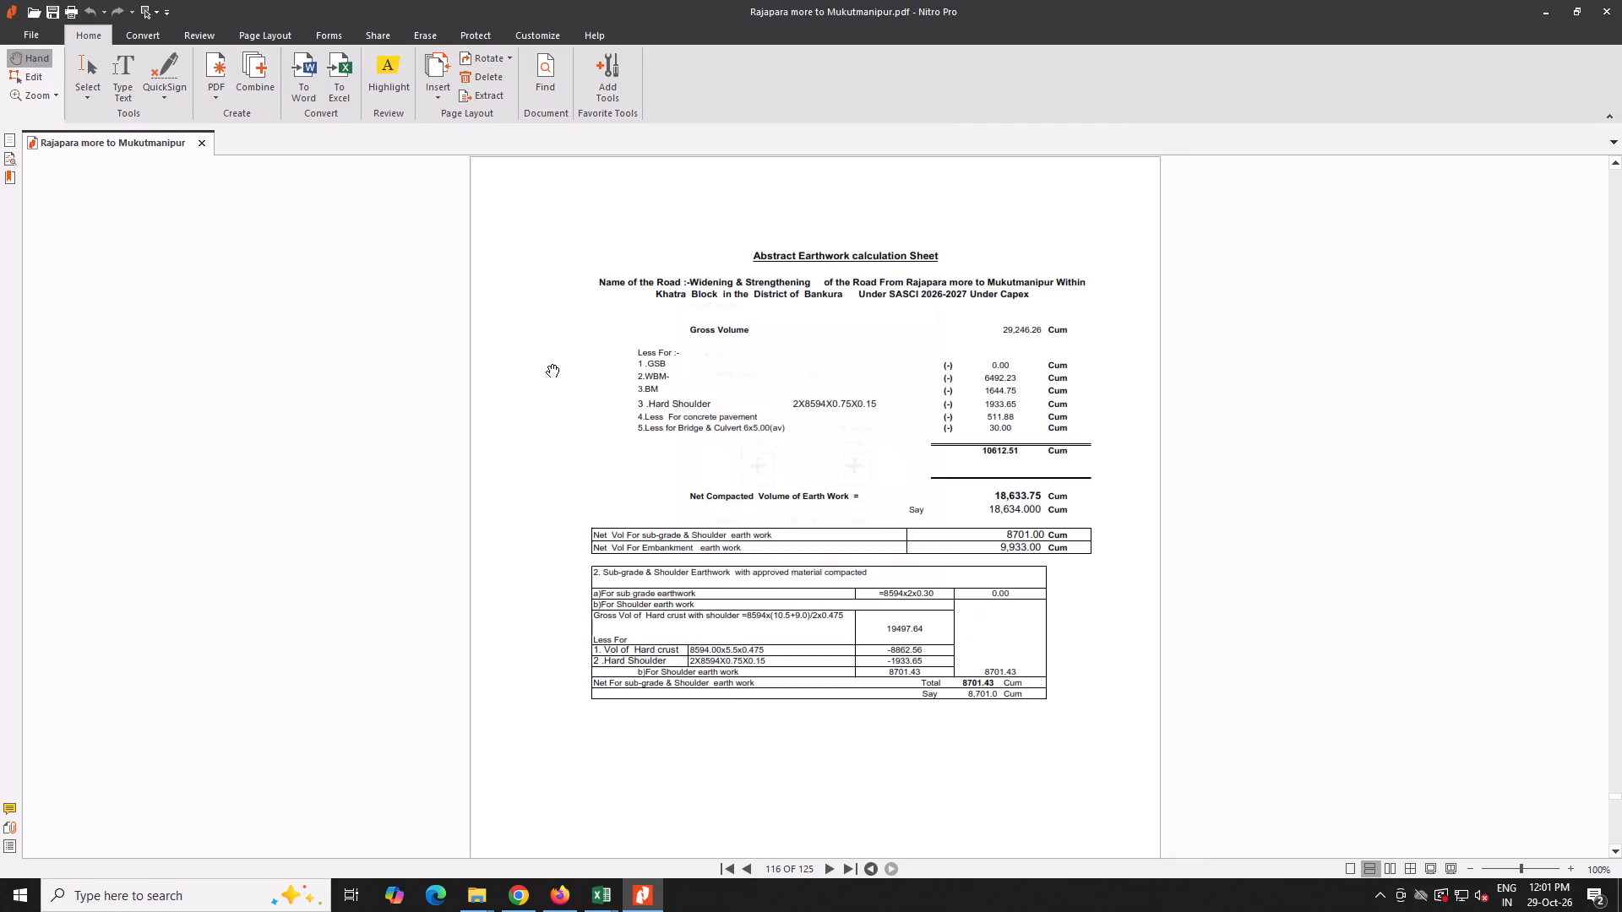
left_click(54, 8)
Close the finished report and upload Rajapara more to Mukutmanipur.pdf to the BANKURA CAPEX (1) folder in Google Drive.
left_click(1607, 8)
left_click_drag(389, 291, 568, 889)
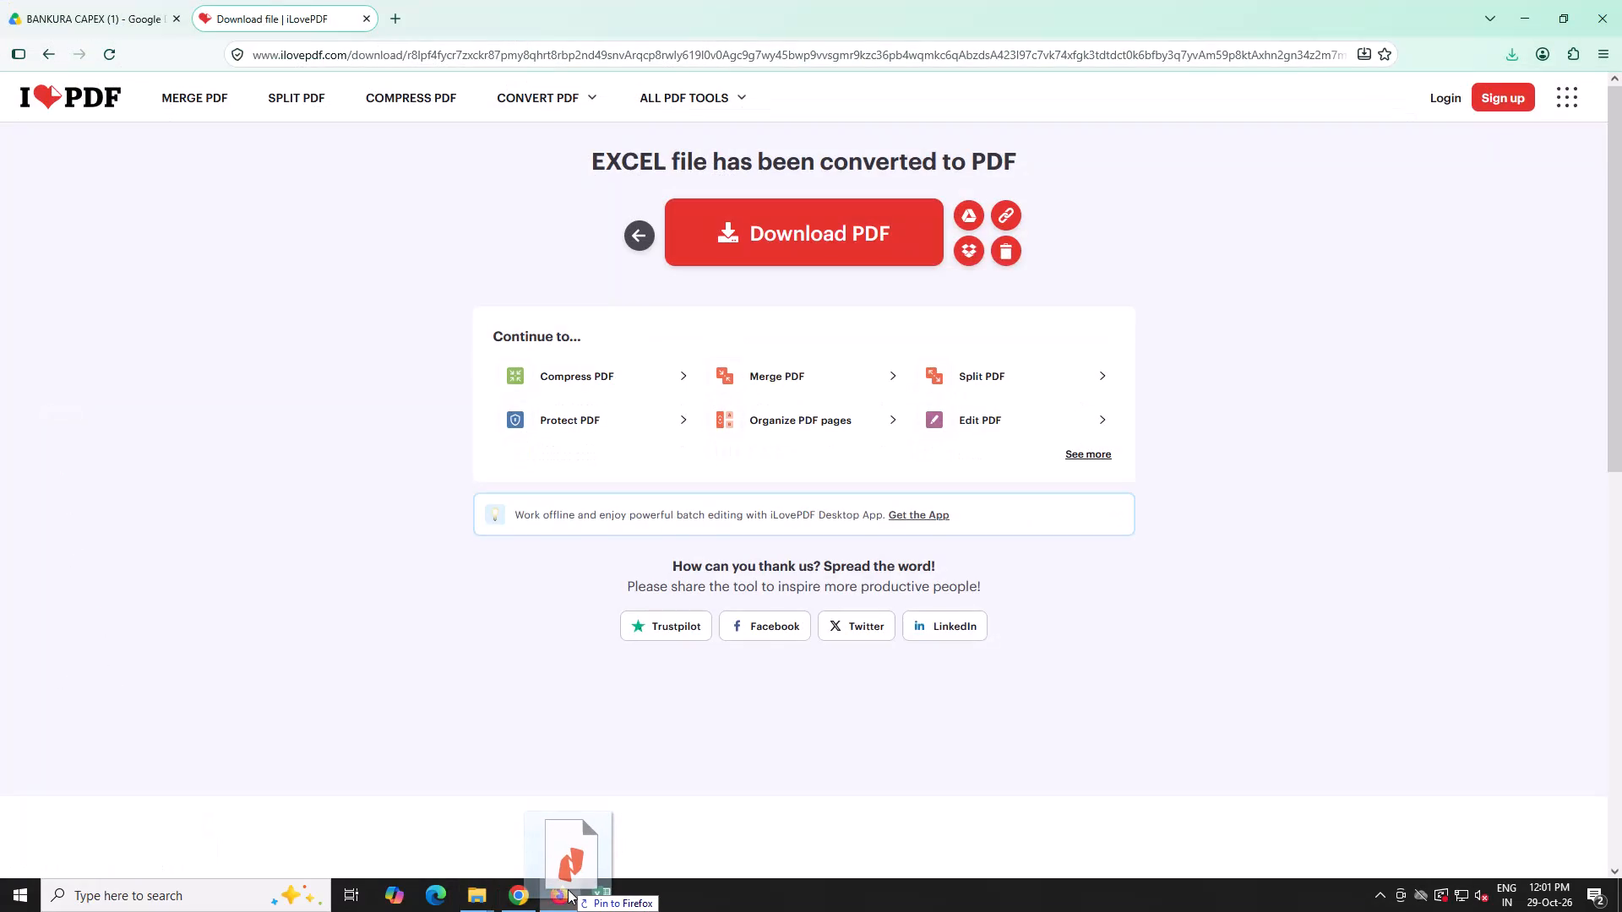
left_click_drag(568, 889, 1138, 725)
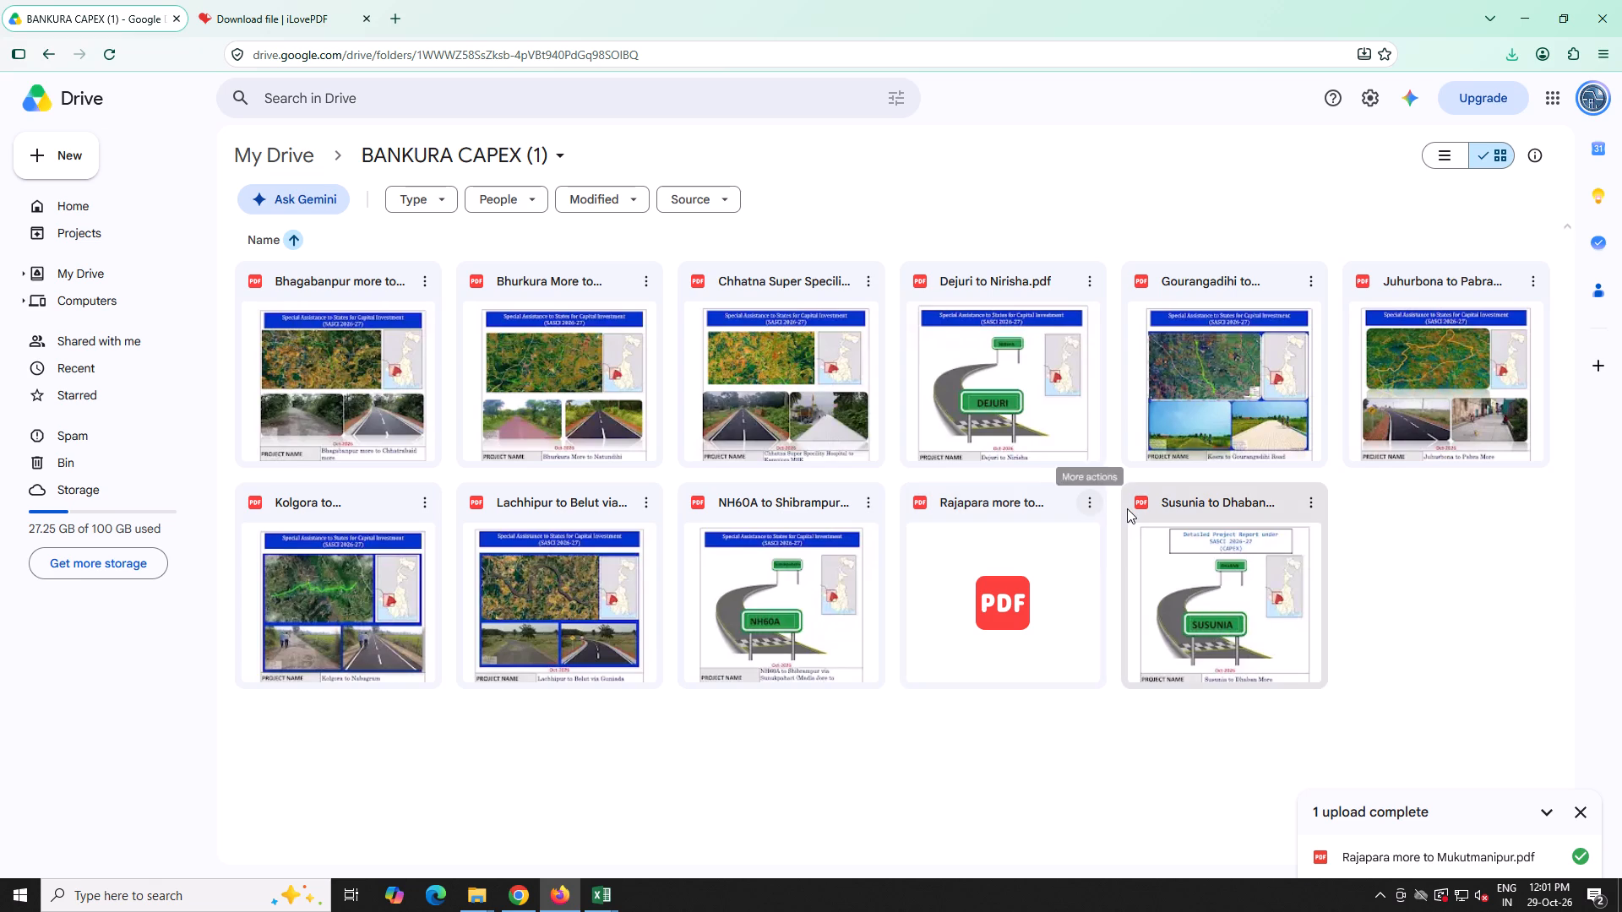
Share Rajapara more to Mukutmanipur.pdf as Viewer with anyone with the link, and copy its link.
left_click(1095, 499)
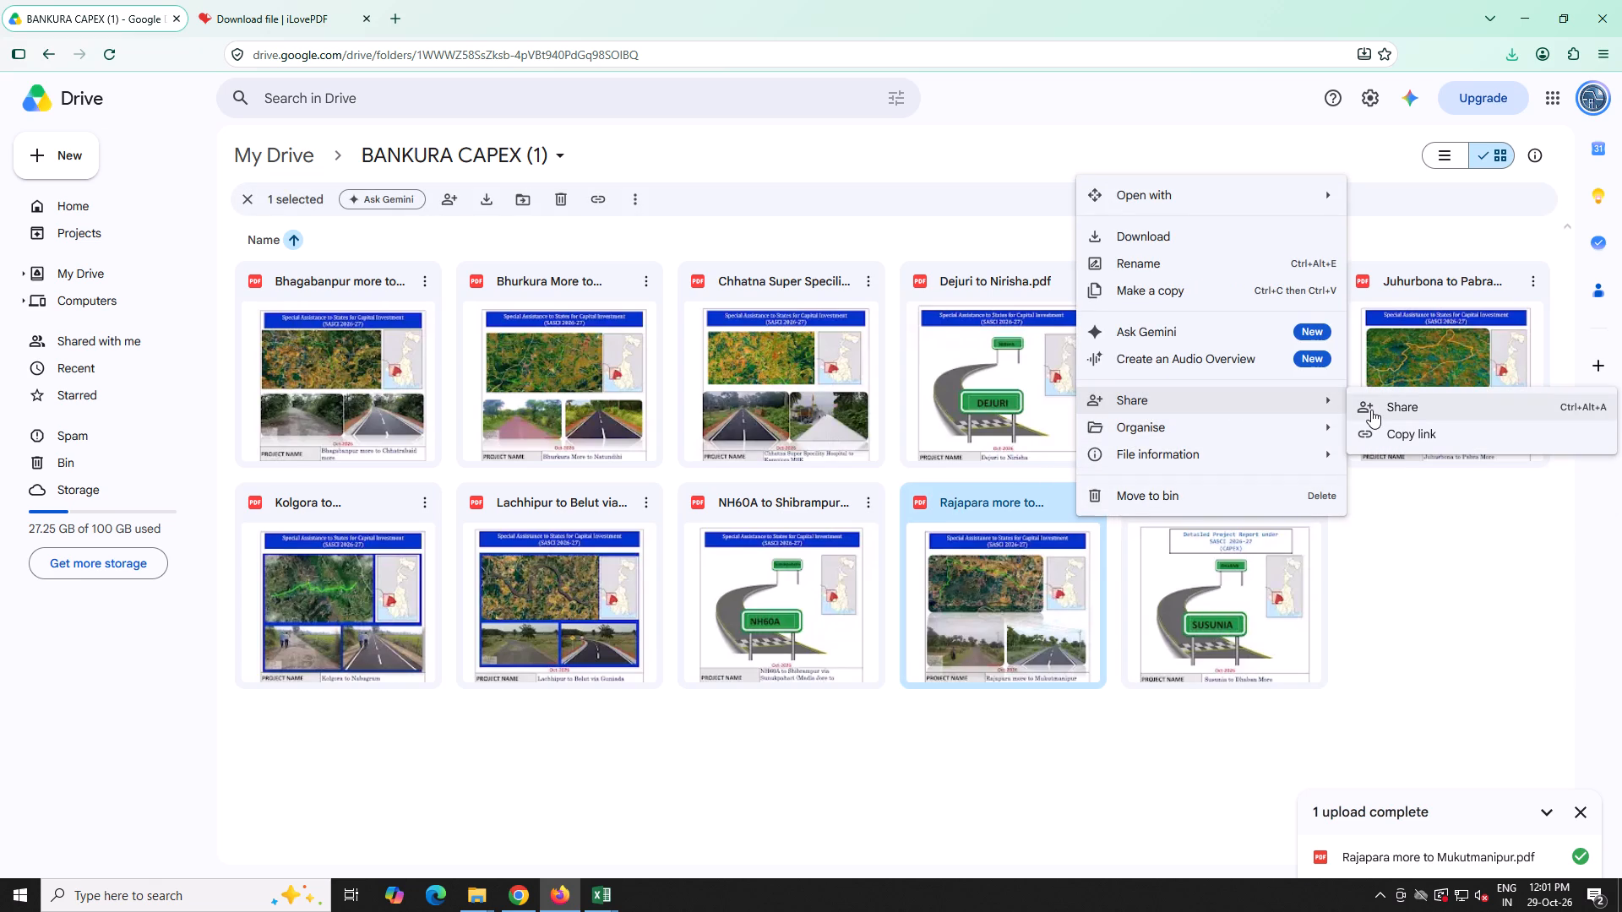
left_click(1371, 410)
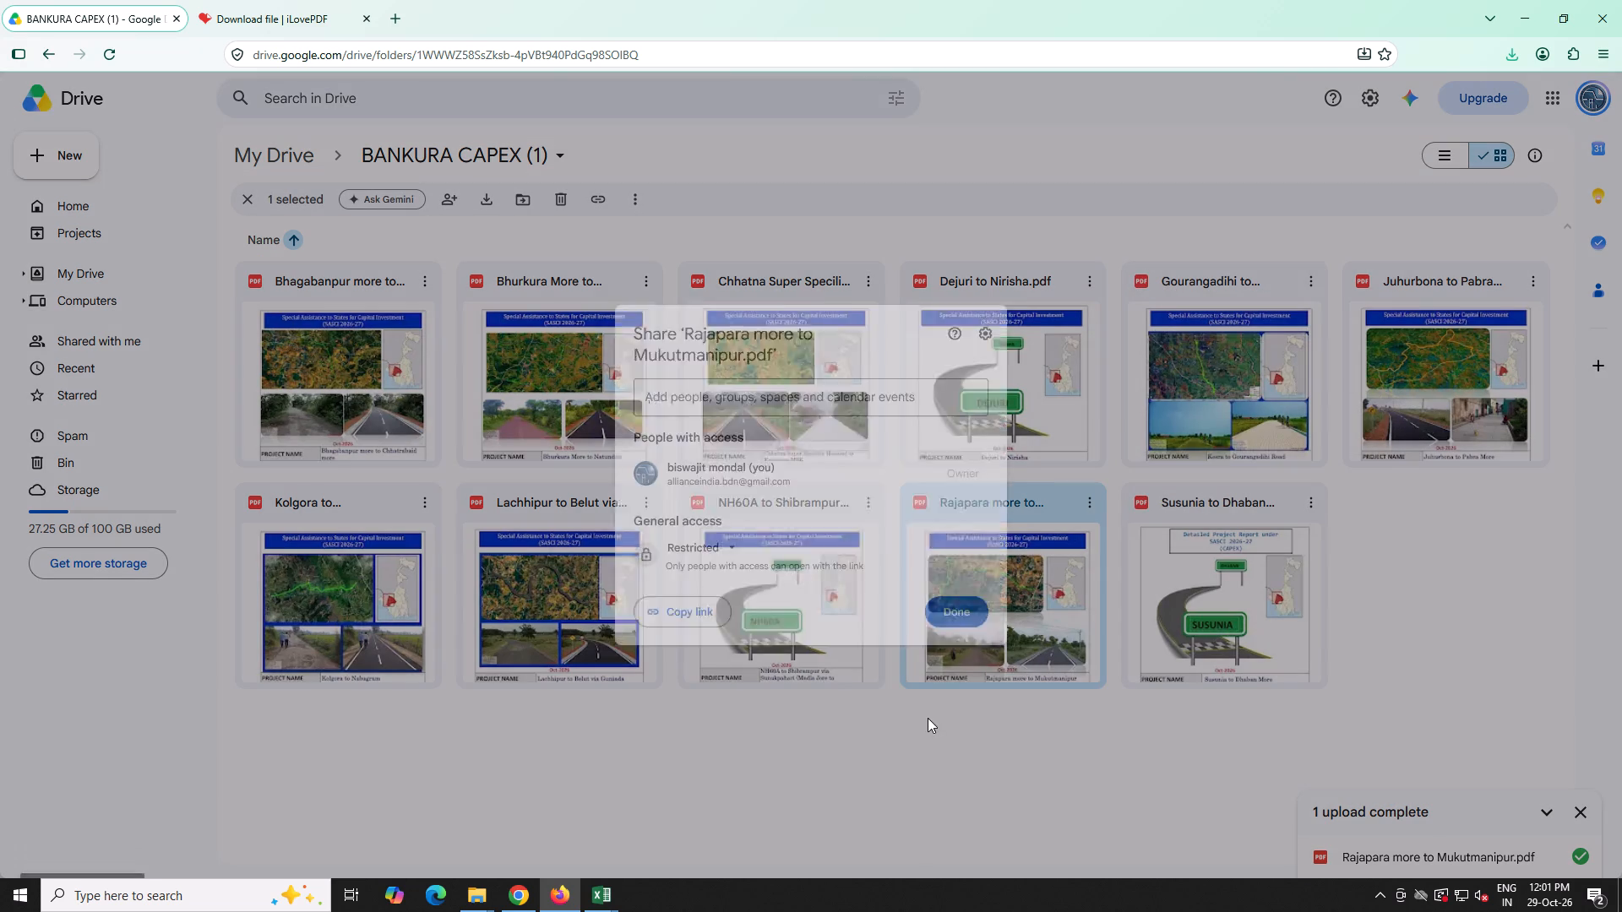
left_click(715, 556)
left_click(705, 645)
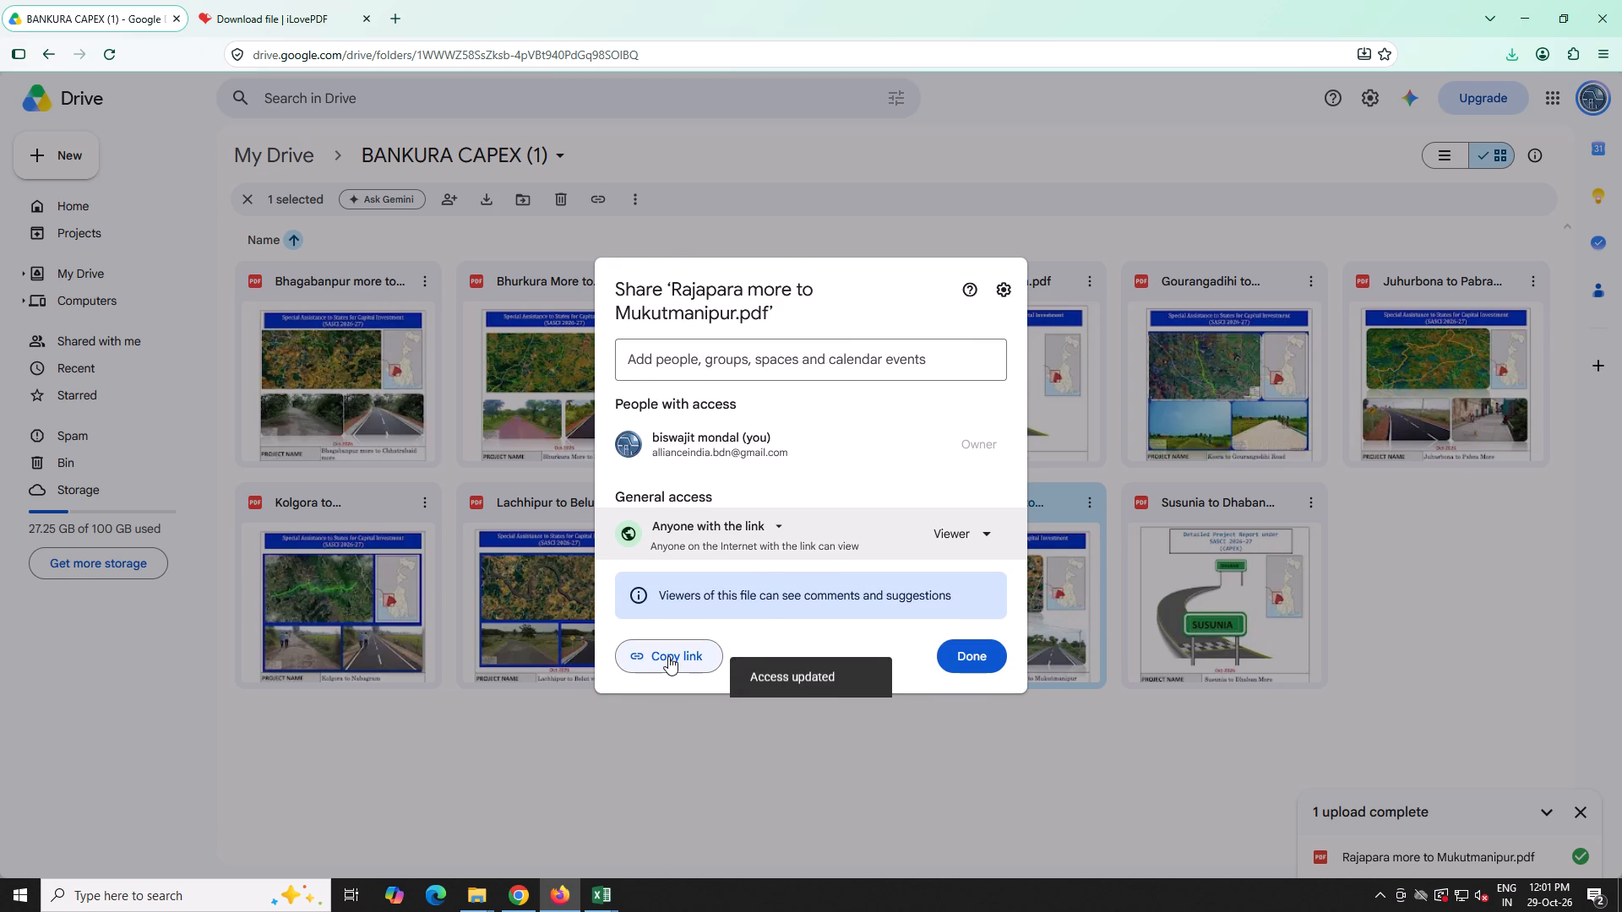
left_click(668, 656)
left_click(967, 655)
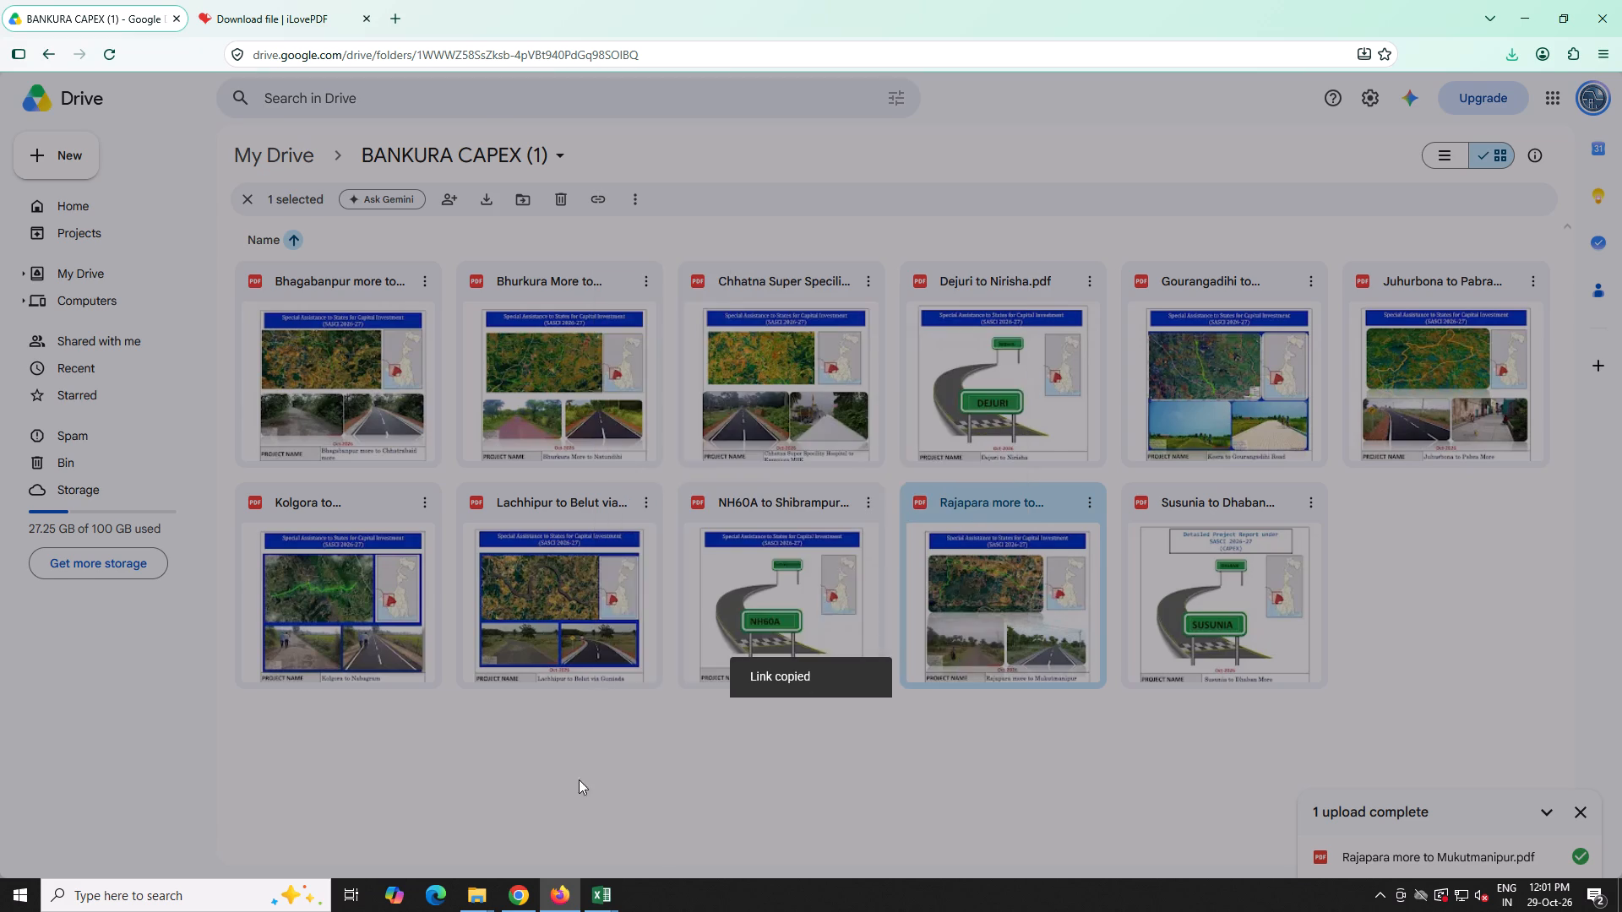
Paste the copied link as a file chip in cell I152 of the SASCI26-27 sheet, for the Rajapara more road.
left_click(509, 893)
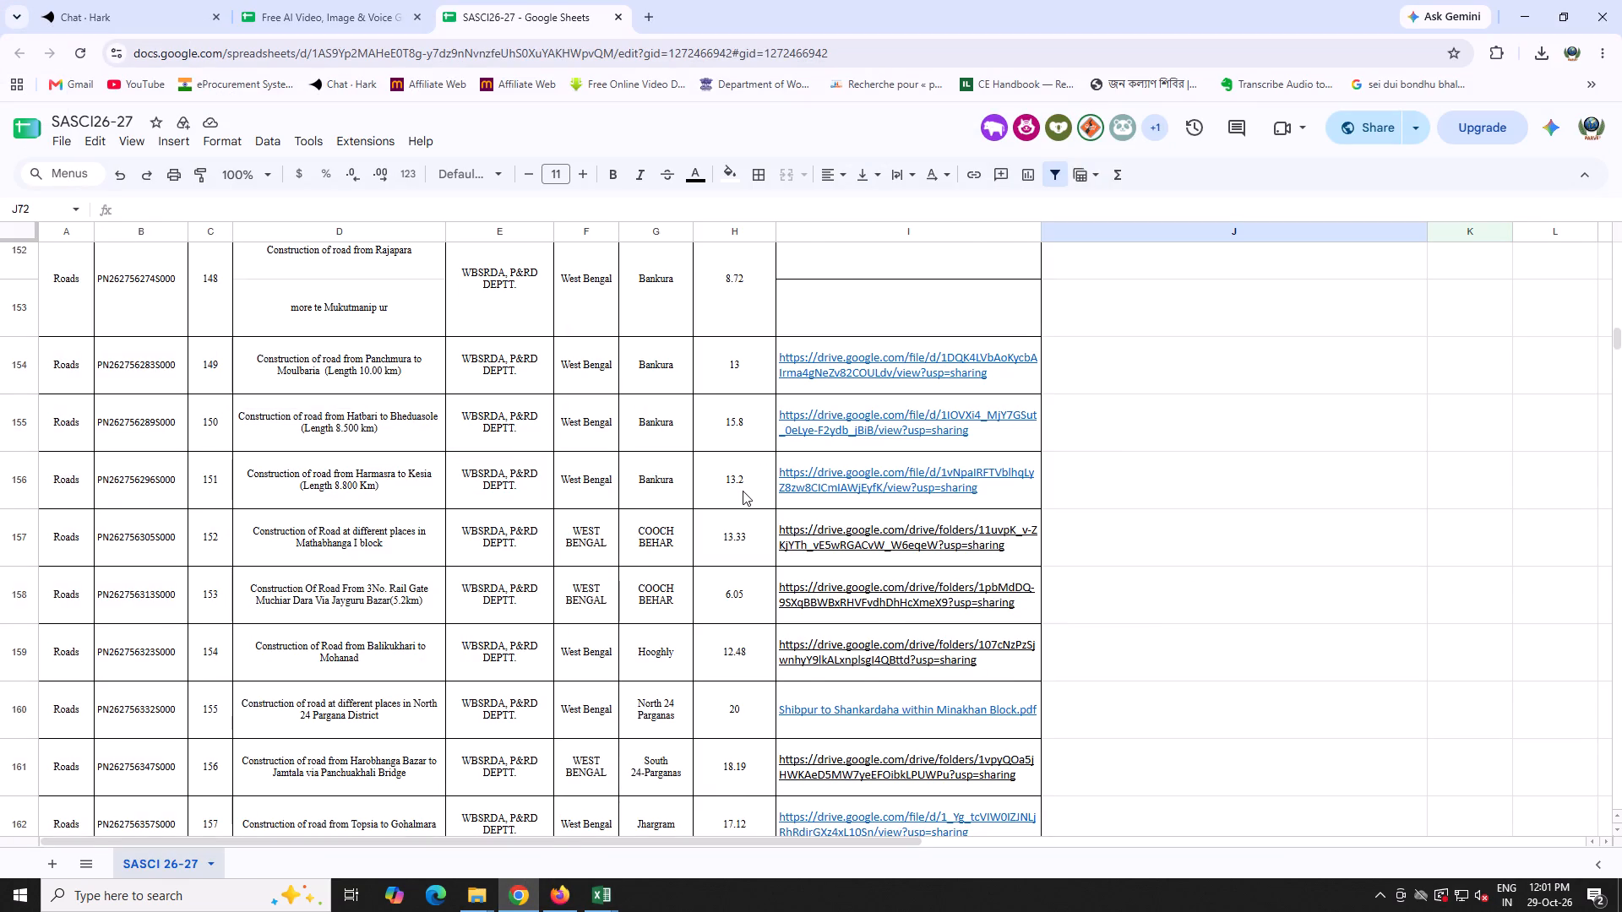
scroll(743, 490, "up", 1)
right_click(851, 326)
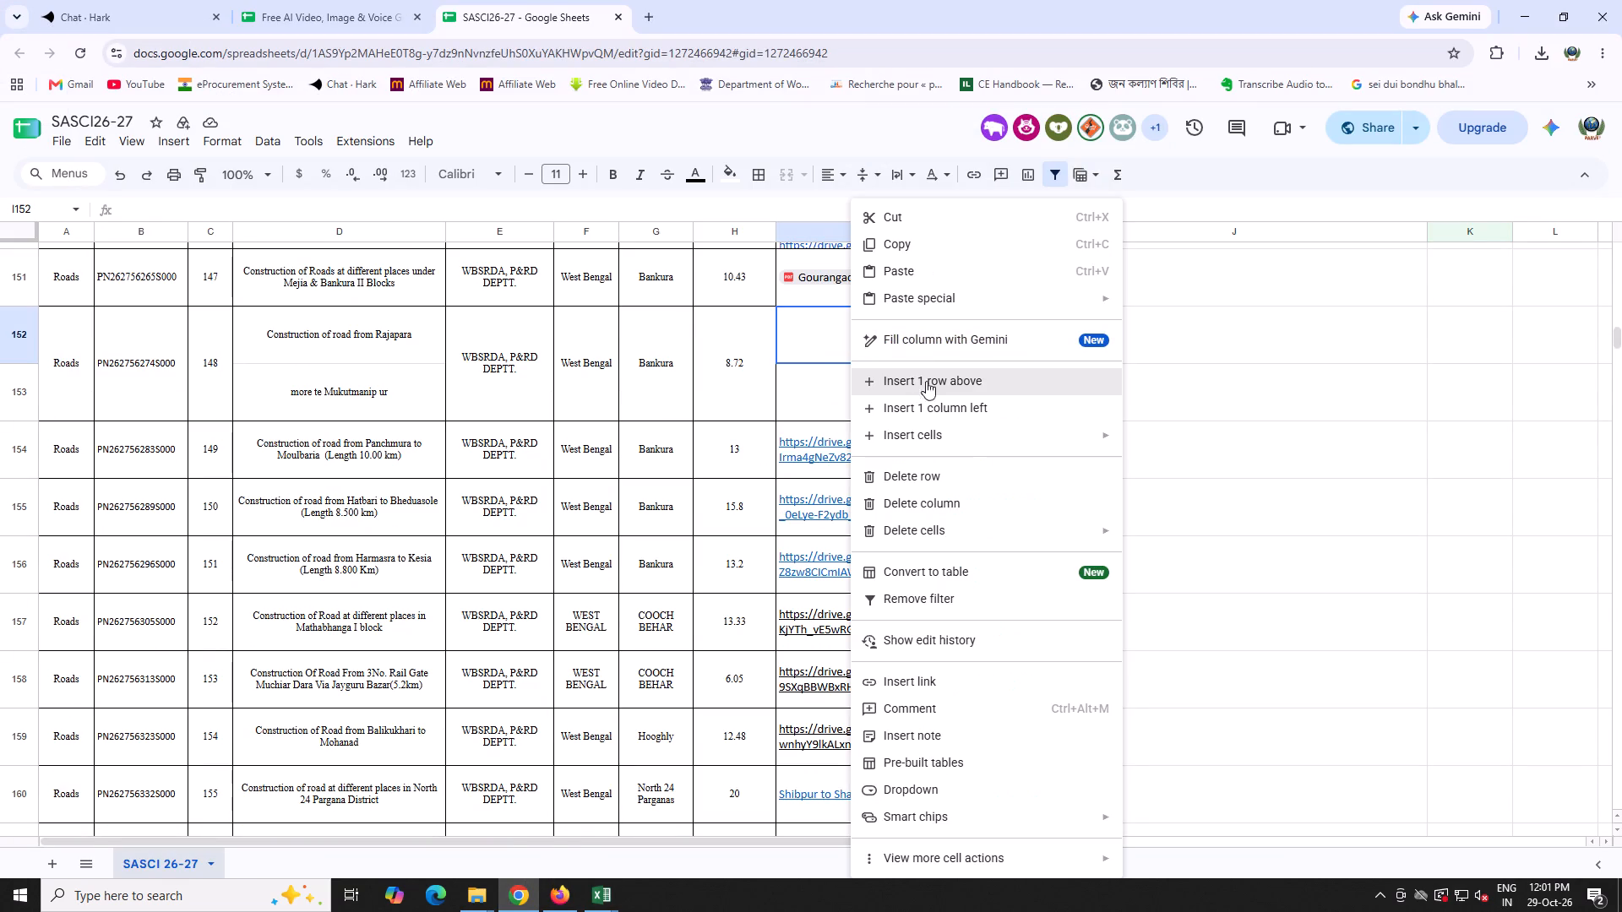
left_click(891, 274)
left_click(1014, 291)
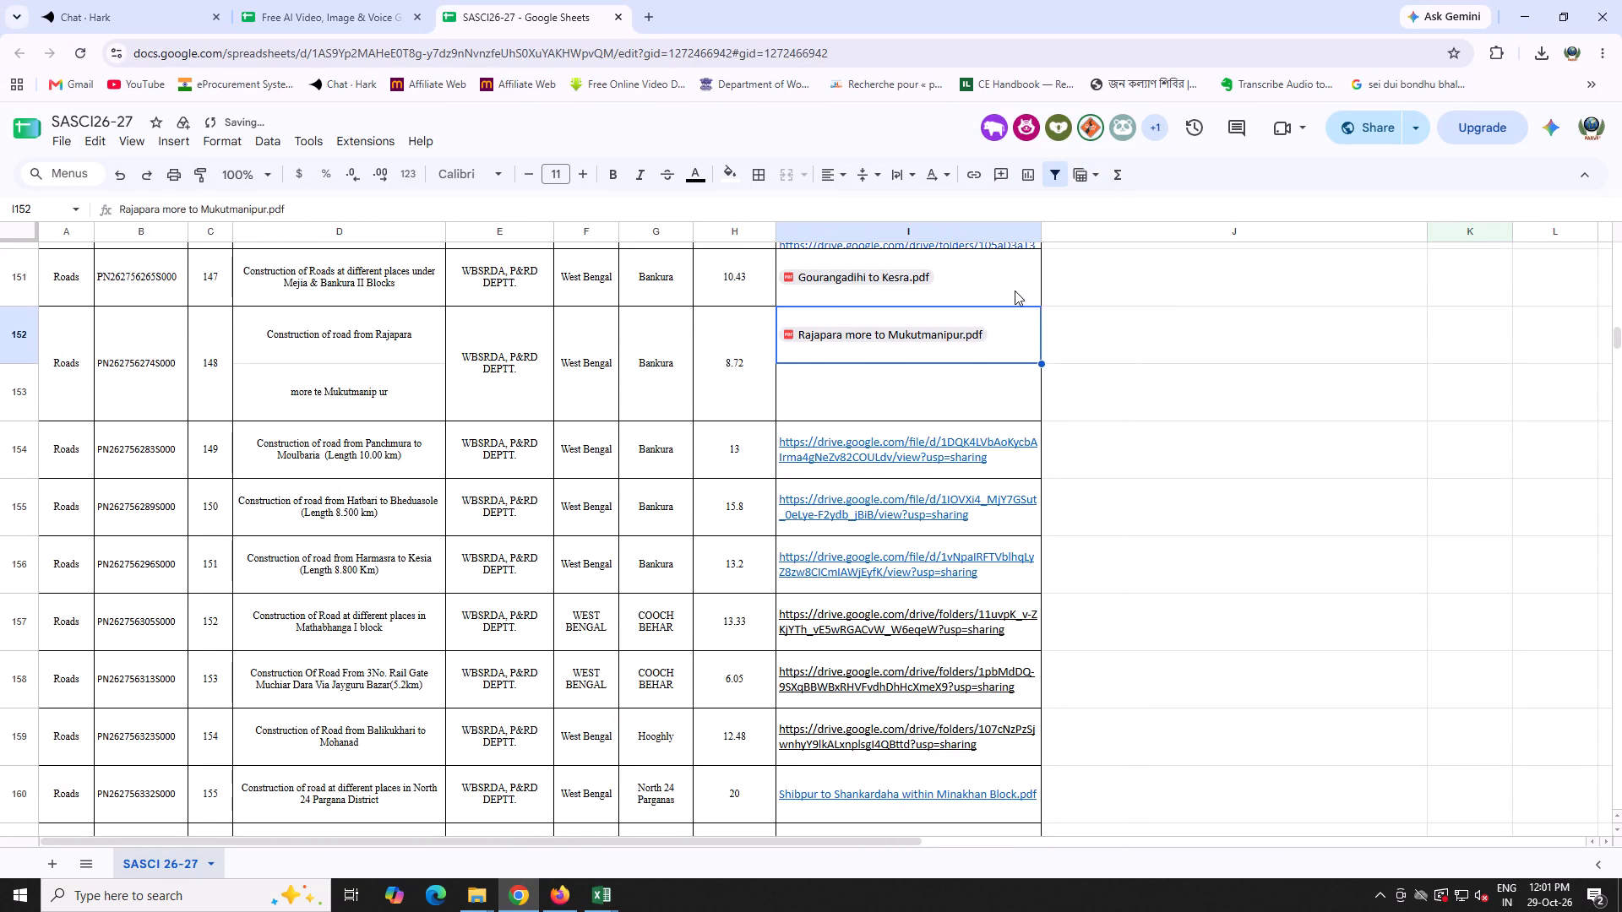
left_click(1198, 386)
Examine the road rows and report links from Rajapara more down to Susunia to Dhaban More in the sheet.
scroll(1233, 509, "up", 1)
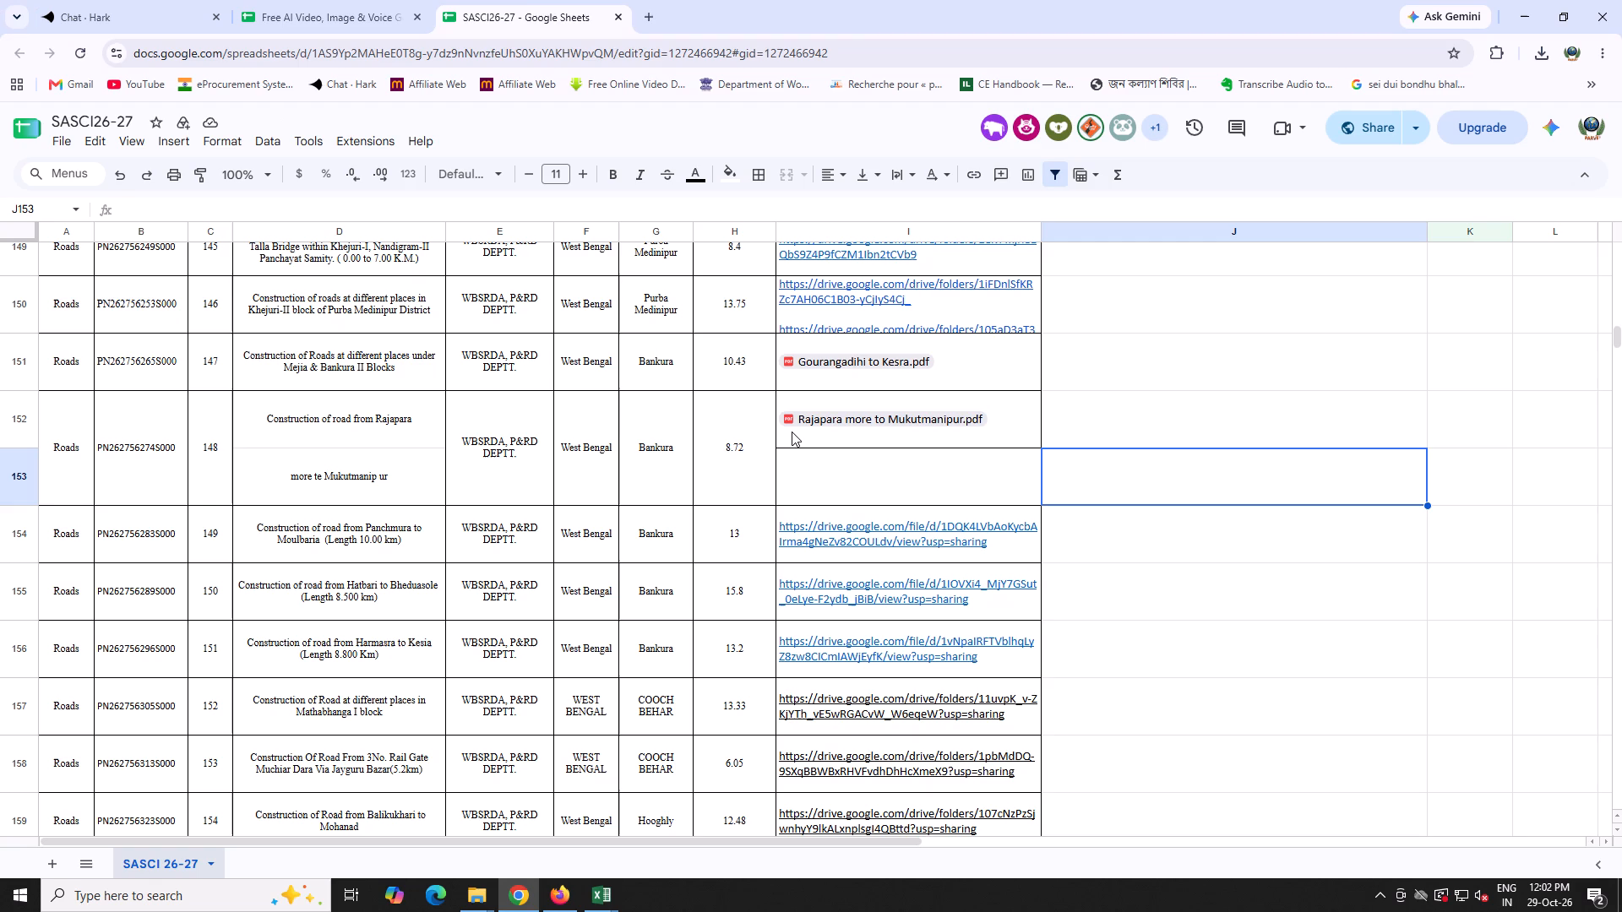
scroll(482, 438, "down", 12)
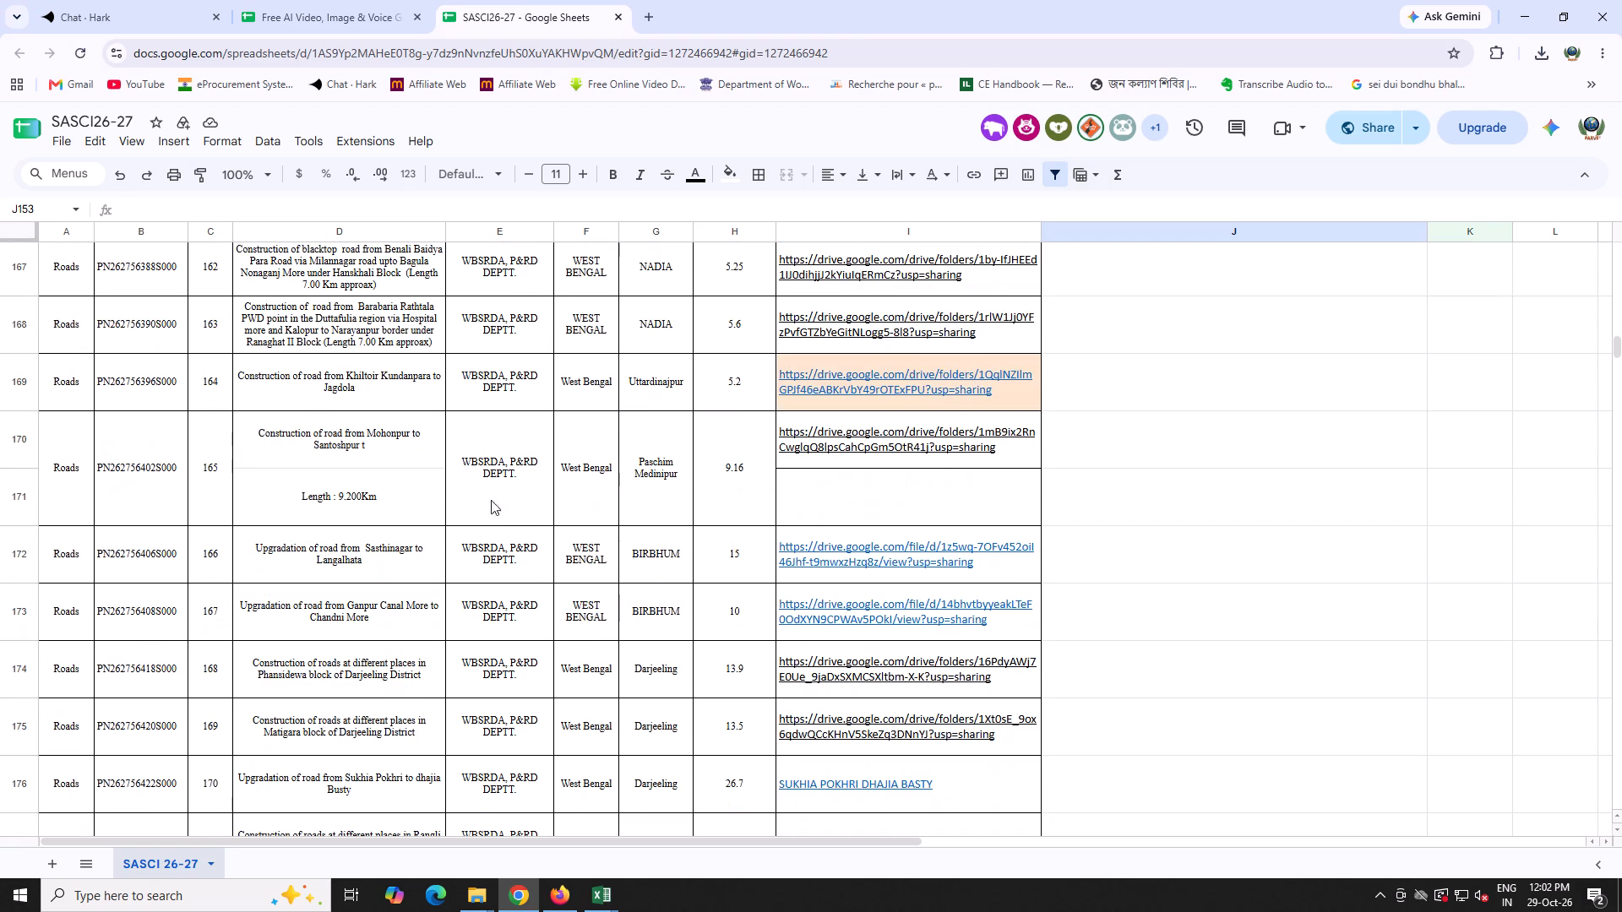
scroll(202, 688, "down", 2)
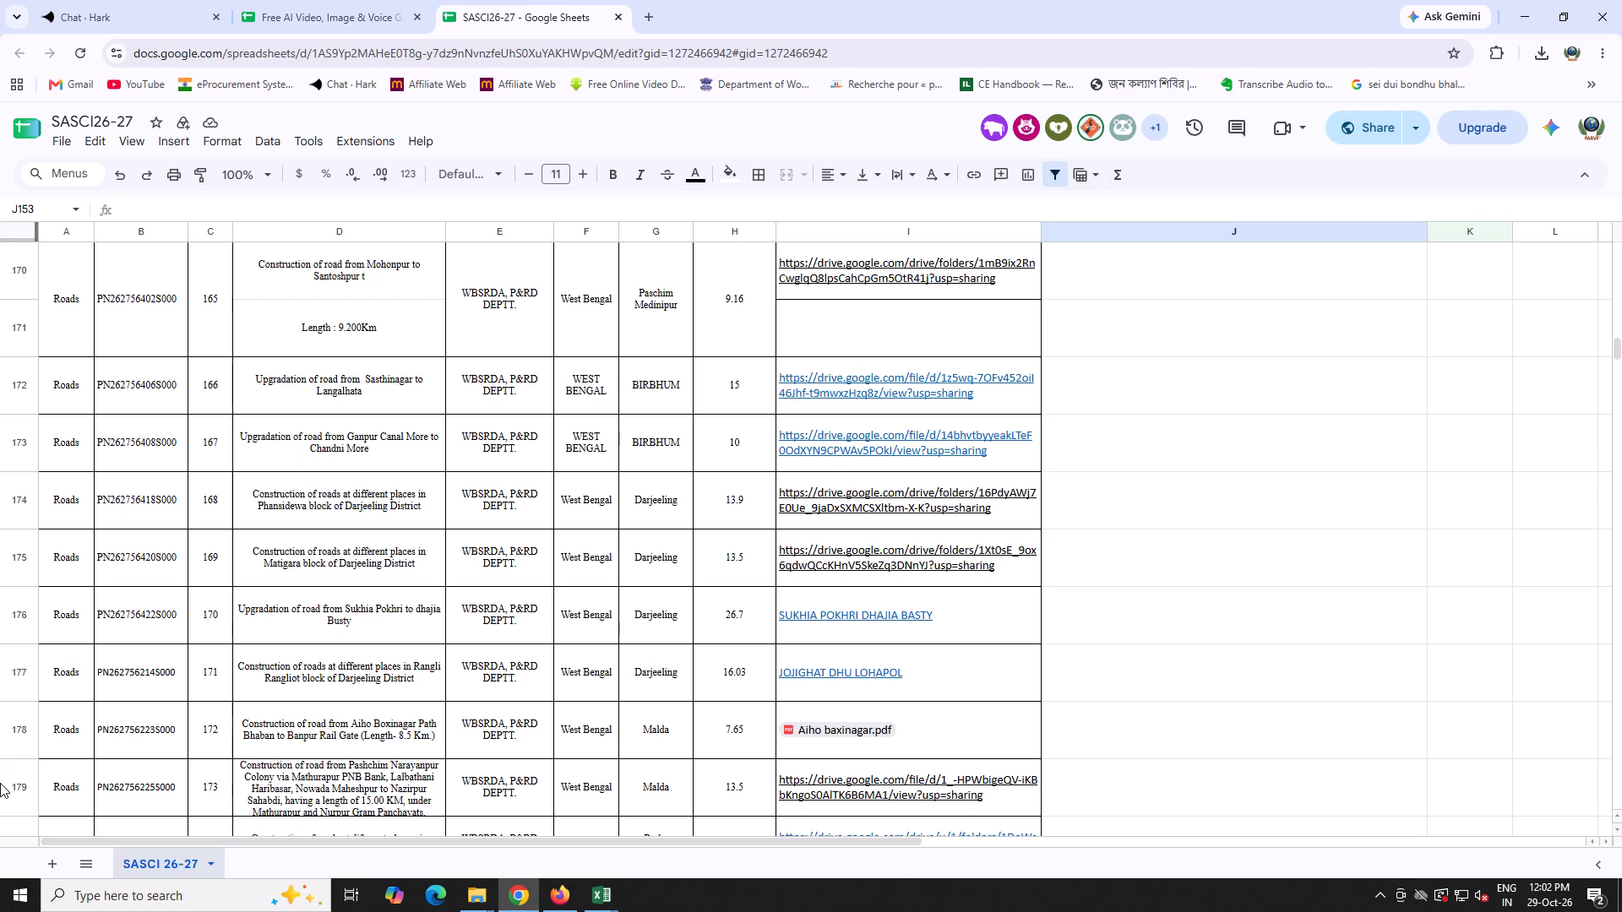
scroll(33, 751, "down", 4)
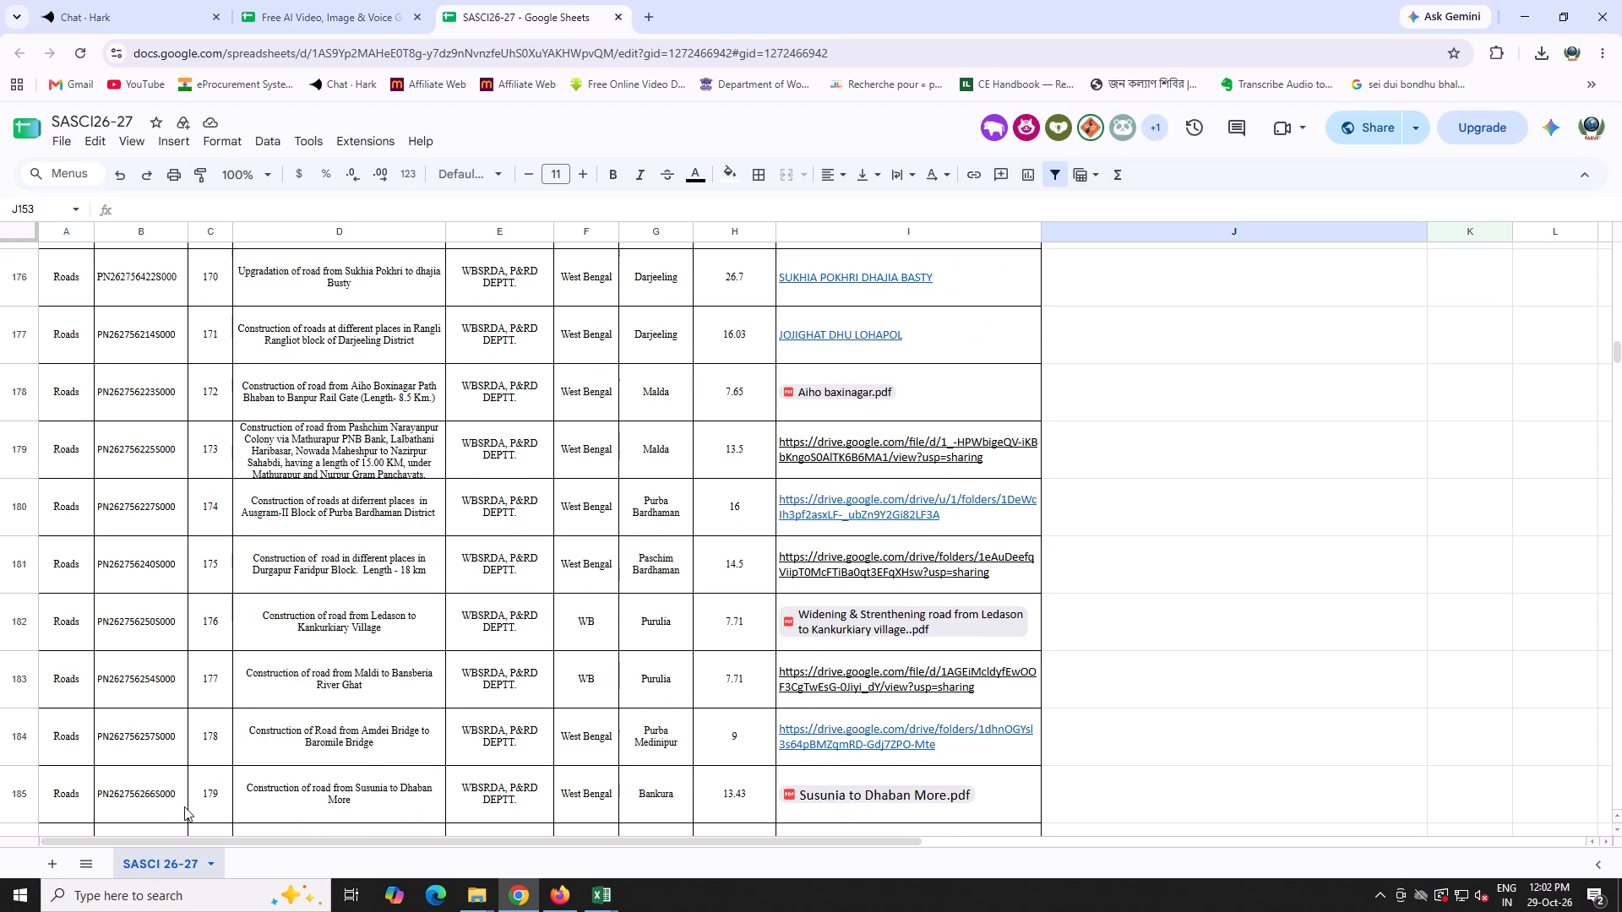
left_click(323, 794)
scroll(323, 794, "down", 1)
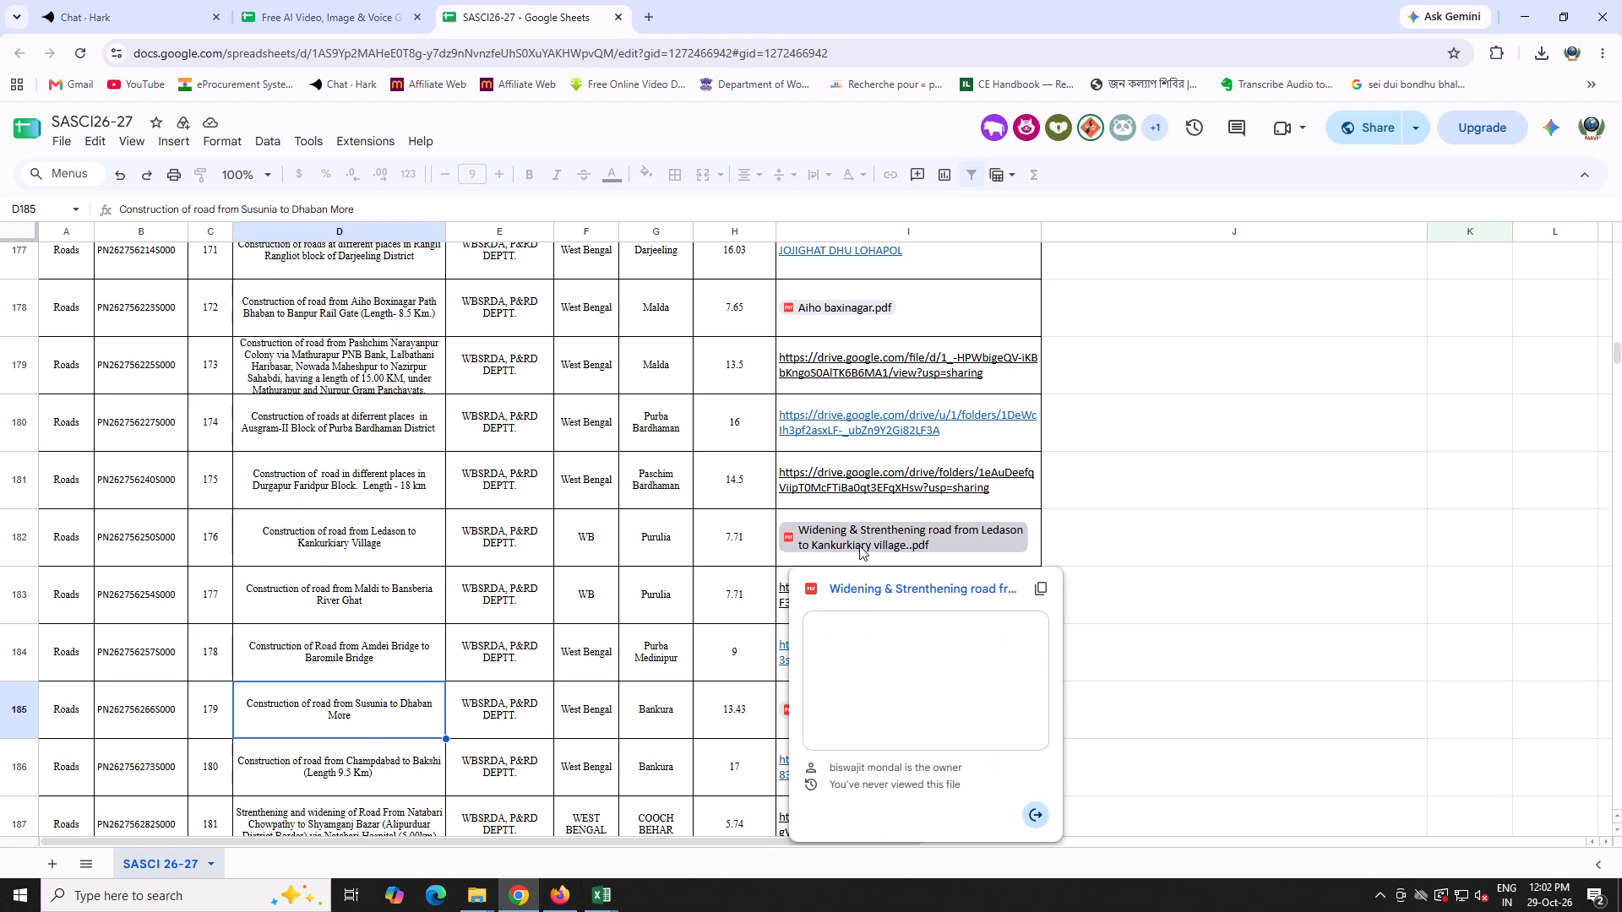
Switch to the Drive folder and open the sharing options of the Bhurkura More report PDF.
left_click(552, 898)
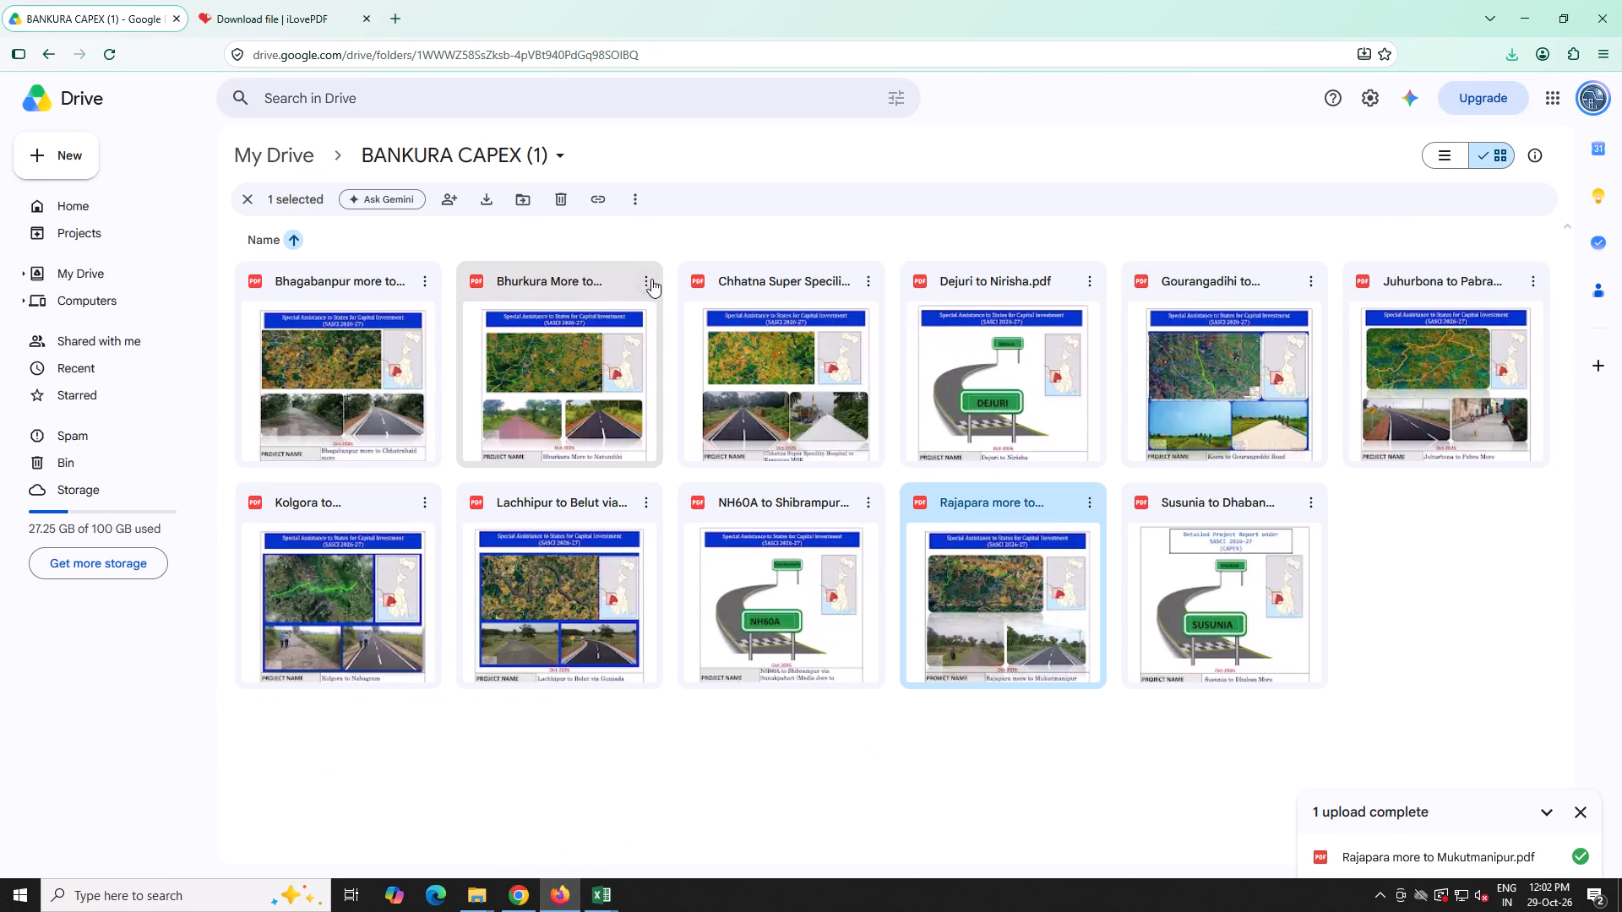
left_click(646, 277)
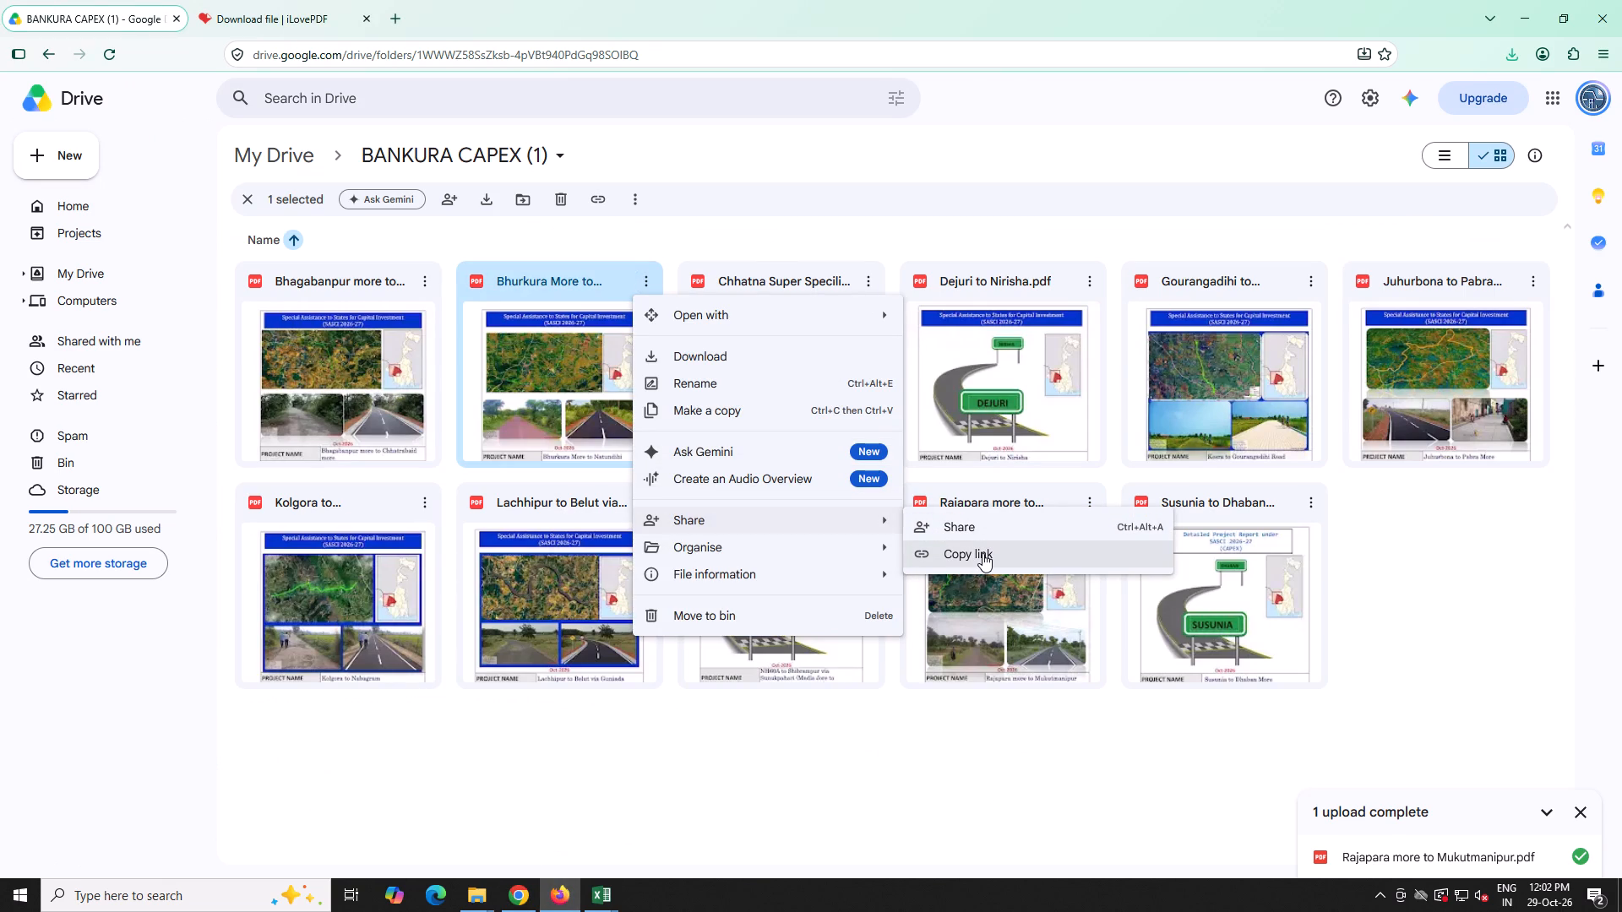
Return to the SASCI26-27 sheet and look through its road rows from the top, checking road names, districts and report links.
left_click(543, 892)
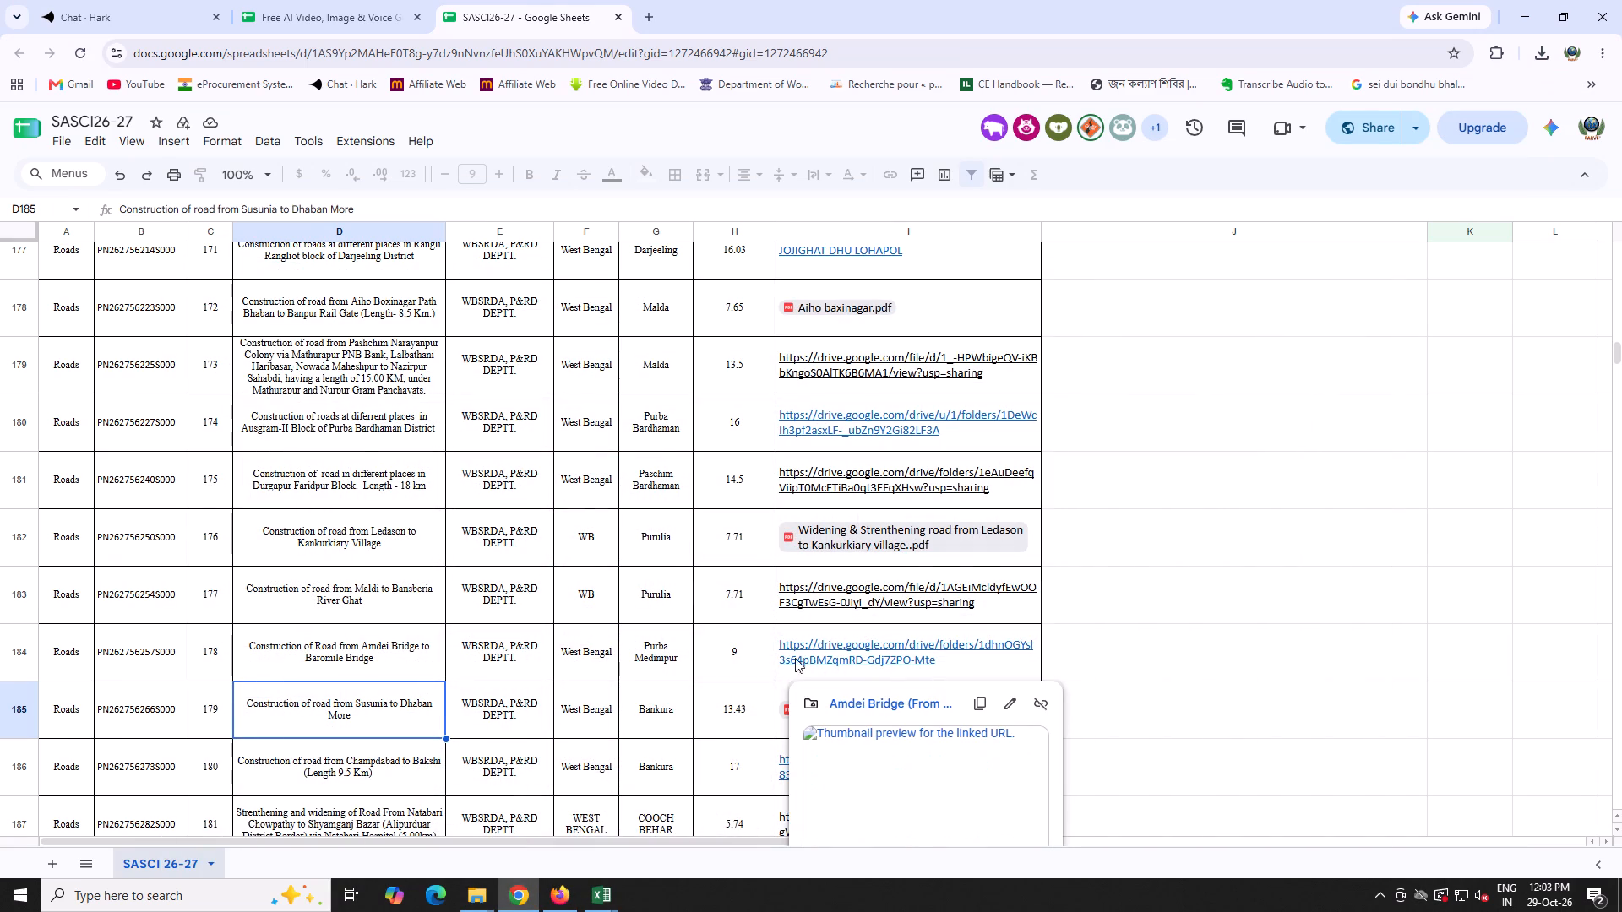
scroll(1130, 562, "down", 5)
left_click(1132, 569)
scroll(1129, 572, "up", 10)
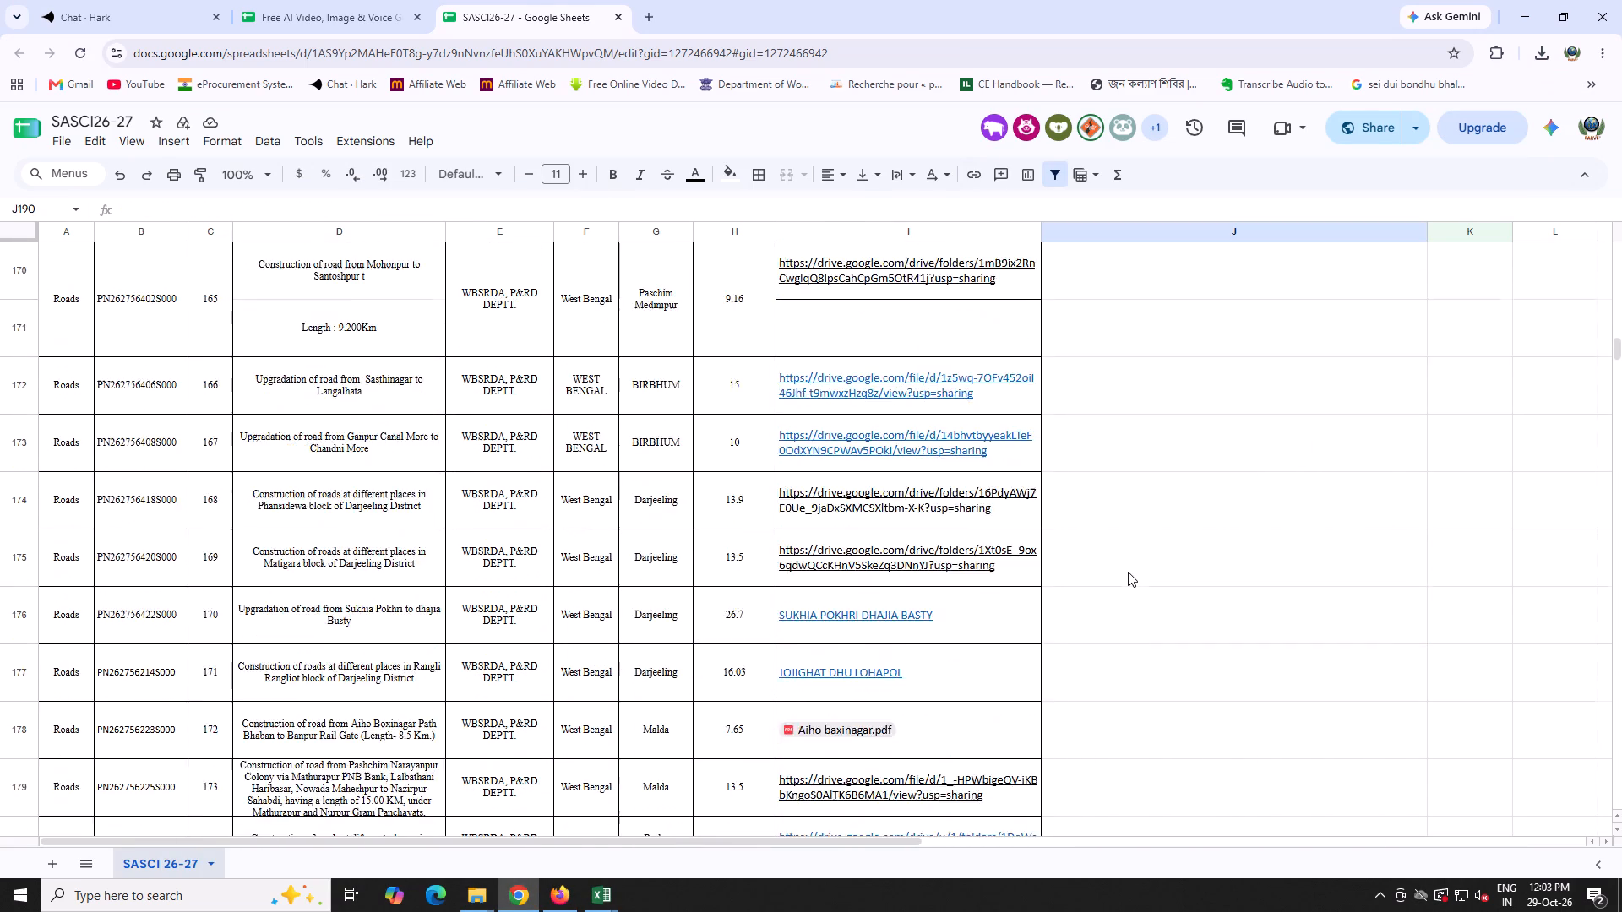
scroll(1128, 572, "up", 20)
scroll(1128, 572, "up", 6)
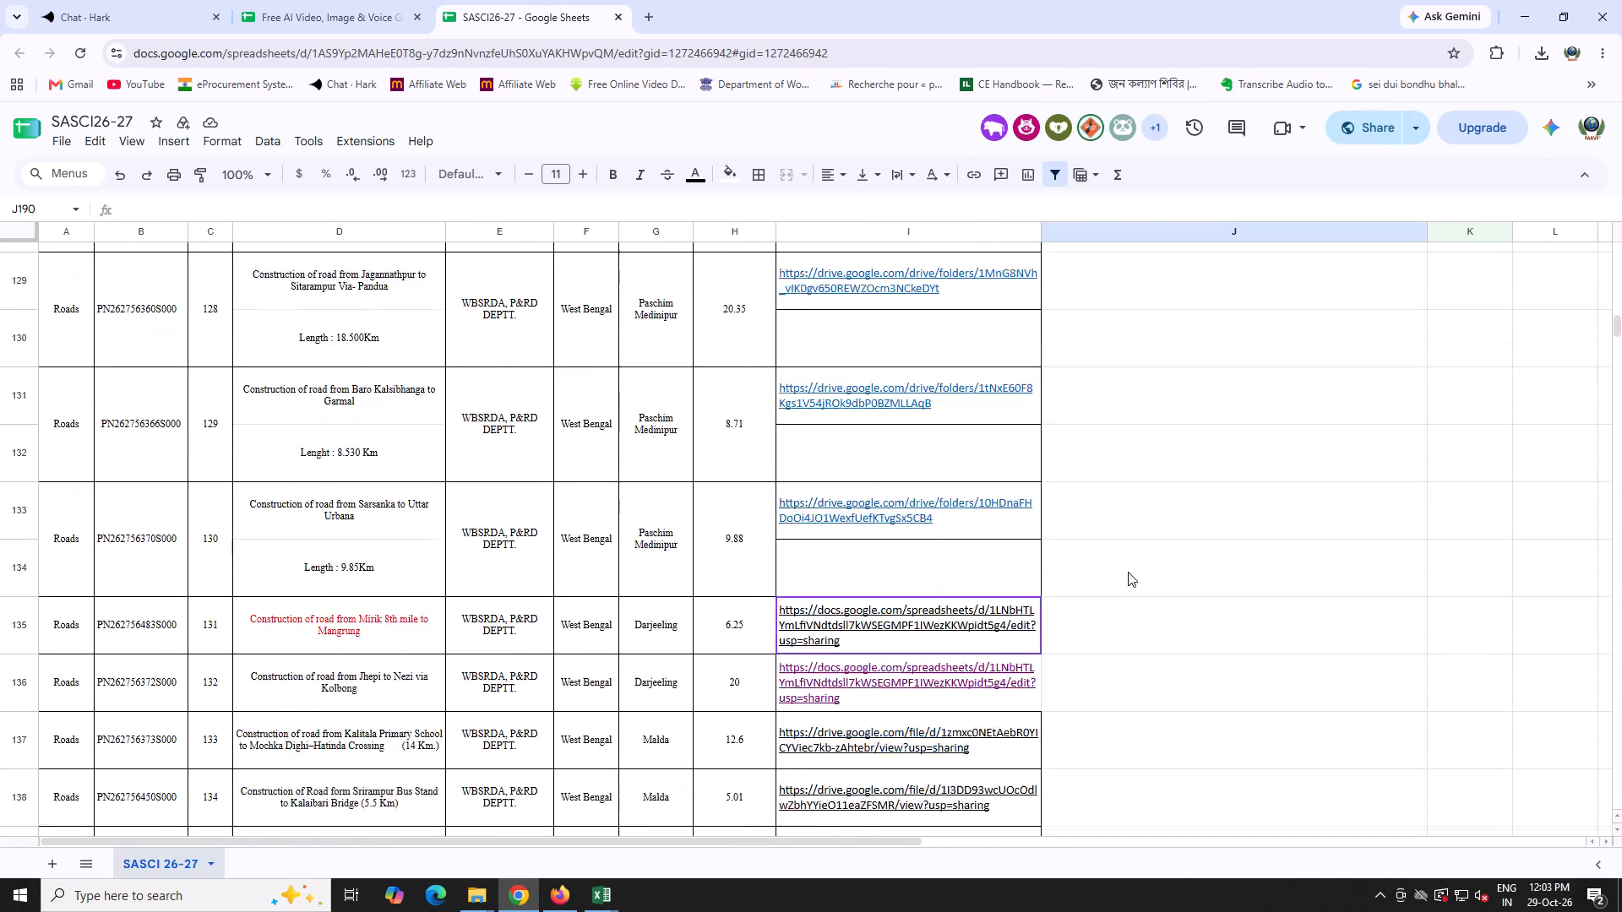
scroll(1128, 572, "up", 15)
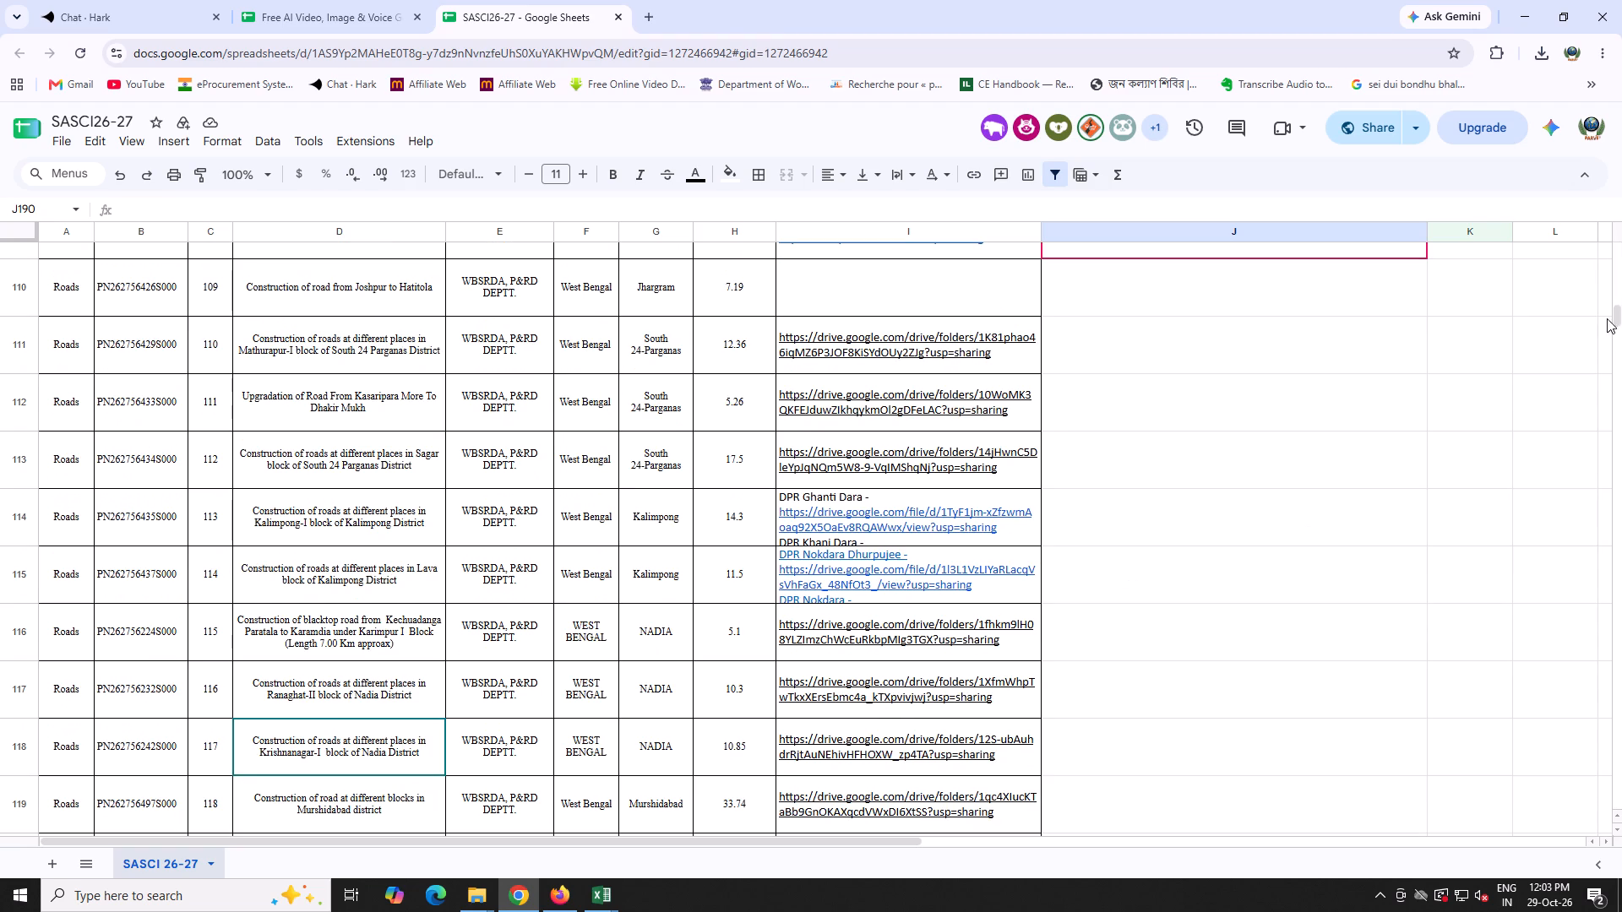
left_click_drag(1616, 313, 1604, 237)
scroll(1171, 378, "down", 10)
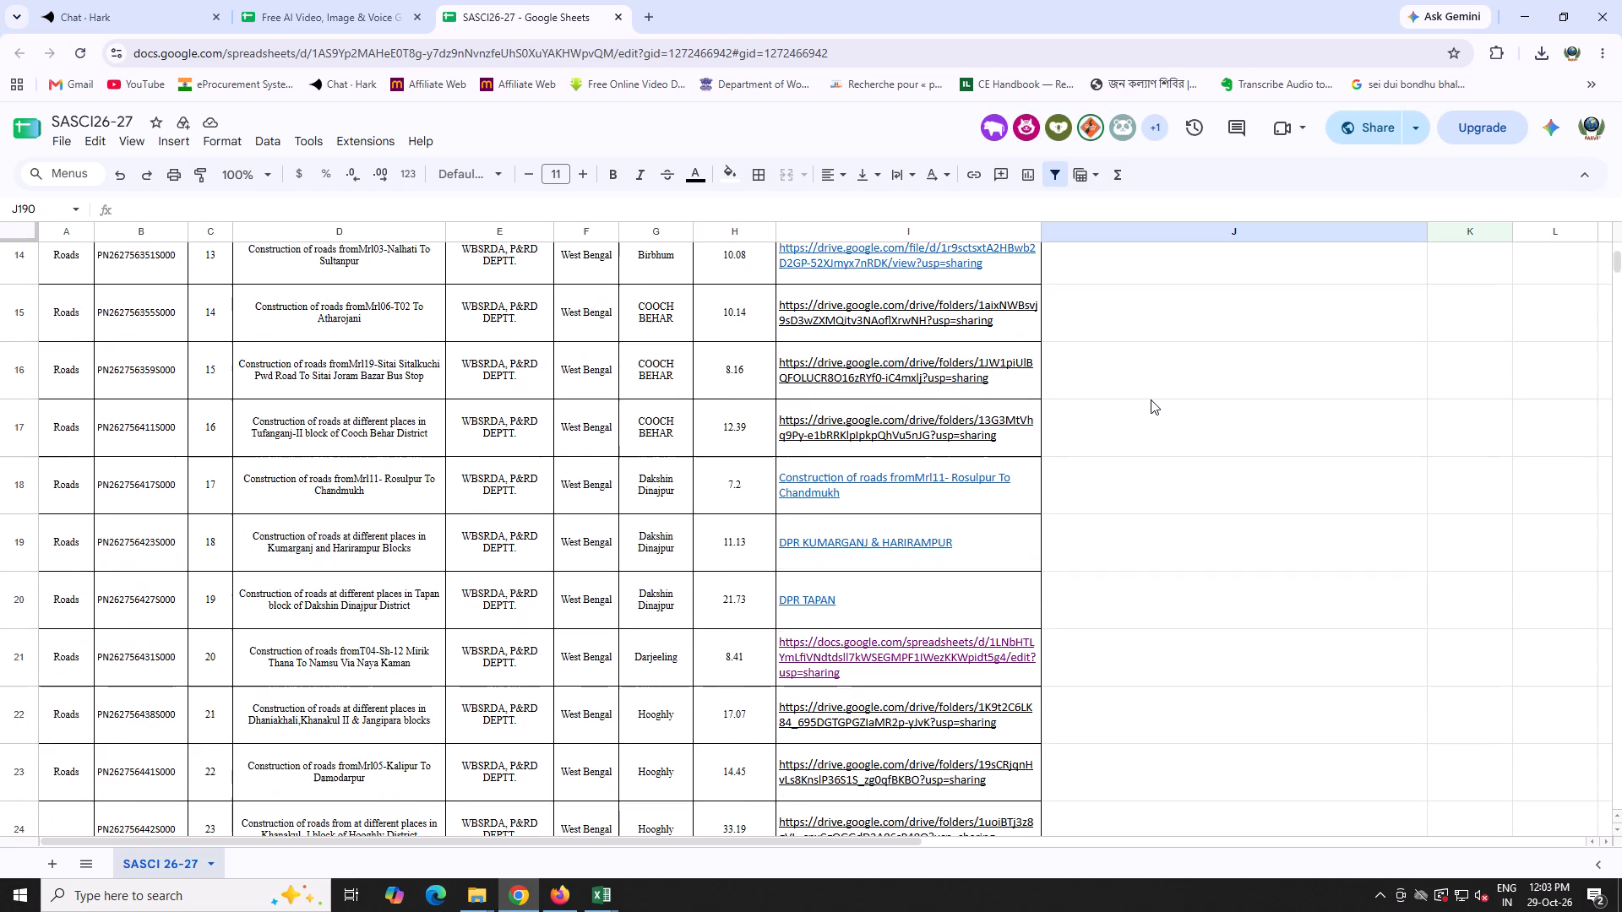
scroll(1148, 404, "down", 18)
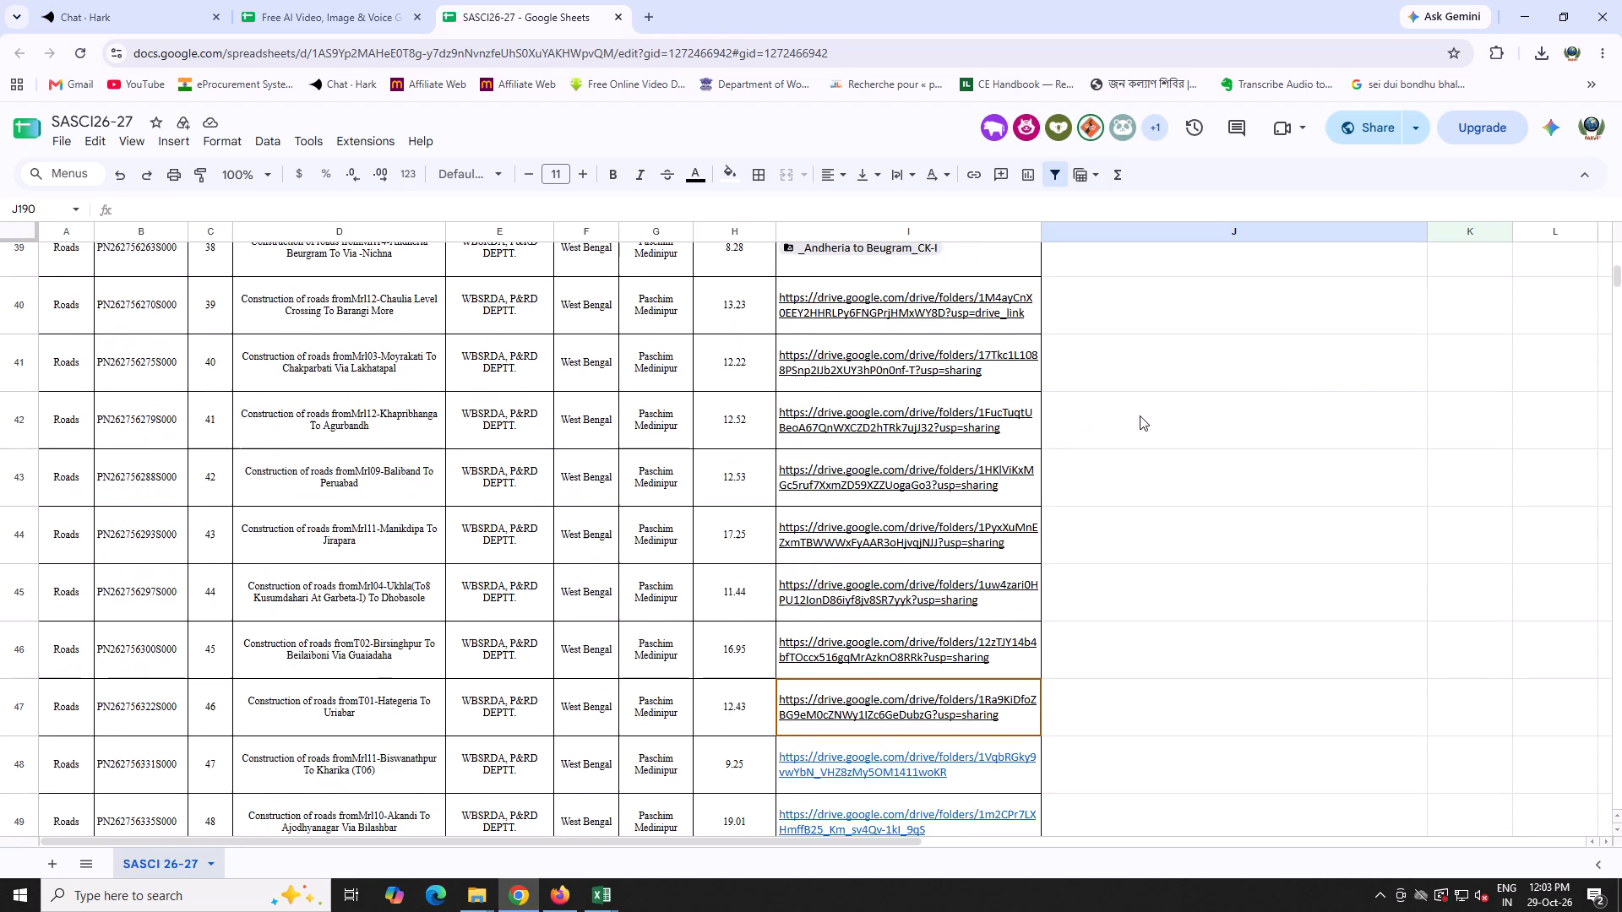
scroll(1140, 415, "down", 18)
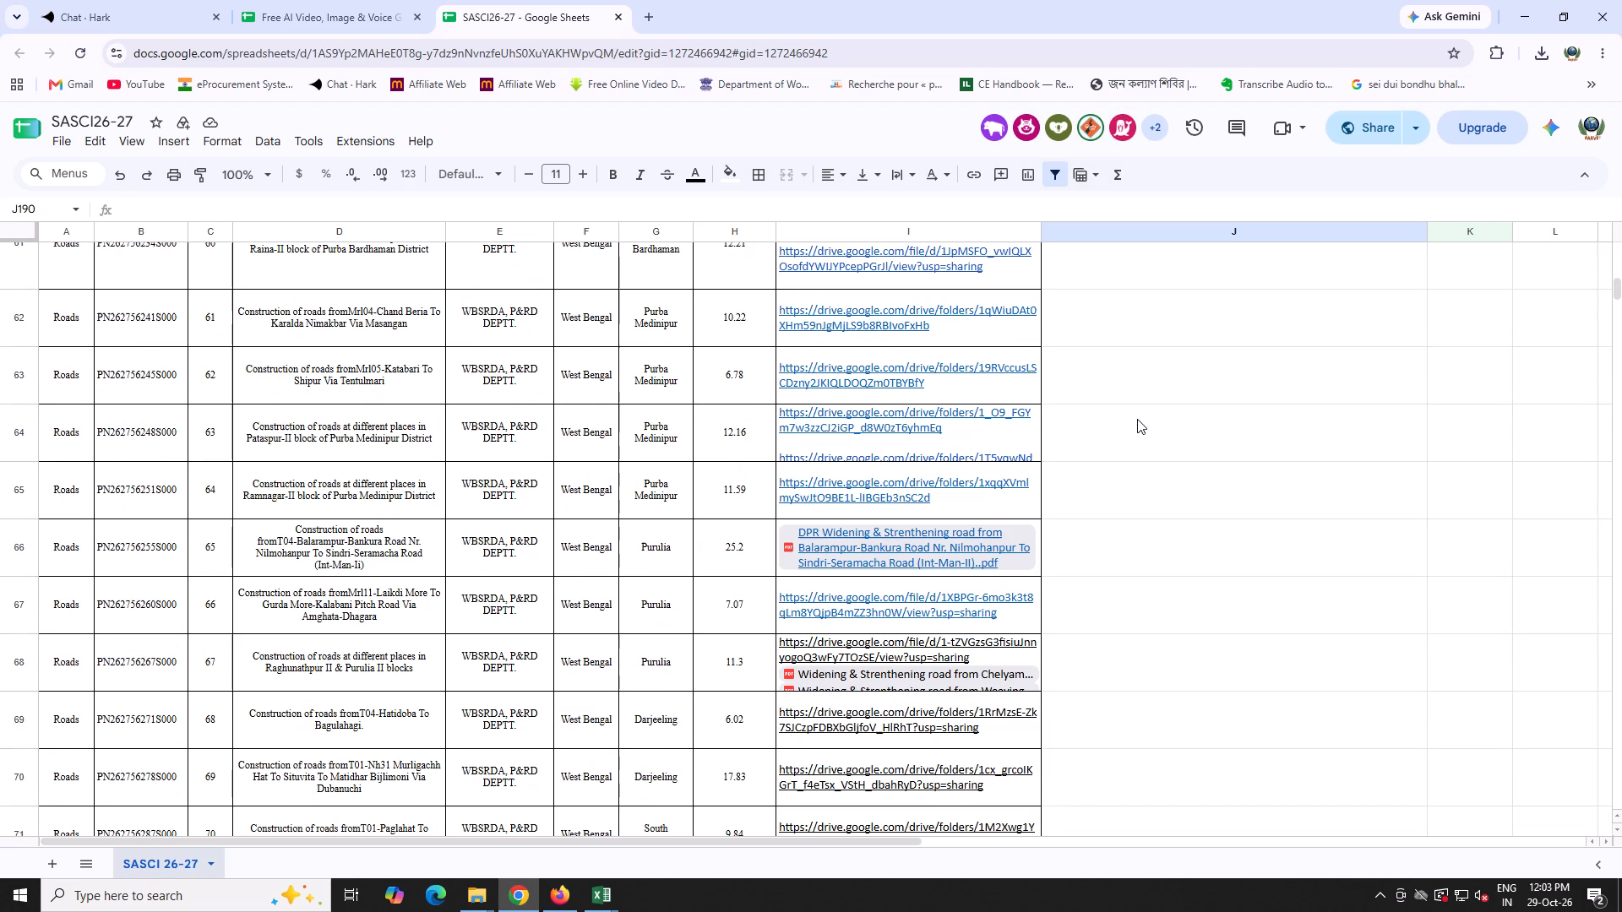
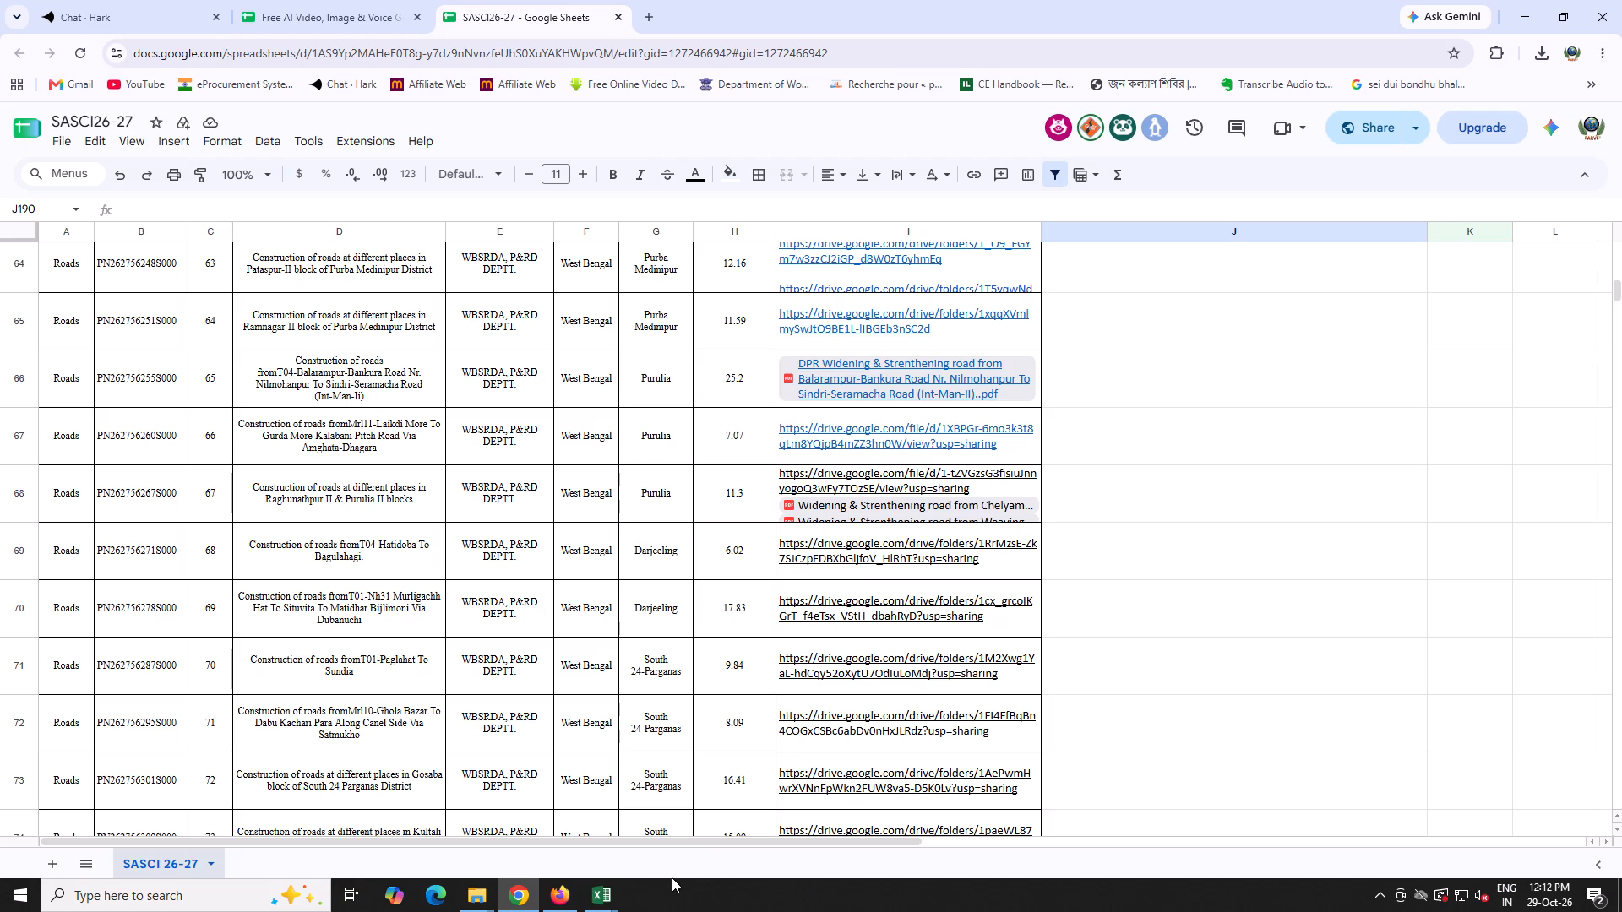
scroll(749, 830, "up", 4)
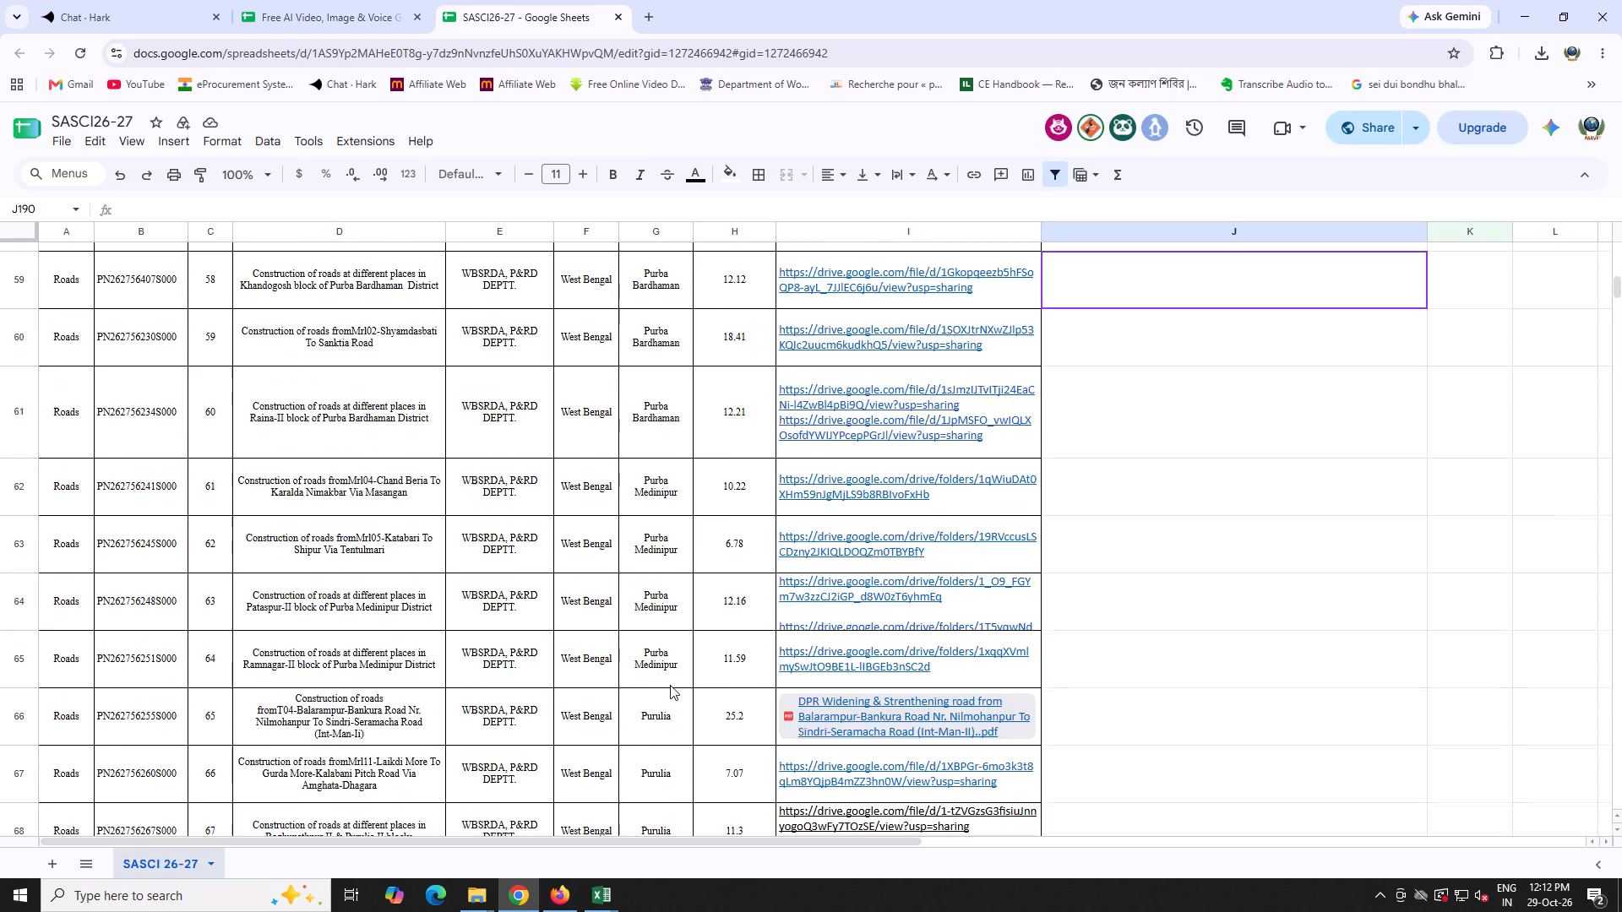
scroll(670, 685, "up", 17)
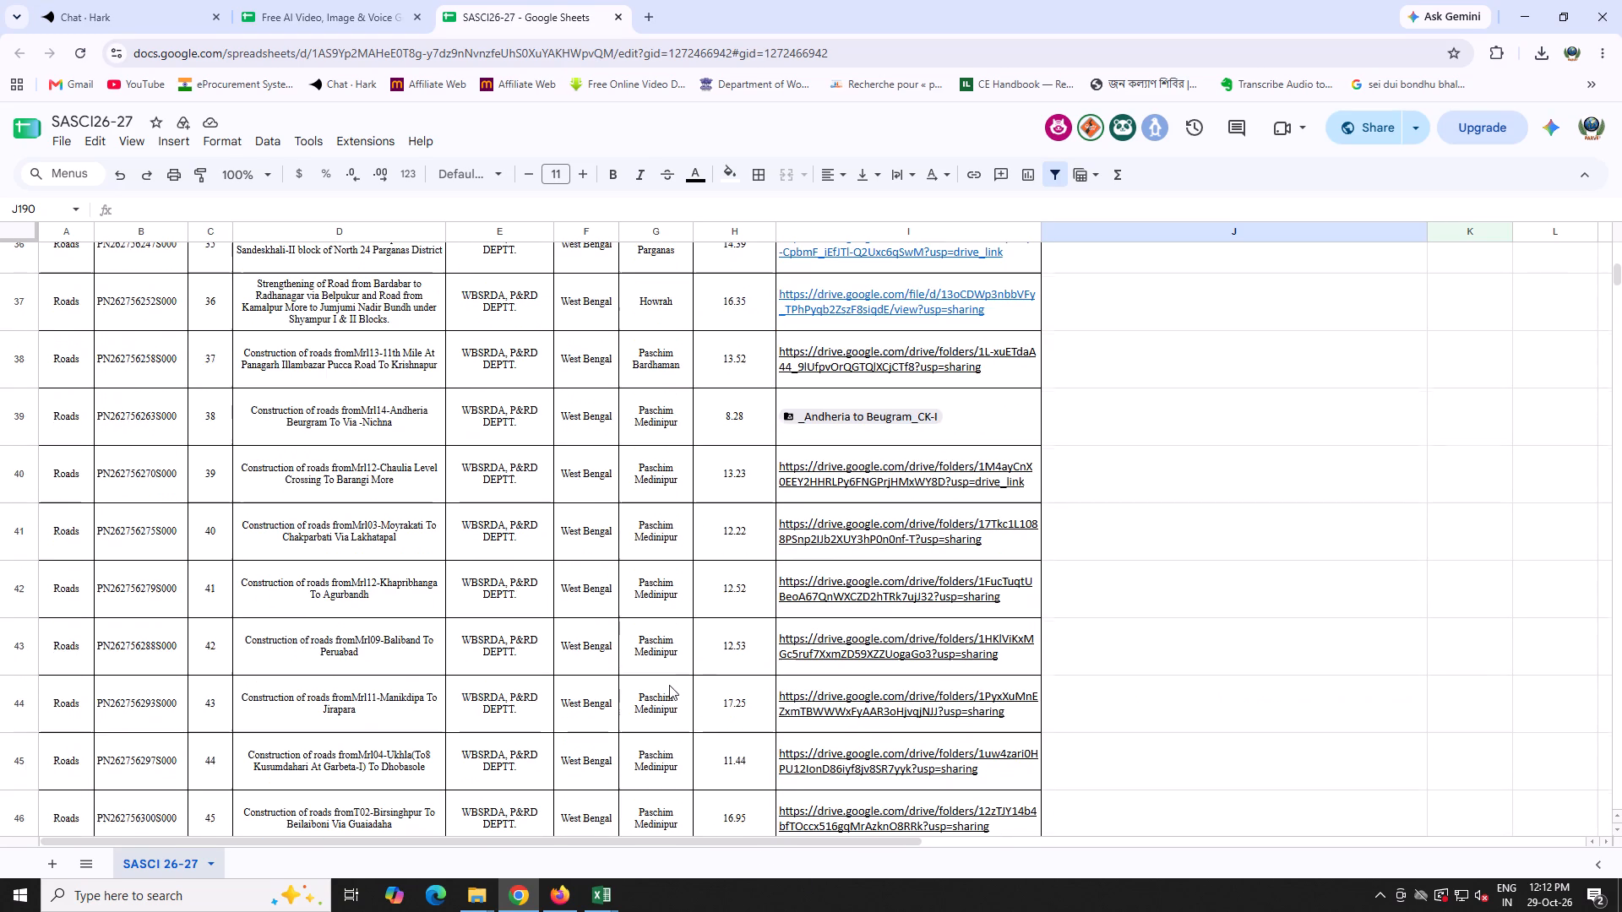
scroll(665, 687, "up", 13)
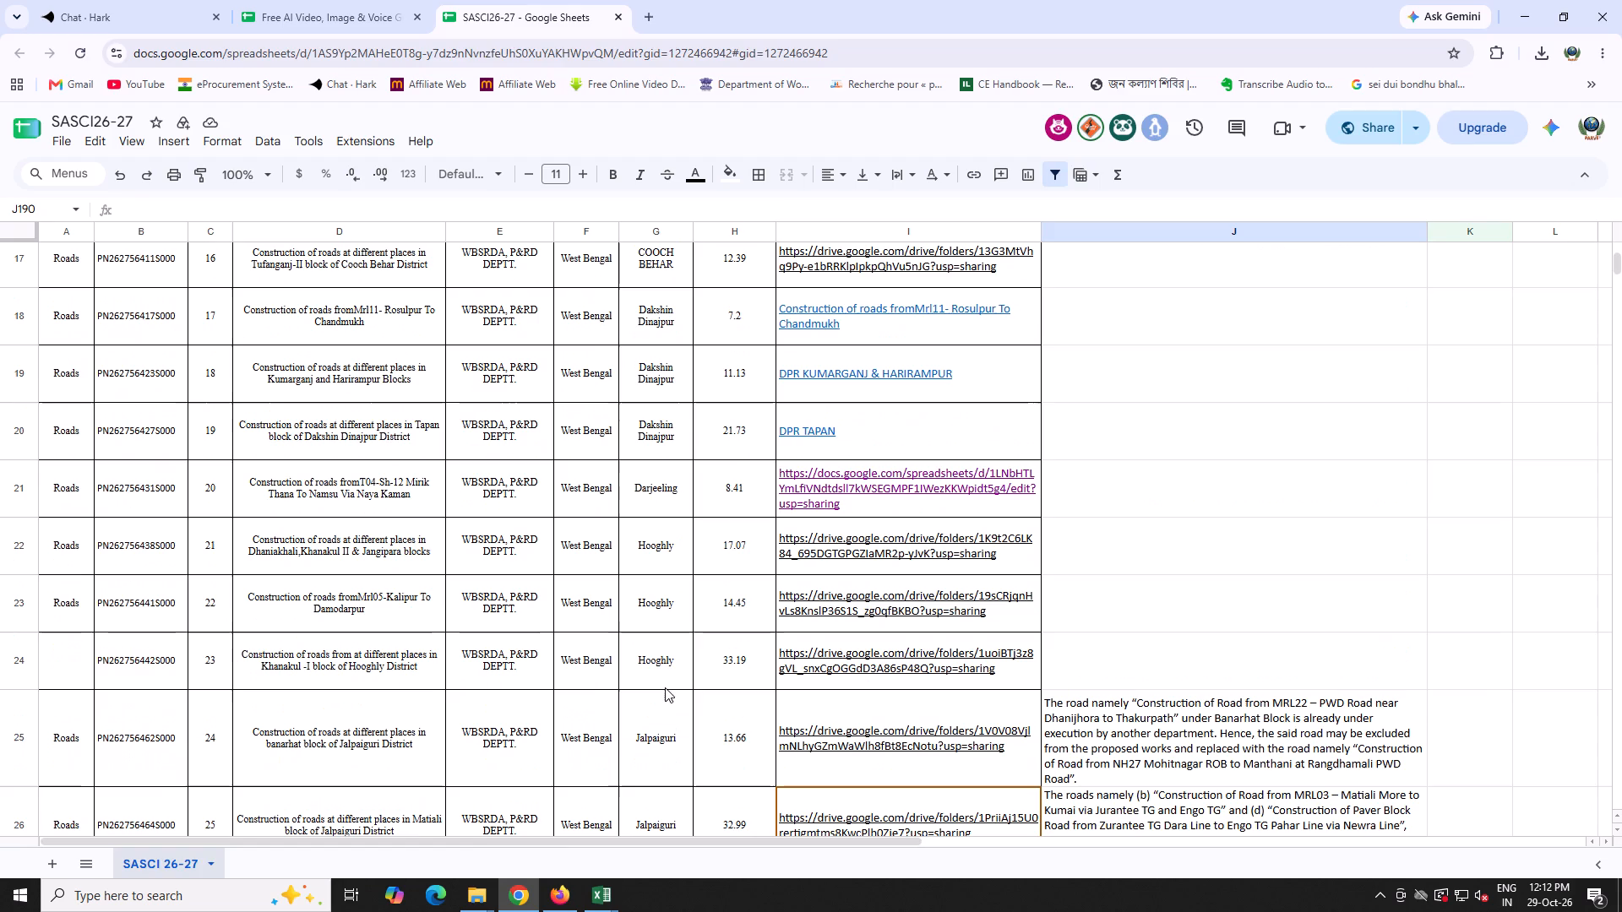
Switch from the SASCI26-27 spreadsheet to the desktop and launch the Kuro application.
left_click(1621, 911)
double_click(85, 205)
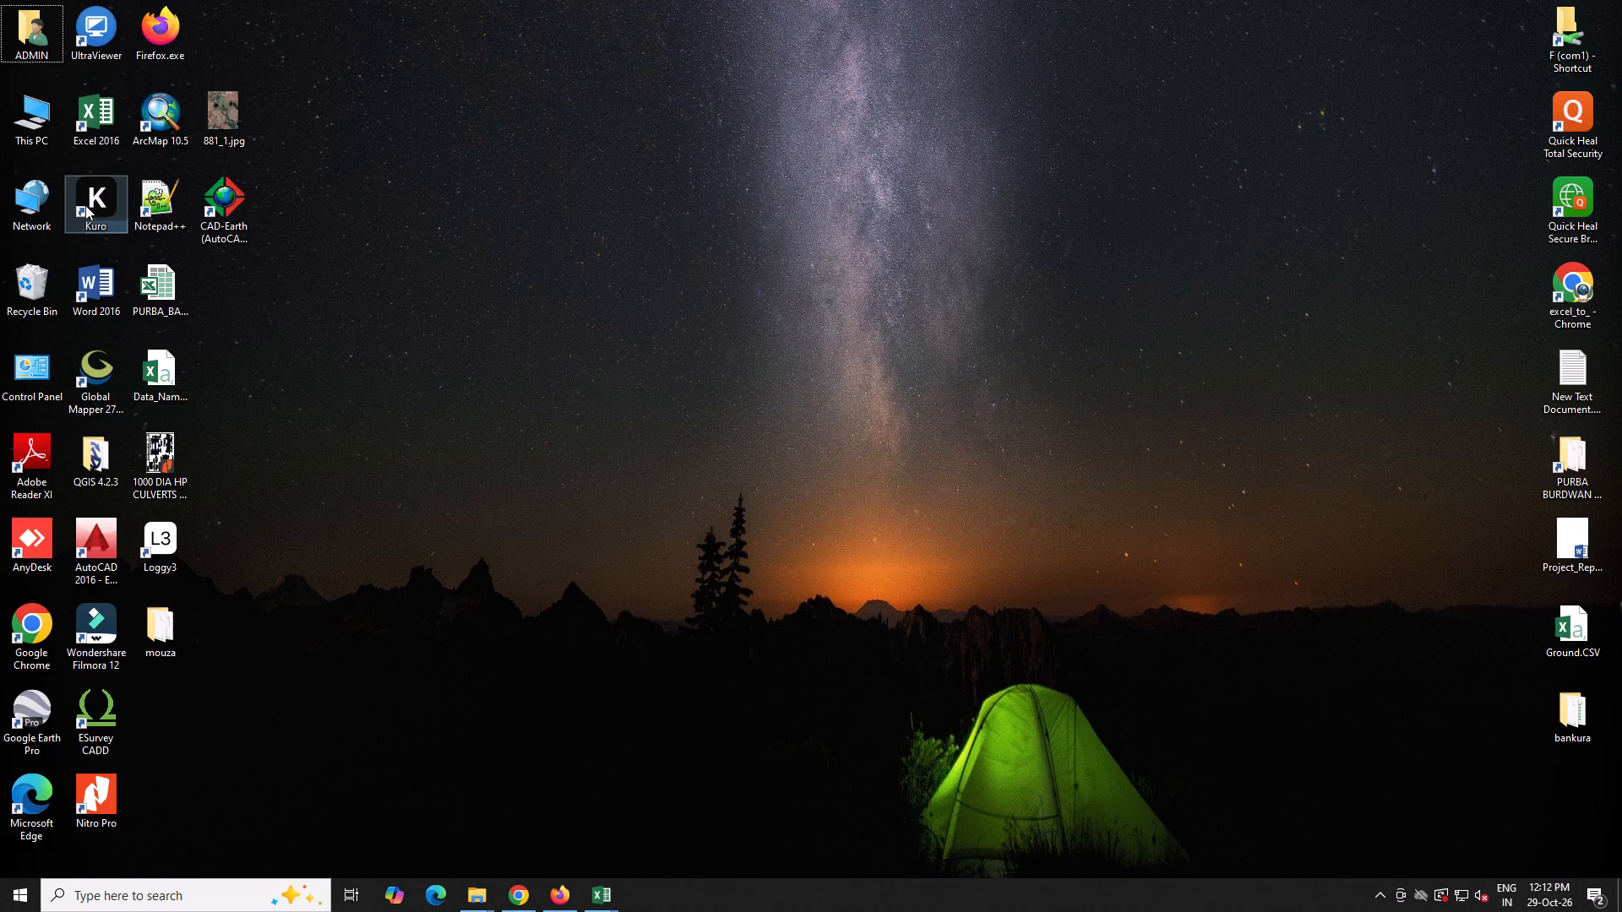